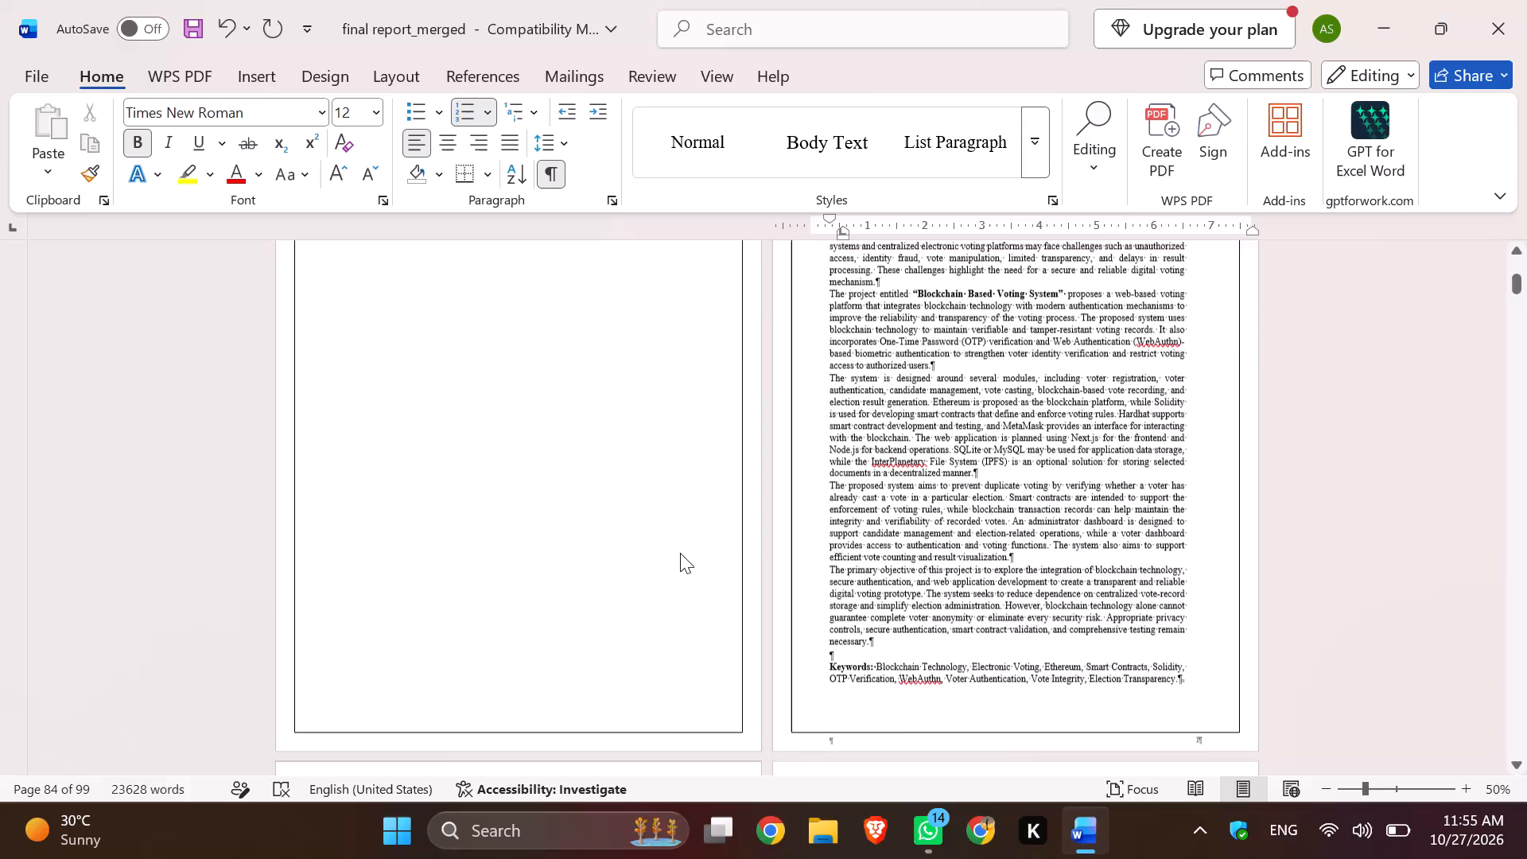
Delete the section break on the blank page before the ABSTRACT page so that the abstract takes its place.
scroll(680, 553, up, 1)
double_click(492, 494)
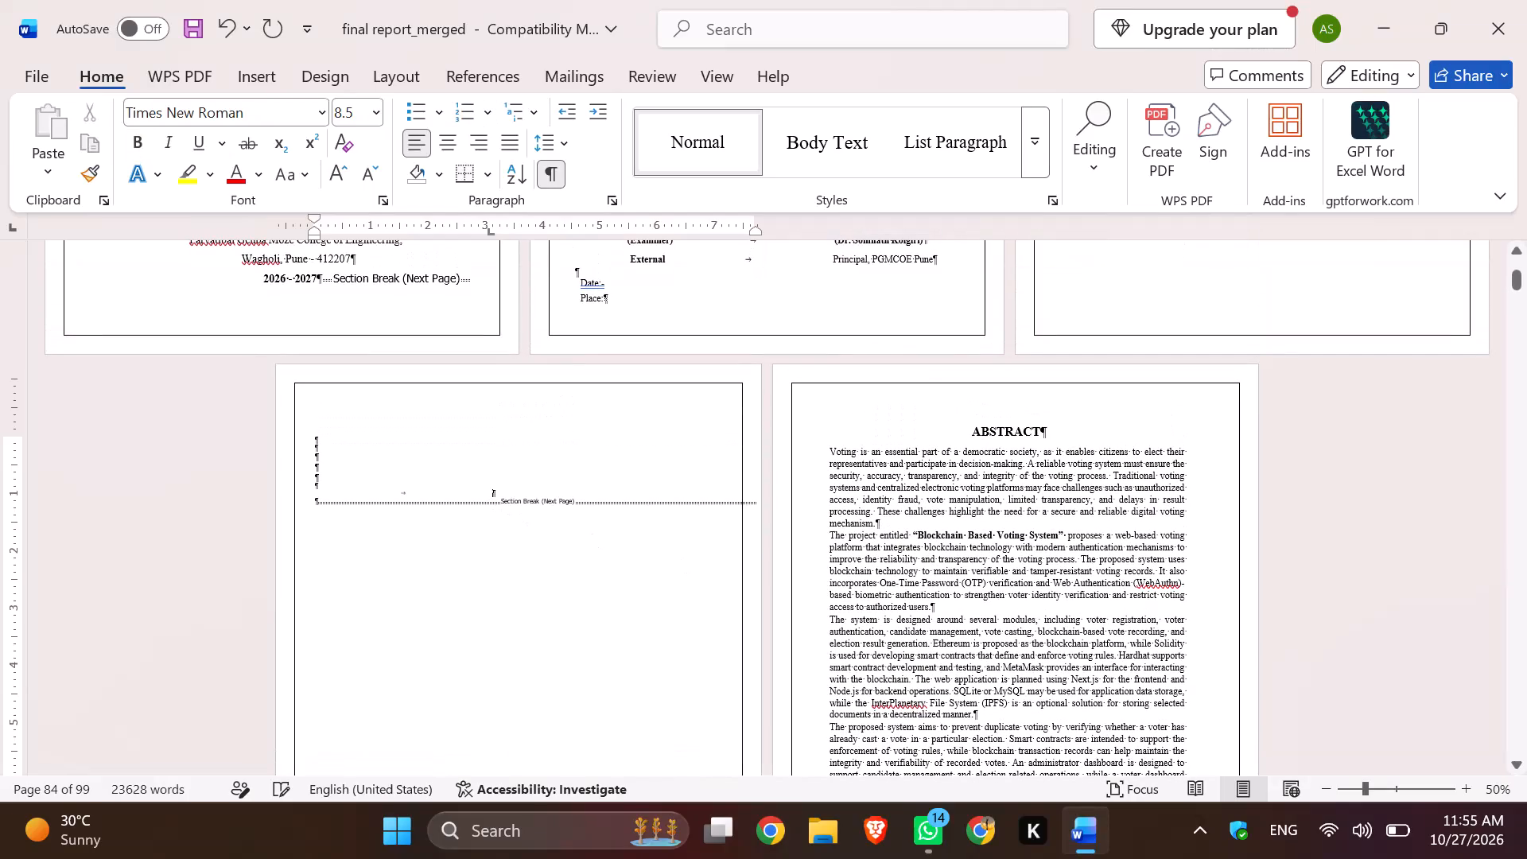
drag(558, 545, 457, 506)
drag(457, 506, 439, 492)
key(Delete)
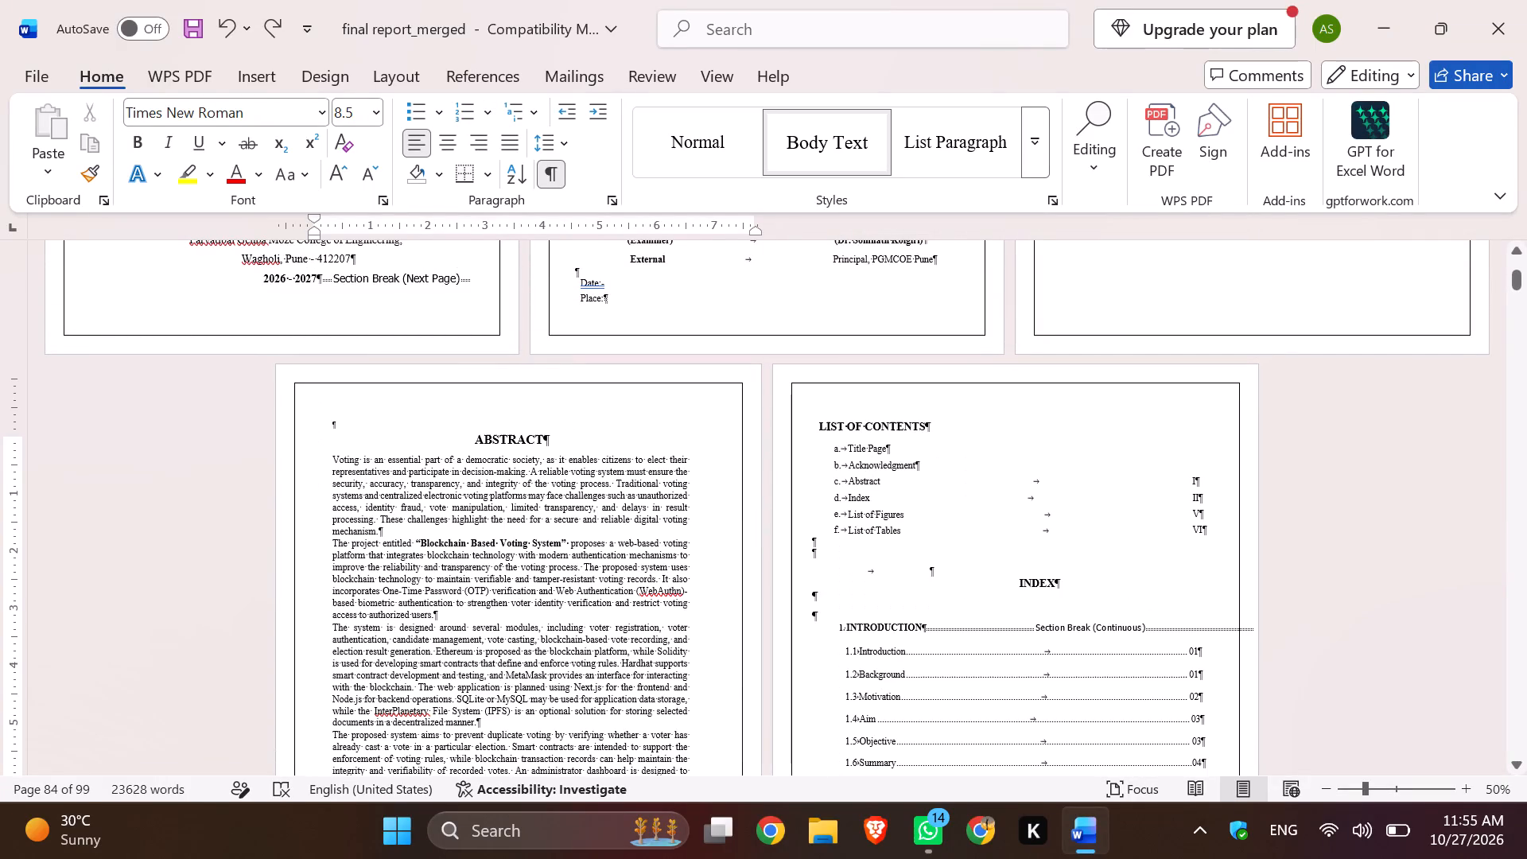
Examine the report's page layout from the abstract through the index, lists and chapters to the final references.
scroll(709, 478, up, 3)
scroll(709, 478, down, 3)
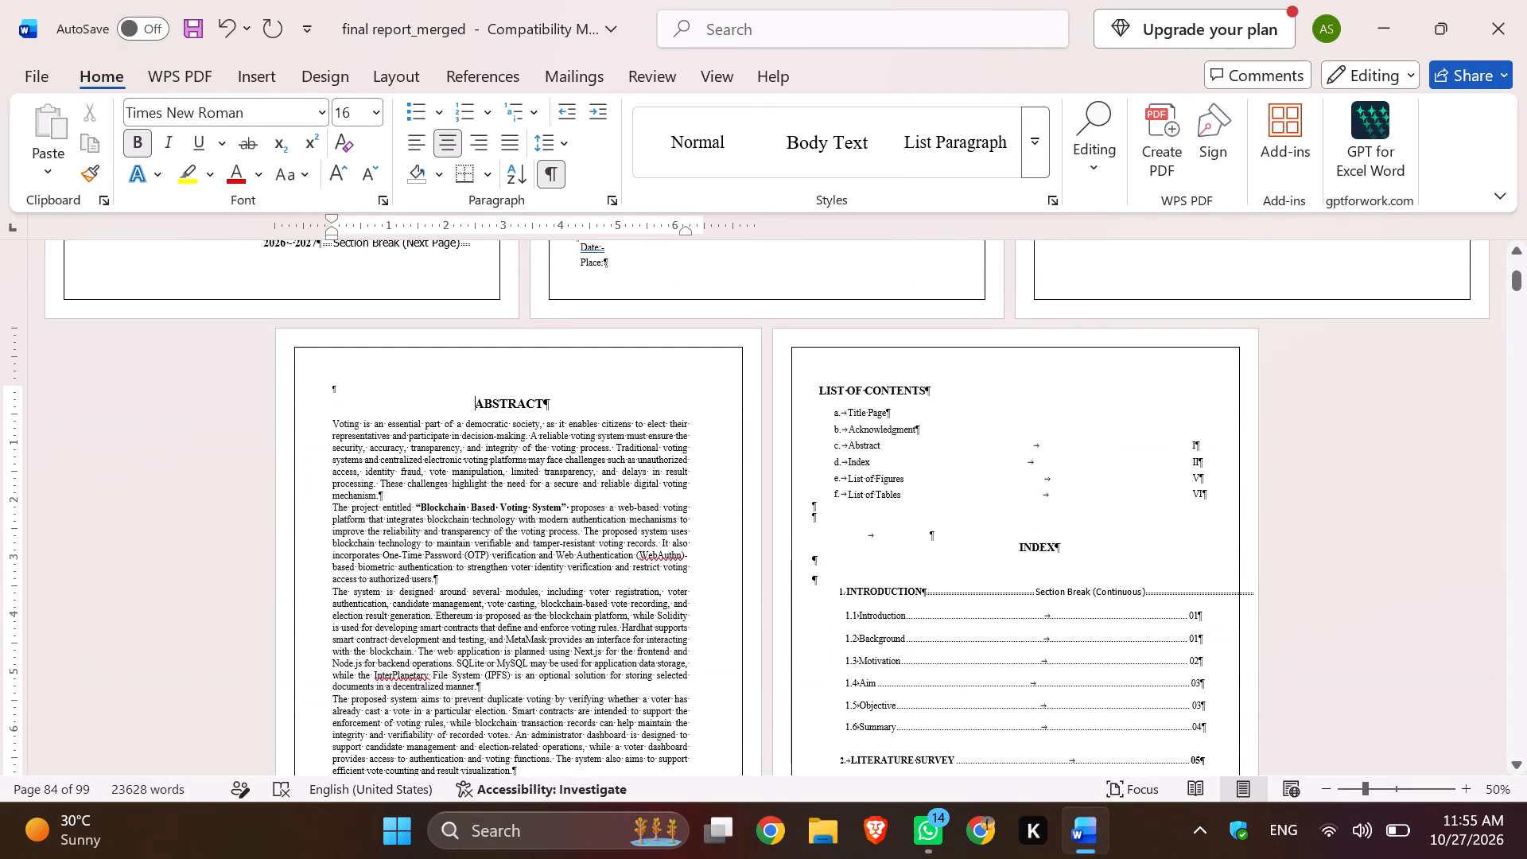
scroll(709, 478, down, 3)
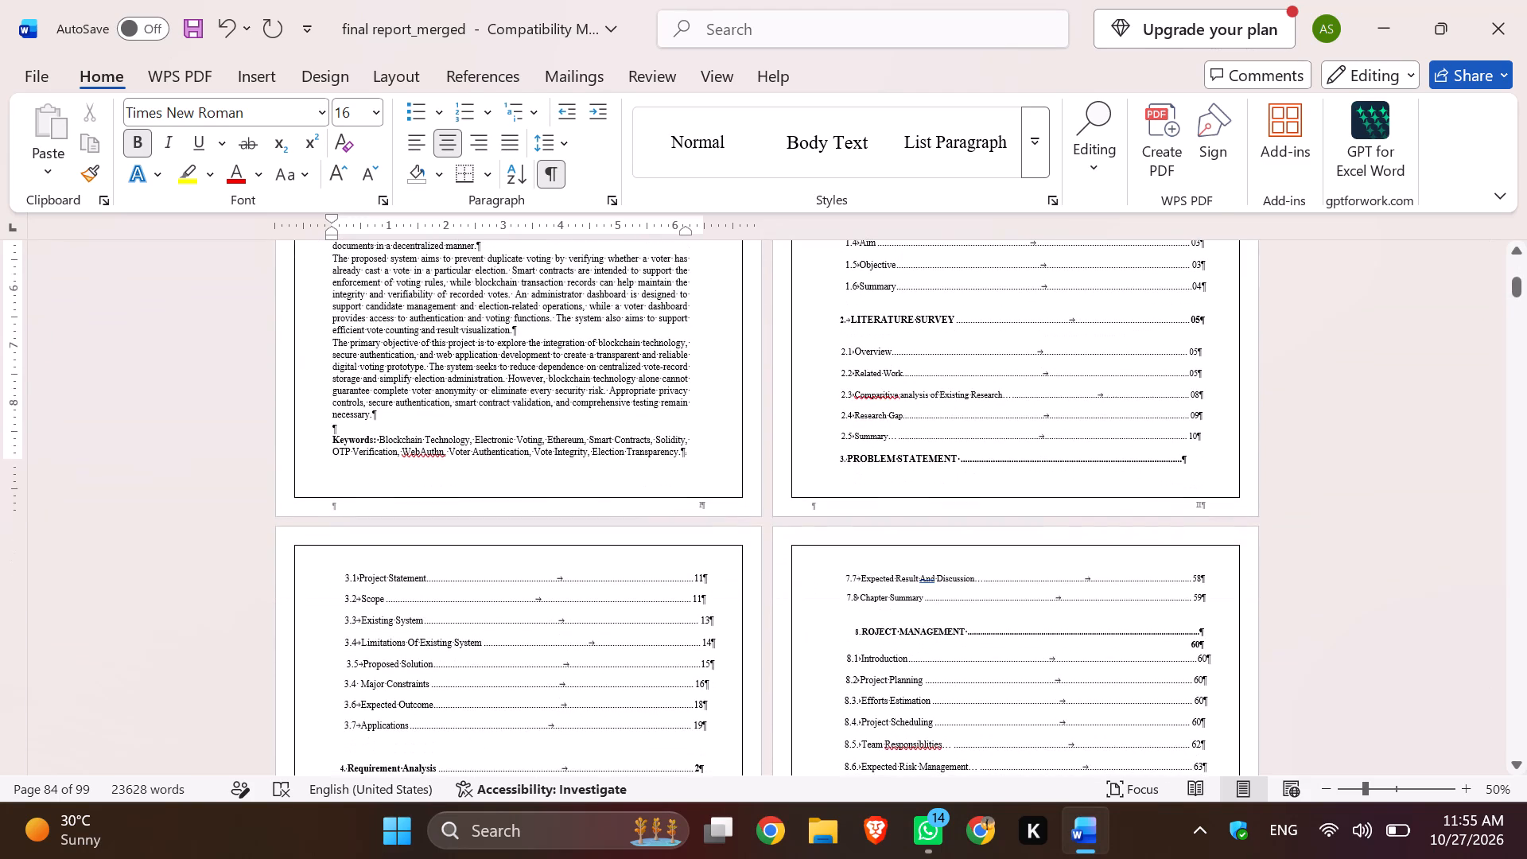
scroll(709, 478, down, 5)
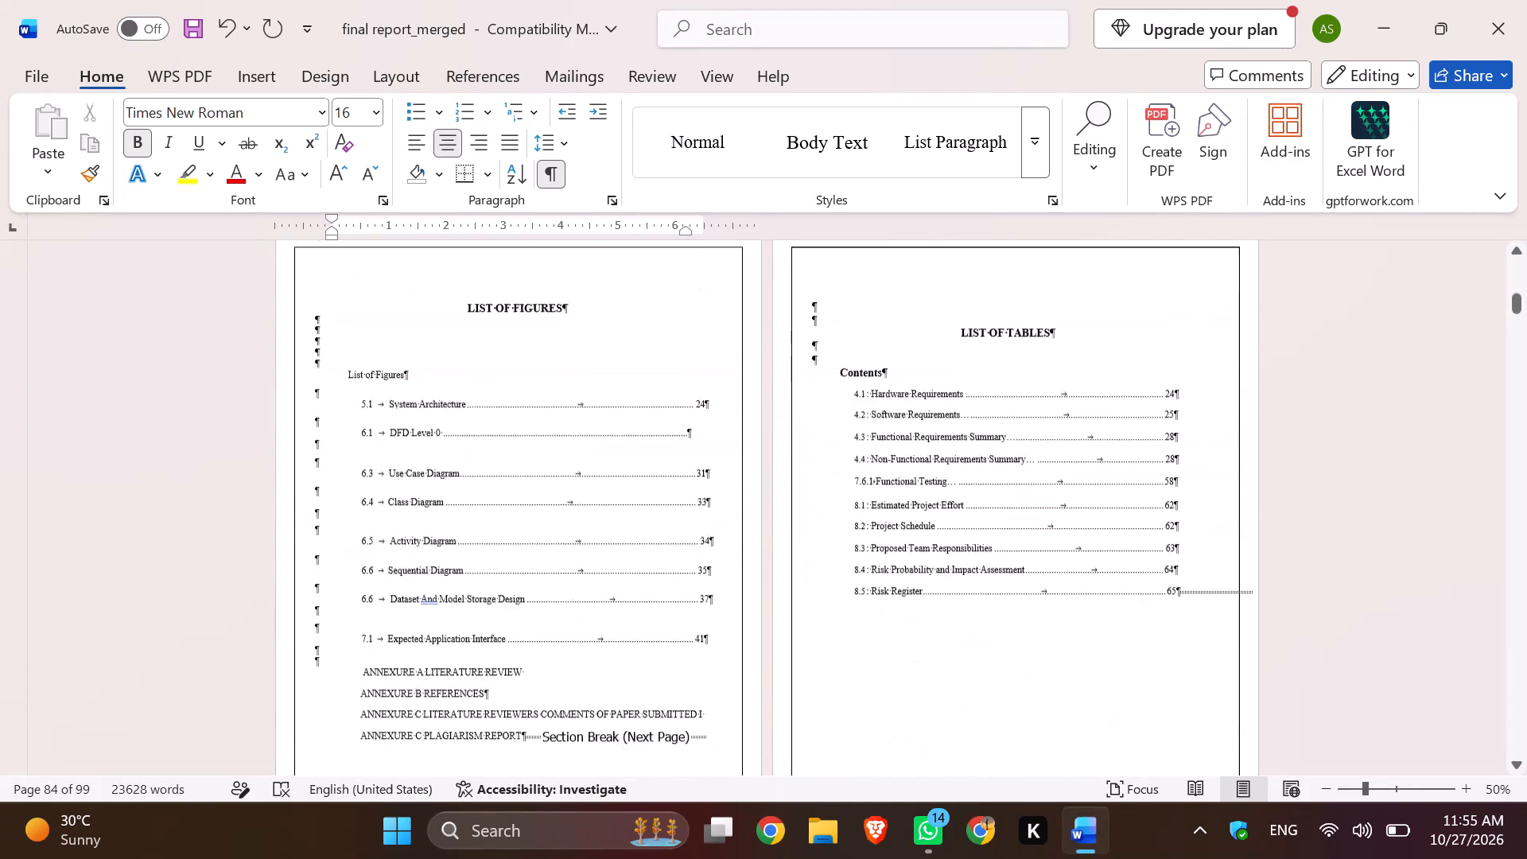
scroll(709, 478, down, 3)
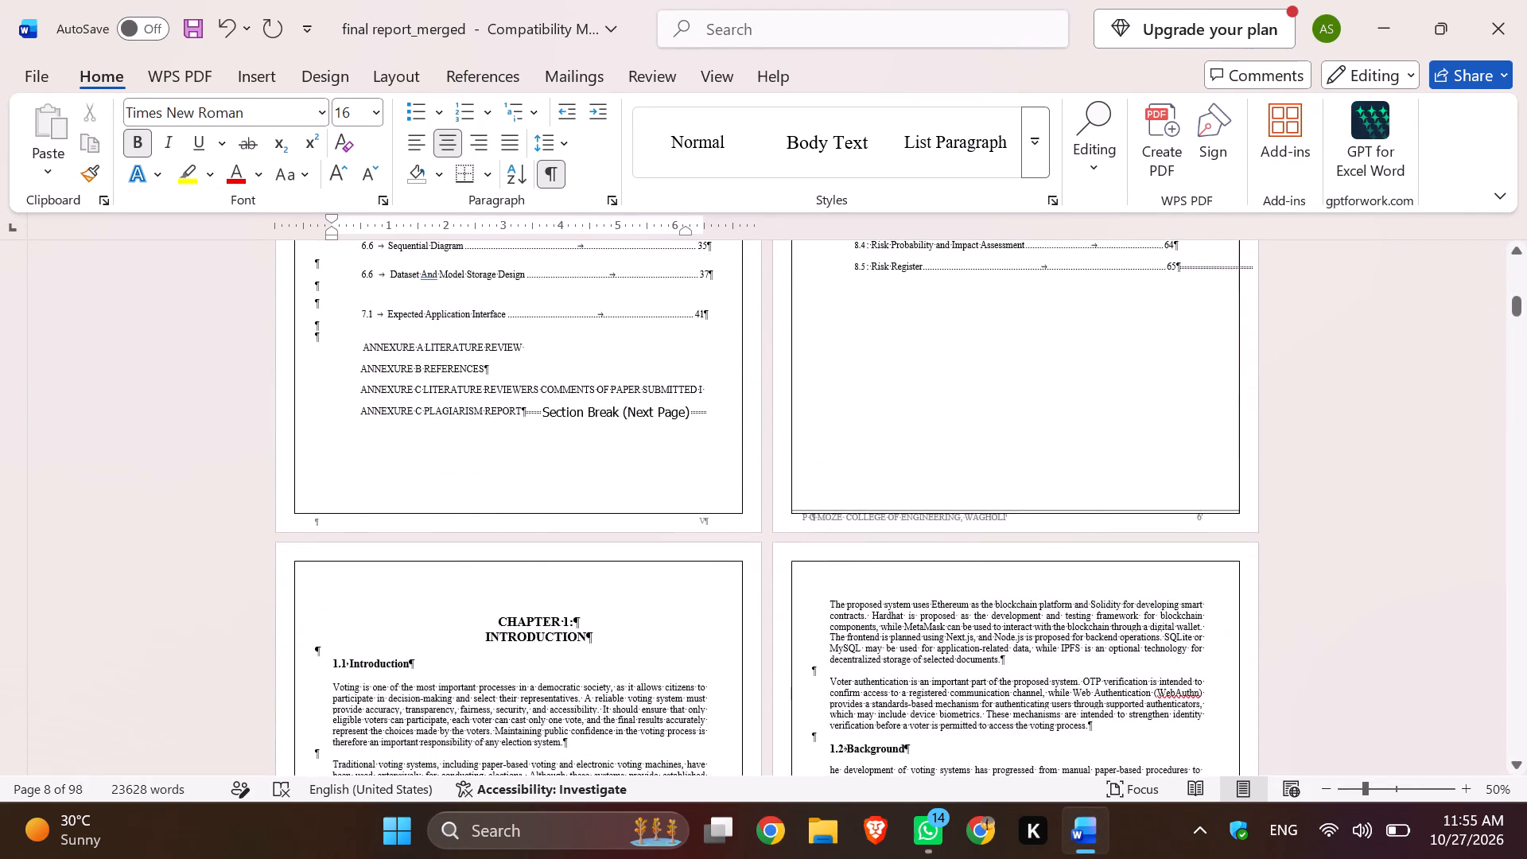
scroll(709, 478, down, 3)
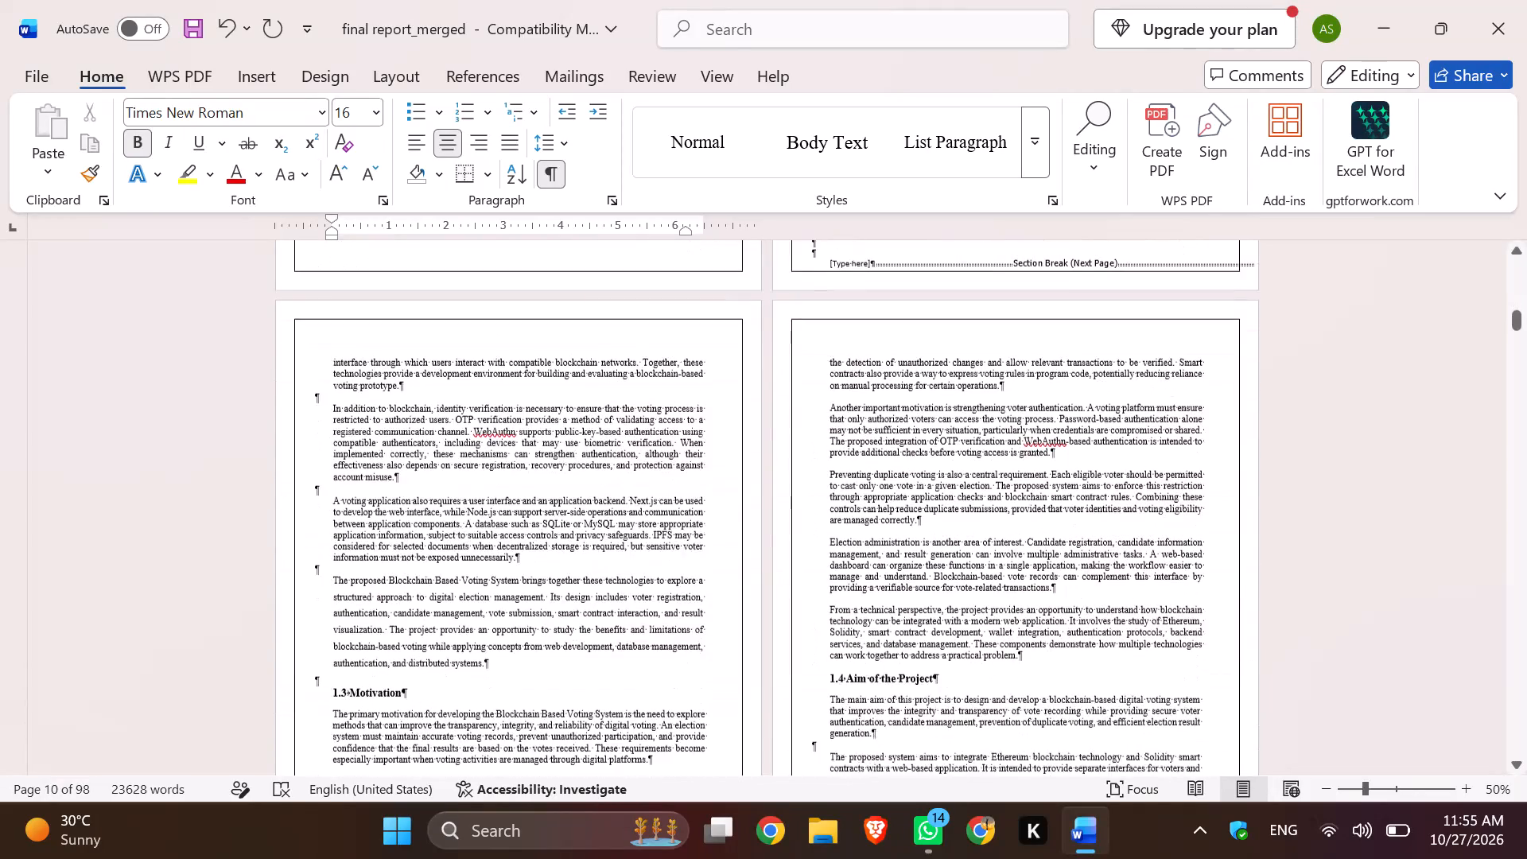
scroll(709, 478, down, 6)
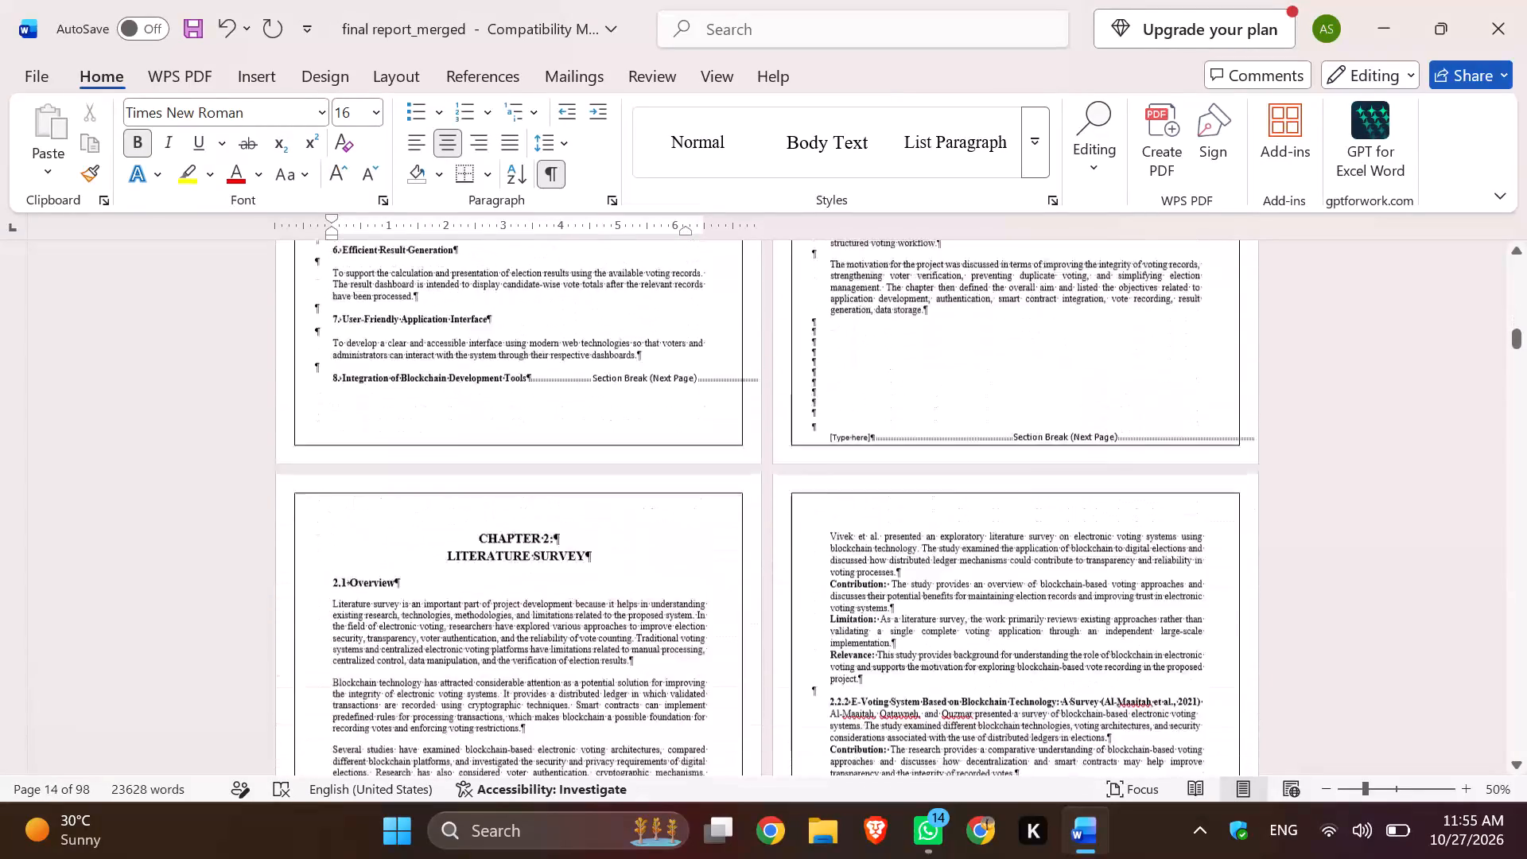
scroll(709, 478, down, 5)
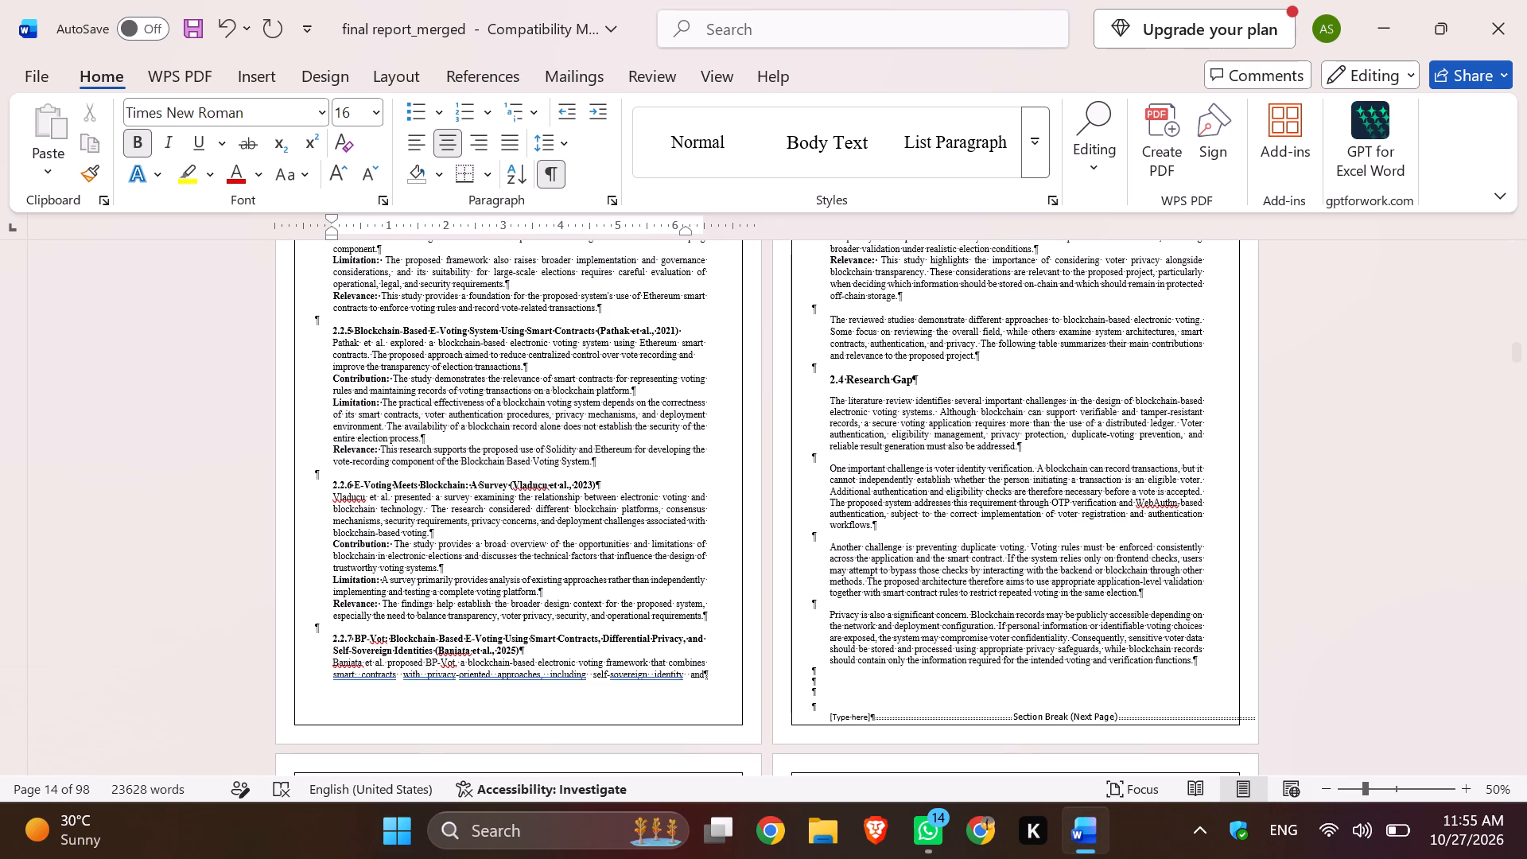
scroll(573, 432, down, 3)
scroll(573, 432, up, 1)
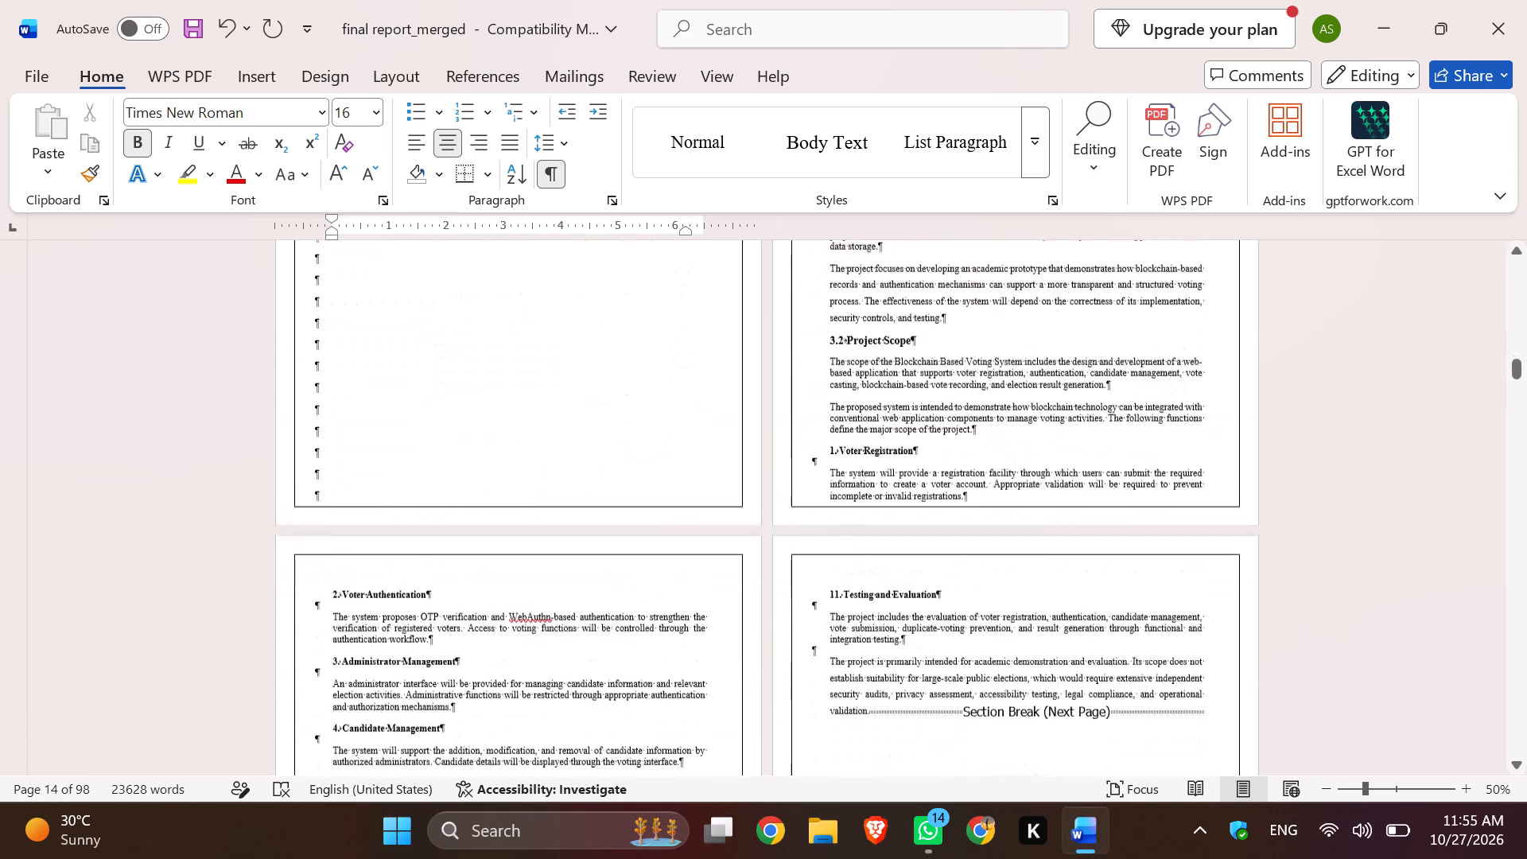
scroll(573, 432, up, 2)
scroll(573, 432, down, 2)
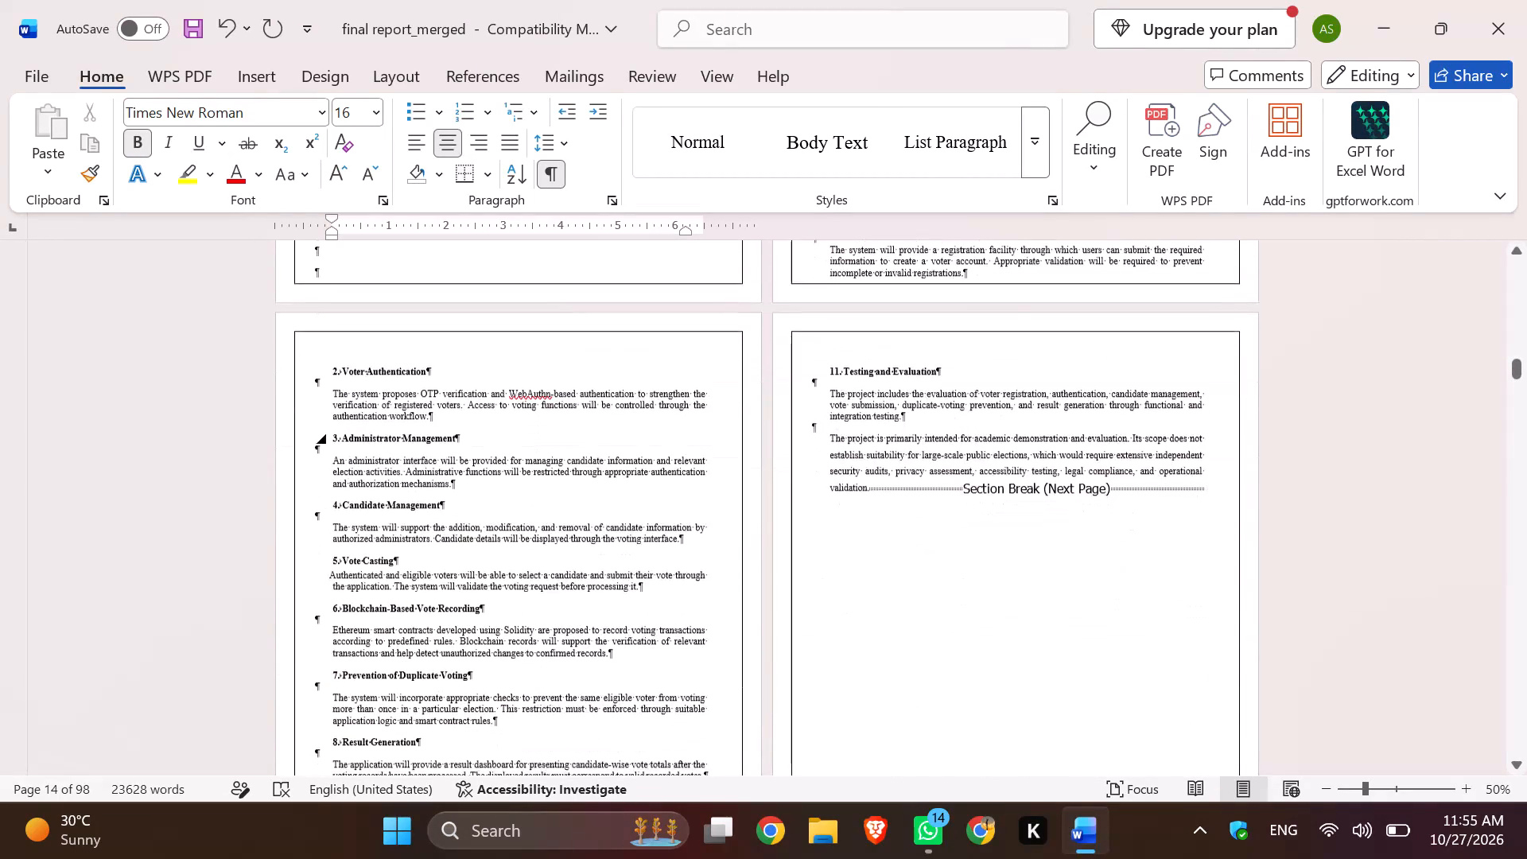
scroll(573, 432, down, 3)
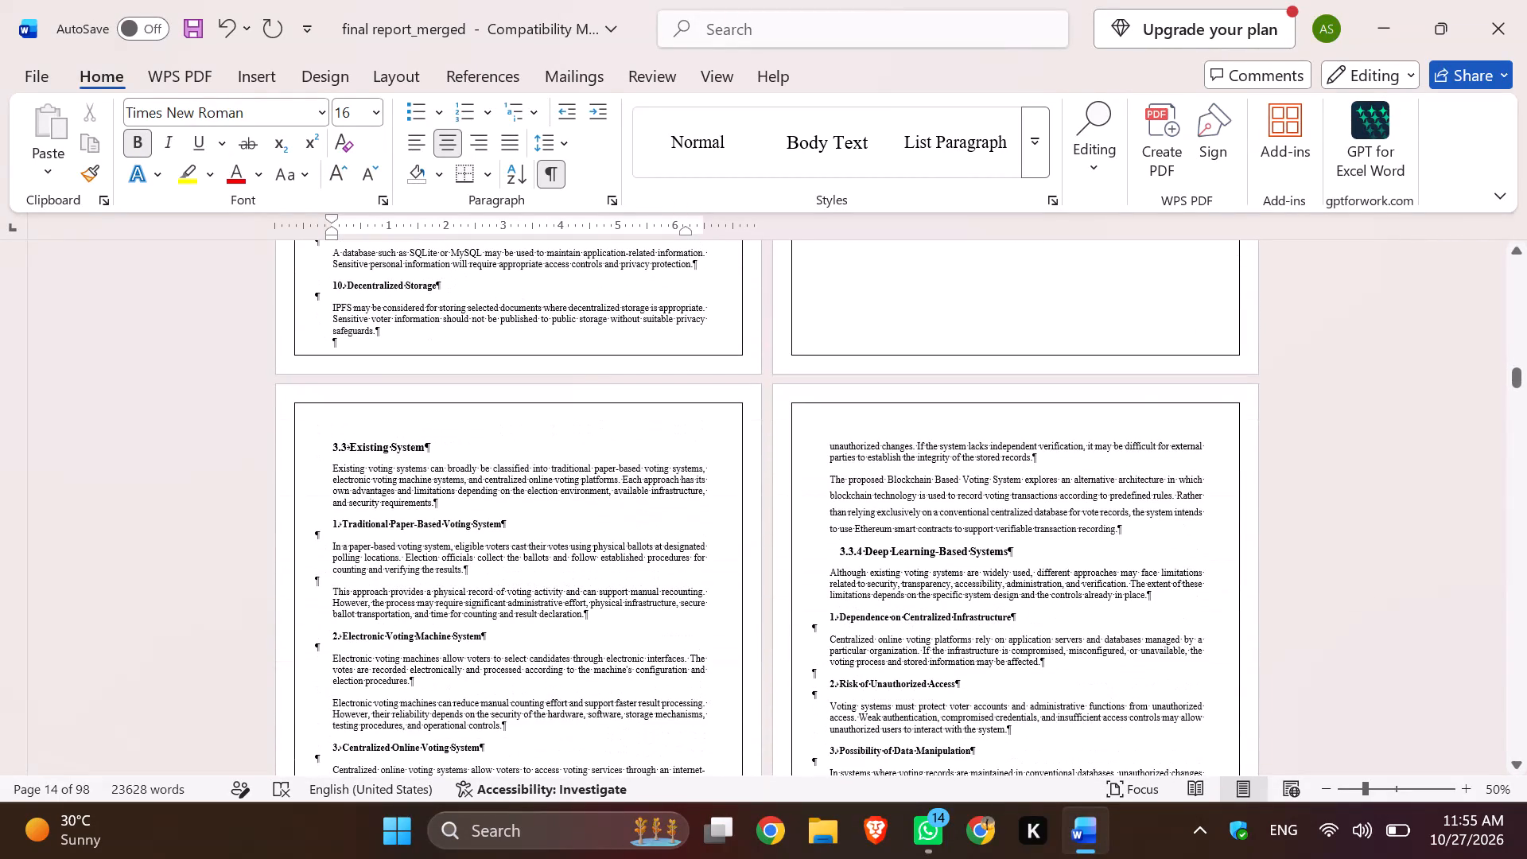
scroll(584, 464, down, 3)
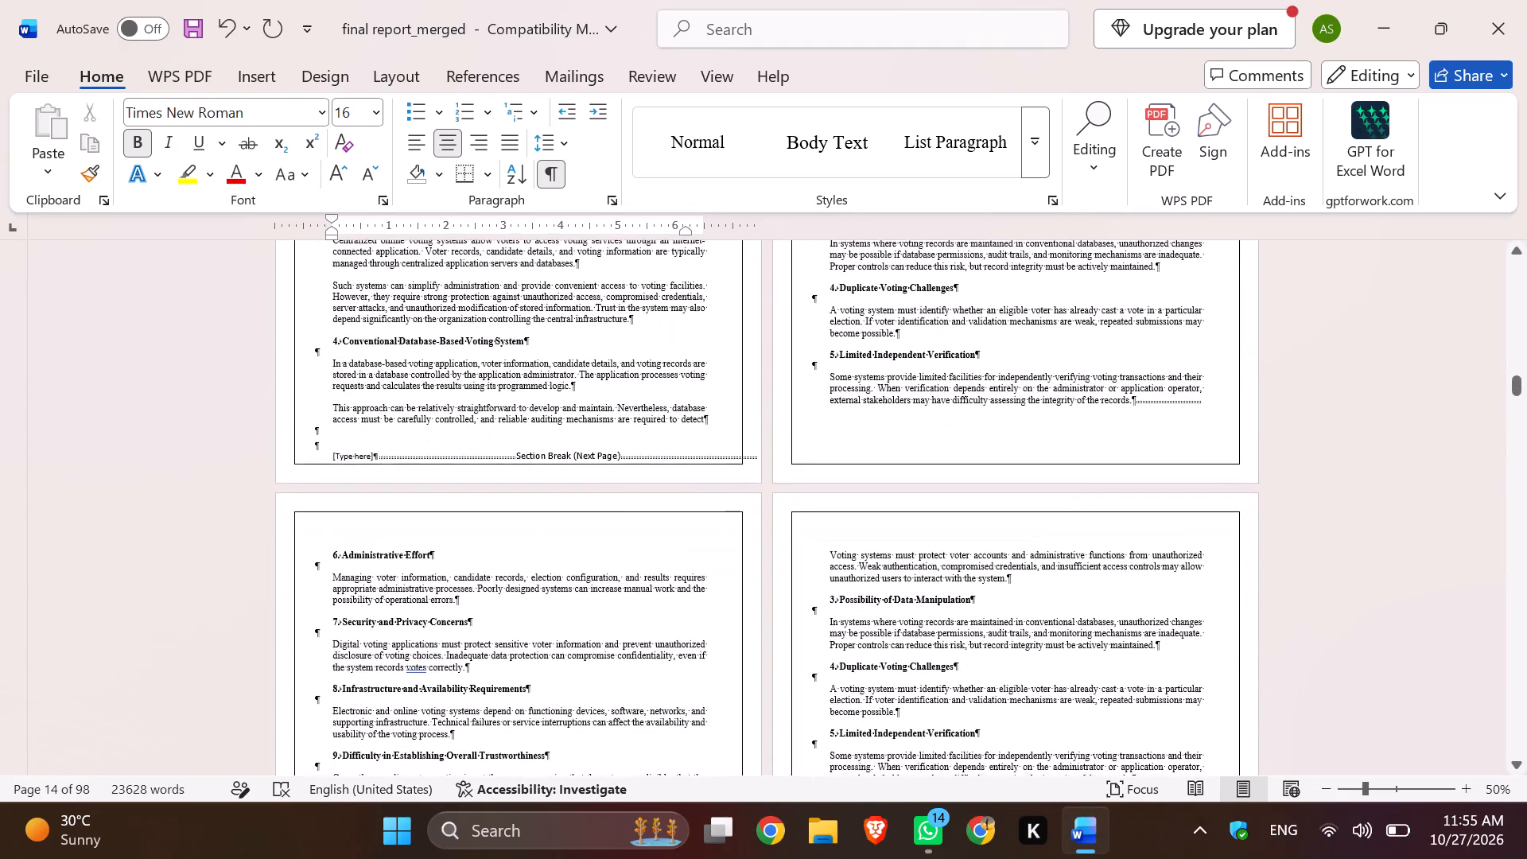
scroll(584, 464, down, 4)
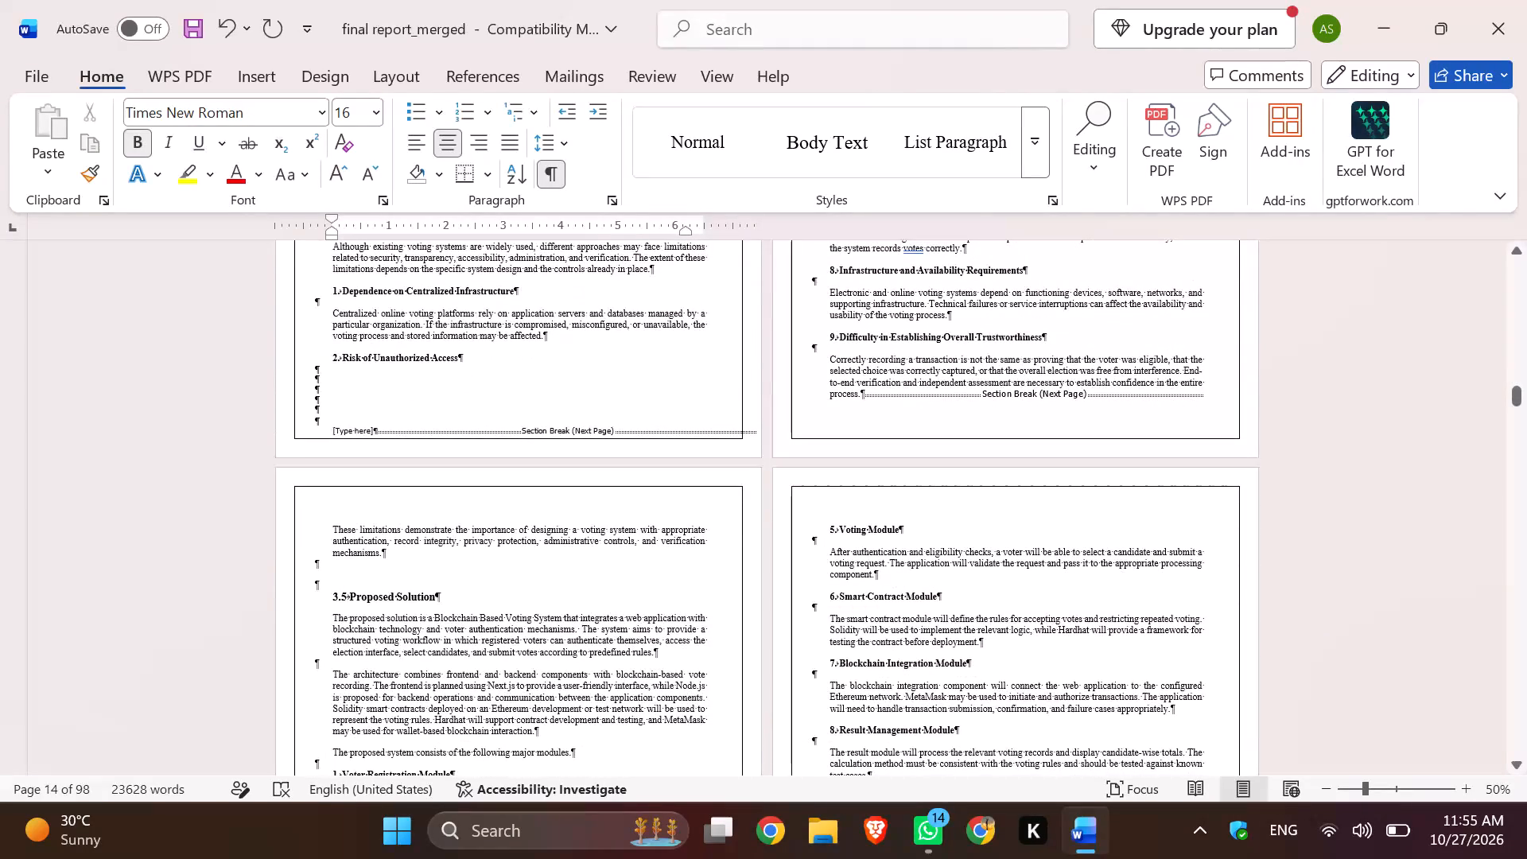
scroll(584, 464, down, 2)
scroll(584, 464, down, 20)
scroll(584, 464, down, 20)
scroll(584, 464, down, 20)
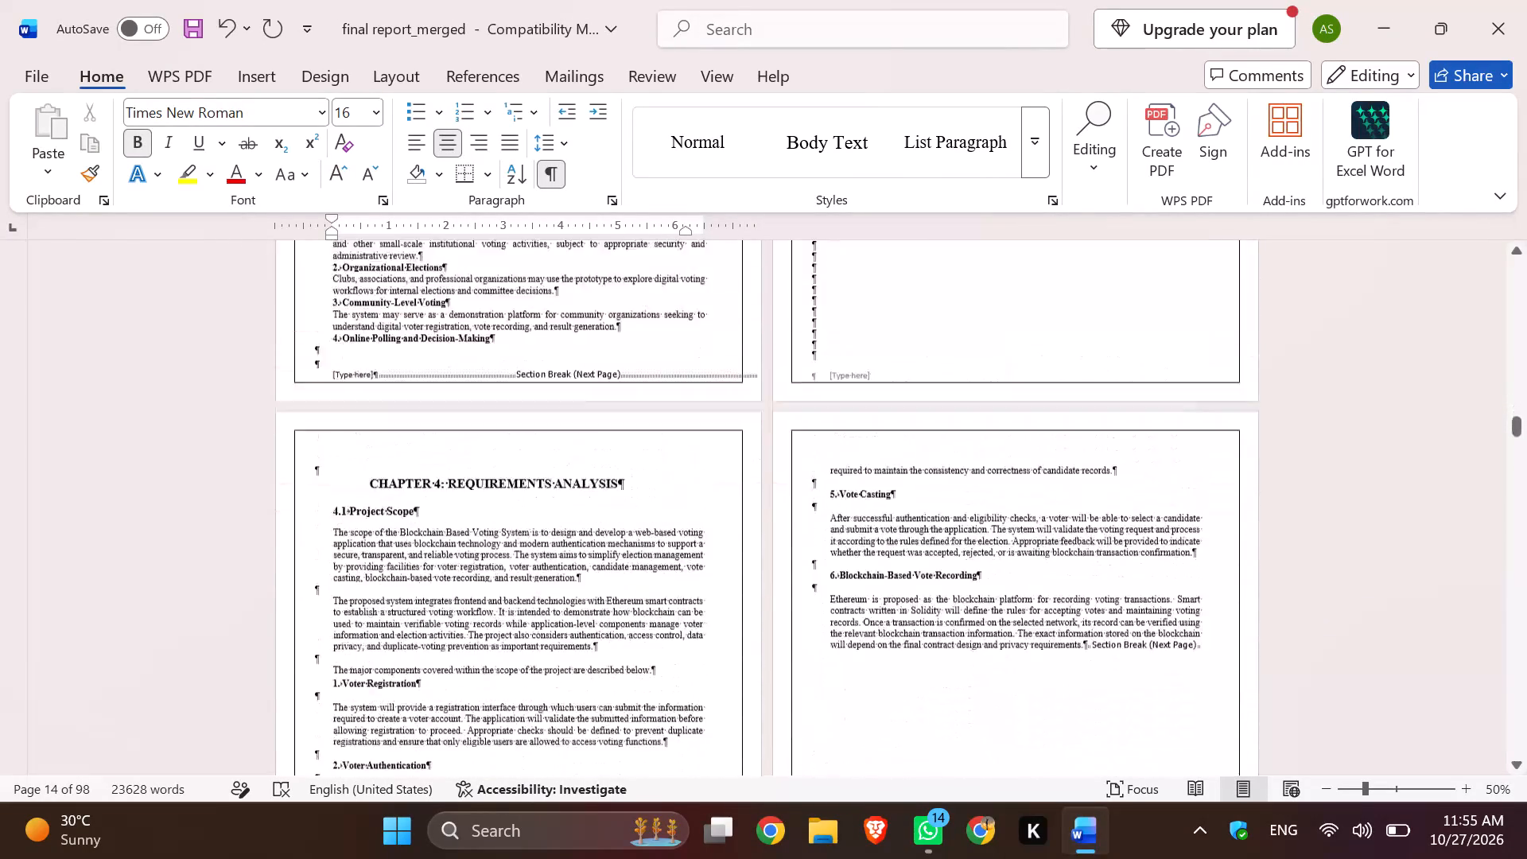
scroll(584, 464, down, 20)
scroll(584, 464, down, 20)
scroll(584, 464, down, 20)
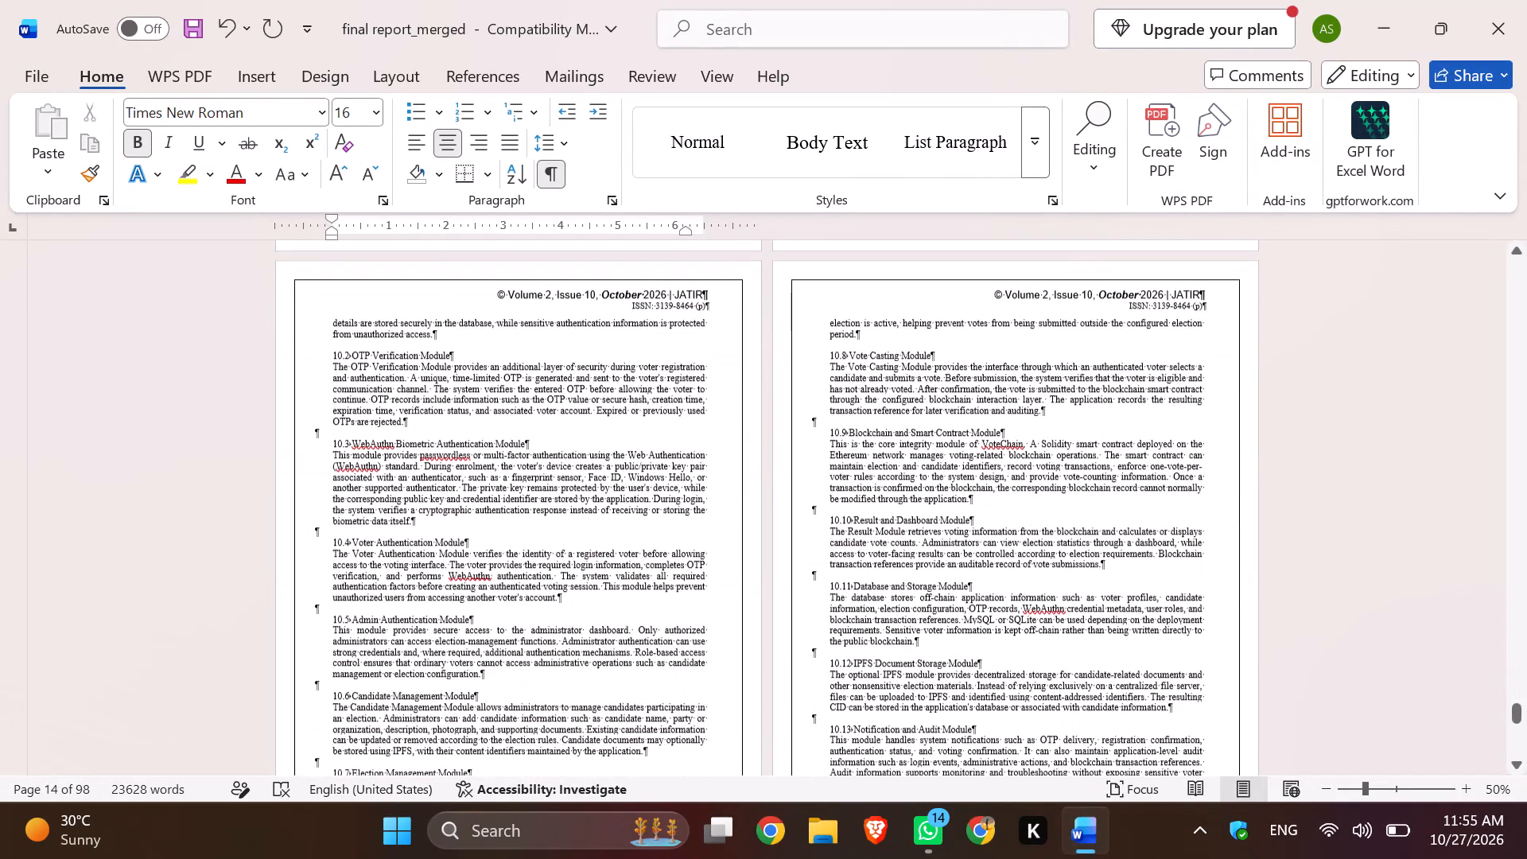
scroll(584, 464, down, 20)
scroll(584, 464, down, 19)
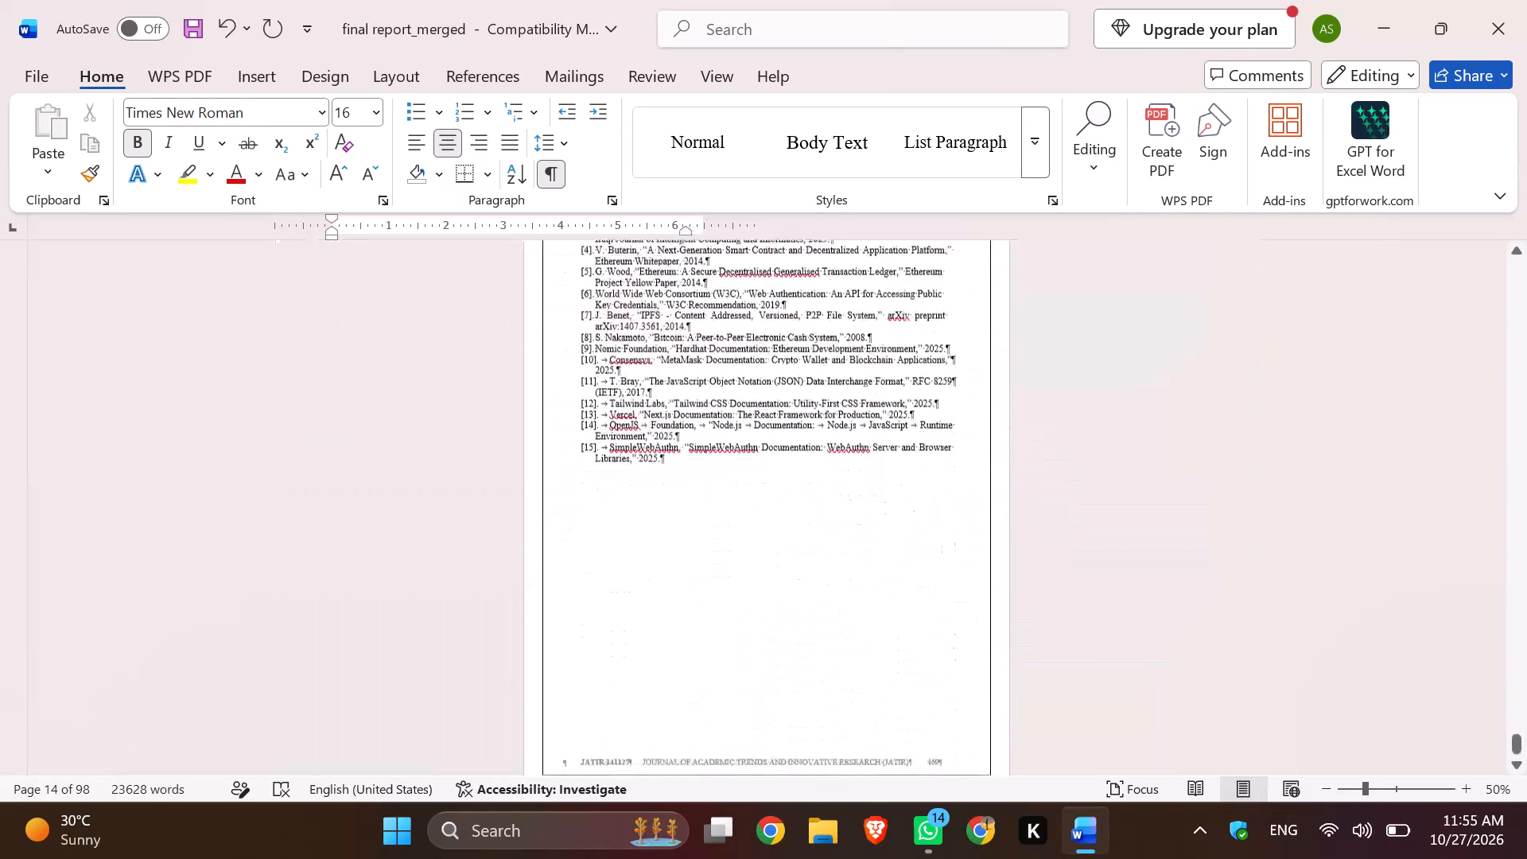
Examine the pages backwards from the appended paper through the annexures to the start of the CONCLUSION AND FUTURE SCOPE chapter.
scroll(584, 464, up, 12)
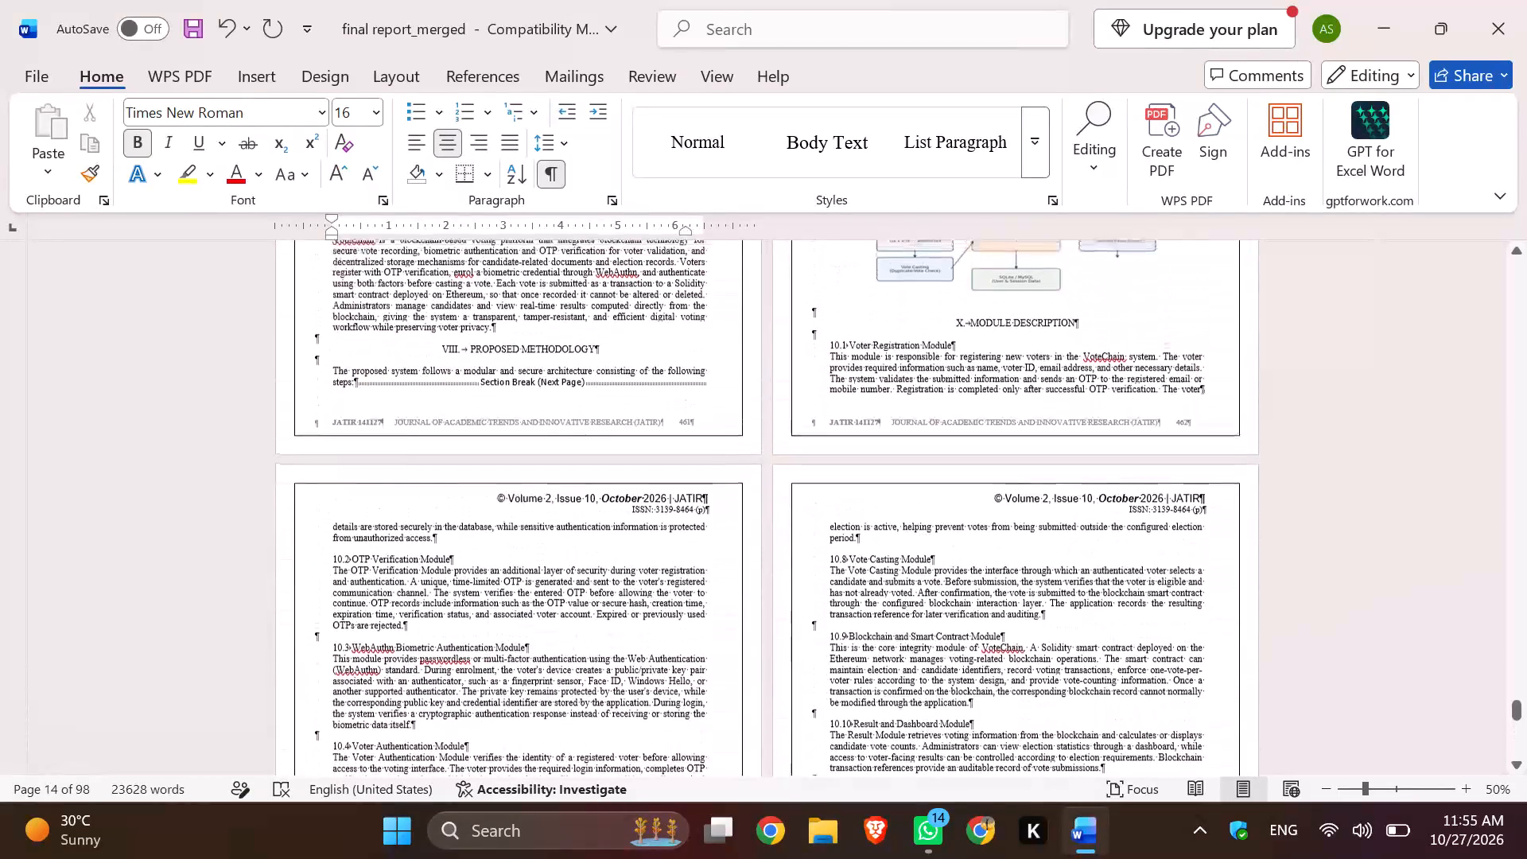
scroll(584, 464, up, 9)
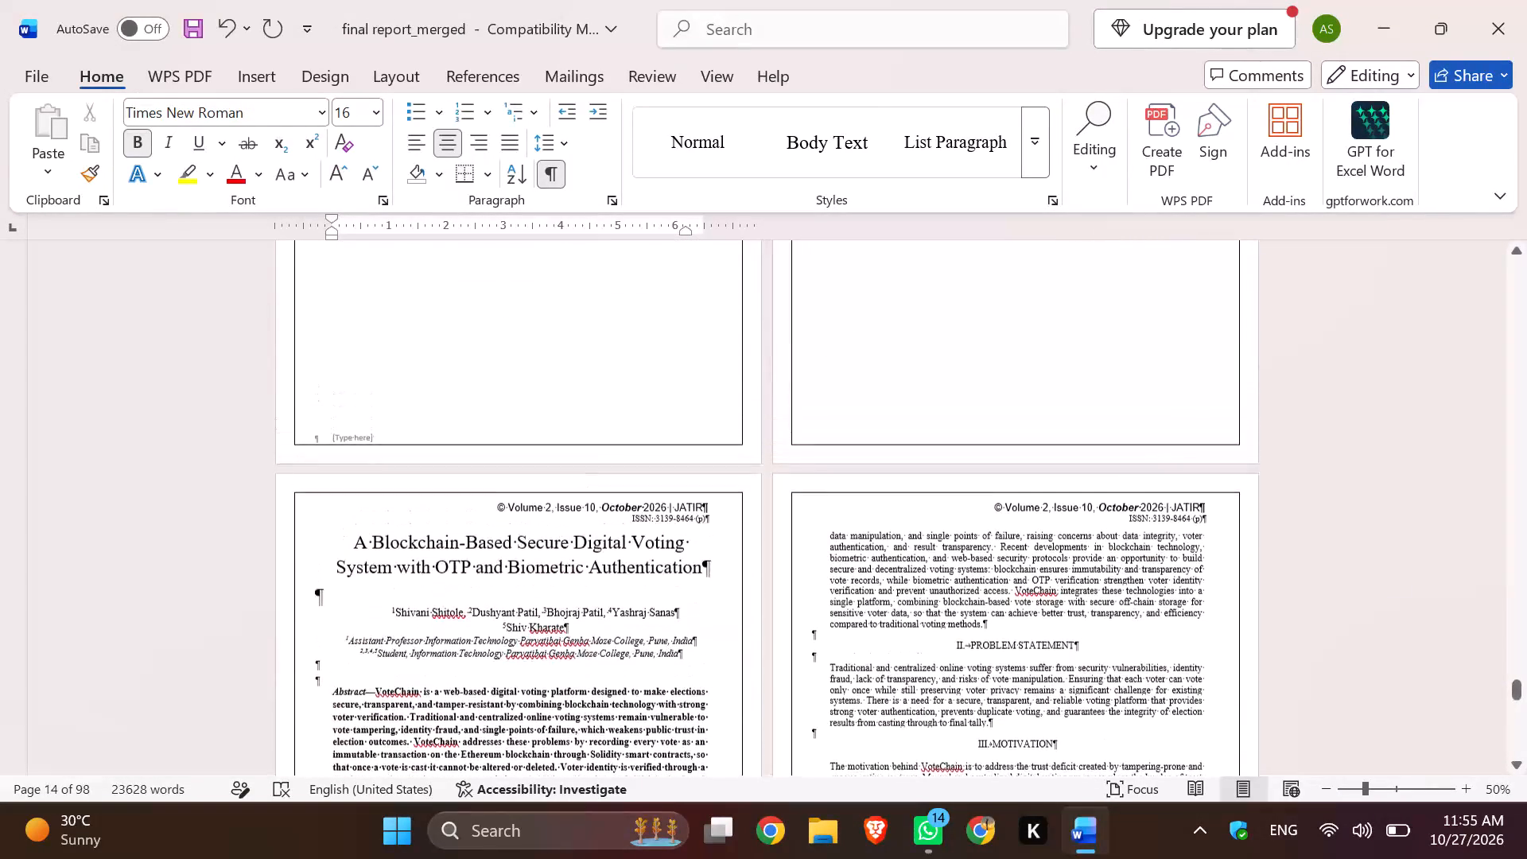
scroll(584, 464, up, 7)
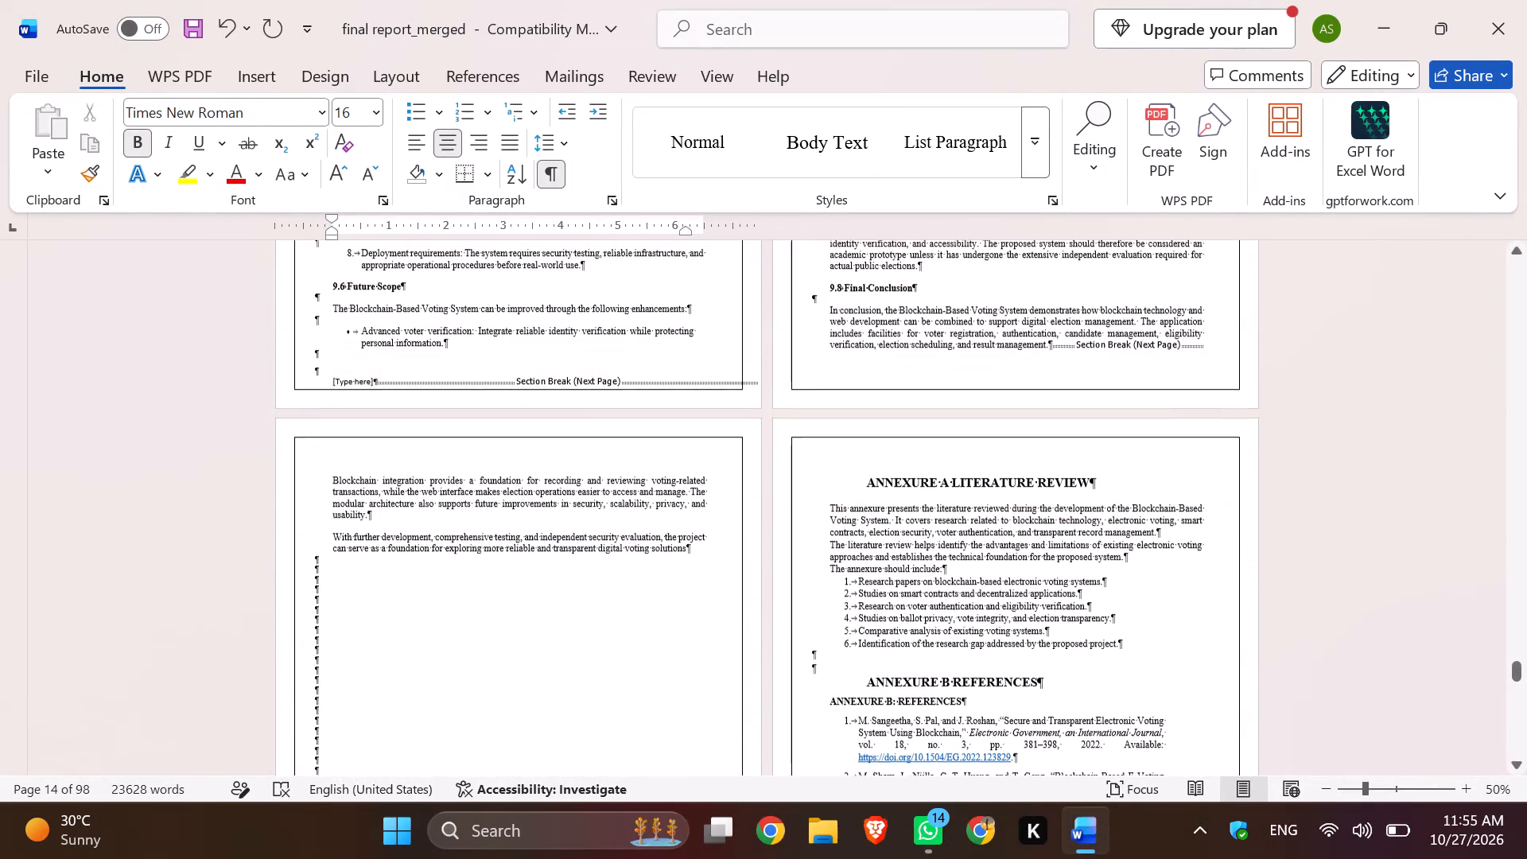
scroll(584, 464, up, 4)
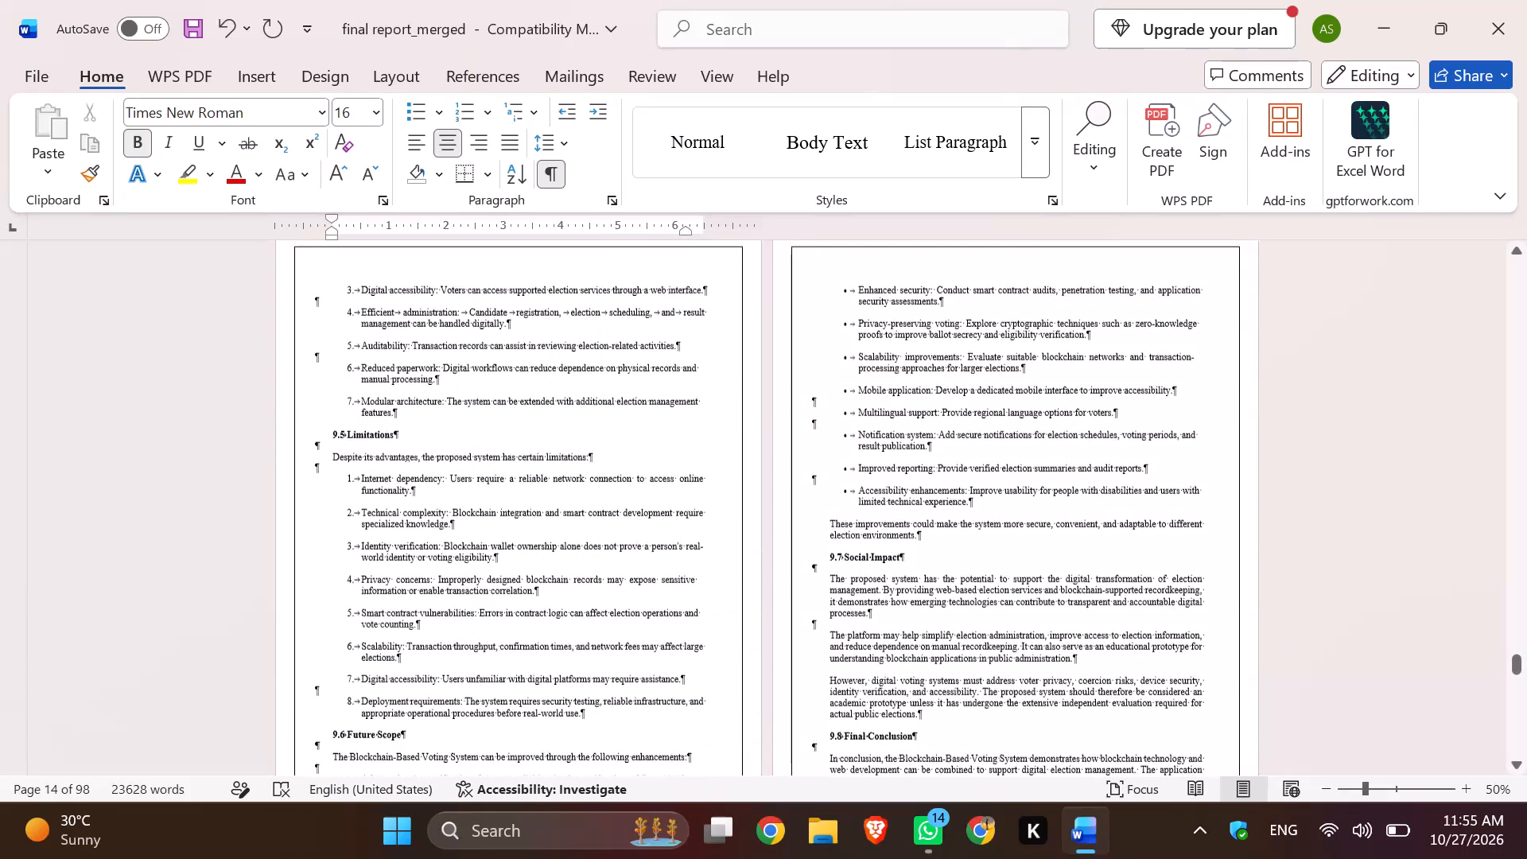
scroll(584, 464, up, 6)
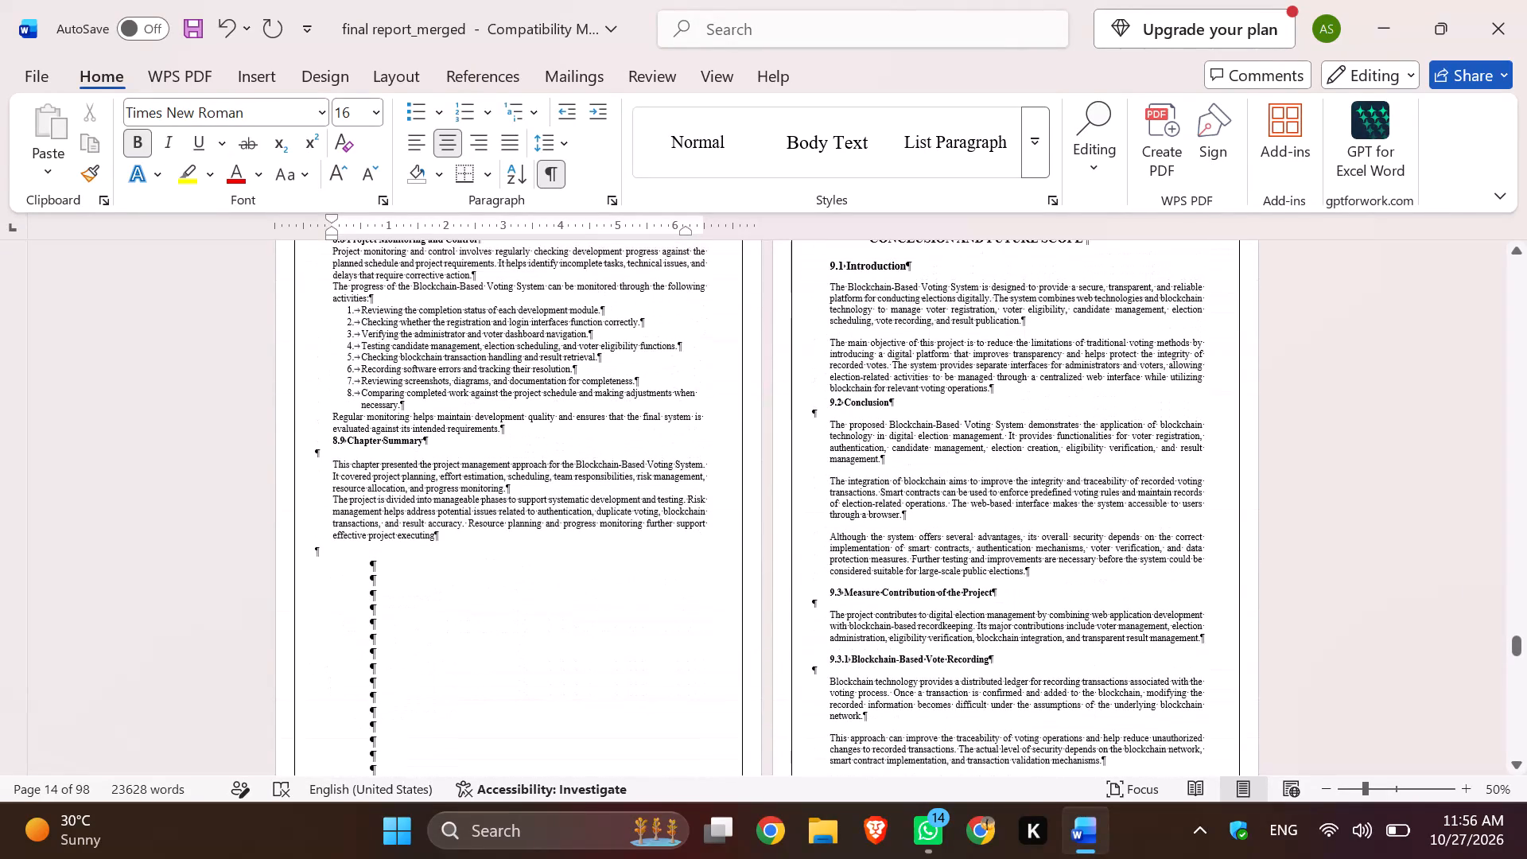
scroll(584, 464, up, 1)
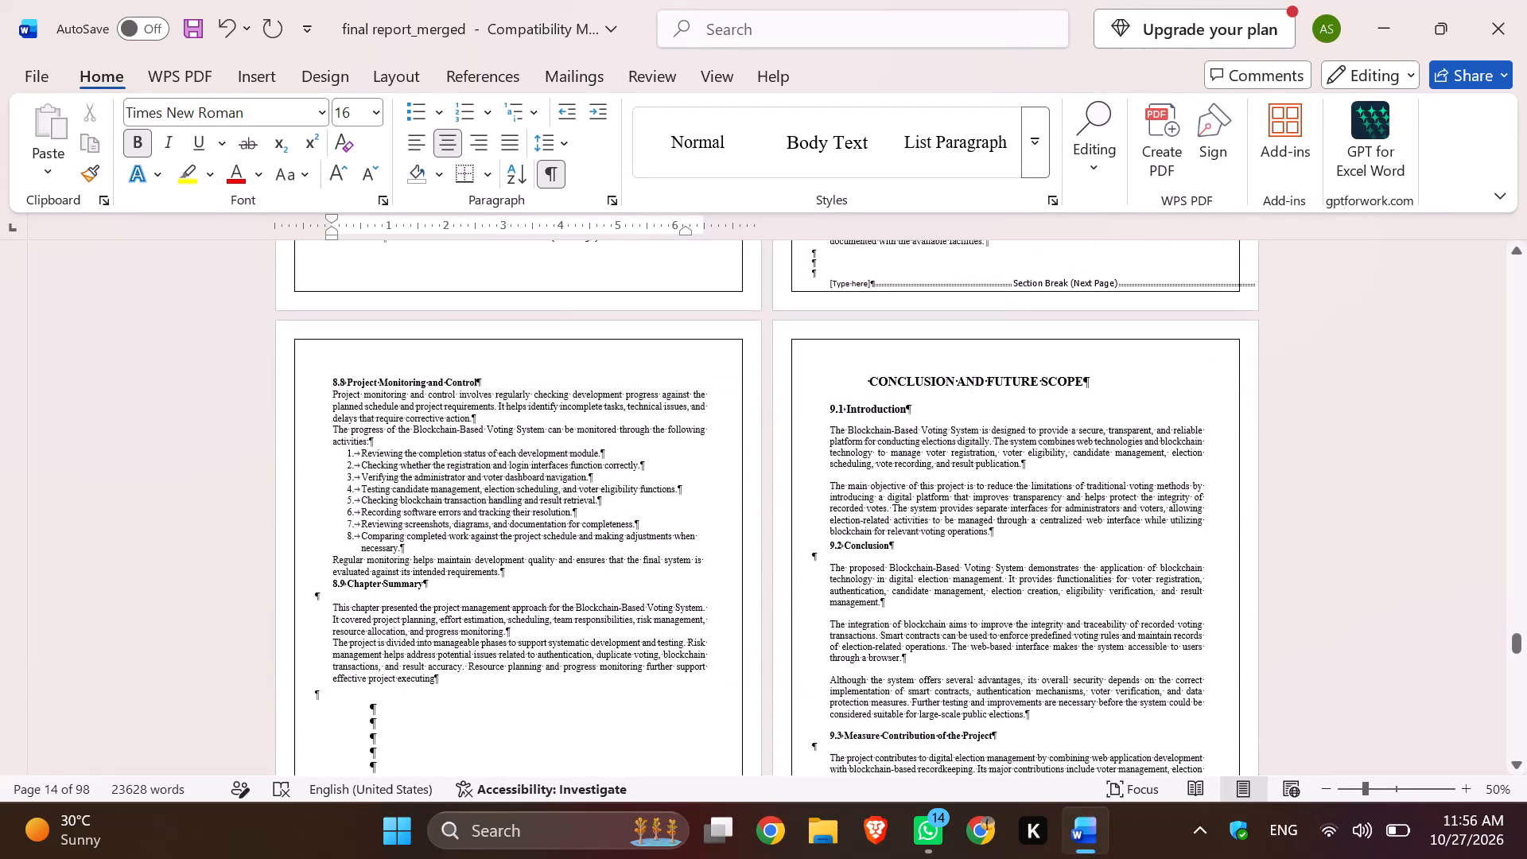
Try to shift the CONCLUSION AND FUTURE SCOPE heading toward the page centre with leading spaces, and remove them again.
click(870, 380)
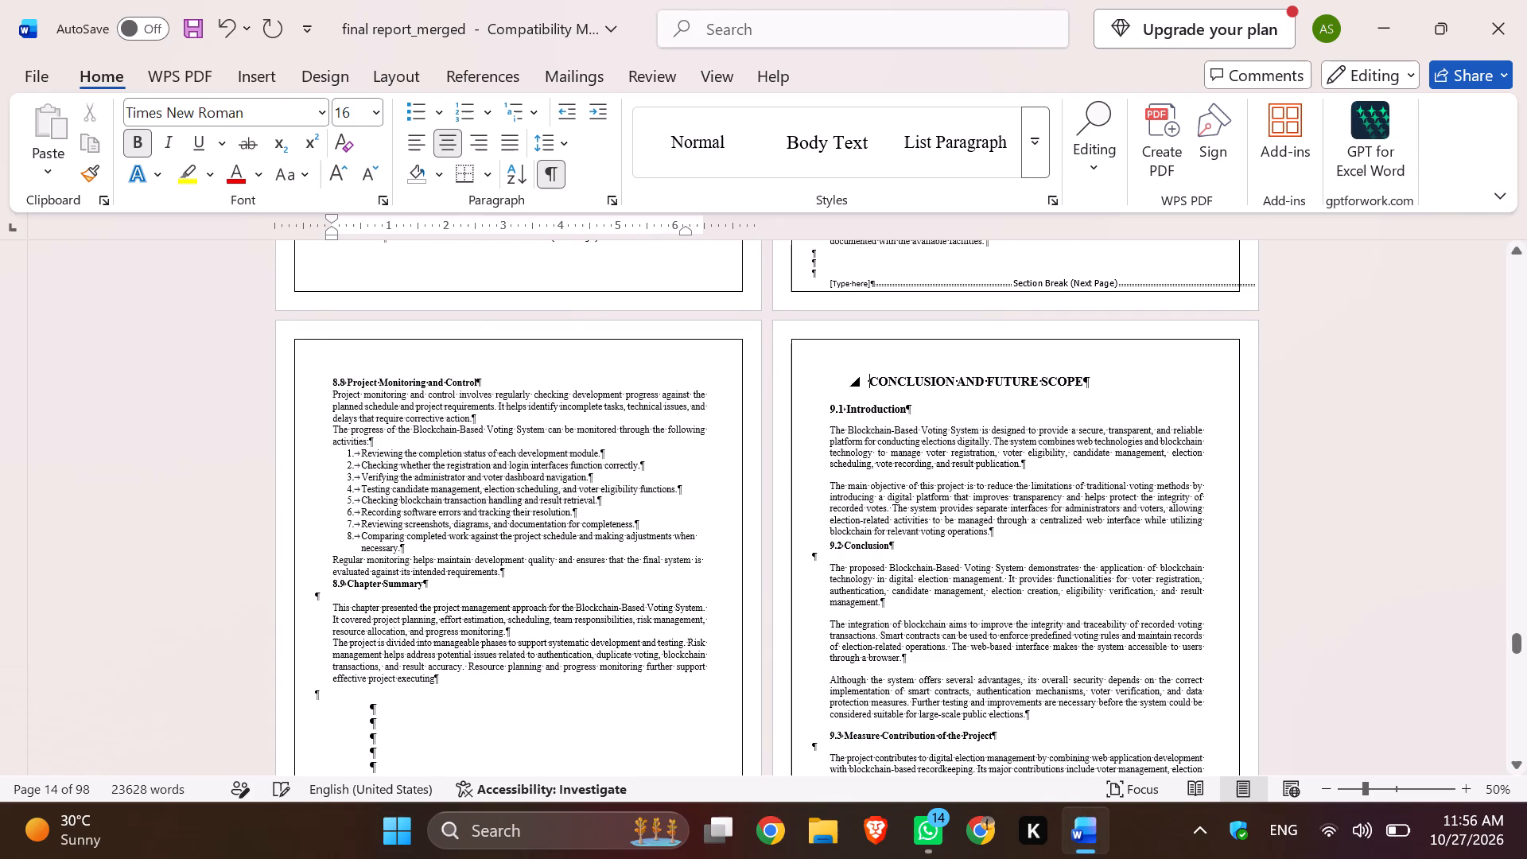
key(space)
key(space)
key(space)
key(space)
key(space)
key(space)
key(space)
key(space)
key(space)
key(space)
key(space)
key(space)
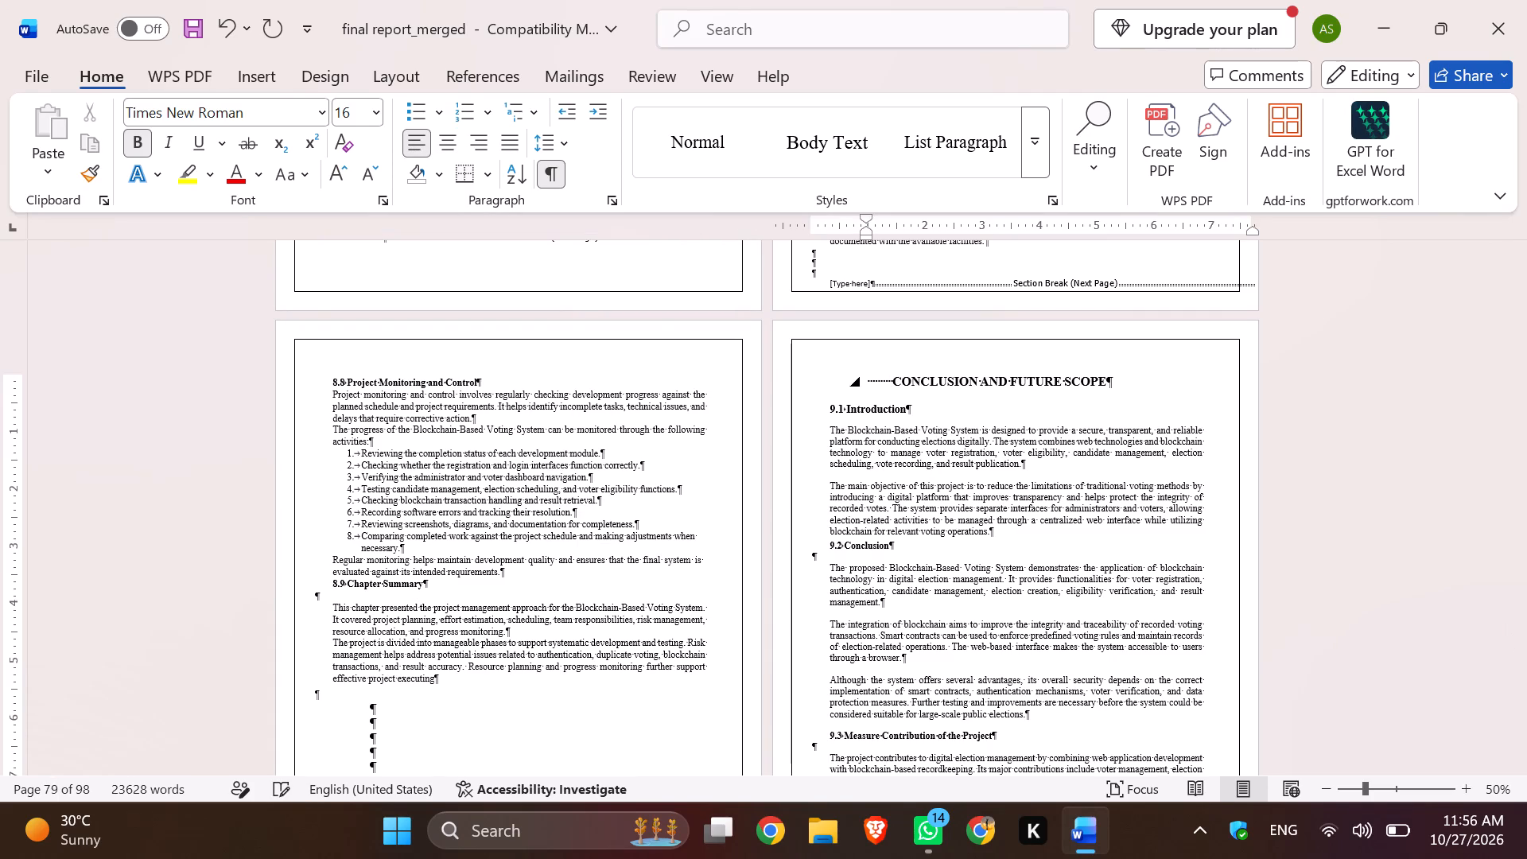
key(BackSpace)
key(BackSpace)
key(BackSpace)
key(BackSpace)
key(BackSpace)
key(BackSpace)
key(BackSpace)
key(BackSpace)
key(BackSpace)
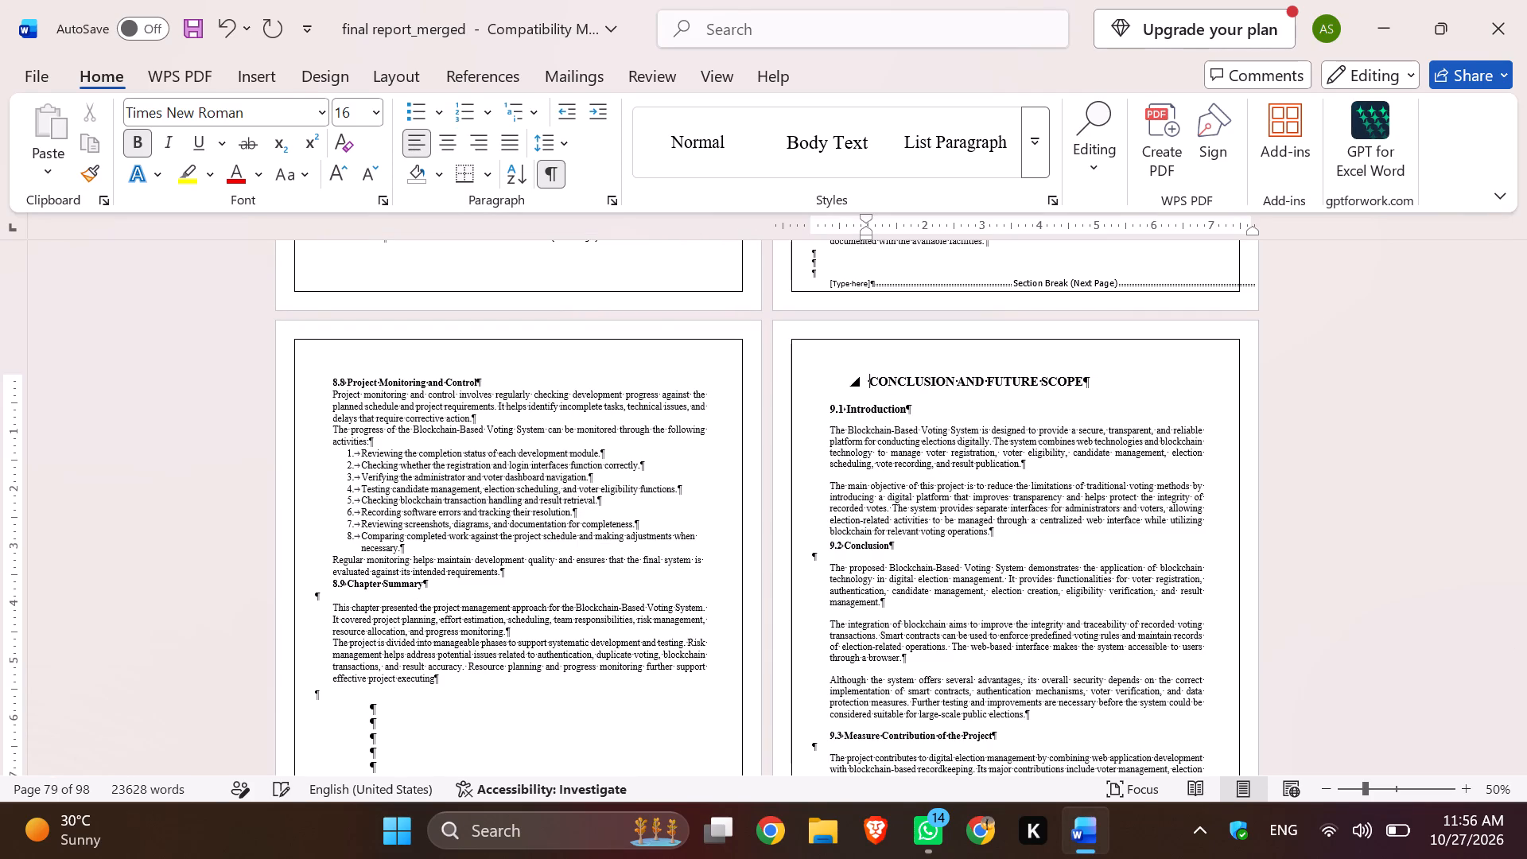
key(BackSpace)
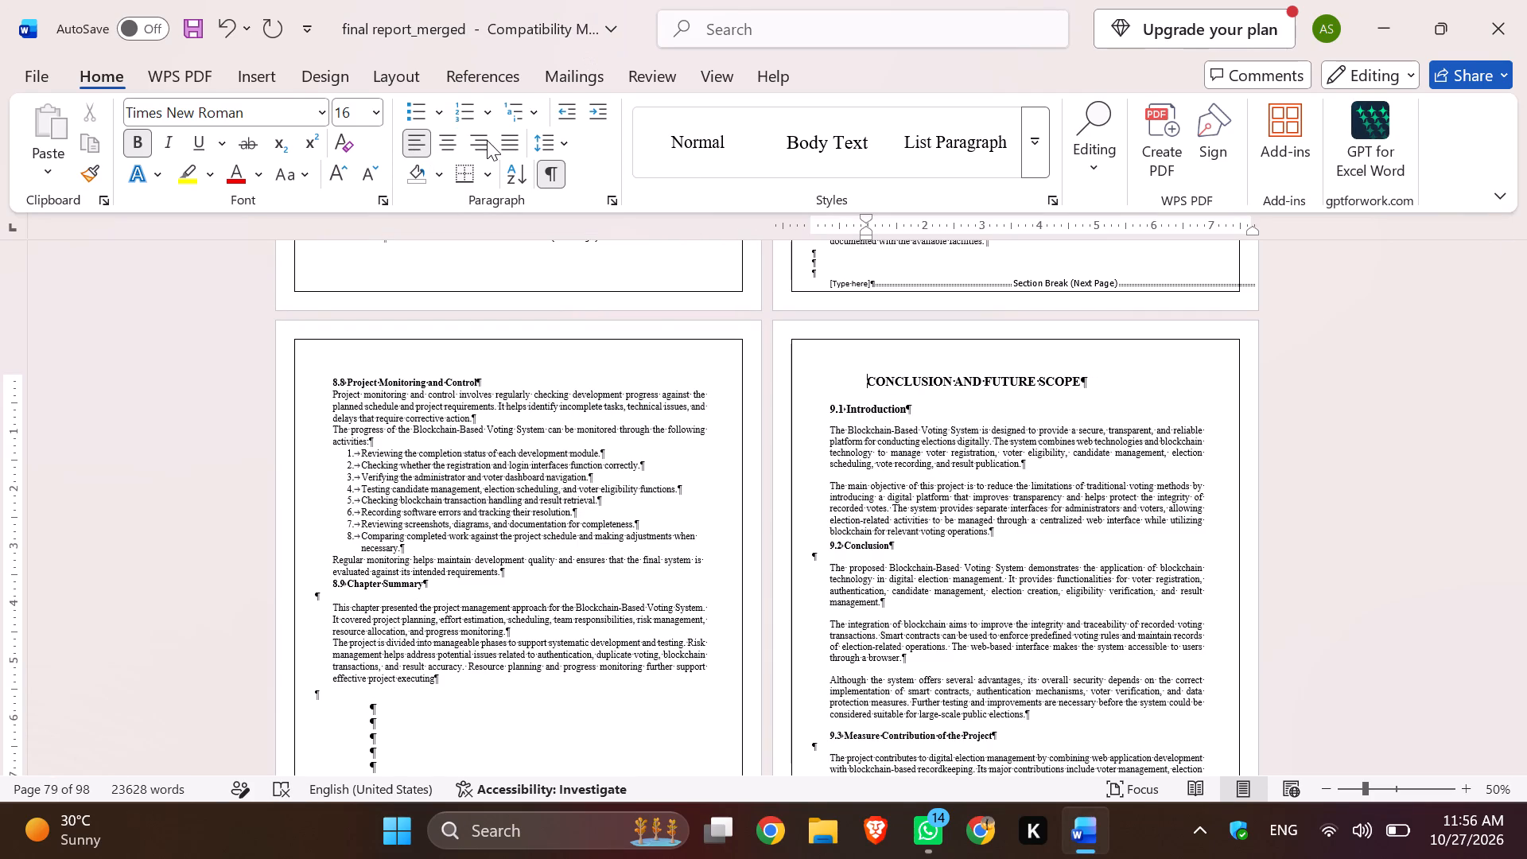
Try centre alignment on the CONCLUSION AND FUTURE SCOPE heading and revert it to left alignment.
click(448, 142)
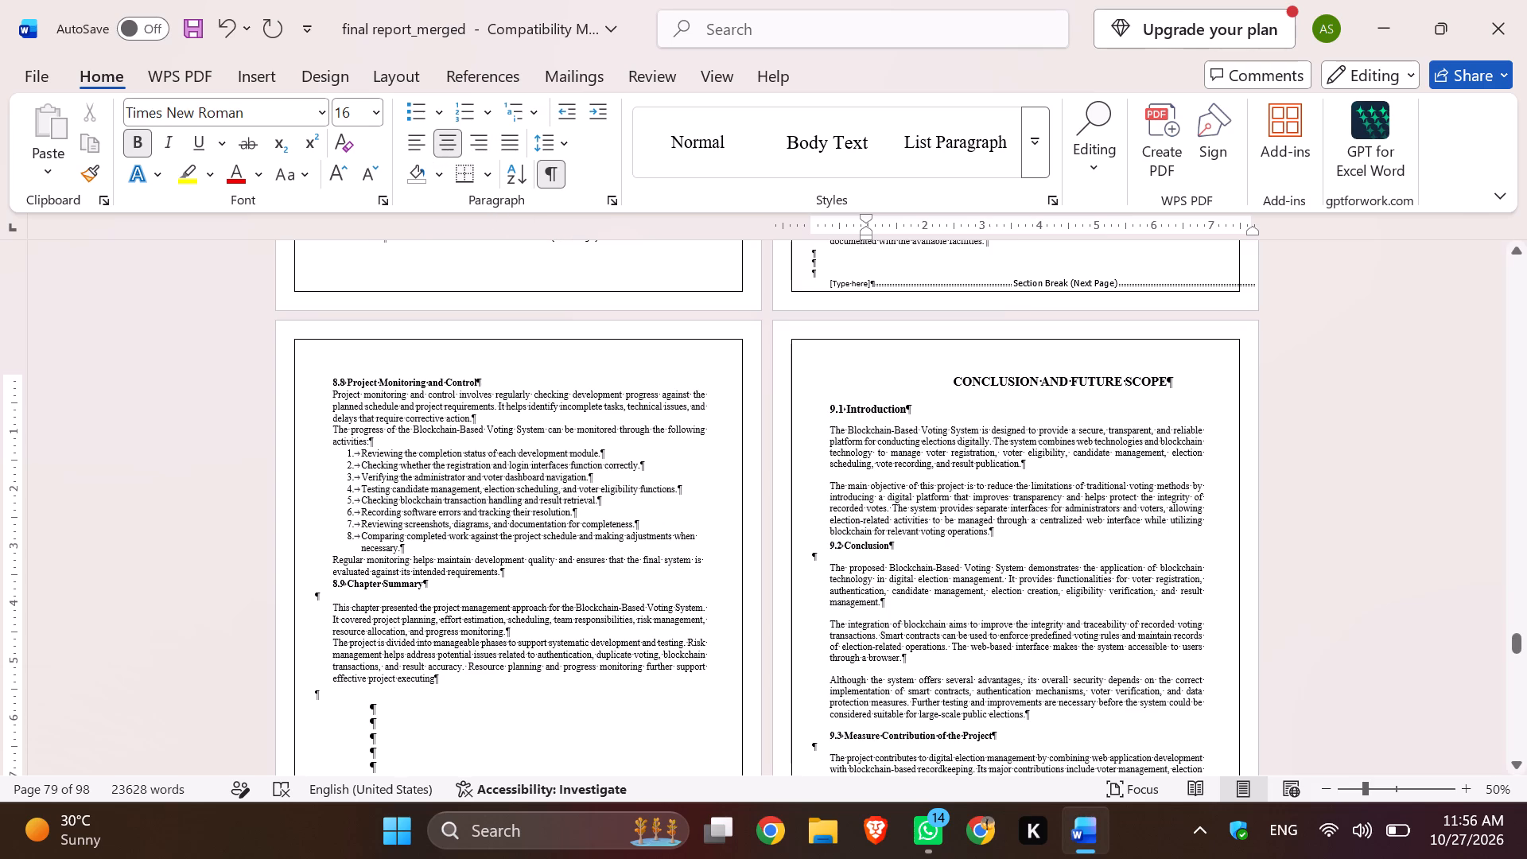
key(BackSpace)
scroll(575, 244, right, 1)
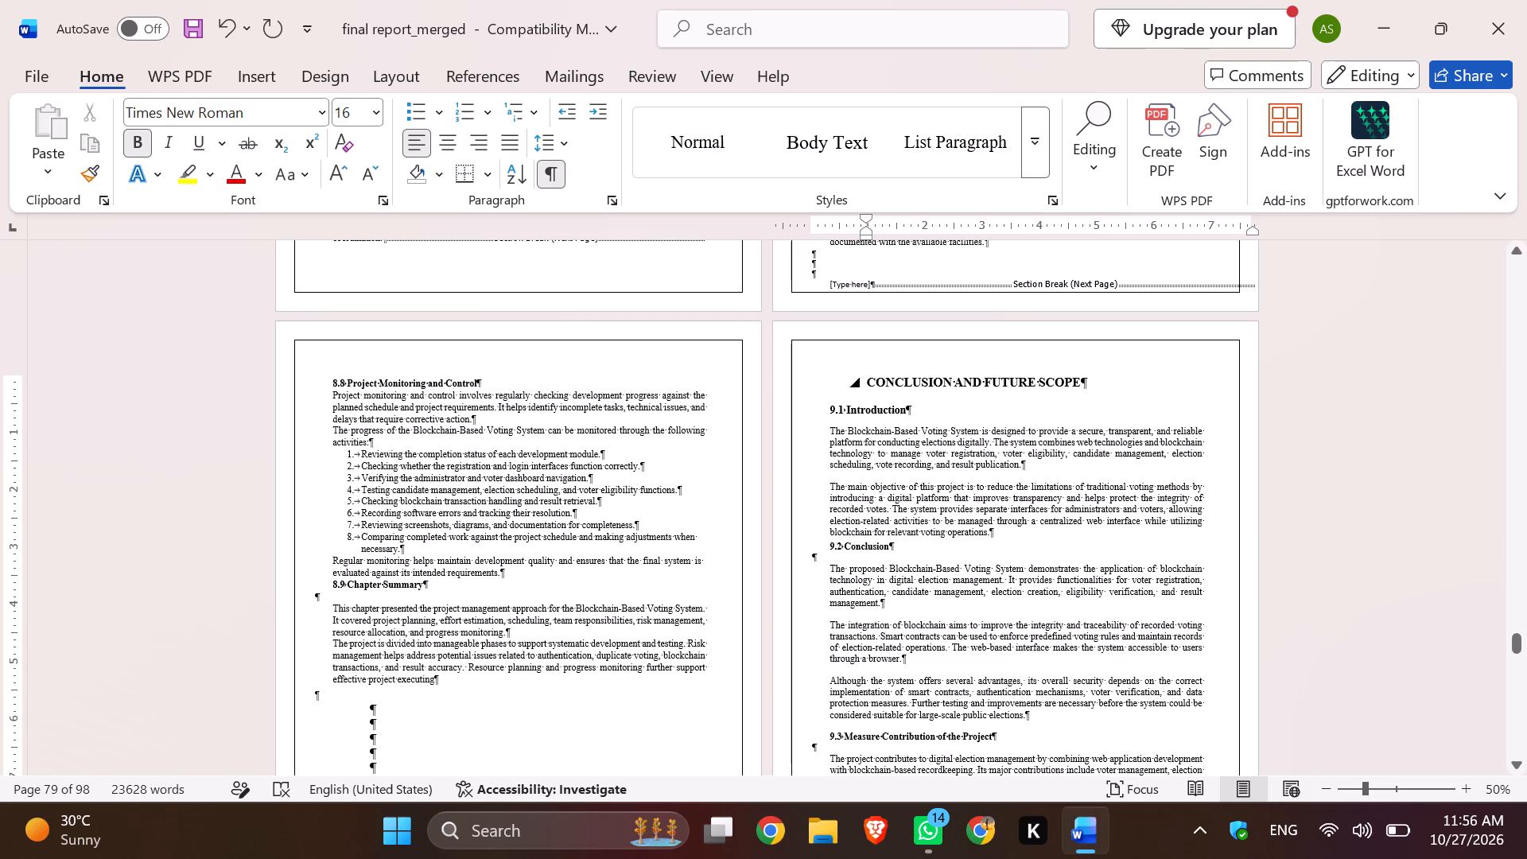
Move the first-line indent of the CONCLUSION AND FUTURE SCOPE heading out to the page border line and centre-align the heading.
drag(865, 387, 1078, 380)
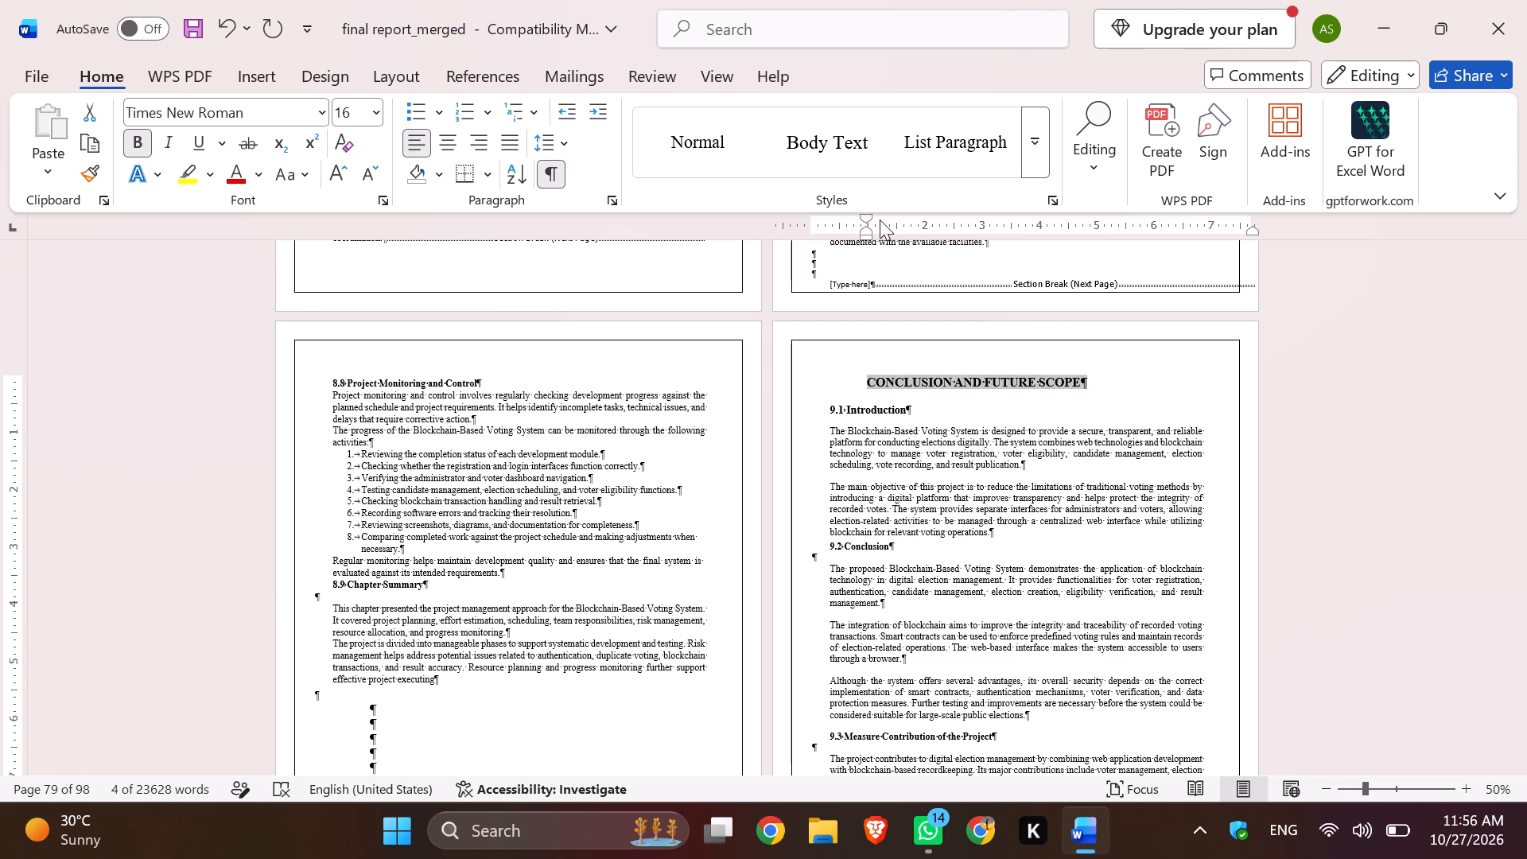
drag(865, 220, 876, 220)
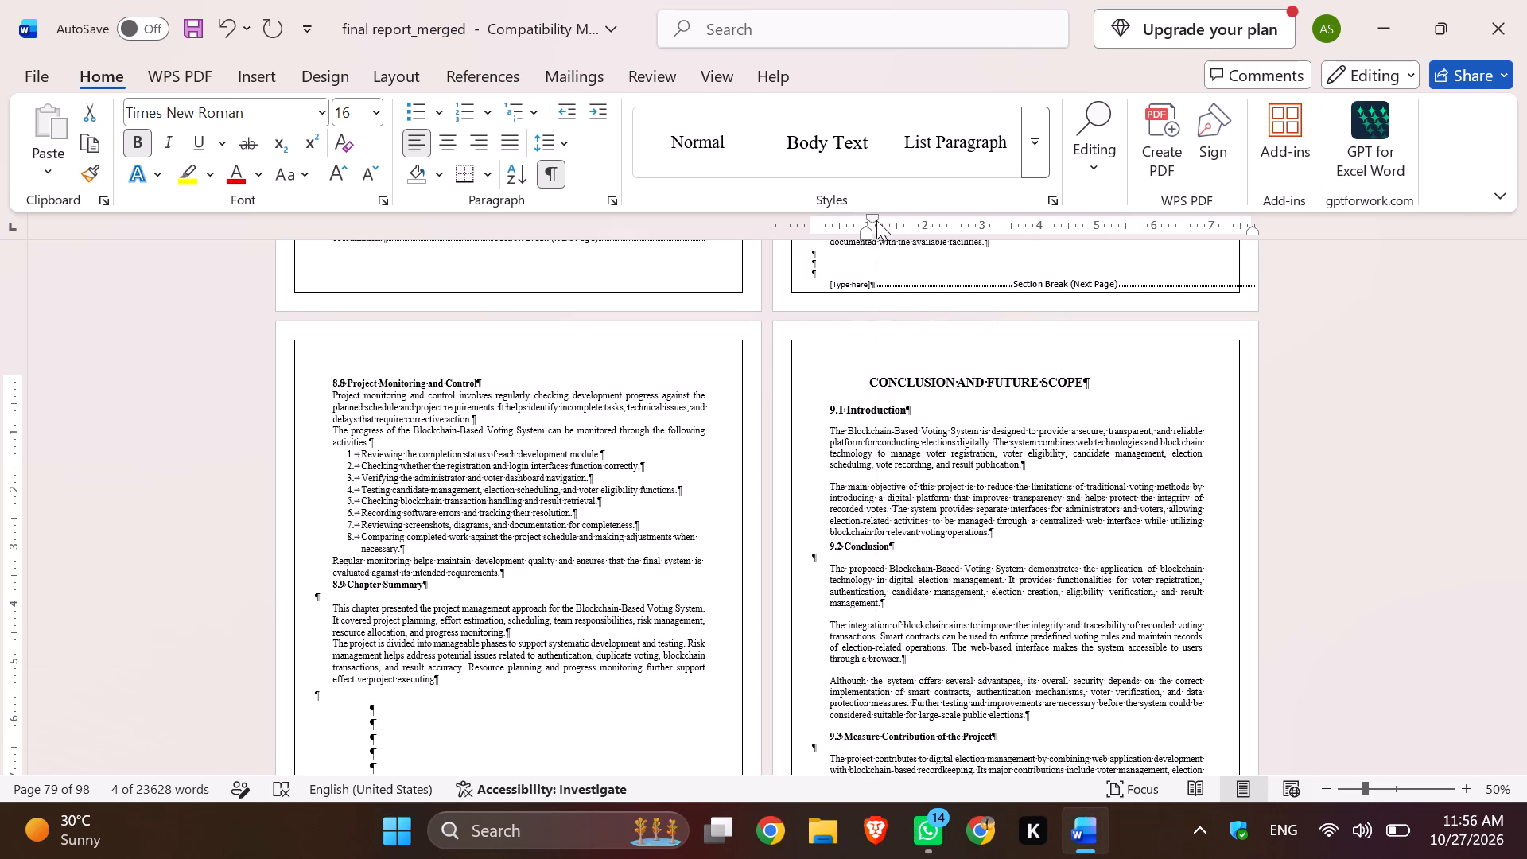
drag(876, 220, 843, 236)
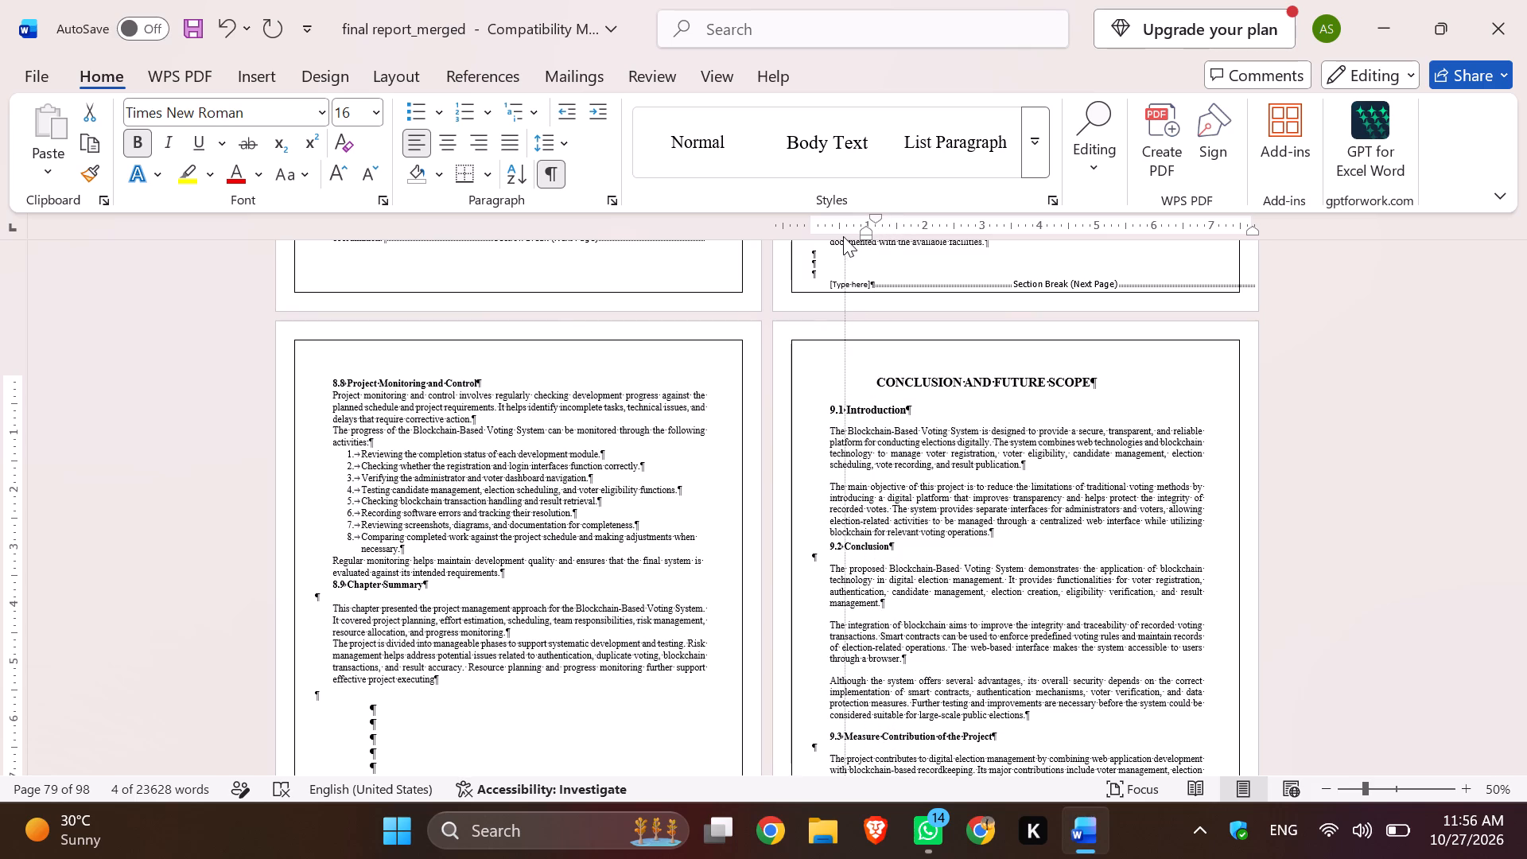
drag(843, 236, 812, 247)
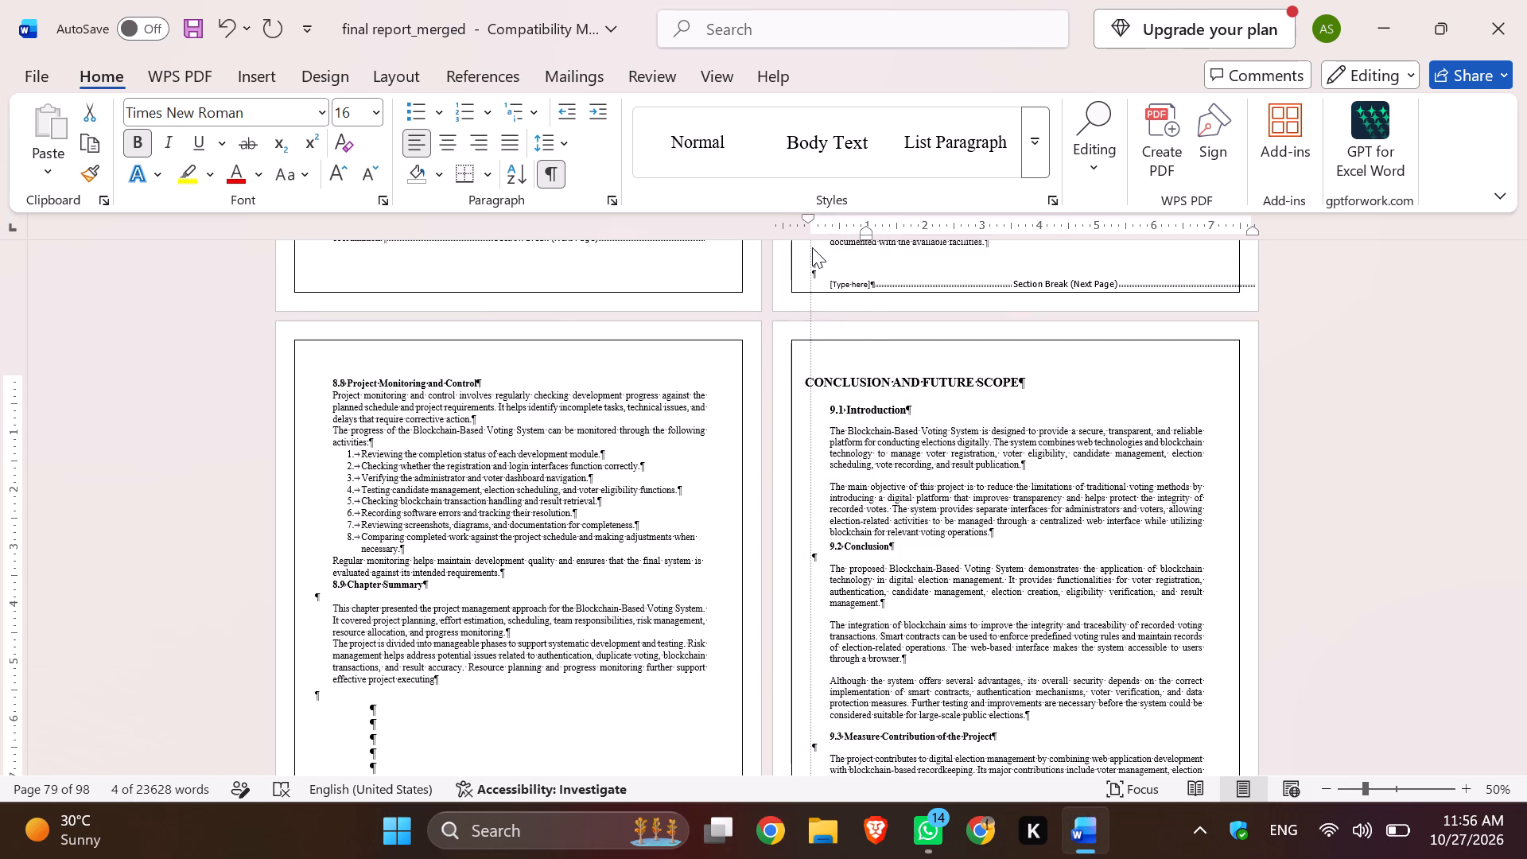
drag(812, 247, 760, 260)
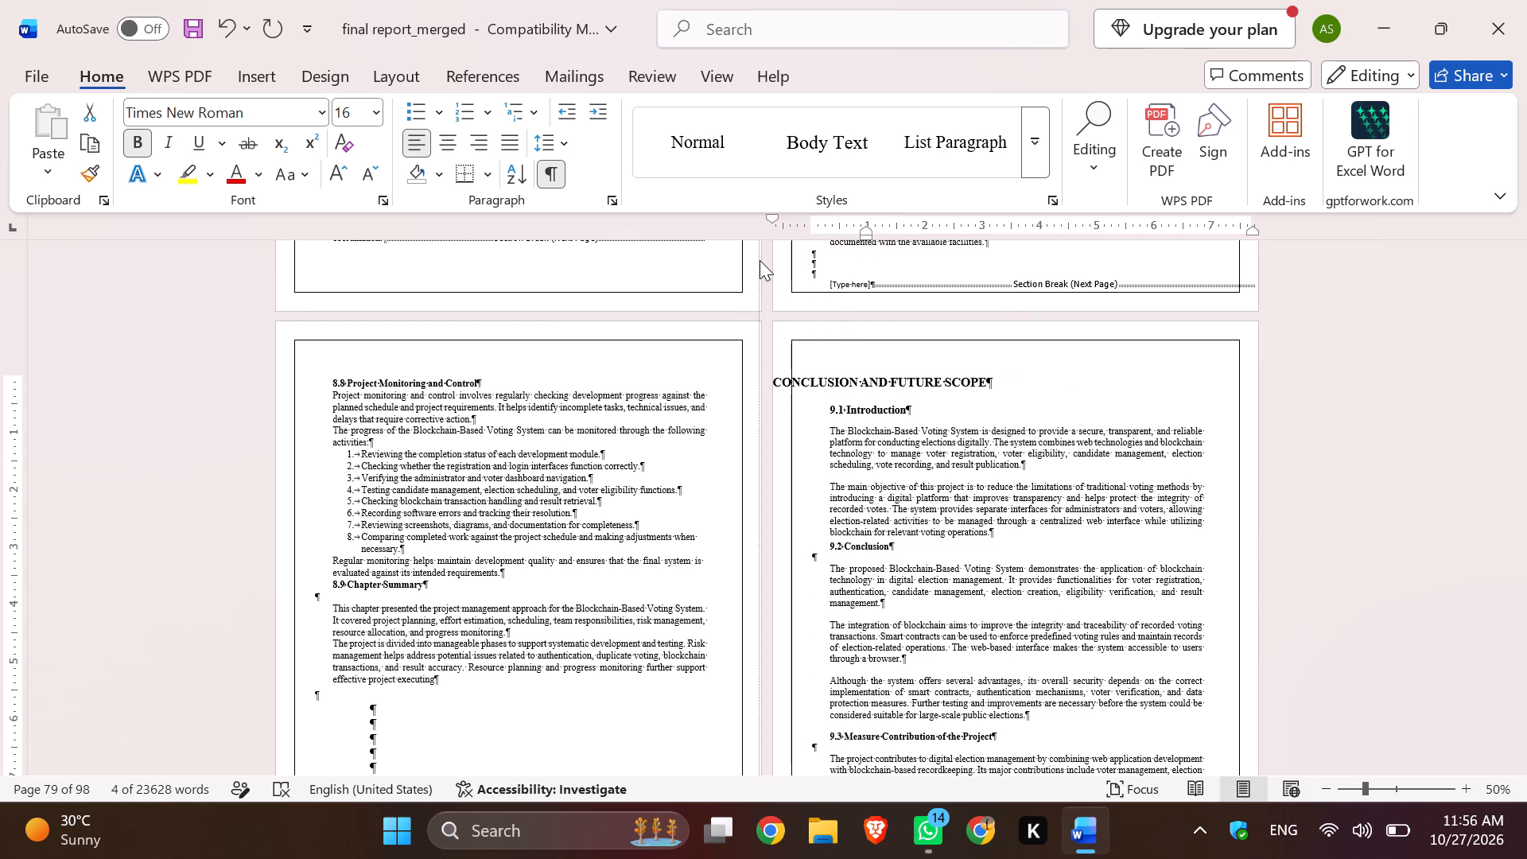
drag(760, 260, 723, 295)
drag(723, 295, 789, 293)
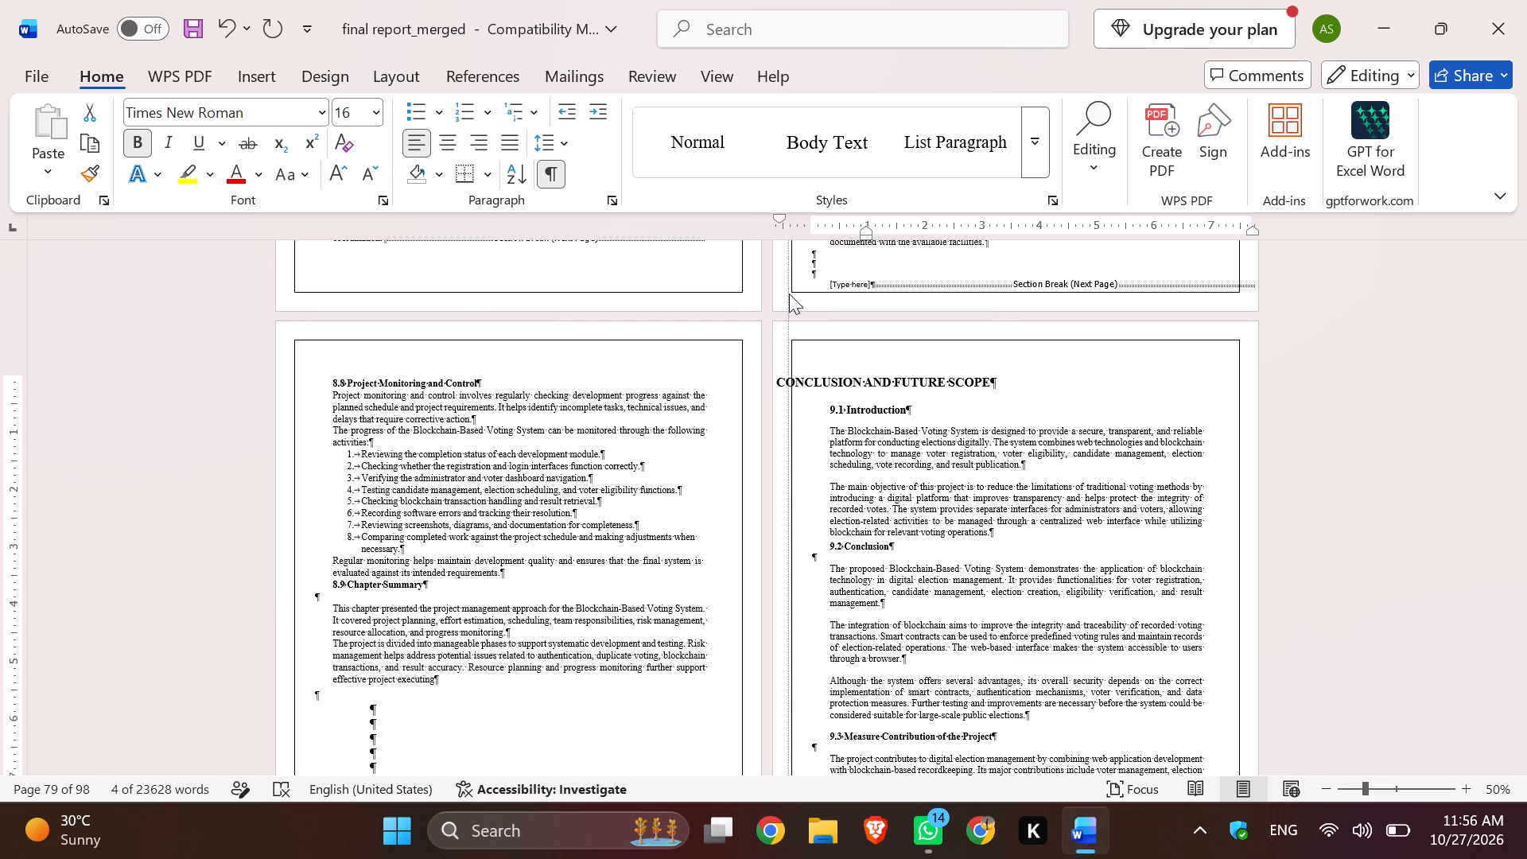
drag(789, 293, 790, 293)
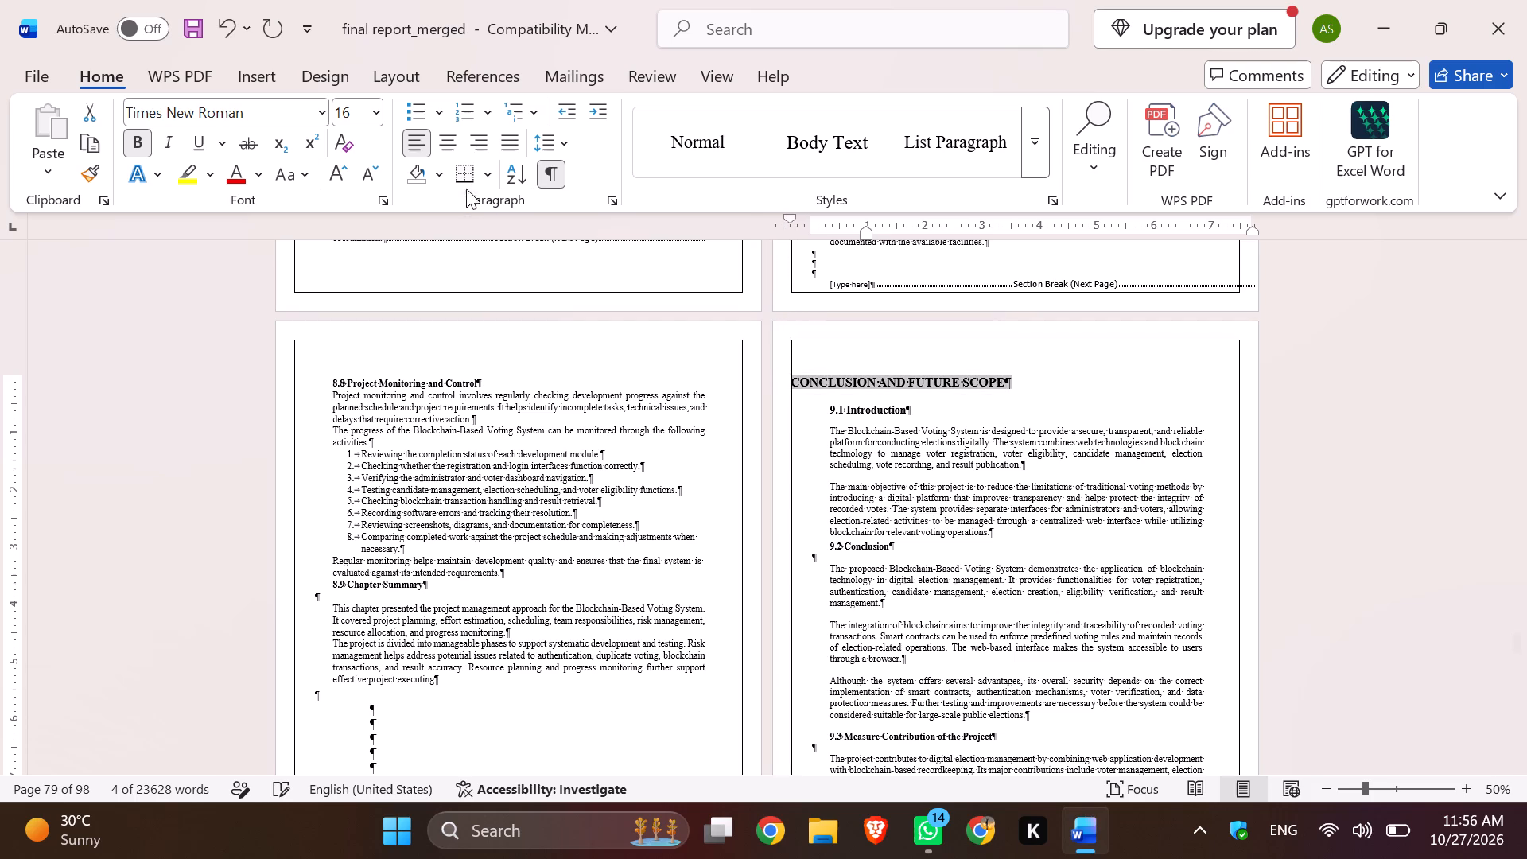
click(452, 153)
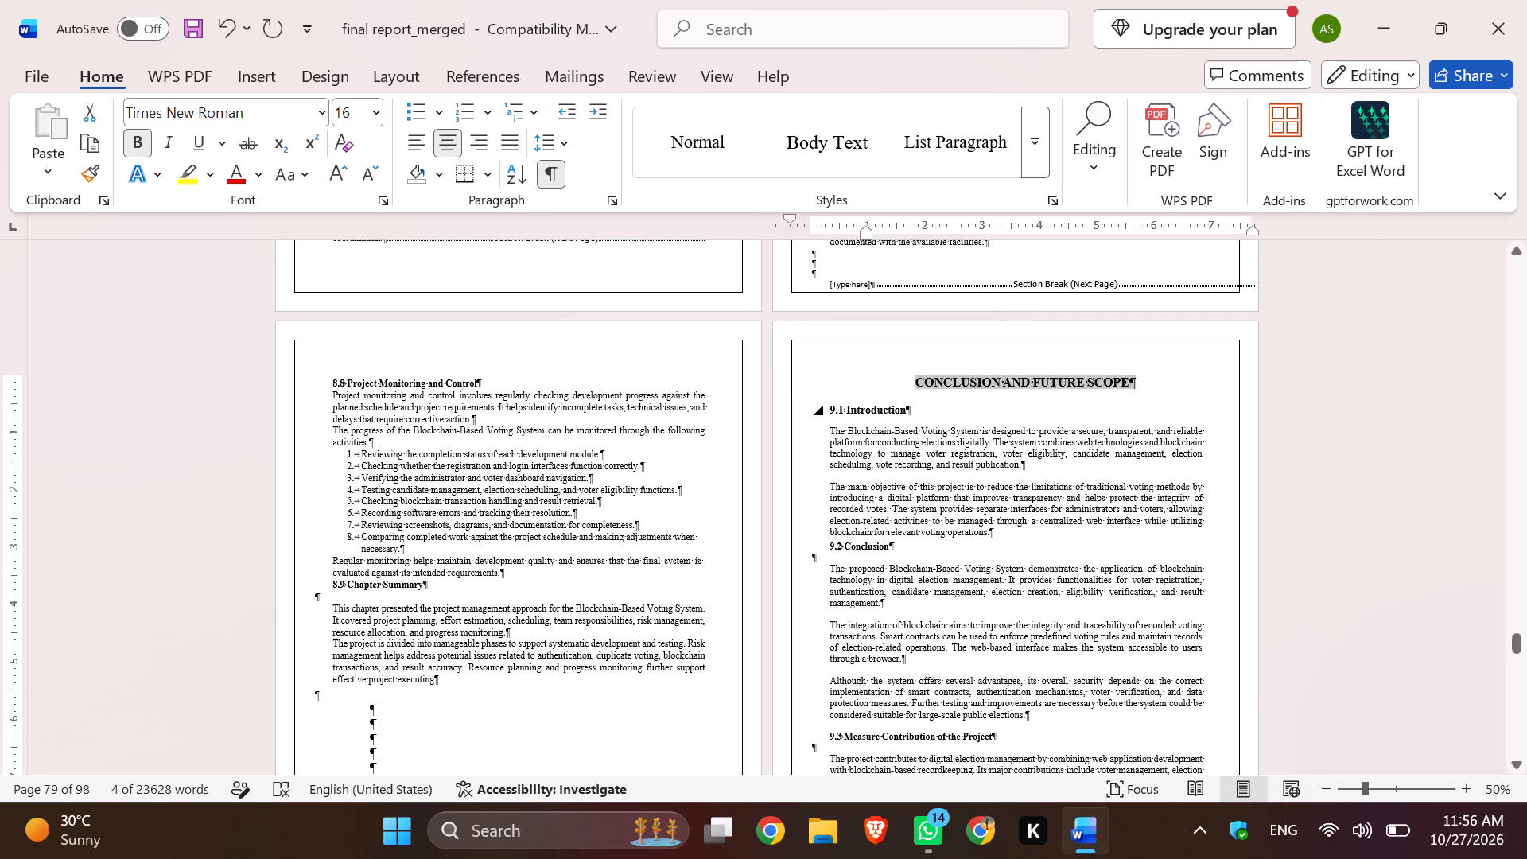
click(1011, 421)
Examine the page layout from the CONCLUSION AND FUTURE SCOPE chapter back through Chapter 8 to the end of Chapter 7.
scroll(1011, 421, up, 1)
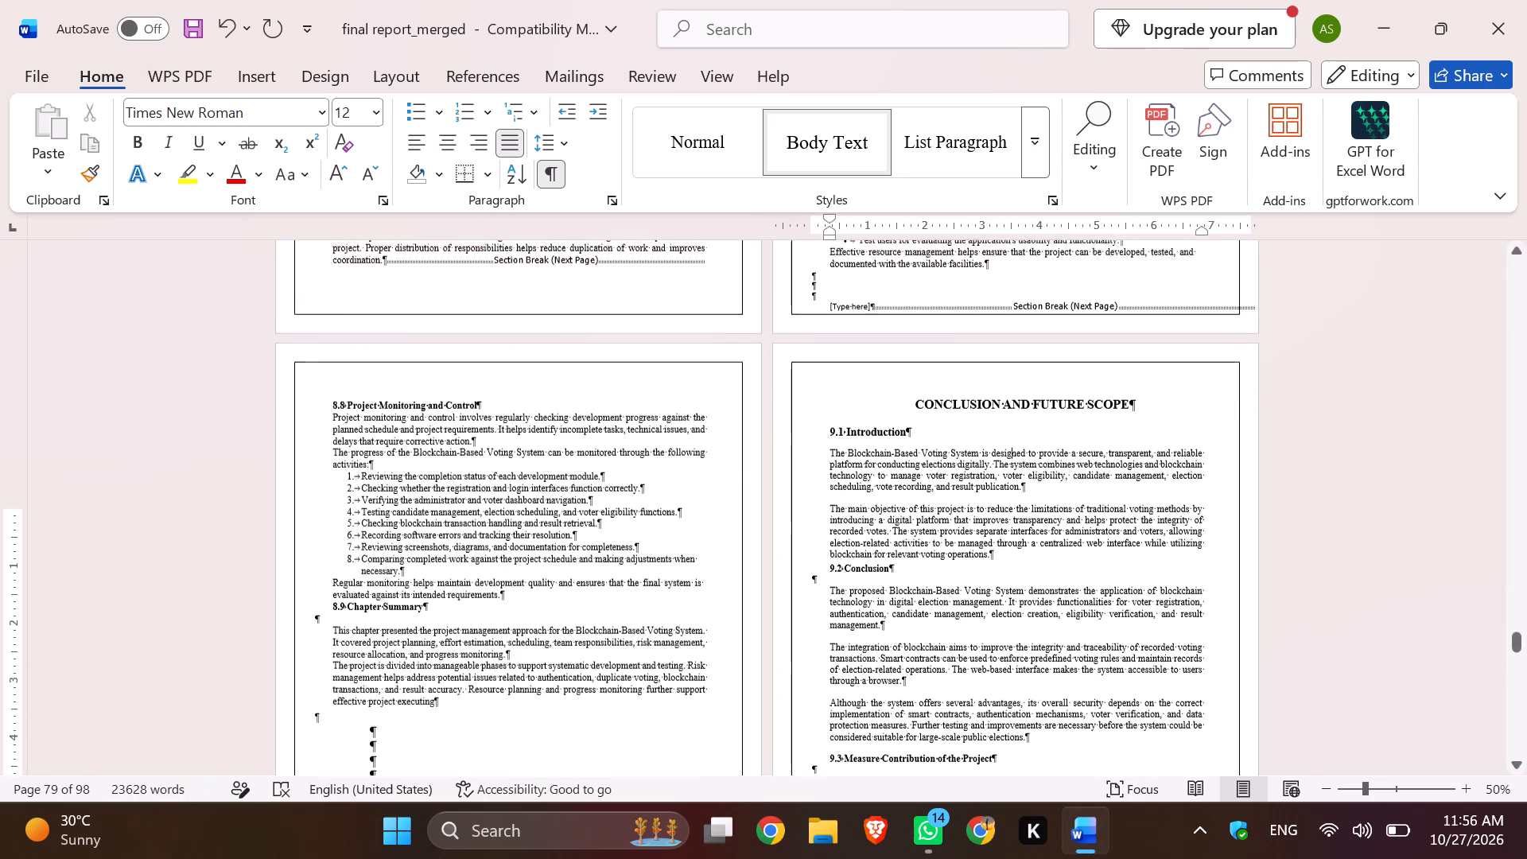
scroll(1011, 421, up, 1)
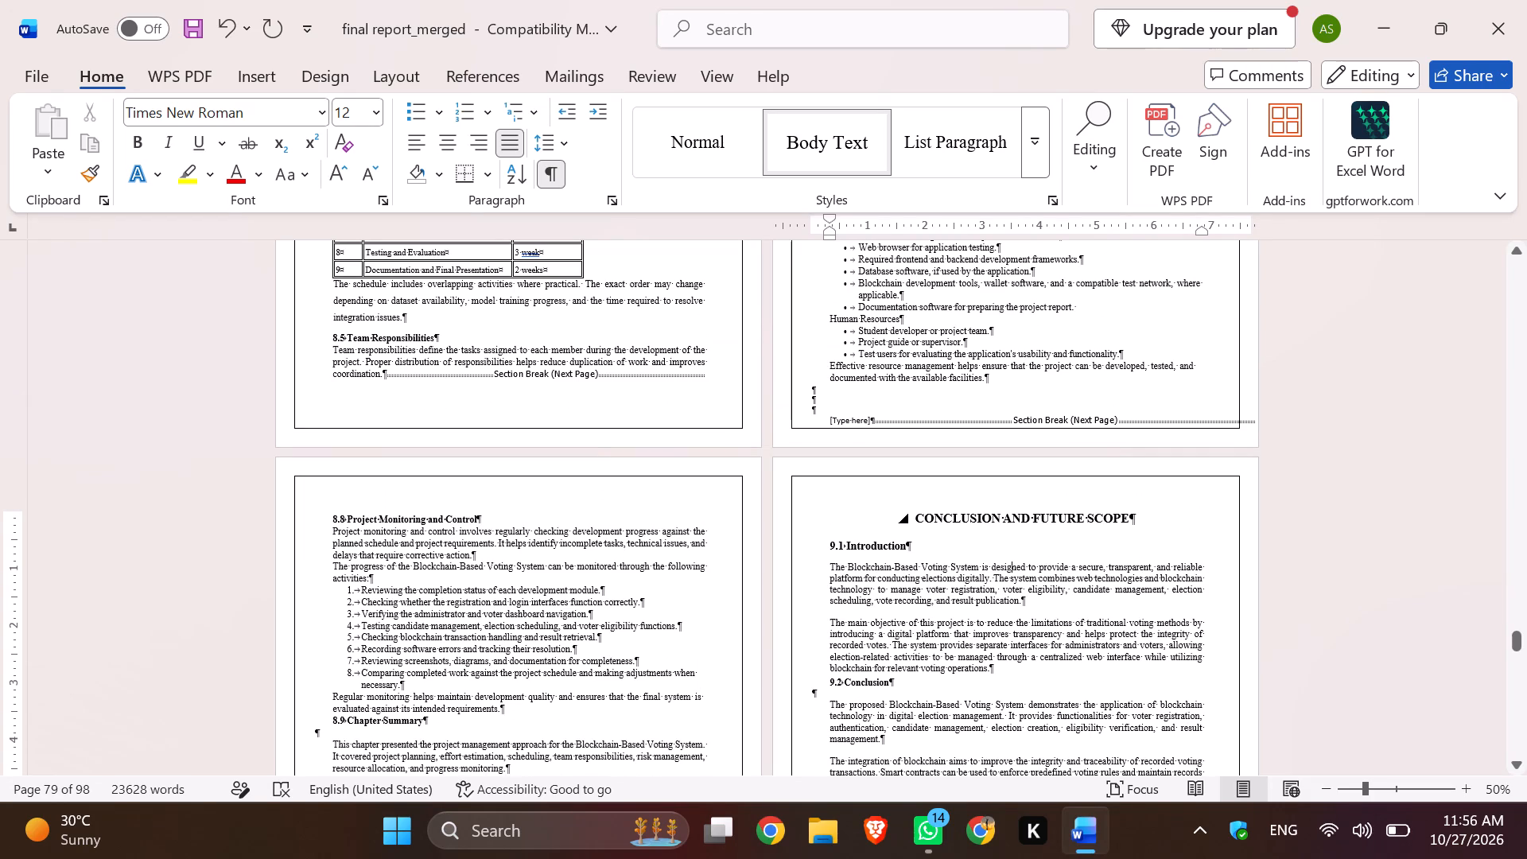
scroll(1006, 515, up, 2)
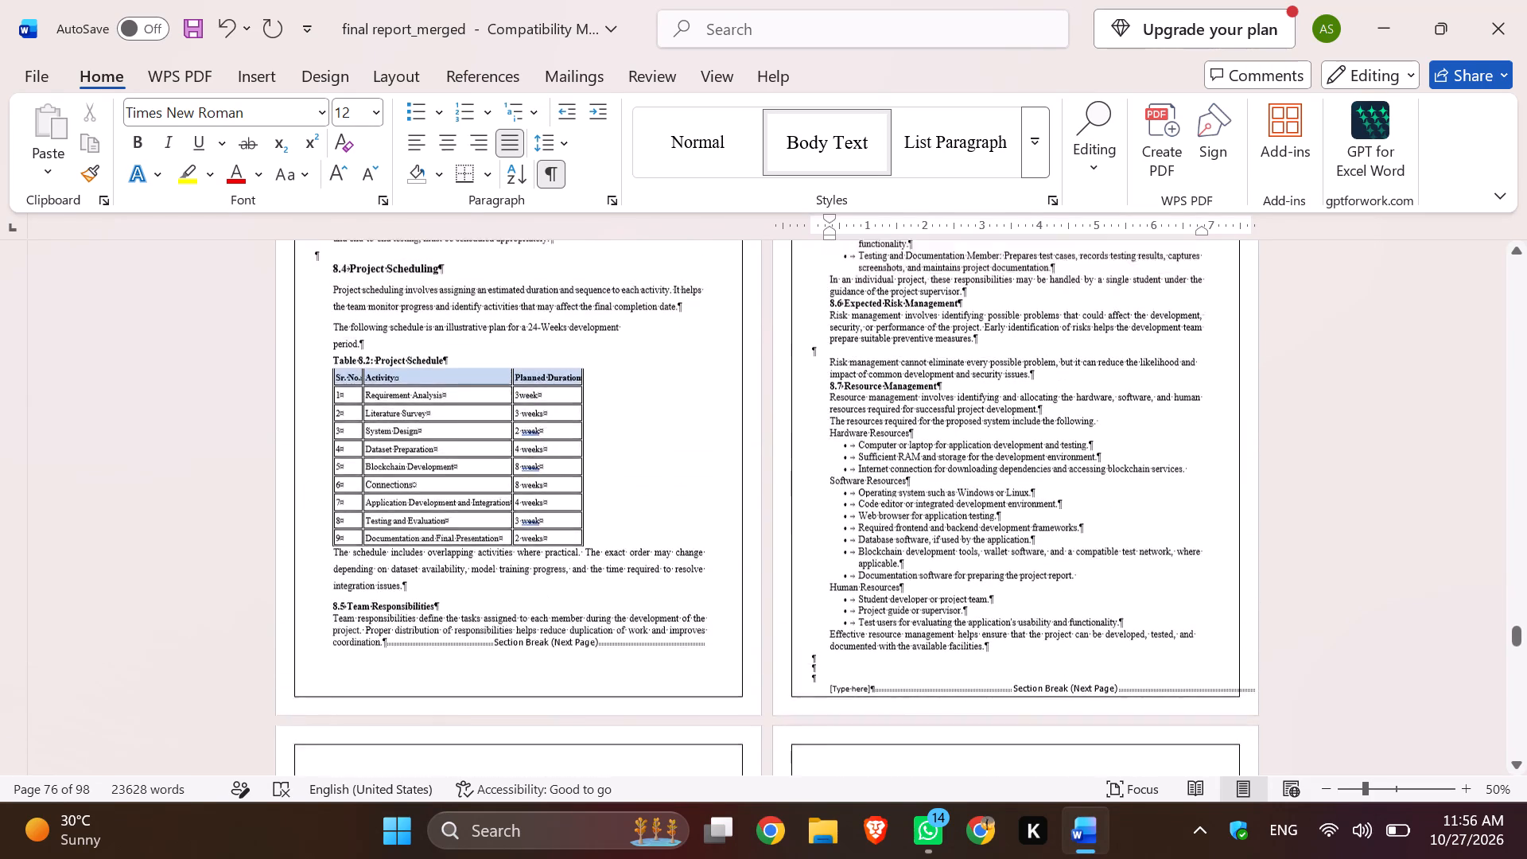
scroll(1006, 515, up, 11)
scroll(1006, 515, down, 1)
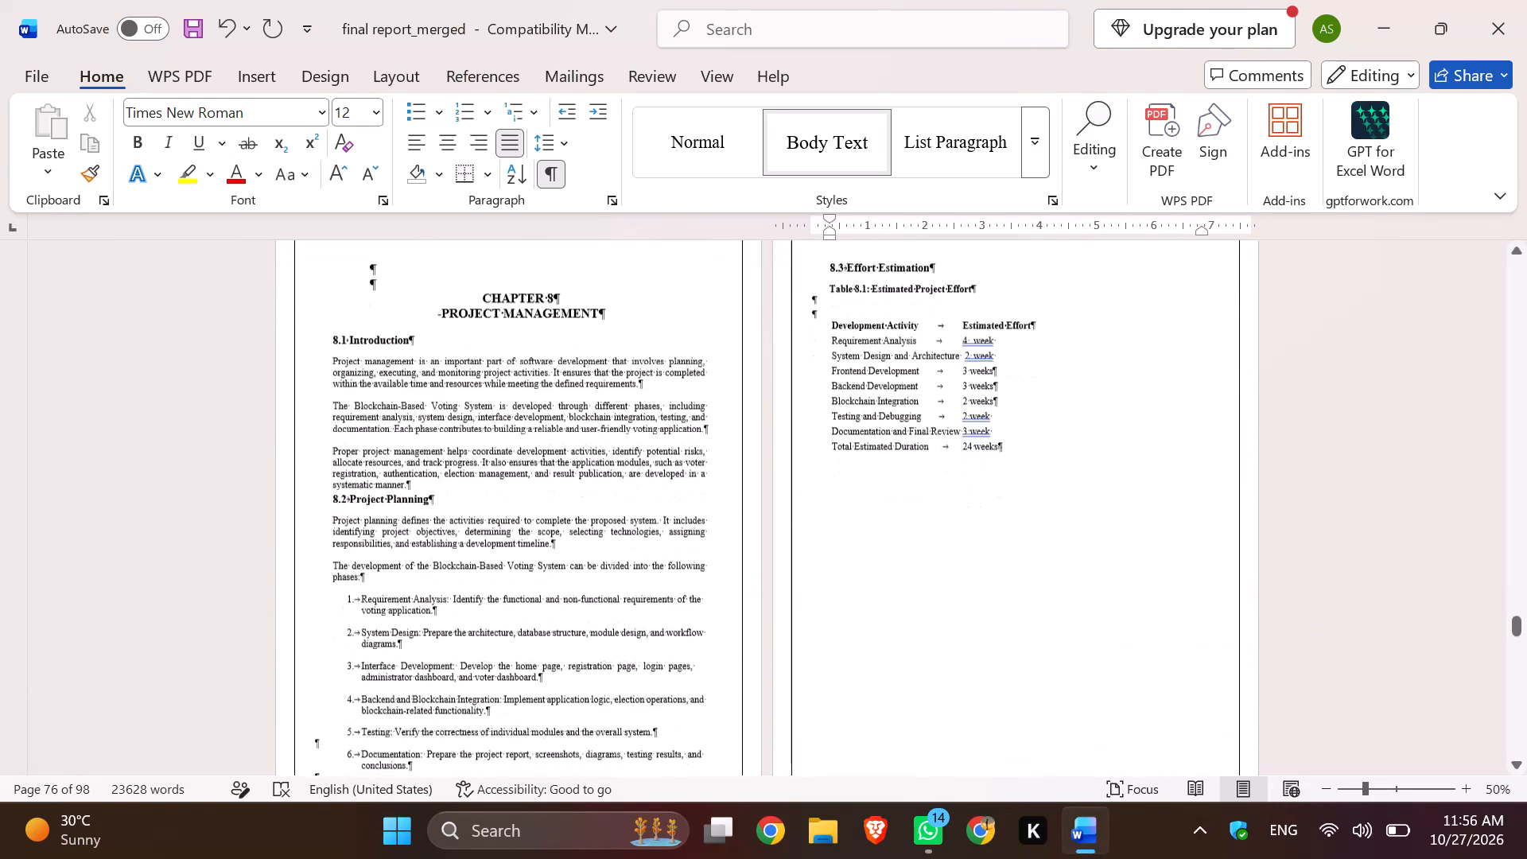
scroll(1006, 515, down, 1)
scroll(1006, 515, up, 3)
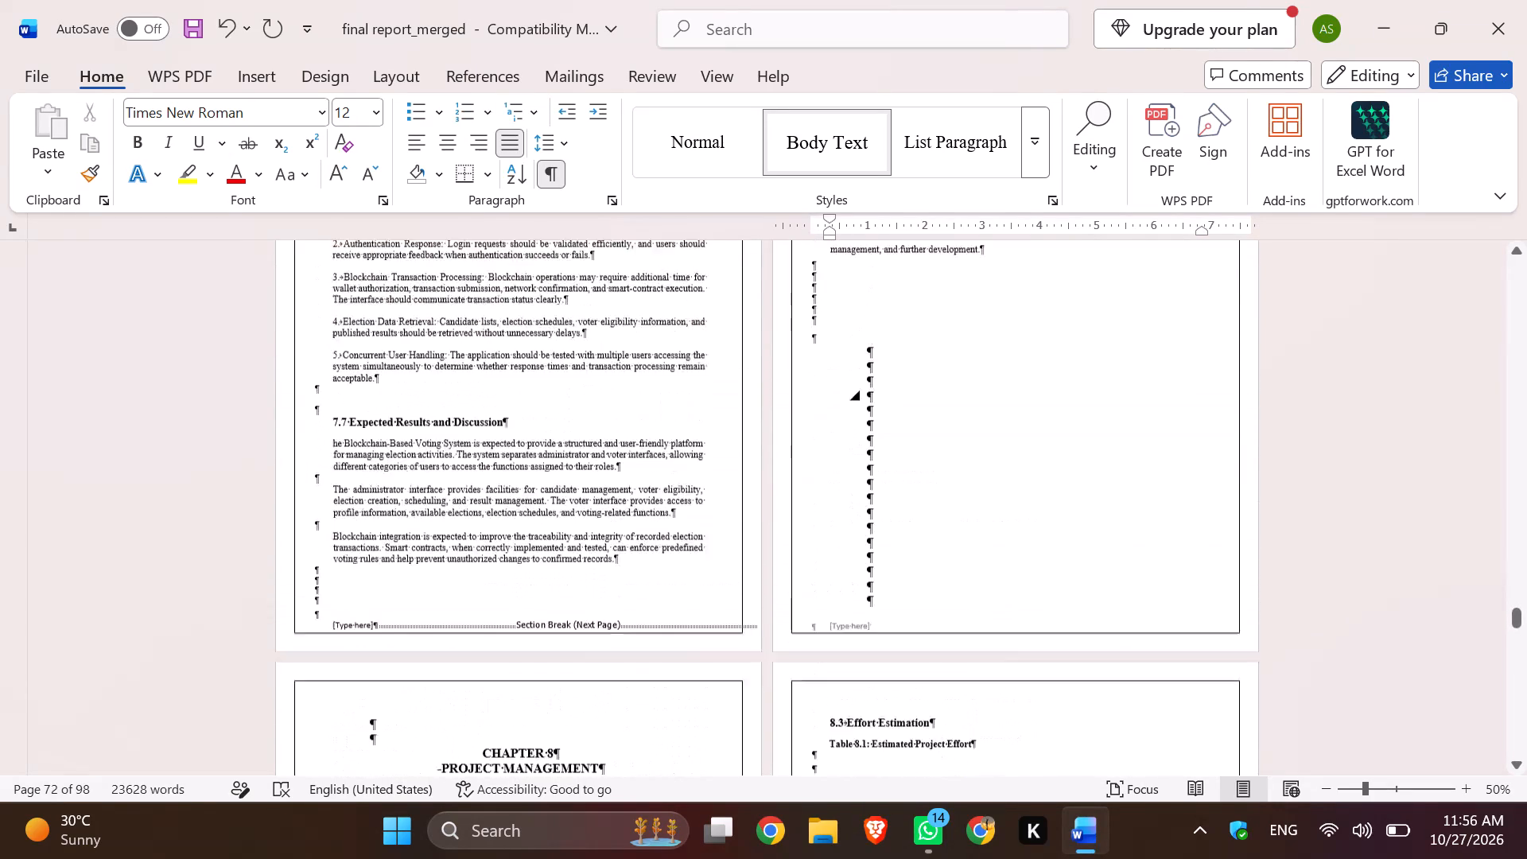
scroll(1006, 515, up, 1)
scroll(1006, 515, down, 7)
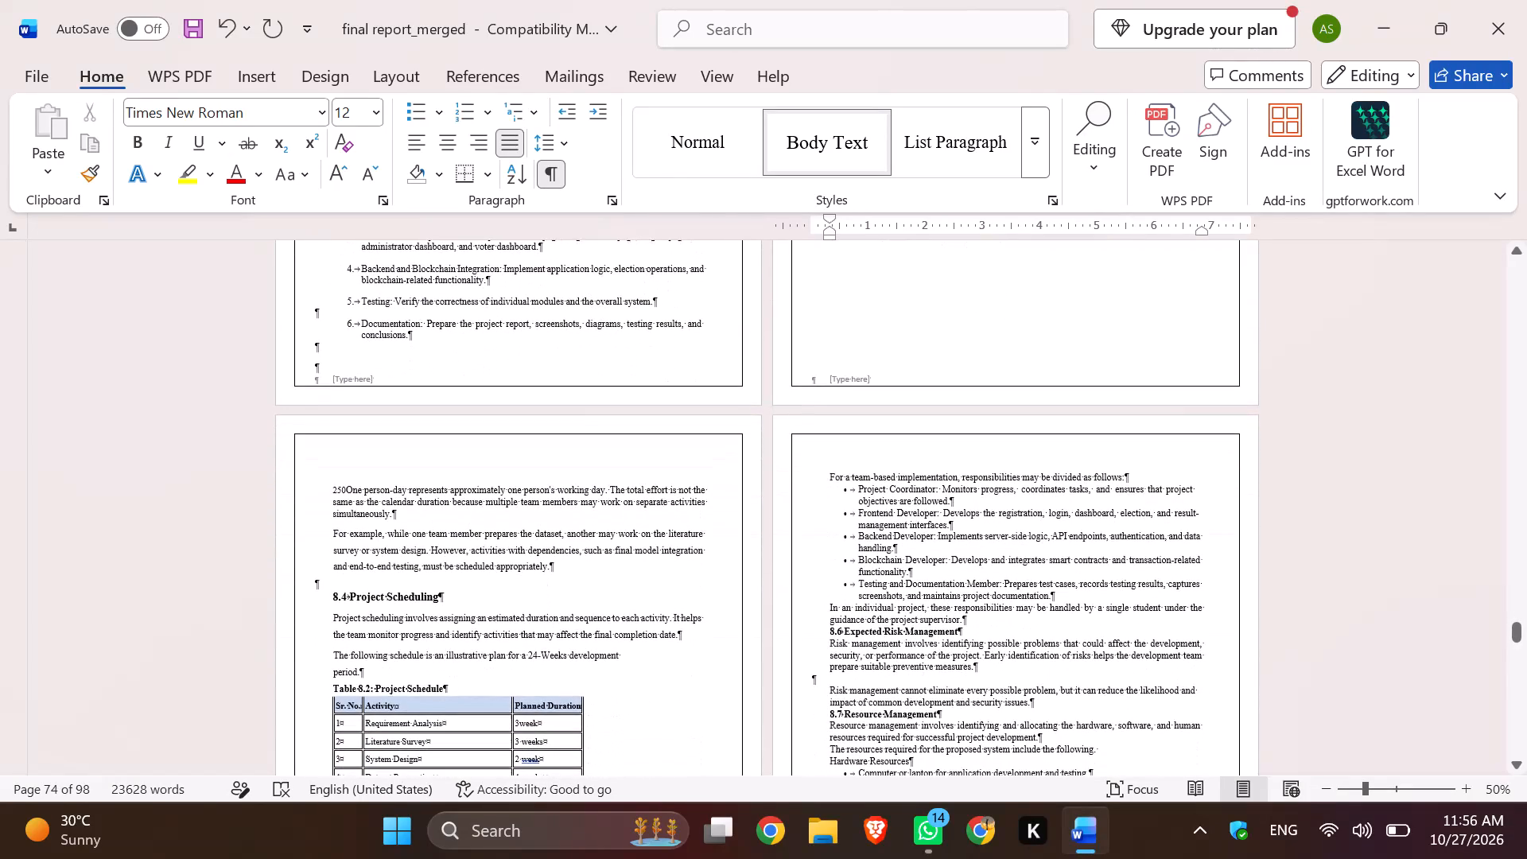
Hide the paragraph marks and other formatting symbols throughout the document.
key(ctrl+shift+8)
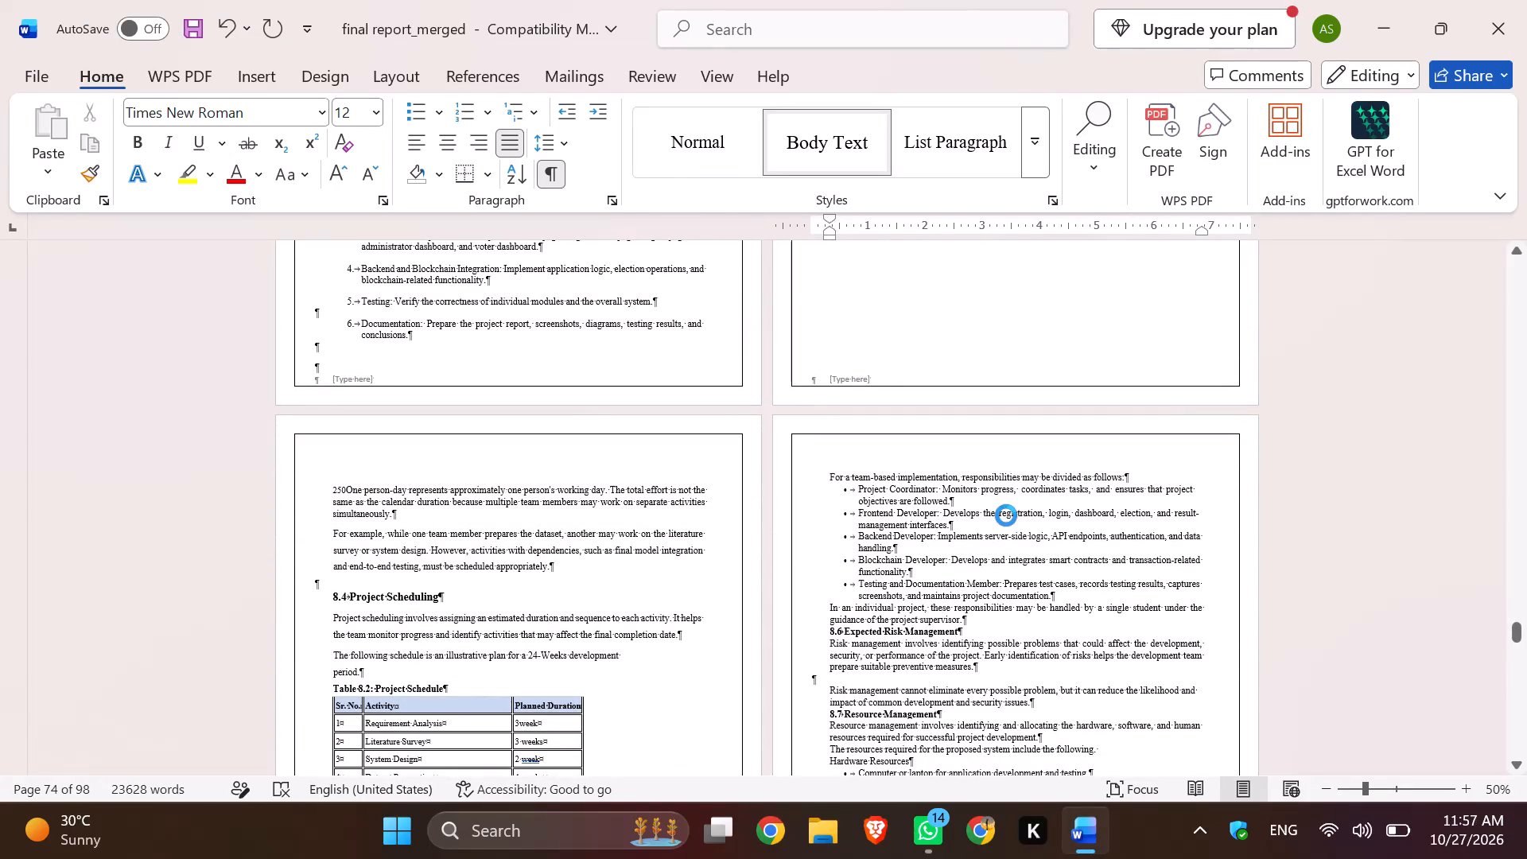
Examine the Chapter 8 pages, the lists of figures and tables, the start of Chapter 1 and the front pages.
scroll(1006, 515, down, 1)
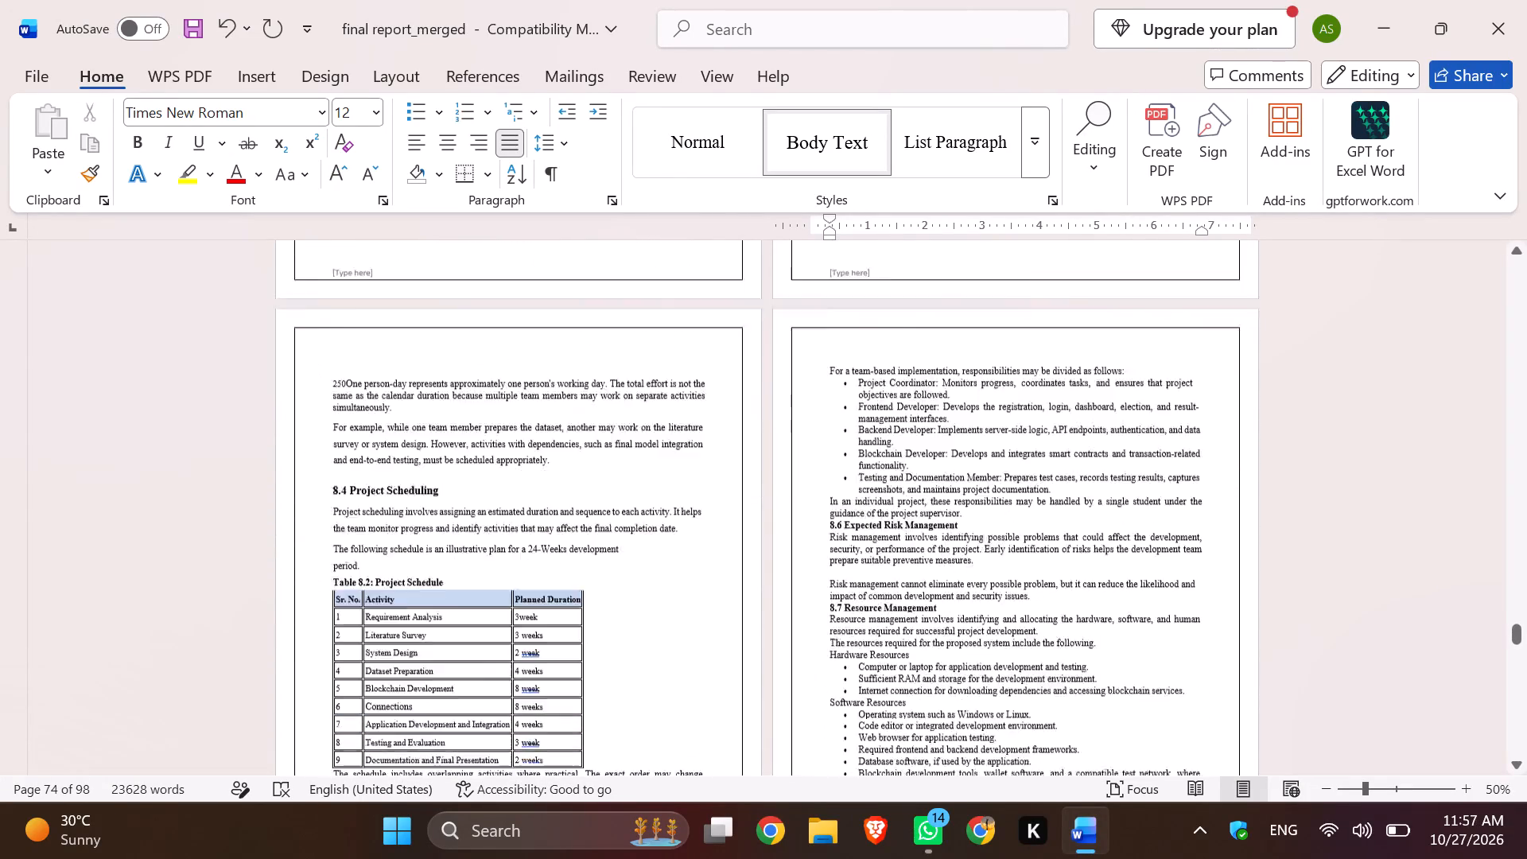
scroll(1006, 515, down, 1)
scroll(1006, 515, up, 8)
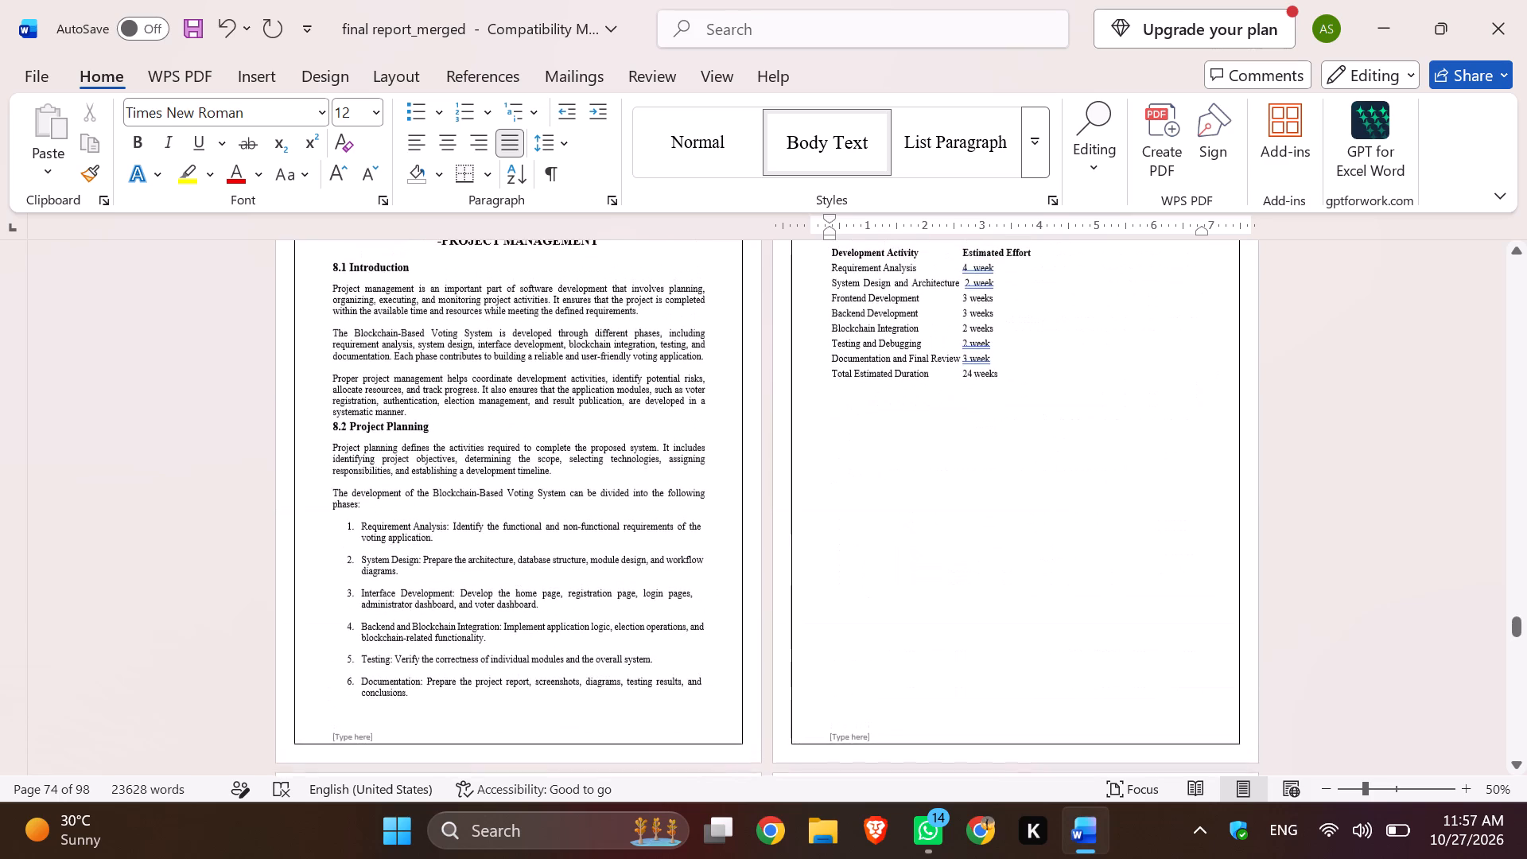
scroll(1006, 515, up, 4)
scroll(1006, 515, up, 20)
scroll(1006, 515, up, 20)
scroll(1006, 515, up, 20)
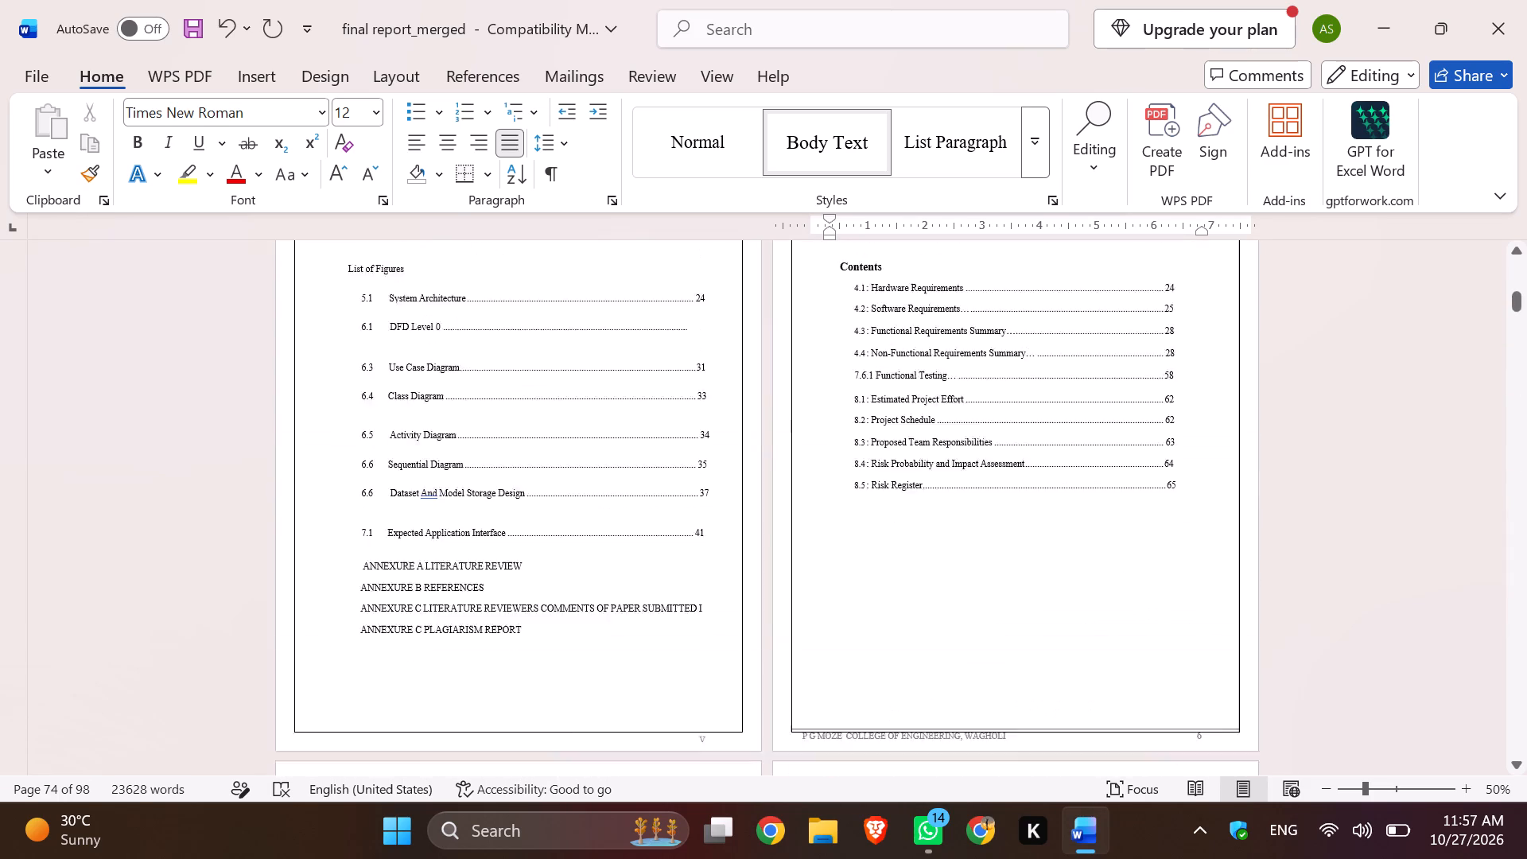
scroll(1006, 515, down, 4)
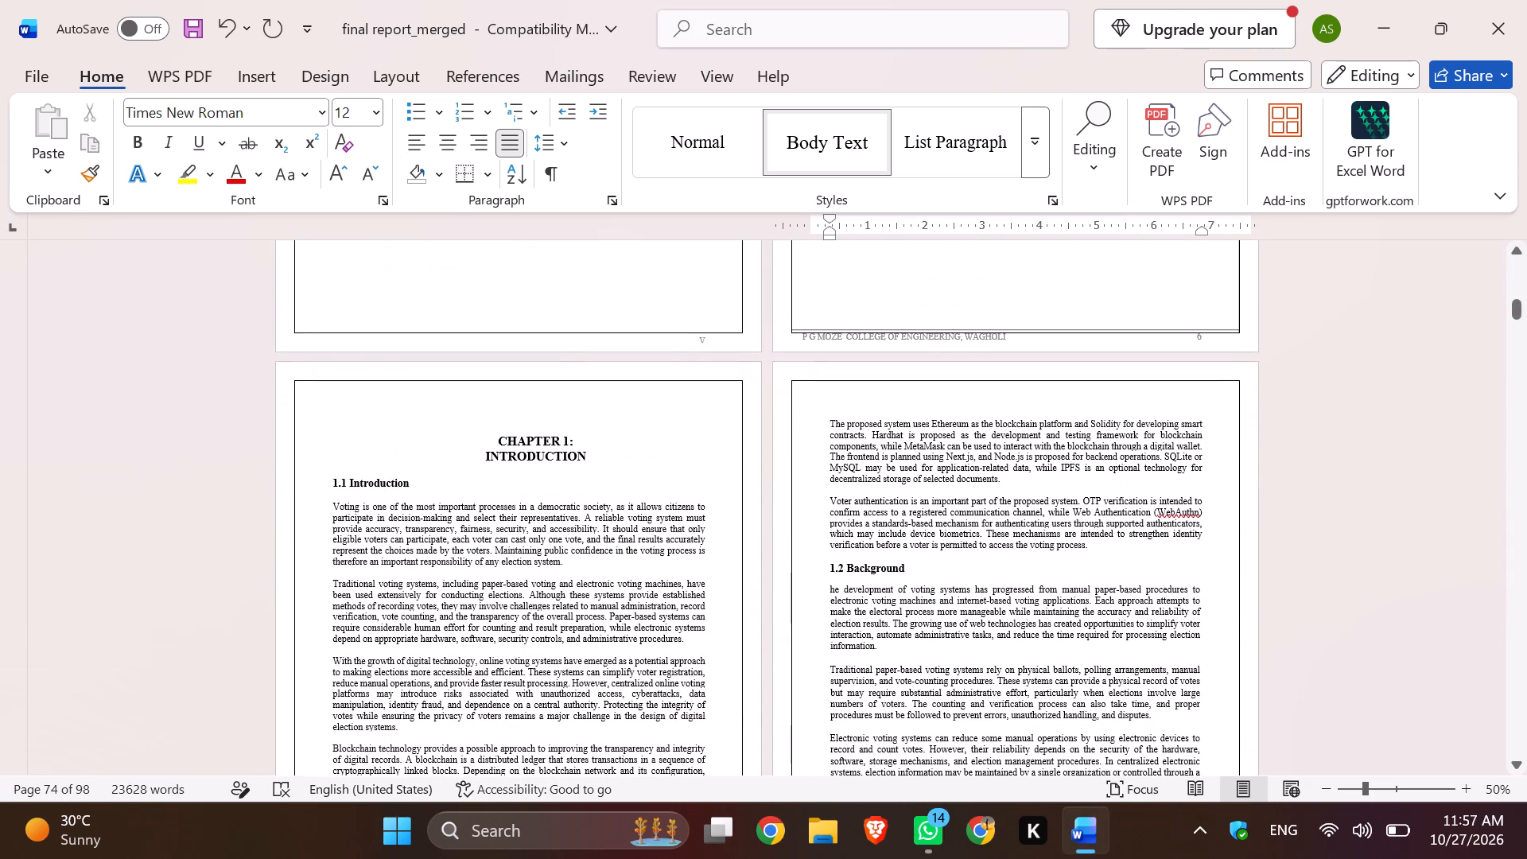
scroll(1006, 515, down, 2)
scroll(1006, 515, up, 19)
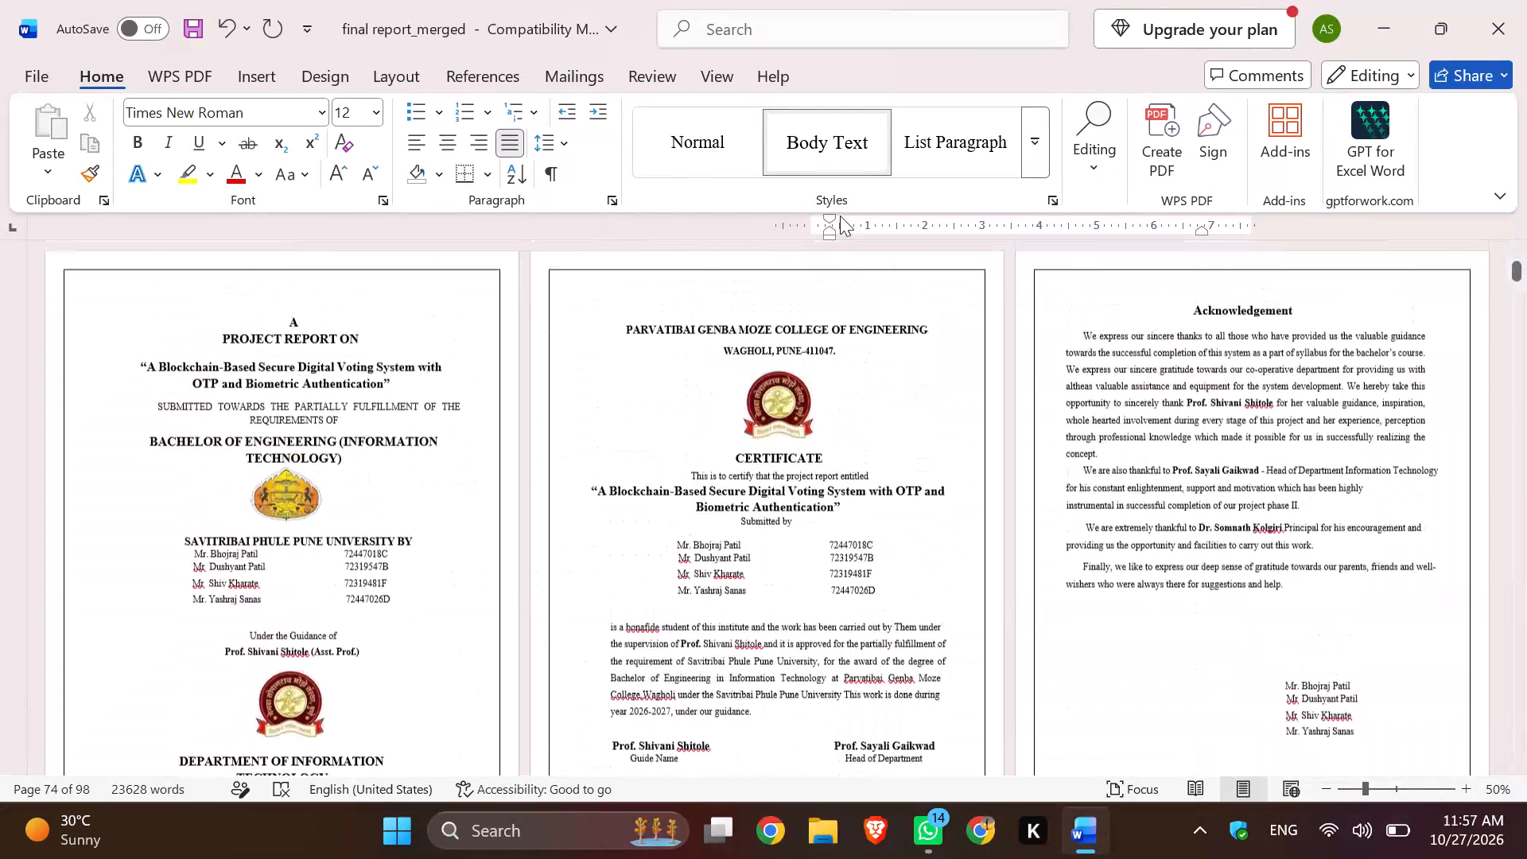
Insert the built-in Blank (Three Columns) header into the report.
click(280, 76)
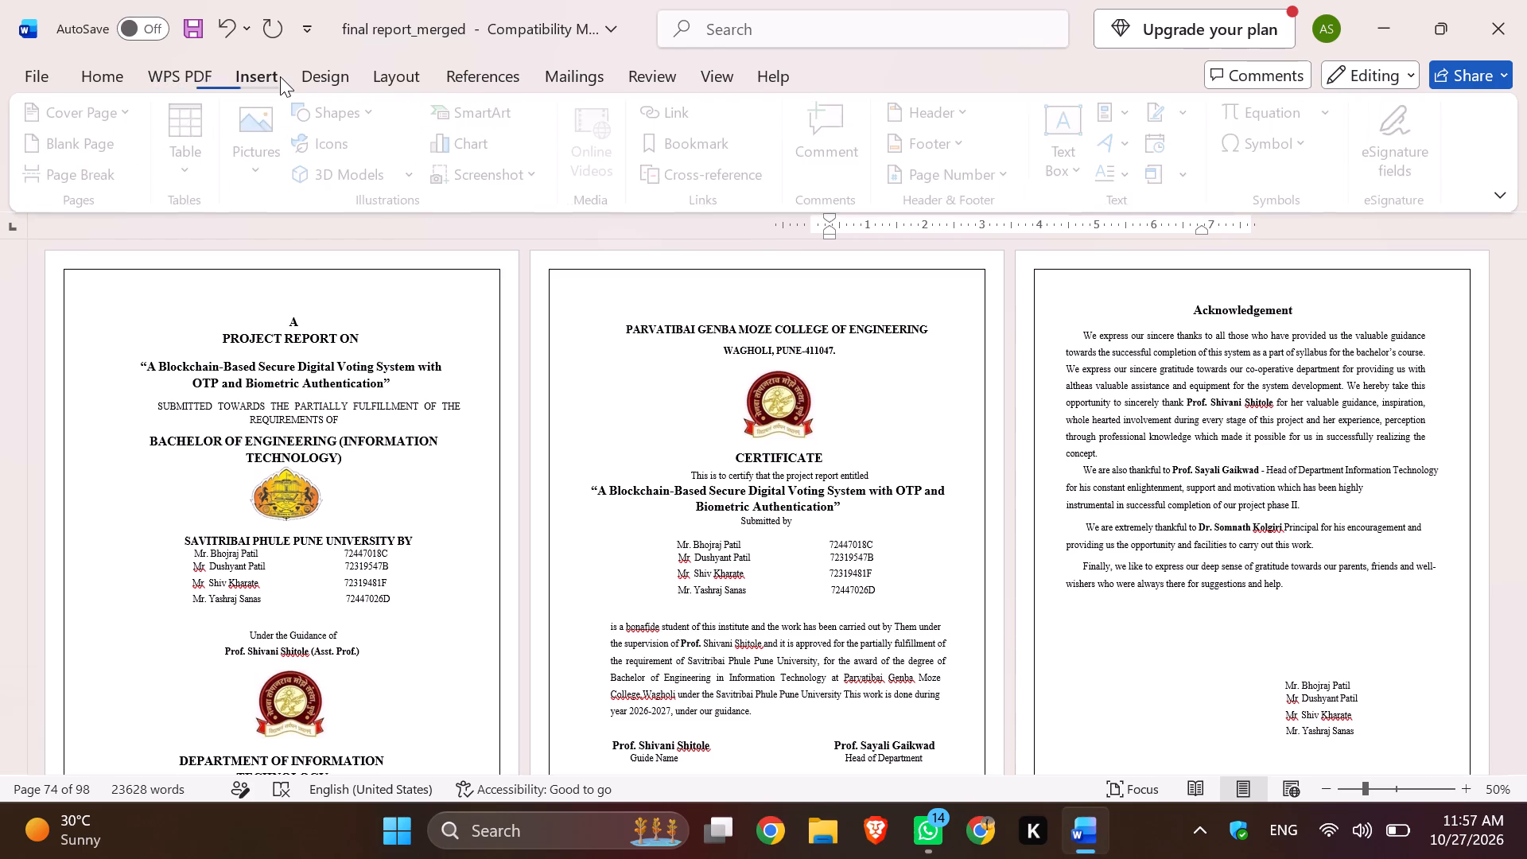
click(958, 115)
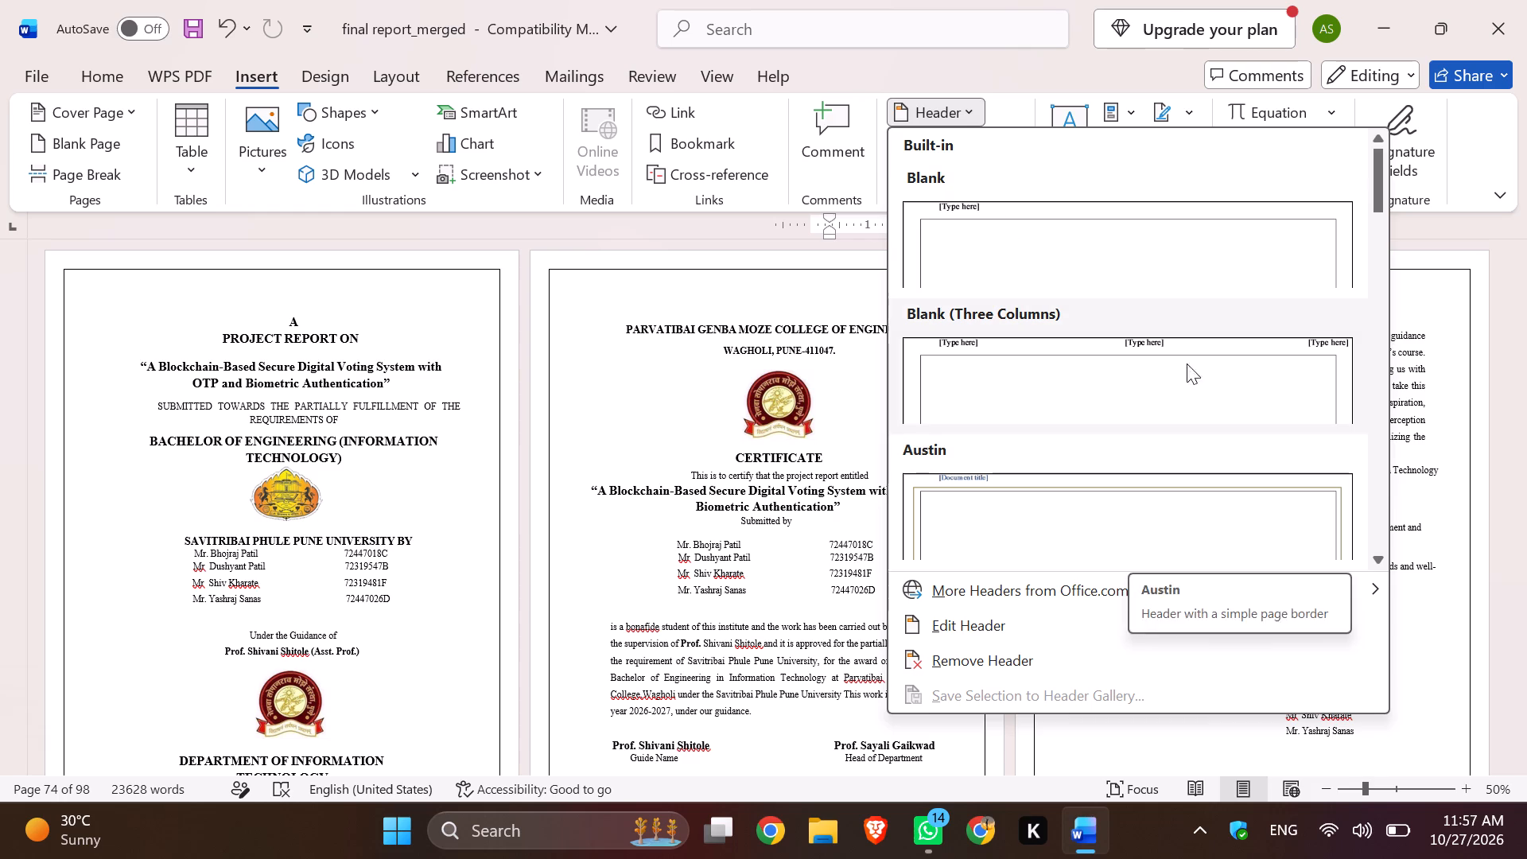
click(1319, 338)
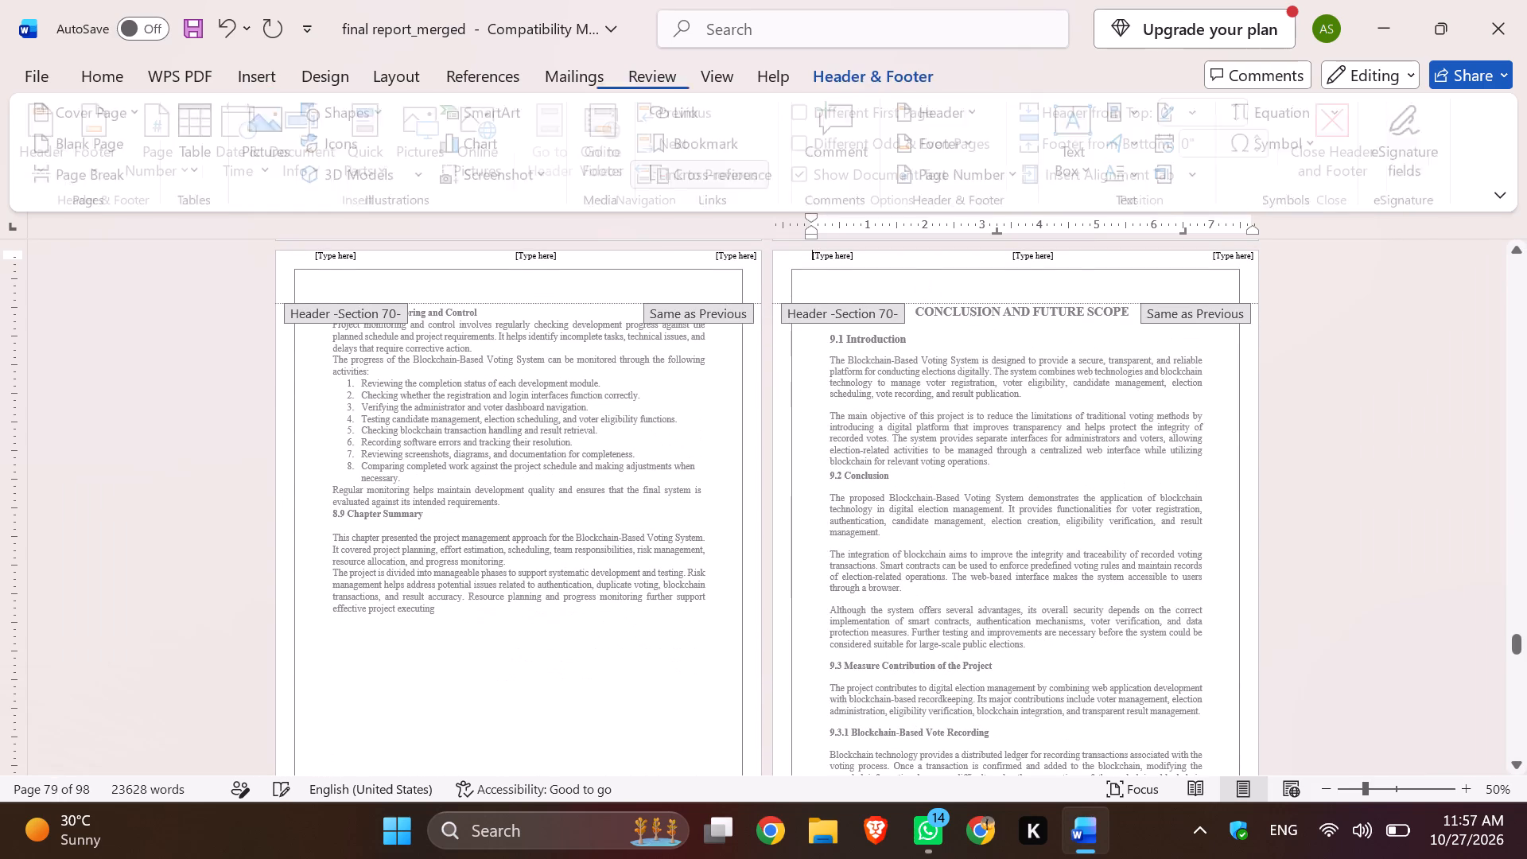
Examine how the three-column header sits on the Chapter 8, title, certificate, acknowledgement, abstract and index pages.
scroll(927, 292, up, 16)
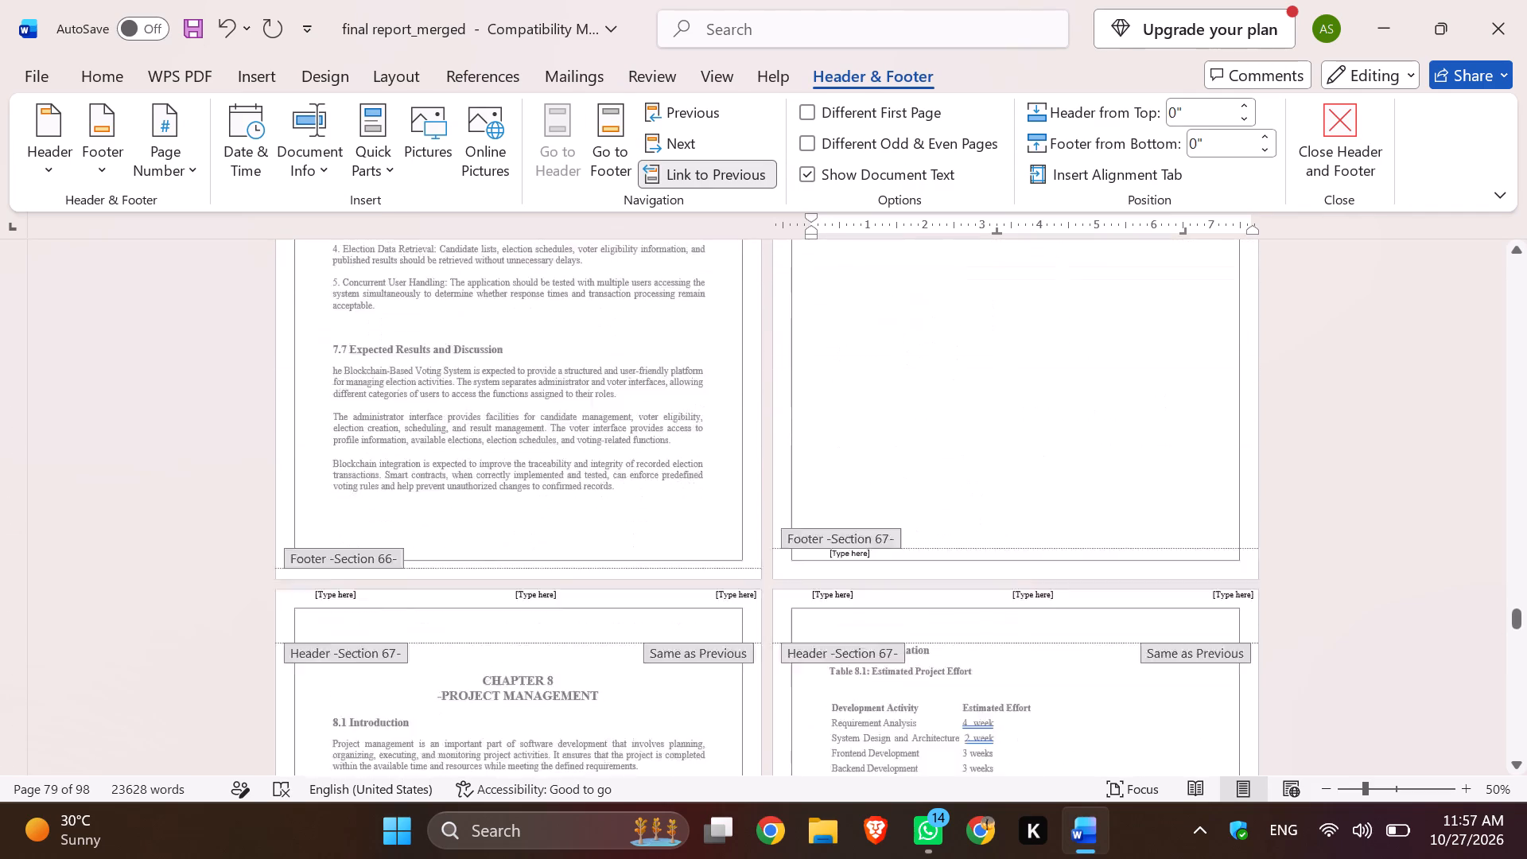
scroll(927, 292, up, 20)
scroll(927, 292, up, 20)
scroll(927, 292, up, 20)
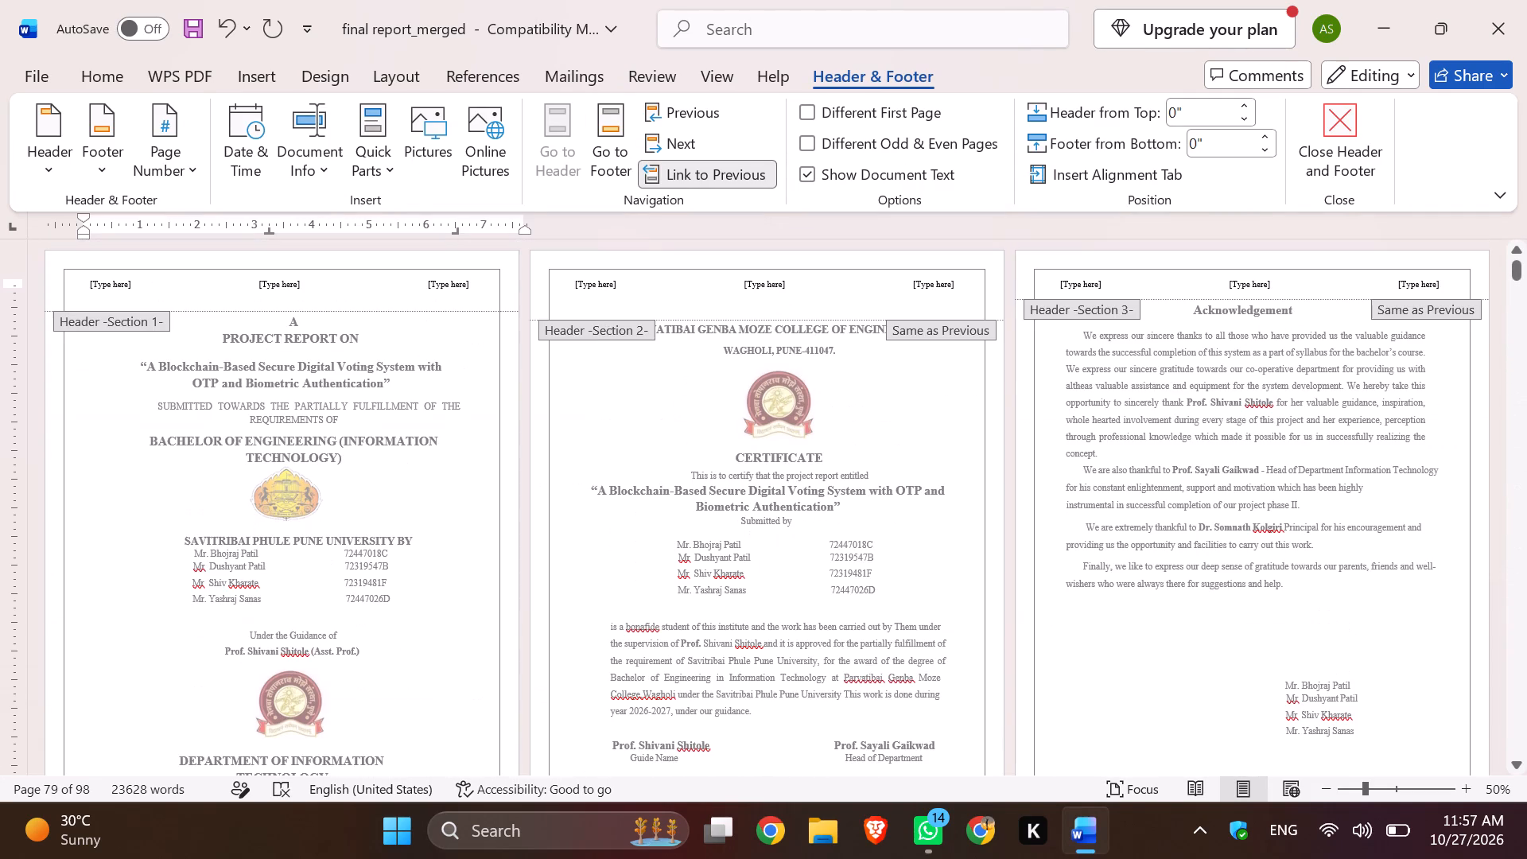
scroll(930, 290, down, 2)
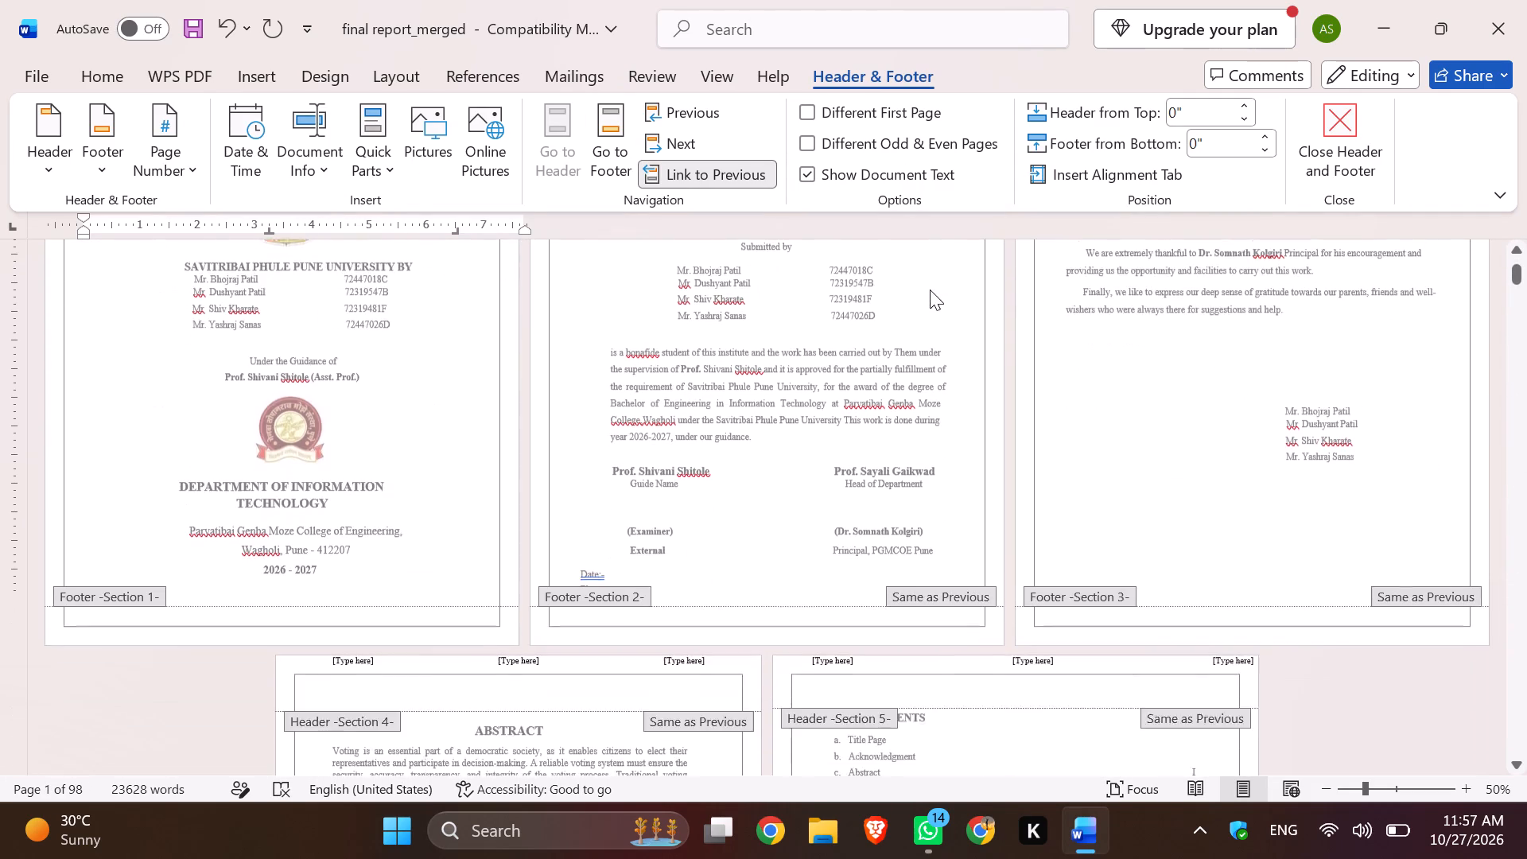
scroll(930, 290, down, 1)
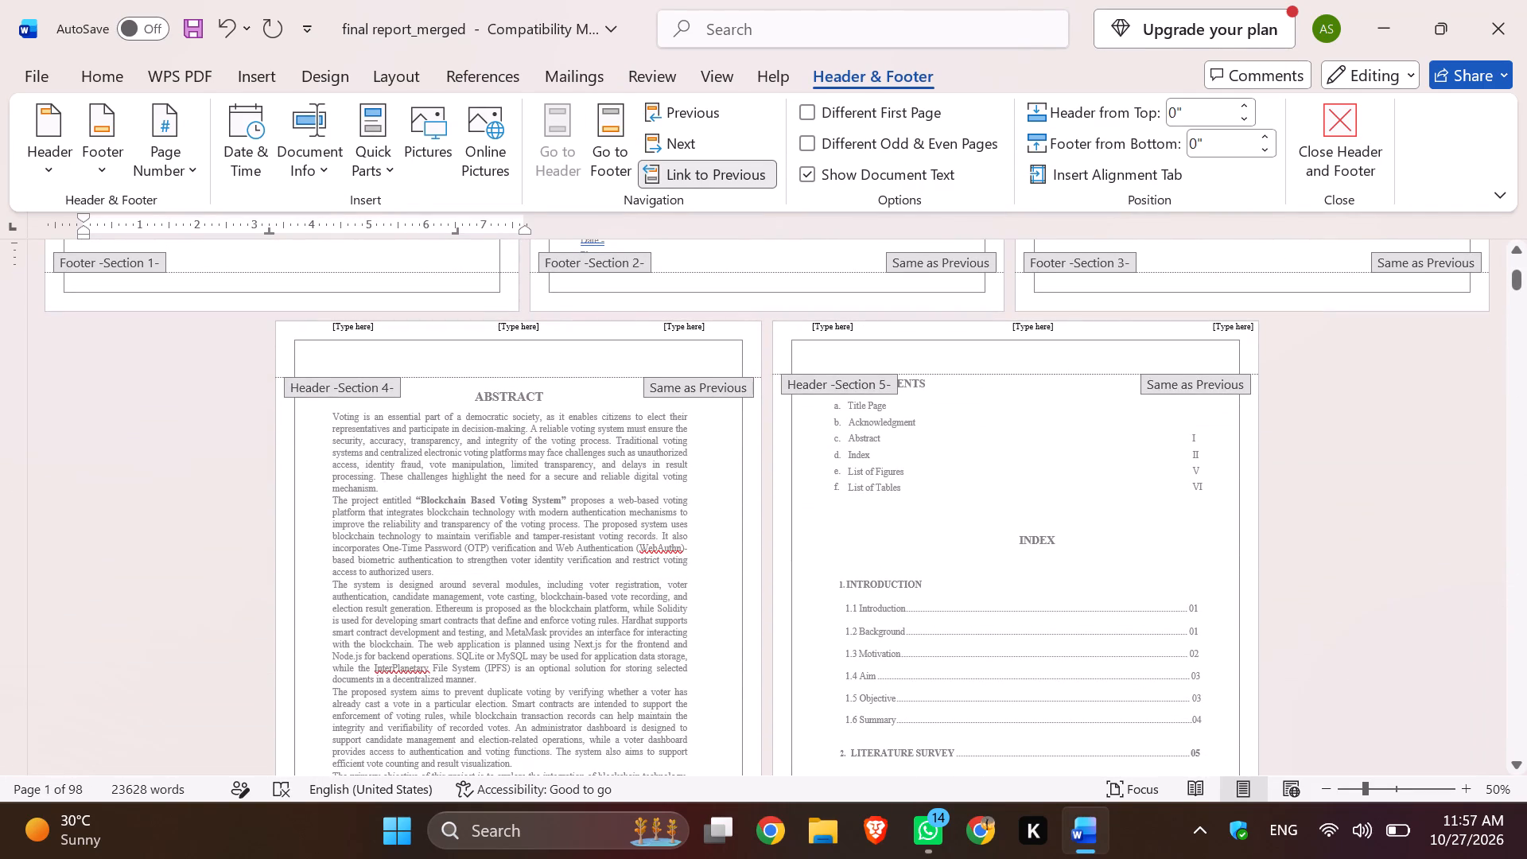
scroll(930, 290, up, 5)
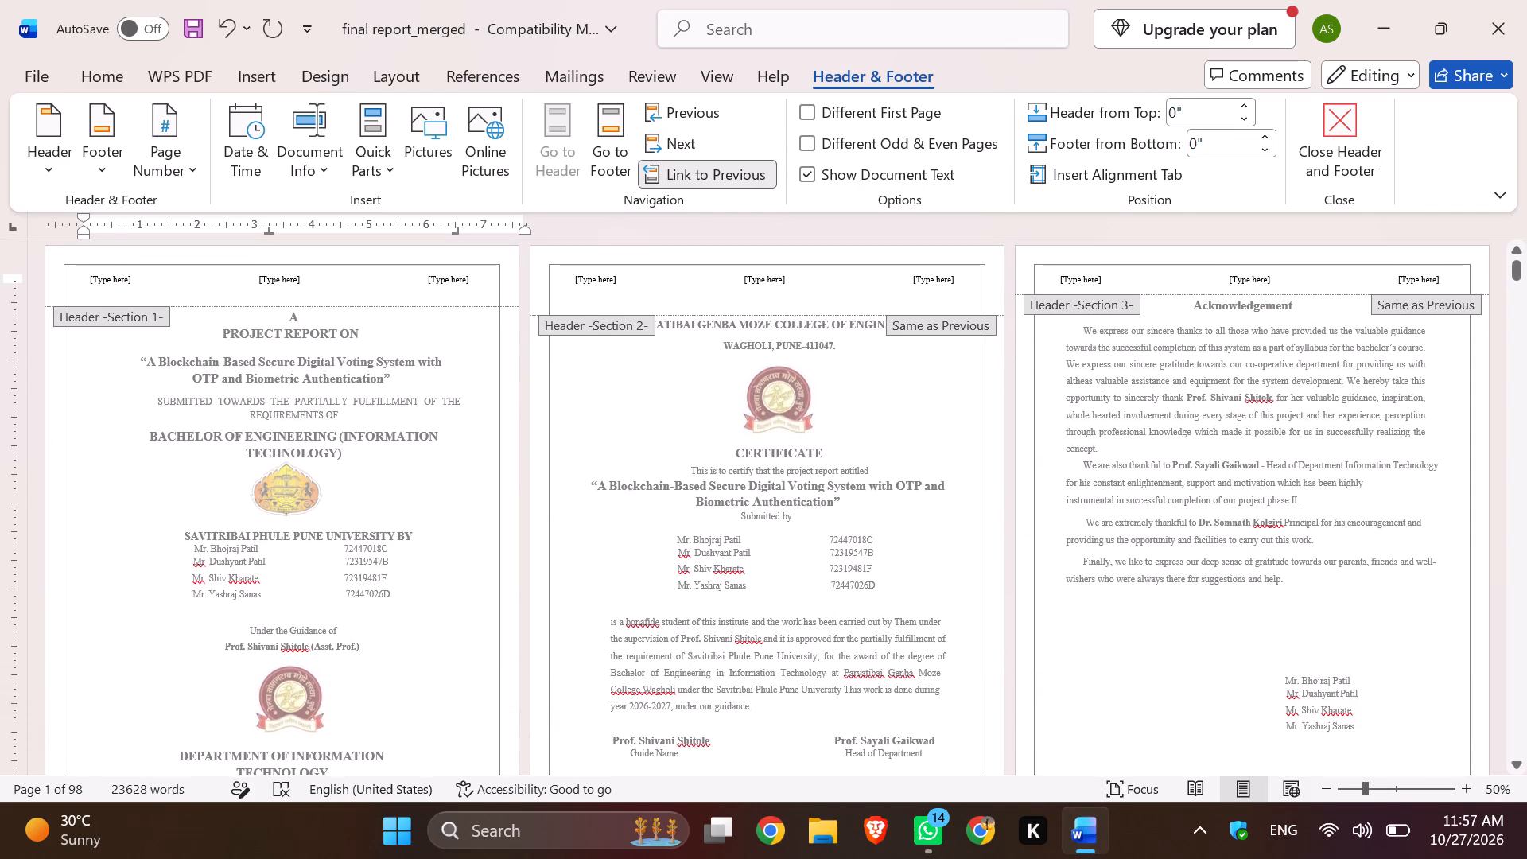
scroll(930, 290, up, 1)
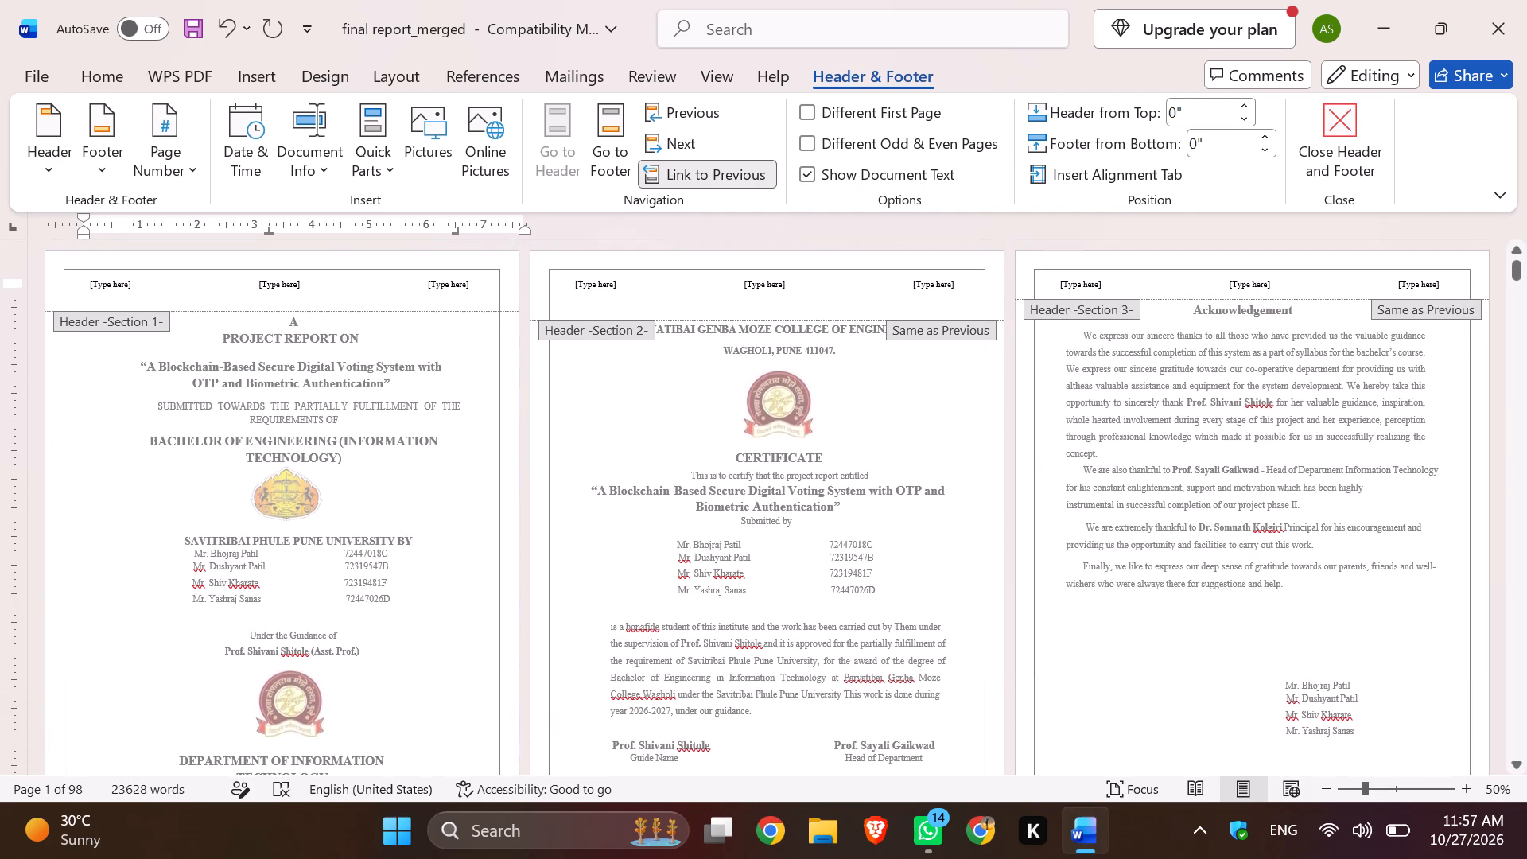
scroll(930, 290, down, 6)
scroll(930, 290, up, 20)
scroll(930, 290, up, 5)
Set the header's distance from the top of the page to 0.1 inch.
click(1243, 120)
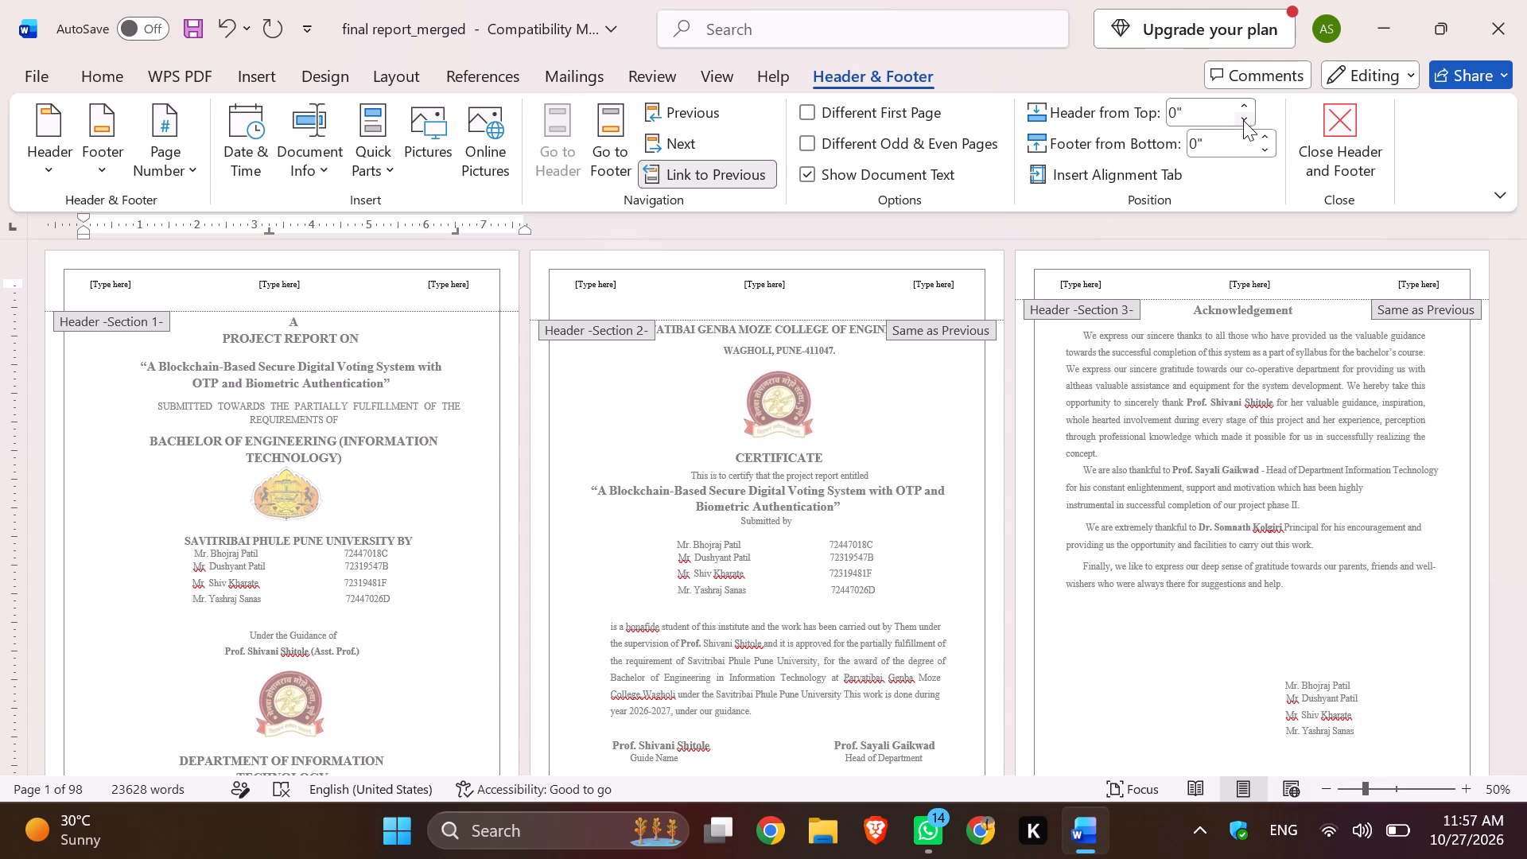
click(1246, 106)
scroll(962, 411, up, 20)
scroll(962, 411, up, 20)
scroll(962, 411, up, 20)
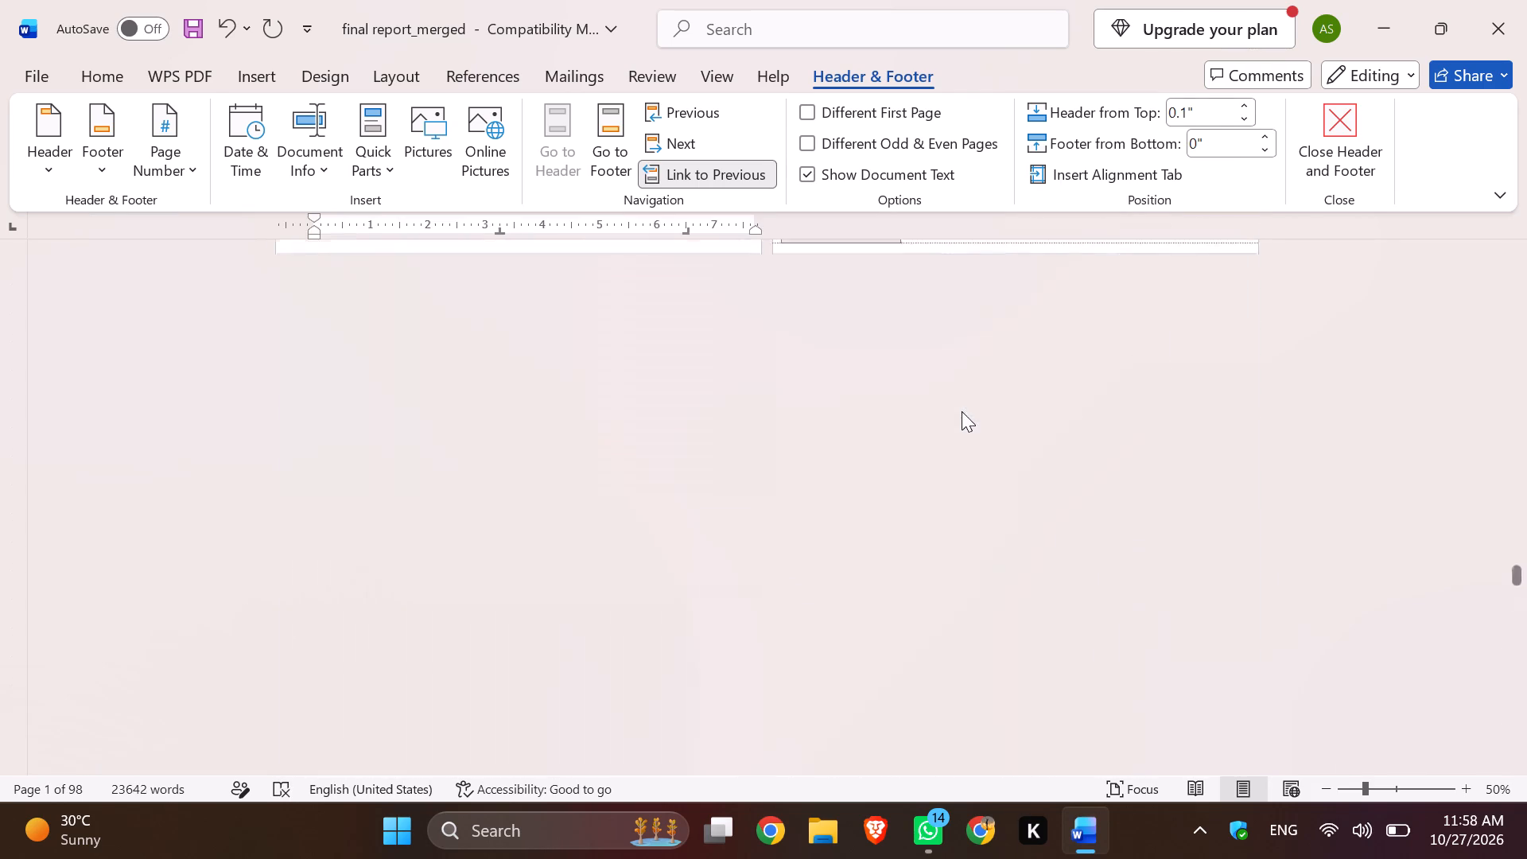
scroll(962, 411, up, 20)
scroll(962, 411, up, 20)
scroll(962, 411, up, 20)
scroll(962, 411, up, 20)
scroll(962, 411, up, 20)
scroll(962, 411, up, 6)
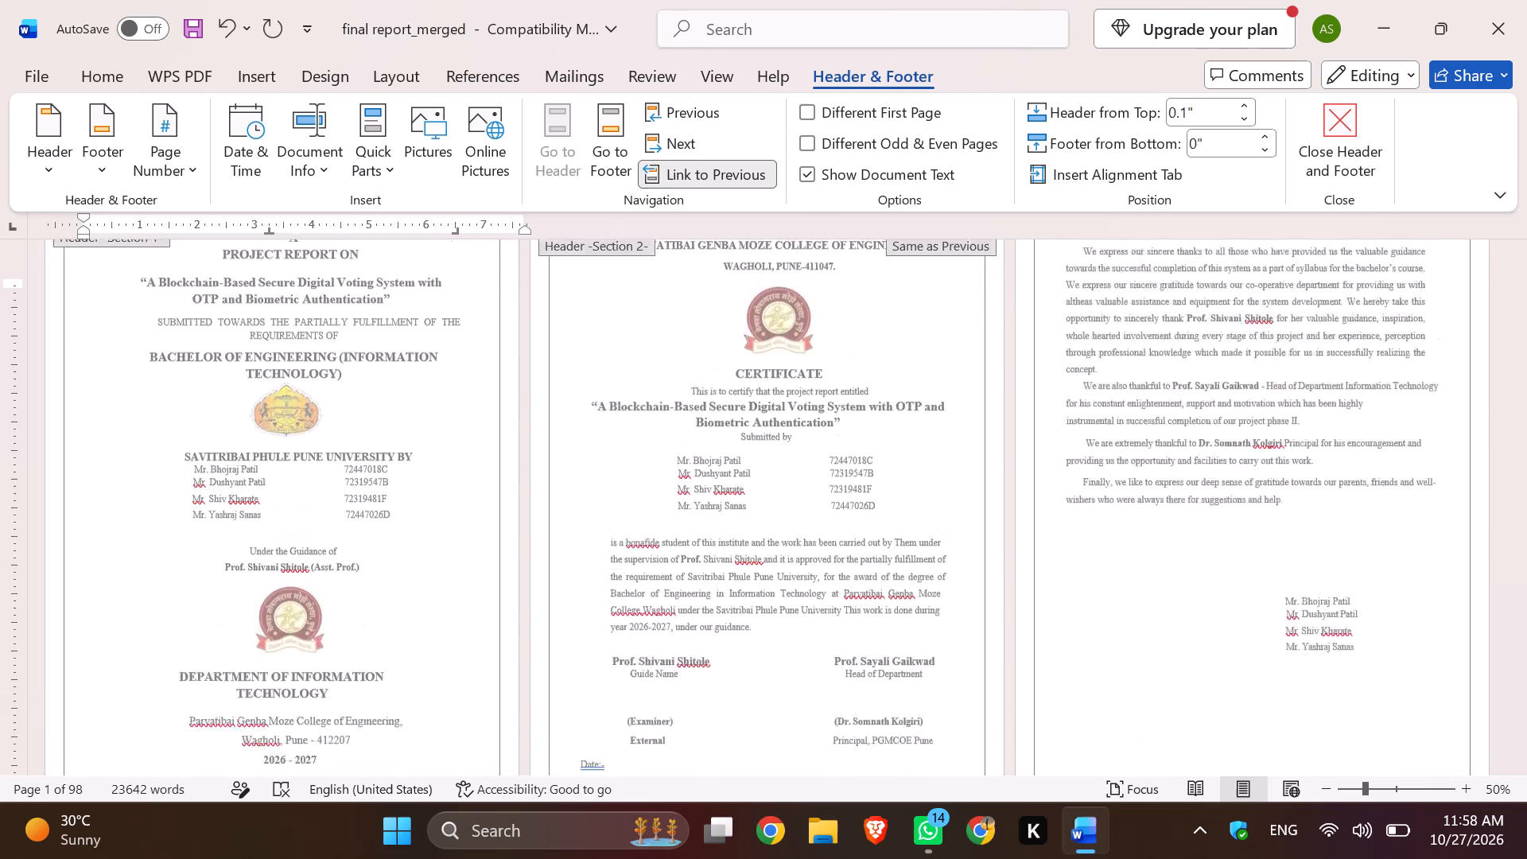
Replace the right-hand [Type here] placeholder in the certificate page's header with "blockchain based voting sysytem".
scroll(962, 411, up, 13)
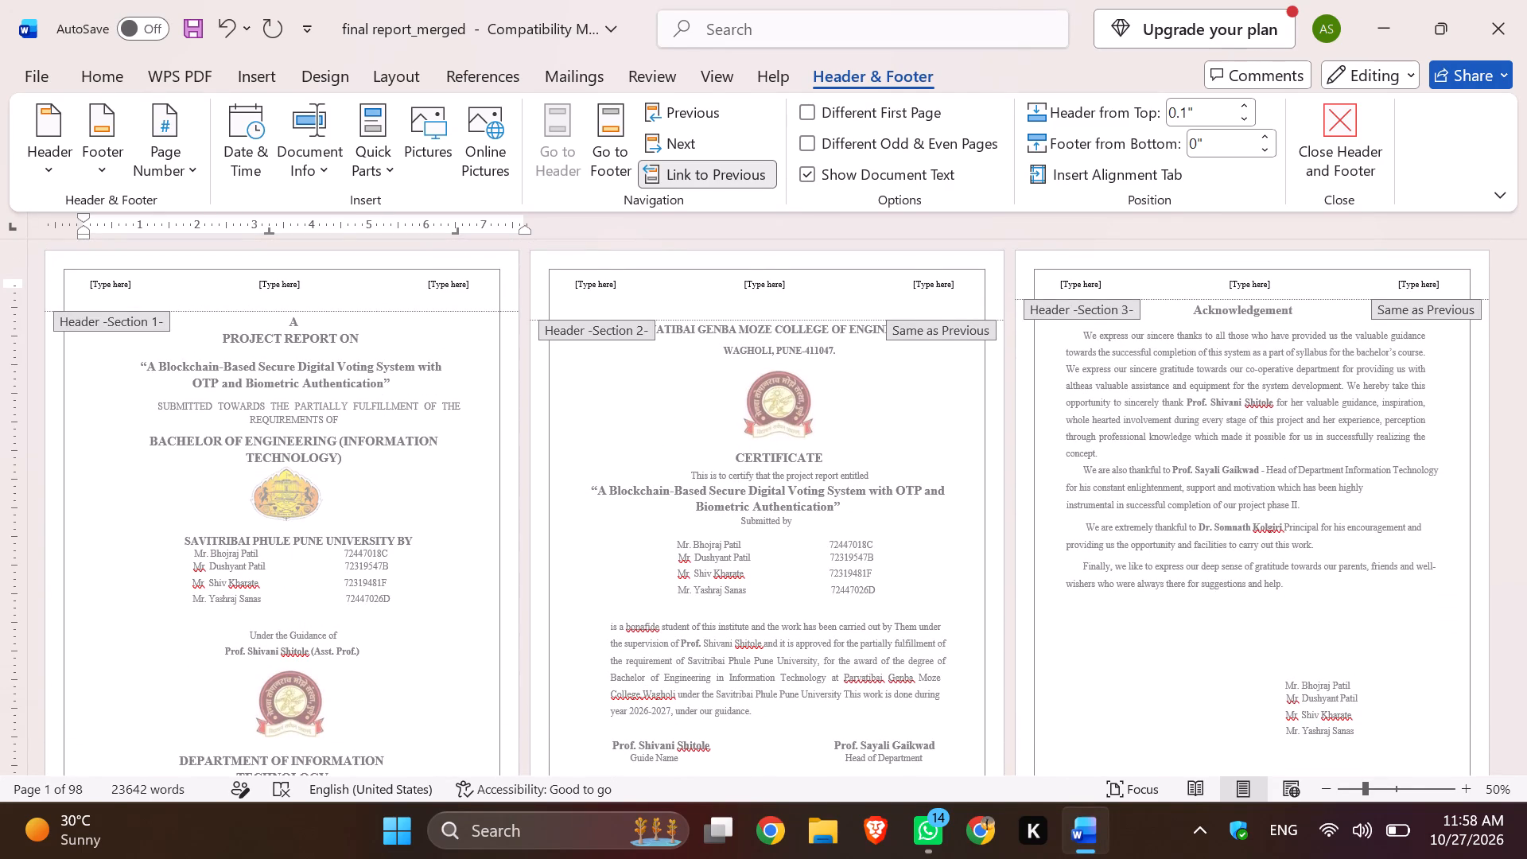
click(927, 291)
double_click(927, 291)
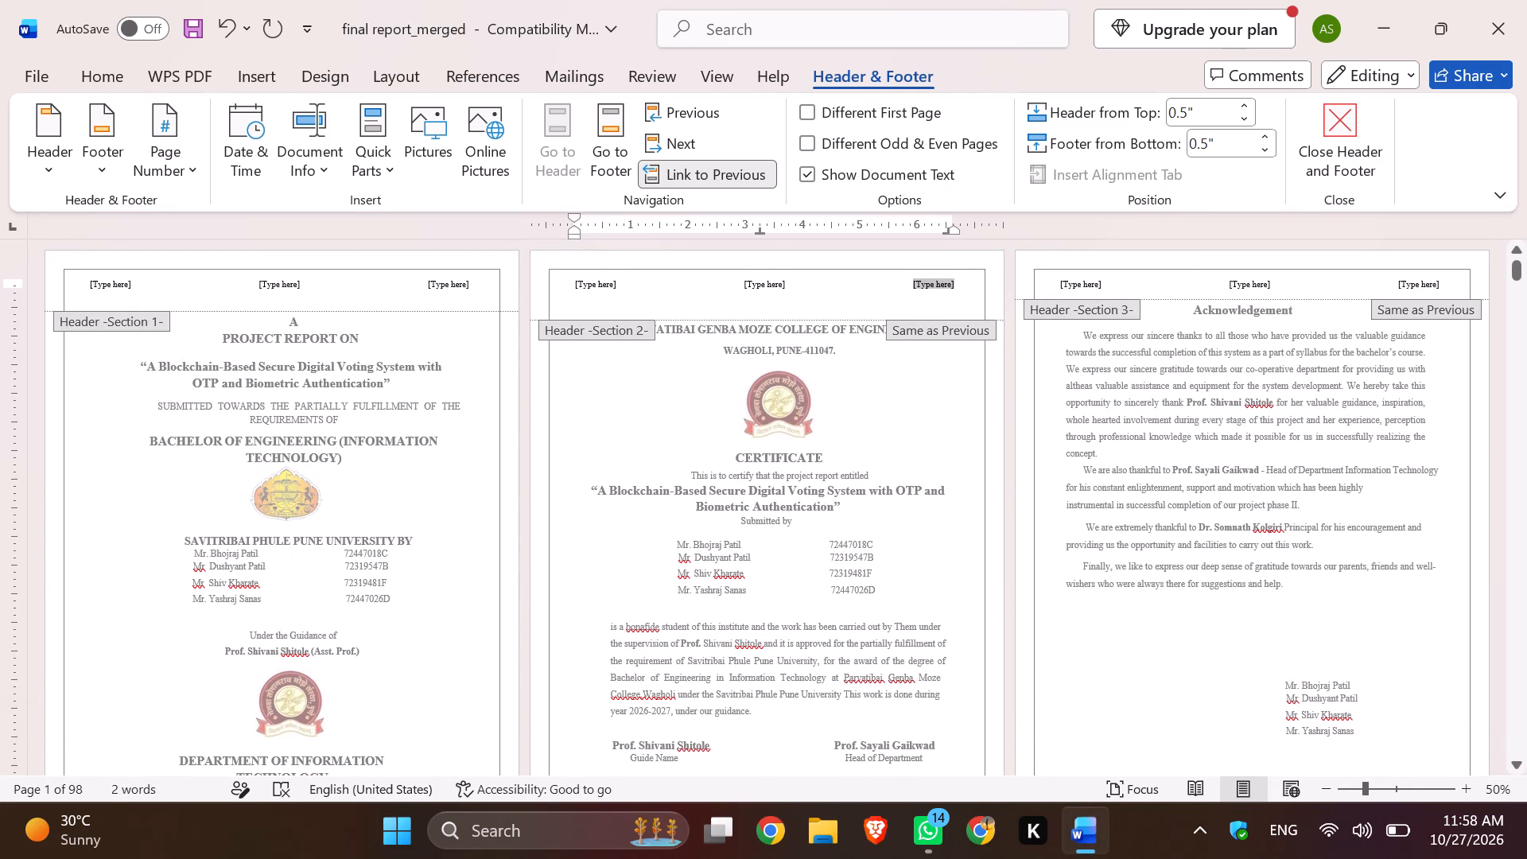
click(927, 291)
click(927, 291)
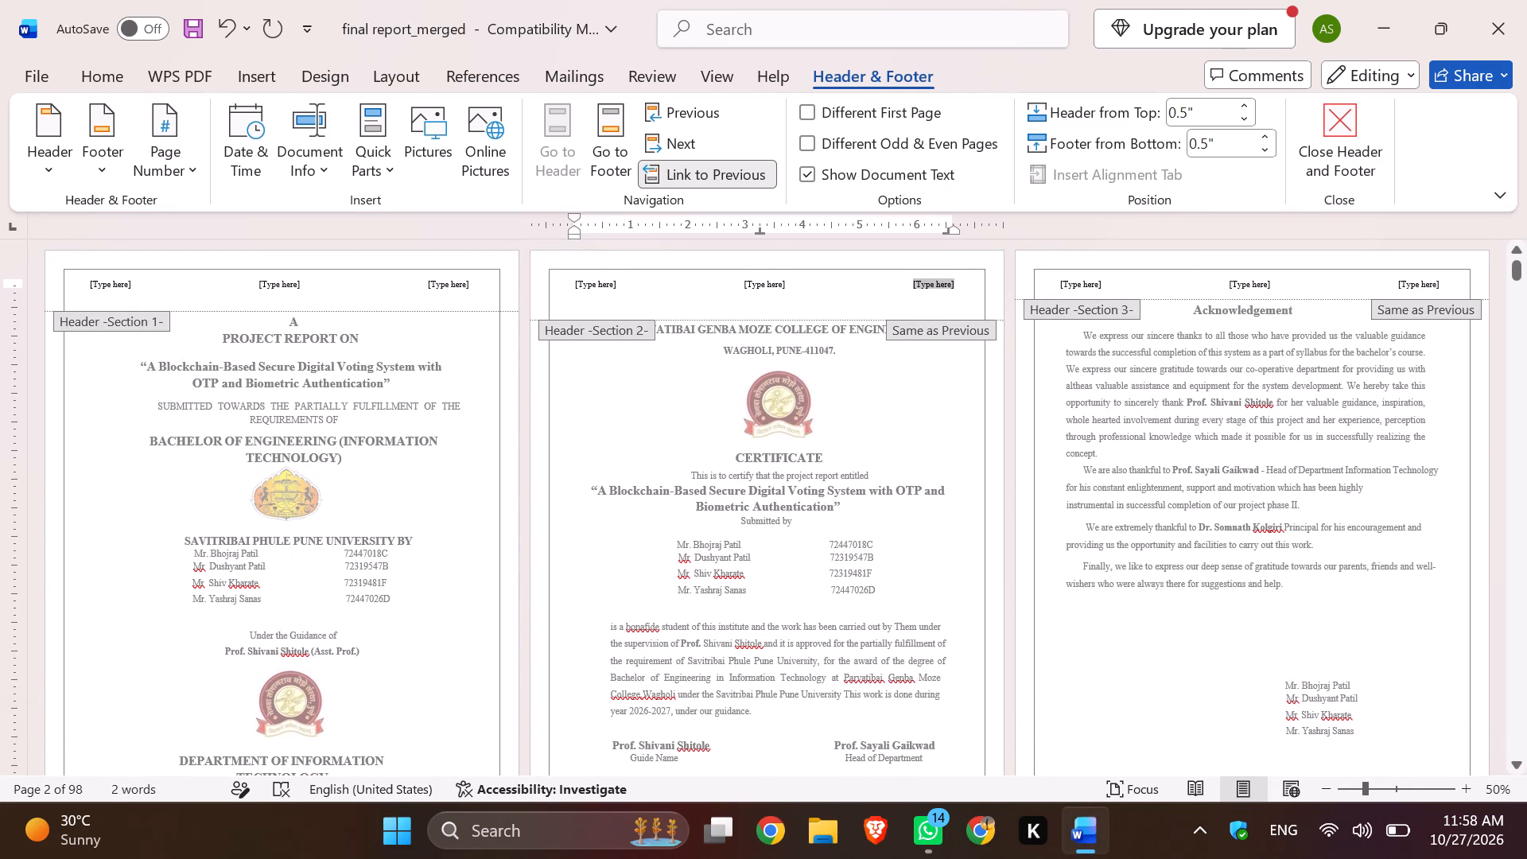
click(927, 291)
click(927, 291)
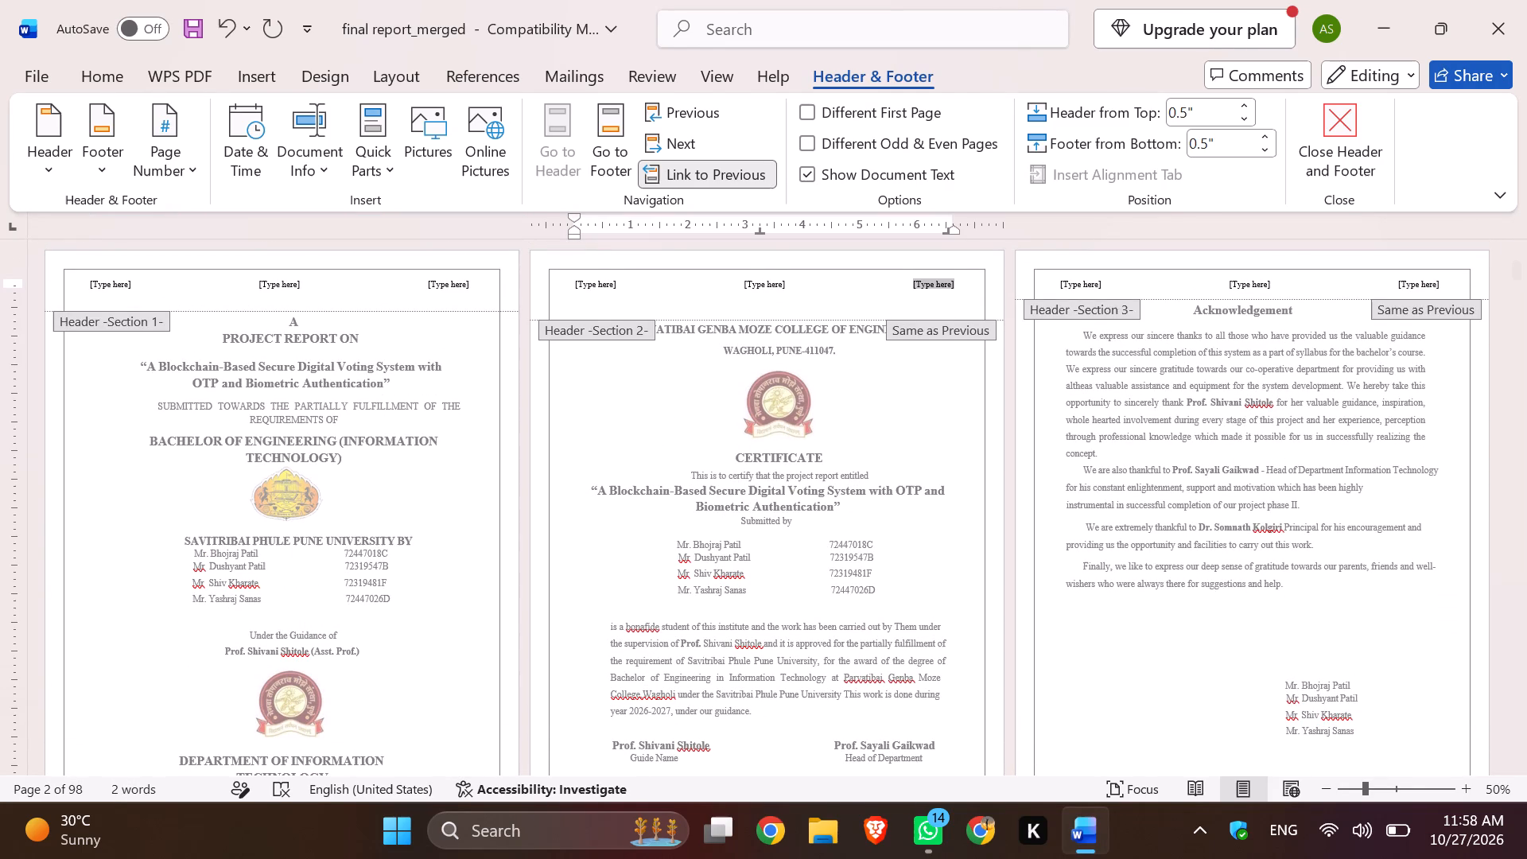
click(927, 291)
click(1045, 428)
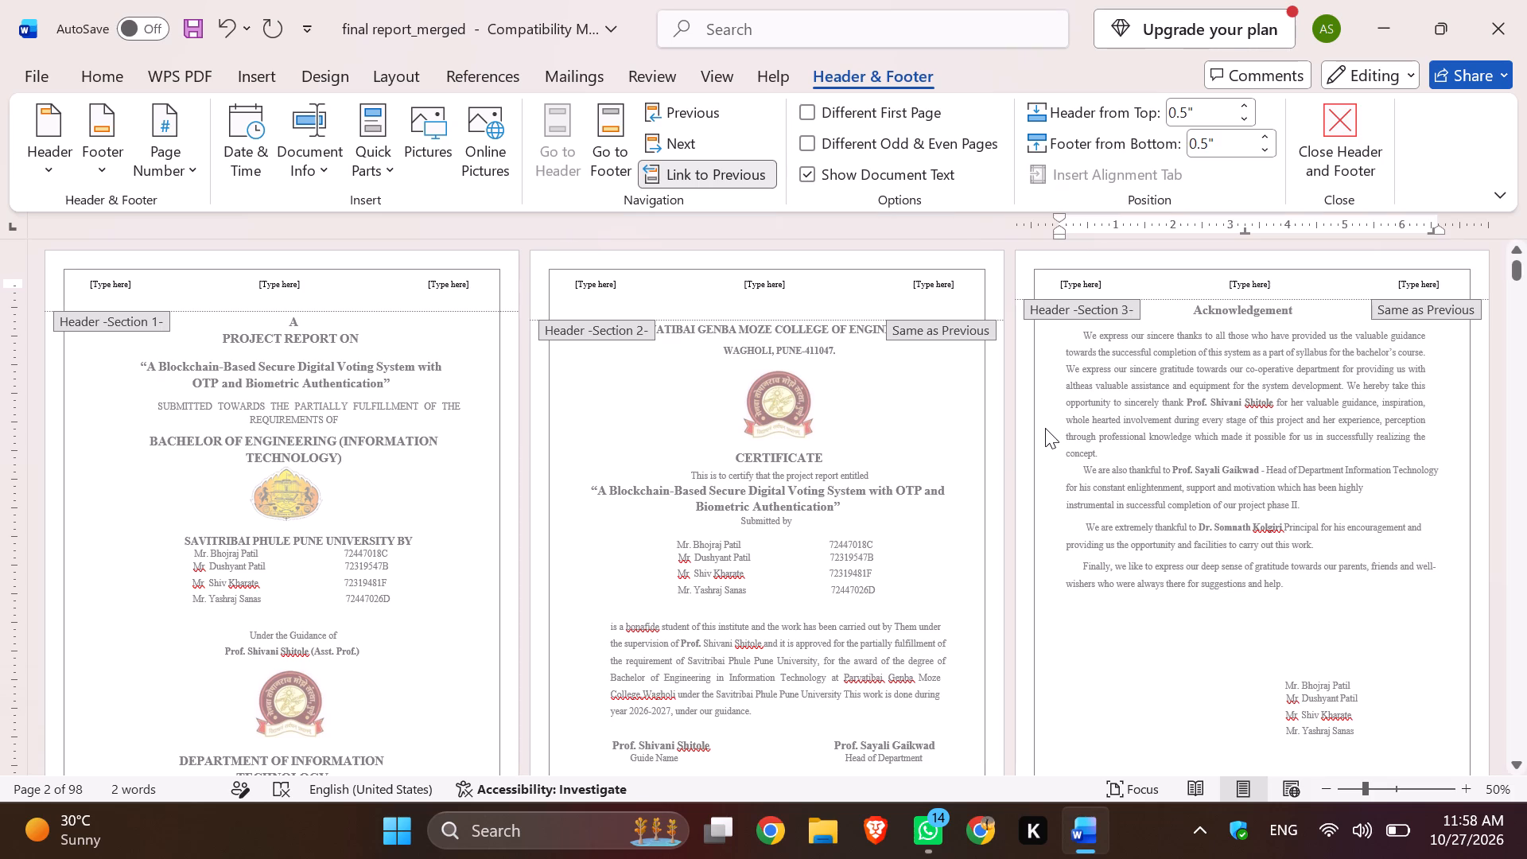
click(927, 287)
double_click(927, 287)
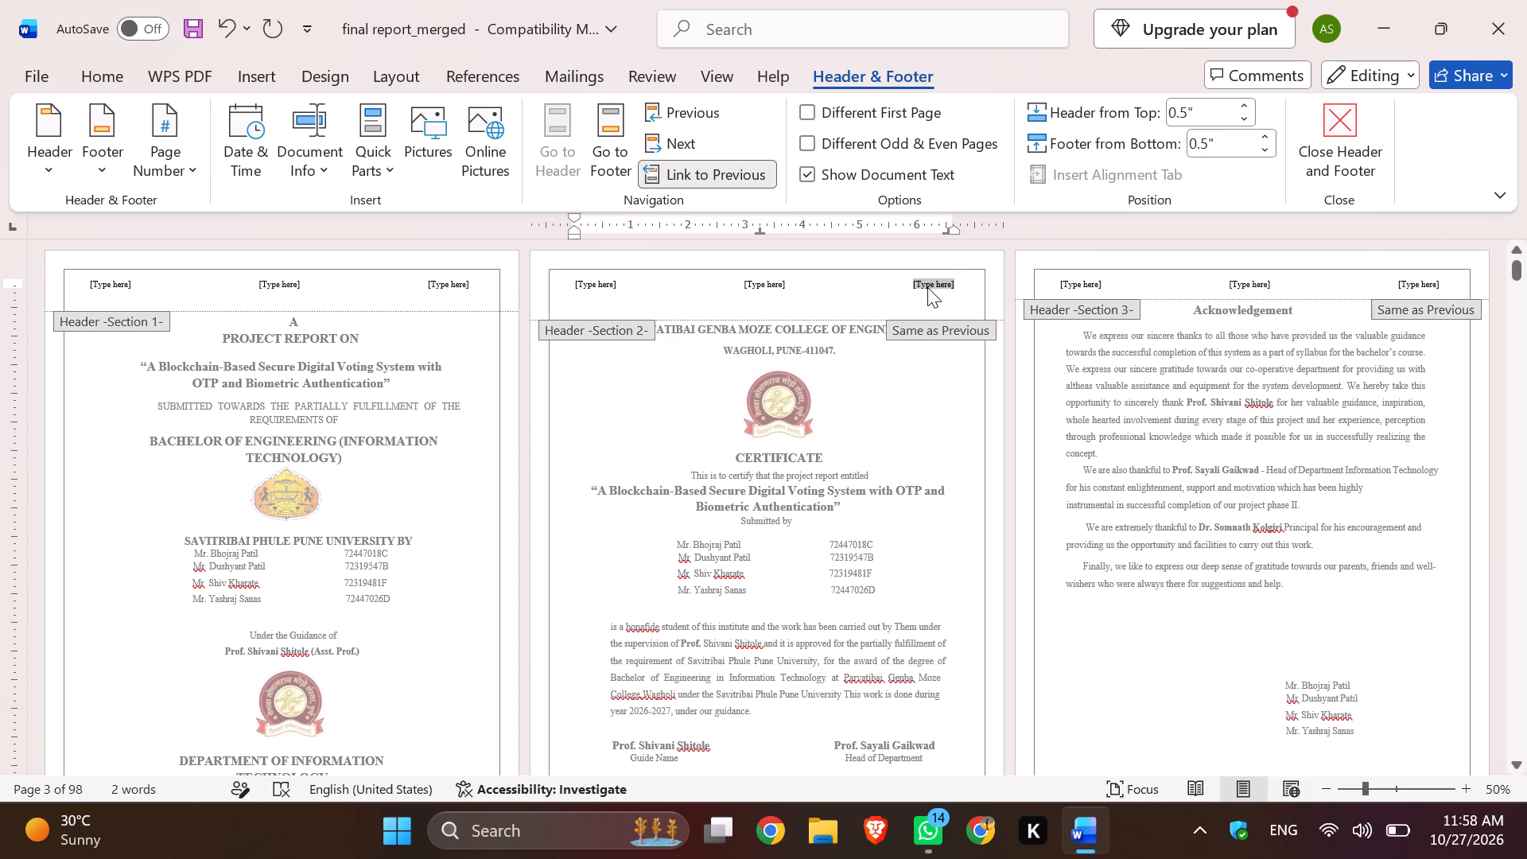
triple_click(940, 282)
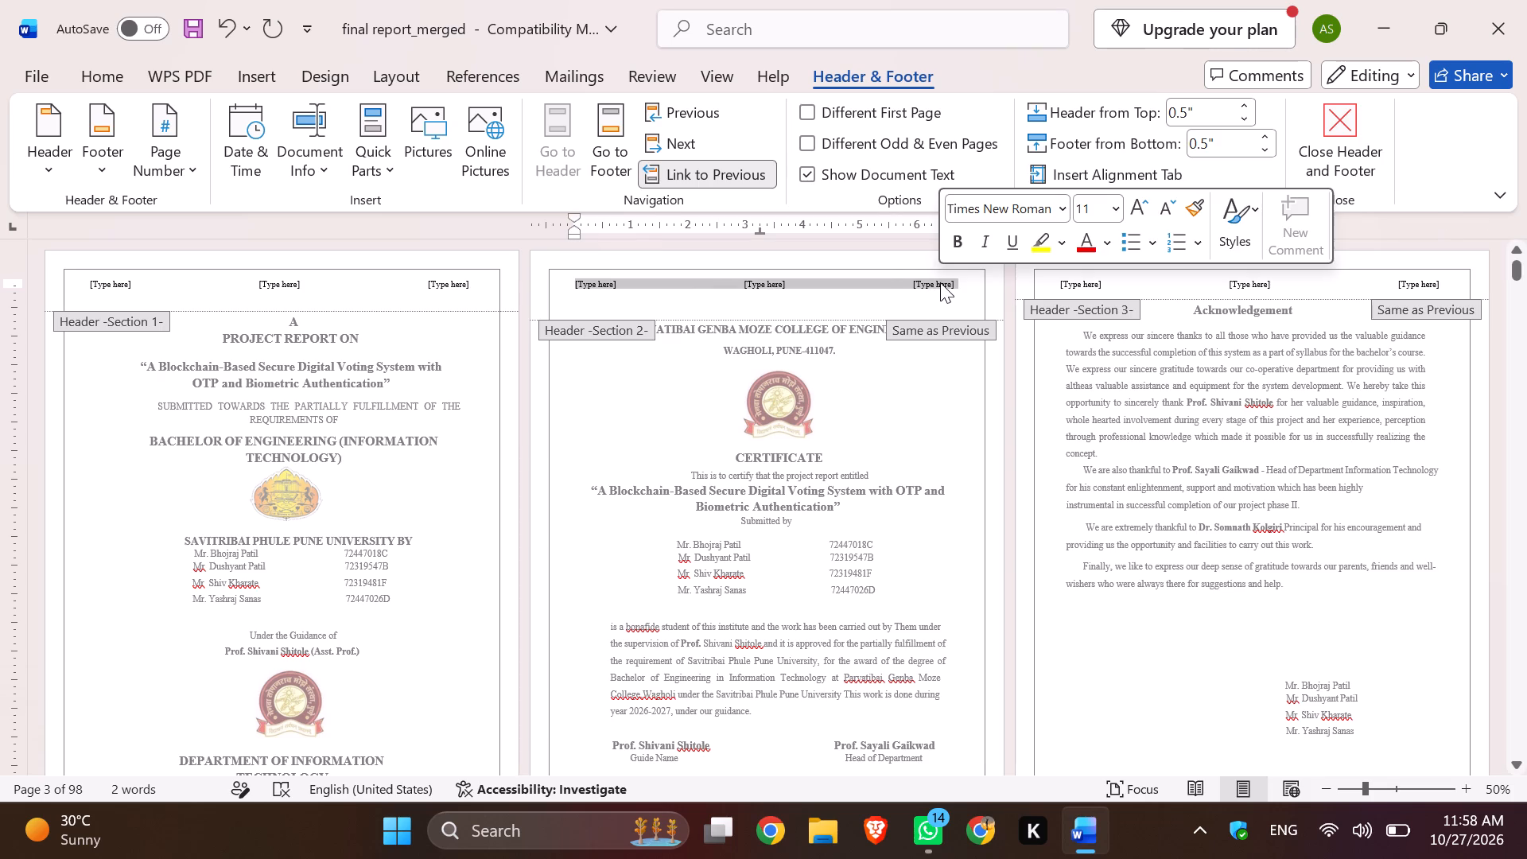
click(923, 283)
click(953, 312)
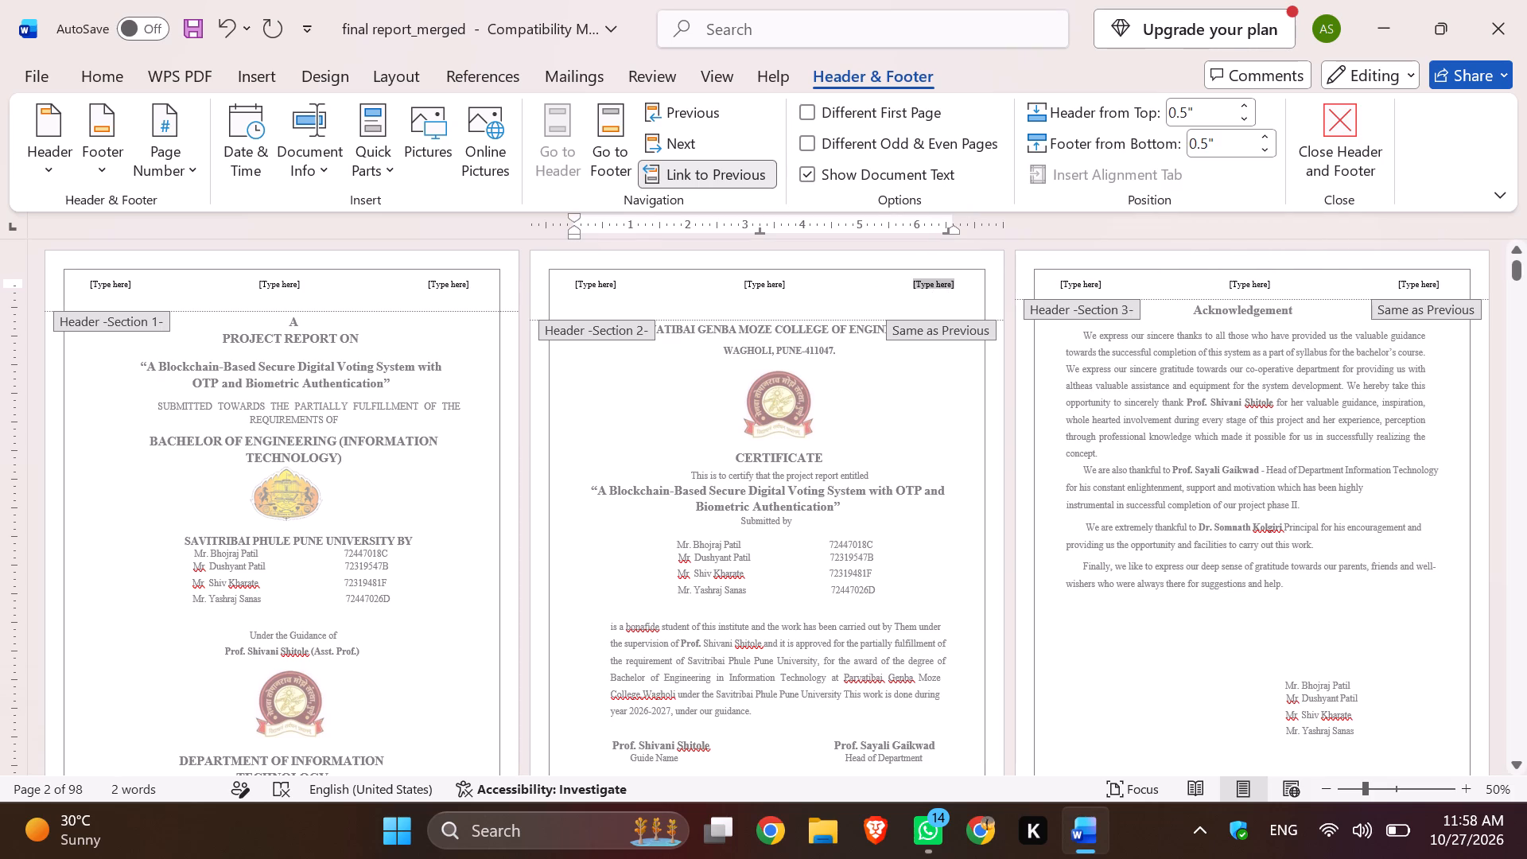
click(941, 291)
click(439, 272)
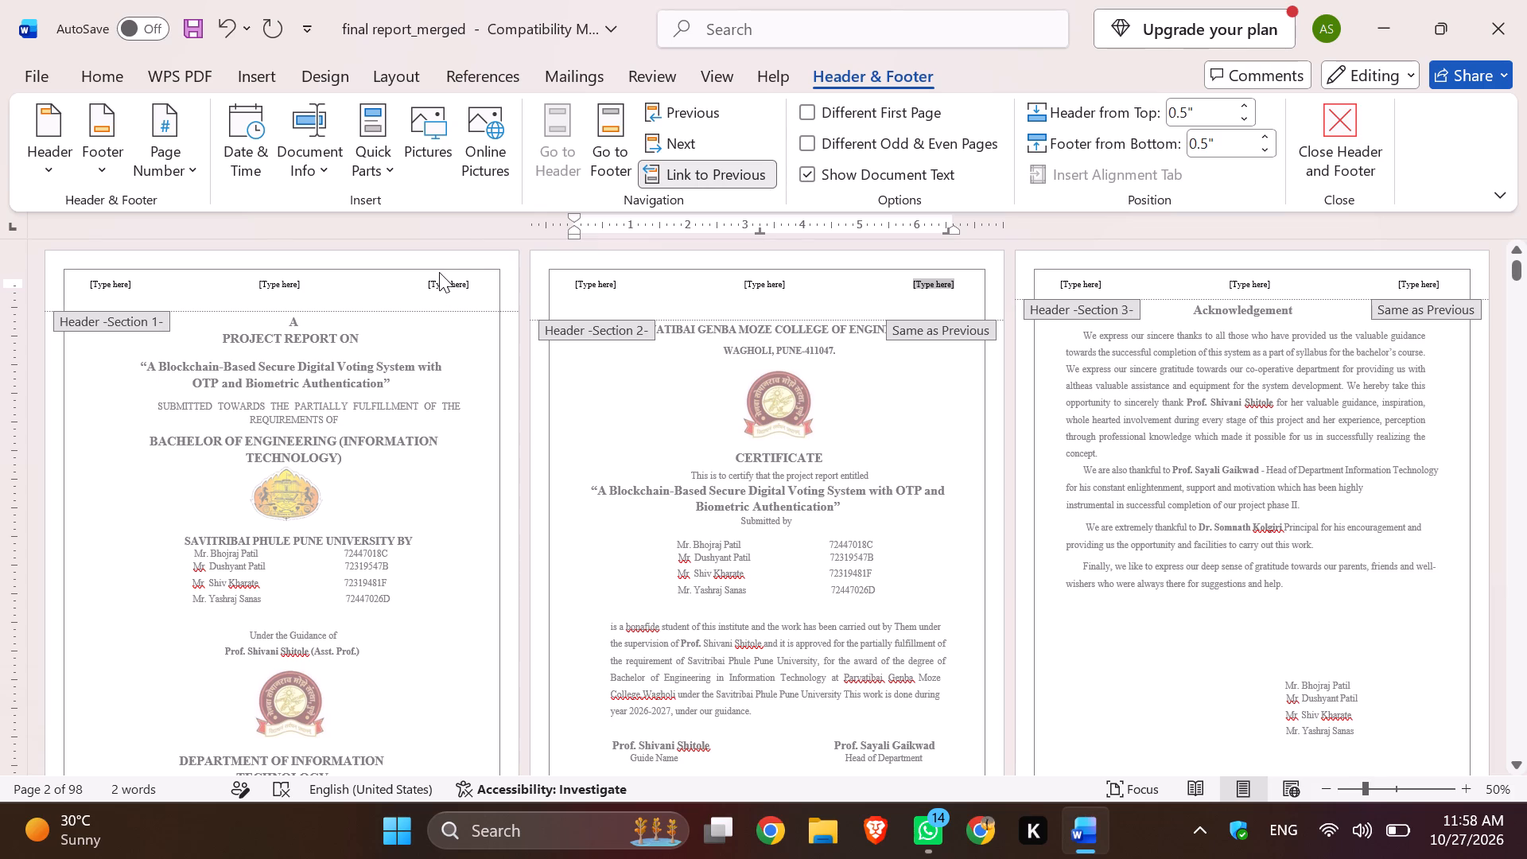
click(439, 286)
double_click(439, 286)
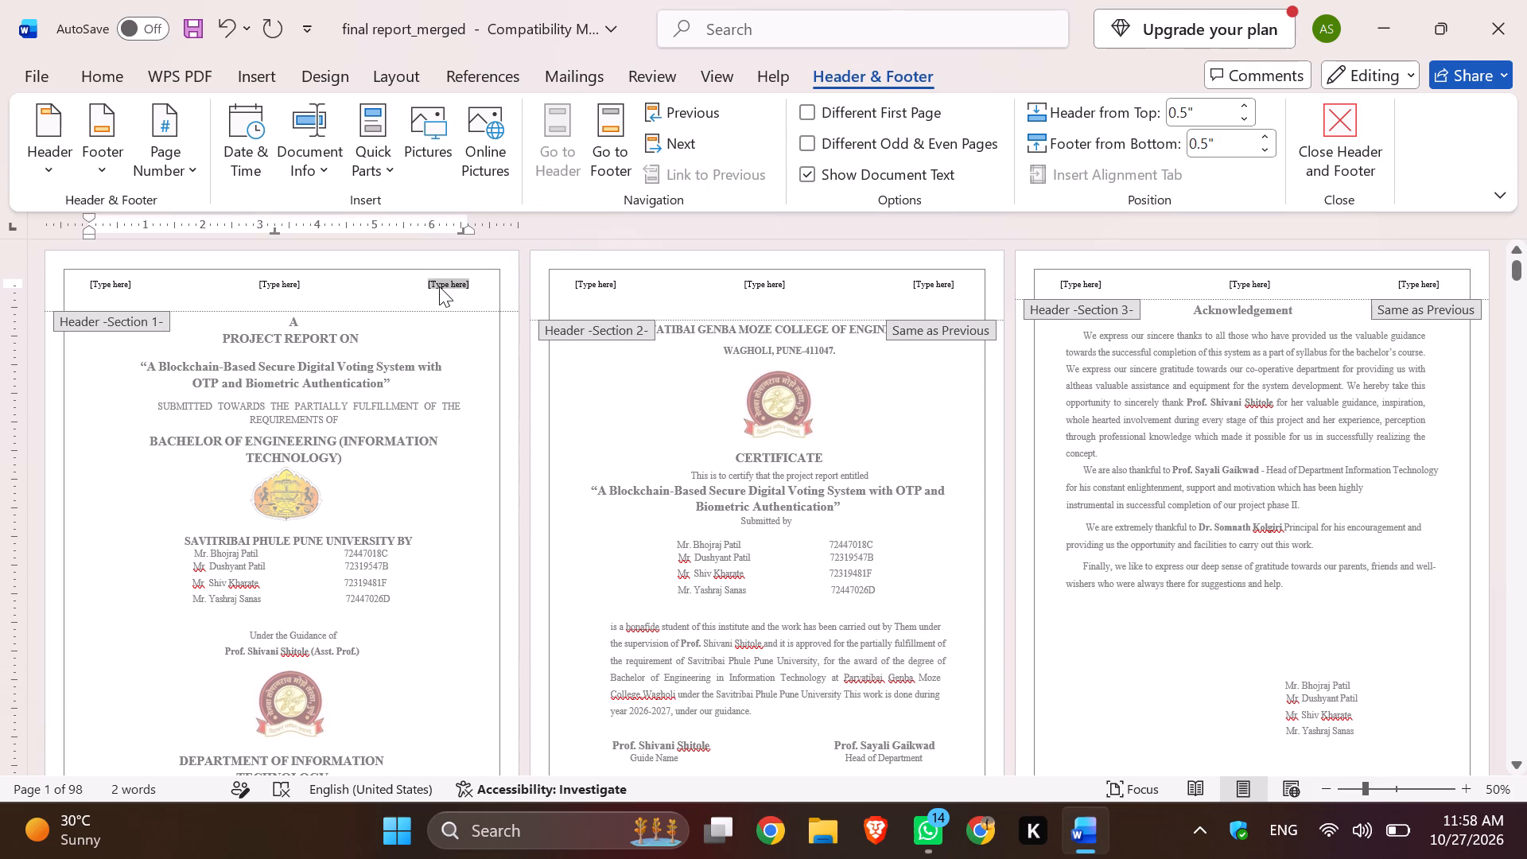
click(643, 482)
double_click(643, 437)
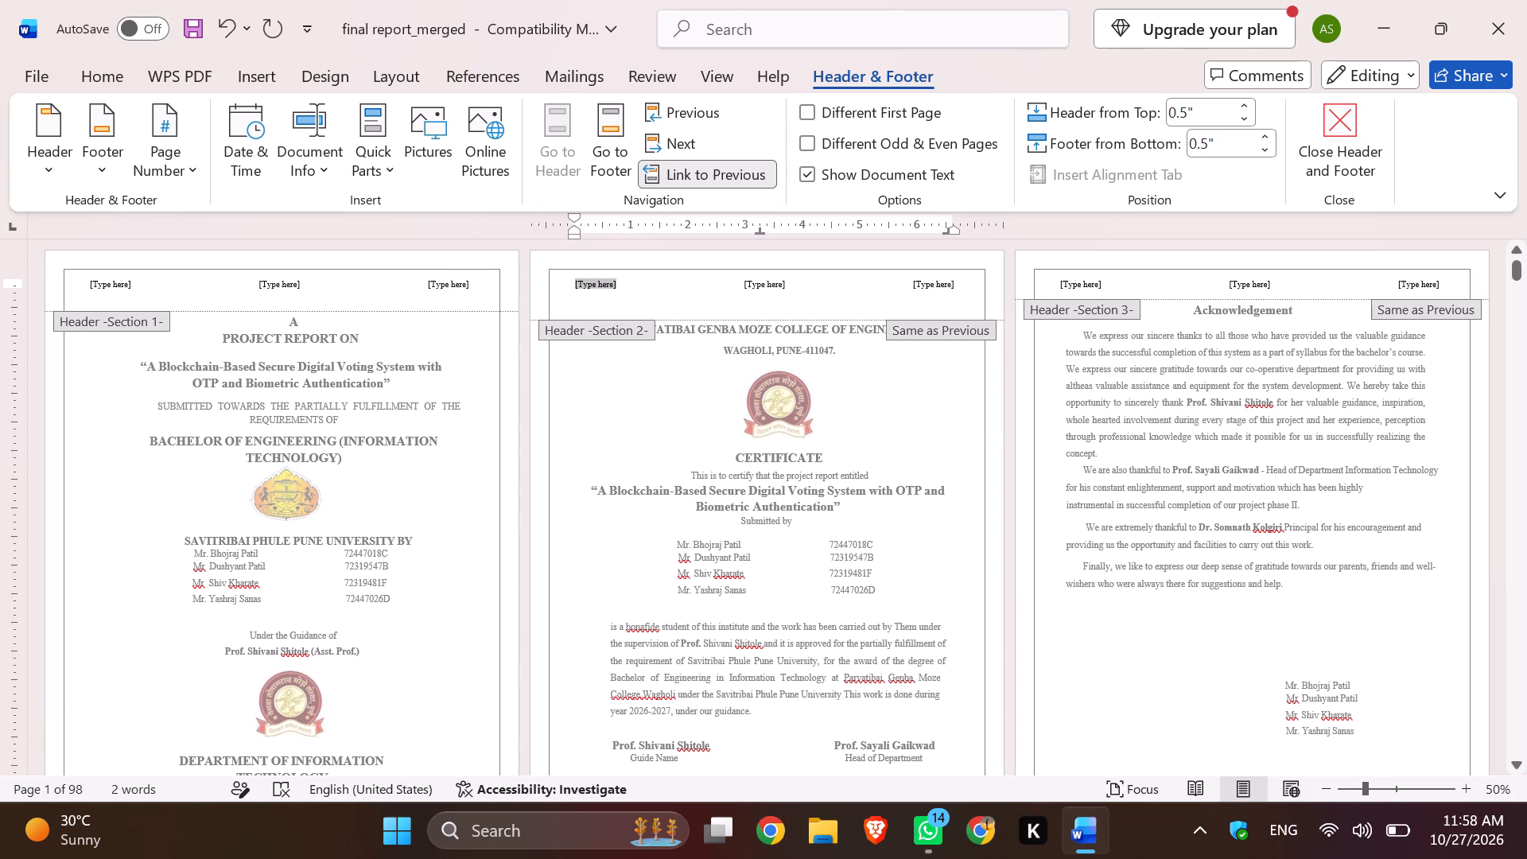
click(643, 437)
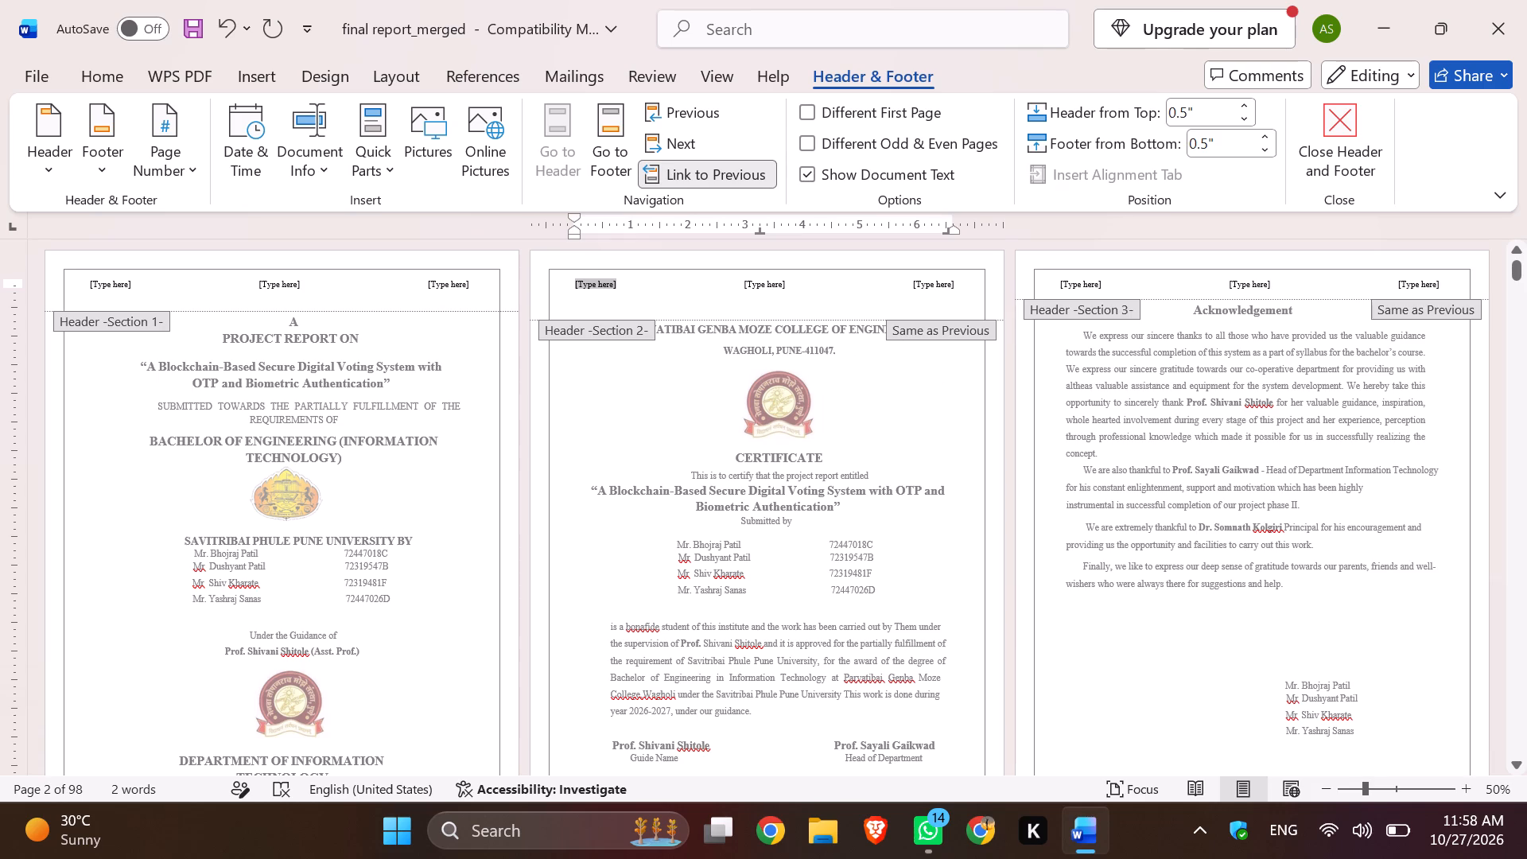
click(936, 289)
key(BackSpace)
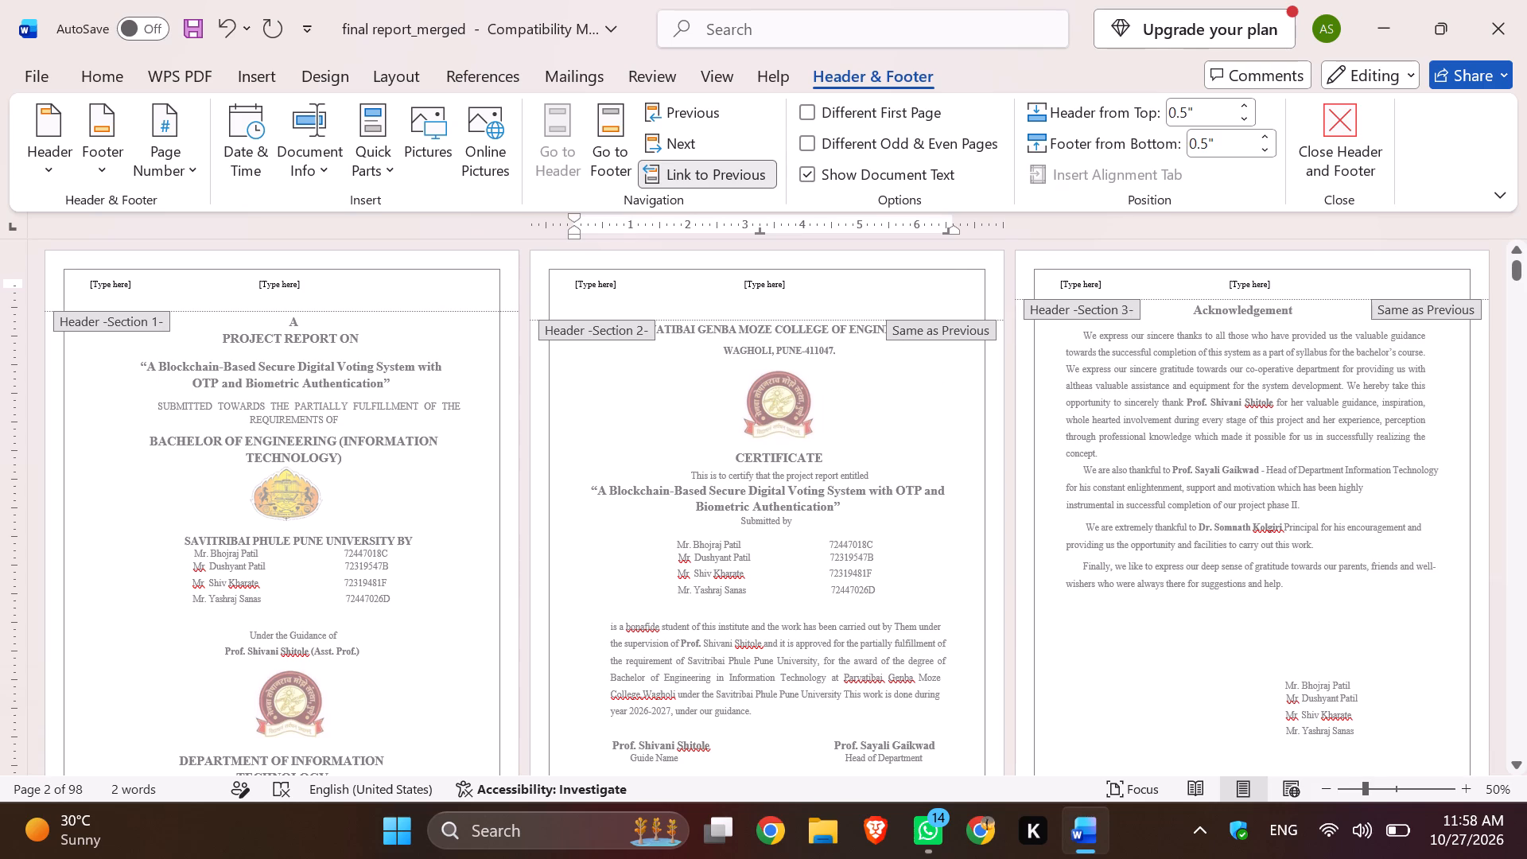
key(b)
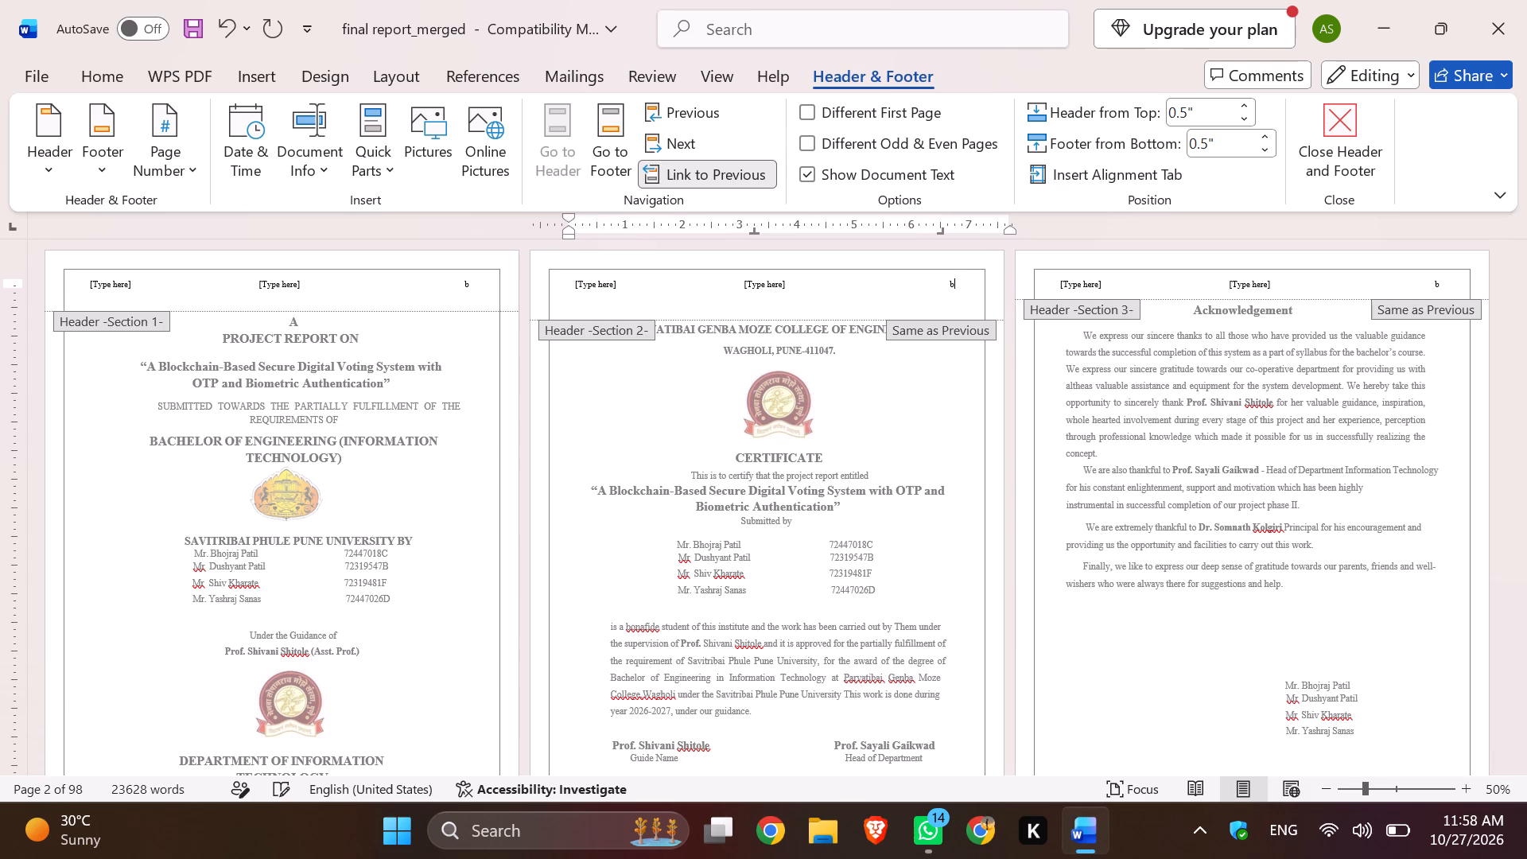
text(lock)
text(chain)
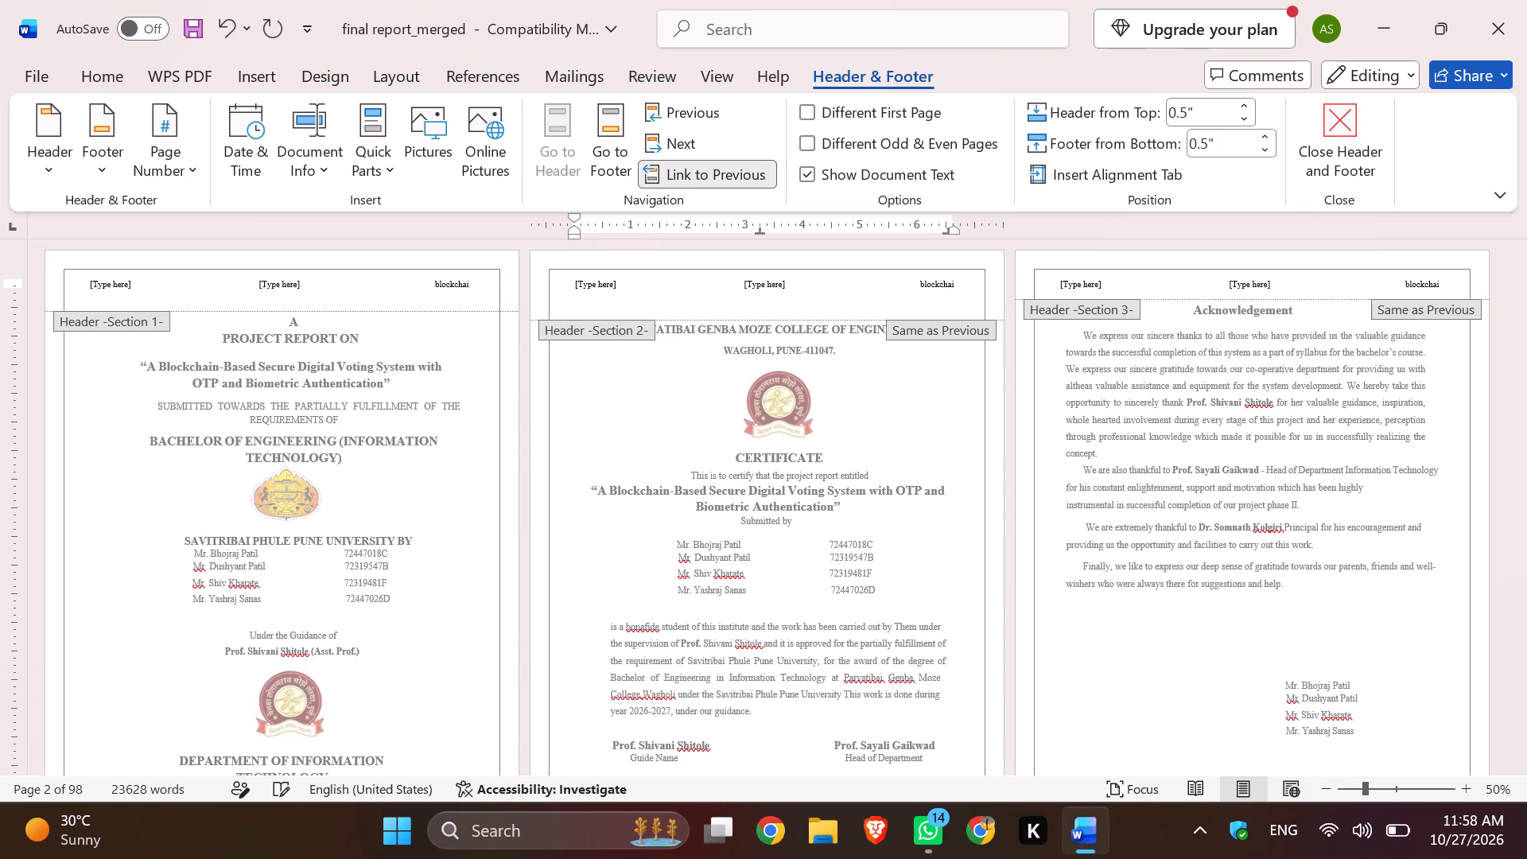
key(space)
text(based)
key(space)
text(voting)
key(space)
text(sysy)
text(tem)
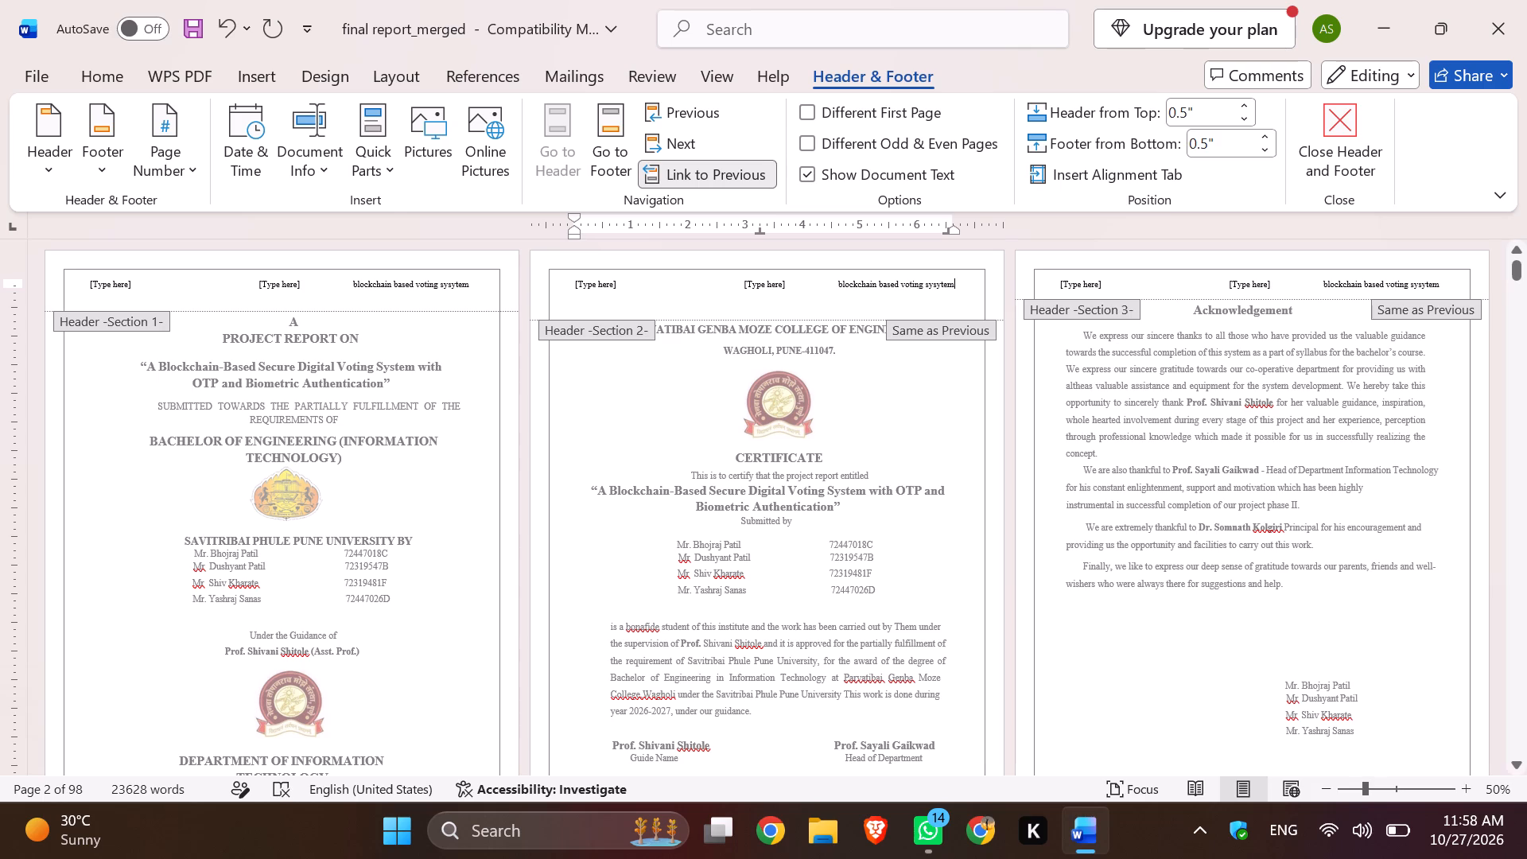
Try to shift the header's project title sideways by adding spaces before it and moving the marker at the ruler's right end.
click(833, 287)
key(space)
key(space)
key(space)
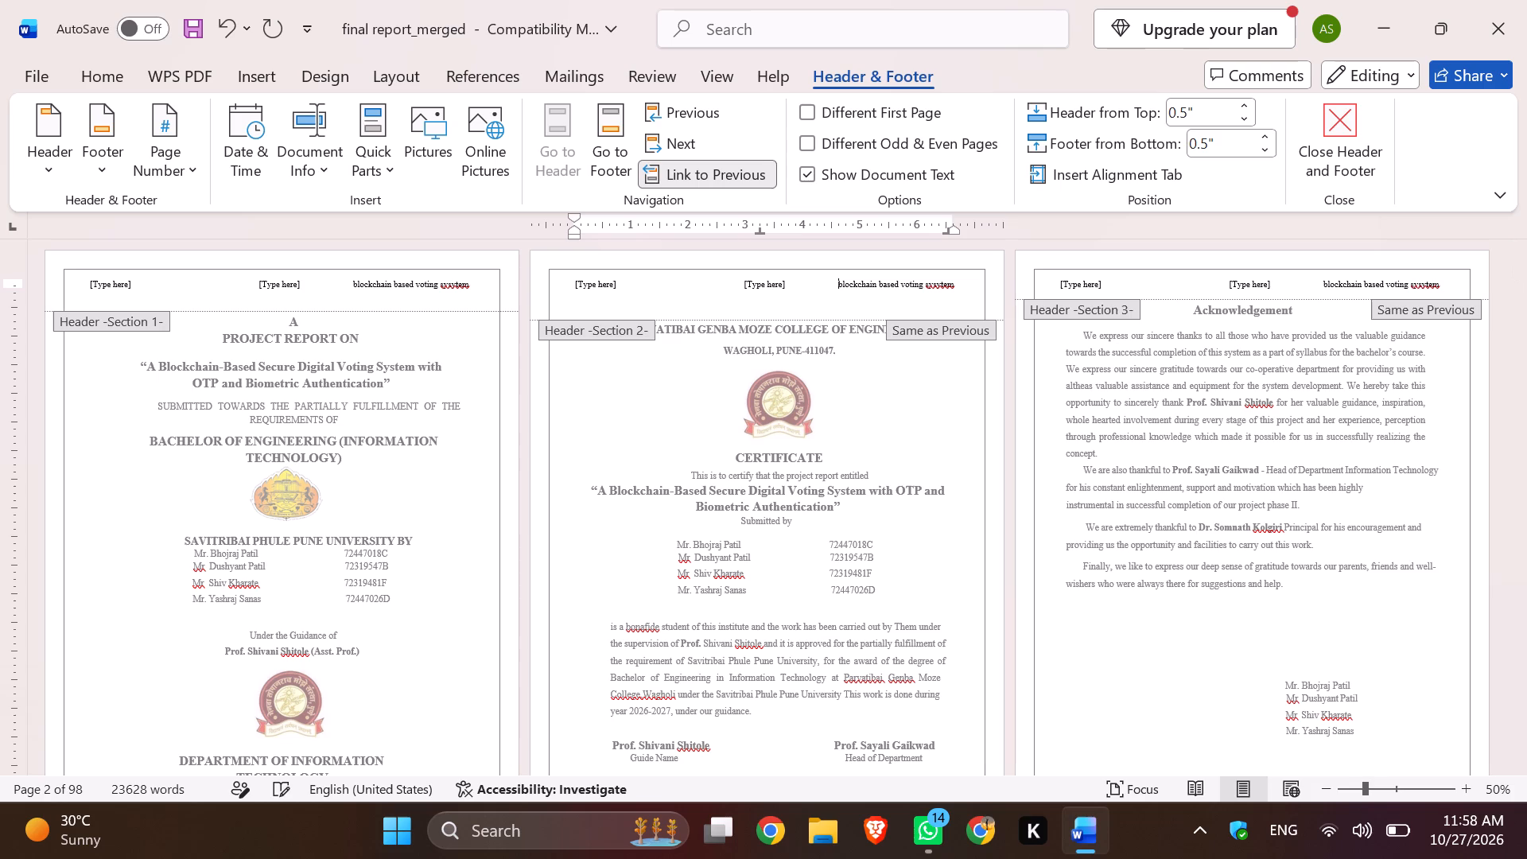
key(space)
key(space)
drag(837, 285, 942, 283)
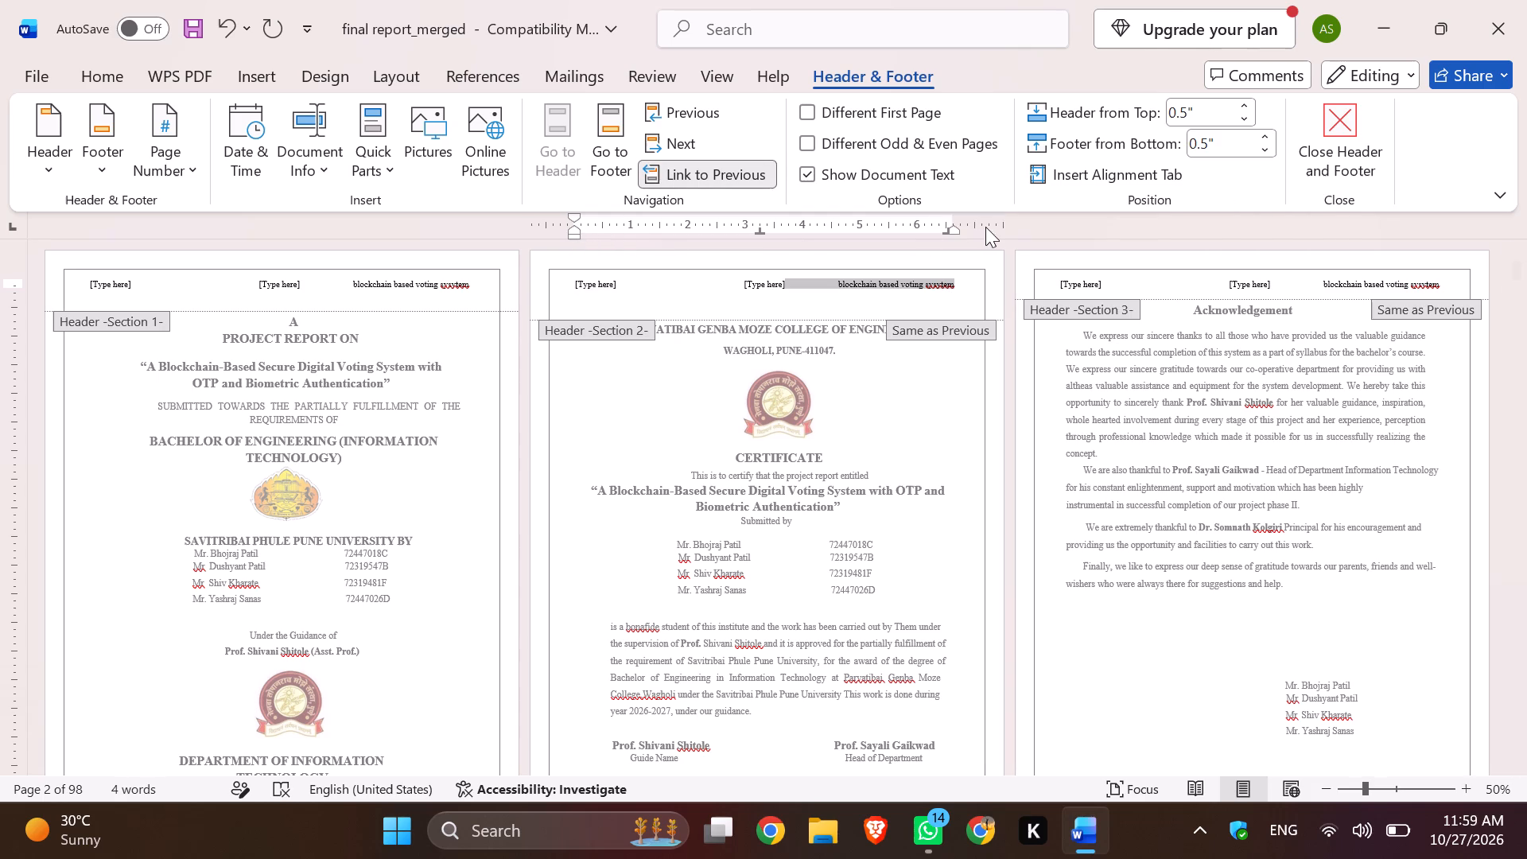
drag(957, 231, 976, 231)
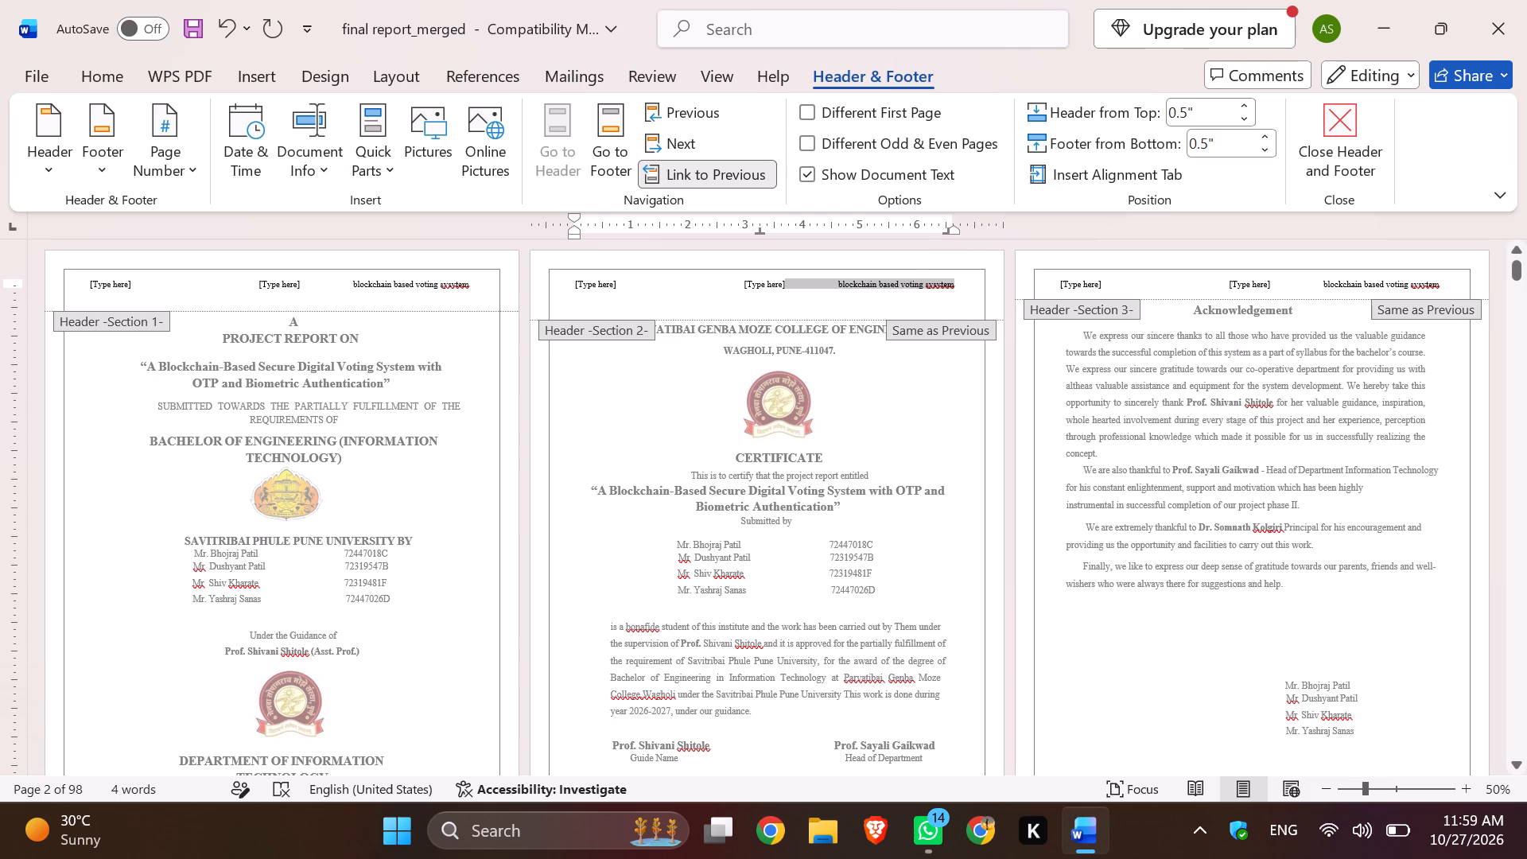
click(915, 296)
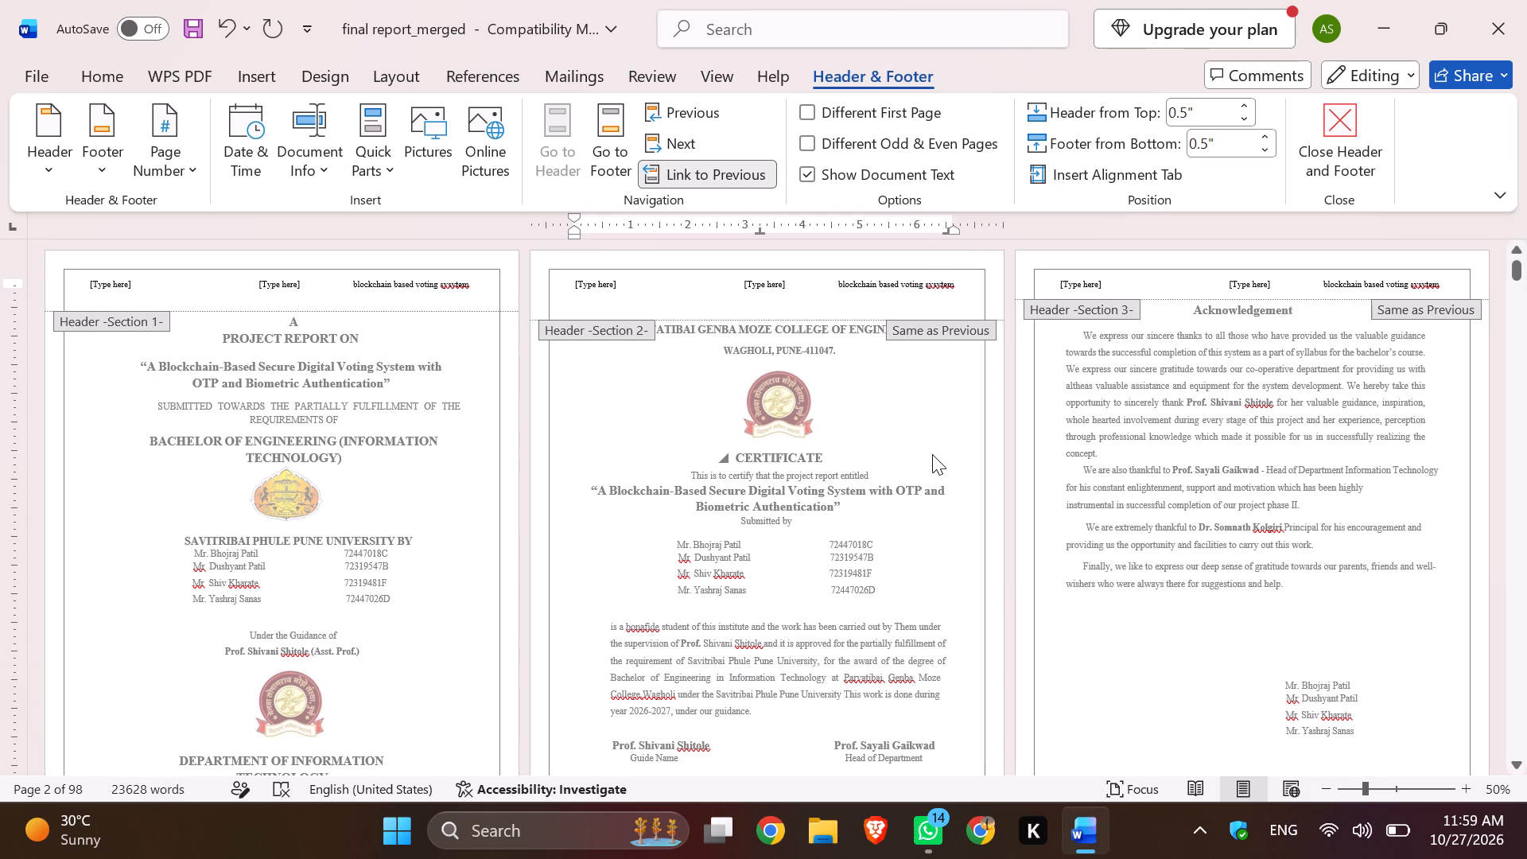
Leave header editing and examine how the header text sits on the abstract, contents, index and front pages.
scroll(932, 454, down, 4)
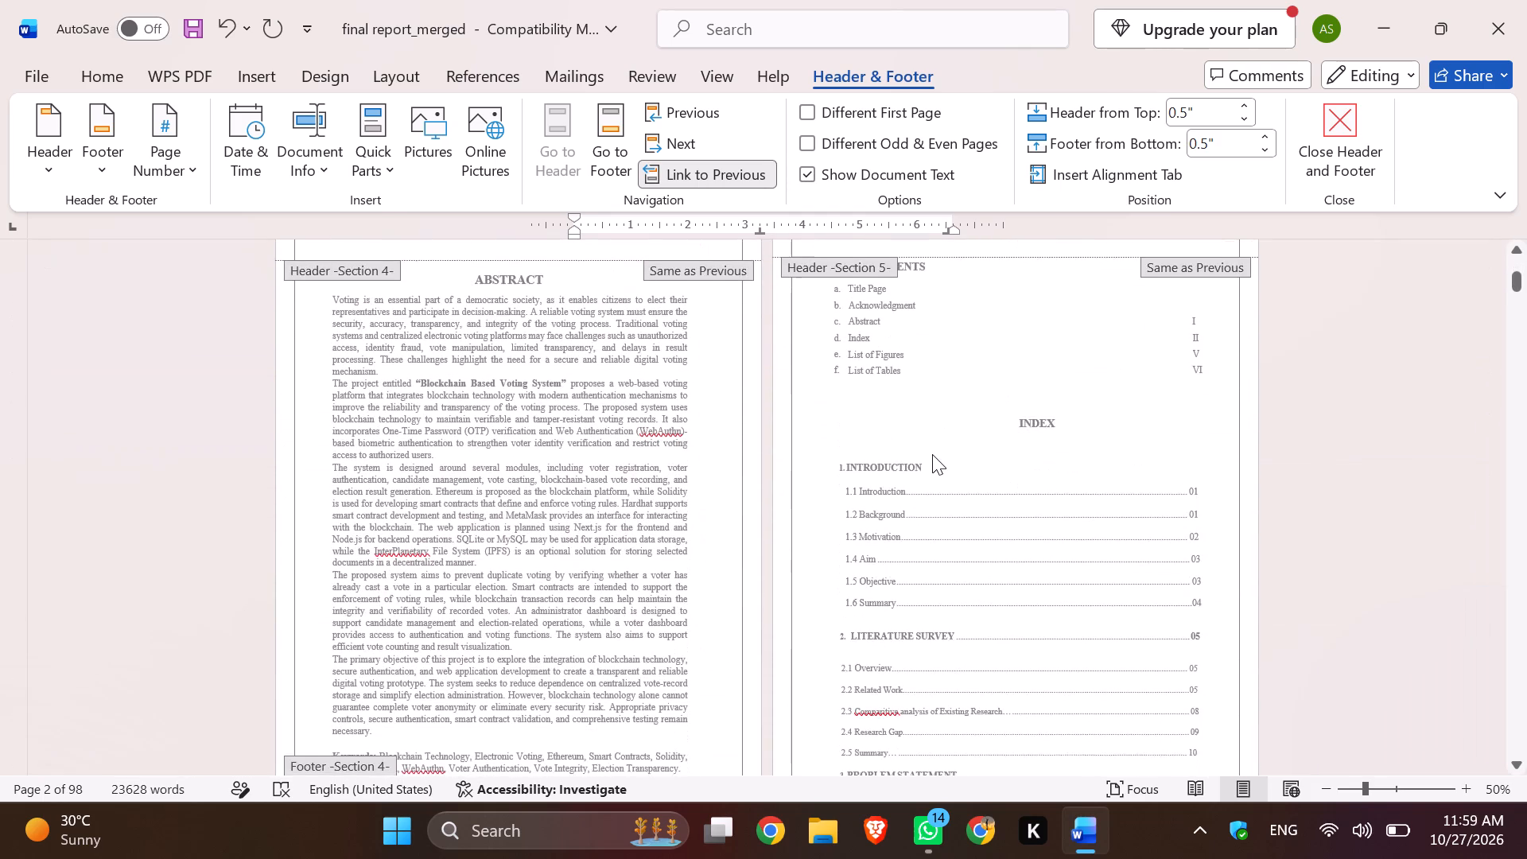
scroll(1053, 523, up, 1)
scroll(1053, 523, down, 2)
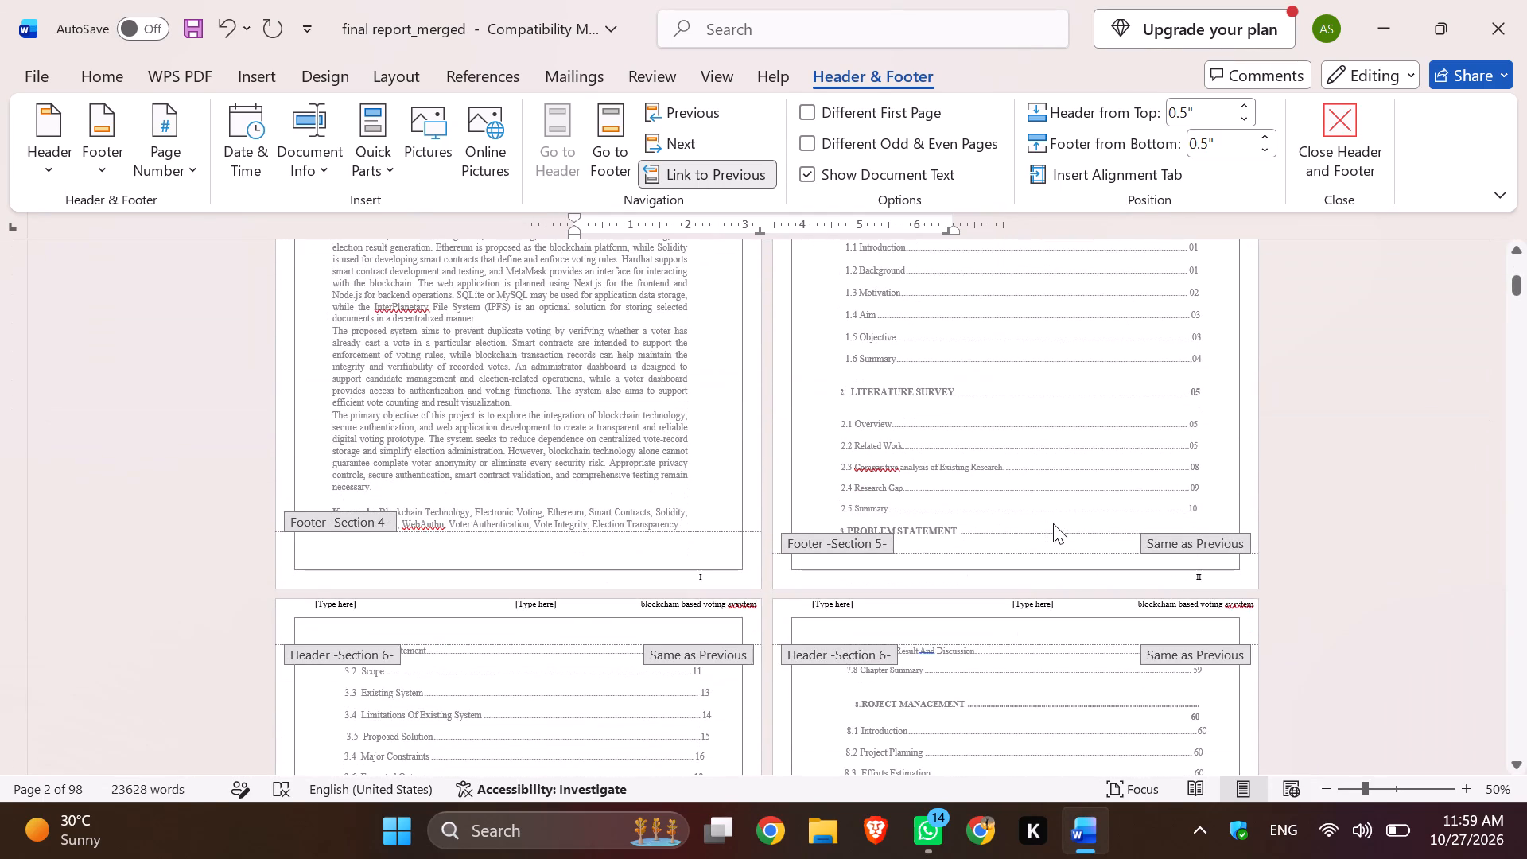
double_click(1328, 472)
scroll(1328, 472, up, 2)
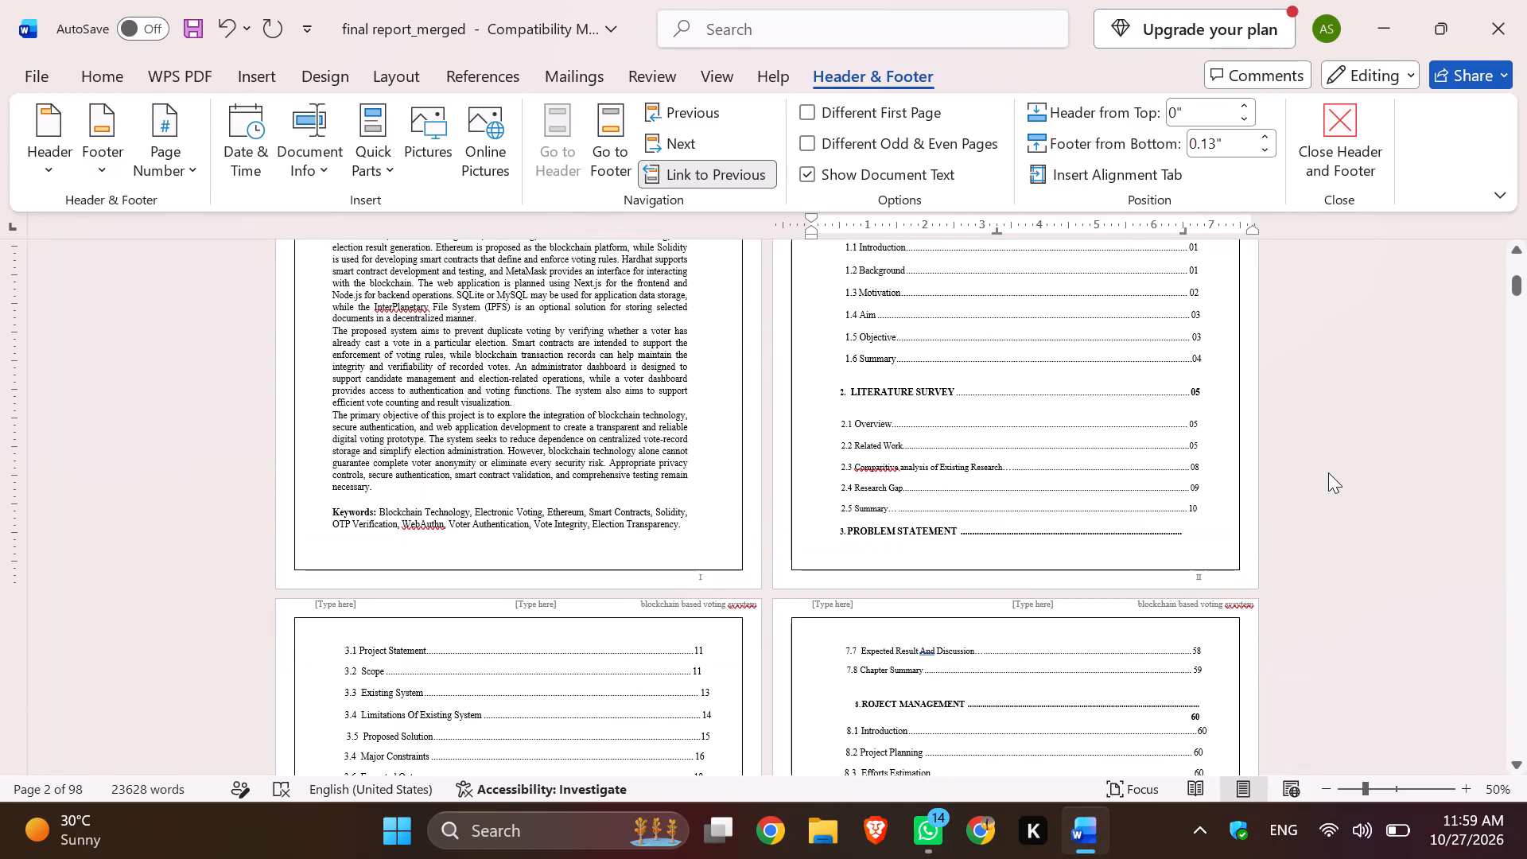
scroll(1328, 472, up, 3)
click(1328, 472)
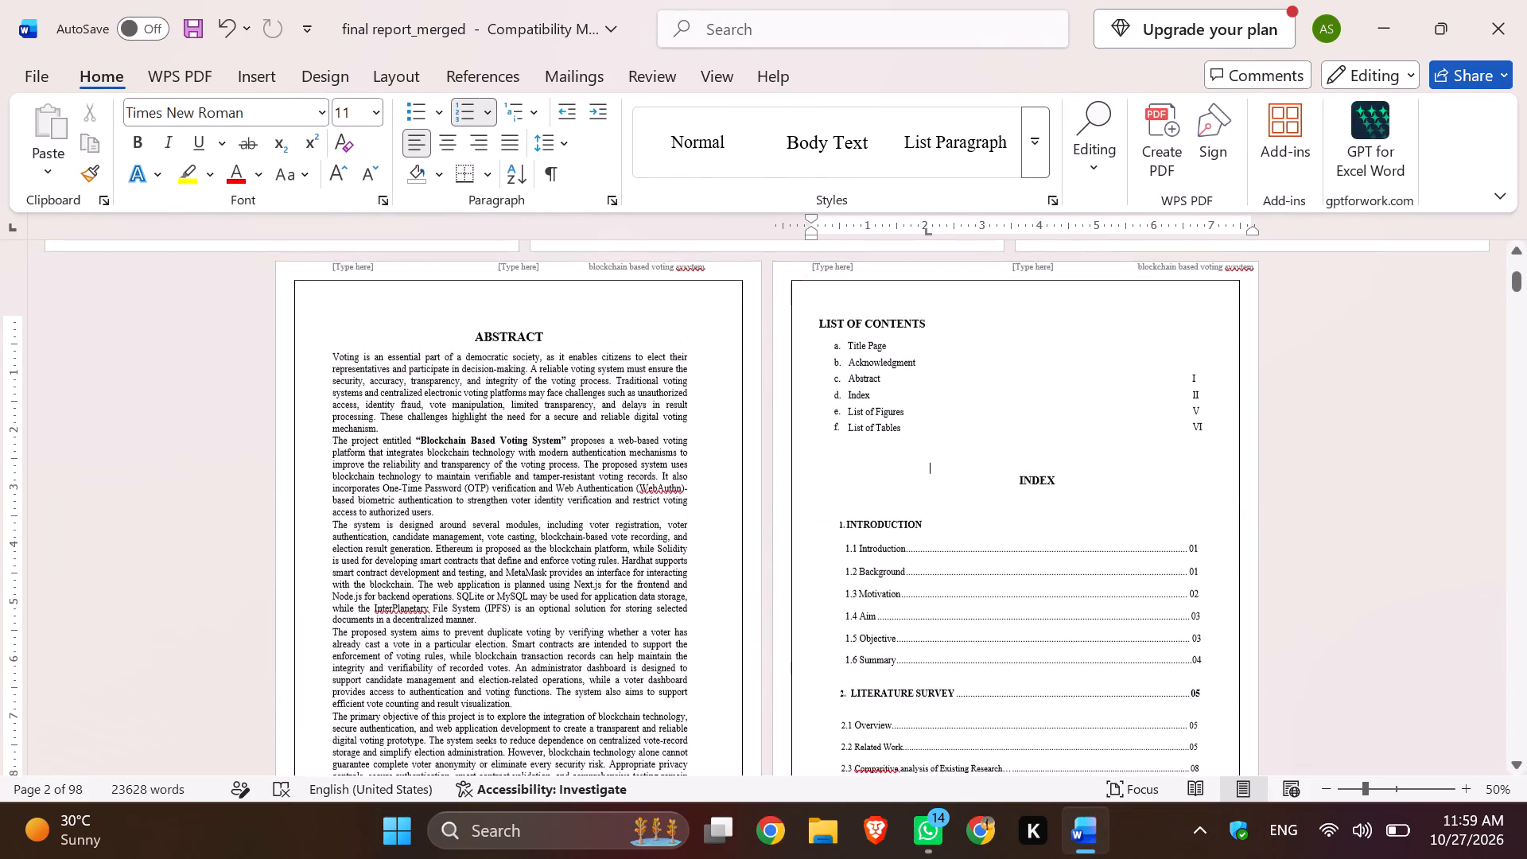
scroll(1328, 472, up, 5)
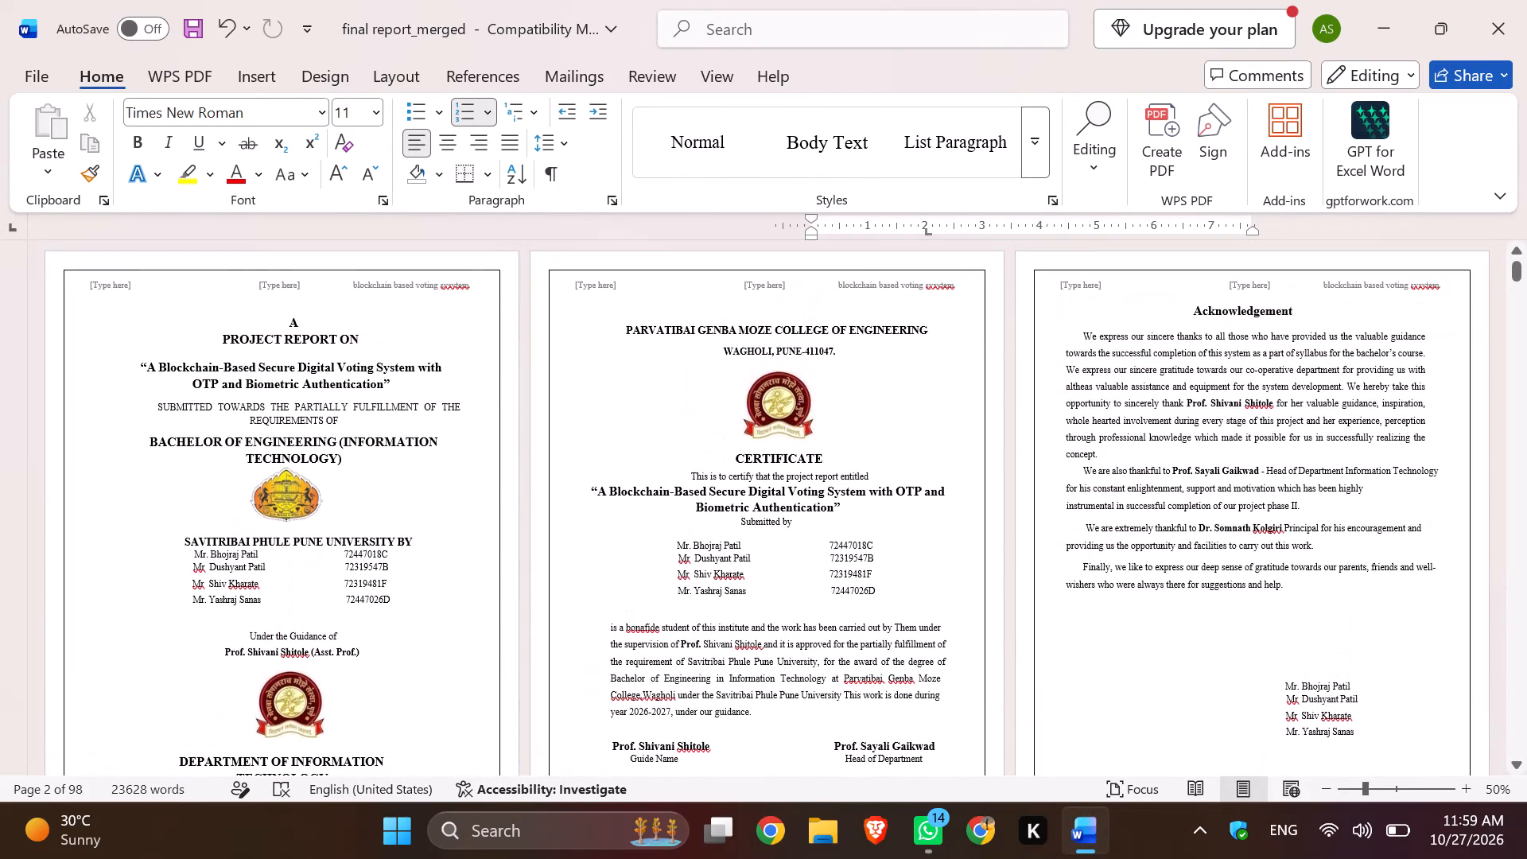
Delete the header's centre and left [Type here] placeholders, keeping only the project title, and return to the body text.
double_click(837, 284)
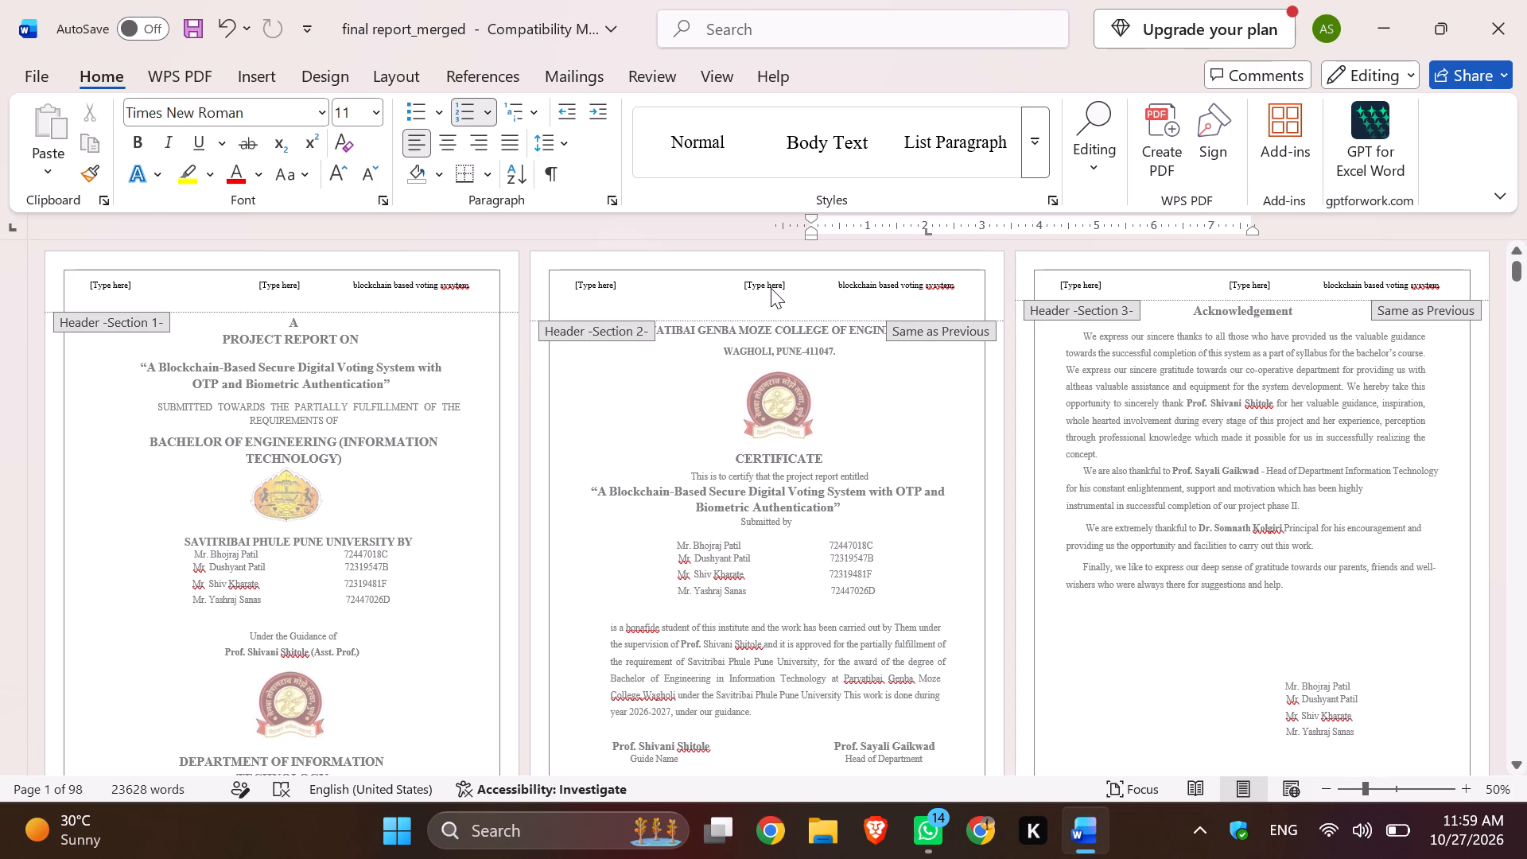
click(771, 288)
key(BackSpace)
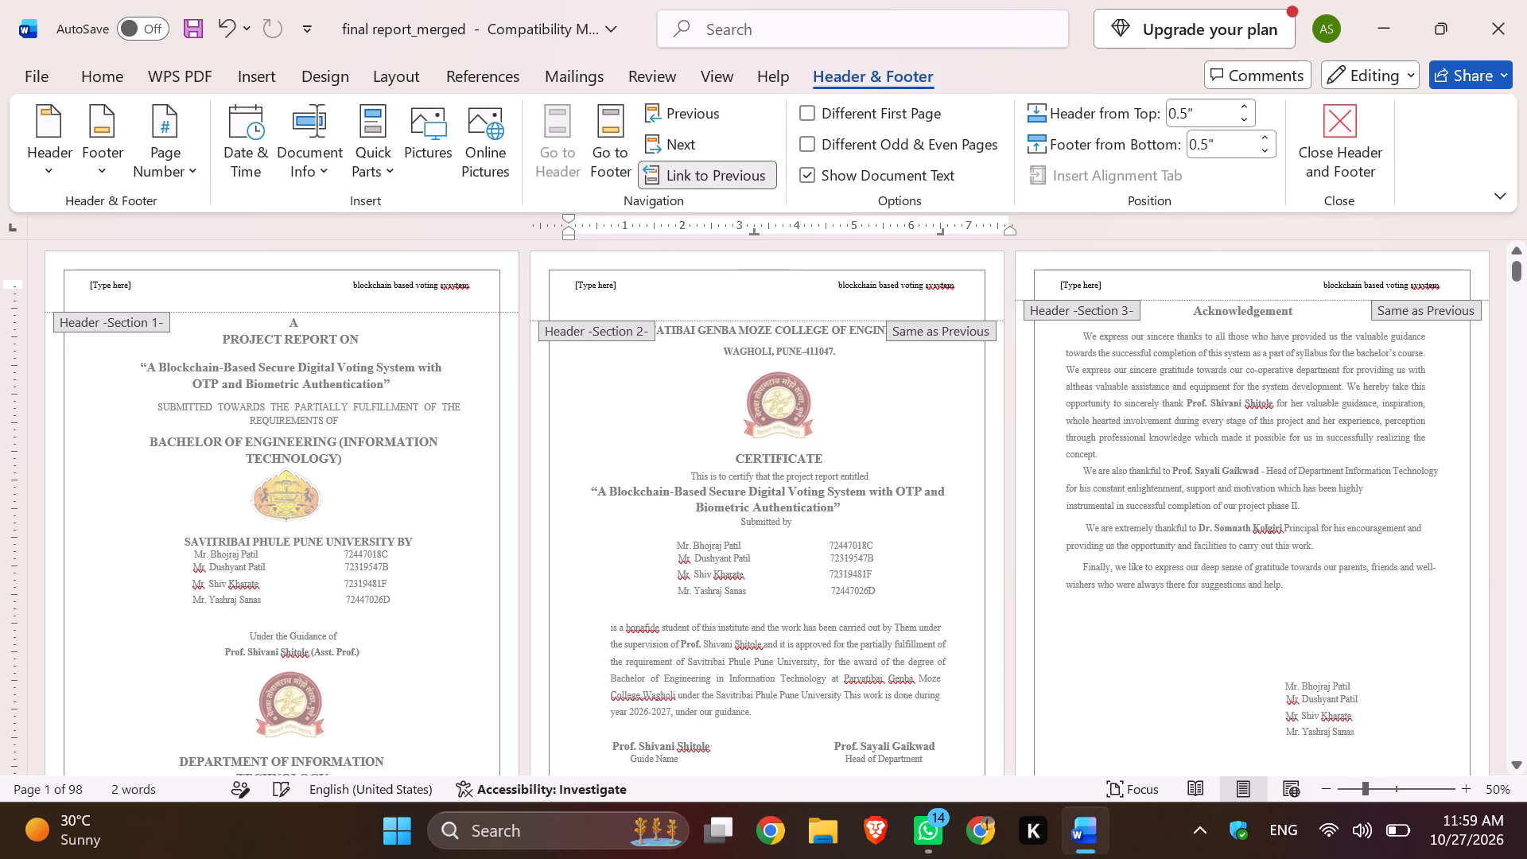
click(620, 290)
key(BackSpace)
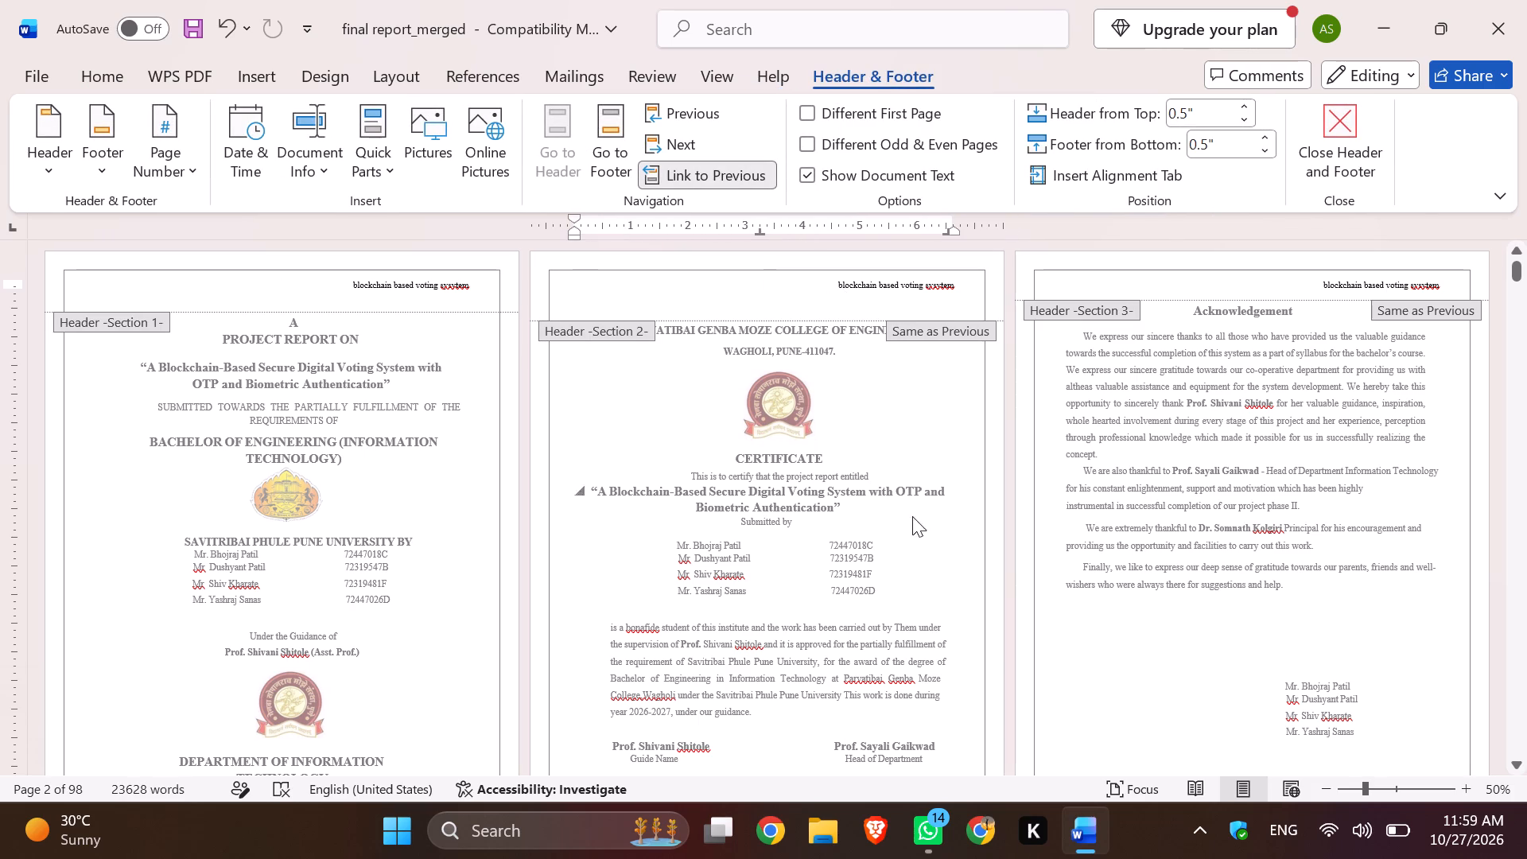
double_click(927, 531)
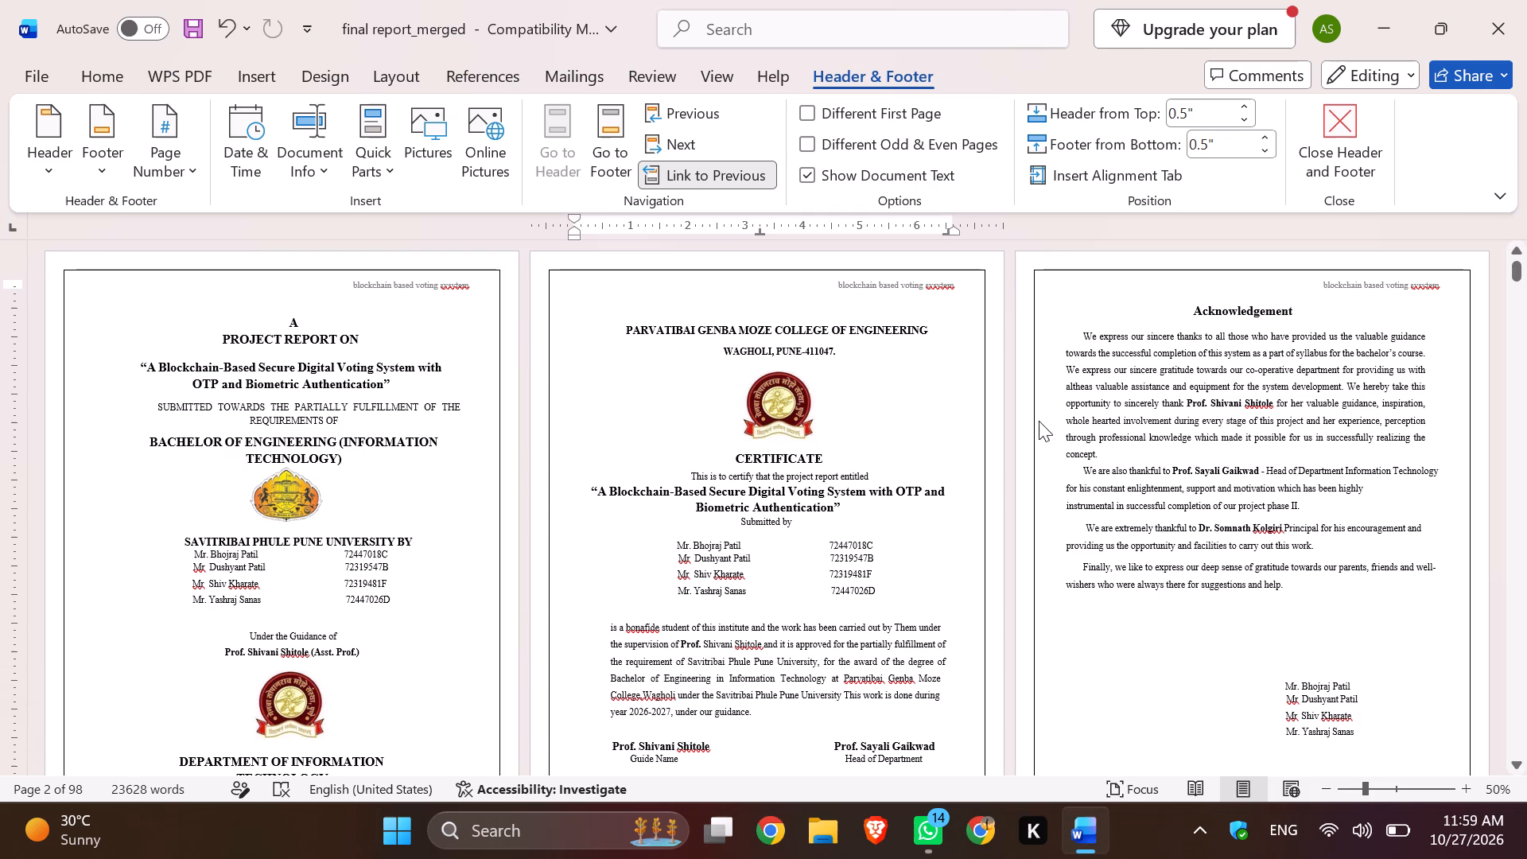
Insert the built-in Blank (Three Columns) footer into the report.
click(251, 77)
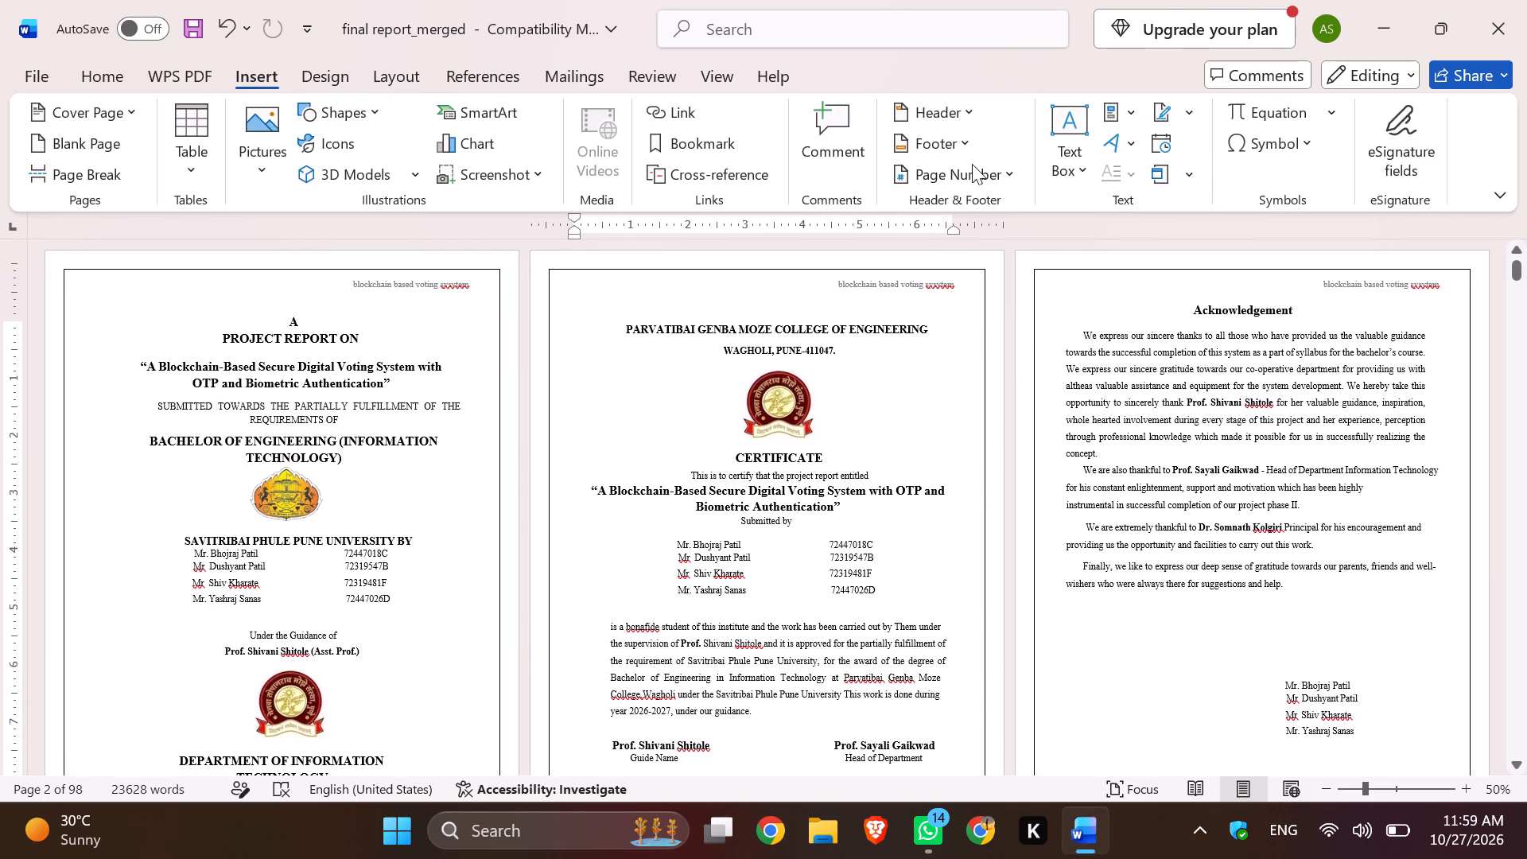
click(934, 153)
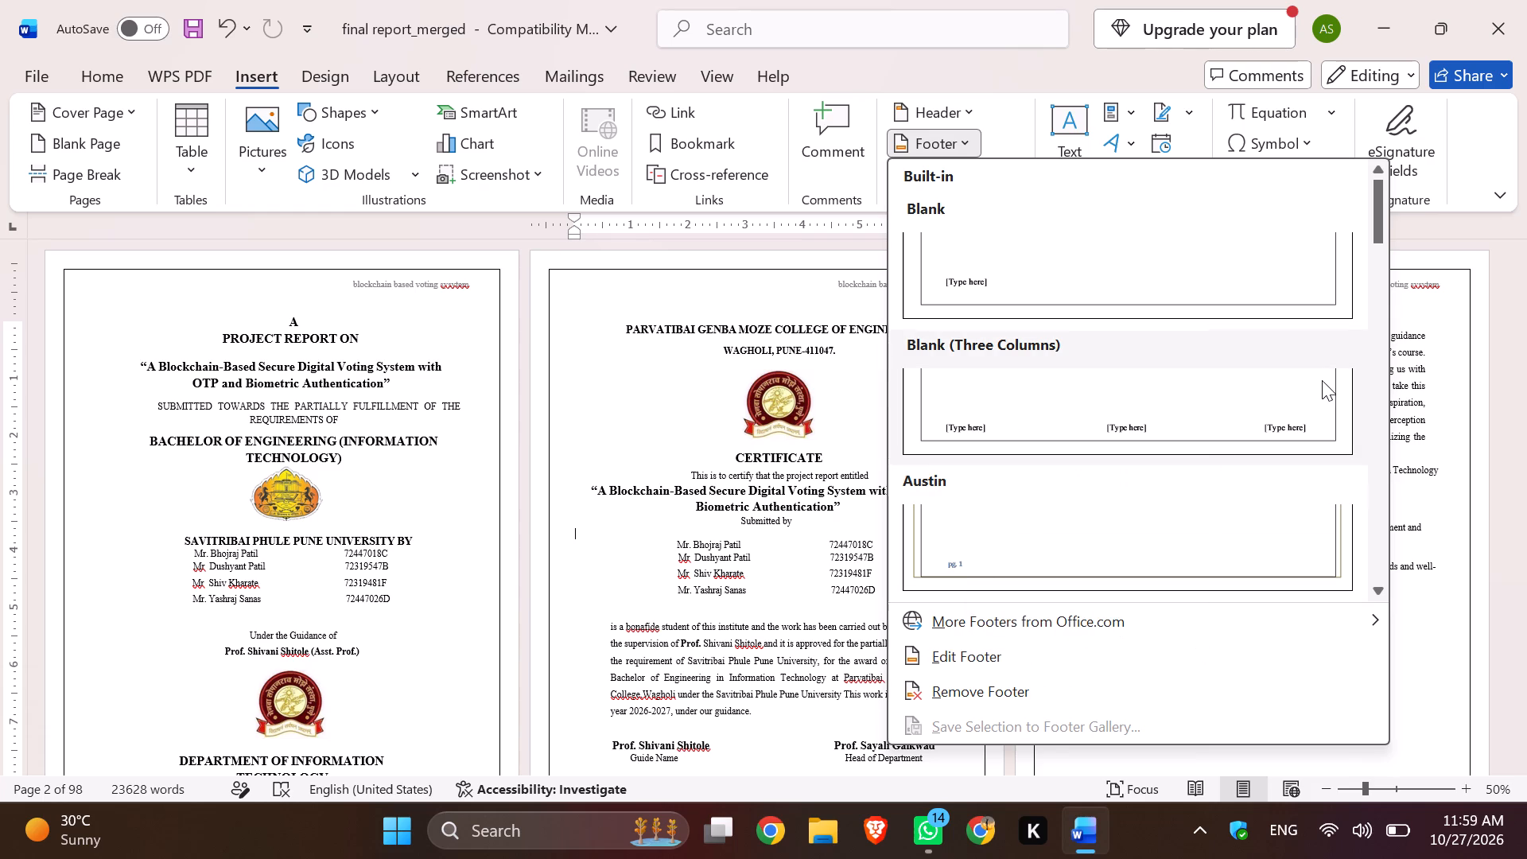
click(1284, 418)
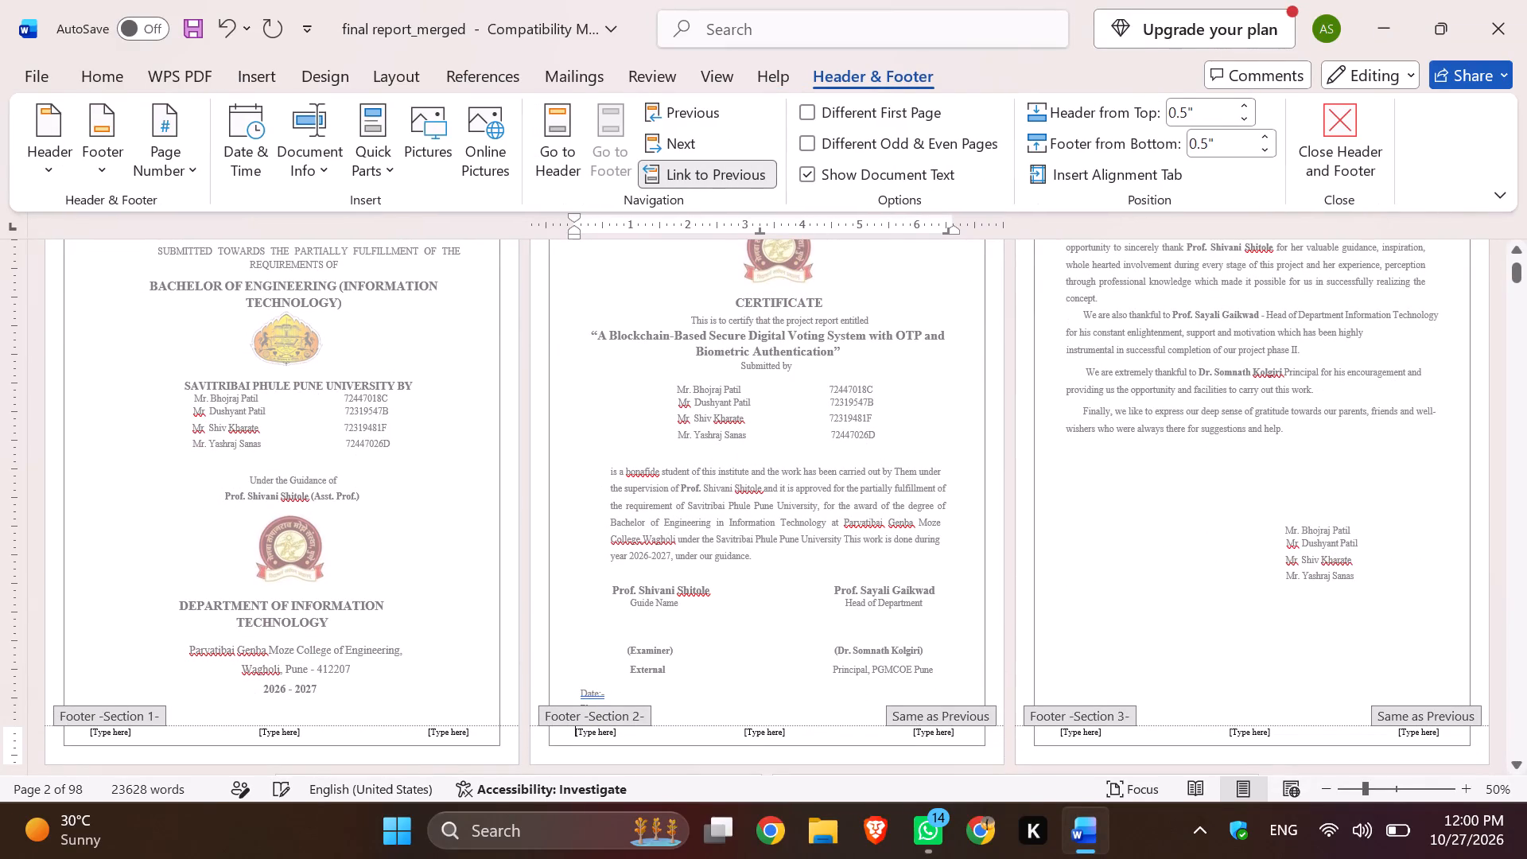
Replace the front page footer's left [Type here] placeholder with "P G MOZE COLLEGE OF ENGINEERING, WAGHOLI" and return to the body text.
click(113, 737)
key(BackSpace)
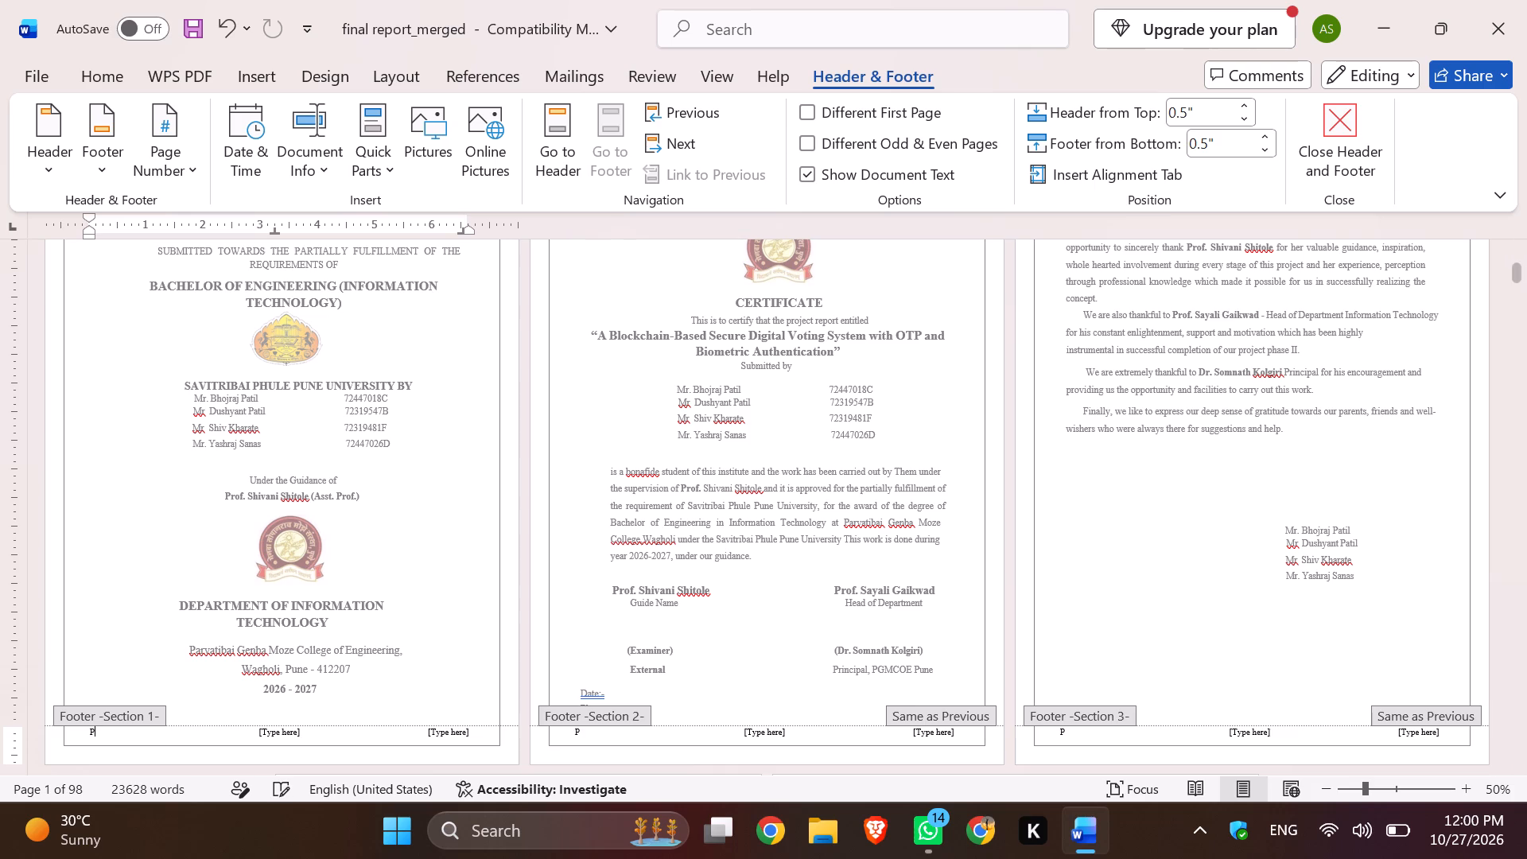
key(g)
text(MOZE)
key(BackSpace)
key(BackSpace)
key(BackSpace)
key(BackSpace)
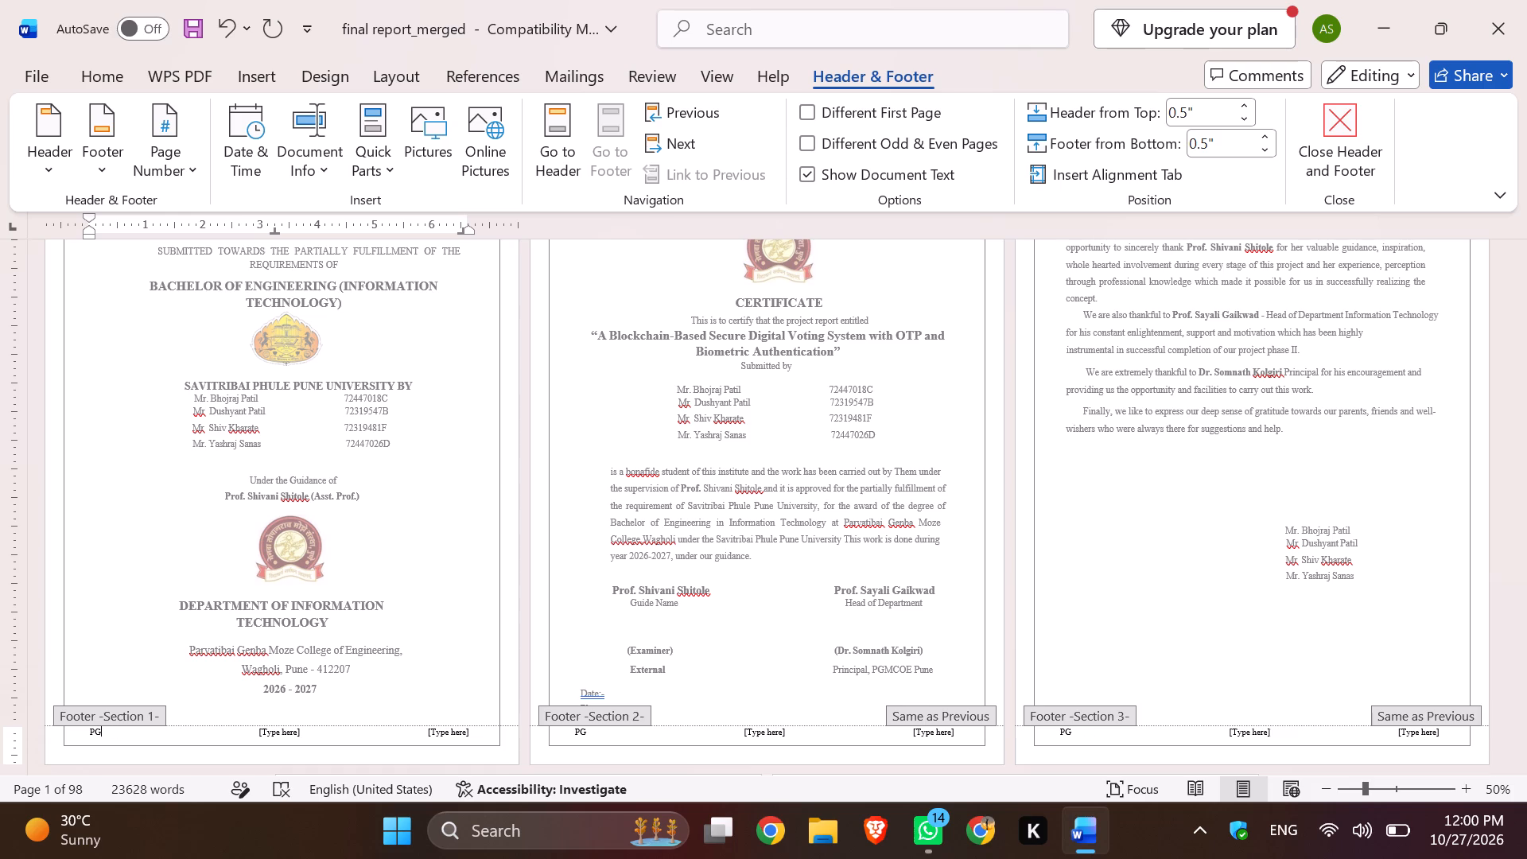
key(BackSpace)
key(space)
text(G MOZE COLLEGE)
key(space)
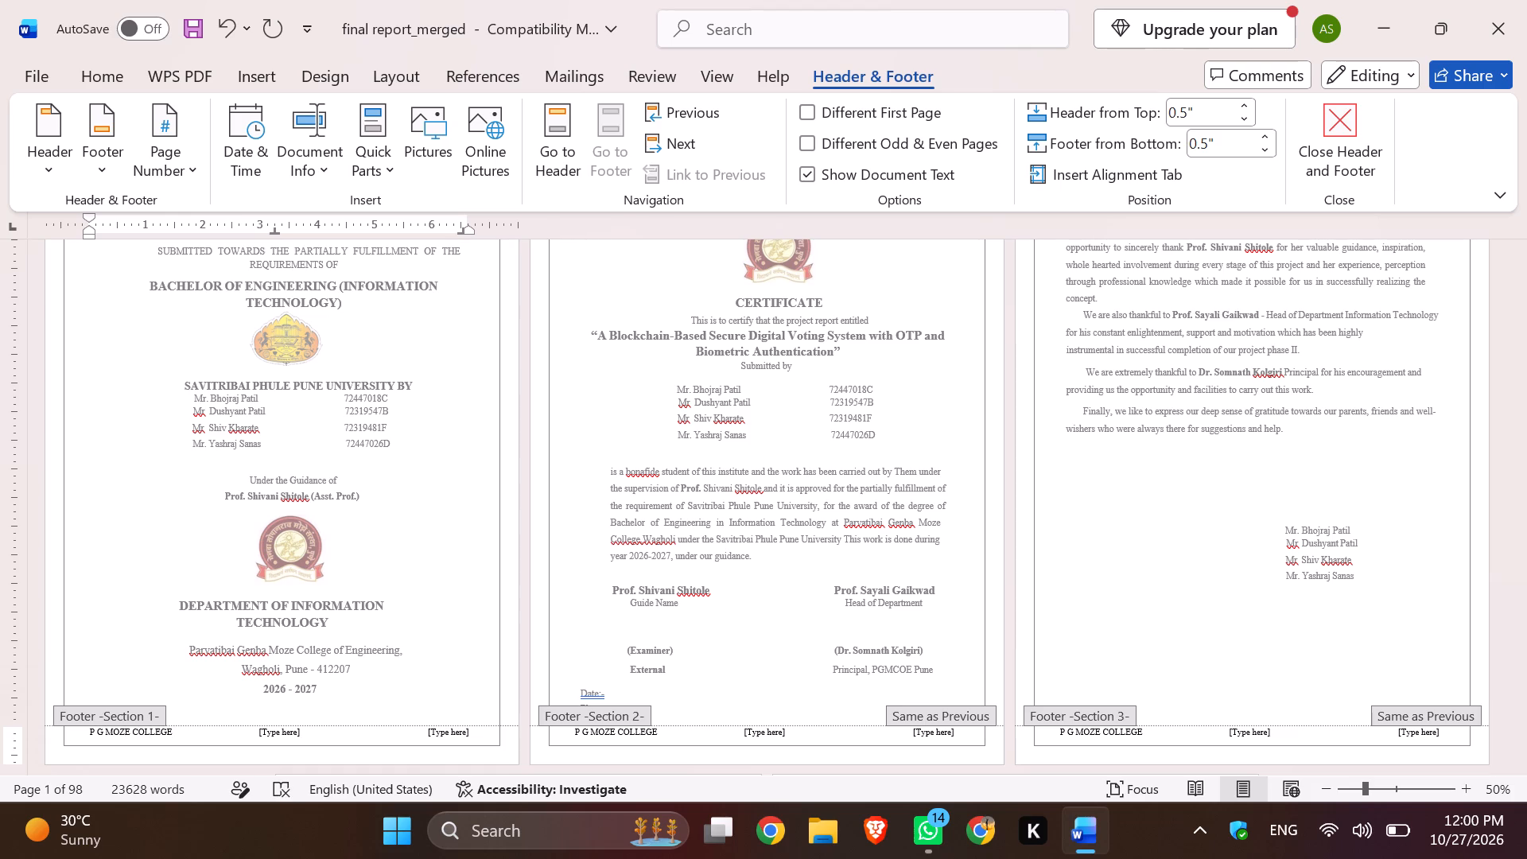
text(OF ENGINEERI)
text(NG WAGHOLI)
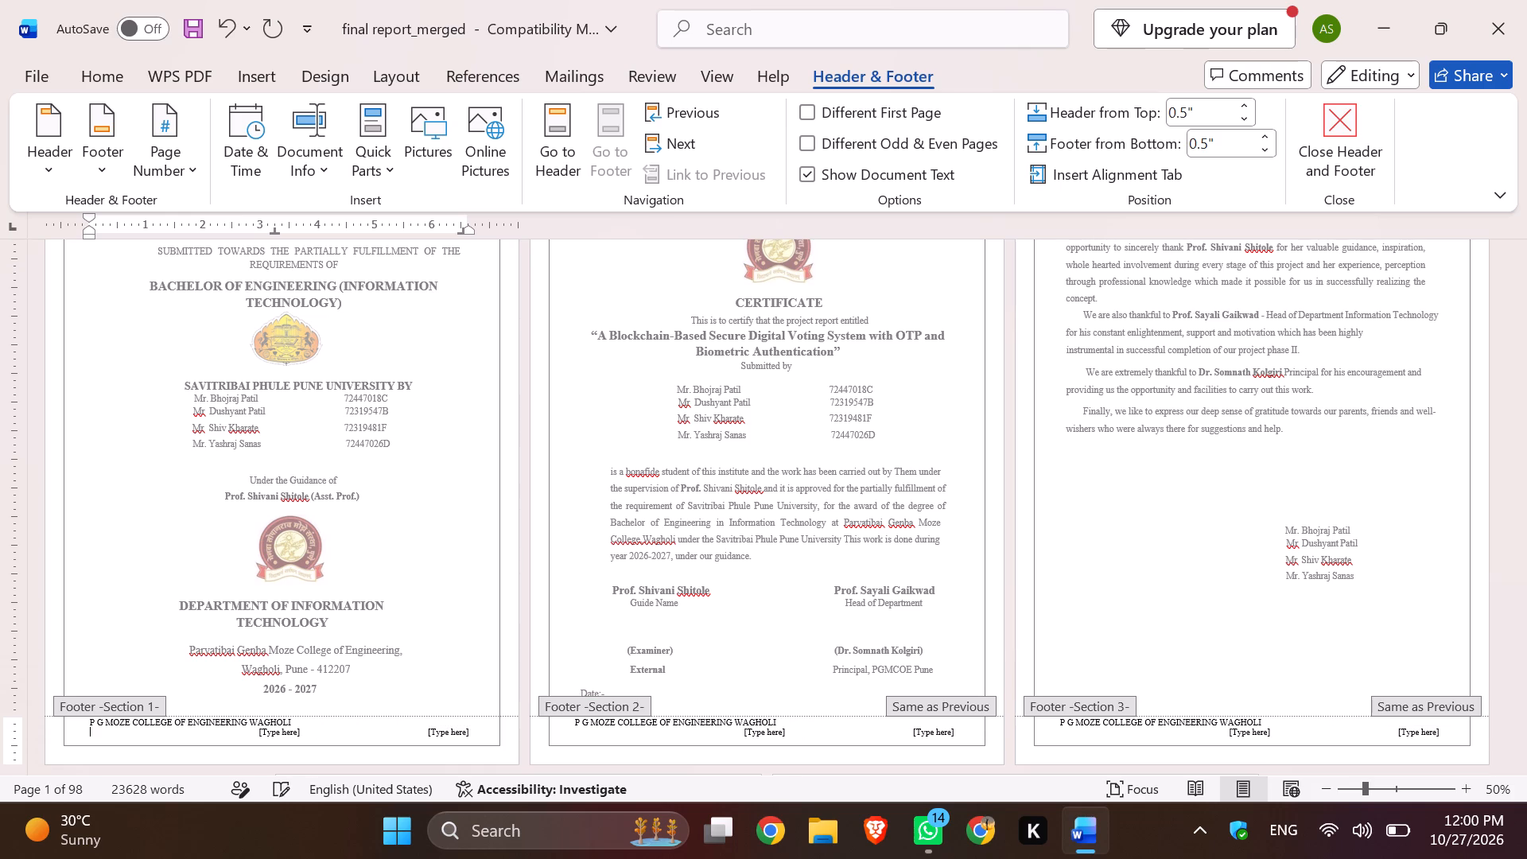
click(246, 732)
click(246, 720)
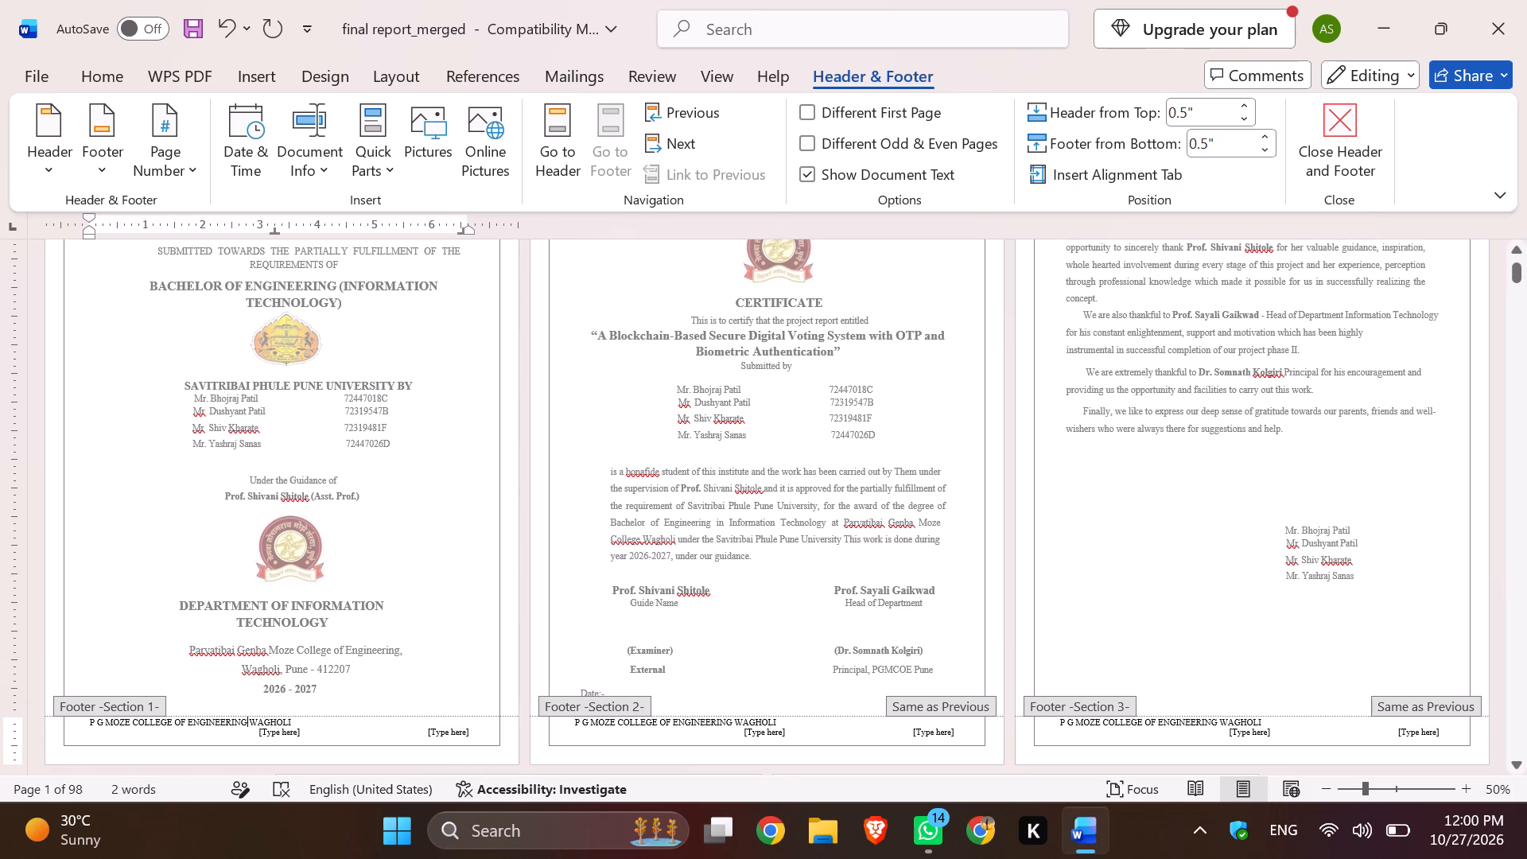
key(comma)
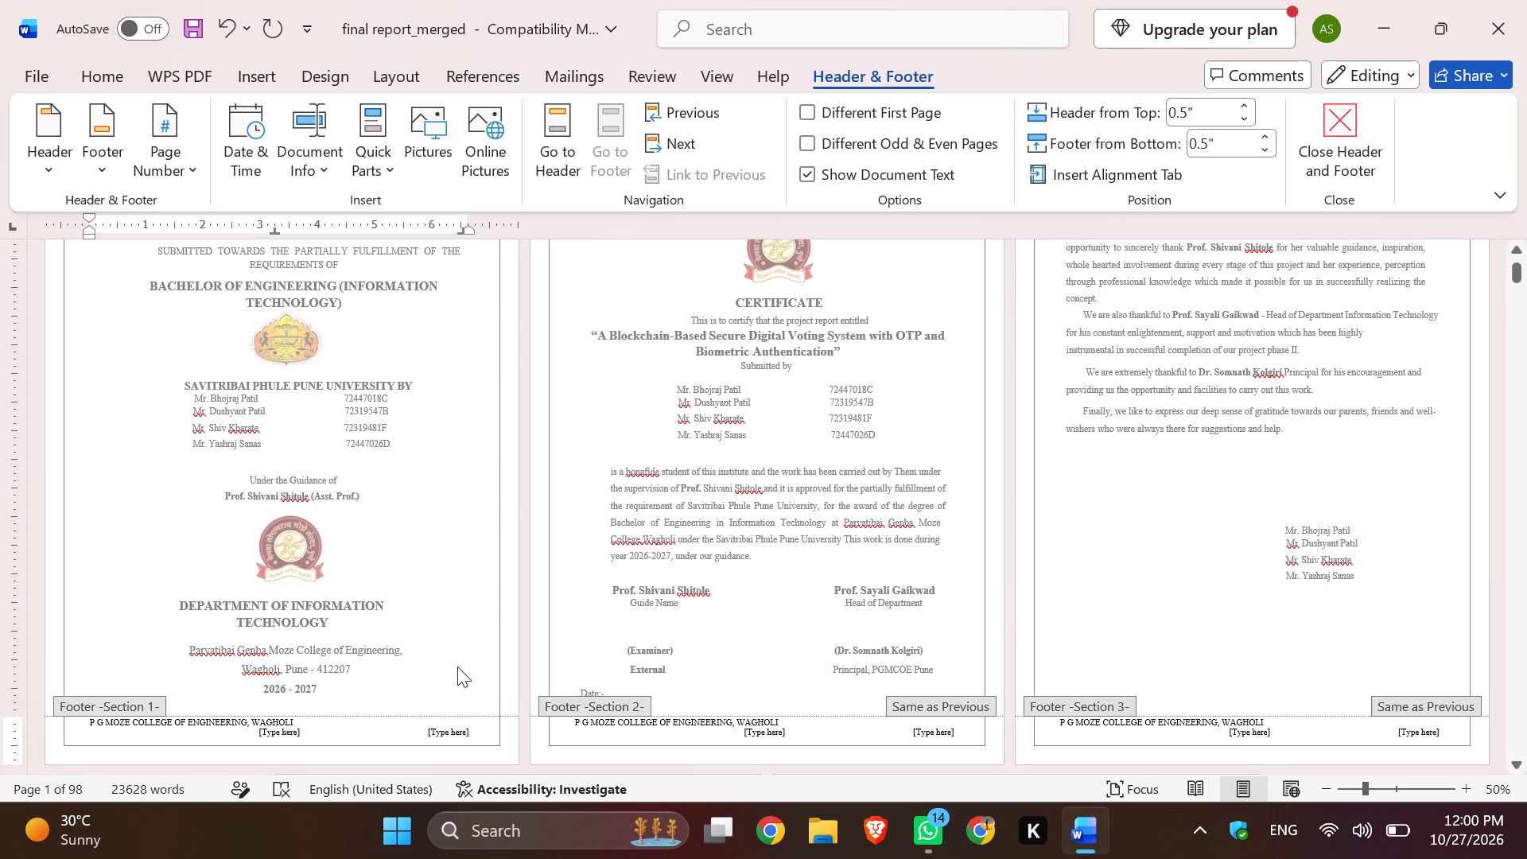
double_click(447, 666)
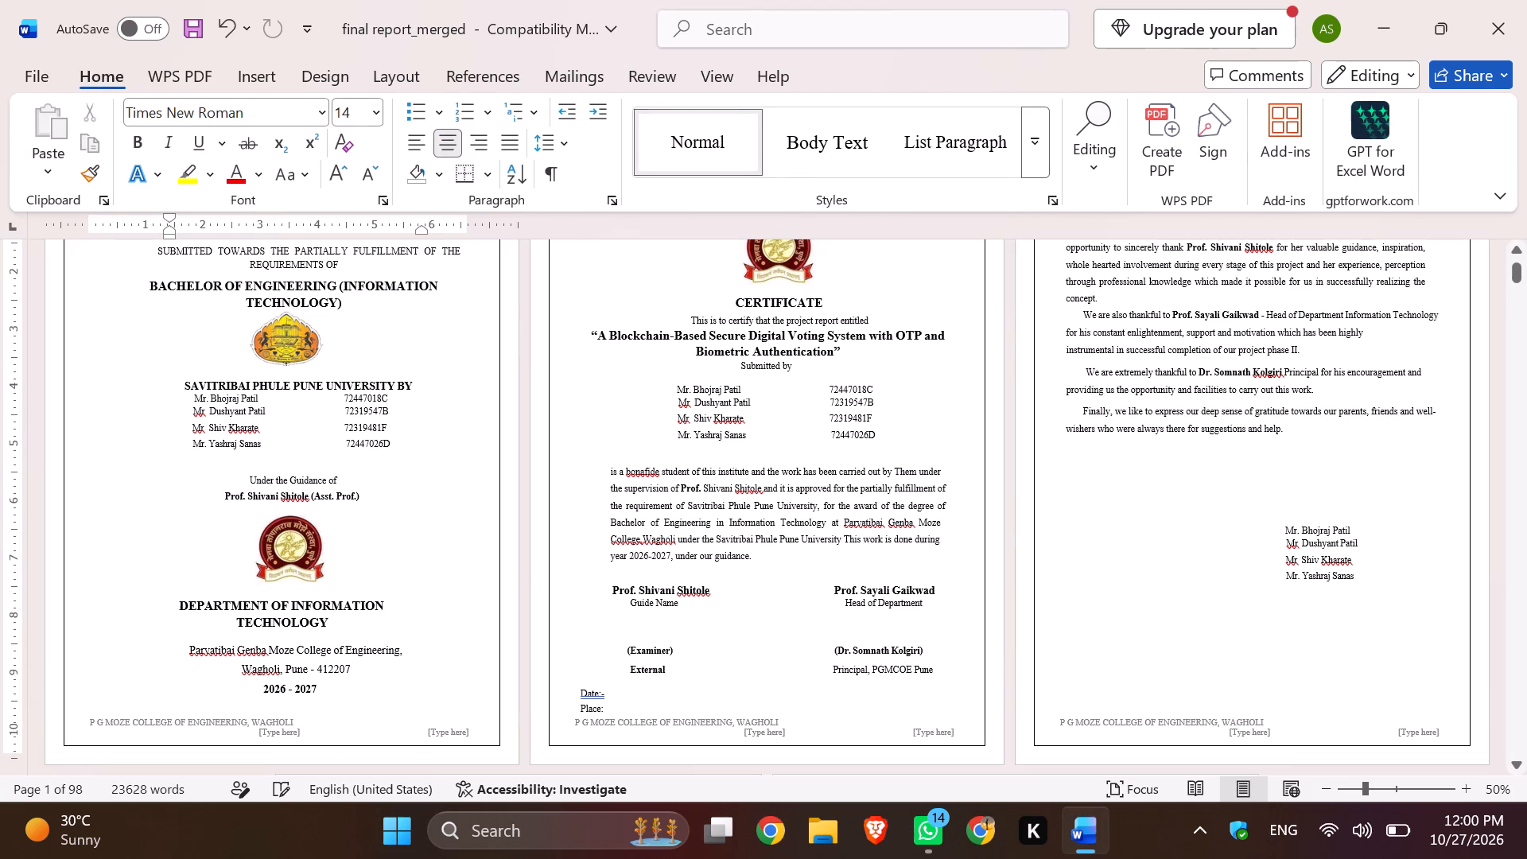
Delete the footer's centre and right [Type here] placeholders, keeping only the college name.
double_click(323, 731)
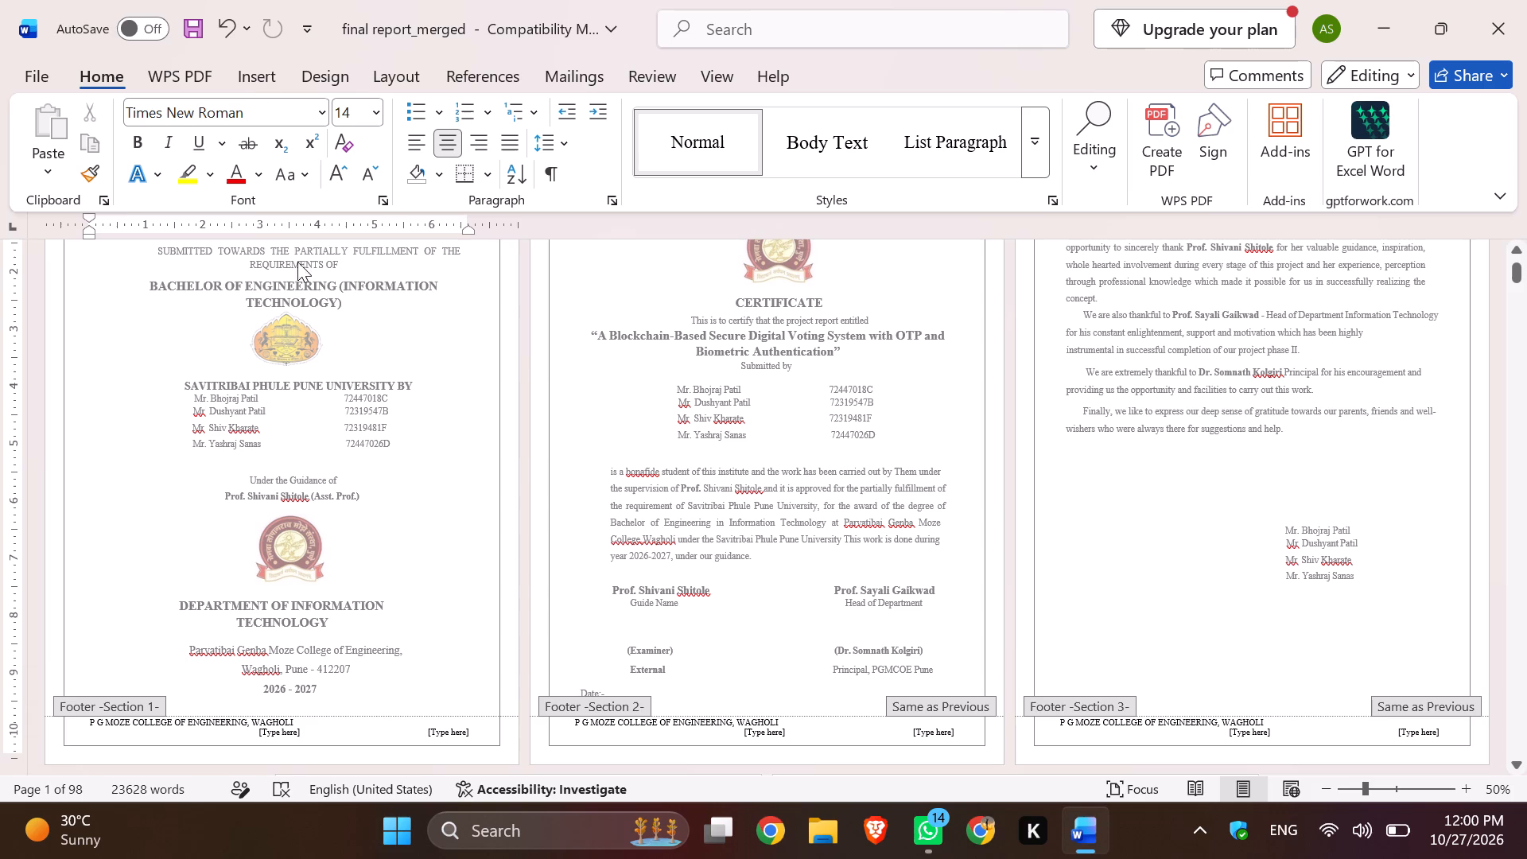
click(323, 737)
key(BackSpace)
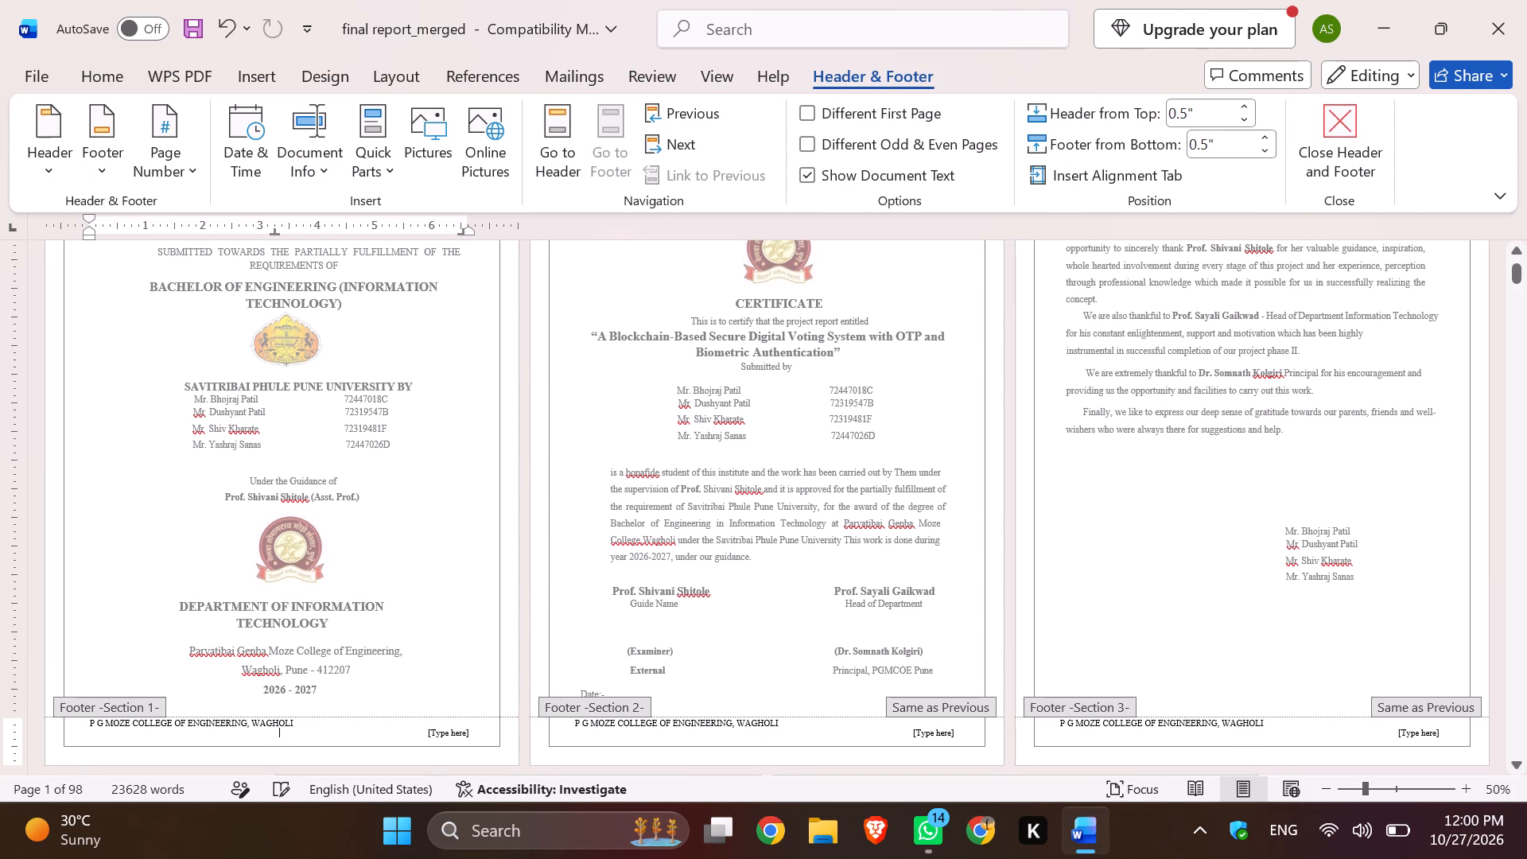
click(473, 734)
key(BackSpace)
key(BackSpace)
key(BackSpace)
Replace the footer with the Insight design, a thin line with the page number, and return to the body text.
click(701, 744)
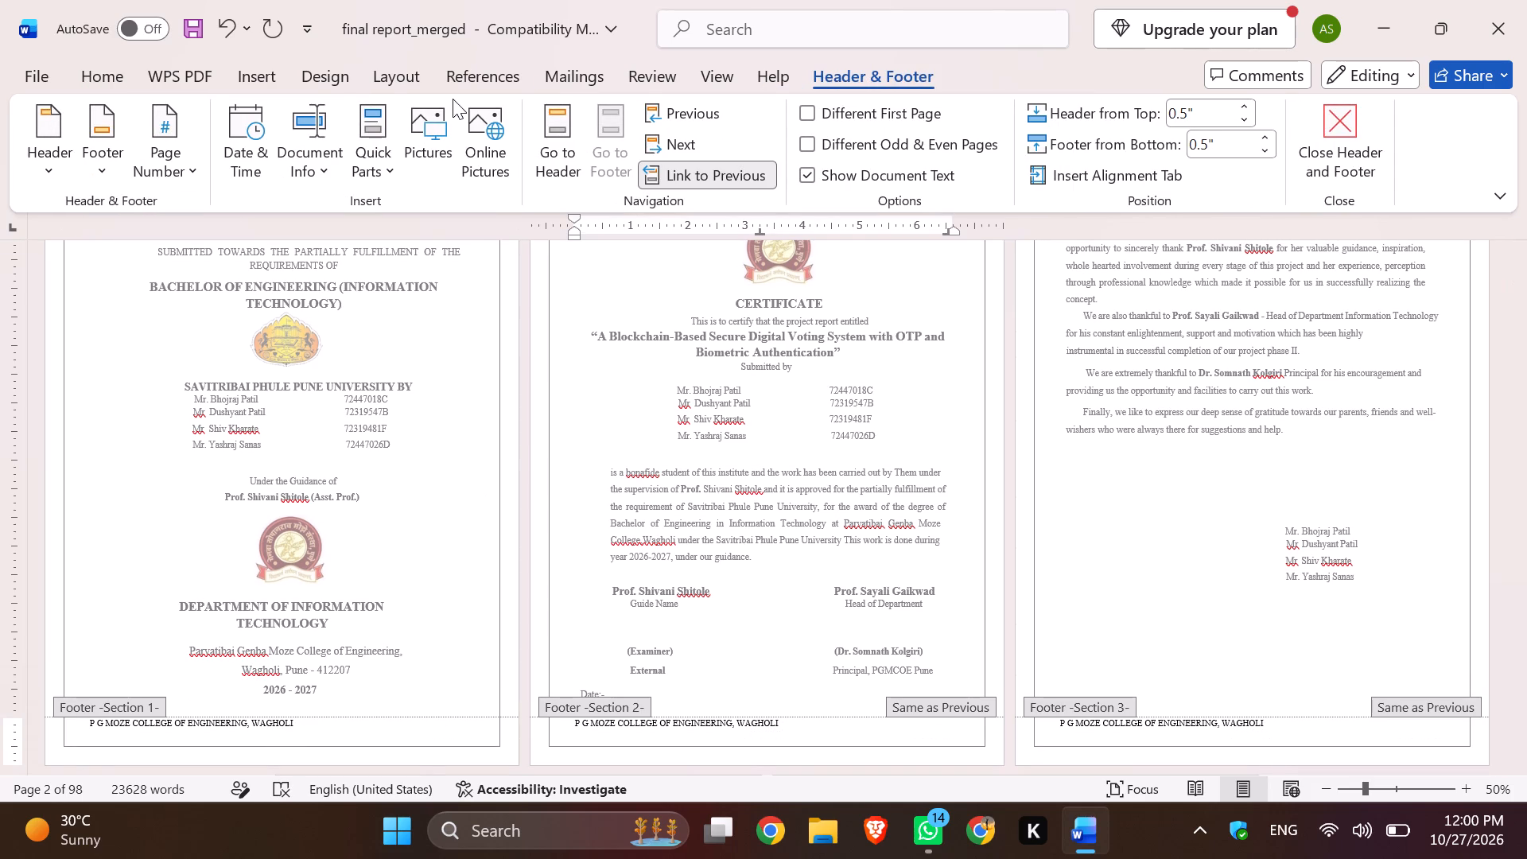
click(328, 74)
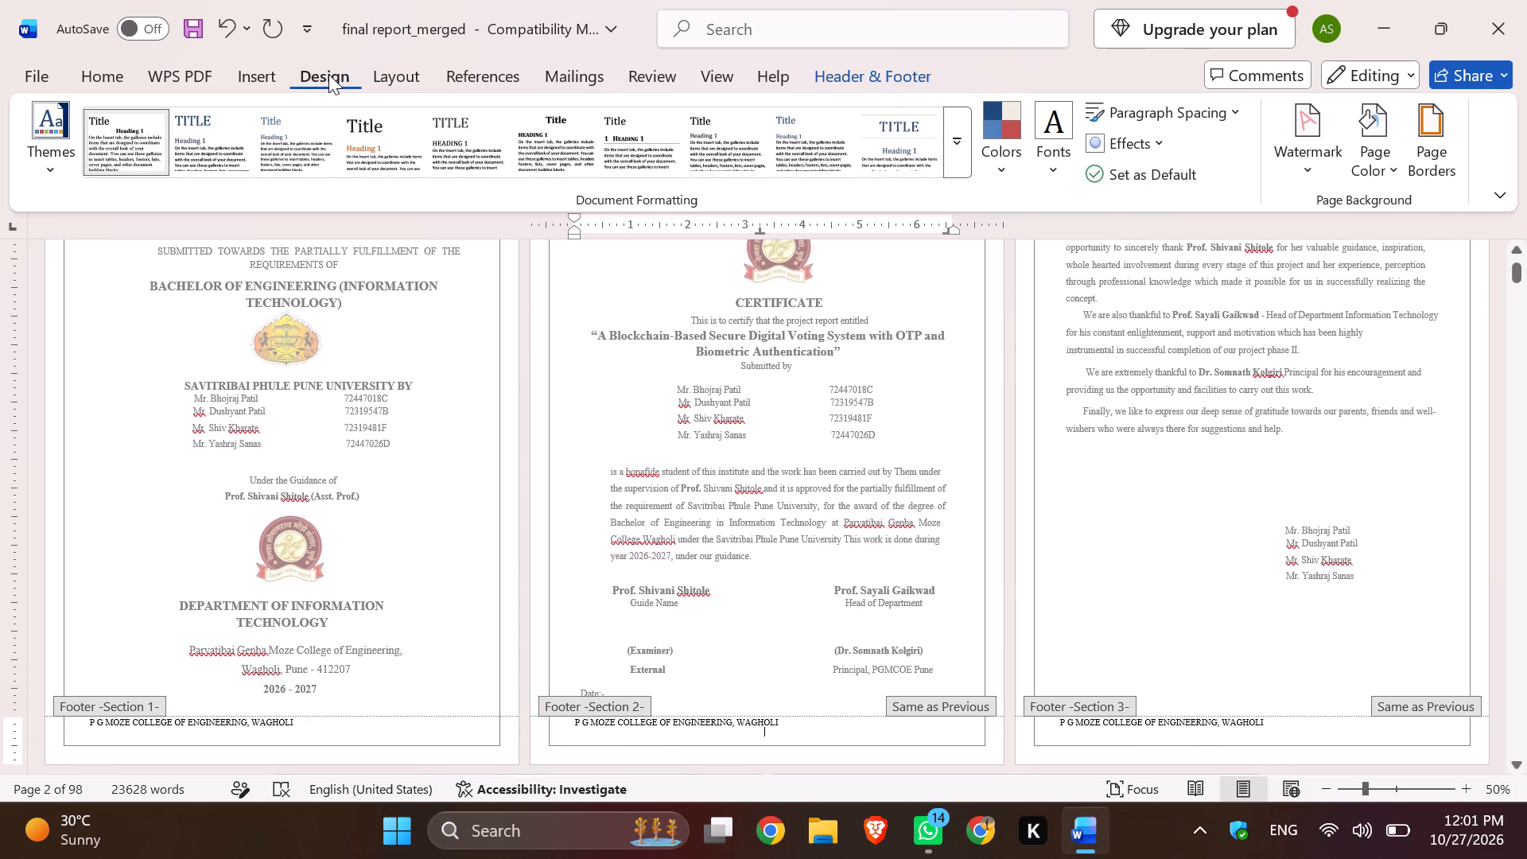
click(255, 82)
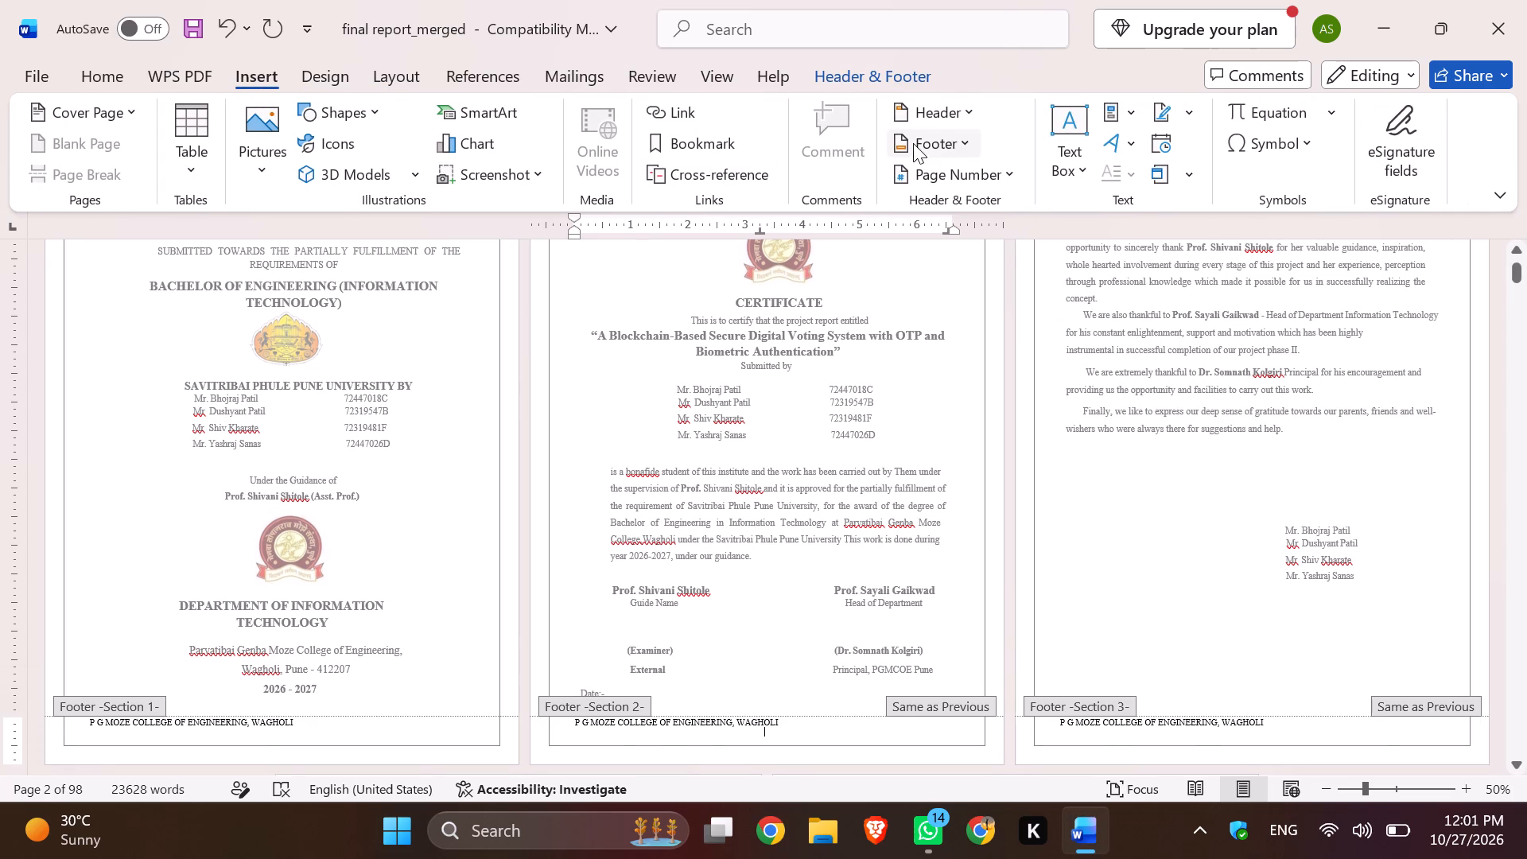
click(919, 142)
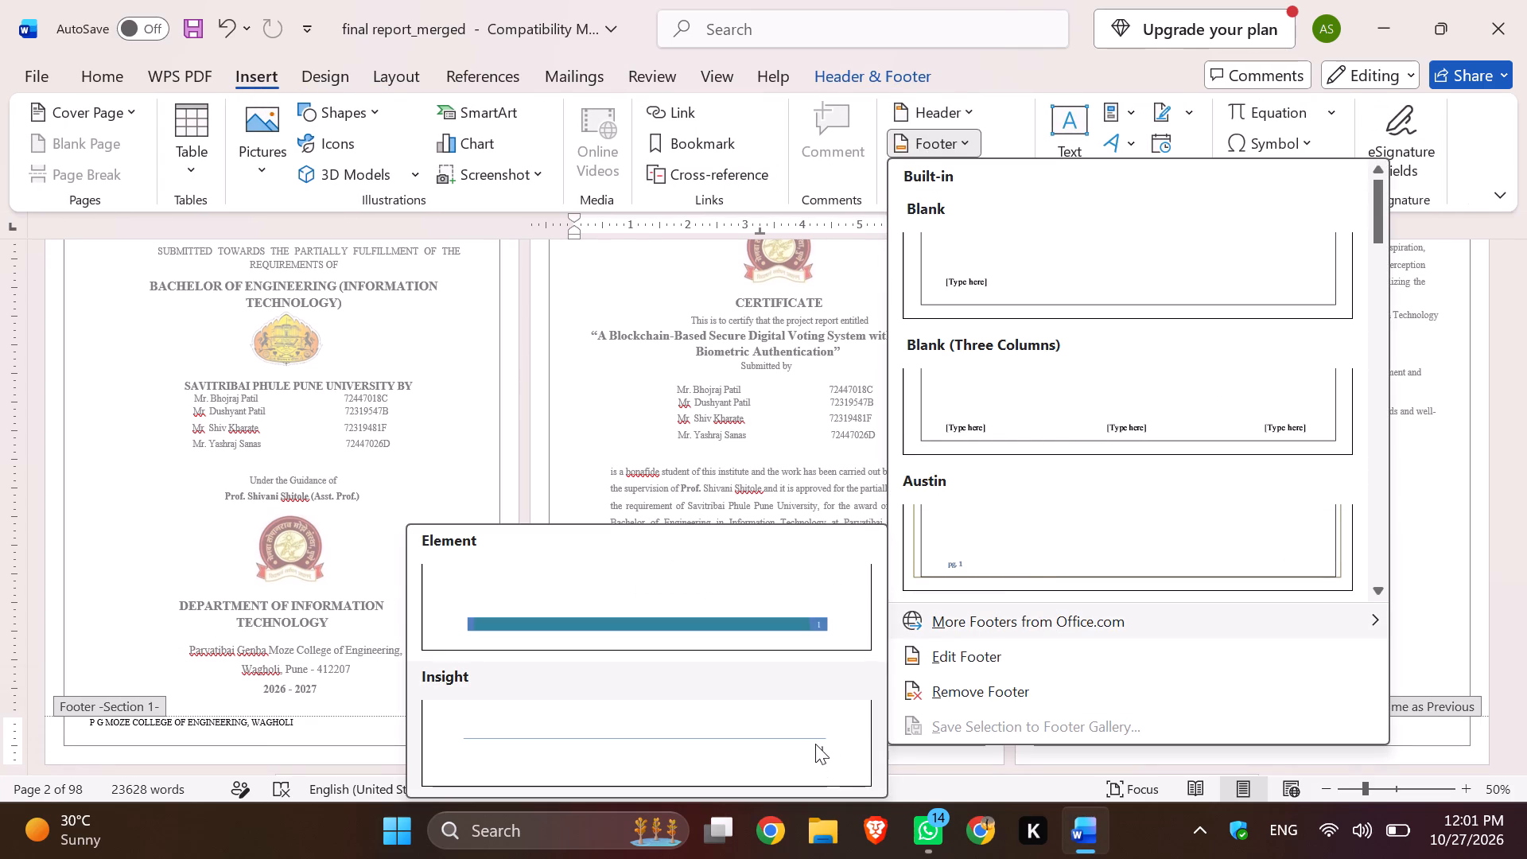
click(815, 740)
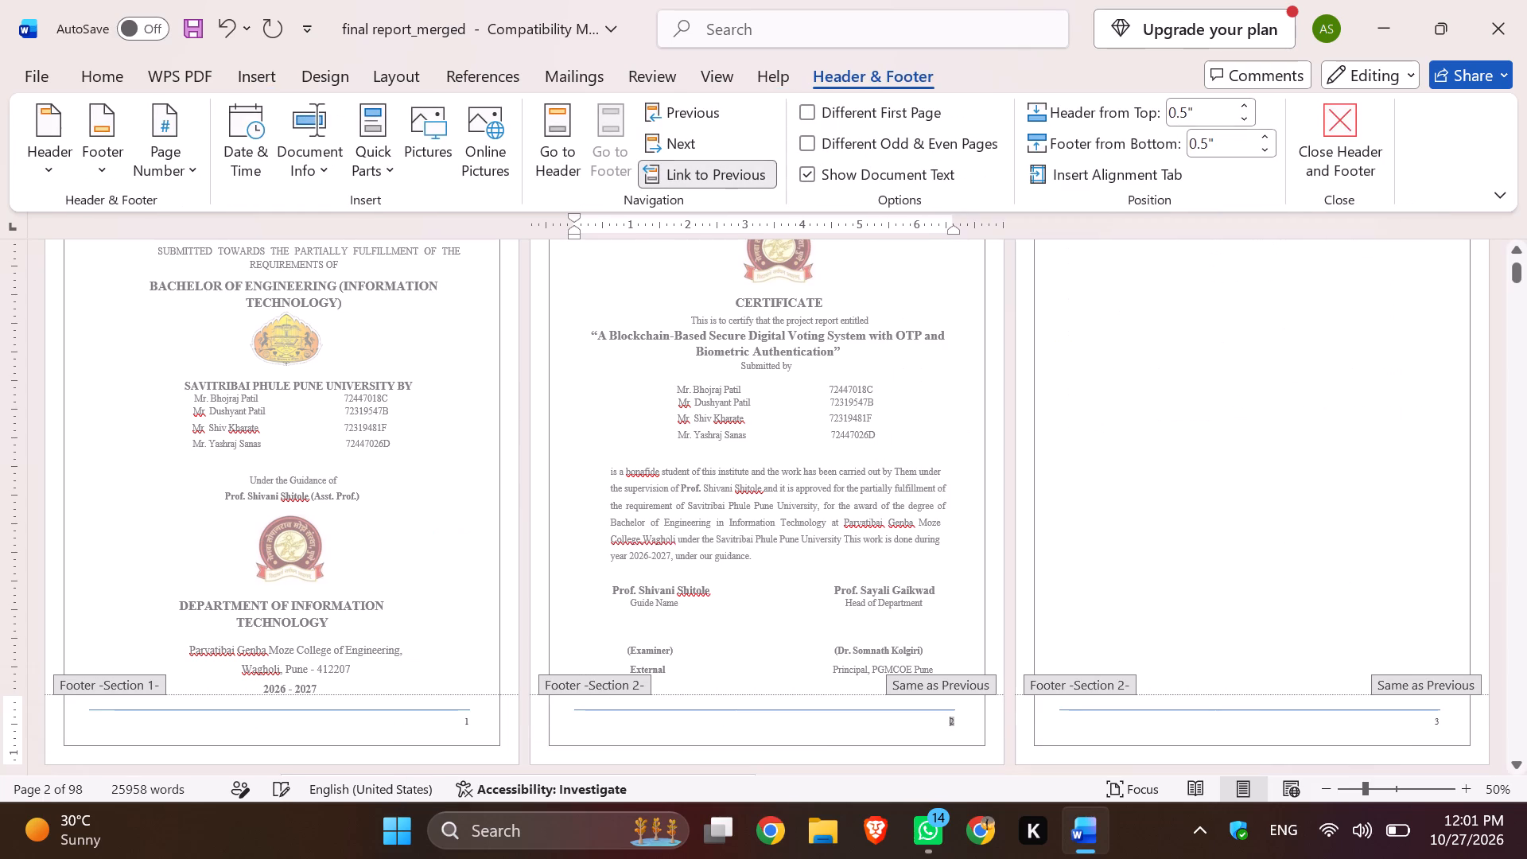
click(1156, 730)
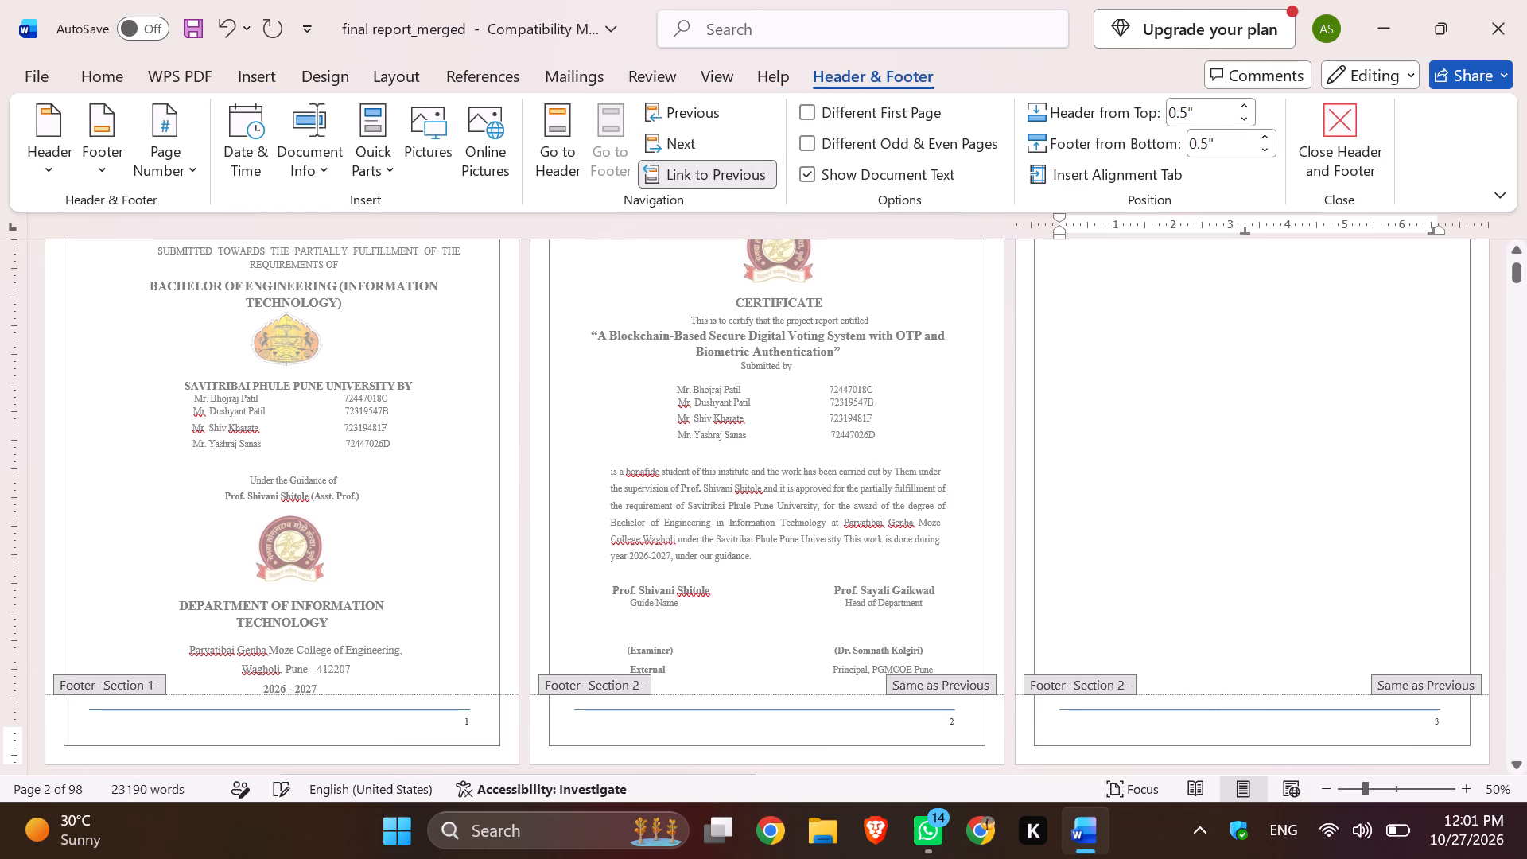
click(1231, 582)
double_click(1231, 582)
Examine how the header and footer affect the layout of the front, certificate, acknowledgement, abstract and contents pages.
scroll(1231, 582, down, 9)
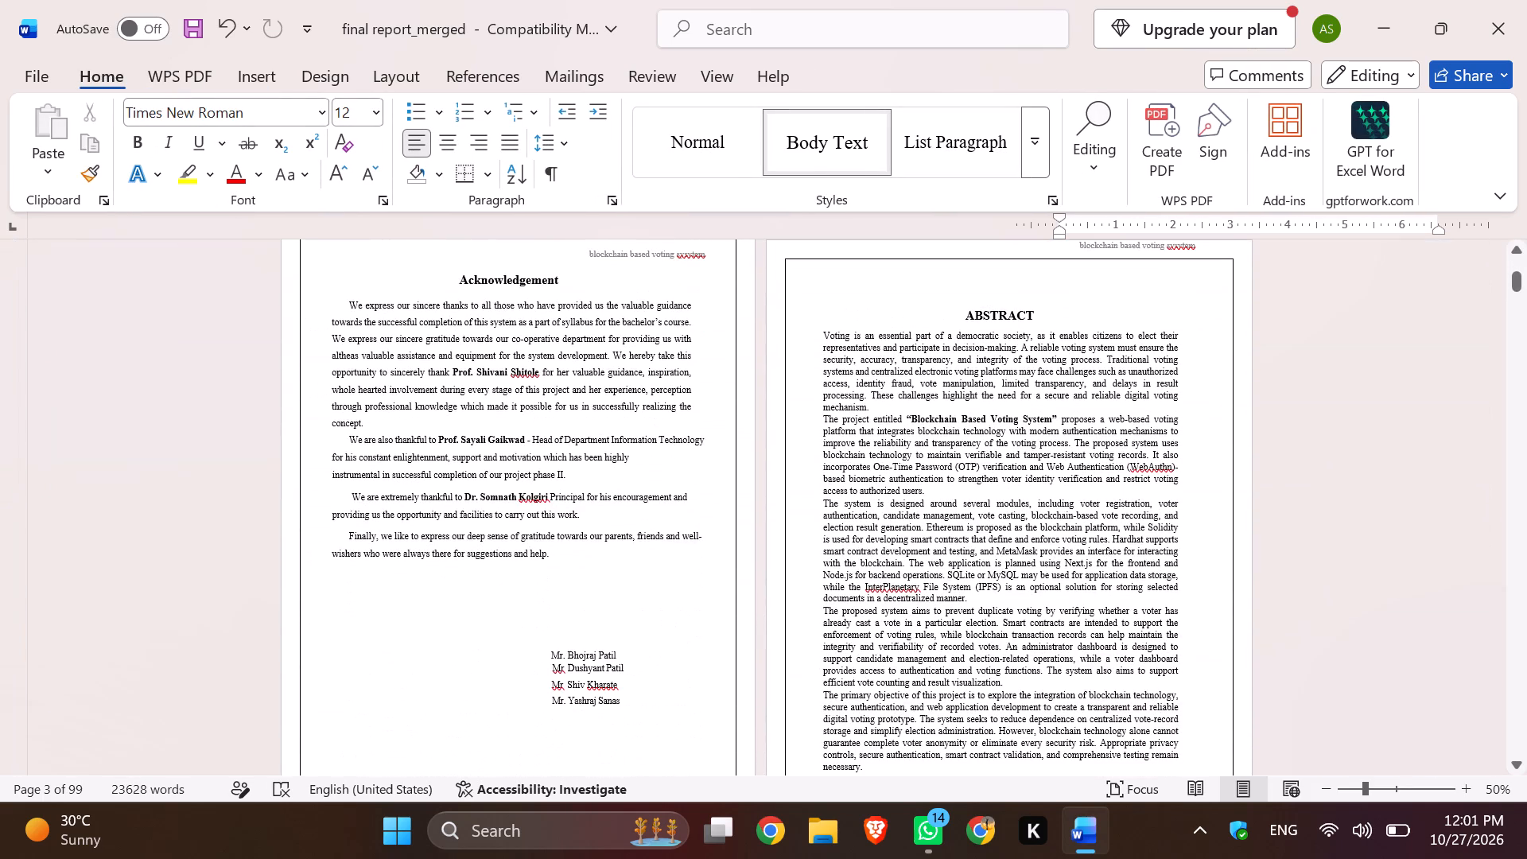
scroll(1231, 582, down, 4)
scroll(1231, 582, up, 2)
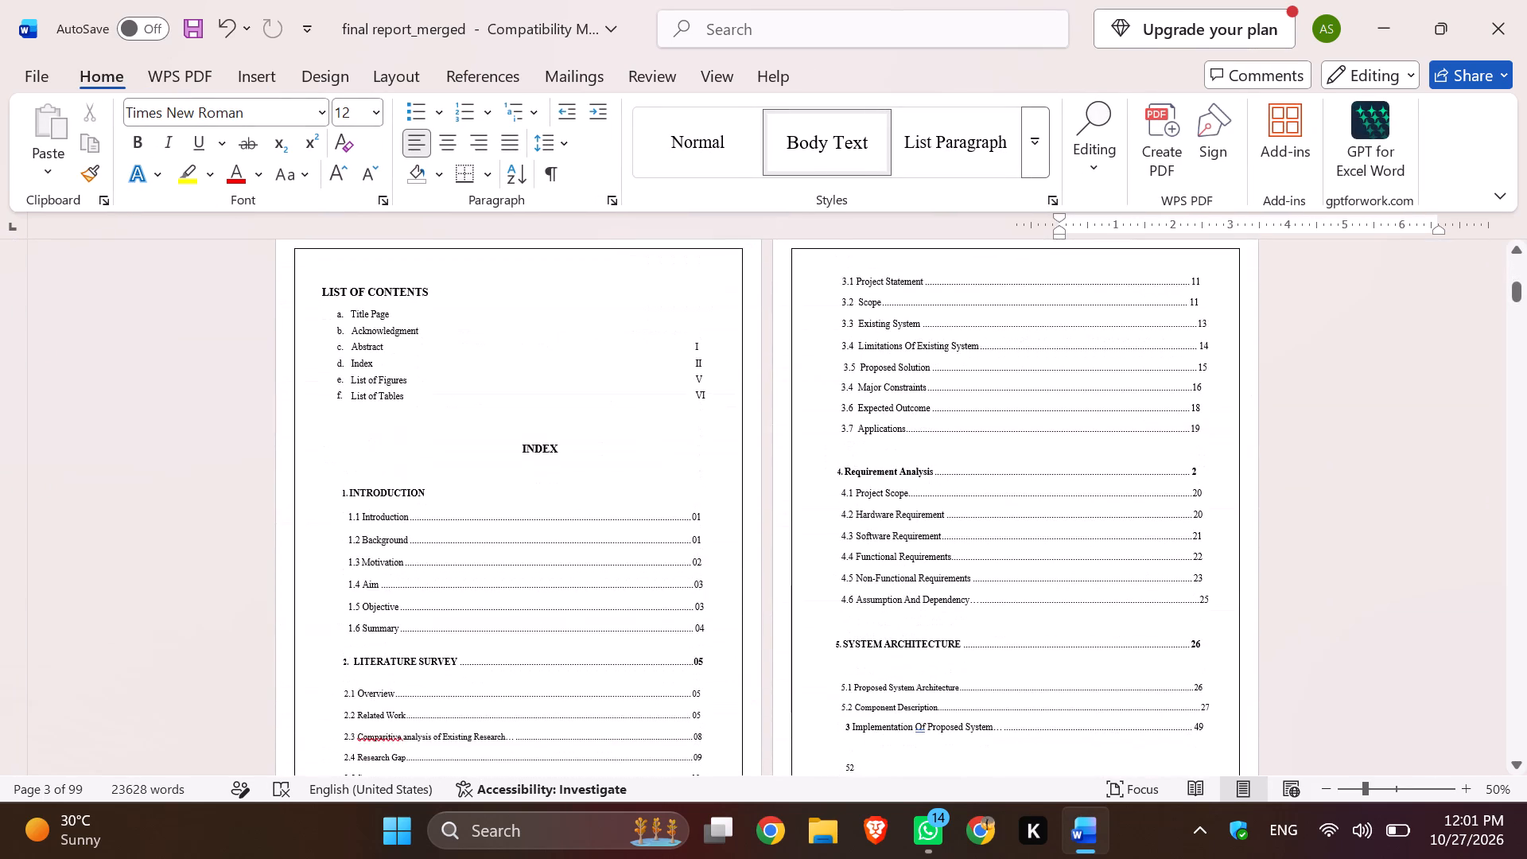
scroll(1231, 582, up, 7)
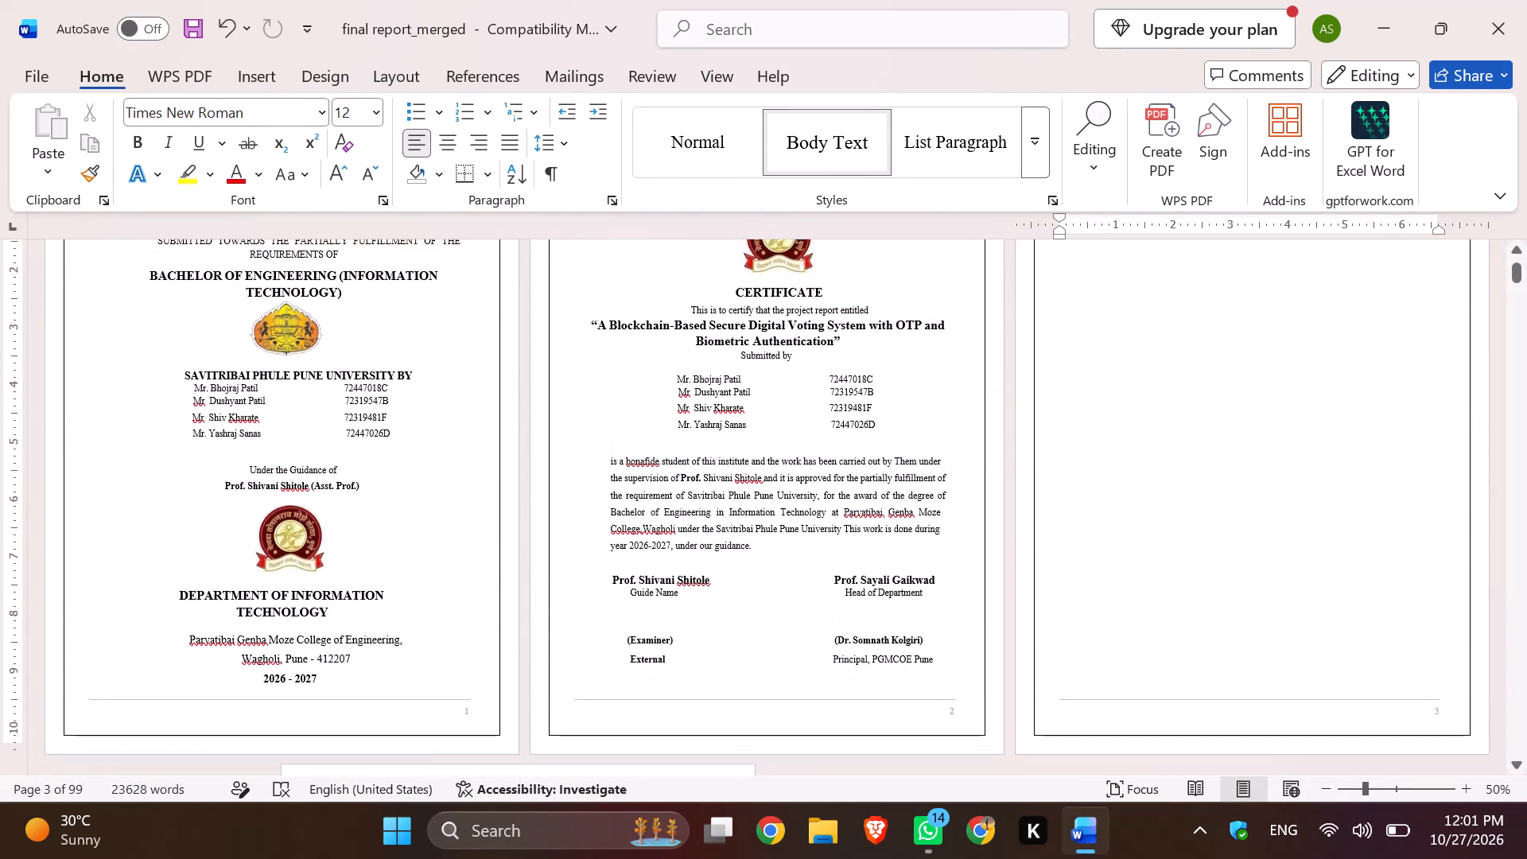
scroll(1231, 582, up, 1)
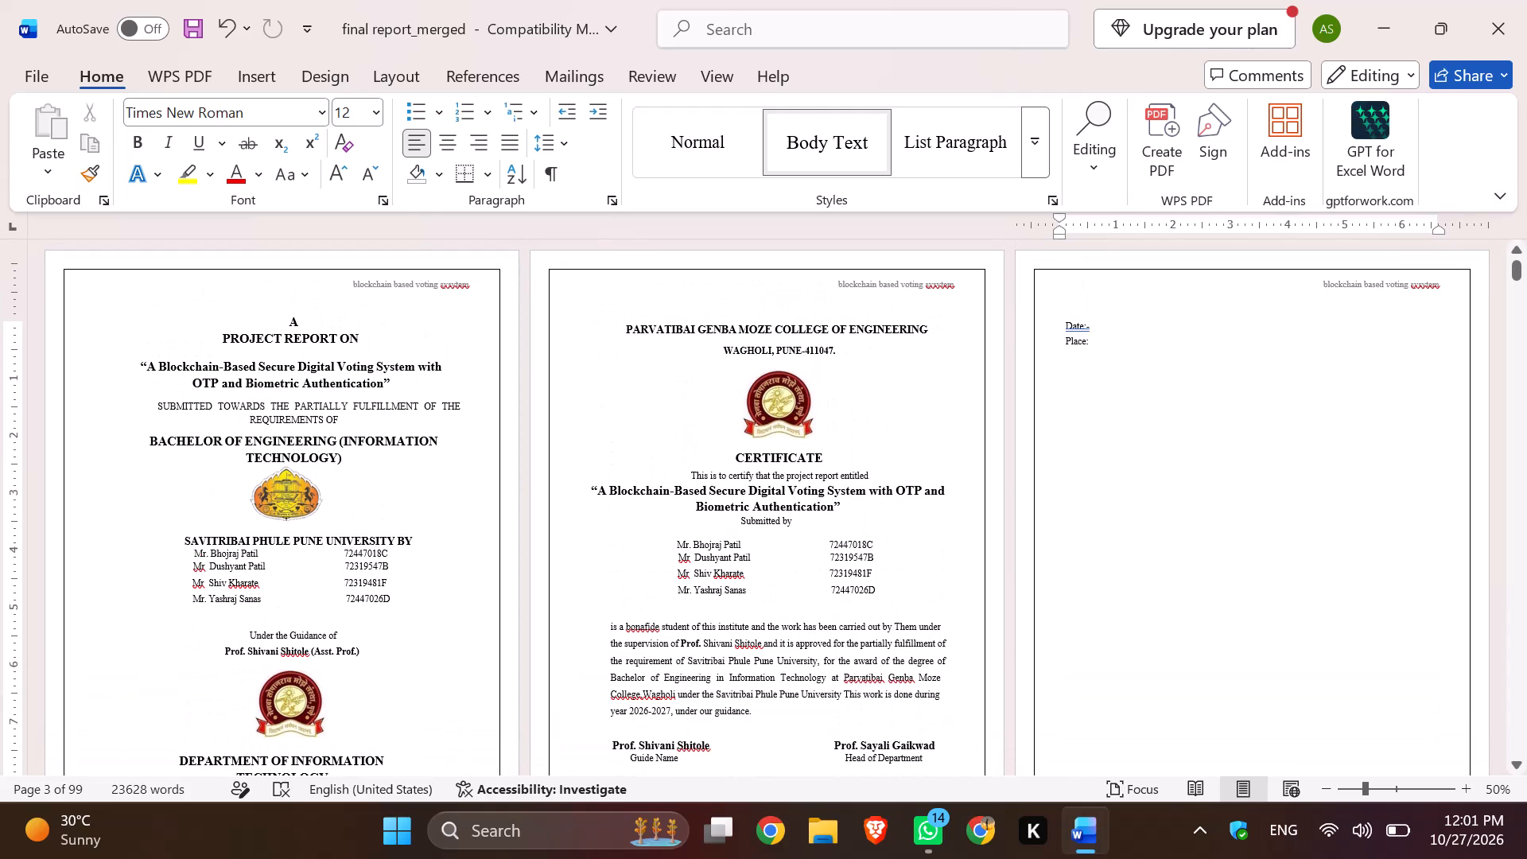
scroll(1231, 582, down, 1)
scroll(1231, 582, up, 1)
Delete the dash after "Date:" and pull the Date and Place lines from the overflow page back onto the certificate page.
click(1121, 312)
key(BackSpace)
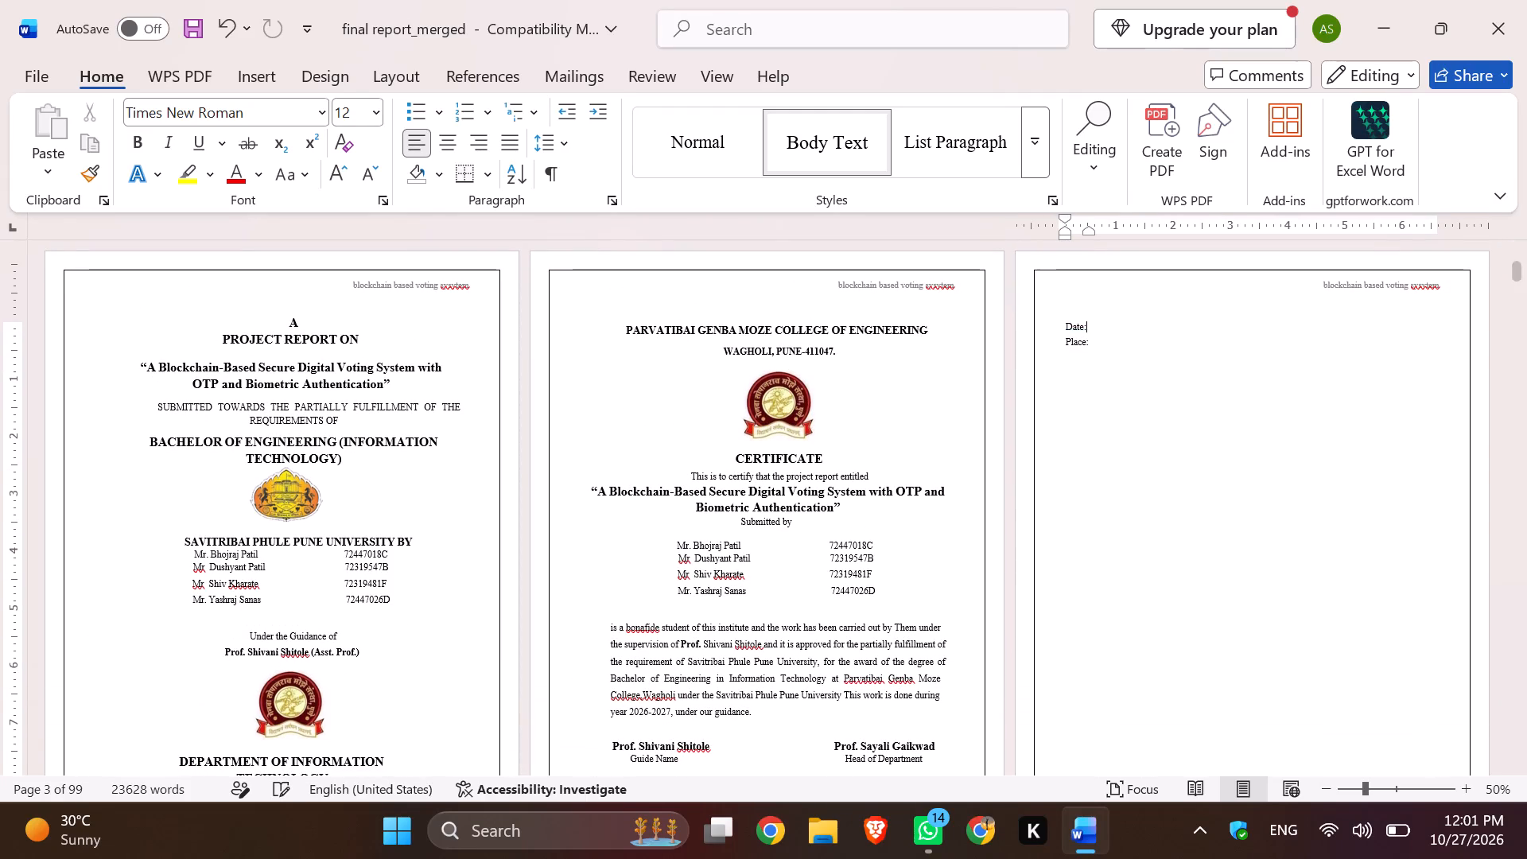
click(1065, 316)
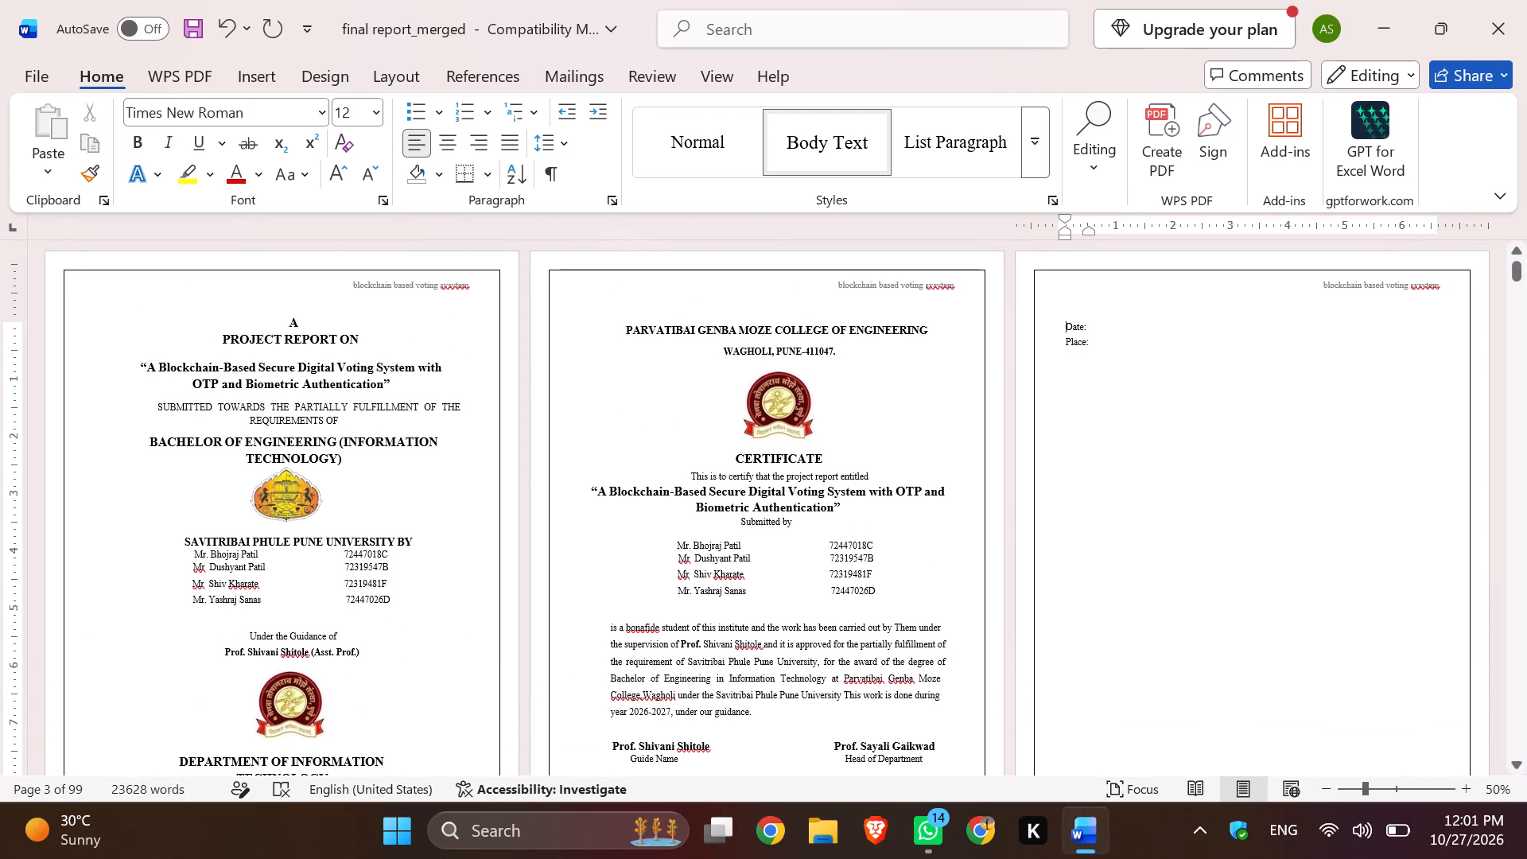
key(BackSpace)
key(BackSpace)
key(BackSpace)
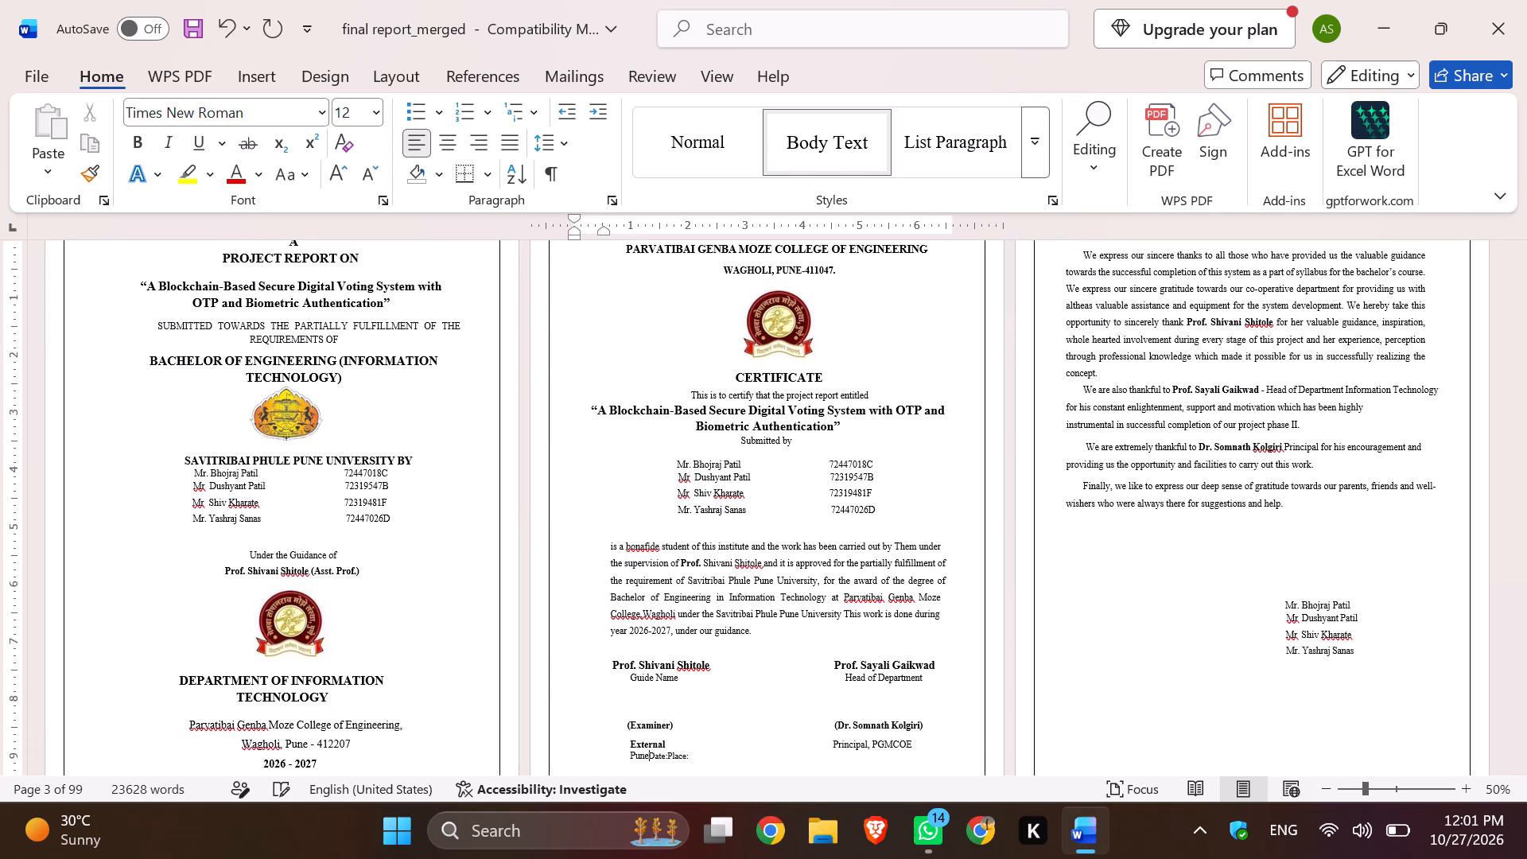
Delete the word "Pune" directly before "Date:" below External on the certificate page.
scroll(781, 682, down, 1)
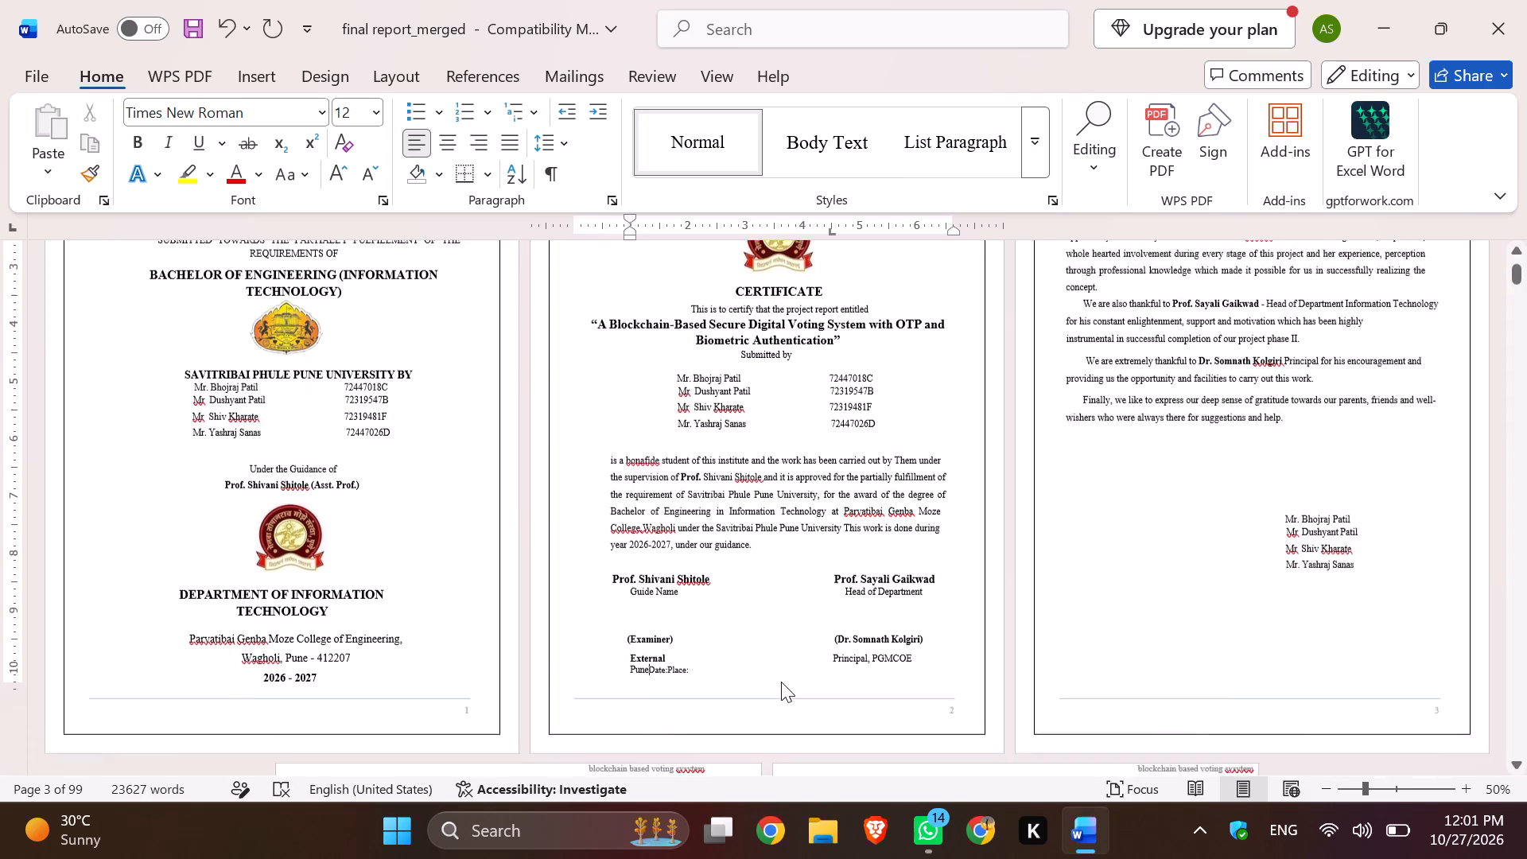
scroll(781, 682, down, 1)
key(BackSpace)
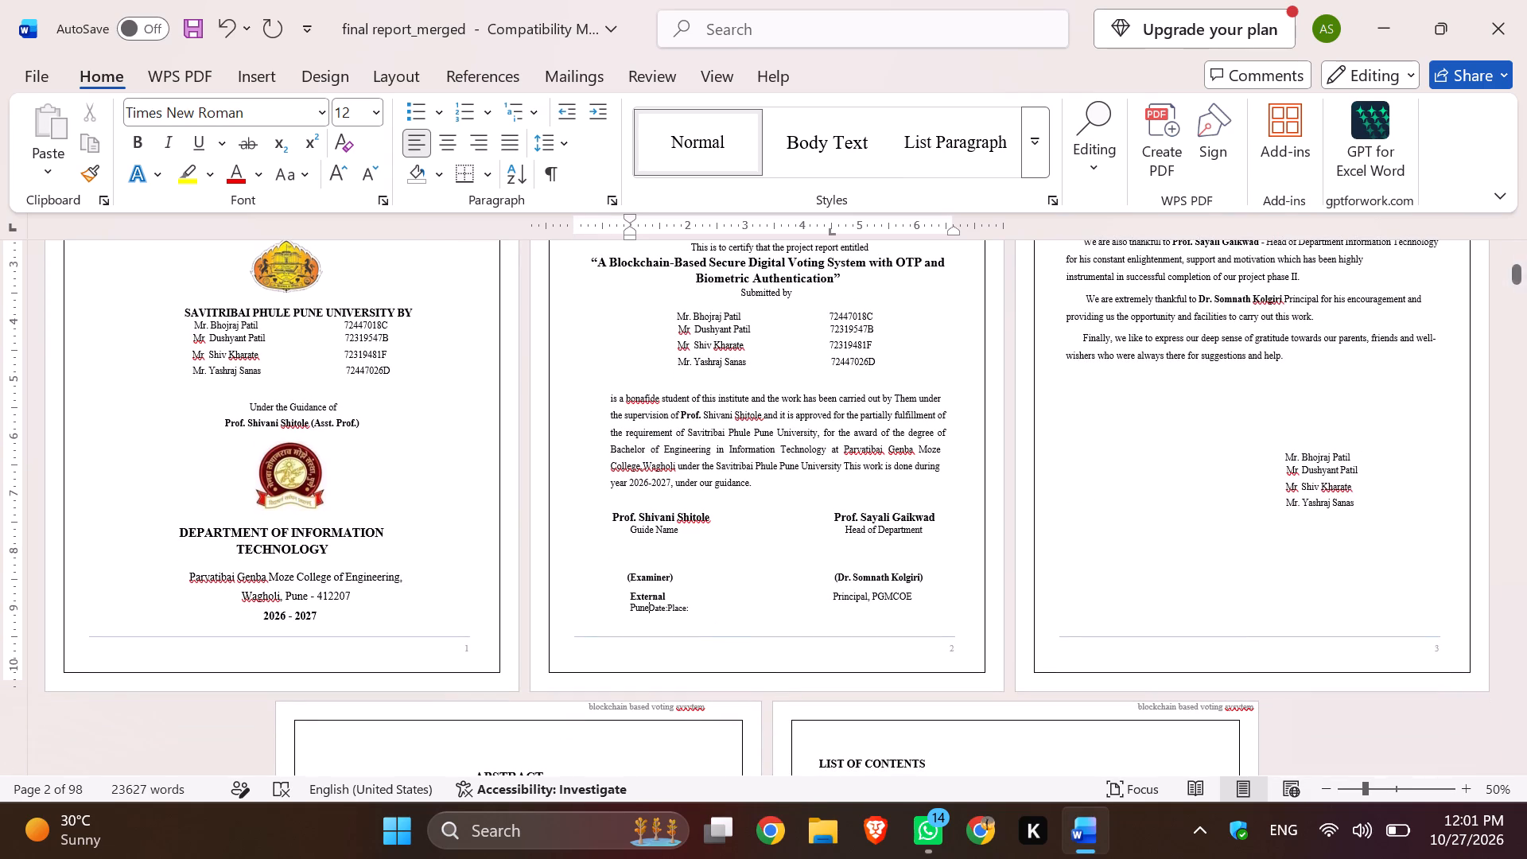
key(BackSpace)
key(BackSpace)
key(BackSpace)
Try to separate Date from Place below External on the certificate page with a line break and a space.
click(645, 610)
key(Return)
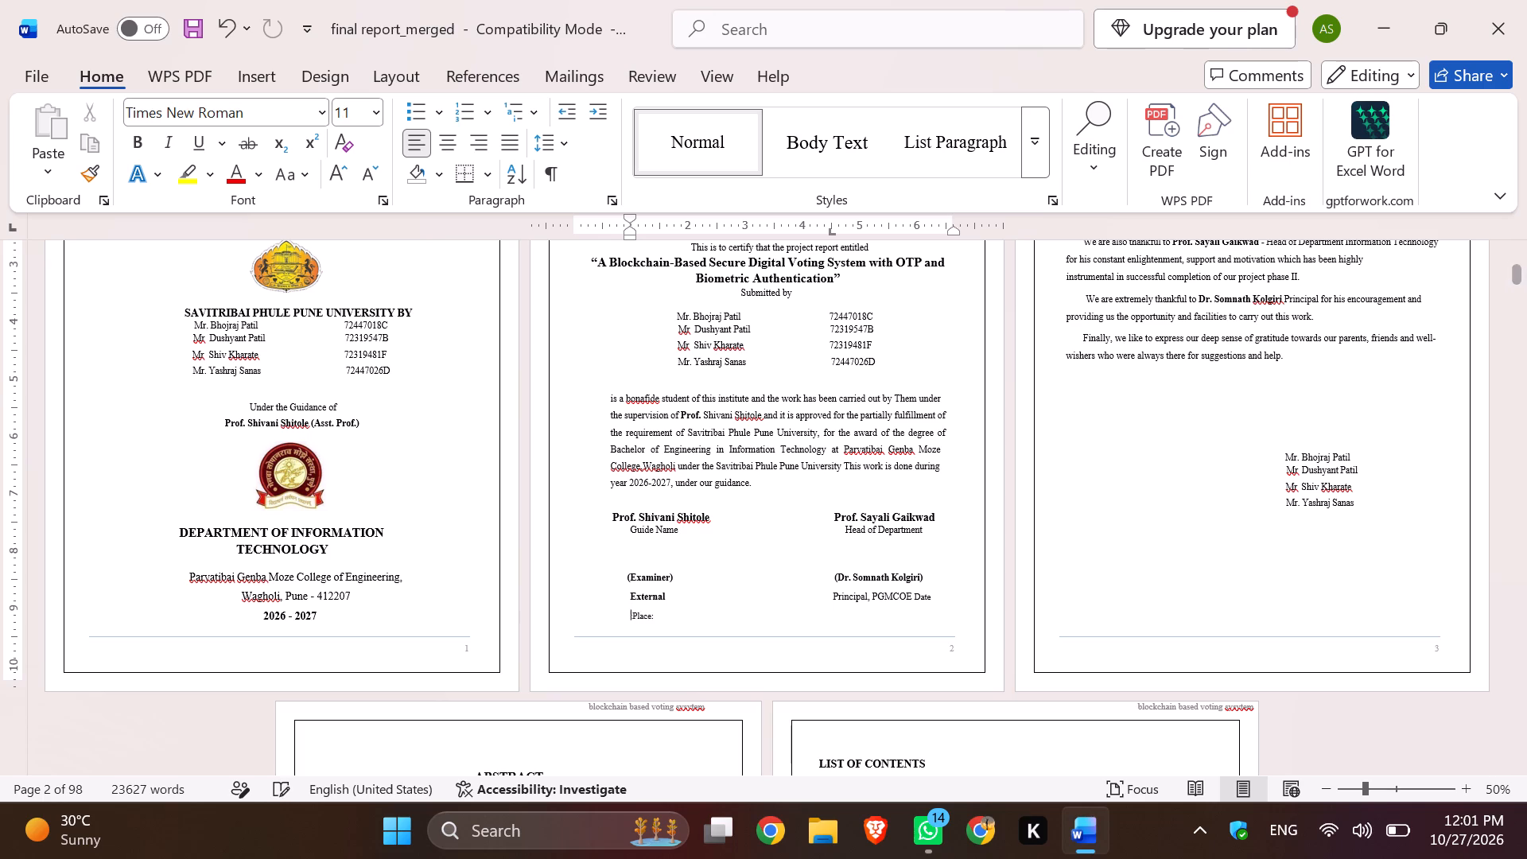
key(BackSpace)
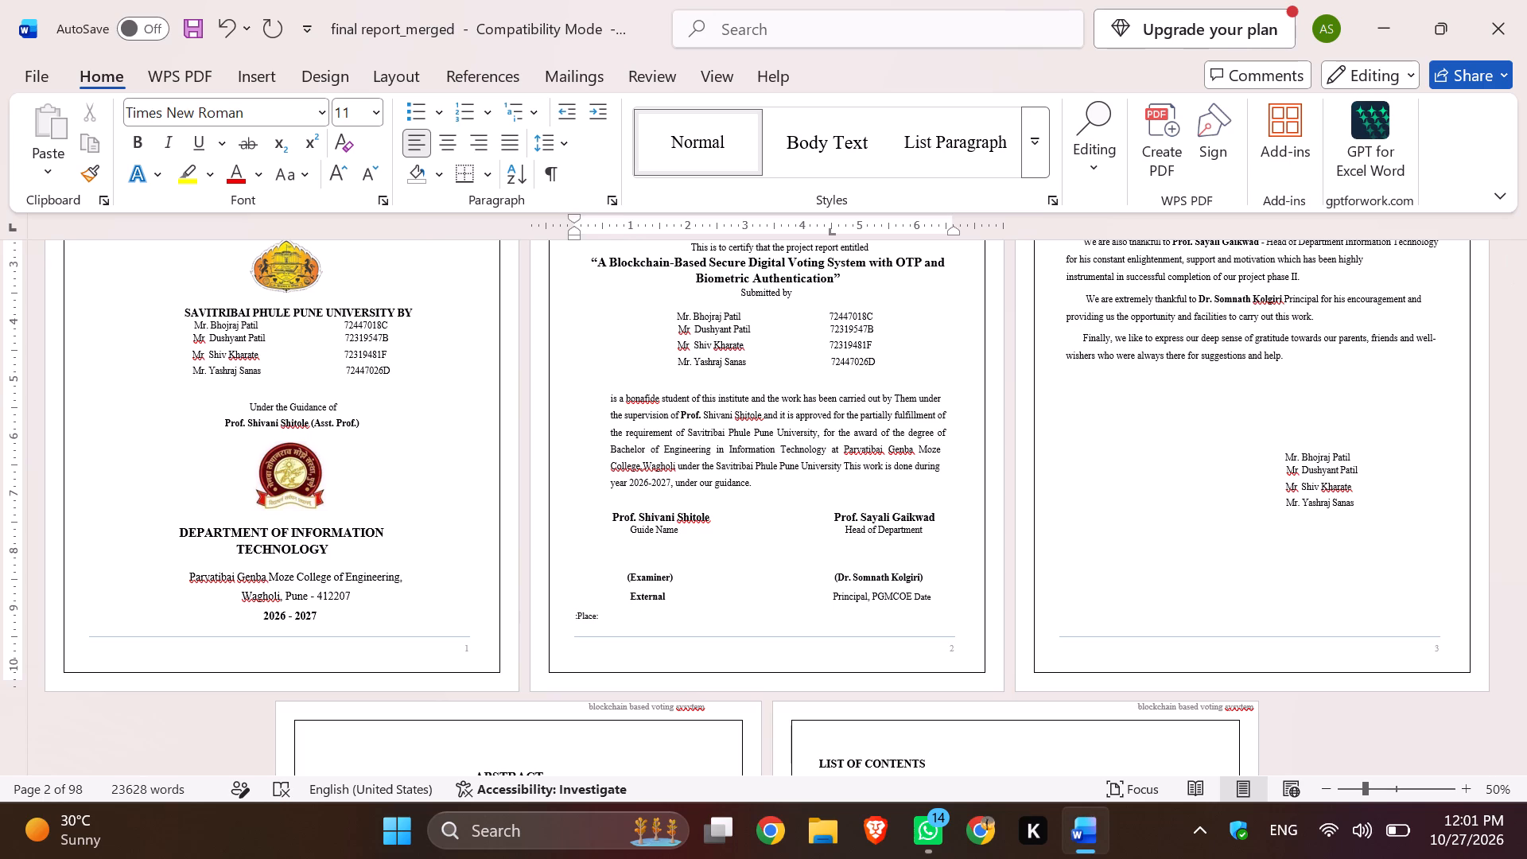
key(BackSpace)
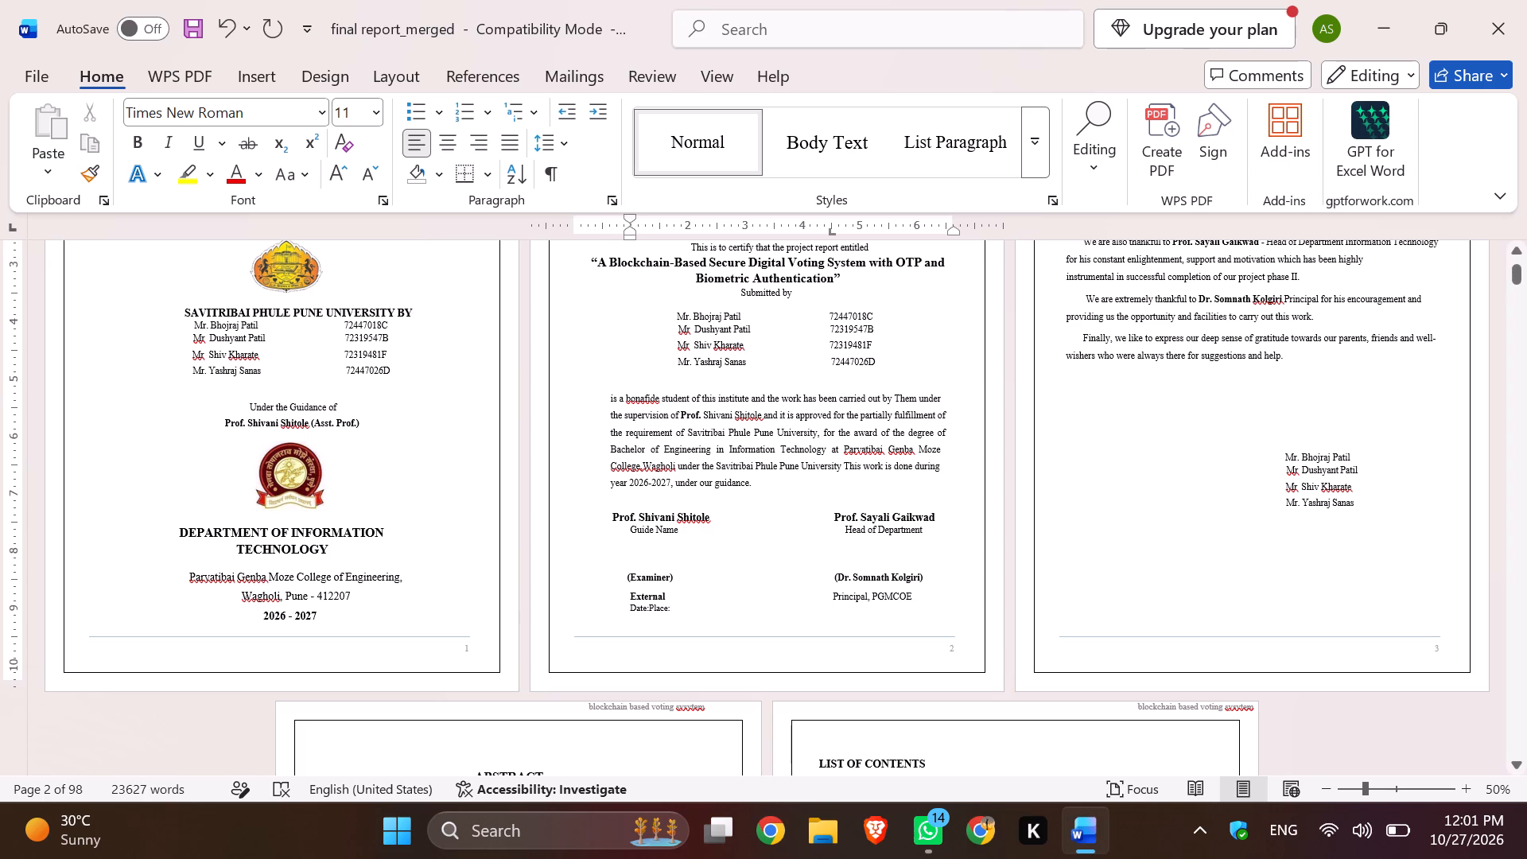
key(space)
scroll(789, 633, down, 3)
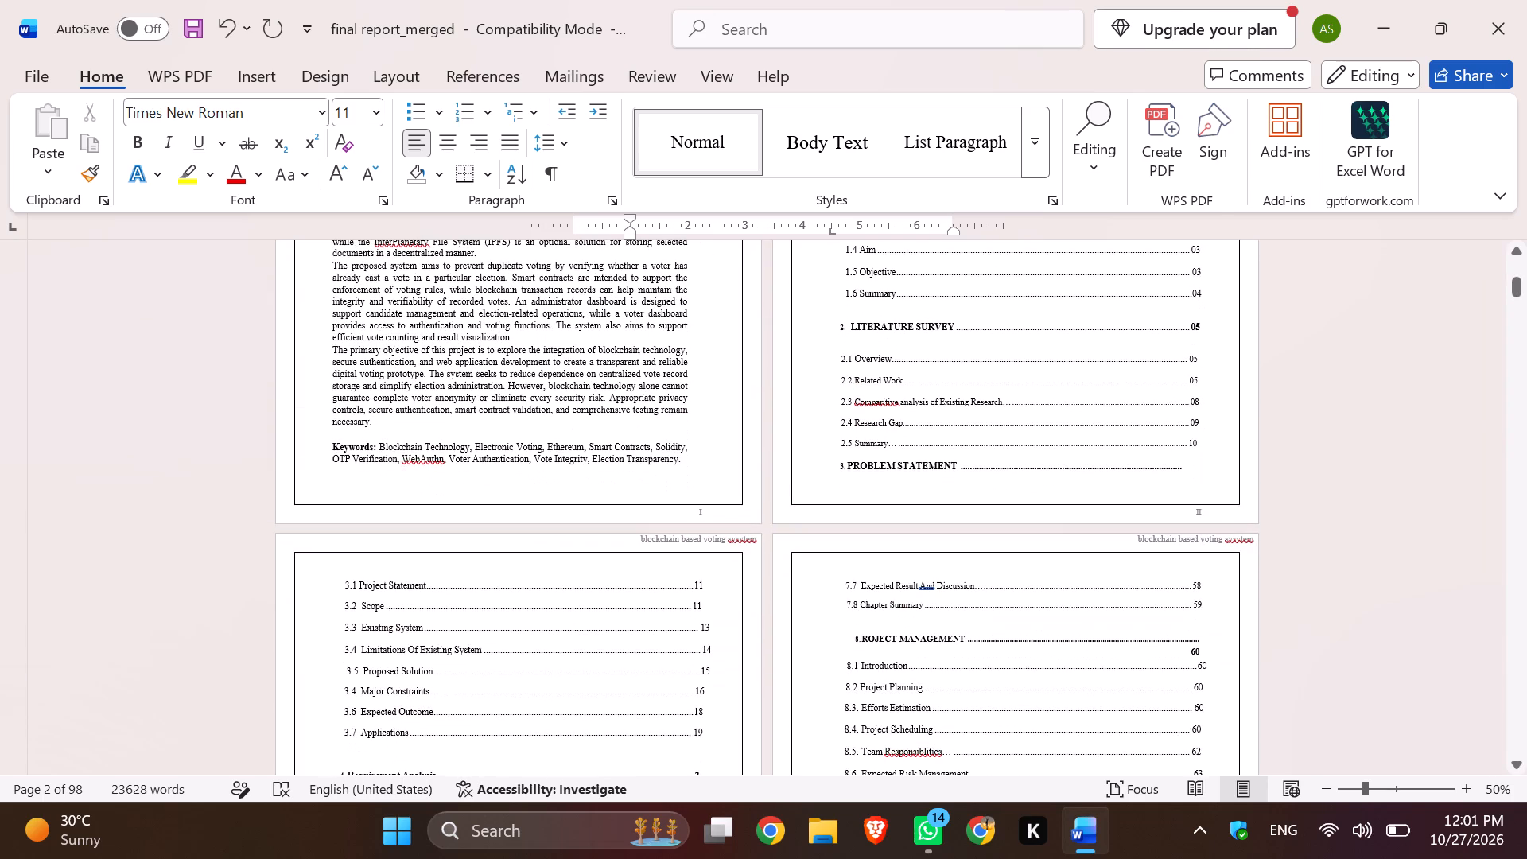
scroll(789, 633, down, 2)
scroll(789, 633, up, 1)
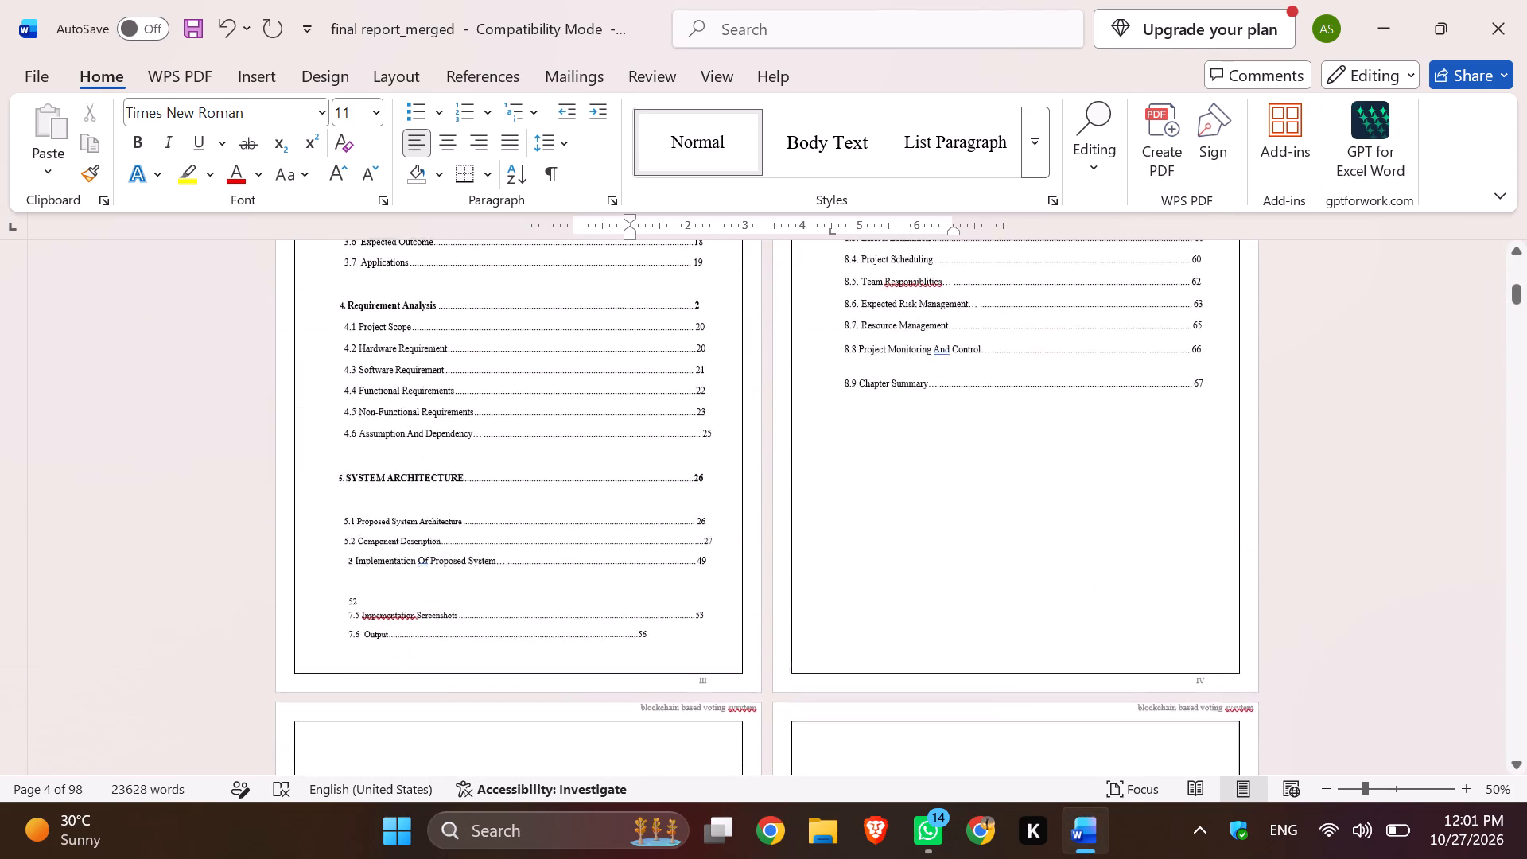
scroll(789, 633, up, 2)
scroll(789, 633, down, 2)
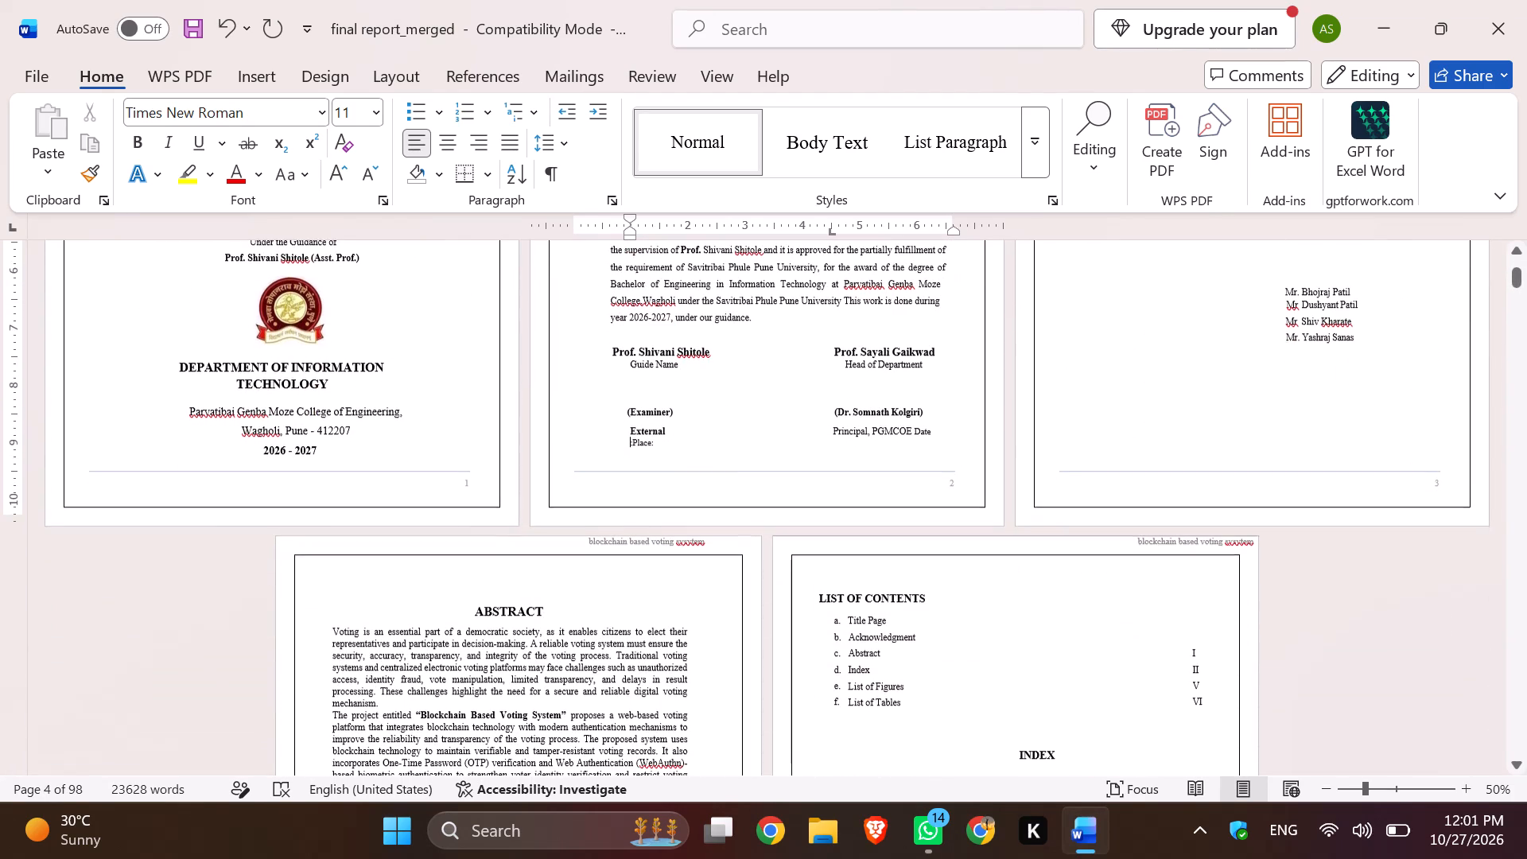
Delete the Date and Place text following External and Principal, PGMCOE on the certificate page.
click(684, 450)
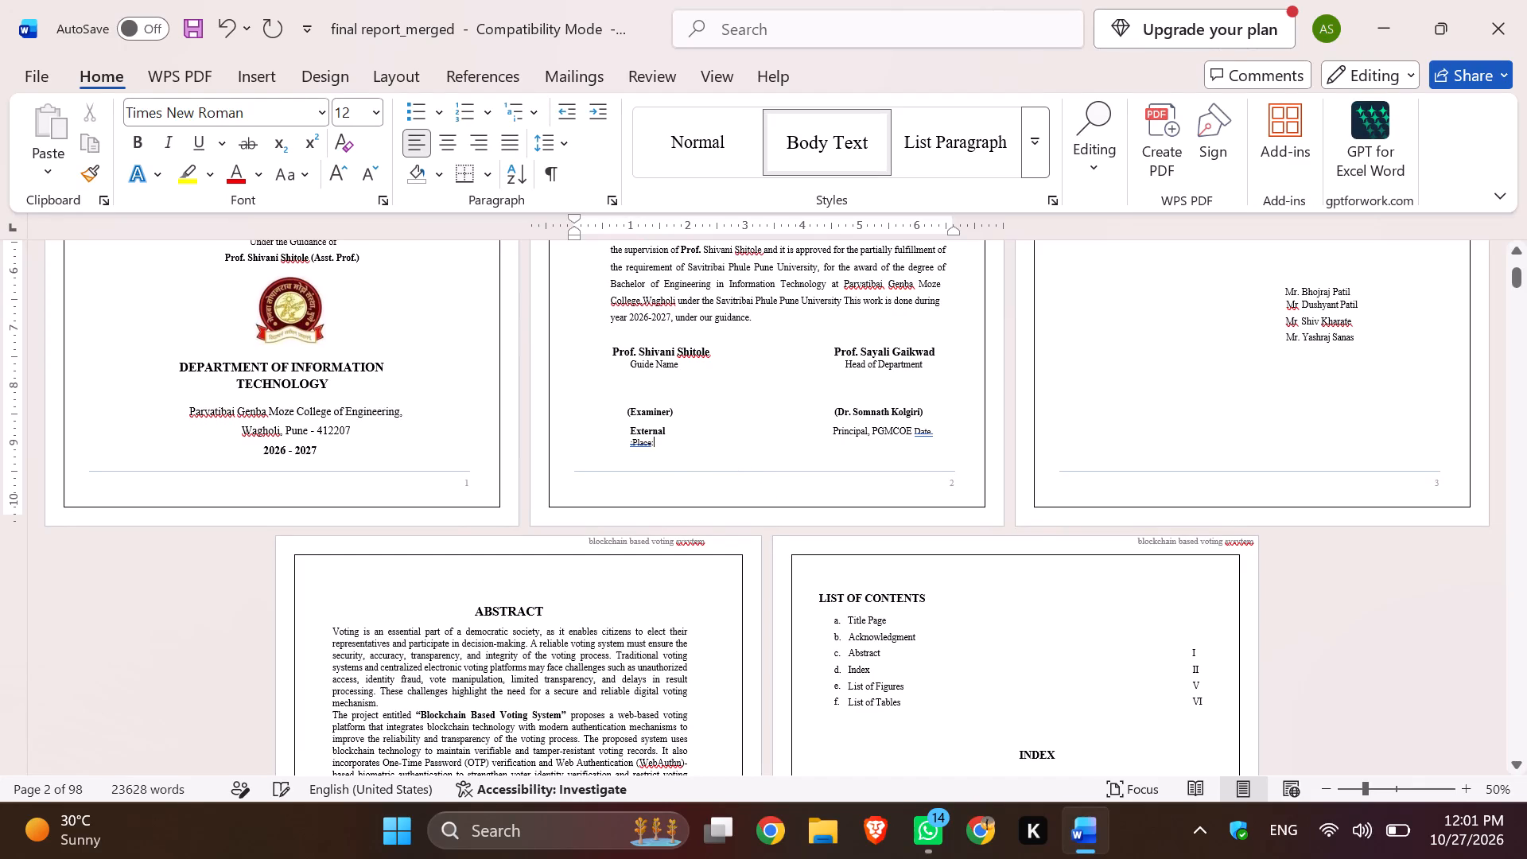
key(BackSpace)
key(BackSpace)
key(BackSpace)
key(BackSpace)
key(BackSpace)
key(BackSpace)
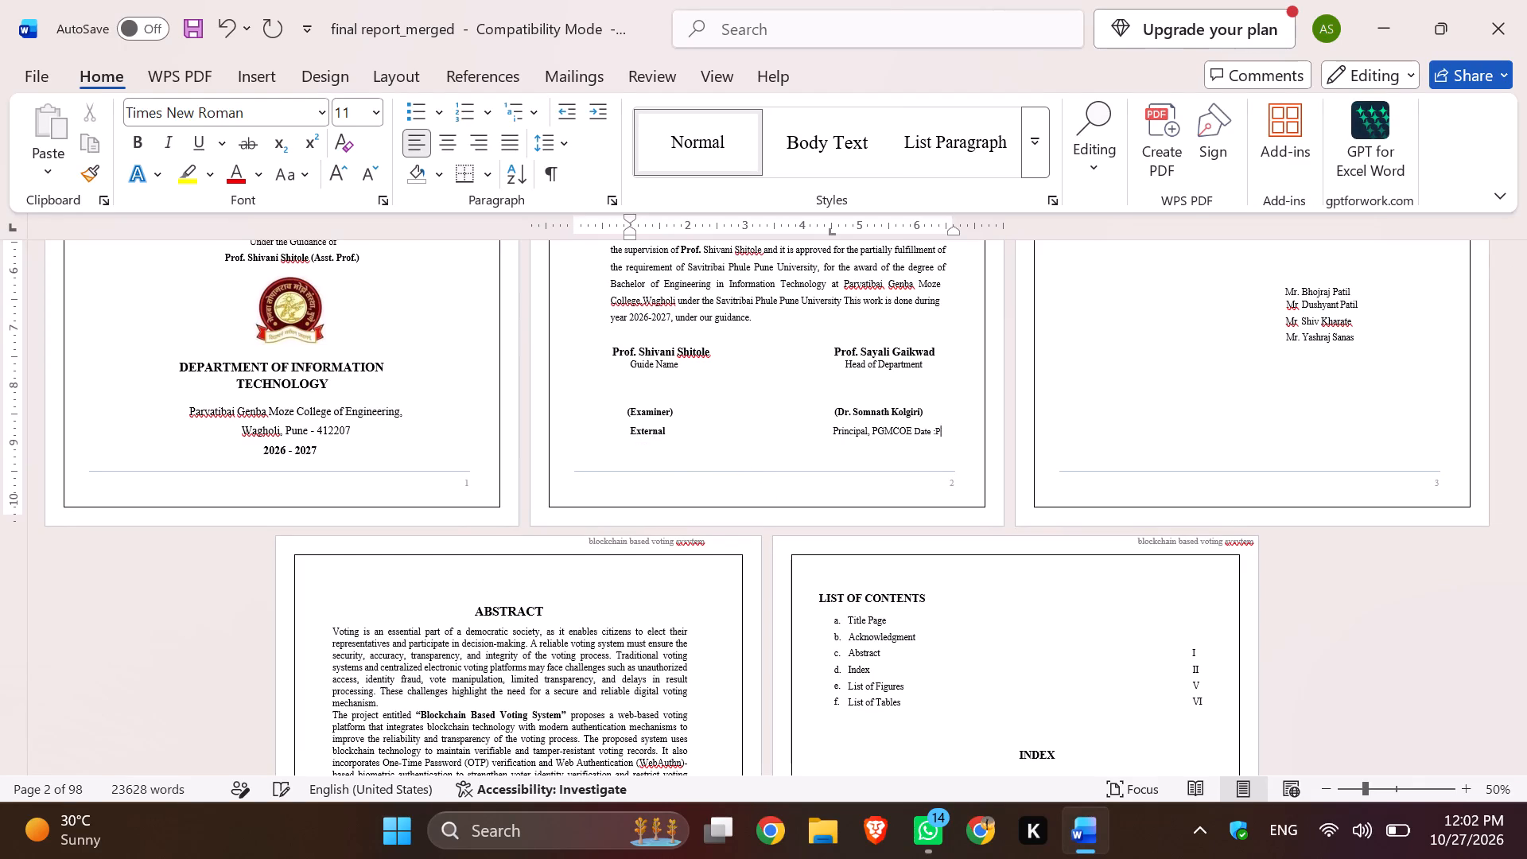
key(BackSpace)
key(BackSpace)
key(BackSpace)
key(BackSpace)
key(BackSpace)
key(BackSpace)
key(BackSpace)
Delete the blank line between the student list and the body paragraph on the certificate page.
click(655, 449)
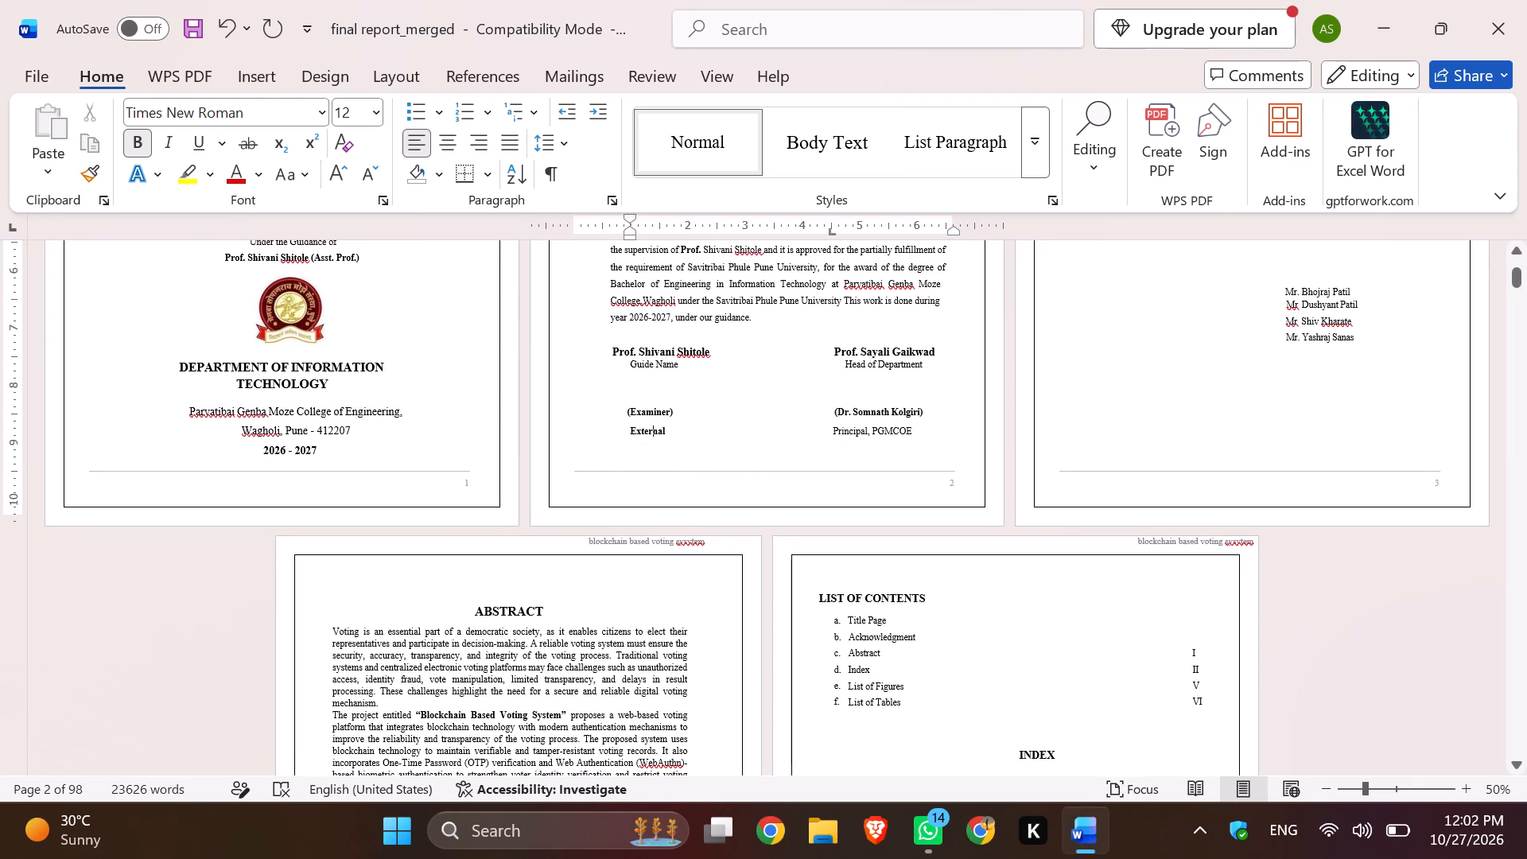
scroll(655, 449, up, 3)
click(675, 468)
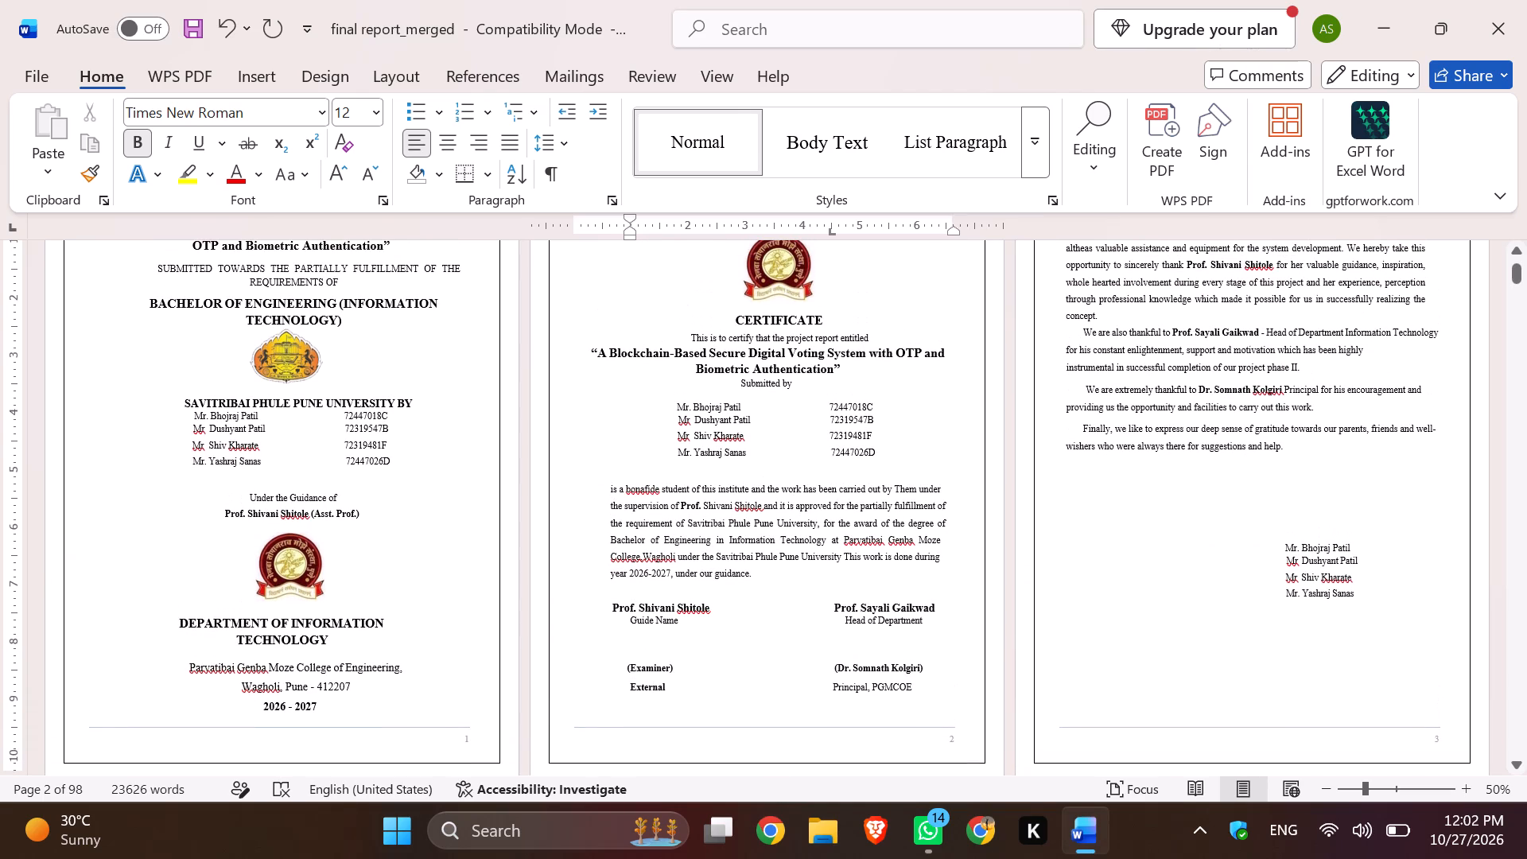
key(BackSpace)
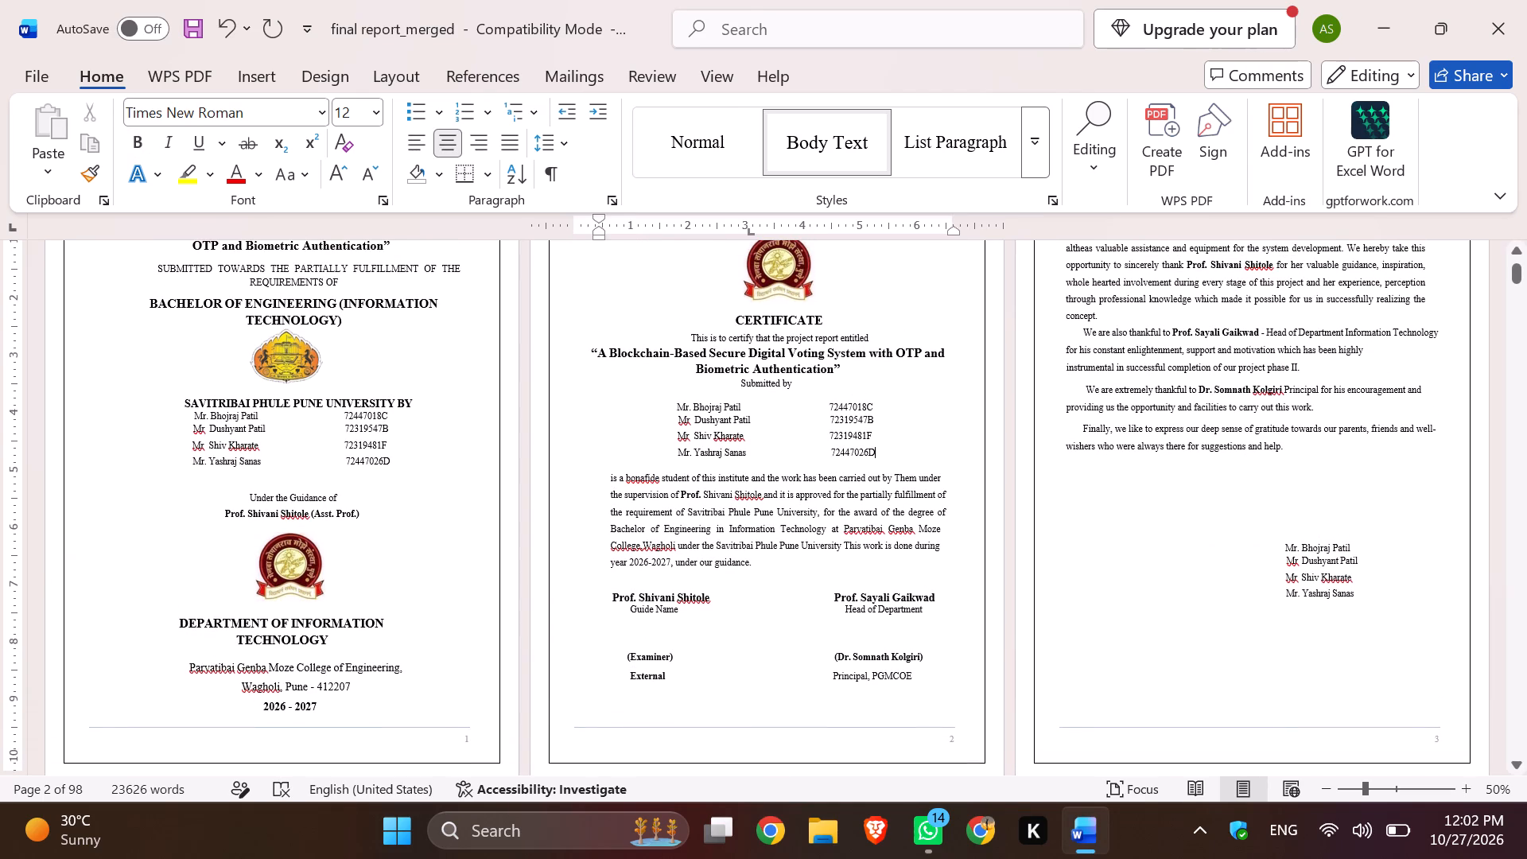
Add a blank line below the External and Principal line of the certificate, trying out the text "PUN" and clearing it again.
click(631, 699)
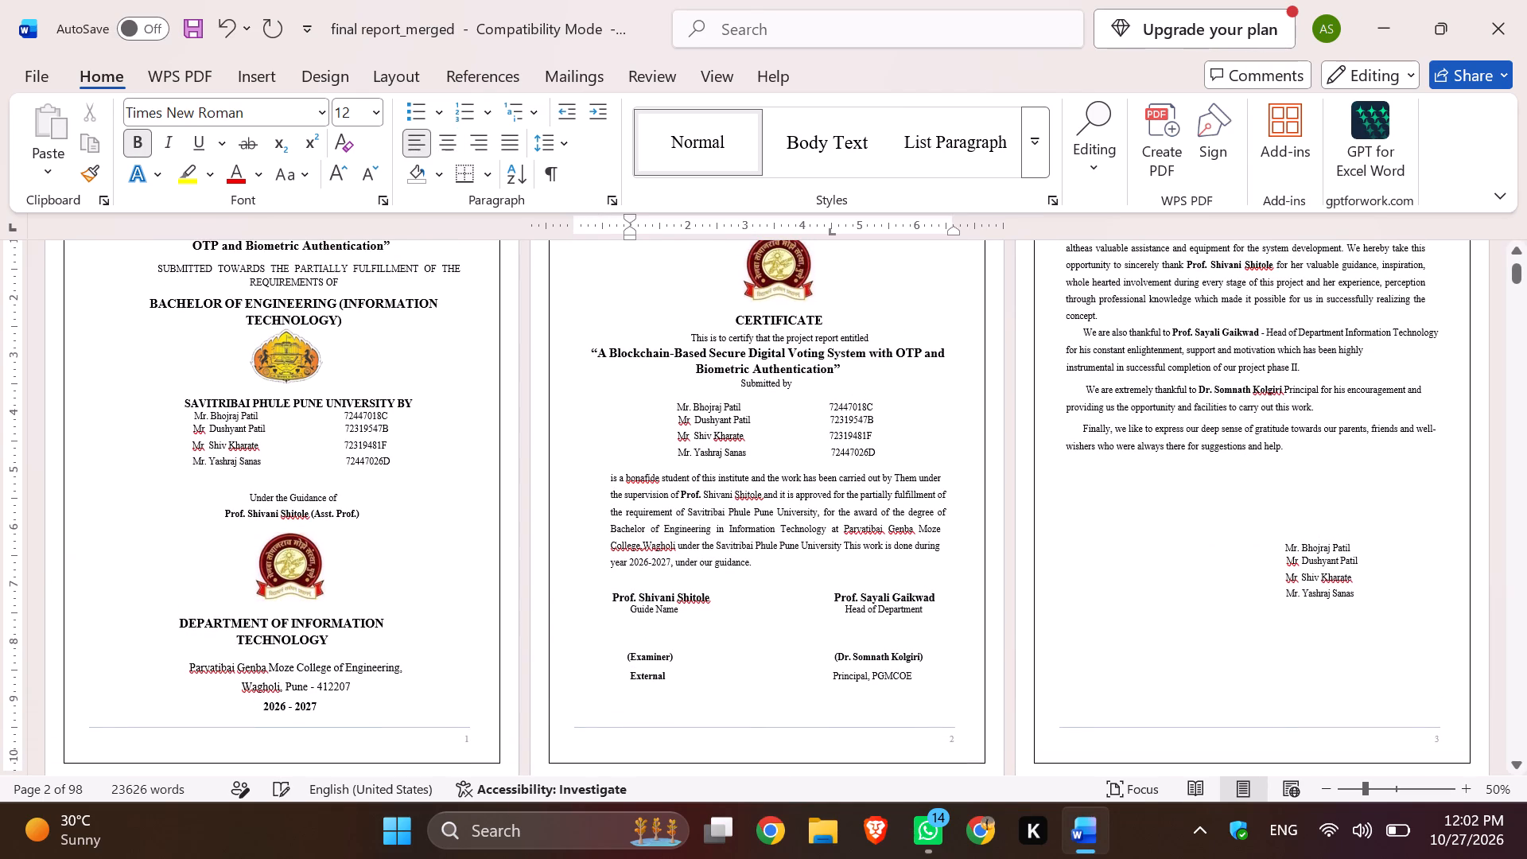
key(Down)
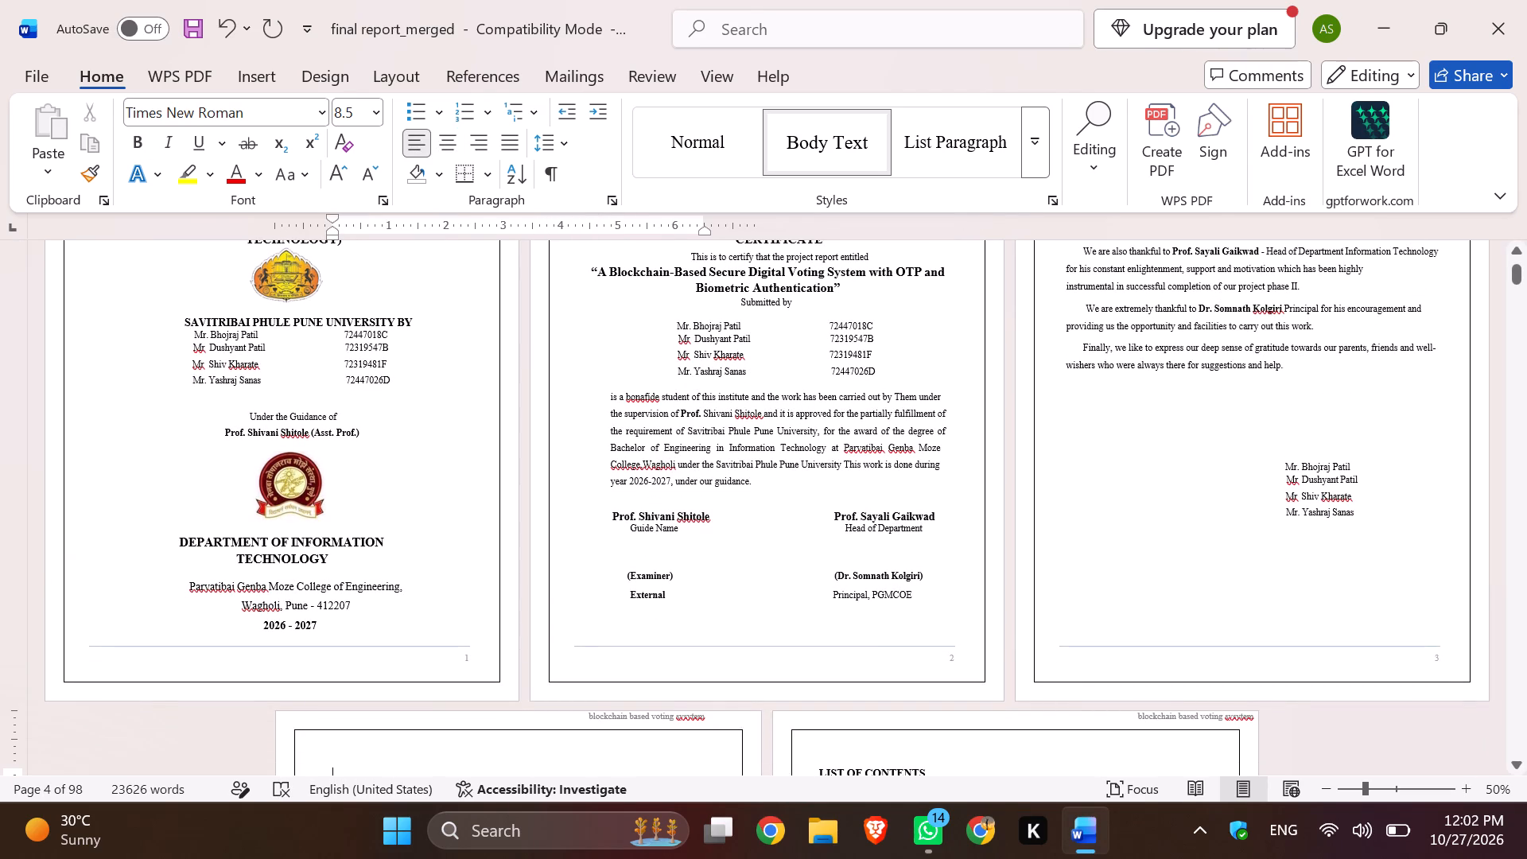
click(931, 598)
key(Return)
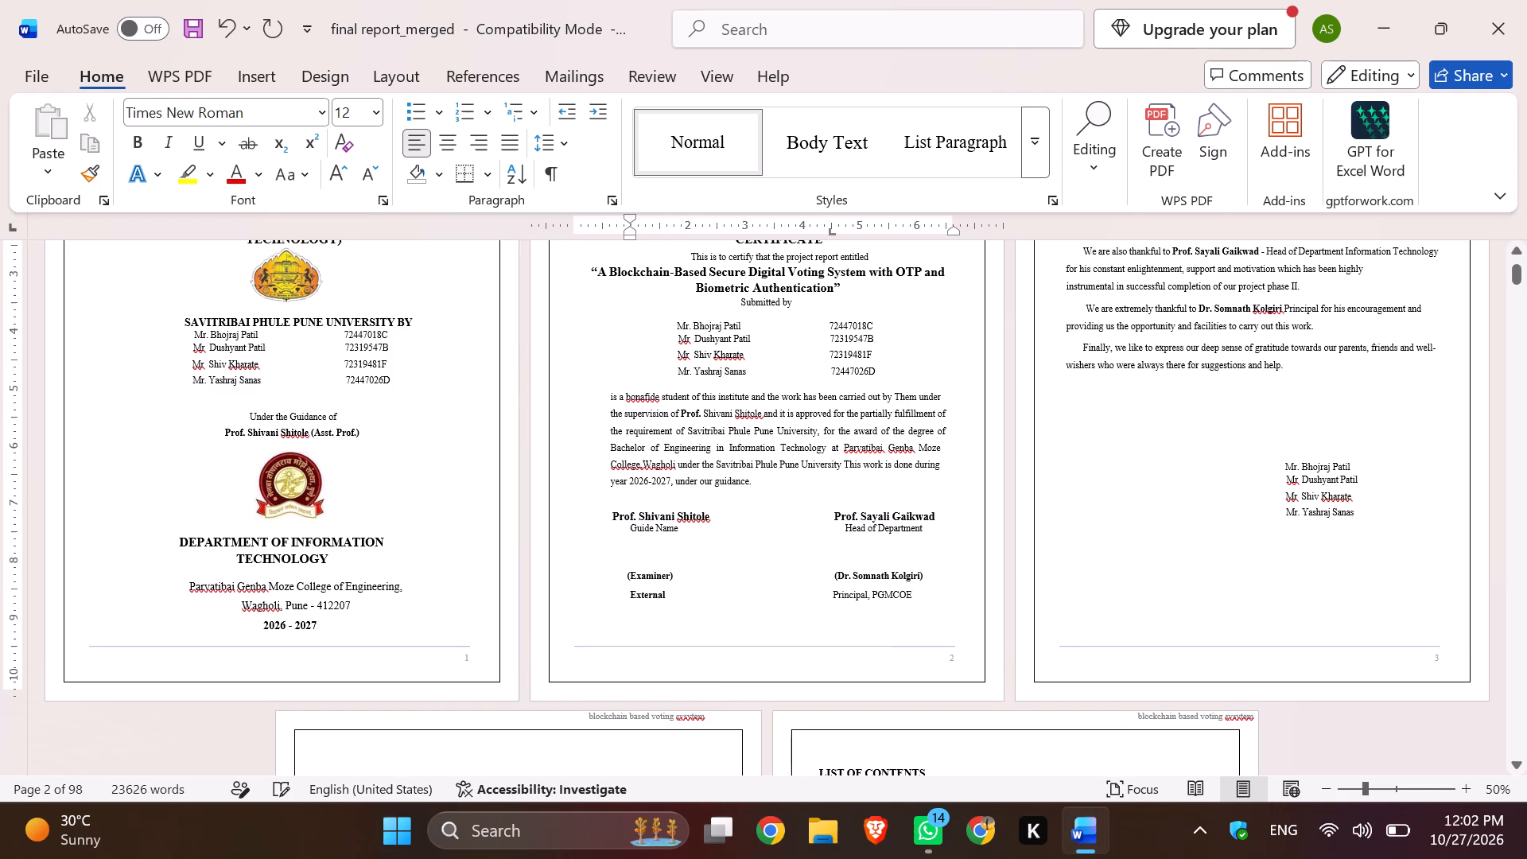
key(Return)
text(PUN)
key(BackSpace)
key(BackSpace)
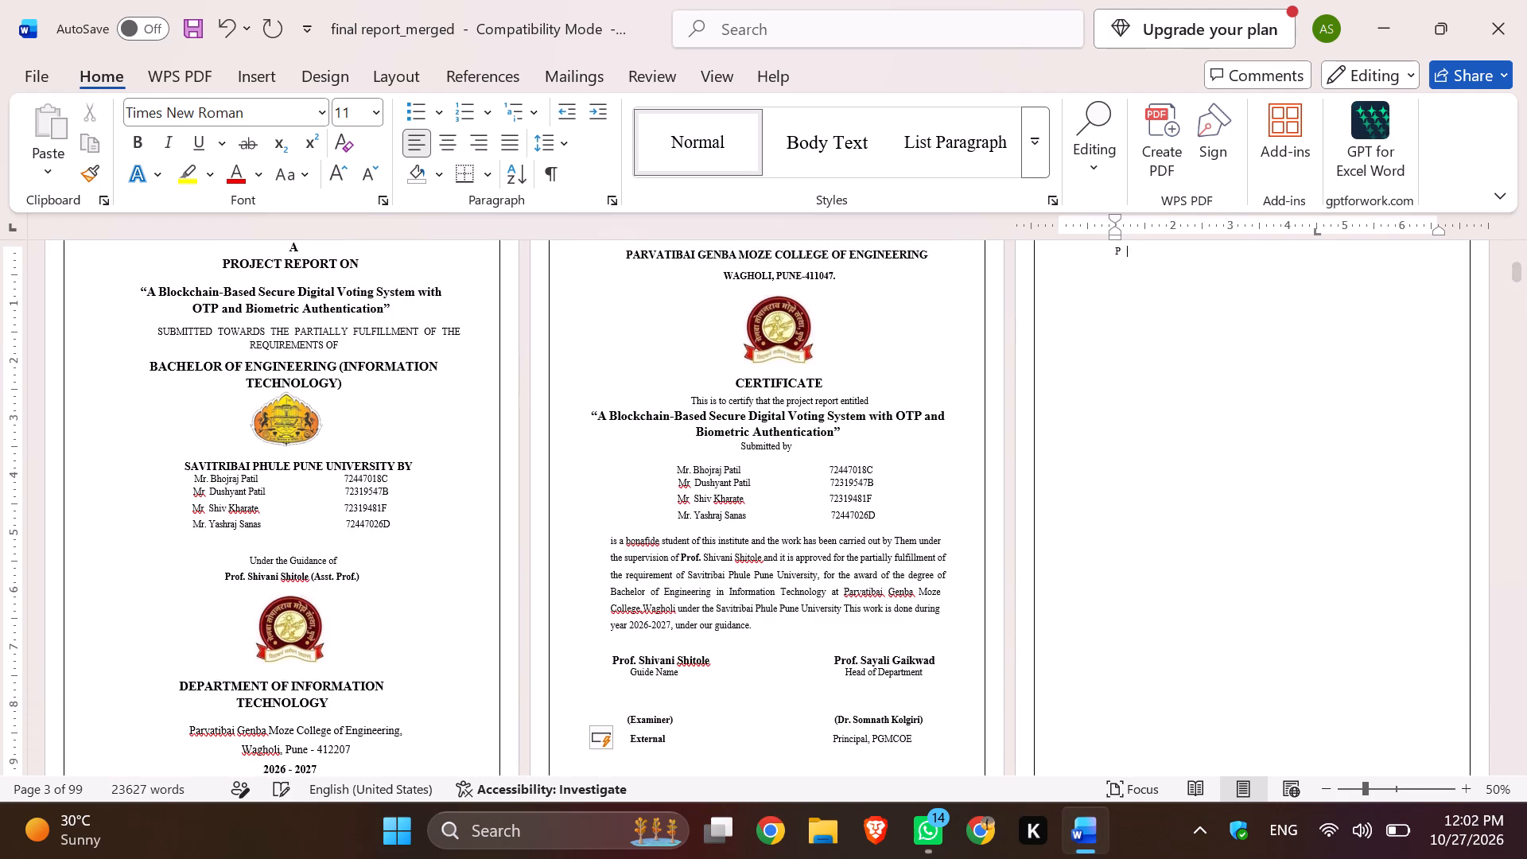
key(BackSpace)
key(d)
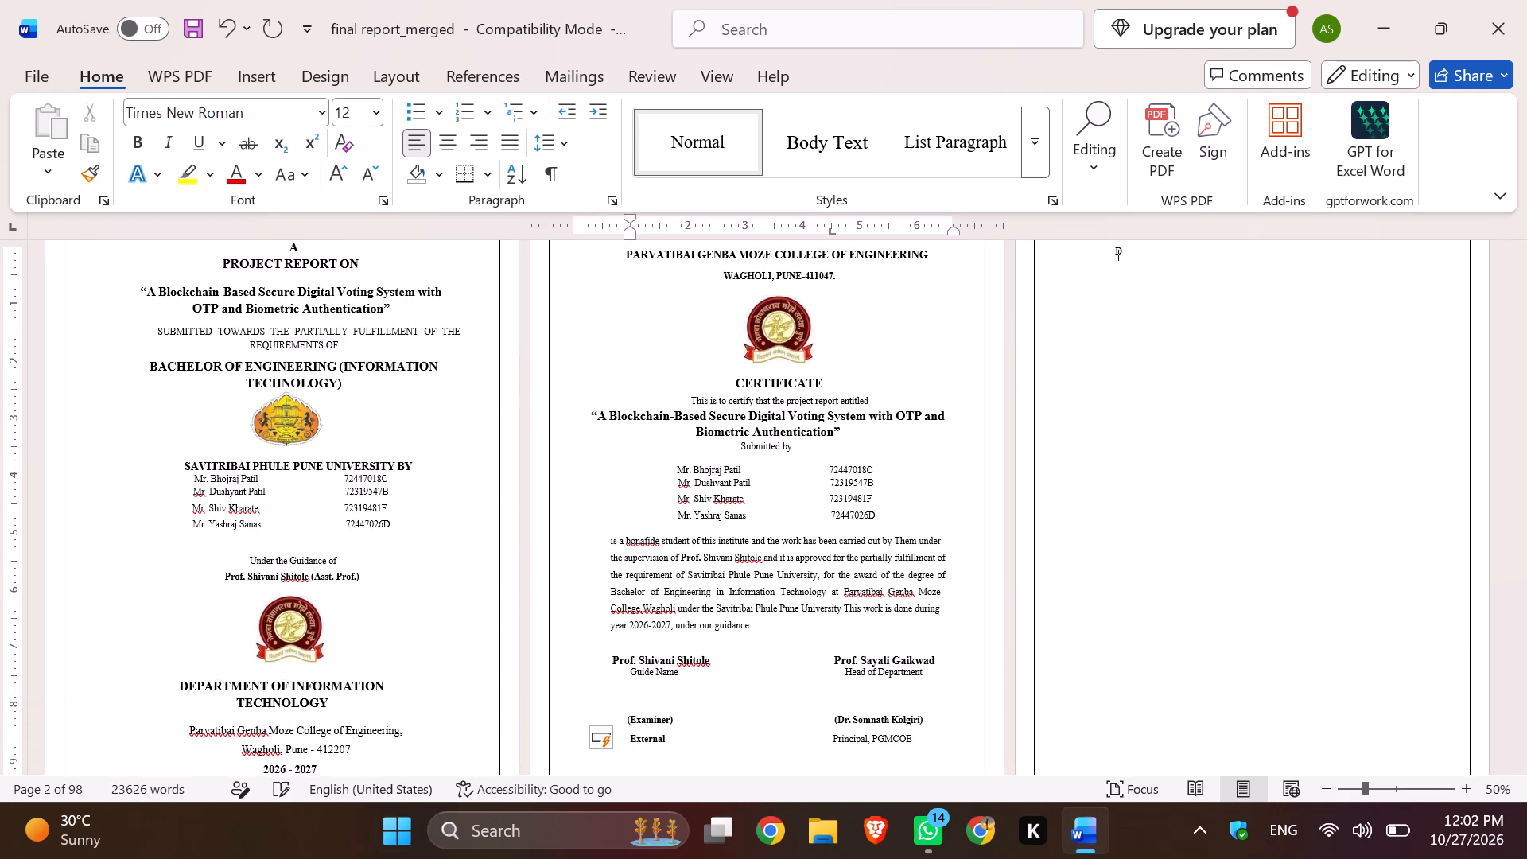
key(BackSpace)
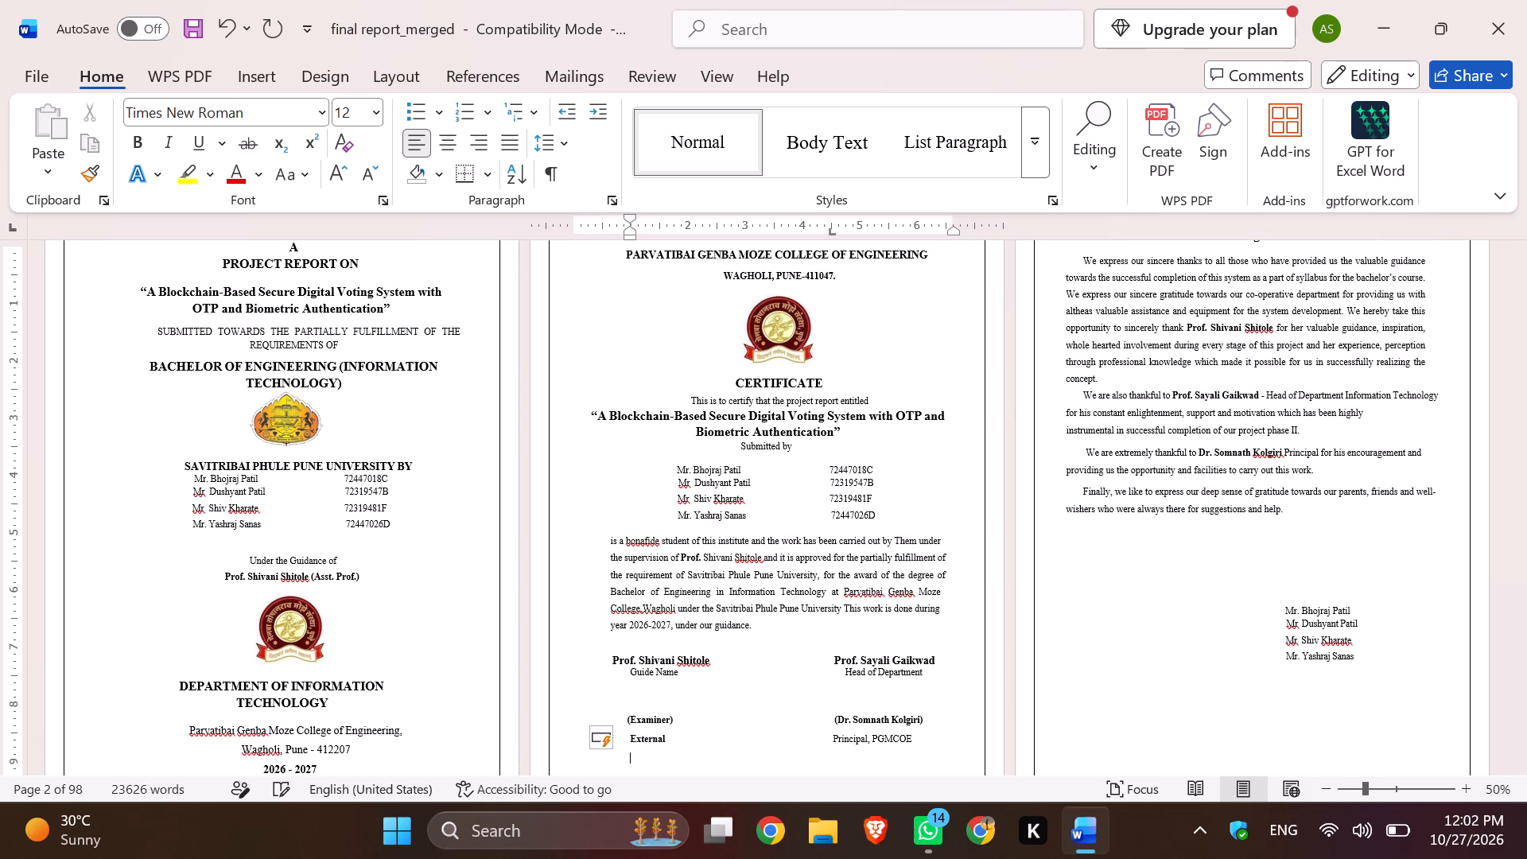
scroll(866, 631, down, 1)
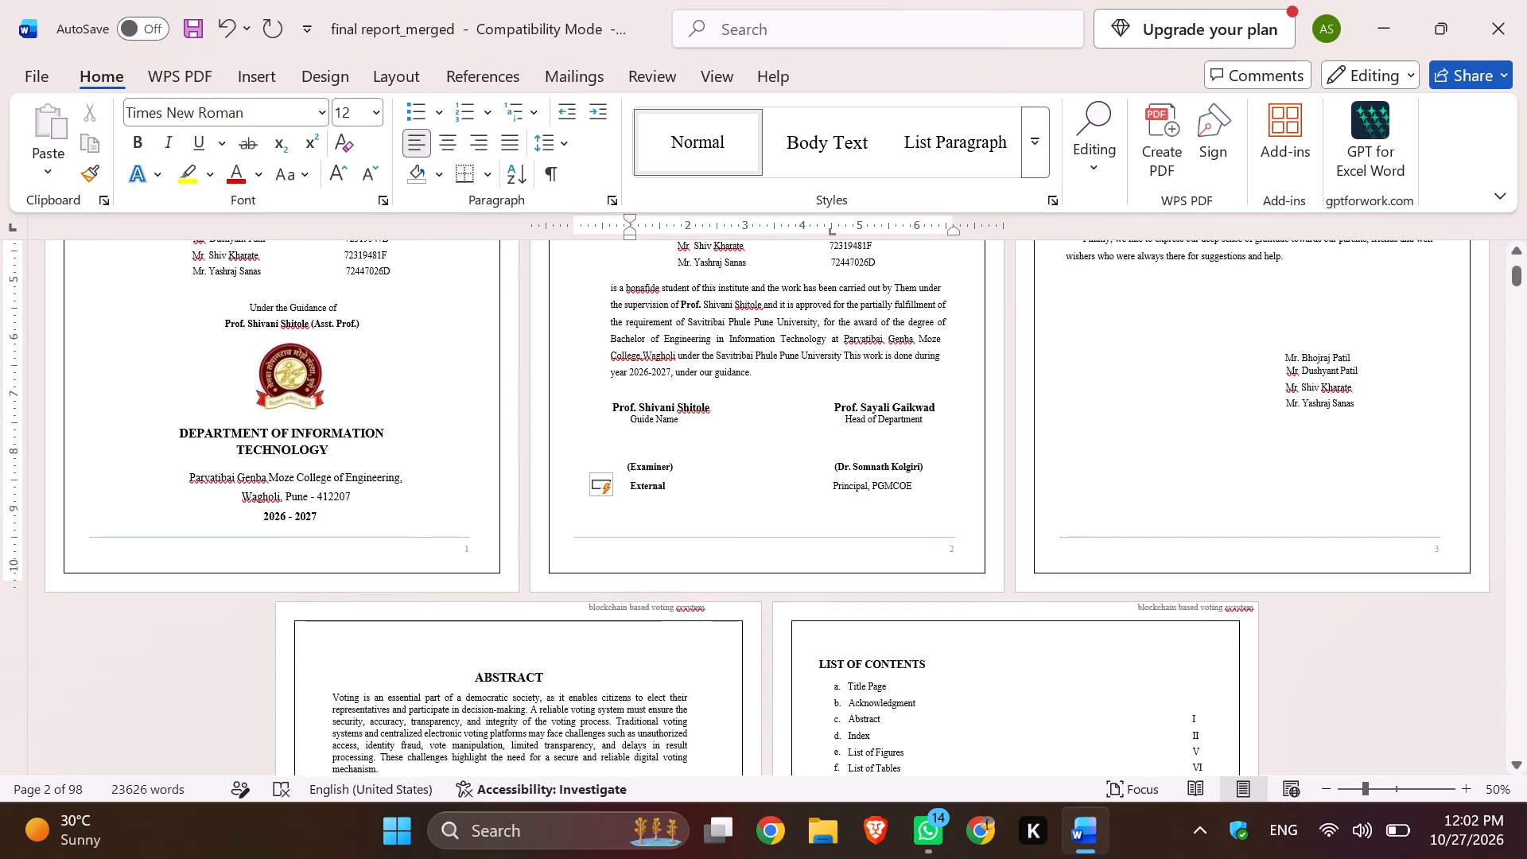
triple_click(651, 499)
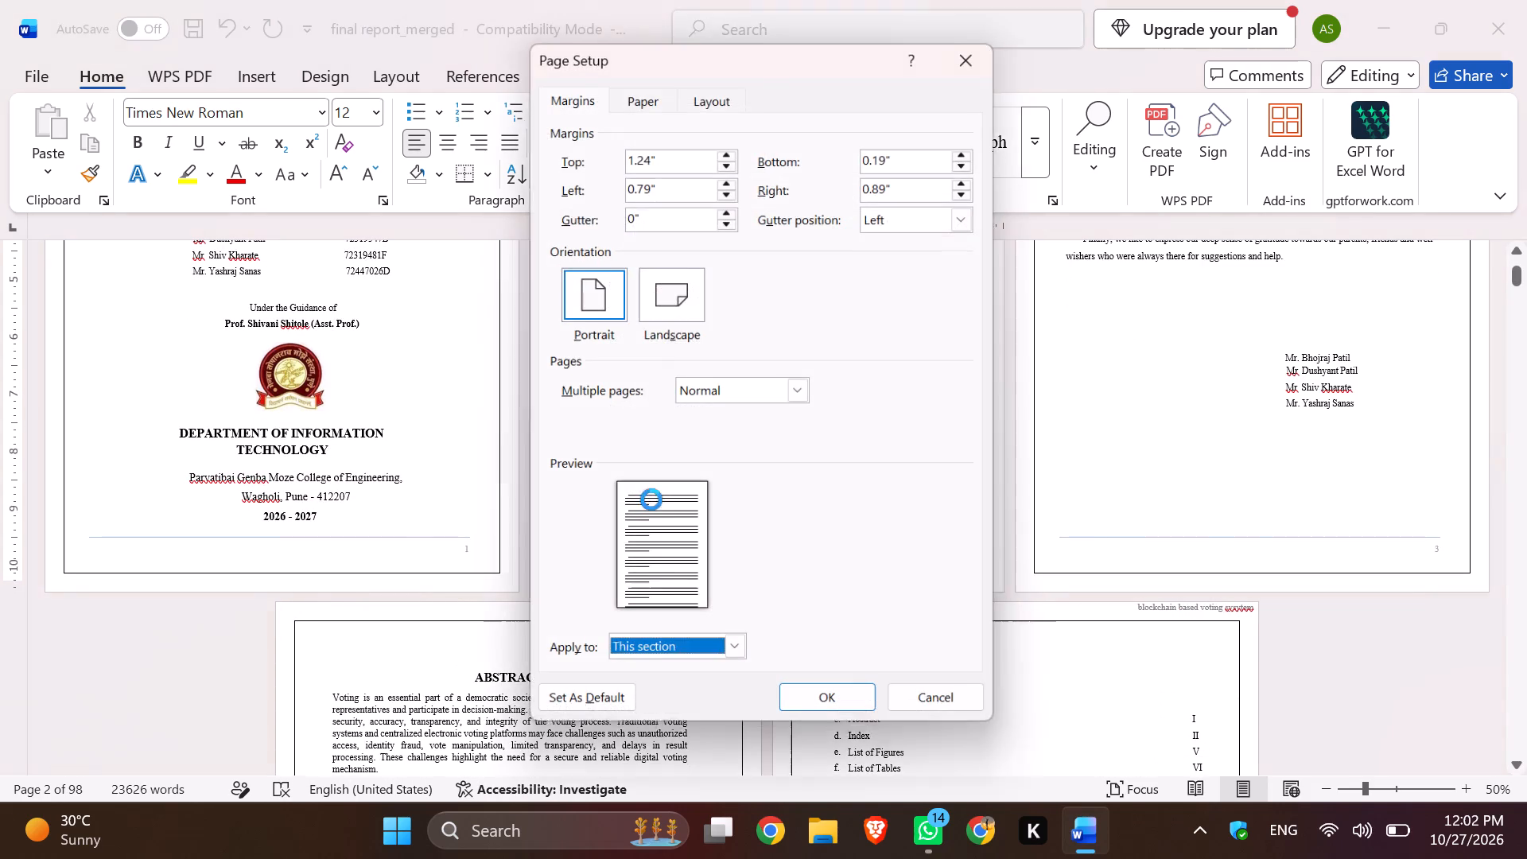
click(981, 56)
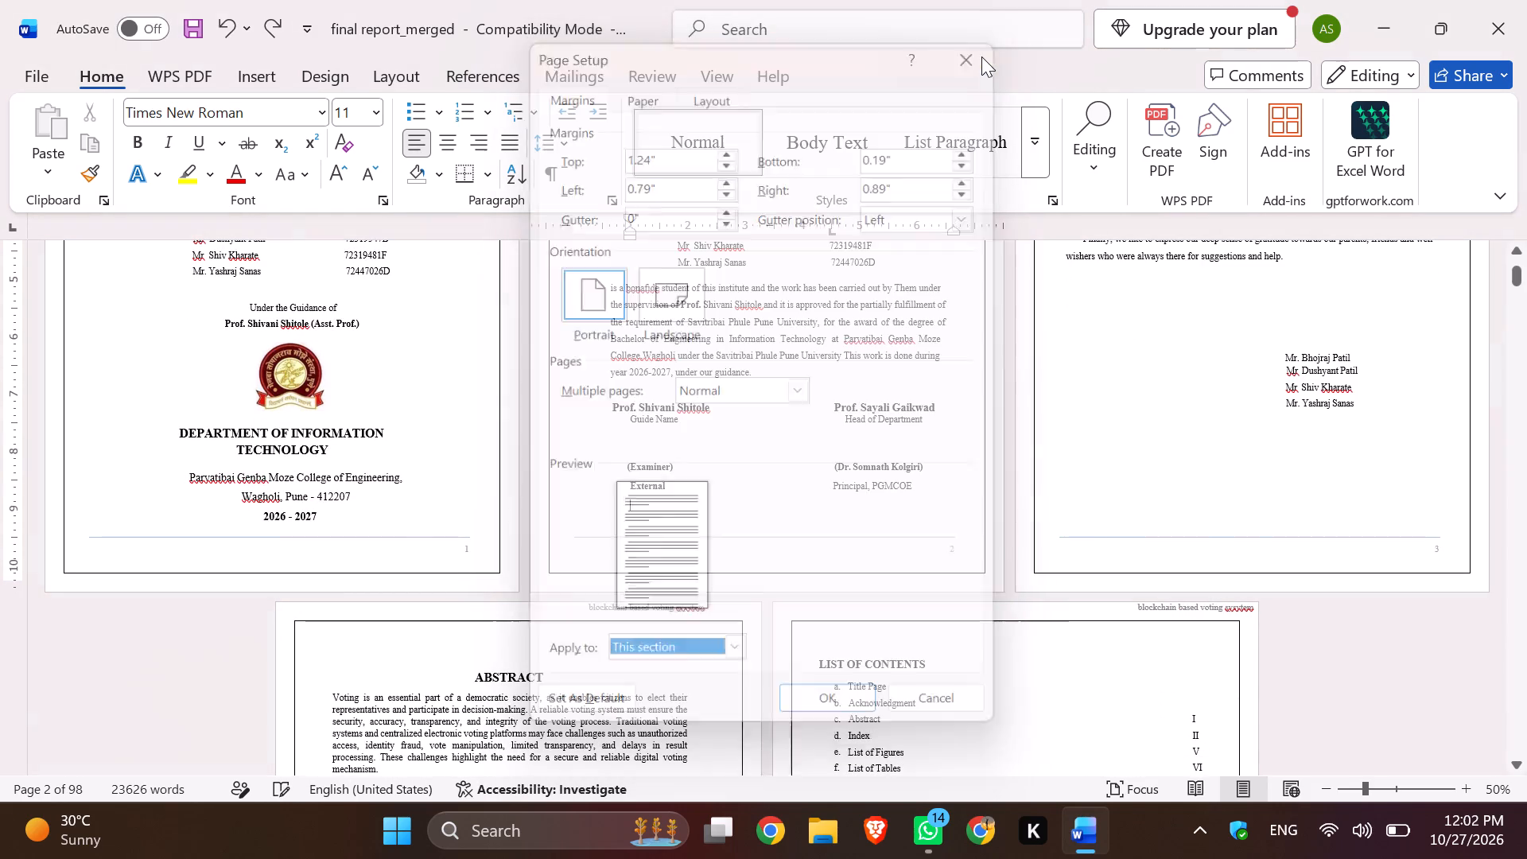
Open the footer area, examine the footers of the front and certificate pages, and return to the body text.
double_click(462, 539)
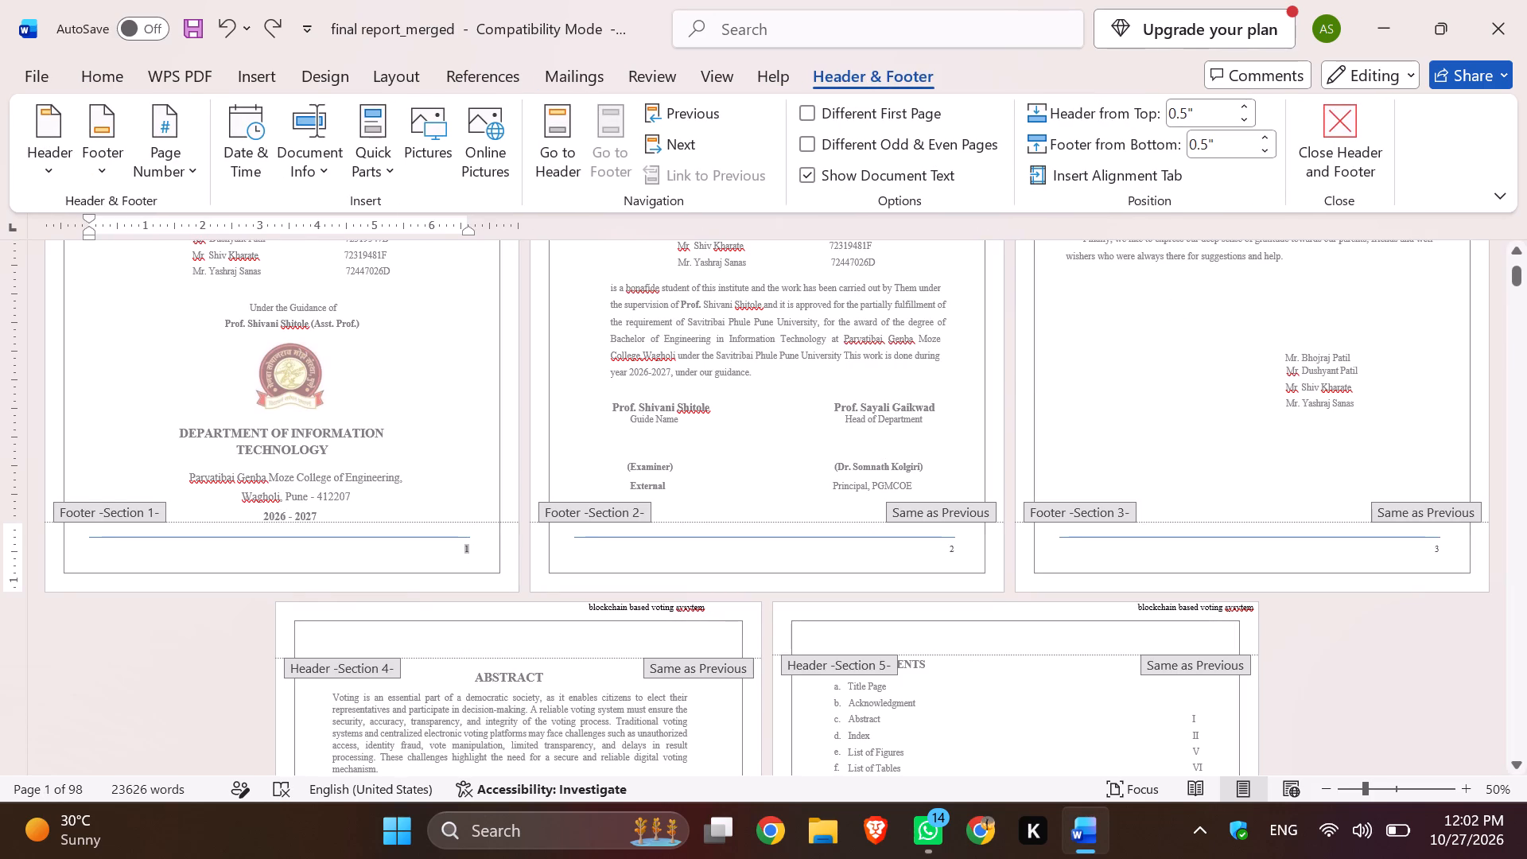
click(958, 514)
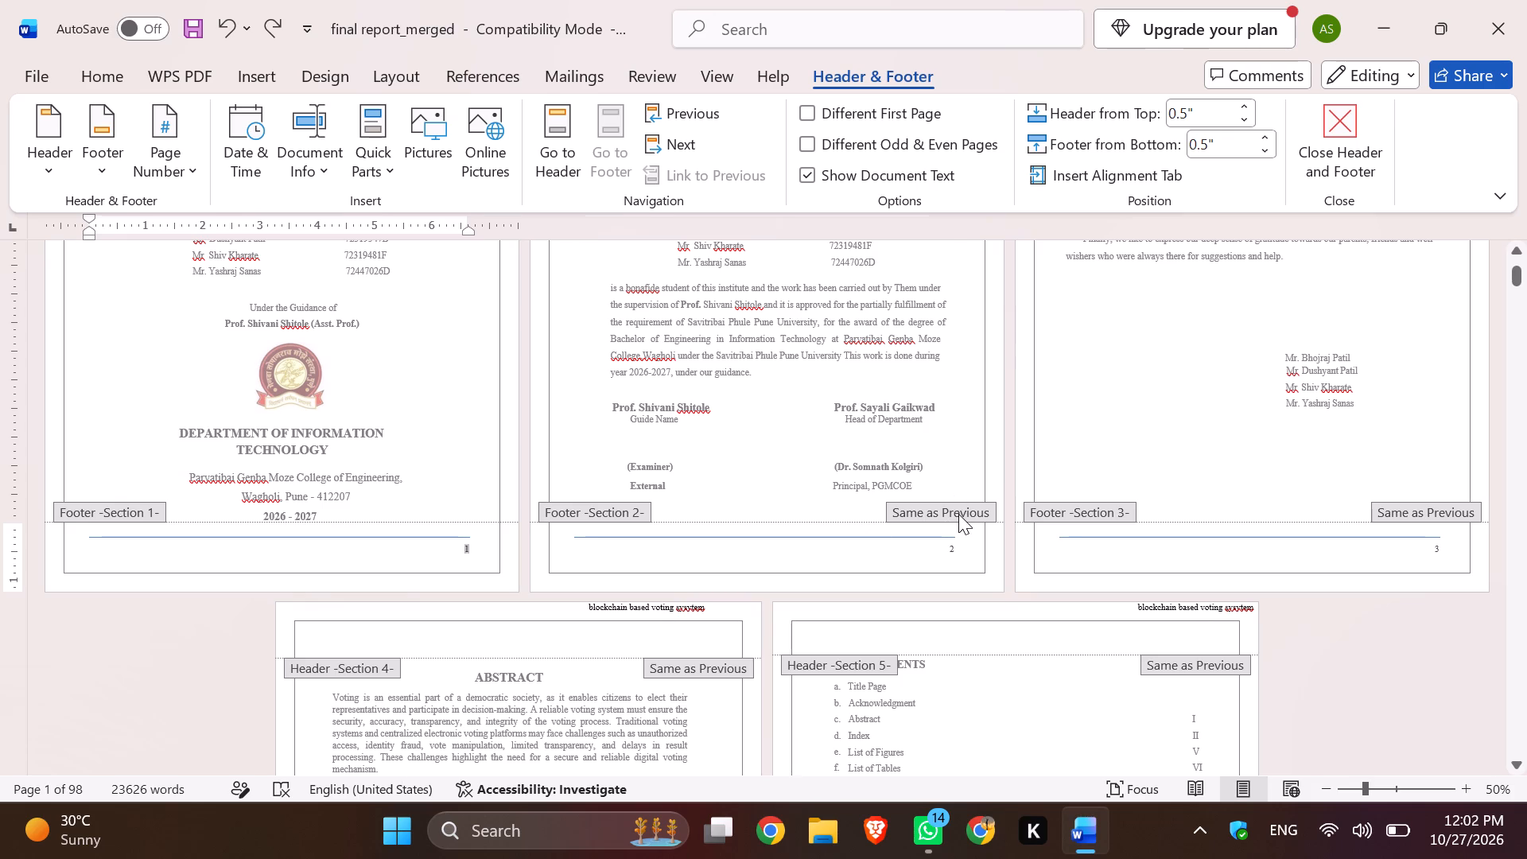
click(958, 514)
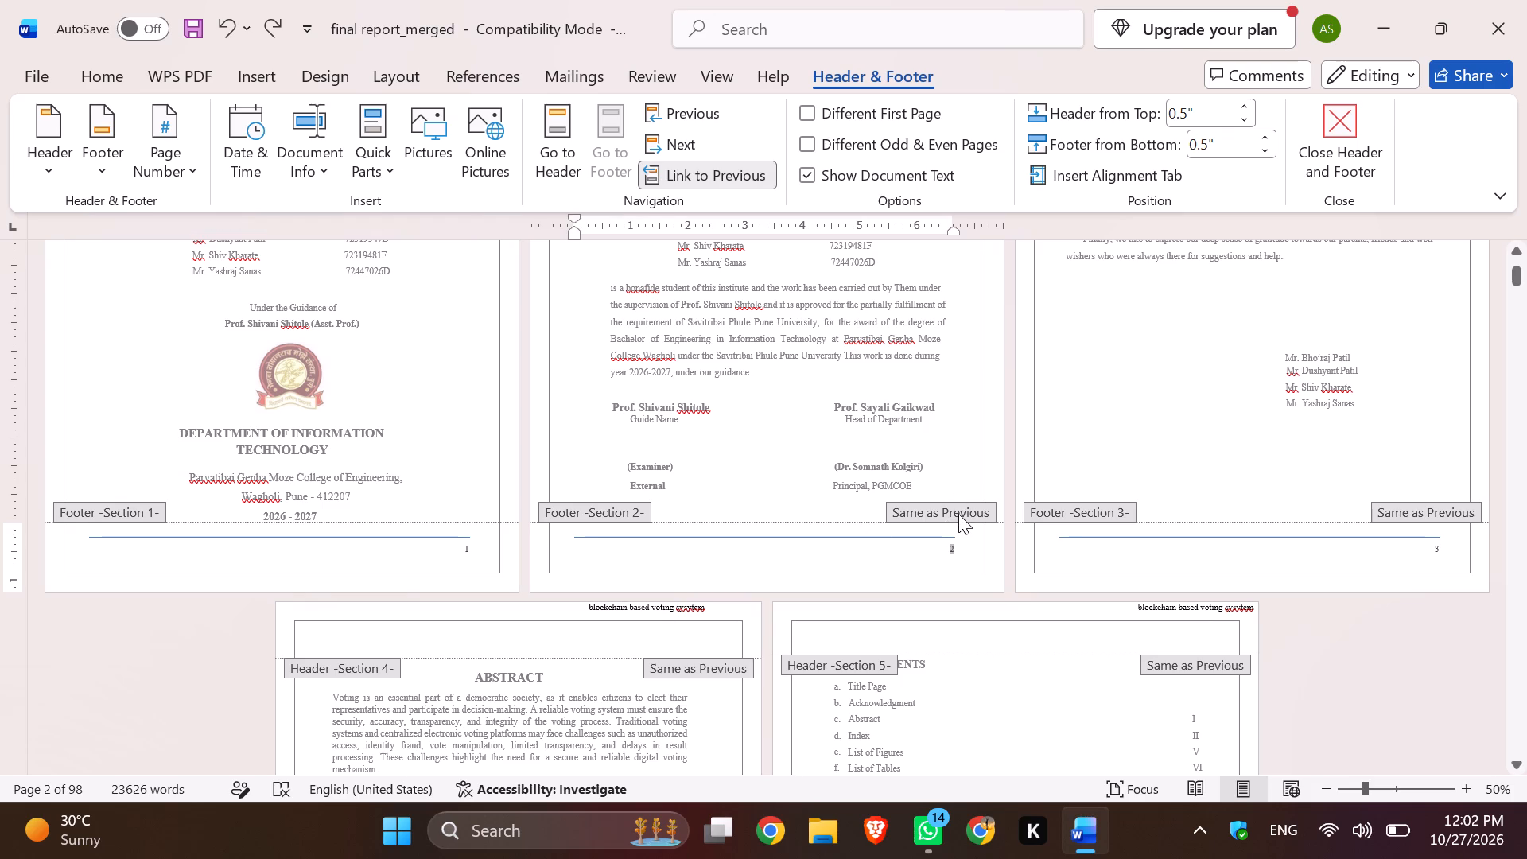
click(894, 562)
click(646, 554)
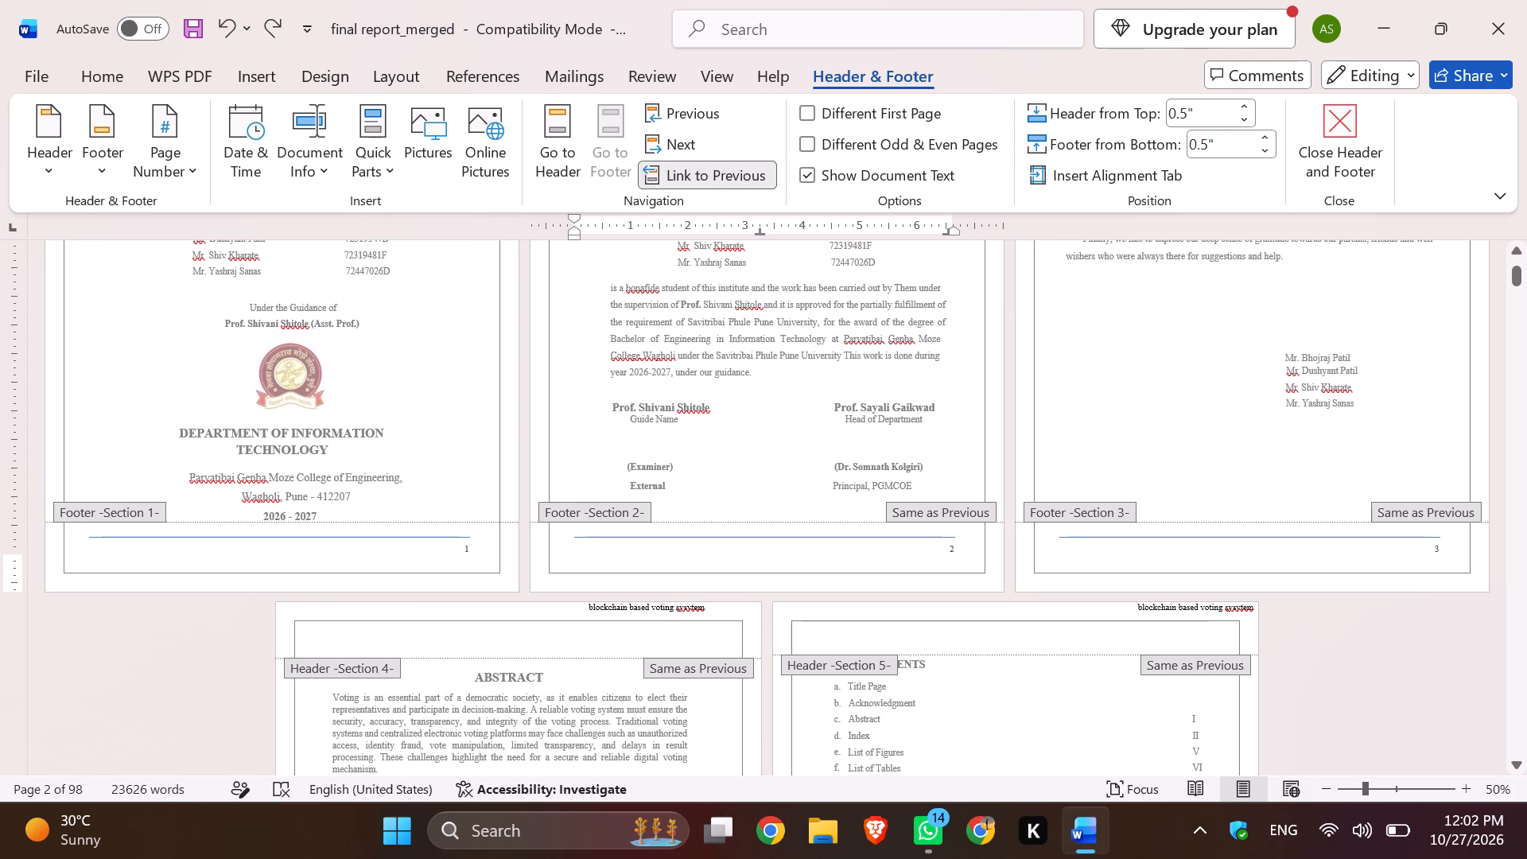
click(605, 550)
click(792, 569)
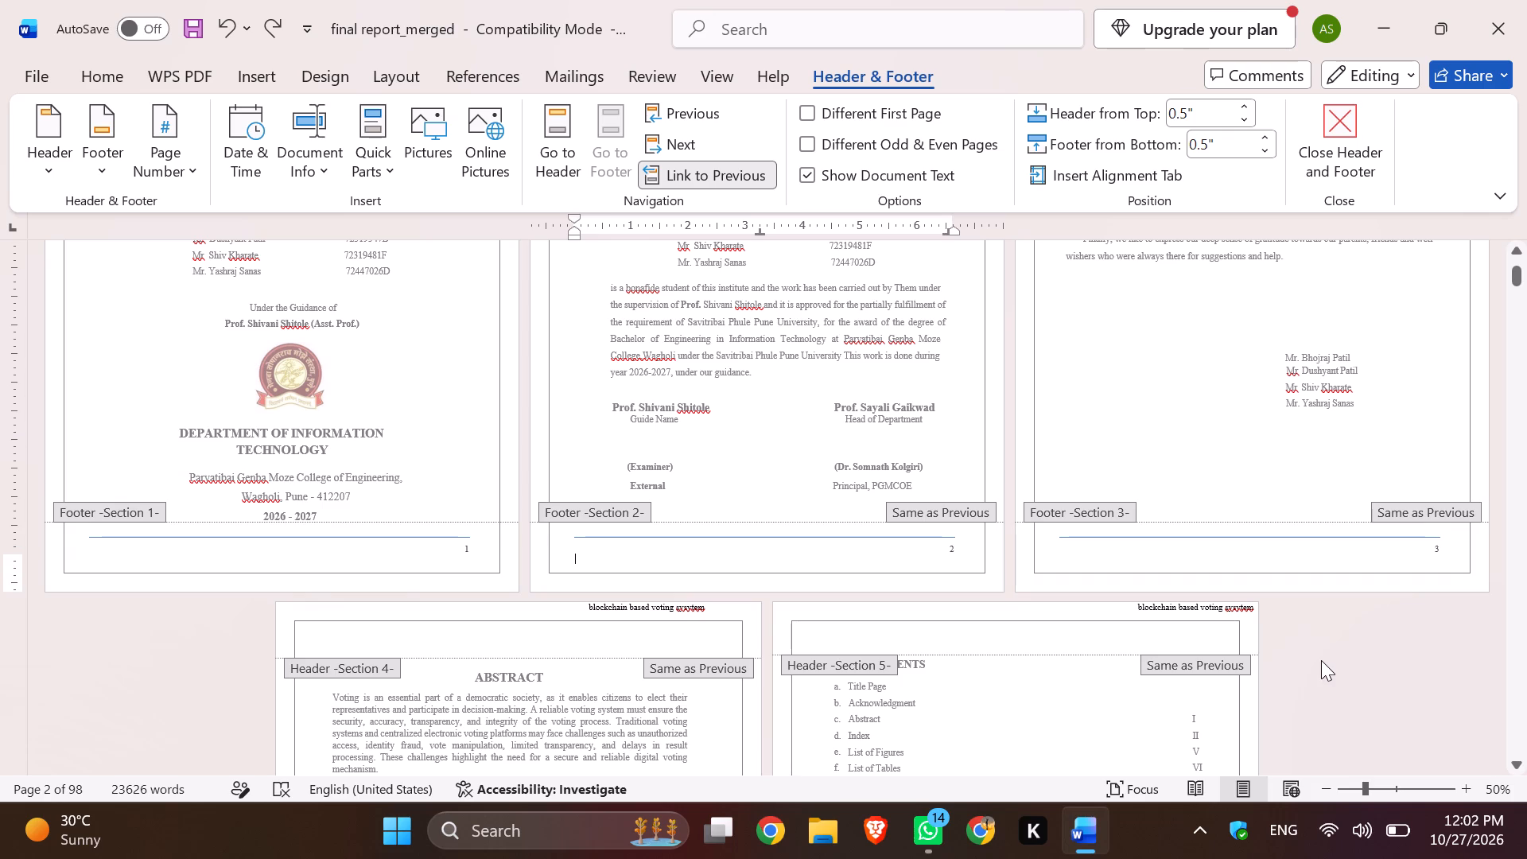
click(1322, 659)
double_click(1322, 659)
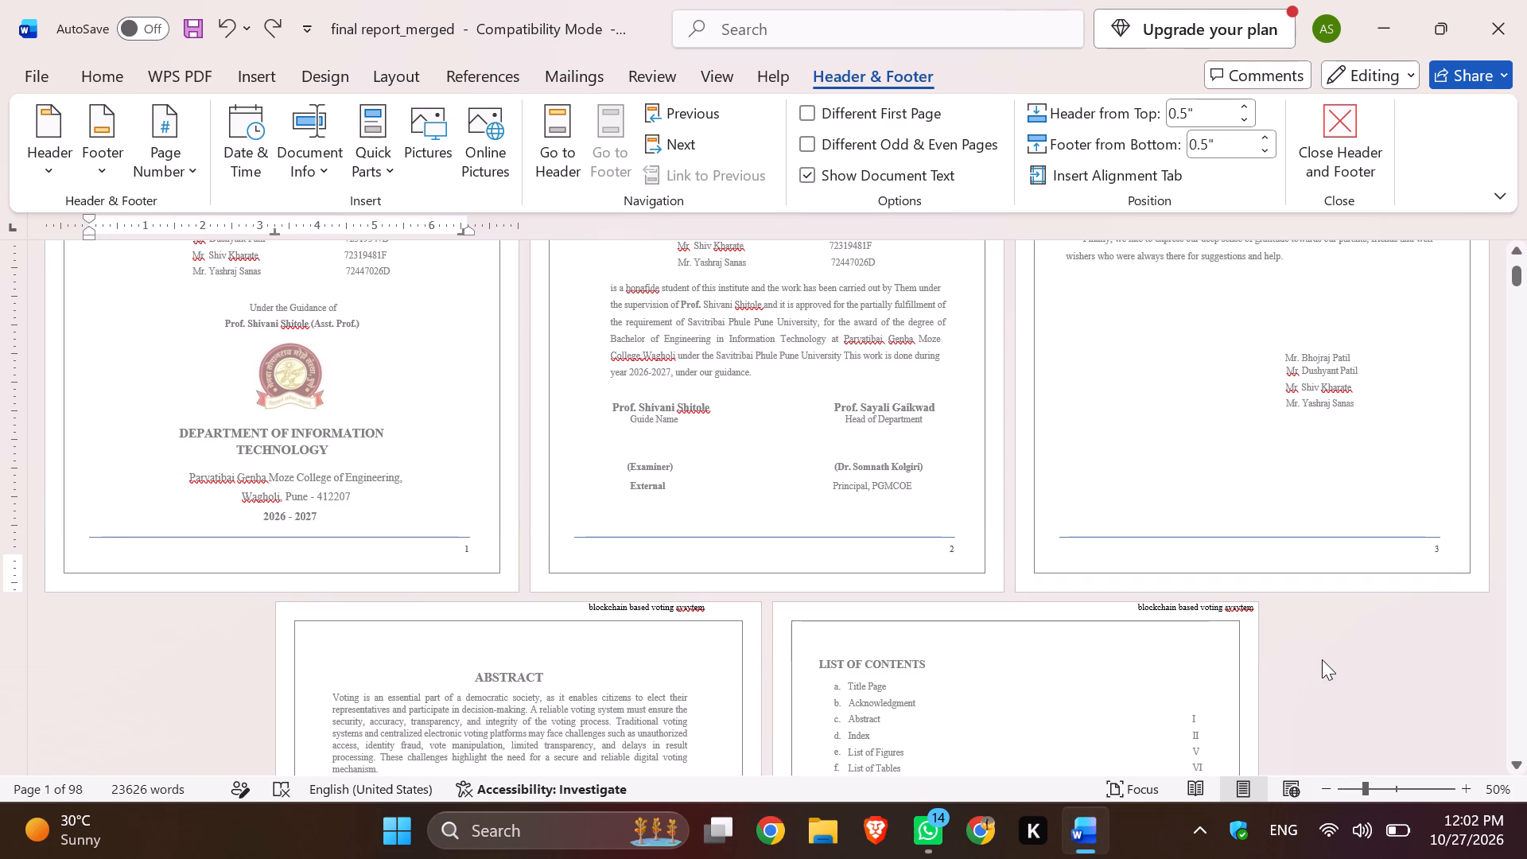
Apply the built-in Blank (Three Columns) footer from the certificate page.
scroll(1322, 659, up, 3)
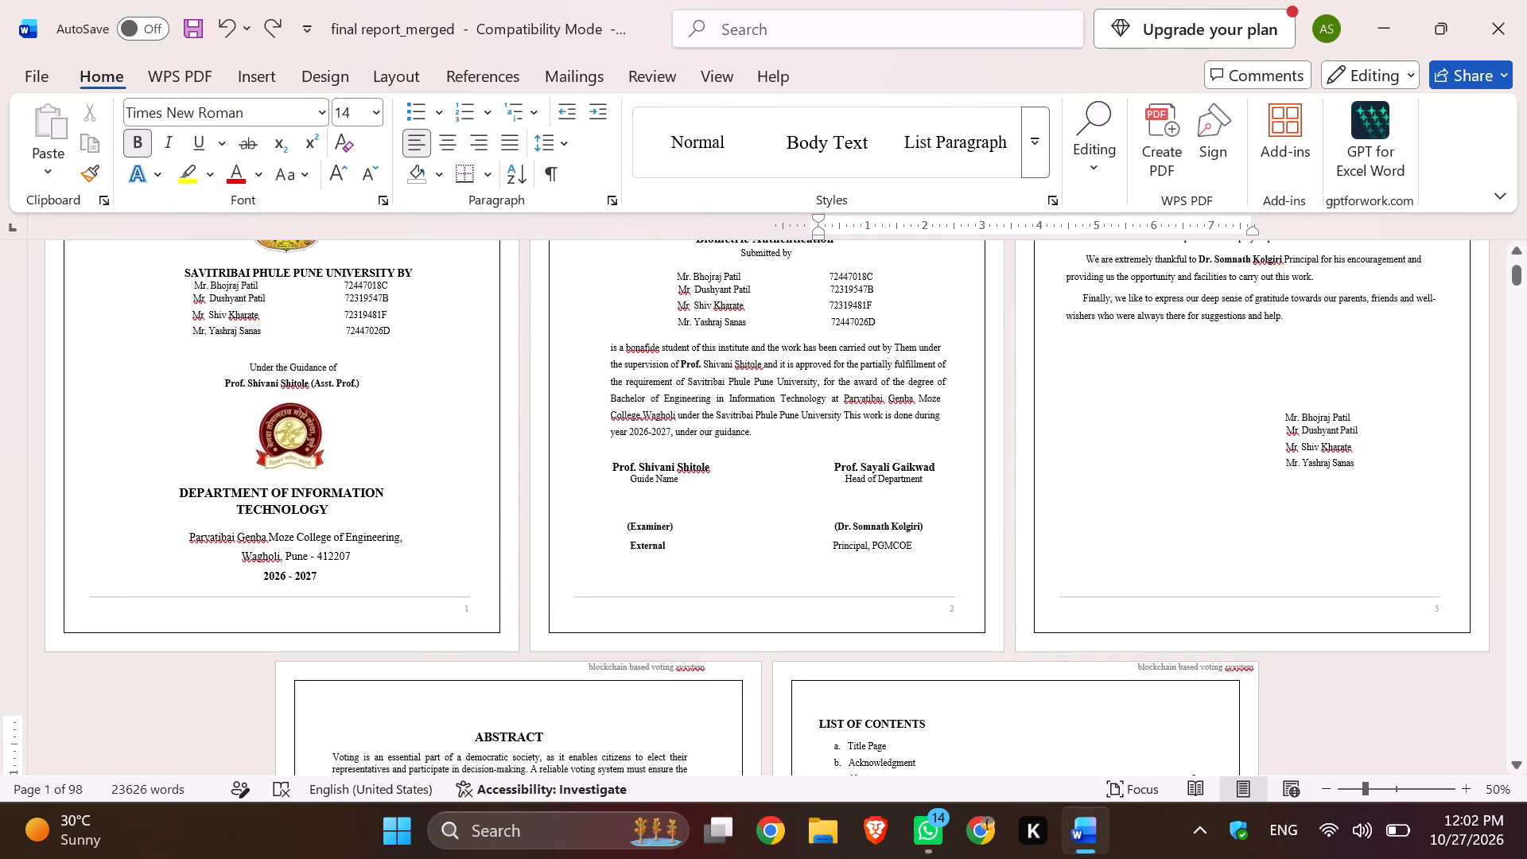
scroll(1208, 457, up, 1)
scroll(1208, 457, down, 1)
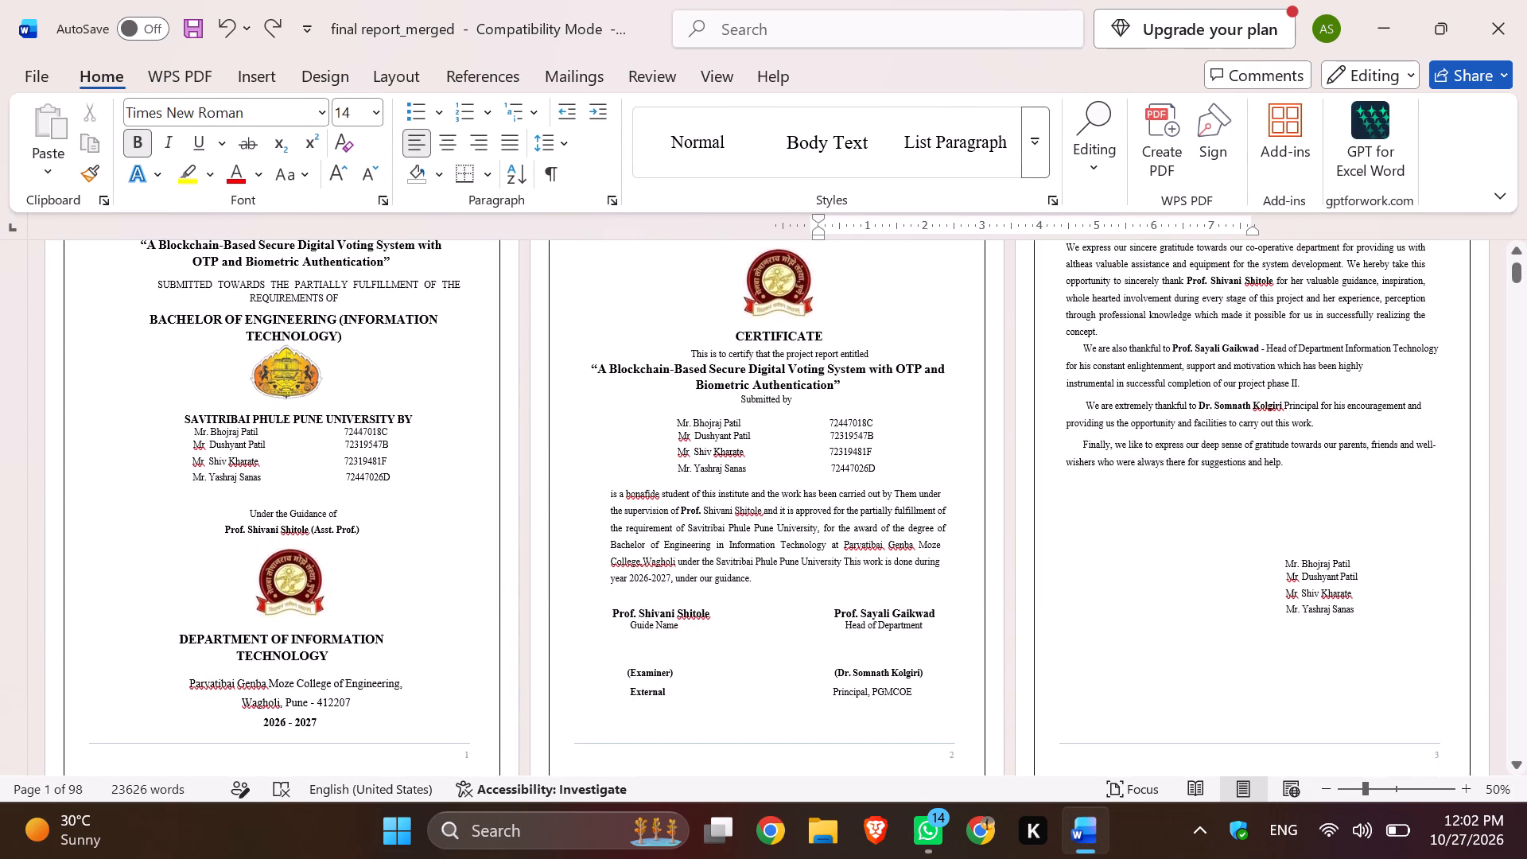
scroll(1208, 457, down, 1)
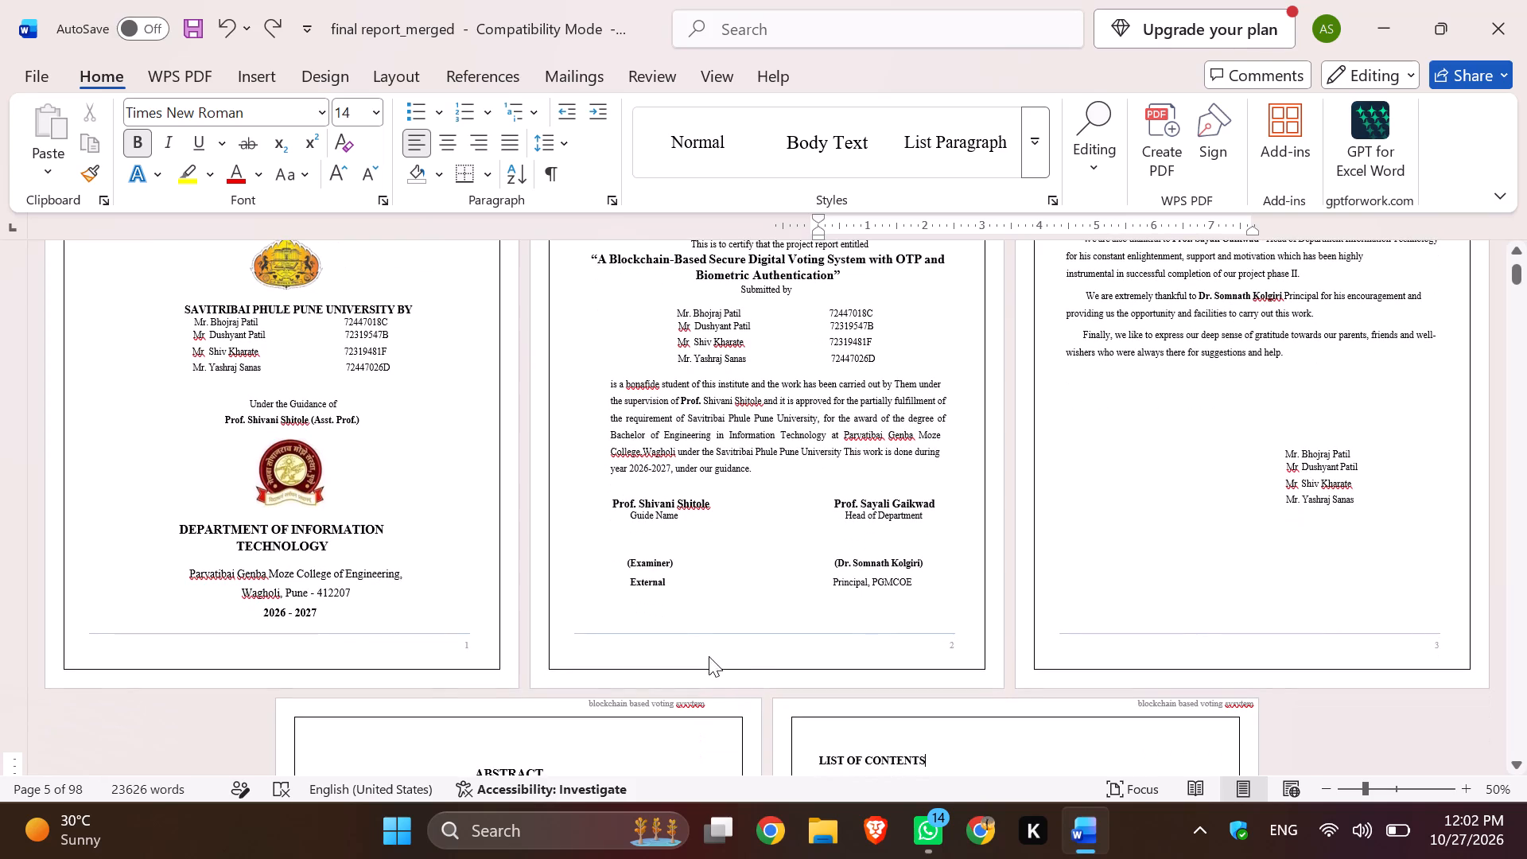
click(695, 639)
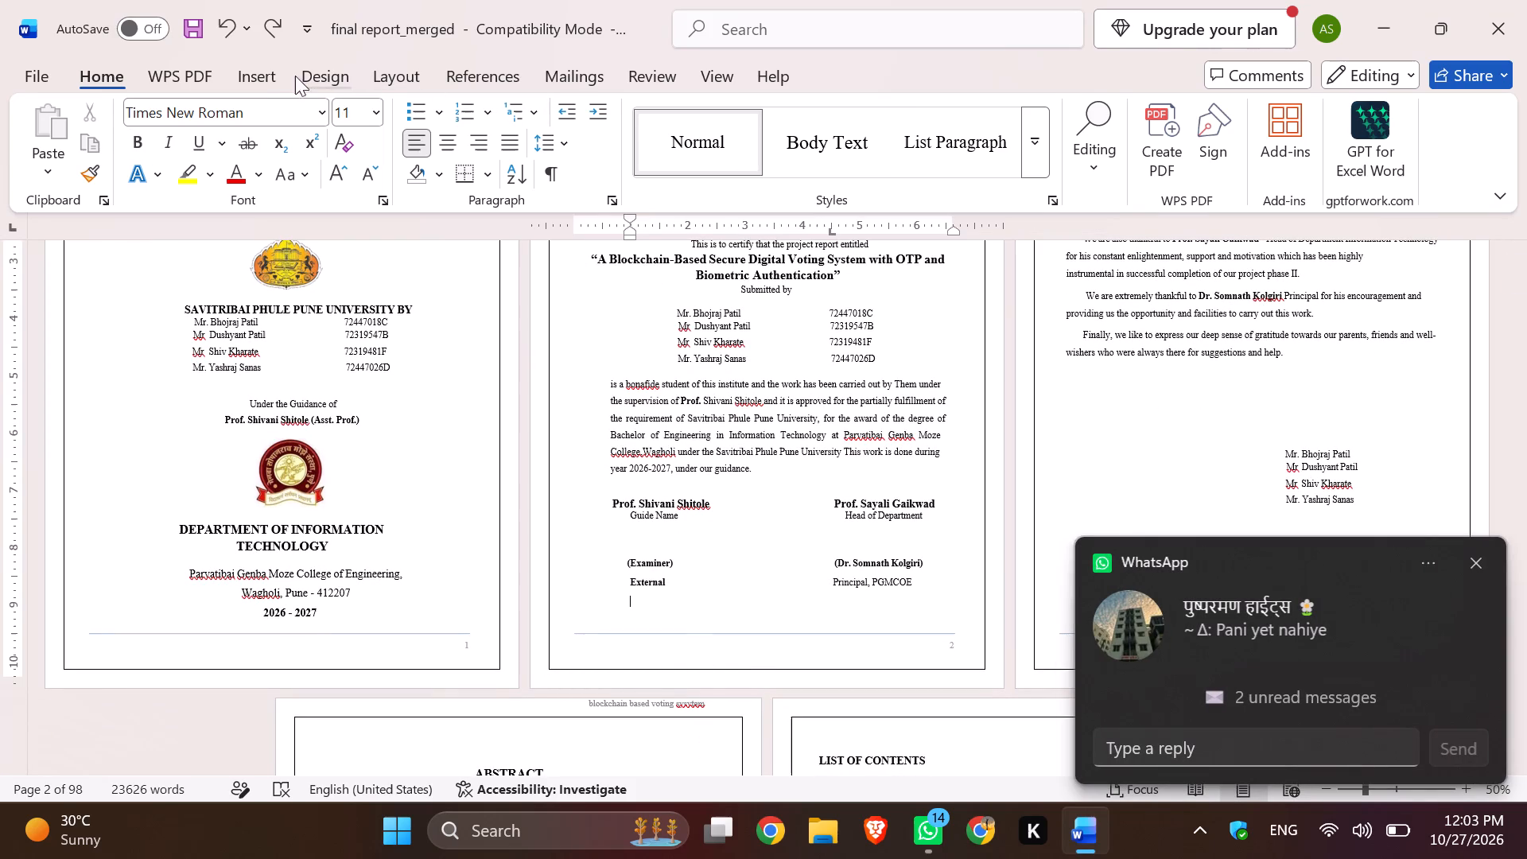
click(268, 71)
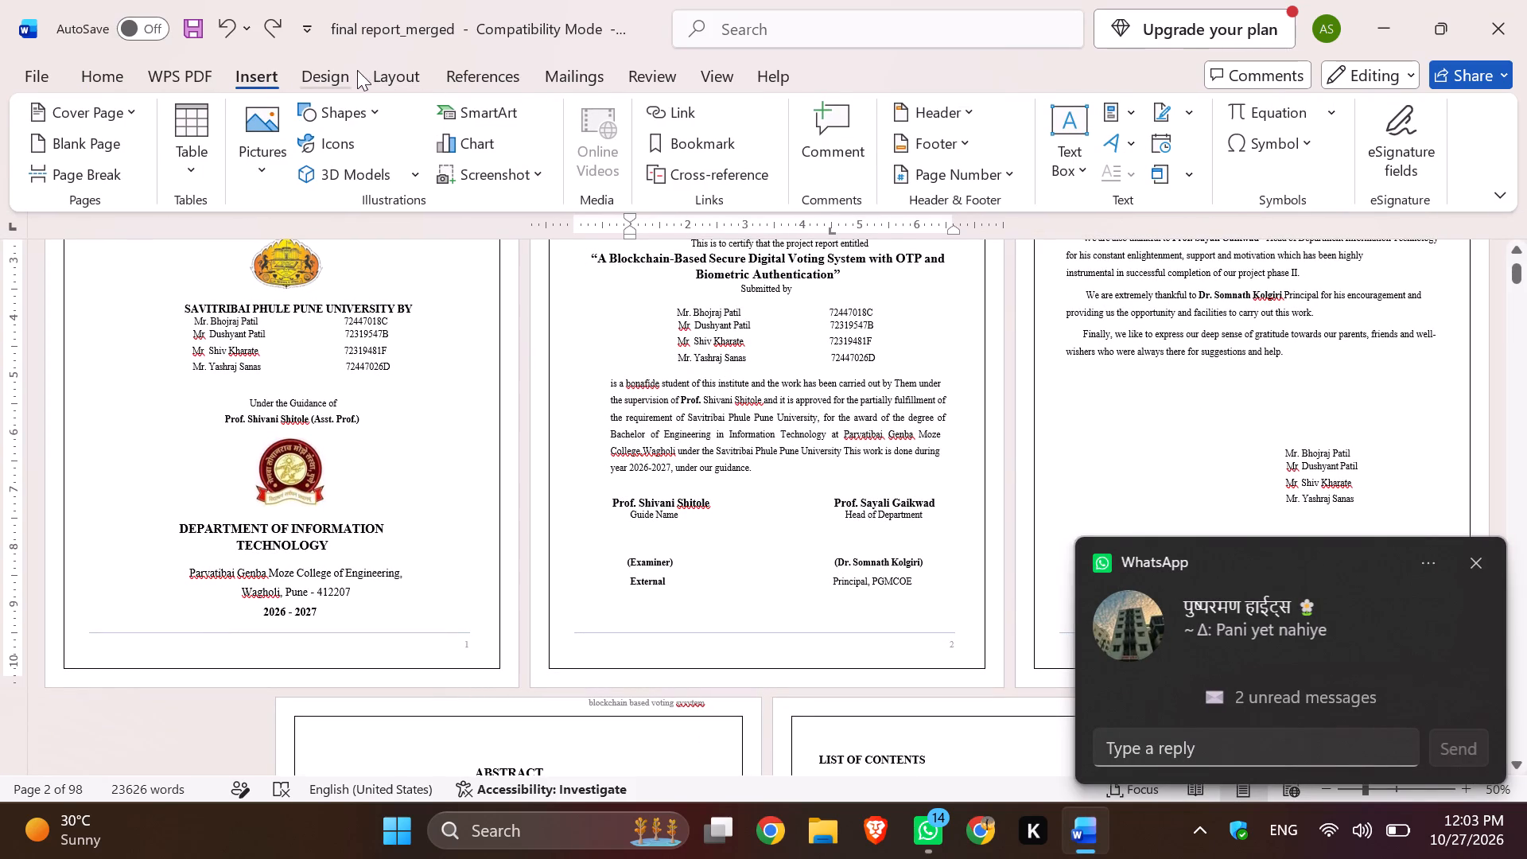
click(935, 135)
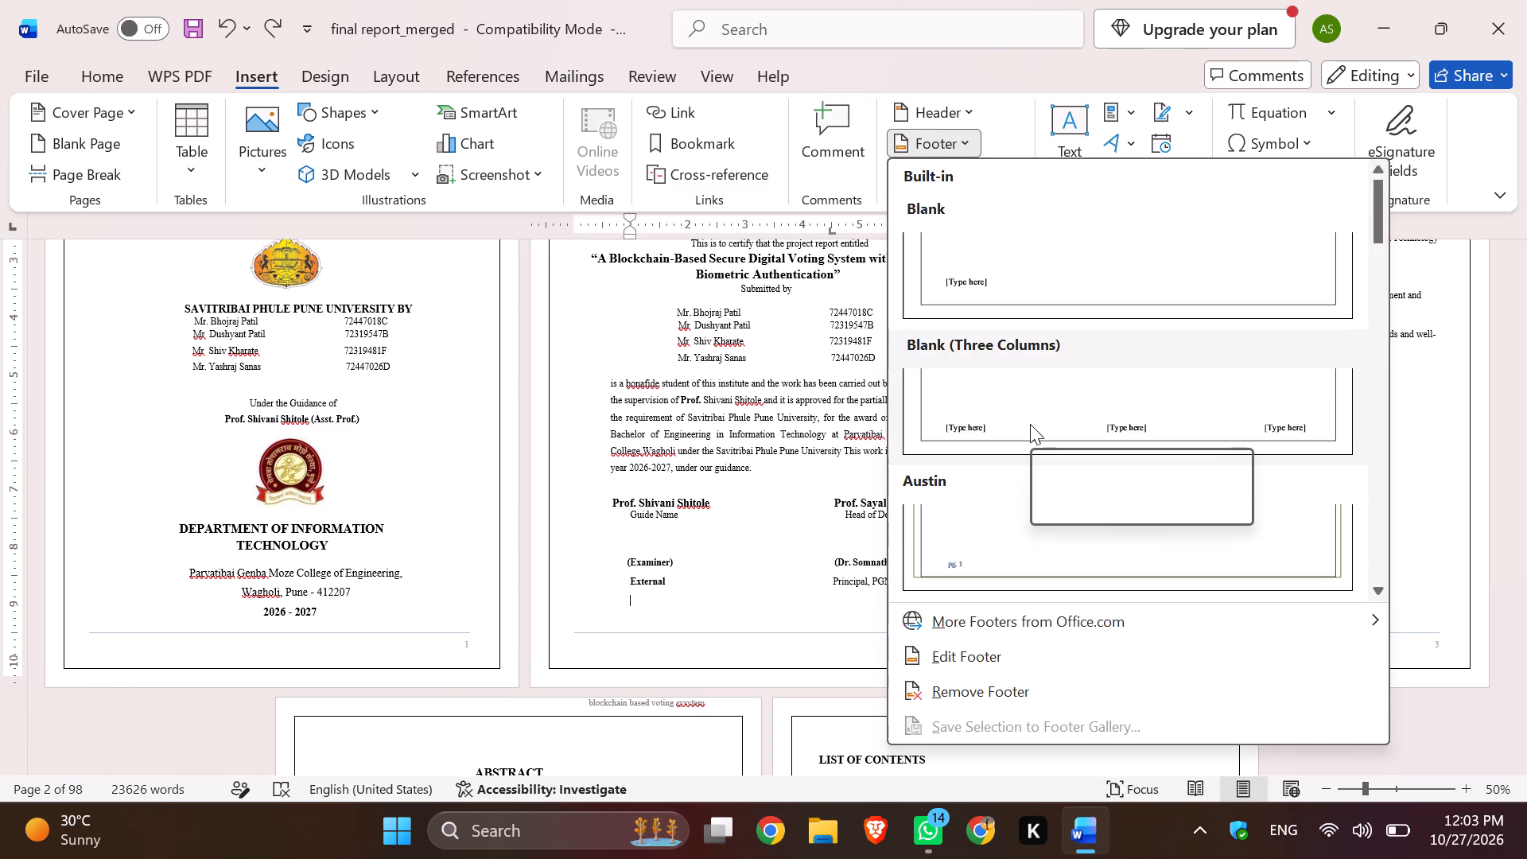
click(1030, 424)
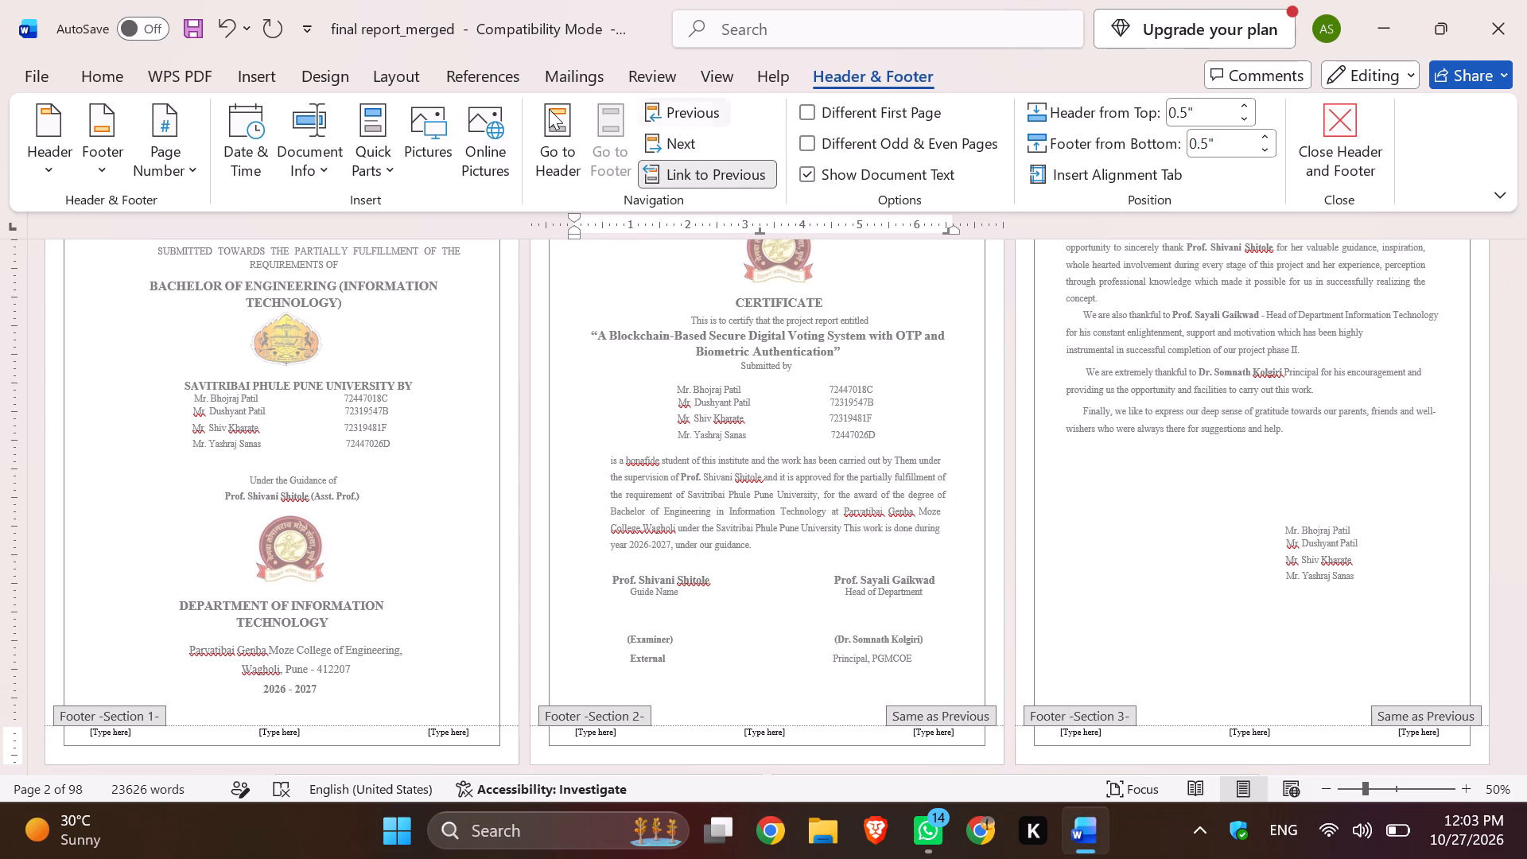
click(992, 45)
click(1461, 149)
Switch the footer to the built-in Blank layout.
click(95, 172)
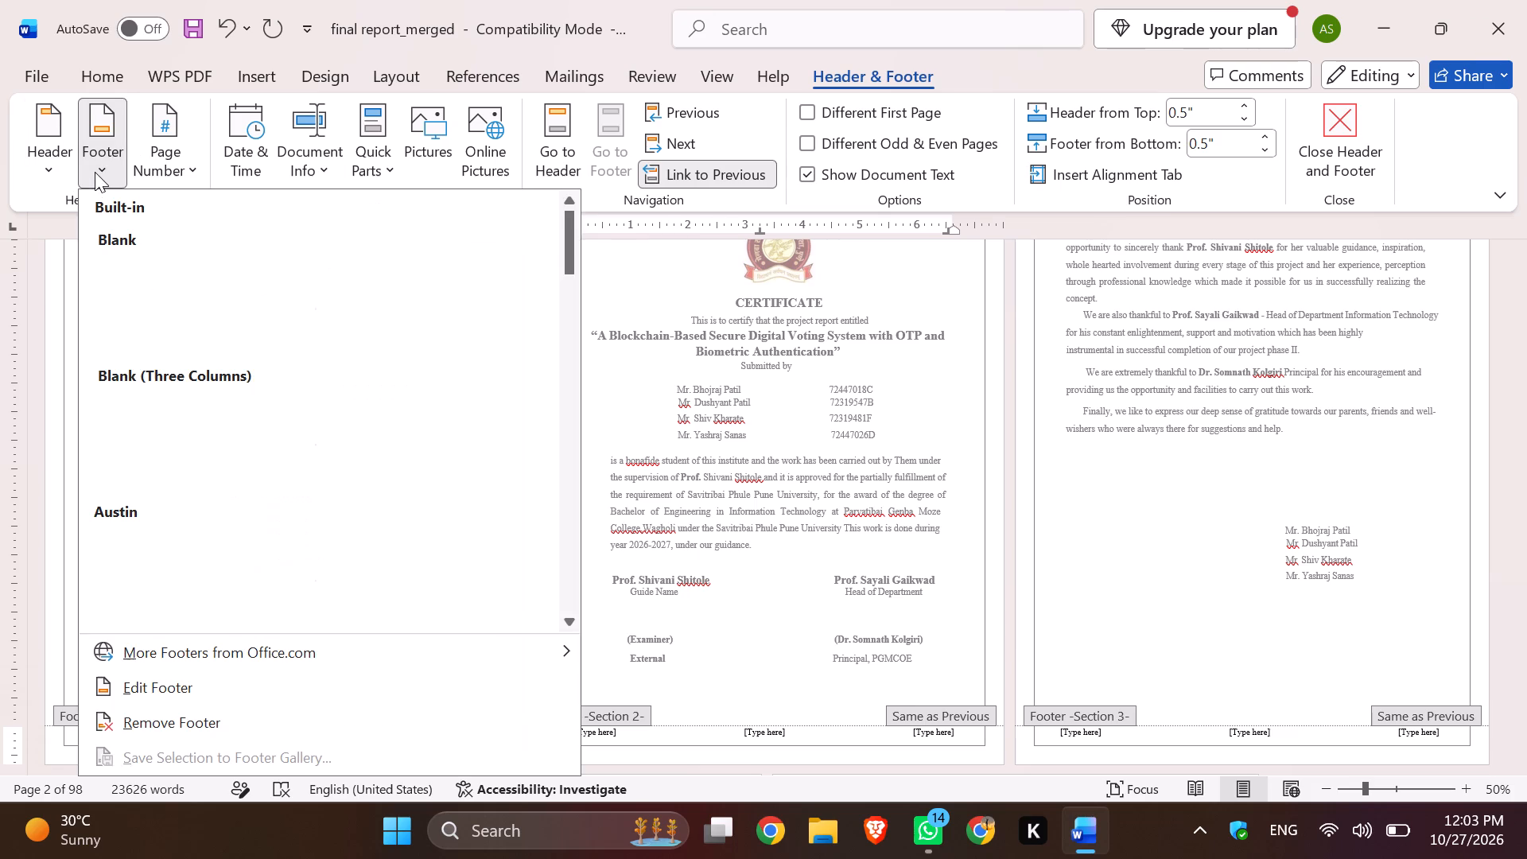
scroll(344, 355, up, 4)
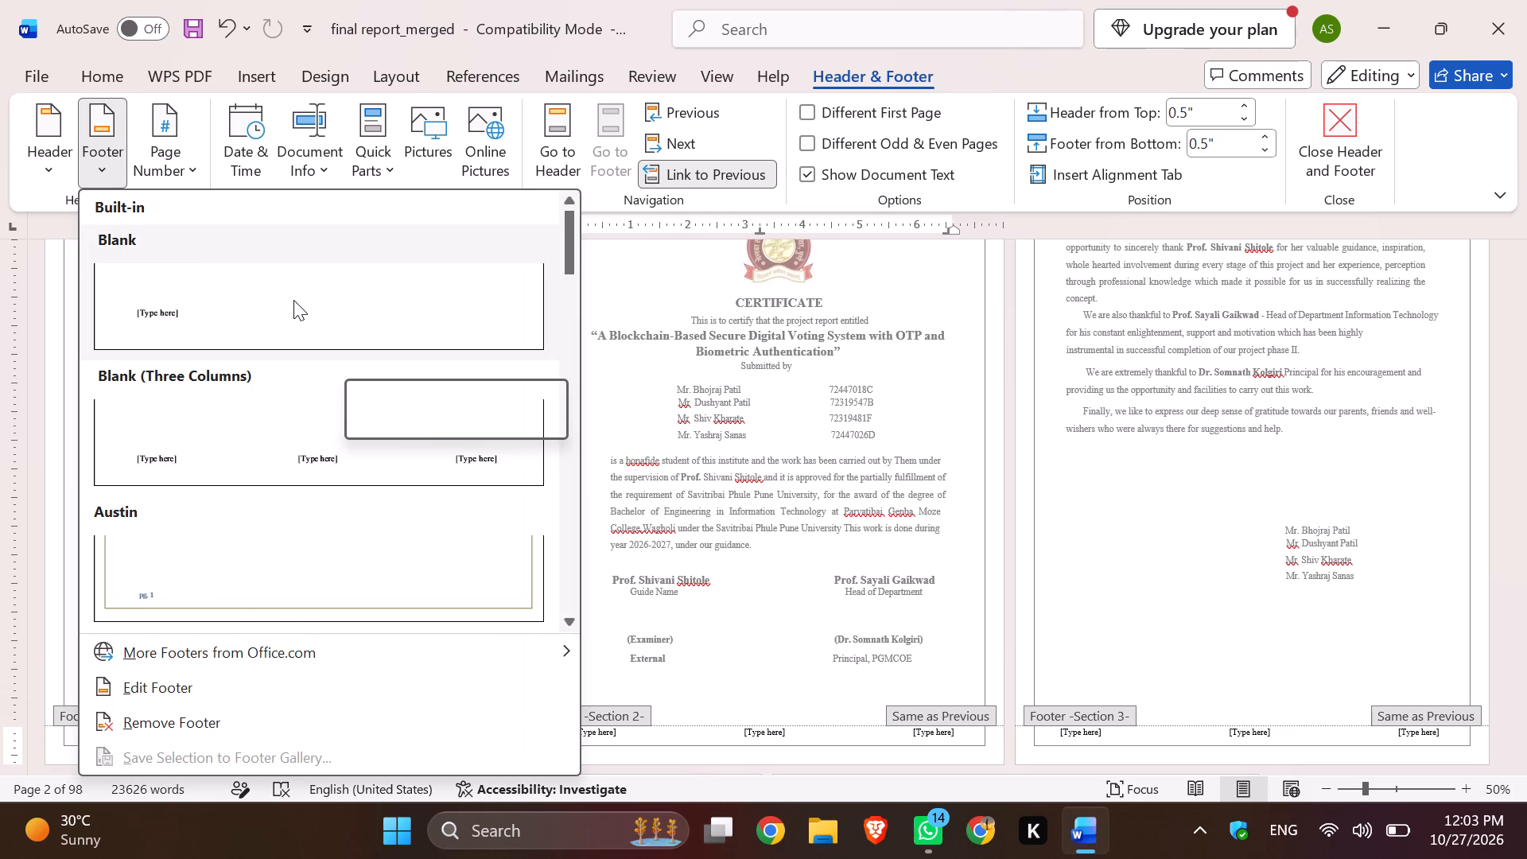
click(289, 301)
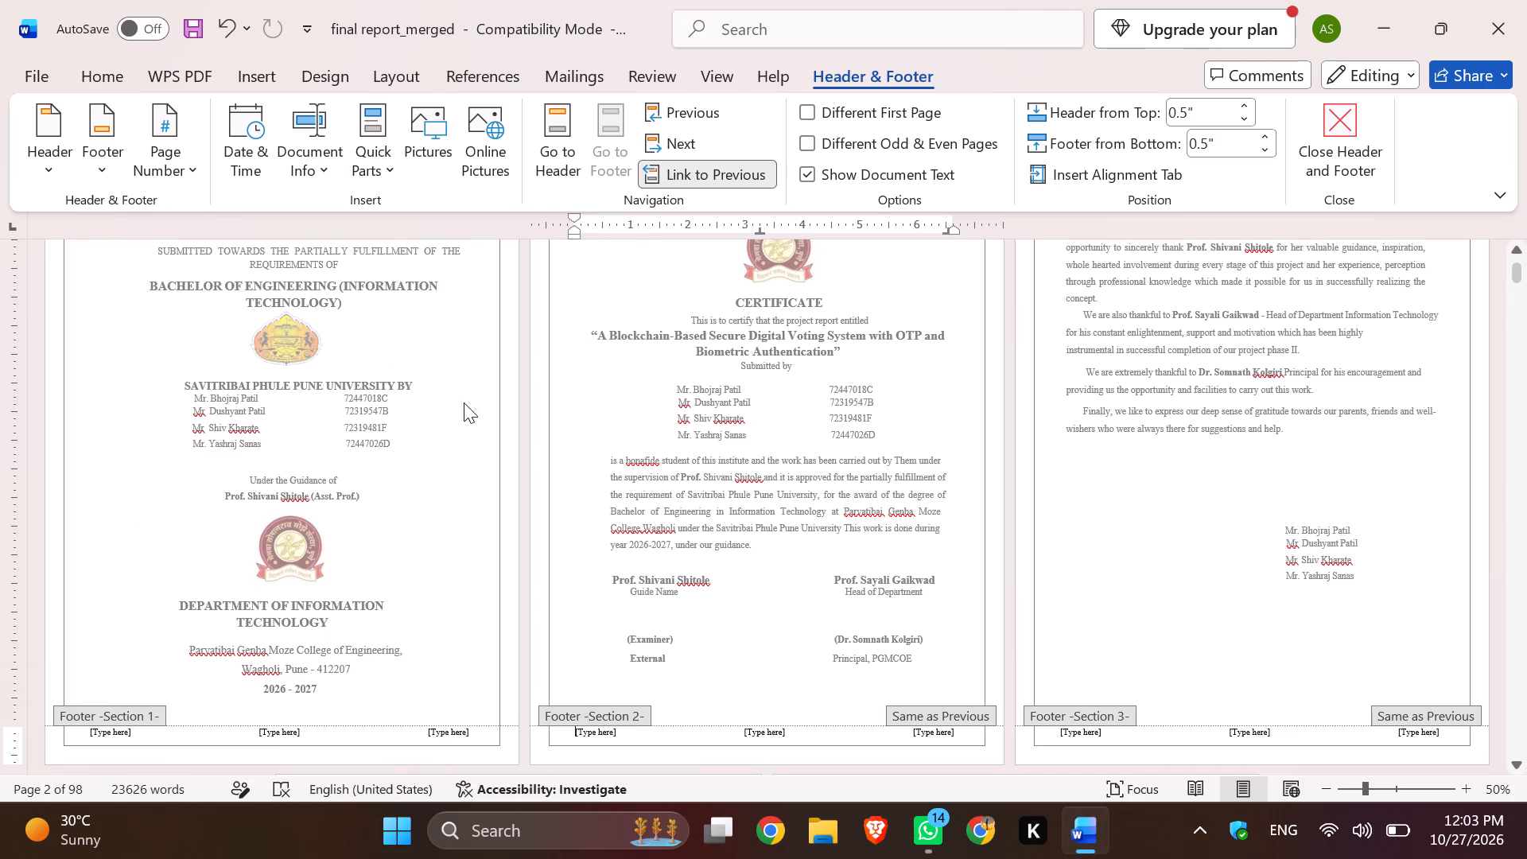
Enter "P G MOZE COLLEGE OF ENGINEERING, WAGHOLI" on the line below the placeholder in the front page's footer.
scroll(593, 587, down, 2)
scroll(584, 503, down, 1)
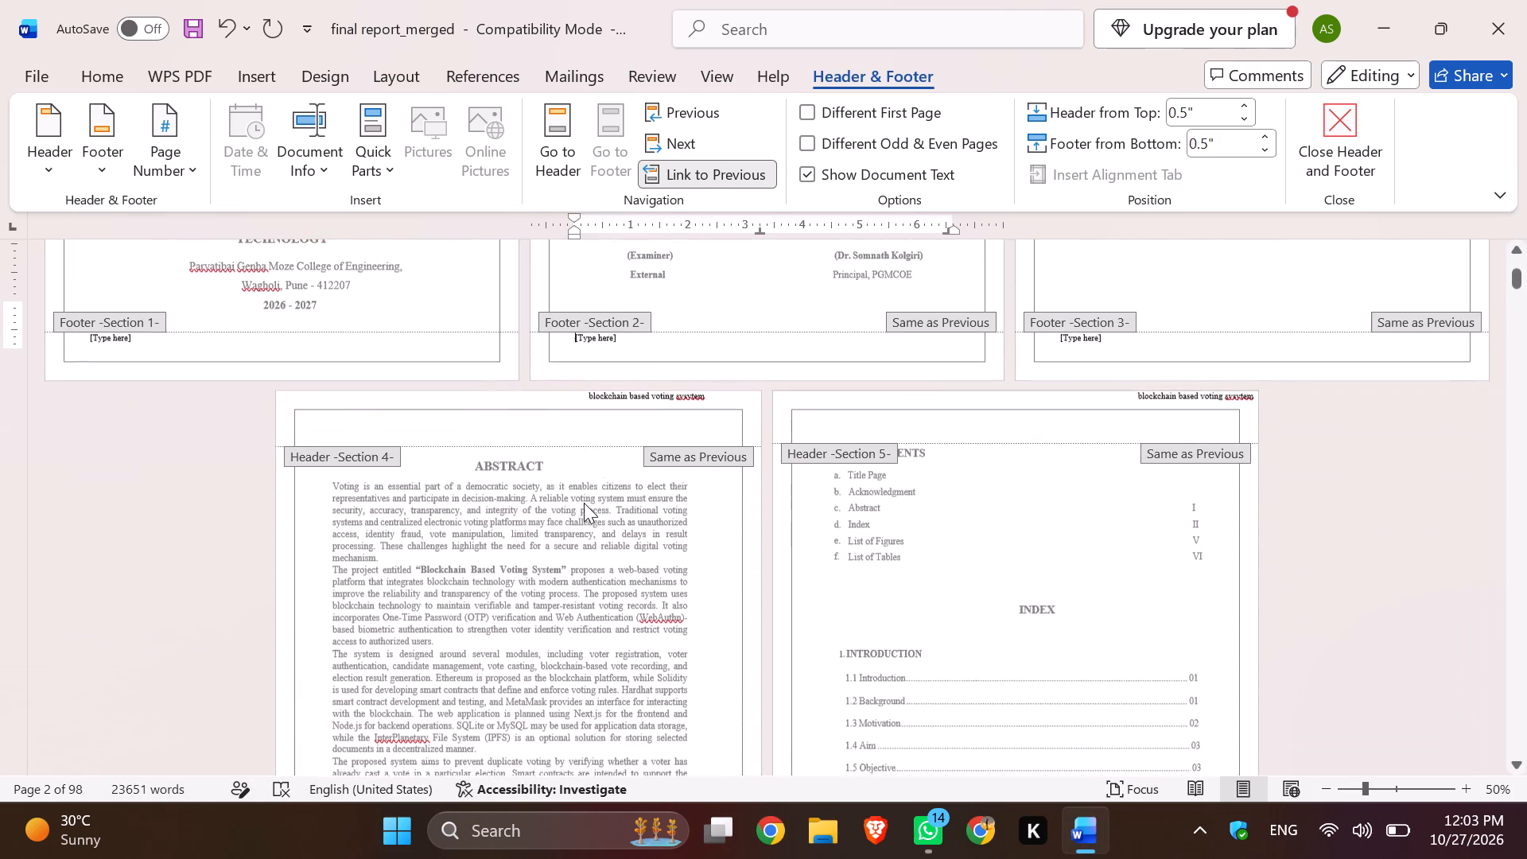
click(134, 317)
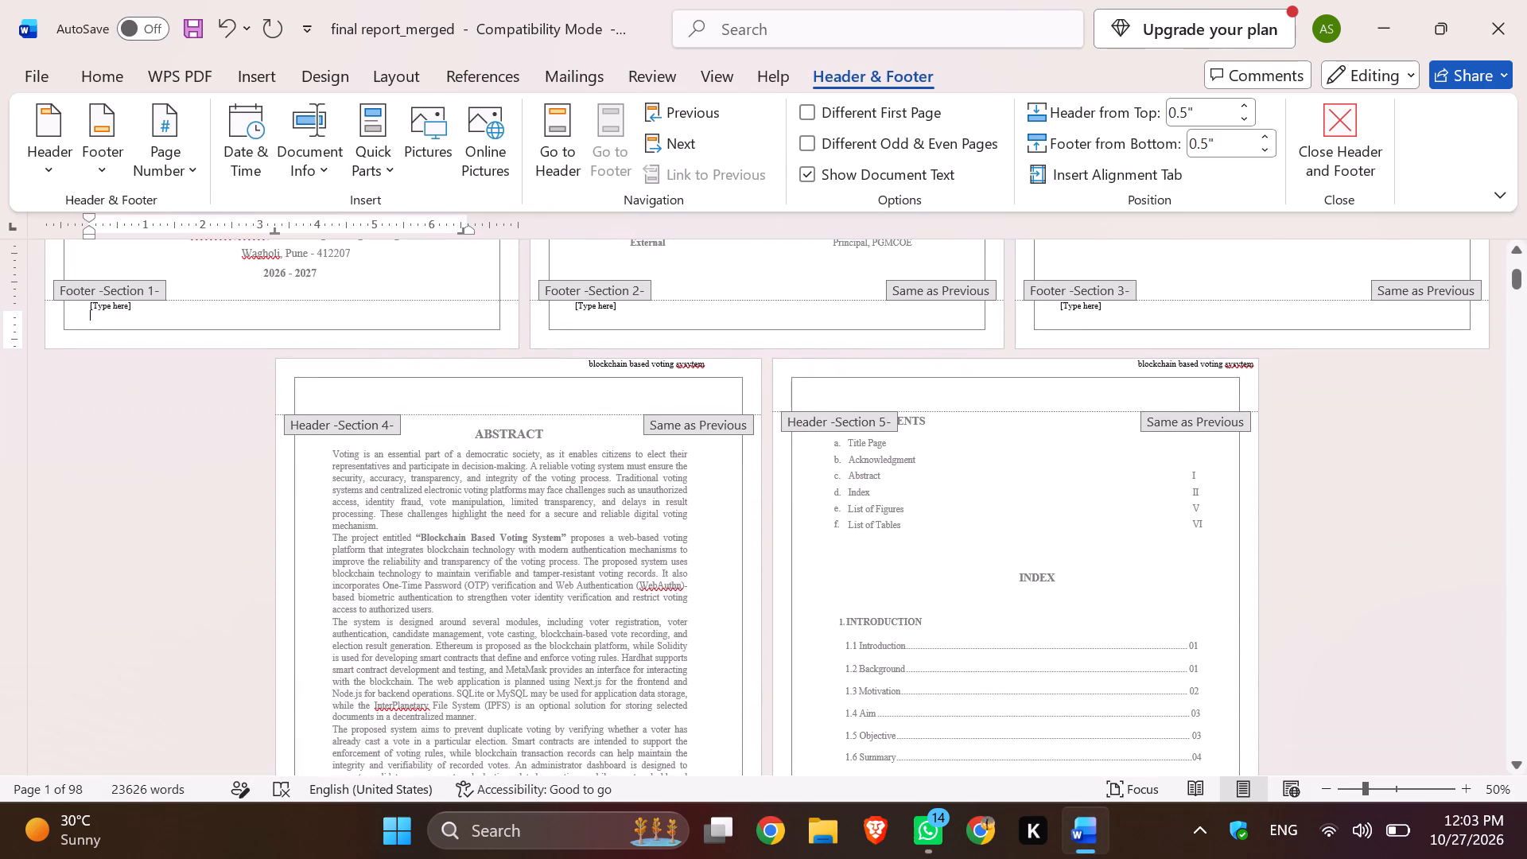
key(shift+p)
key(BackSpace)
text(P)
key(space)
text(G MOZE COLLEGE OF ENGIEE)
key(BackSpace)
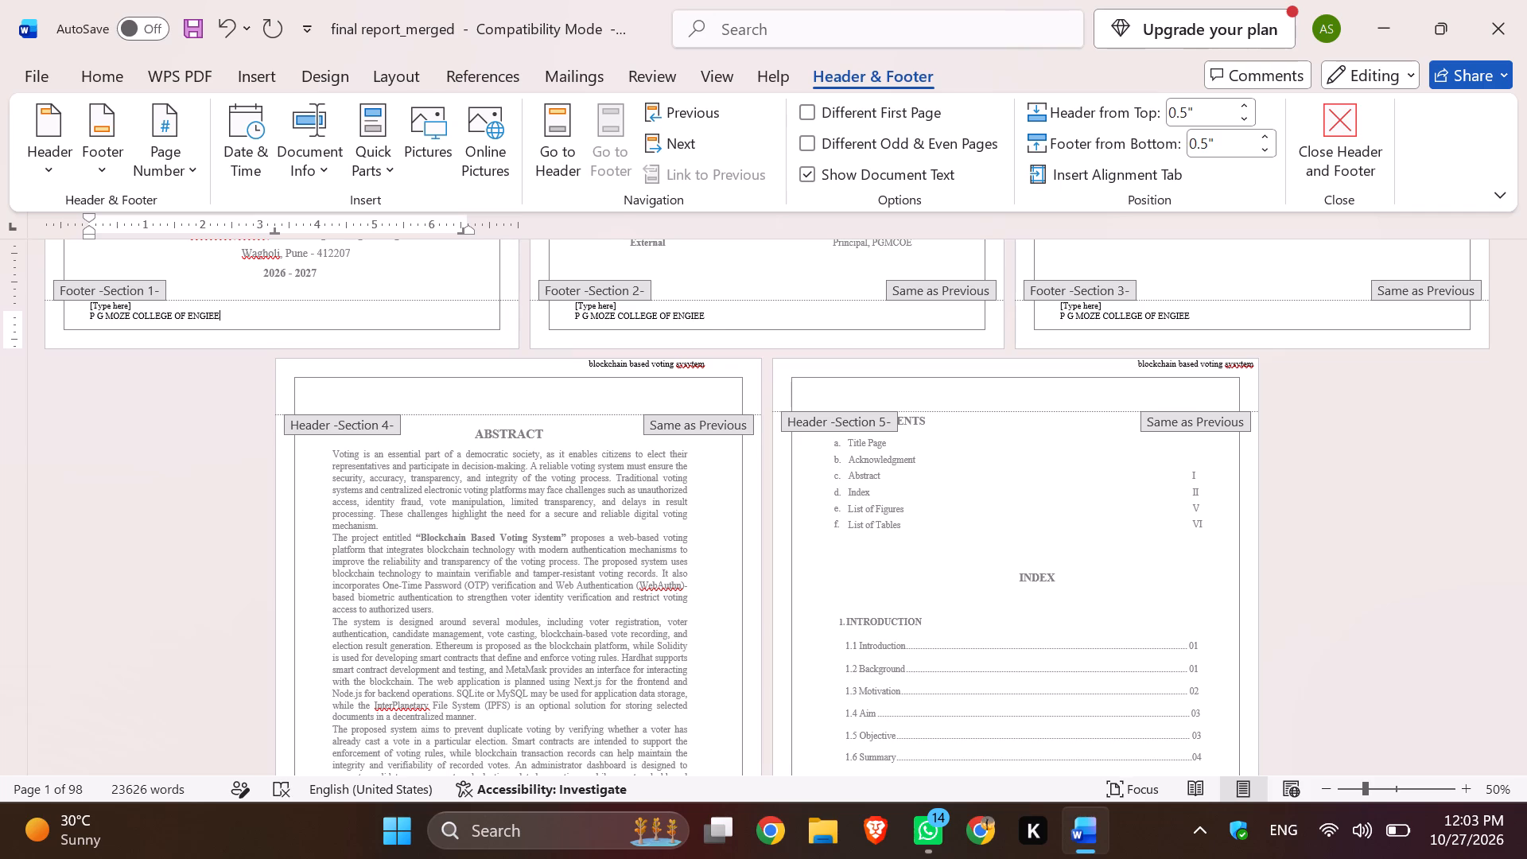
key(BackSpace)
text(NEERI)
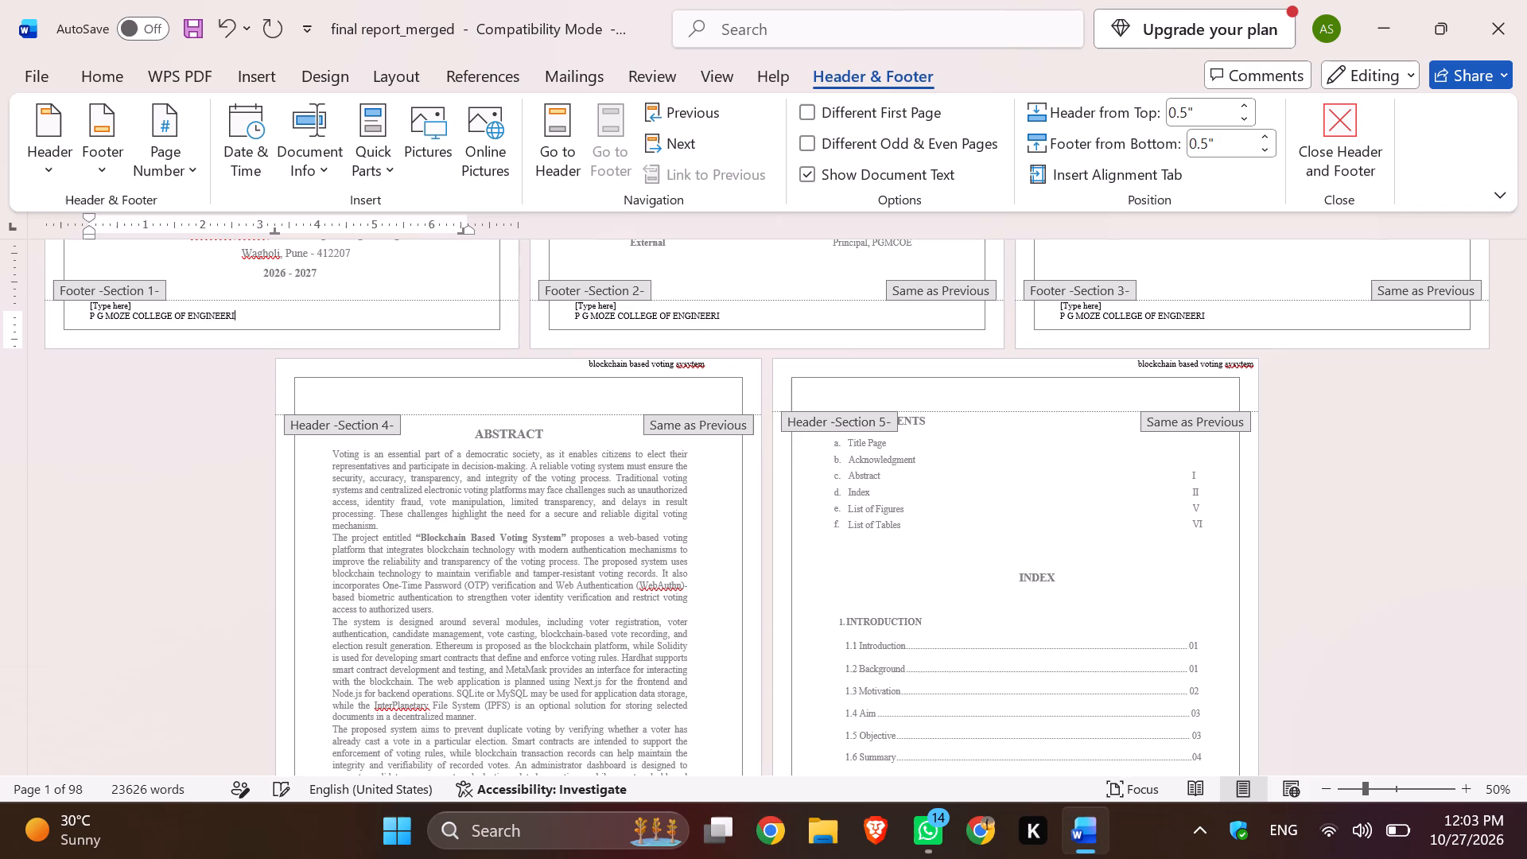
text(NG)
text(,)
key(space)
text(WAGHOLI)
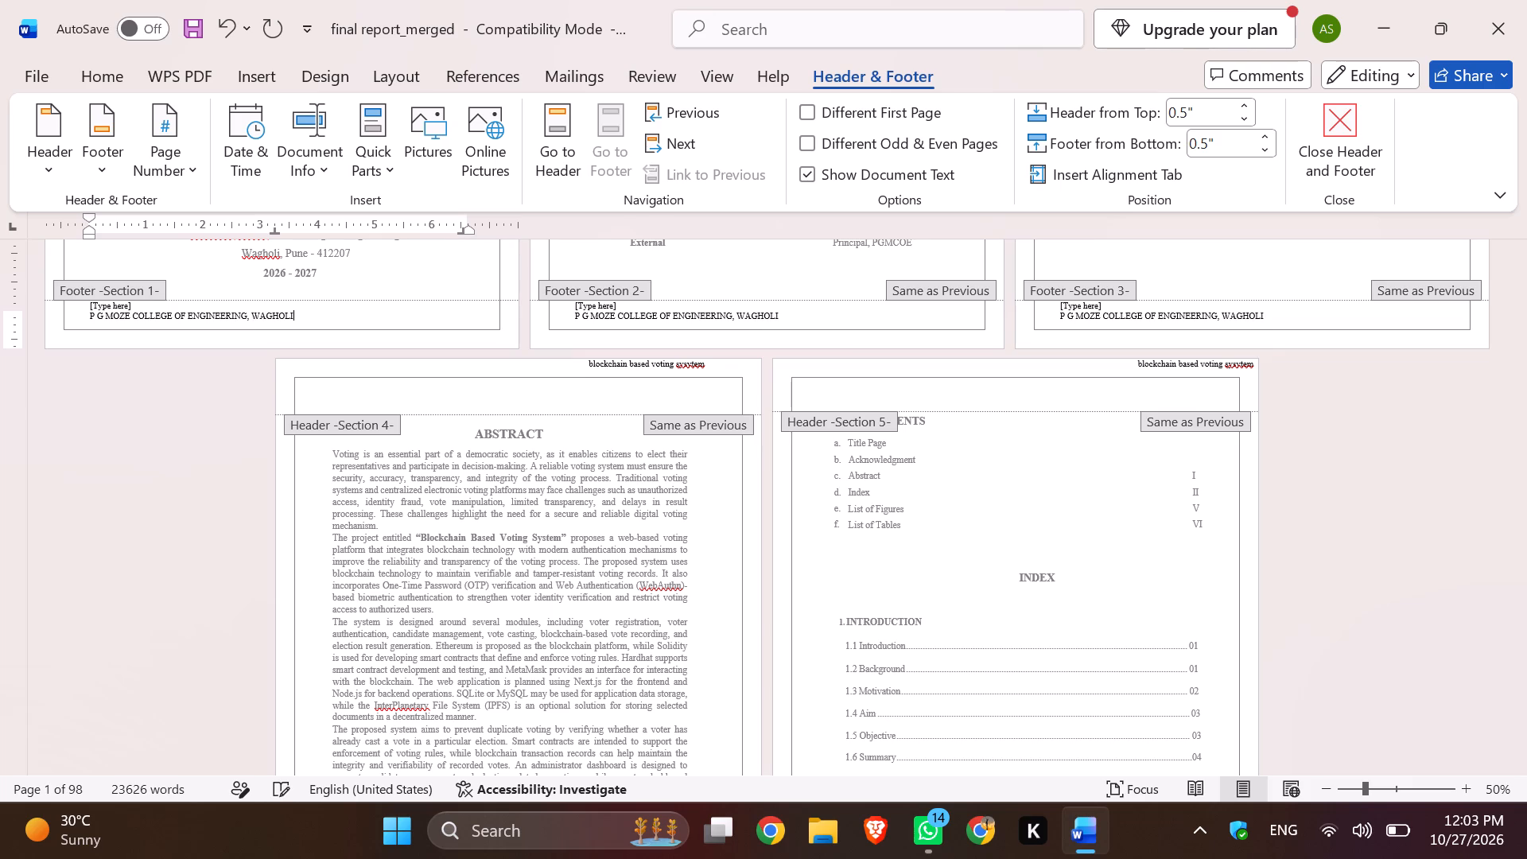
Delete the "[Type here]" placeholder above the college name in the Section 1 footer.
drag(301, 311, 153, 301)
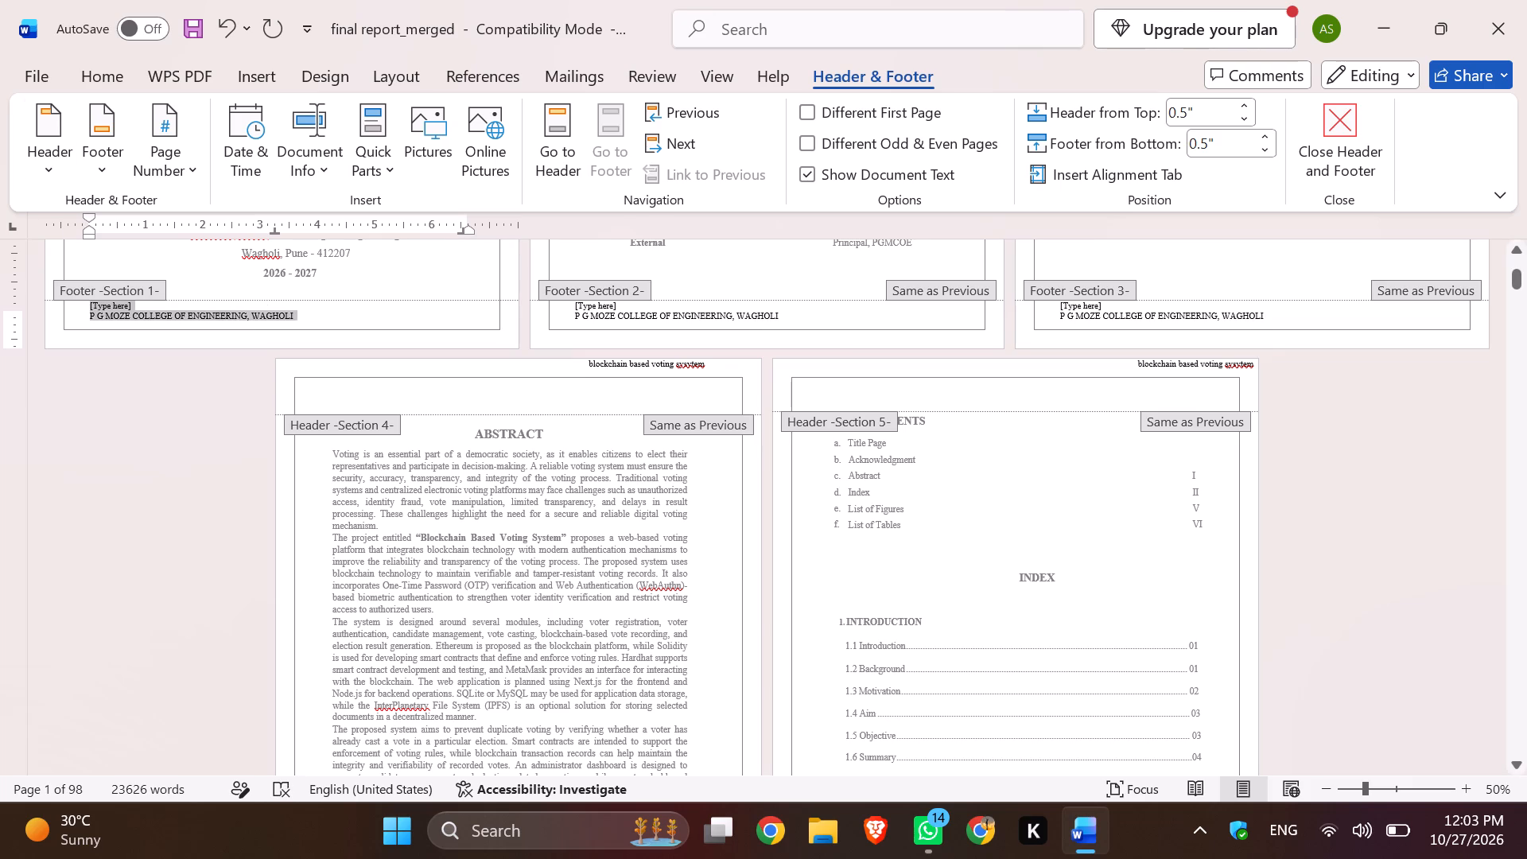
drag(153, 301, 84, 317)
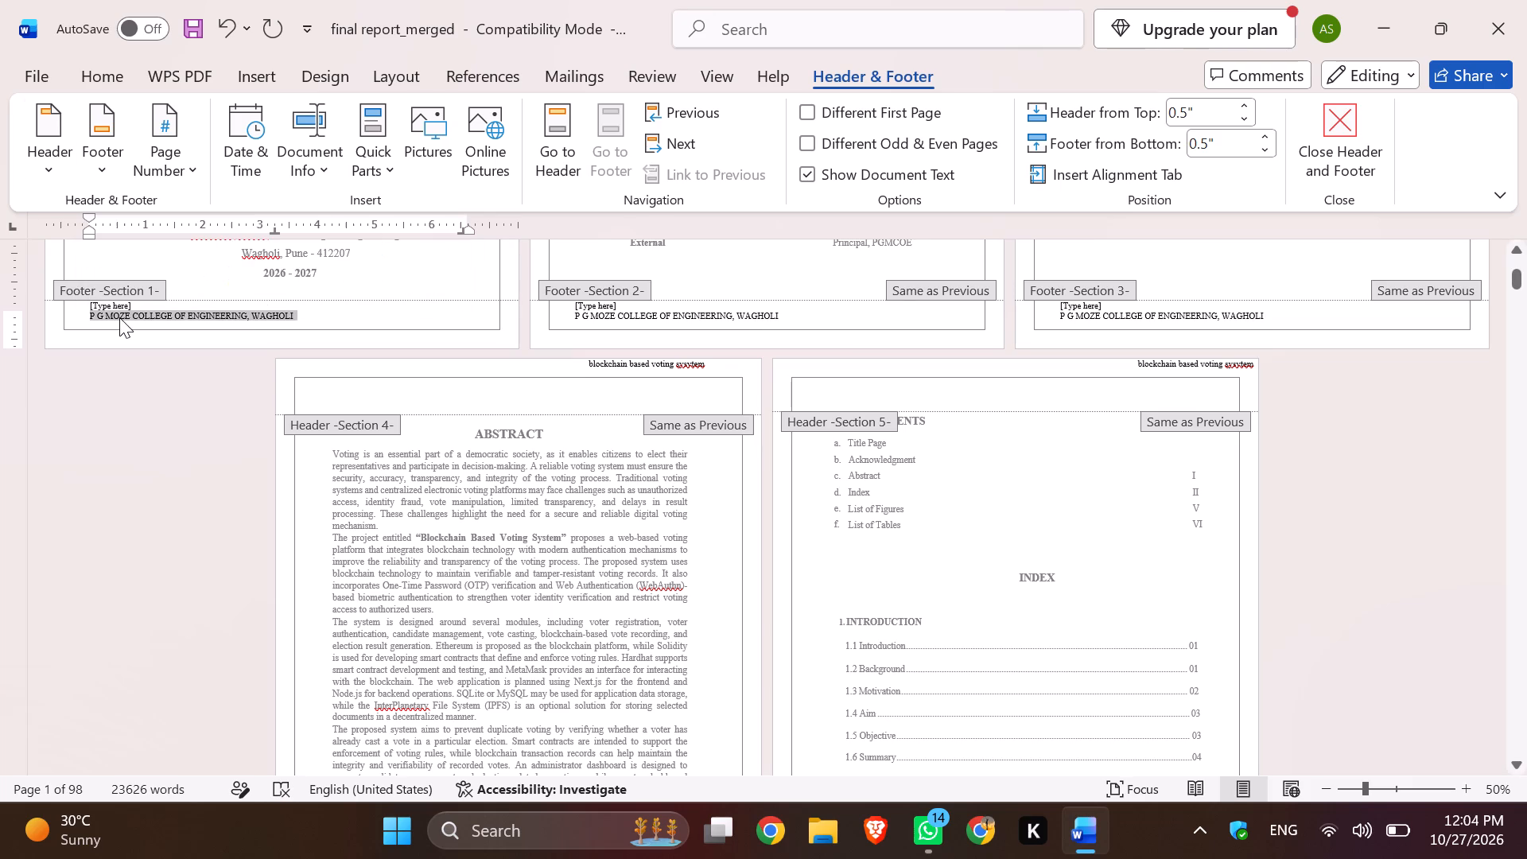
click(119, 317)
click(139, 305)
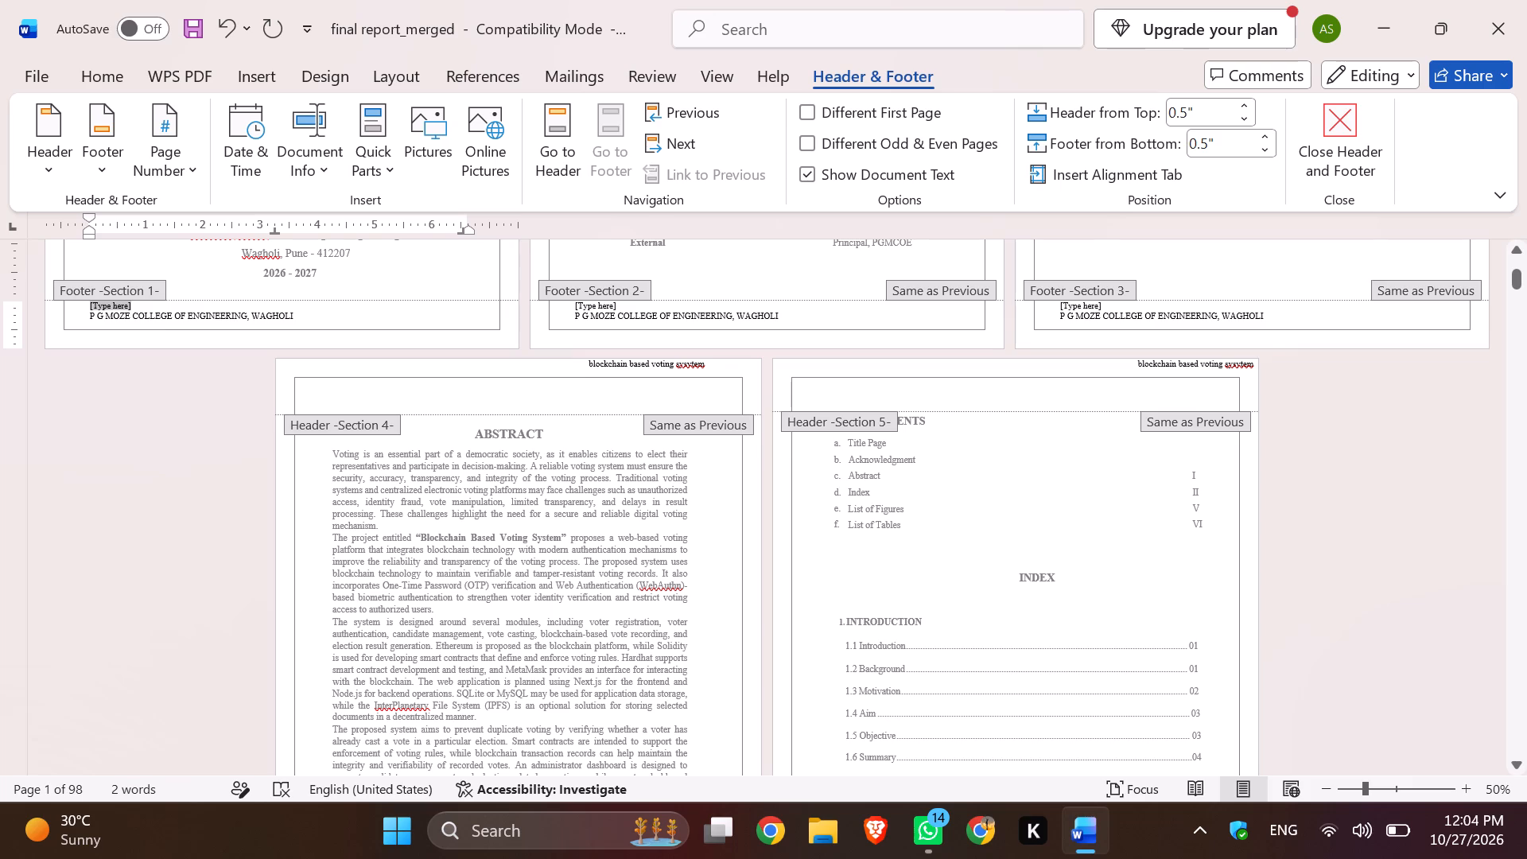
key(BackSpace)
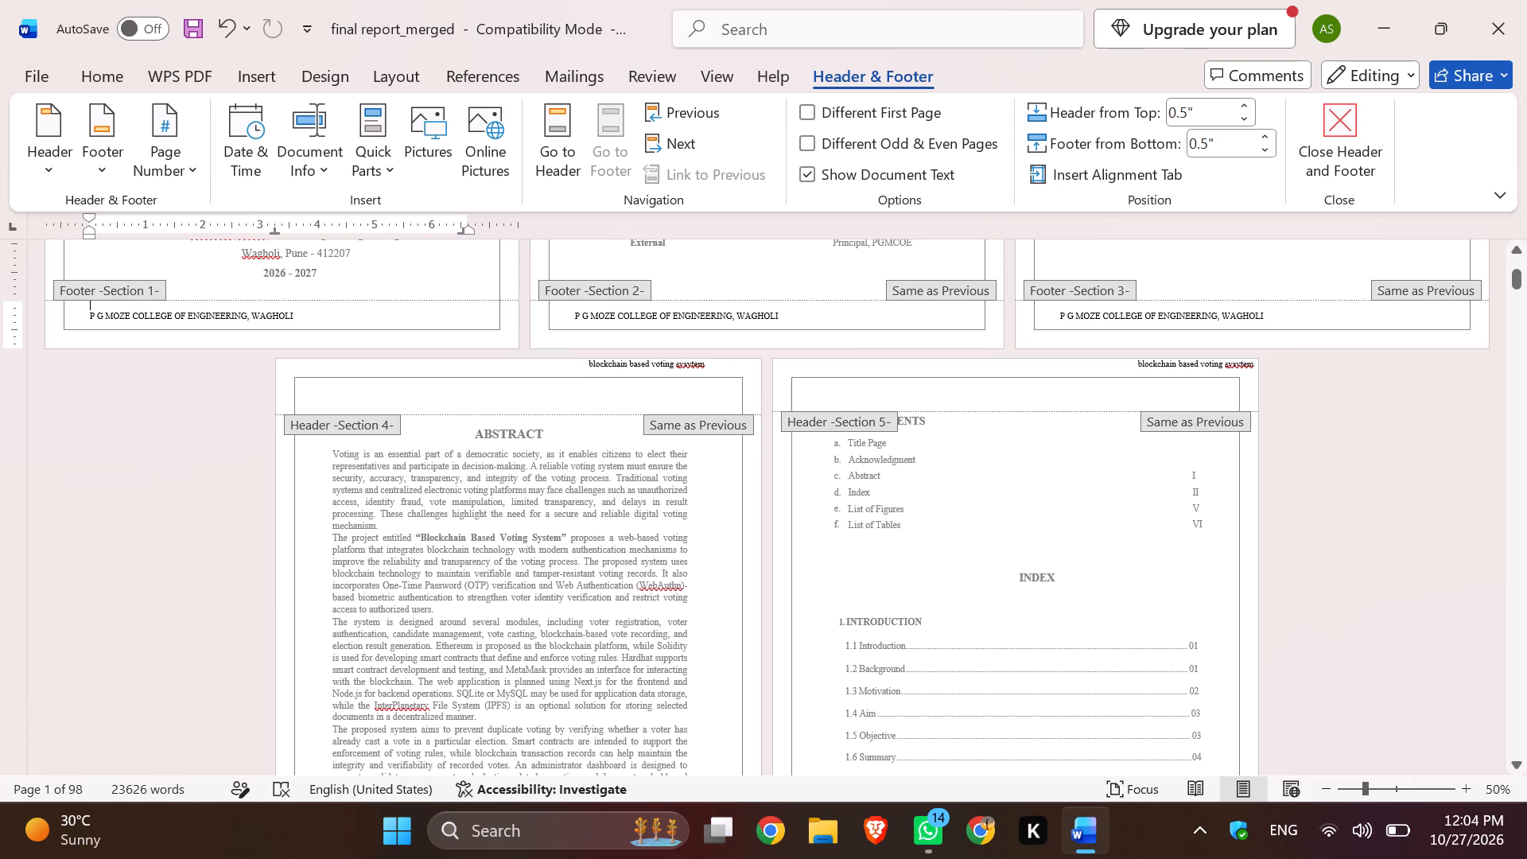
Set the footer's college name text to font size 8.
drag(306, 320, 70, 325)
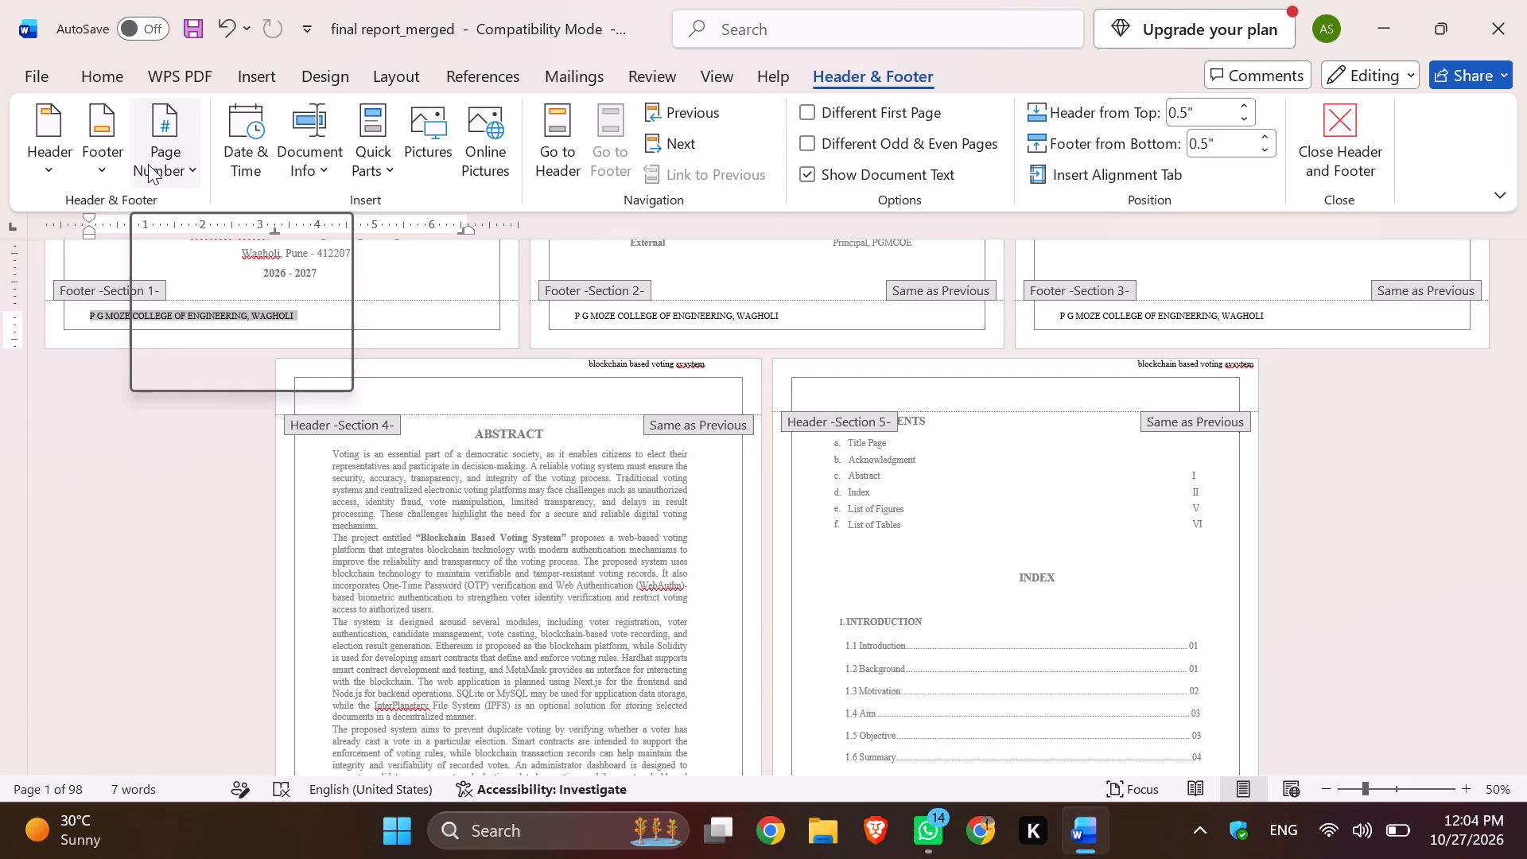
click(111, 67)
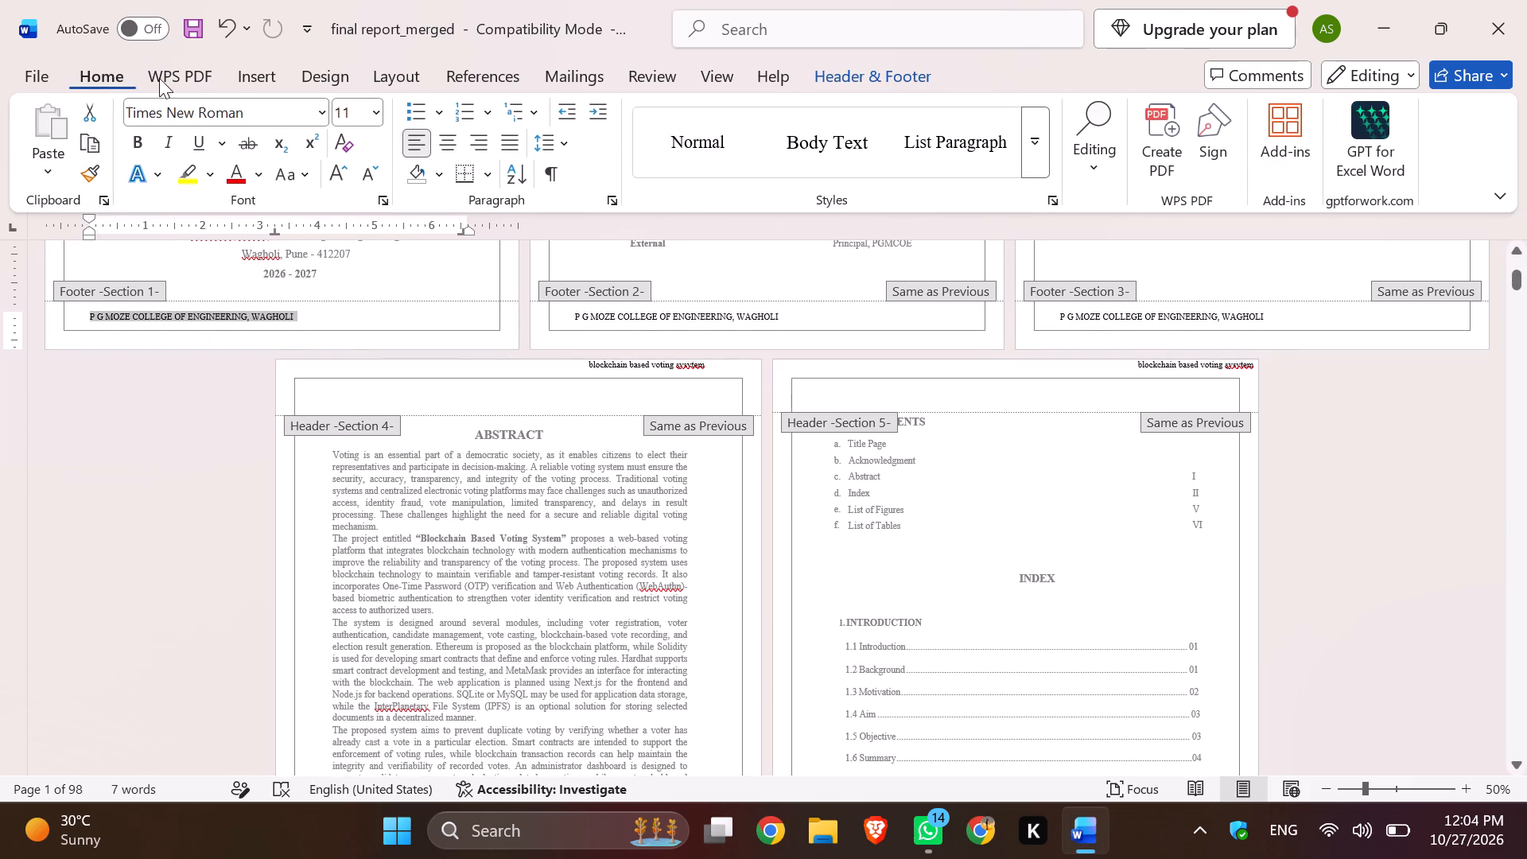
click(351, 113)
key(8)
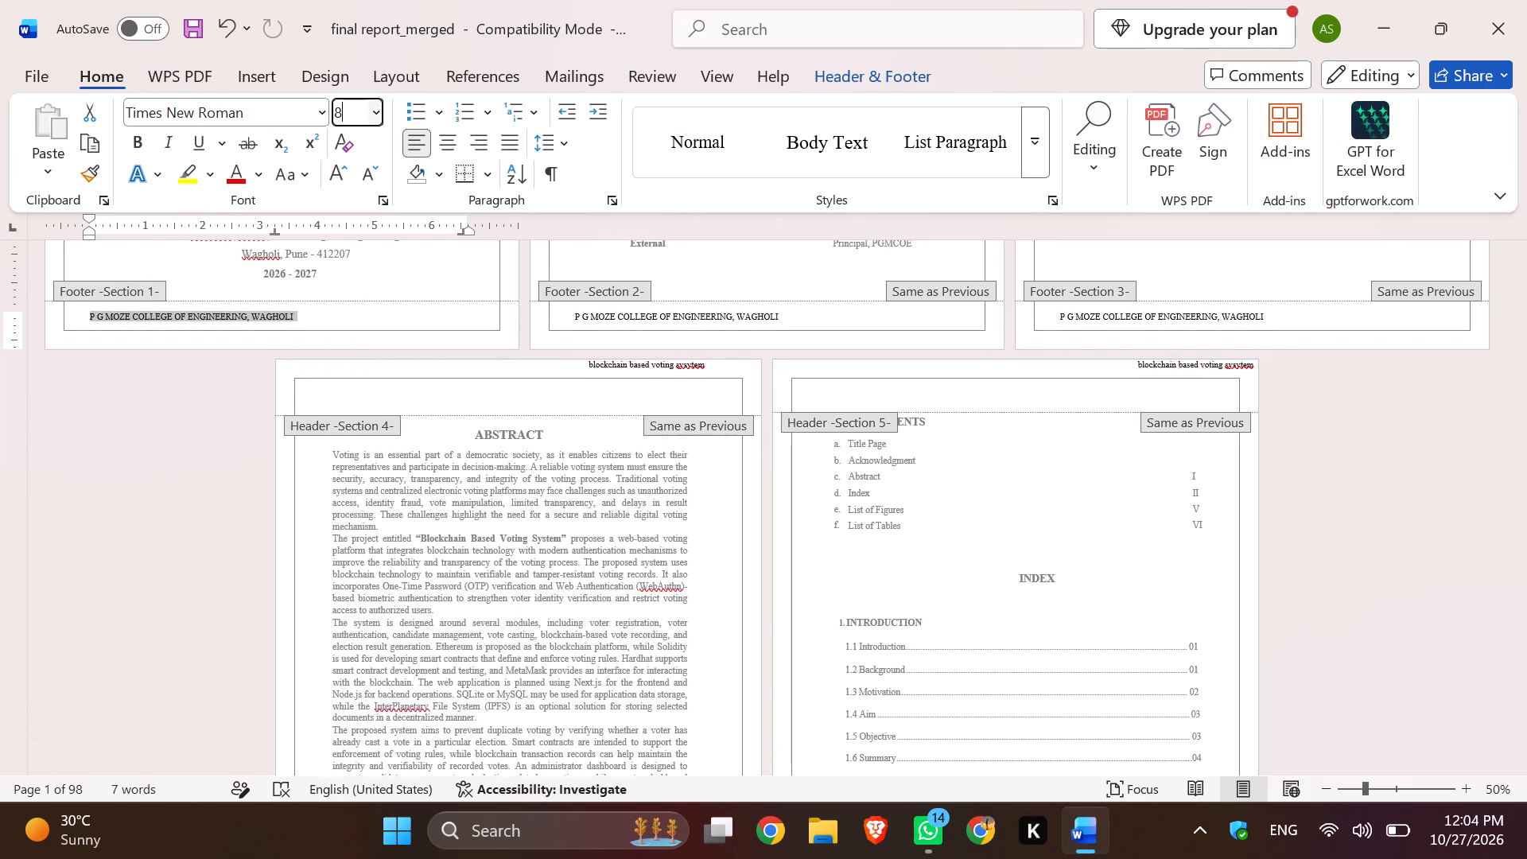
key(Return)
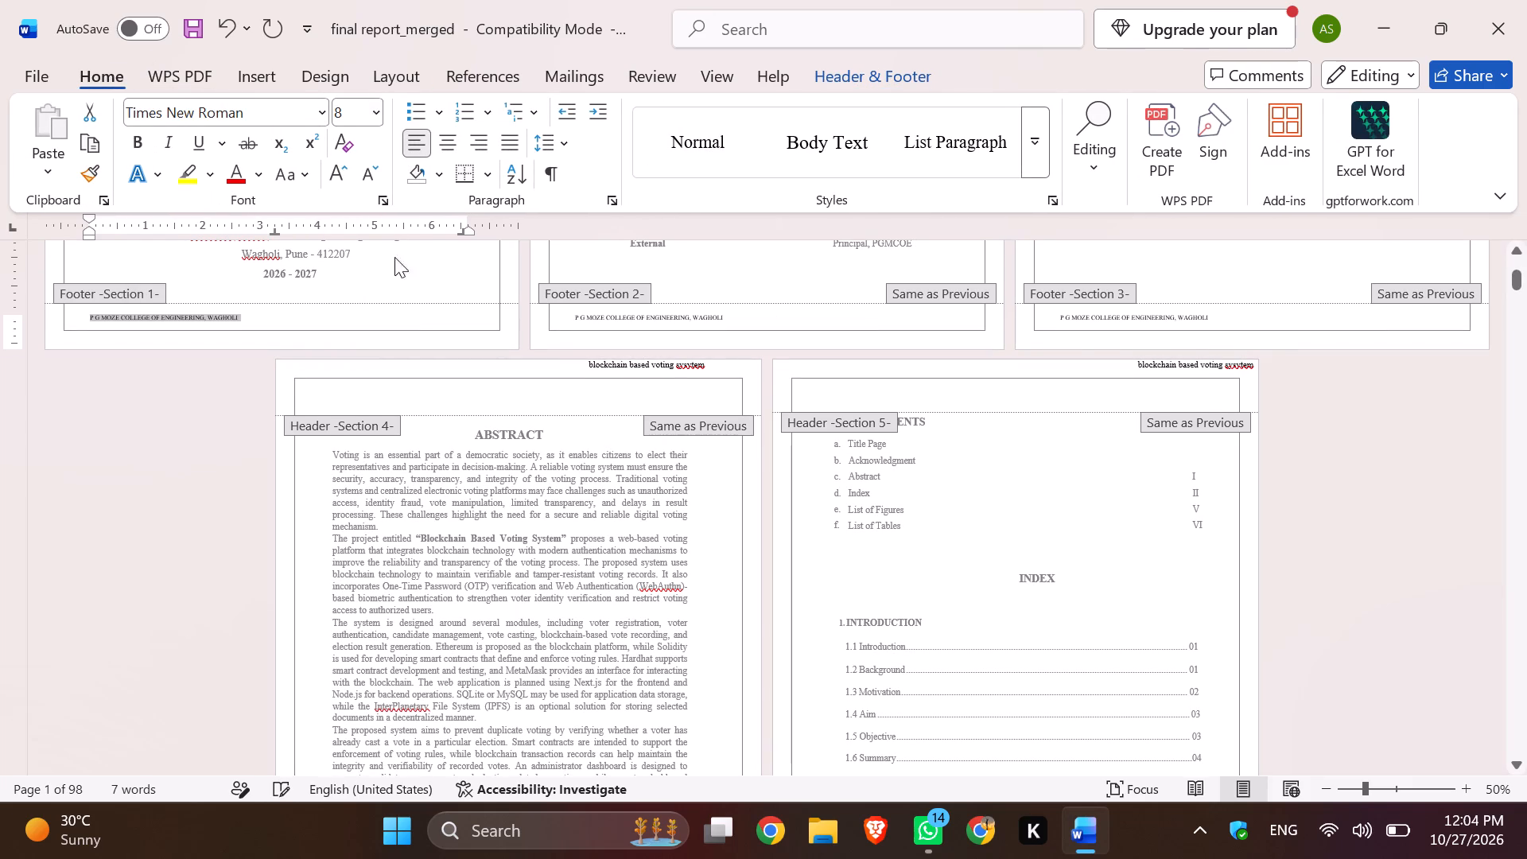
Insert a Plain Number page number two tab stops after the college name on the same footer line.
click(324, 320)
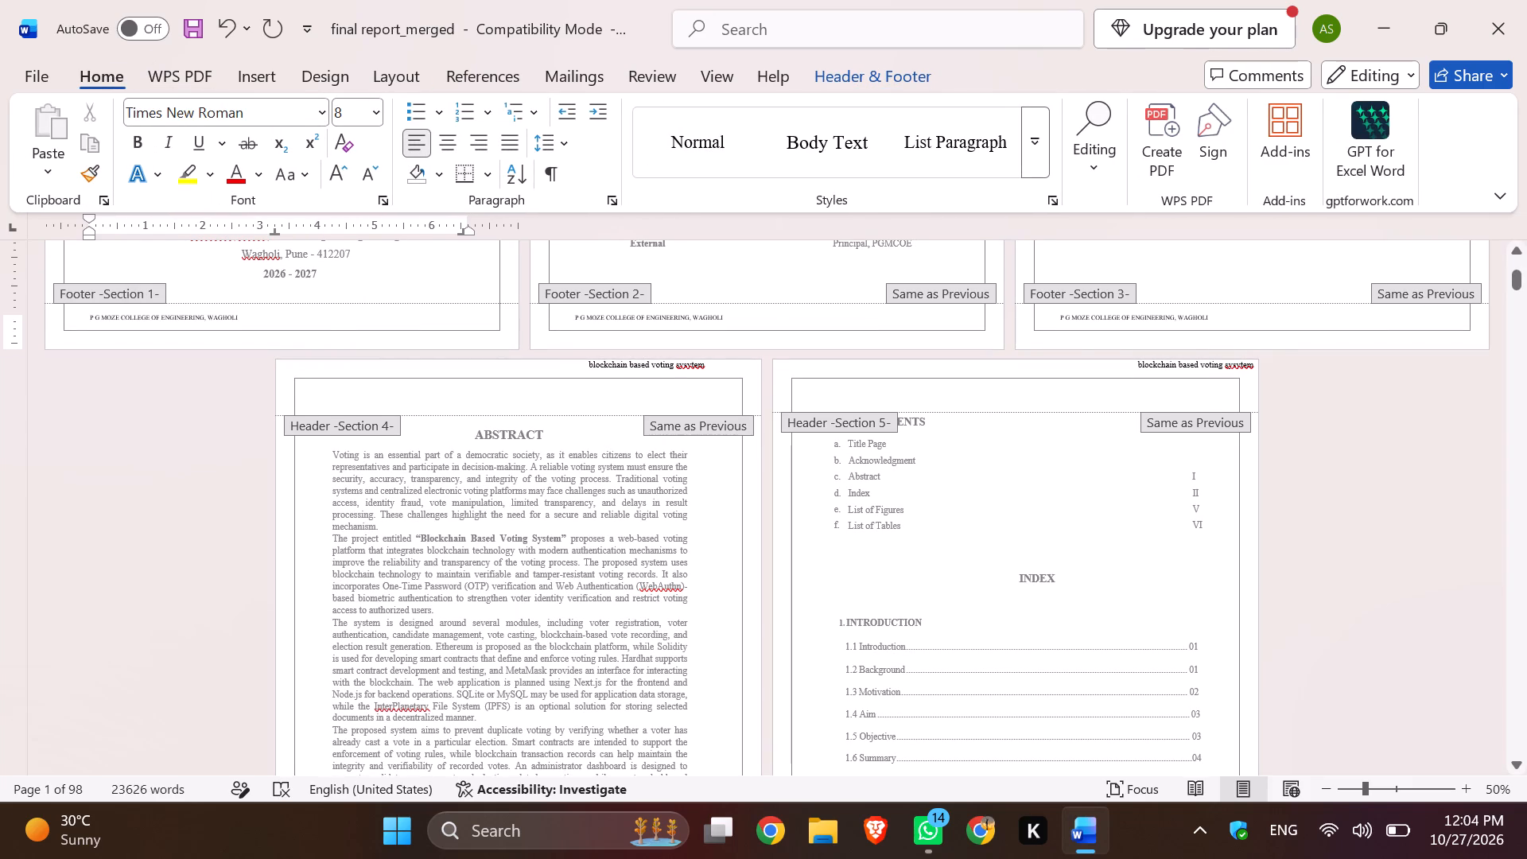
key(Tab)
key(Tab)
click(279, 72)
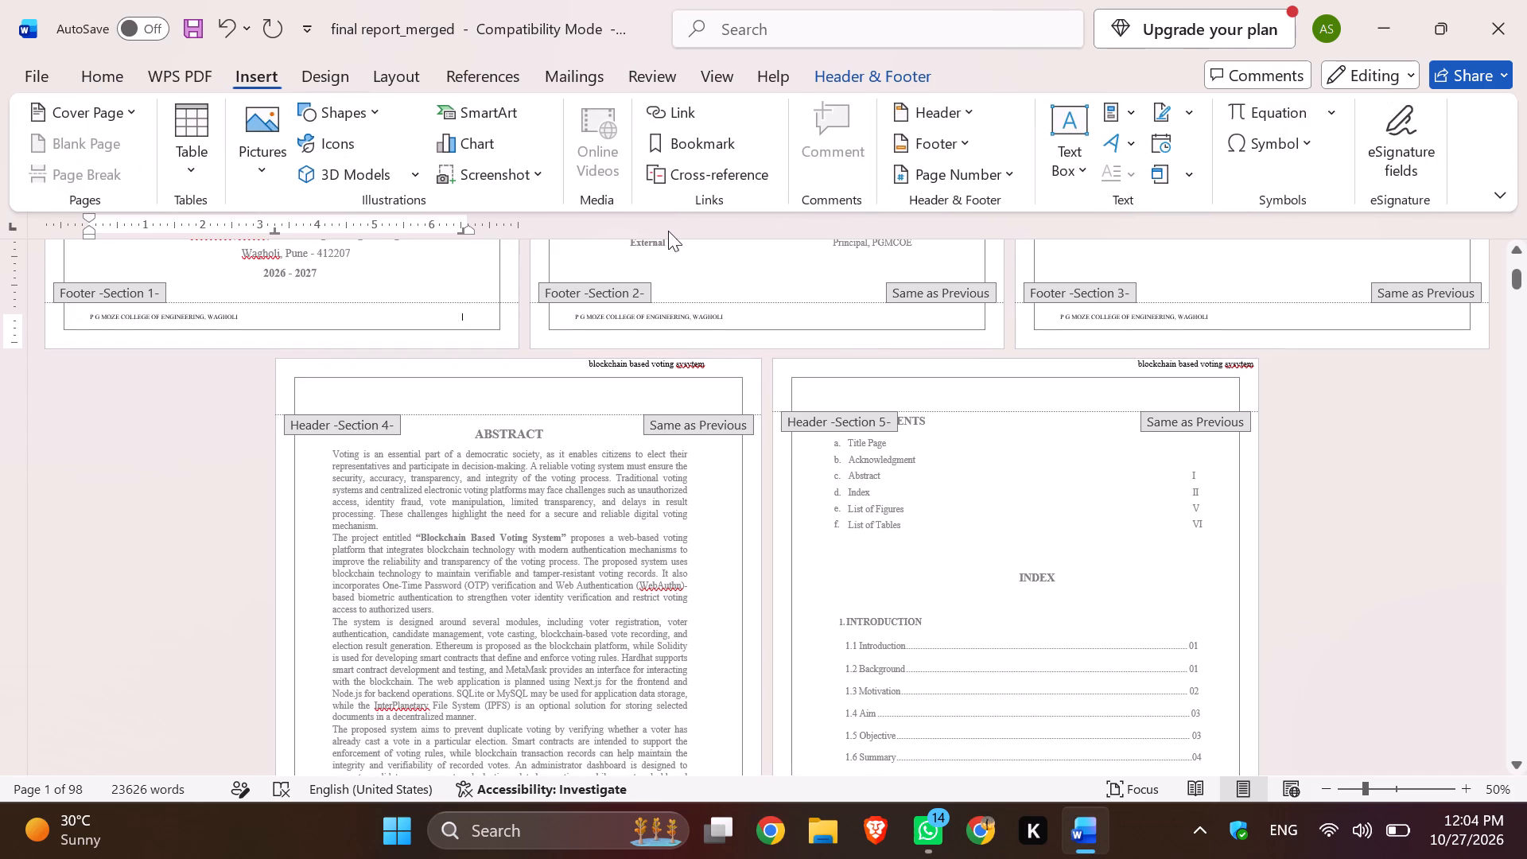
click(994, 176)
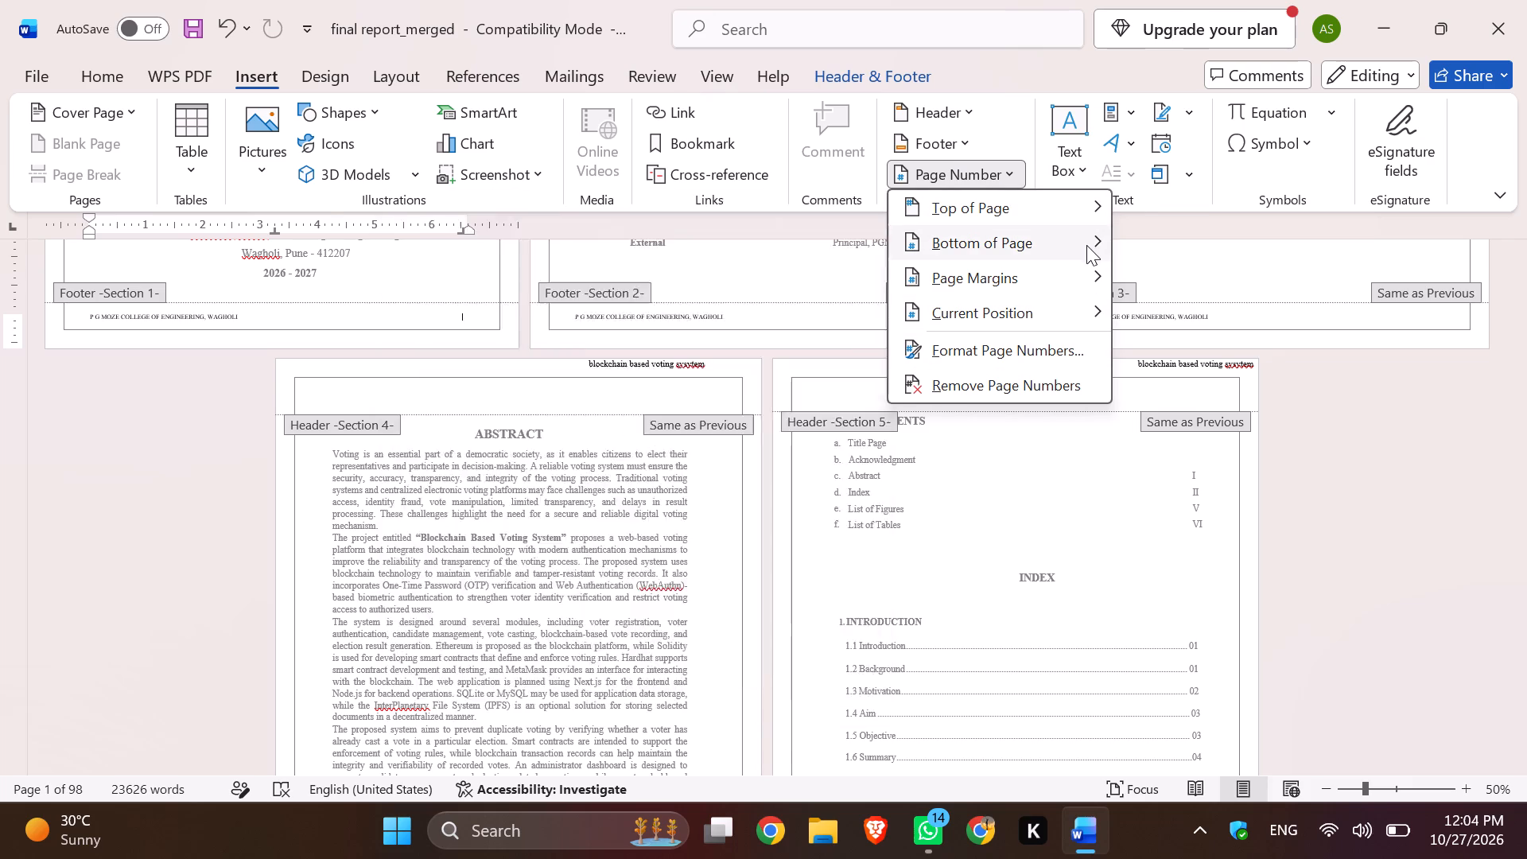
click(1008, 305)
click(992, 310)
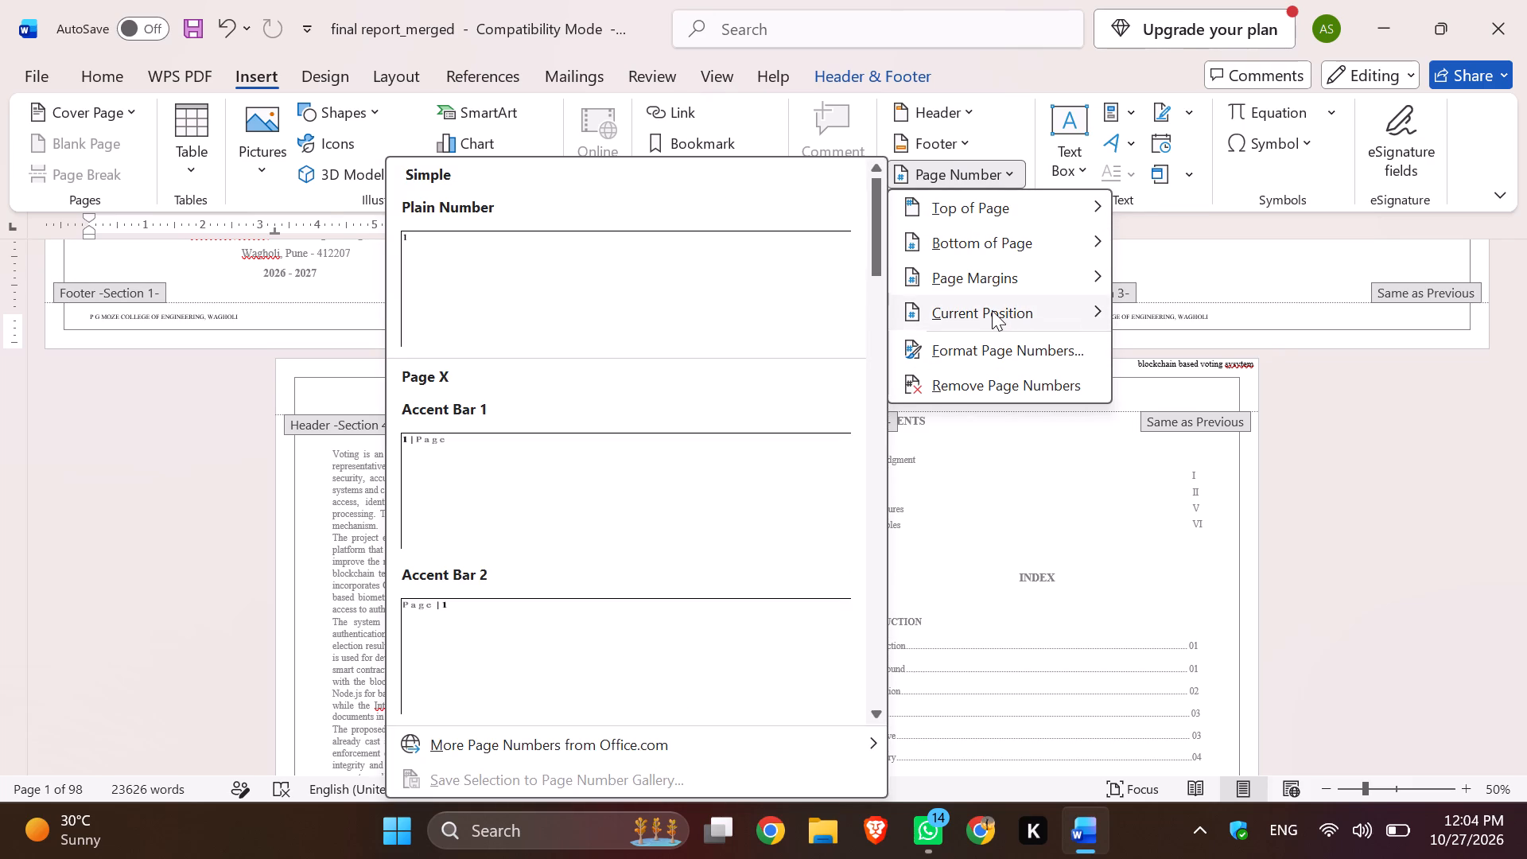
click(775, 306)
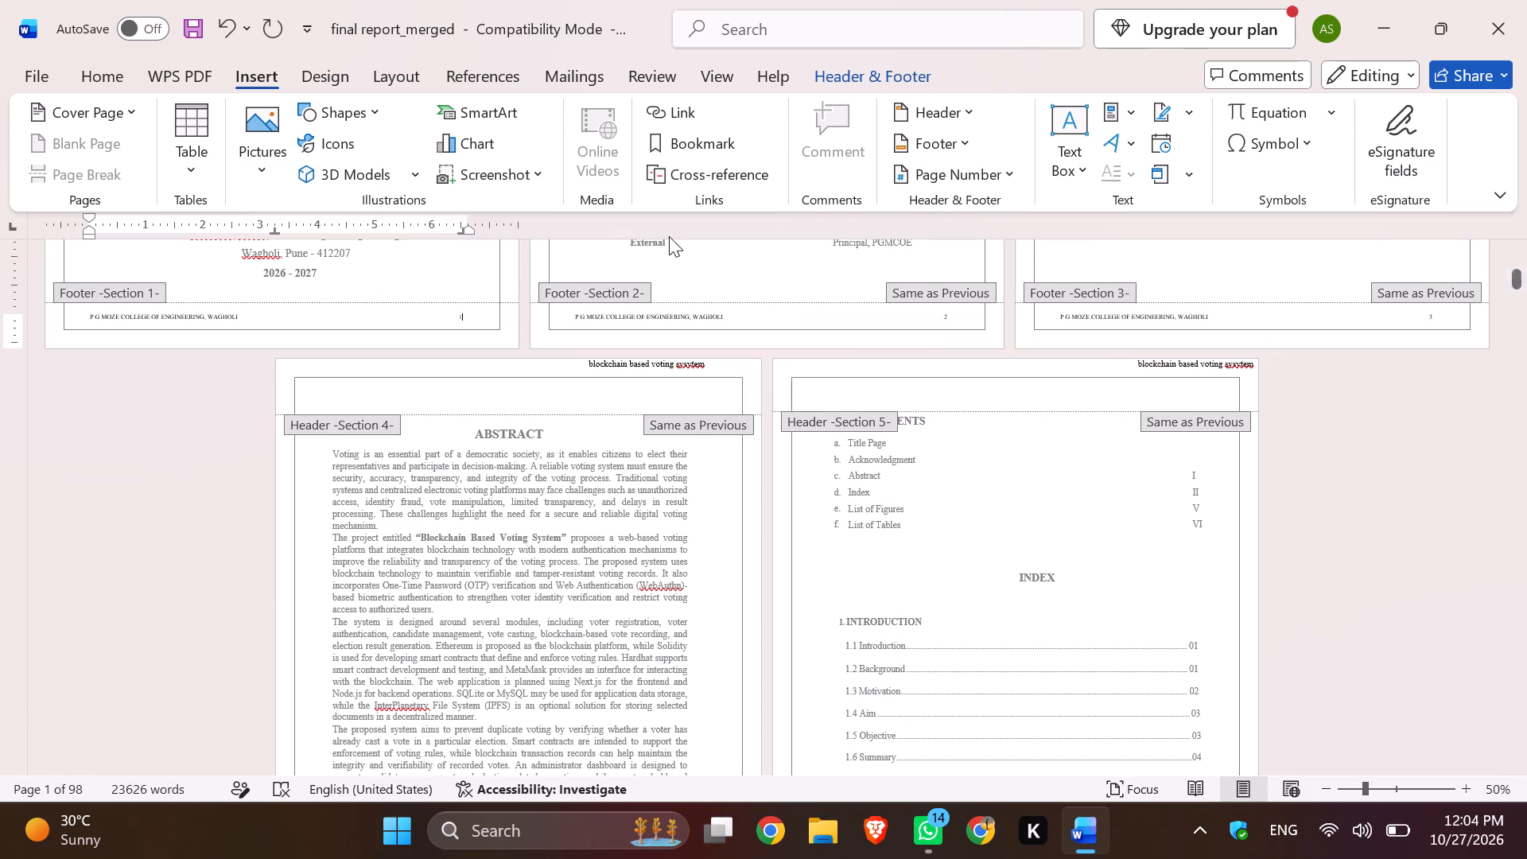
scroll(582, 395, up, 8)
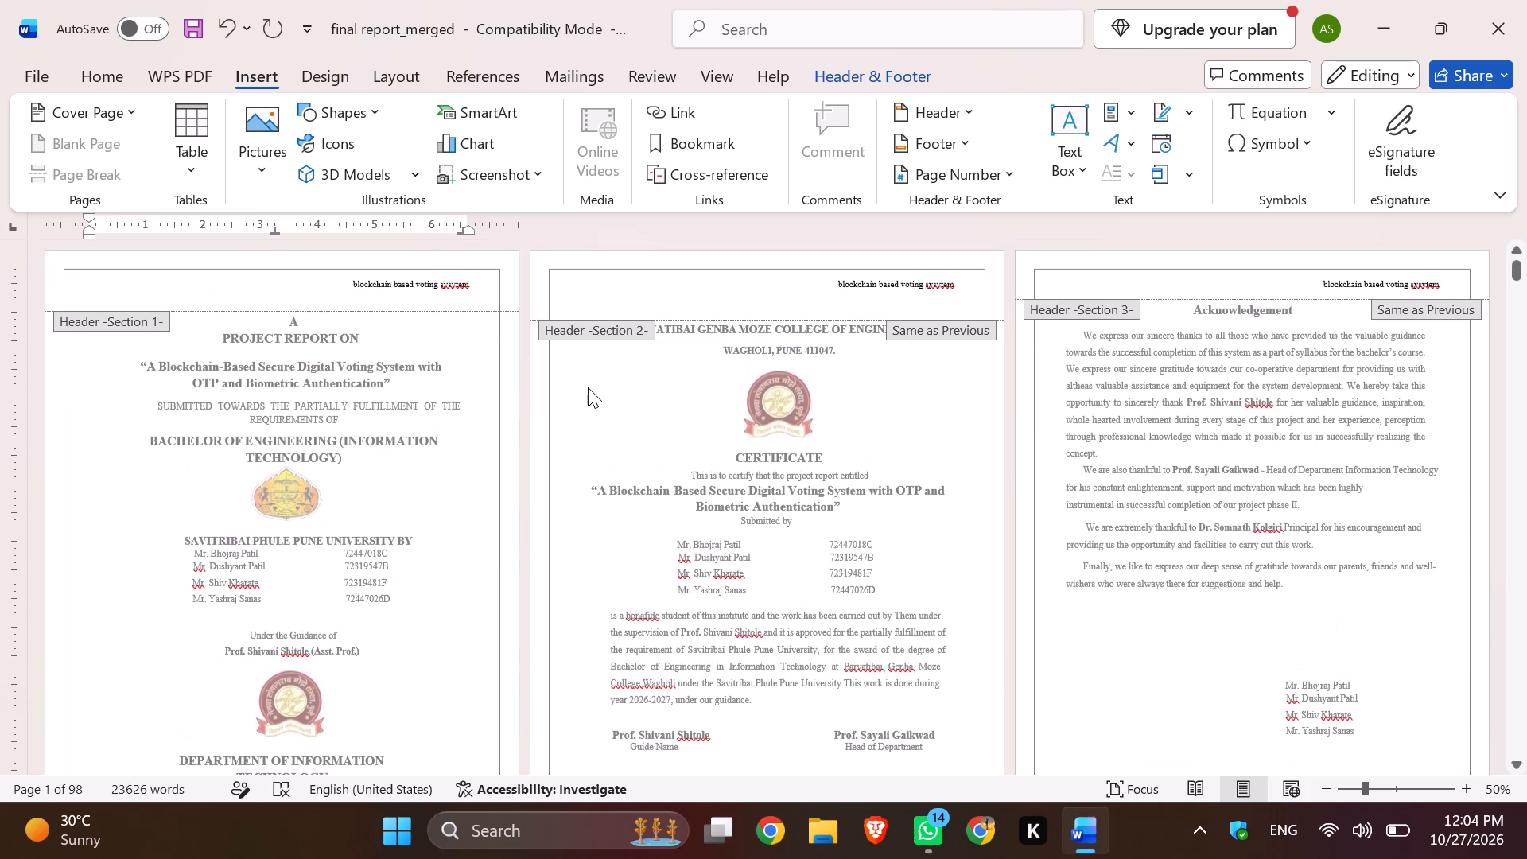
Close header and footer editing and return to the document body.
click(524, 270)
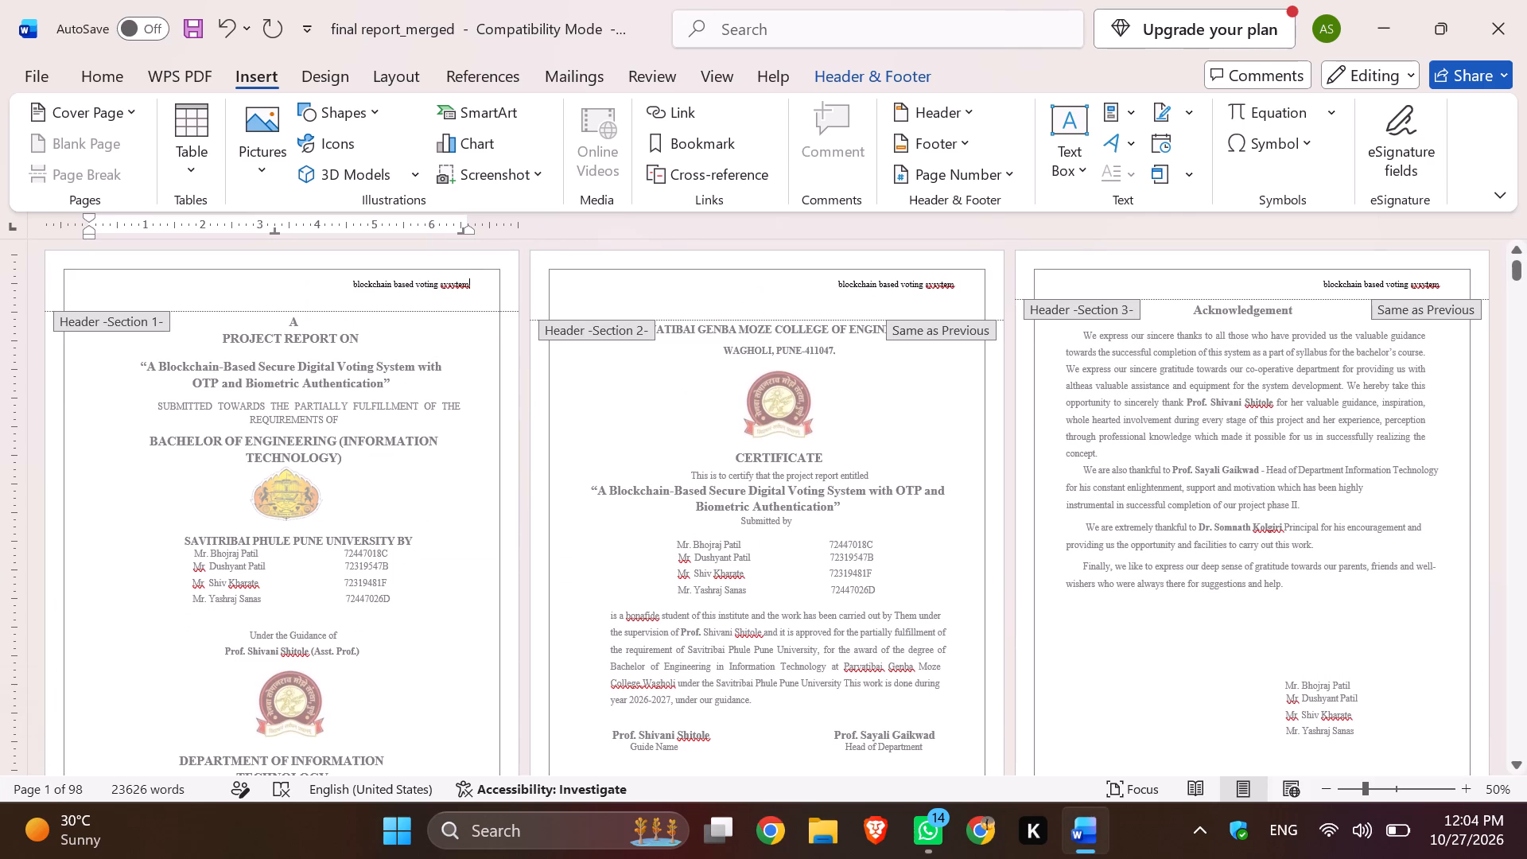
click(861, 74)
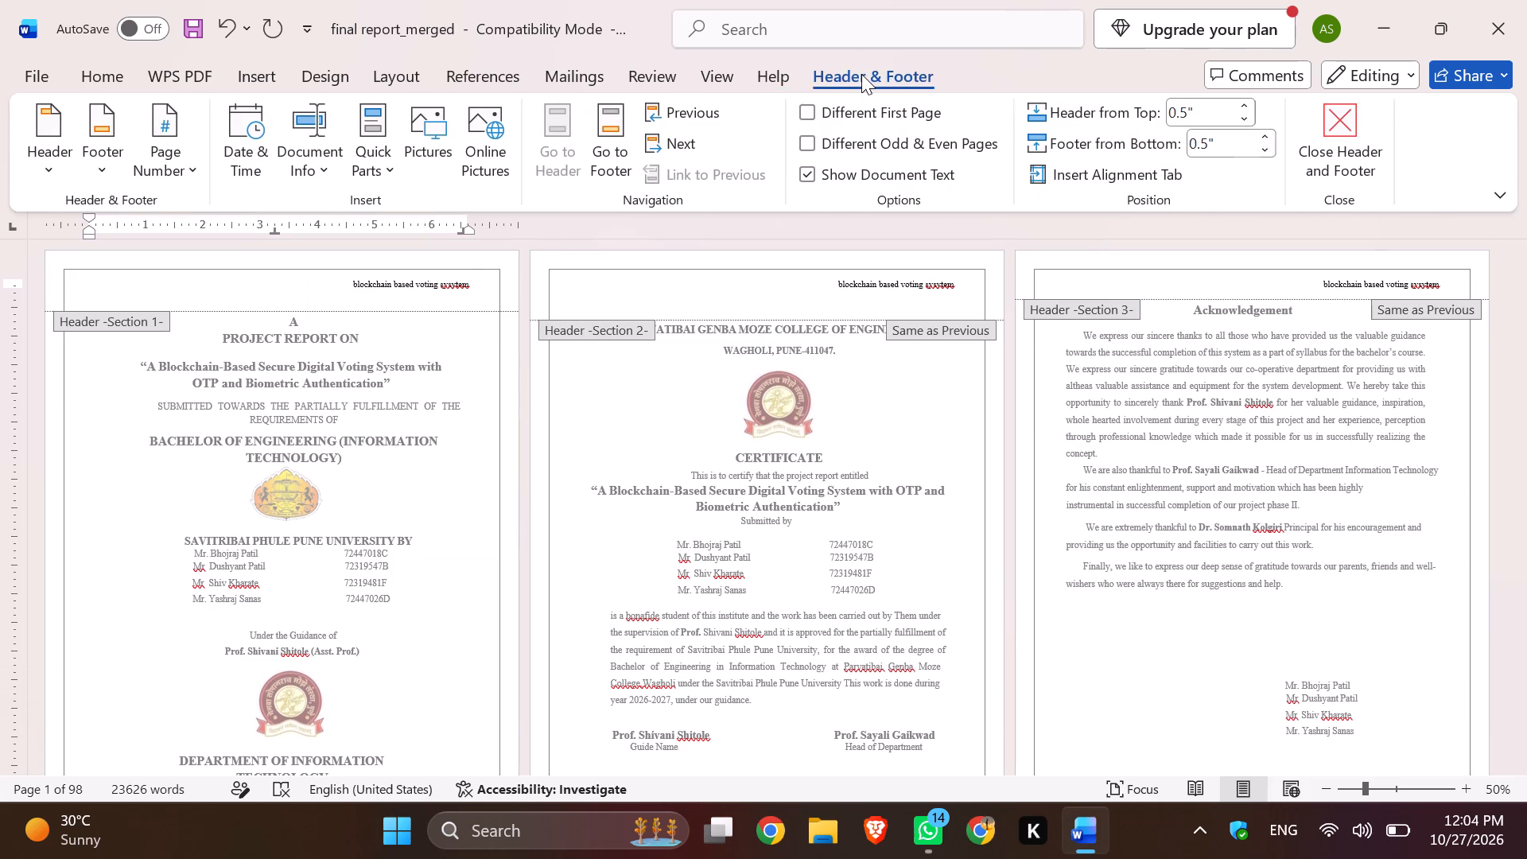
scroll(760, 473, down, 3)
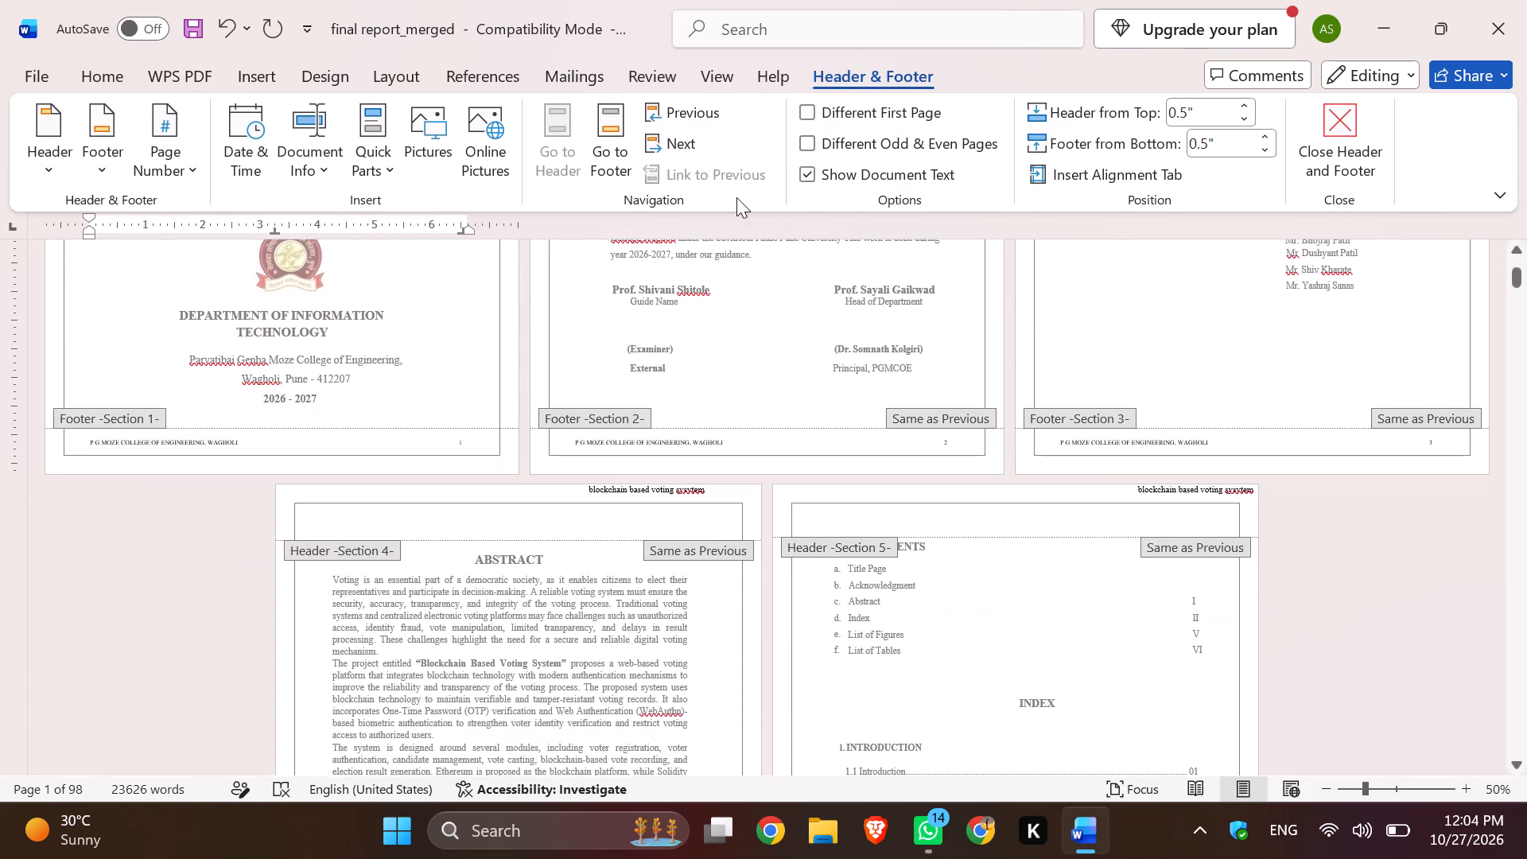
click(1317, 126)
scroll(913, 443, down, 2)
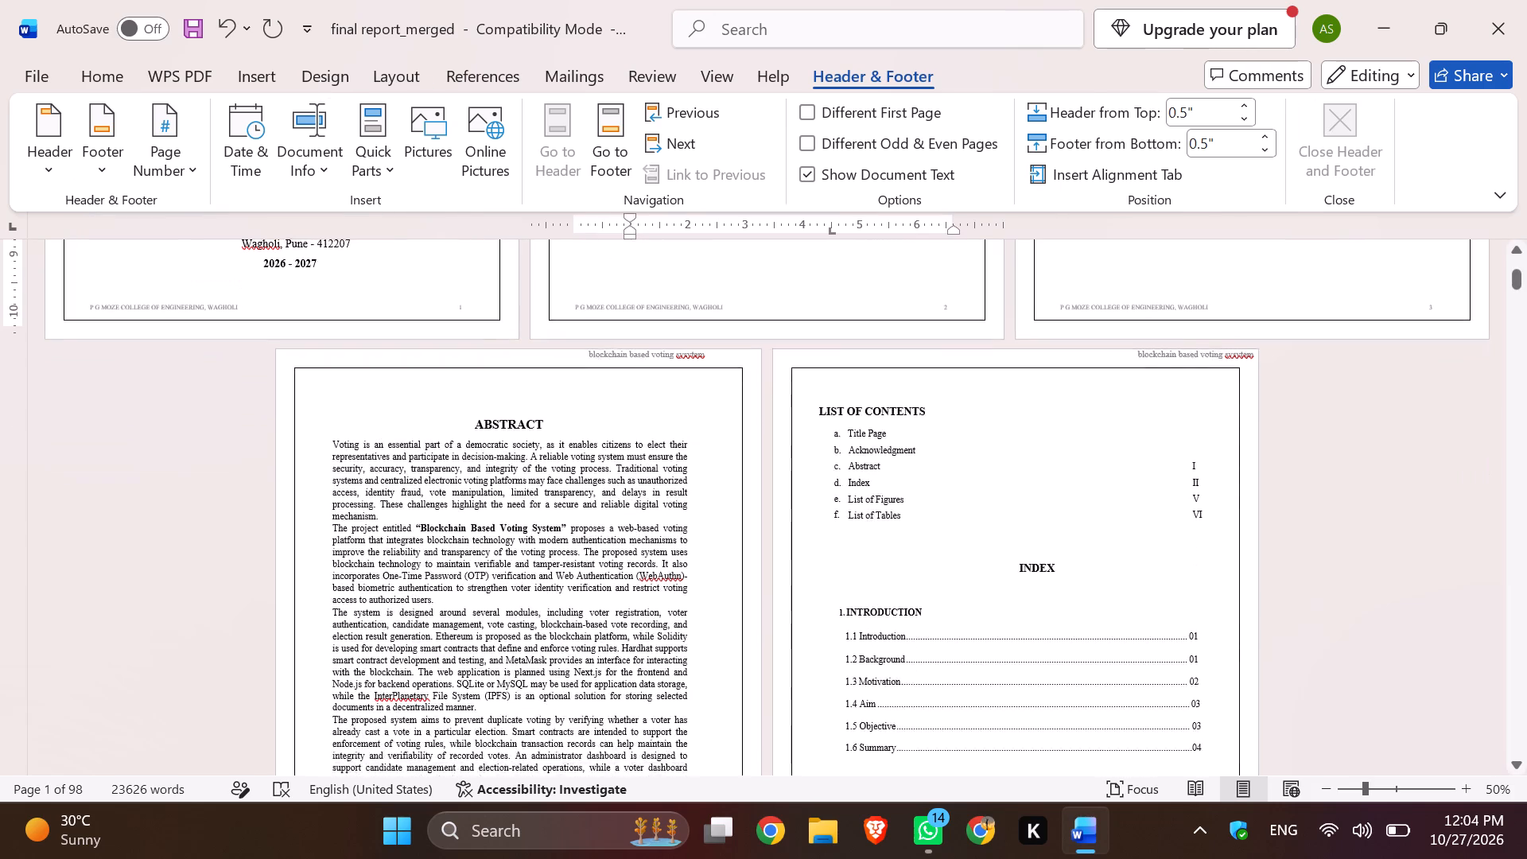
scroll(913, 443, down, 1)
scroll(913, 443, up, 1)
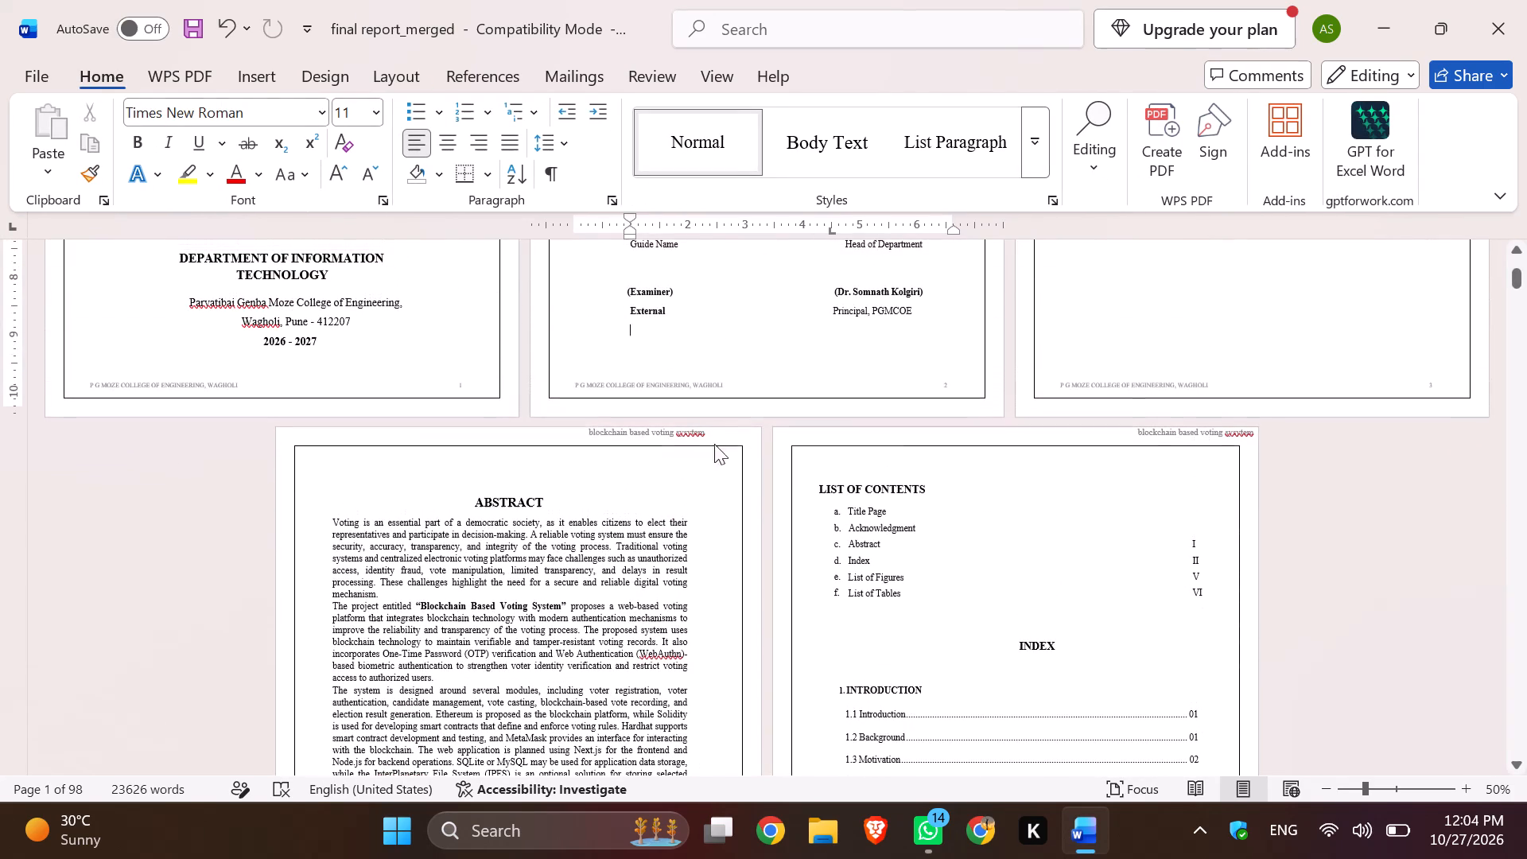
Reopen header and footer editing from the front page's footer and examine the headers and footers of the following sections up to Section 12.
click(188, 379)
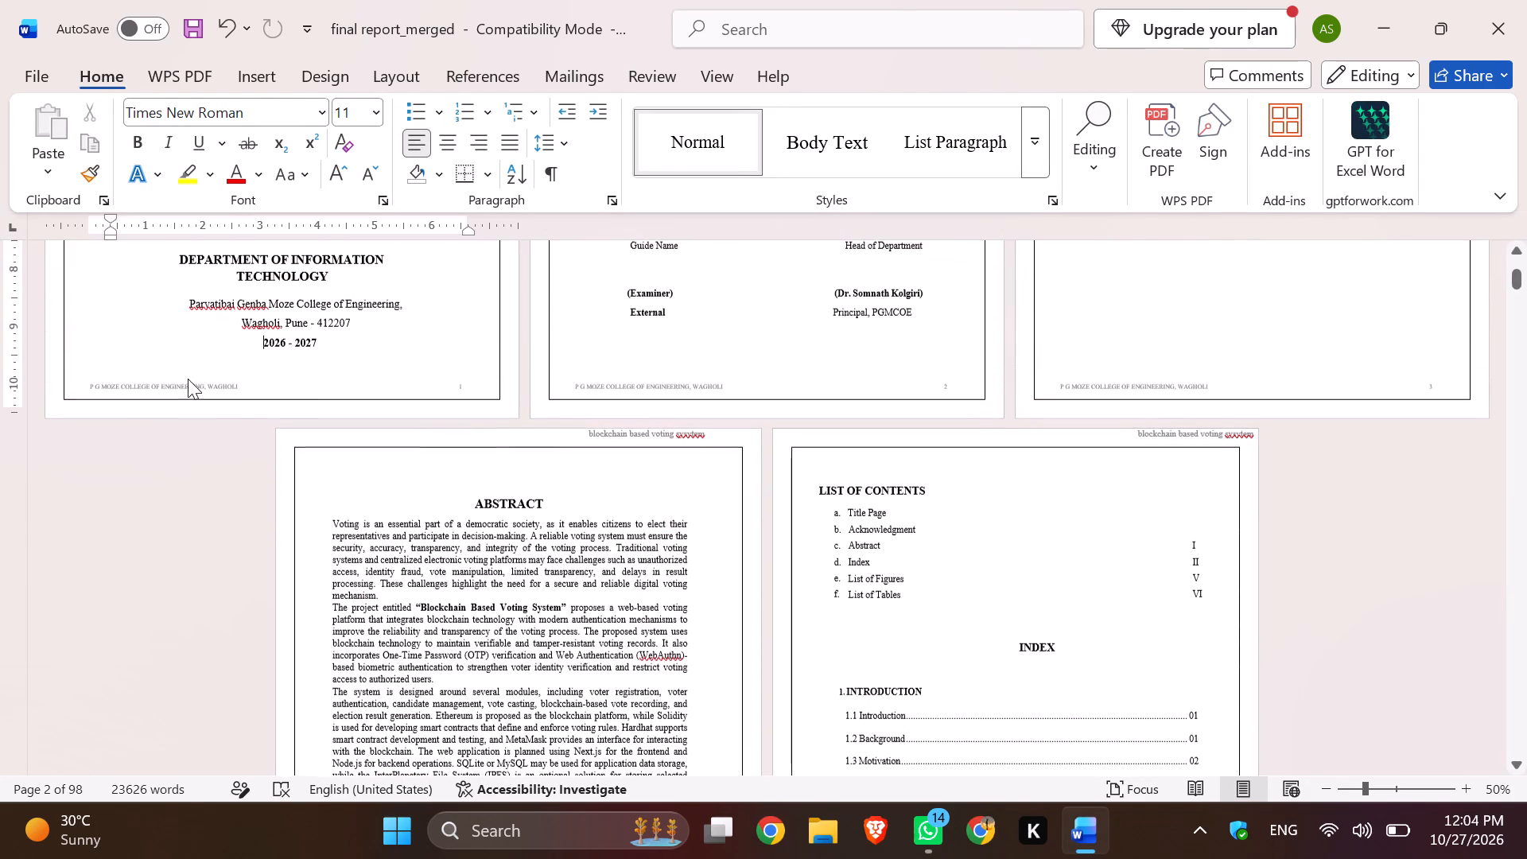
double_click(173, 385)
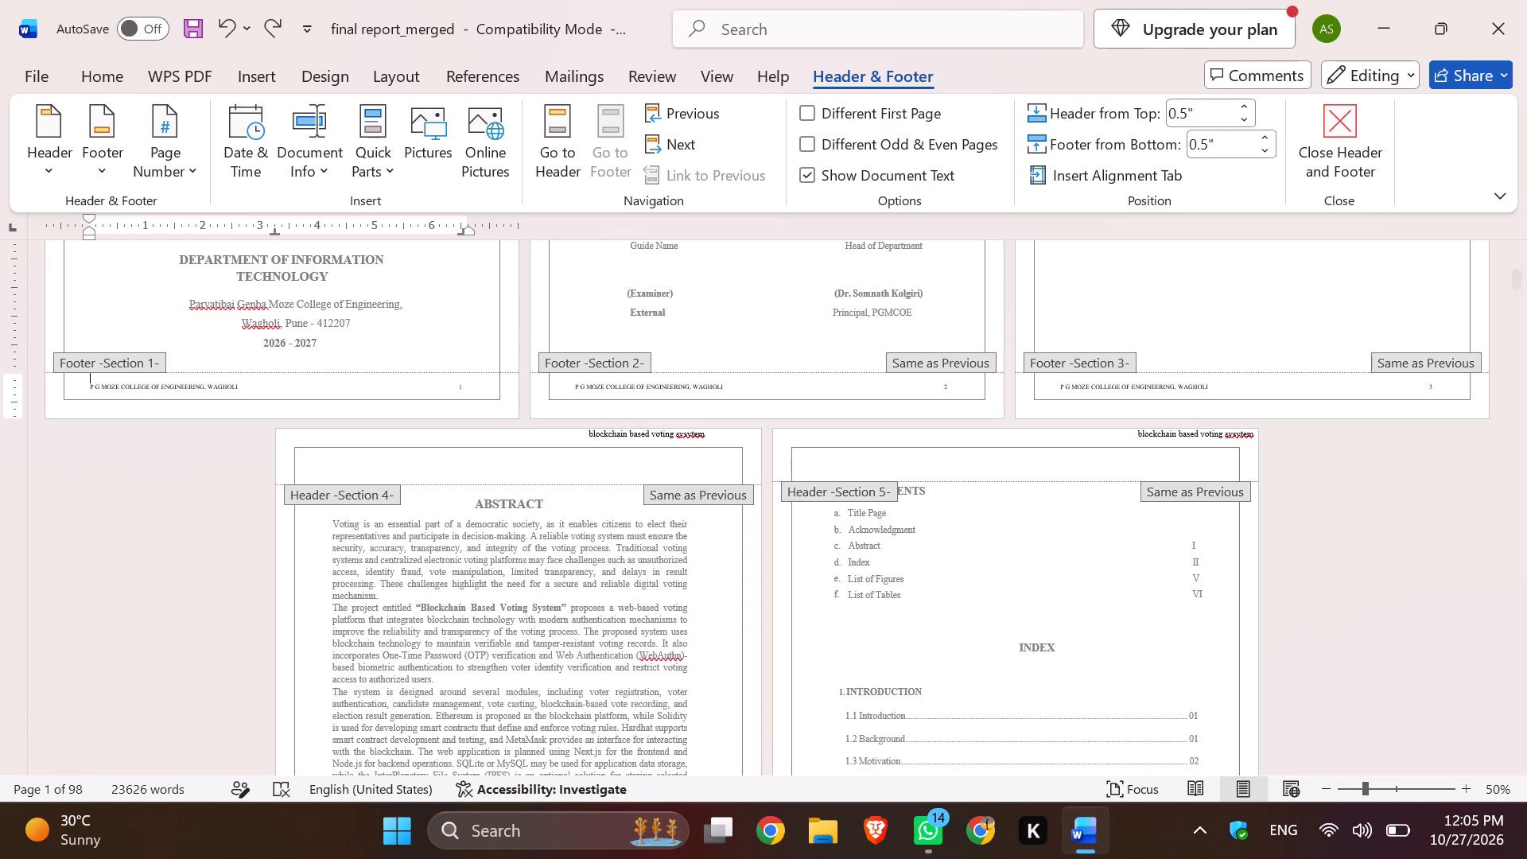
scroll(917, 445, down, 4)
click(917, 445)
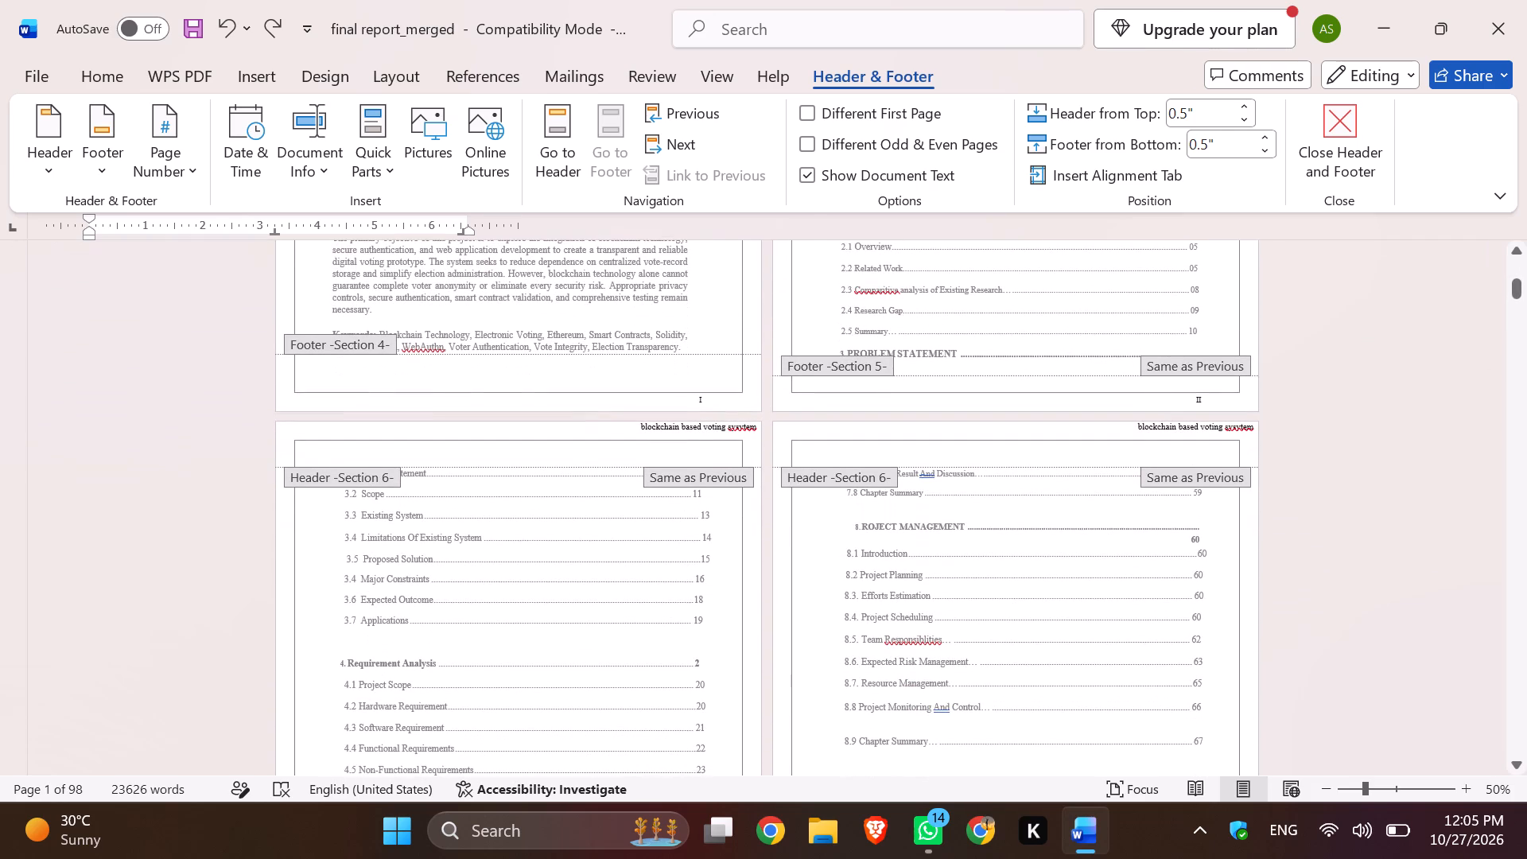
scroll(917, 445, down, 2)
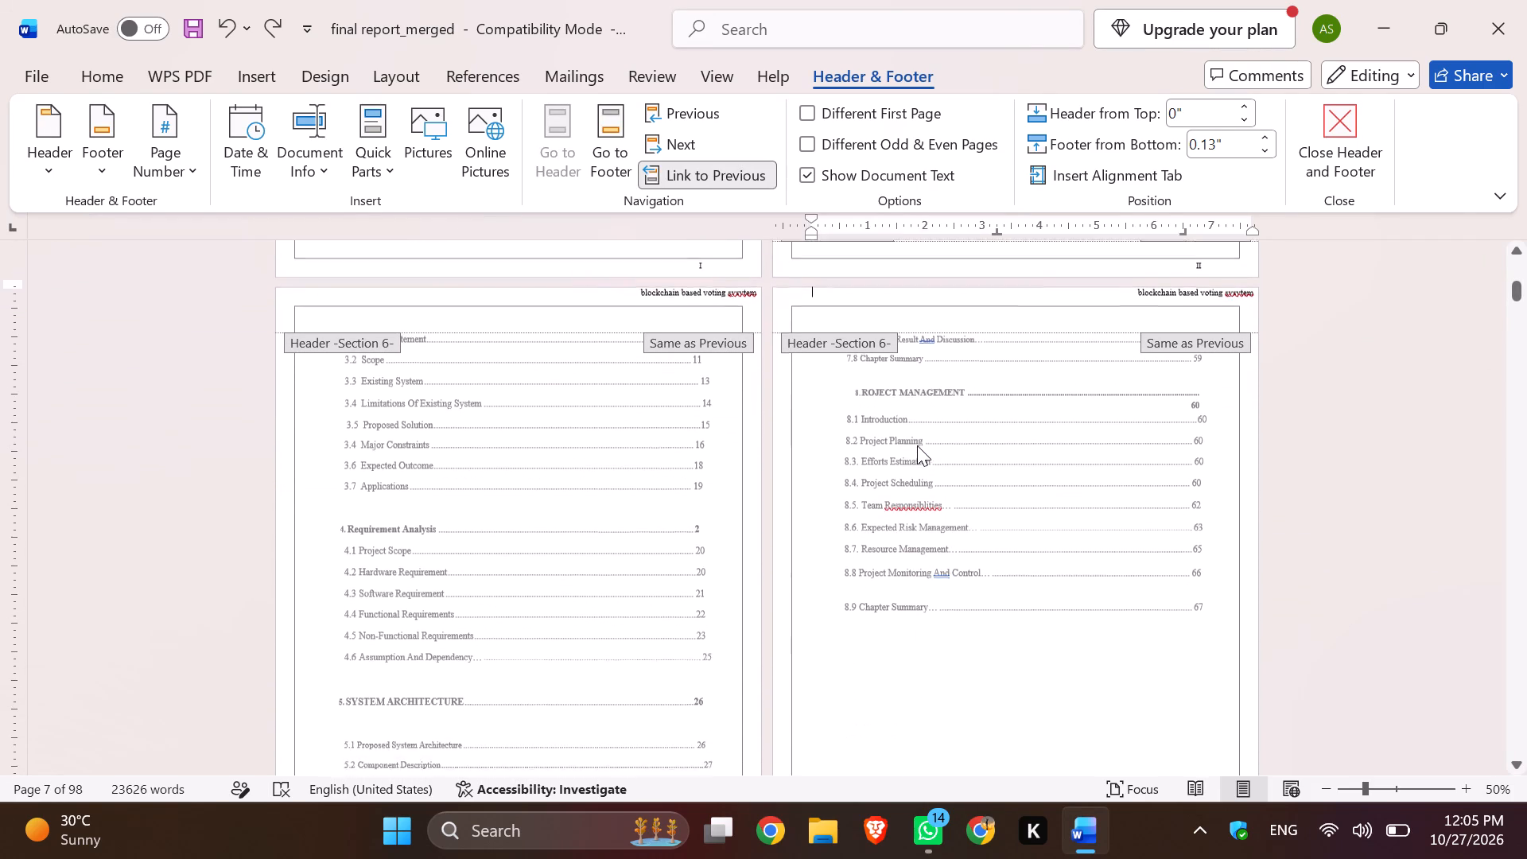
scroll(917, 445, down, 3)
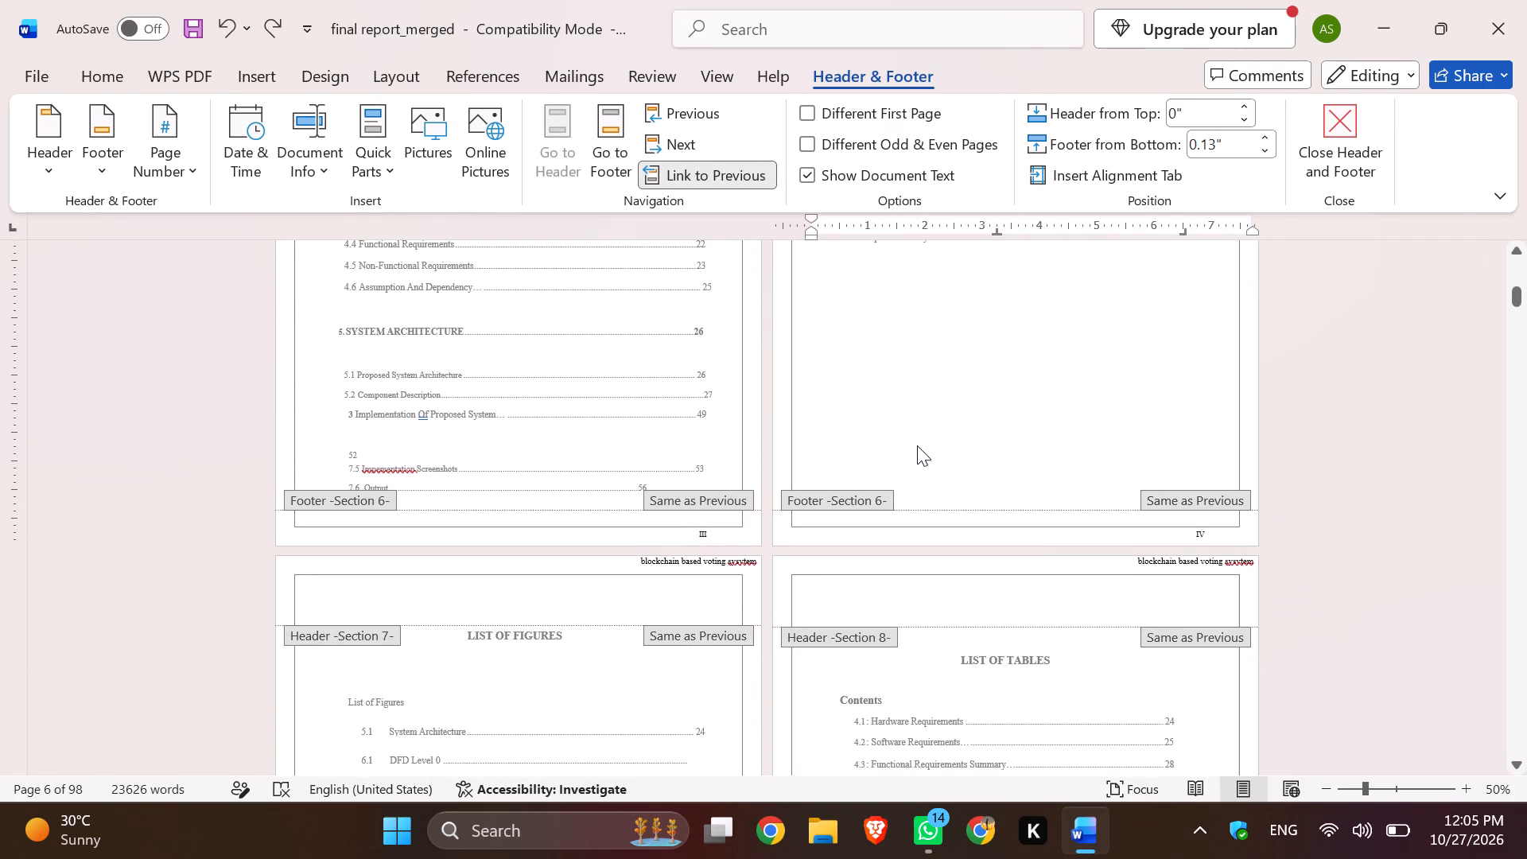
scroll(917, 445, down, 2)
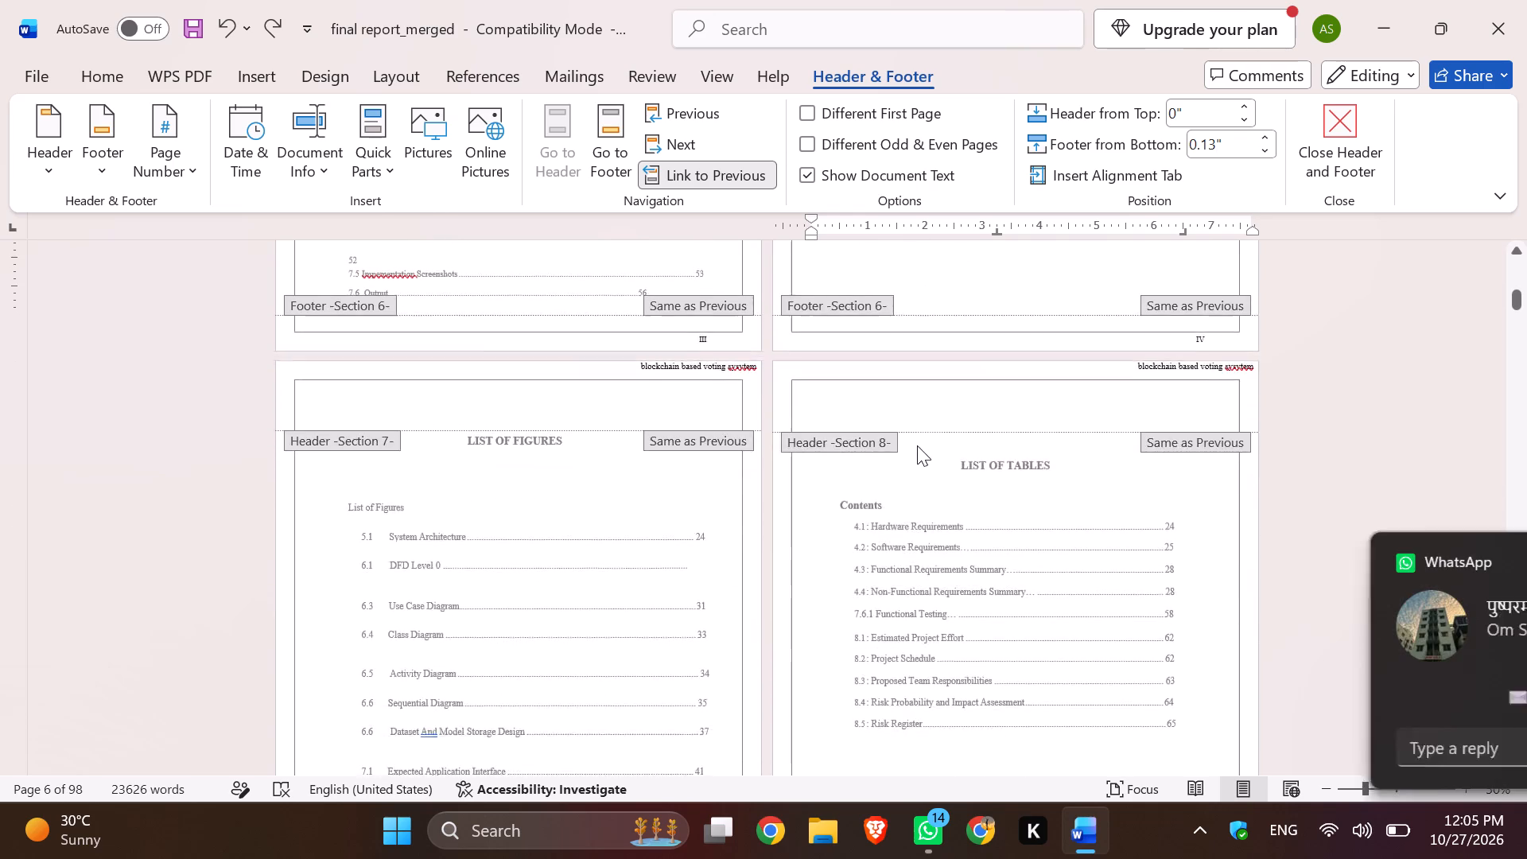
scroll(917, 445, down, 3)
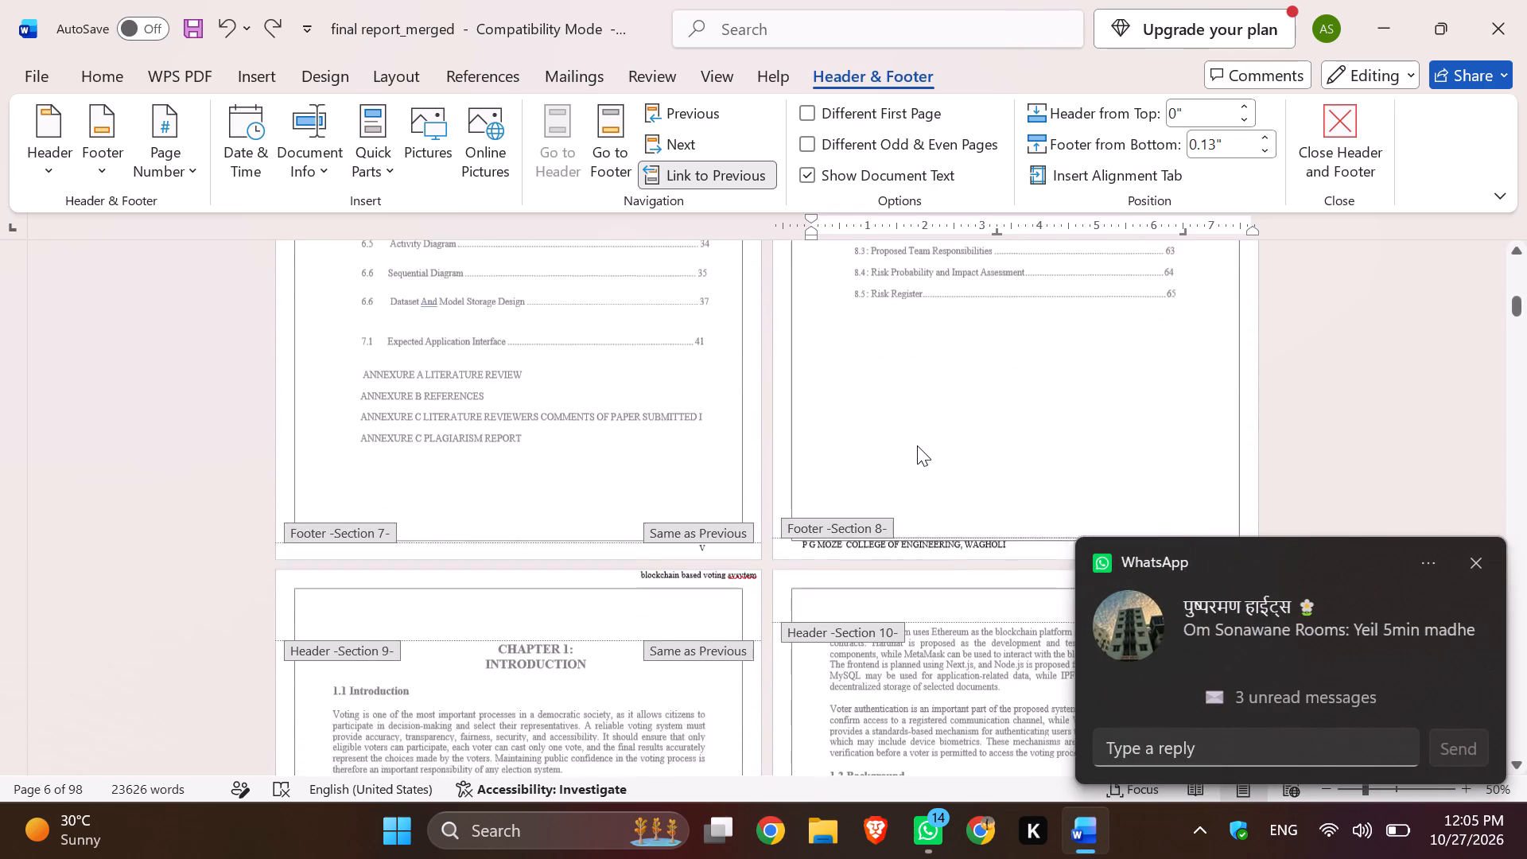
scroll(917, 445, down, 2)
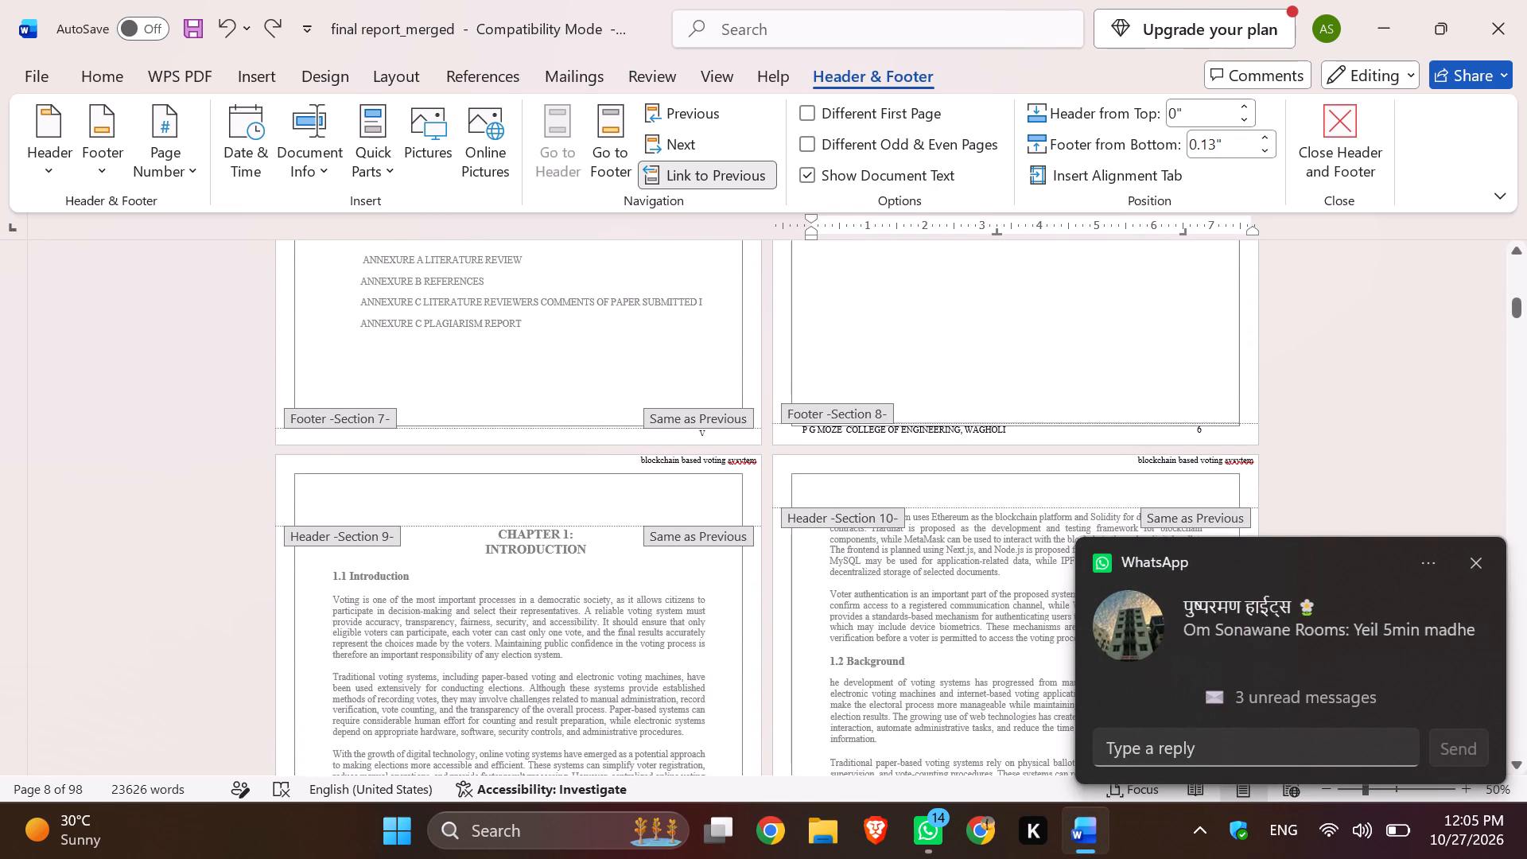
scroll(1007, 435, down, 4)
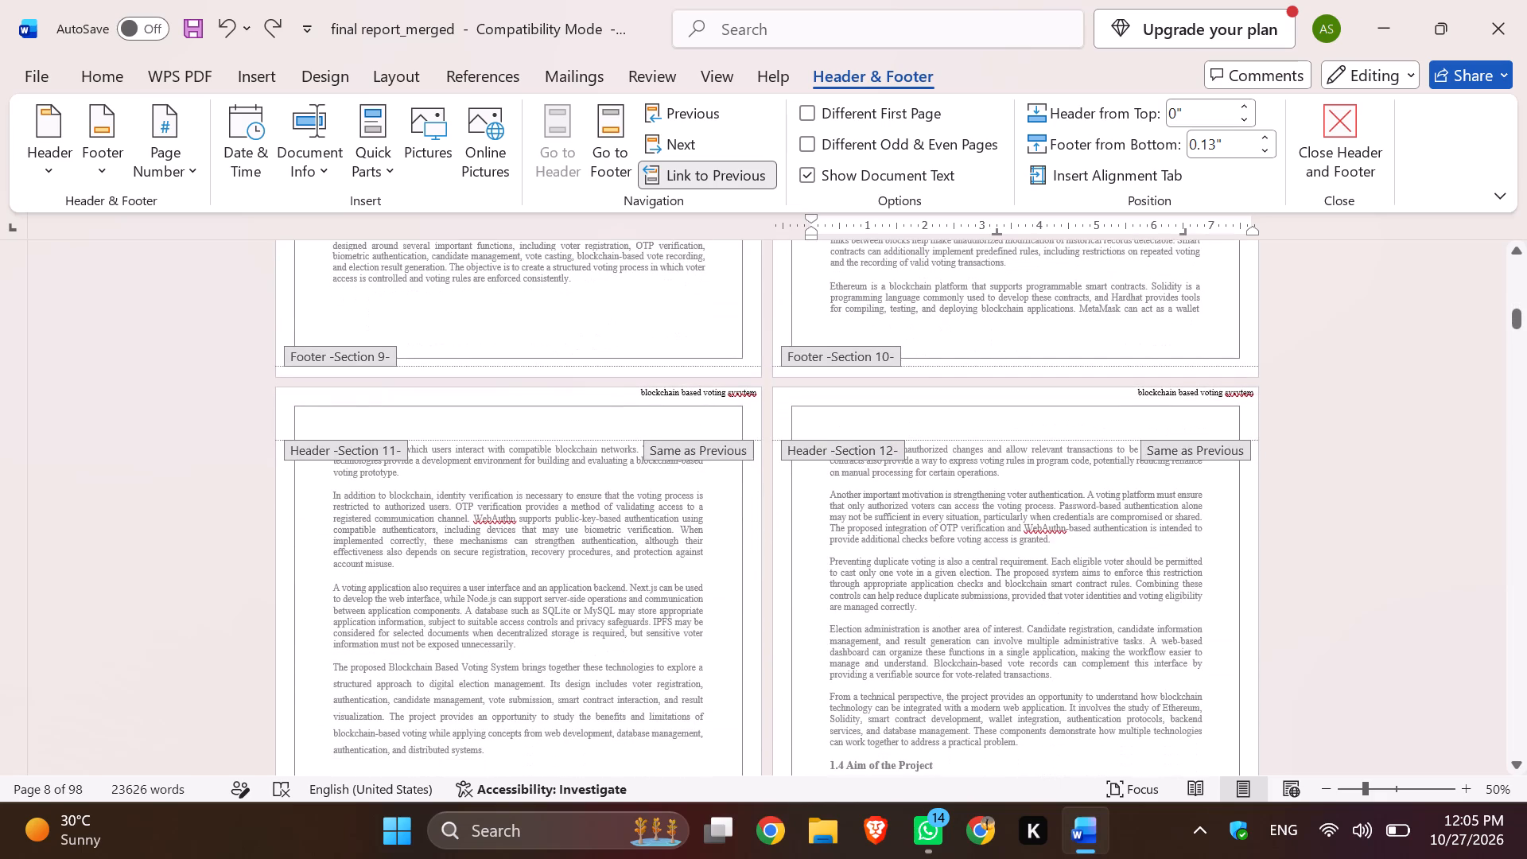
scroll(1003, 472, up, 2)
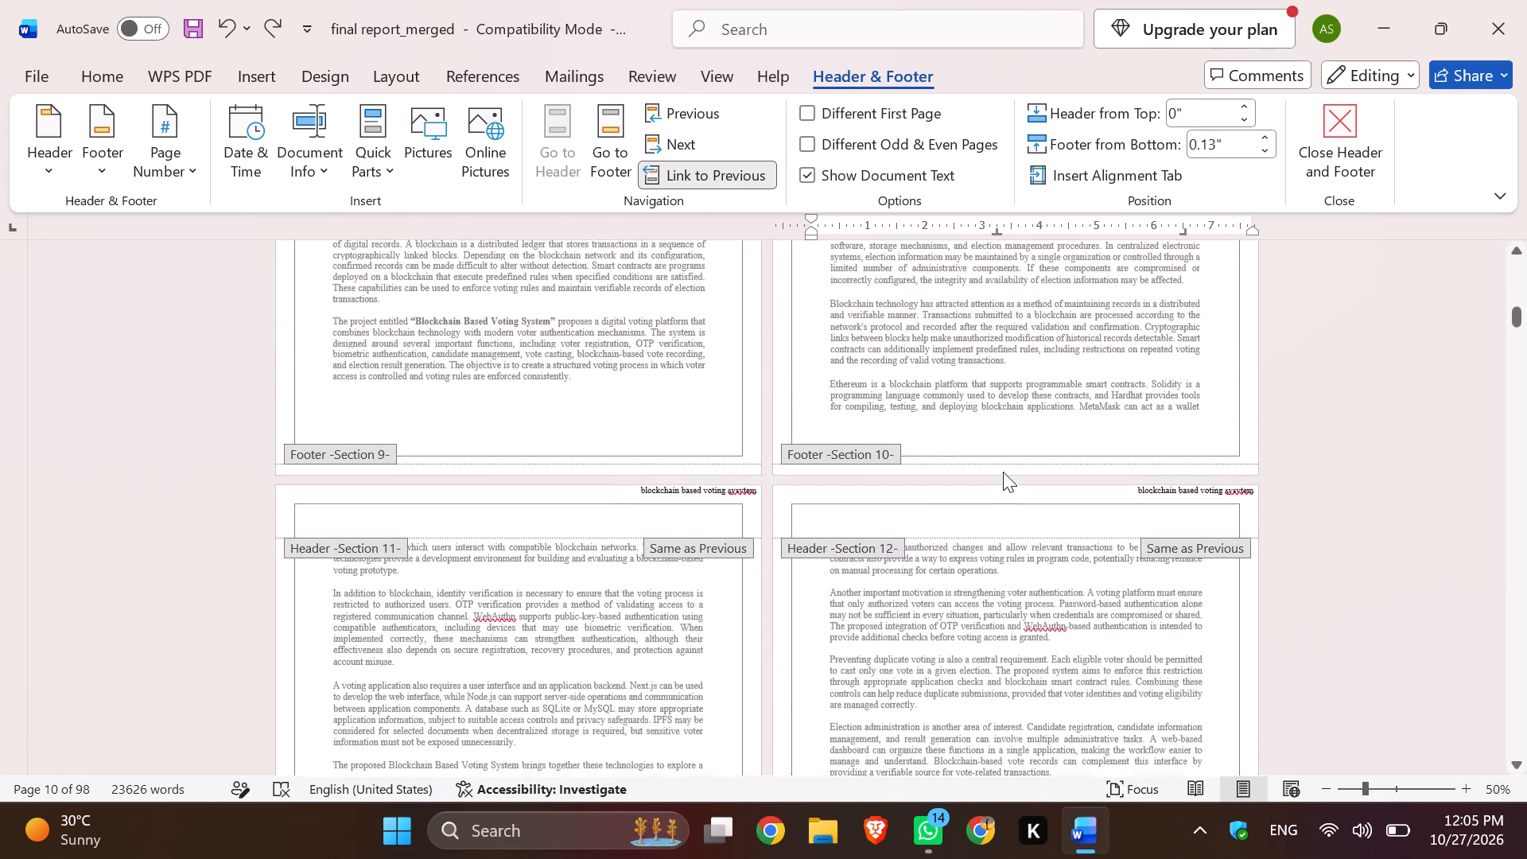
scroll(1003, 472, up, 2)
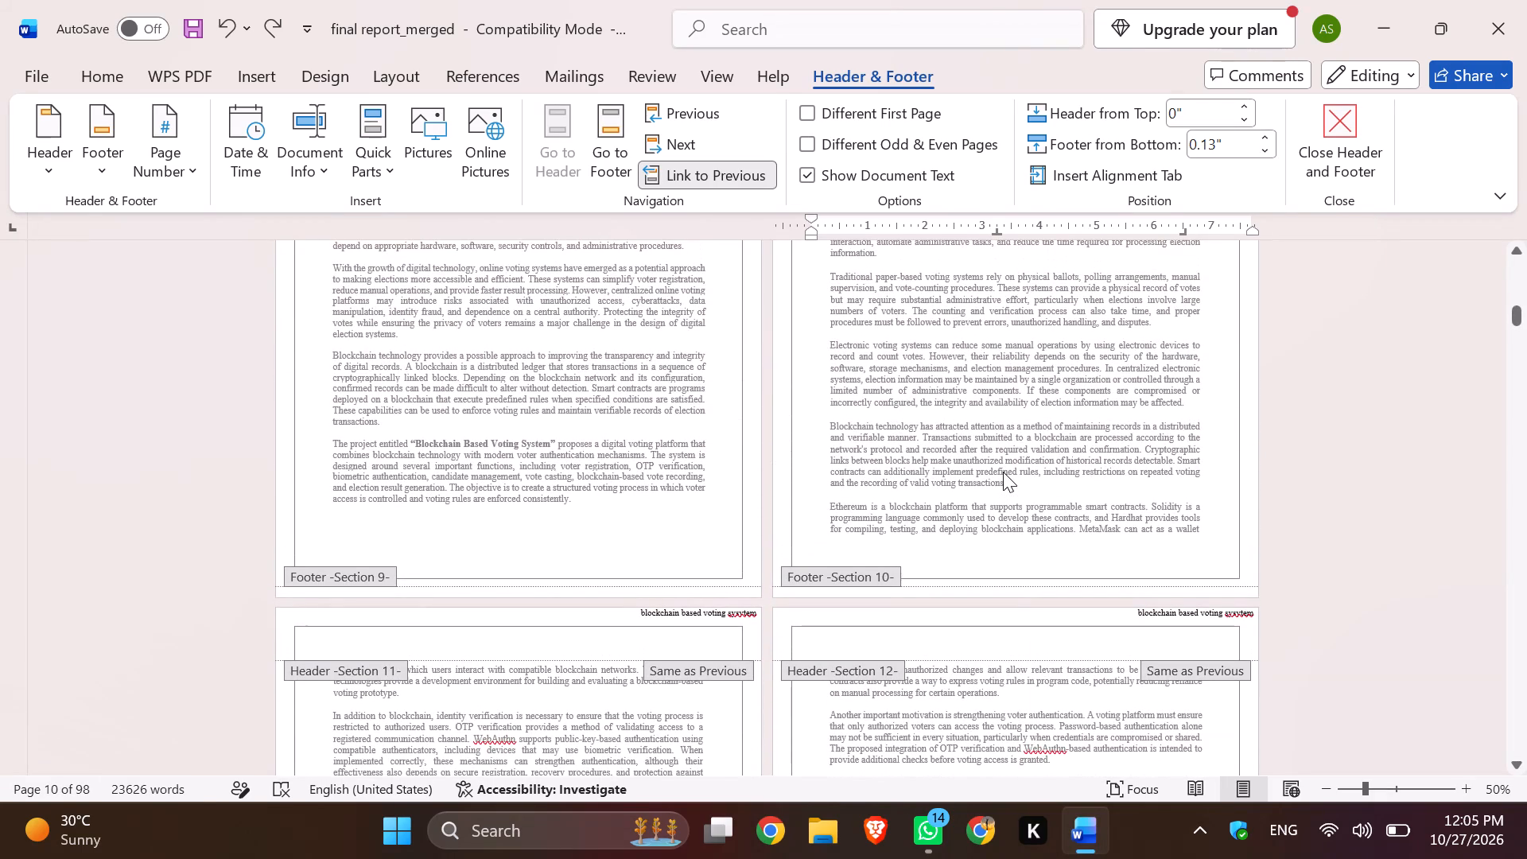
scroll(1003, 472, down, 3)
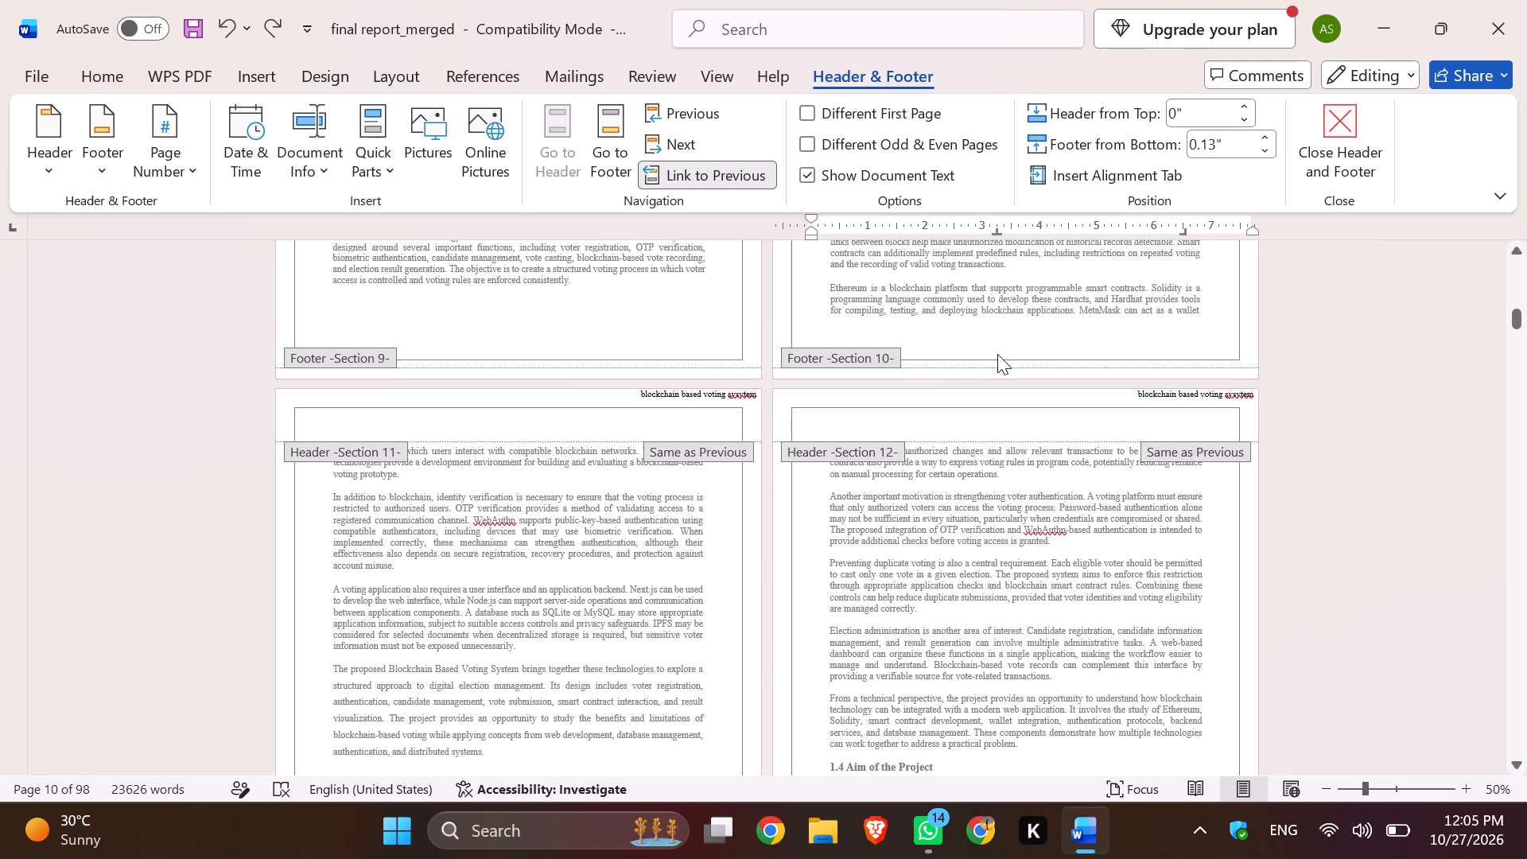
scroll(997, 354, up, 1)
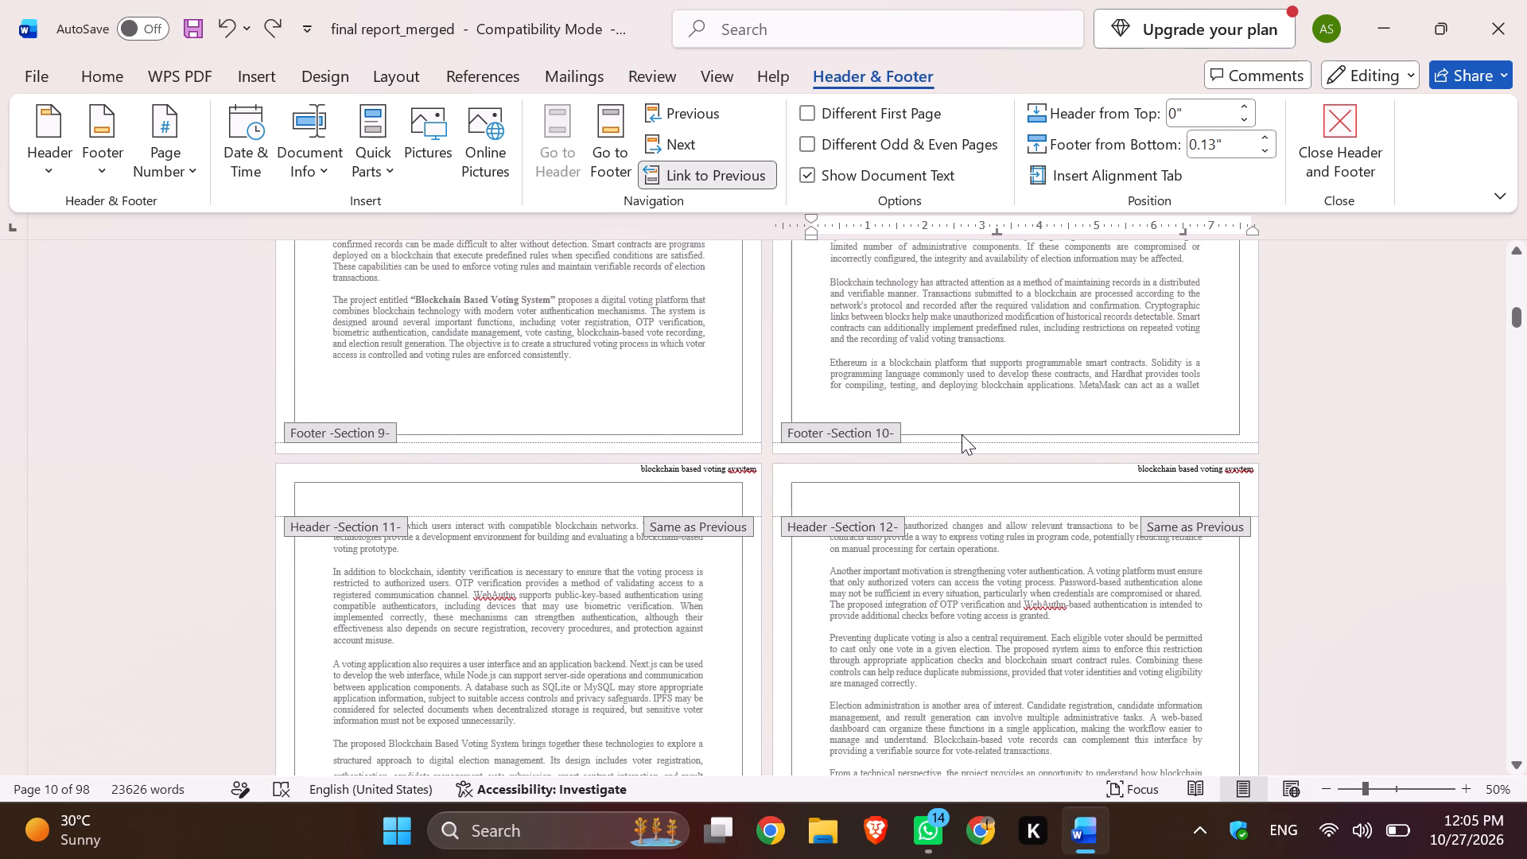
scroll(962, 434, up, 6)
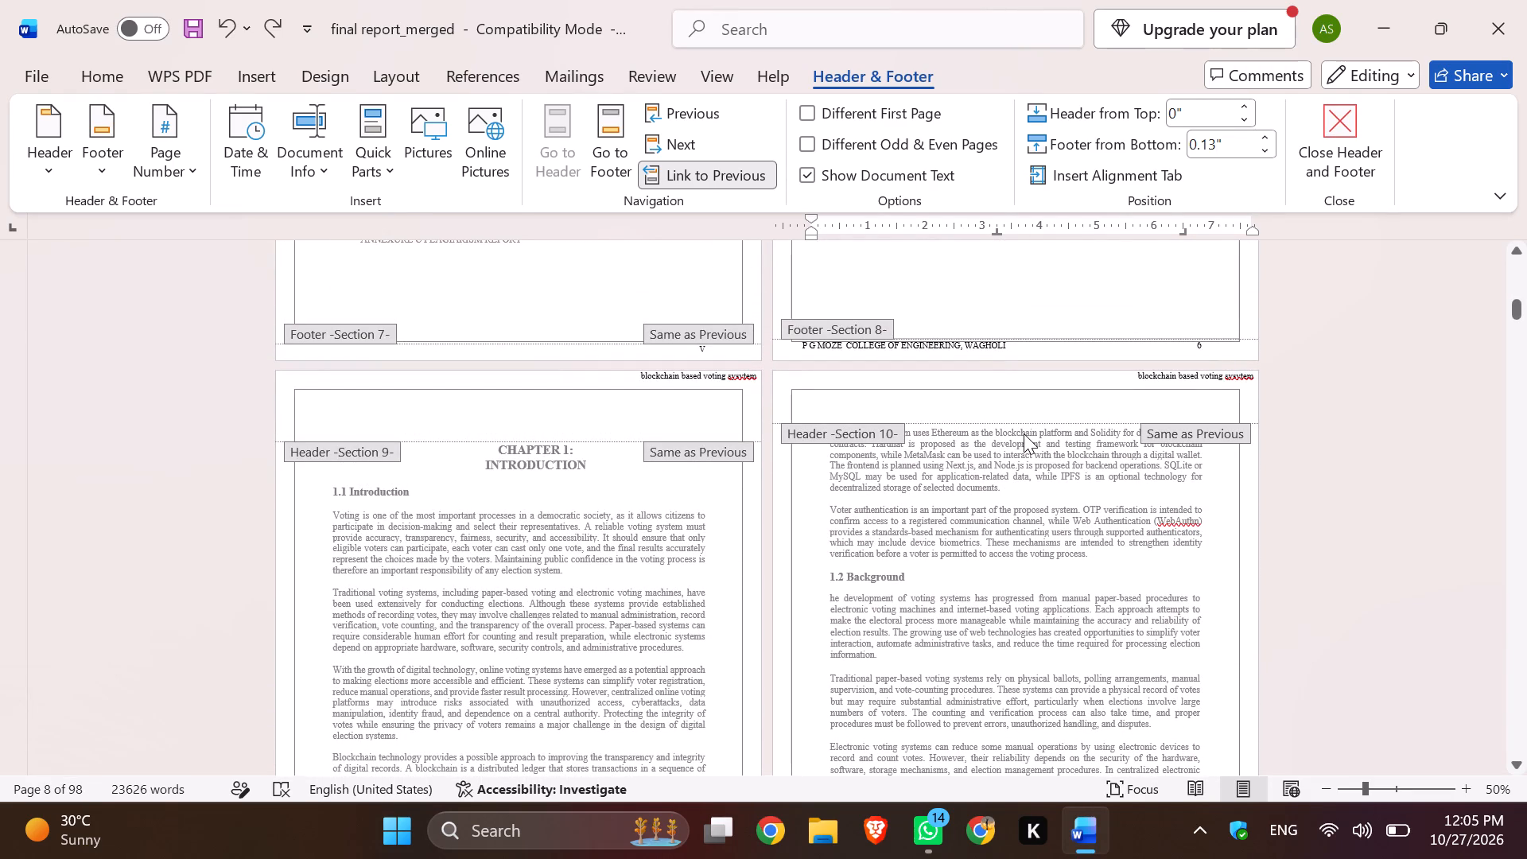
scroll(1024, 433, down, 1)
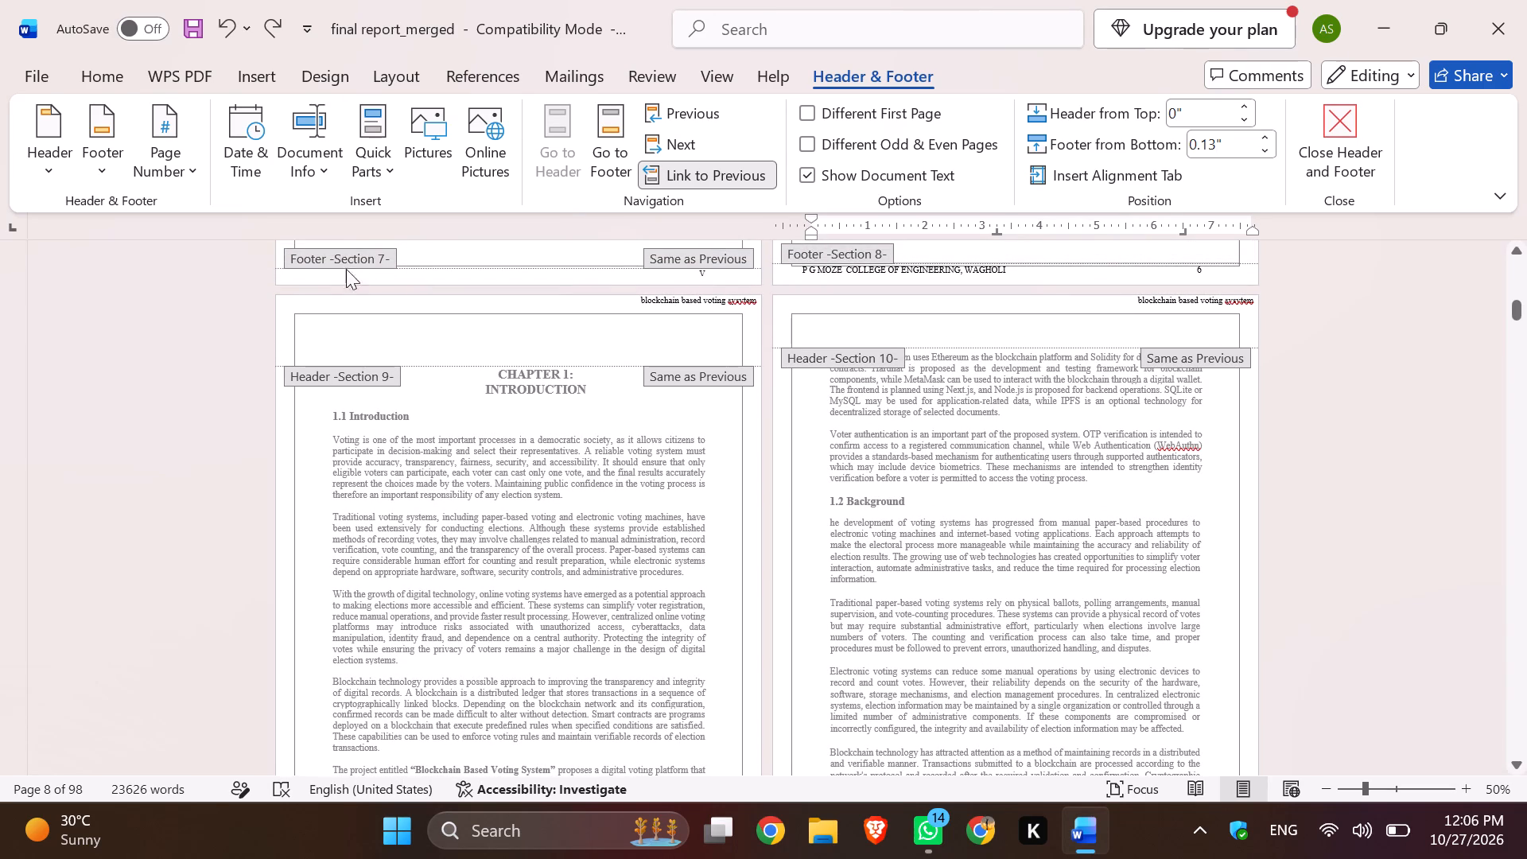
scroll(450, 313, right, 3)
scroll(450, 313, down, 1)
Set the footer's distance from the page bottom to 0" for Section 6.
click(1217, 142)
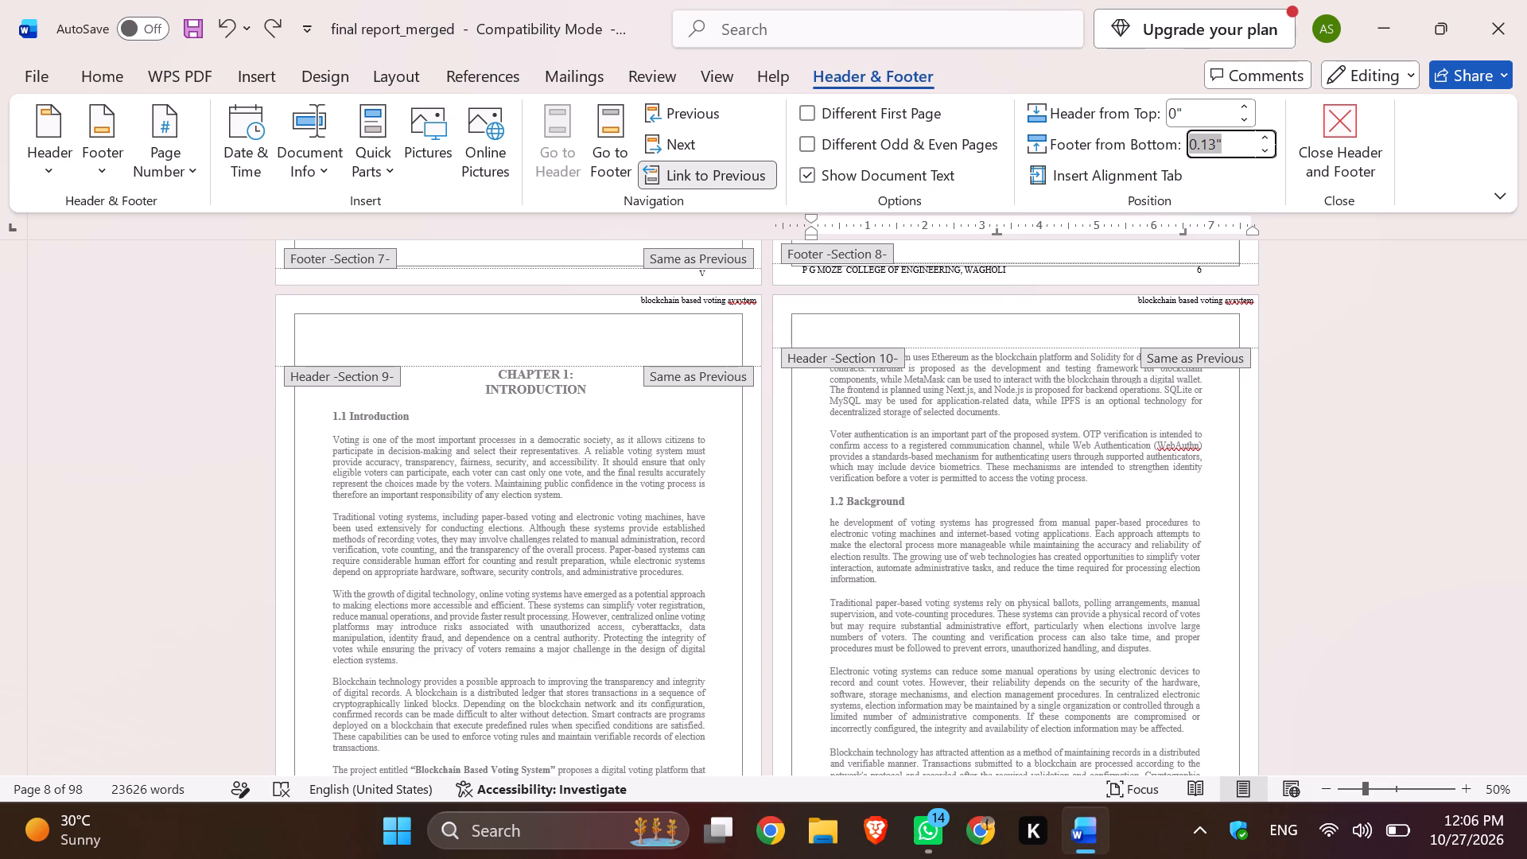
key(BackSpace)
key(0)
key(Return)
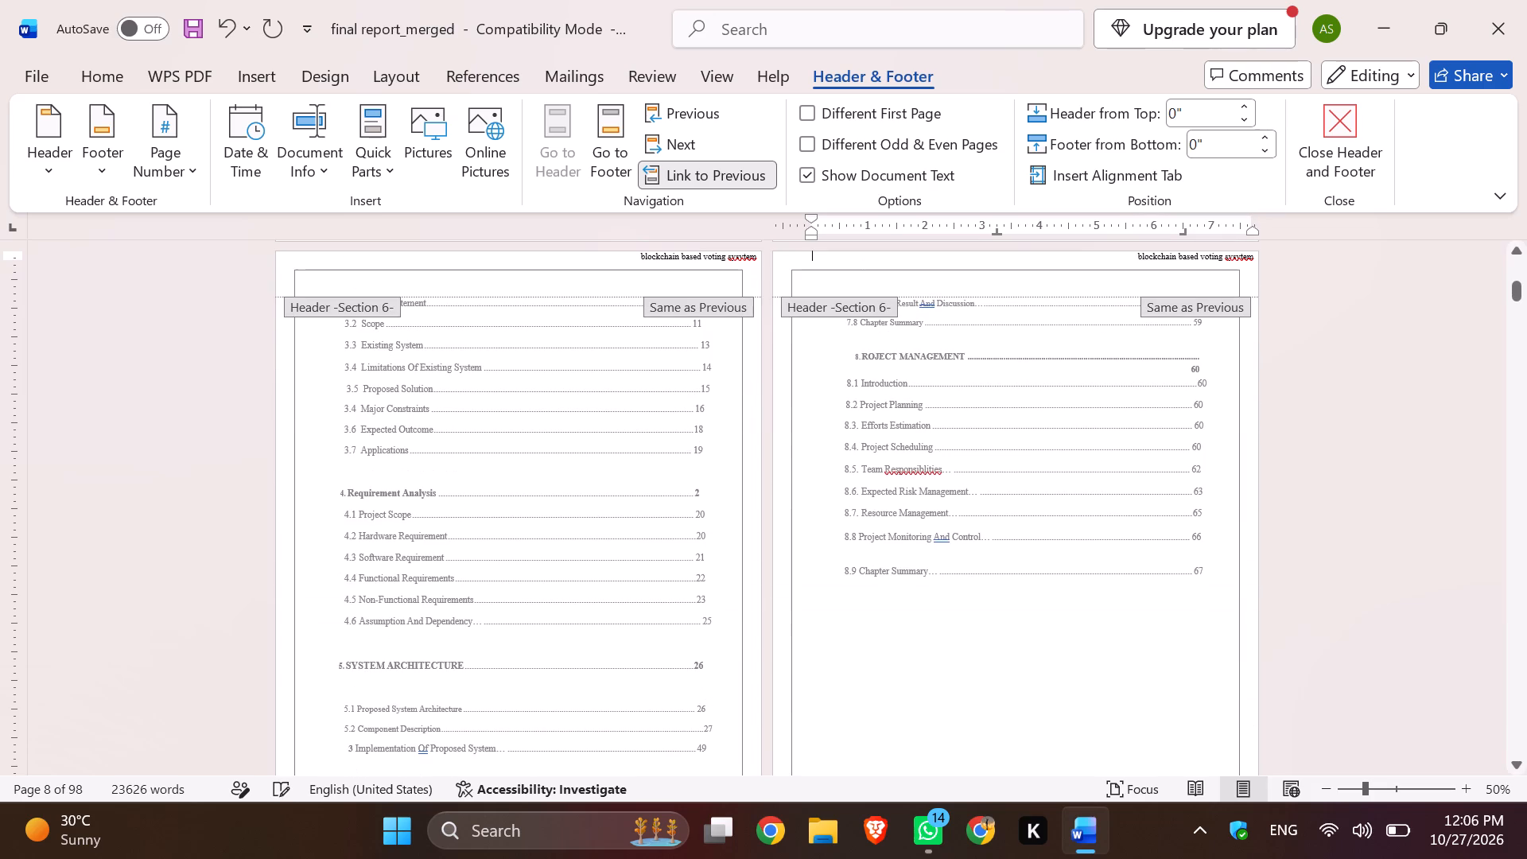
Review the footers from Section 6 through Section 10 for the college name and page numbers.
scroll(1131, 417, down, 1)
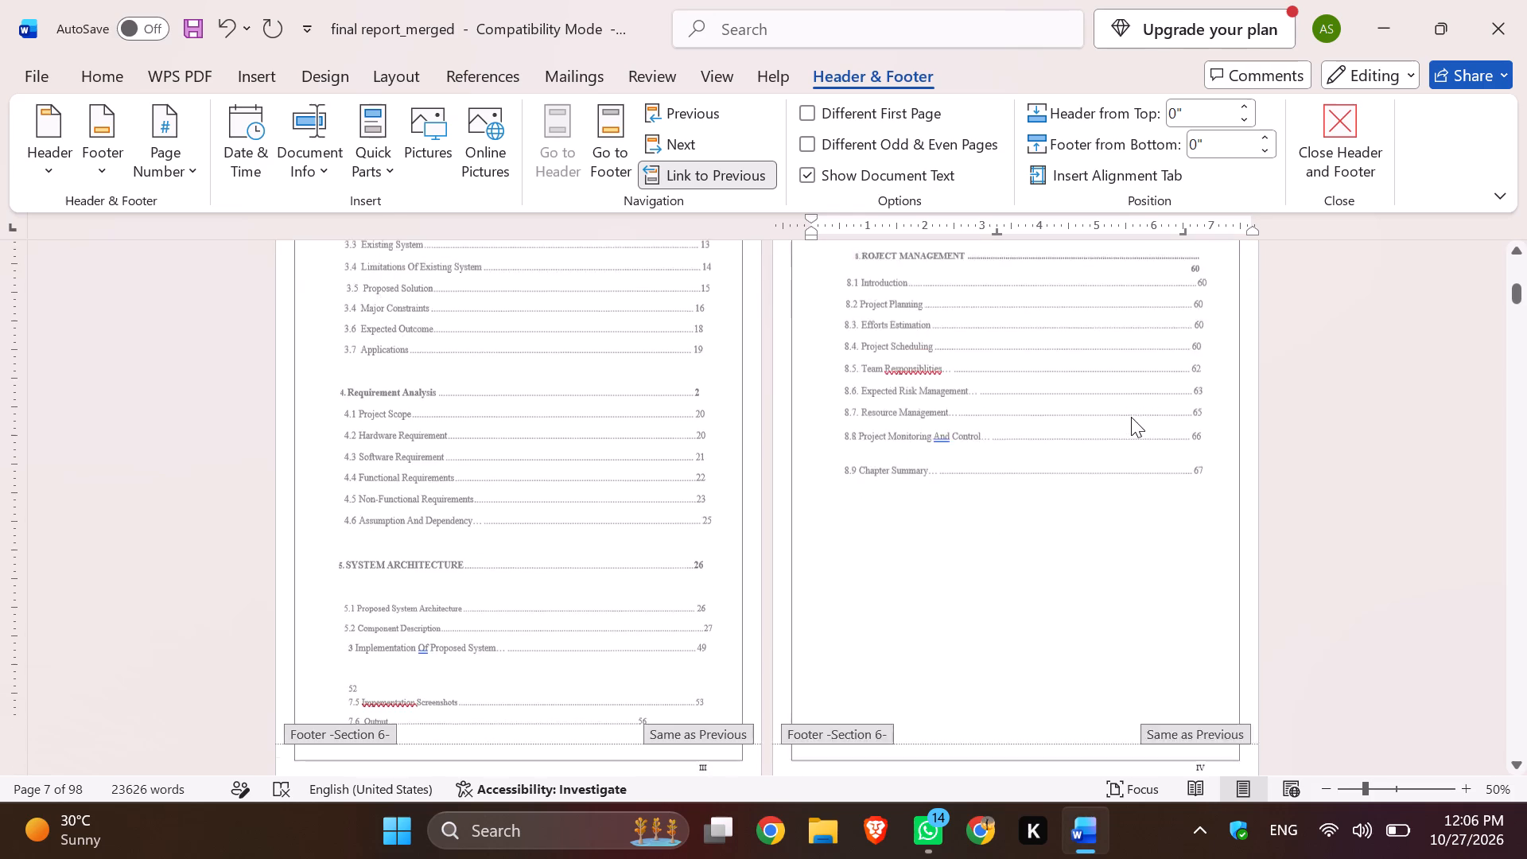
scroll(1131, 417, down, 2)
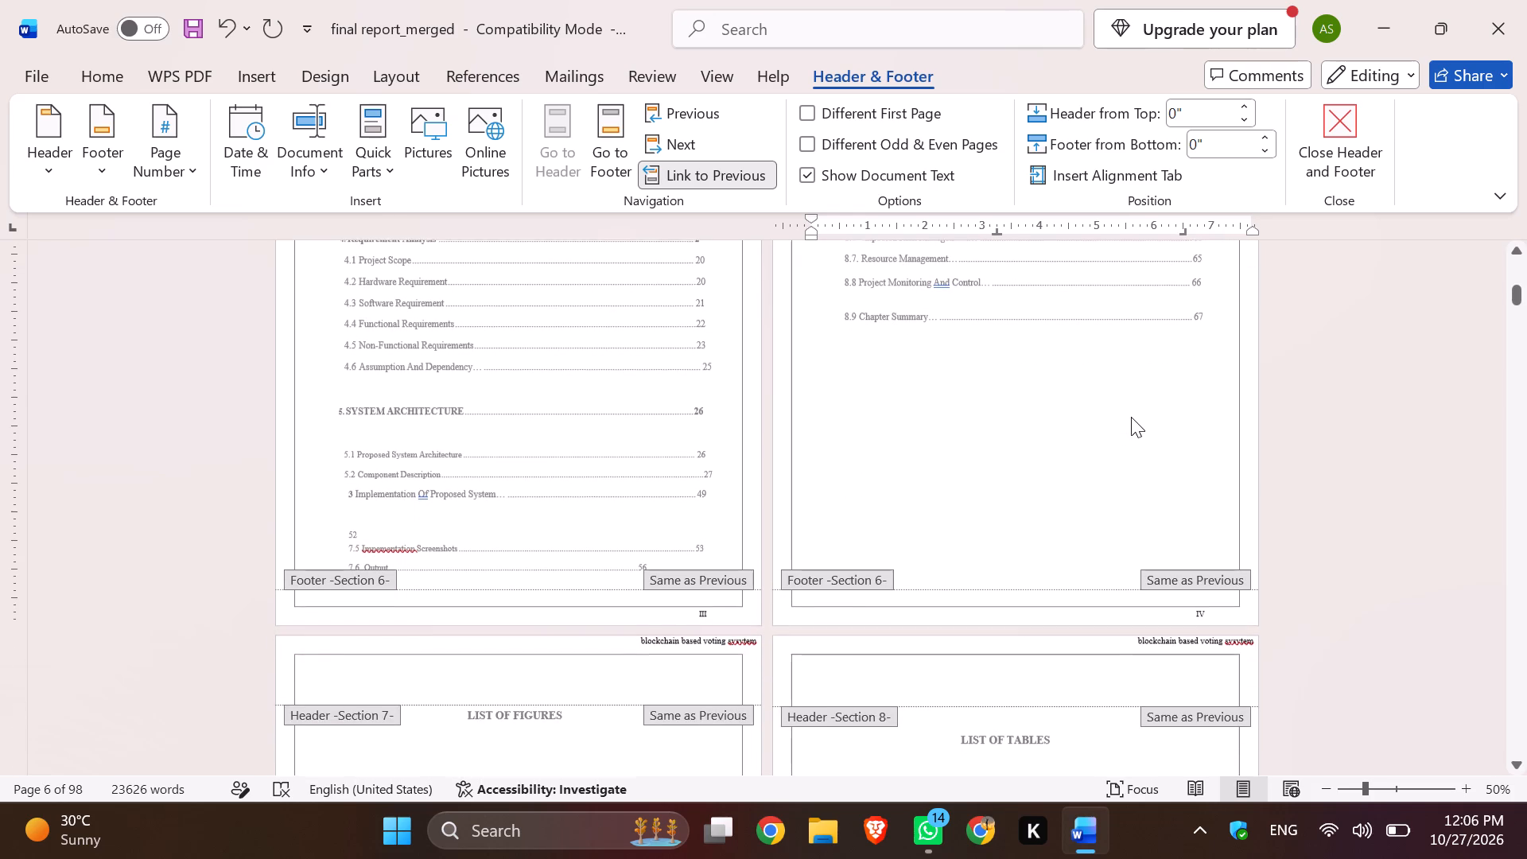
scroll(1131, 417, down, 2)
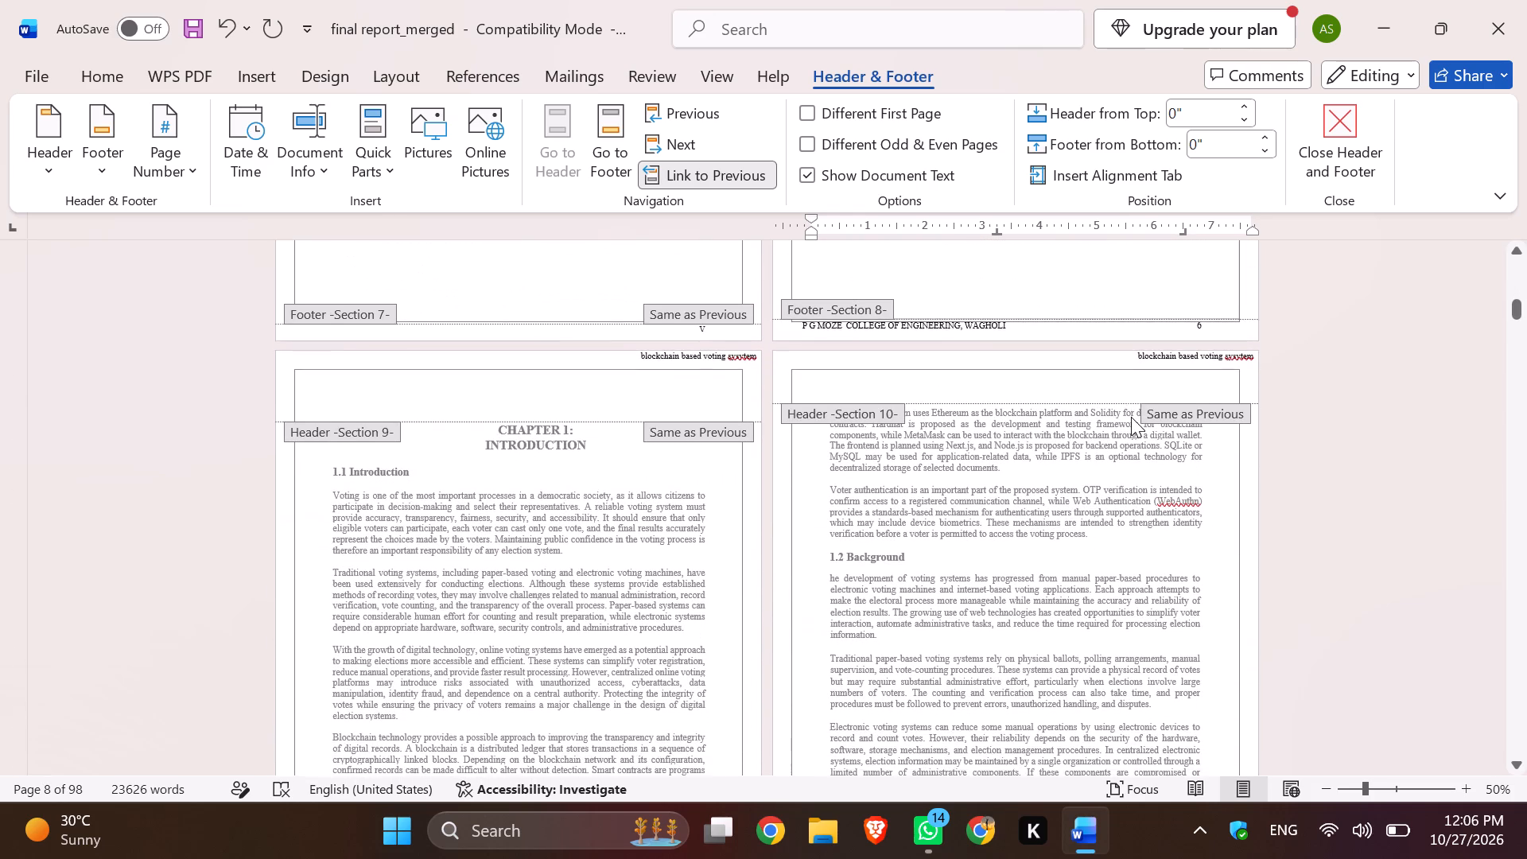
scroll(1131, 417, down, 6)
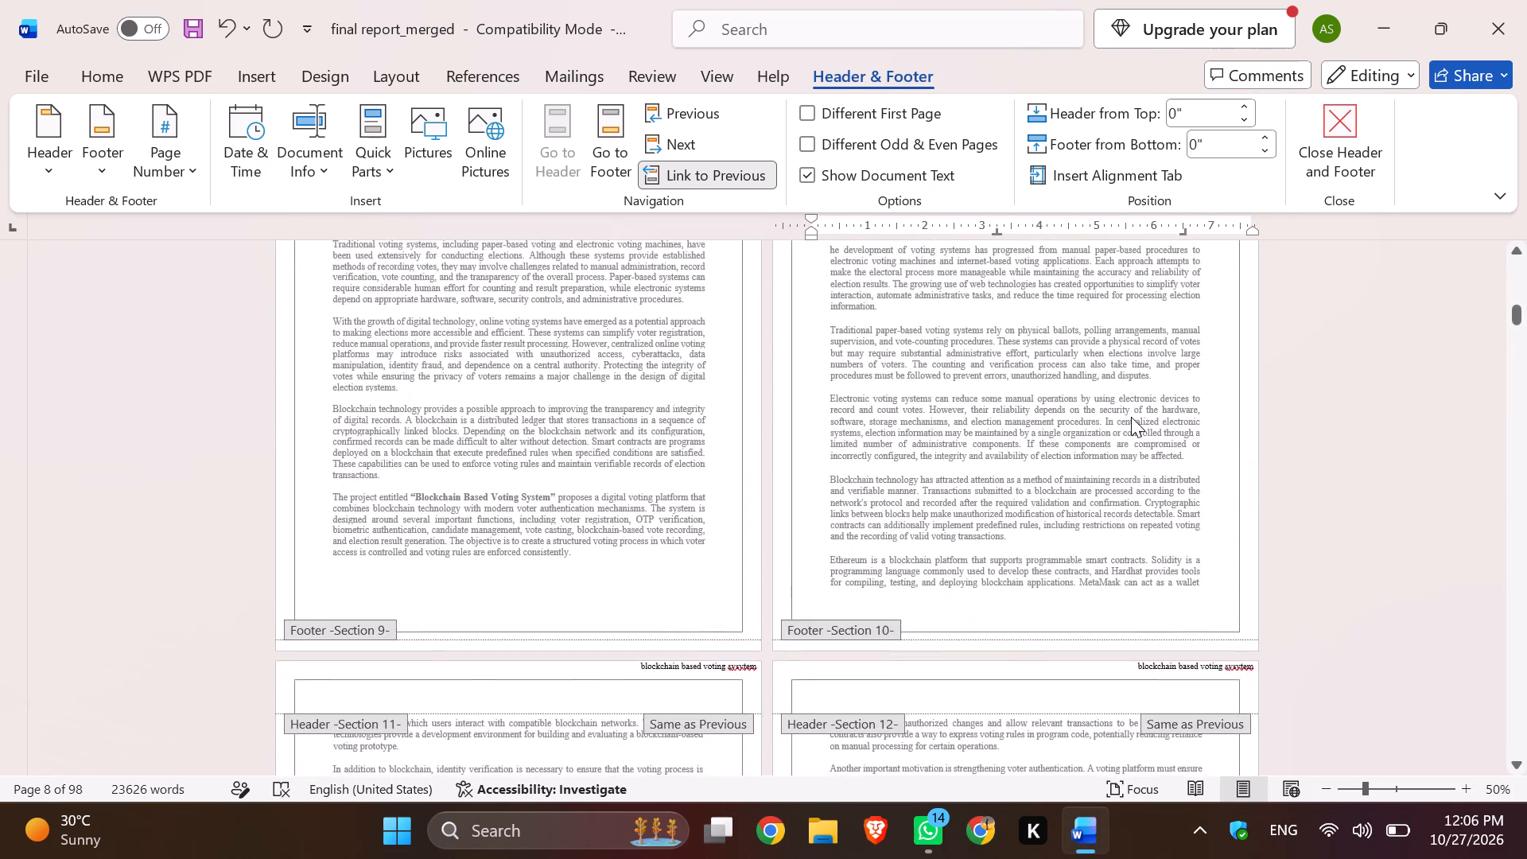
scroll(1131, 417, down, 1)
scroll(1131, 417, up, 2)
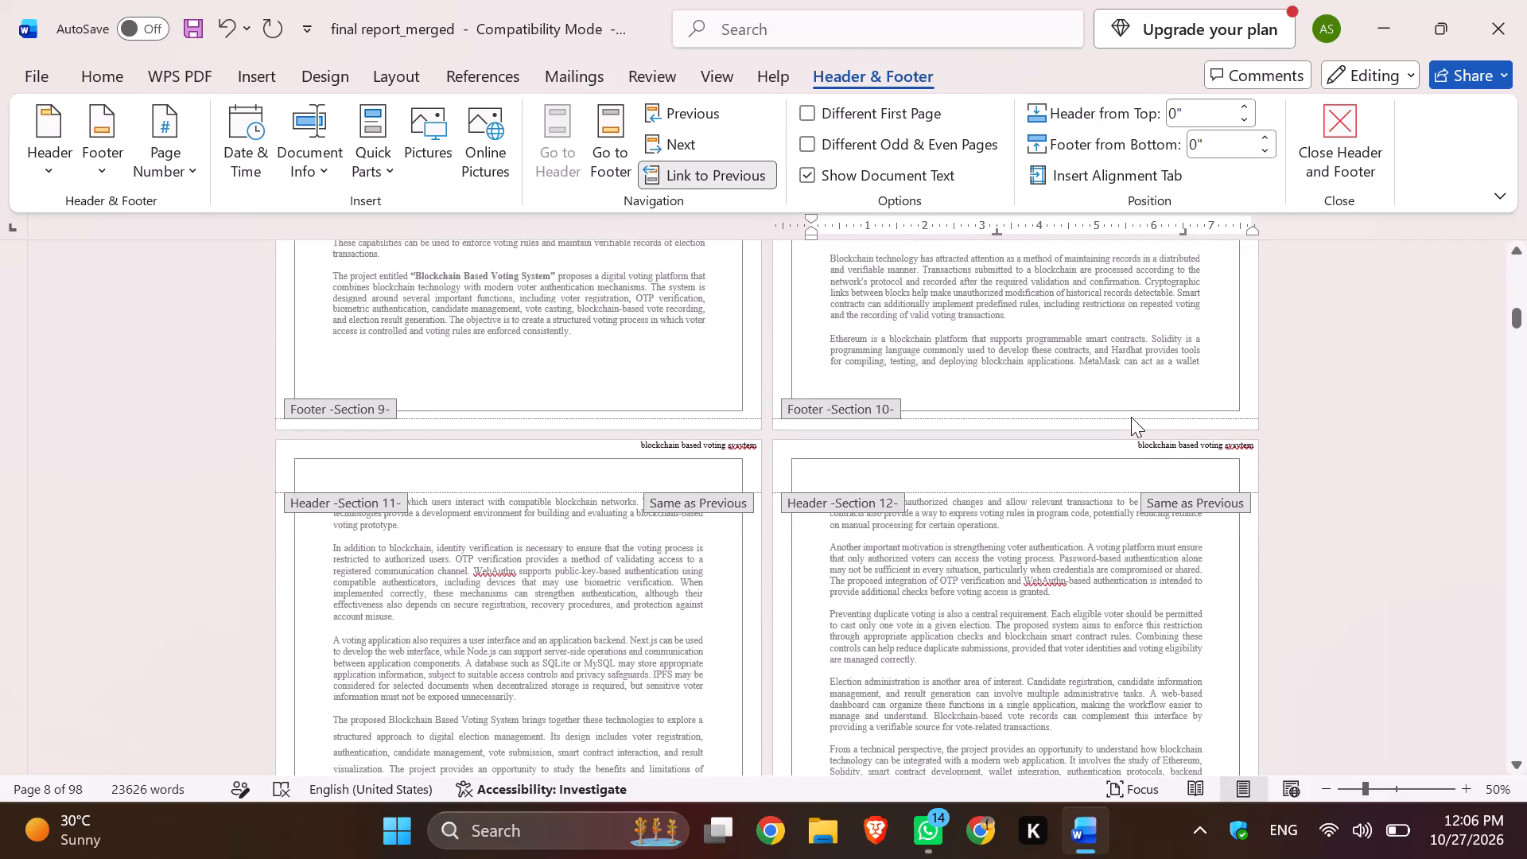
scroll(1131, 417, up, 9)
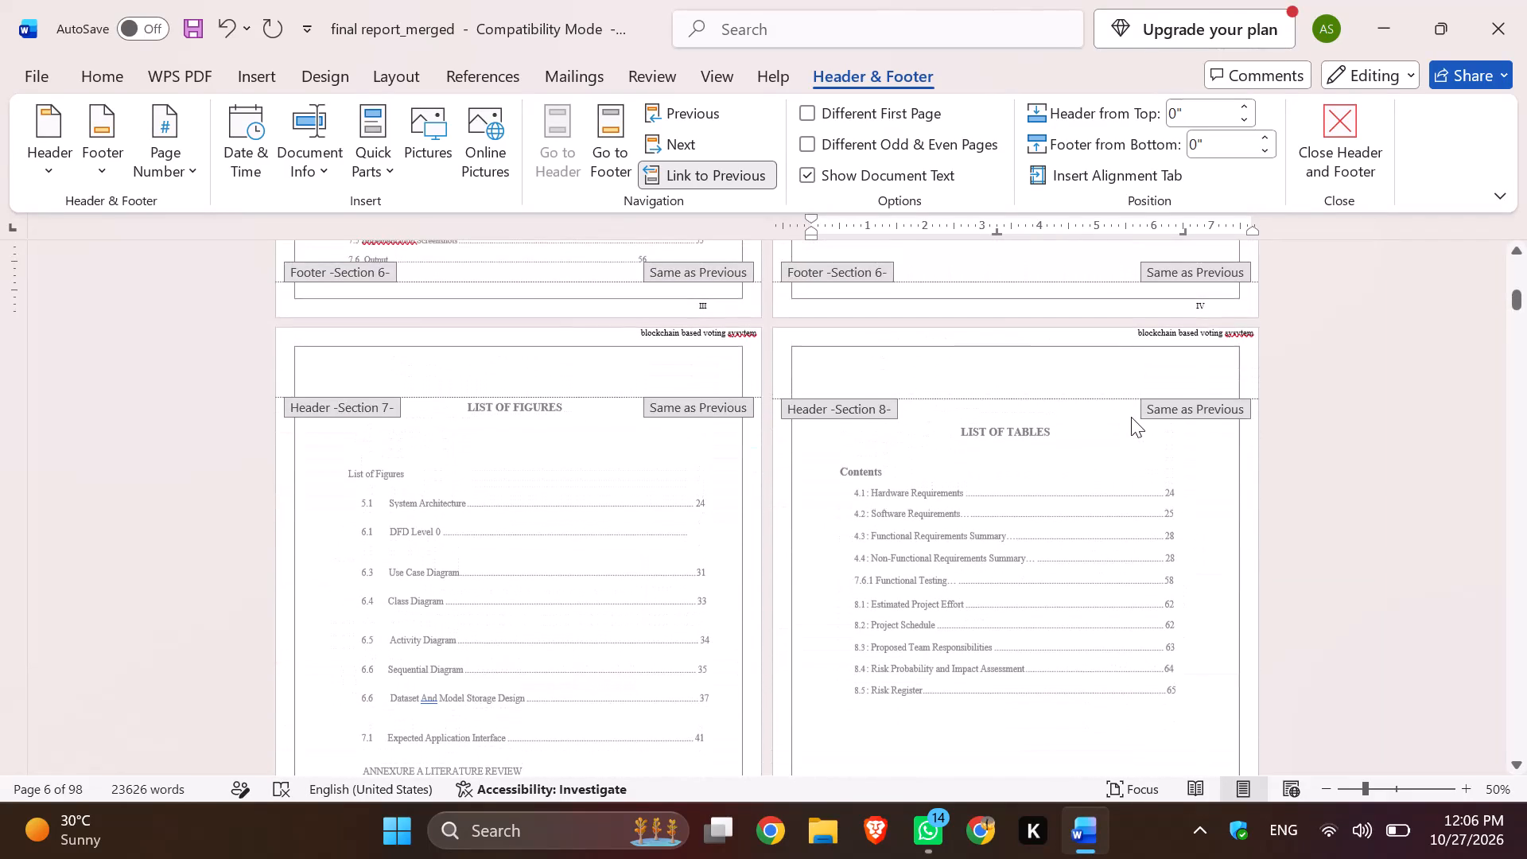
scroll(1131, 417, down, 2)
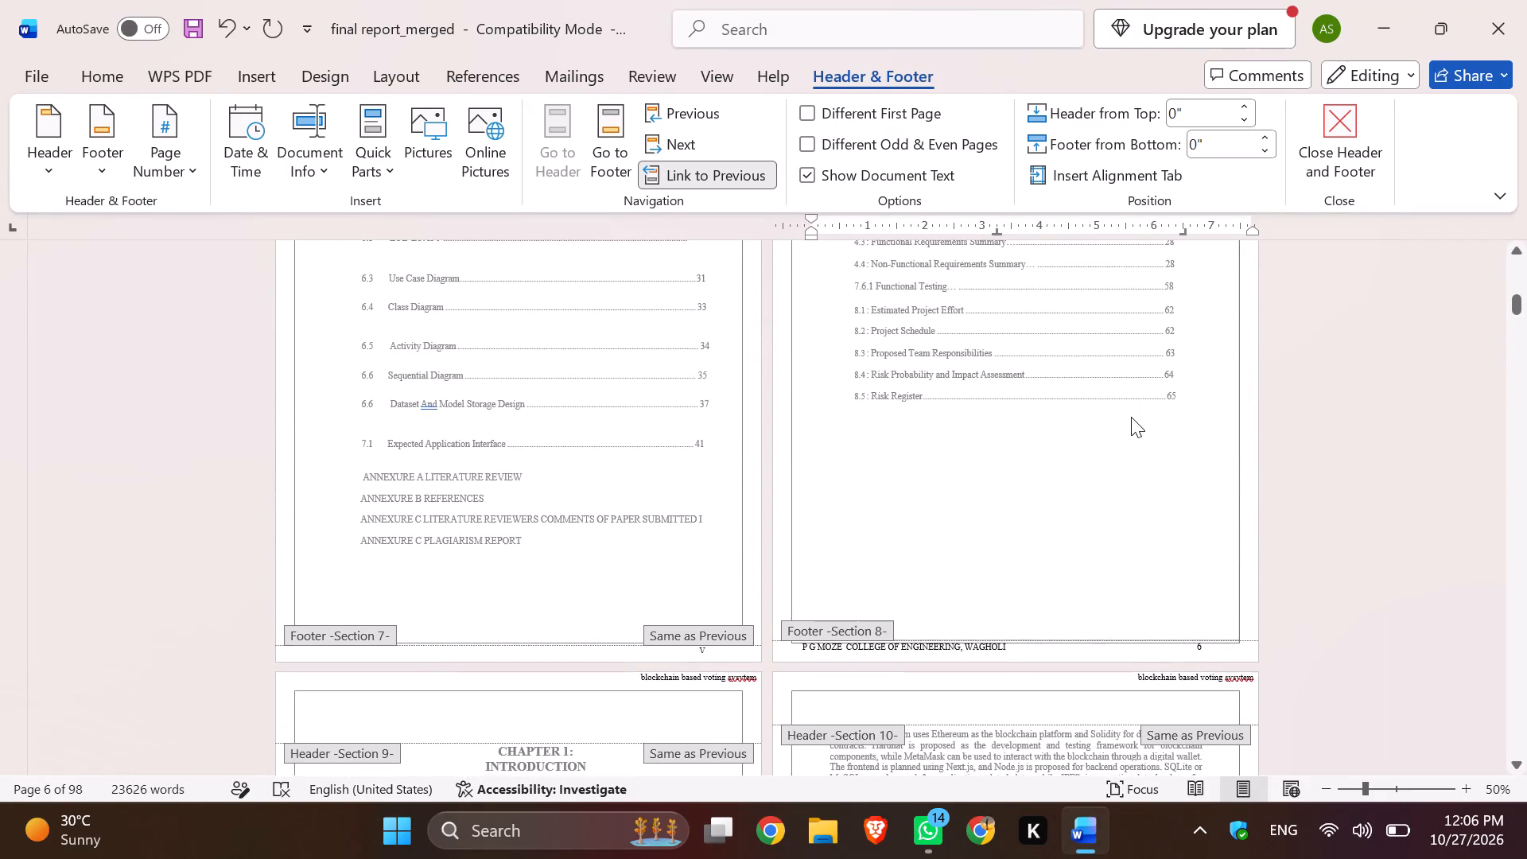
scroll(1131, 417, down, 3)
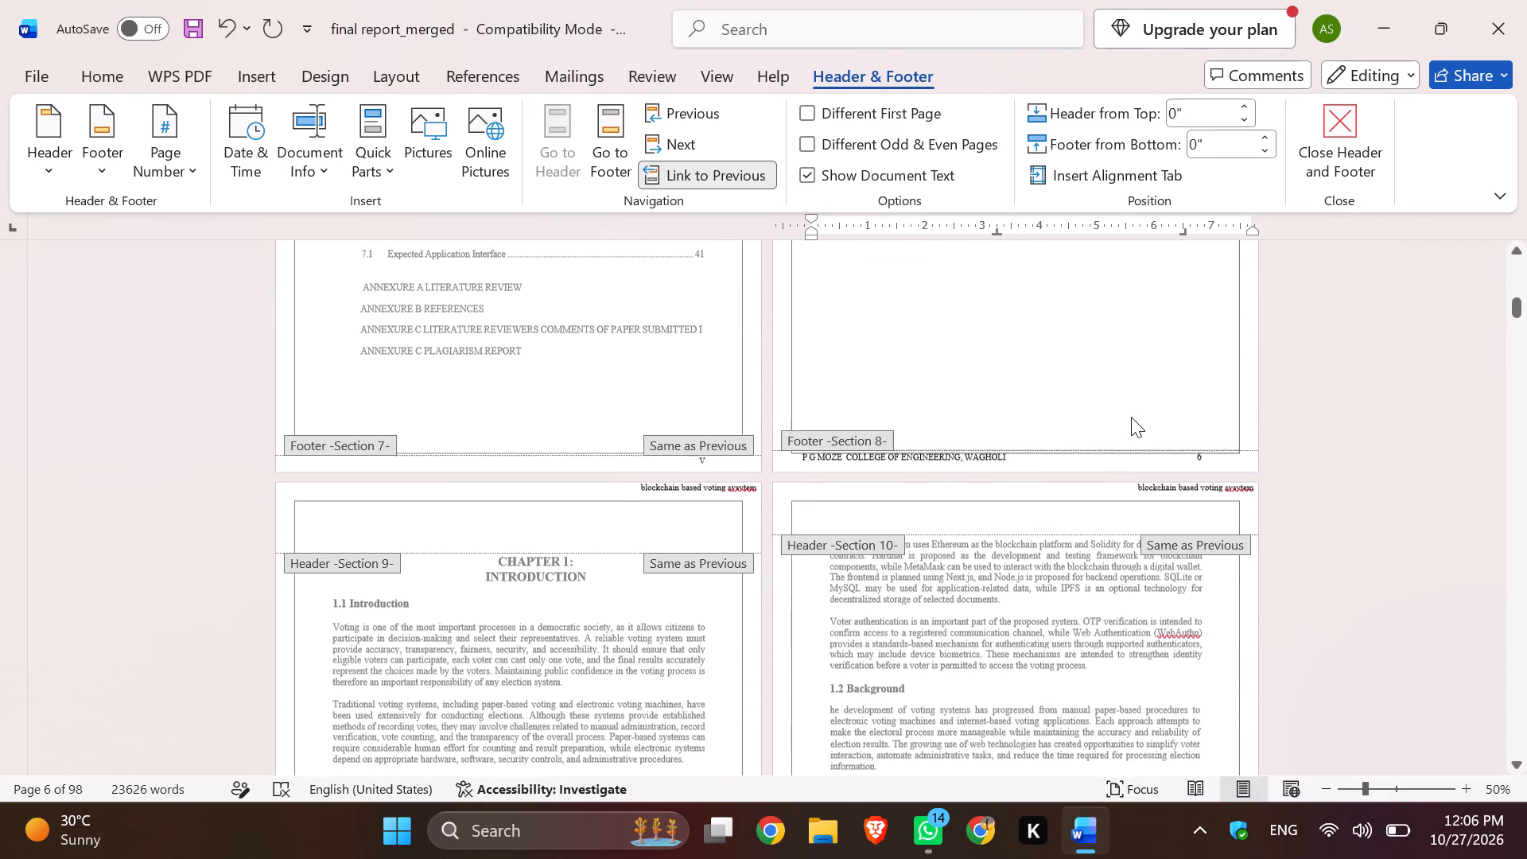
scroll(1131, 417, down, 4)
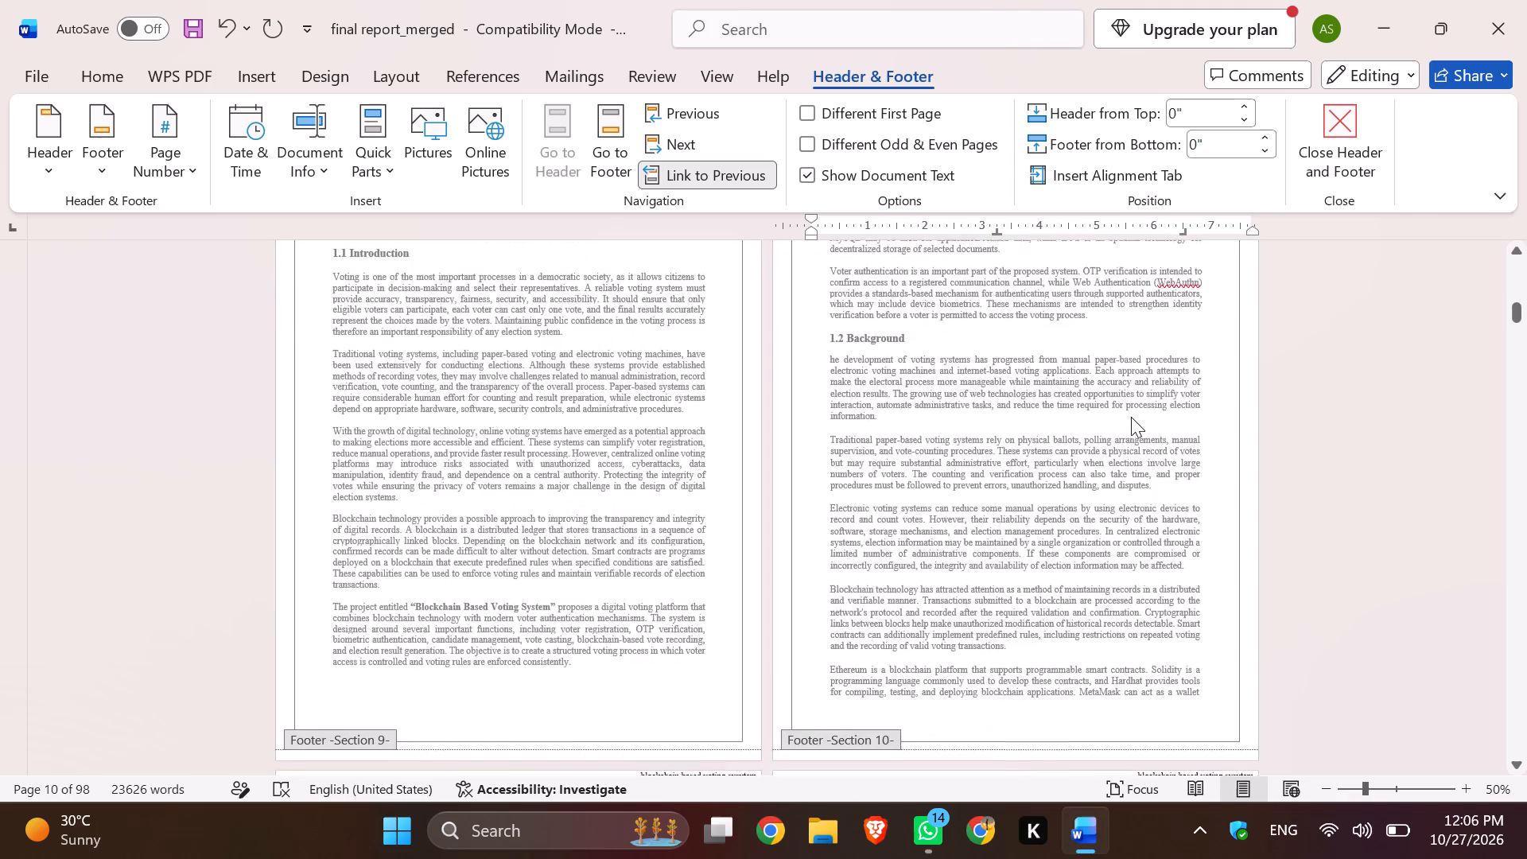
scroll(1131, 417, down, 1)
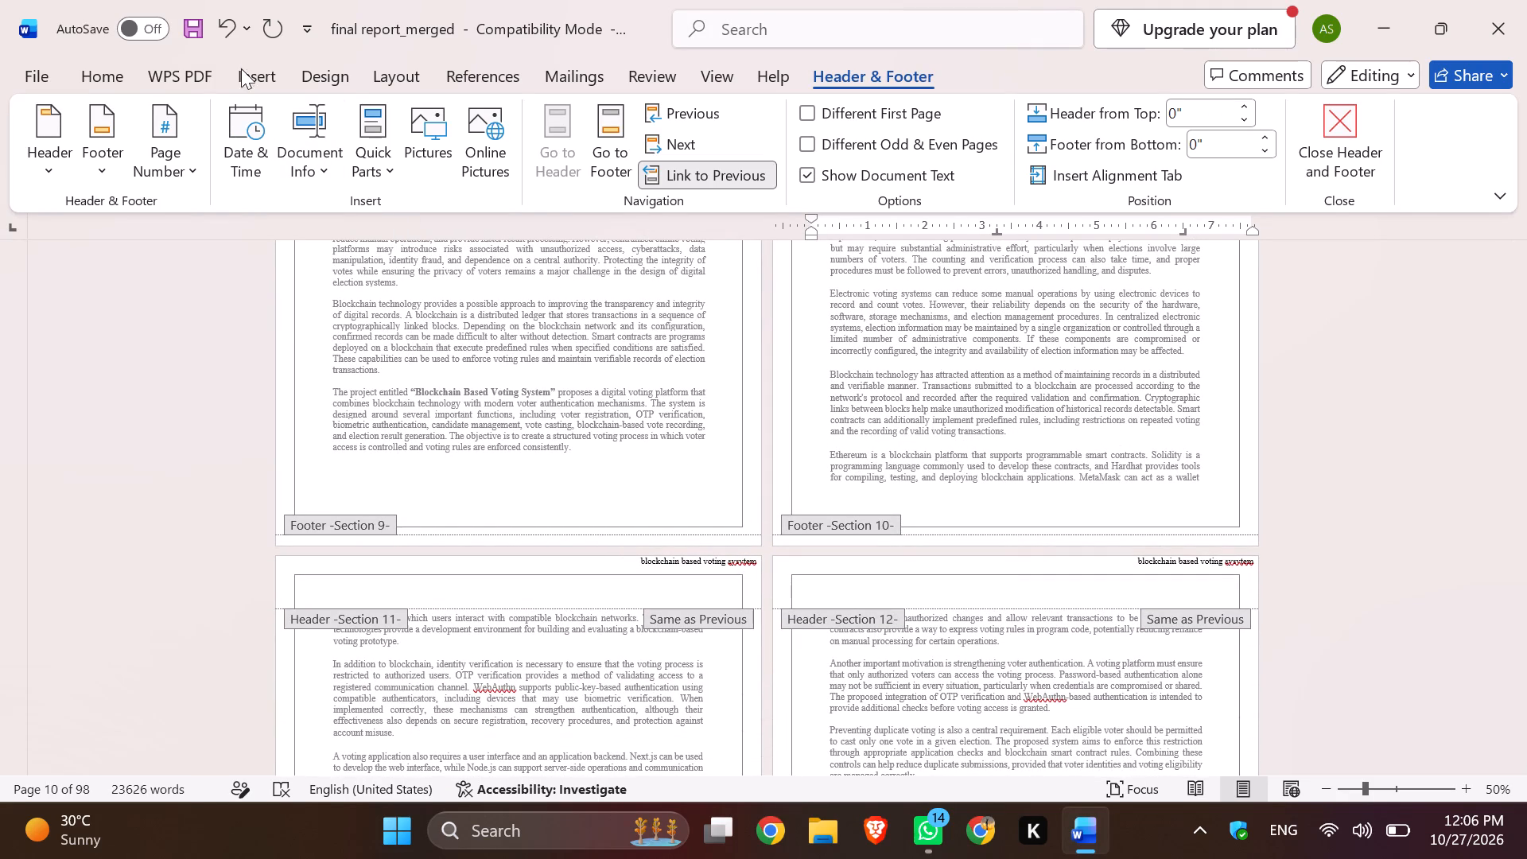
Apply the Moderate margin preset (1" top and bottom, 0.75" left and right) to the Section 6 pages.
click(379, 77)
click(327, 72)
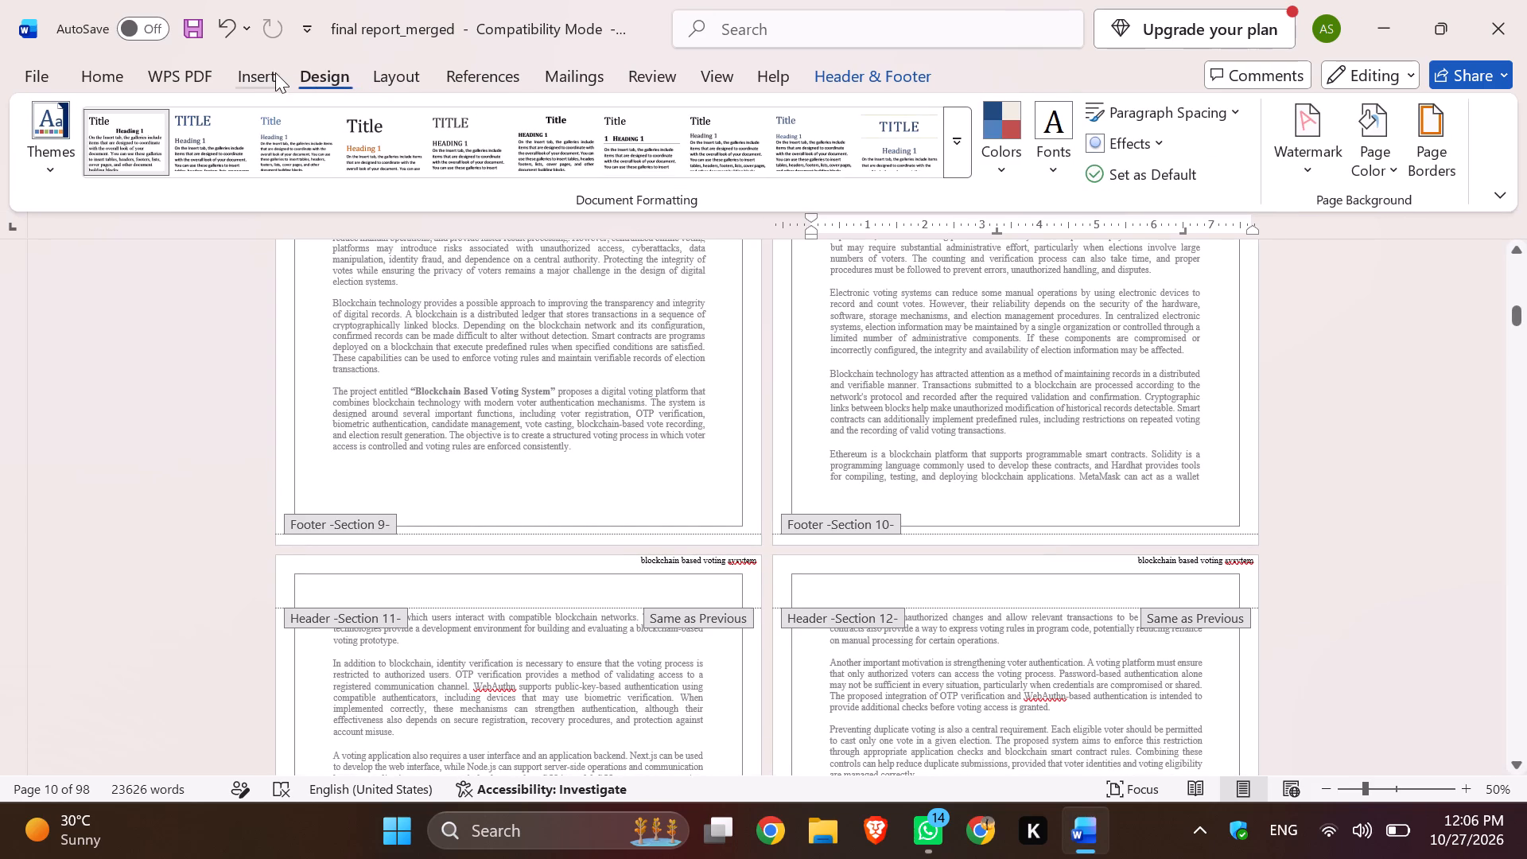
click(270, 69)
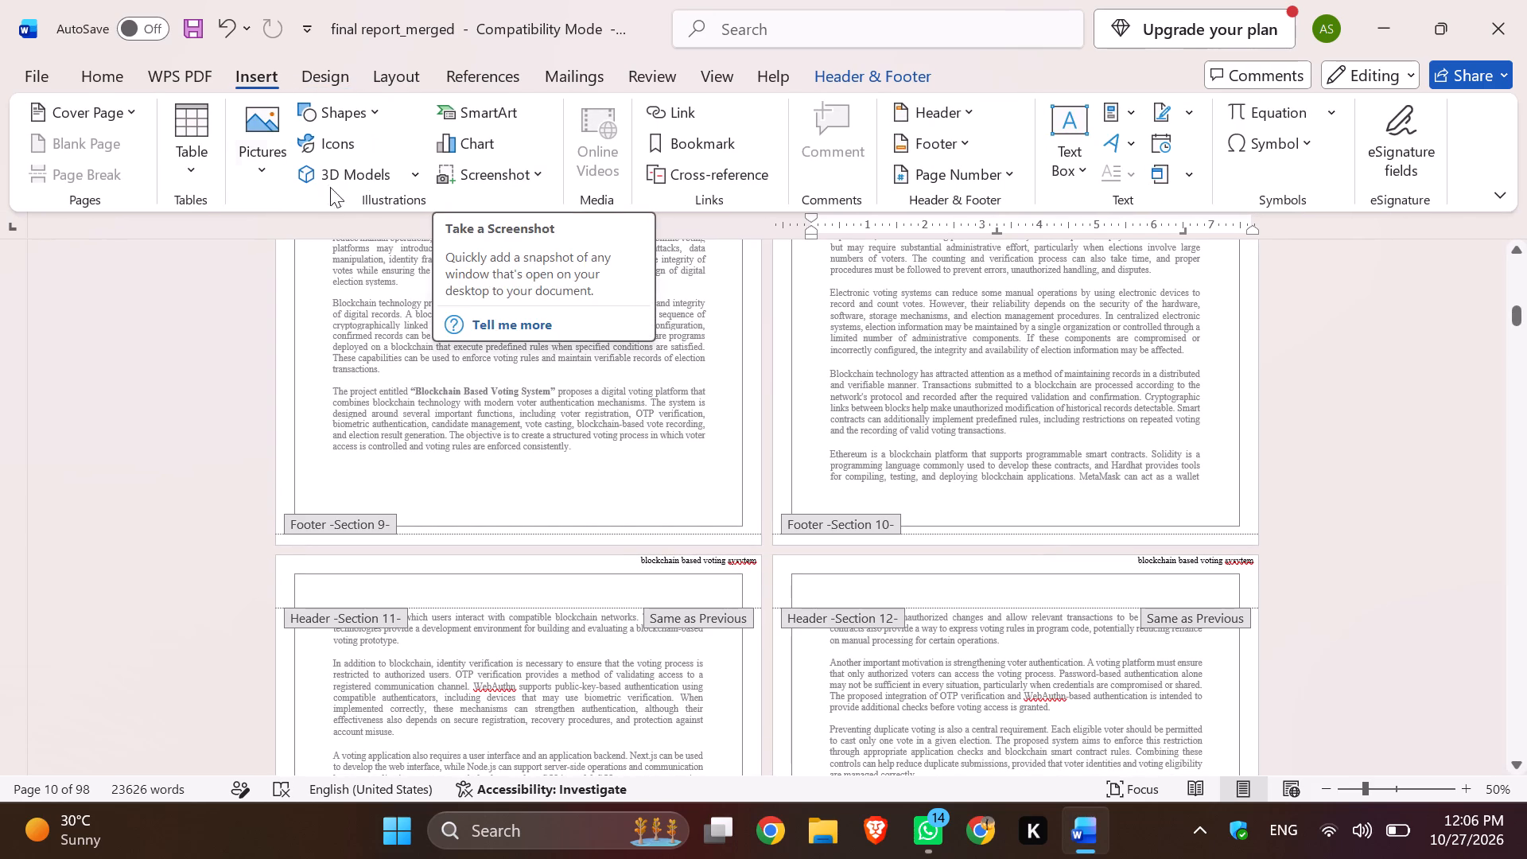
click(394, 76)
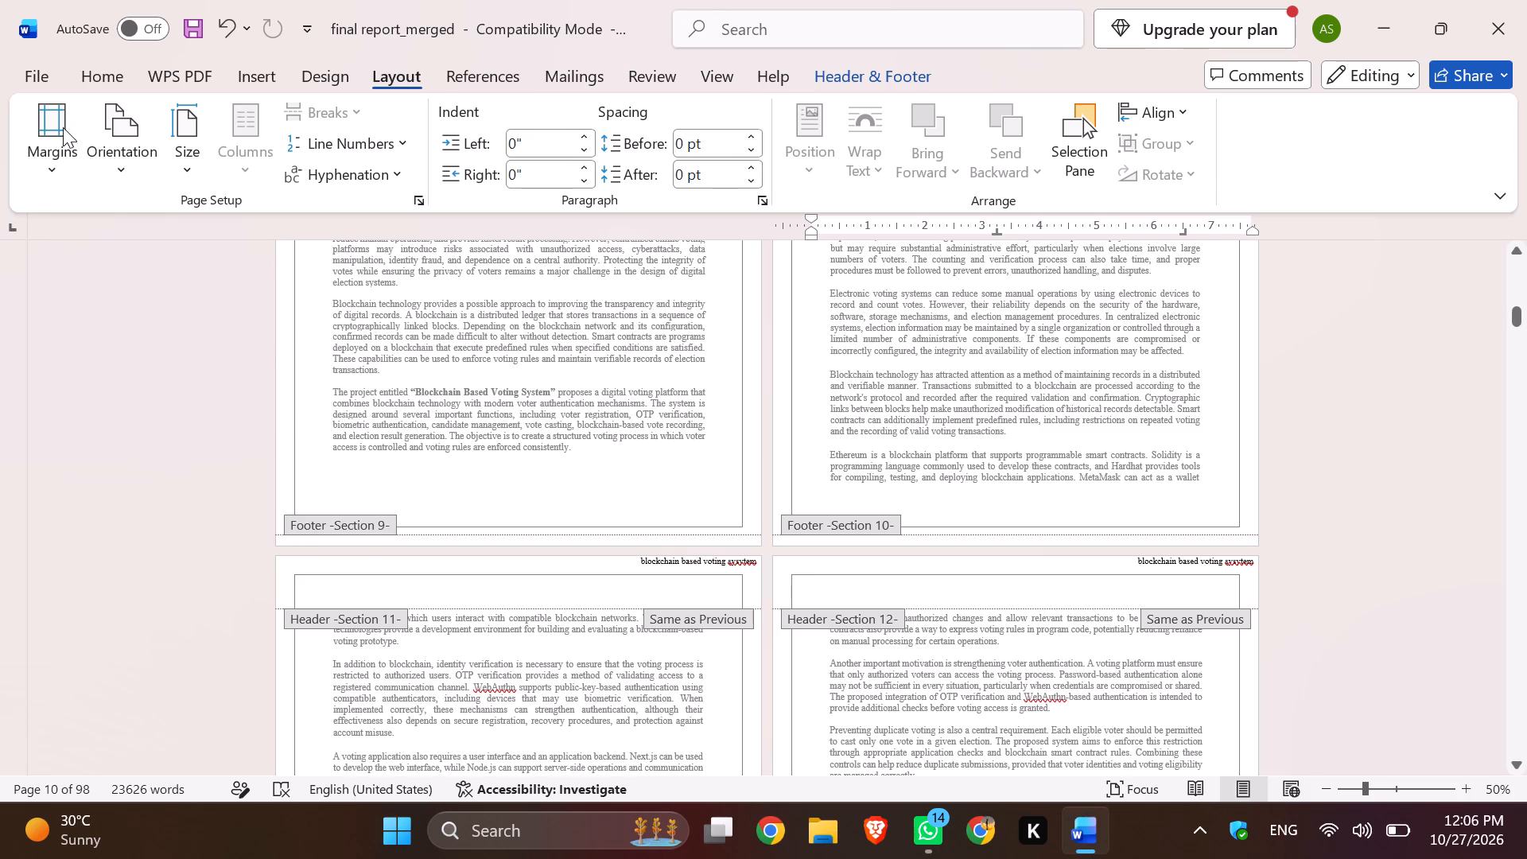
click(63, 127)
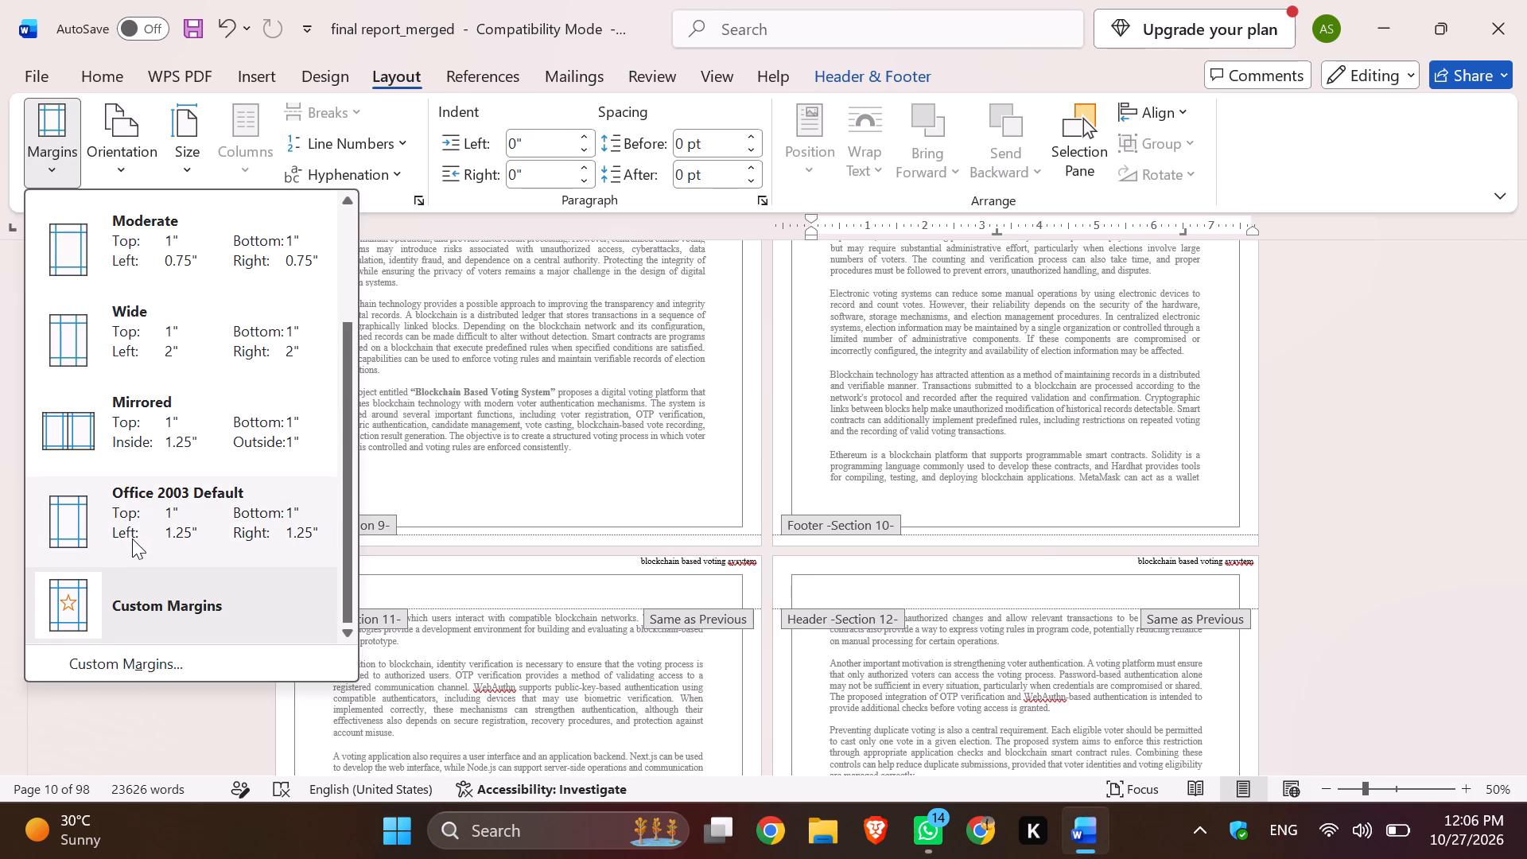
click(85, 238)
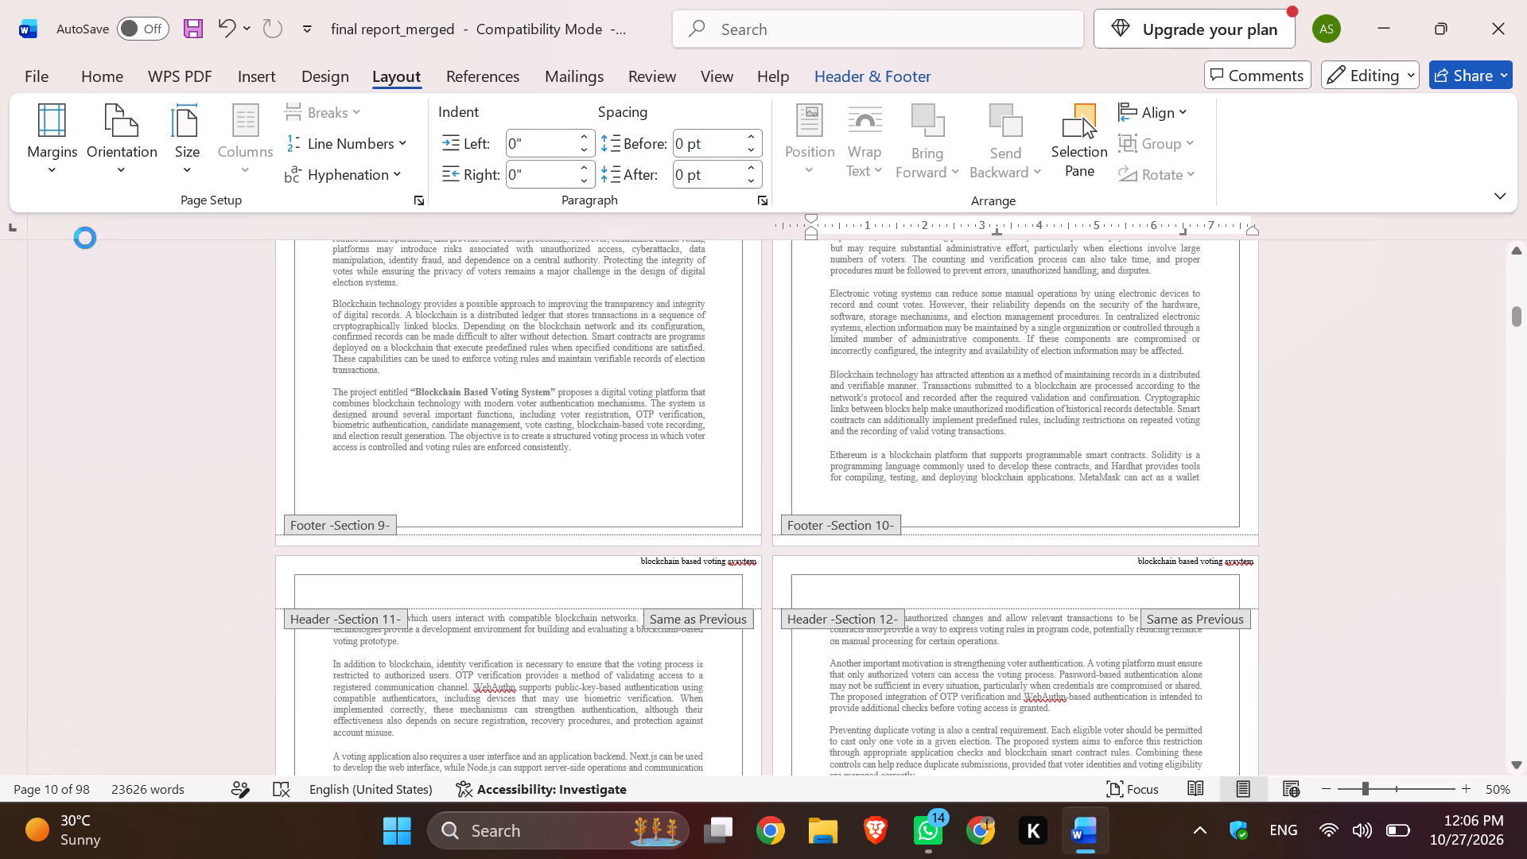
Review the margins, headers and footers from Section 6 through Section 19.
scroll(419, 449, down, 1)
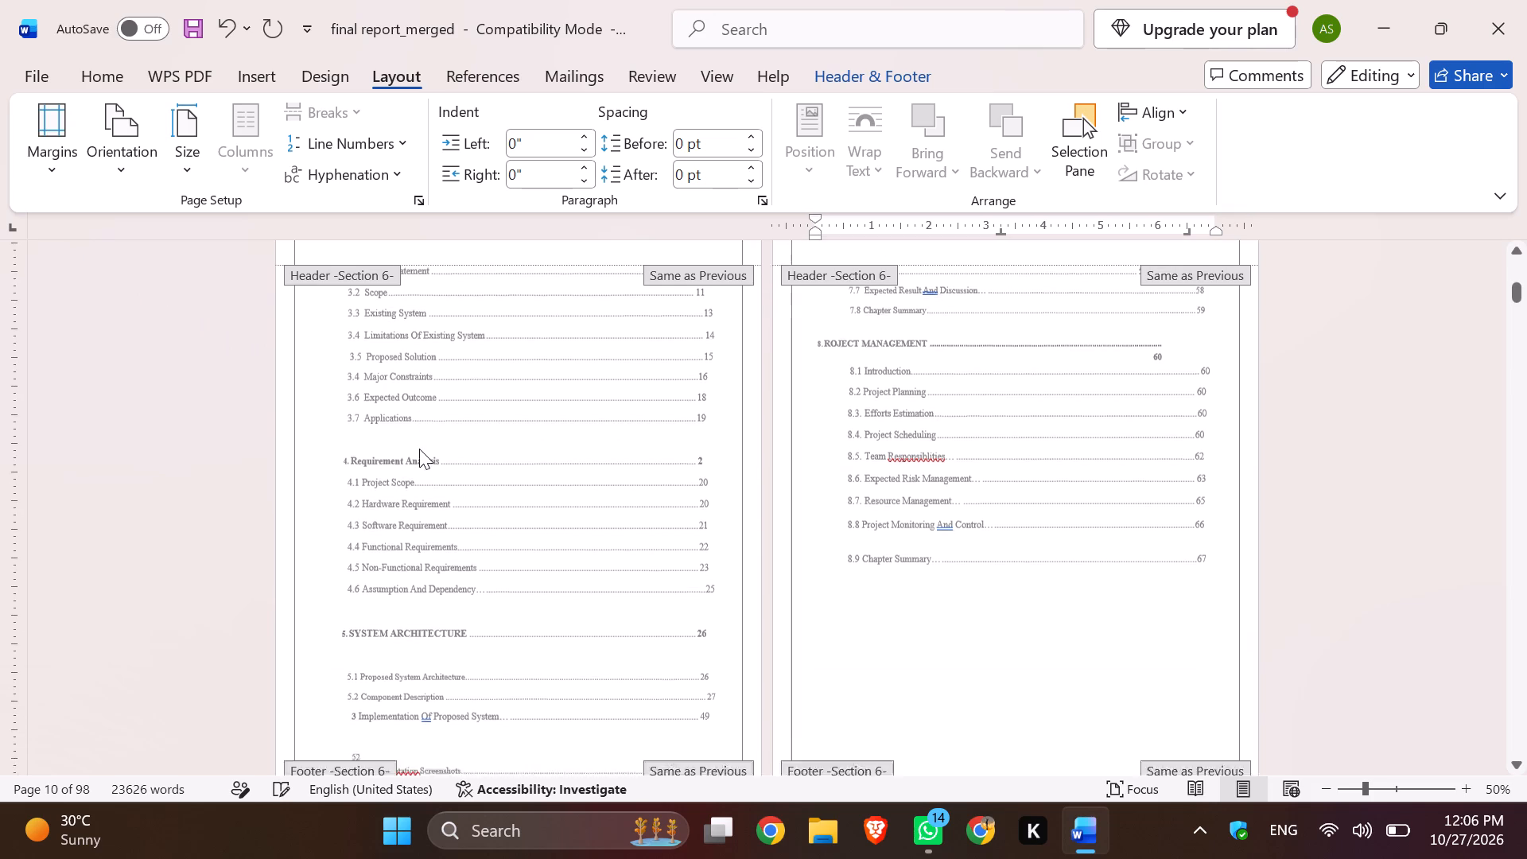
scroll(419, 449, down, 4)
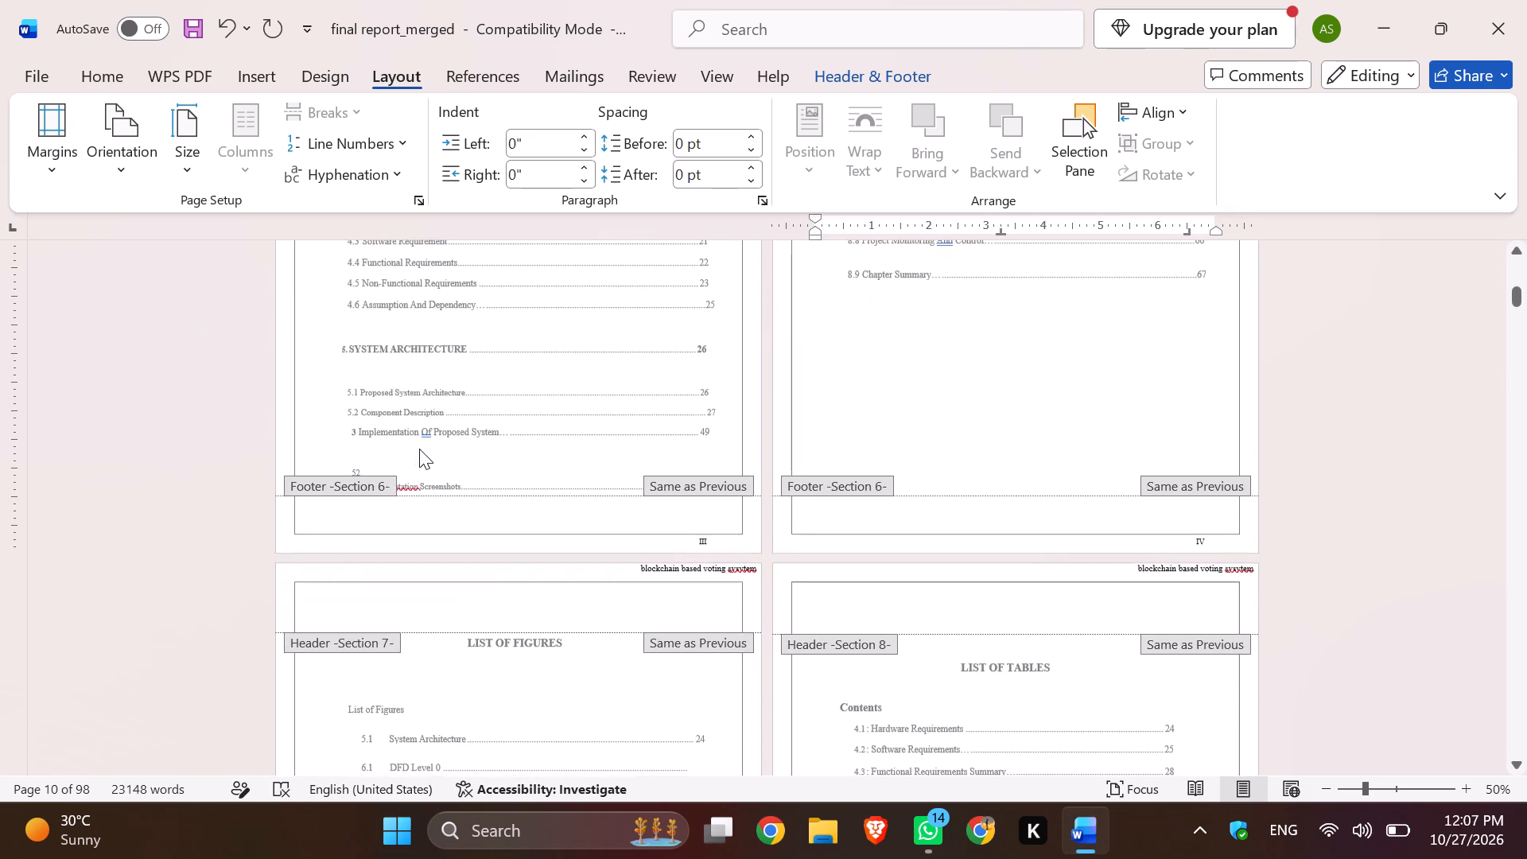
scroll(419, 449, down, 4)
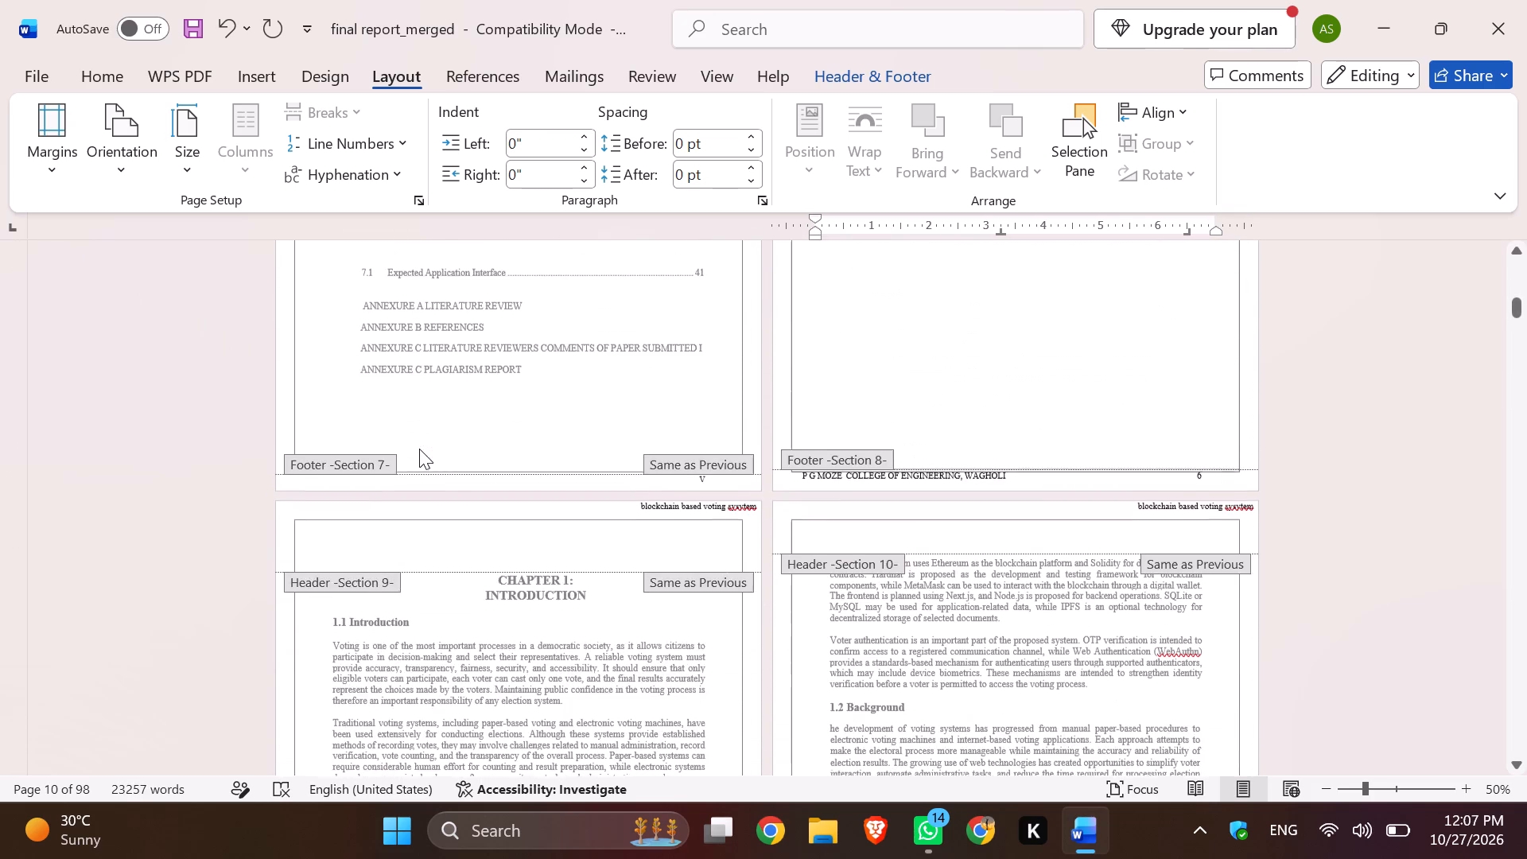
scroll(419, 449, down, 3)
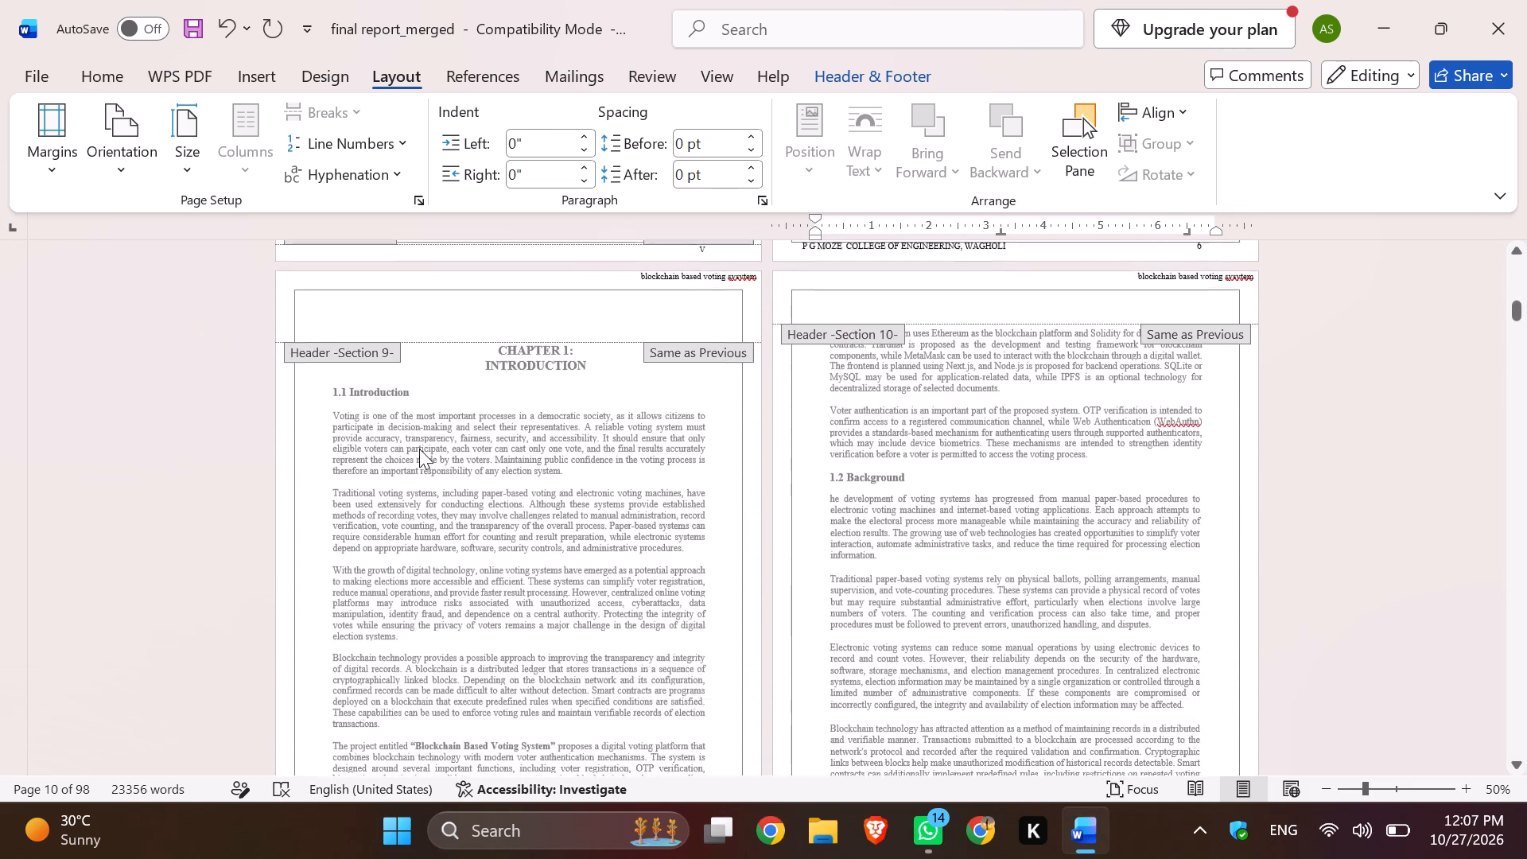
scroll(419, 449, down, 4)
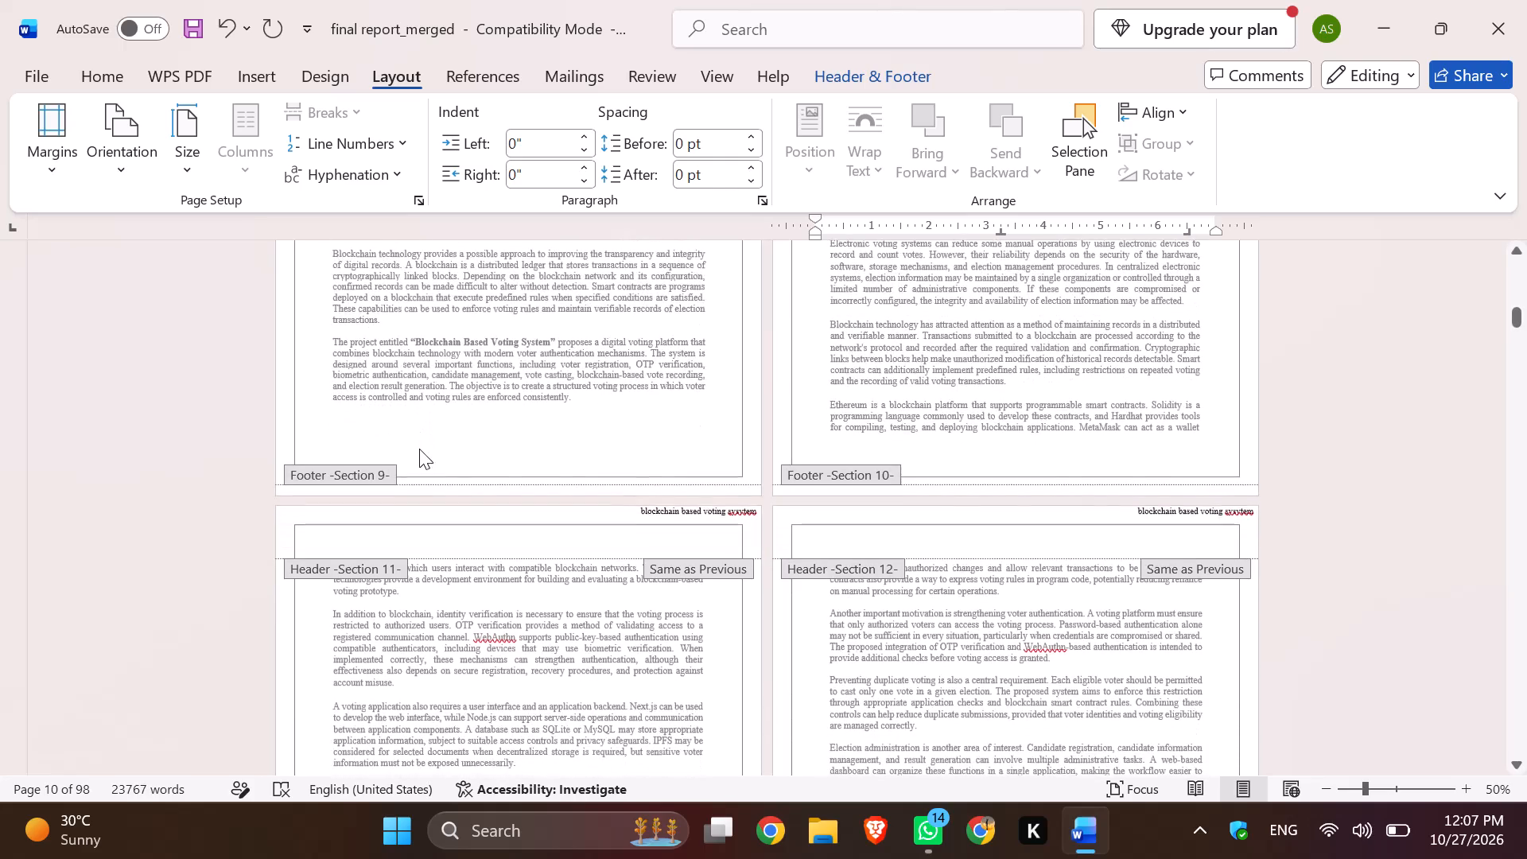
scroll(419, 449, down, 3)
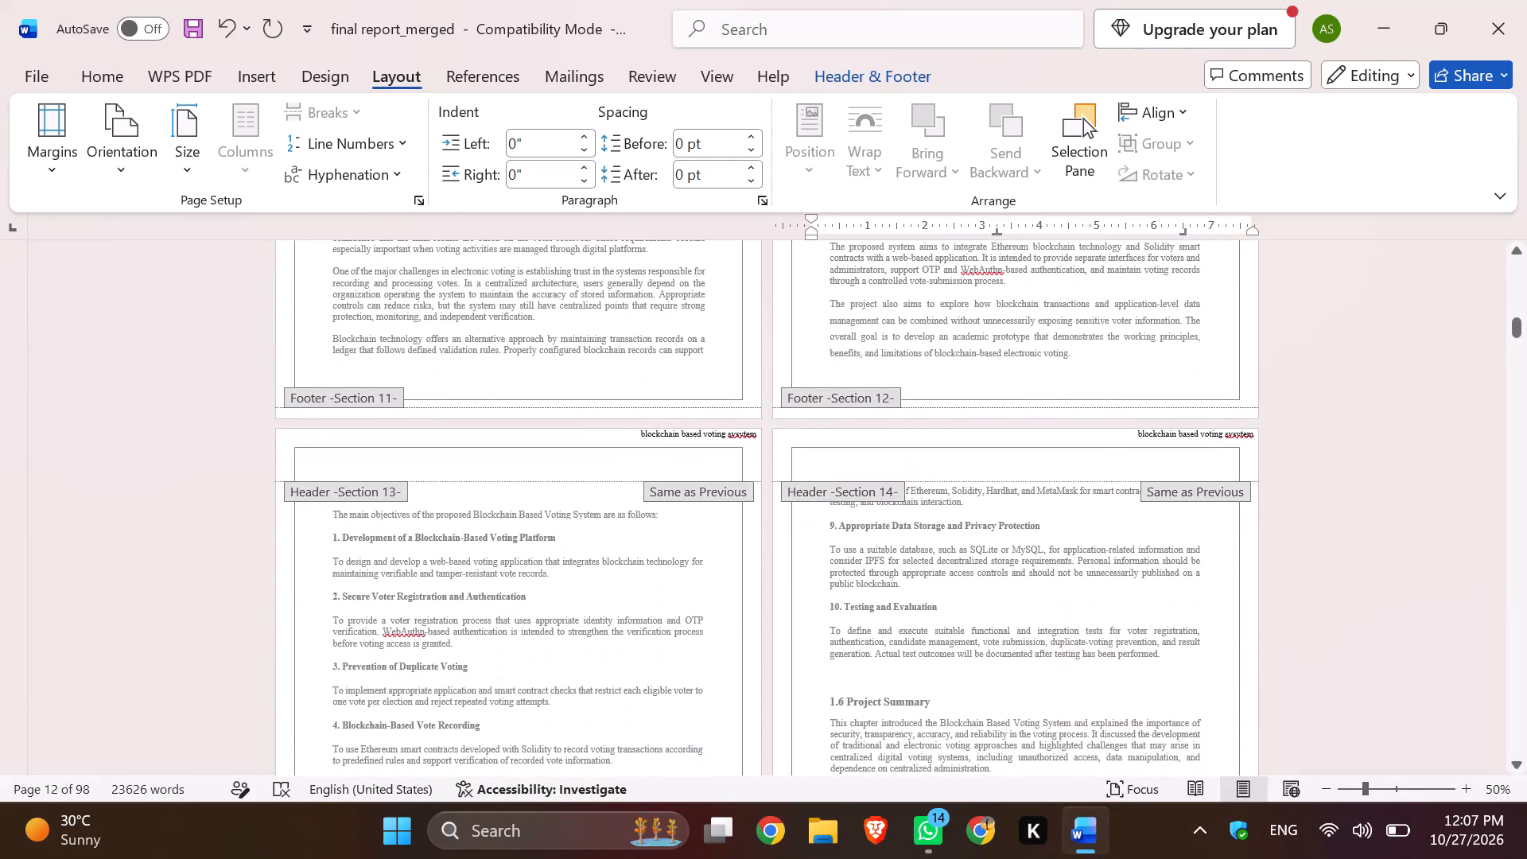
scroll(561, 405, down, 2)
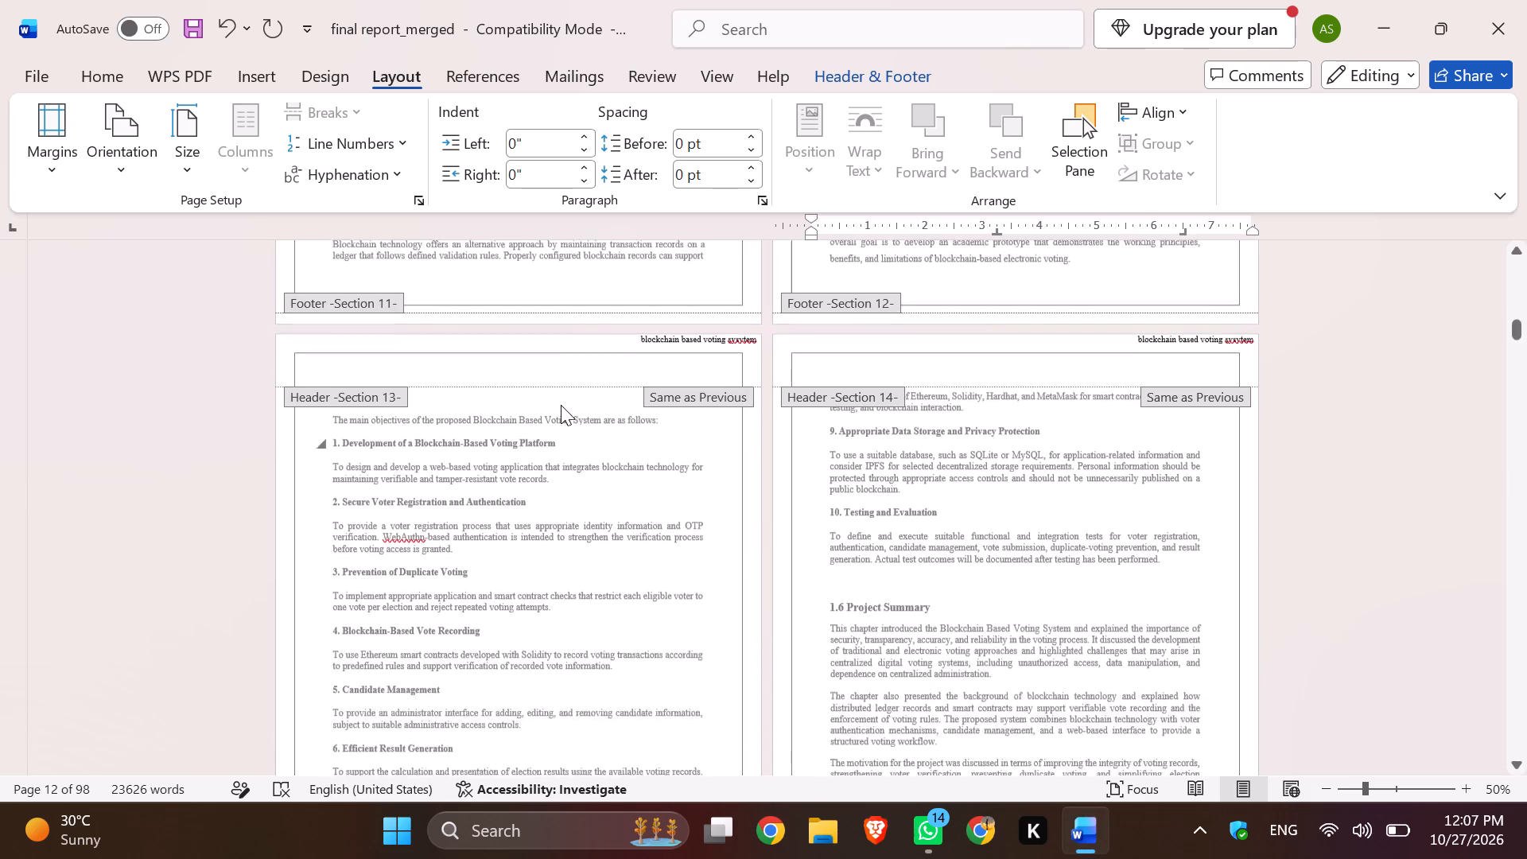
scroll(561, 405, down, 5)
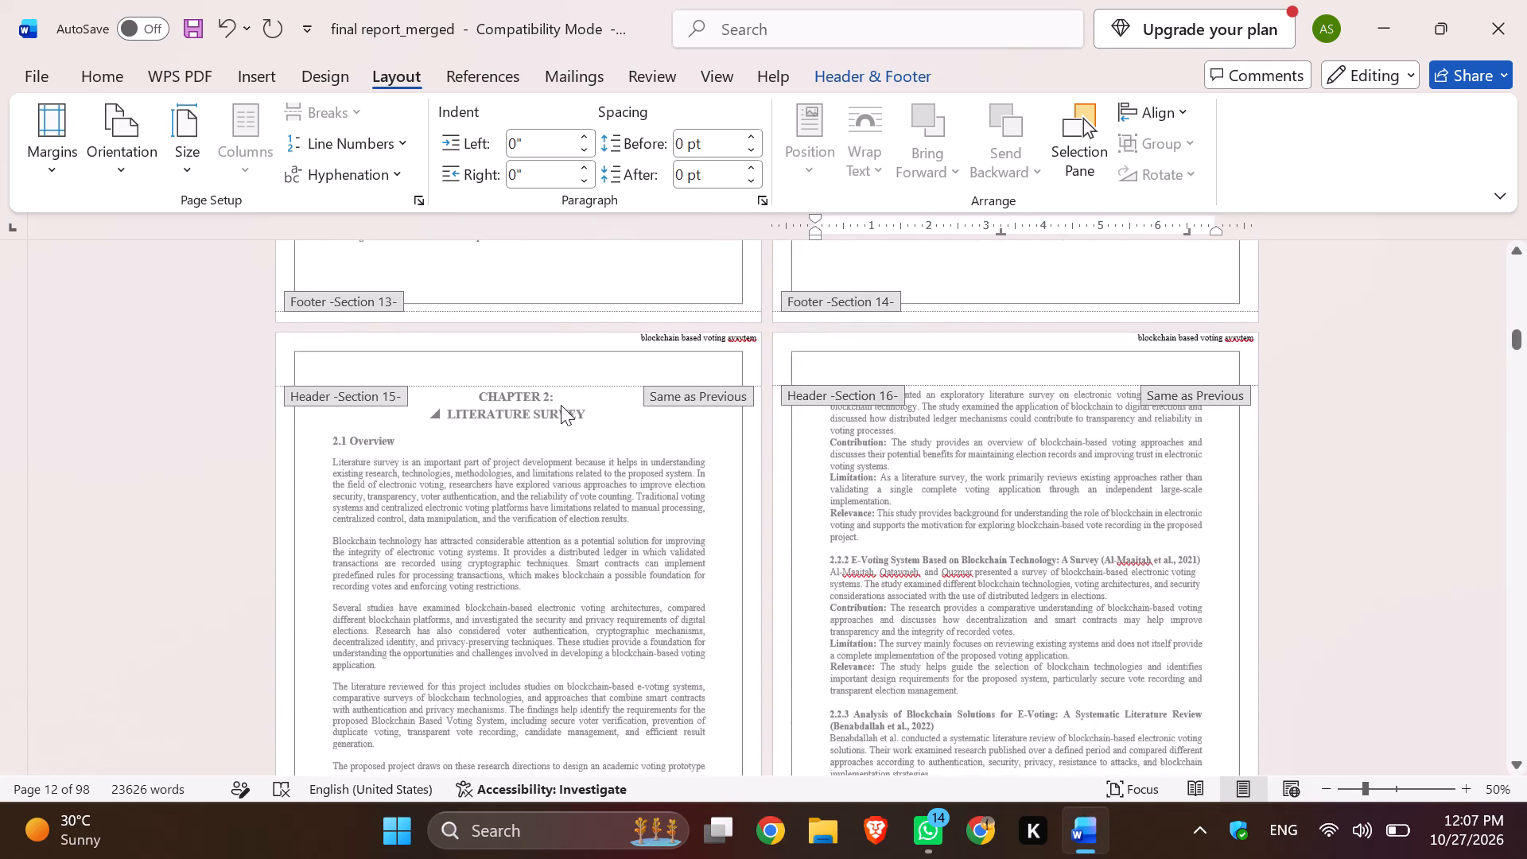
scroll(561, 405, down, 4)
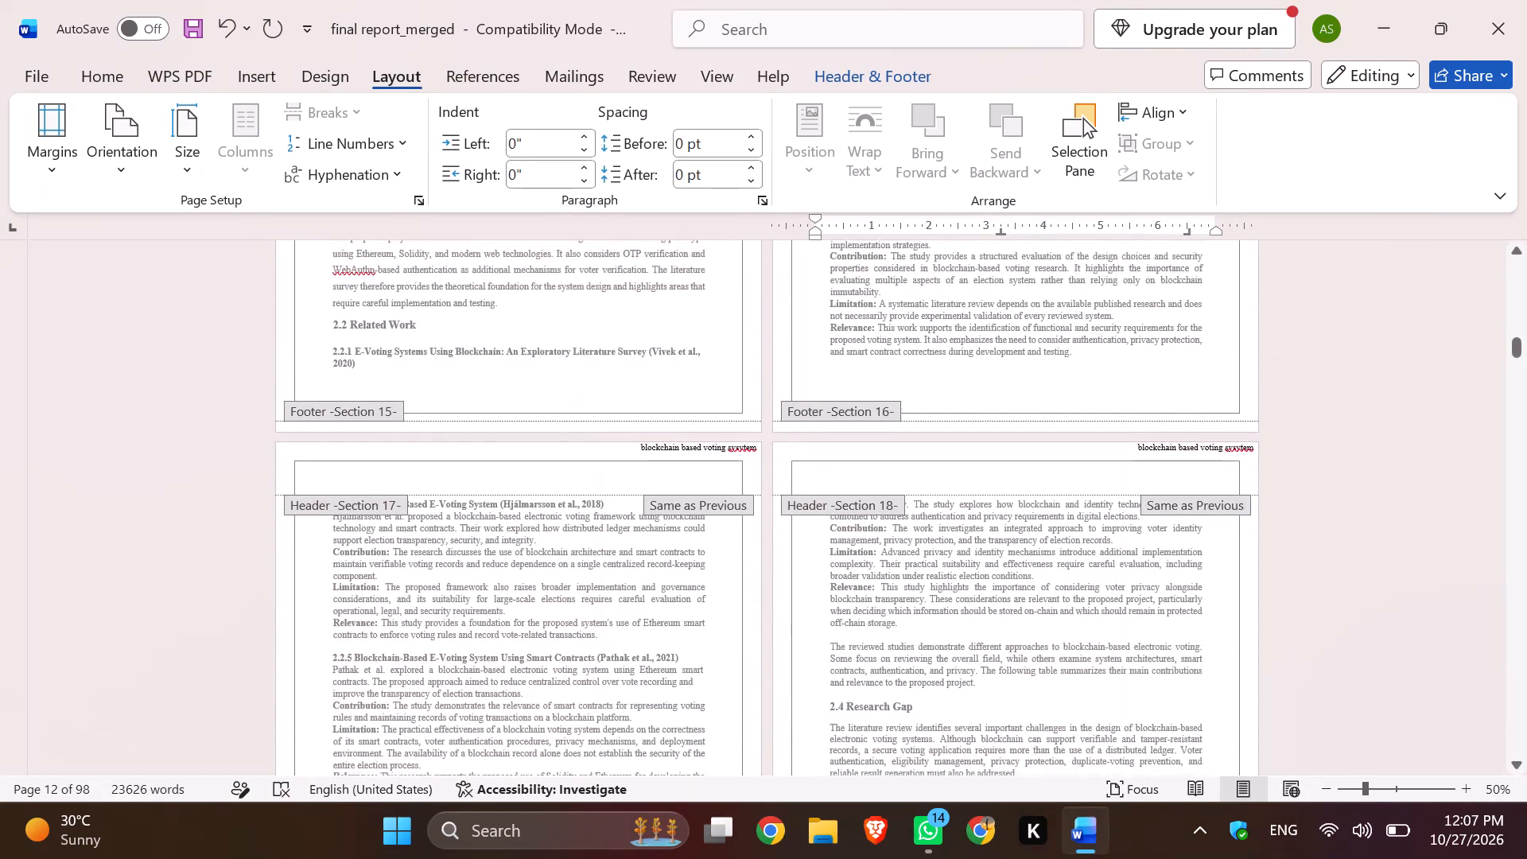
scroll(561, 405, down, 2)
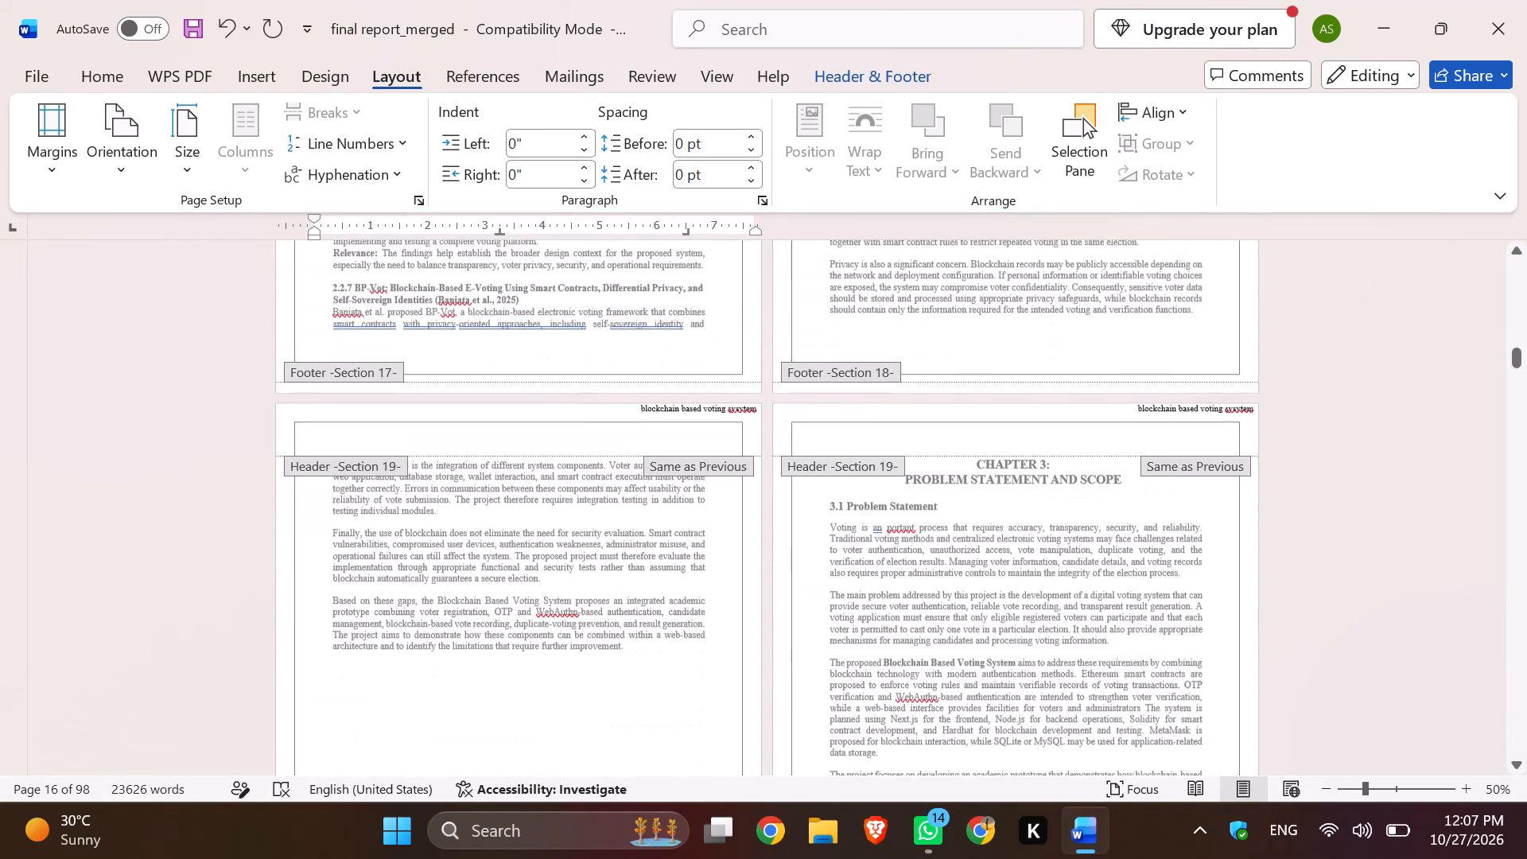
scroll(561, 405, down, 1)
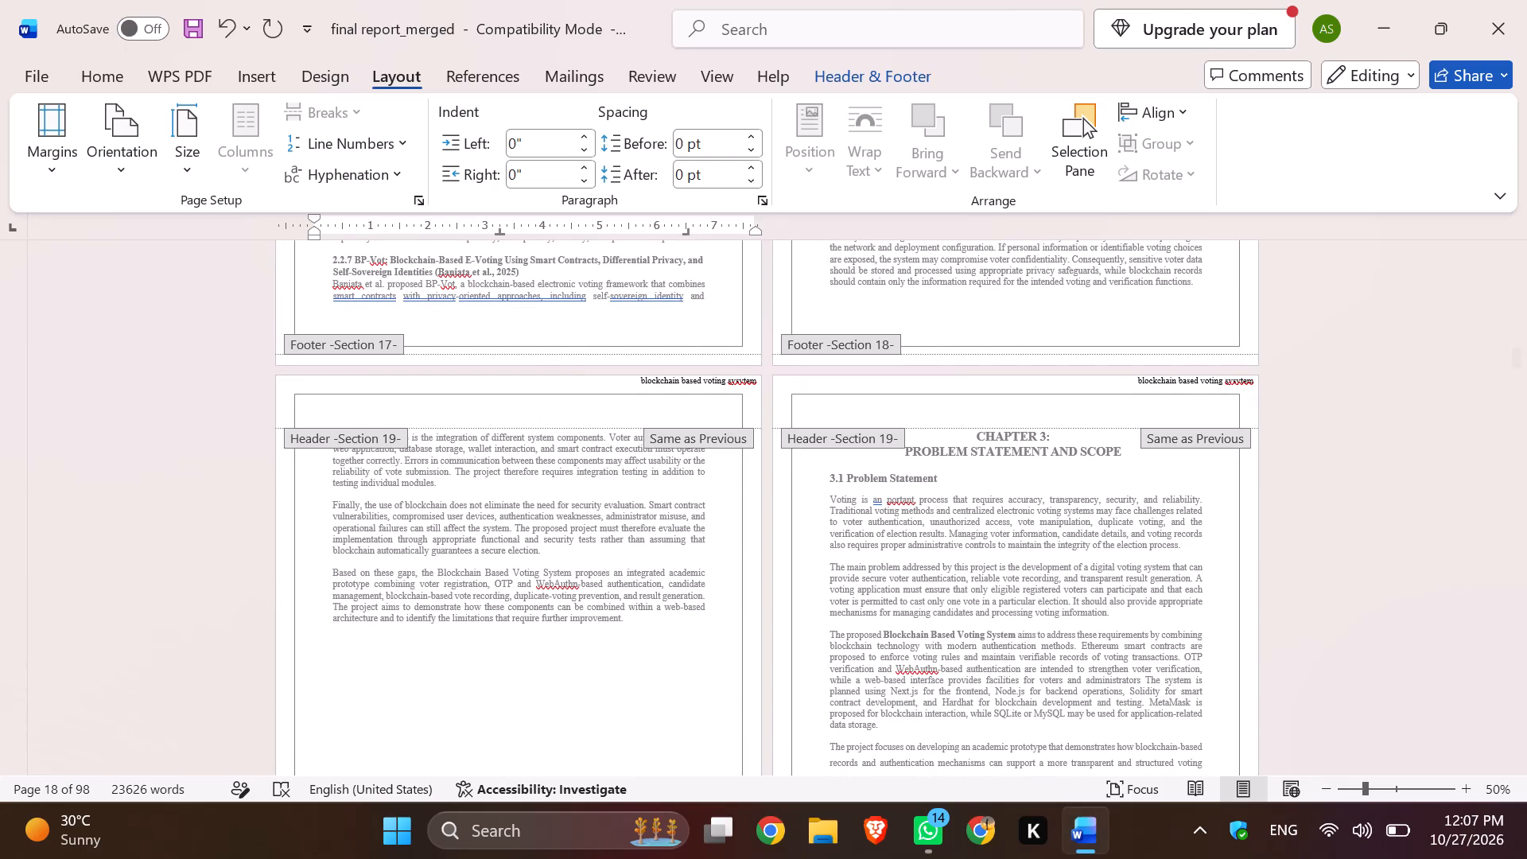
Apply the Normal margin preset (1" on all sides) to the List of Figures page in Section 7.
click(43, 157)
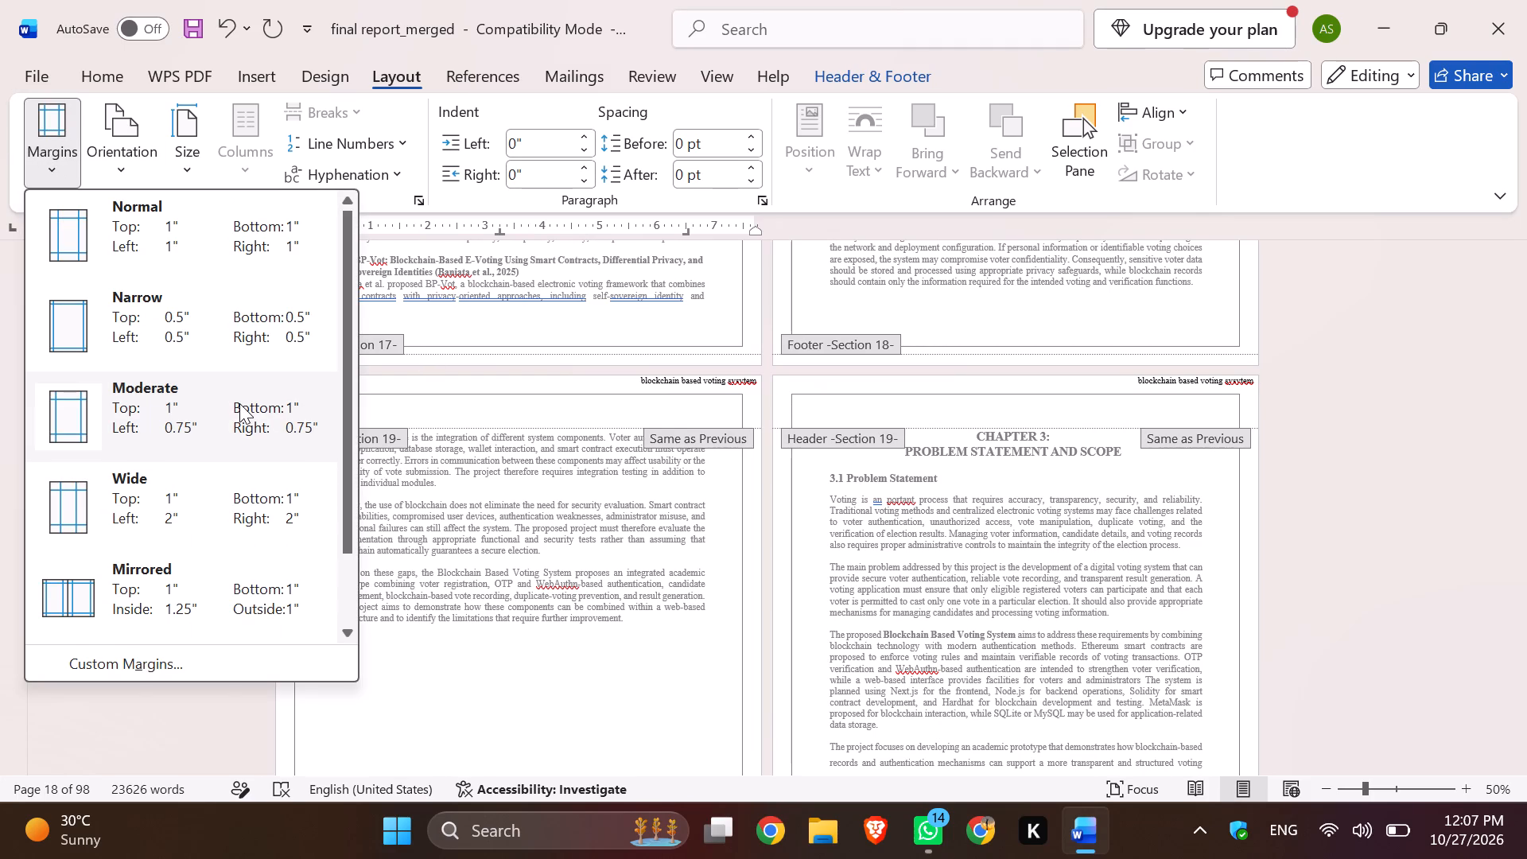
scroll(239, 403, down, 1)
click(85, 206)
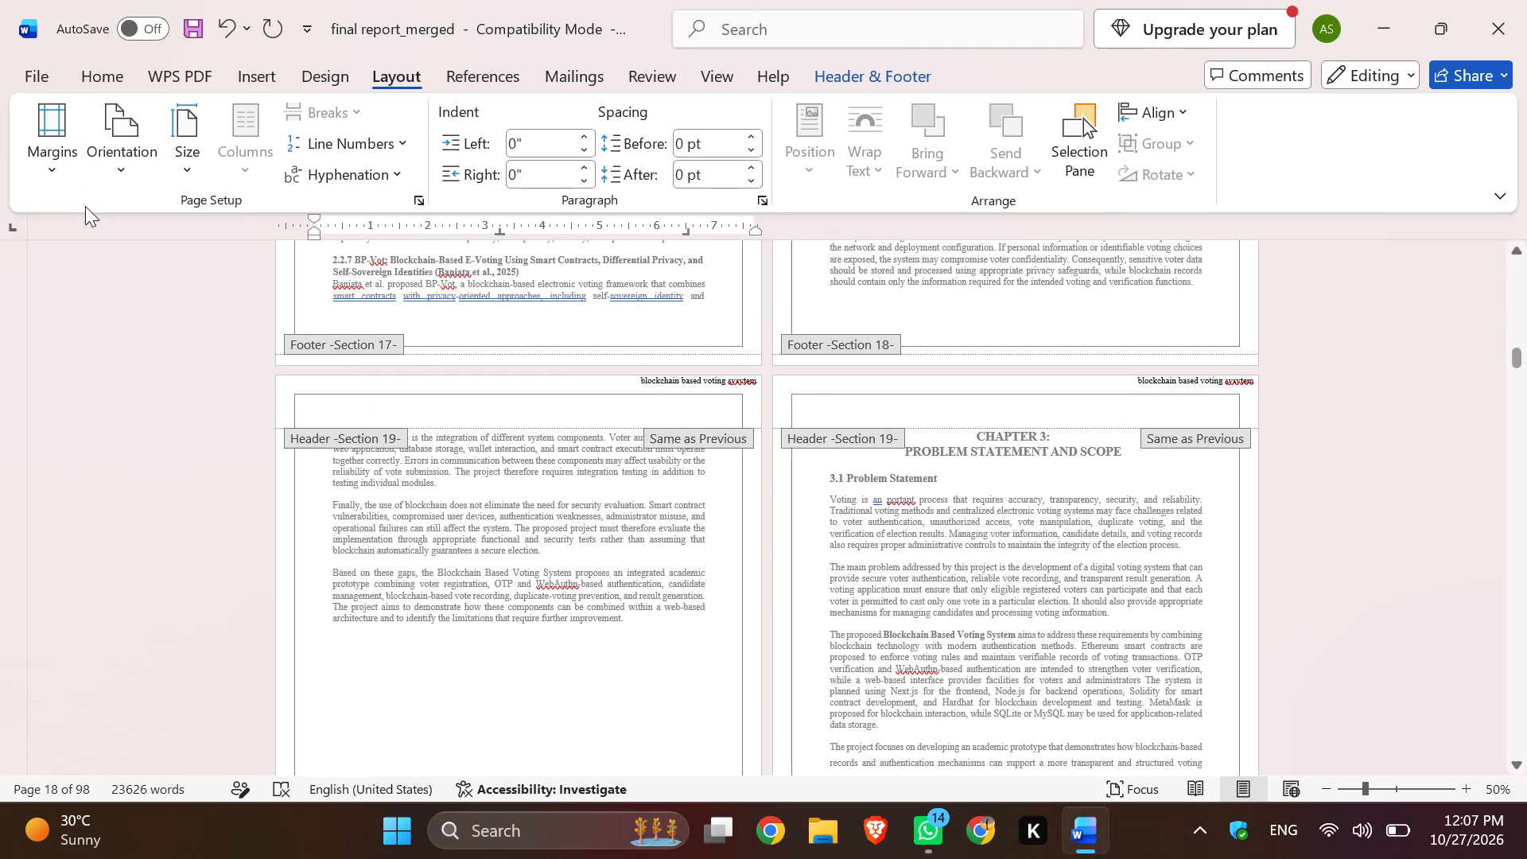
Close header and footer editing and return to the document body on the Section 12 page.
scroll(109, 371, up, 1)
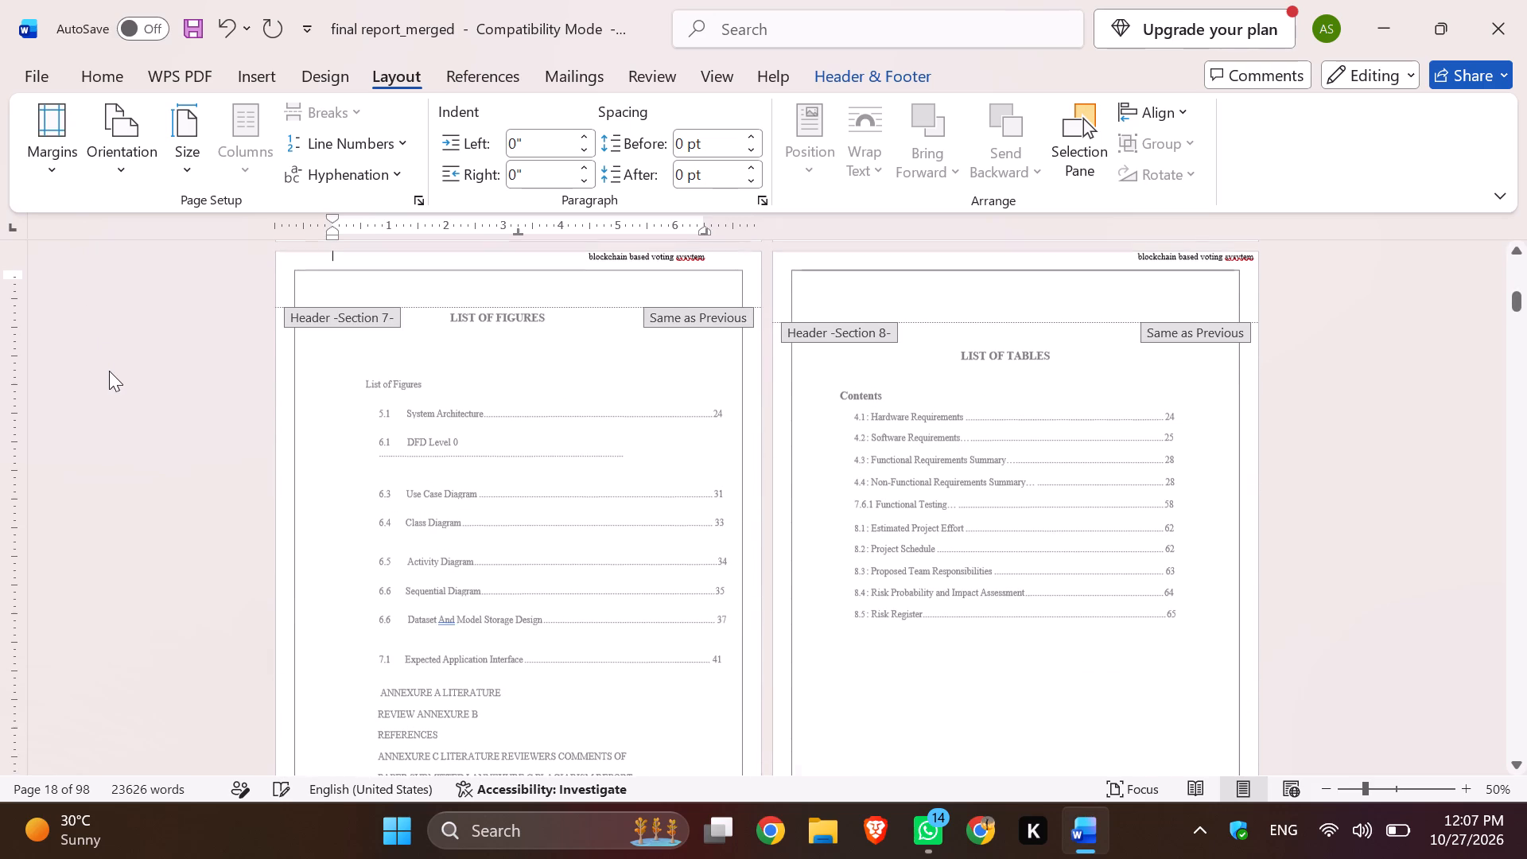
scroll(109, 371, up, 1)
scroll(428, 390, down, 1)
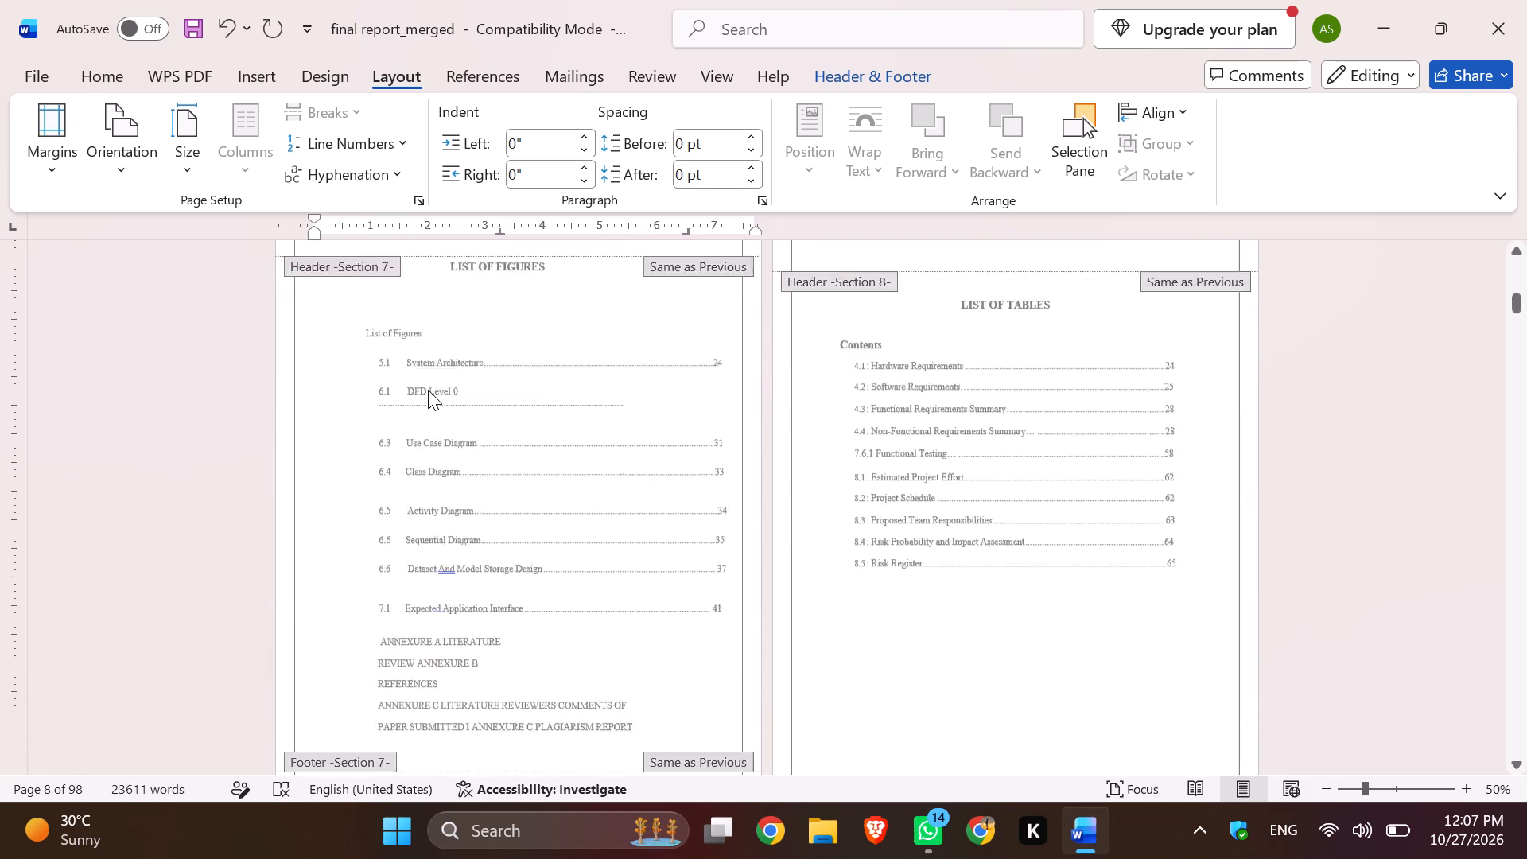
scroll(428, 390, down, 2)
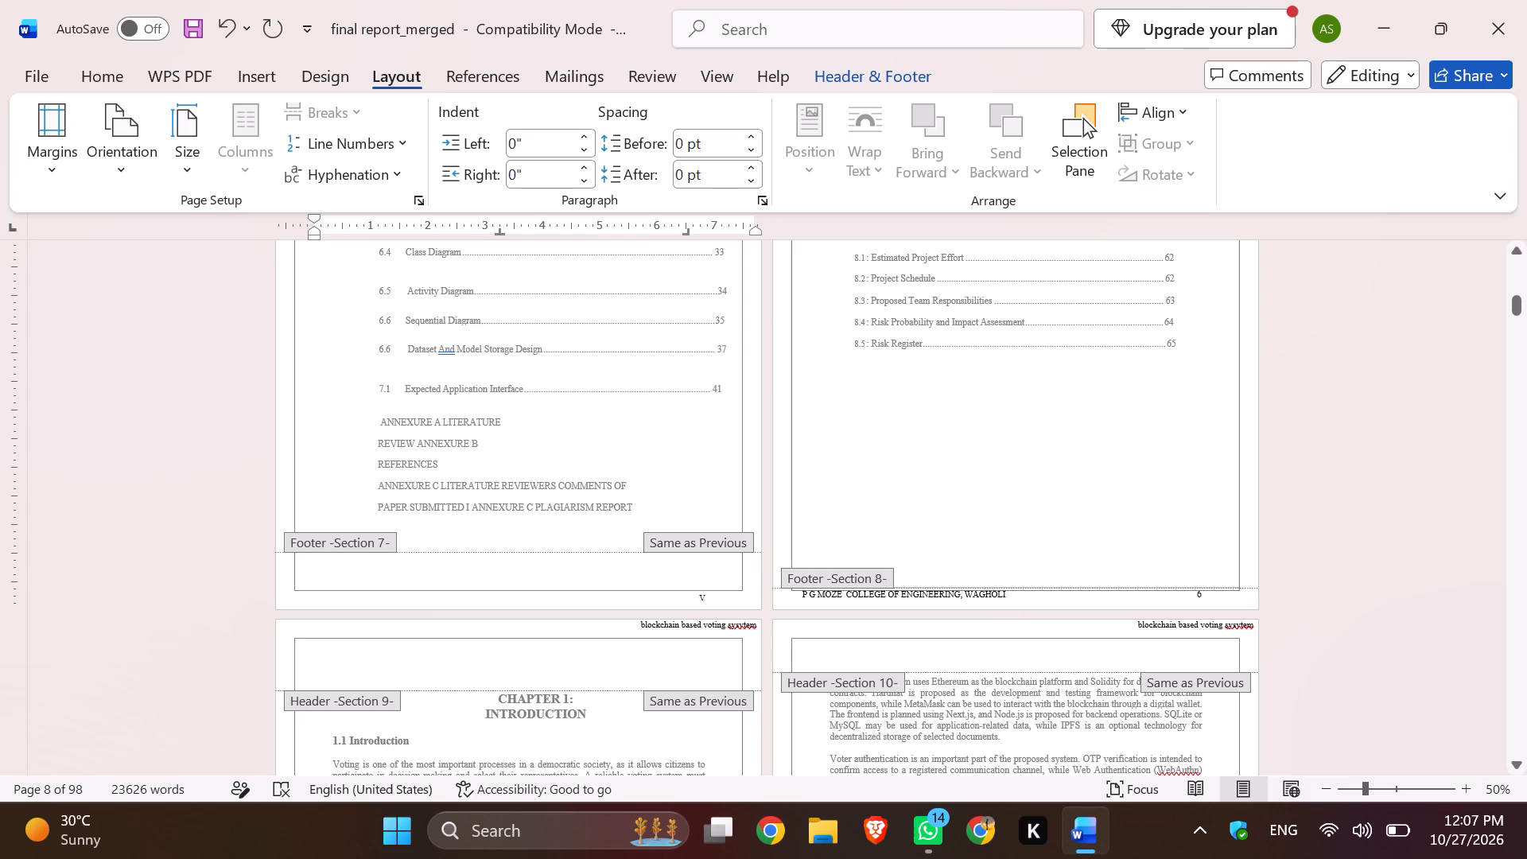
scroll(947, 622, down, 3)
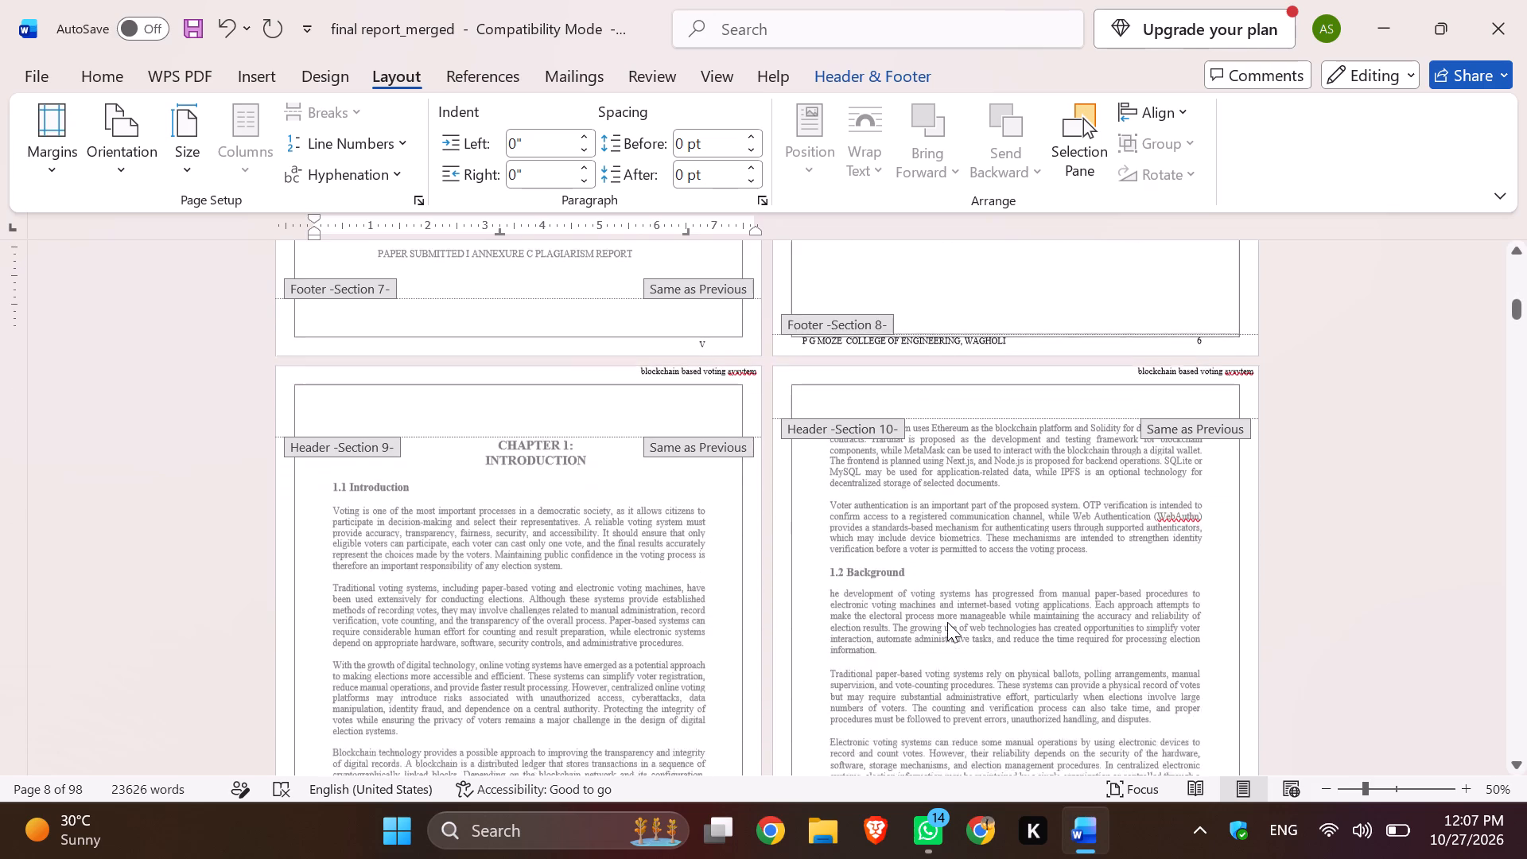
scroll(947, 622, down, 3)
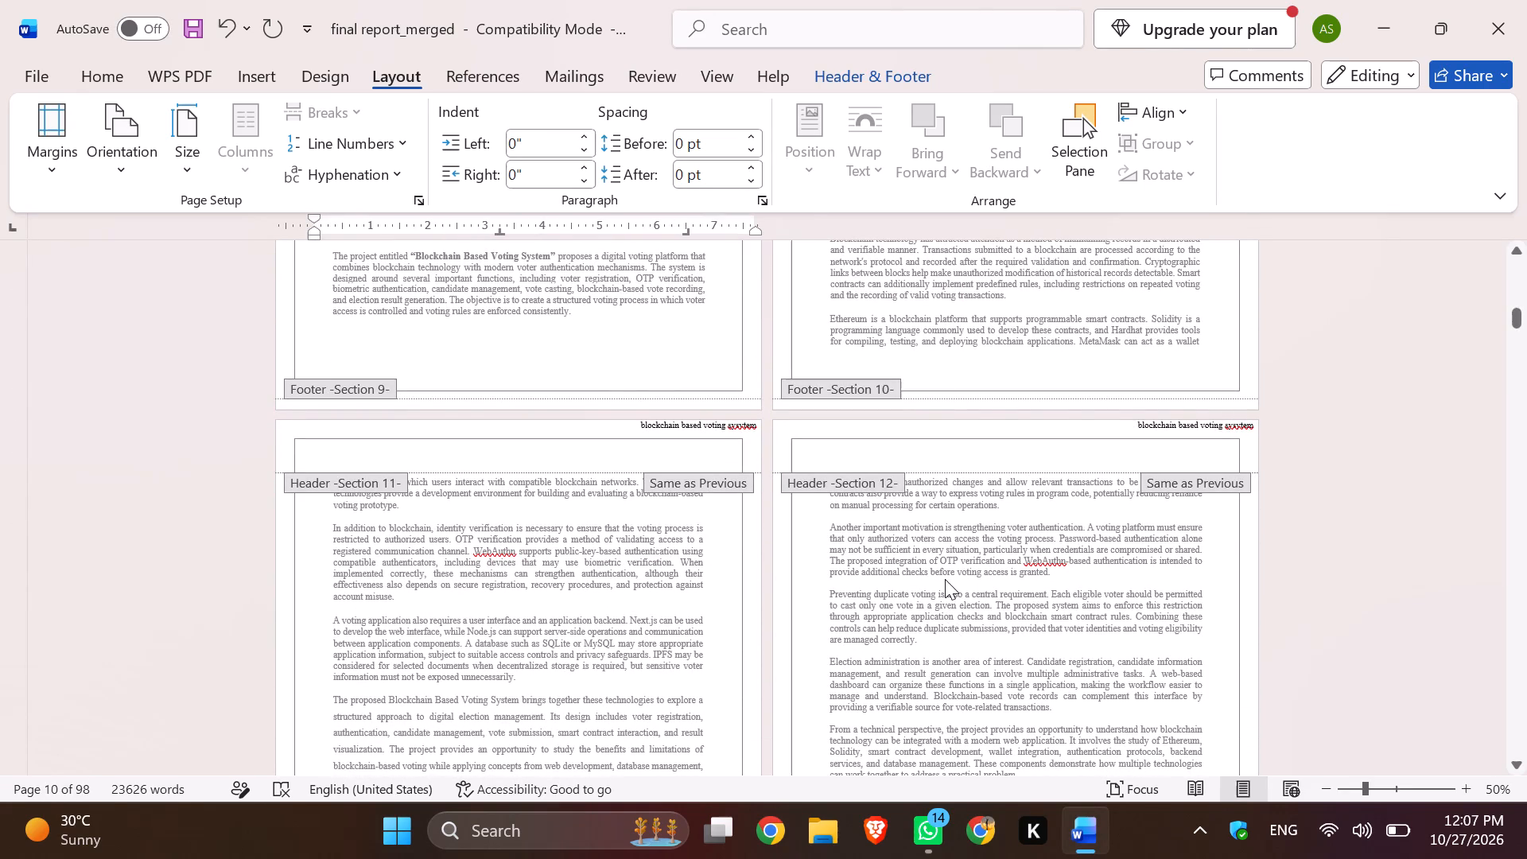
double_click(945, 579)
Examine the bottoms of the Chapter 1 pages for leftover "[Type here]" placeholders, including the one below 1.6 Project Summary.
scroll(905, 524, down, 2)
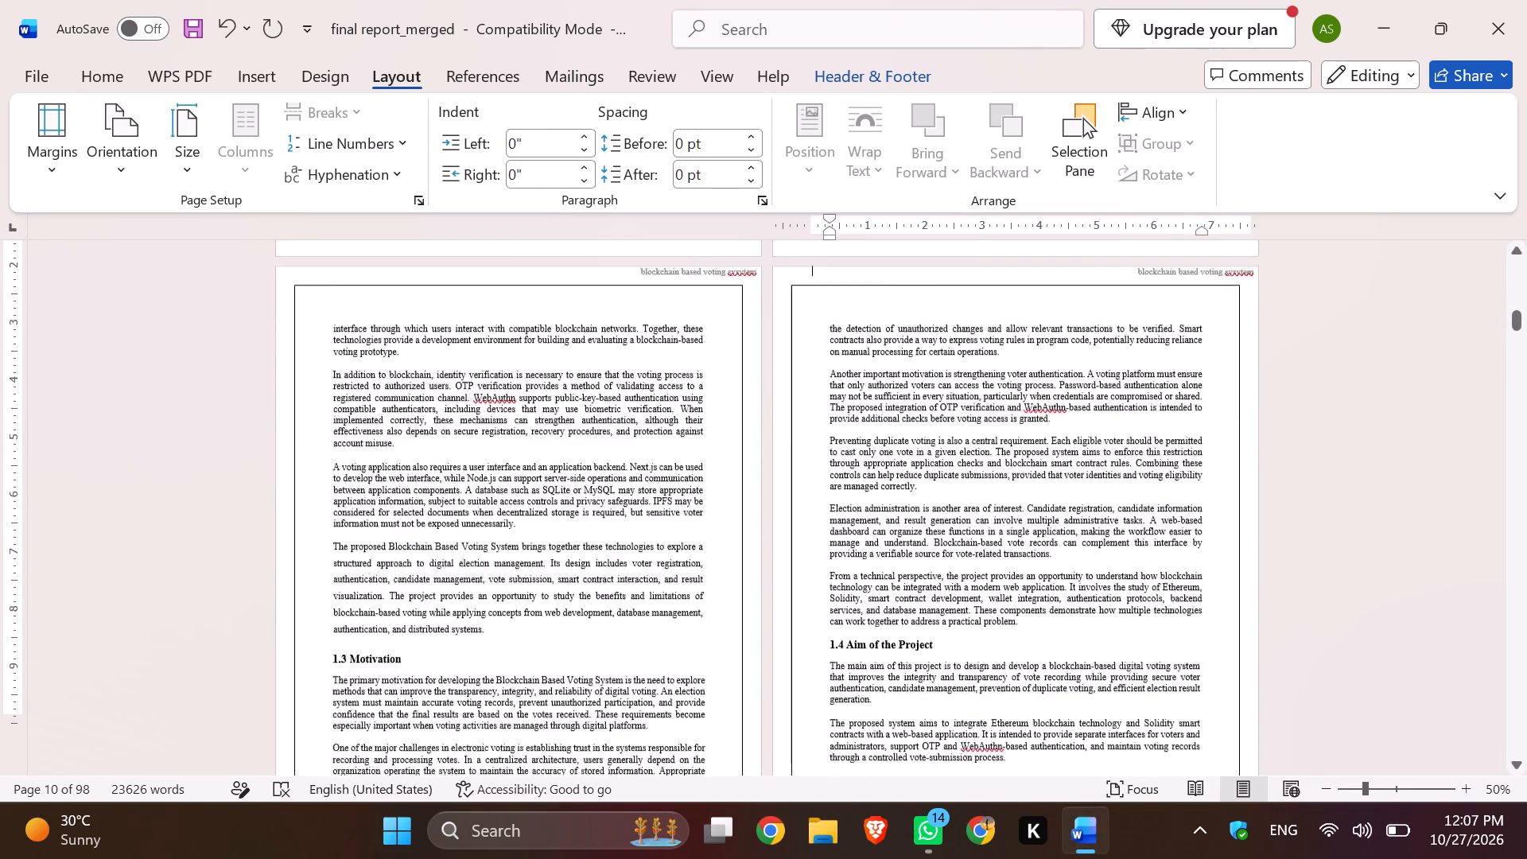
scroll(707, 507, down, 1)
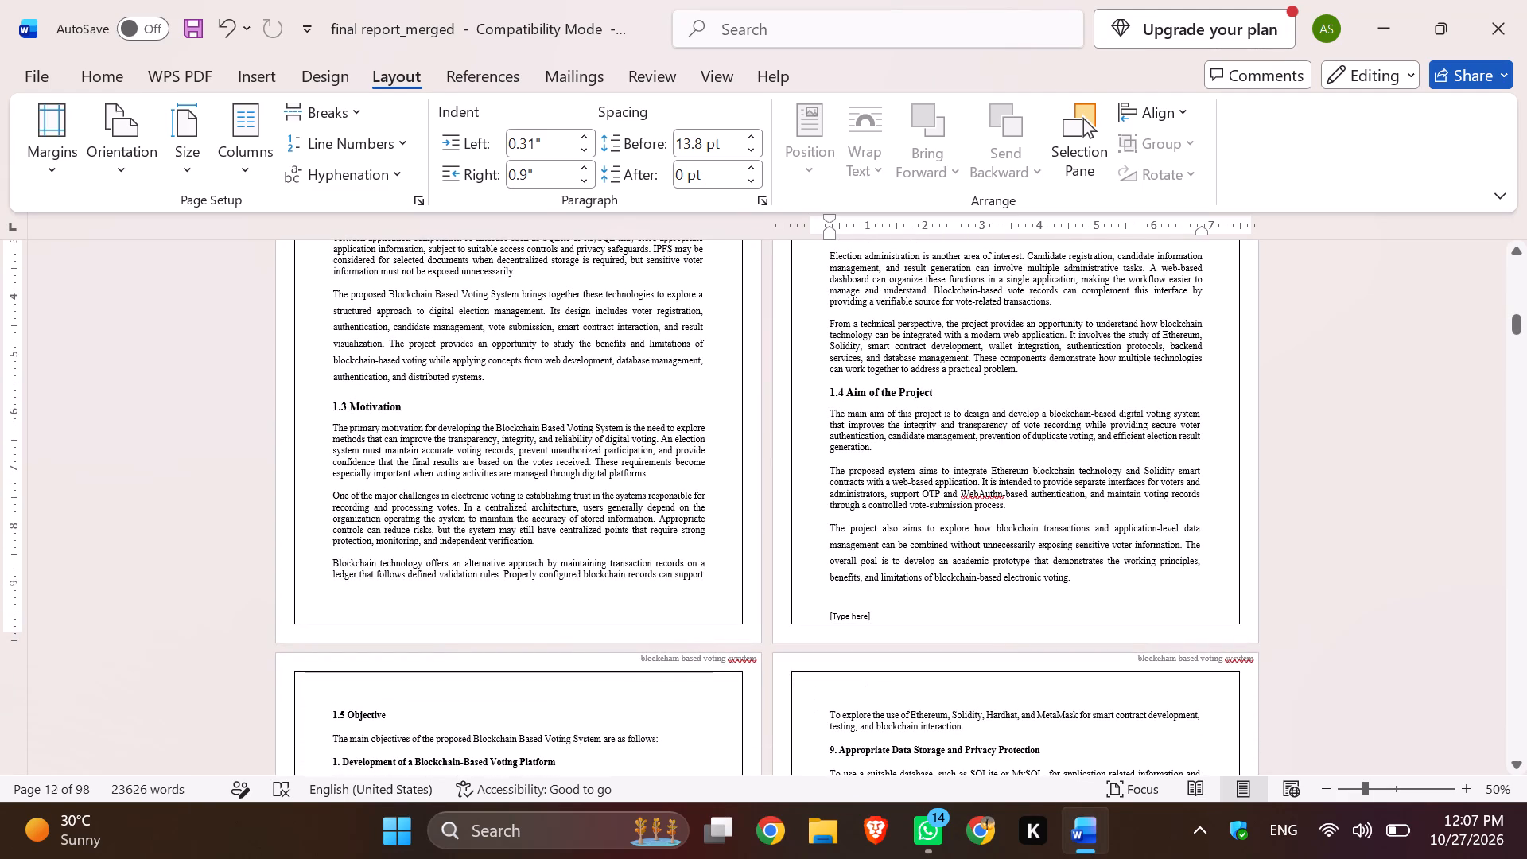
scroll(693, 659, down, 2)
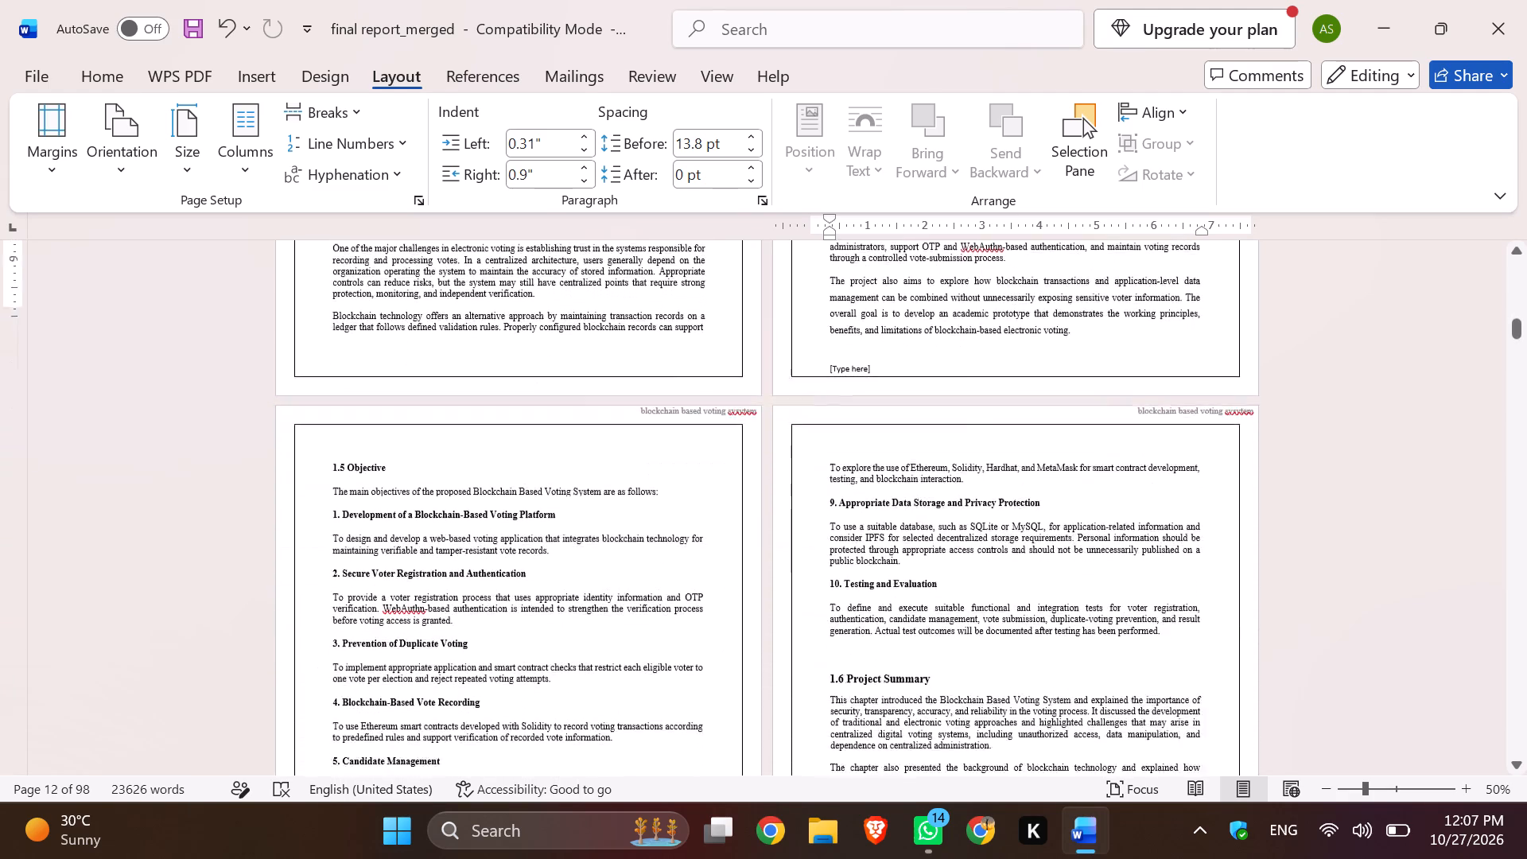
scroll(693, 659, down, 1)
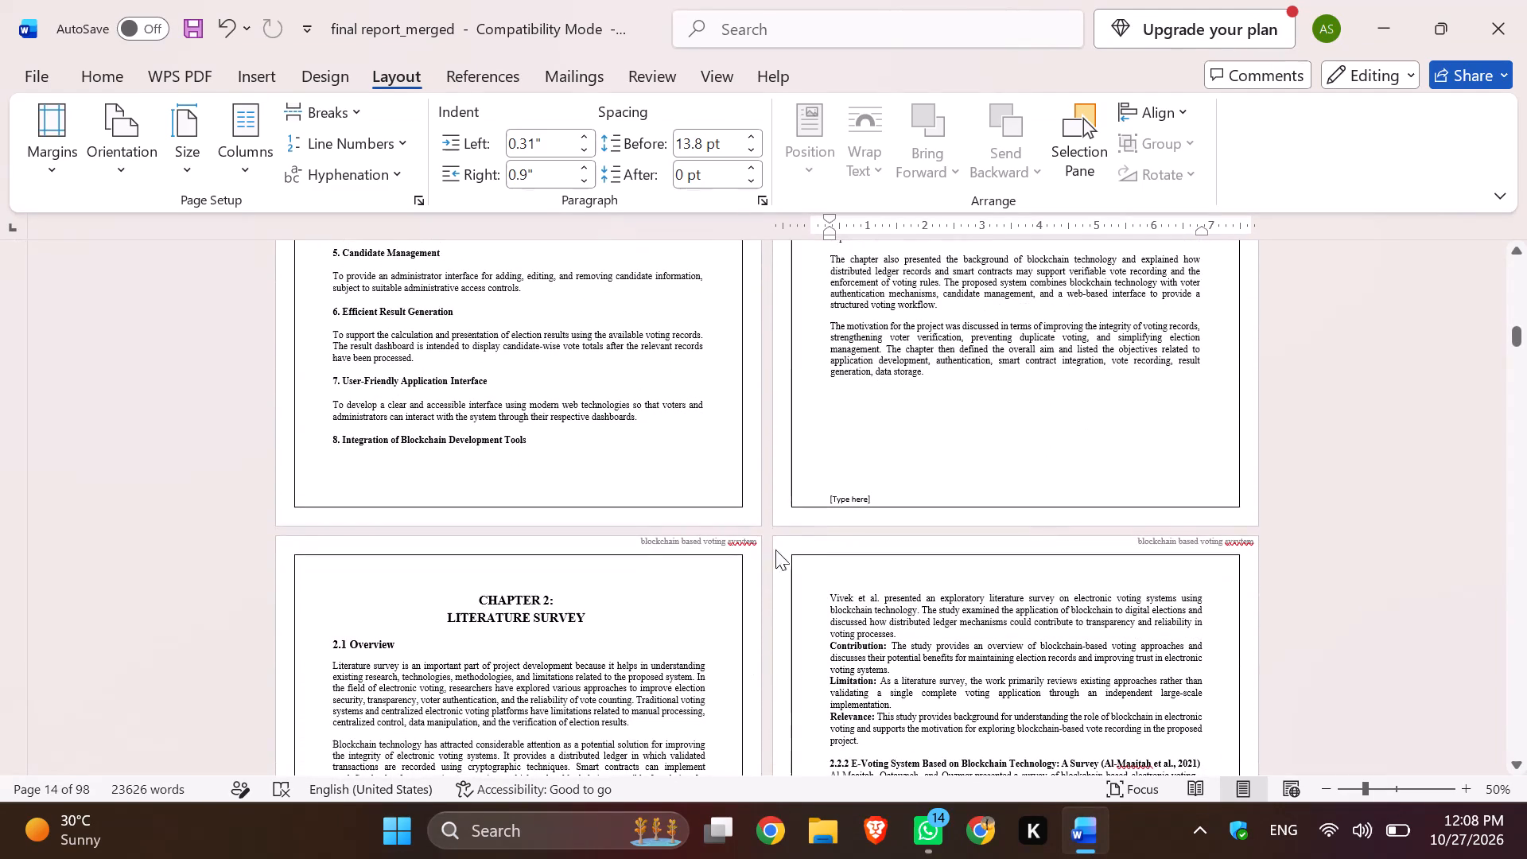
click(913, 502)
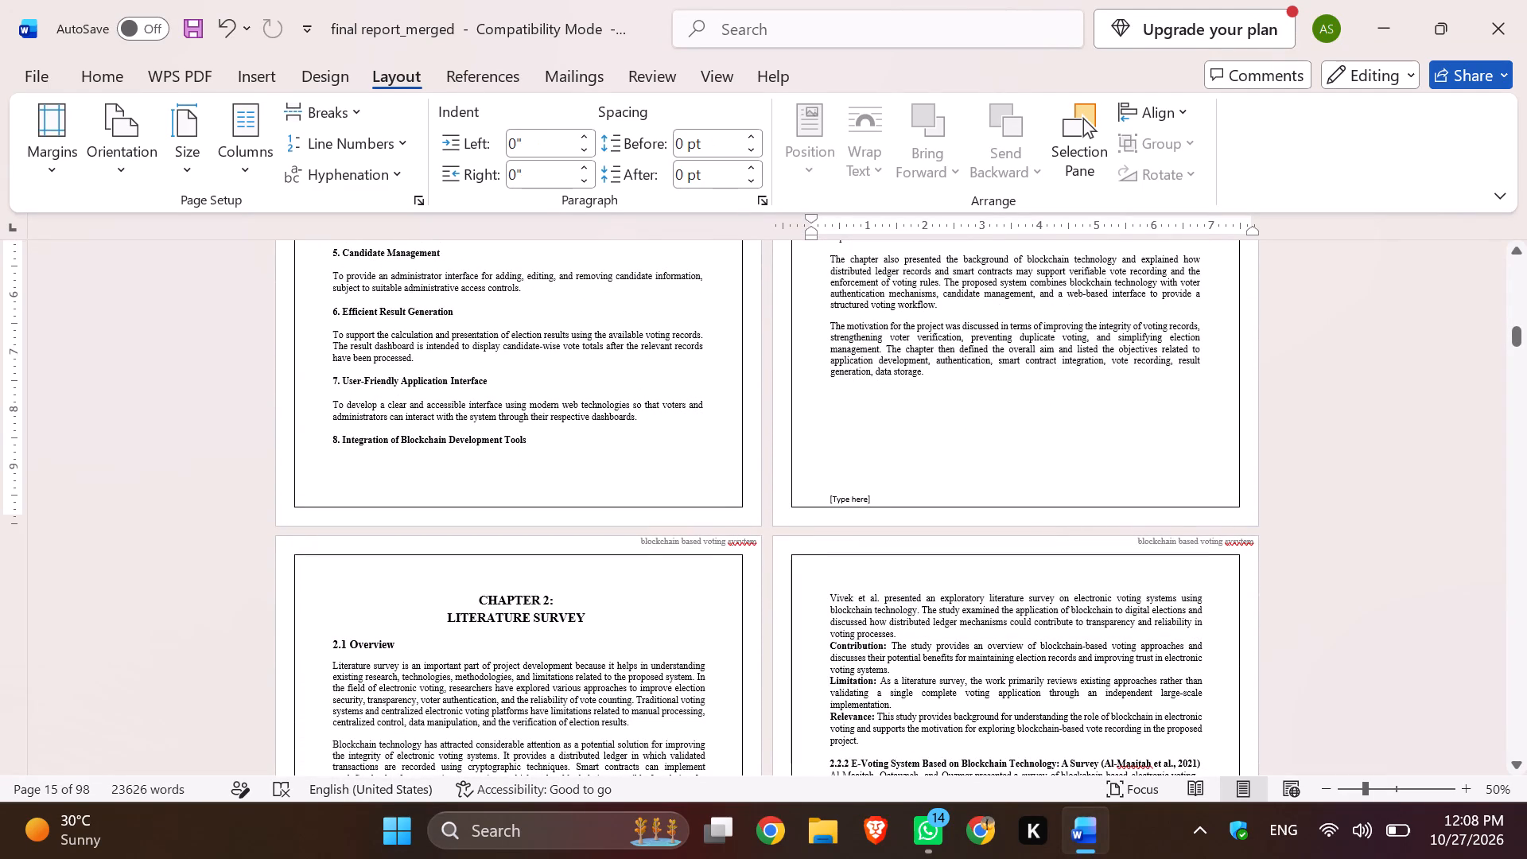
click(862, 506)
scroll(862, 506, up, 2)
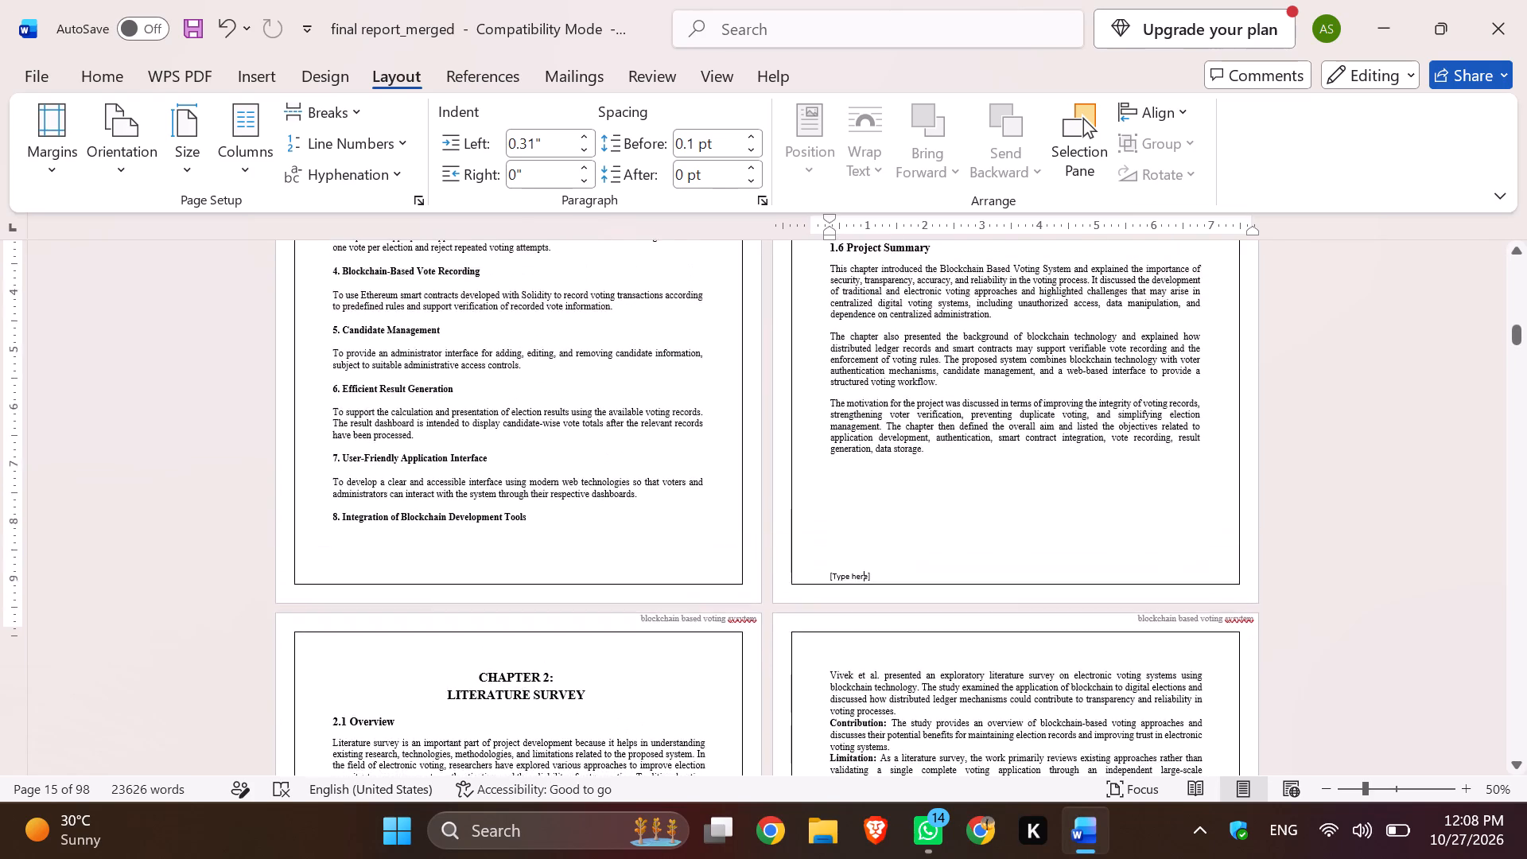
scroll(862, 506, up, 3)
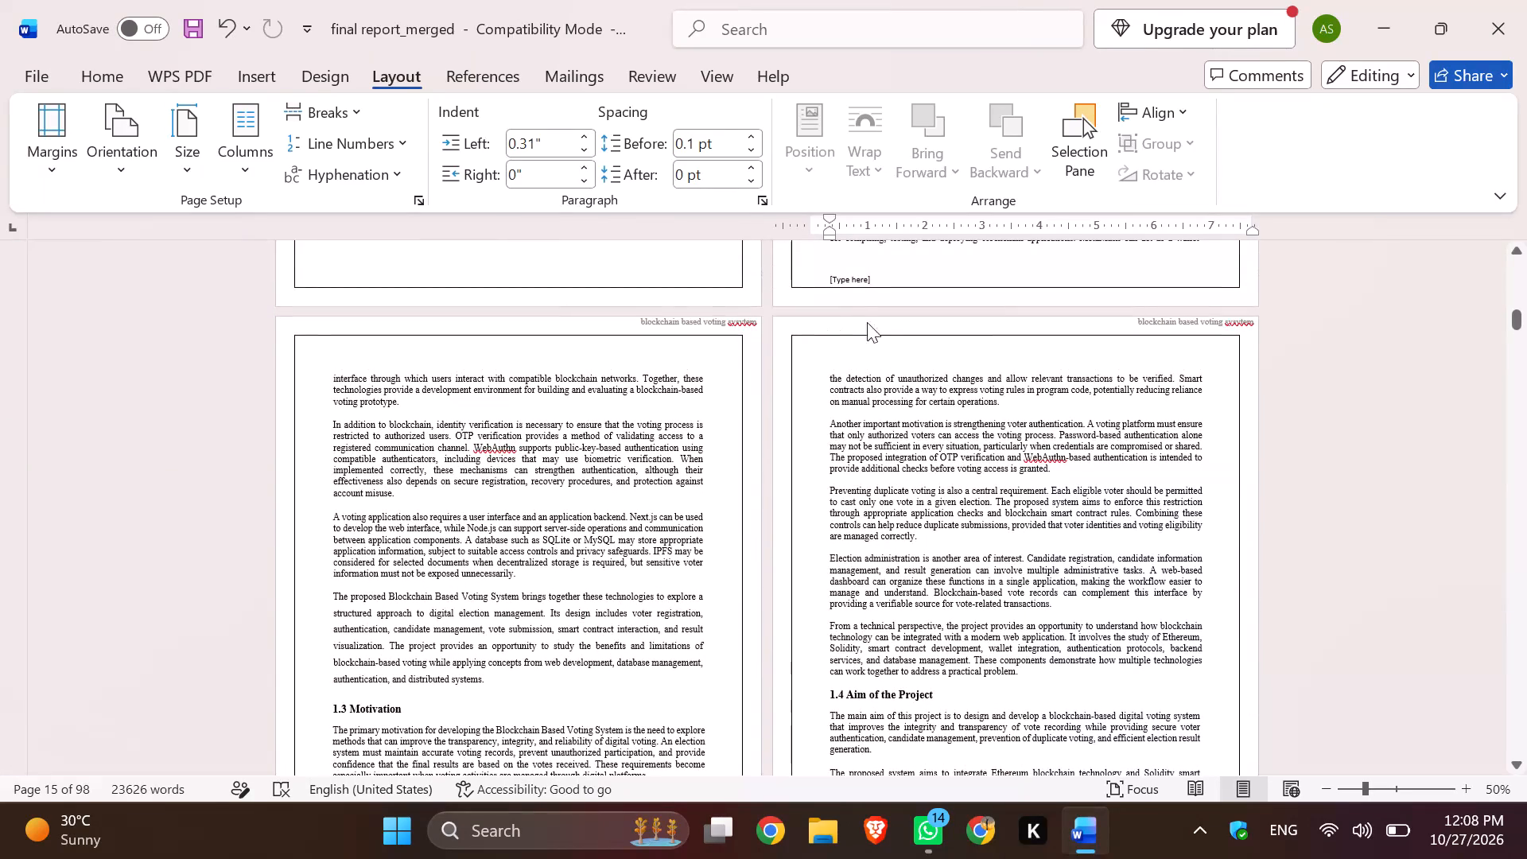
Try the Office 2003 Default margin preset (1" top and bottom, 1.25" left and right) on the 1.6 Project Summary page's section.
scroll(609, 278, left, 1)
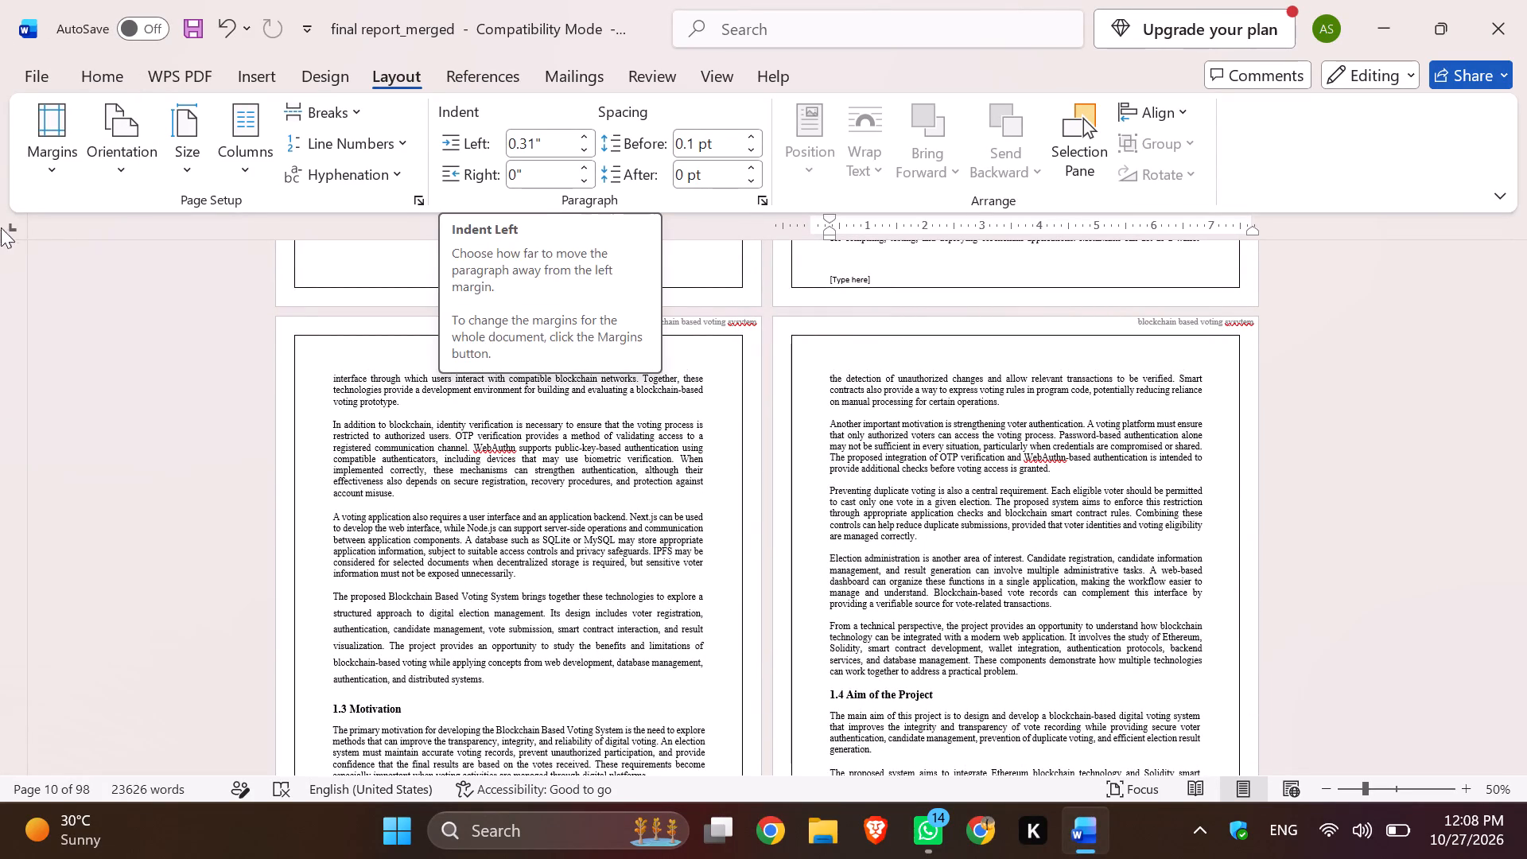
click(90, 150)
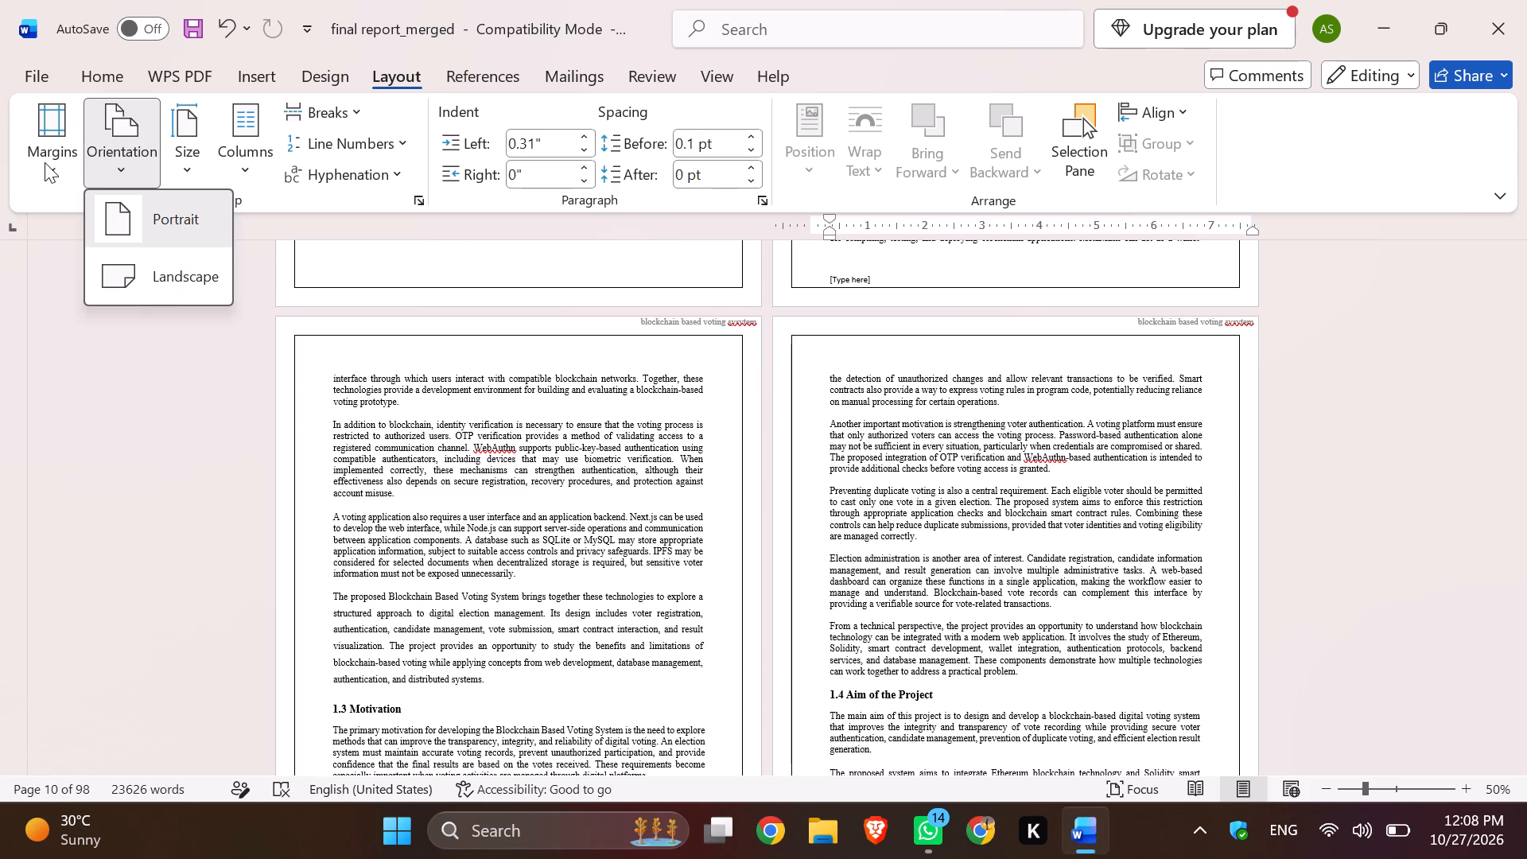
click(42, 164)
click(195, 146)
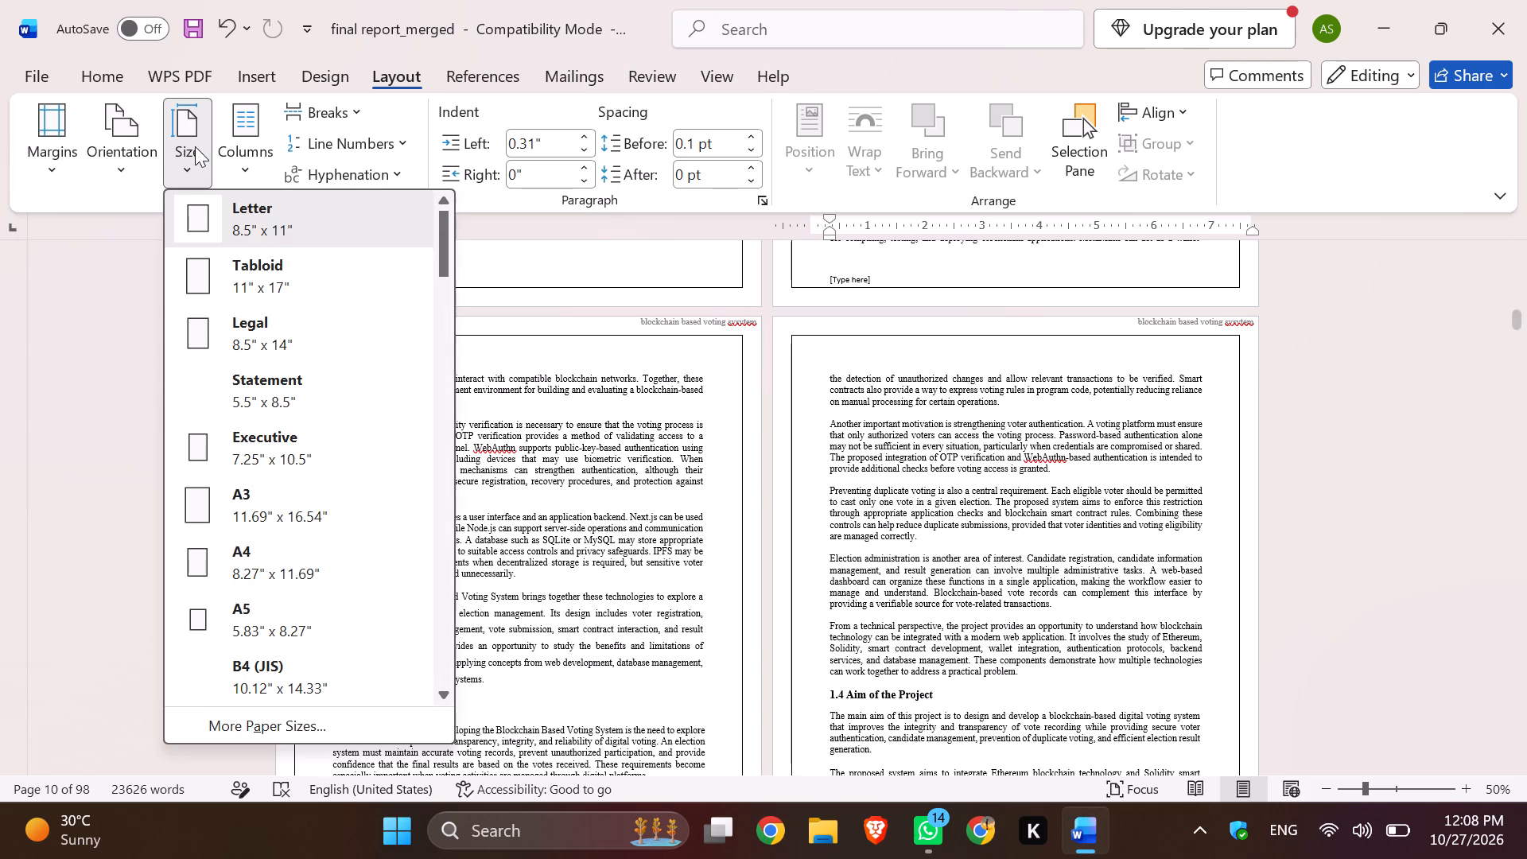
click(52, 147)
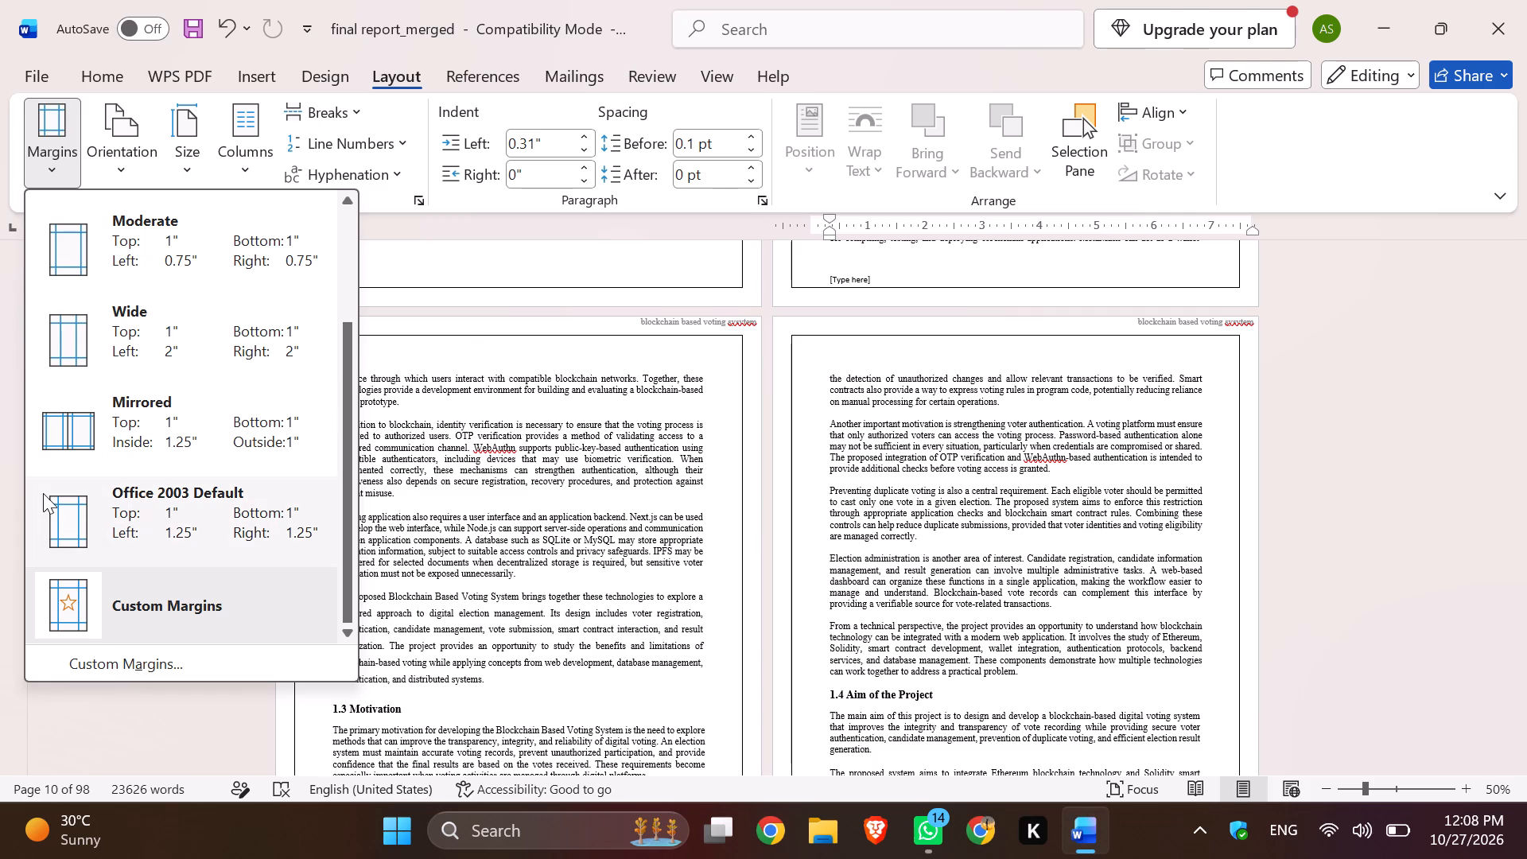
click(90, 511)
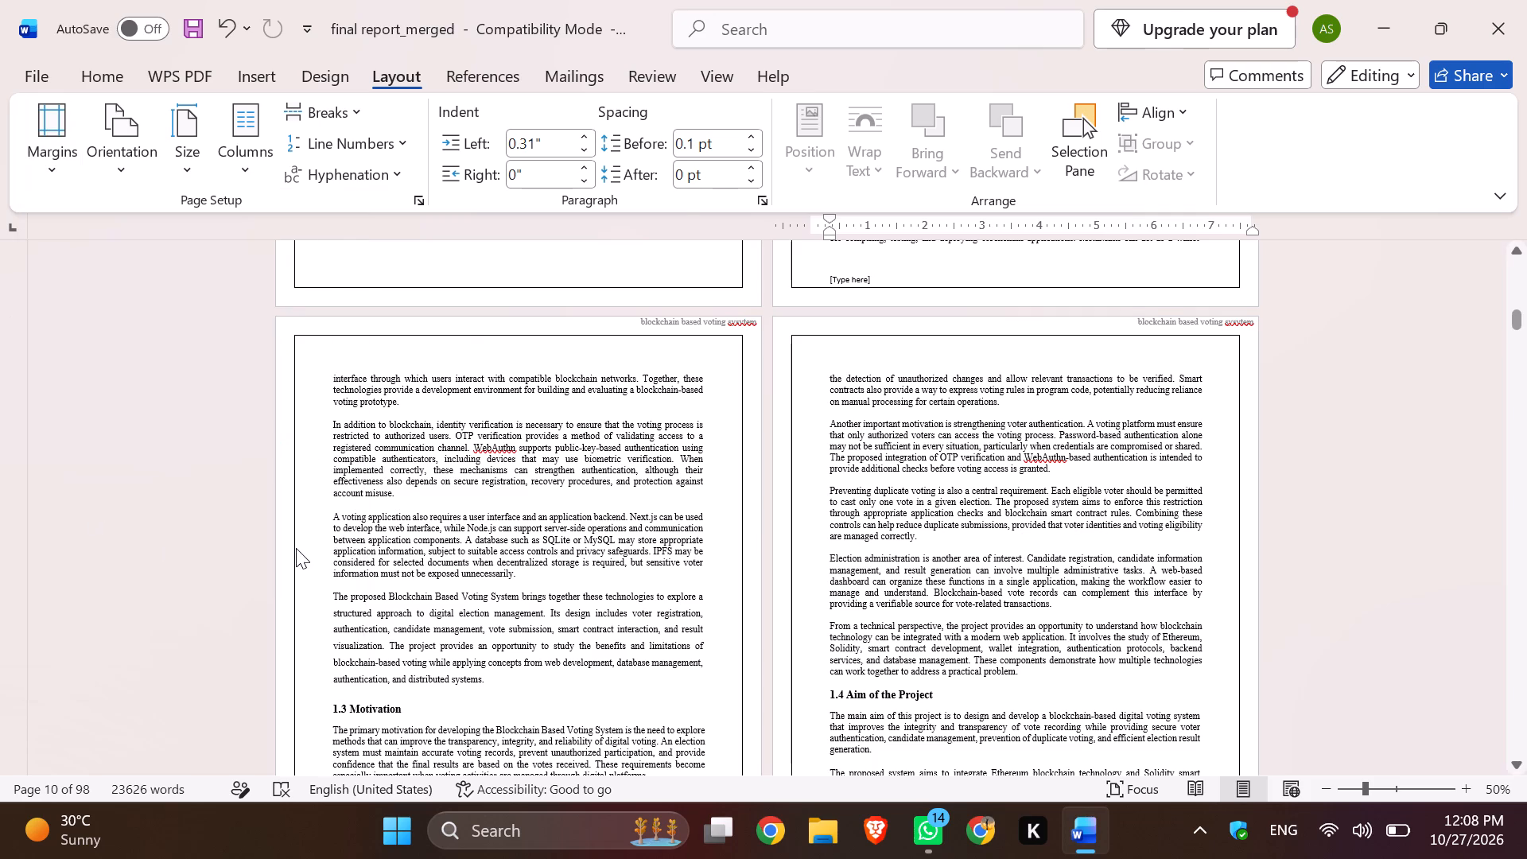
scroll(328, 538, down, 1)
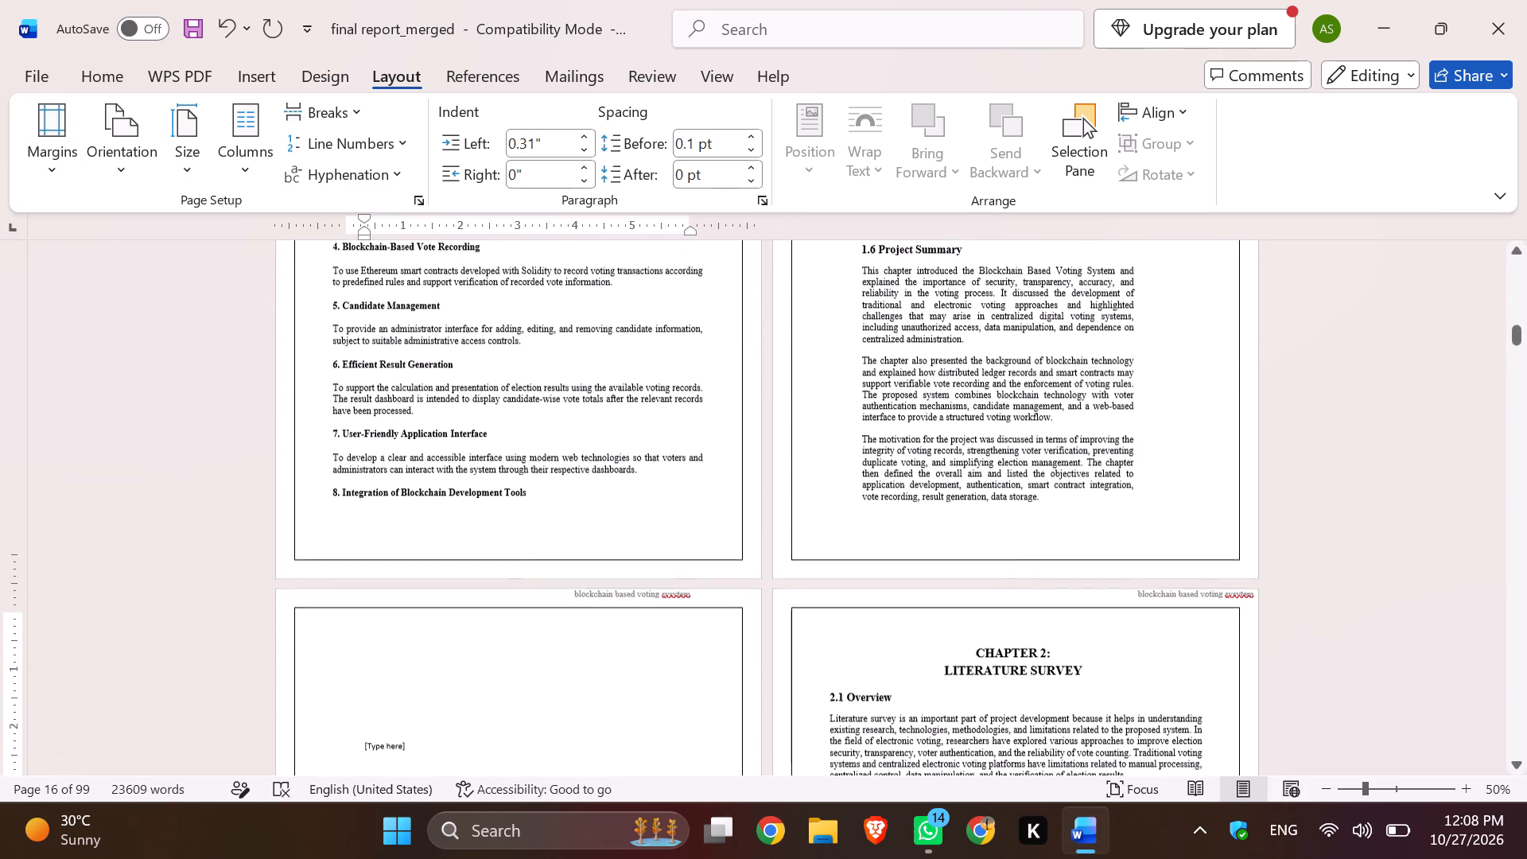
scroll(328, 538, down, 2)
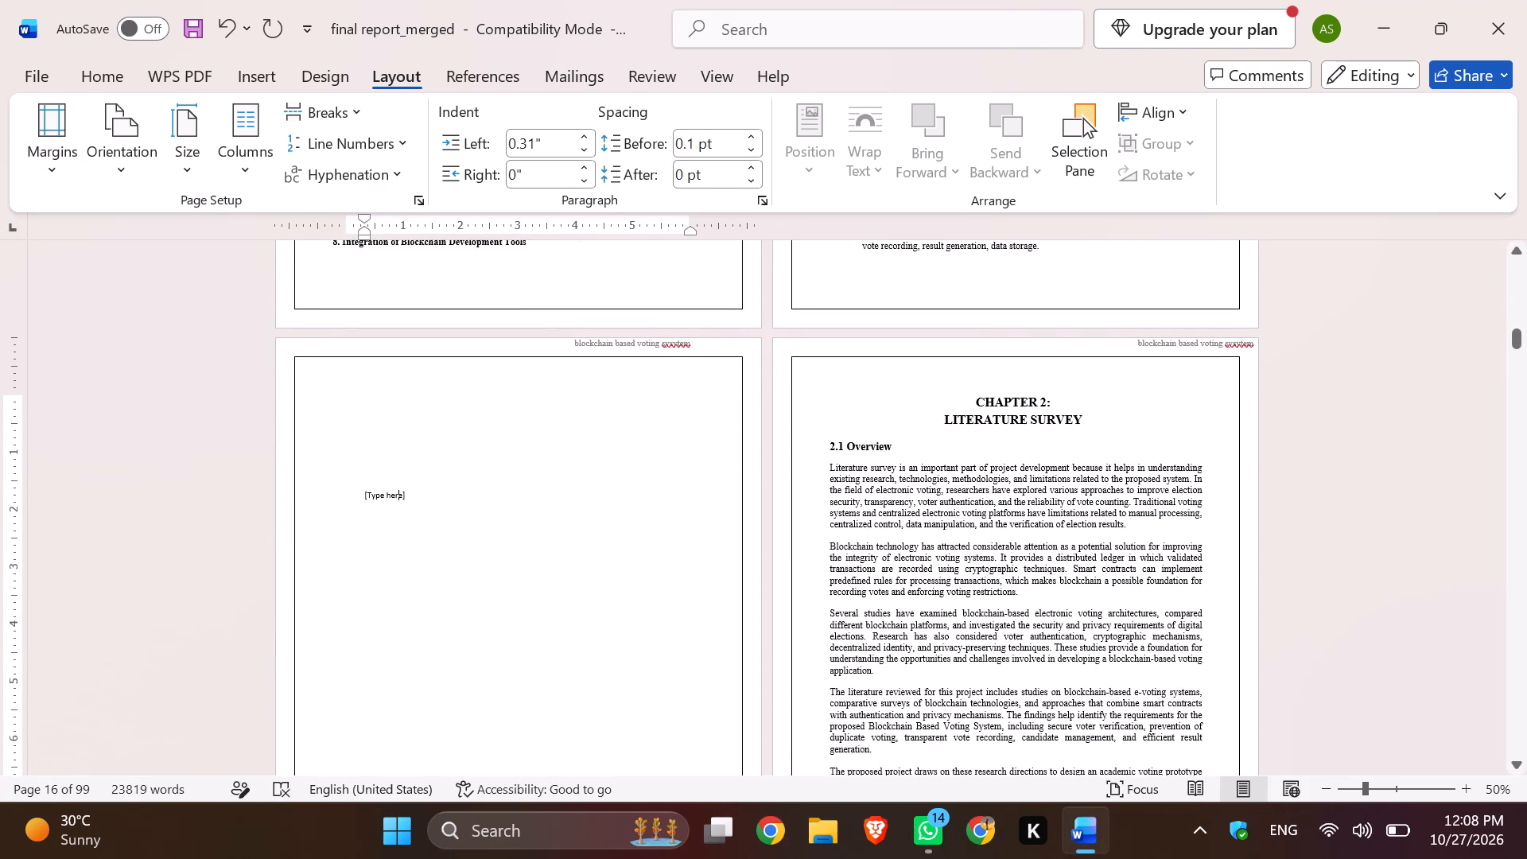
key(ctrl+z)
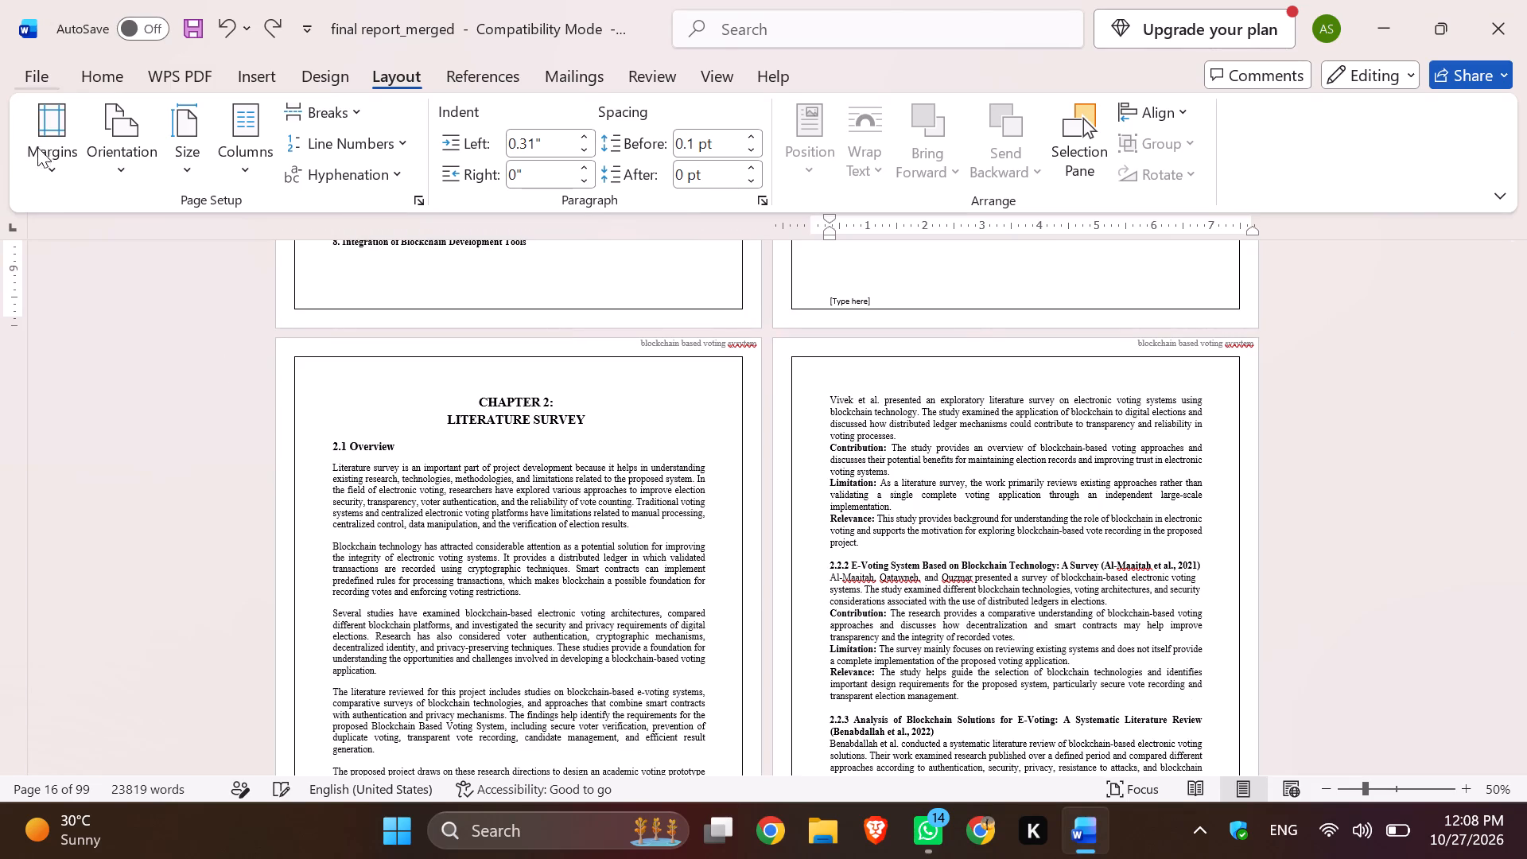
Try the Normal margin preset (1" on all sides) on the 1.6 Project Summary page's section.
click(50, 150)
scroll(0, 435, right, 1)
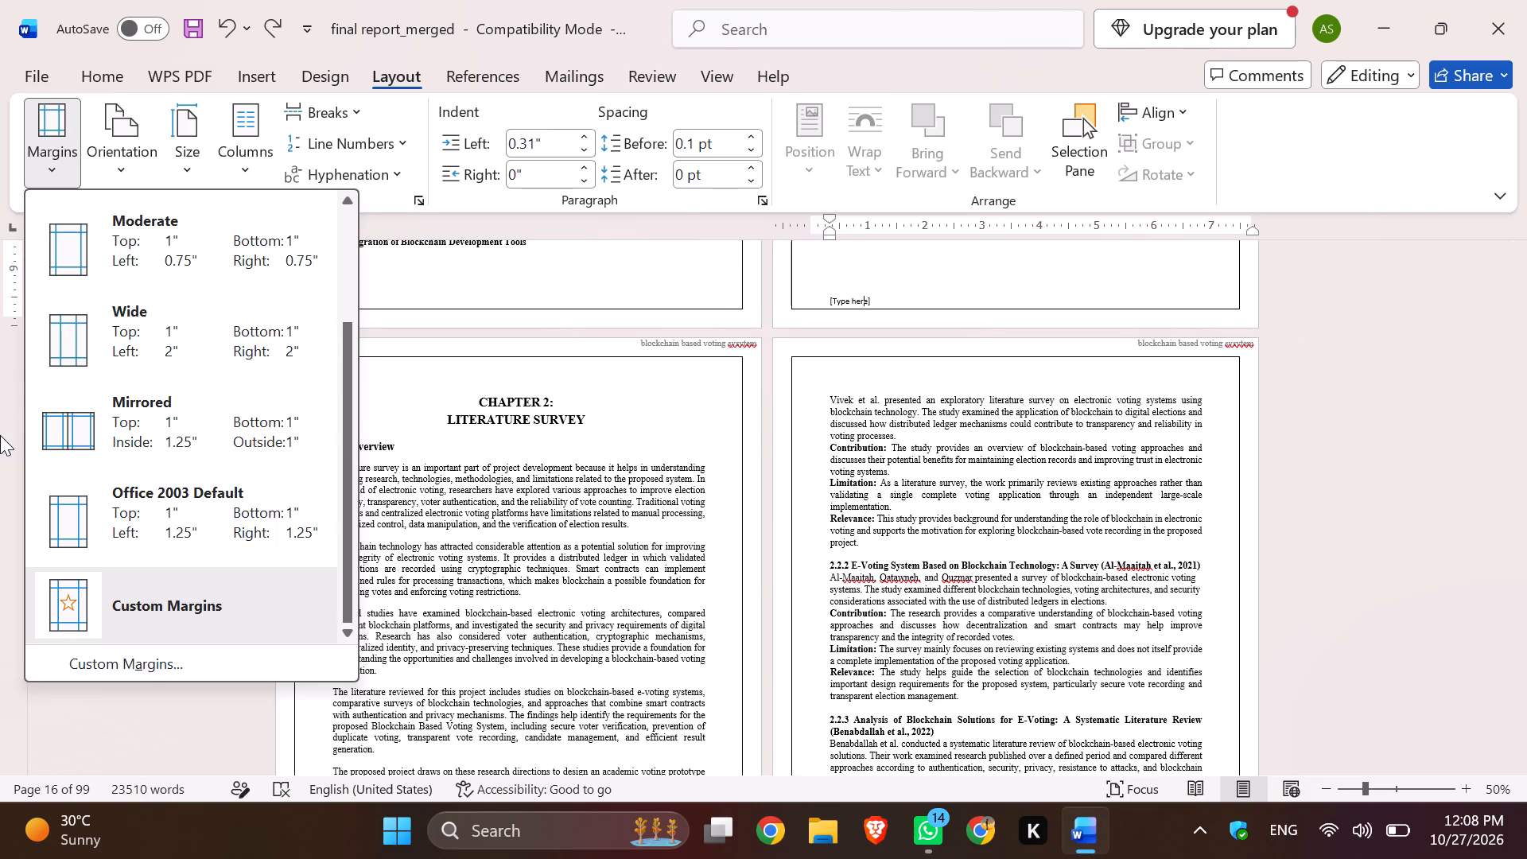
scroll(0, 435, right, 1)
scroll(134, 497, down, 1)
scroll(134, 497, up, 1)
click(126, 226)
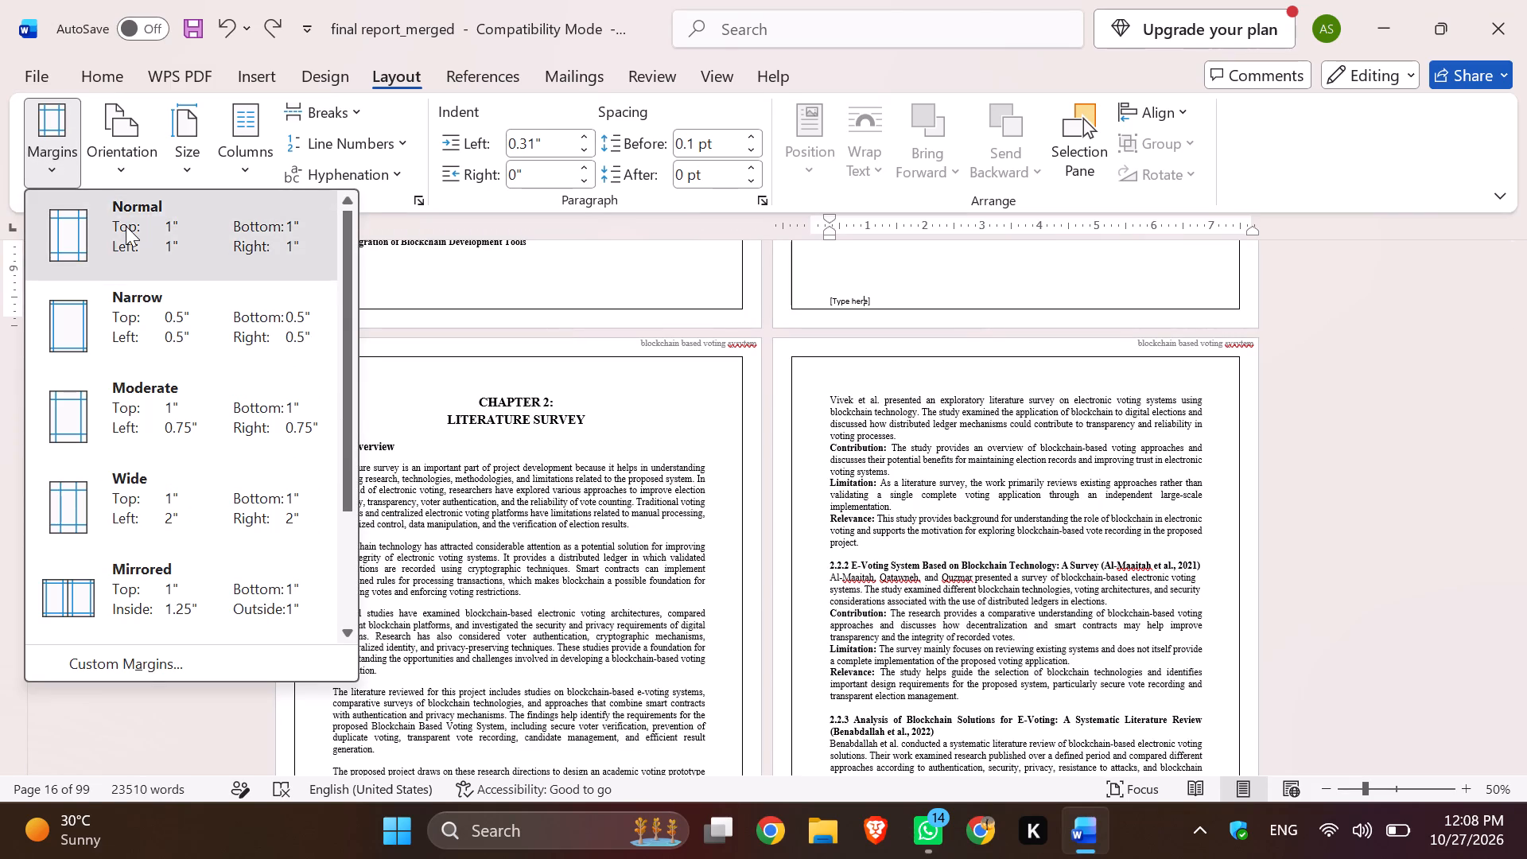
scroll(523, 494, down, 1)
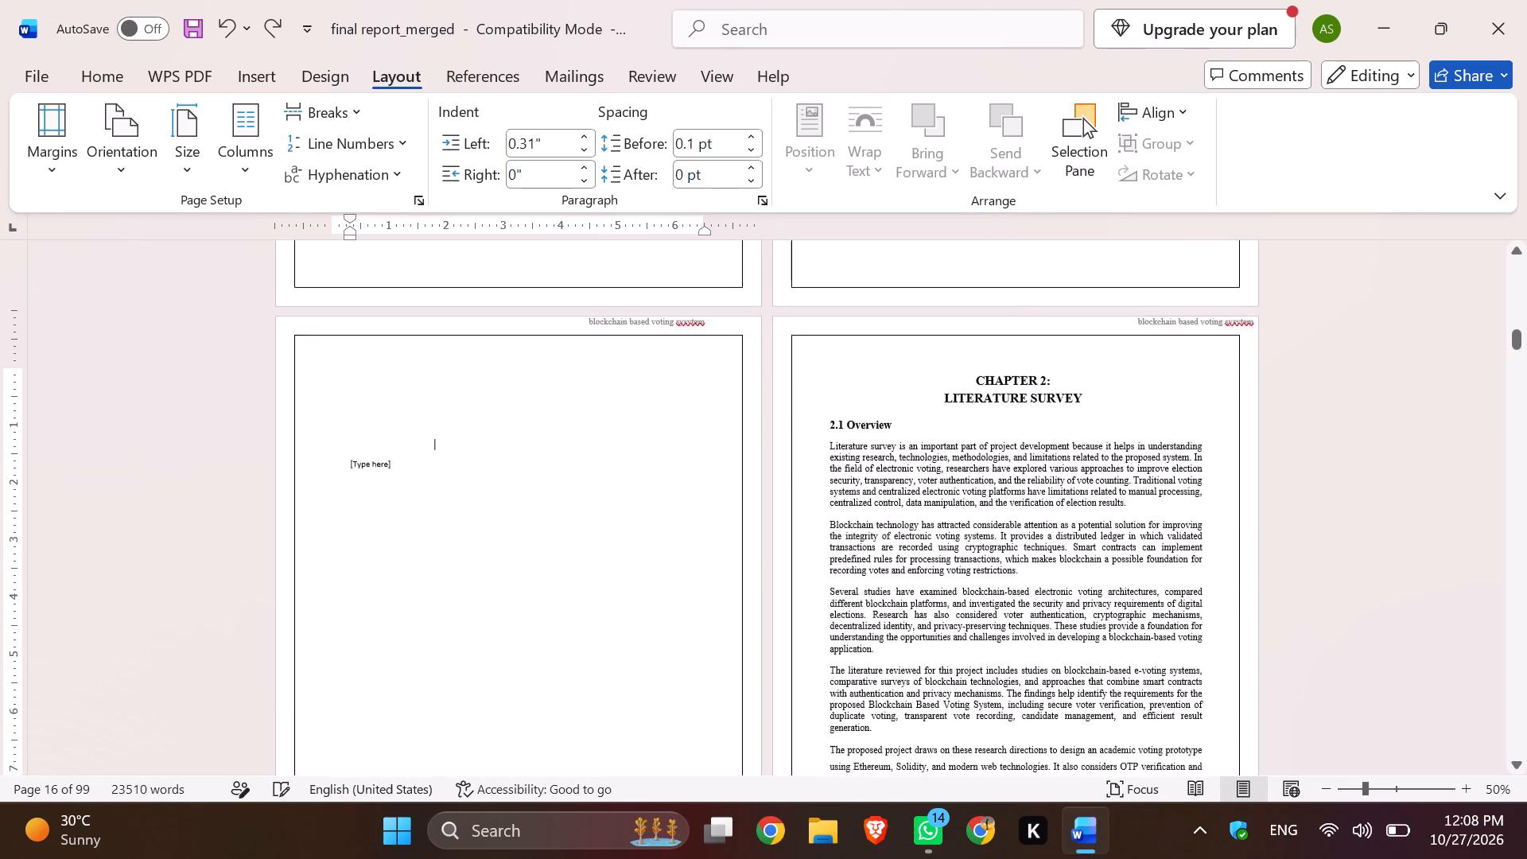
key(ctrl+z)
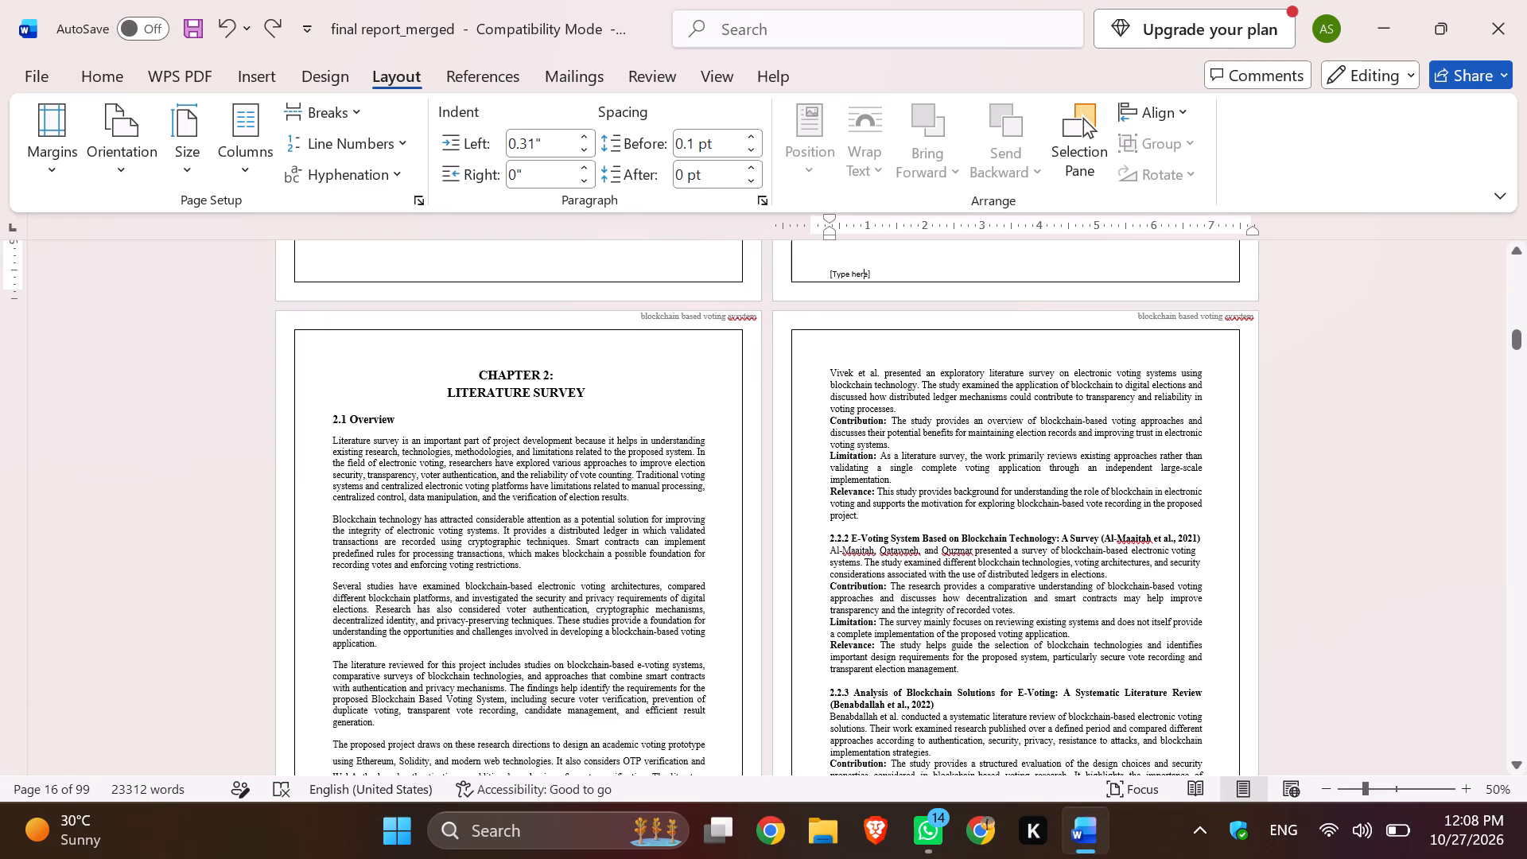
Copy the entire content of the merged final report.
key(ctrl+a)
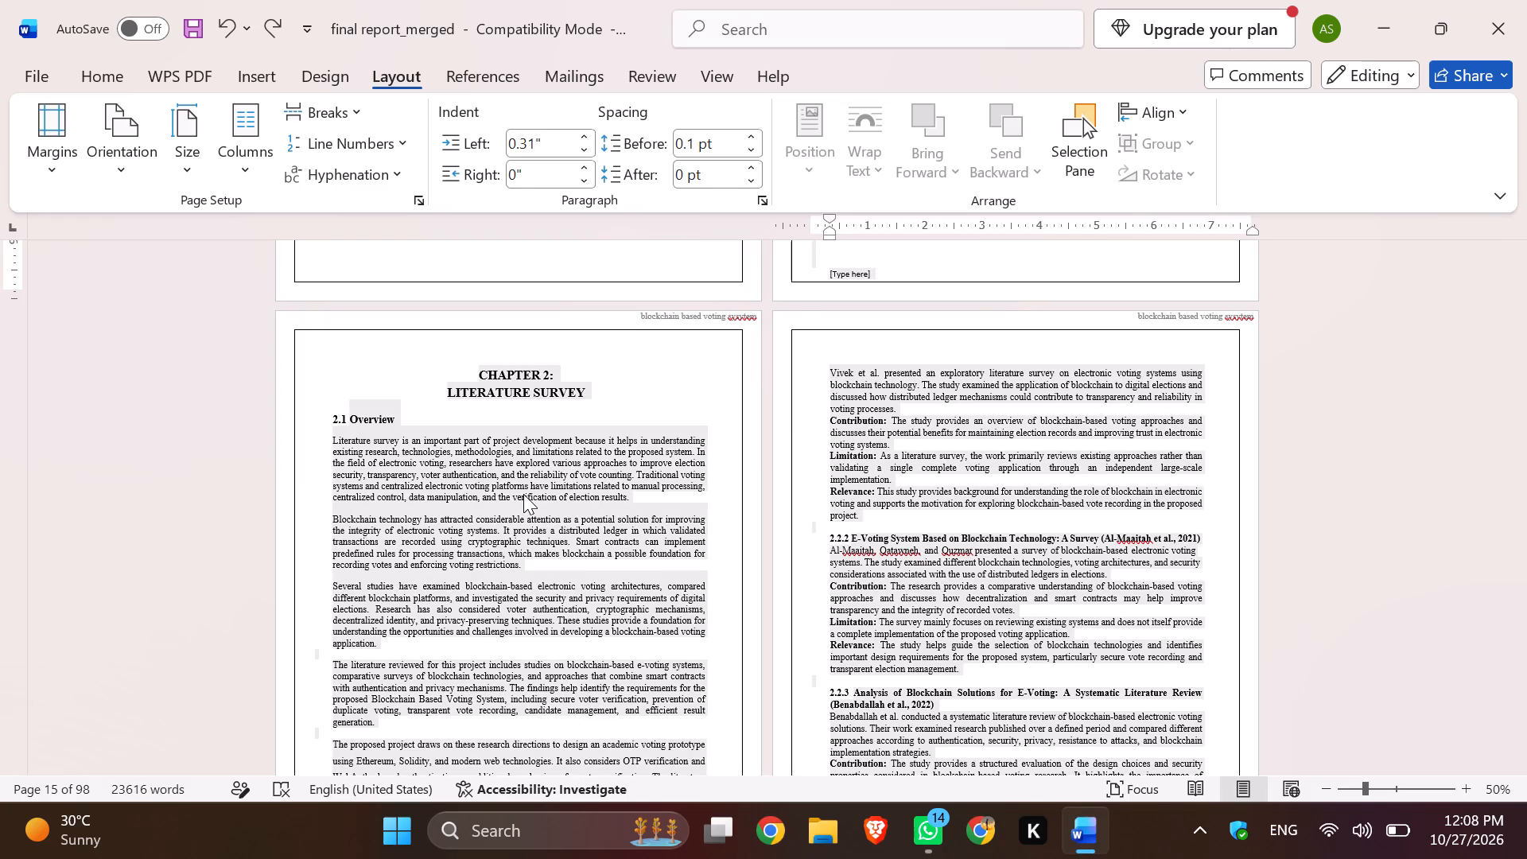
key(ctrl+c)
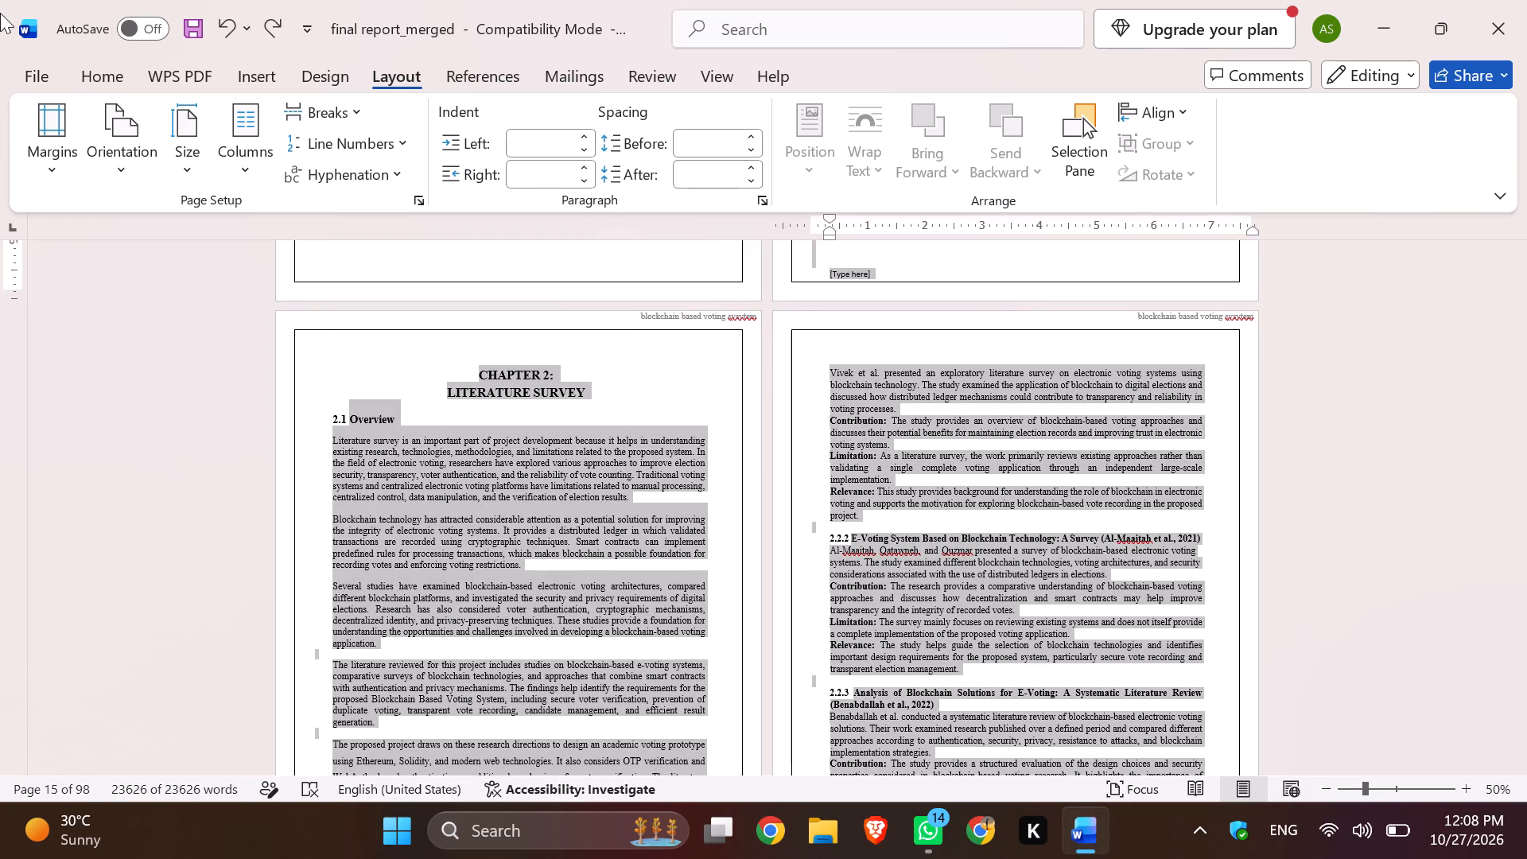
Look through the recent documents and the Downloads folder for a file to open.
click(33, 84)
scroll(56, 522, down, 1)
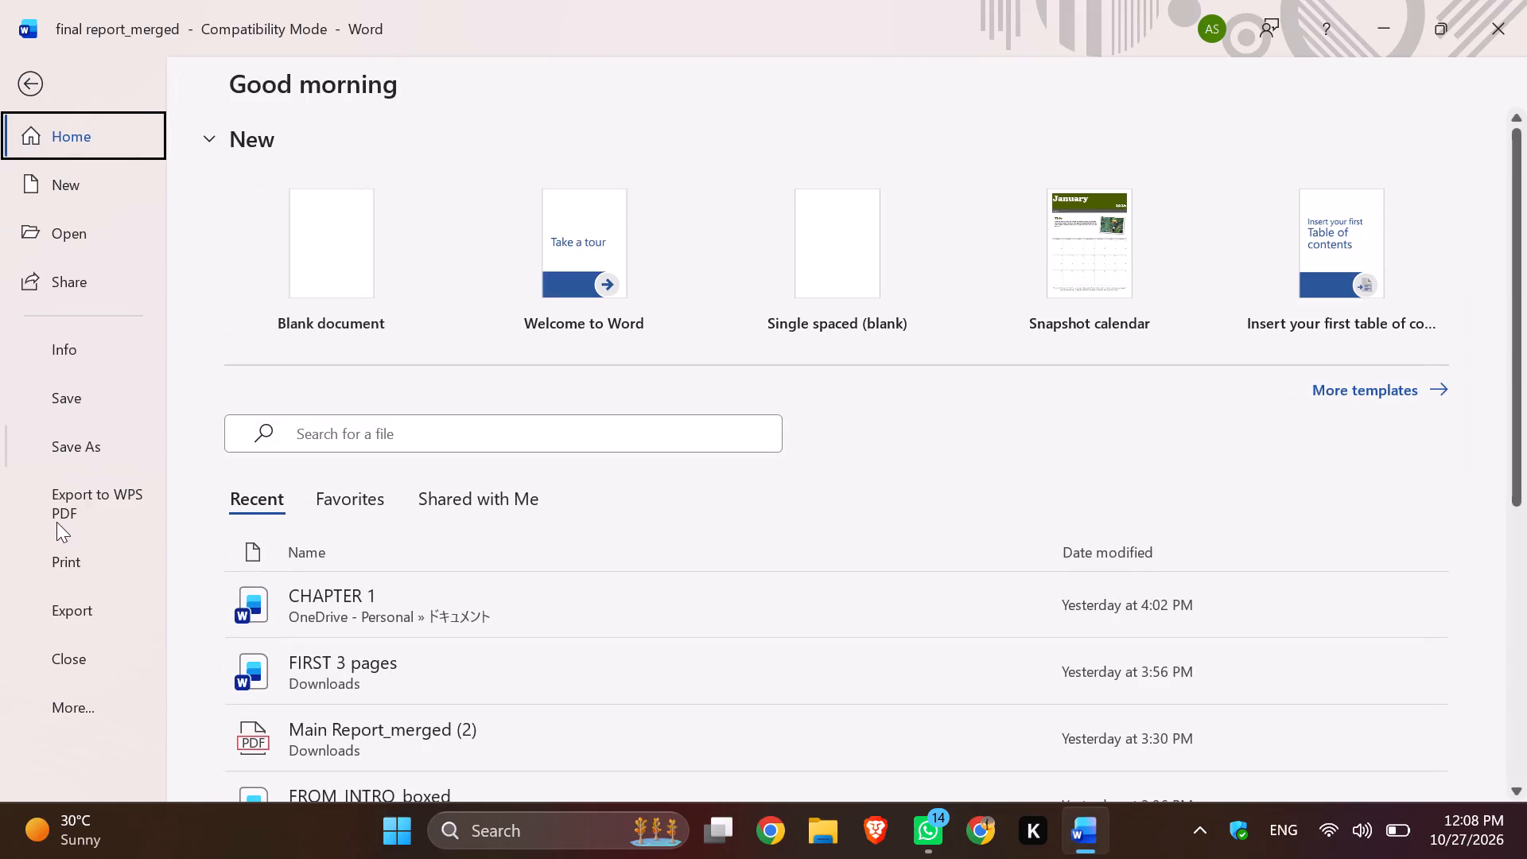
scroll(56, 522, down, 1)
scroll(274, 604, down, 1)
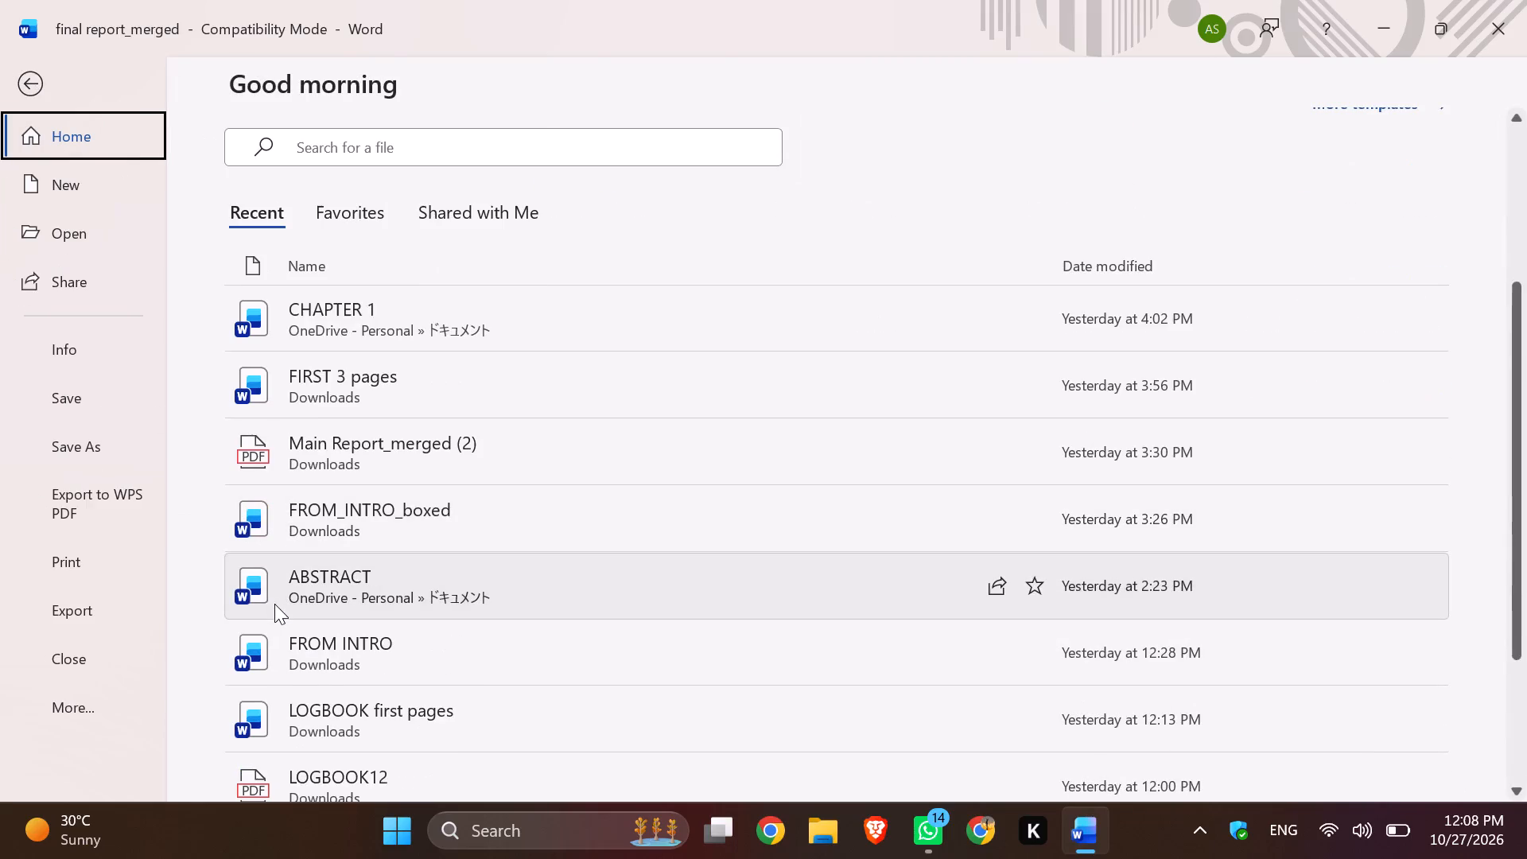
scroll(274, 604, down, 3)
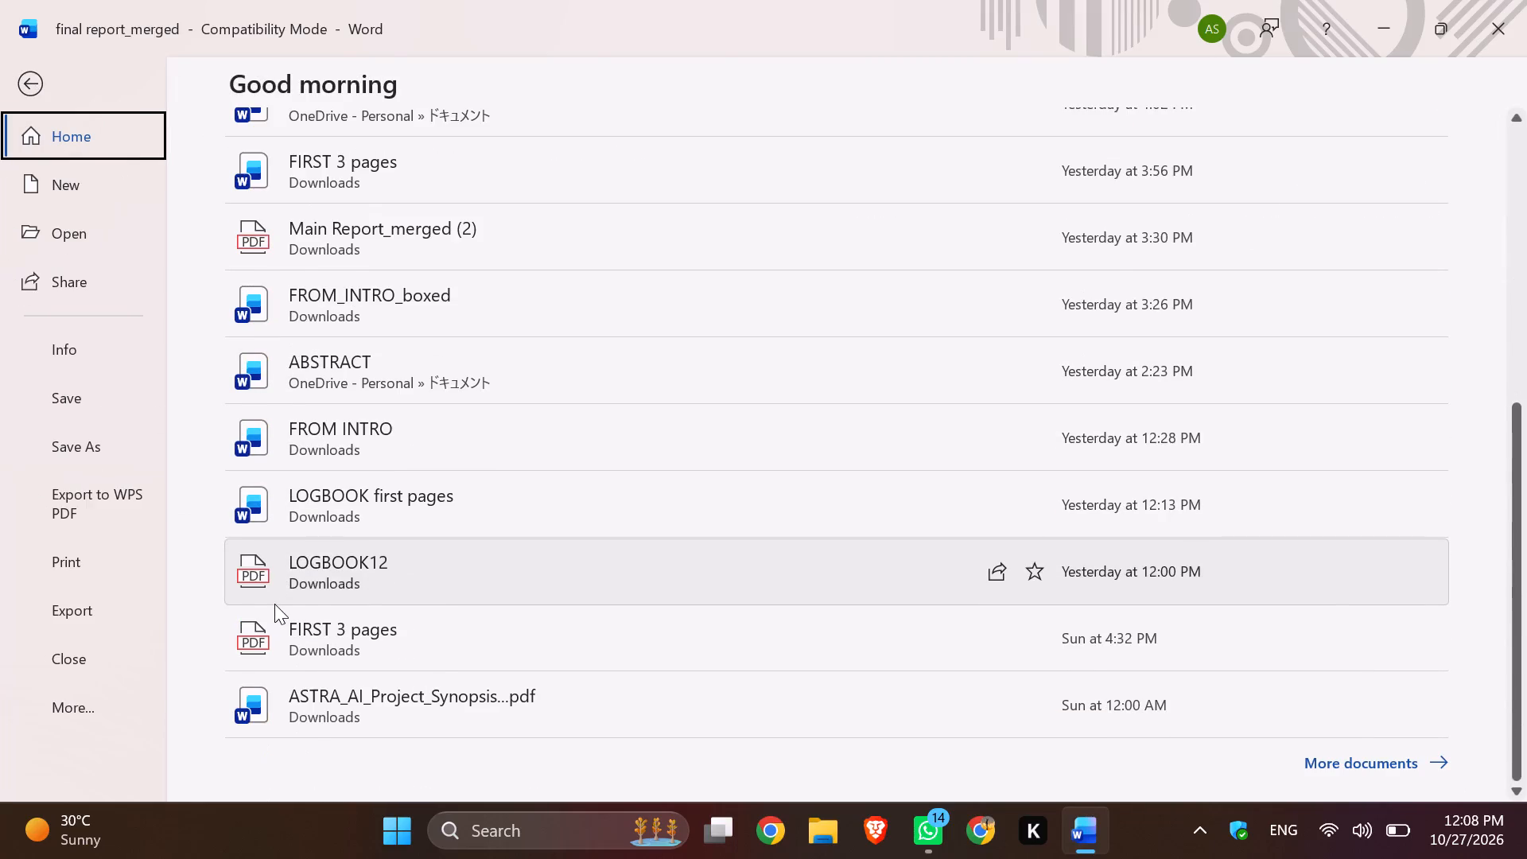
click(83, 241)
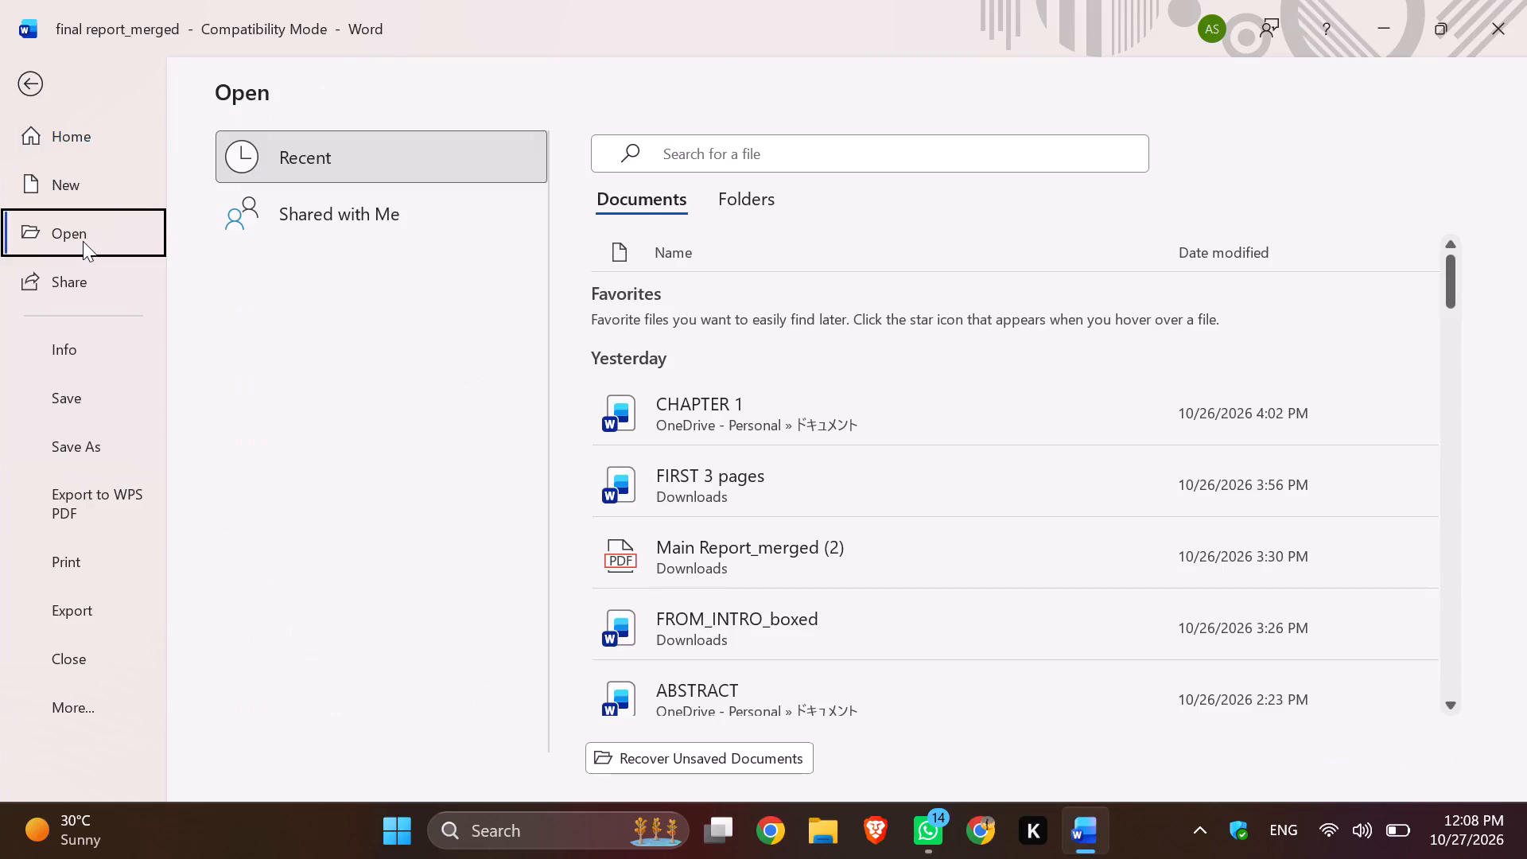
click(372, 565)
click(363, 549)
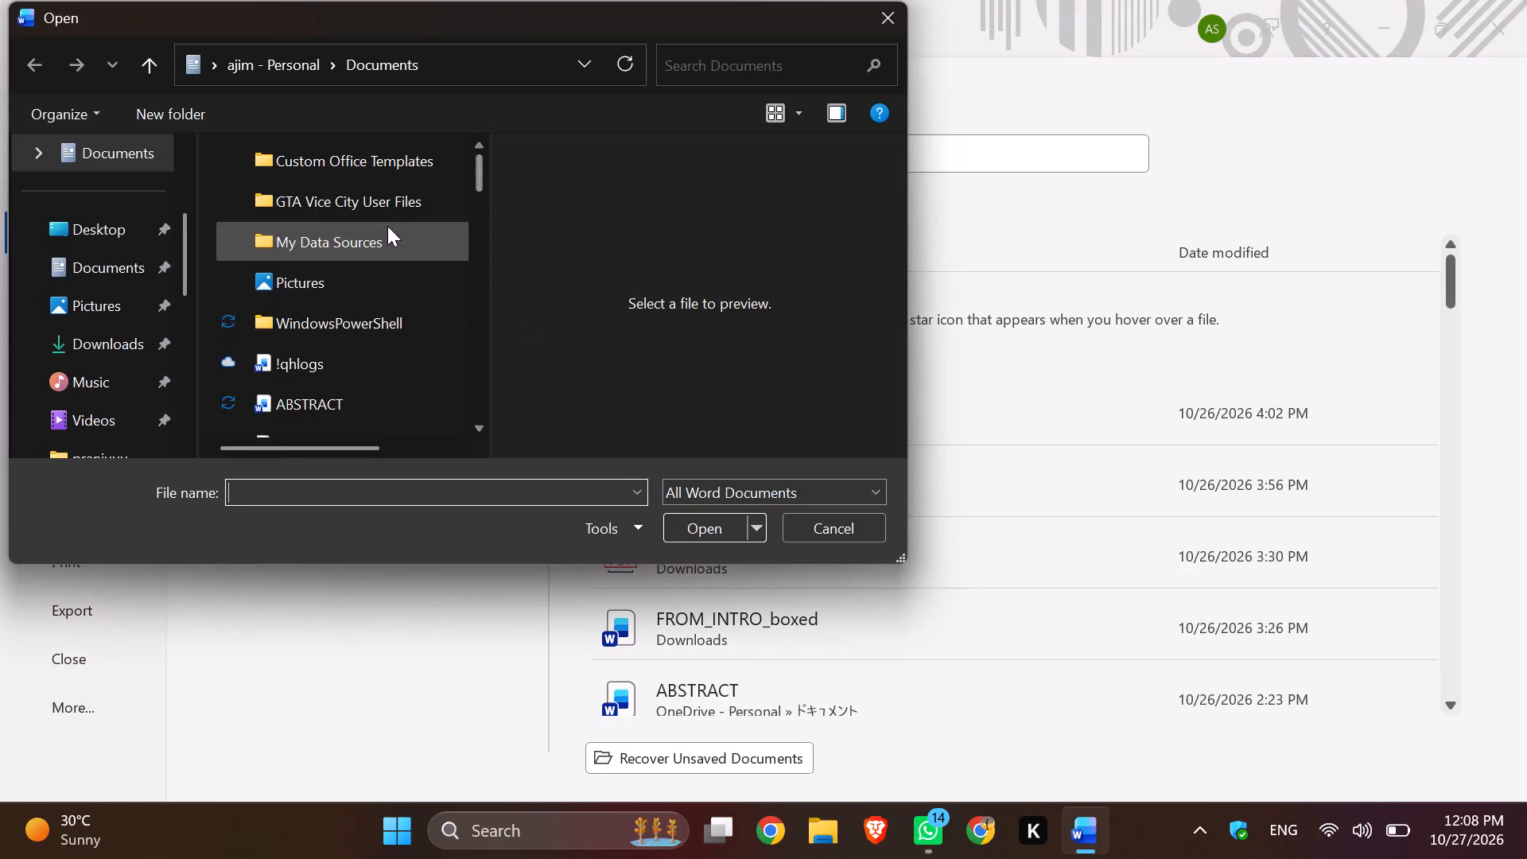
click(126, 326)
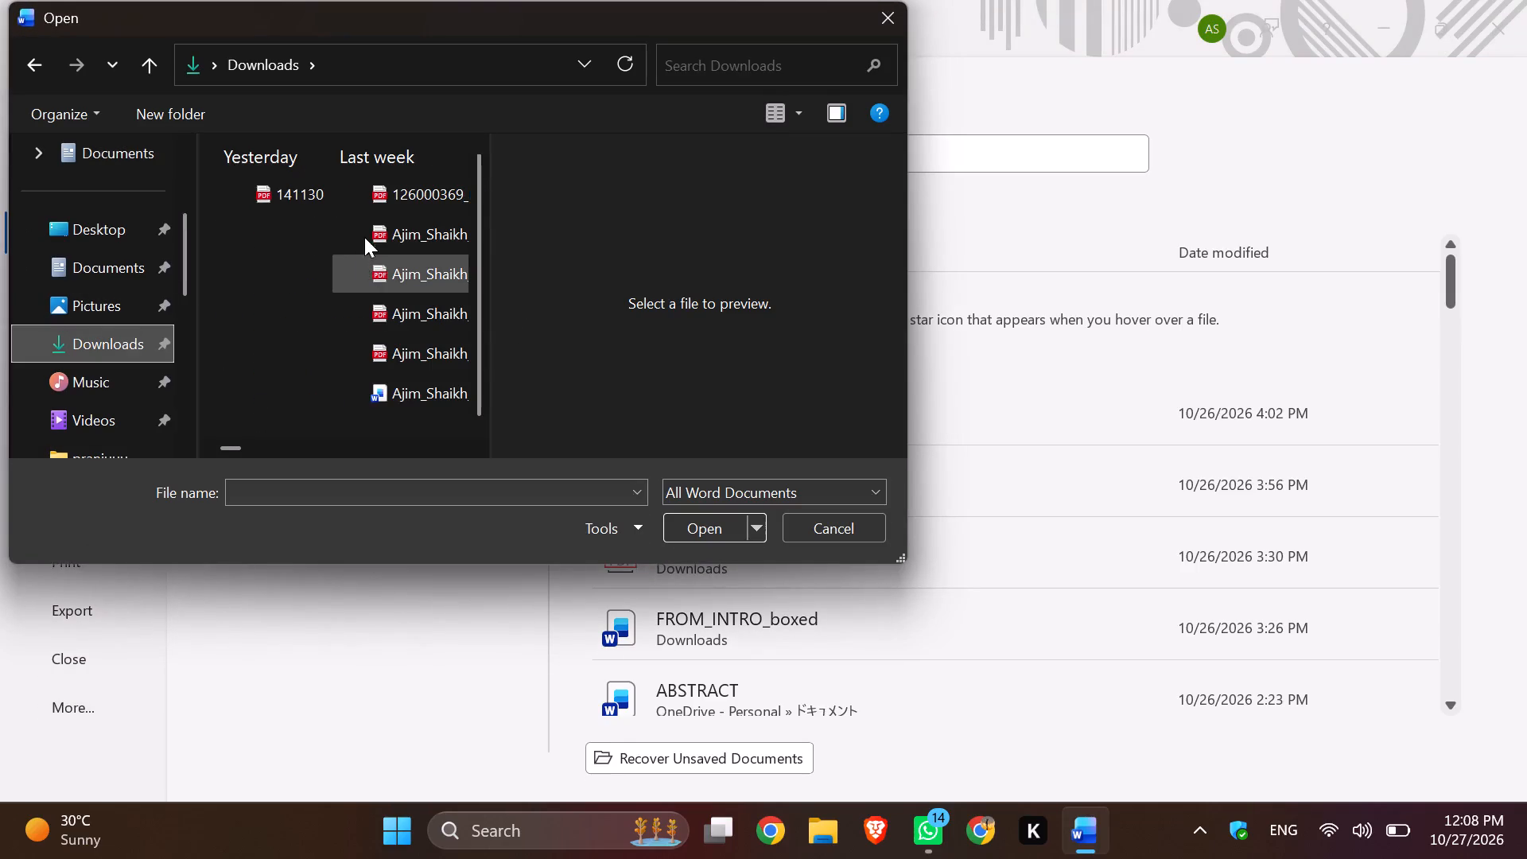
scroll(363, 231, down, 1)
scroll(432, 235, up, 10)
scroll(423, 202, down, 2)
click(880, 22)
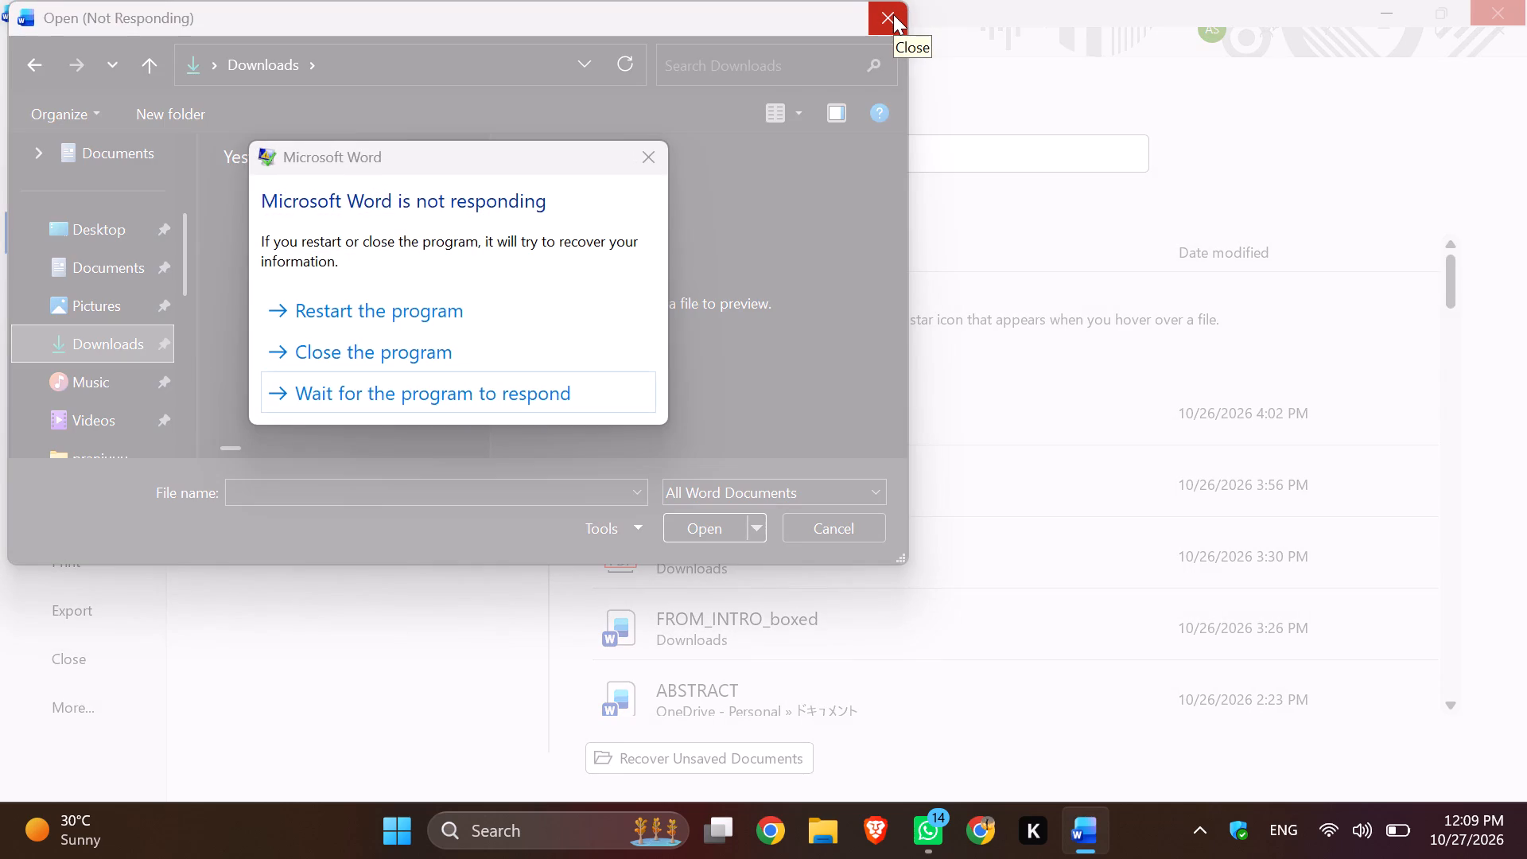
Close the unresponsive Word program.
click(333, 344)
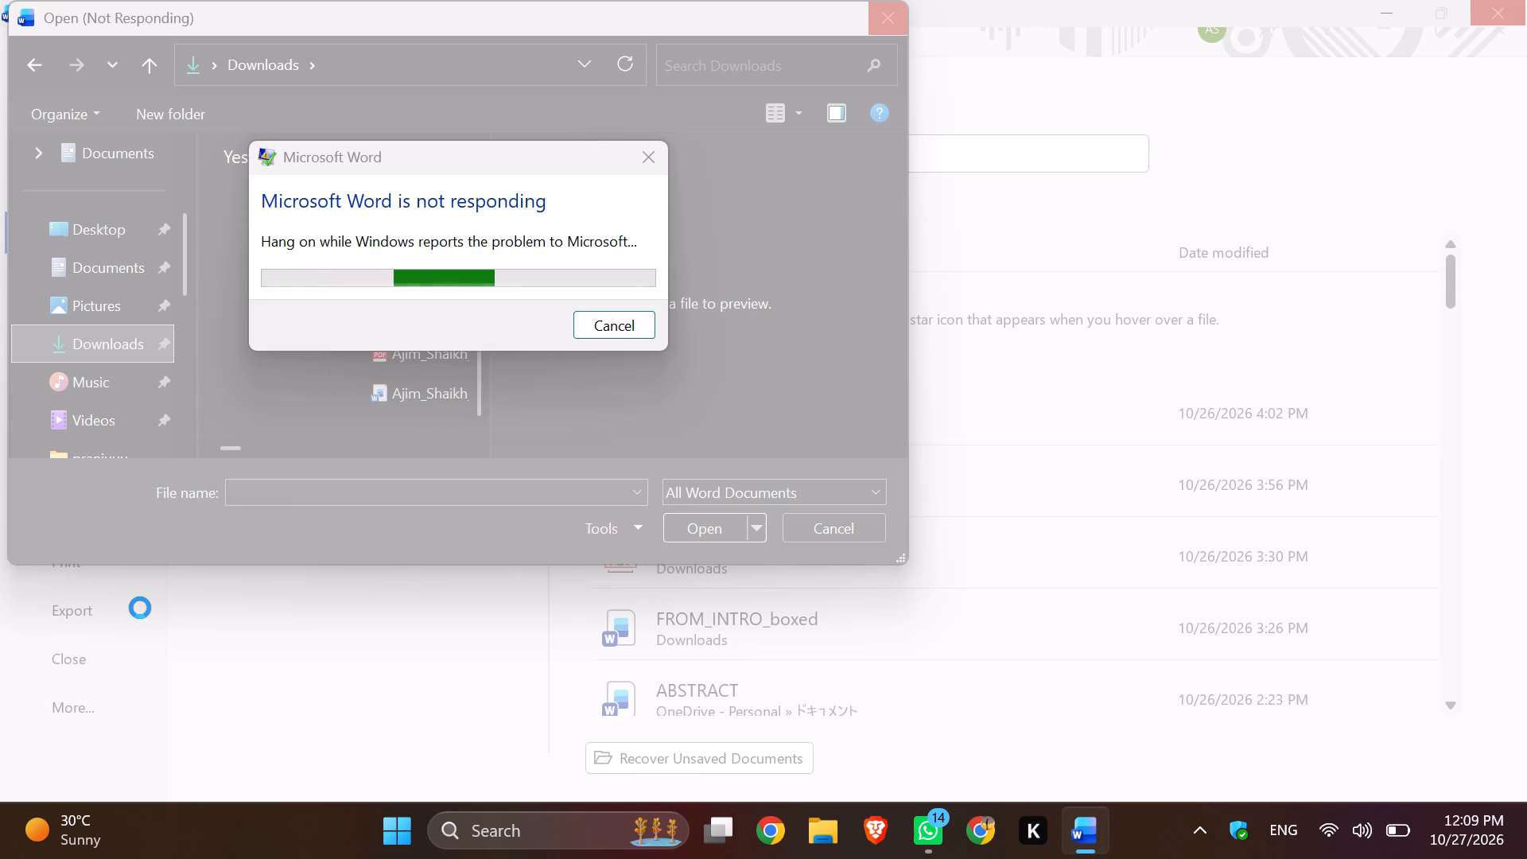
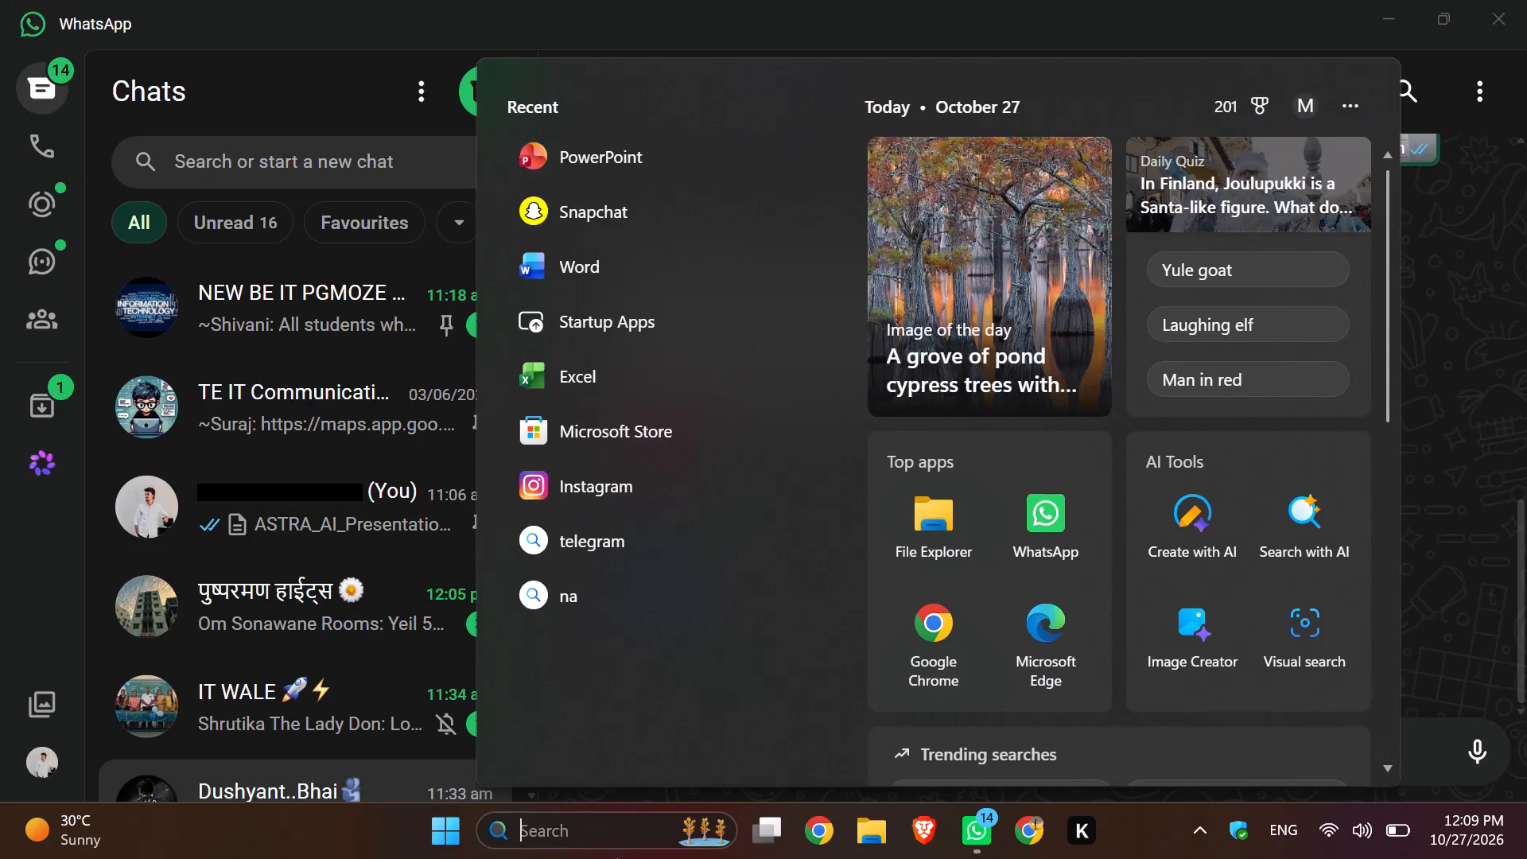
Relaunch Word to bring back the merged final report.
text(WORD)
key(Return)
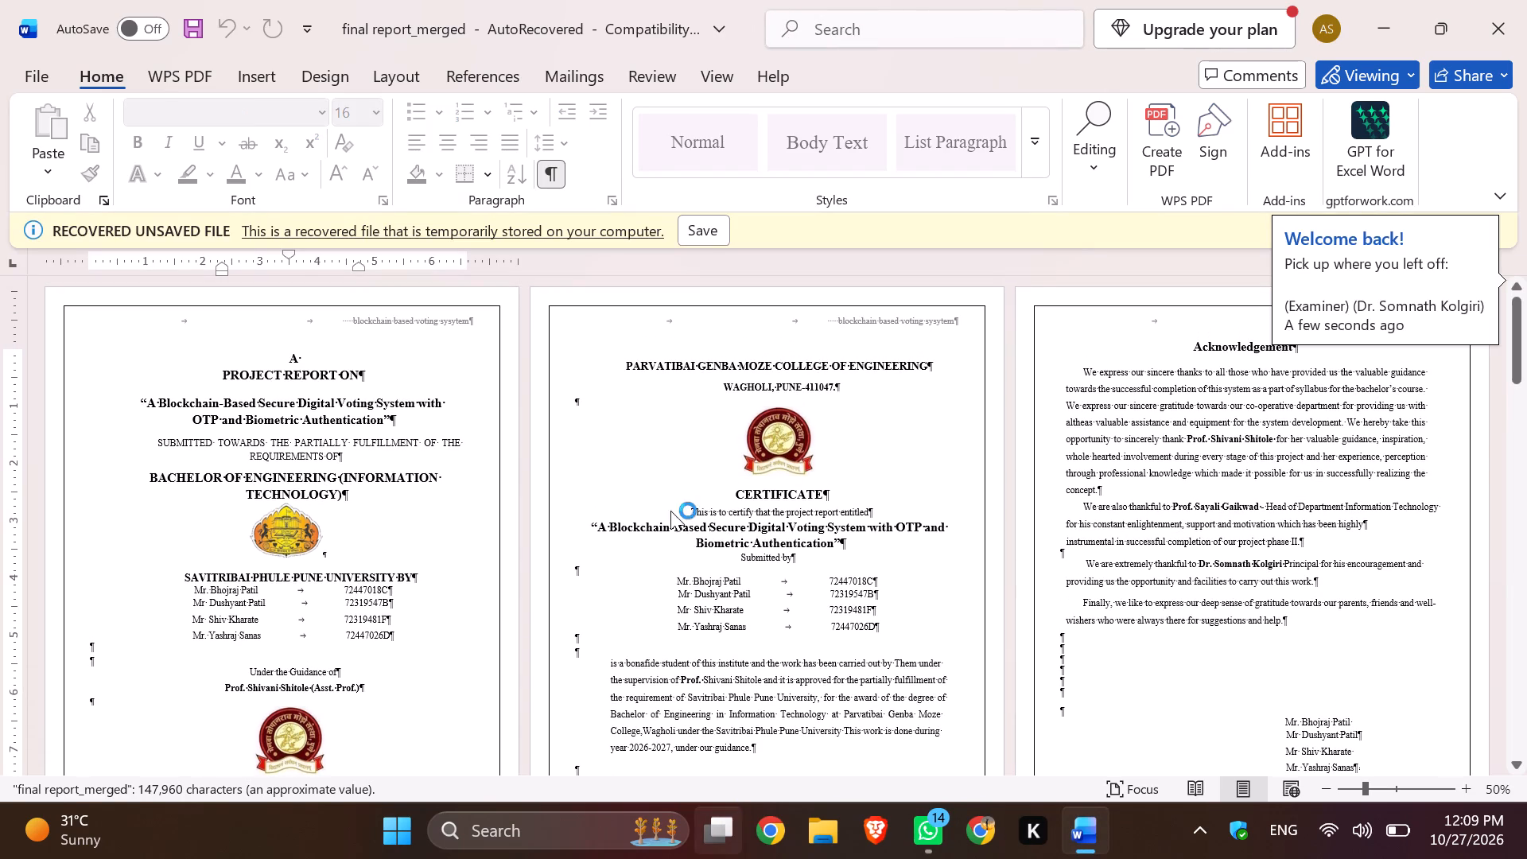
scroll(639, 345, down, 1)
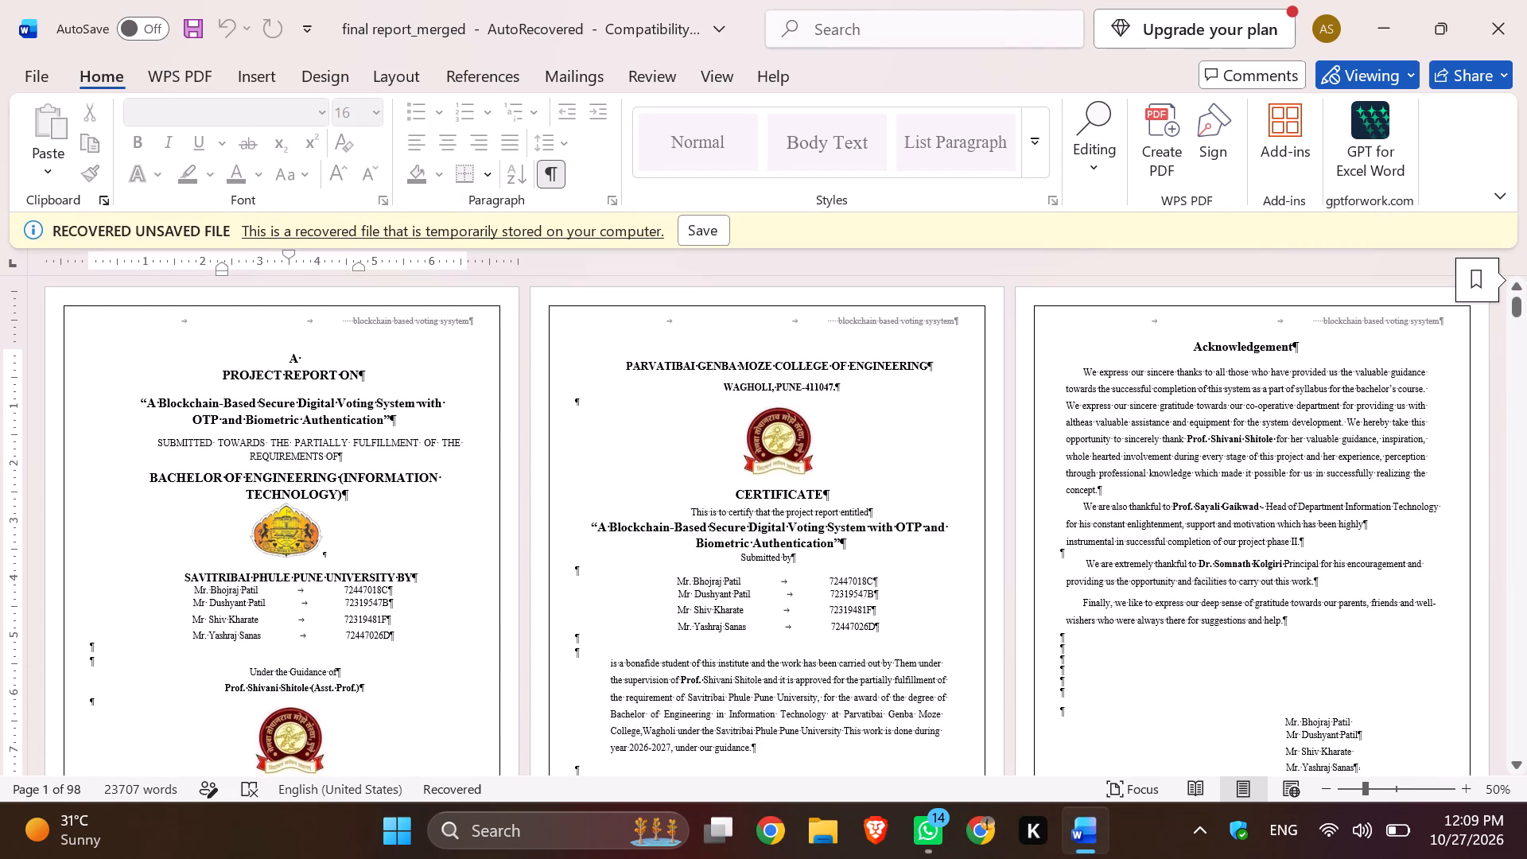
Select the entire recovered final report and look through its pages, including the conclusion chapter, annexures and journal paper near the end.
scroll(639, 345, down, 1)
key(ctrl+a)
scroll(639, 345, down, 20)
scroll(639, 345, down, 20)
scroll(639, 345, down, 8)
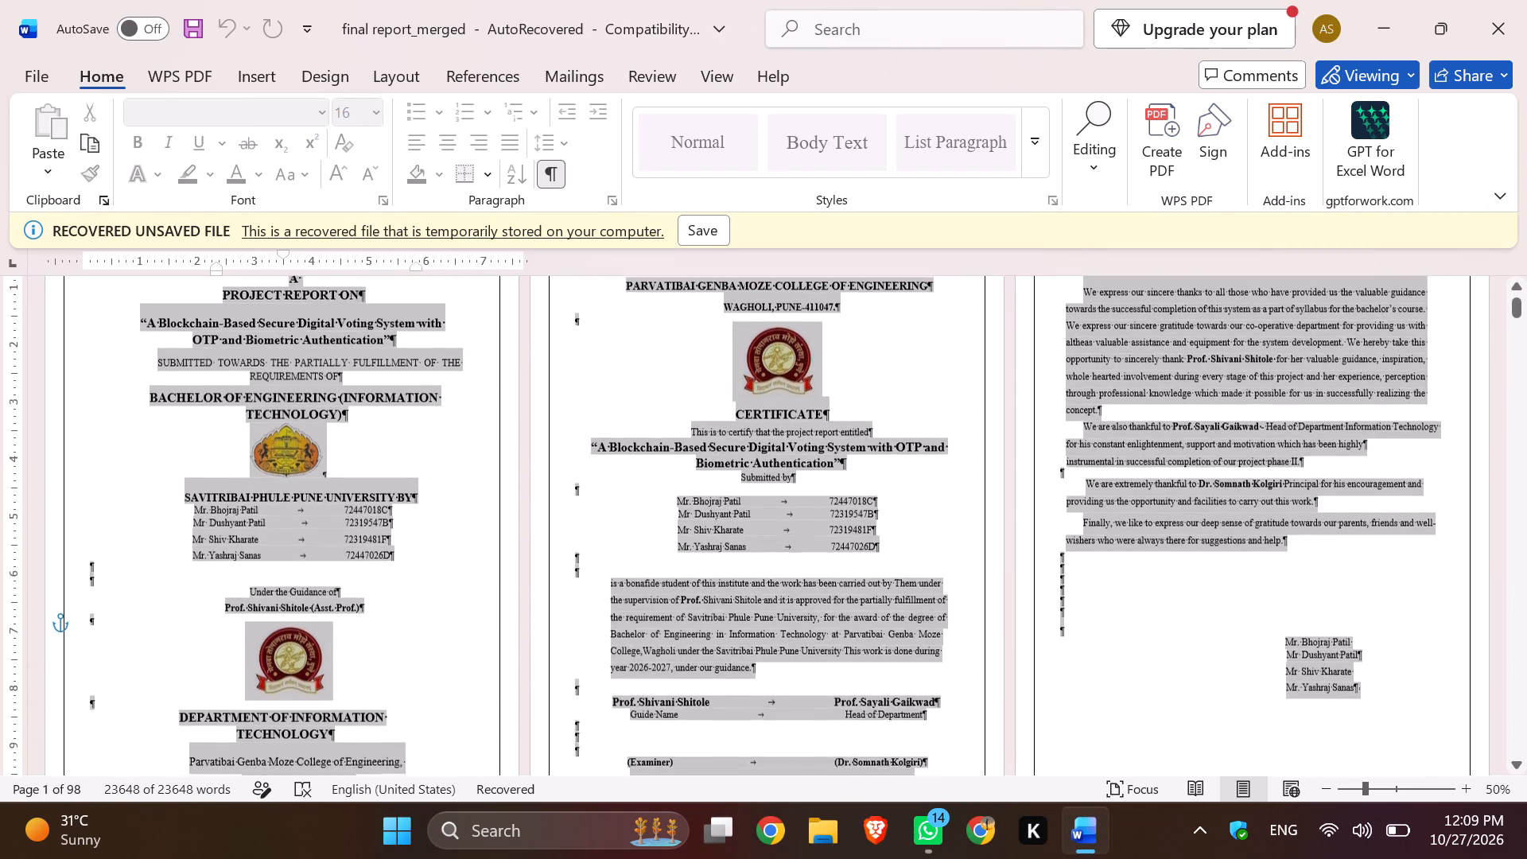
scroll(639, 345, down, 20)
scroll(639, 345, down, 20)
scroll(639, 345, down, 20)
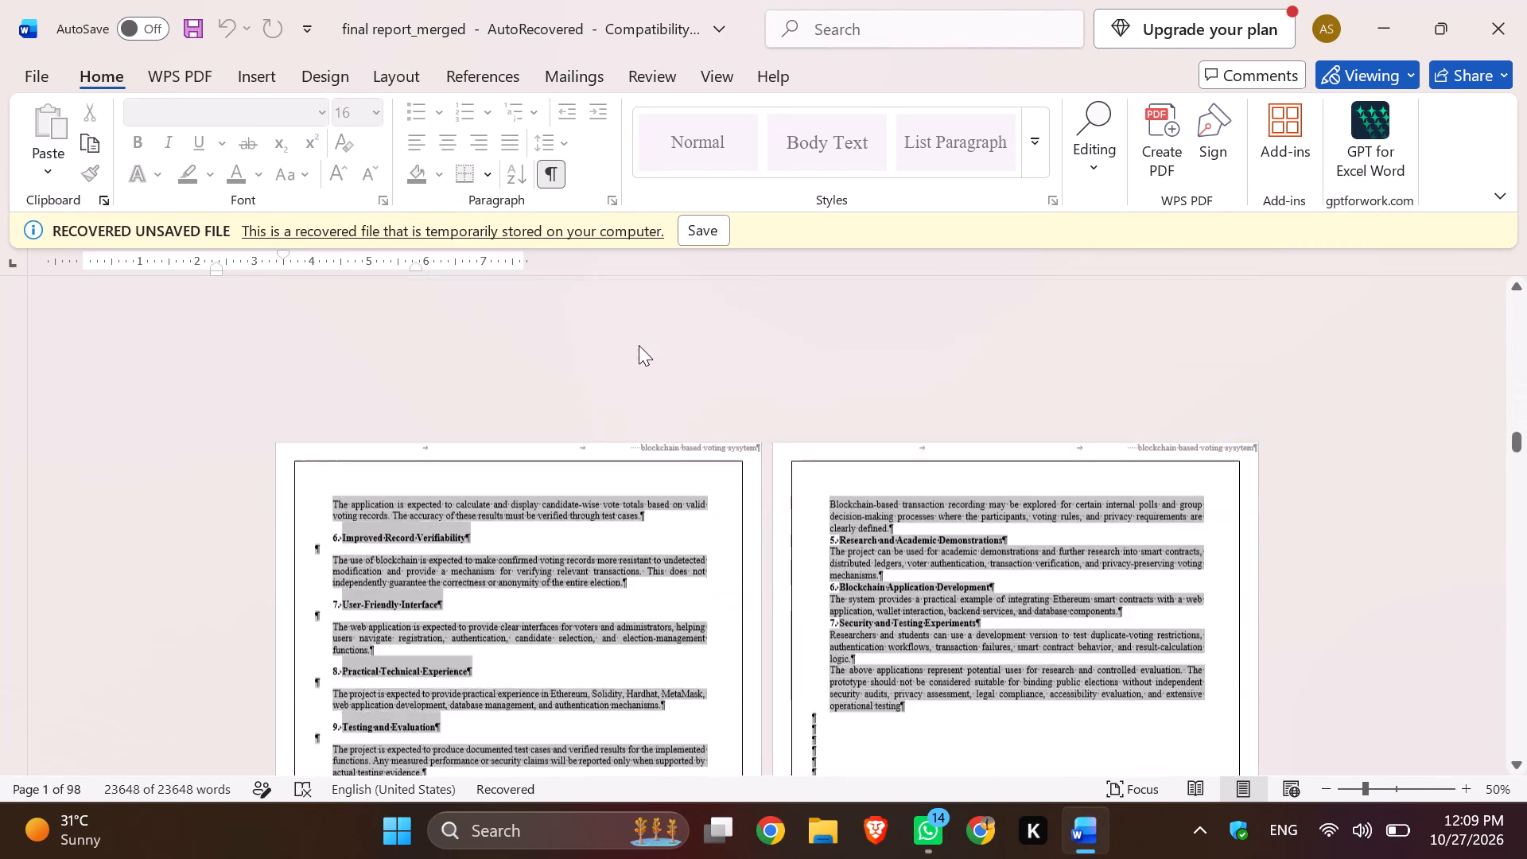
scroll(639, 345, down, 20)
scroll(639, 345, down, 20)
scroll(639, 345, down, 20)
scroll(617, 430, down, 20)
scroll(617, 430, down, 20)
scroll(617, 430, down, 2)
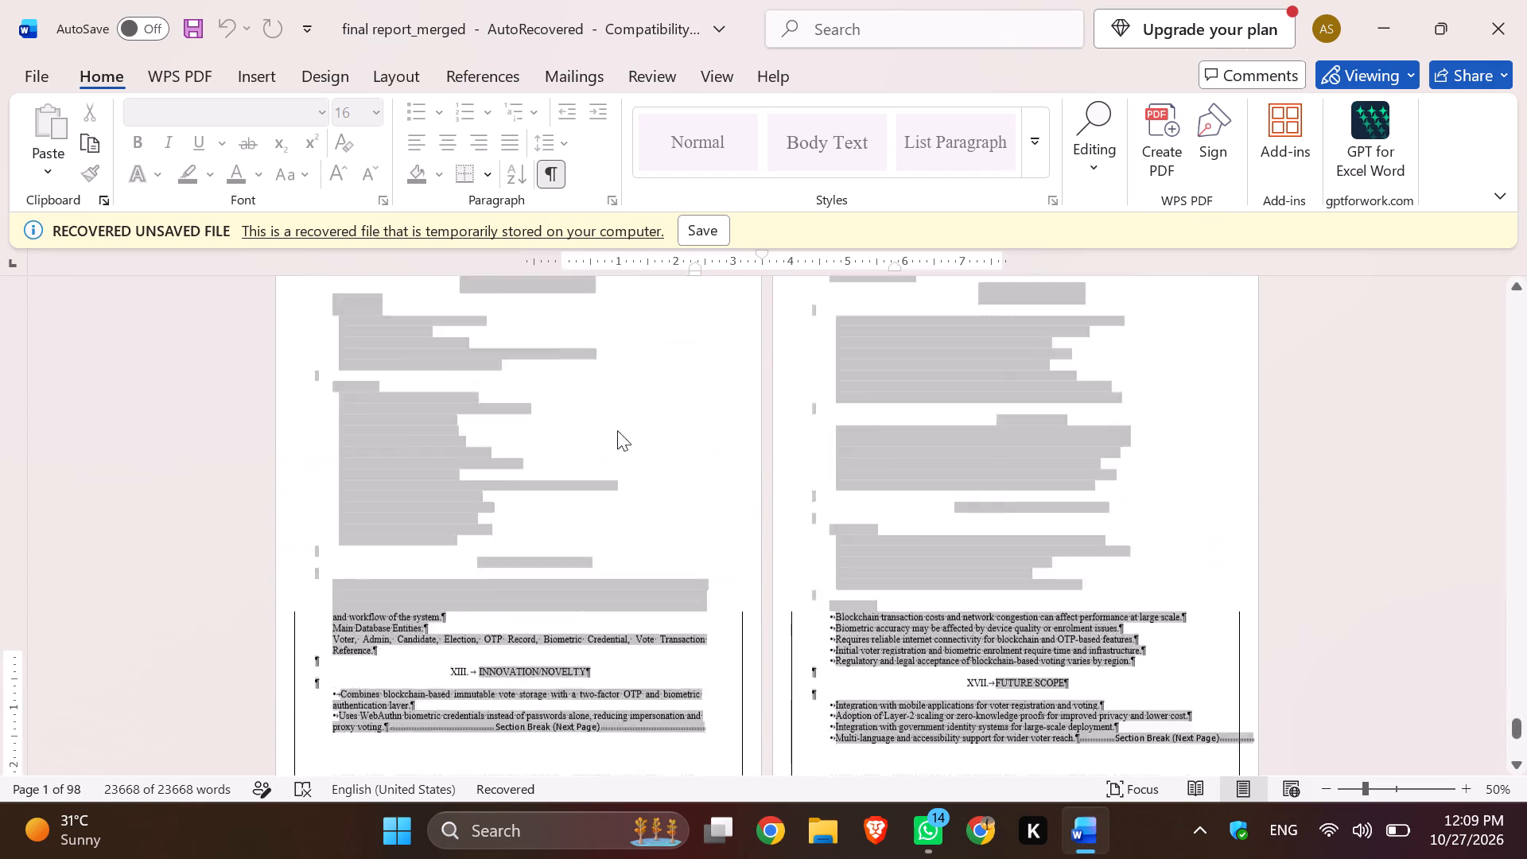
scroll(617, 430, down, 20)
scroll(617, 430, down, 11)
scroll(617, 430, up, 20)
scroll(617, 430, up, 20)
scroll(617, 430, up, 20)
scroll(617, 430, down, 3)
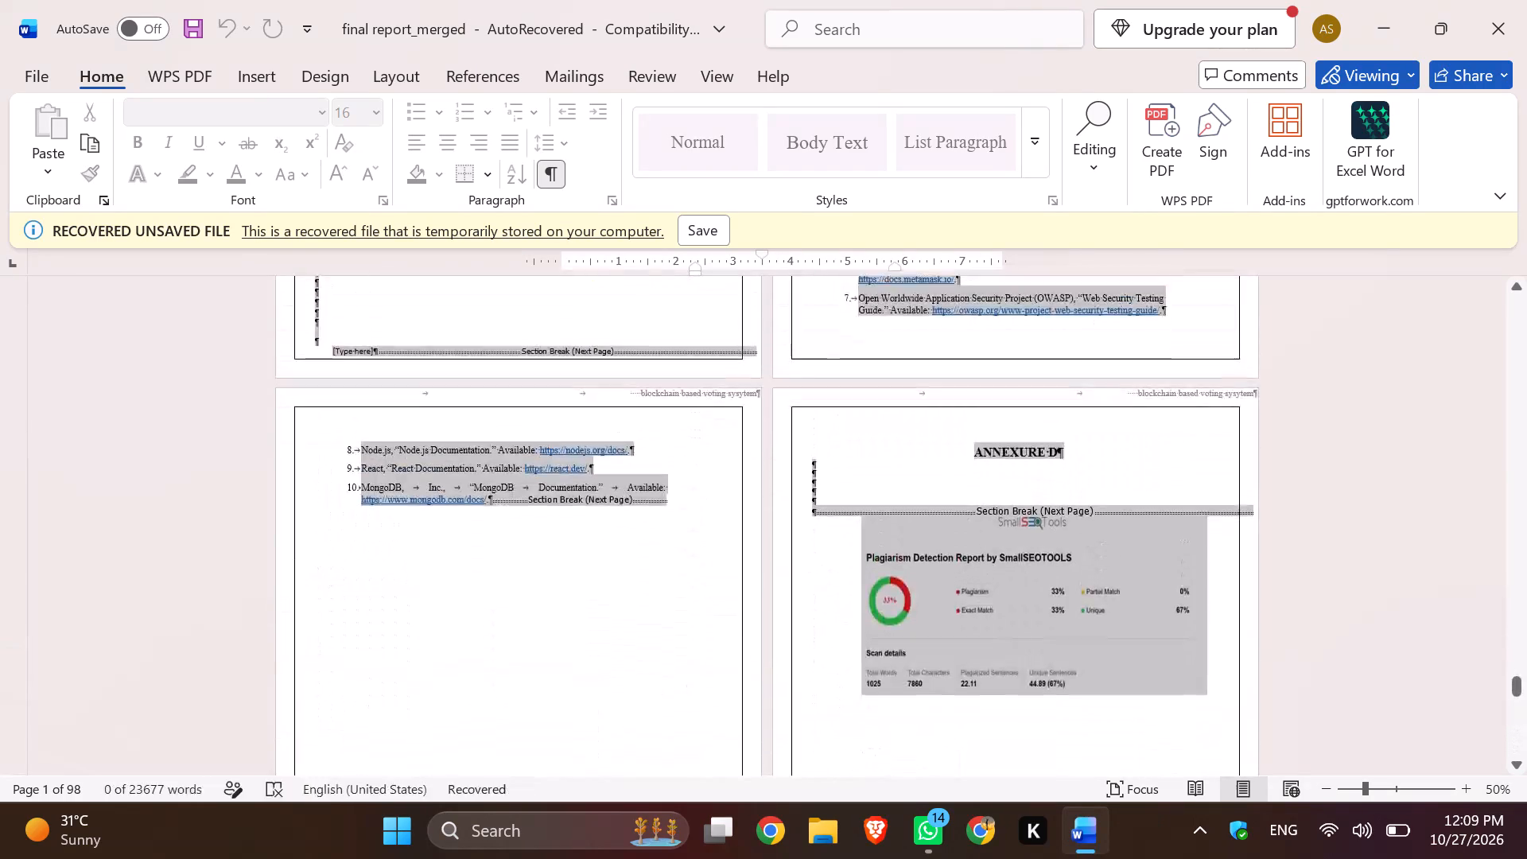
scroll(617, 430, down, 1)
ctrl+scroll(617, 430, down, 2)
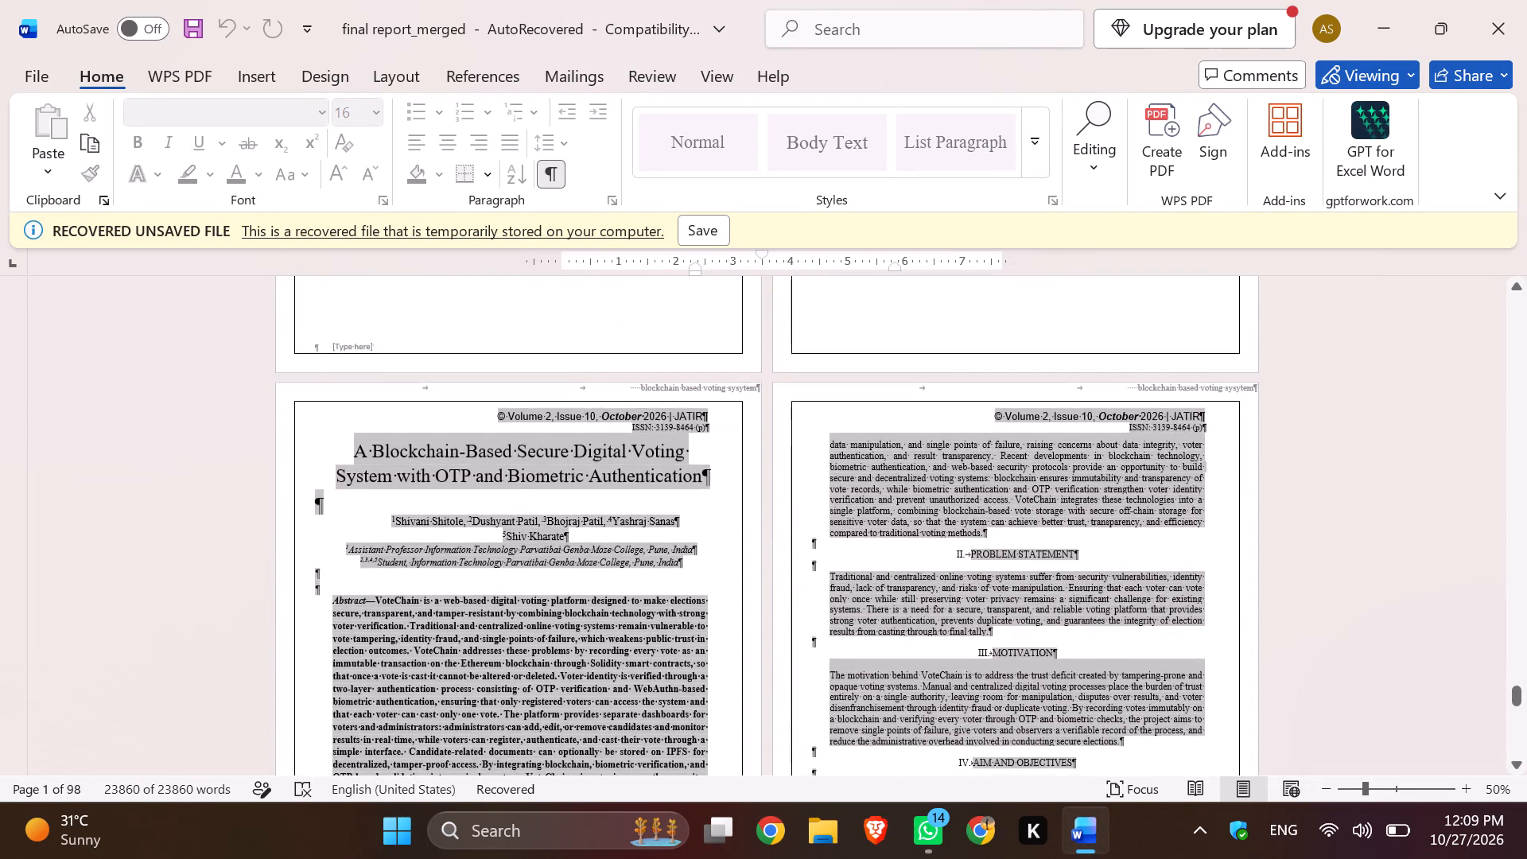
scroll(617, 430, up, 5)
scroll(617, 430, down, 6)
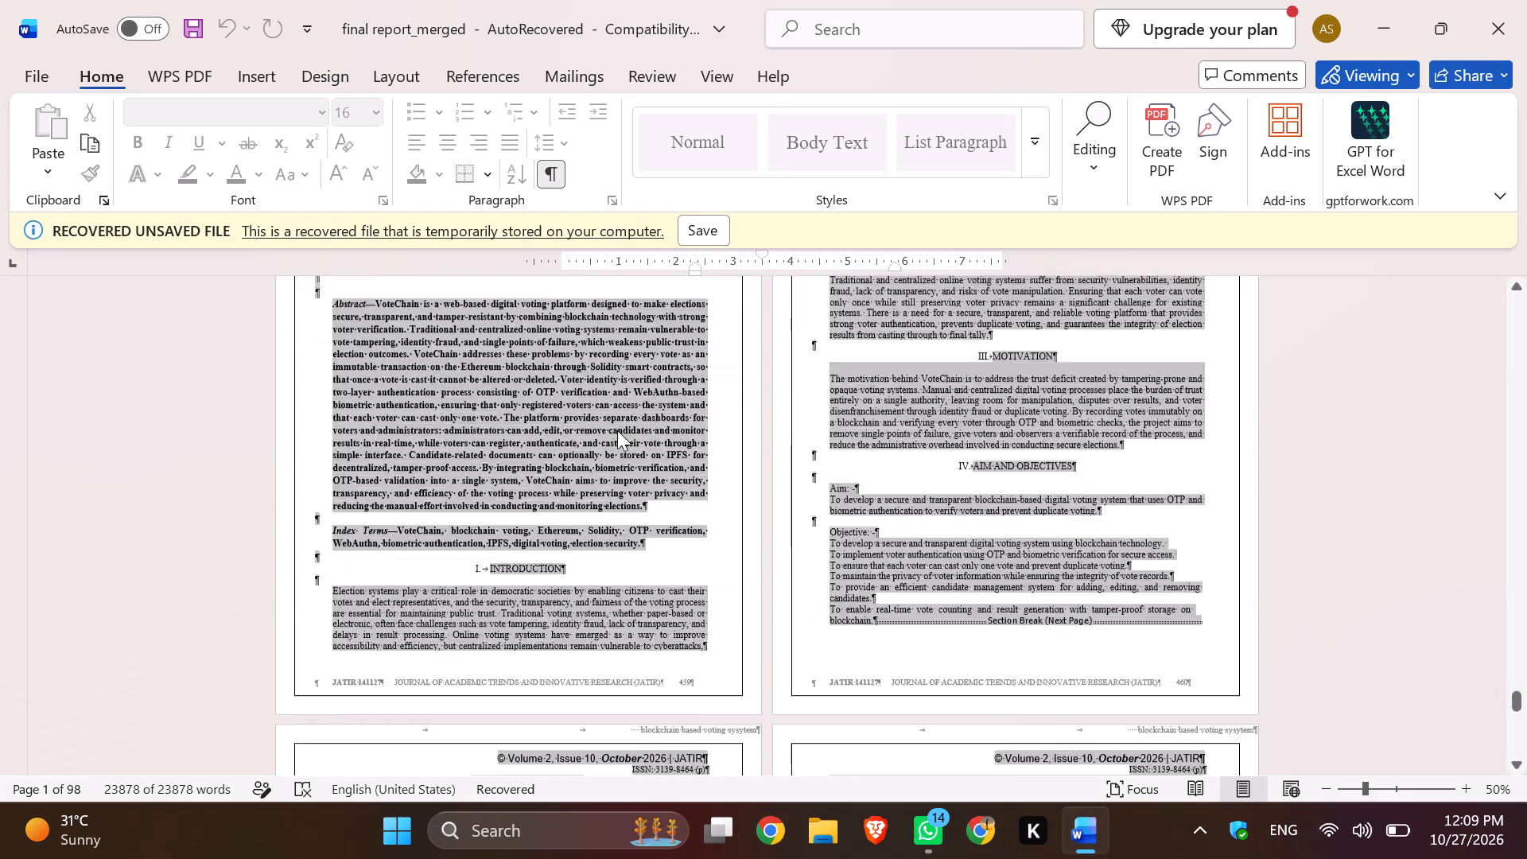
scroll(617, 430, down, 2)
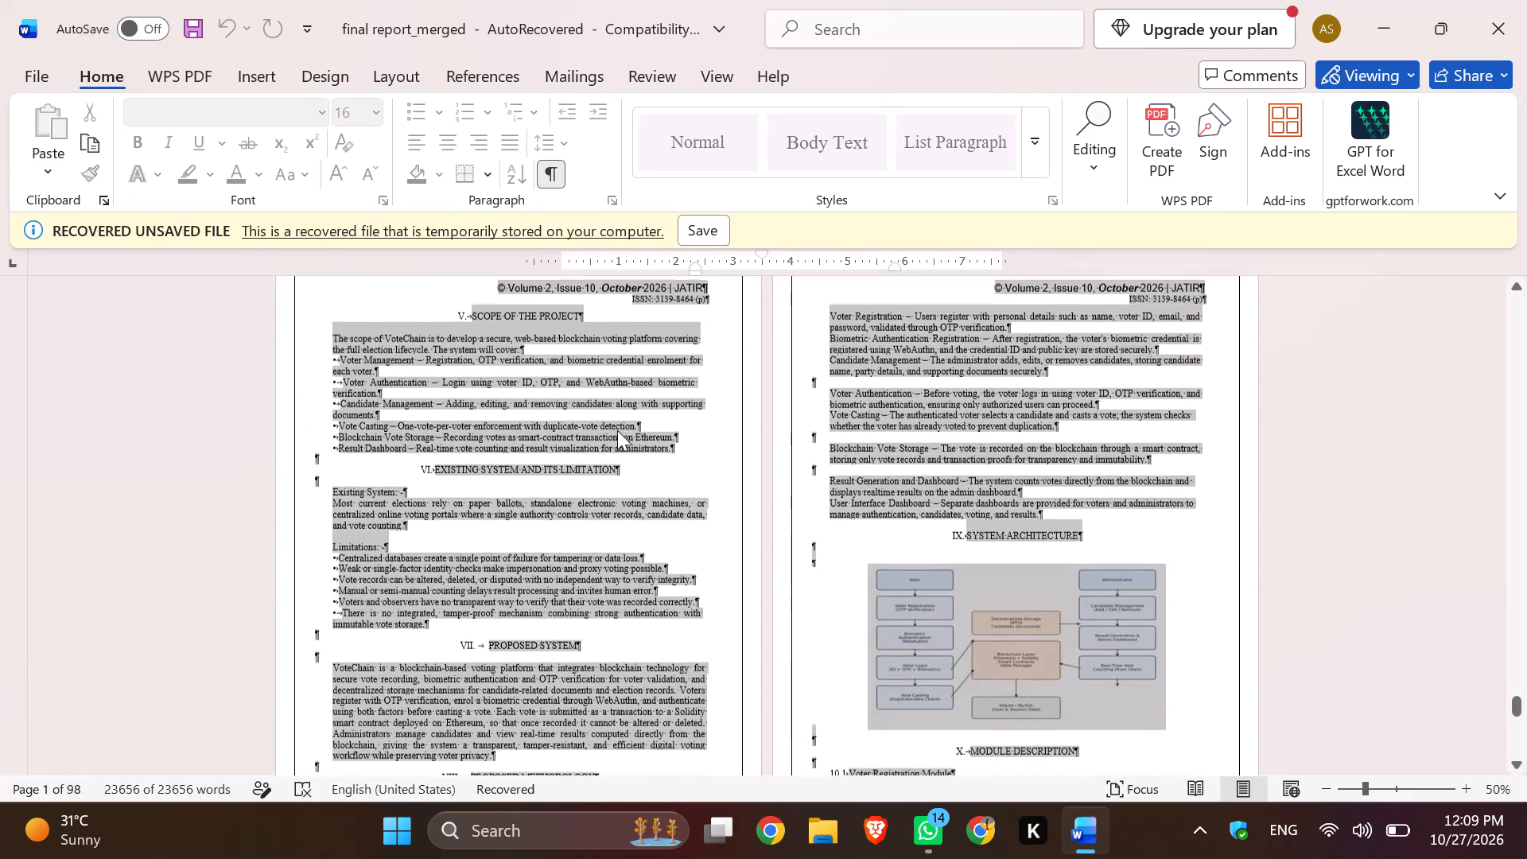
scroll(617, 430, up, 5)
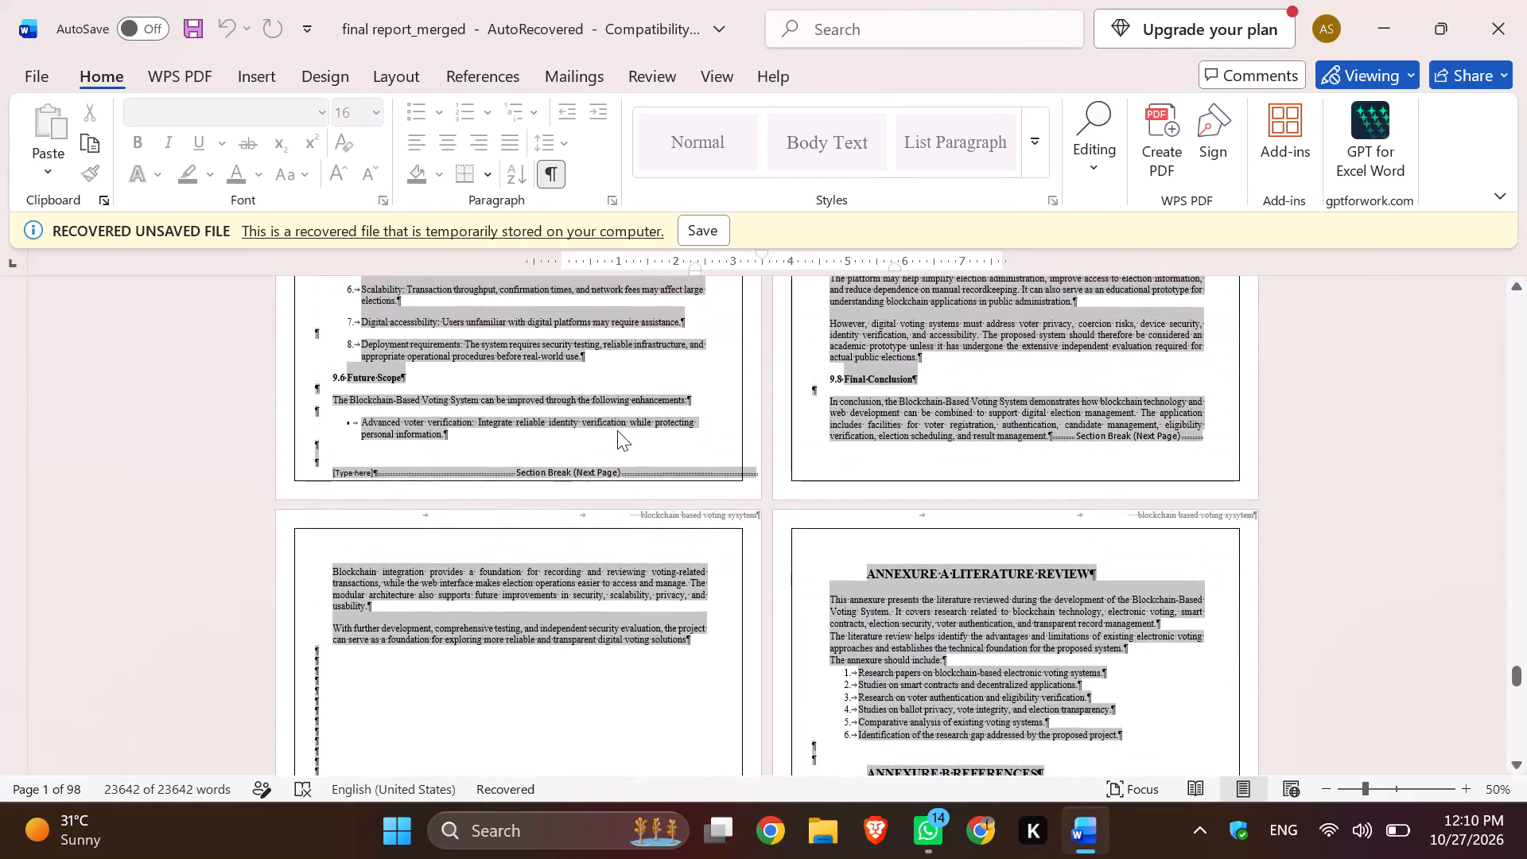
scroll(617, 430, up, 4)
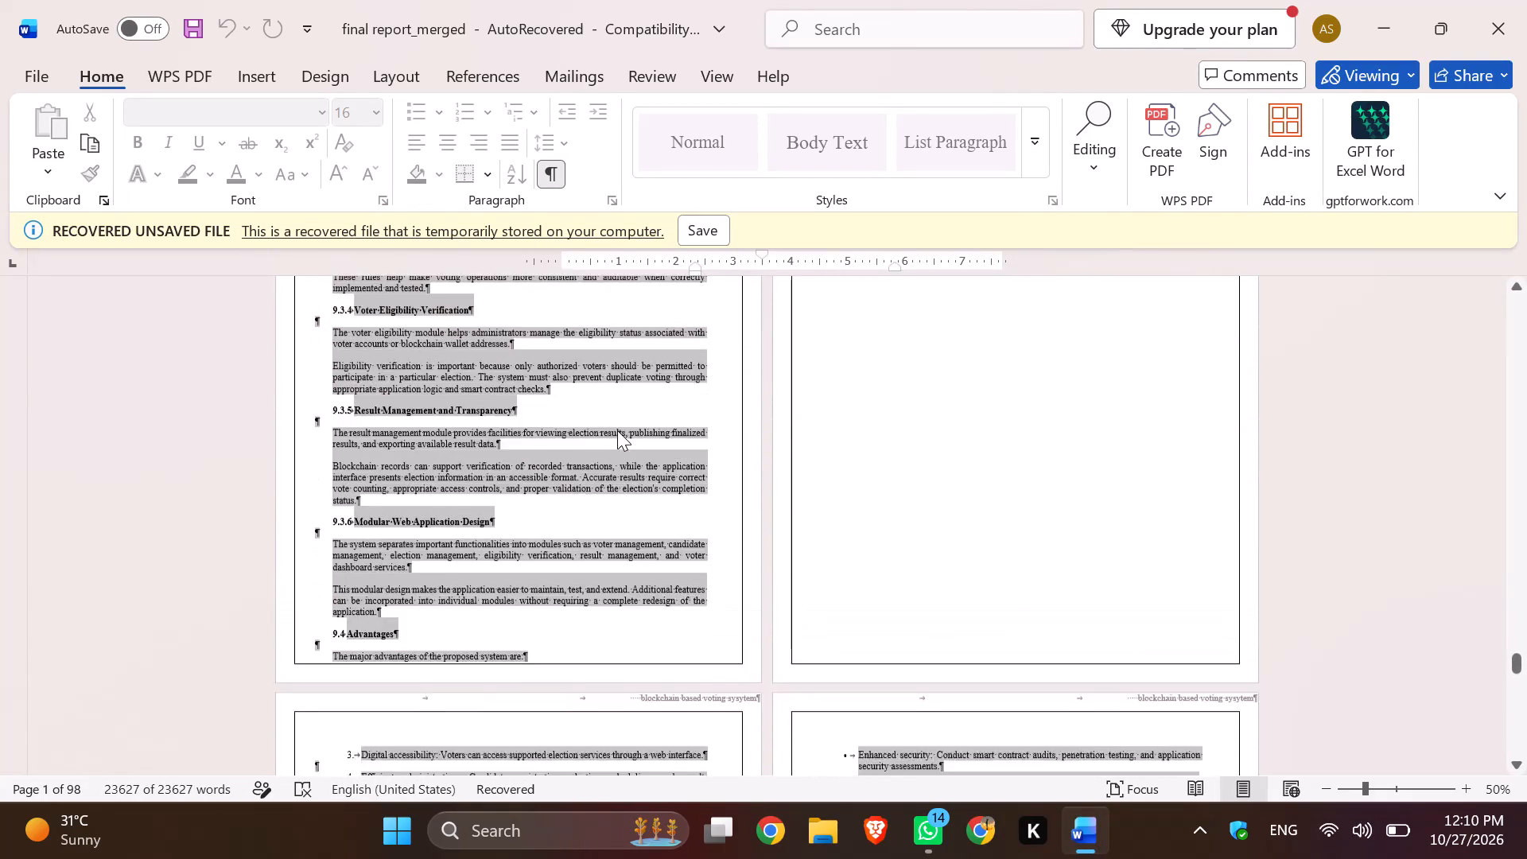
Copy the entire selected content of the recovered final report.
scroll(617, 430, up, 1)
key(ctrl+c)
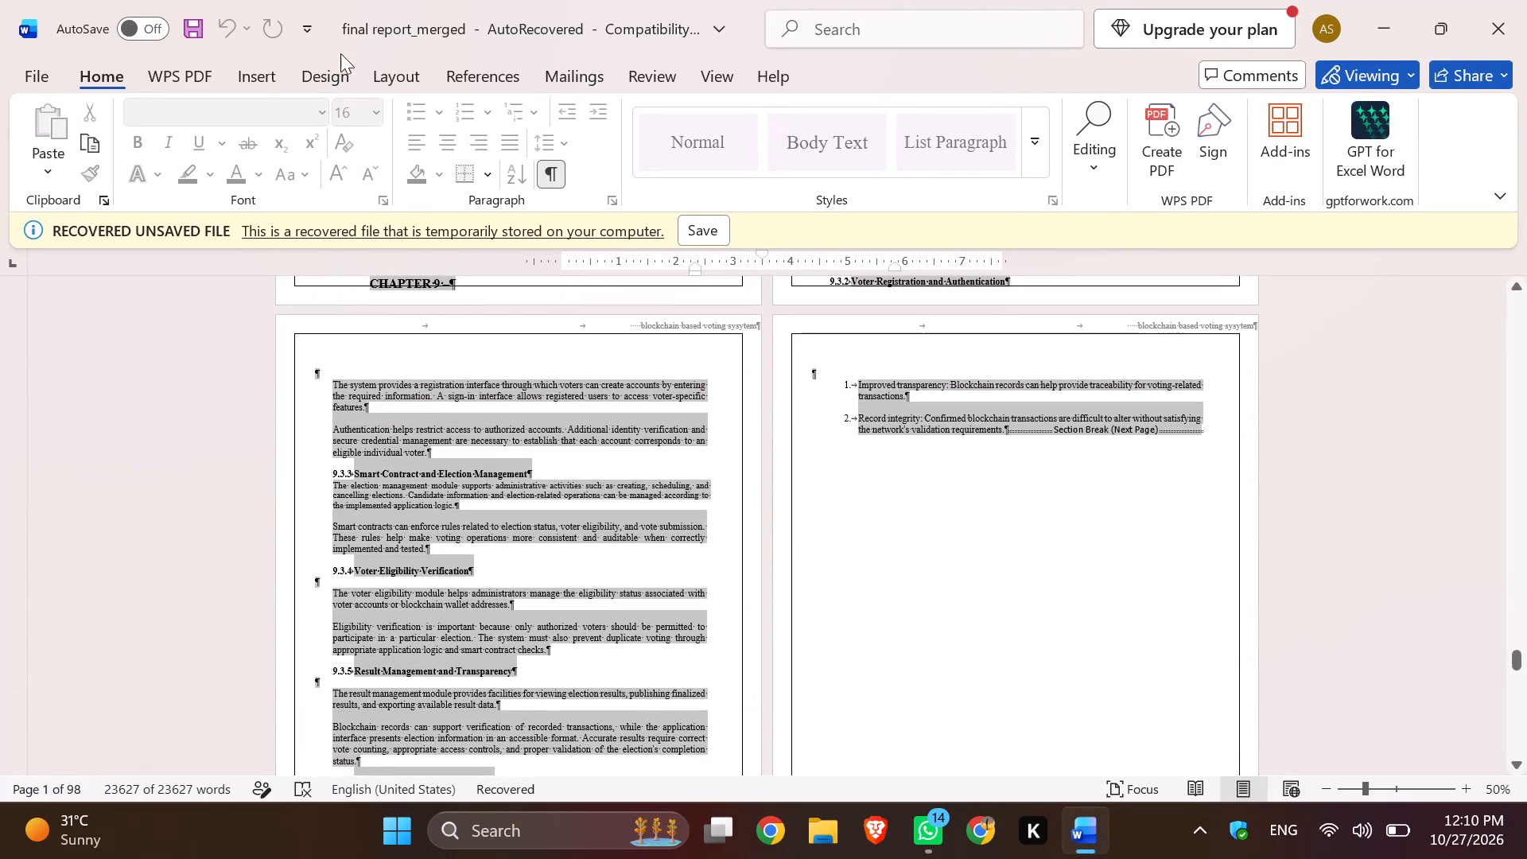
Look through the recent documents list for a file to open.
drag(33, 49, 37, 79)
click(37, 79)
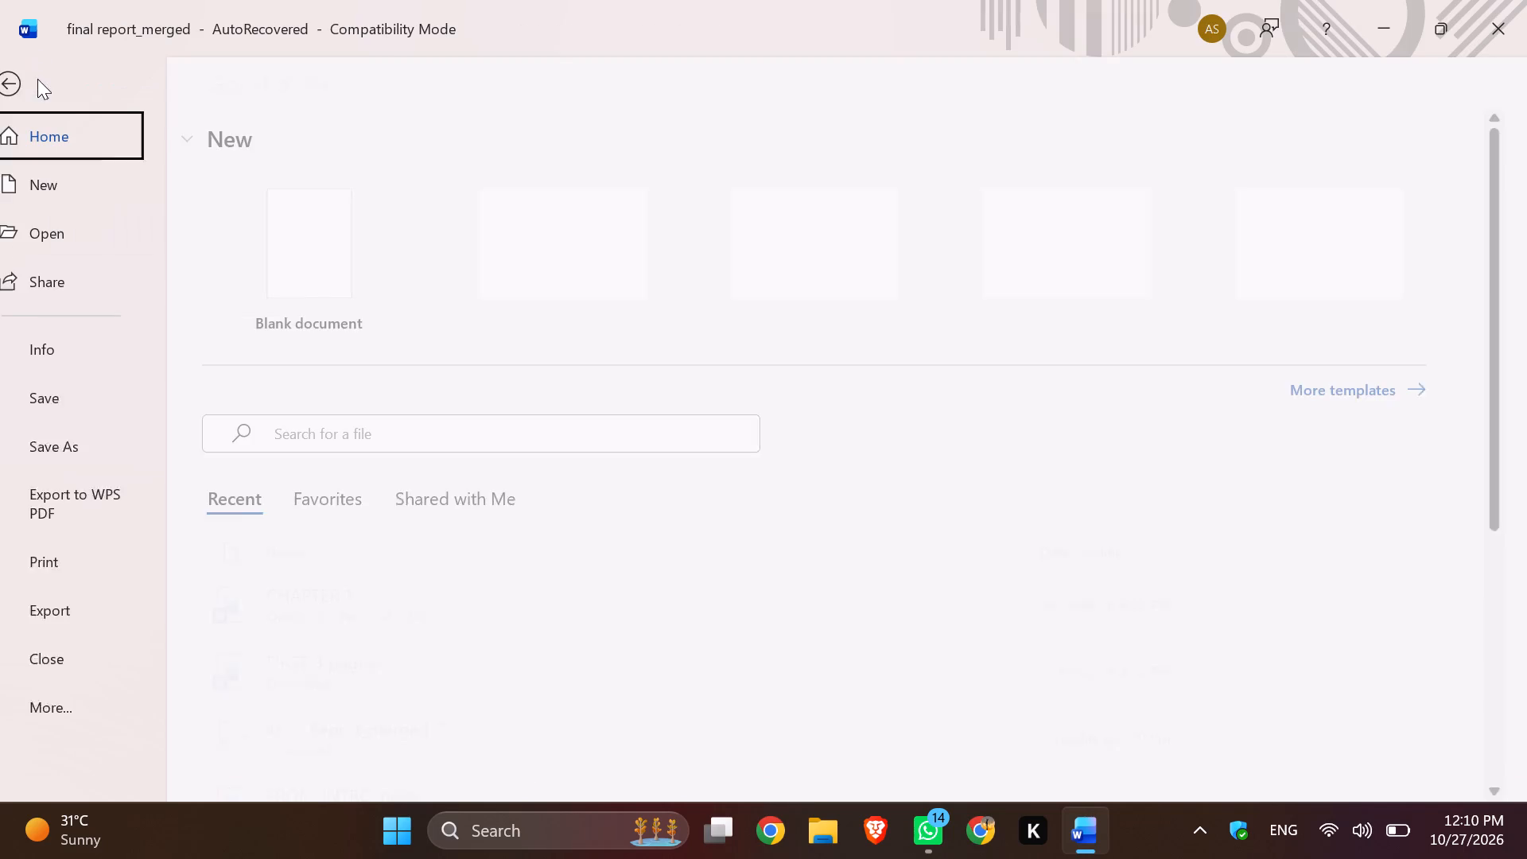
scroll(370, 621, down, 1)
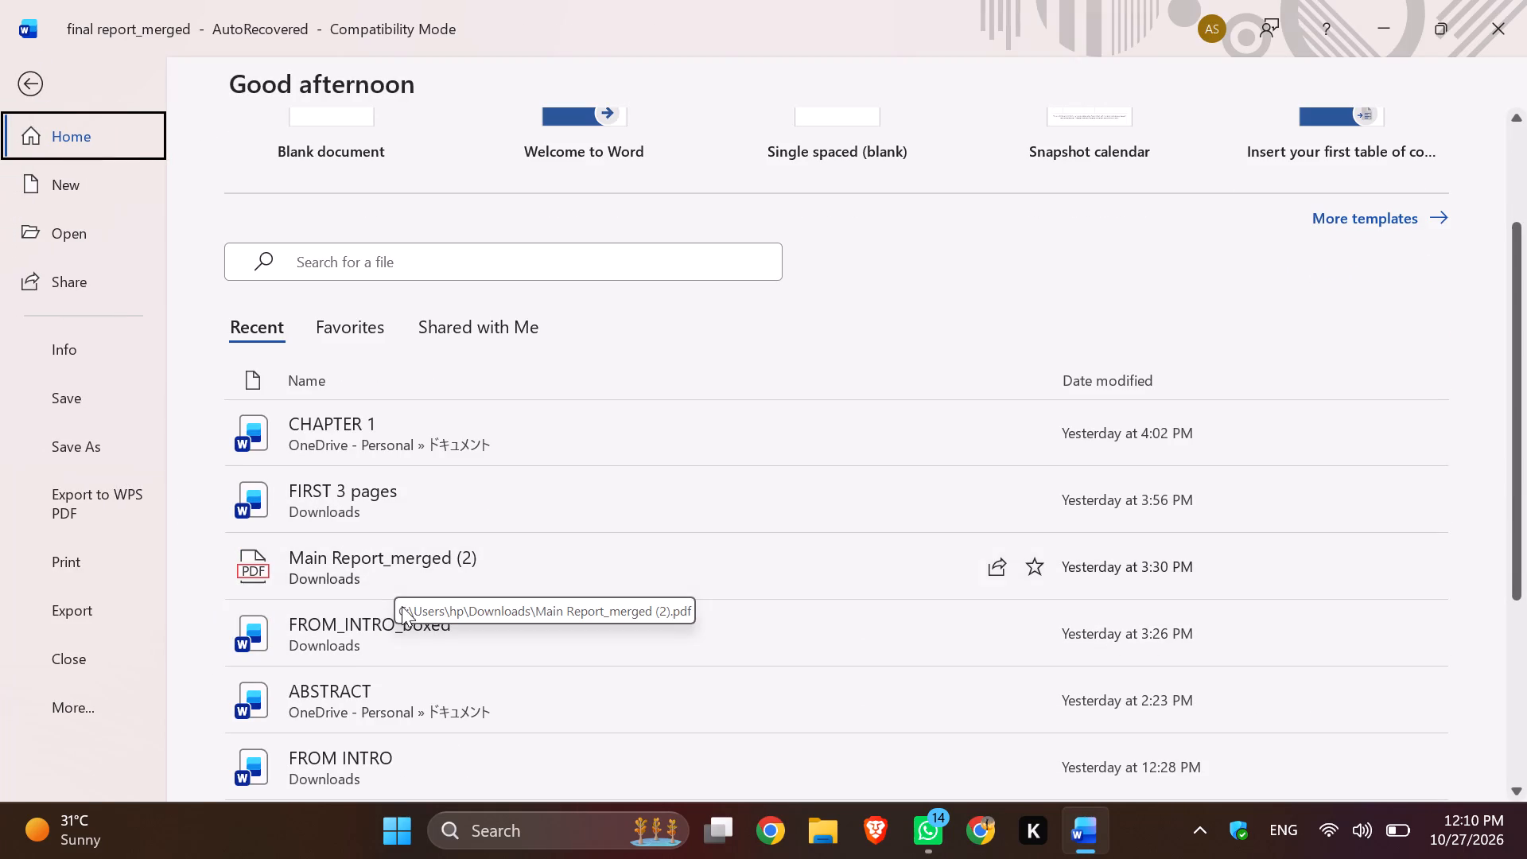
scroll(427, 565, down, 1)
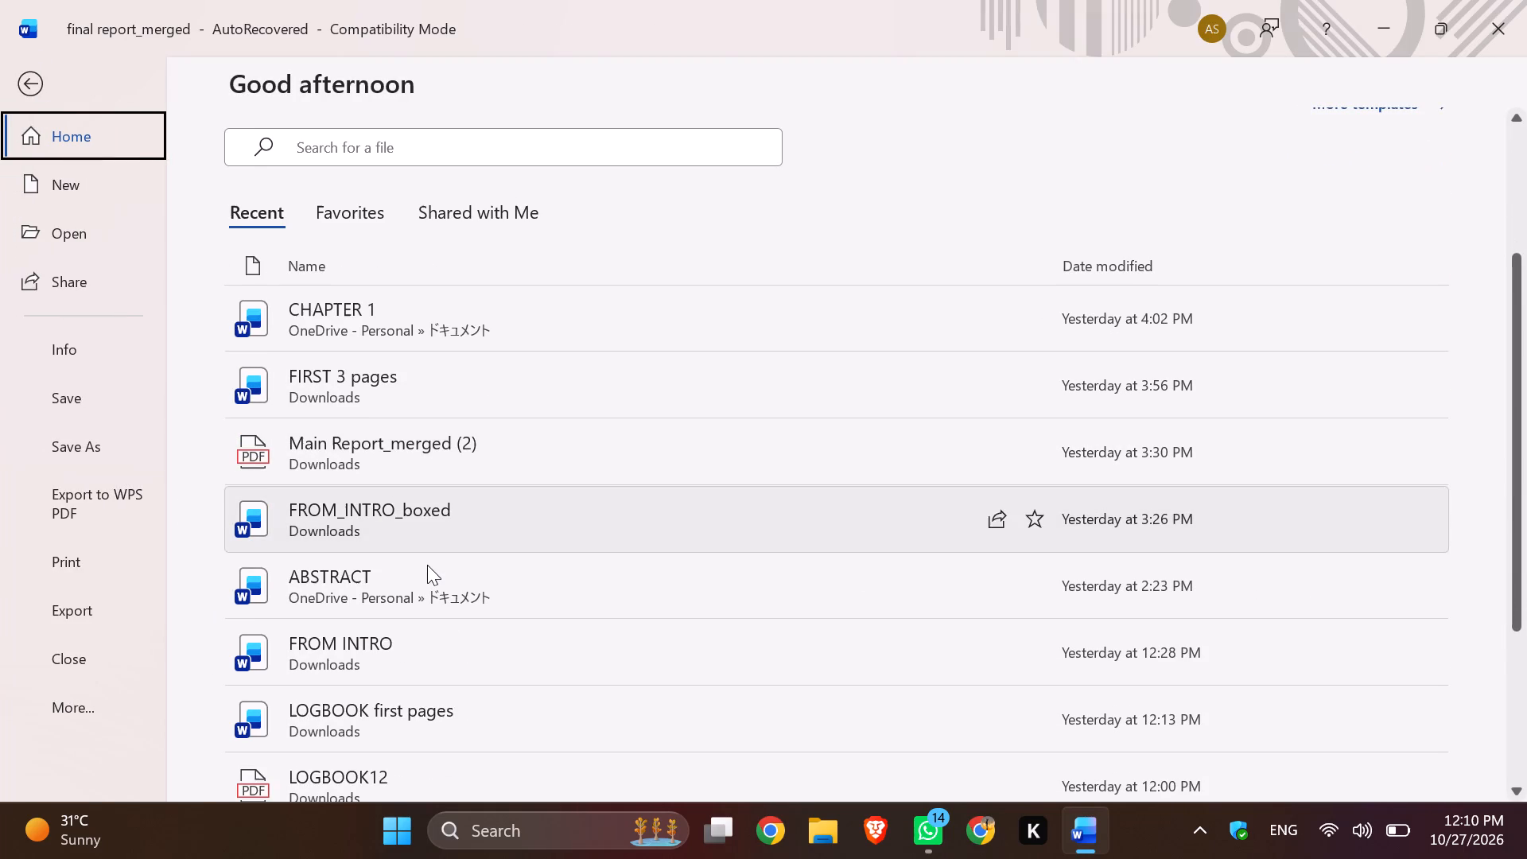
scroll(427, 565, down, 3)
scroll(427, 577, up, 1)
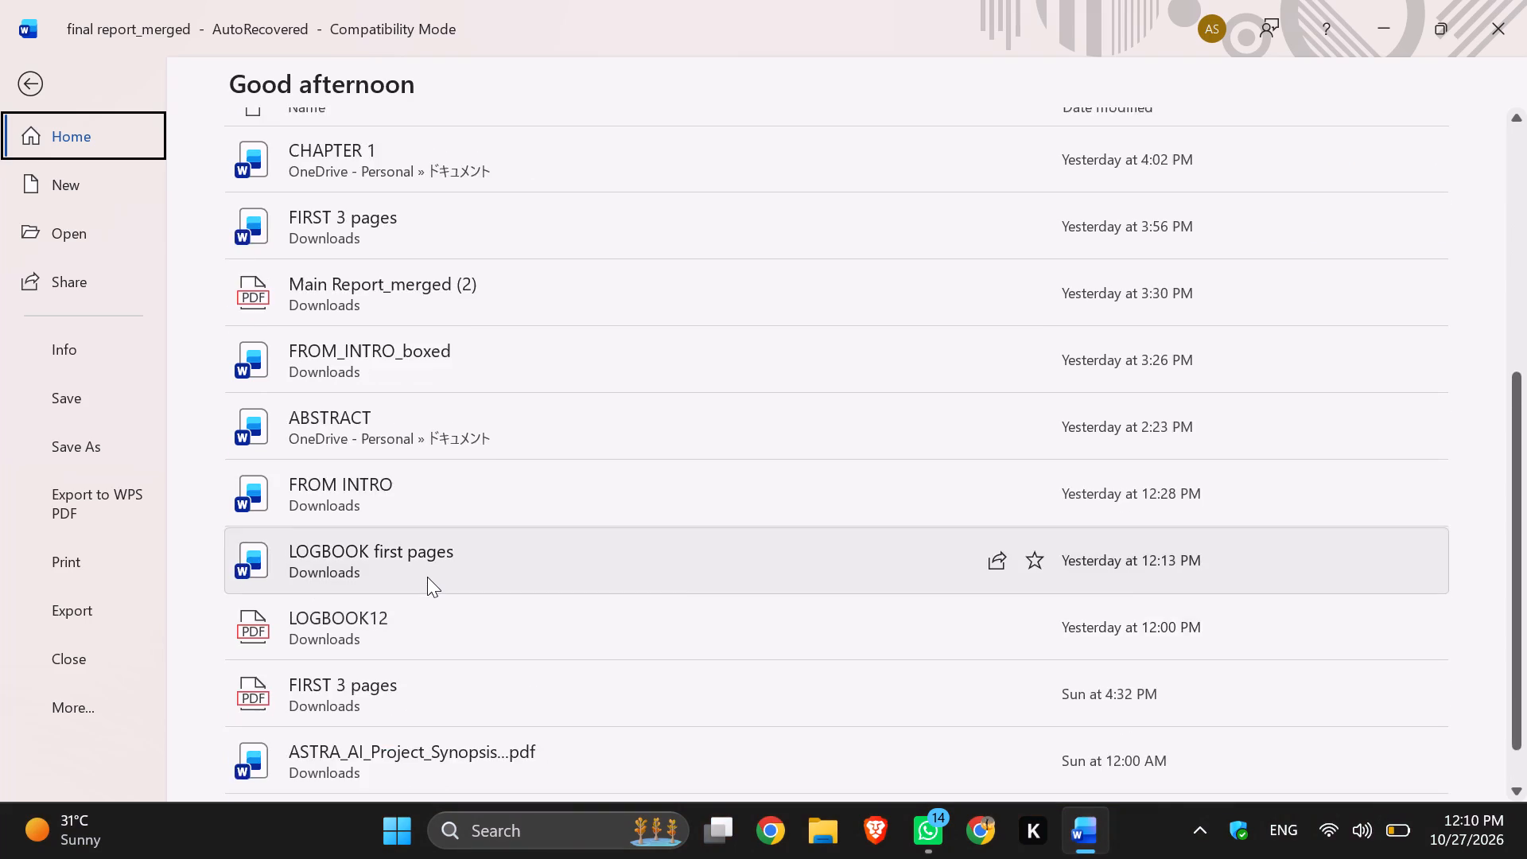
scroll(427, 577, up, 1)
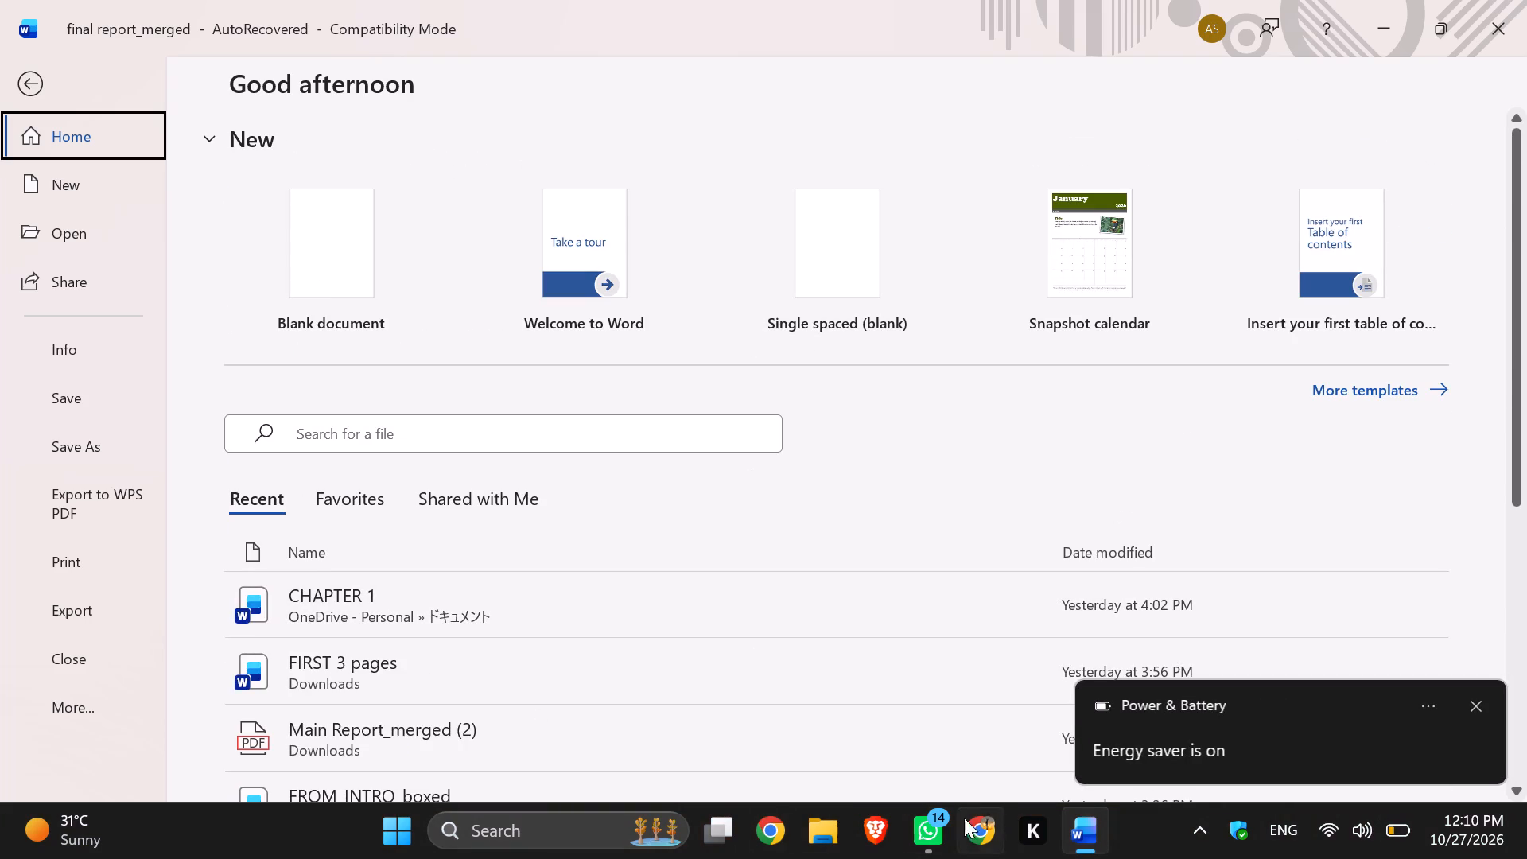
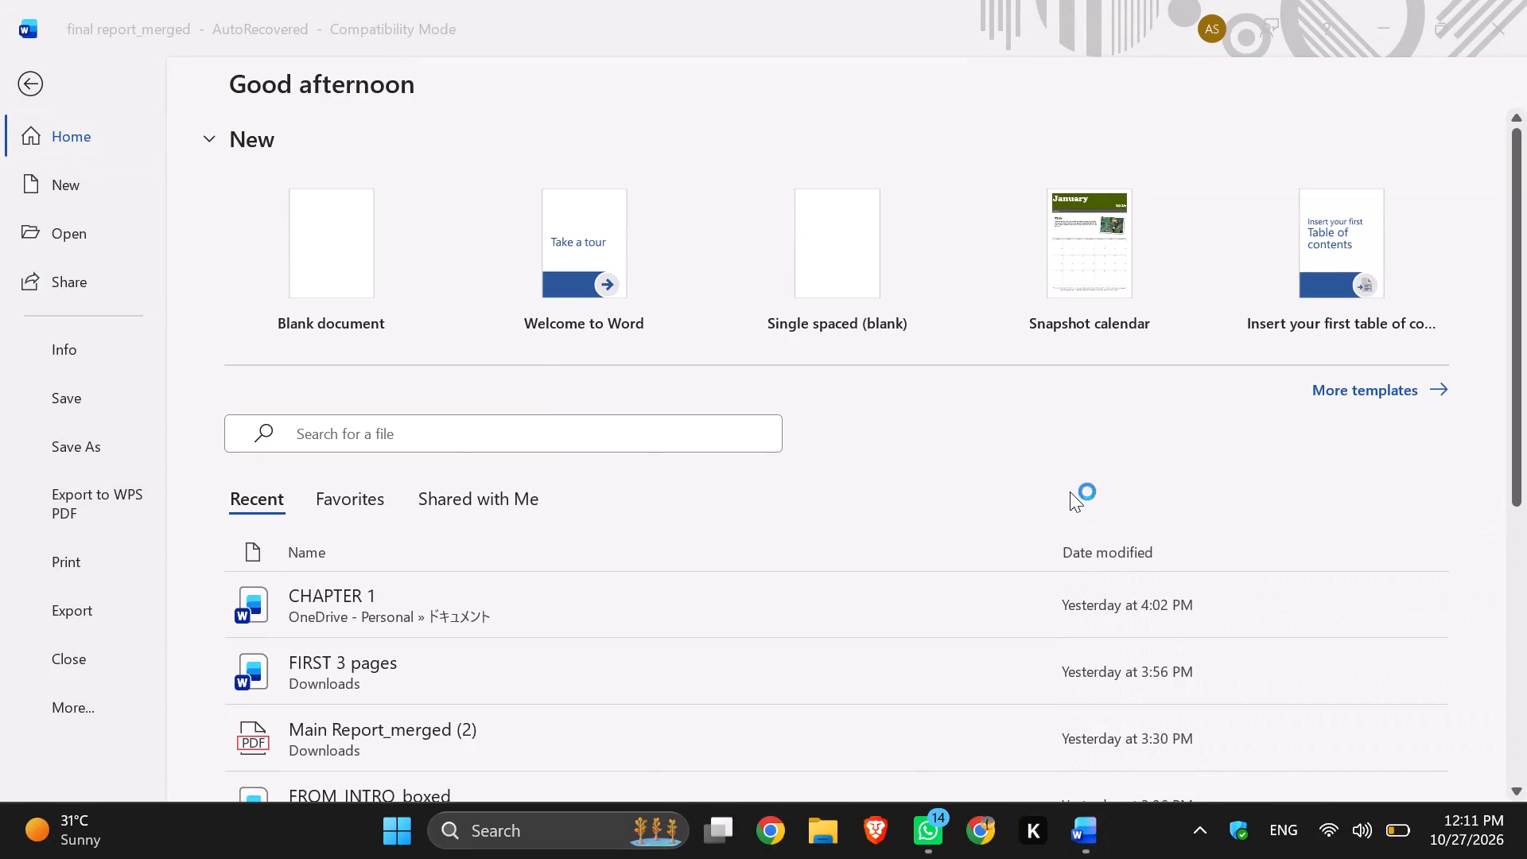
Switch to File Explorer and start opening the recent OMKAR REPORT PDF with a different app from the full app list.
click(756, 839)
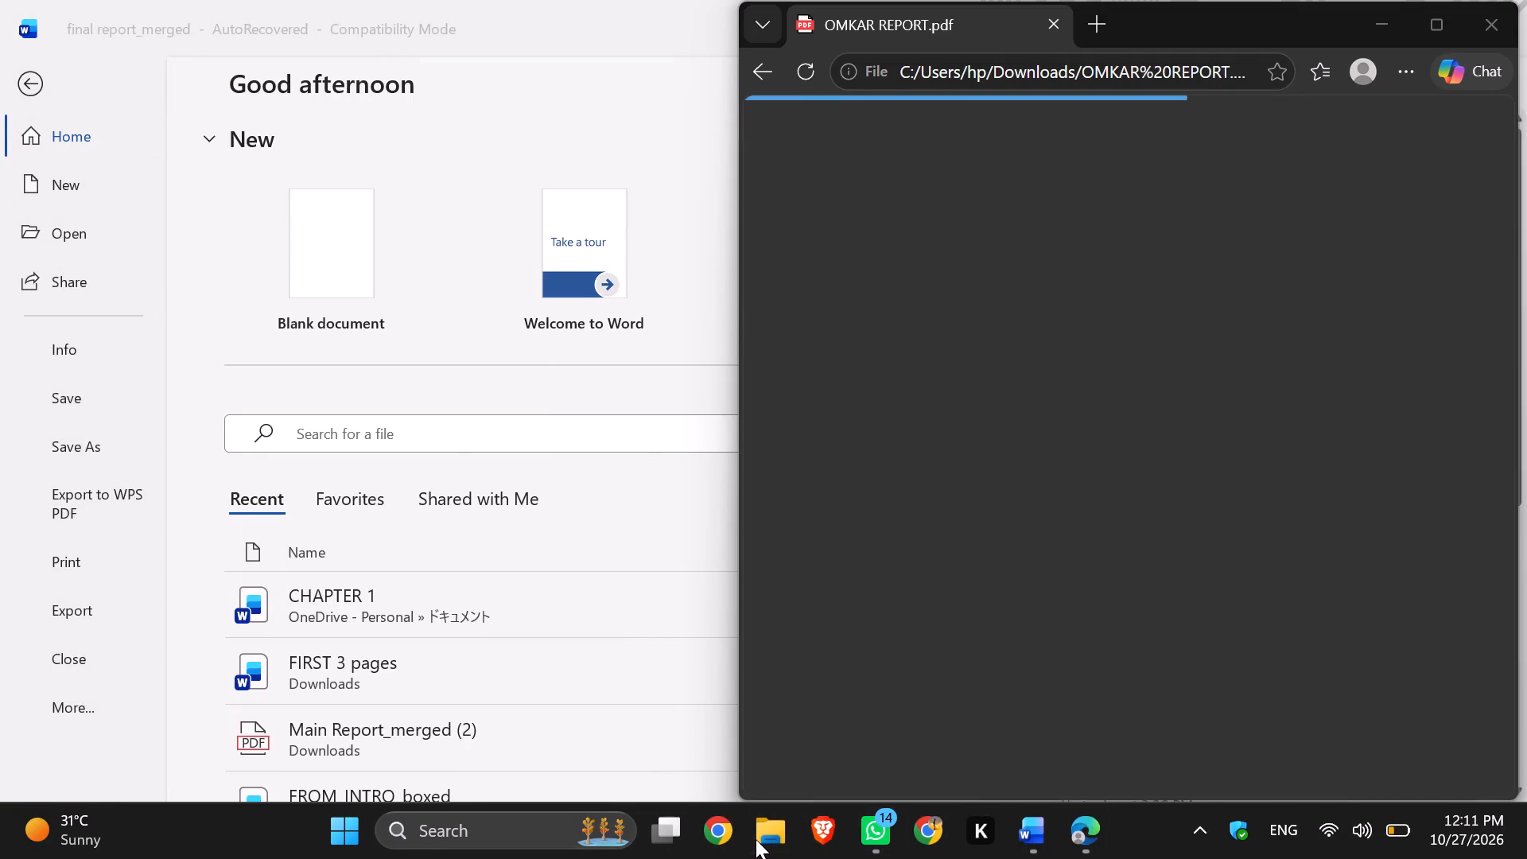
click(769, 837)
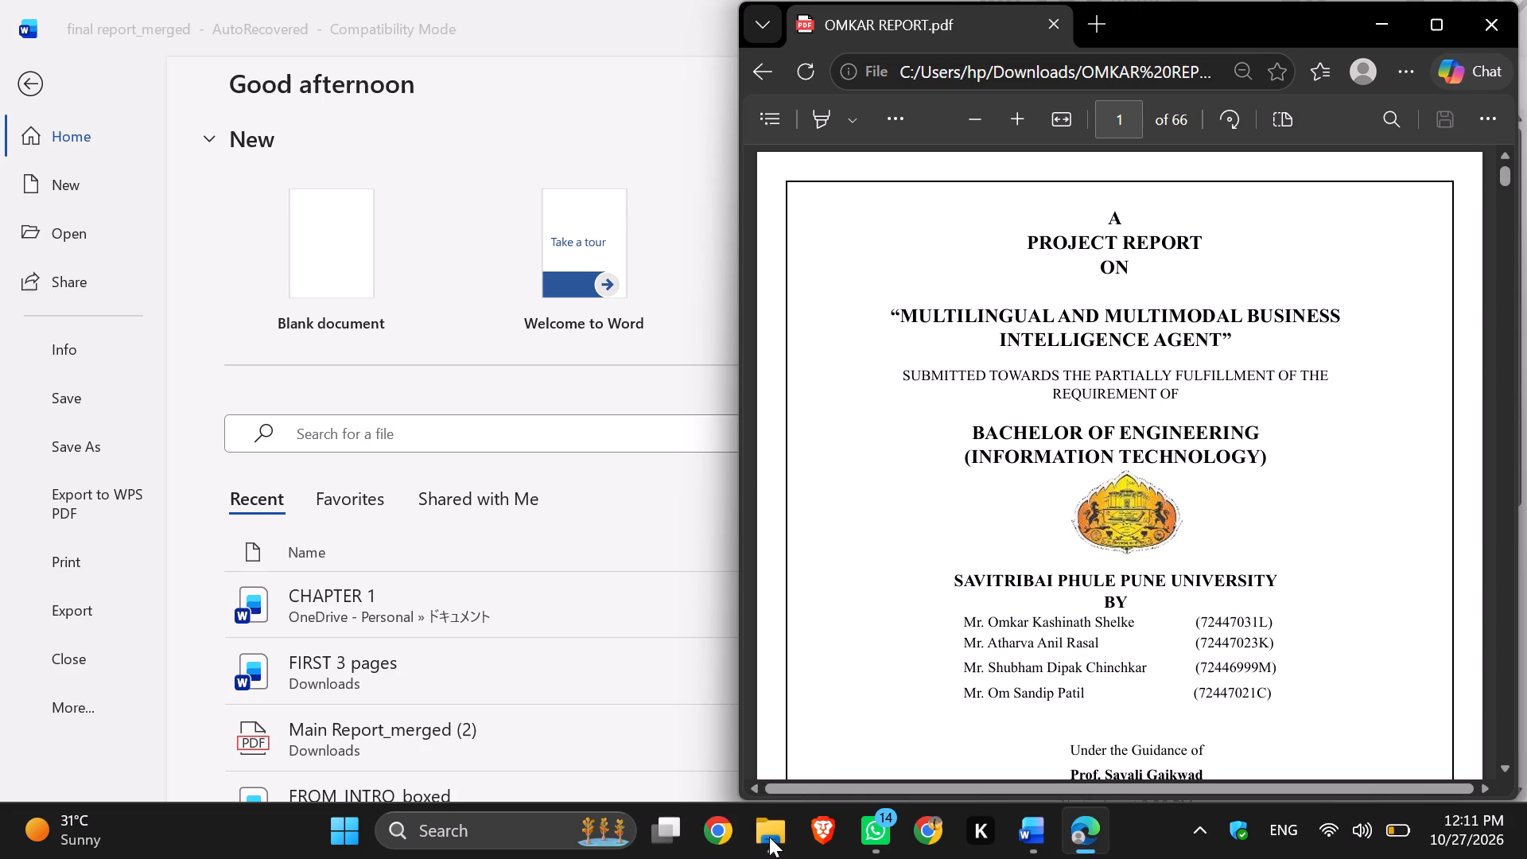
click(771, 837)
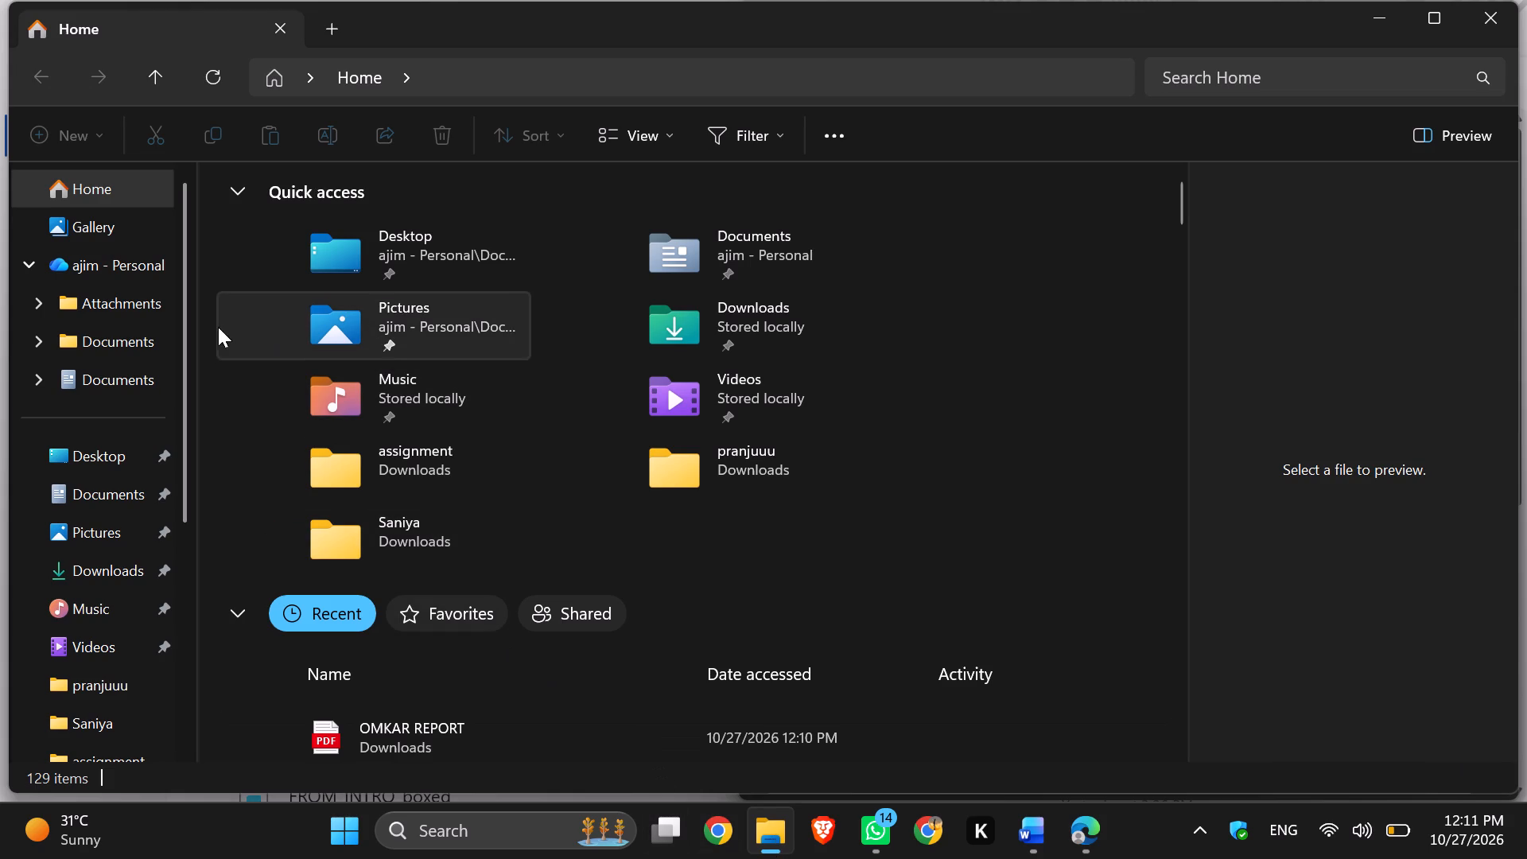
right_click(411, 737)
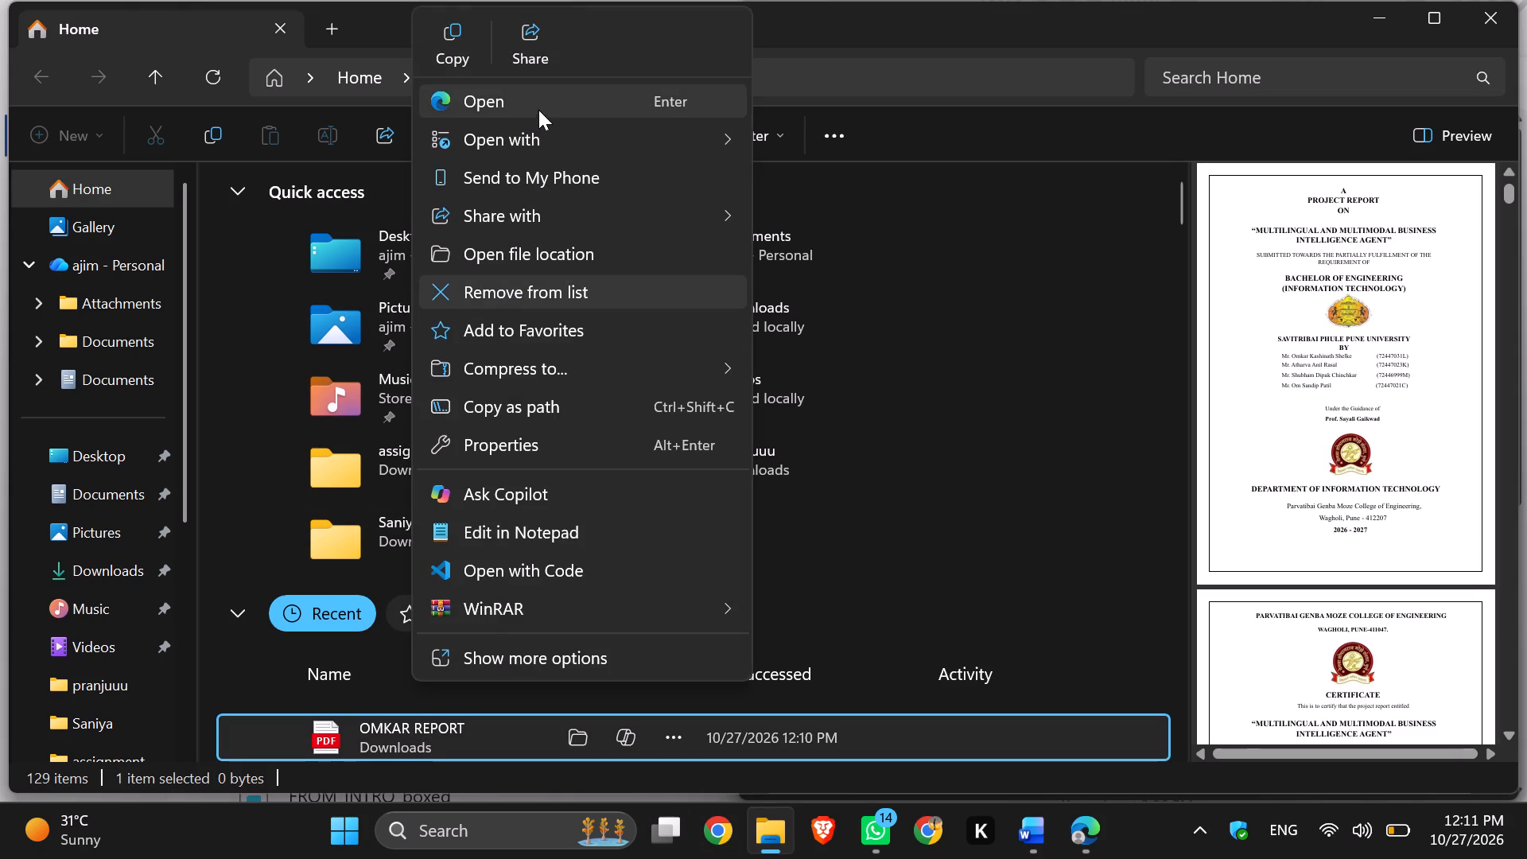
click(566, 149)
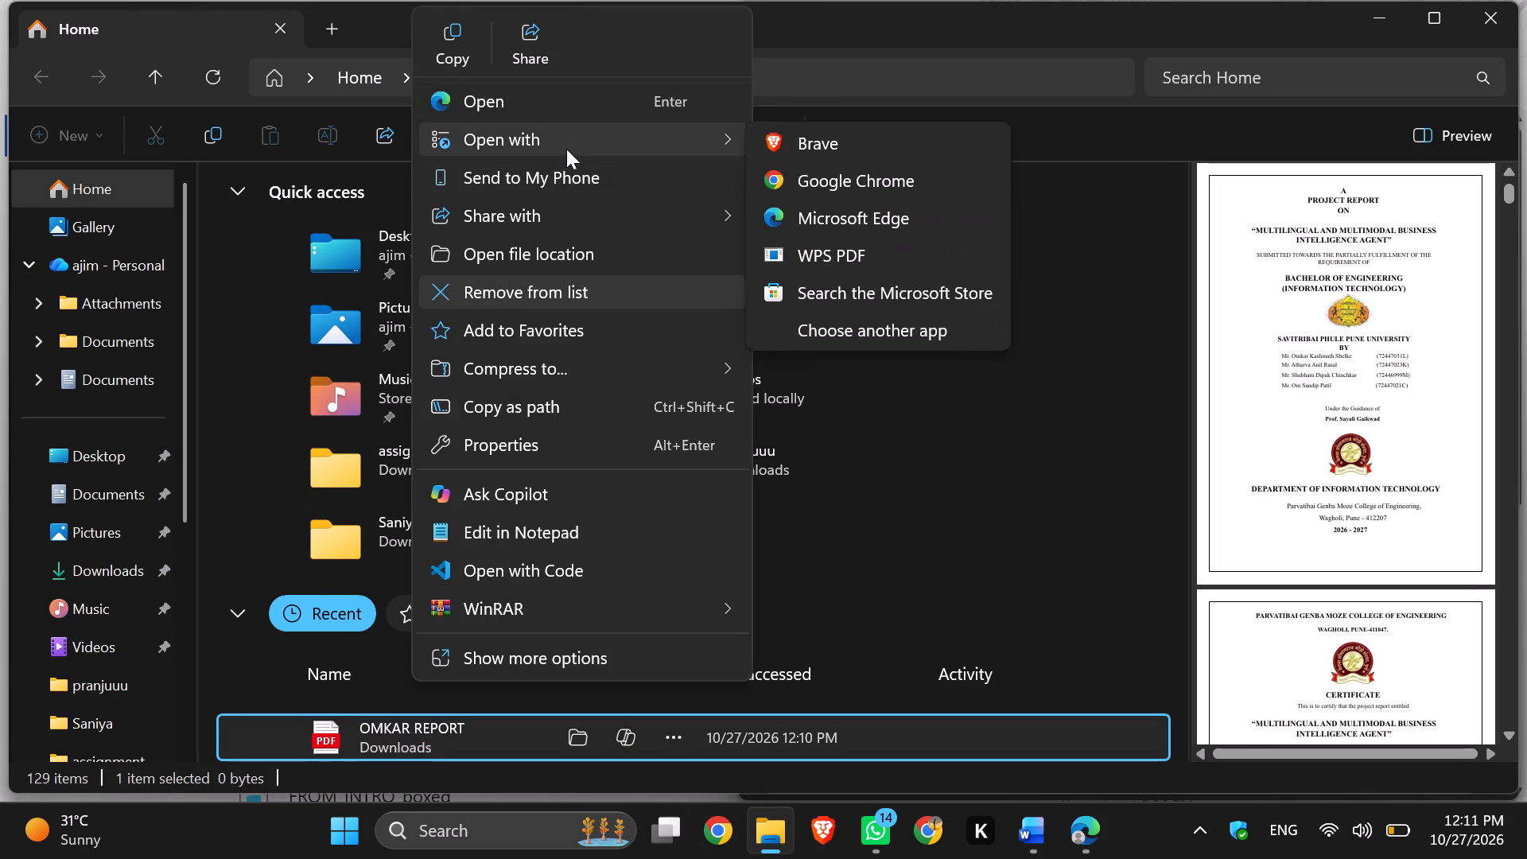
scroll(807, 270, down, 1)
click(807, 336)
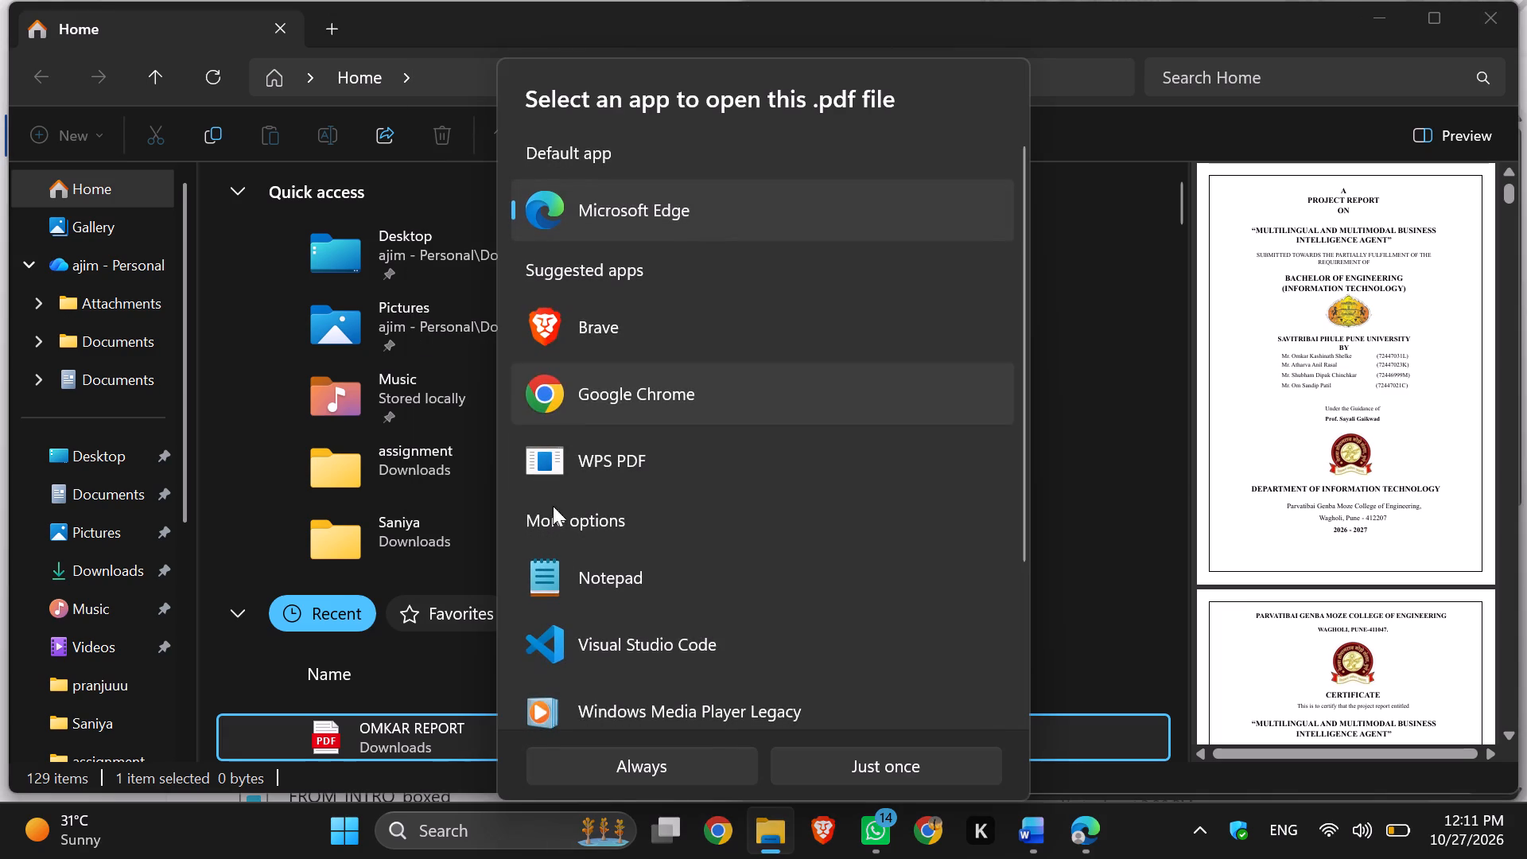
Open the OMKAR REPORT PDF in Word for this time only and enable editing of the converted document.
scroll(577, 629, down, 2)
click(585, 573)
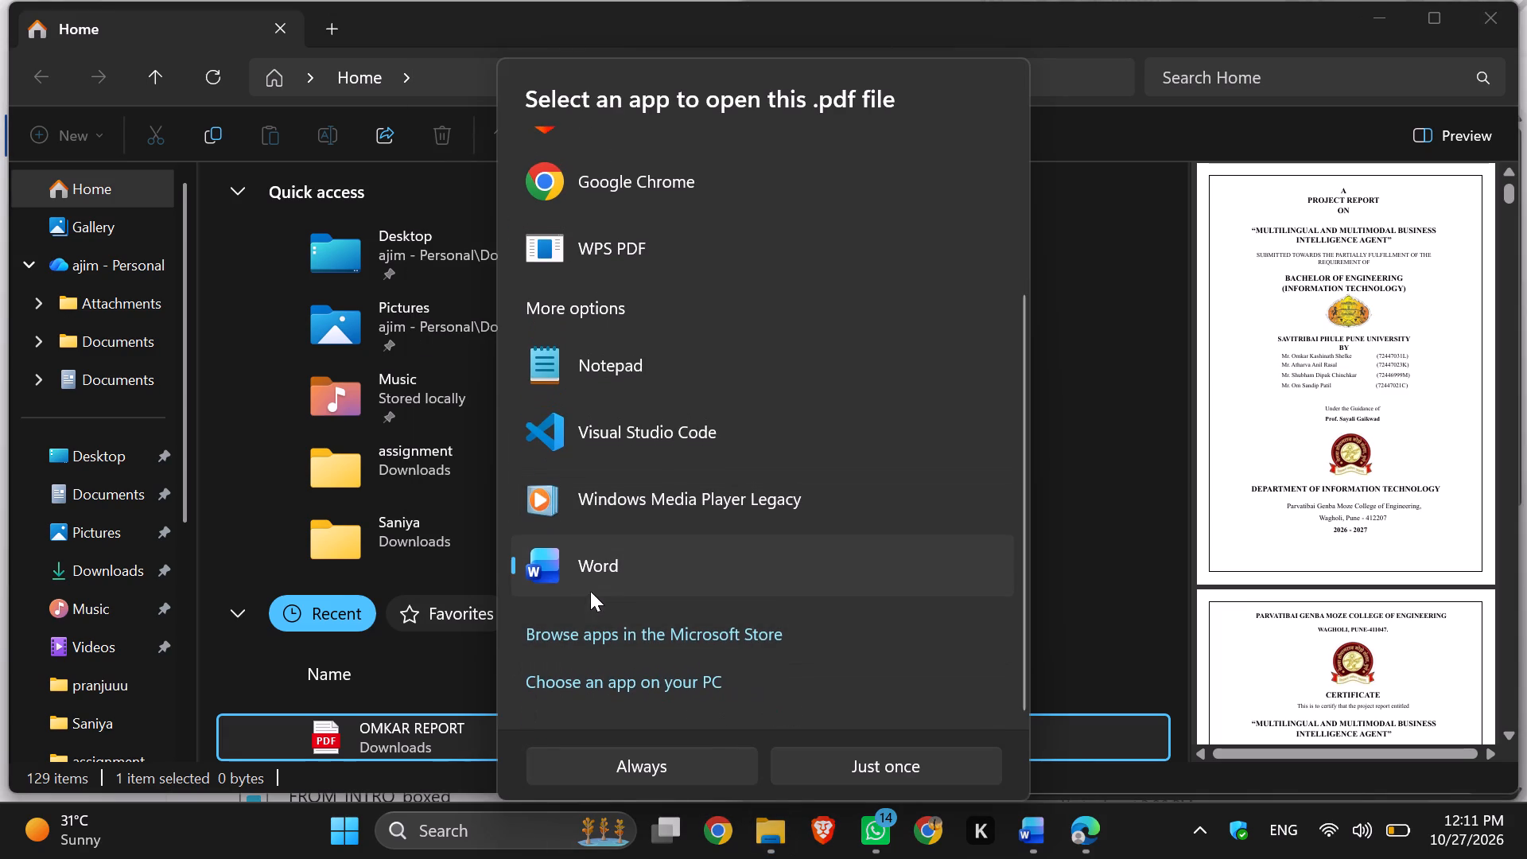
click(868, 752)
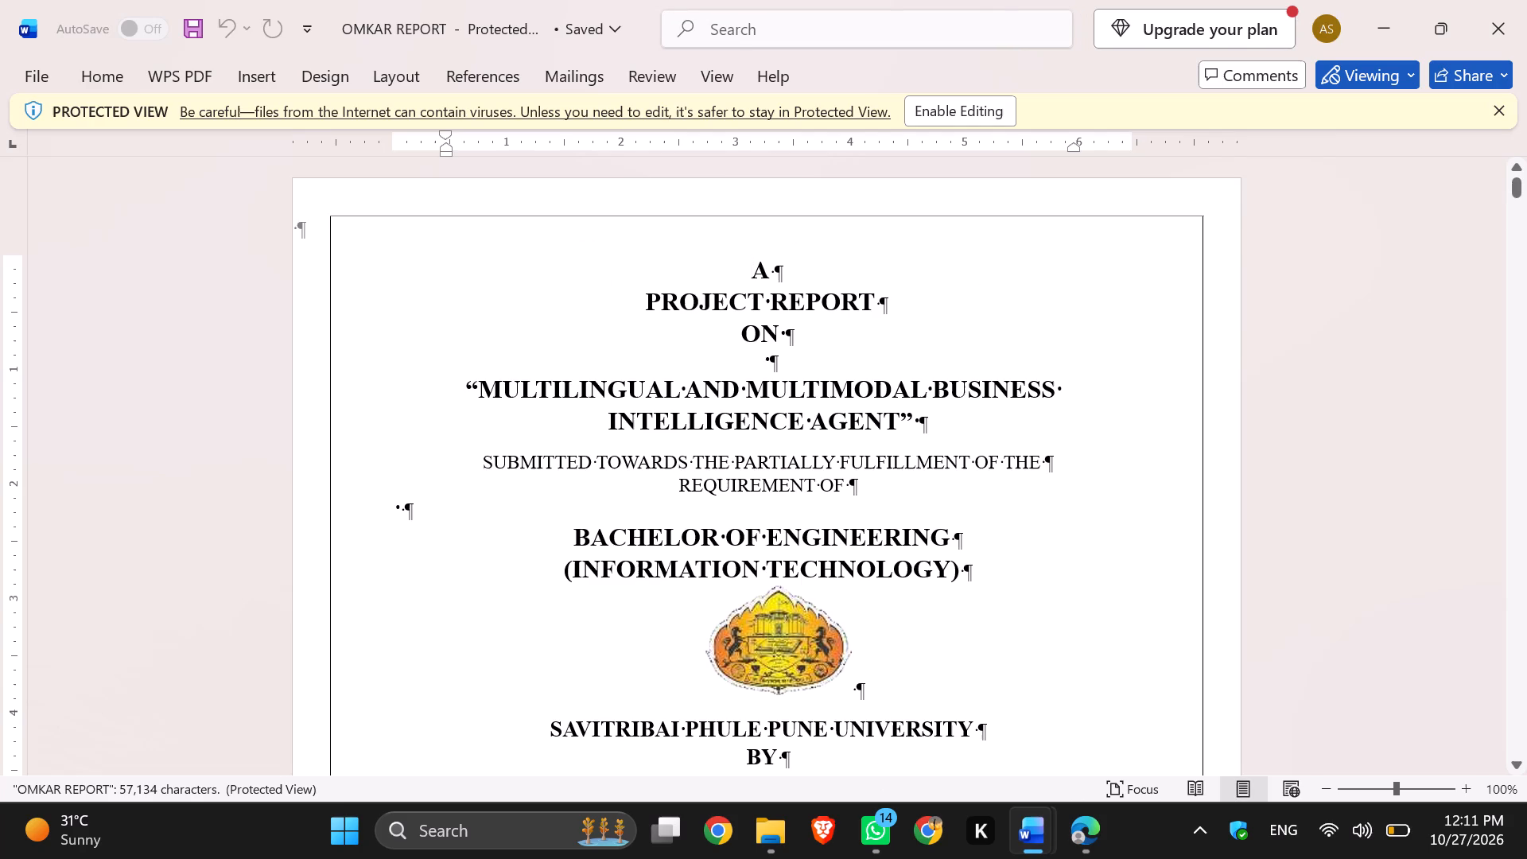
scroll(875, 766, down, 1)
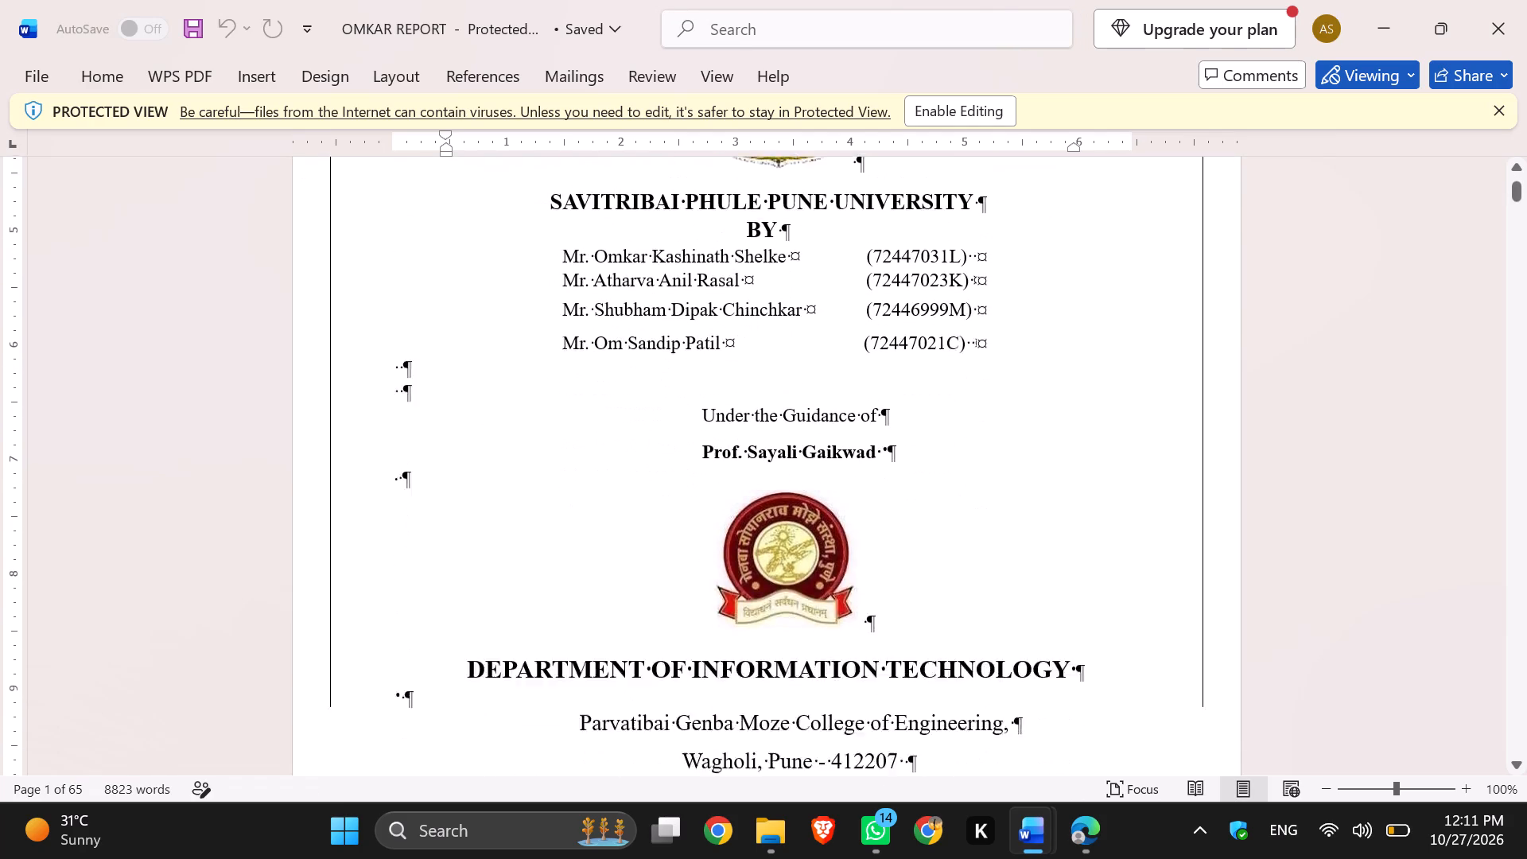
scroll(875, 766, down, 1)
key(ctrl+a)
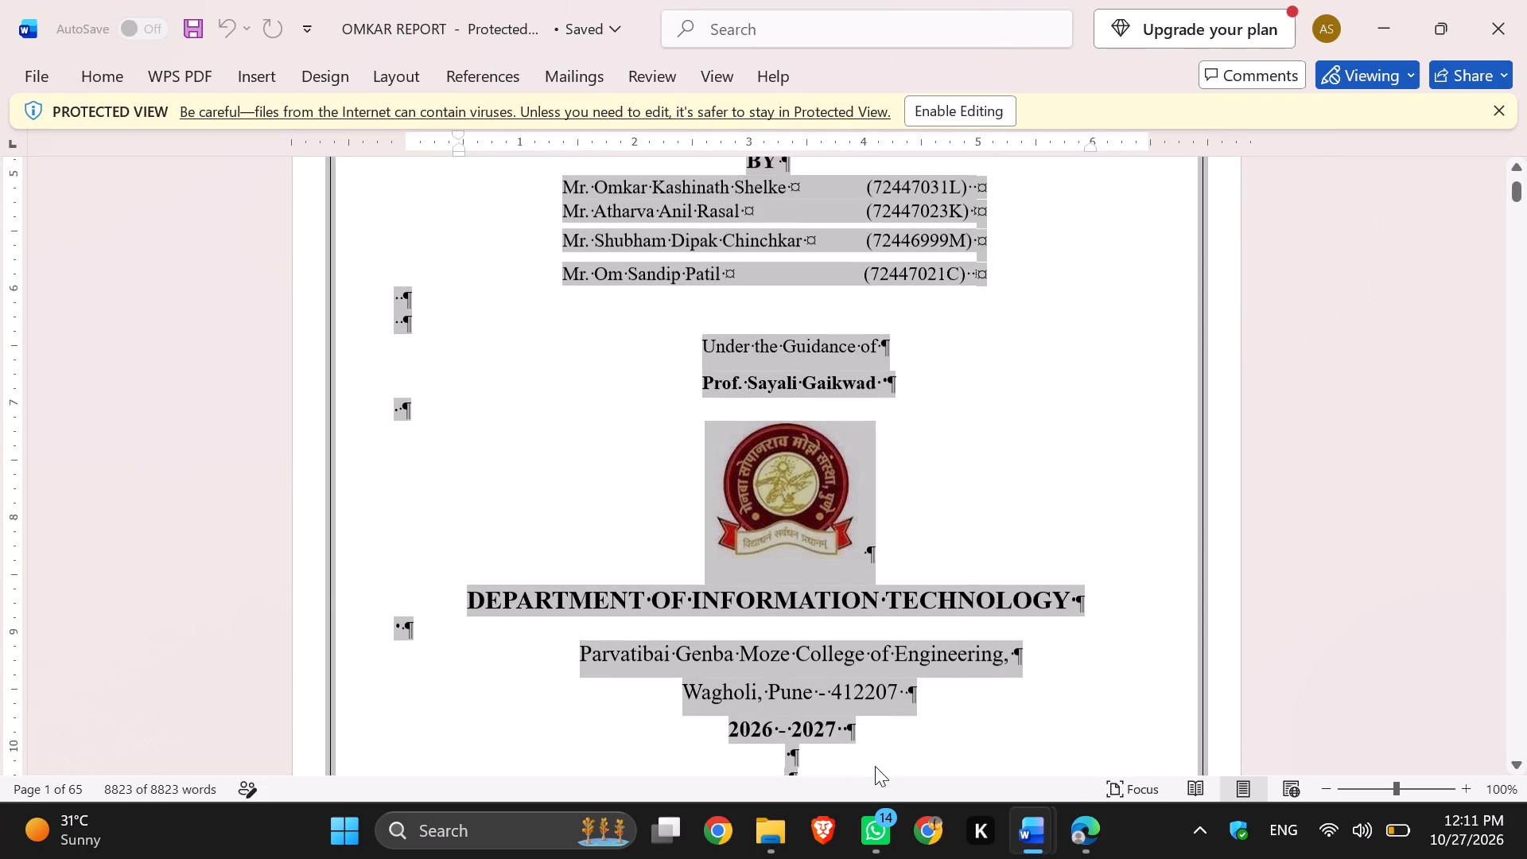
click(957, 120)
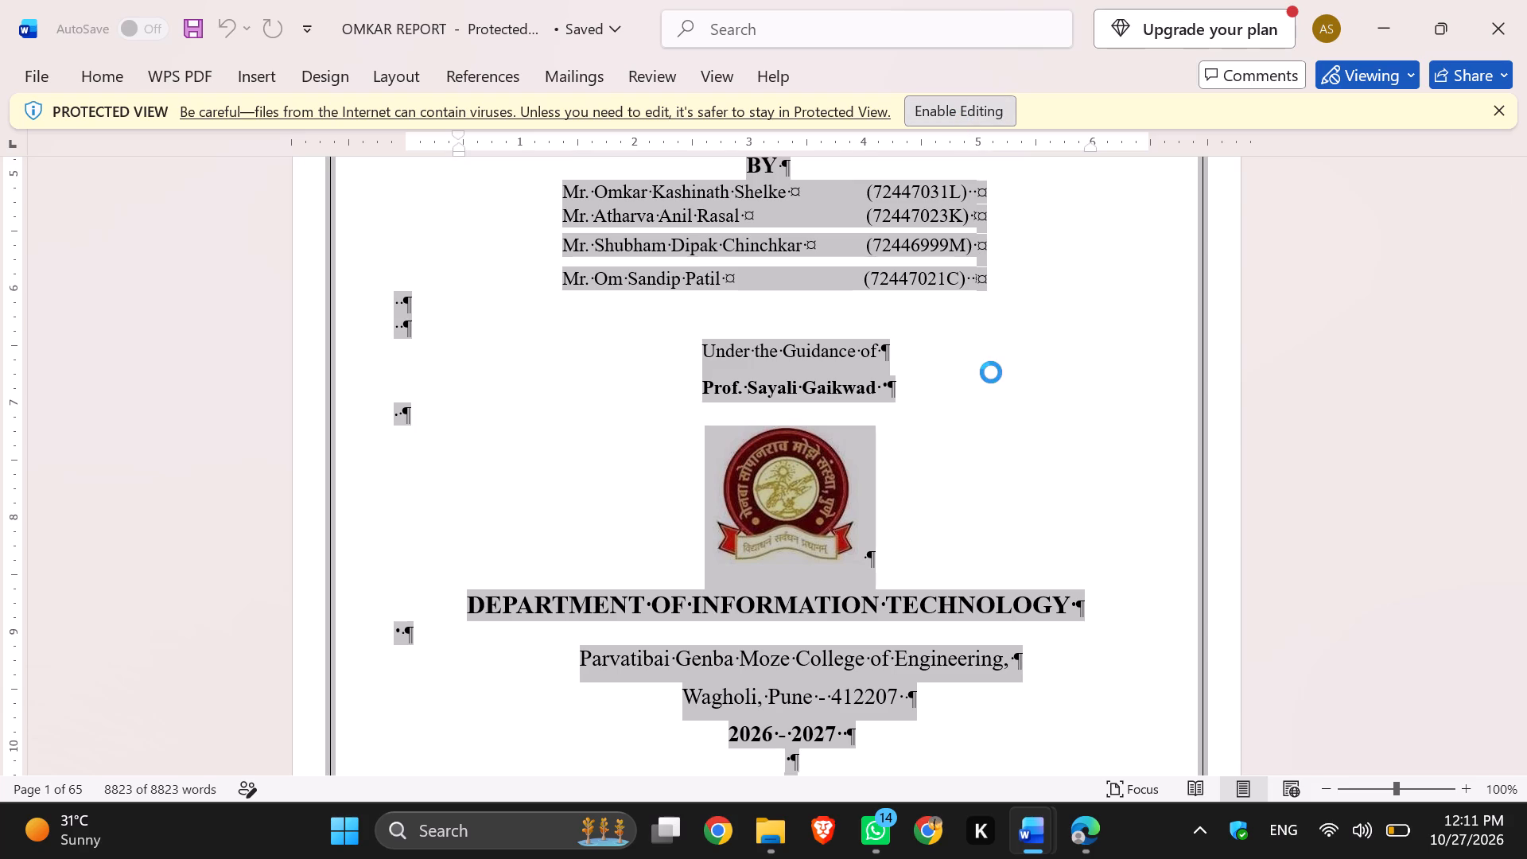
scroll(991, 372, down, 4)
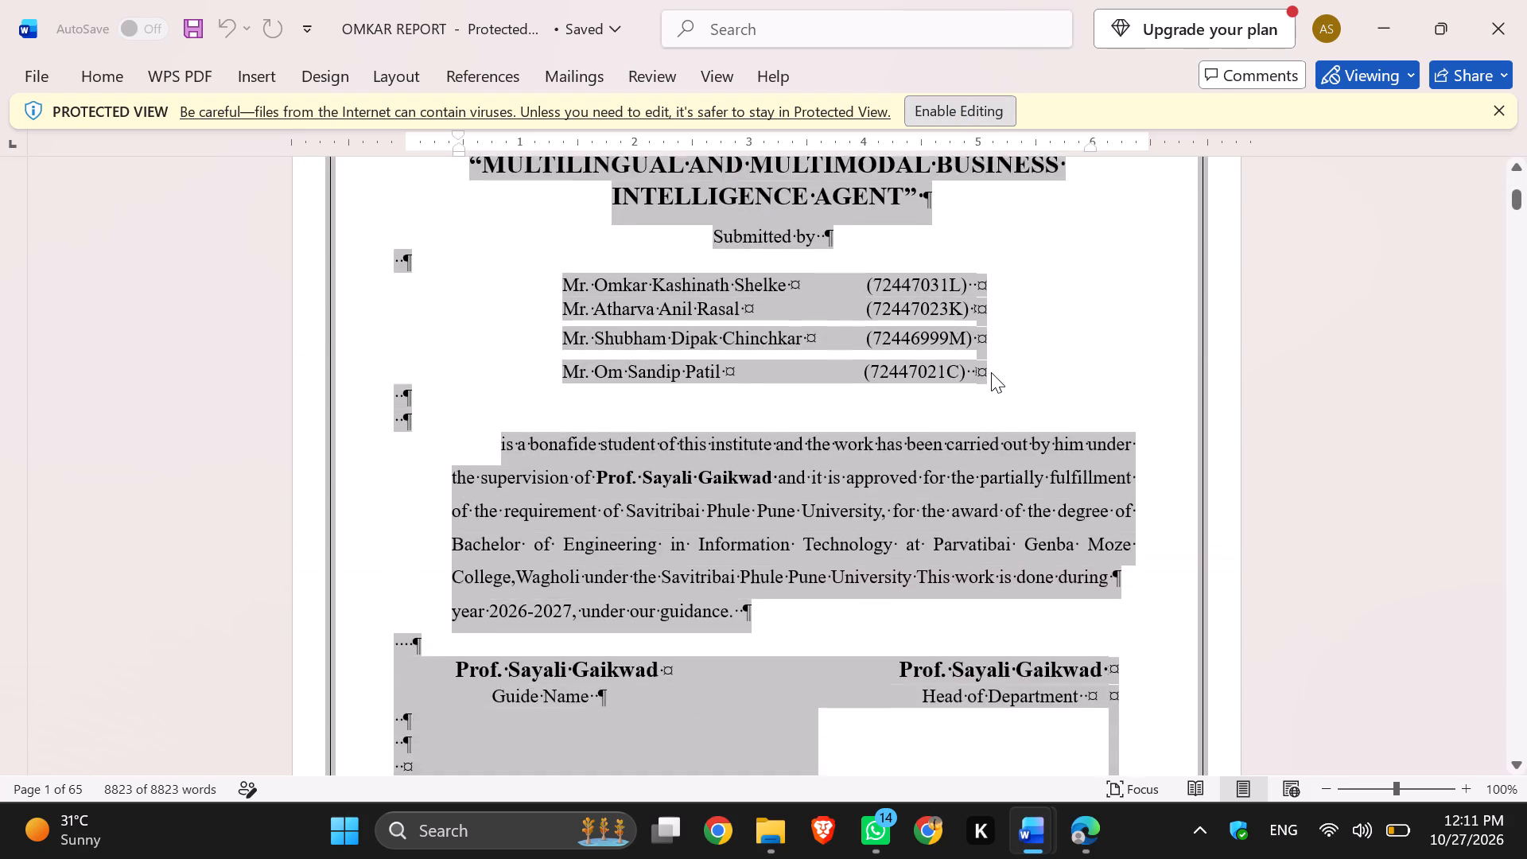
scroll(991, 372, down, 3)
scroll(991, 372, up, 2)
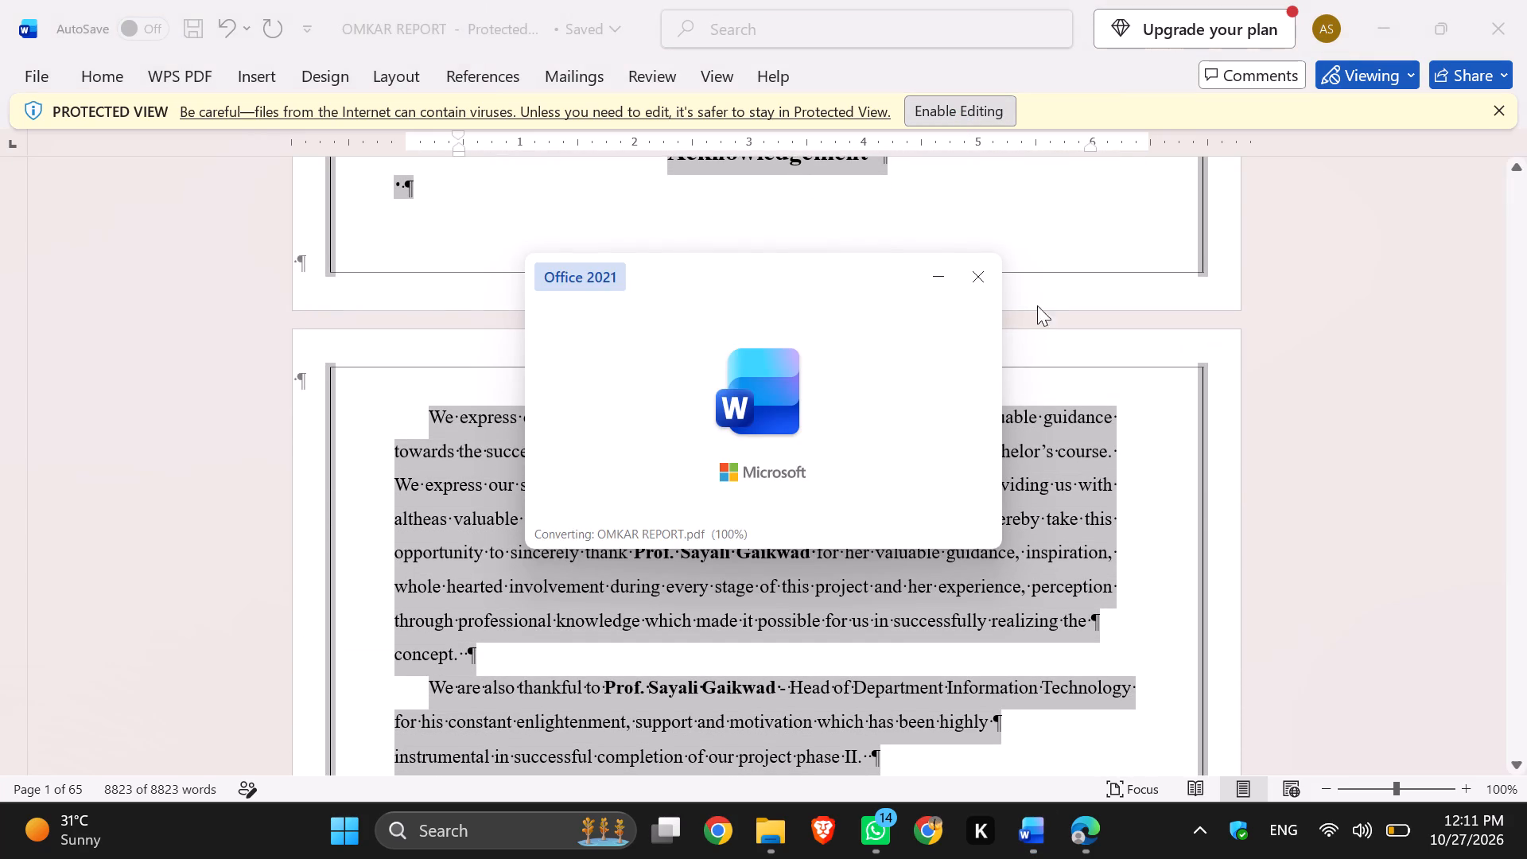
scroll(910, 297, down, 1)
scroll(802, 425, down, 1)
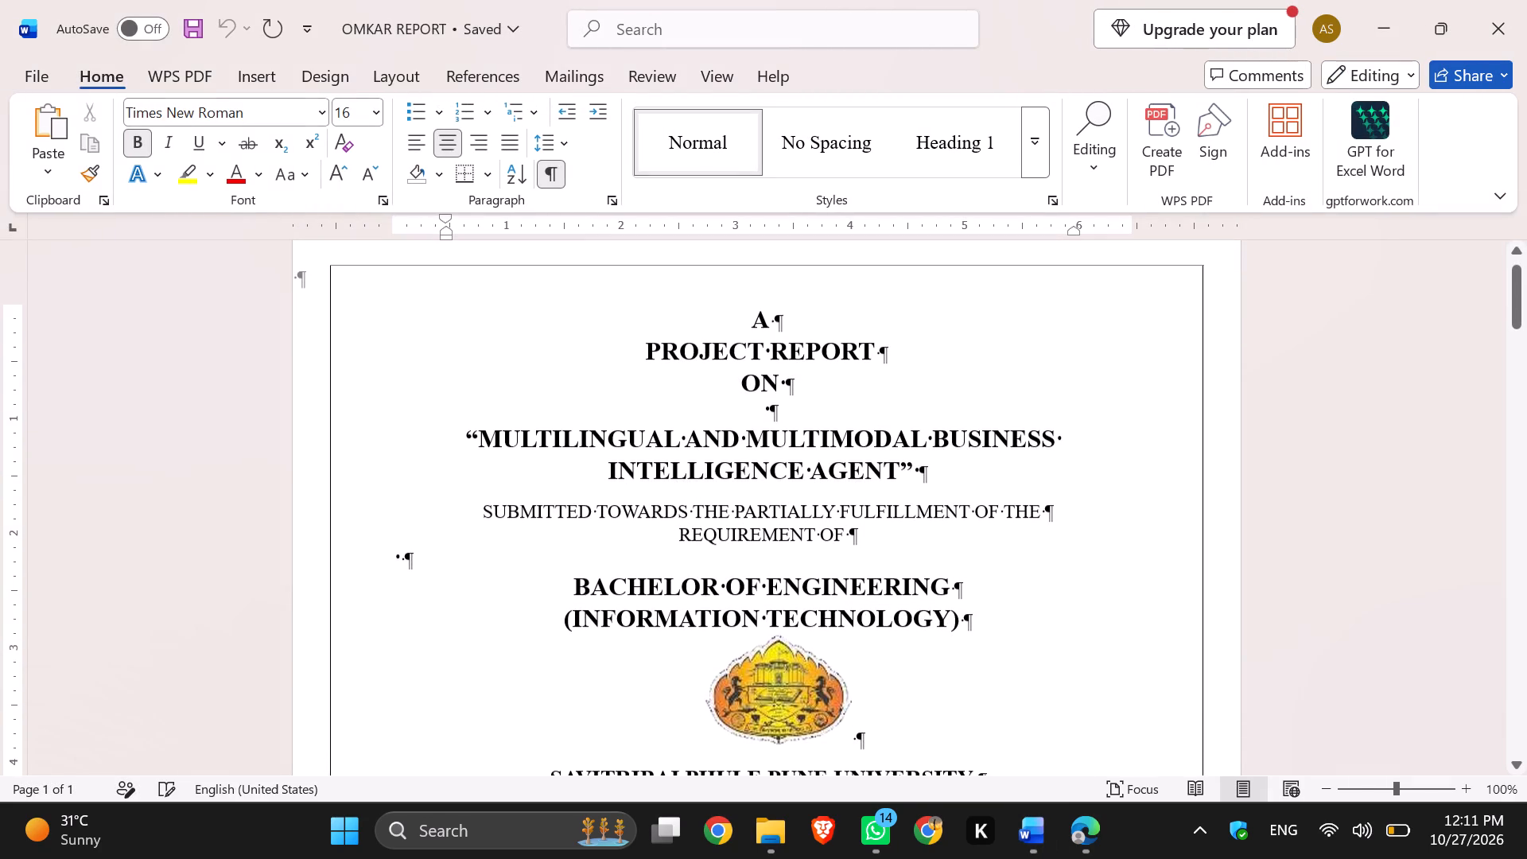
Replace the entire content of the converted OMKAR REPORT document with the copied final report.
drag(727, 312, 1004, 858)
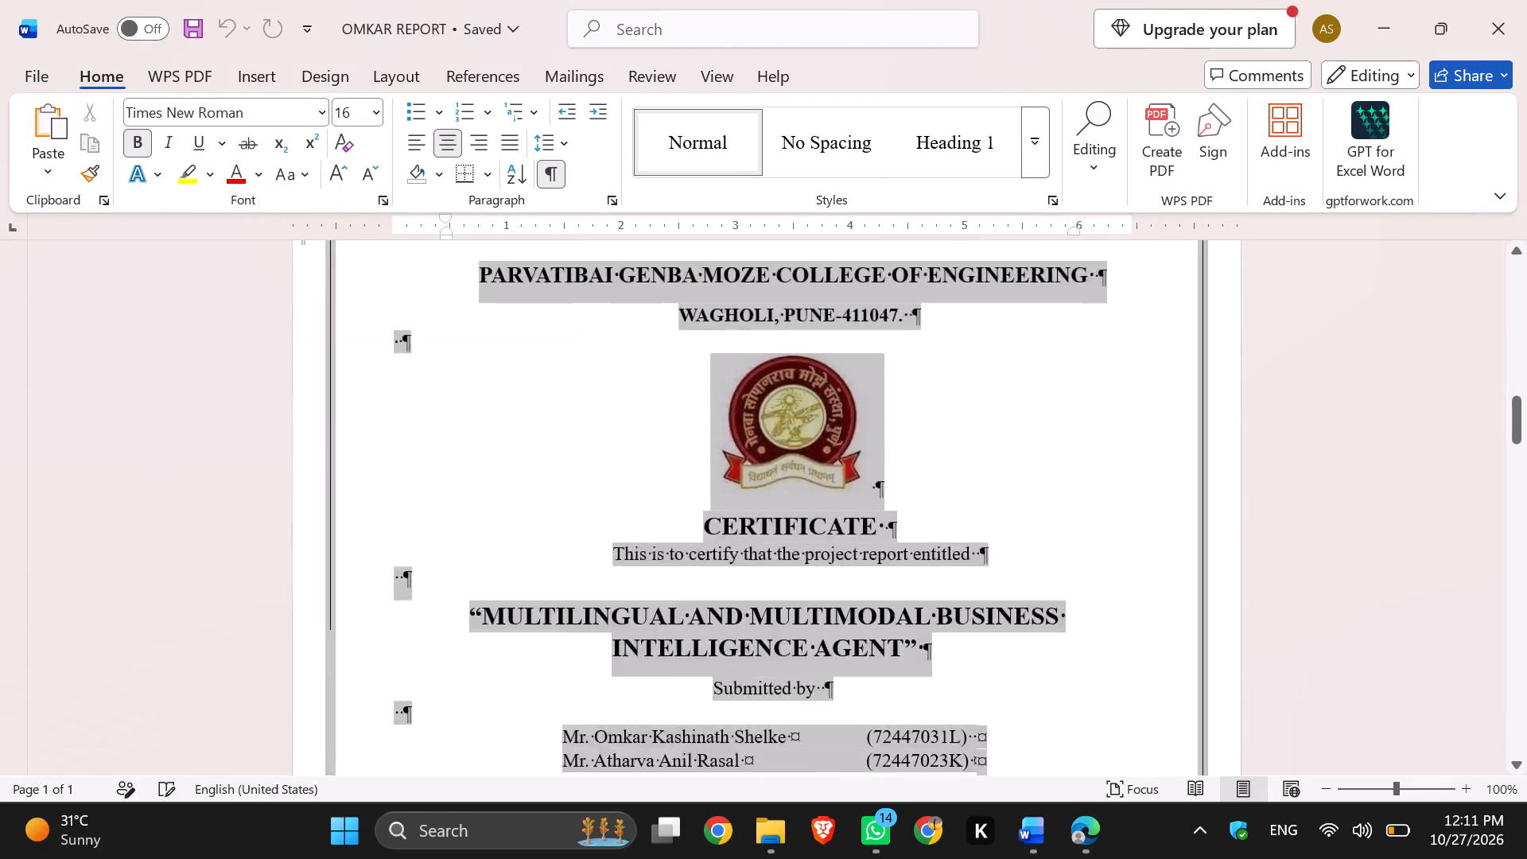
drag(1004, 858, 1126, 776)
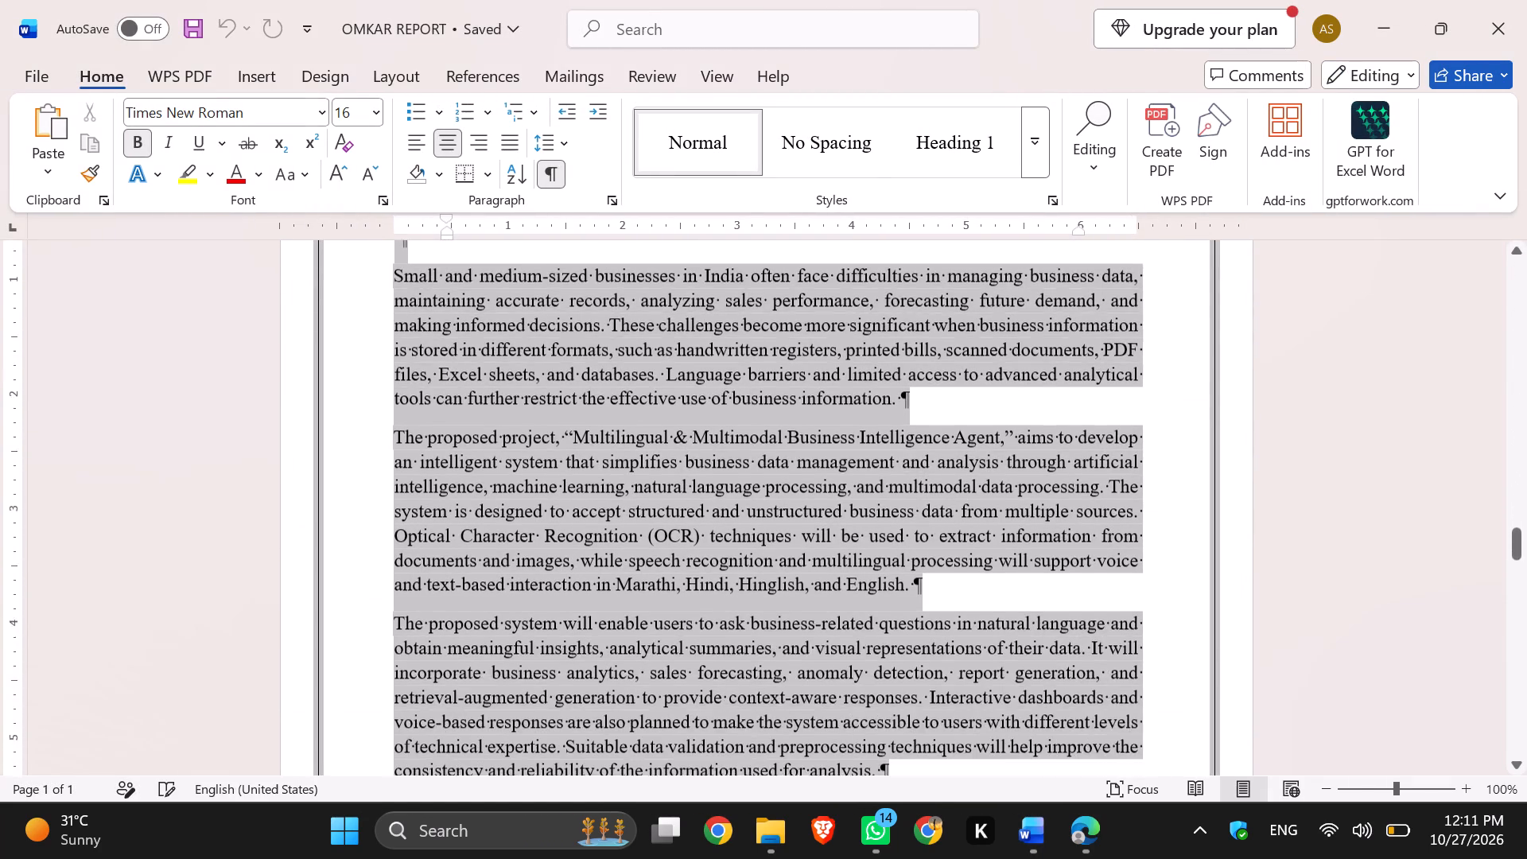
drag(1126, 776, 1131, 740)
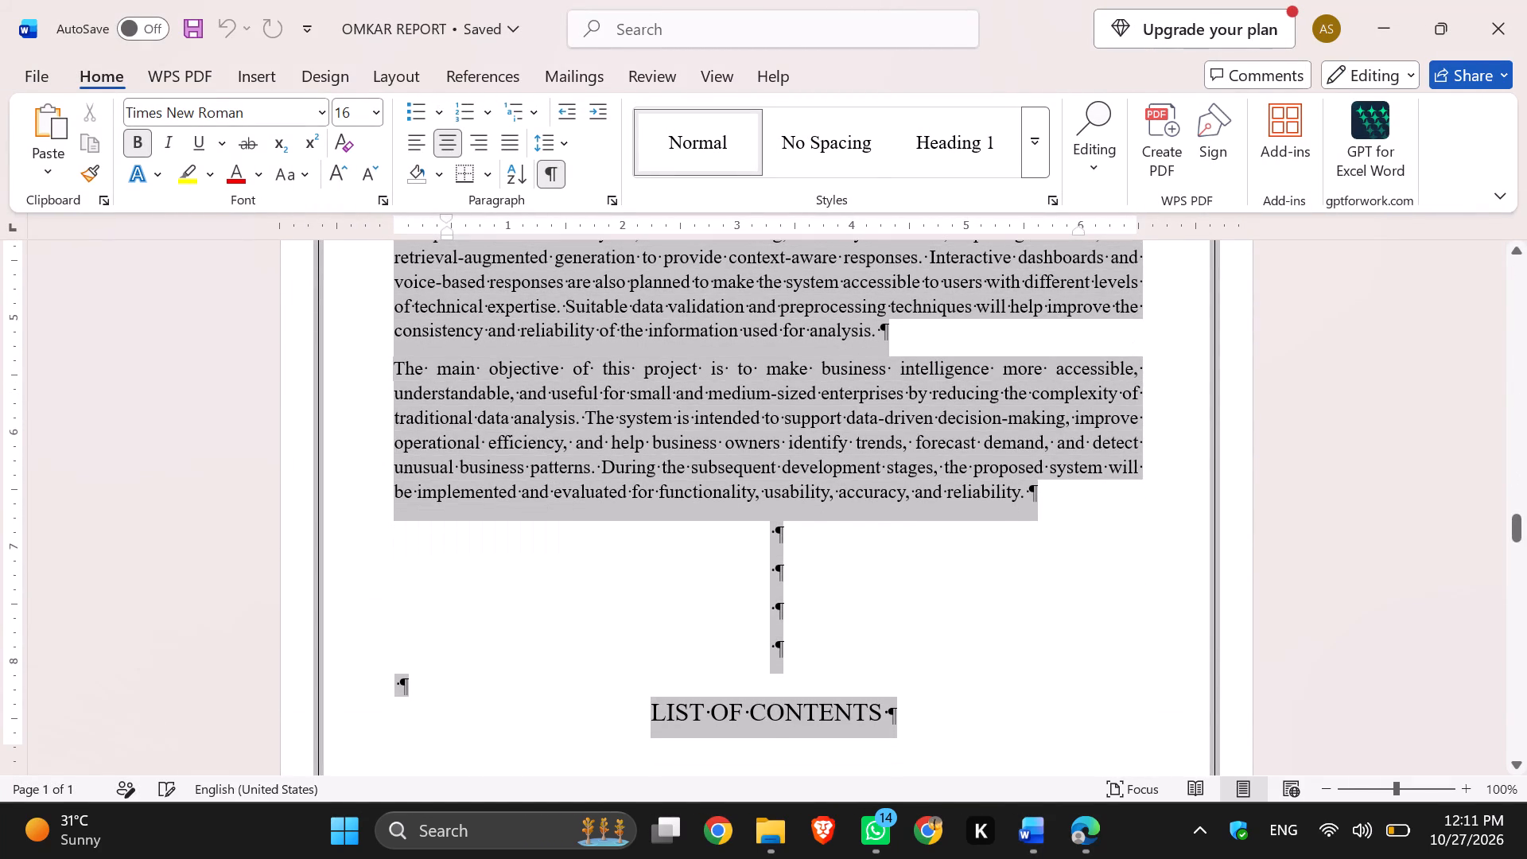
drag(1131, 740, 1125, 713)
click(1125, 713)
key(ctrl+a)
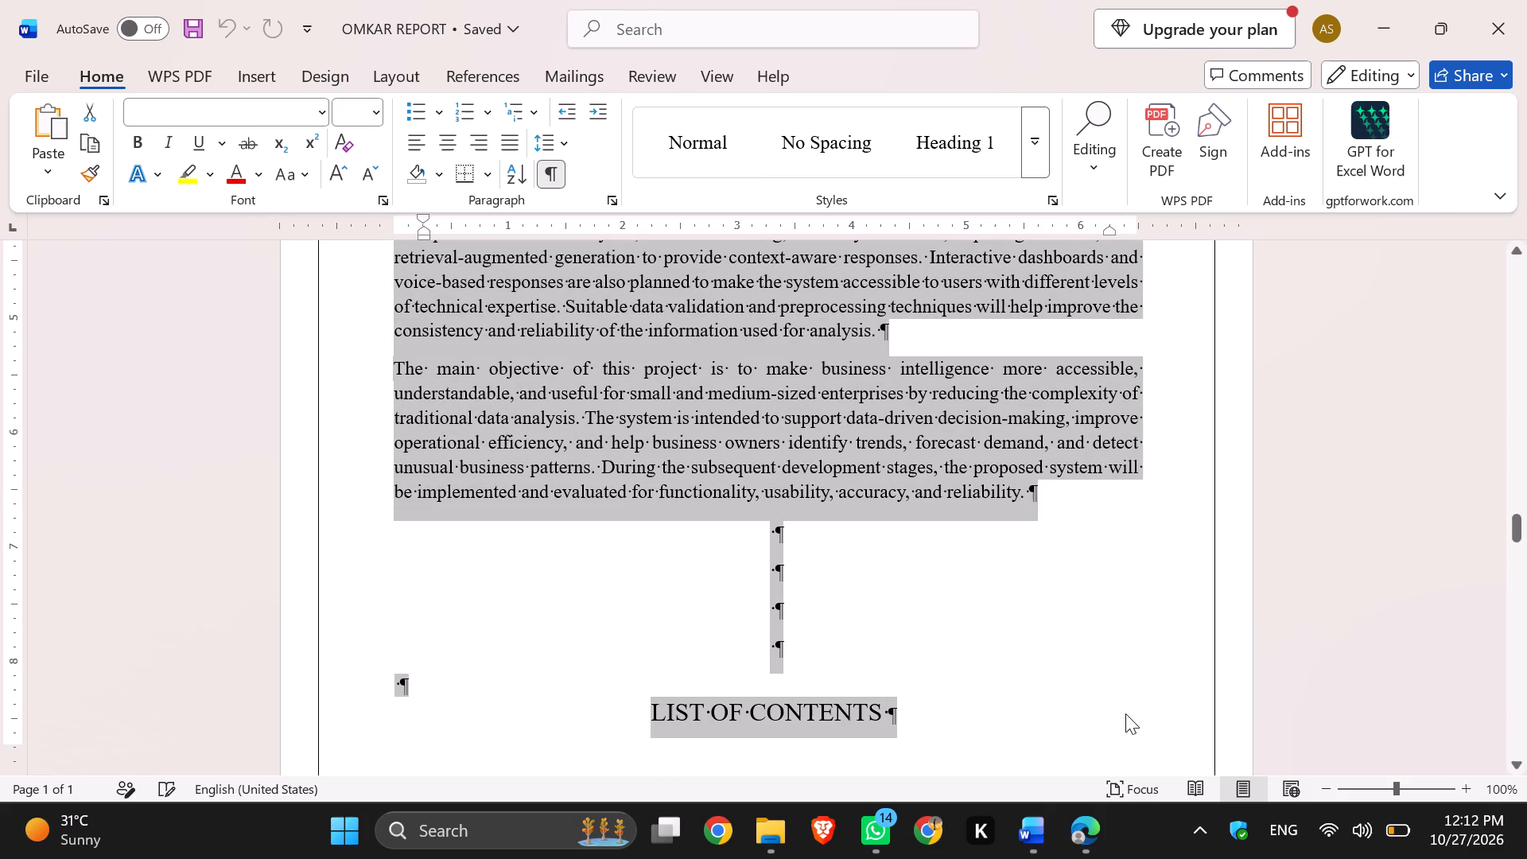
key(ctrl+v)
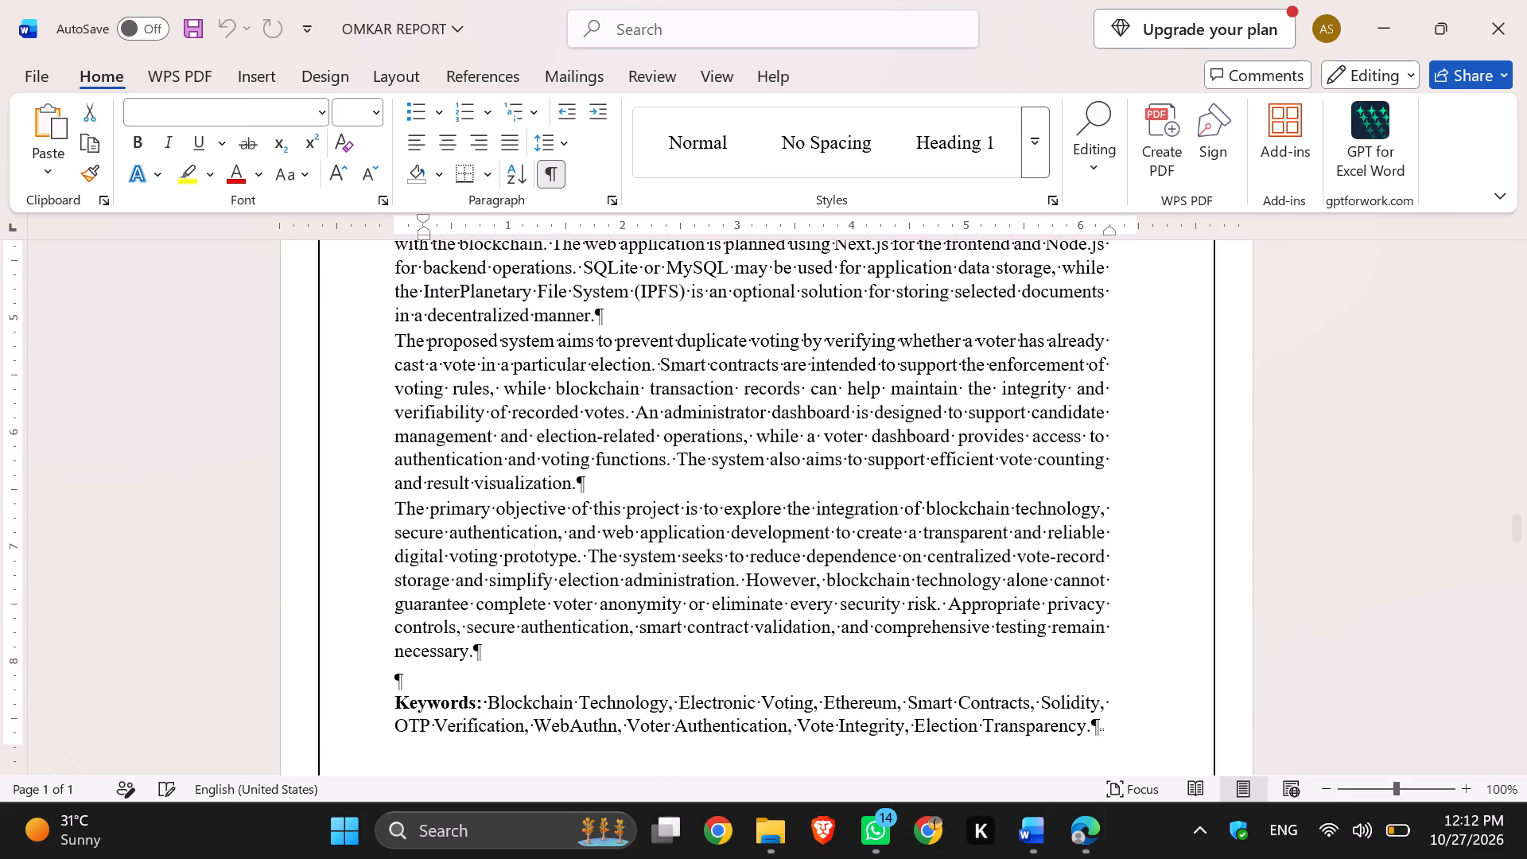
Look through the pasted report from its journal paper references back to the title and certificate pages to check the layout.
scroll(1125, 713, down, 3)
scroll(1125, 713, up, 1)
scroll(1125, 713, down, 4)
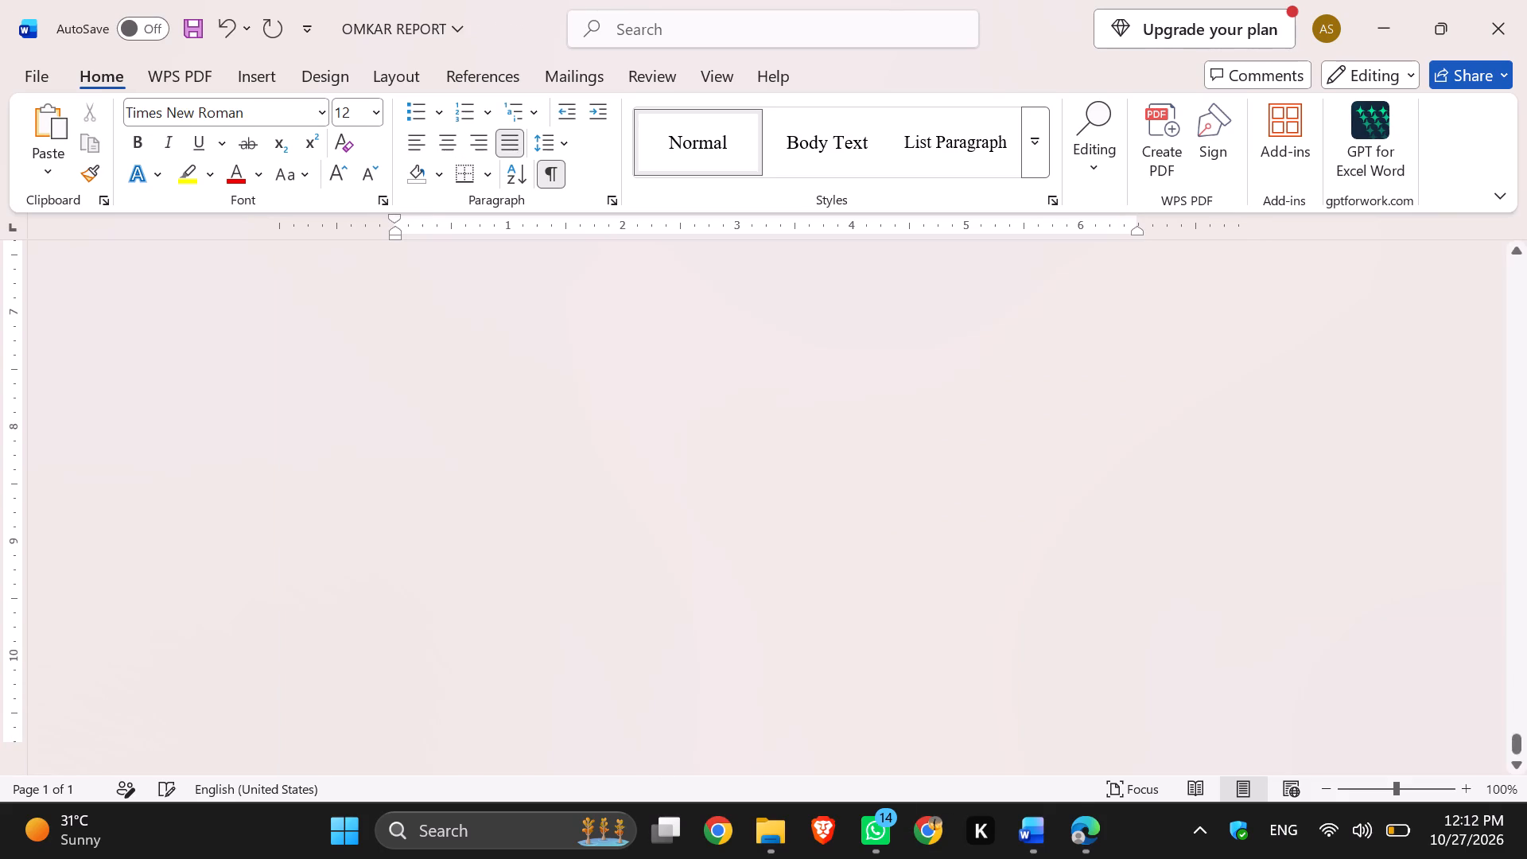
scroll(1125, 713, down, 1)
scroll(1028, 699, up, 4)
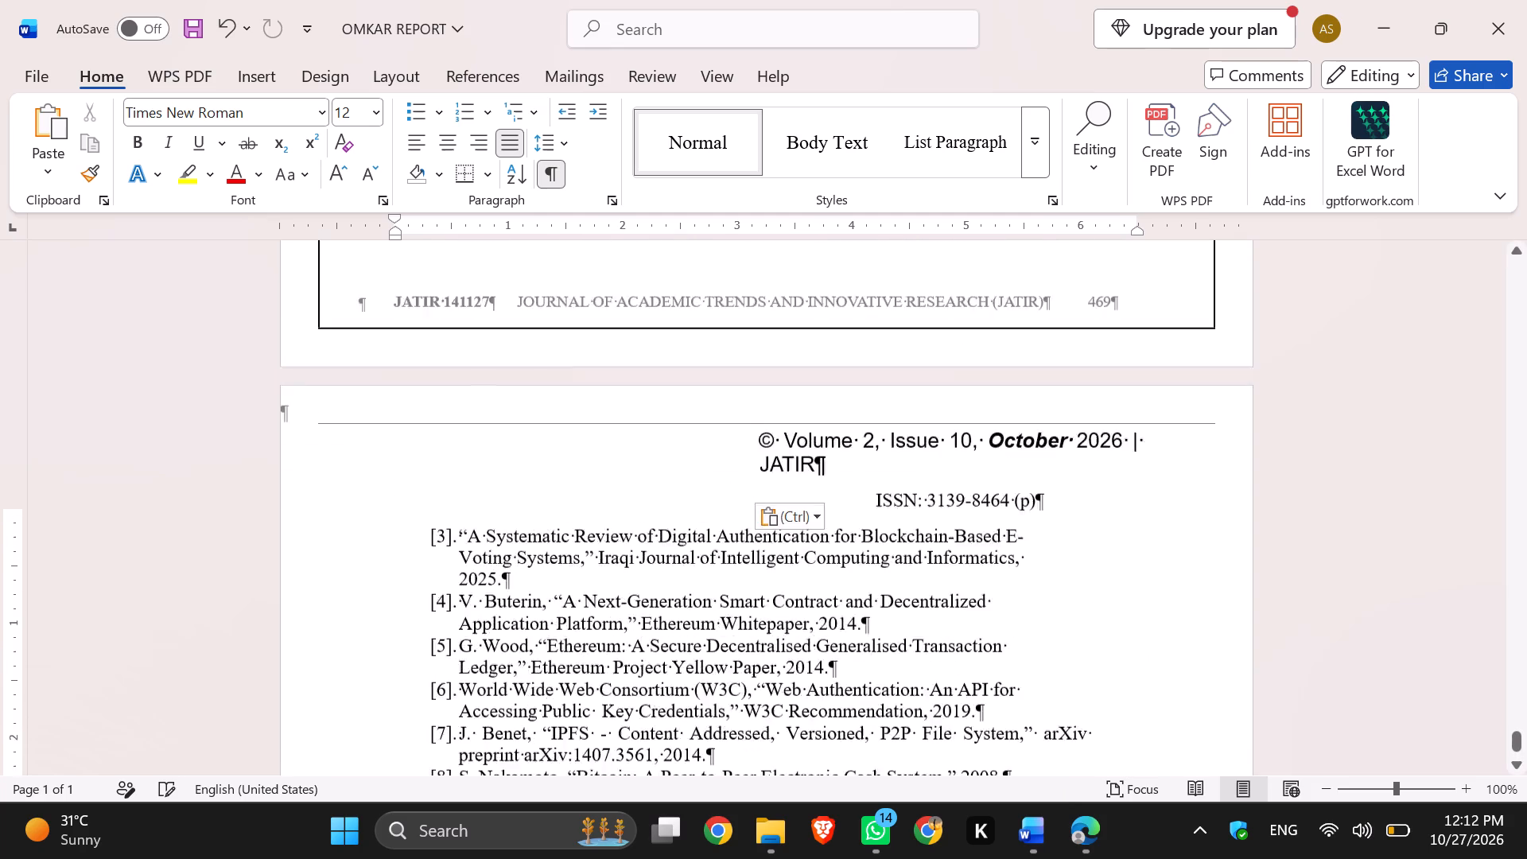
scroll(1028, 699, up, 5)
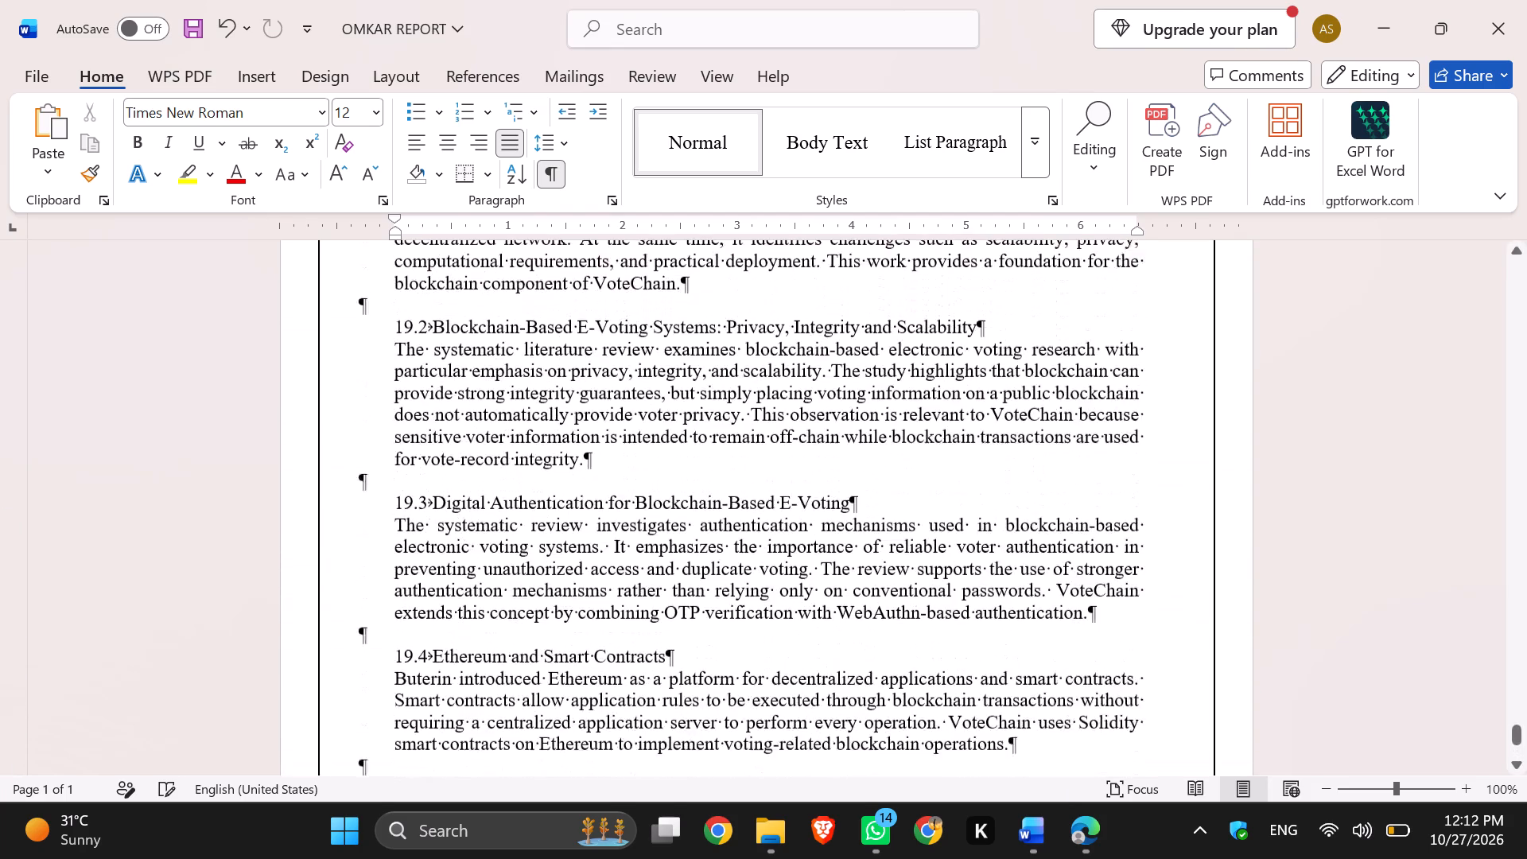
scroll(975, 557, up, 20)
scroll(975, 557, up, 20)
scroll(975, 557, up, 20)
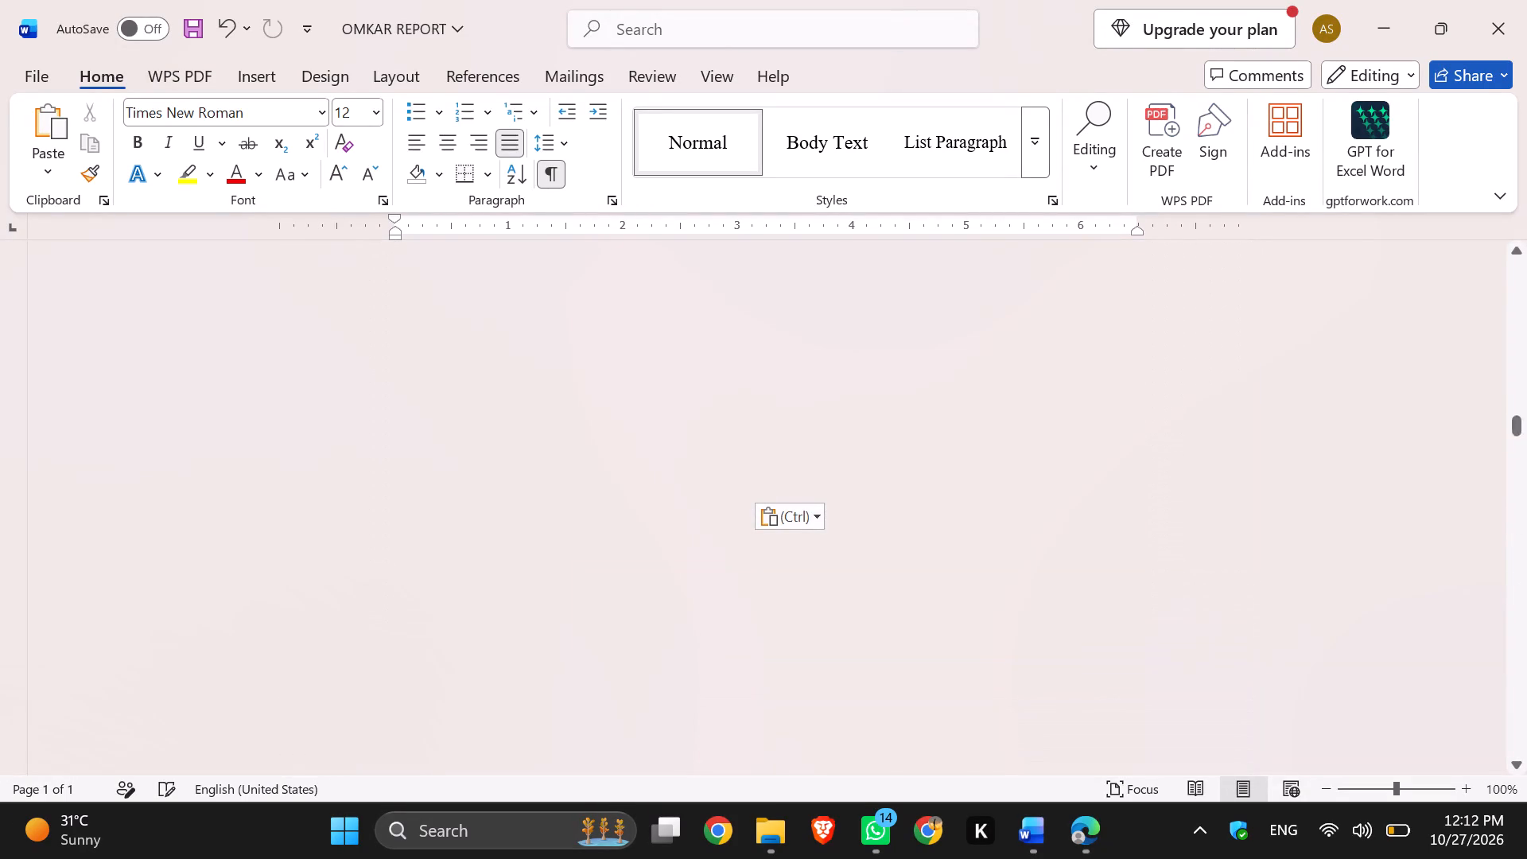
scroll(975, 557, up, 20)
scroll(975, 557, up, 17)
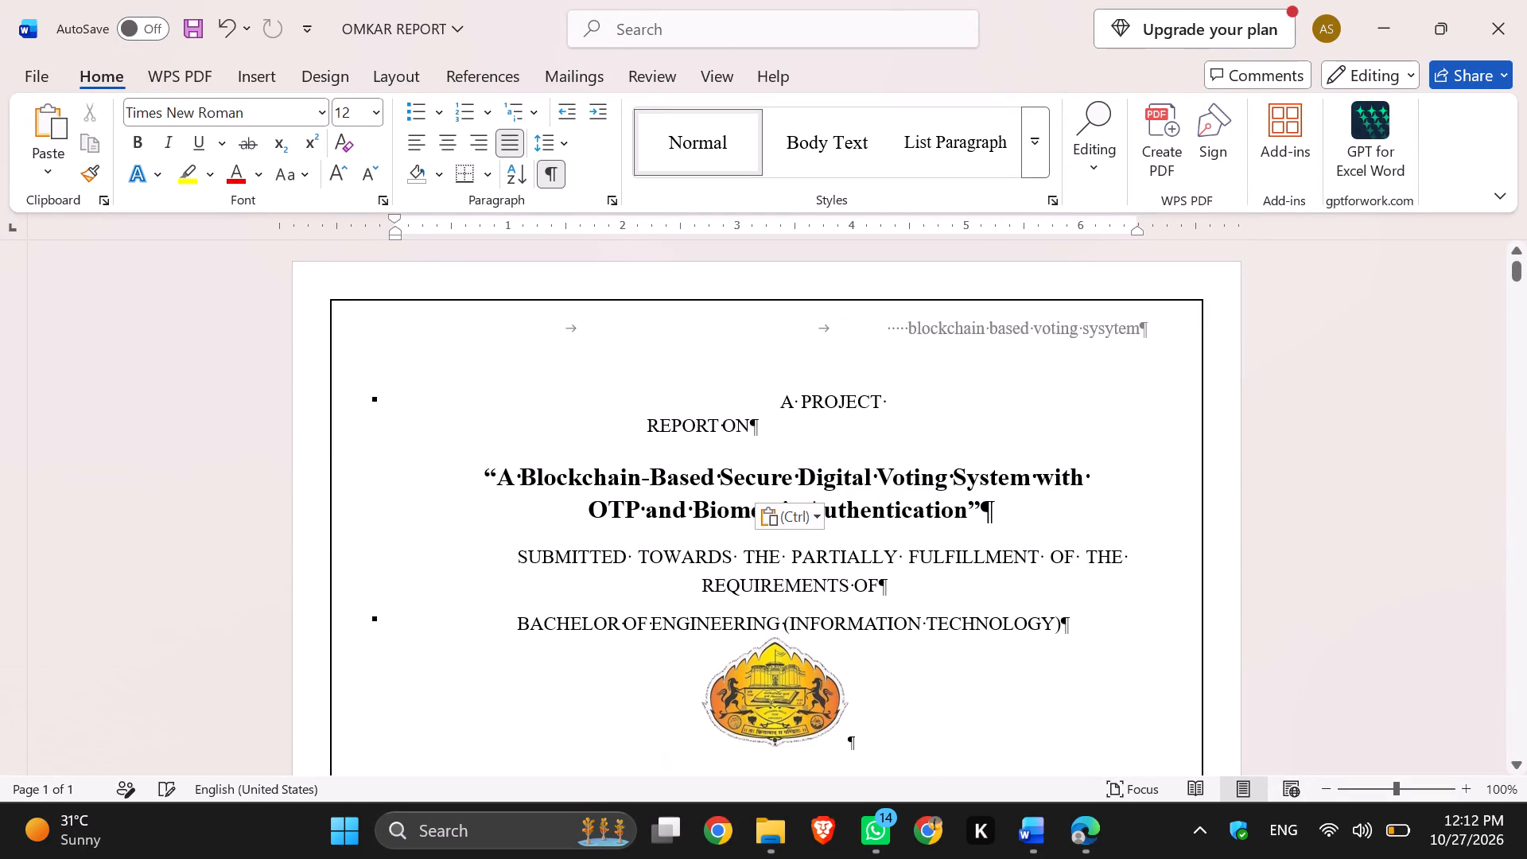
click(784, 402)
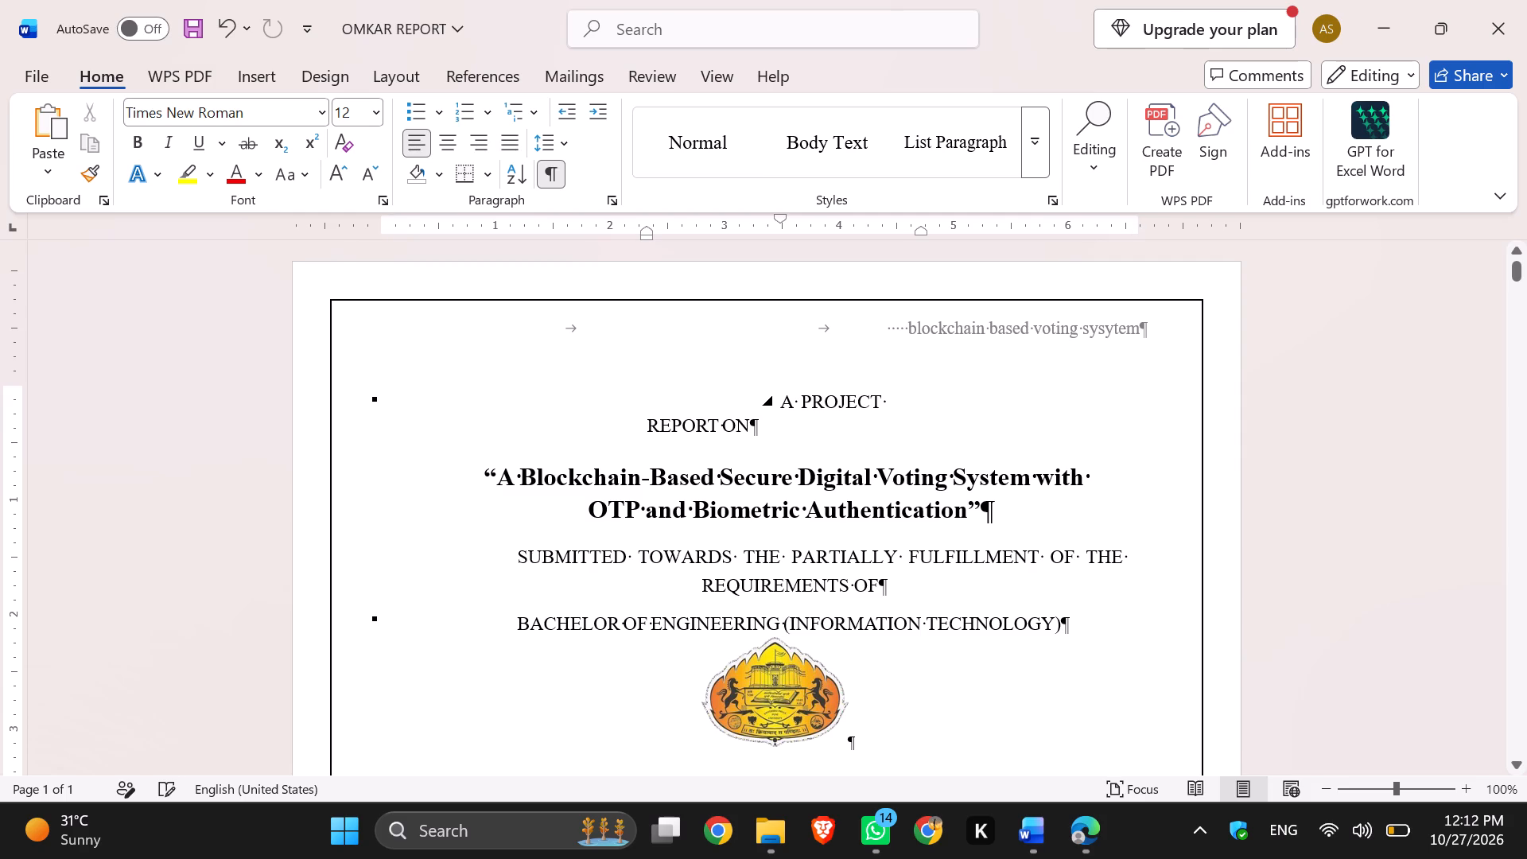
scroll(928, 325, down, 4)
scroll(928, 325, up, 1)
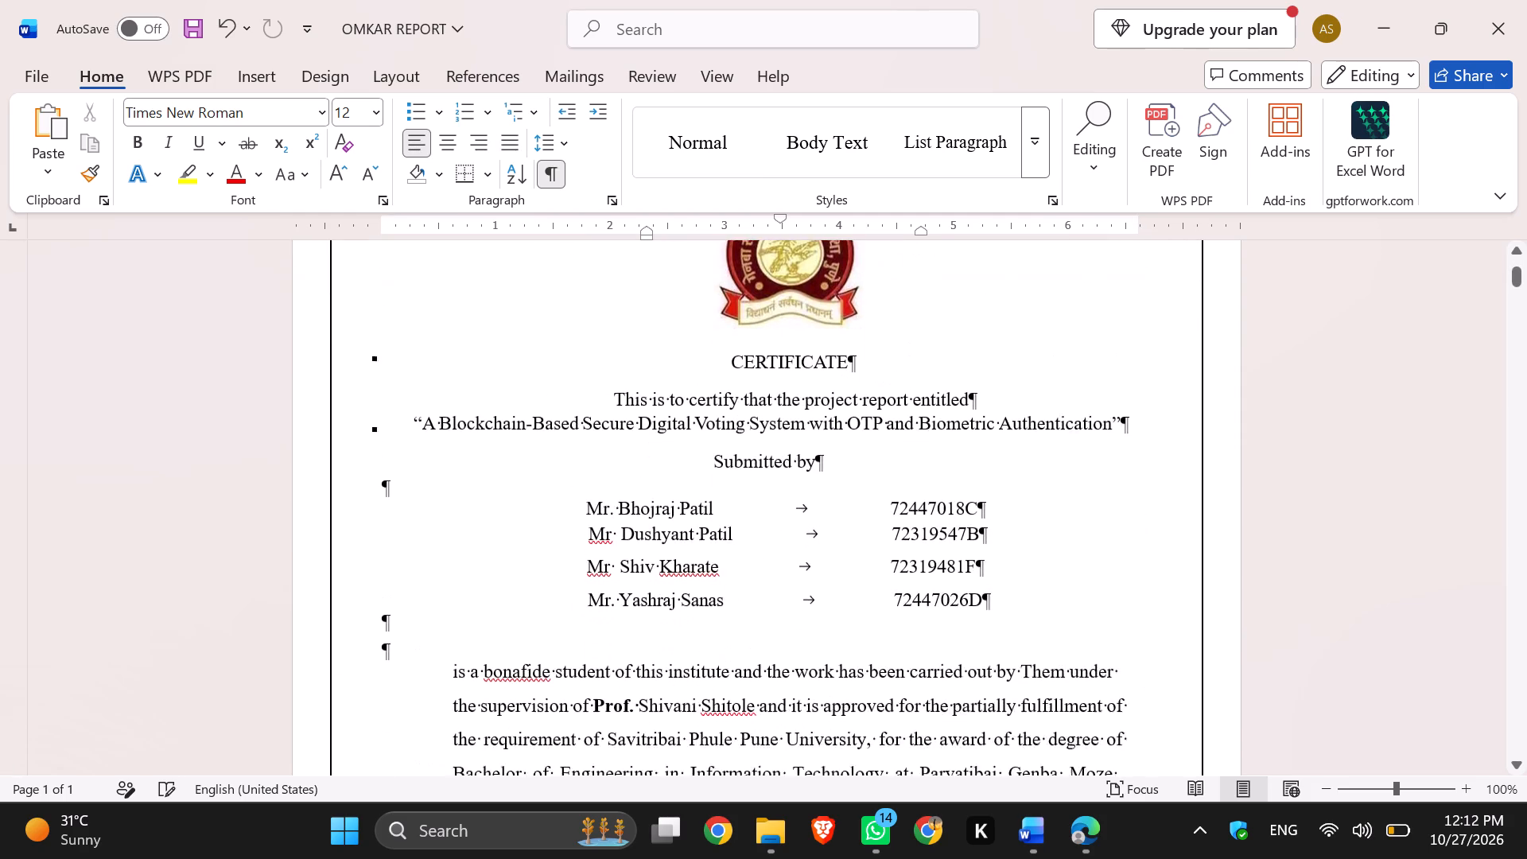
scroll(928, 325, up, 1)
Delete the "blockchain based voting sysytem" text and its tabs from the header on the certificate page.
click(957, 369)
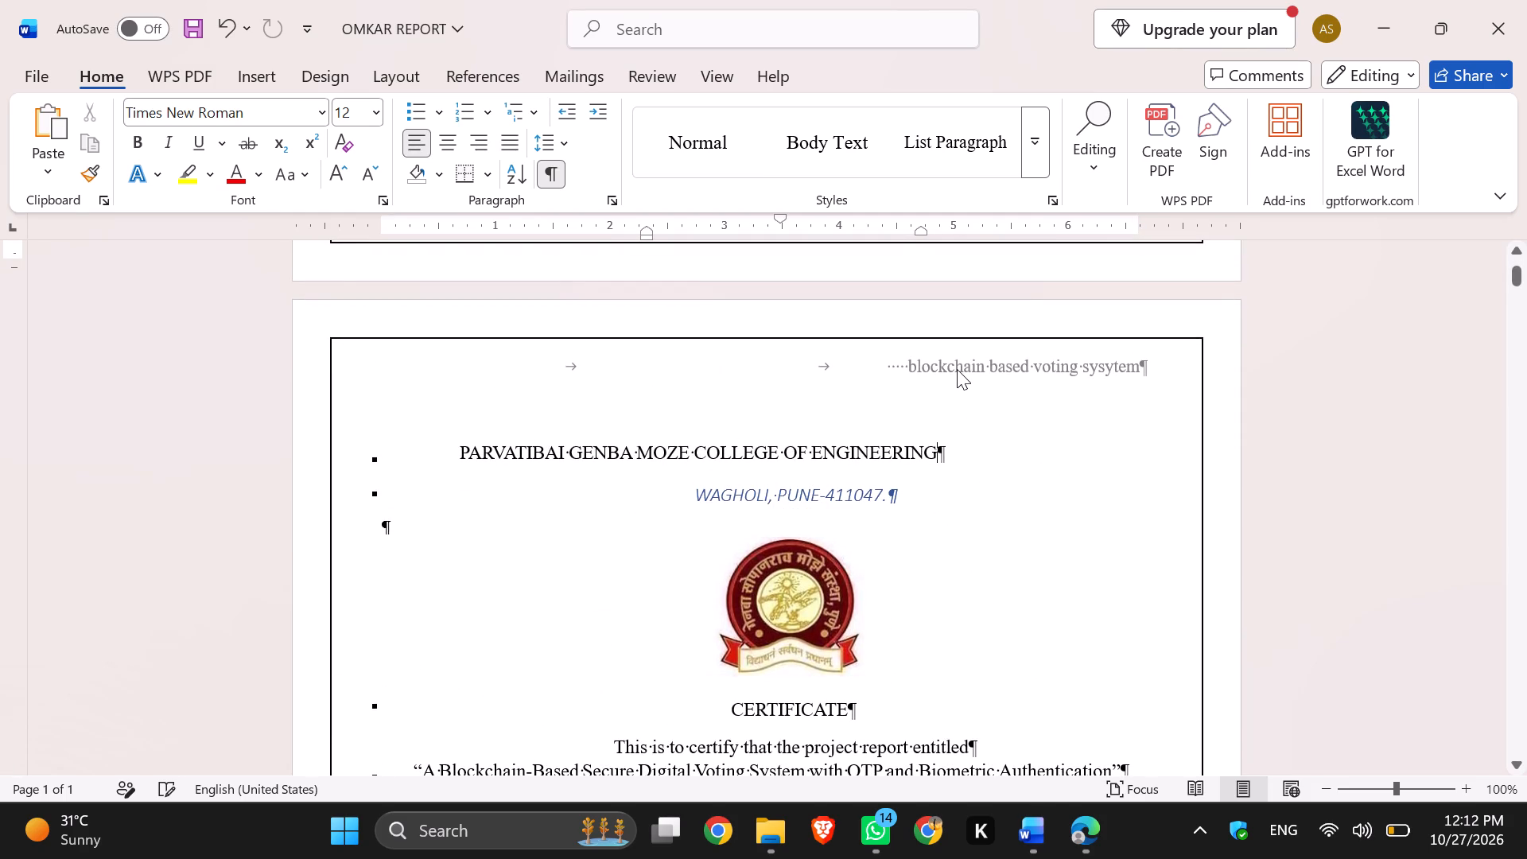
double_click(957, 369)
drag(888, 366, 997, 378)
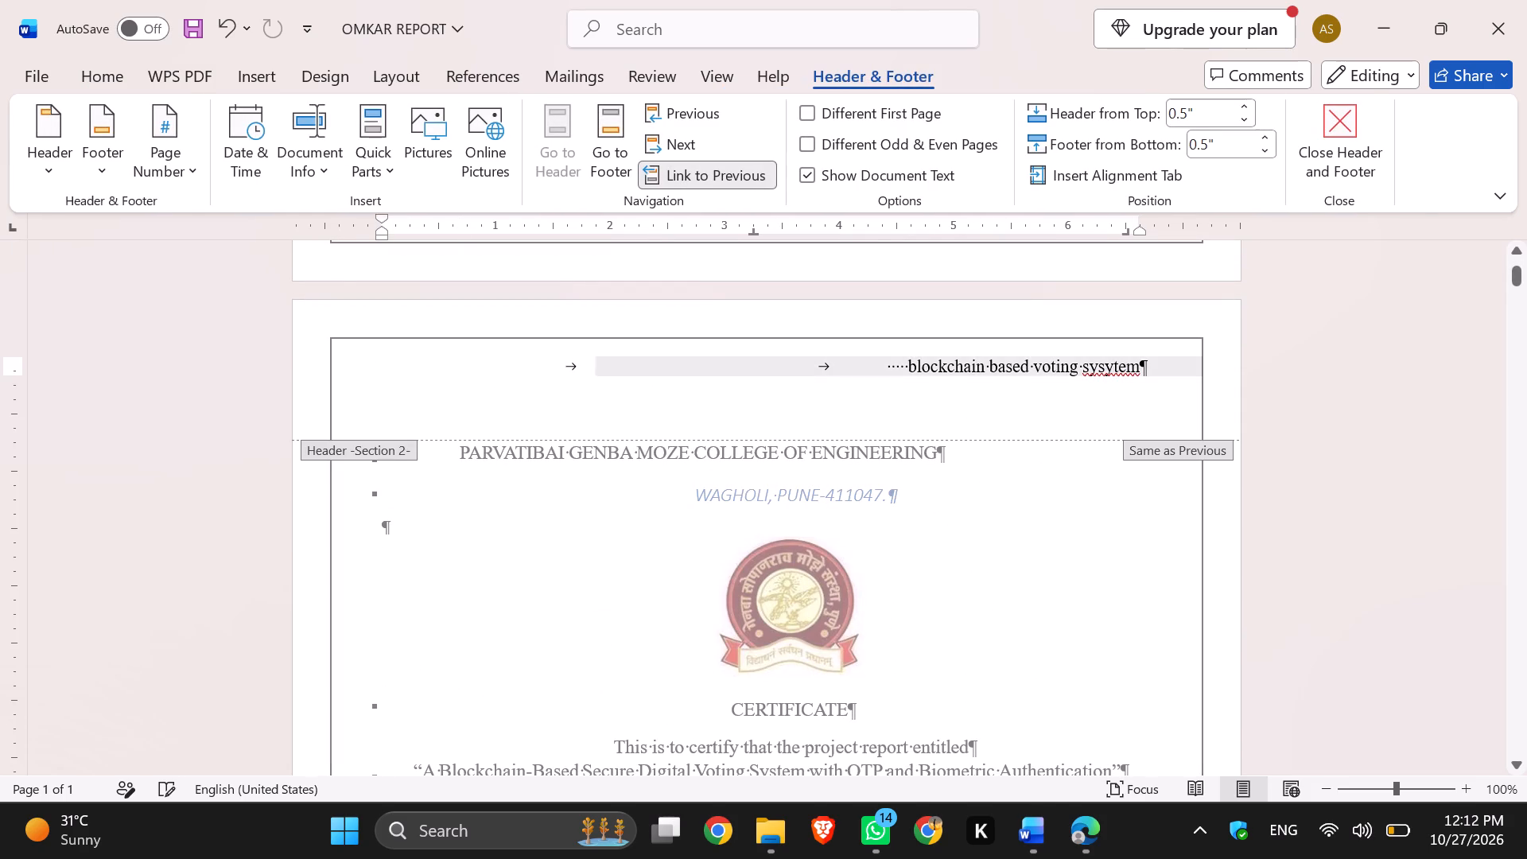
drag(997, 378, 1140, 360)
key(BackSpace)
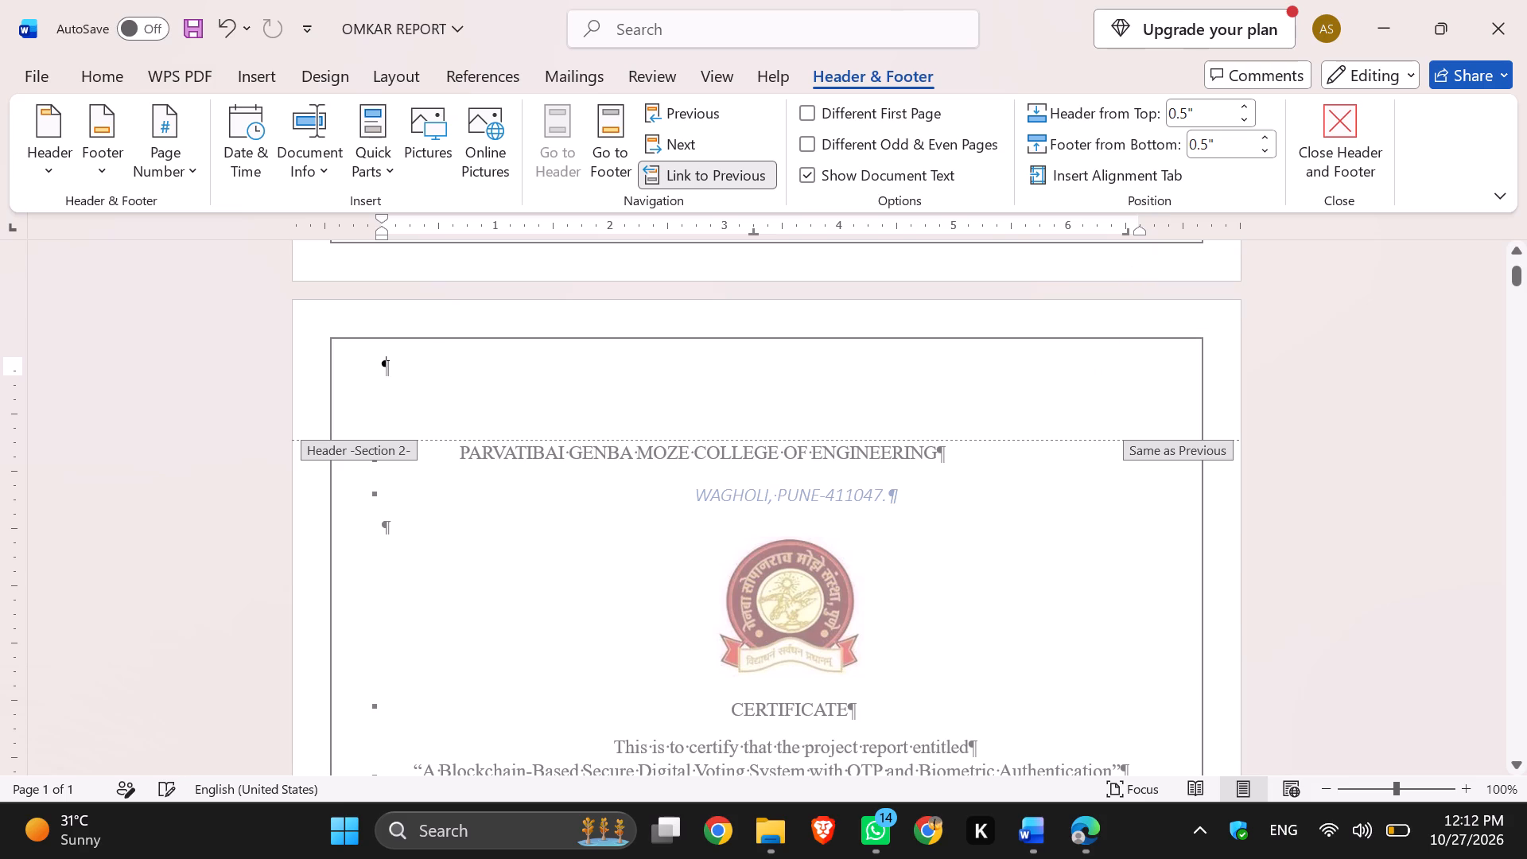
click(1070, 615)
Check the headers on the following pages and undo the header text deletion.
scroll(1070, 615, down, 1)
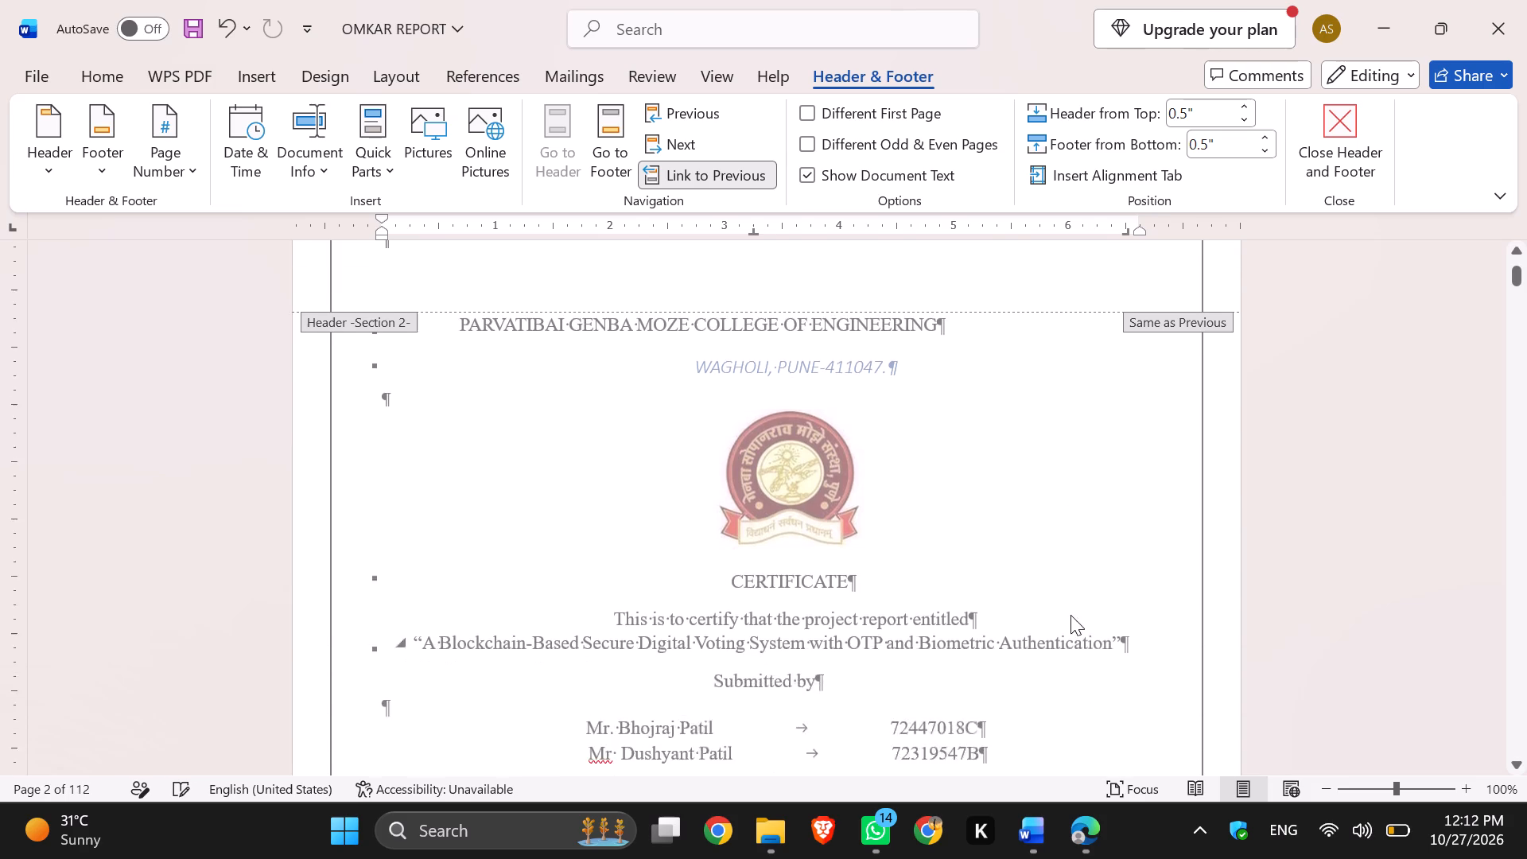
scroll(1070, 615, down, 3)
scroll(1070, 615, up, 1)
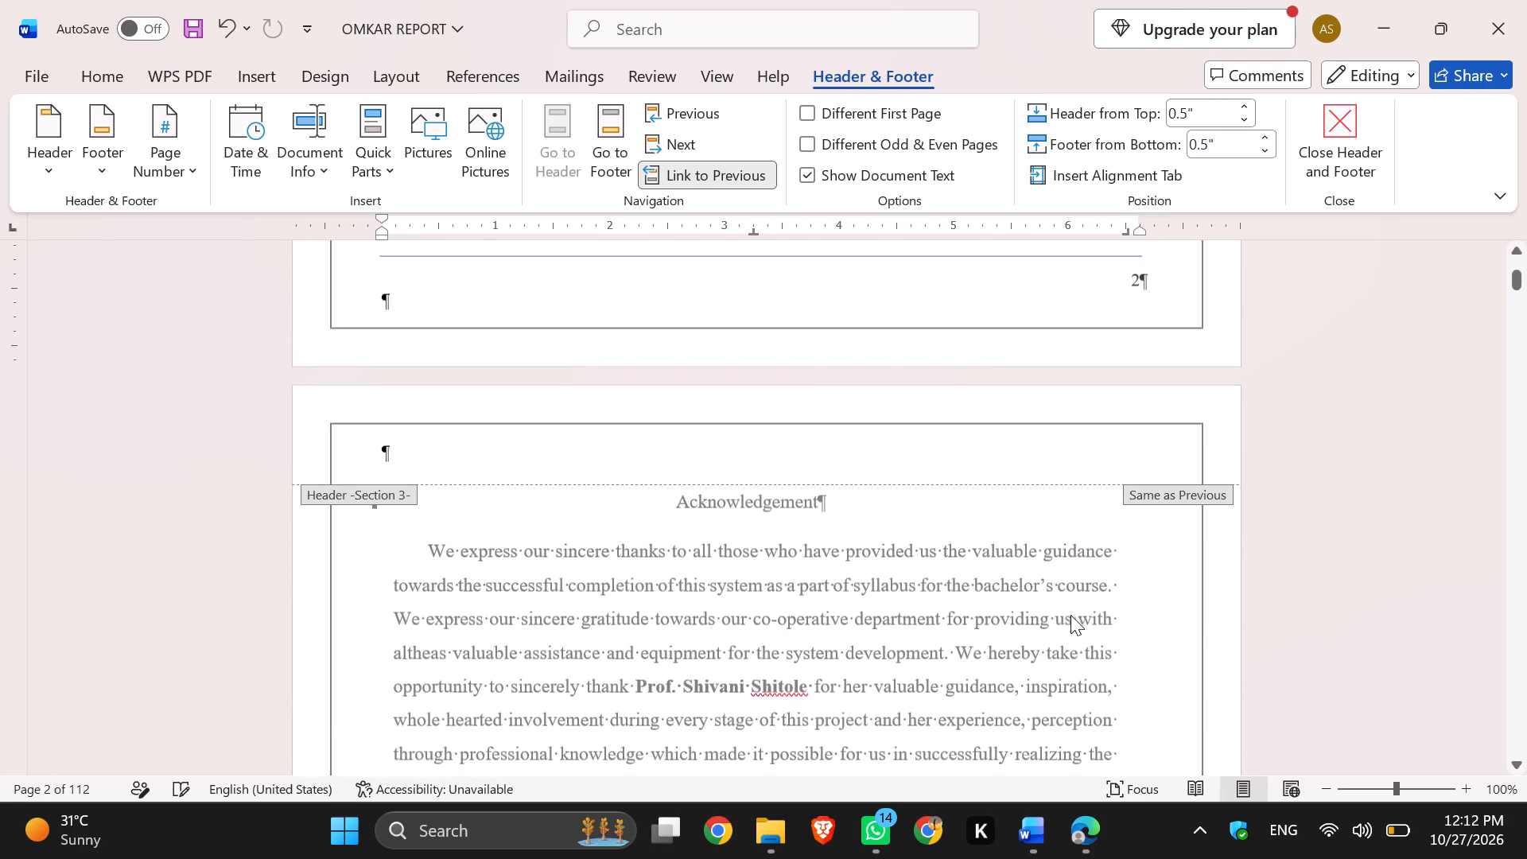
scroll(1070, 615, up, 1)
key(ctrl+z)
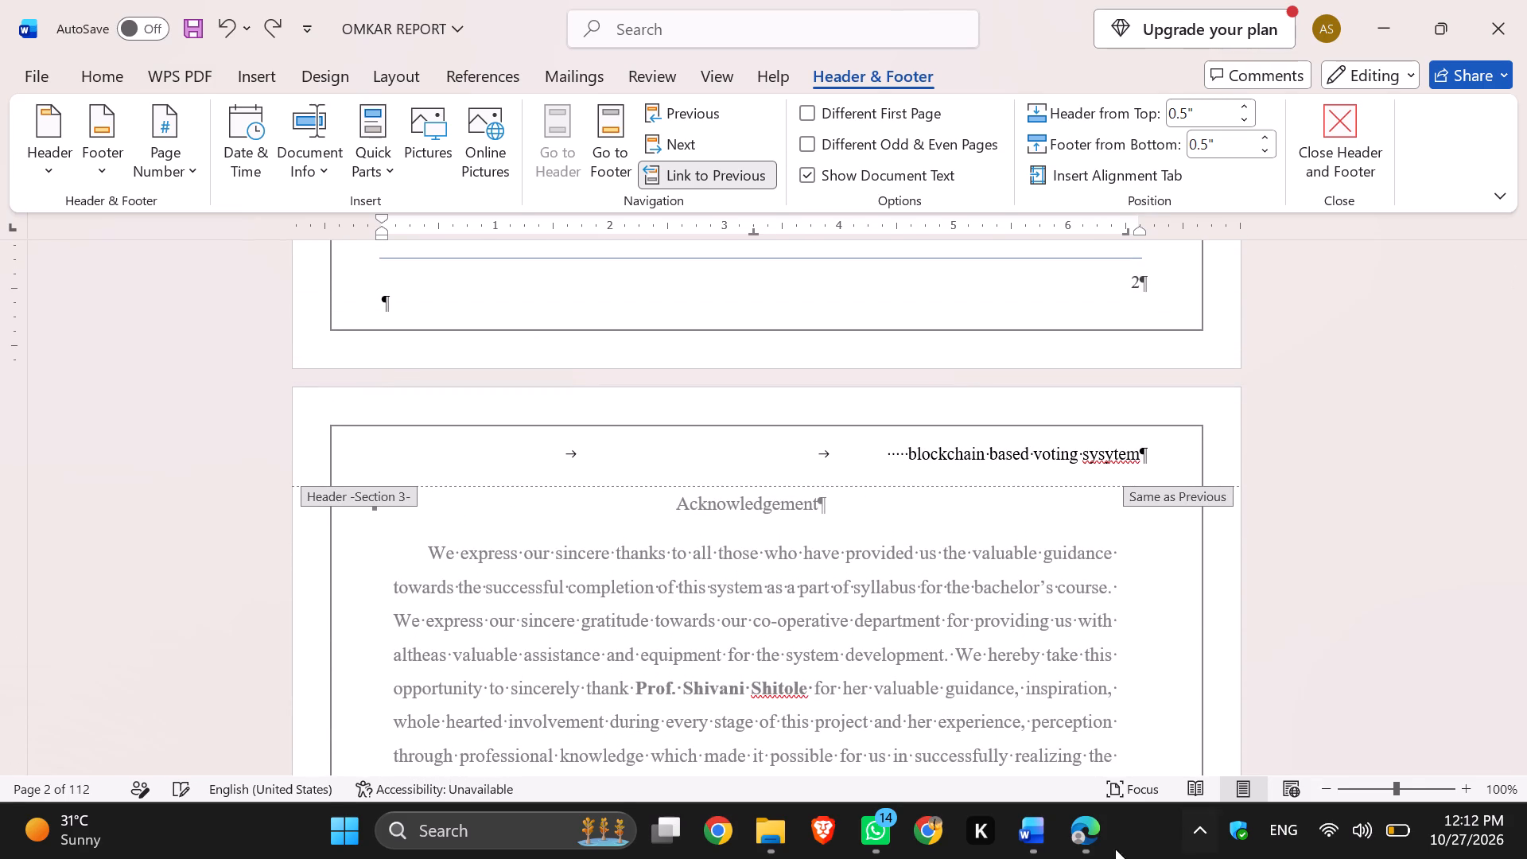
Return to the recovered final report_merged document and examine the Chapter 9 pages through the final conclusion and its section breaks.
click(967, 699)
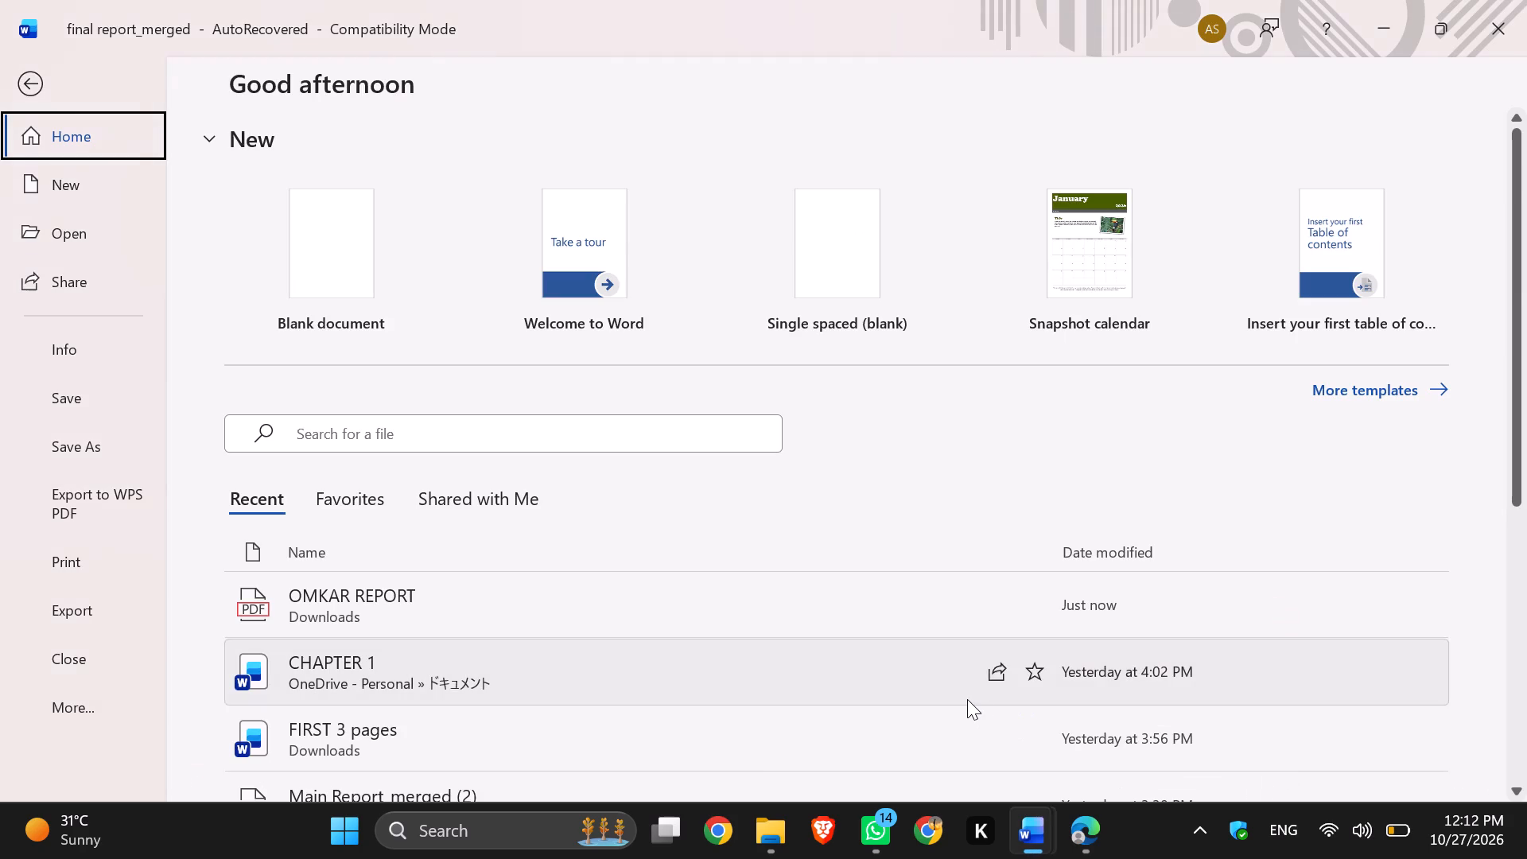
click(49, 70)
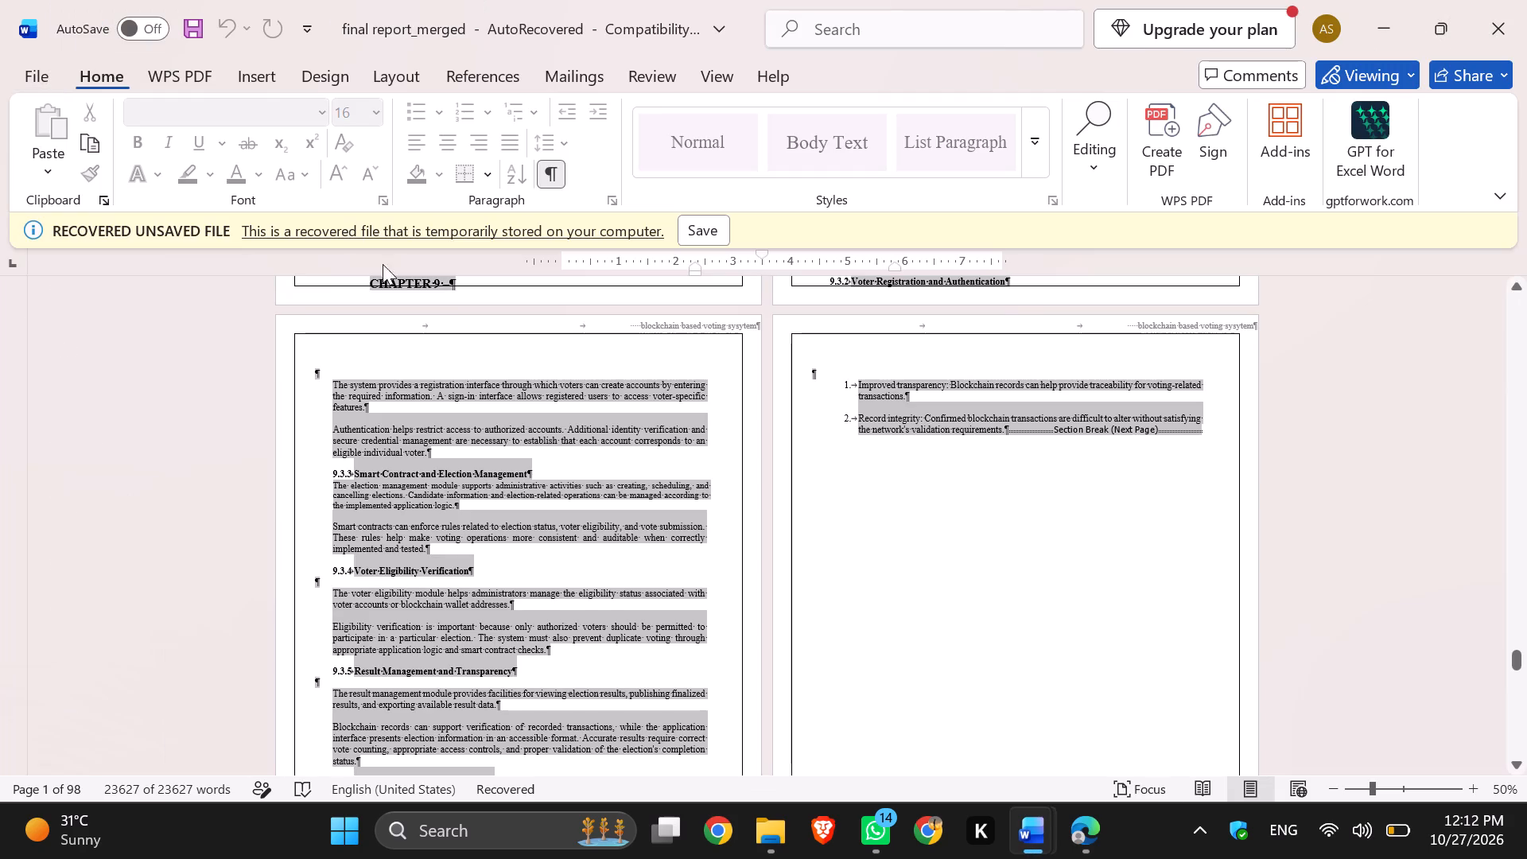
click(992, 433)
scroll(992, 433, down, 2)
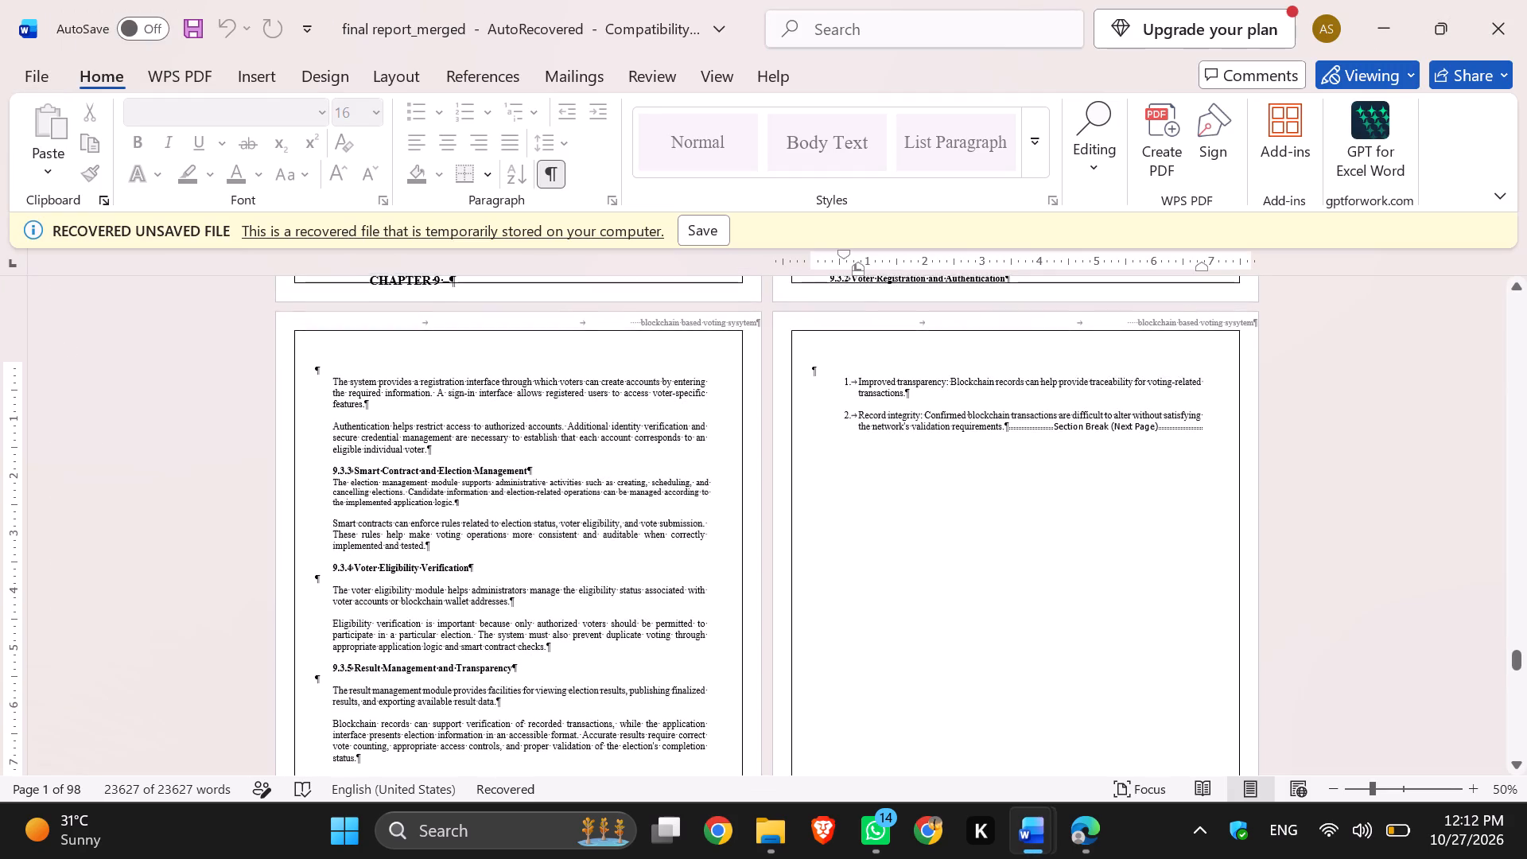
scroll(992, 433, down, 1)
scroll(992, 433, up, 1)
scroll(1056, 391, down, 1)
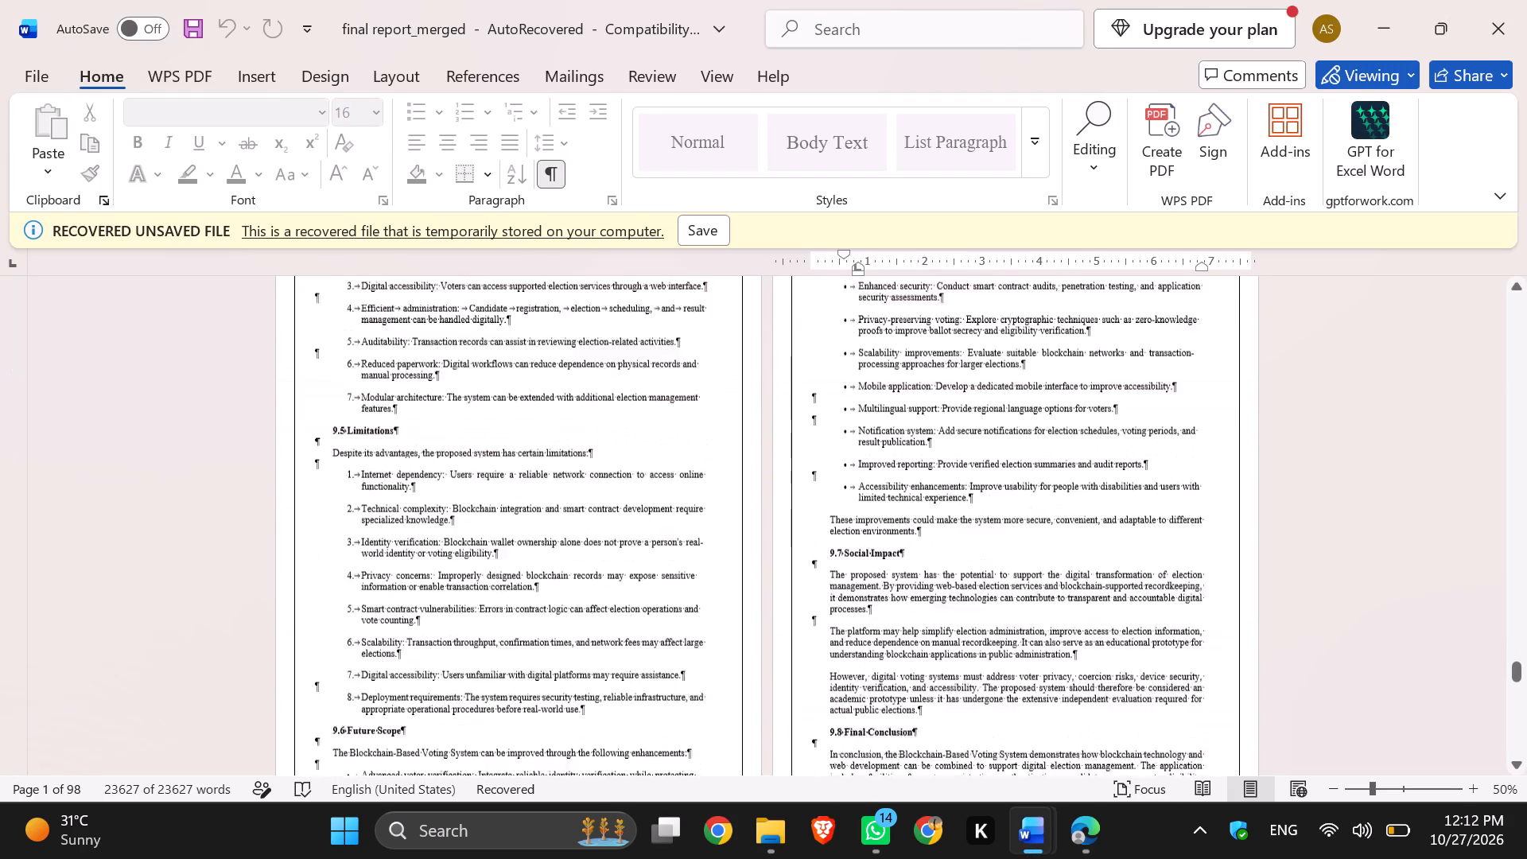
scroll(1056, 391, down, 1)
double_click(1071, 705)
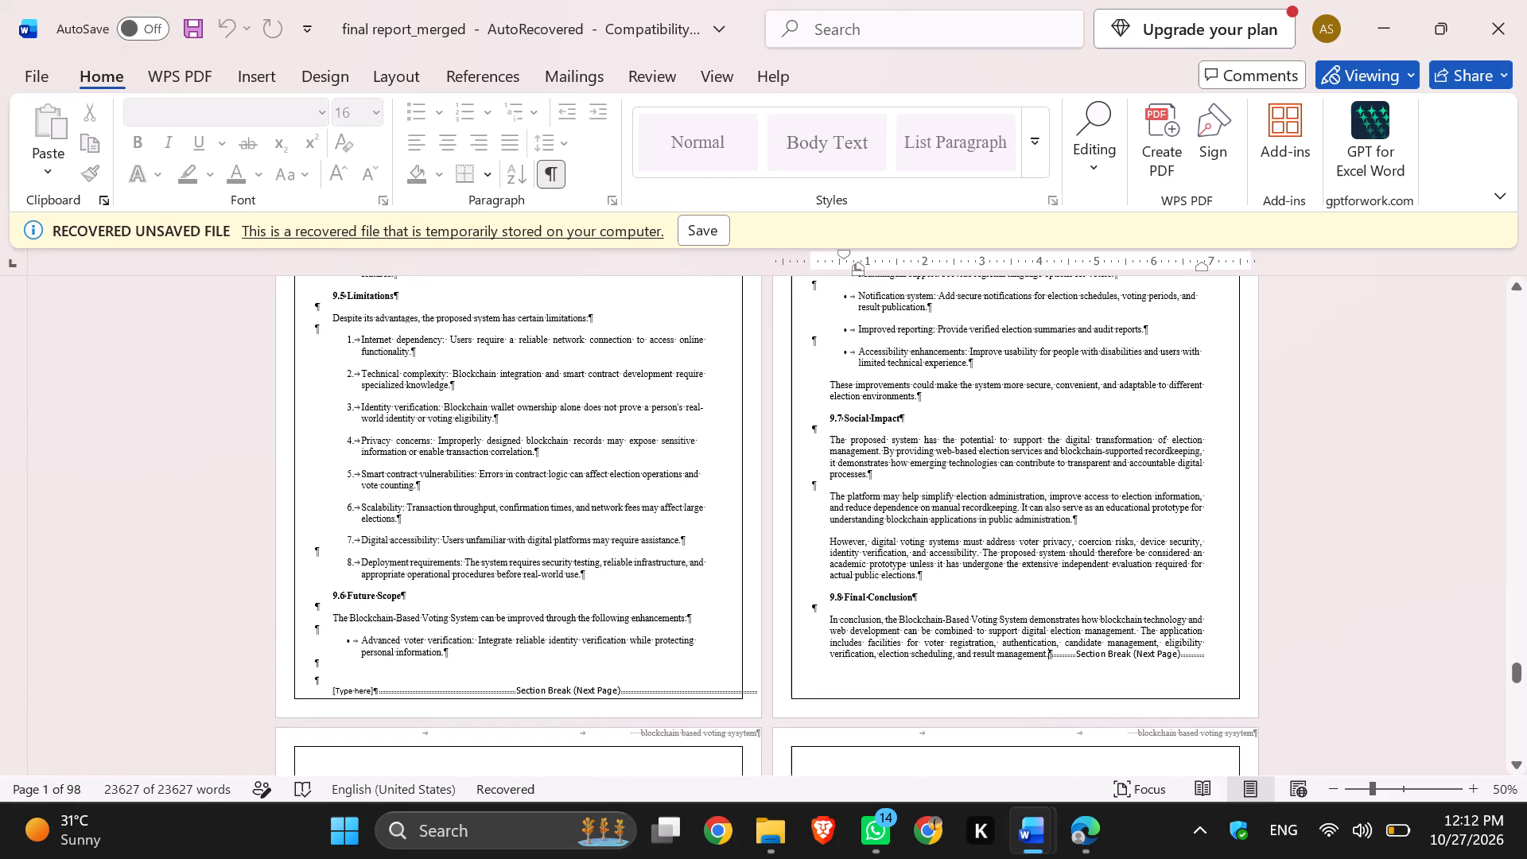
click(1082, 688)
click(1082, 688)
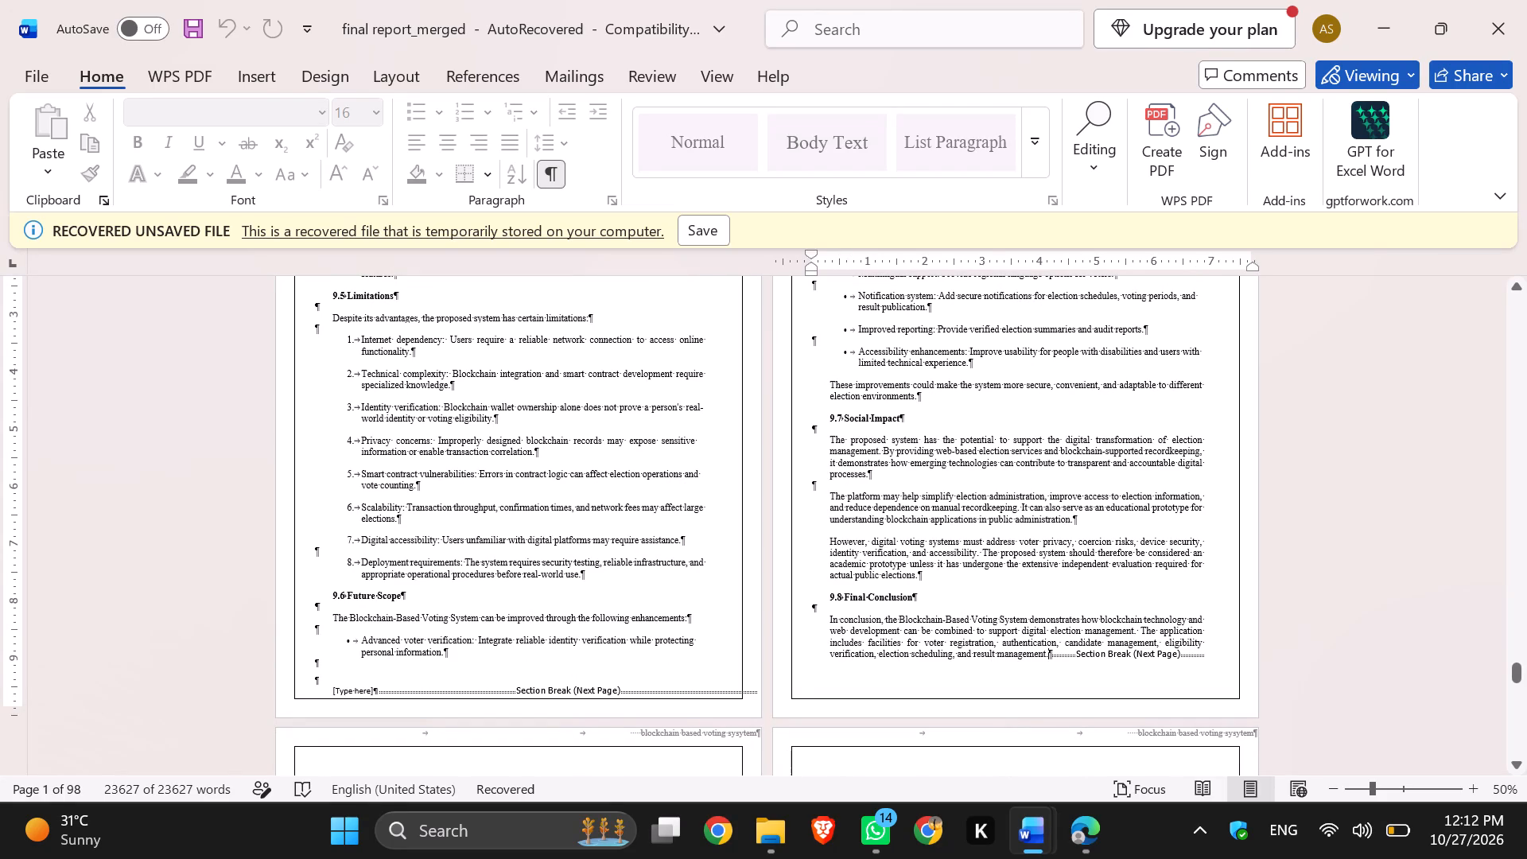
click(666, 690)
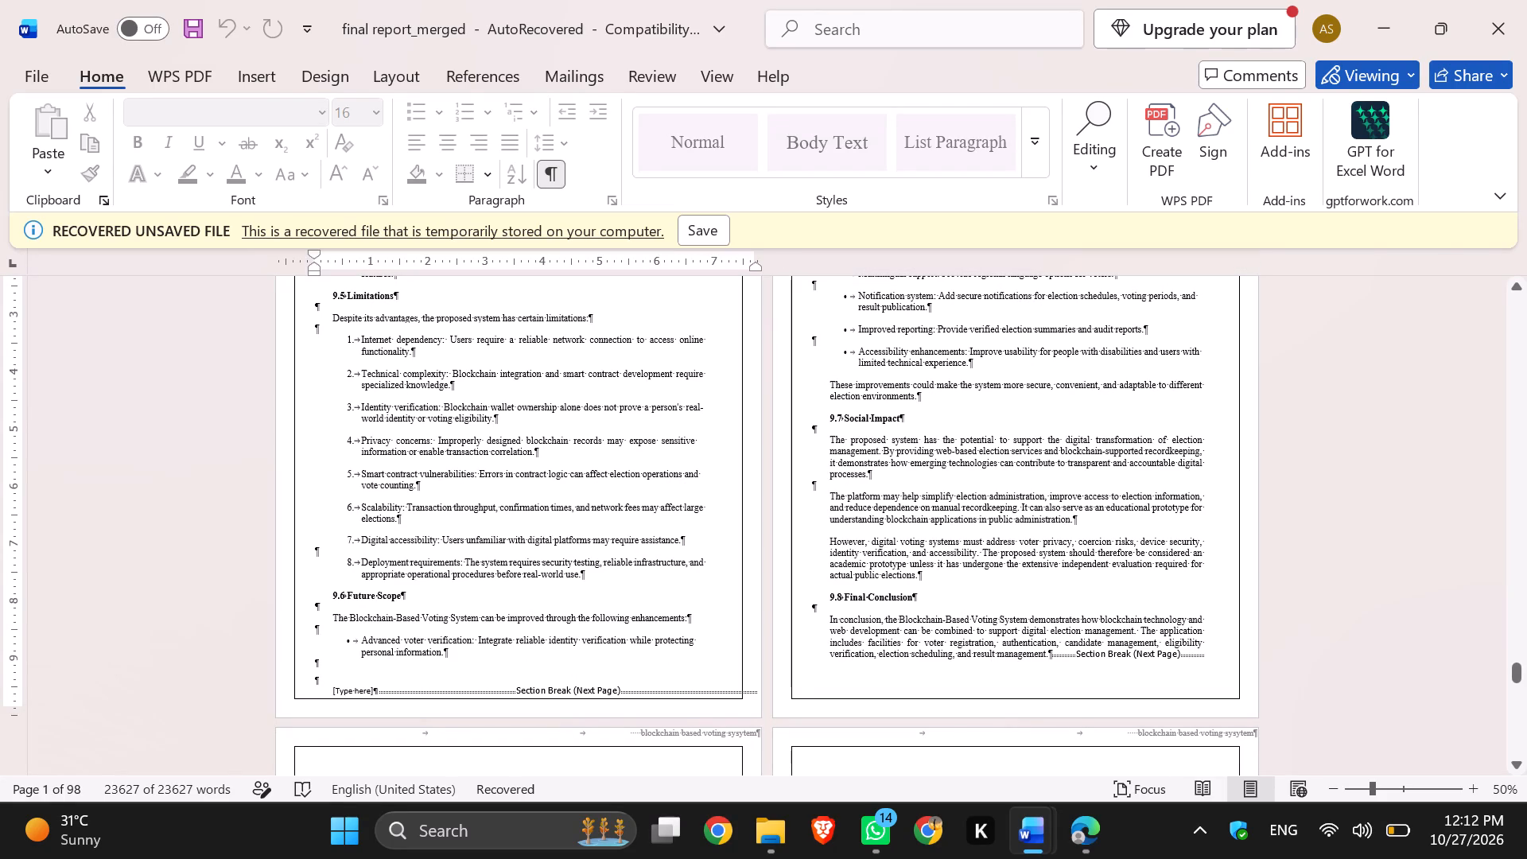
click(1002, 706)
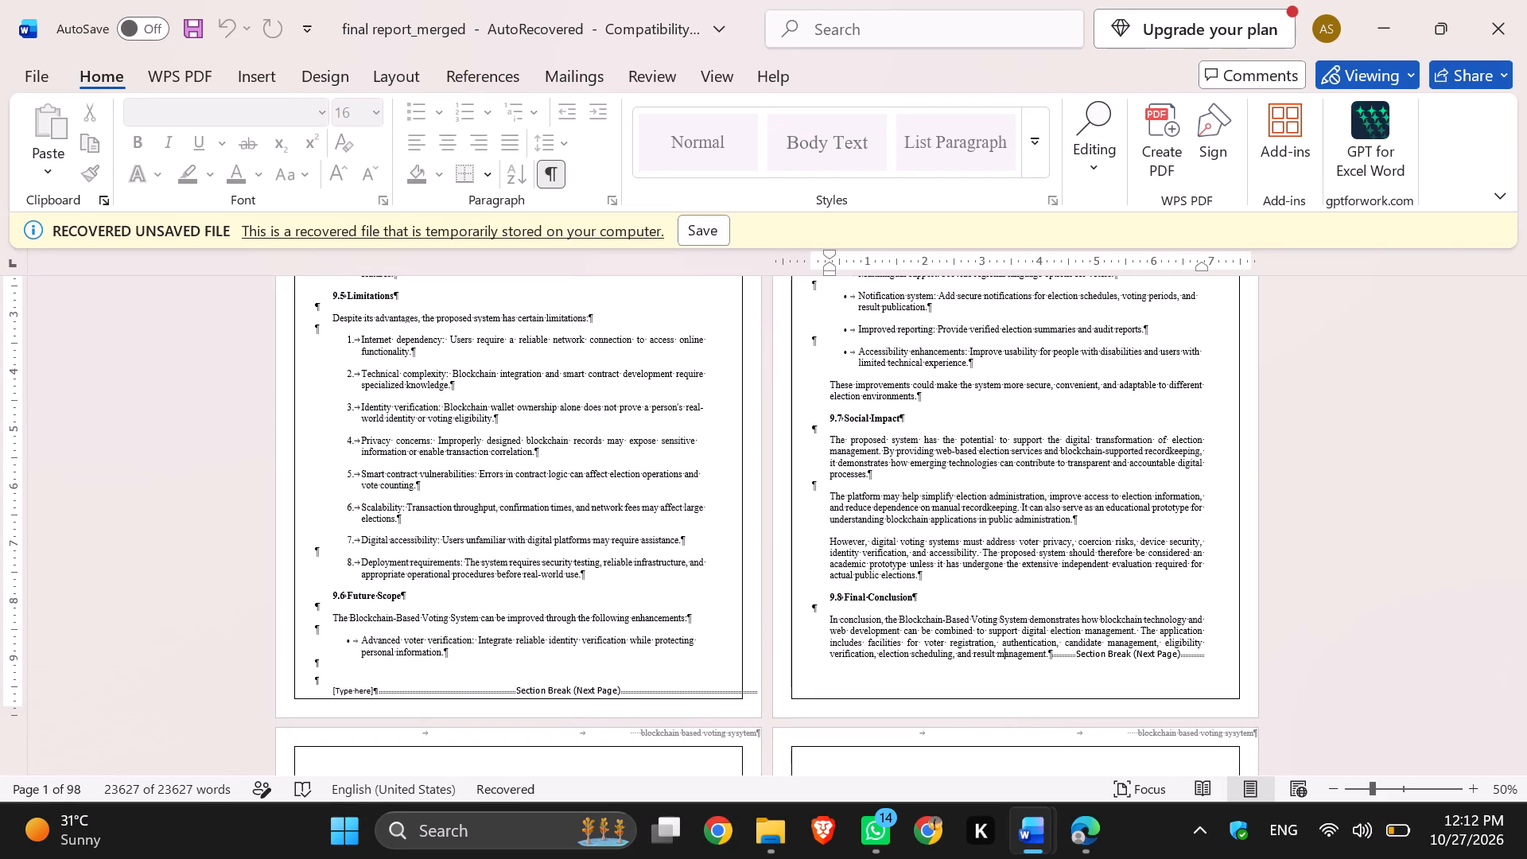
Save the recovered final report_merged file.
click(702, 240)
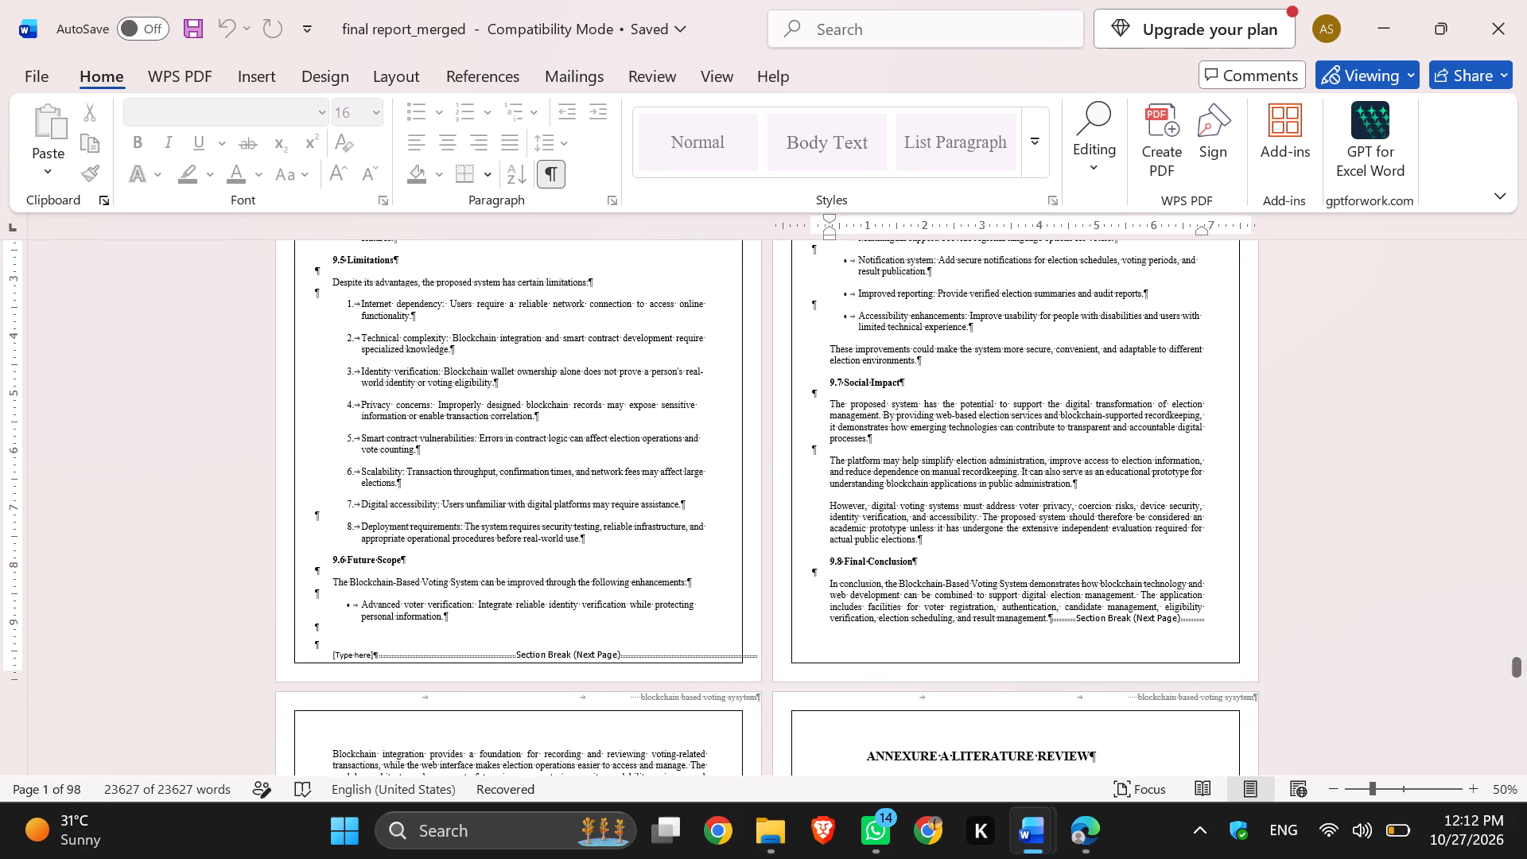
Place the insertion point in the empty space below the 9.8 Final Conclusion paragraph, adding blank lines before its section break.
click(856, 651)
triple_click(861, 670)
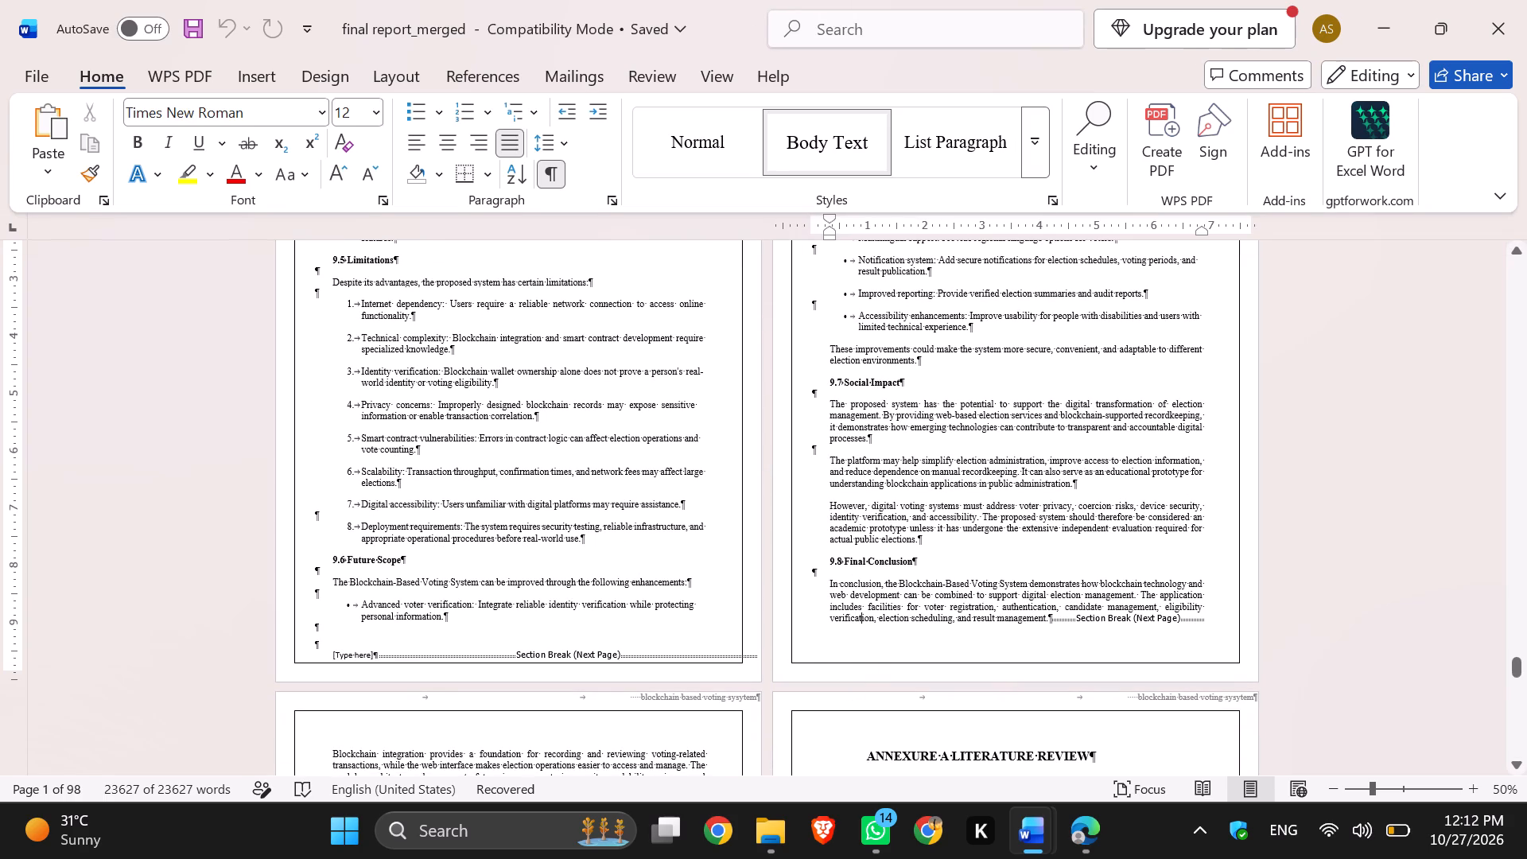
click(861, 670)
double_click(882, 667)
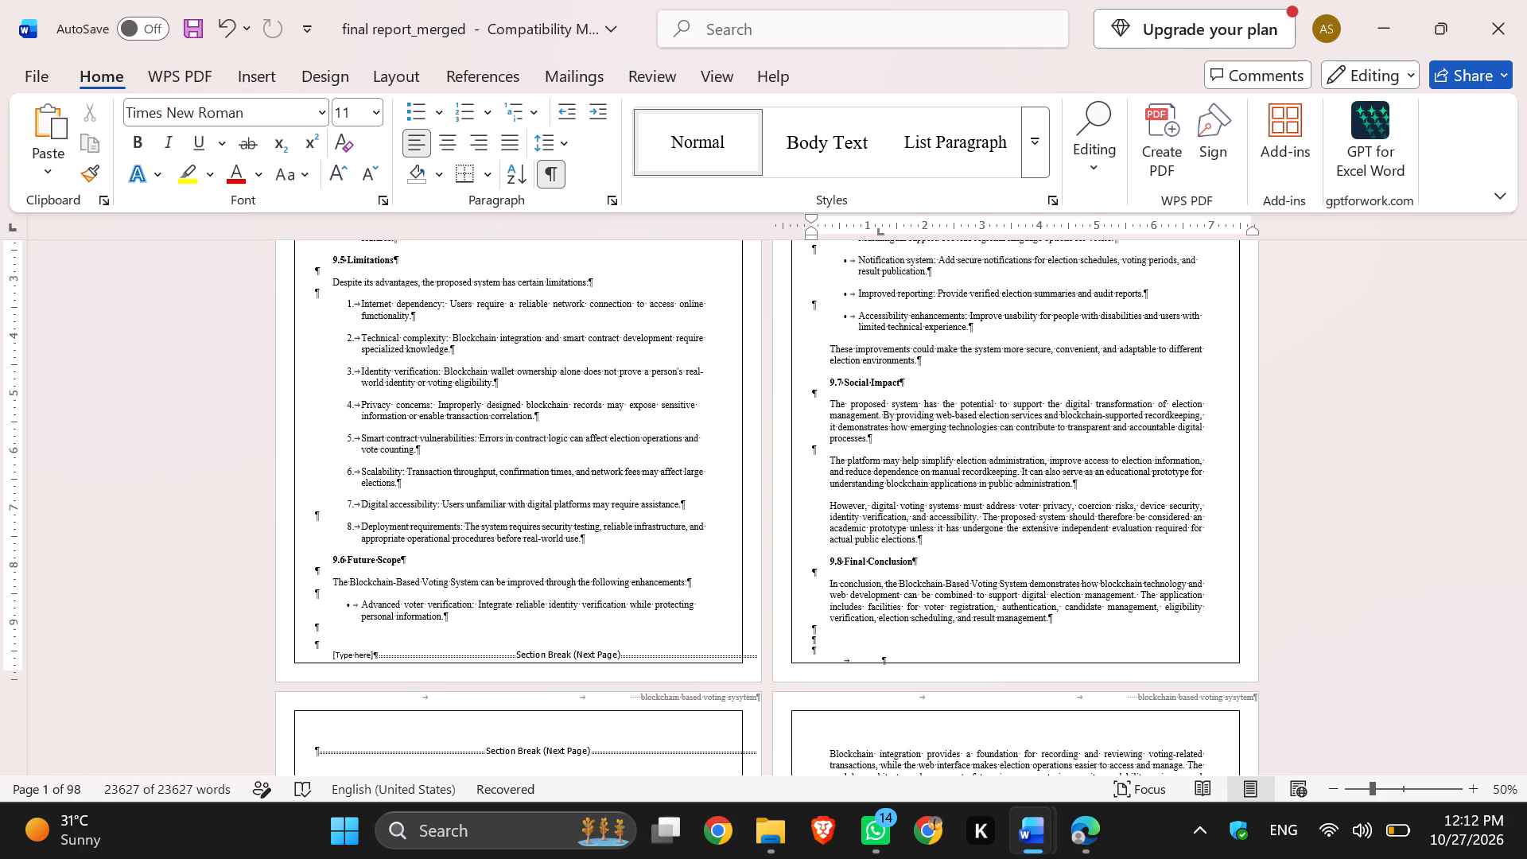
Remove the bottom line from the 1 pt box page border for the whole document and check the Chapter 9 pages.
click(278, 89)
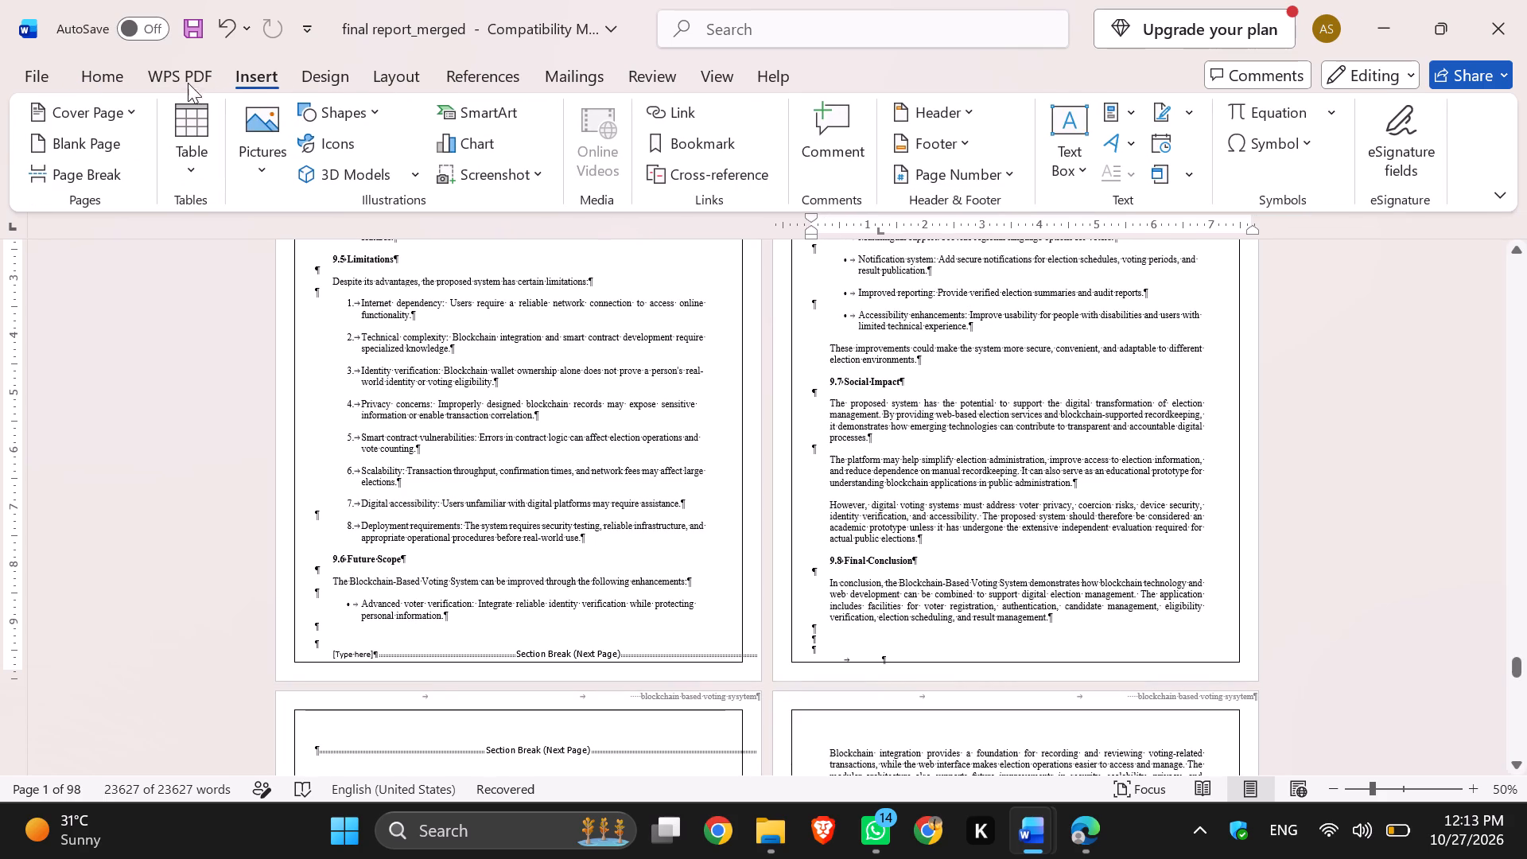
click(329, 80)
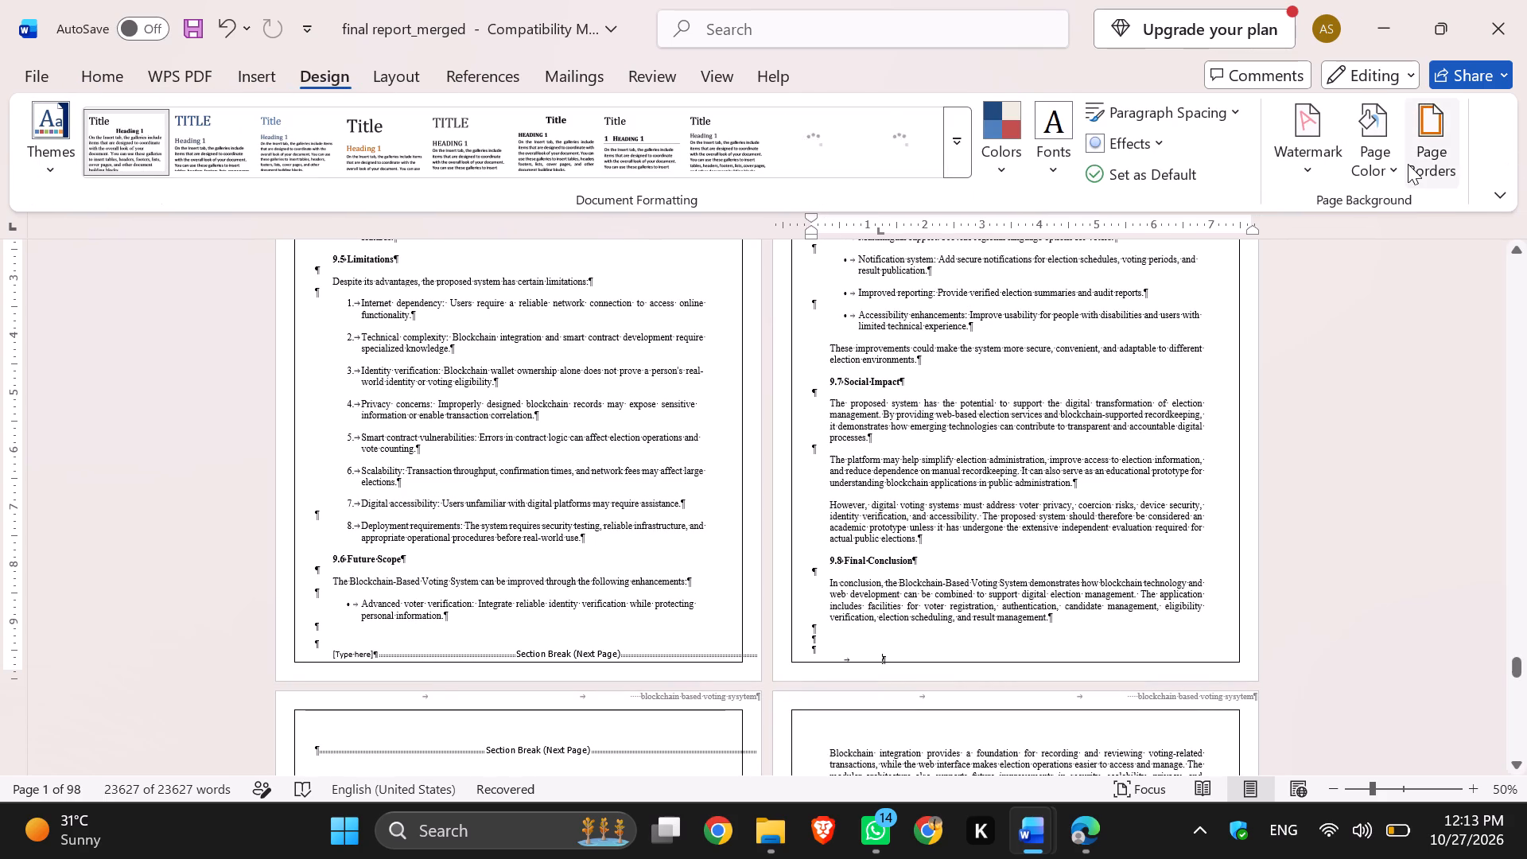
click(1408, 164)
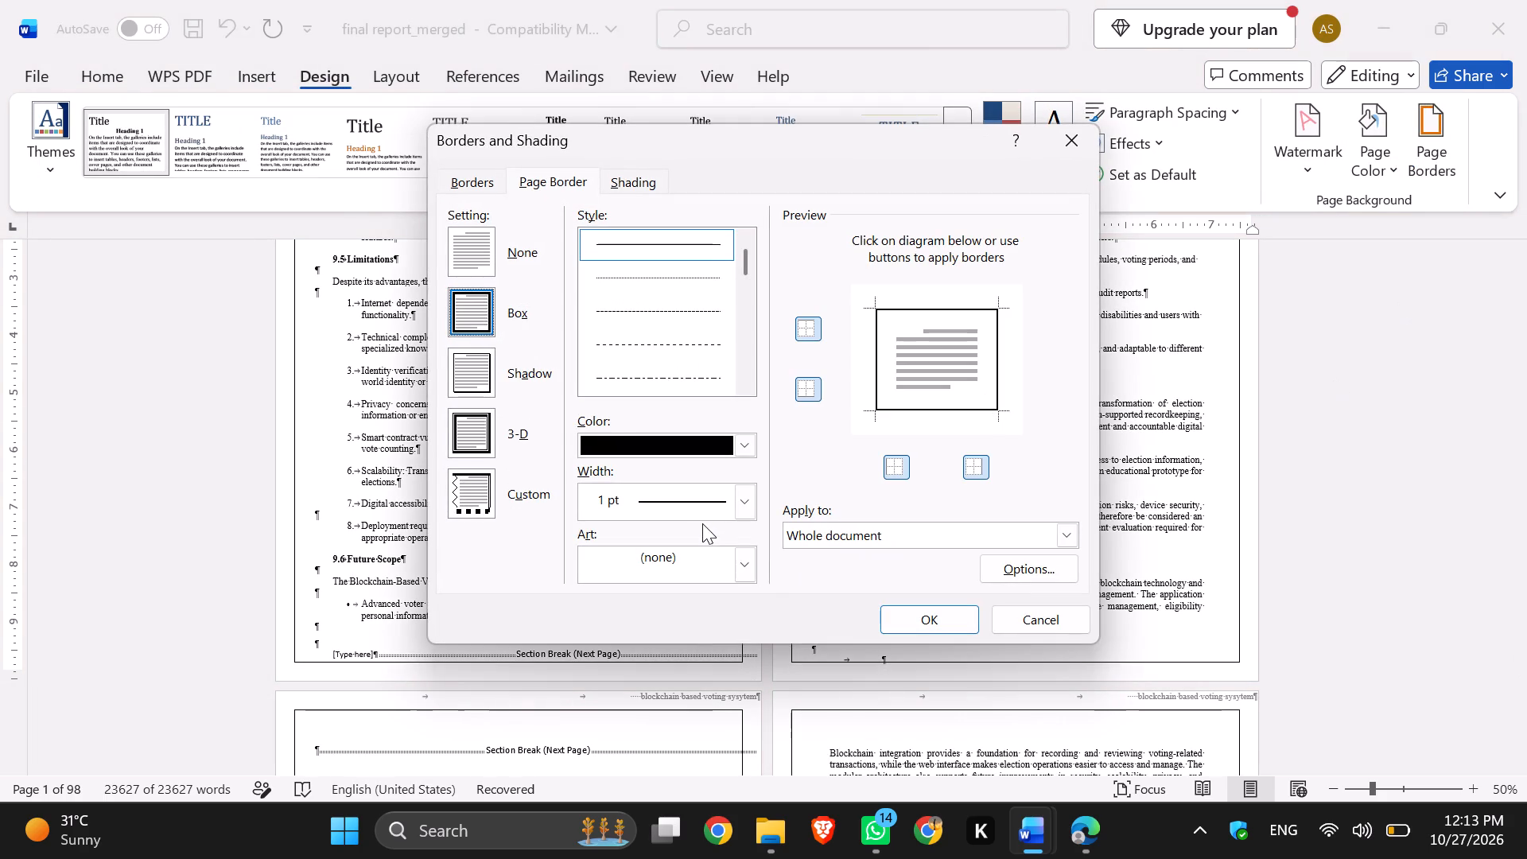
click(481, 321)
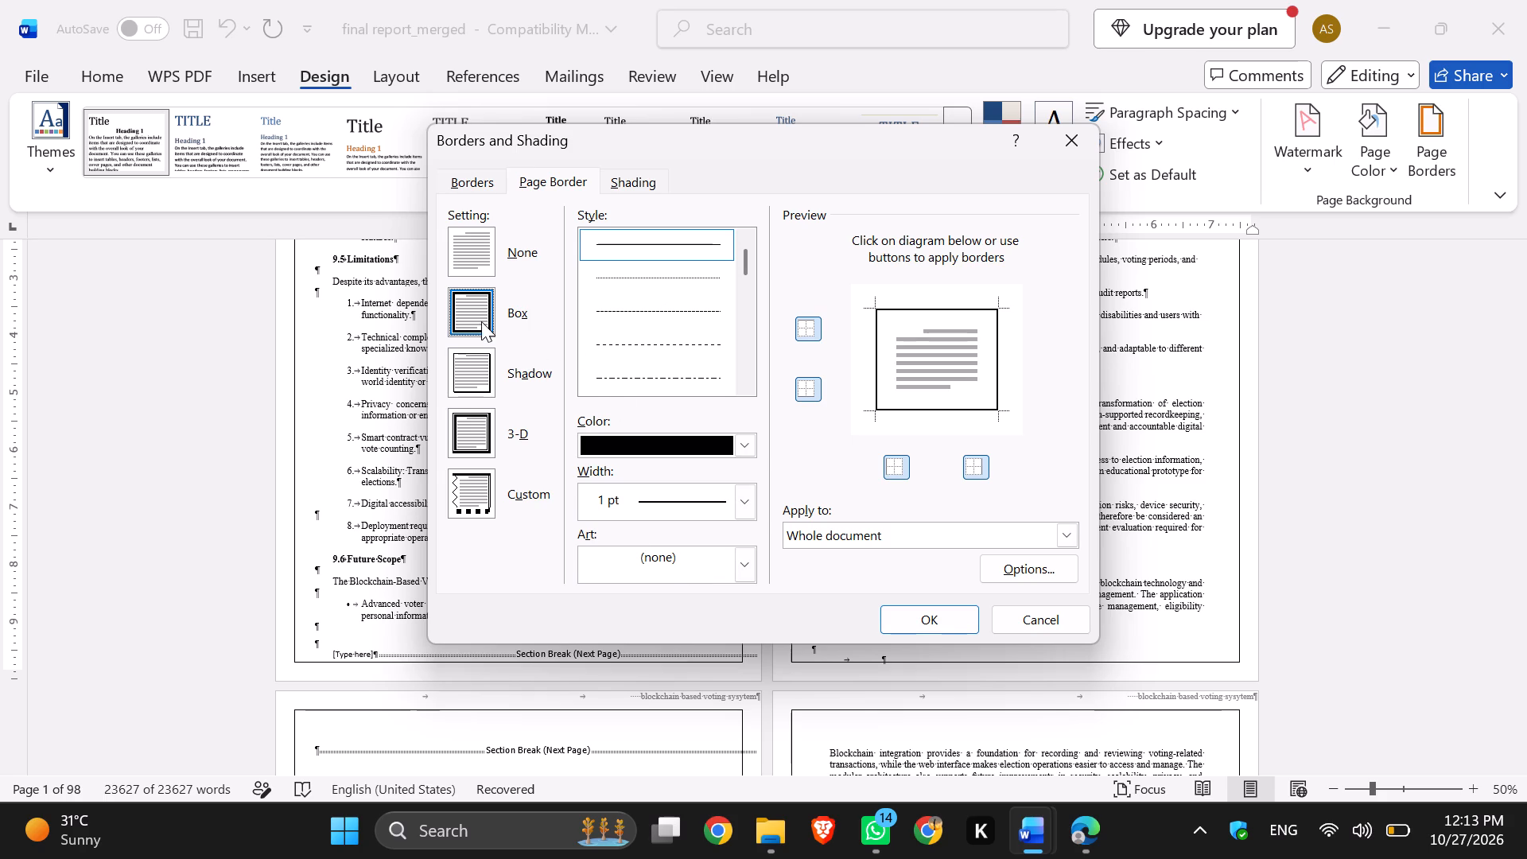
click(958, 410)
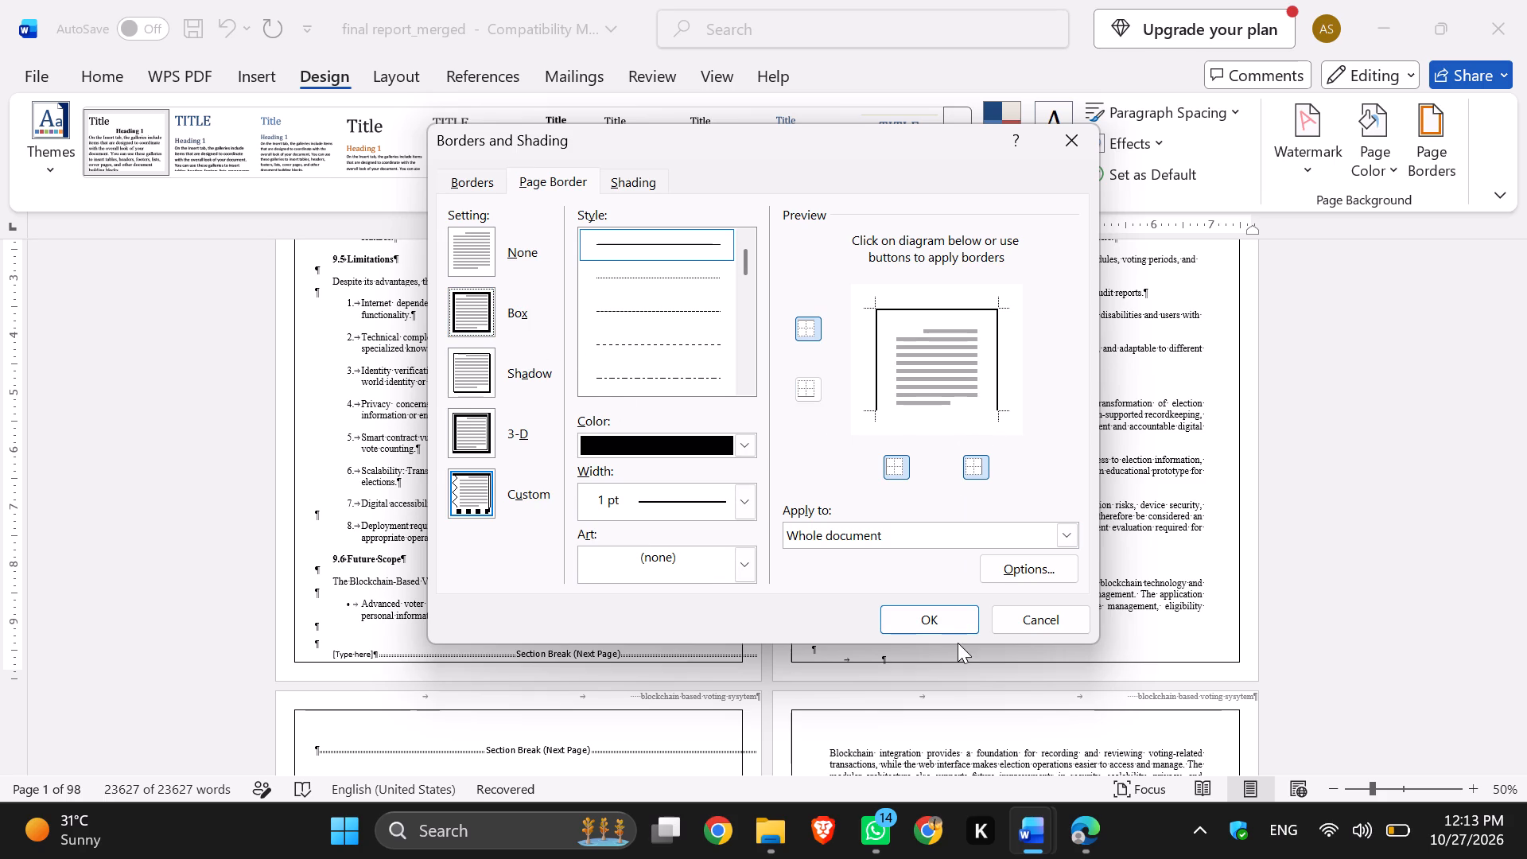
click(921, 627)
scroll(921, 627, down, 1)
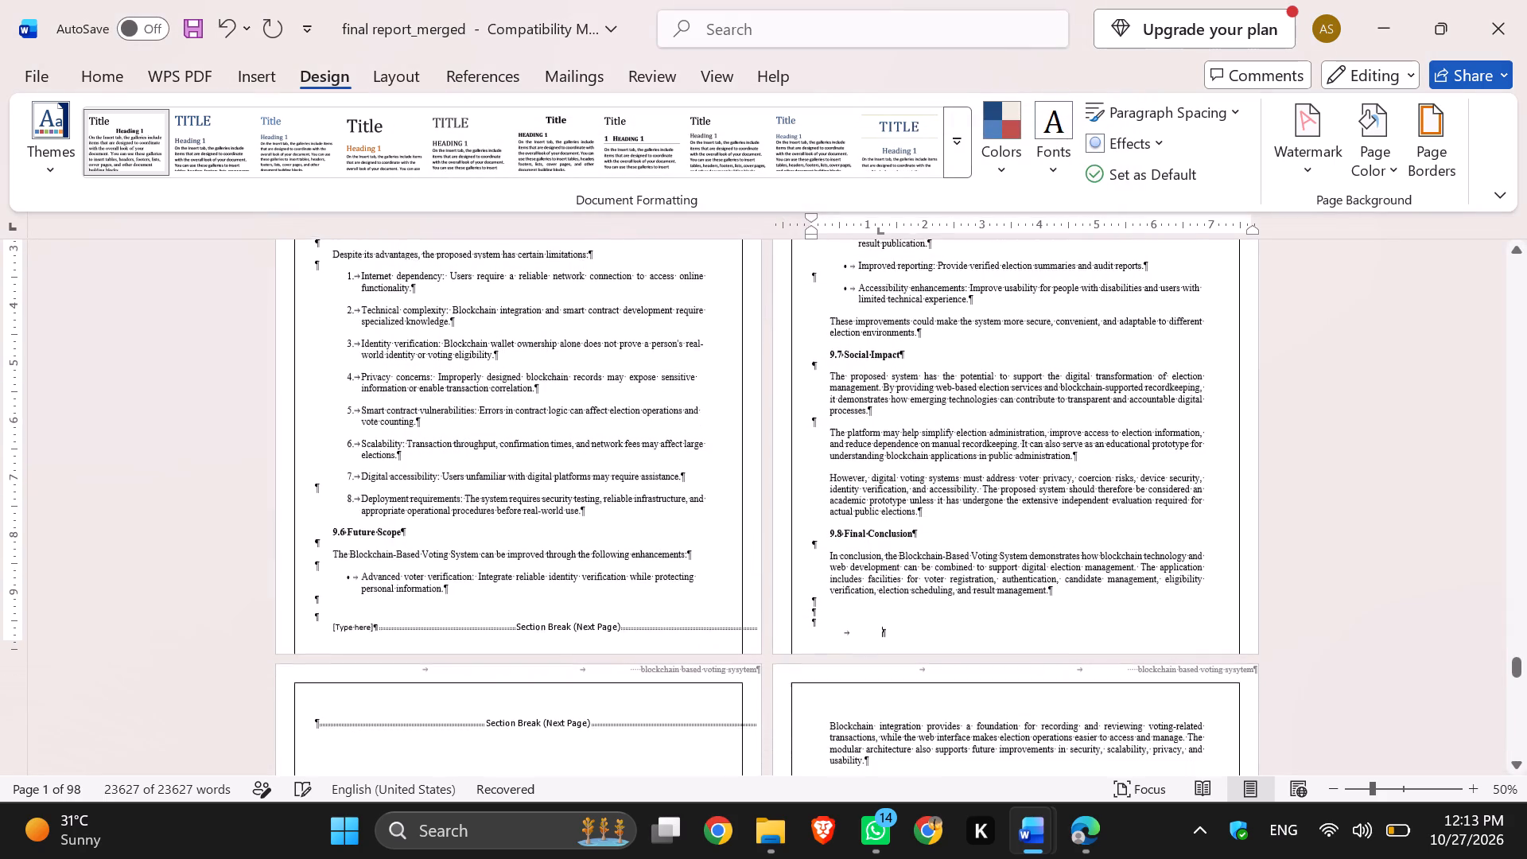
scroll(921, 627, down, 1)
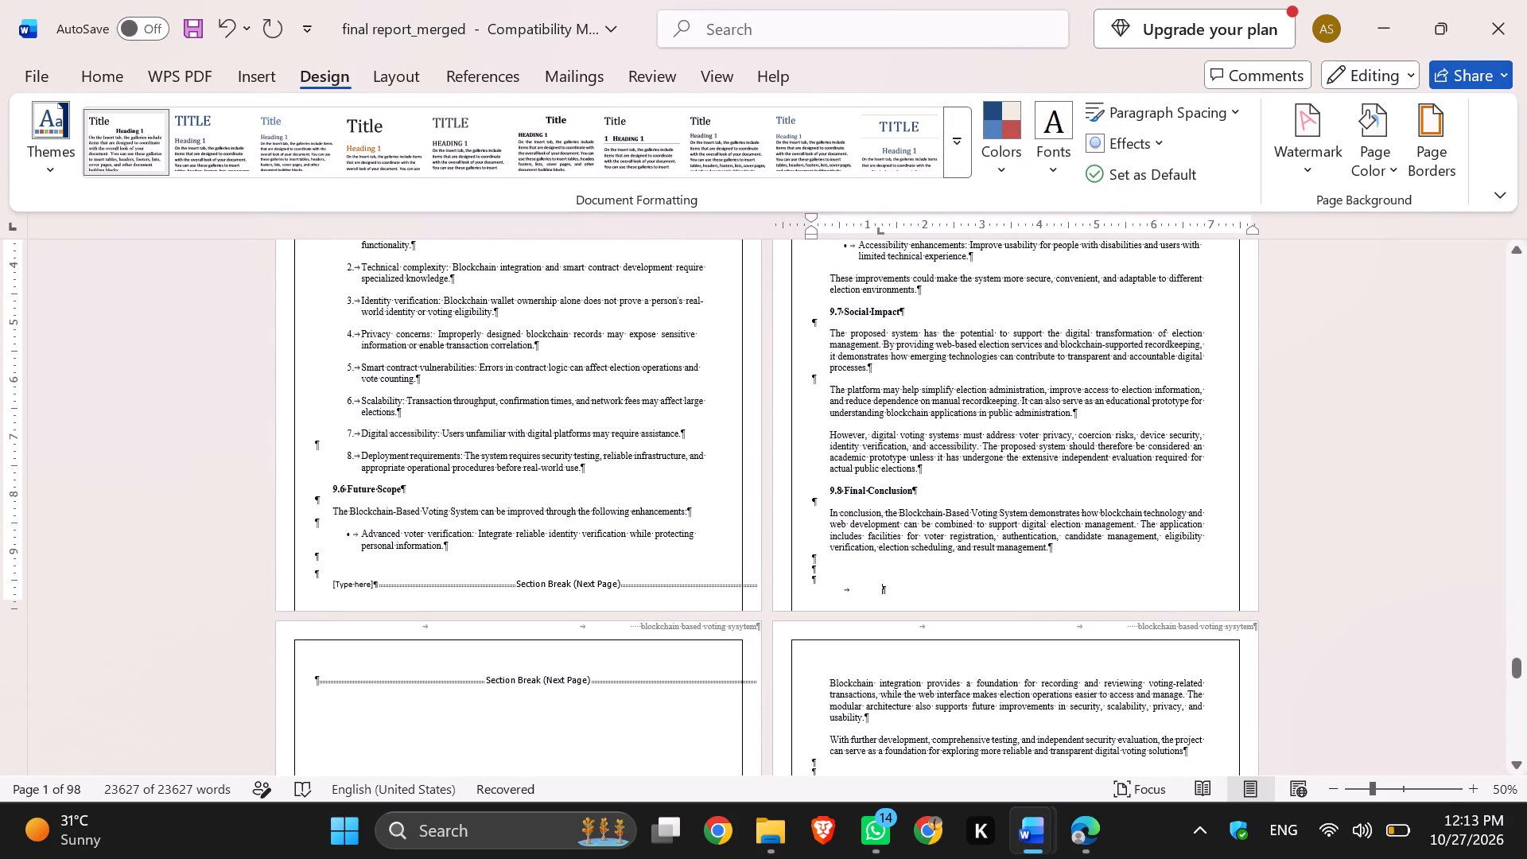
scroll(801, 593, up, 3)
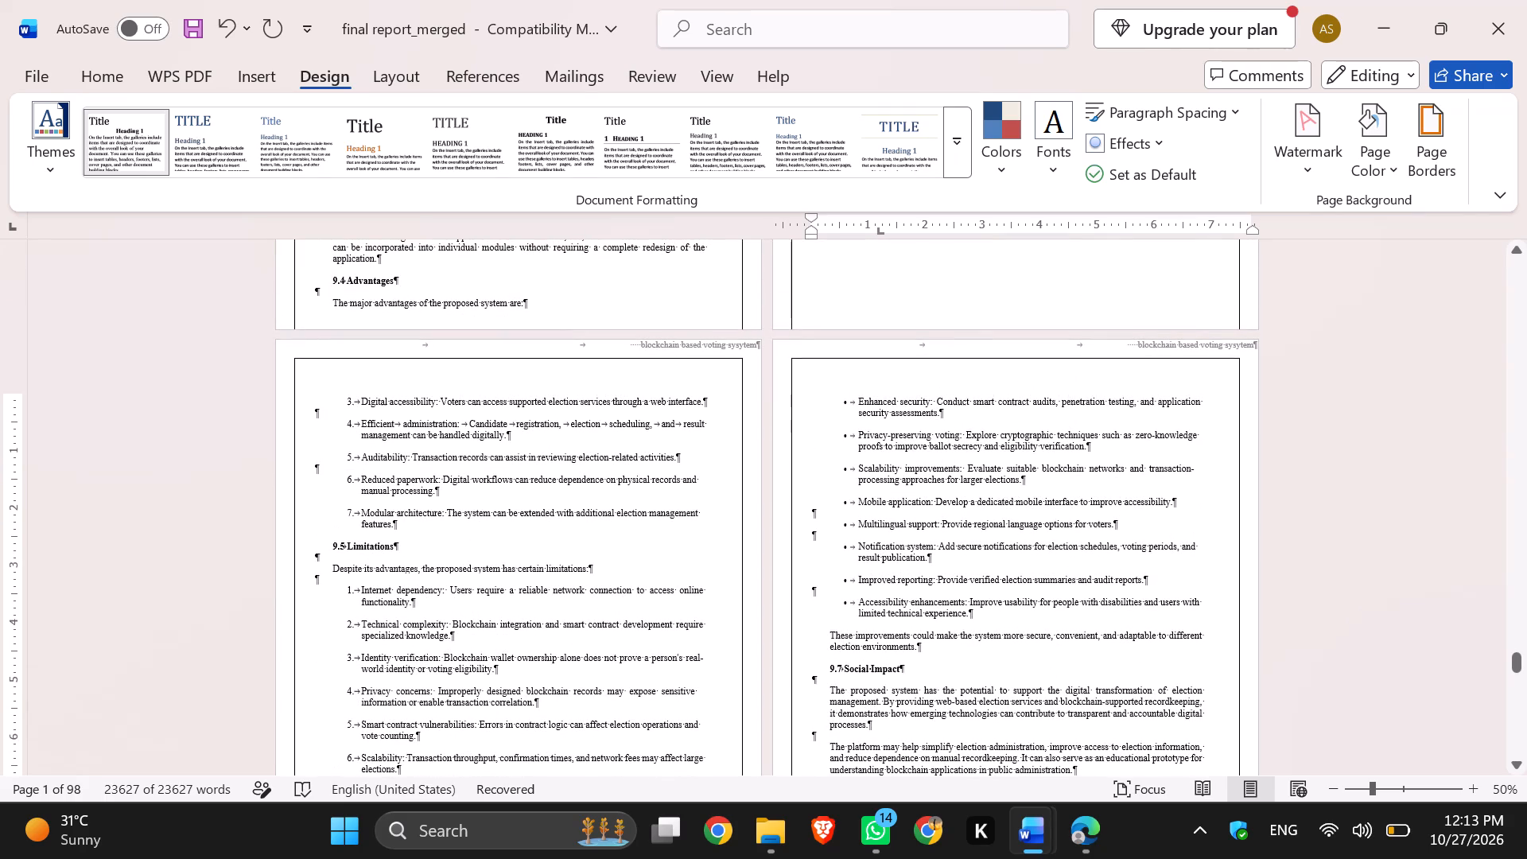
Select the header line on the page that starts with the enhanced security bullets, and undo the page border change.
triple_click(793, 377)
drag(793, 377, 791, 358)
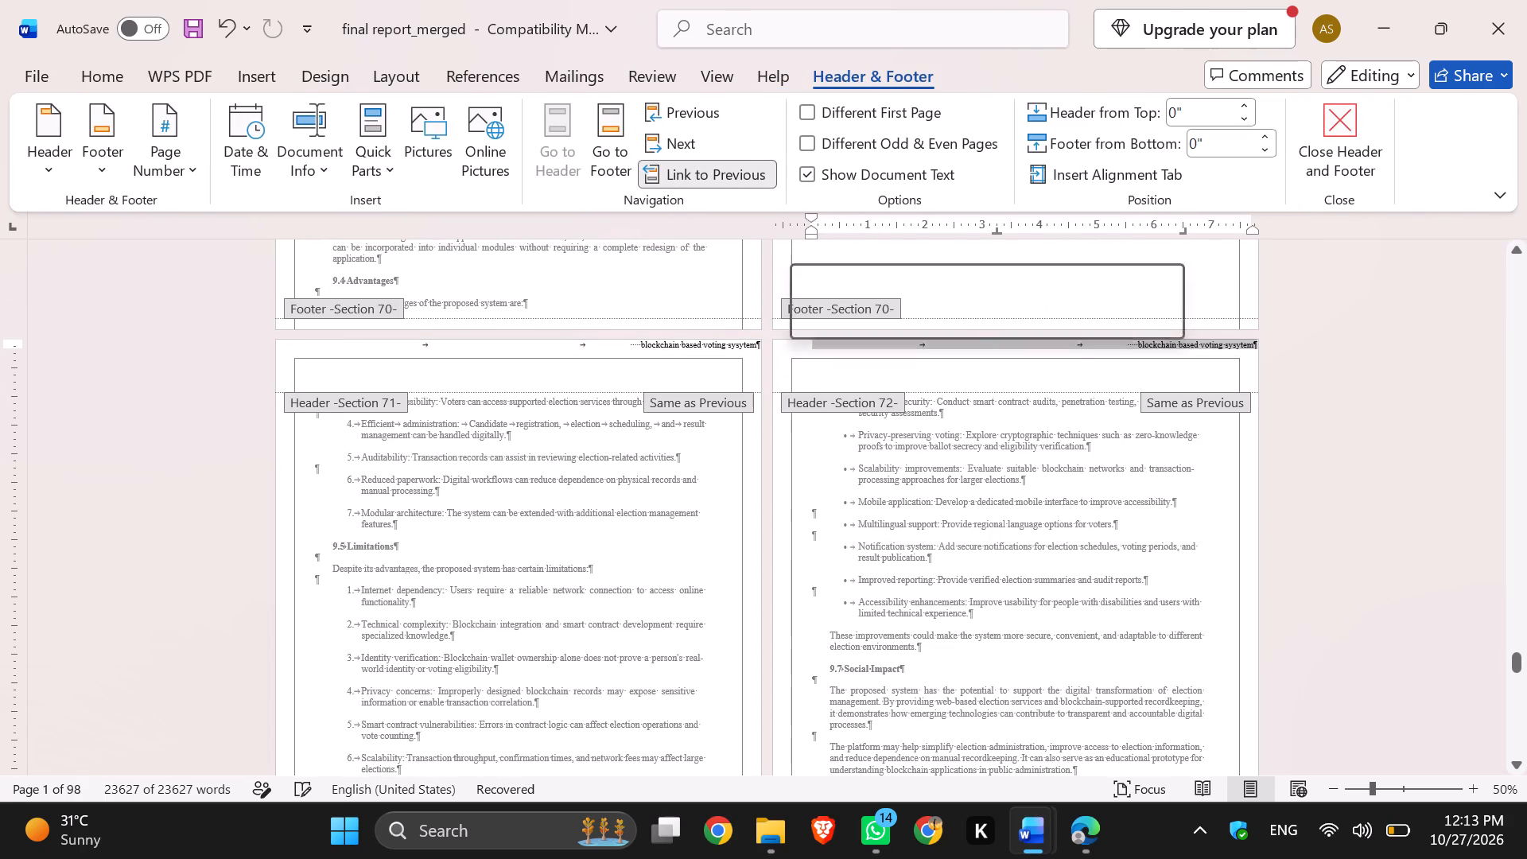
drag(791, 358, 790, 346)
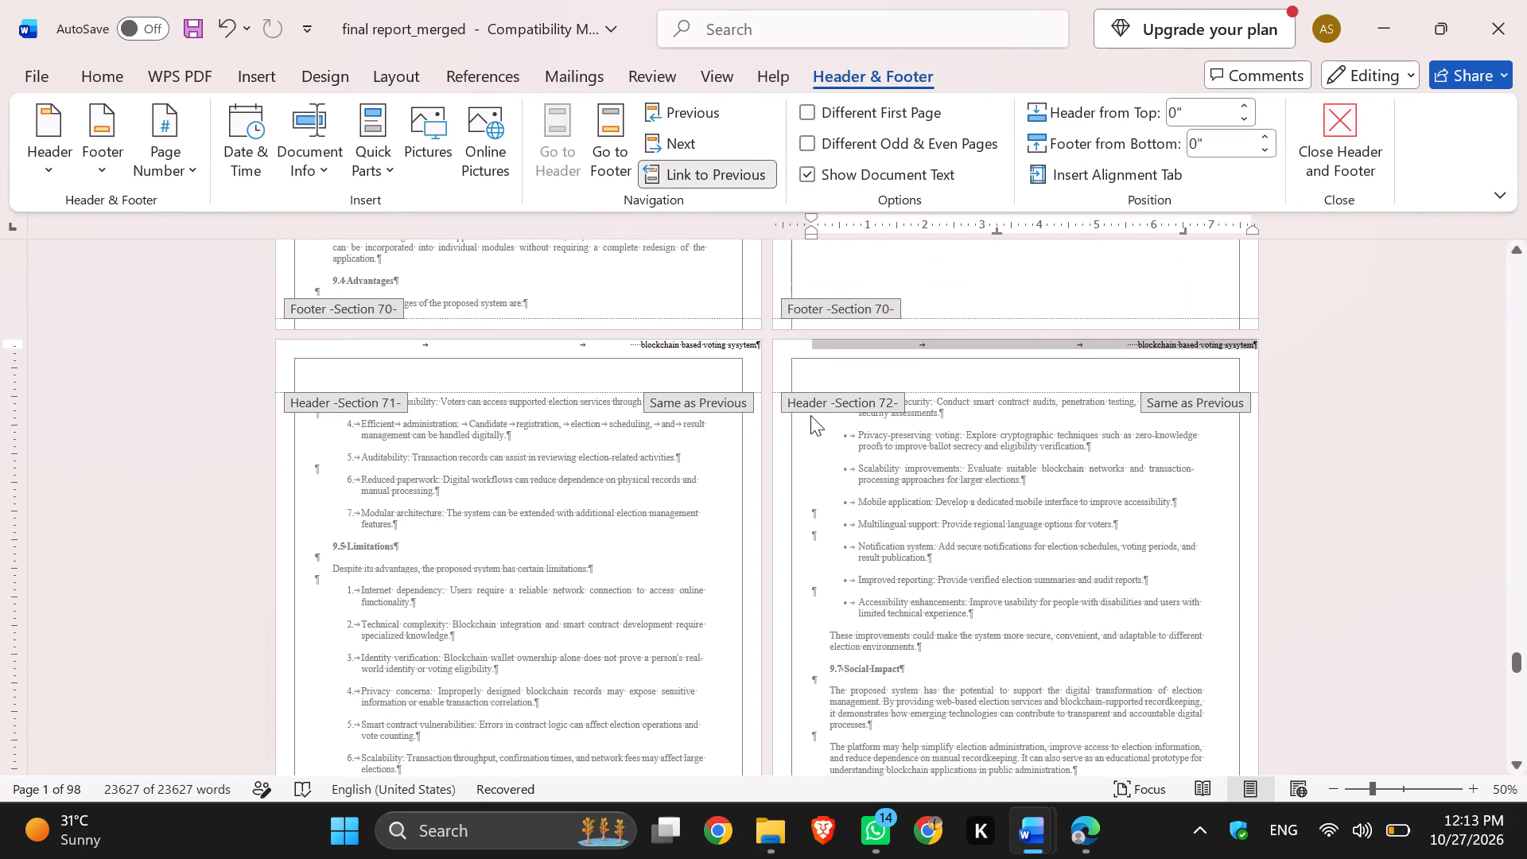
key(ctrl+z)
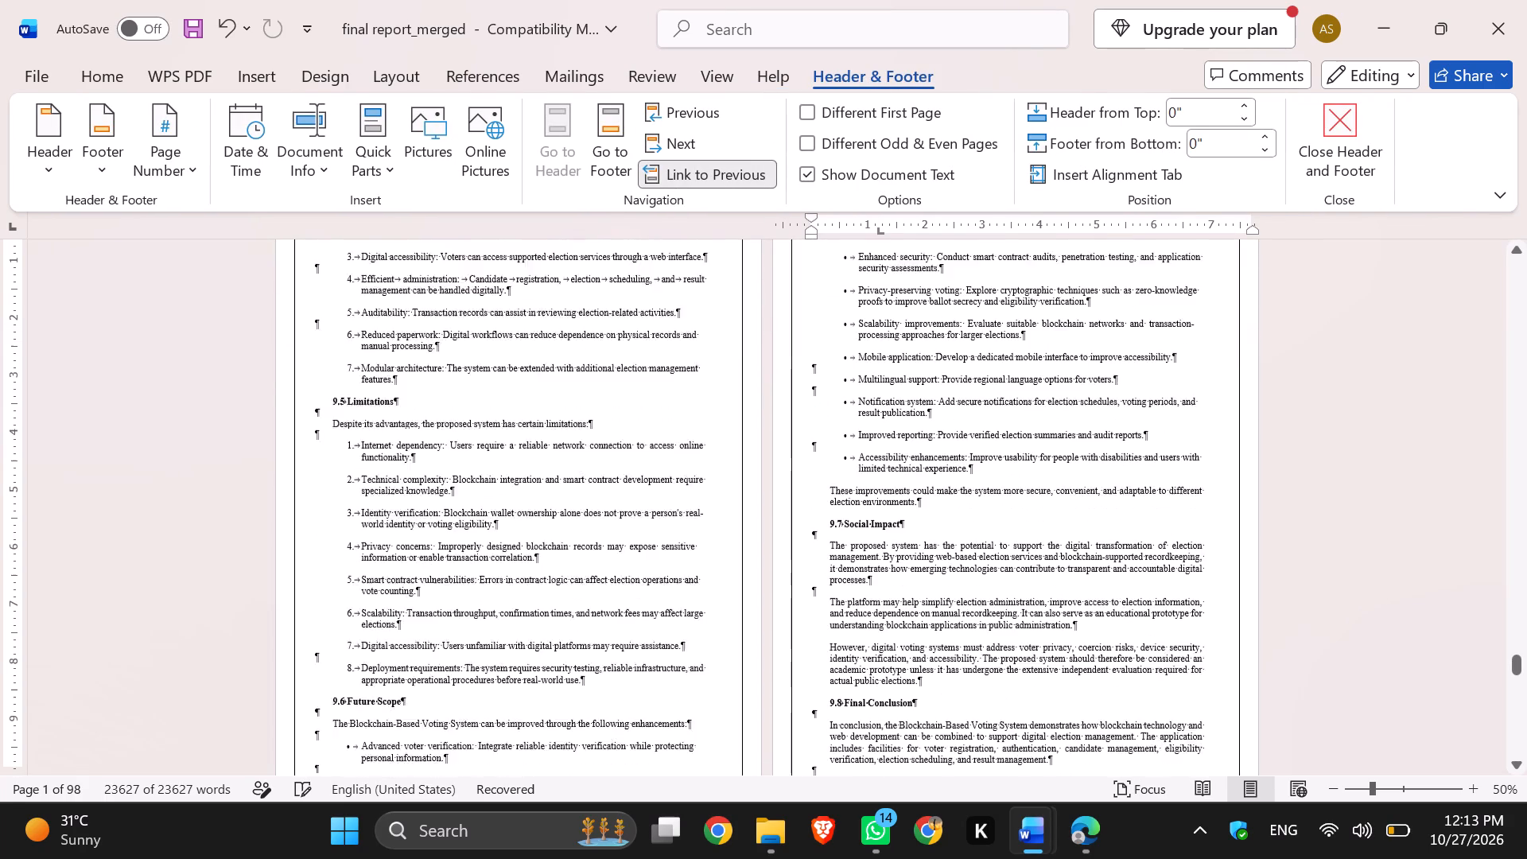
Examine the borders, headers and section breaks from the 9.8 Final Conclusion back to the Chapter 8 pages.
scroll(920, 517, down, 1)
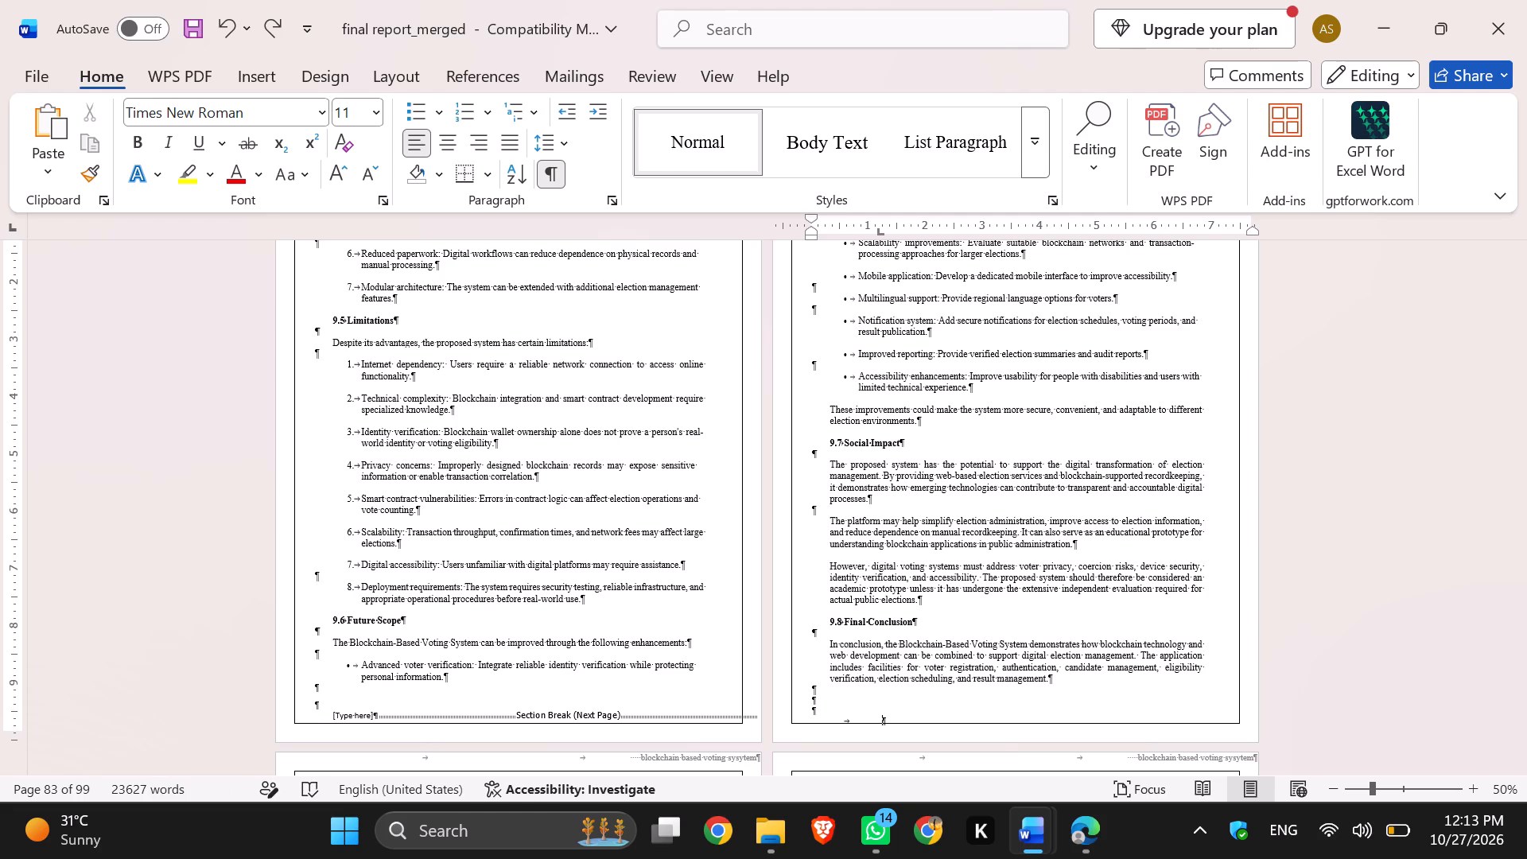
scroll(920, 517, up, 3)
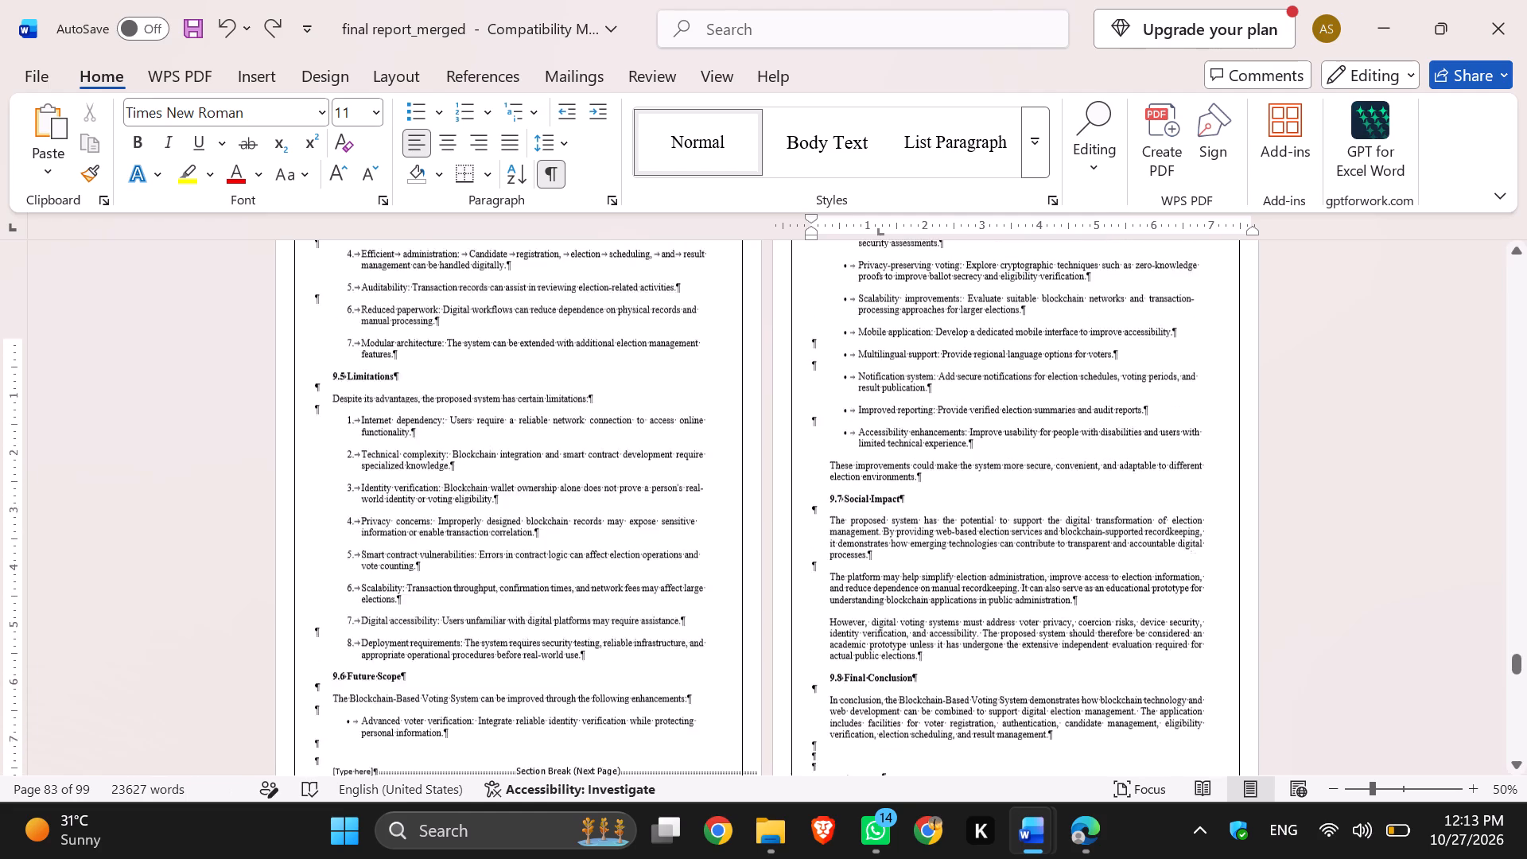
scroll(920, 517, up, 4)
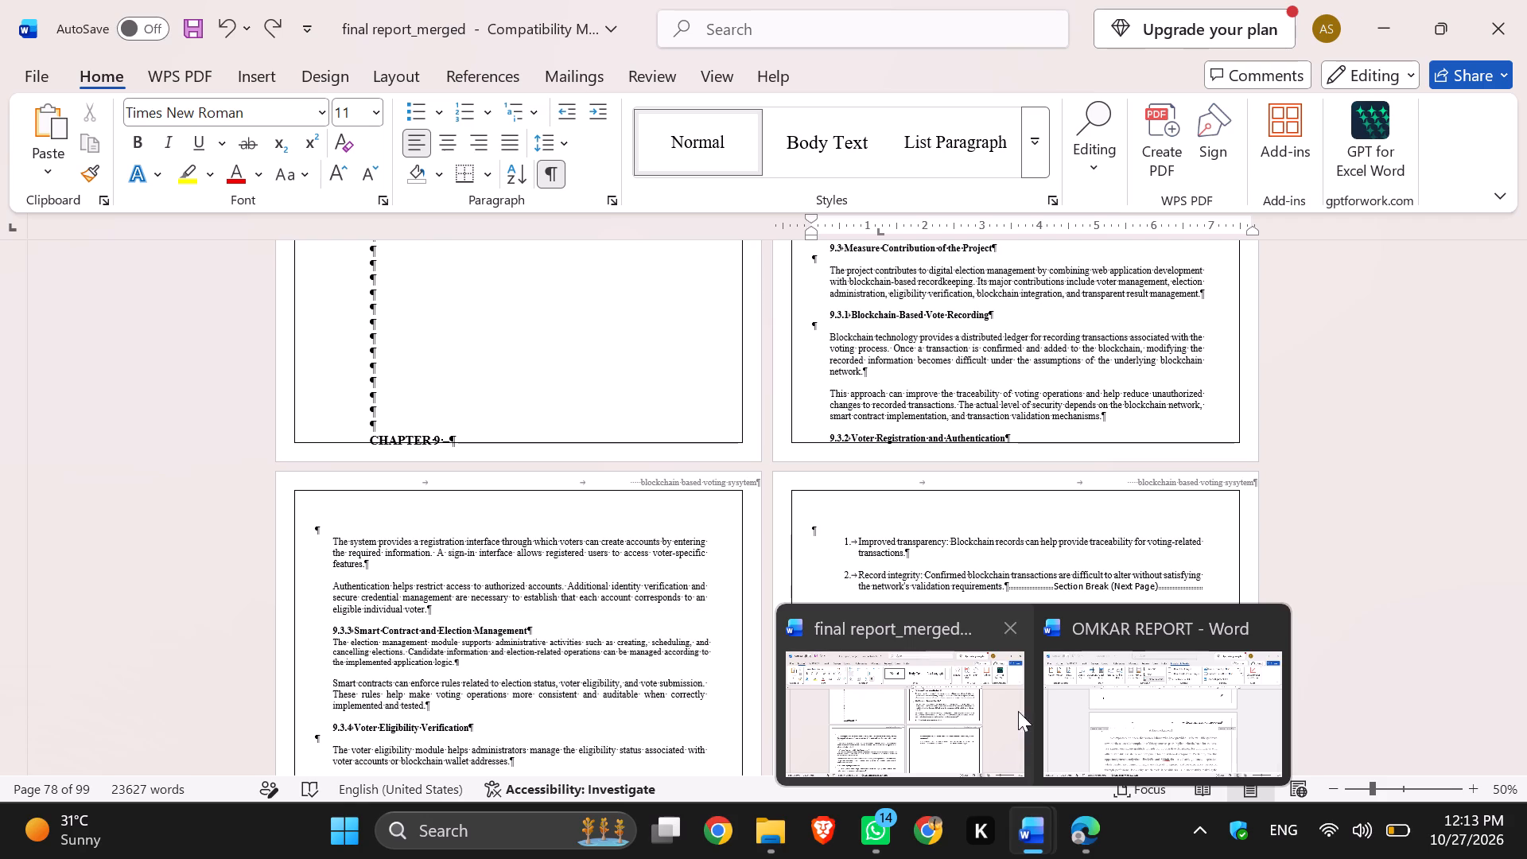
click(980, 700)
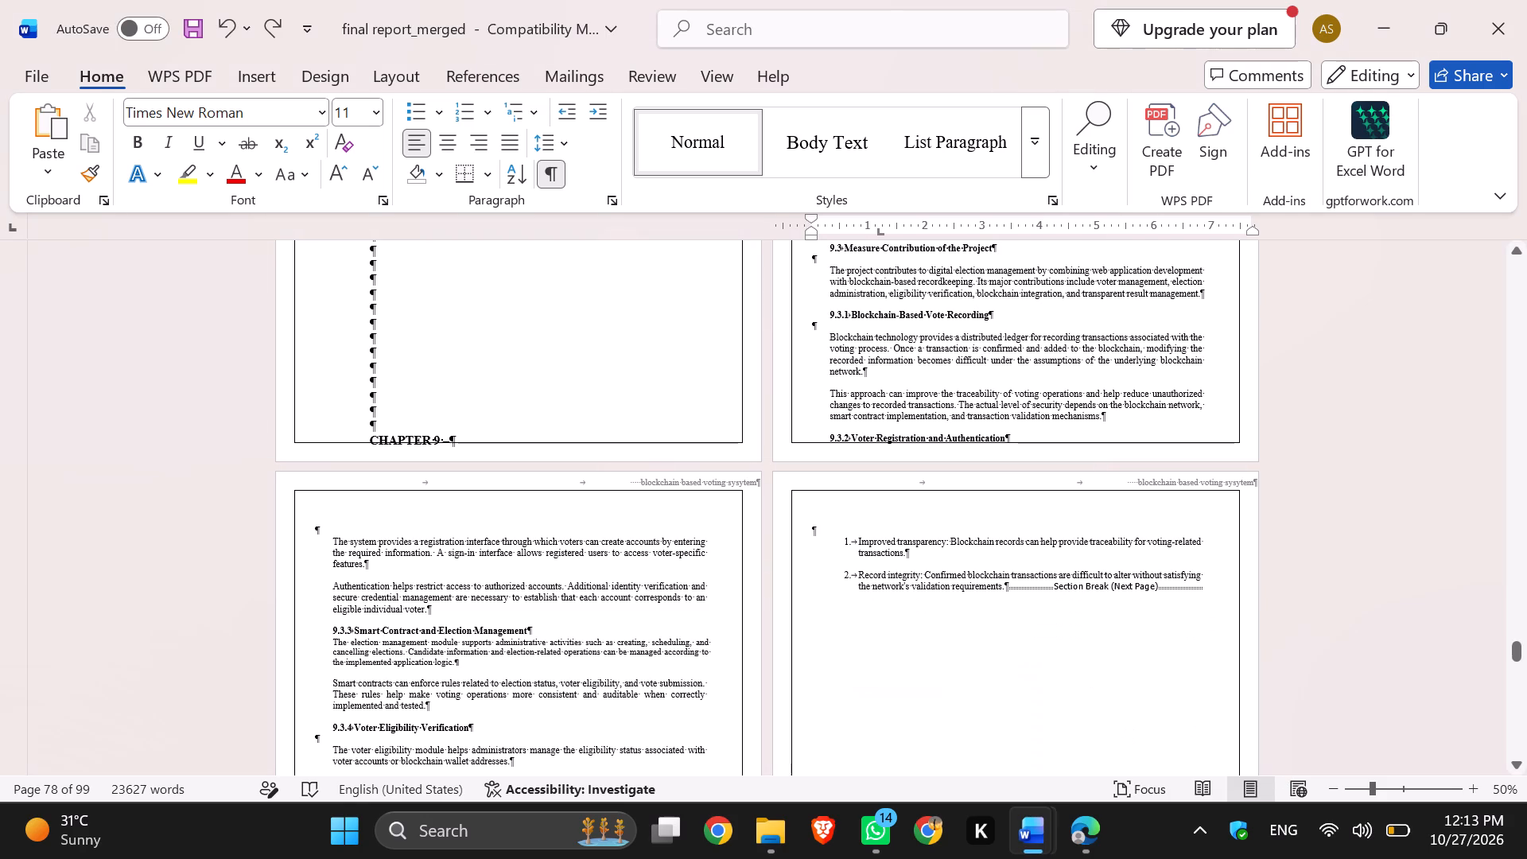
scroll(937, 616, up, 3)
scroll(937, 616, down, 1)
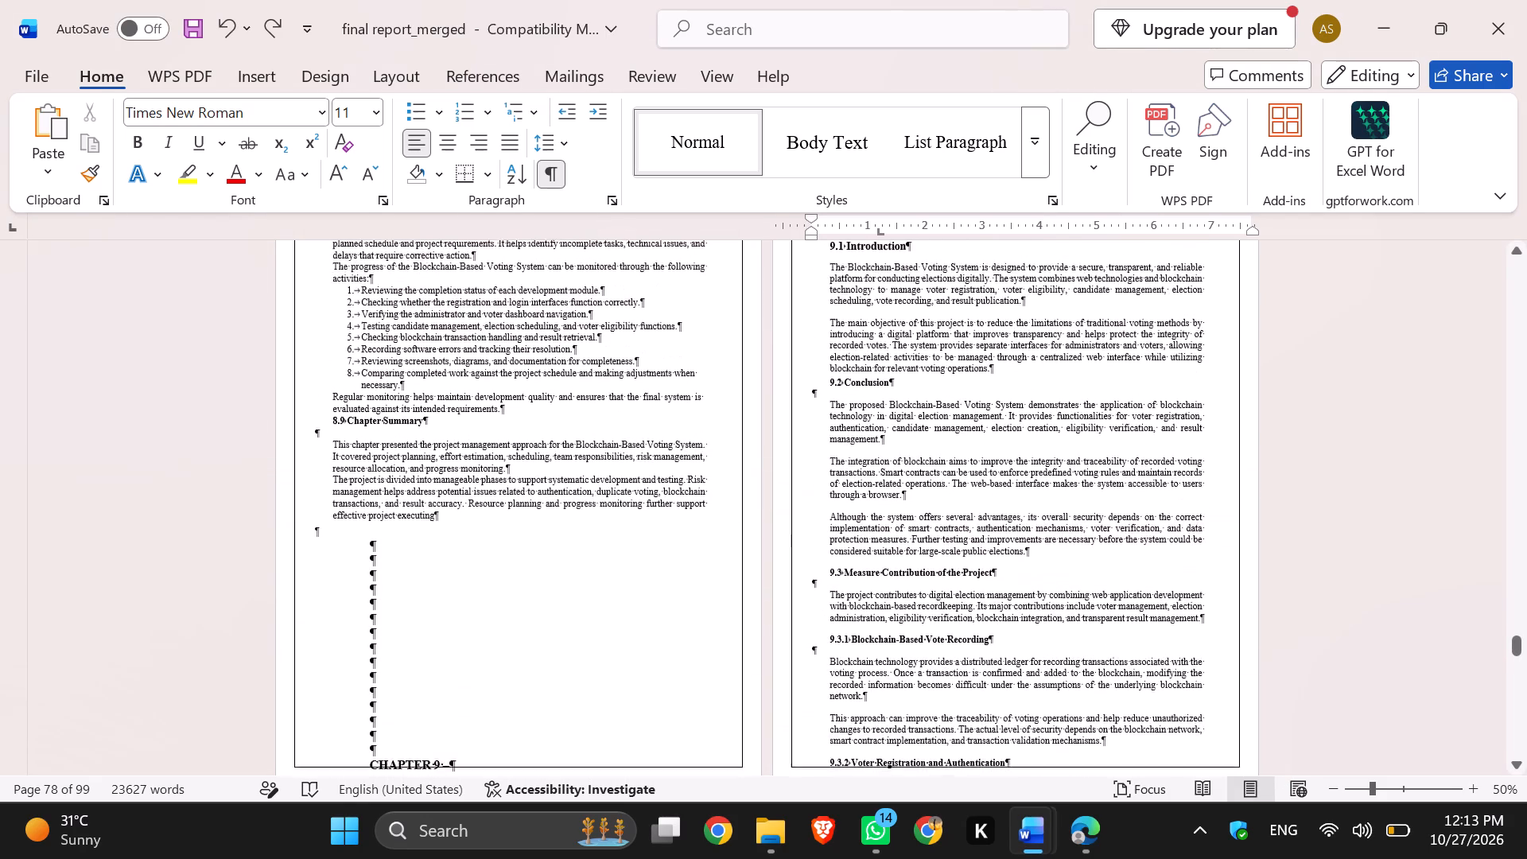
scroll(937, 616, up, 2)
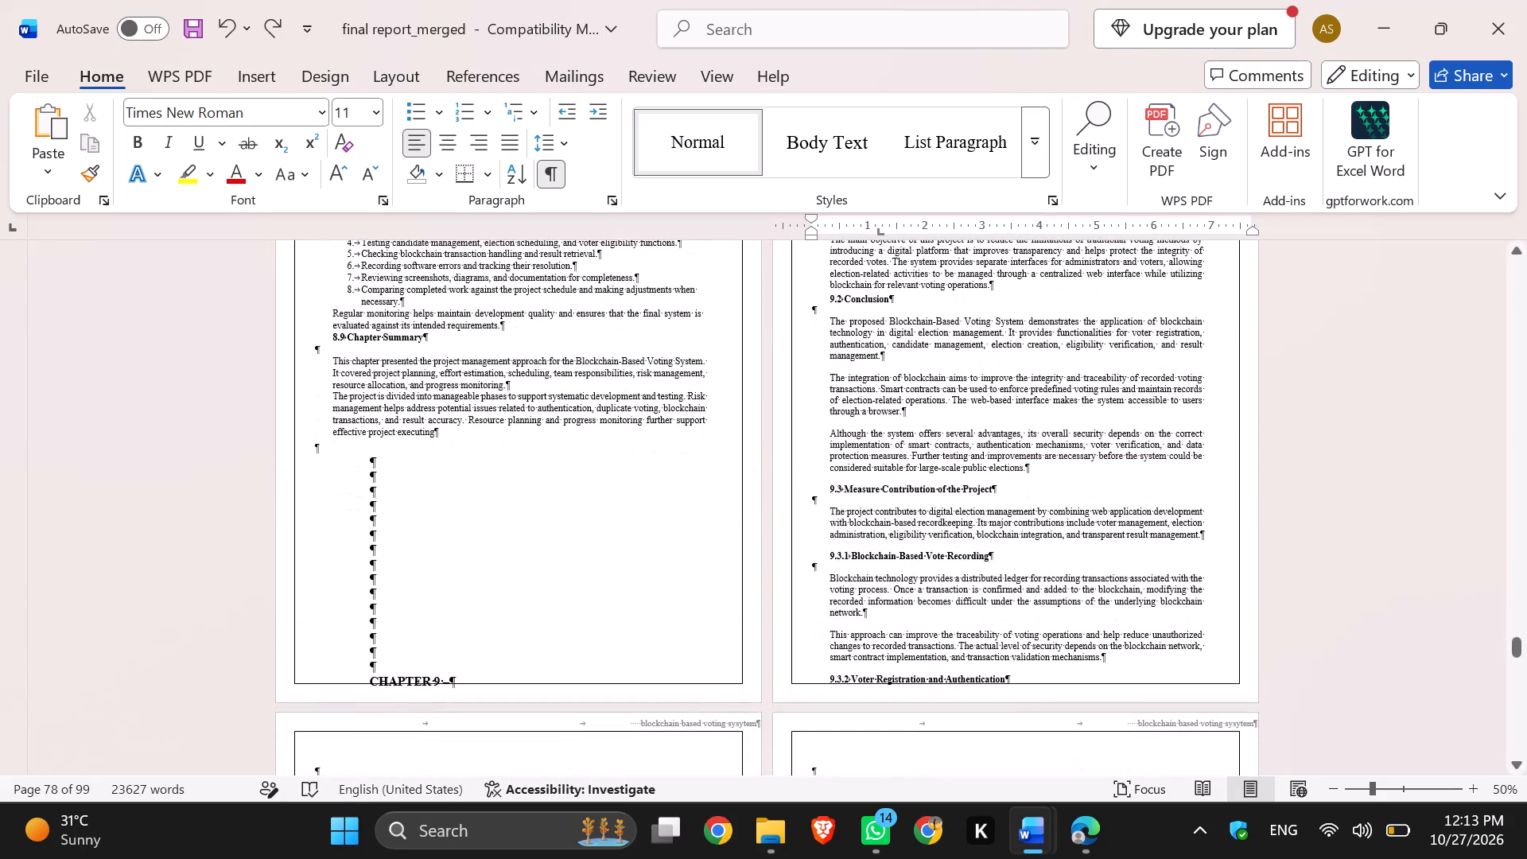
scroll(937, 616, up, 2)
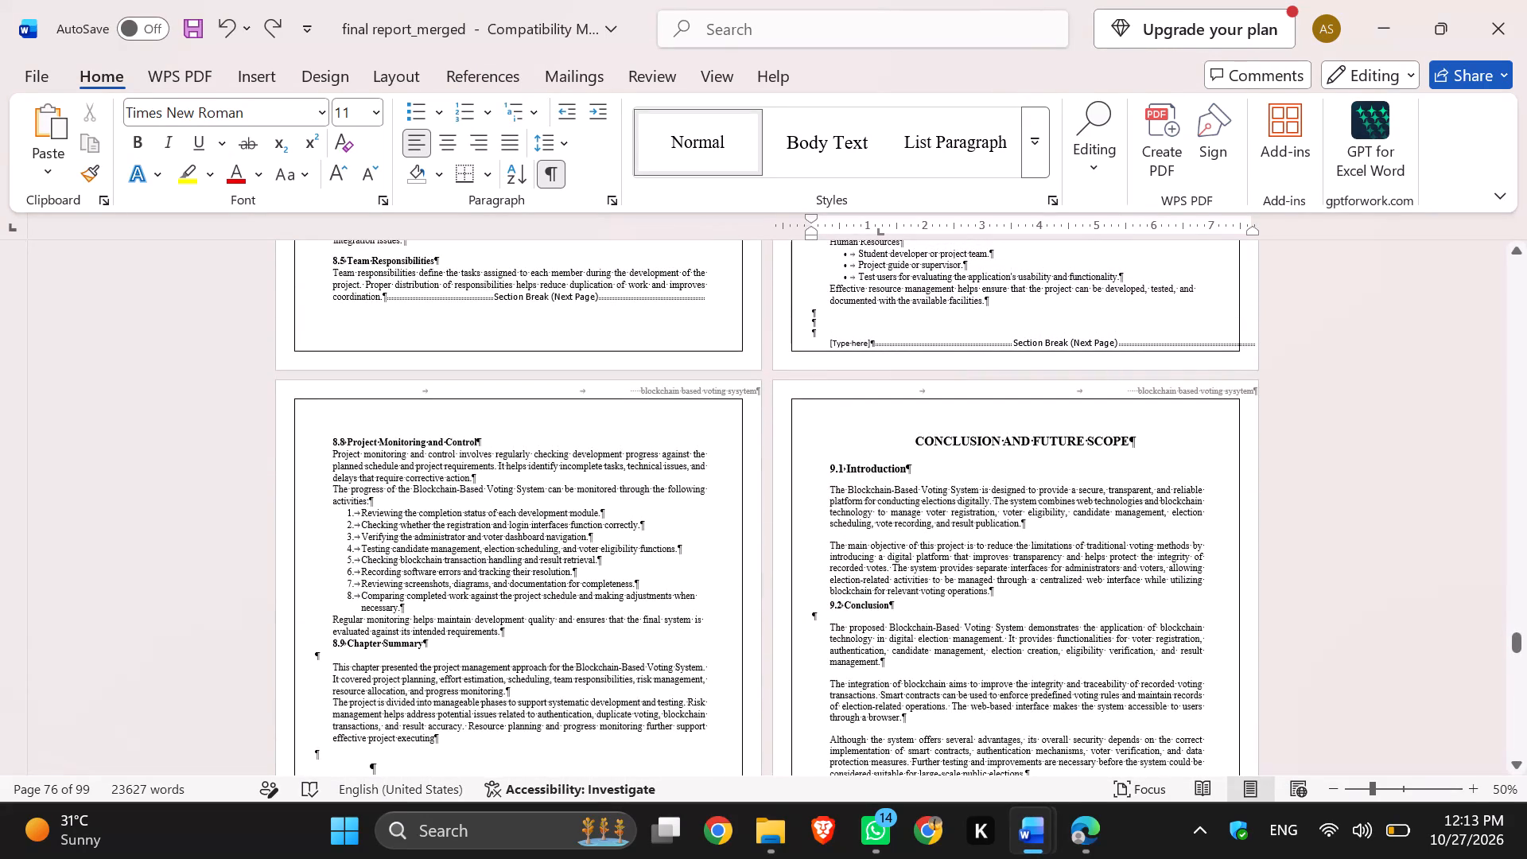
scroll(937, 616, up, 1)
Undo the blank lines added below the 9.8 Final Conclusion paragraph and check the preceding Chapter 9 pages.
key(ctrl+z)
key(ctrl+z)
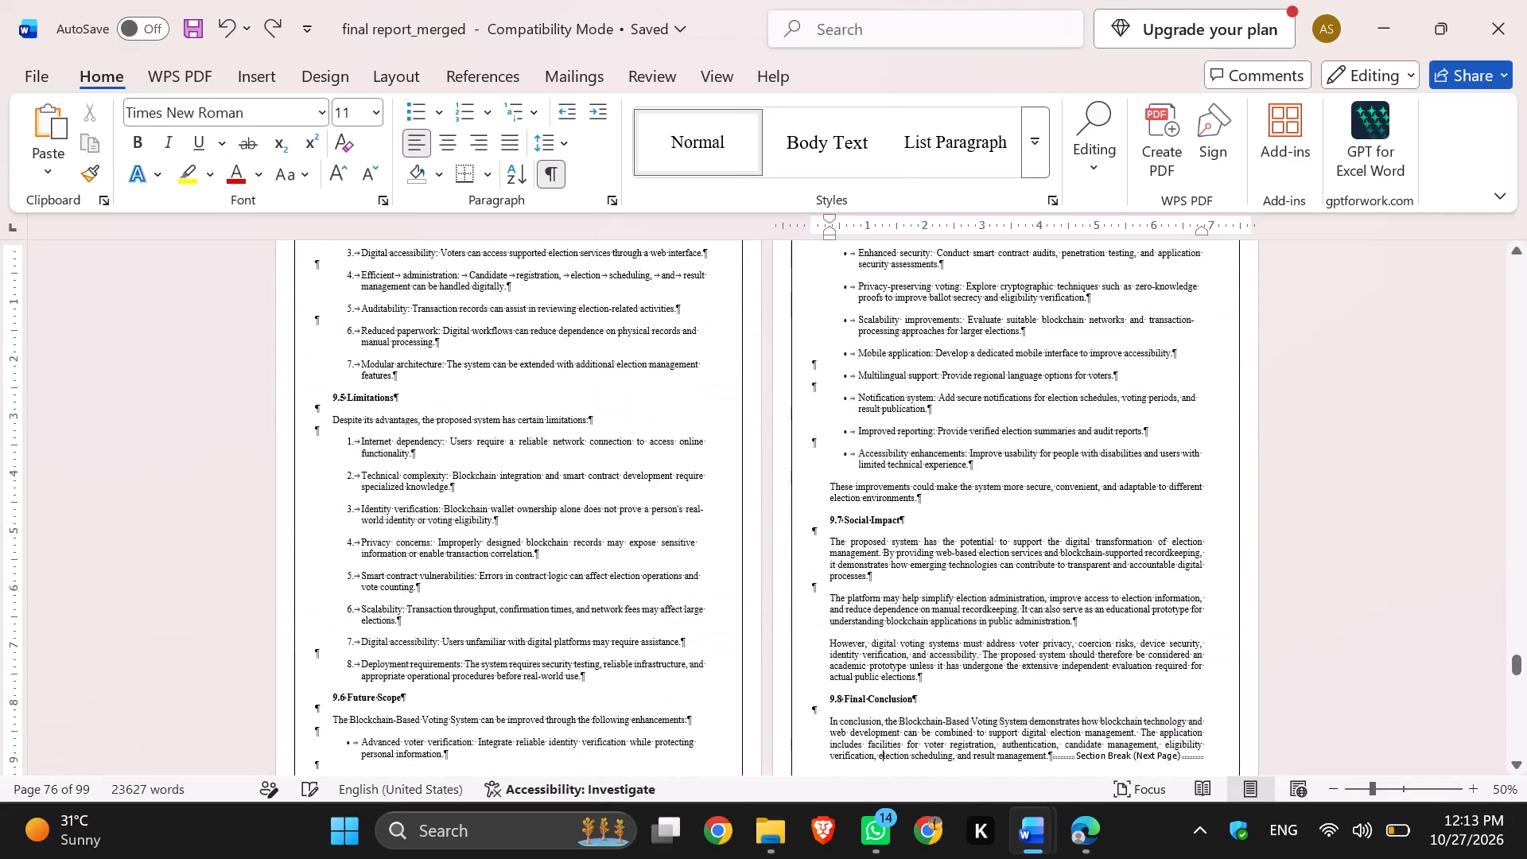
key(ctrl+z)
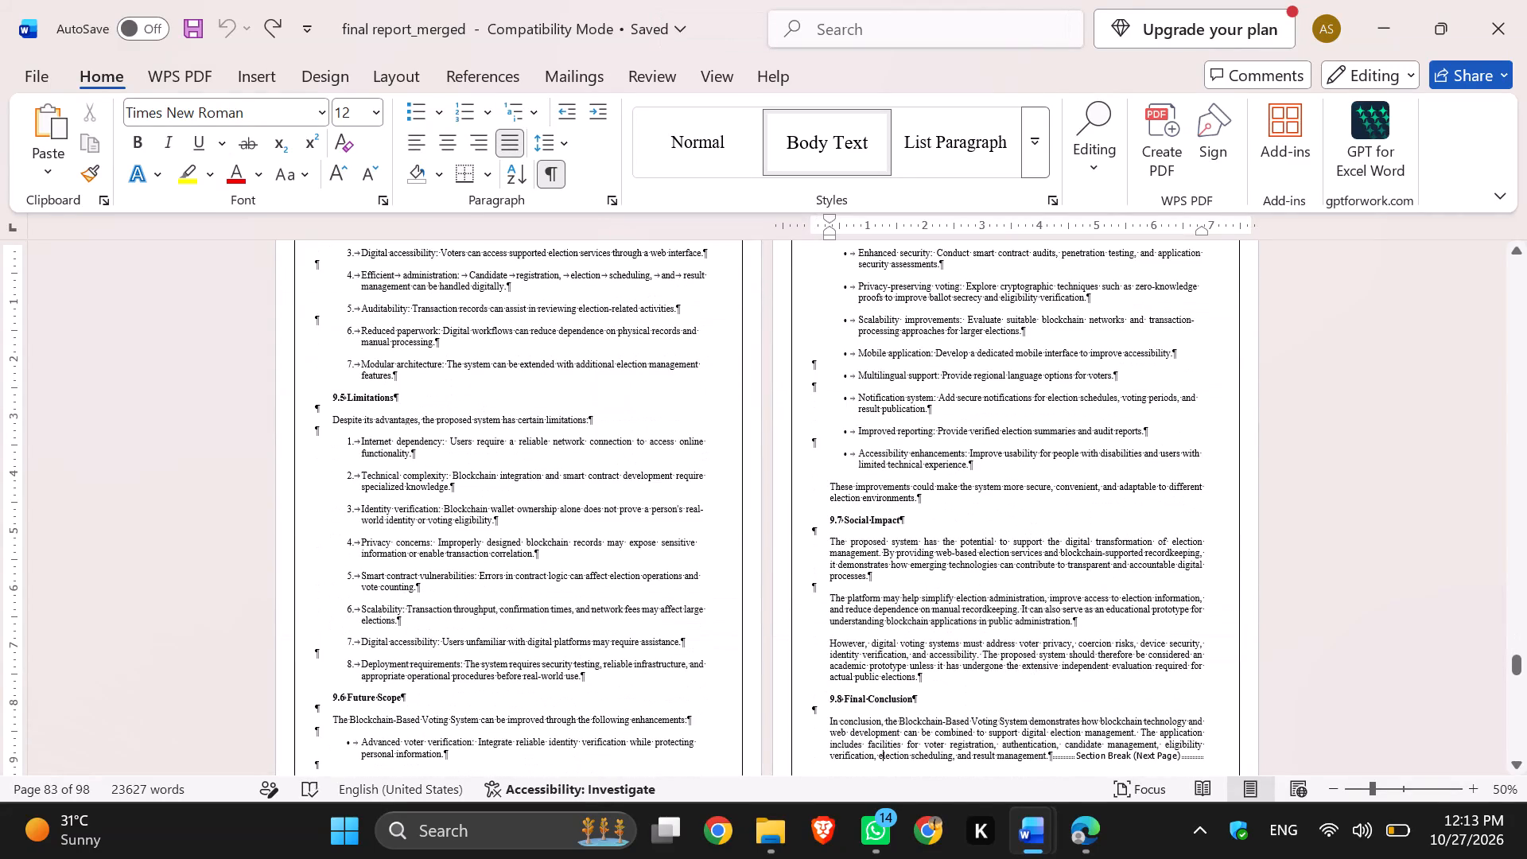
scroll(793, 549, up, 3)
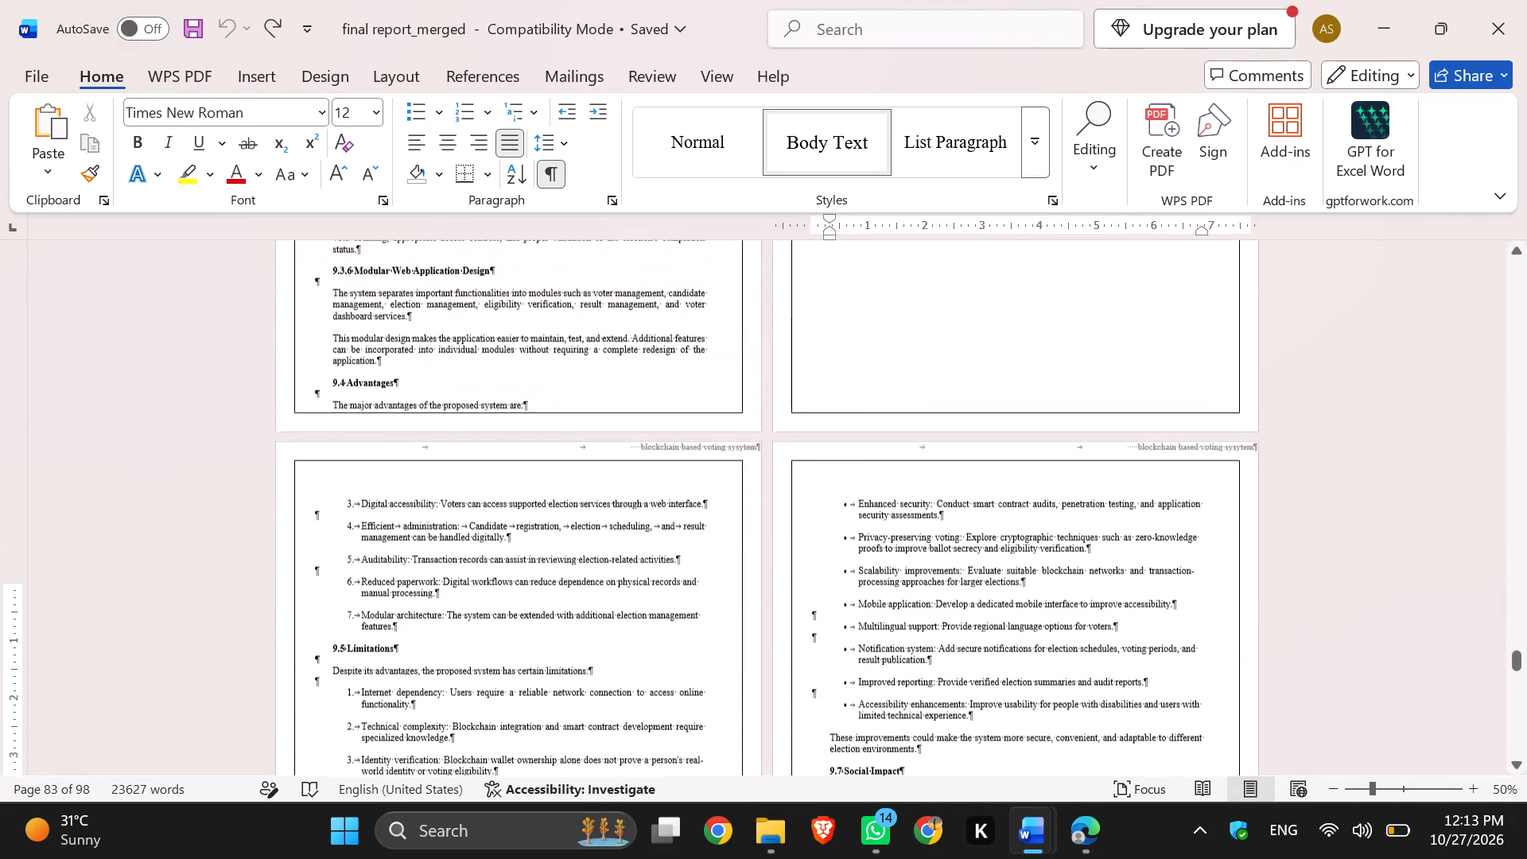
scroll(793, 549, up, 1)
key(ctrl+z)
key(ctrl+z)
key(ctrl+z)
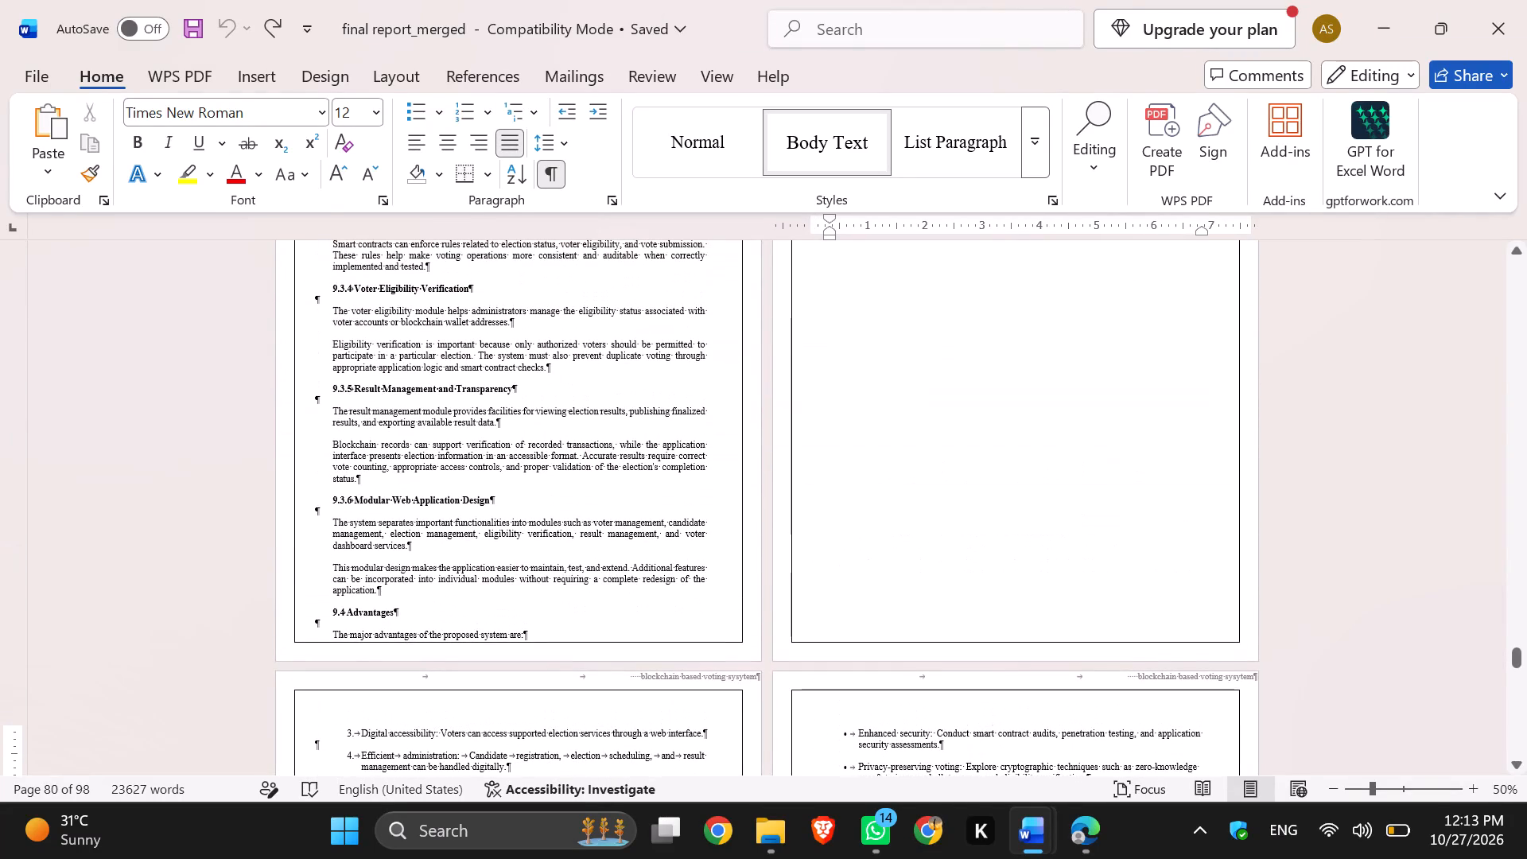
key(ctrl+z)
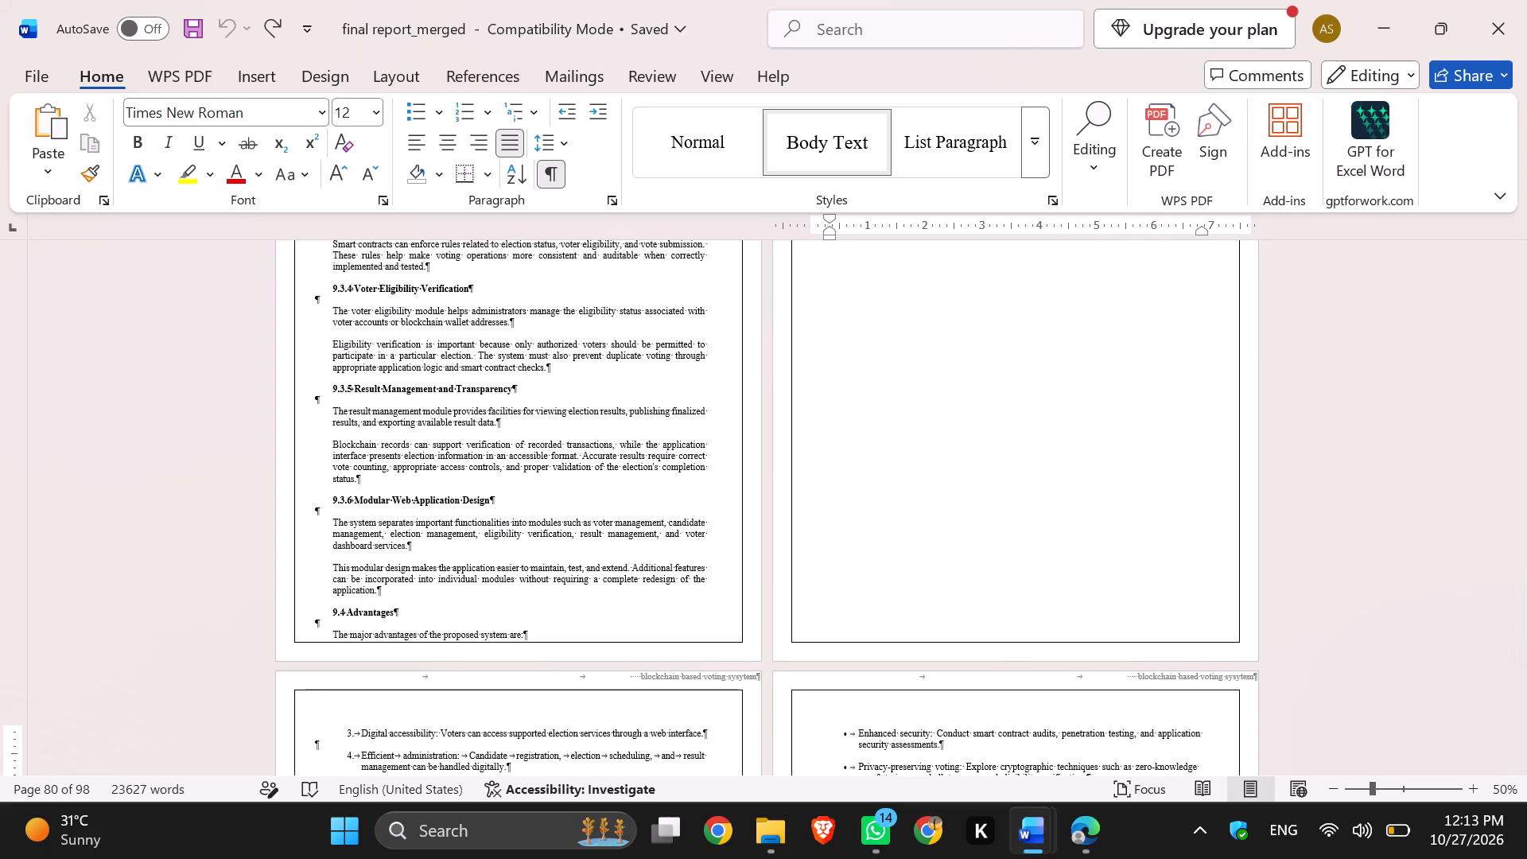
Examine the Chapter 9 pages and the end of Chapter 8 for page borders, headers and section breaks.
scroll(793, 549, up, 3)
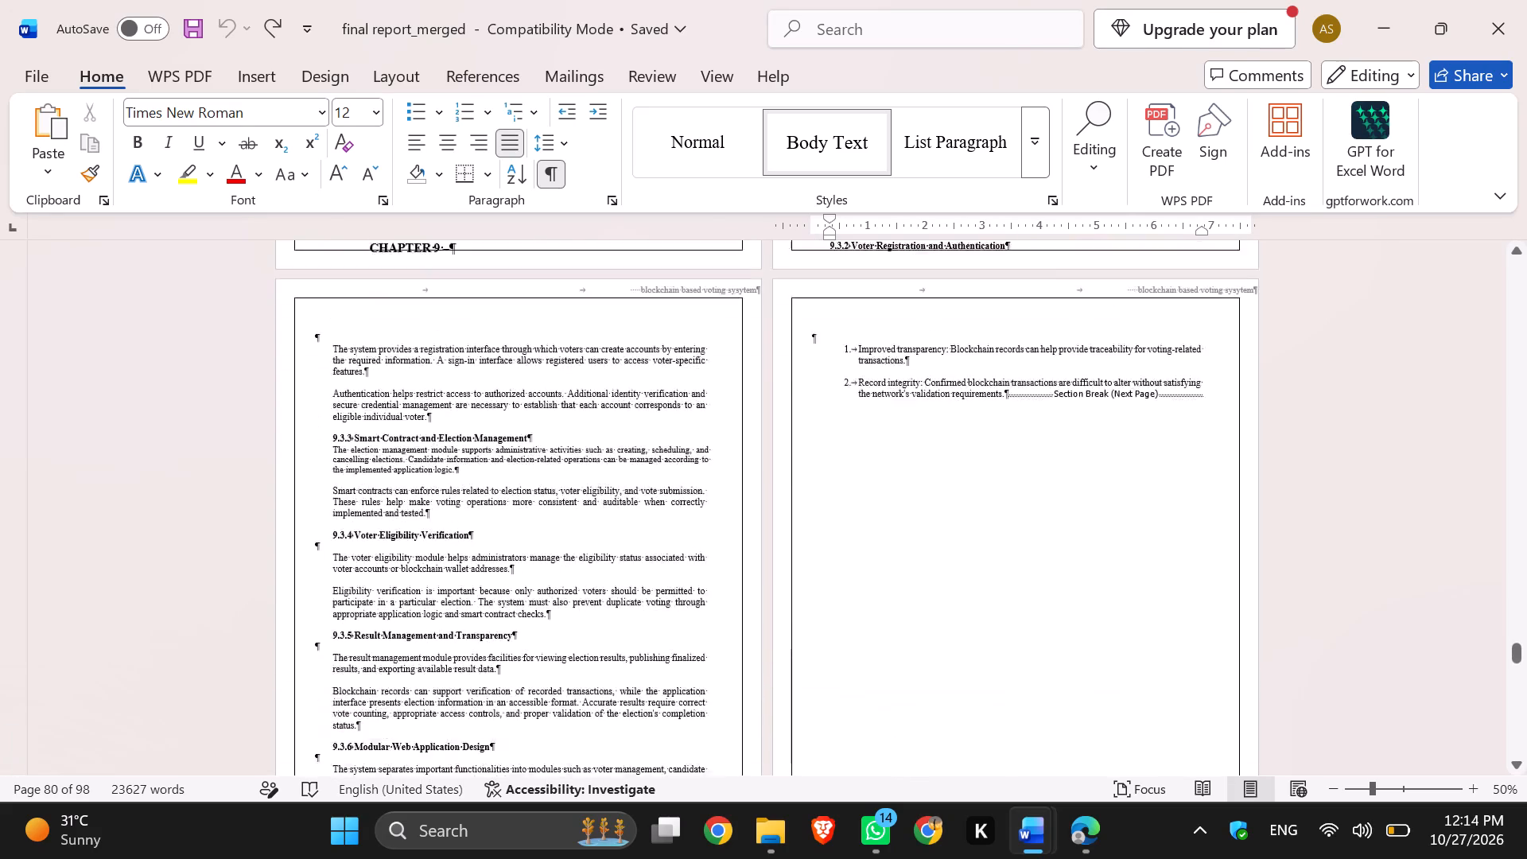
scroll(793, 549, up, 5)
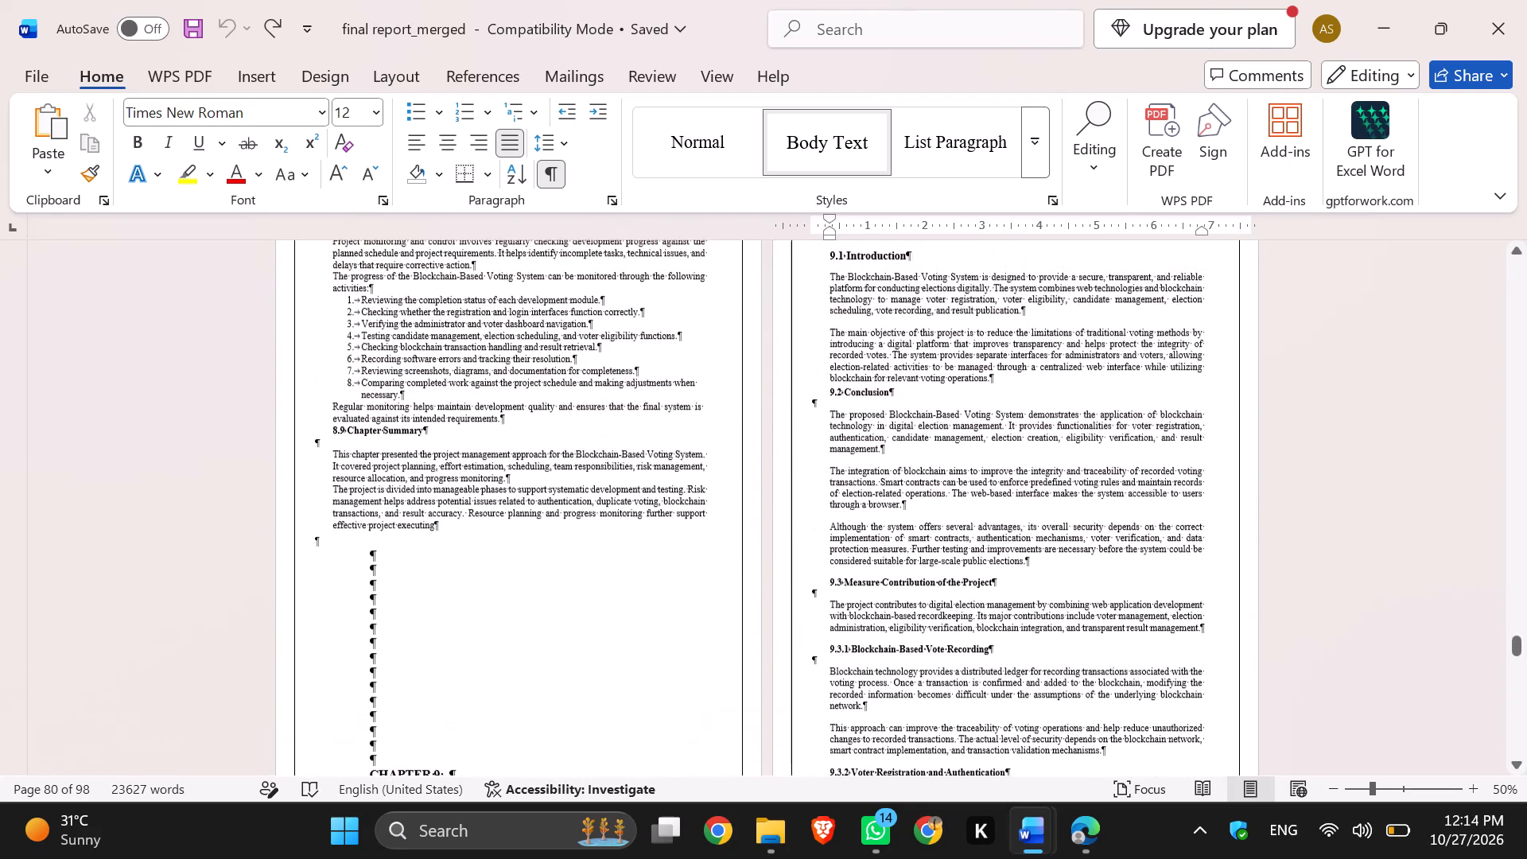
scroll(793, 549, up, 1)
scroll(793, 549, down, 3)
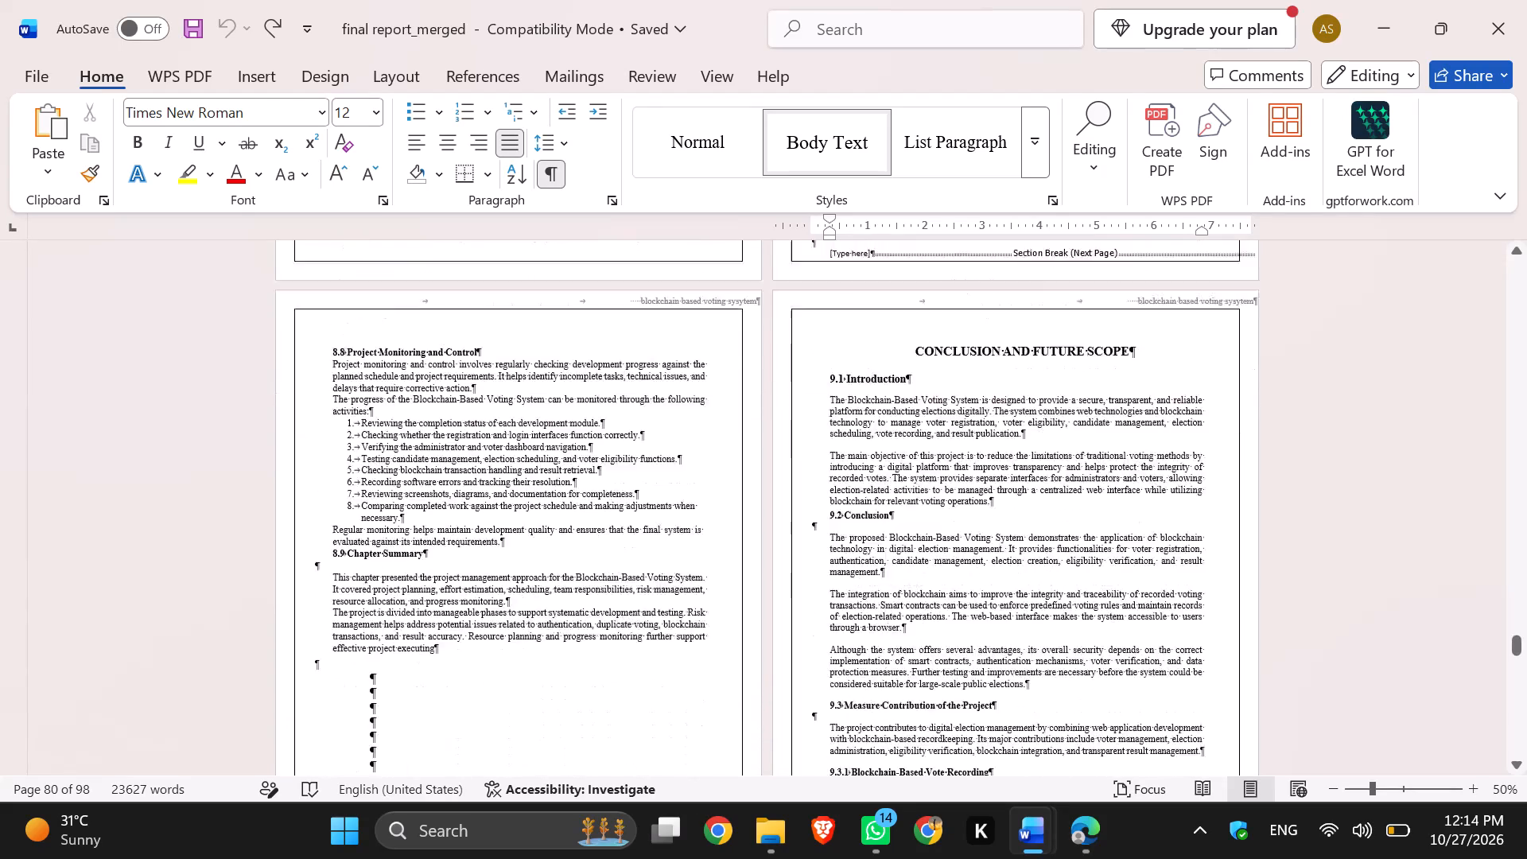
scroll(793, 549, down, 2)
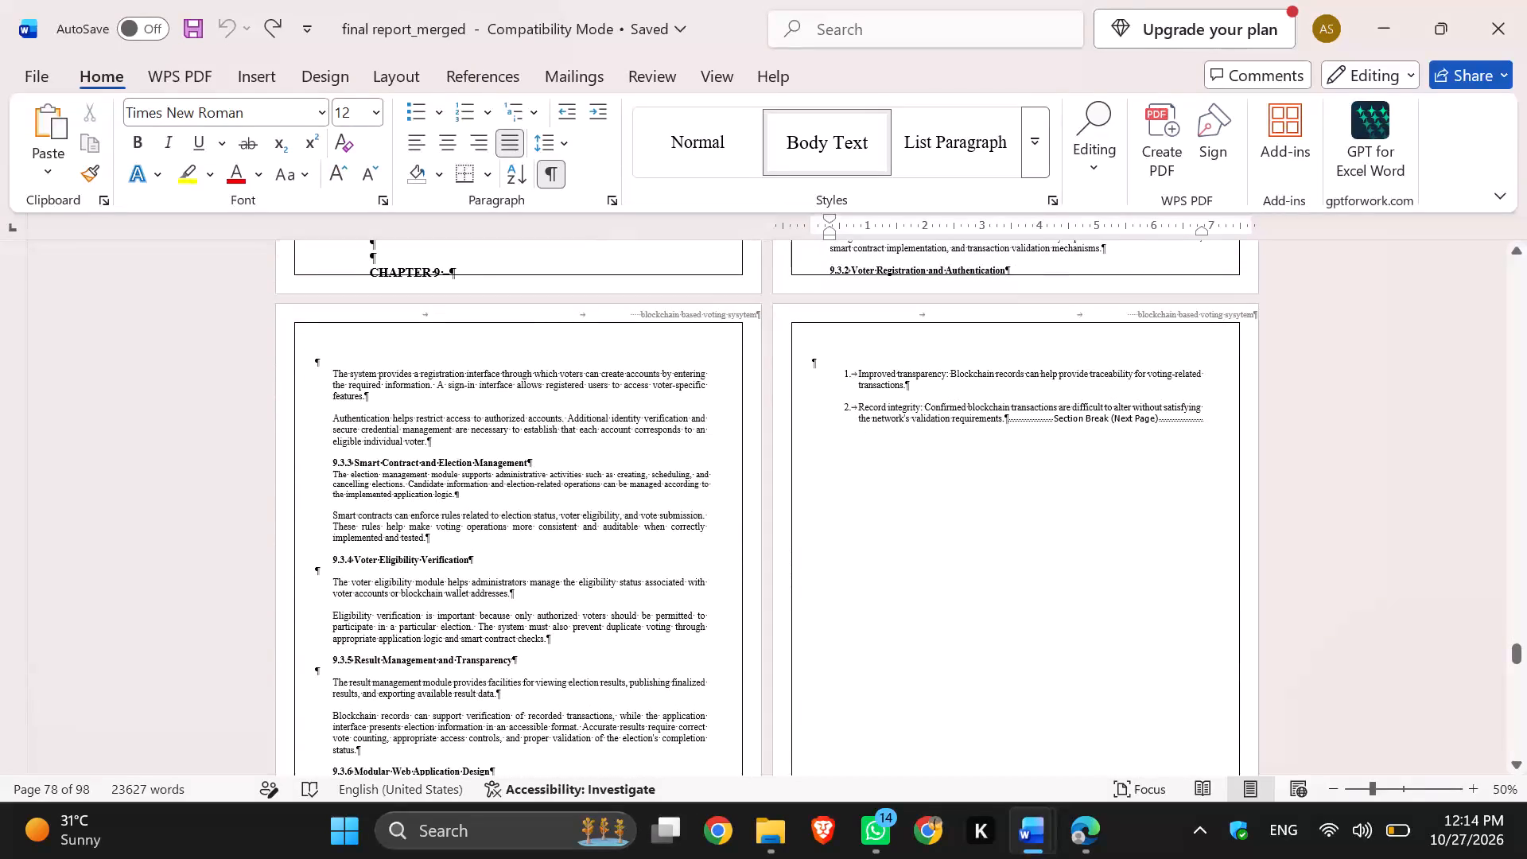
scroll(1060, 585, up, 4)
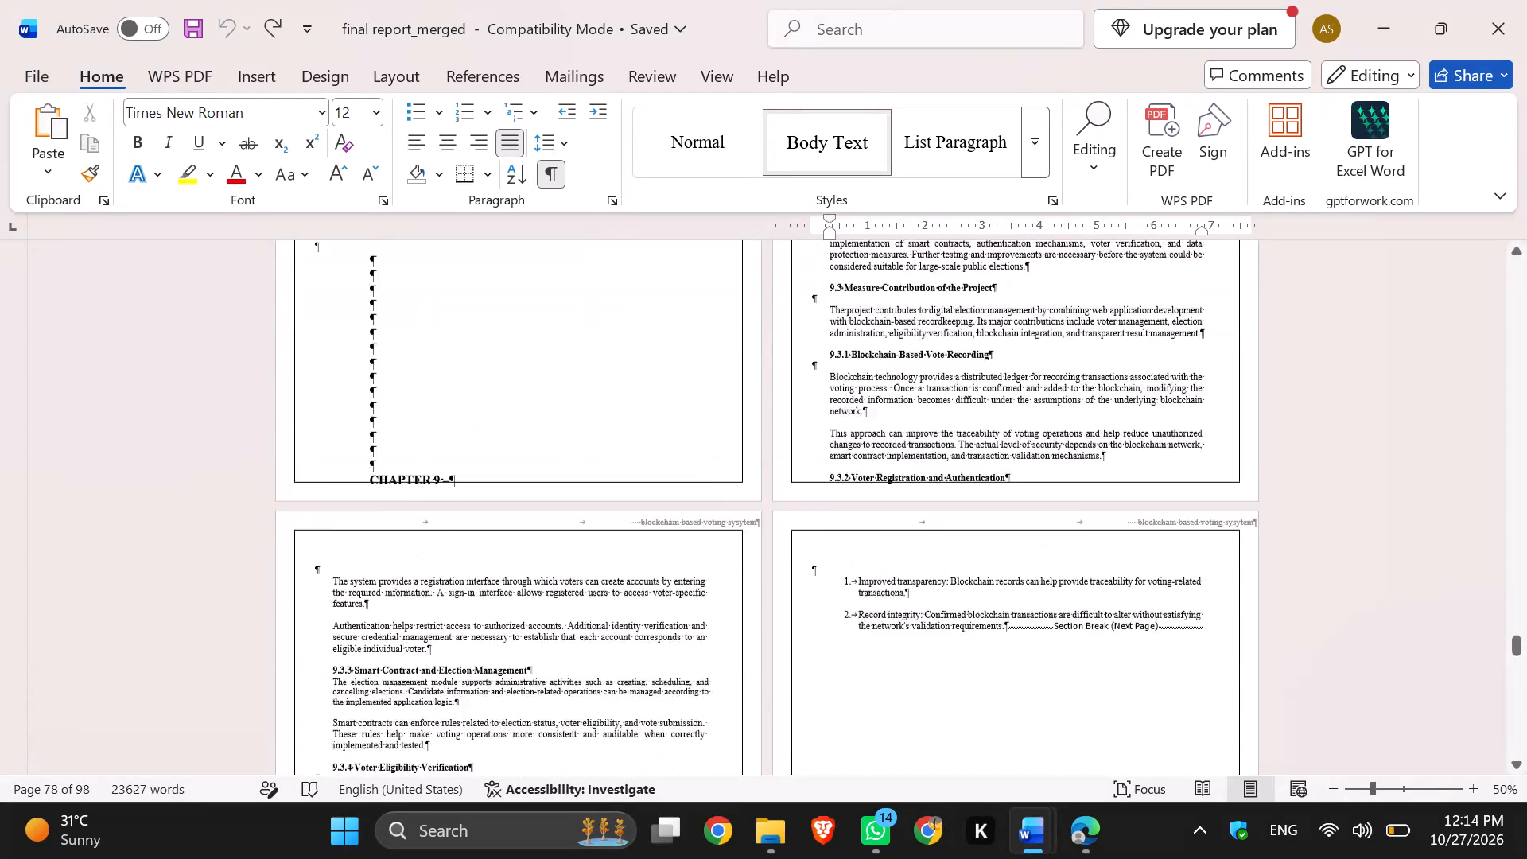
Review the report's layout from Chapter 8 back to the cover, certificate and acknowledgement pages.
scroll(1060, 585, up, 12)
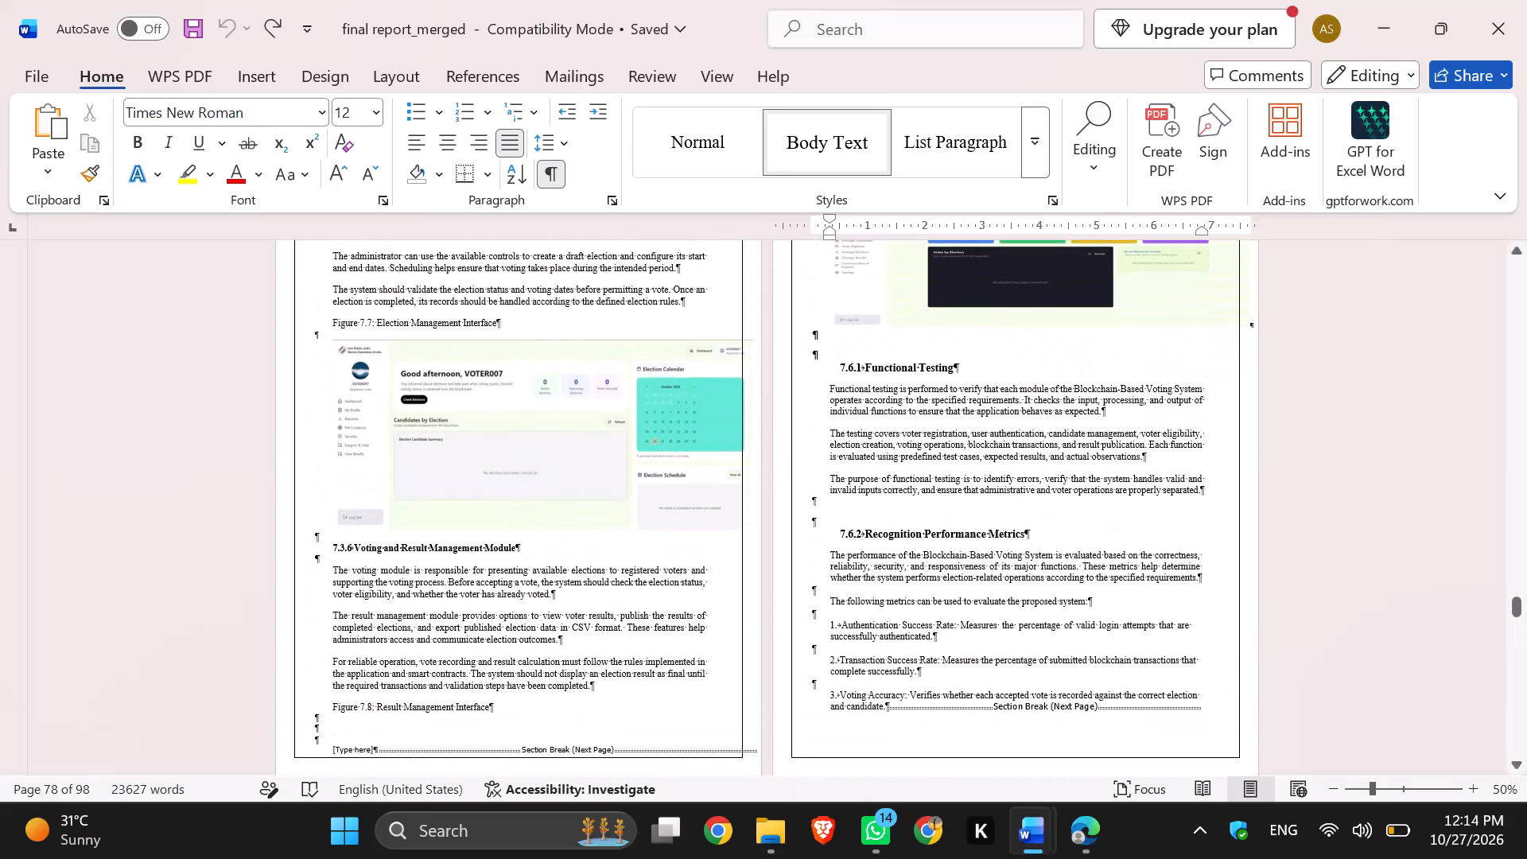
scroll(1060, 585, up, 16)
scroll(1060, 585, up, 6)
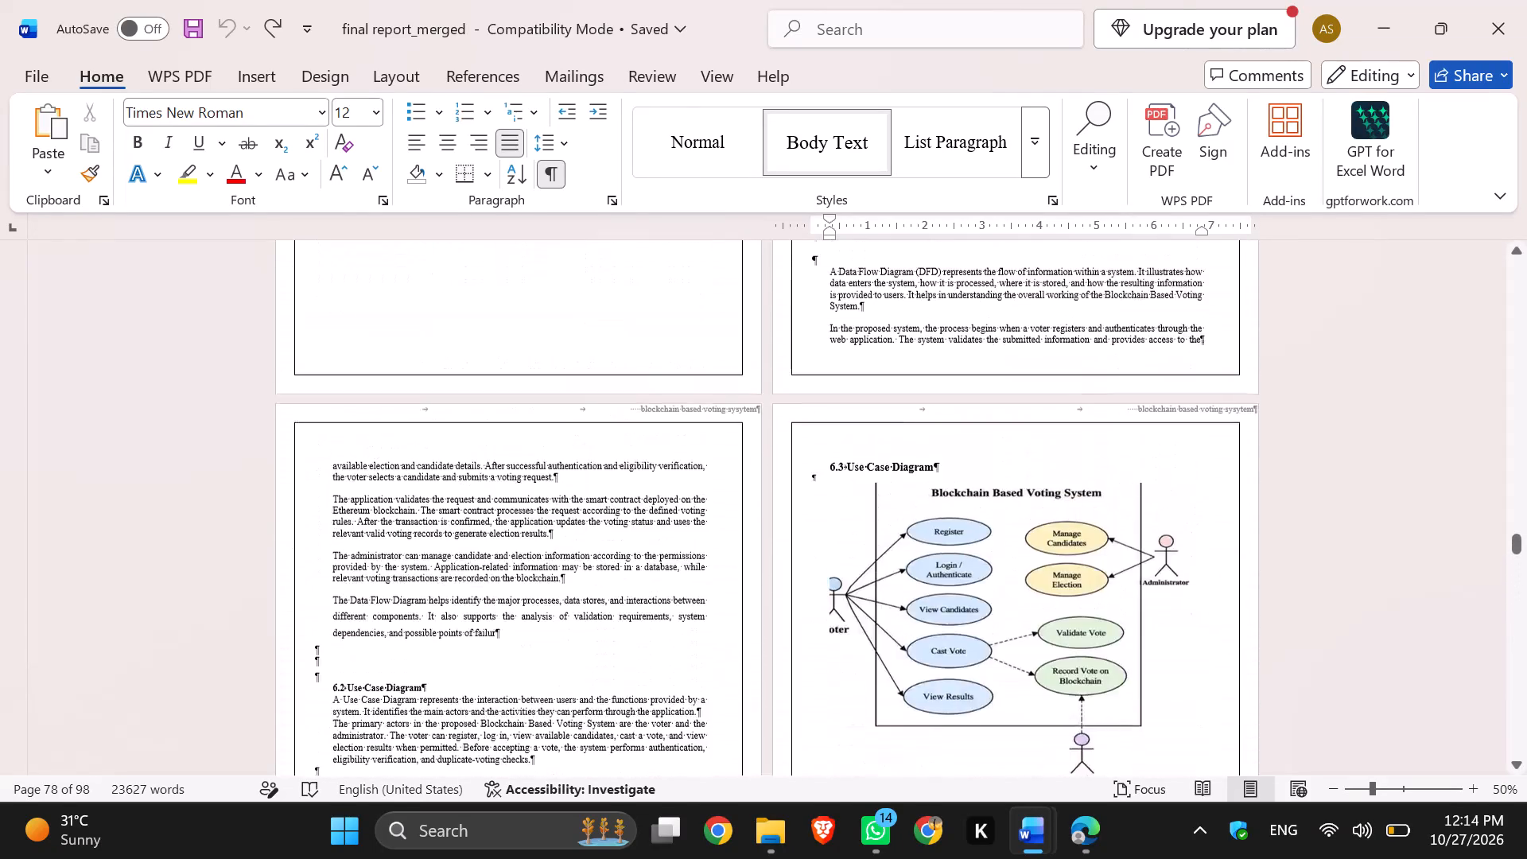
scroll(1060, 585, up, 1)
key(ctrl+z)
key(ctrl+z)
key(ctrl+z)
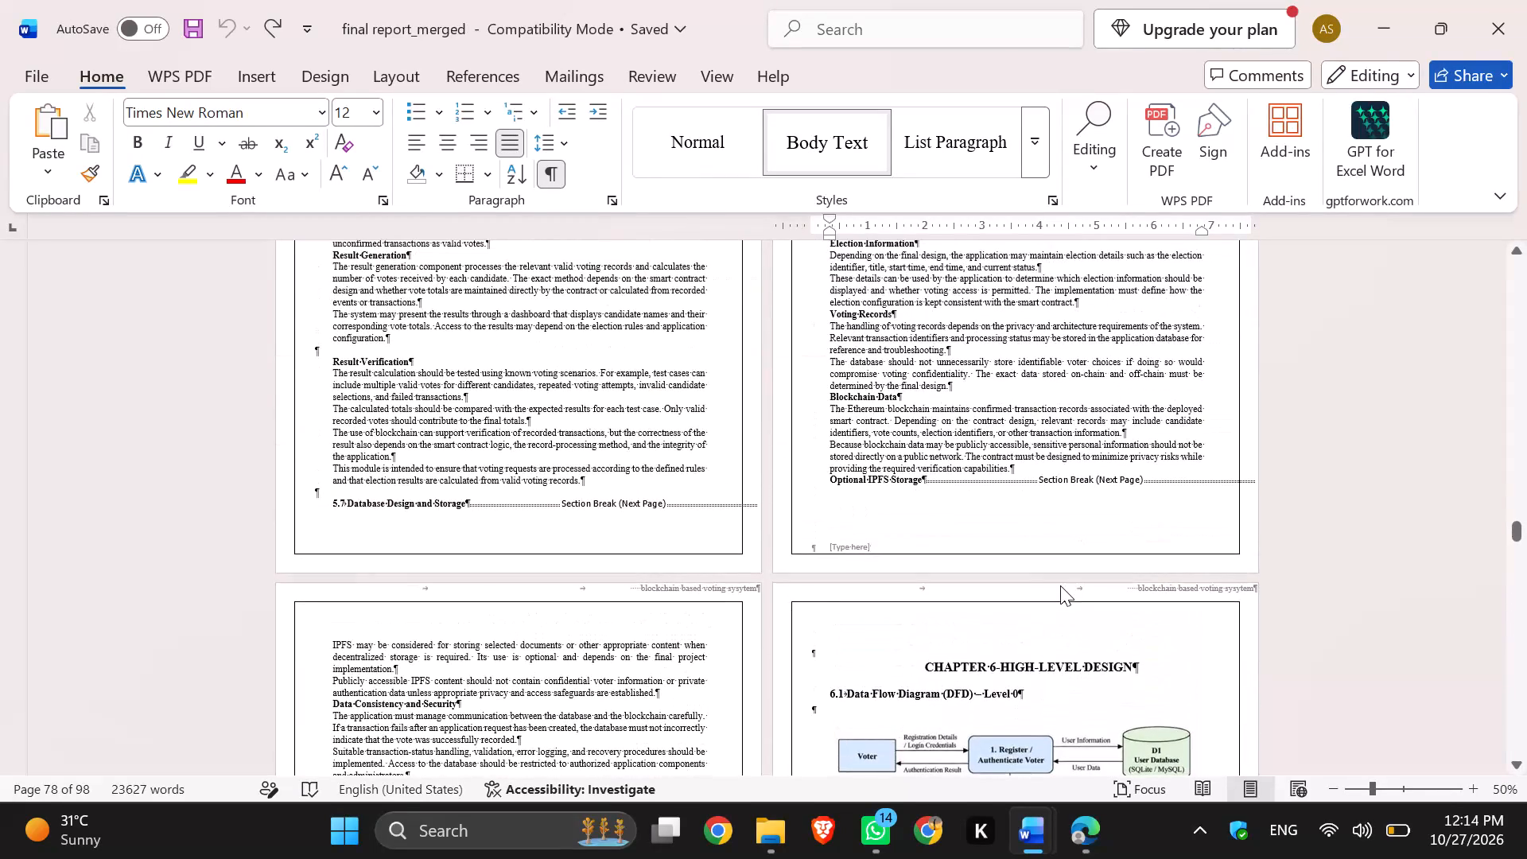
scroll(1060, 585, up, 20)
scroll(1060, 585, up, 20)
scroll(1060, 585, up, 20)
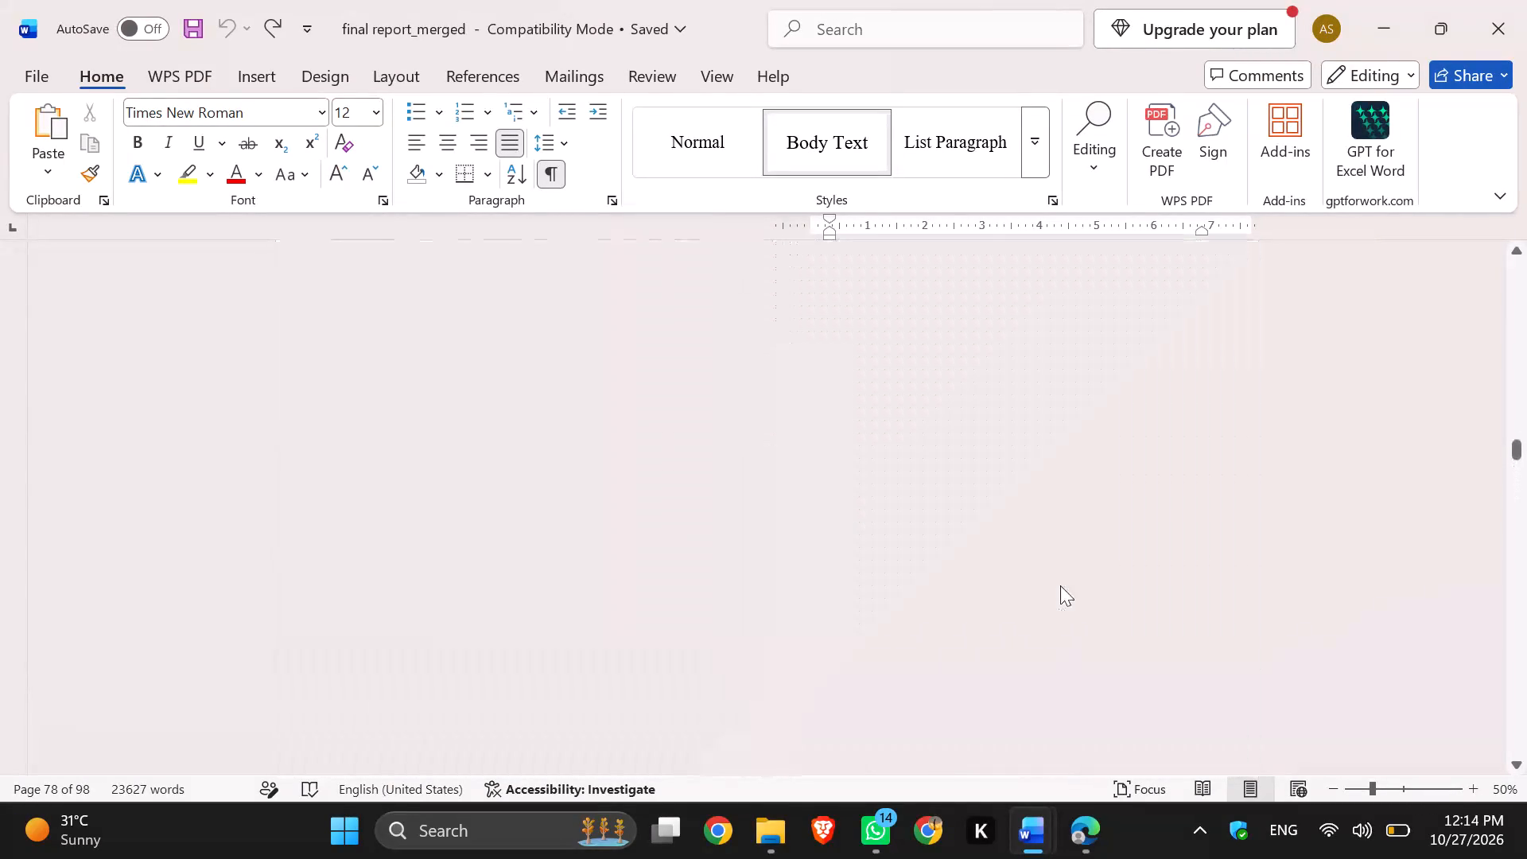
scroll(1060, 585, up, 20)
scroll(1060, 585, up, 20)
scroll(1060, 585, up, 20)
scroll(1060, 585, down, 1)
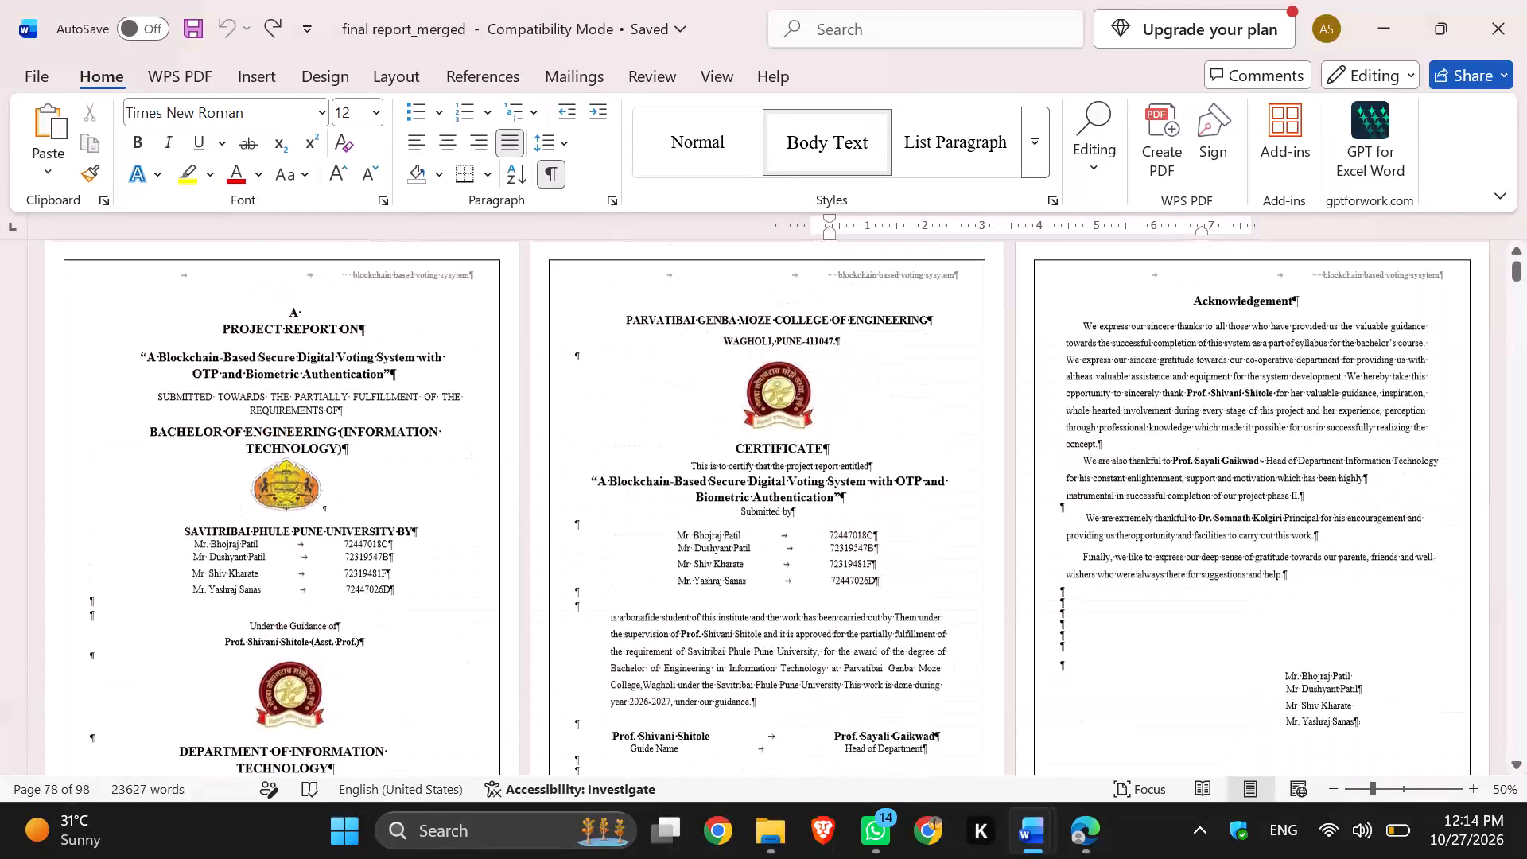
Delete the page number VI from the List of Tables entry in the List of Contents.
scroll(1060, 585, down, 3)
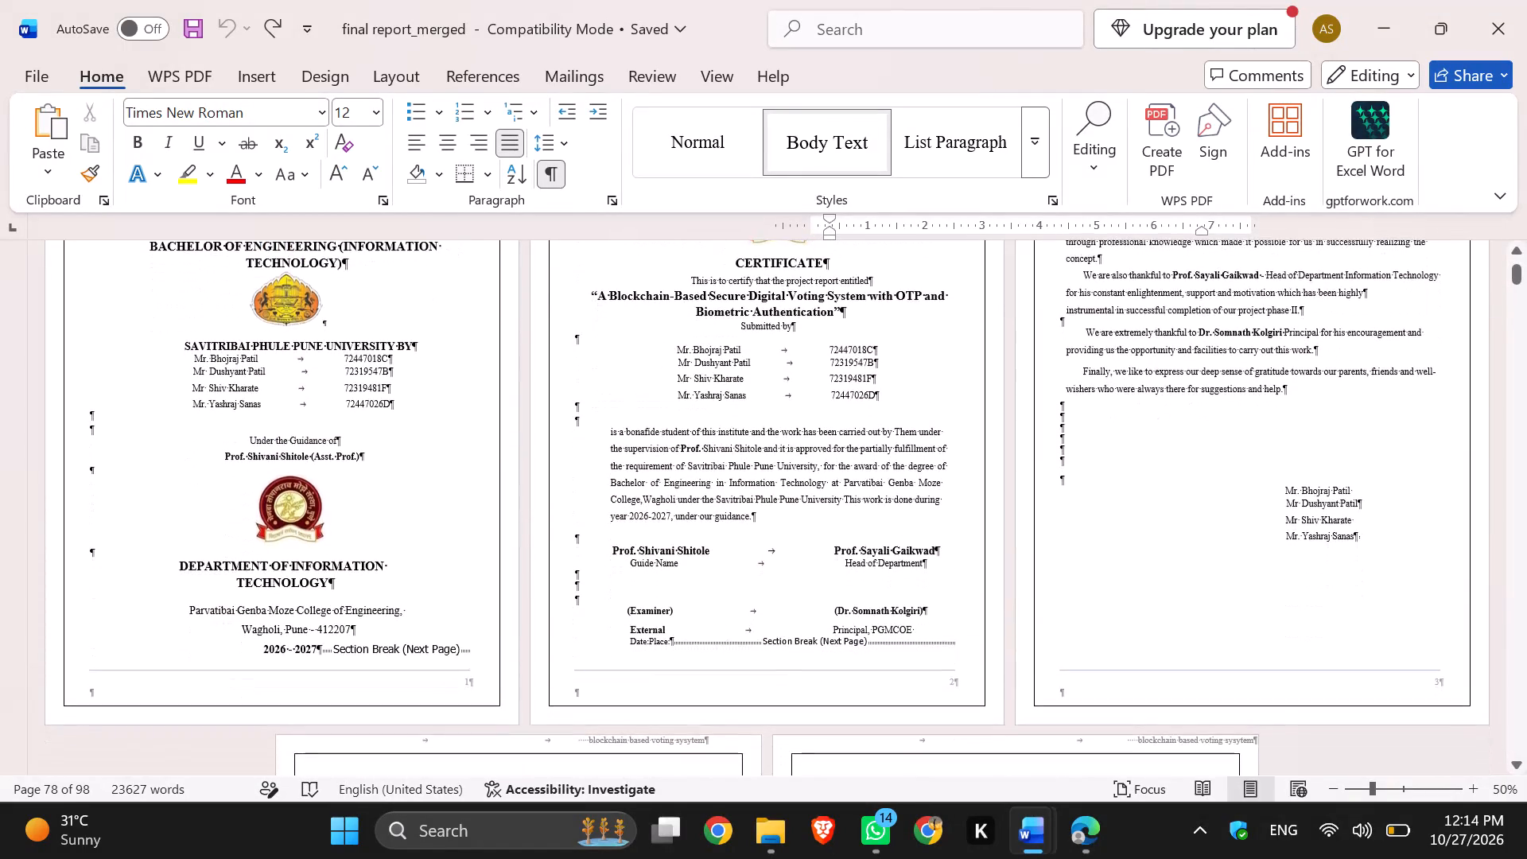
scroll(1060, 585, down, 4)
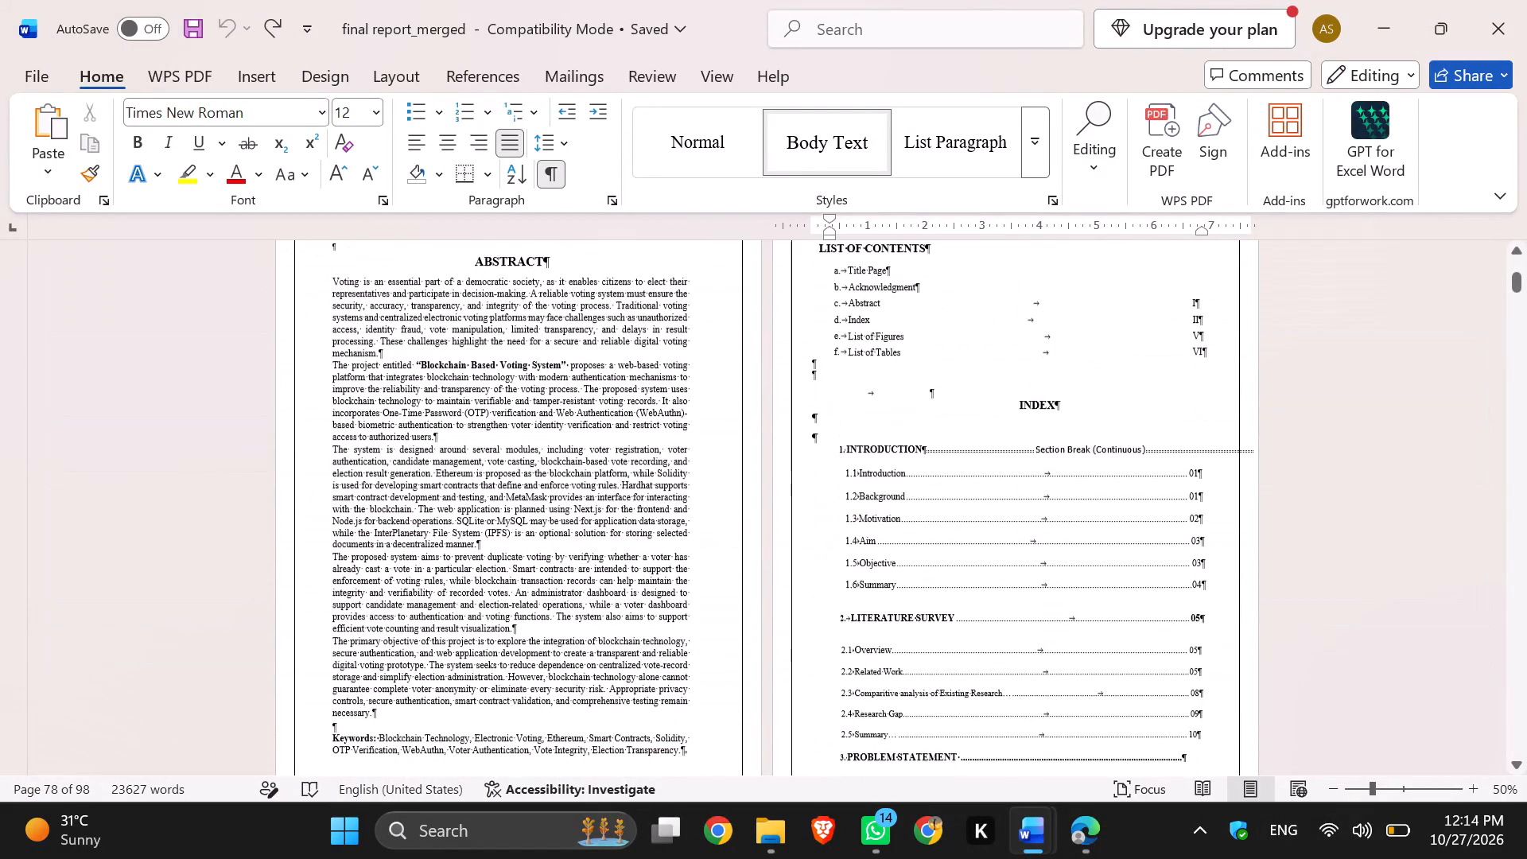
scroll(1060, 585, up, 1)
scroll(1060, 585, down, 1)
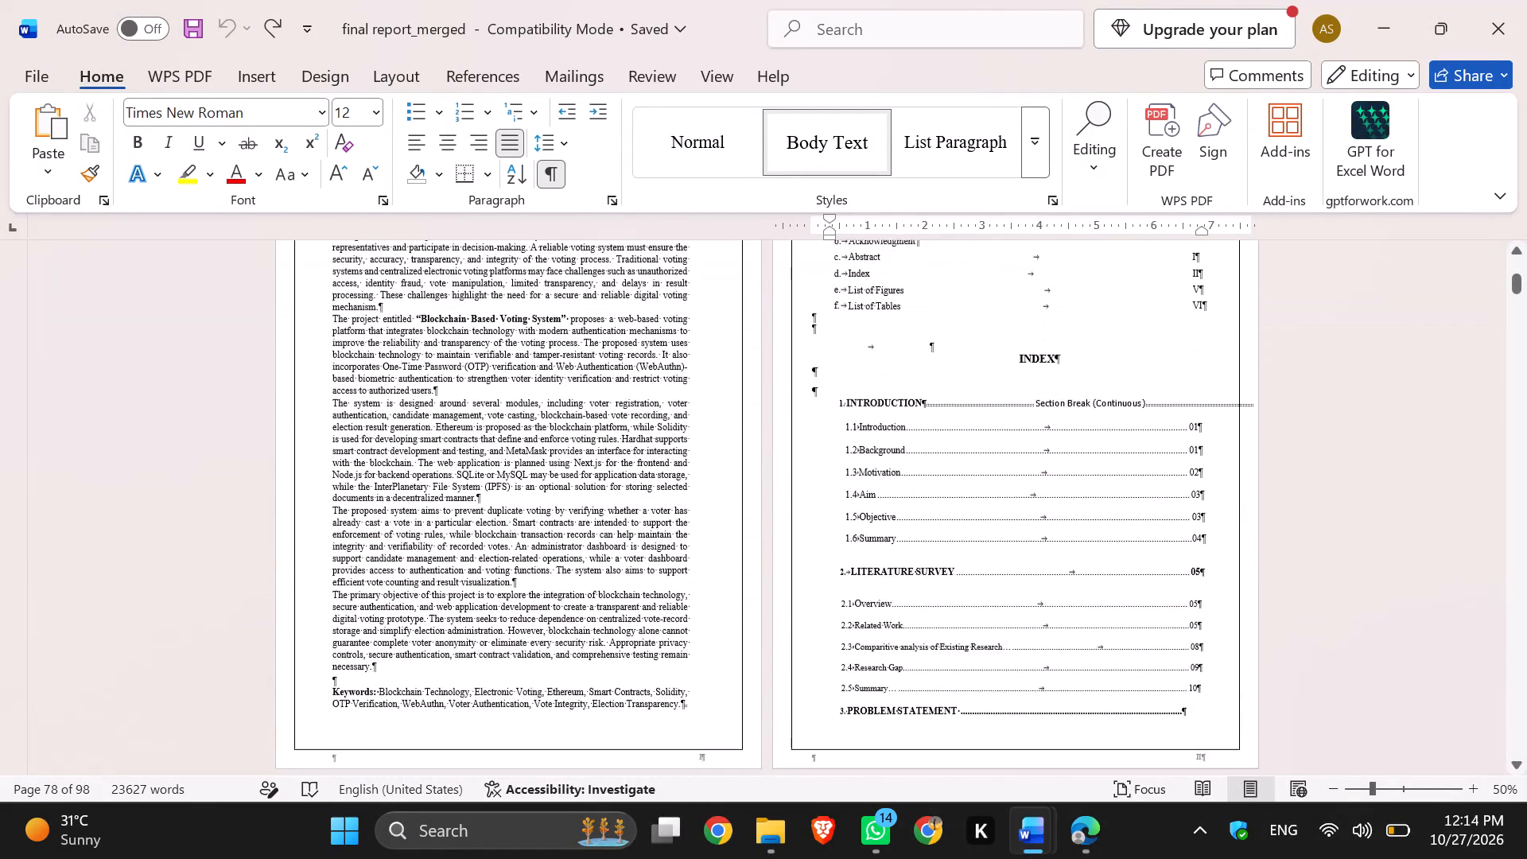
scroll(1060, 585, up, 1)
drag(1208, 515, 1203, 509)
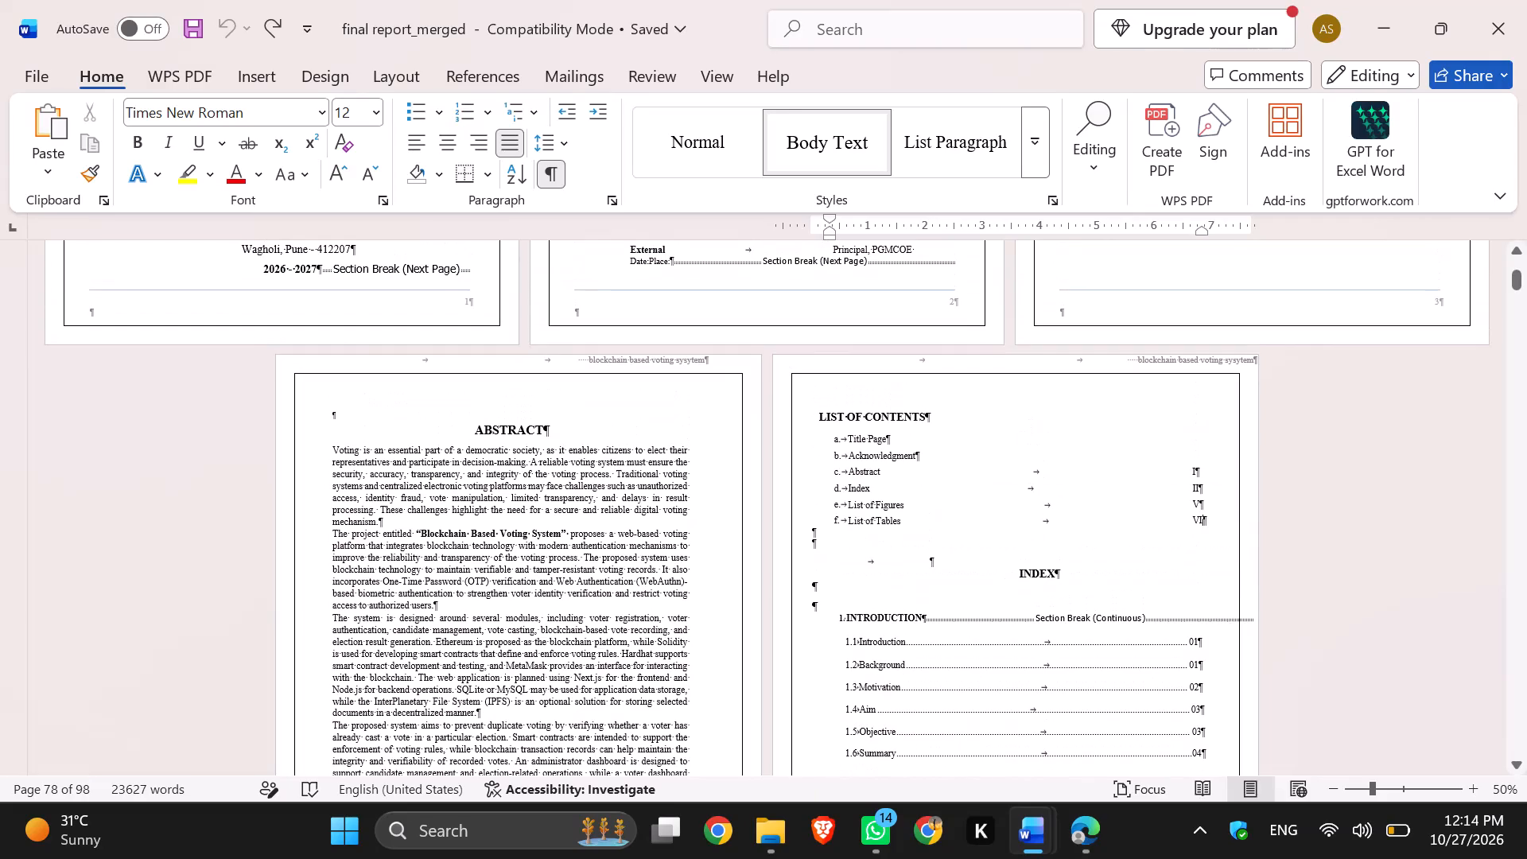
drag(1203, 509, 1184, 469)
click(1206, 498)
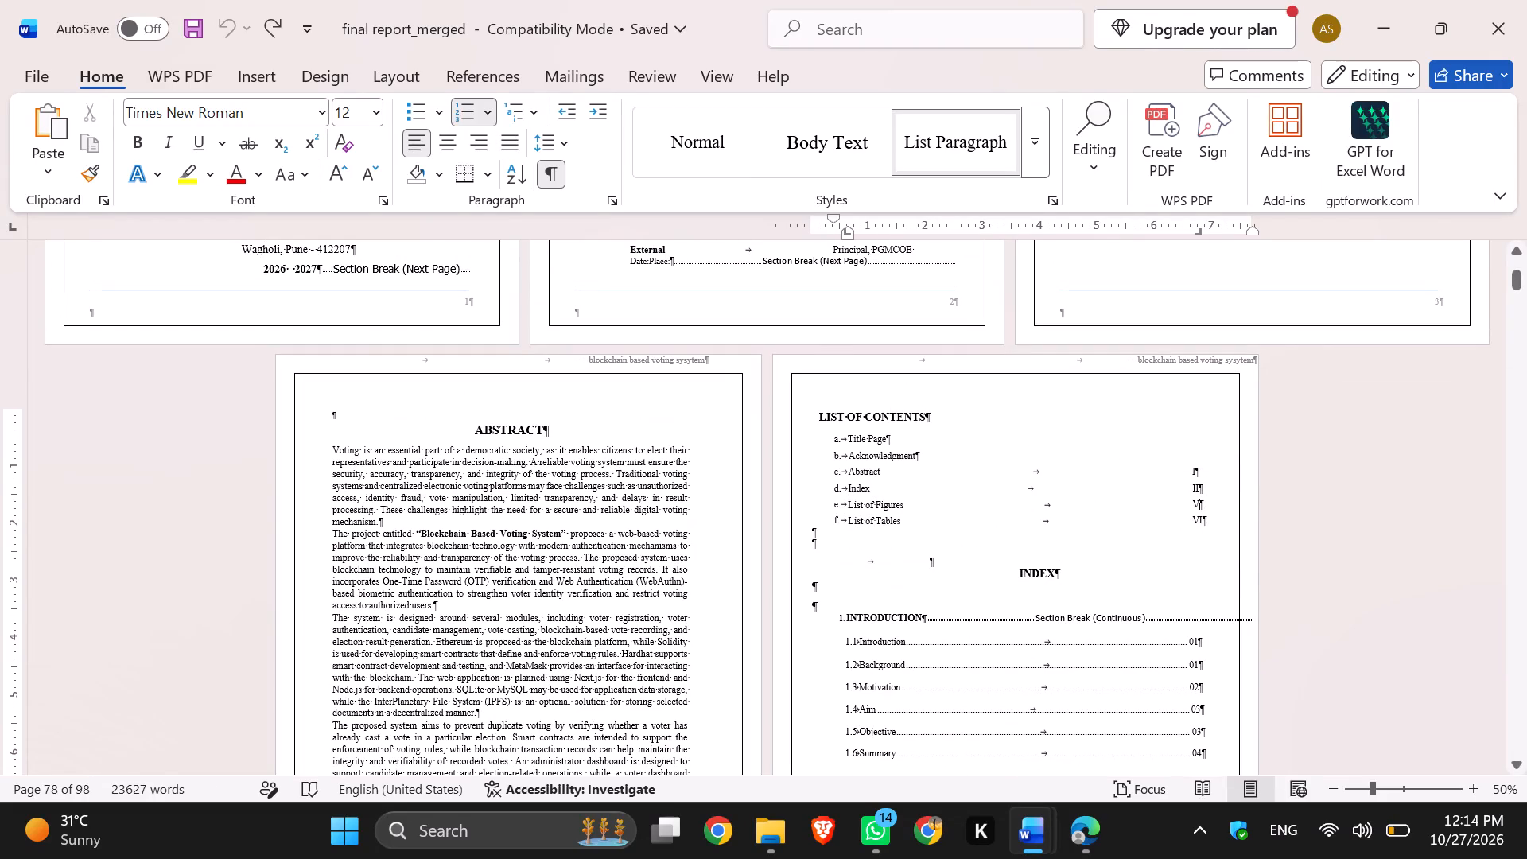
click(1212, 519)
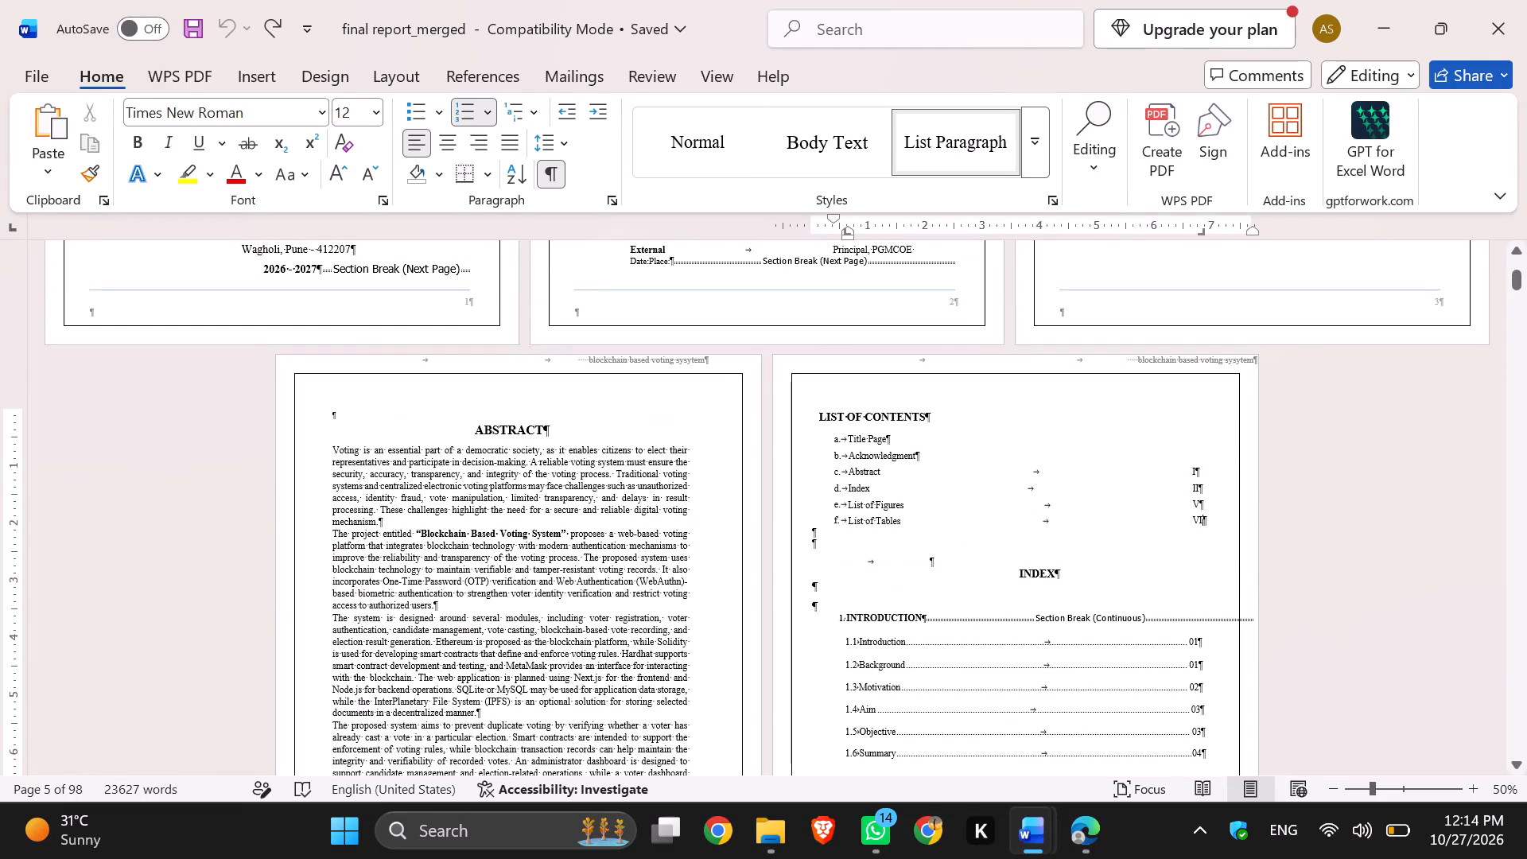
key(BackSpace)
key(BackSpace)
key(BackSpace)
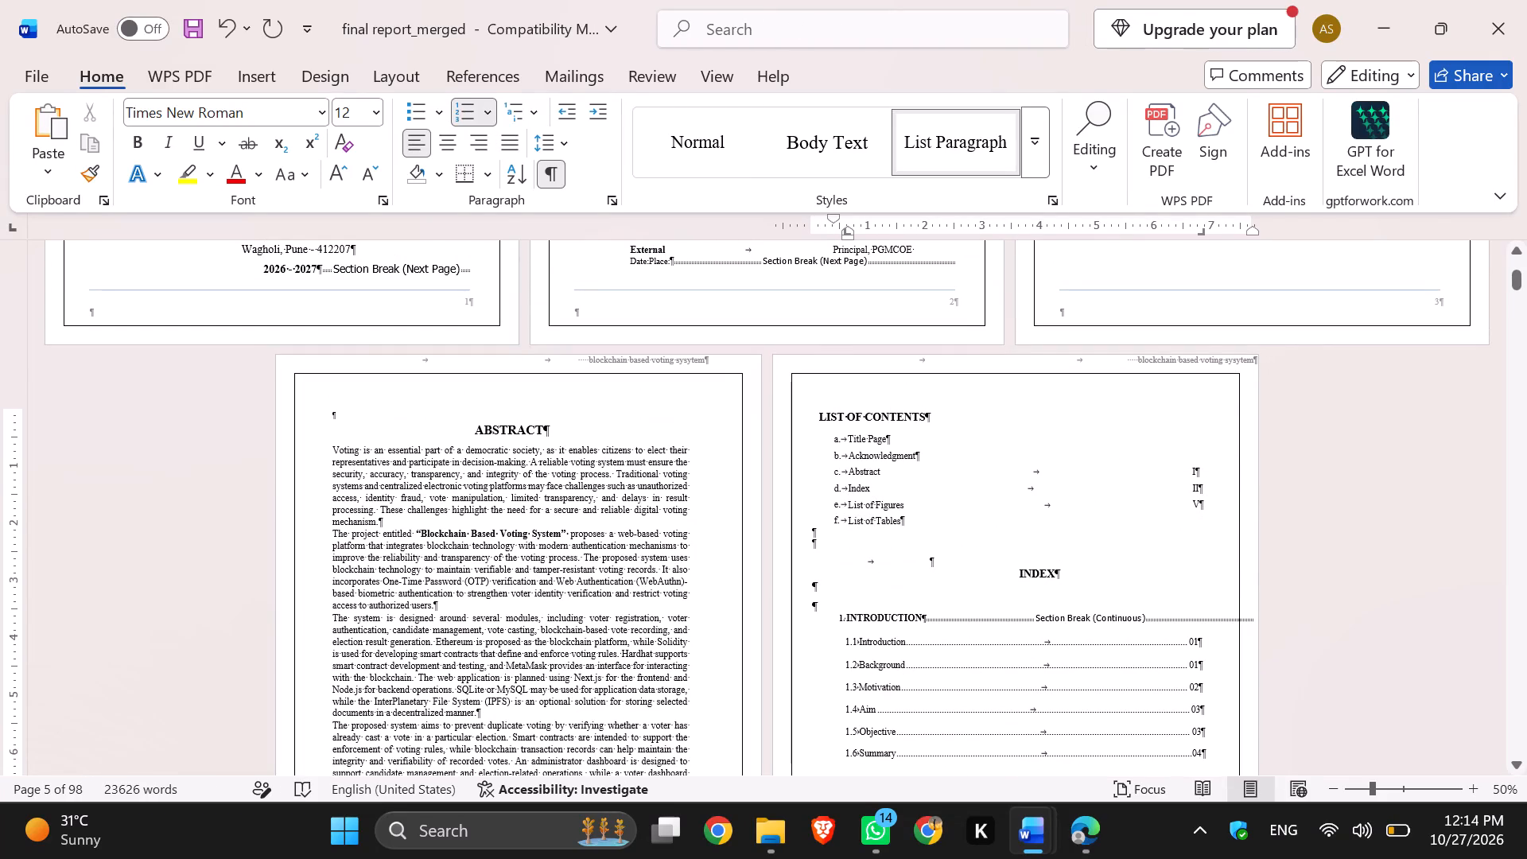
Delete the Roman page numbers from the List of Figures, Index and Abstract entries in the List of Contents.
click(1216, 503)
key(BackSpace)
key(BackSpace)
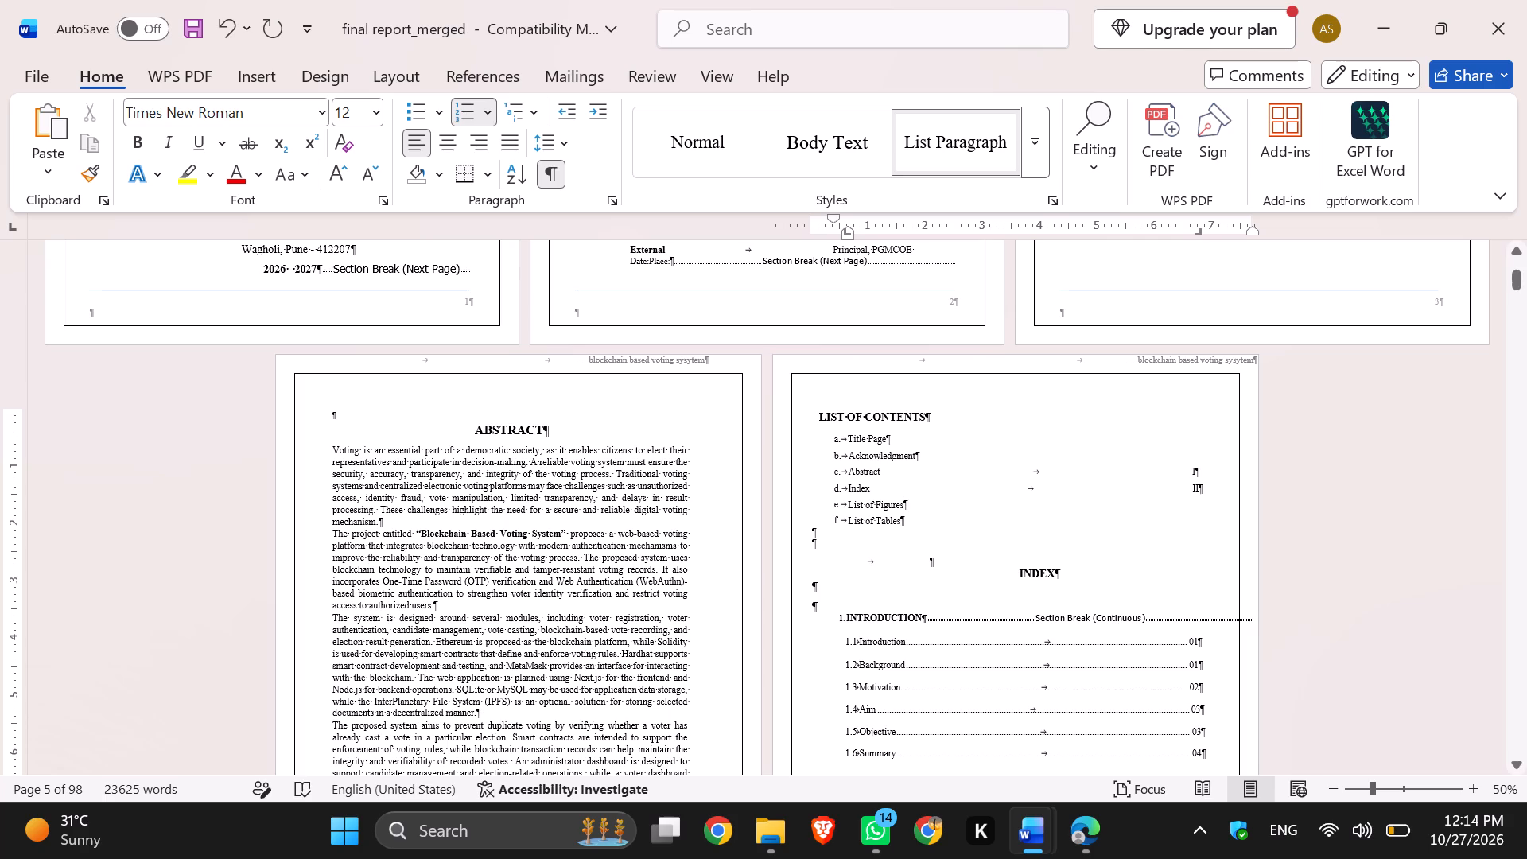
click(1221, 489)
key(BackSpace)
key(BackSpace)
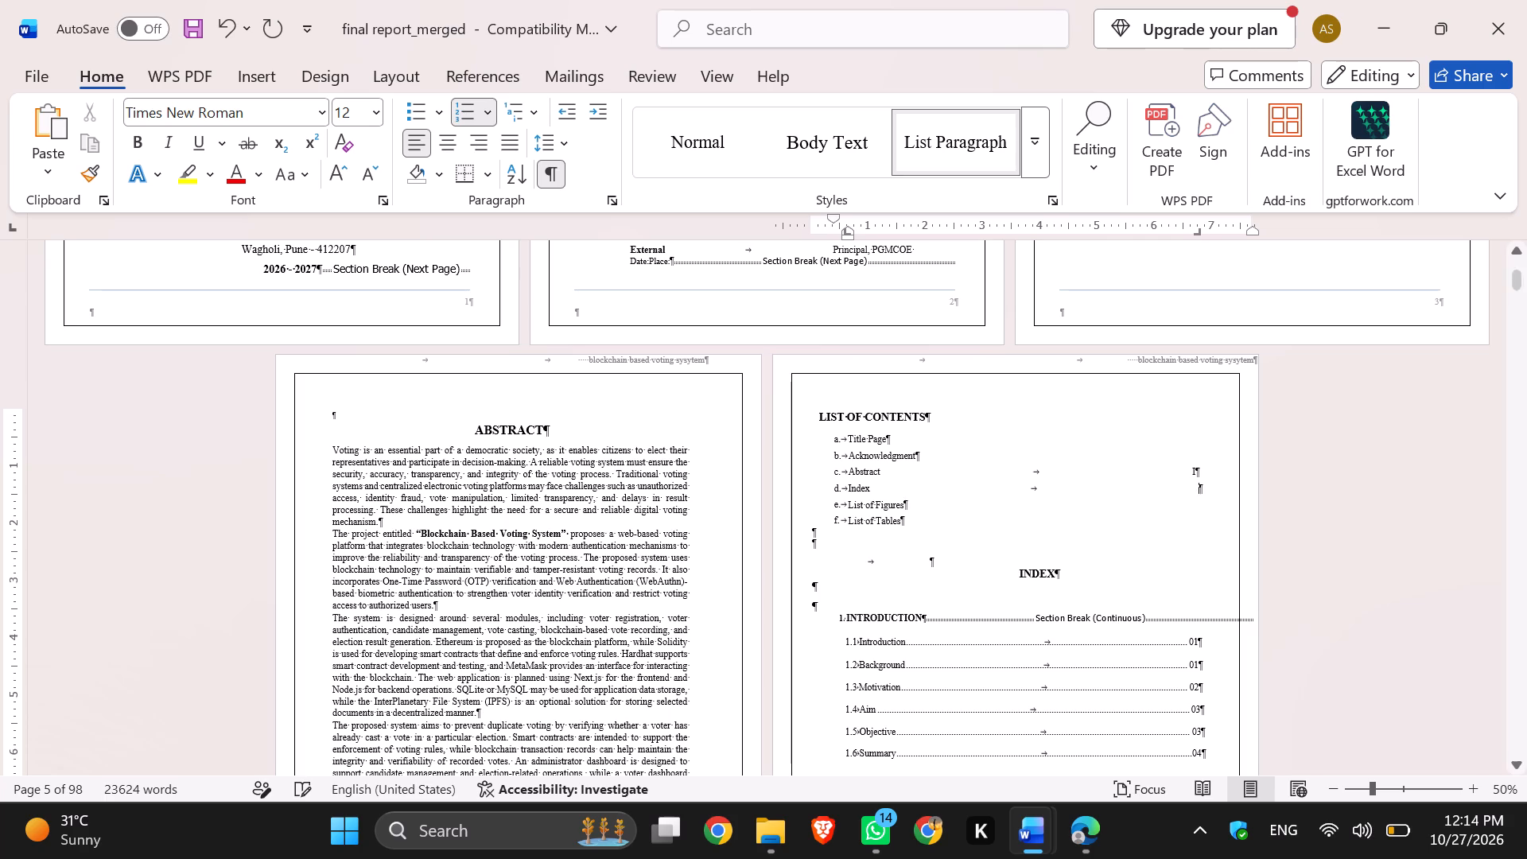
click(1209, 465)
key(BackSpace)
key(BackSpace)
Review the layout of the remaining index pages, the List of Figures and the List of Tables.
scroll(946, 534, down, 4)
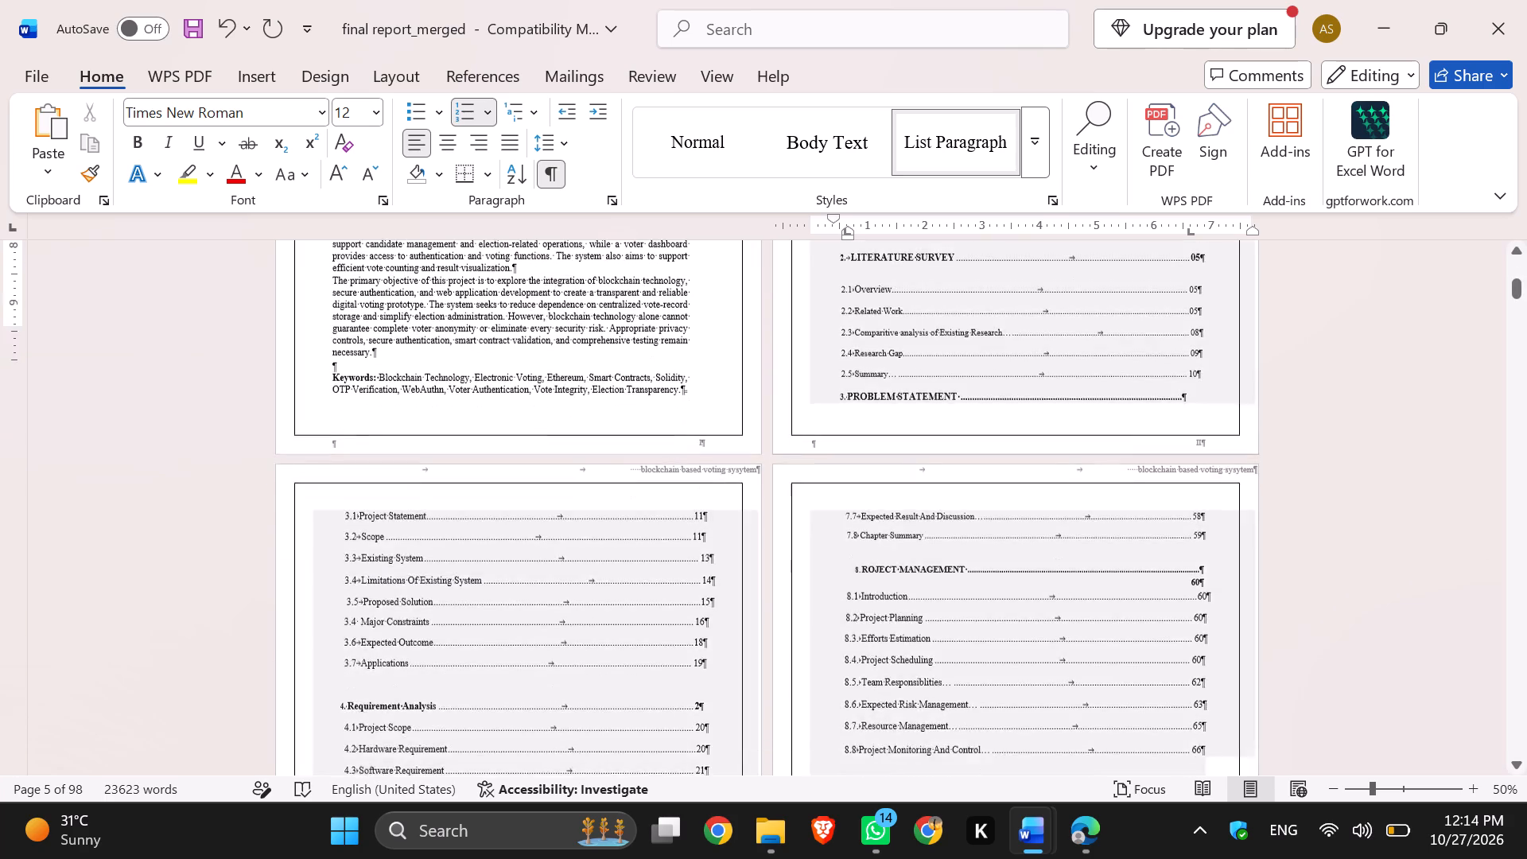
scroll(946, 534, down, 2)
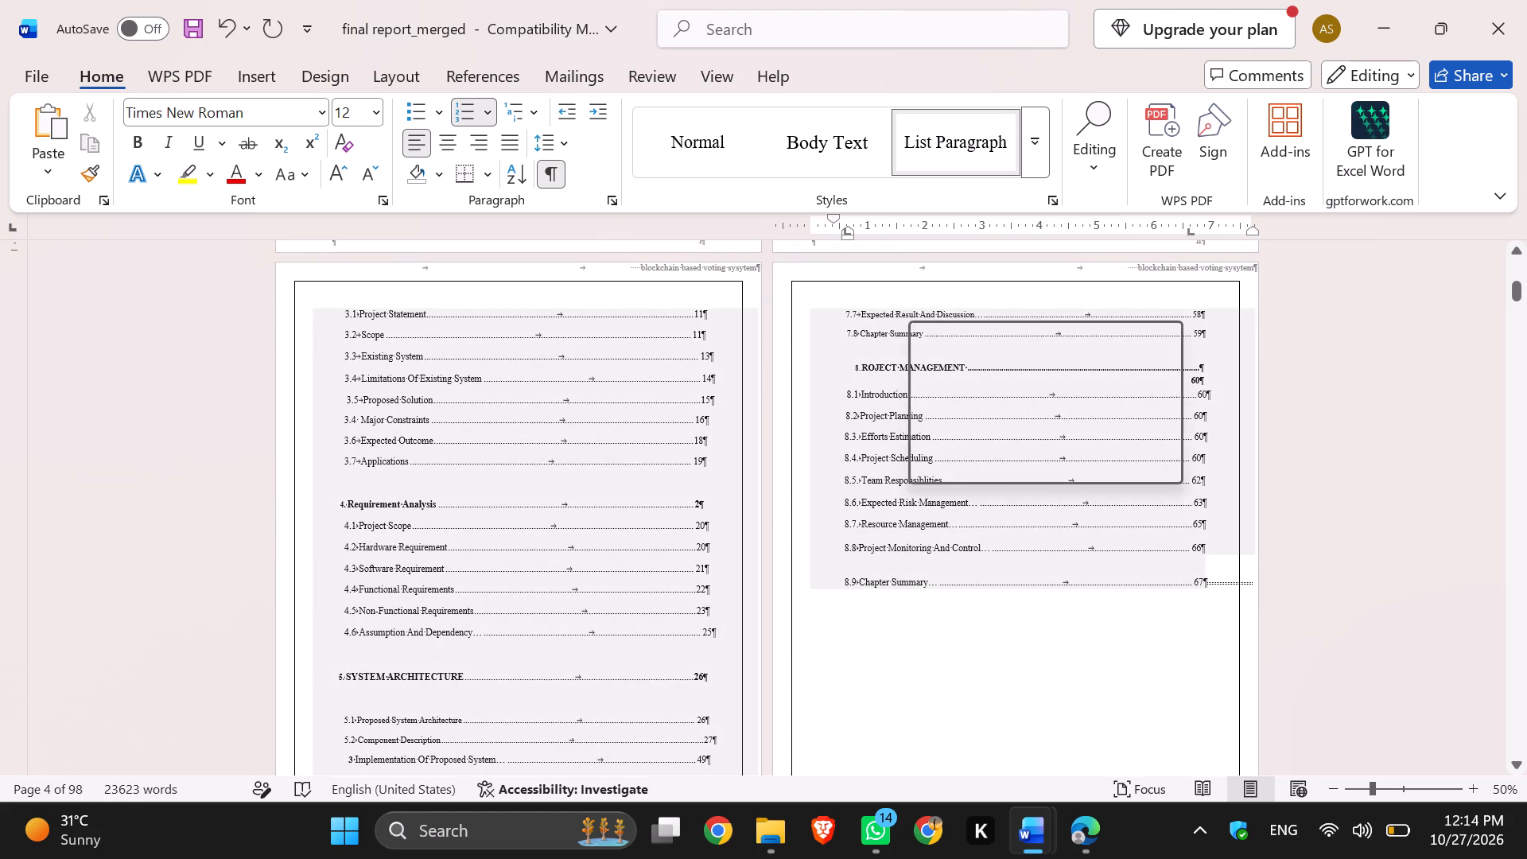
scroll(907, 503, down, 4)
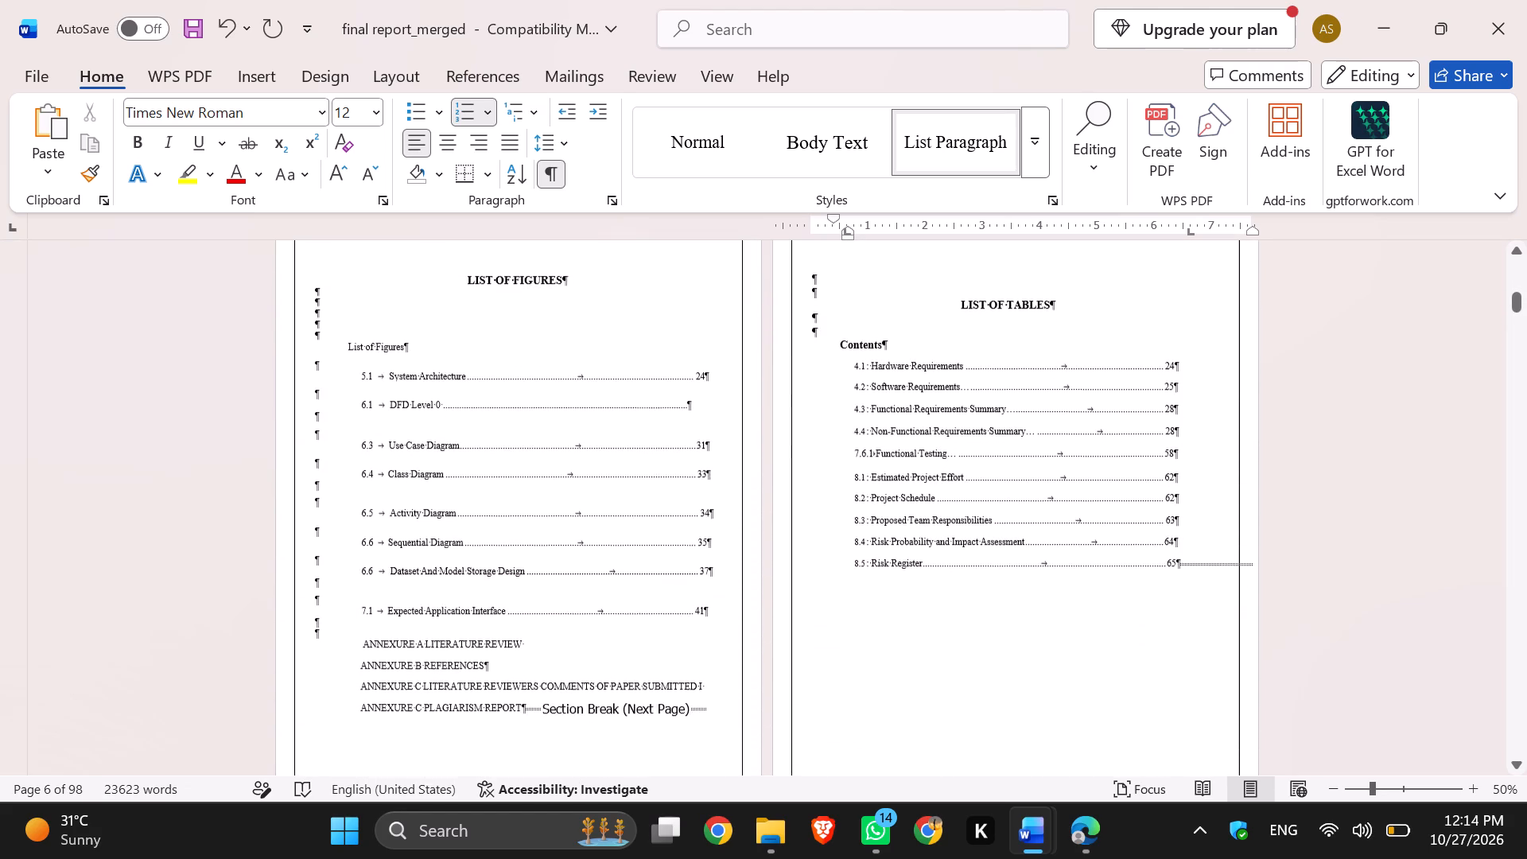
scroll(907, 503, down, 3)
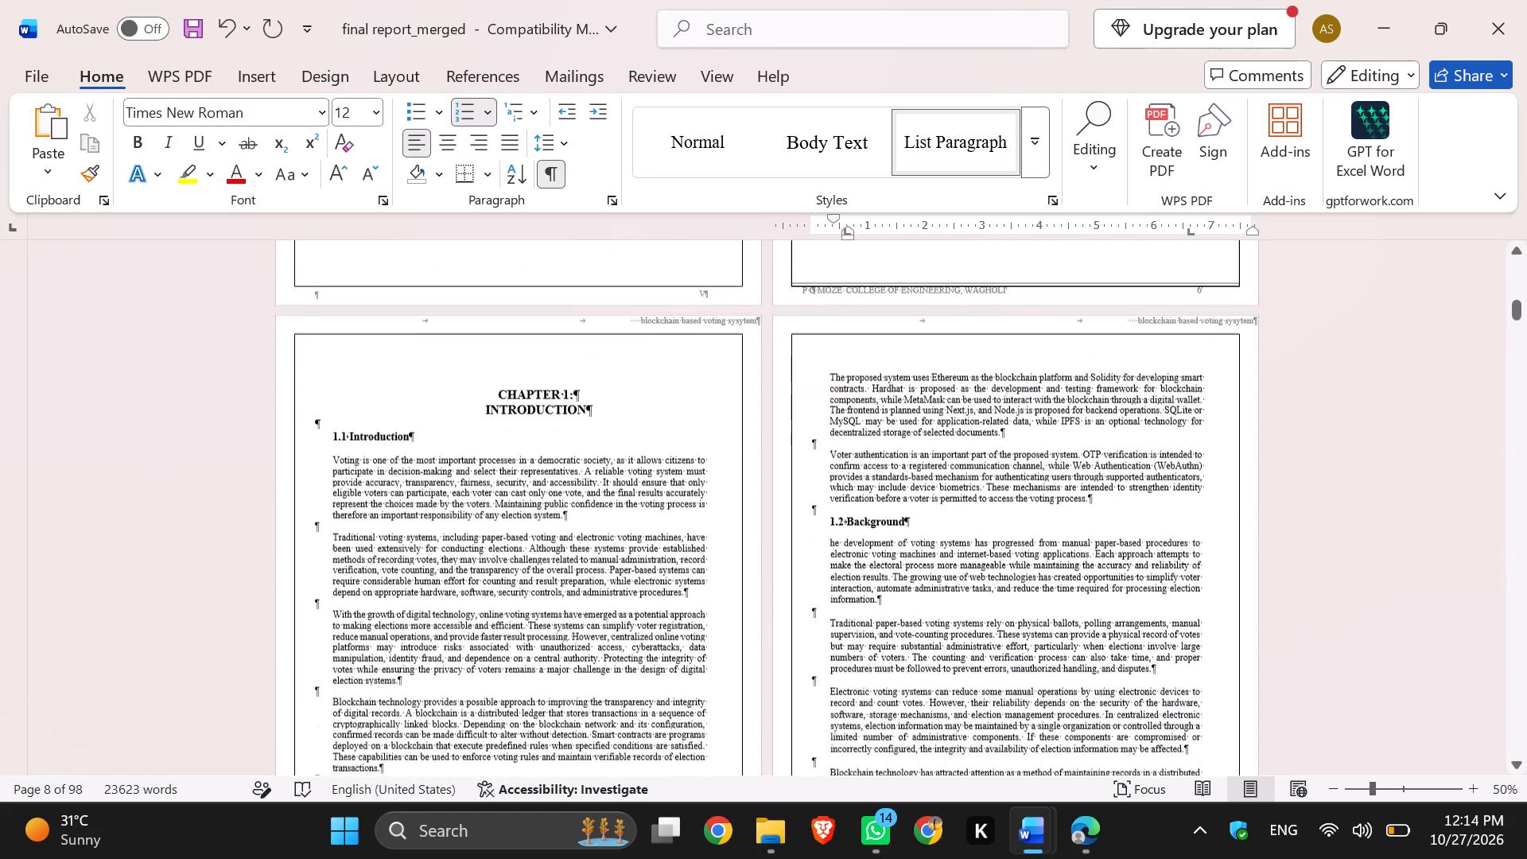
Examine the Chapter 1, 2 and 3 pages for section breaks, footer placeholders, blank space and page borders.
scroll(907, 503, down, 2)
scroll(907, 503, up, 1)
scroll(907, 503, down, 1)
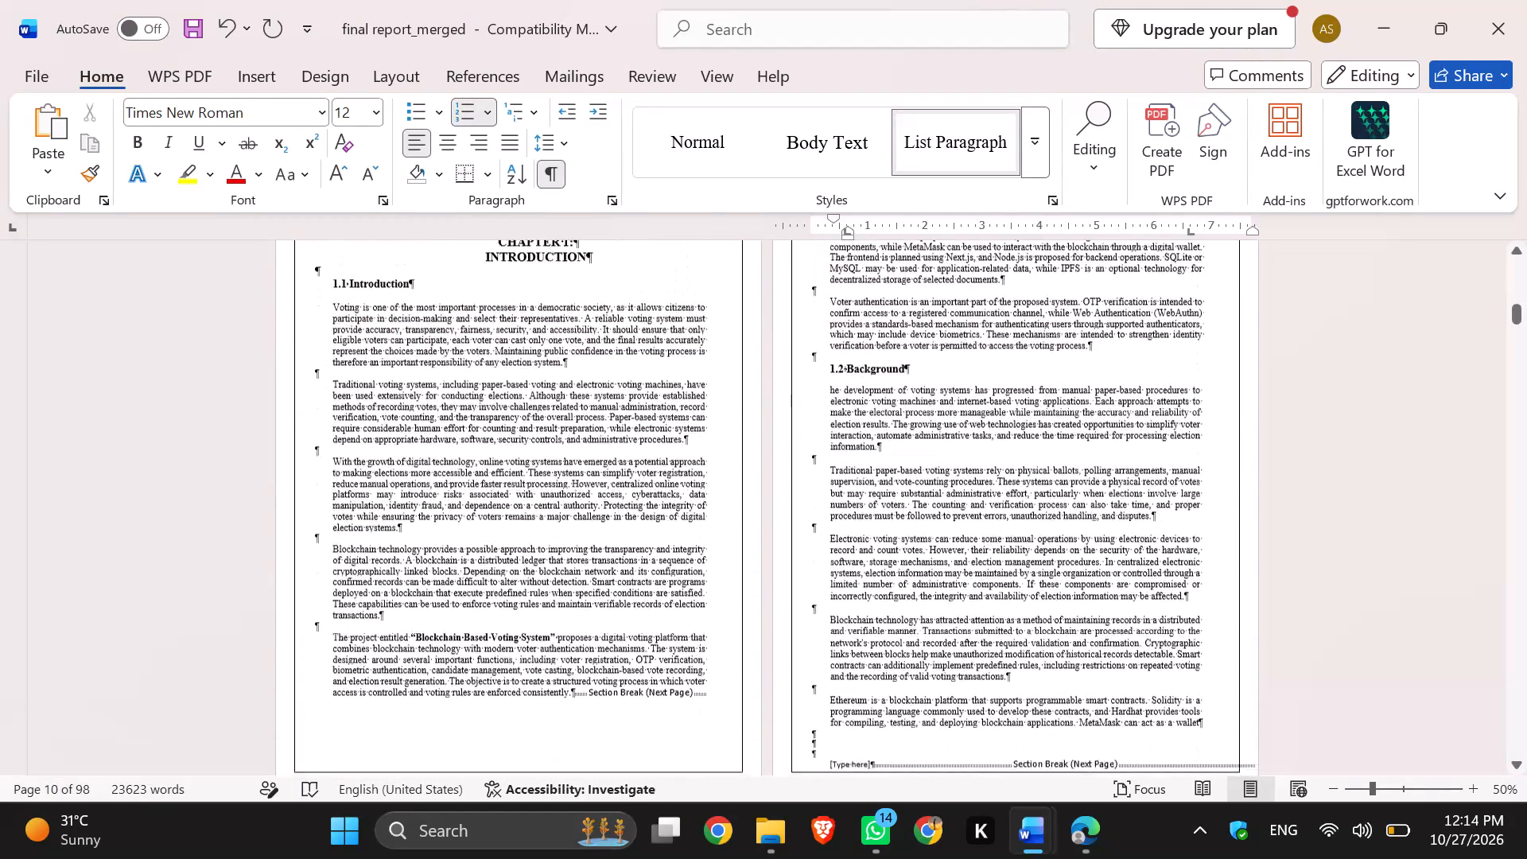
scroll(907, 503, down, 1)
scroll(907, 503, up, 1)
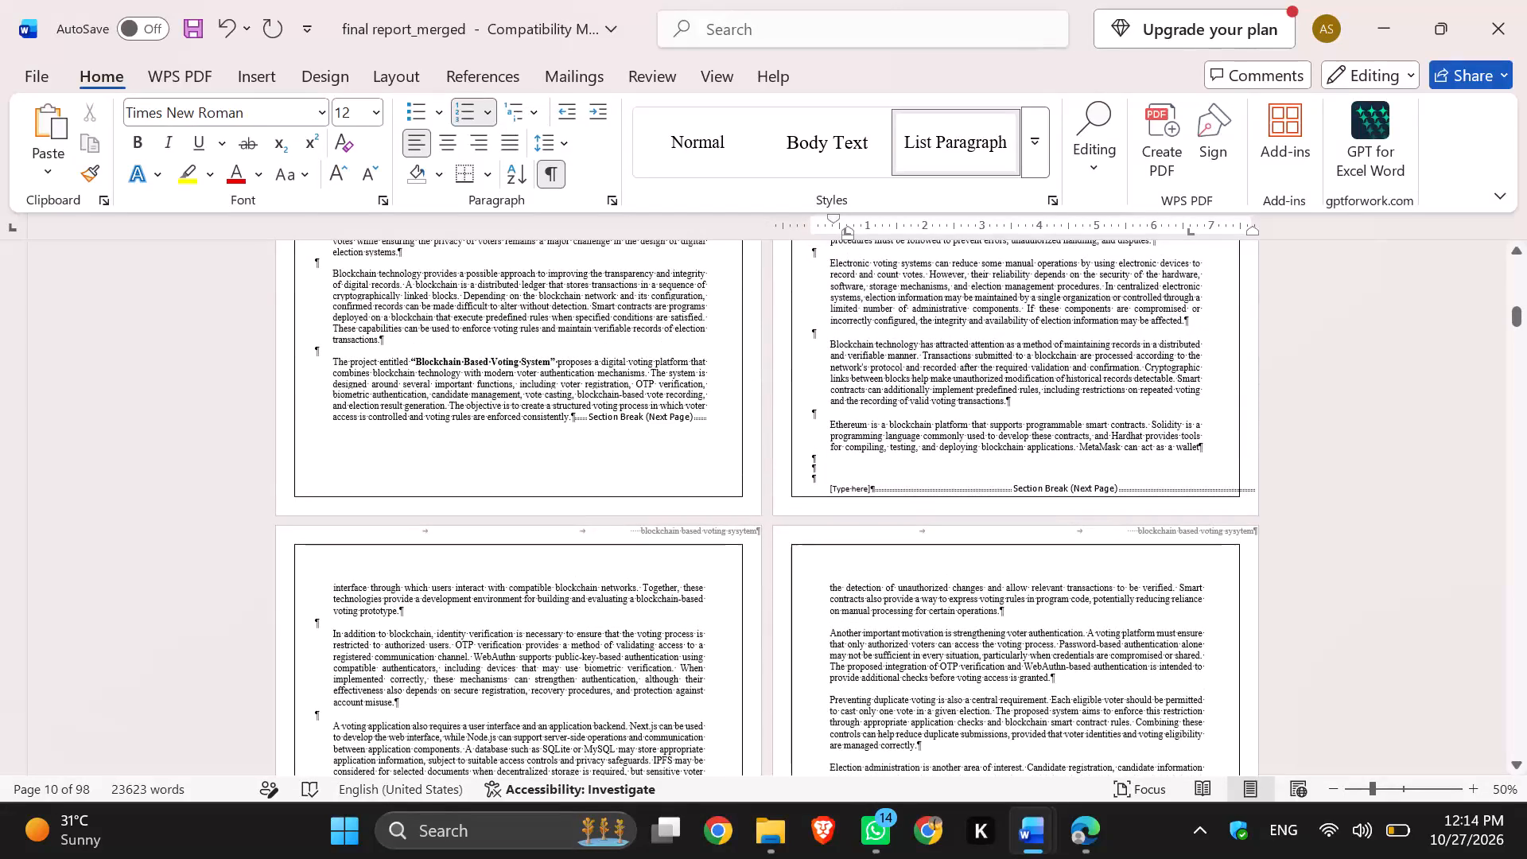
scroll(930, 487, down, 4)
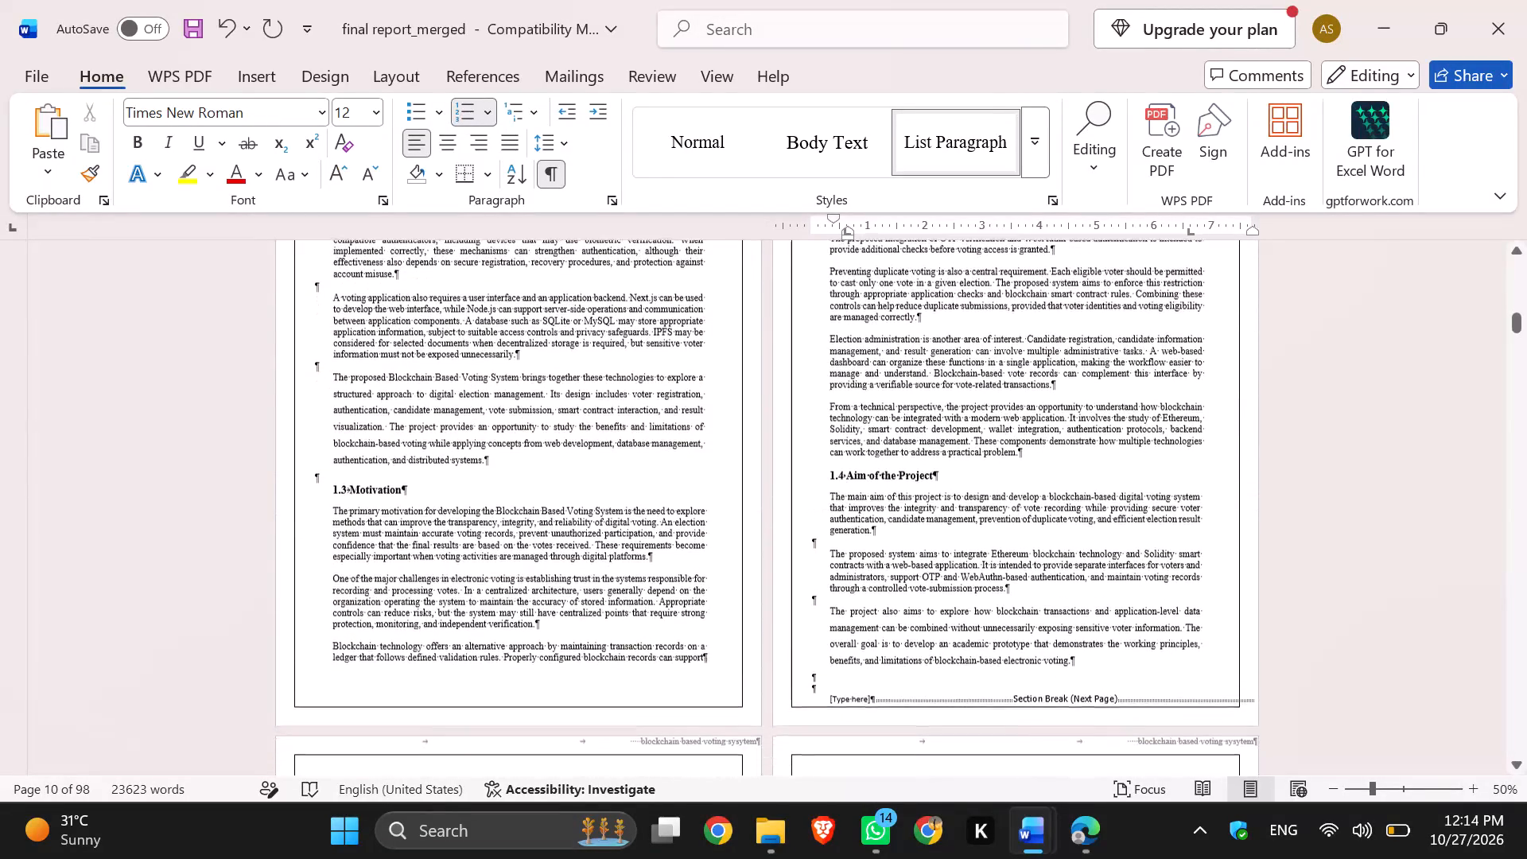
scroll(930, 487, down, 3)
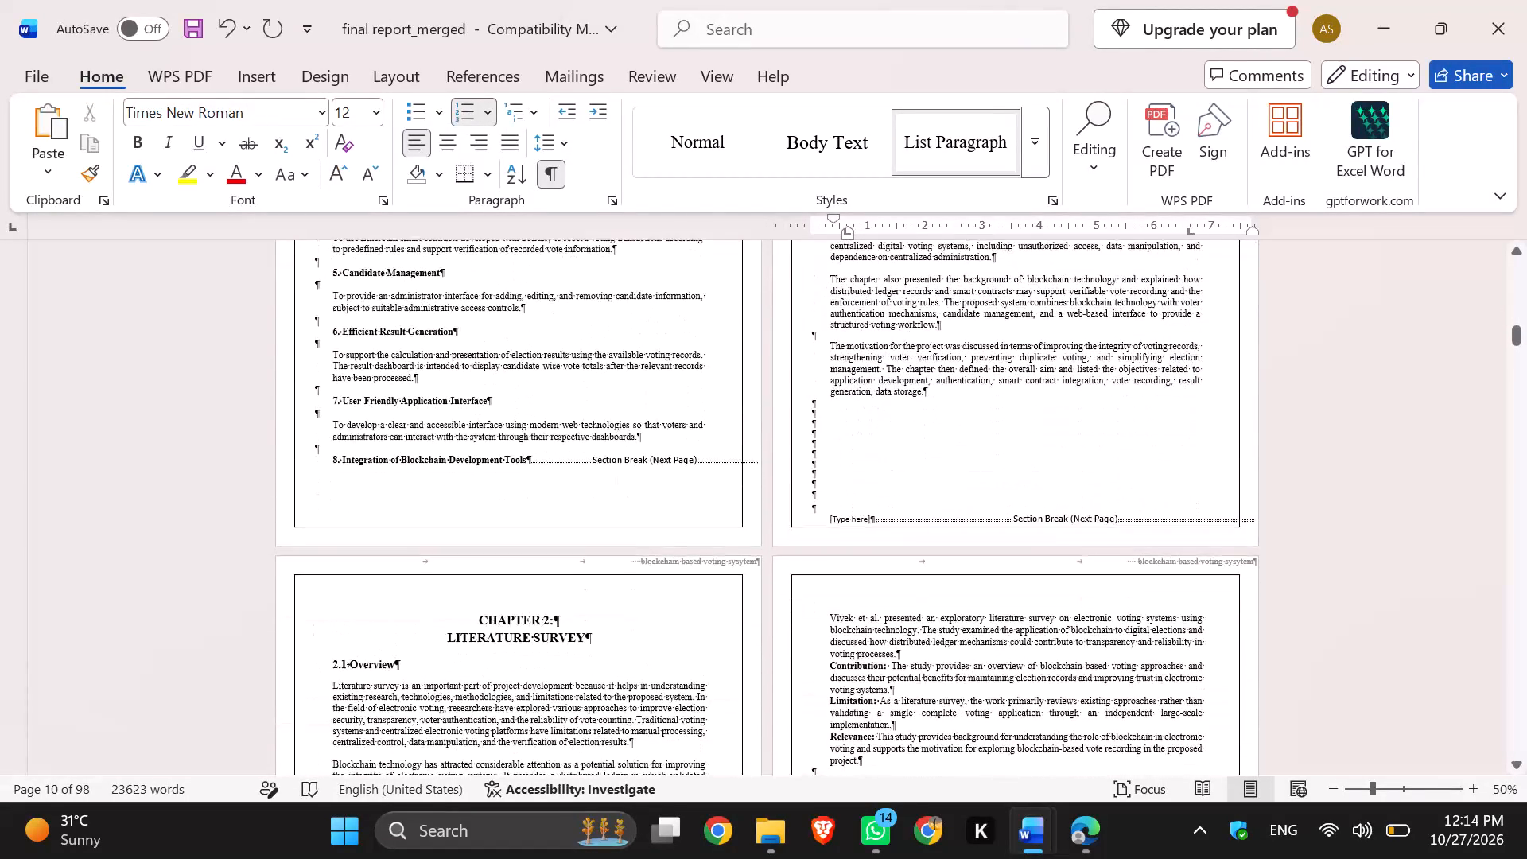
scroll(930, 487, down, 8)
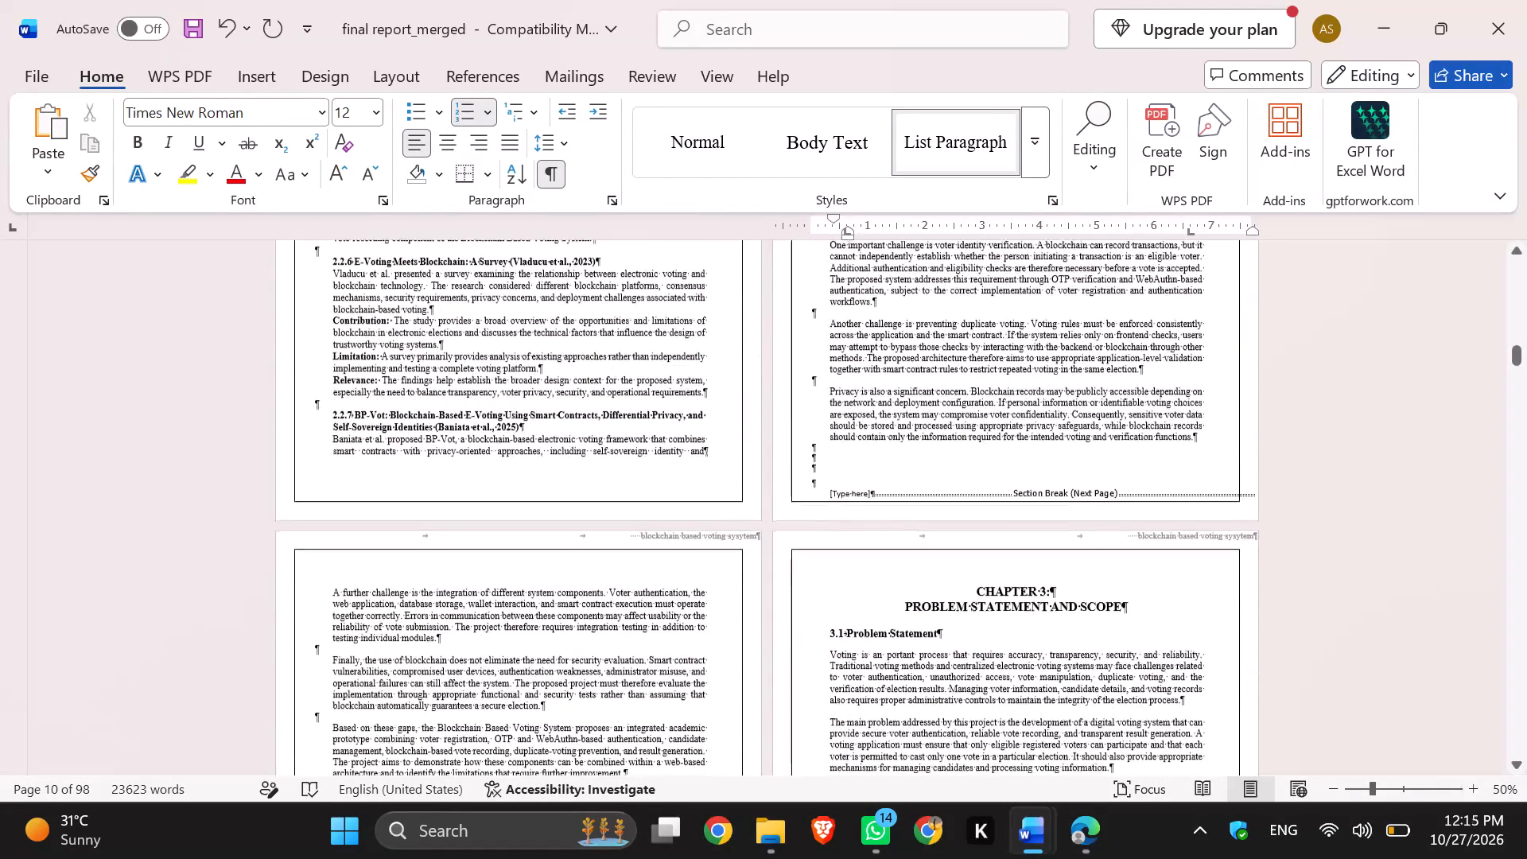
scroll(930, 487, down, 3)
scroll(930, 487, up, 1)
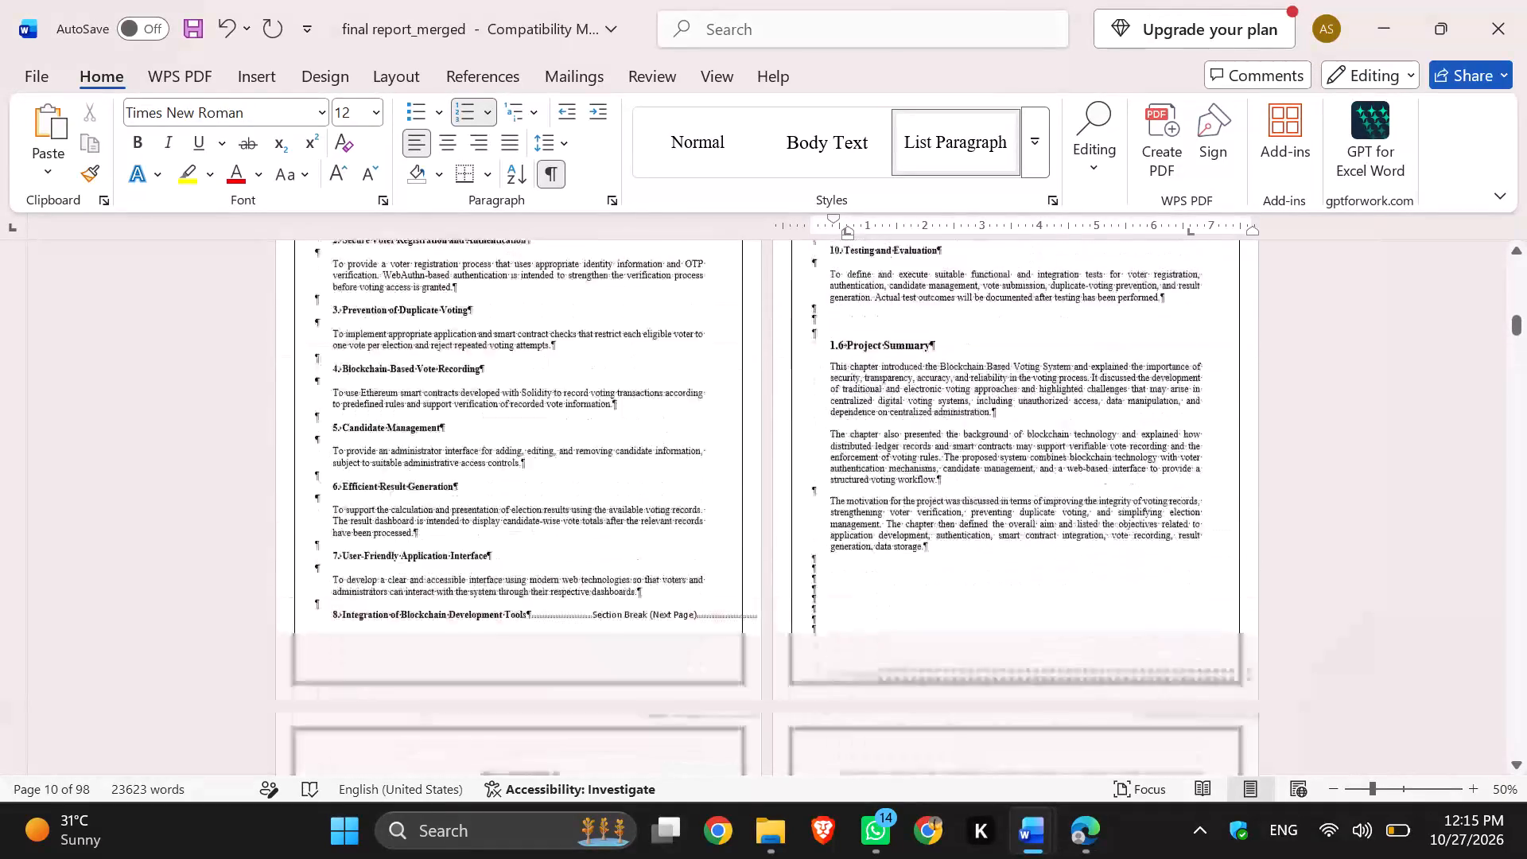
scroll(930, 487, up, 1)
scroll(930, 487, down, 20)
scroll(930, 487, down, 20)
scroll(930, 487, down, 20)
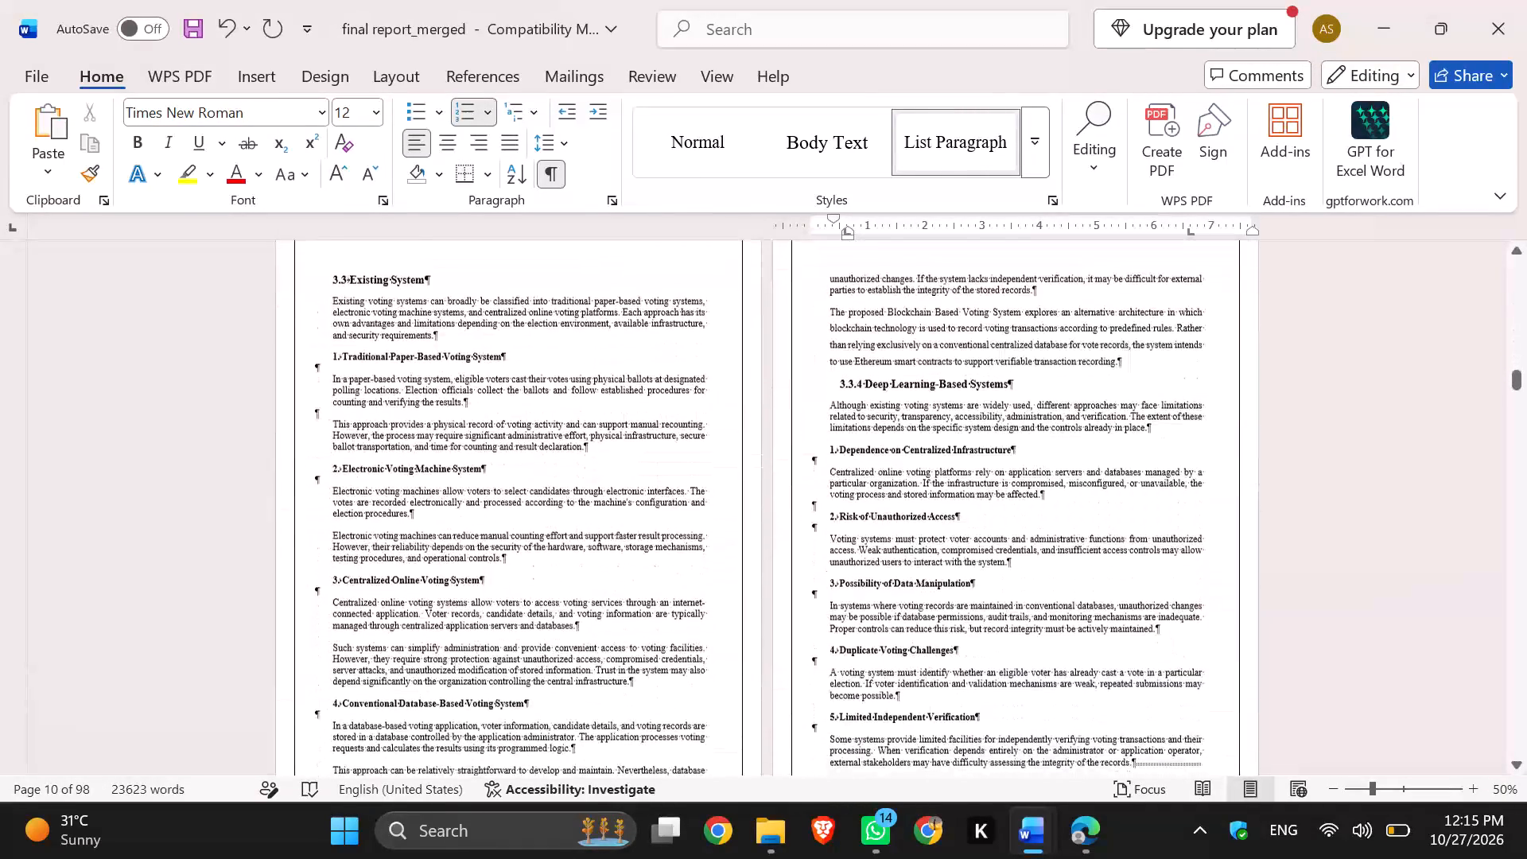
scroll(930, 487, up, 5)
scroll(930, 487, down, 1)
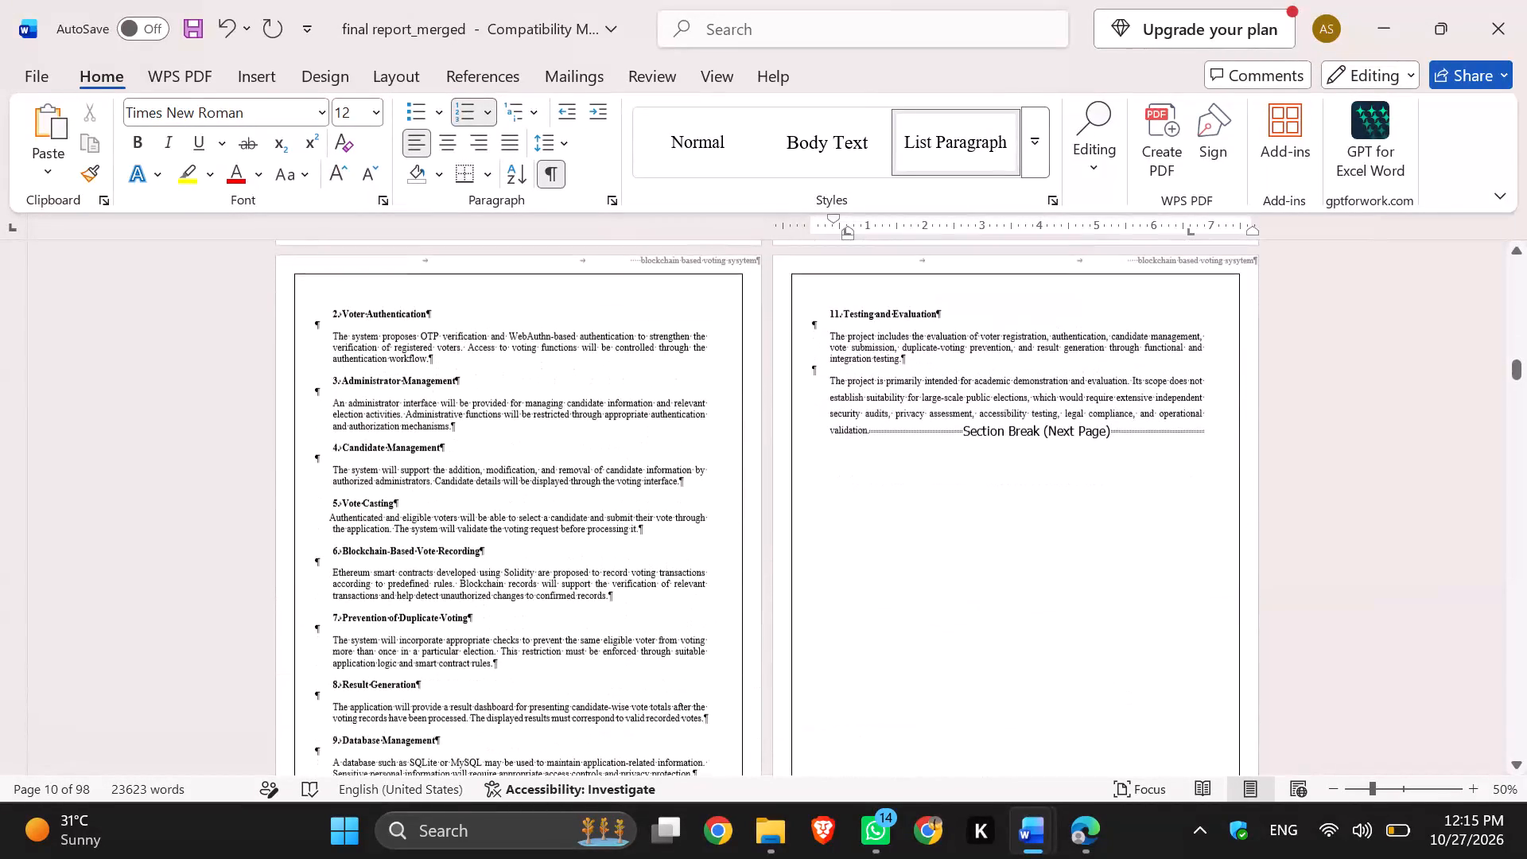
Examine the rest of Chapter 3 and the Project Scope pages of Chapter 4 for layout and section breaks.
scroll(930, 487, down, 12)
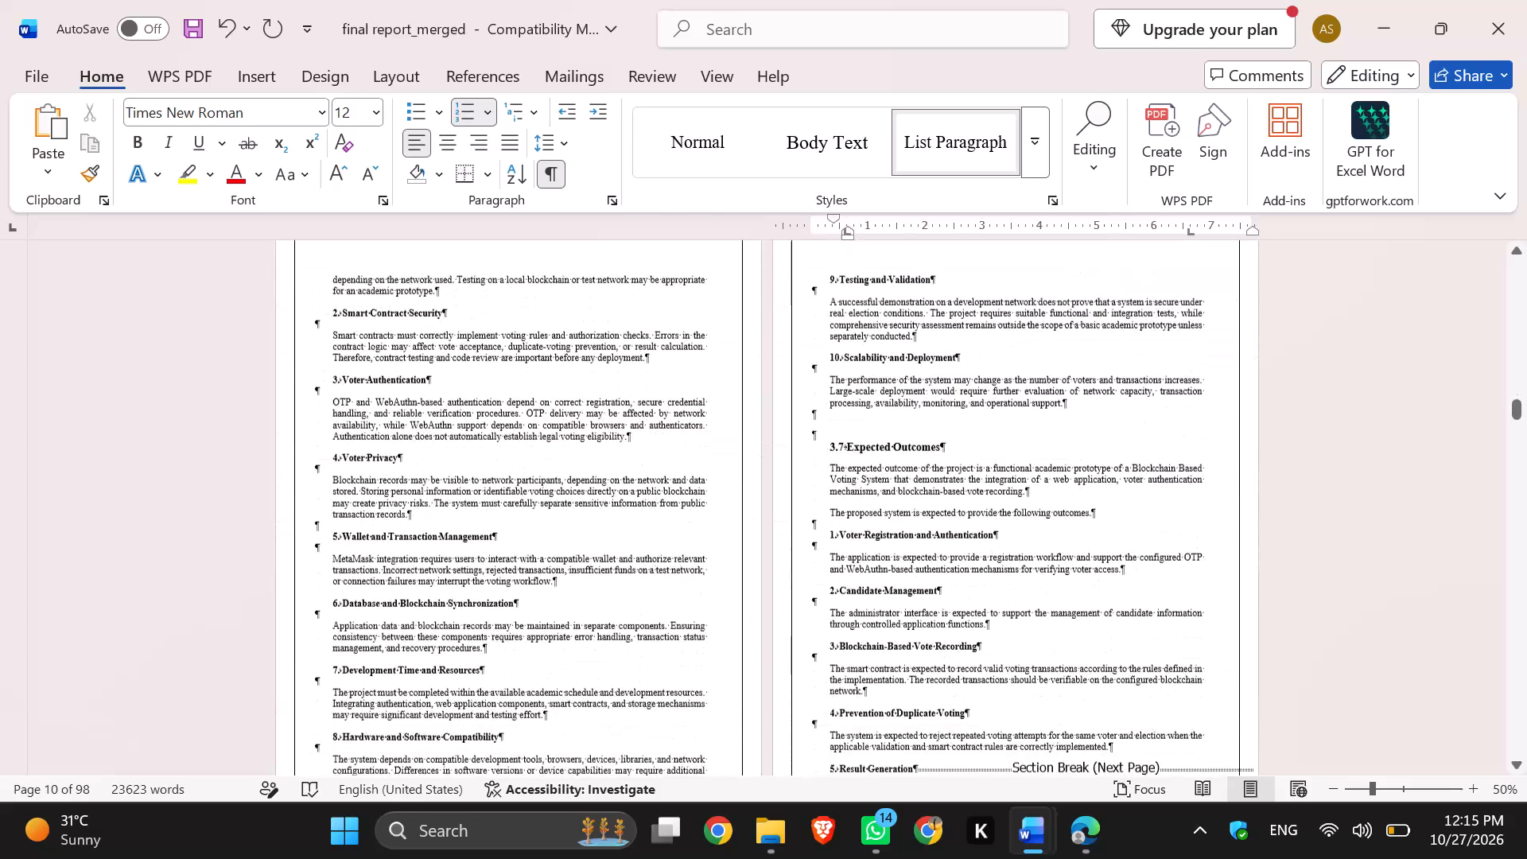
scroll(930, 487, down, 6)
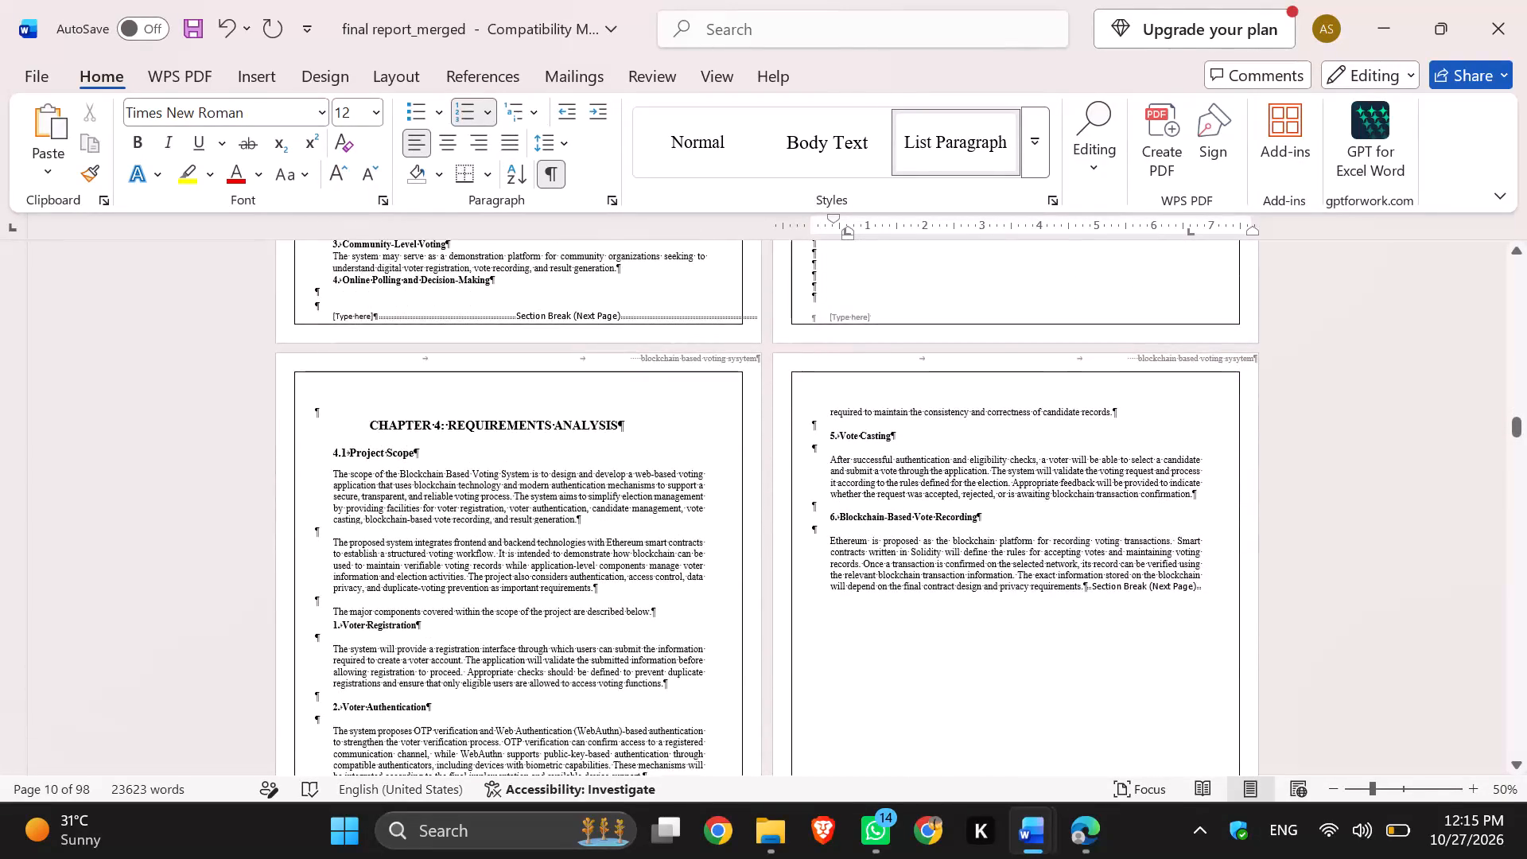
scroll(930, 487, down, 4)
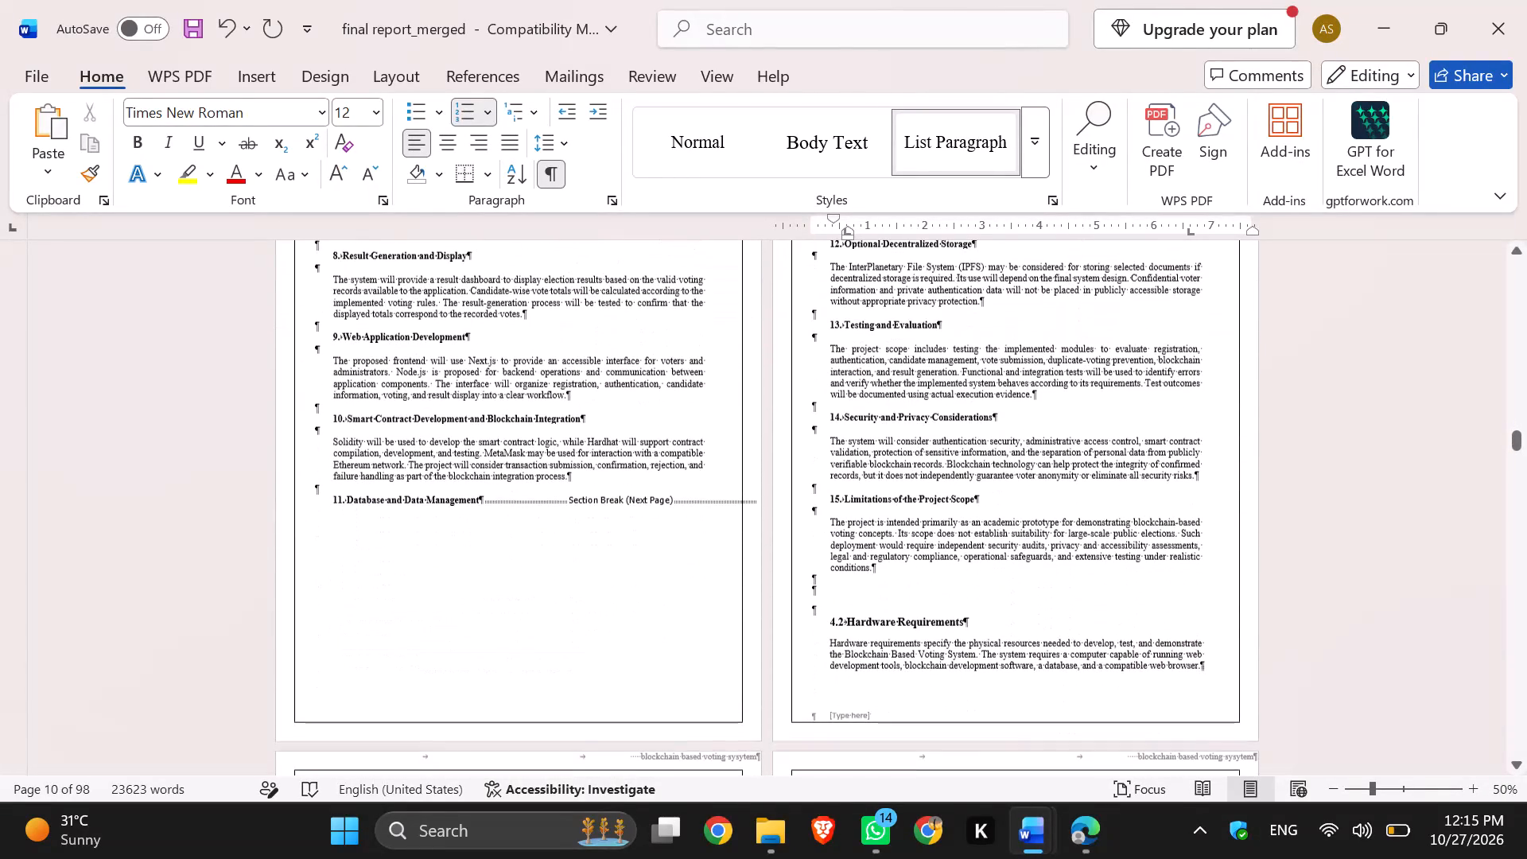
scroll(930, 487, down, 1)
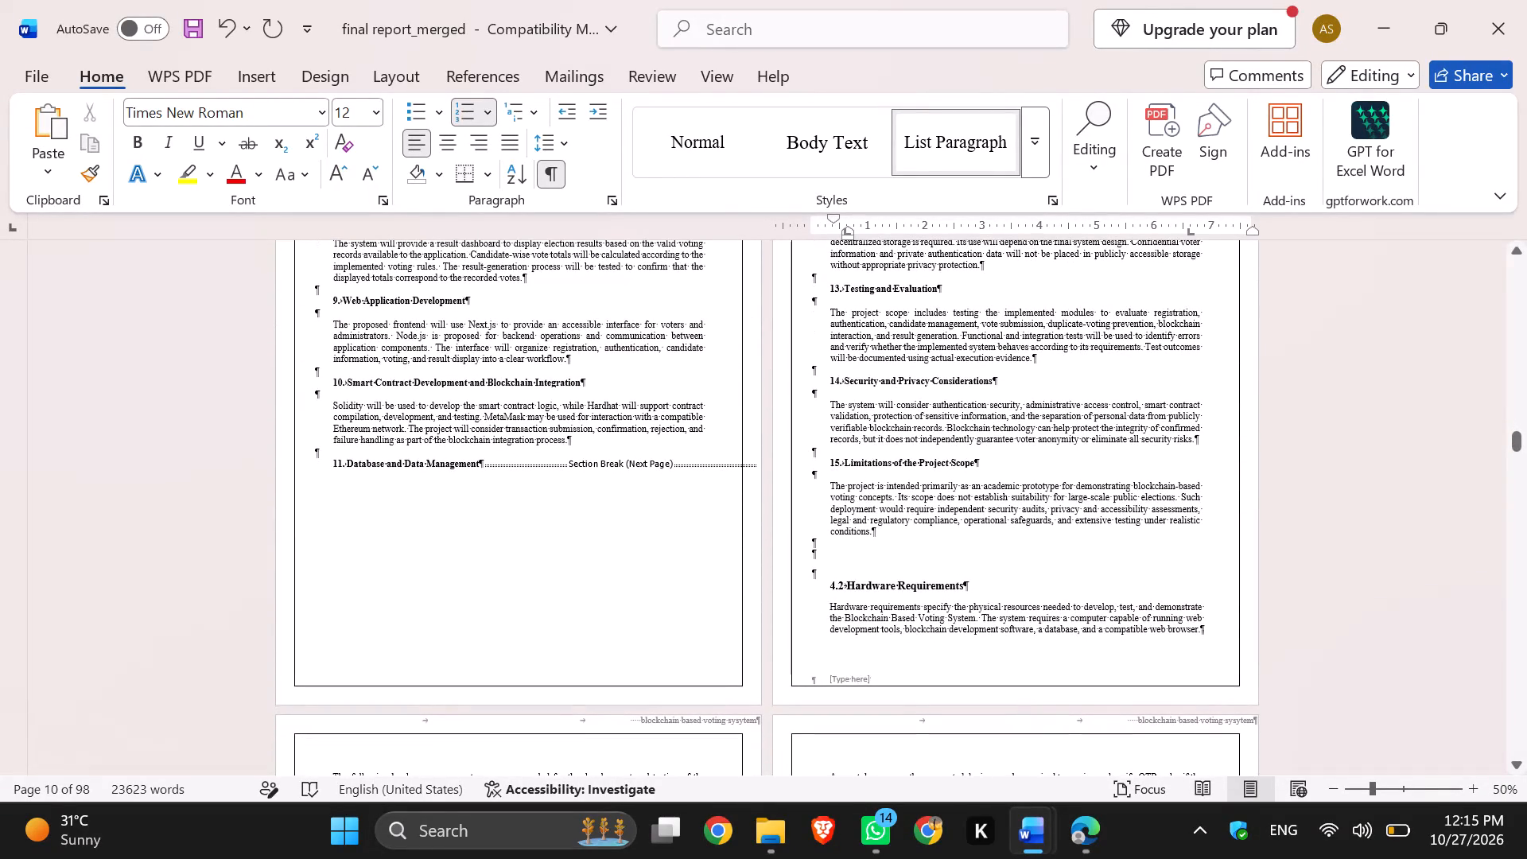
Delete the Project Scope text above 4.2 Hardware Requirements, from the database paragraph through item 15, Limitations of the Project Scope.
scroll(930, 487, up, 1)
scroll(930, 487, down, 2)
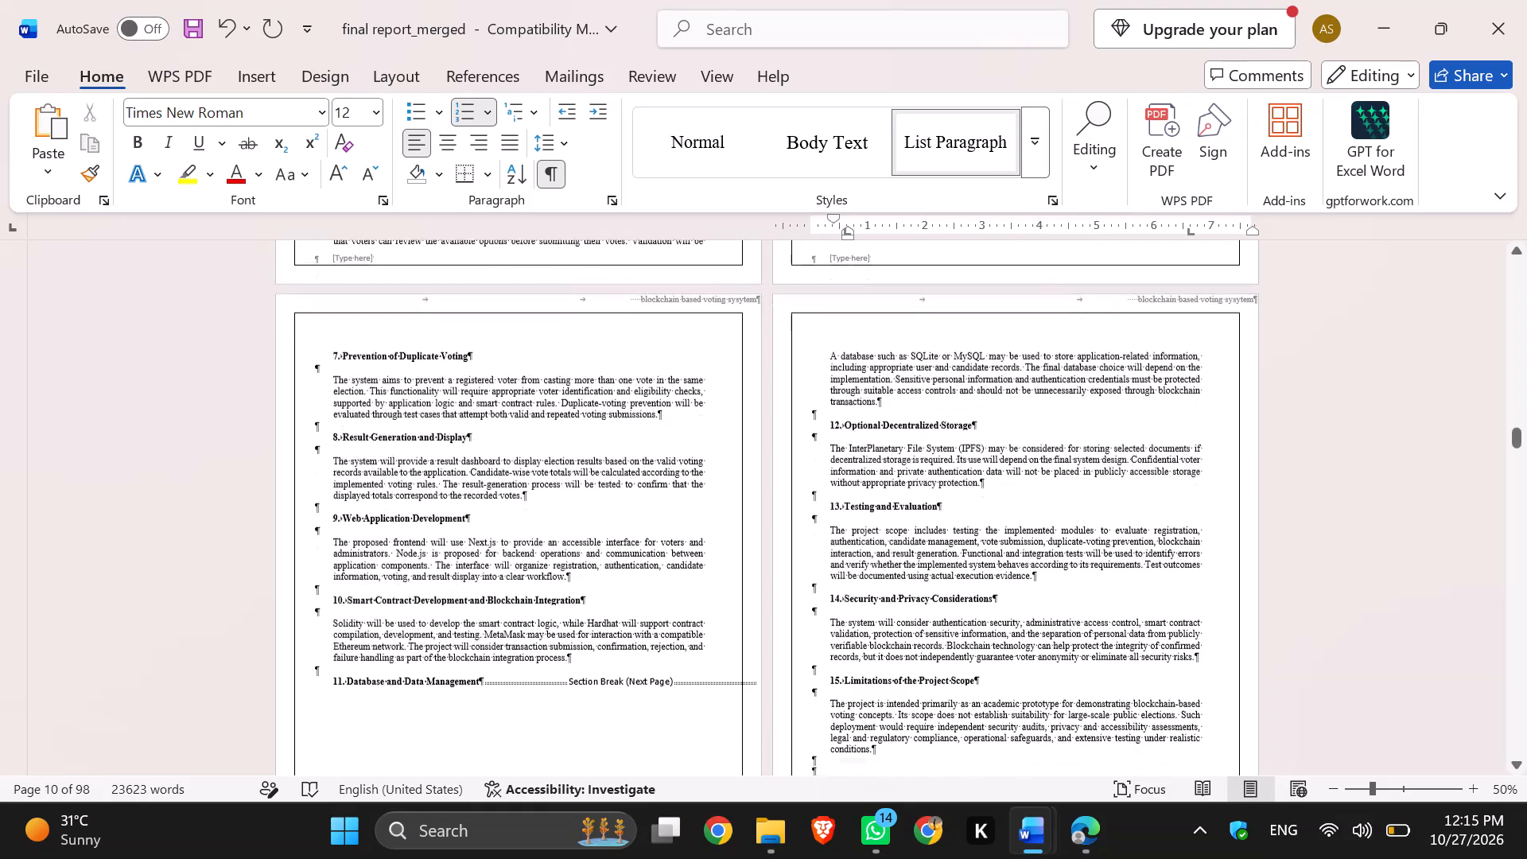
scroll(930, 487, down, 1)
drag(892, 715, 833, 325)
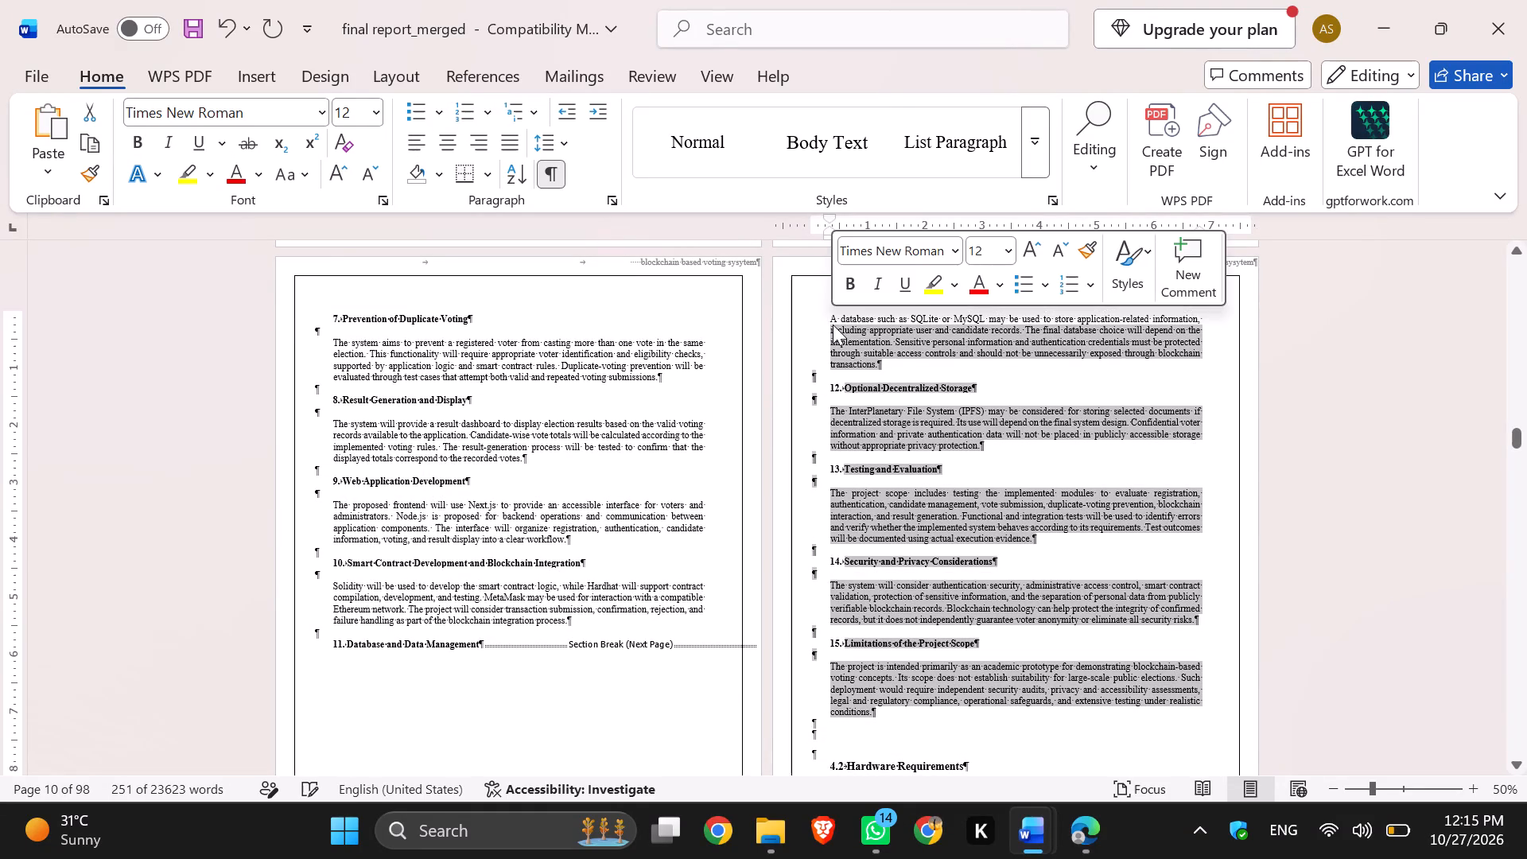
key(BackSpace)
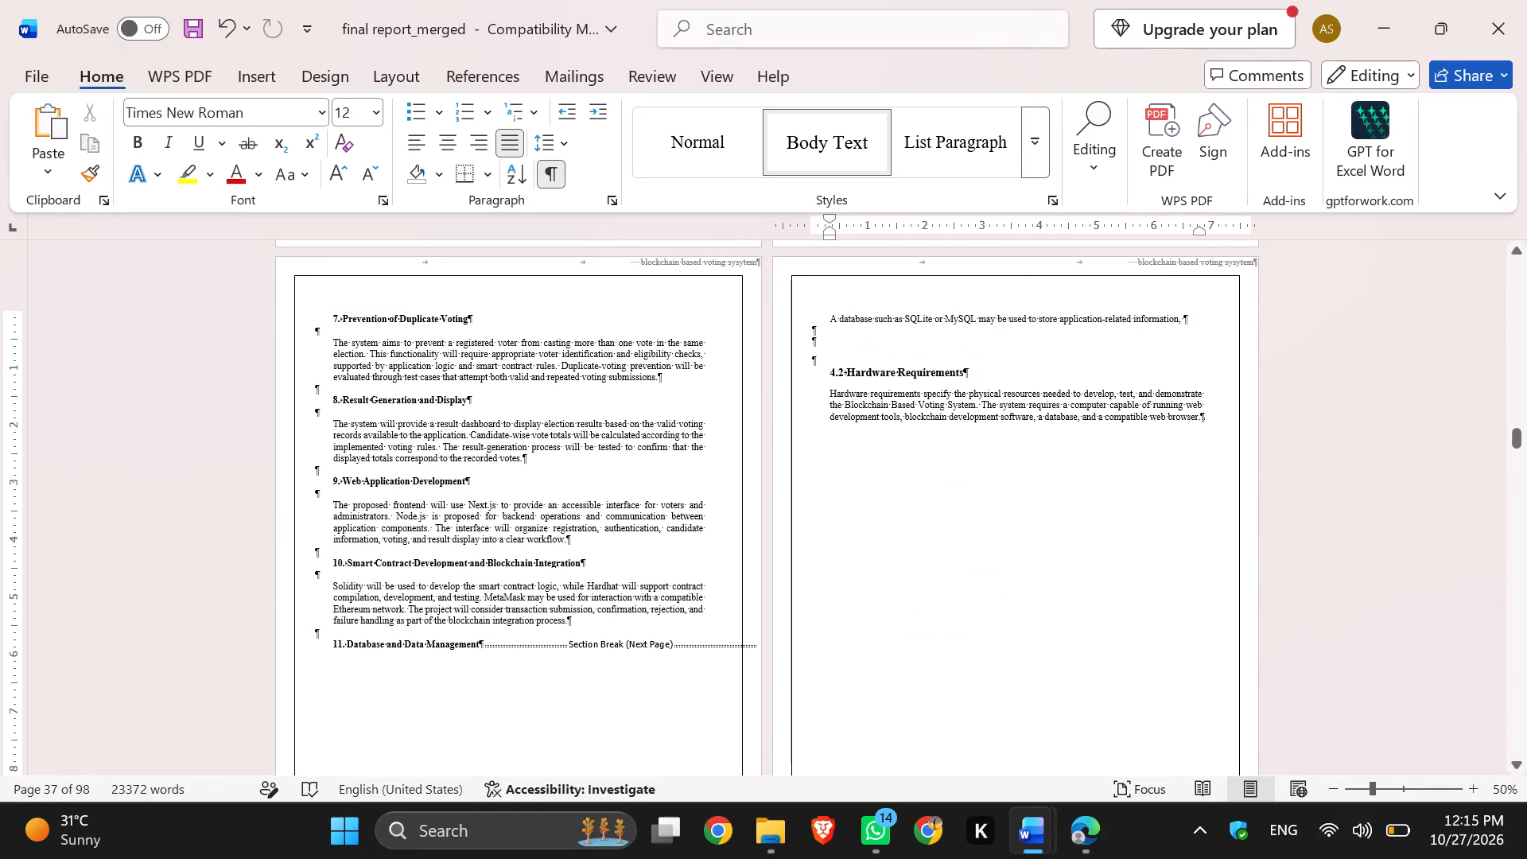
drag(1201, 312, 840, 321)
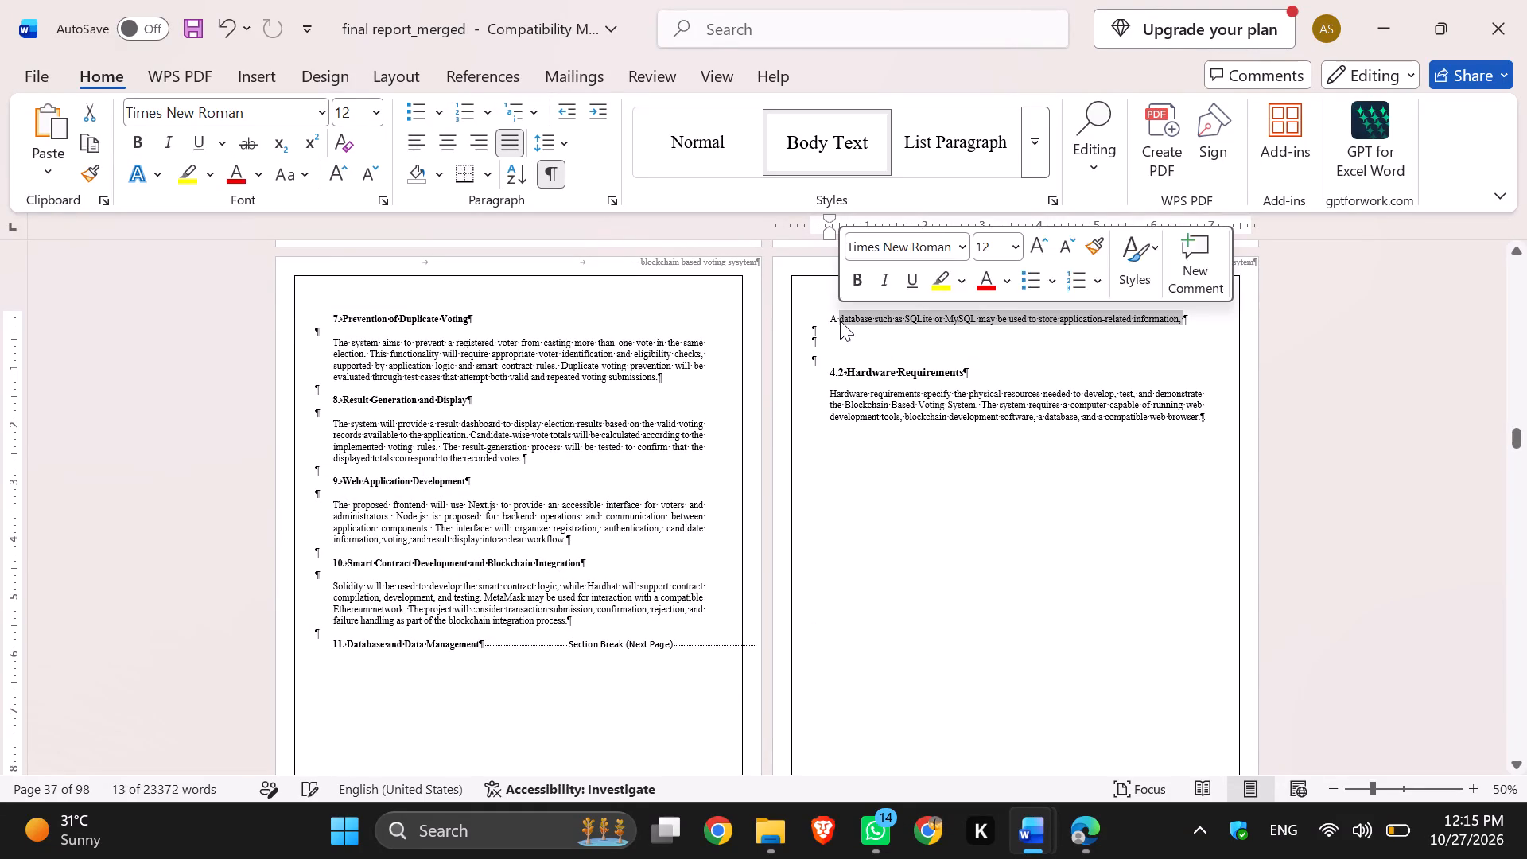
key(BackSpace)
key(BackSpace)
key(BackSpace)
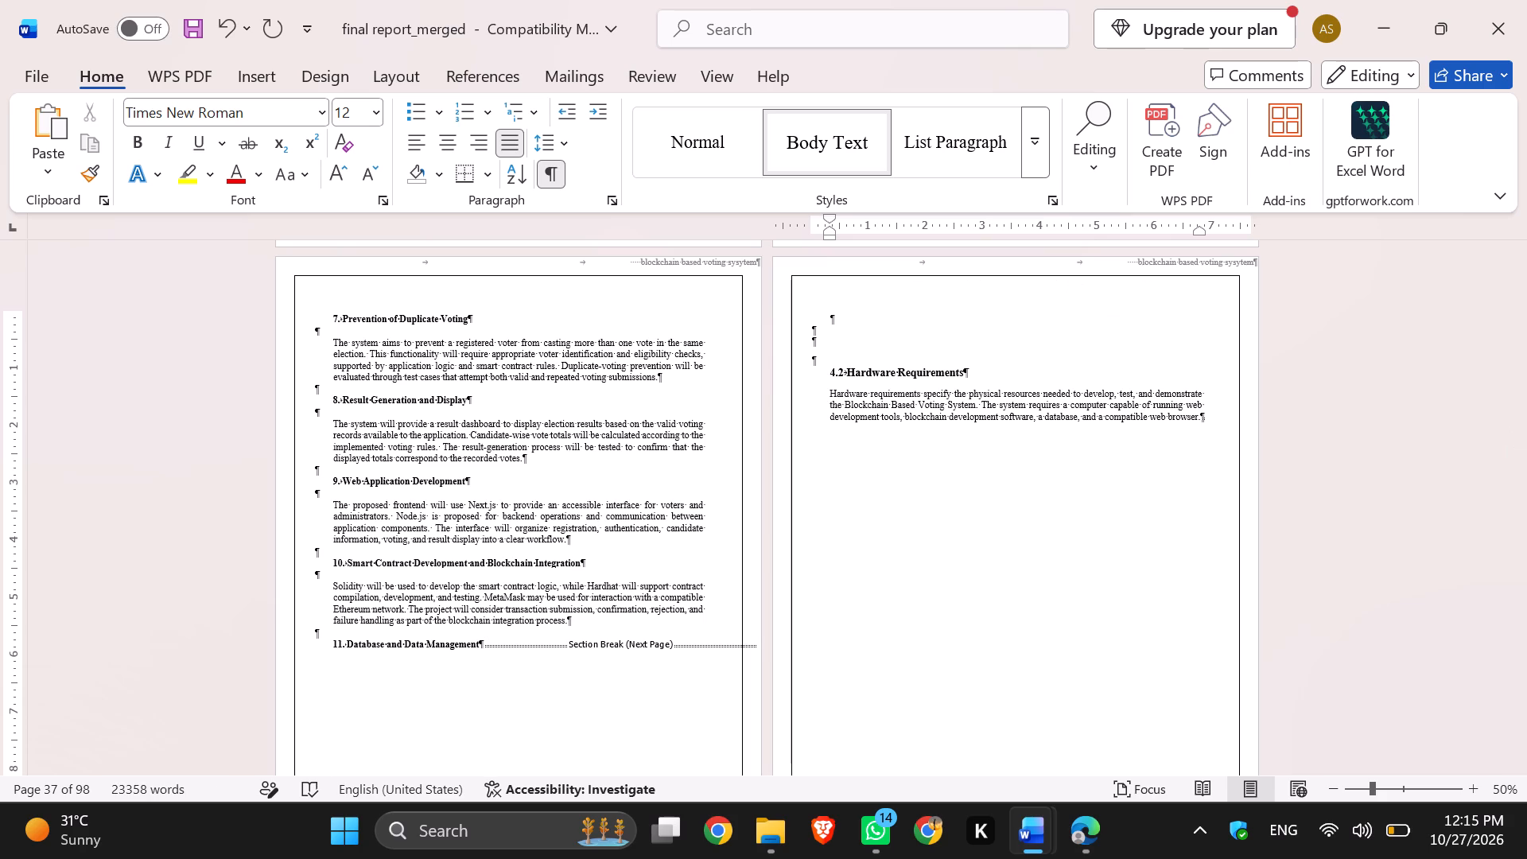
Remove the extra blank paragraphs above the 4.2 Hardware Requirements heading.
scroll(988, 464, down, 2)
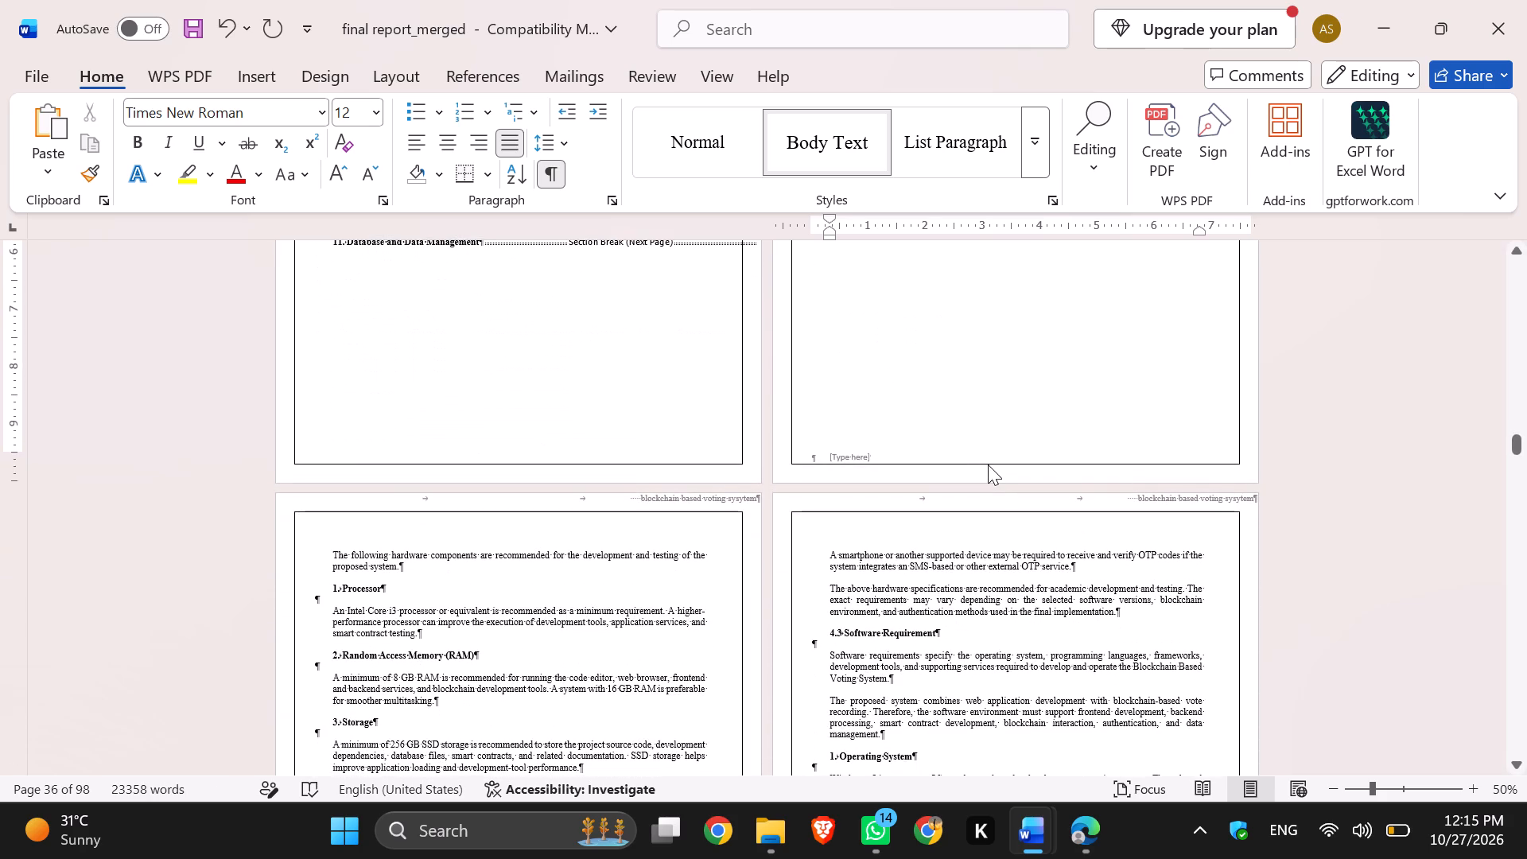
scroll(988, 464, up, 3)
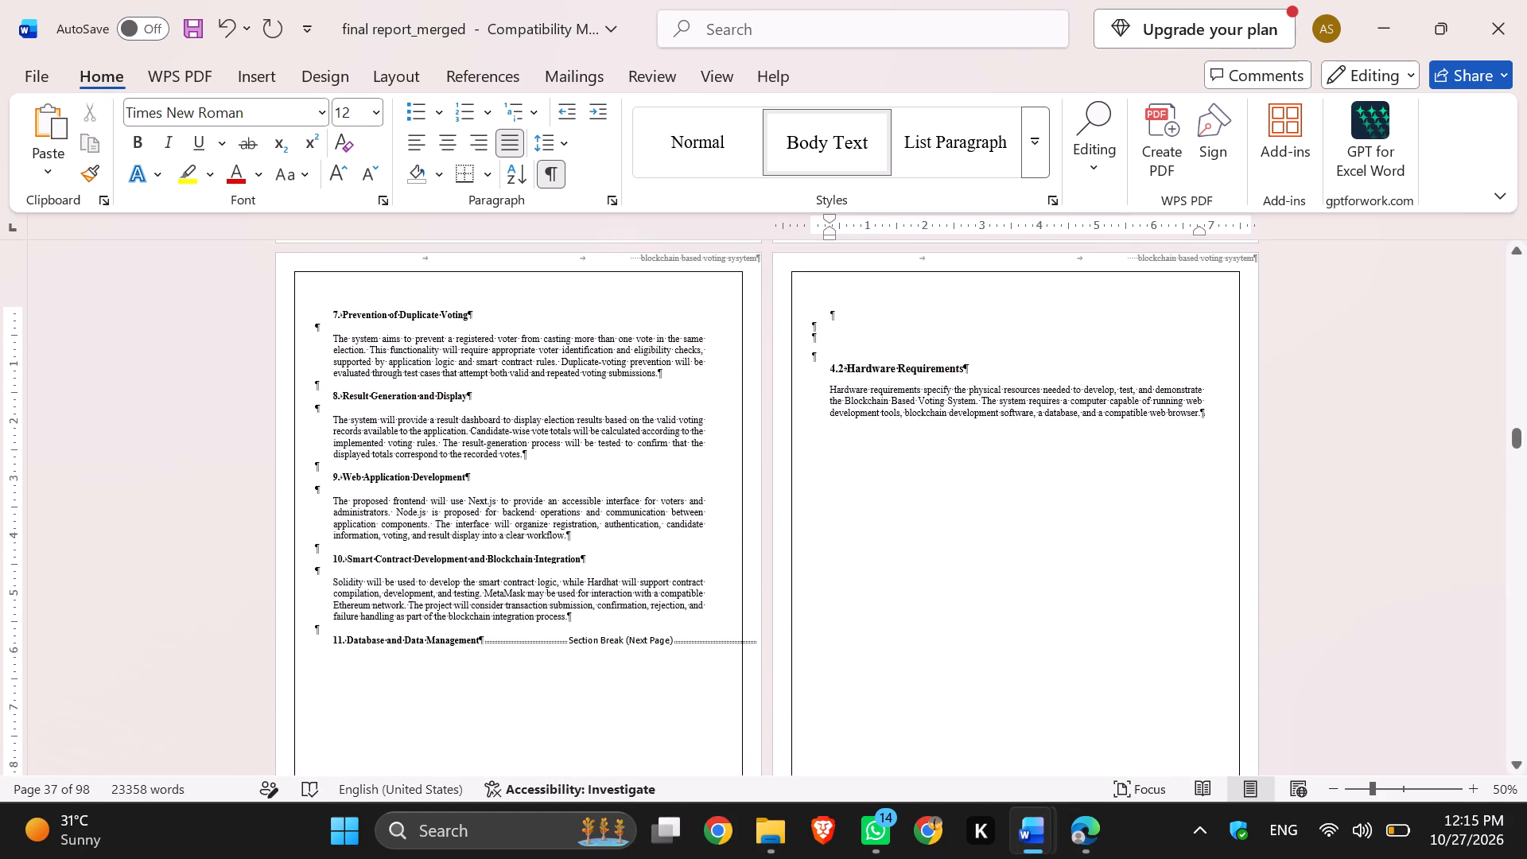
click(861, 346)
key(BackSpace)
key(BackSpace)
key(BackSpace)
key(BackSpace)
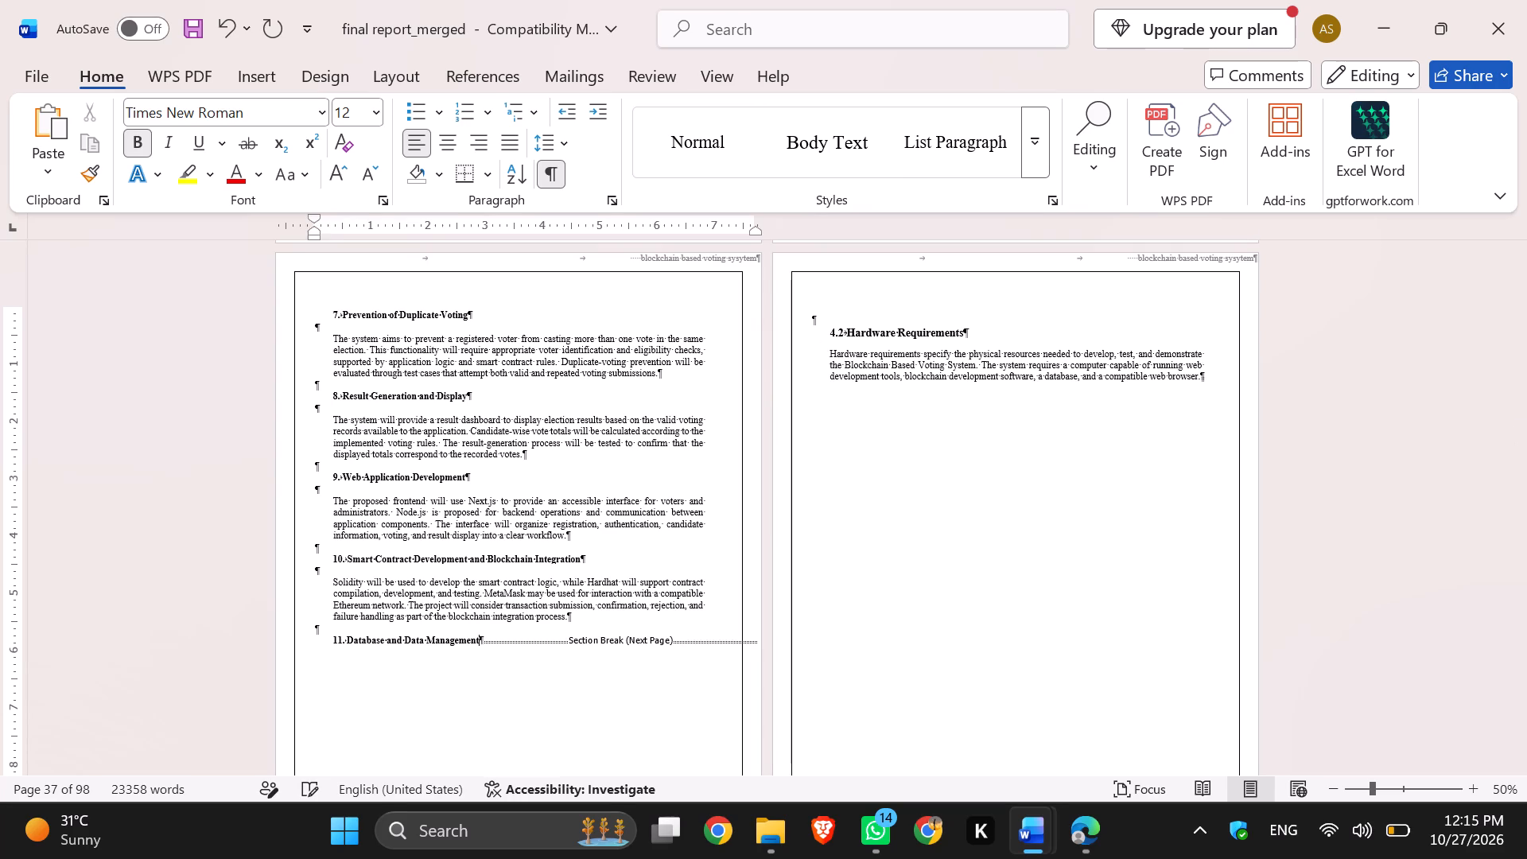
Remove the paragraph mark between the 11. Database and Data Management heading and the section break that follows it.
key(BackSpace)
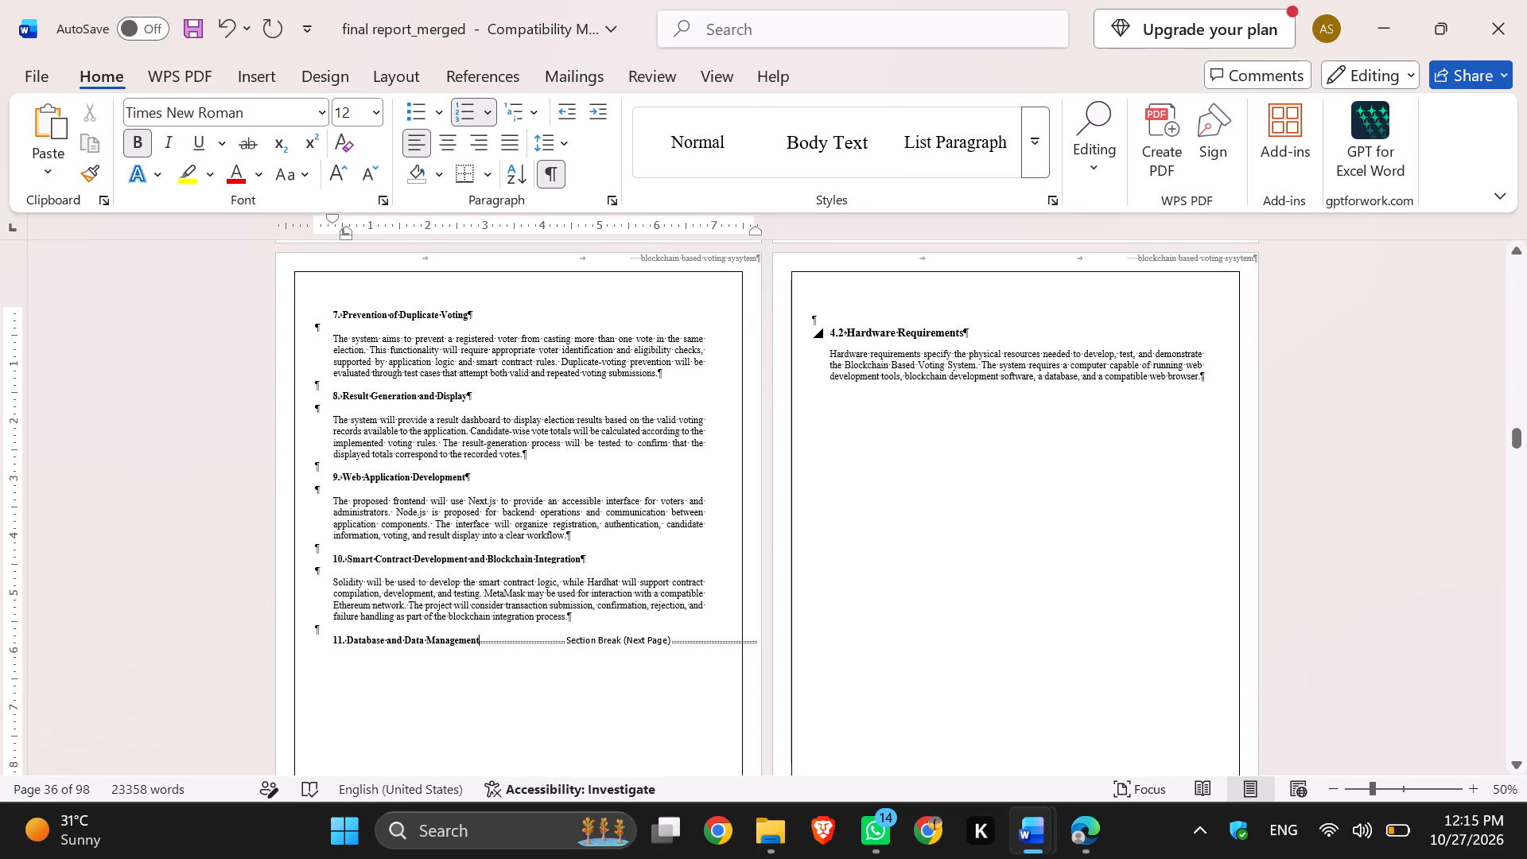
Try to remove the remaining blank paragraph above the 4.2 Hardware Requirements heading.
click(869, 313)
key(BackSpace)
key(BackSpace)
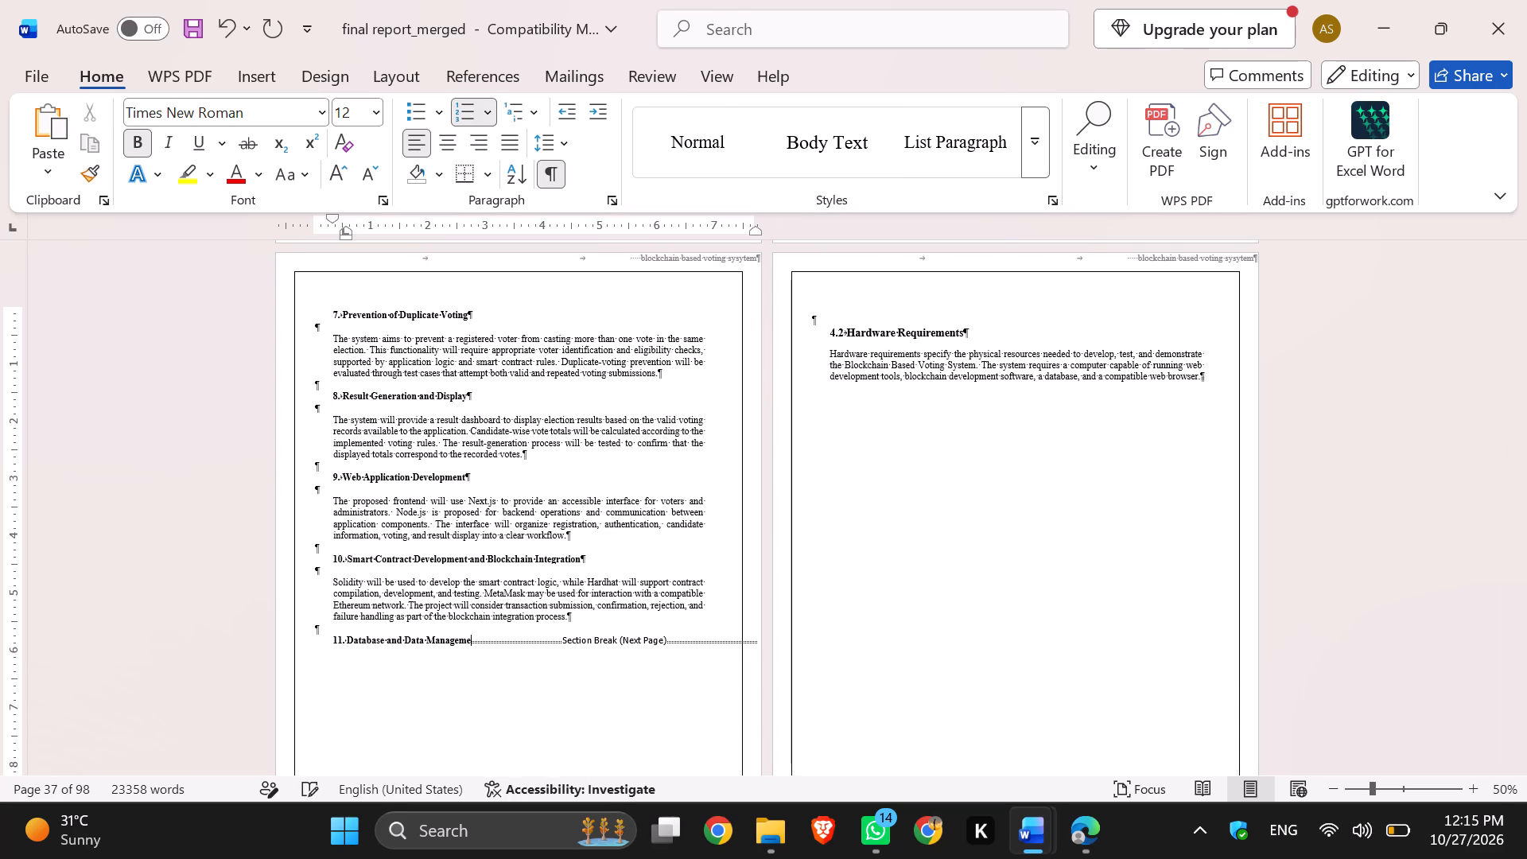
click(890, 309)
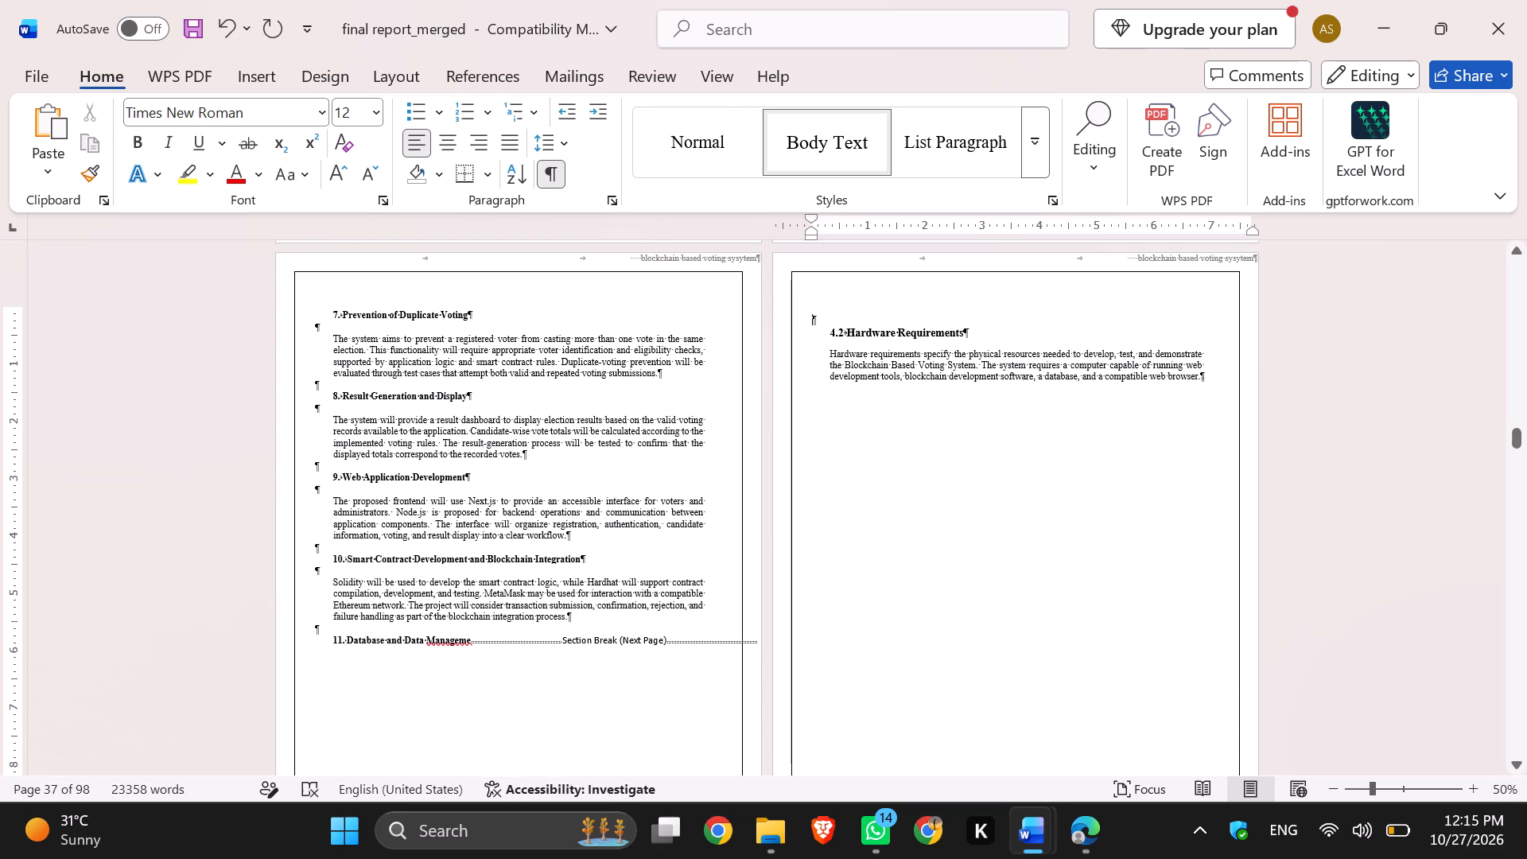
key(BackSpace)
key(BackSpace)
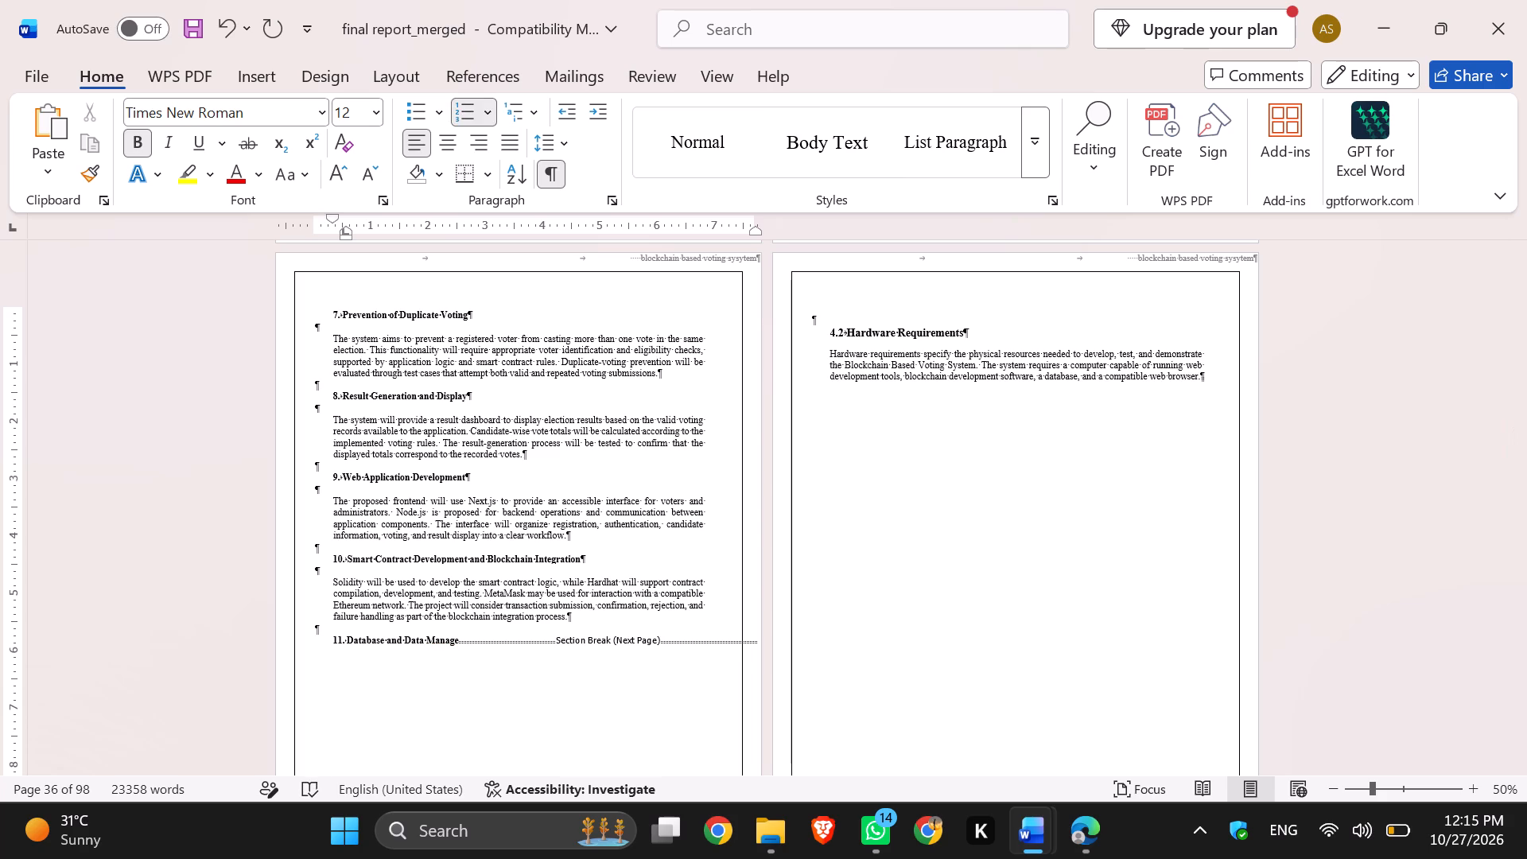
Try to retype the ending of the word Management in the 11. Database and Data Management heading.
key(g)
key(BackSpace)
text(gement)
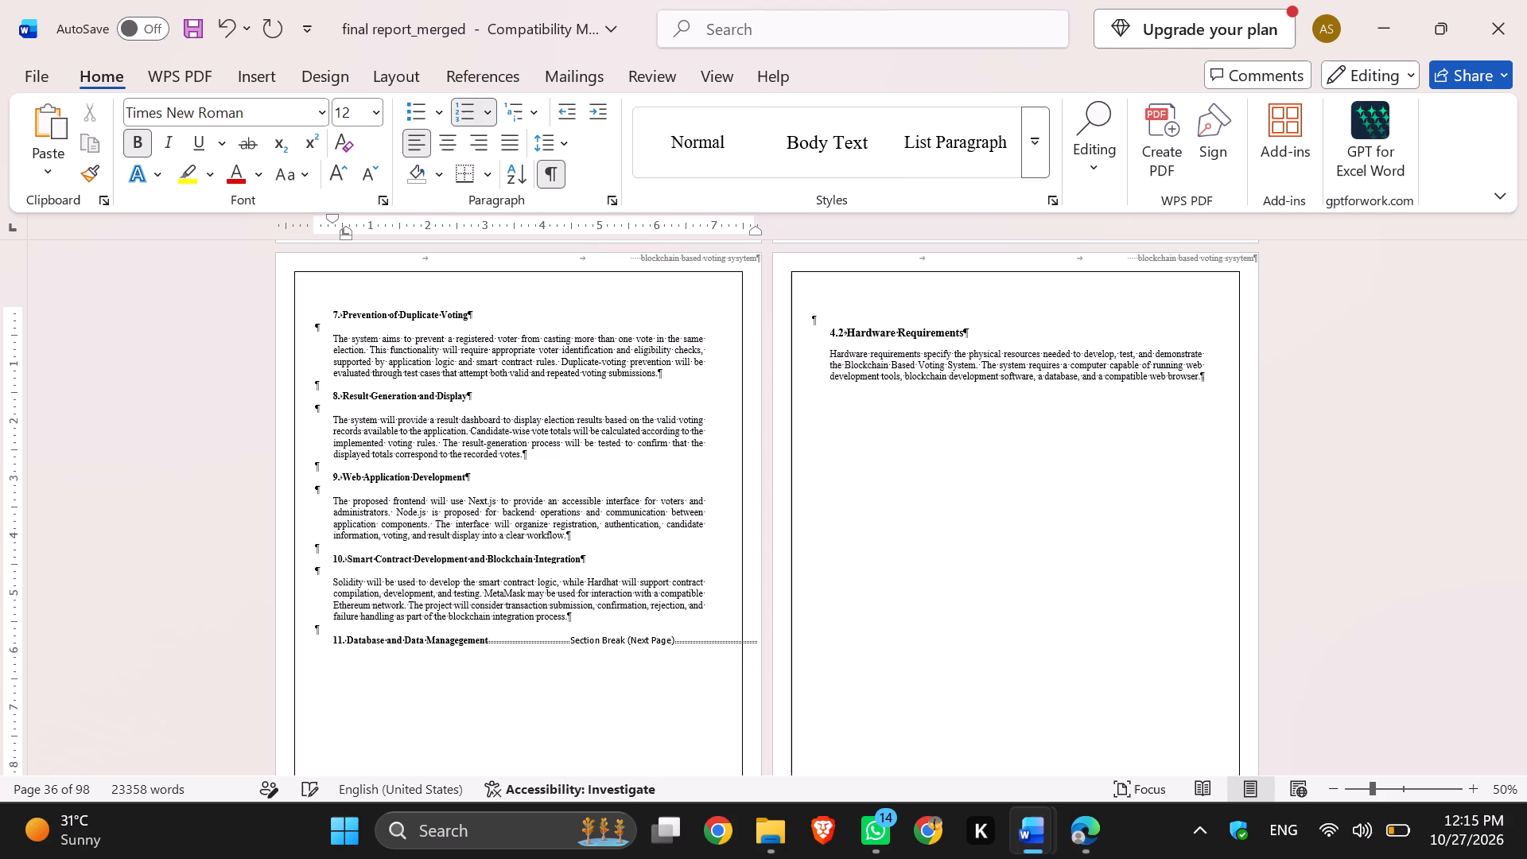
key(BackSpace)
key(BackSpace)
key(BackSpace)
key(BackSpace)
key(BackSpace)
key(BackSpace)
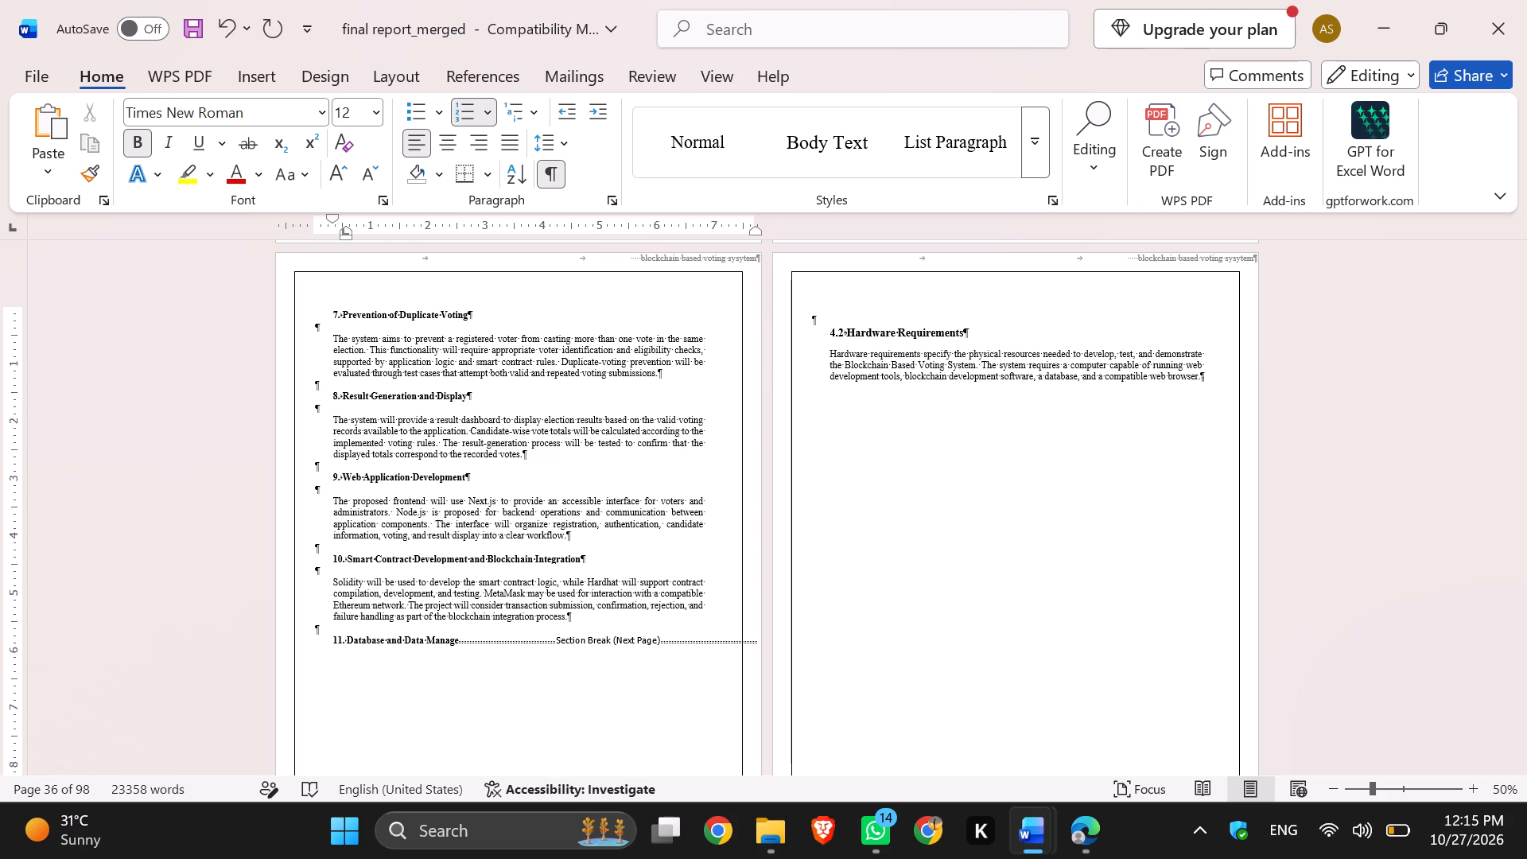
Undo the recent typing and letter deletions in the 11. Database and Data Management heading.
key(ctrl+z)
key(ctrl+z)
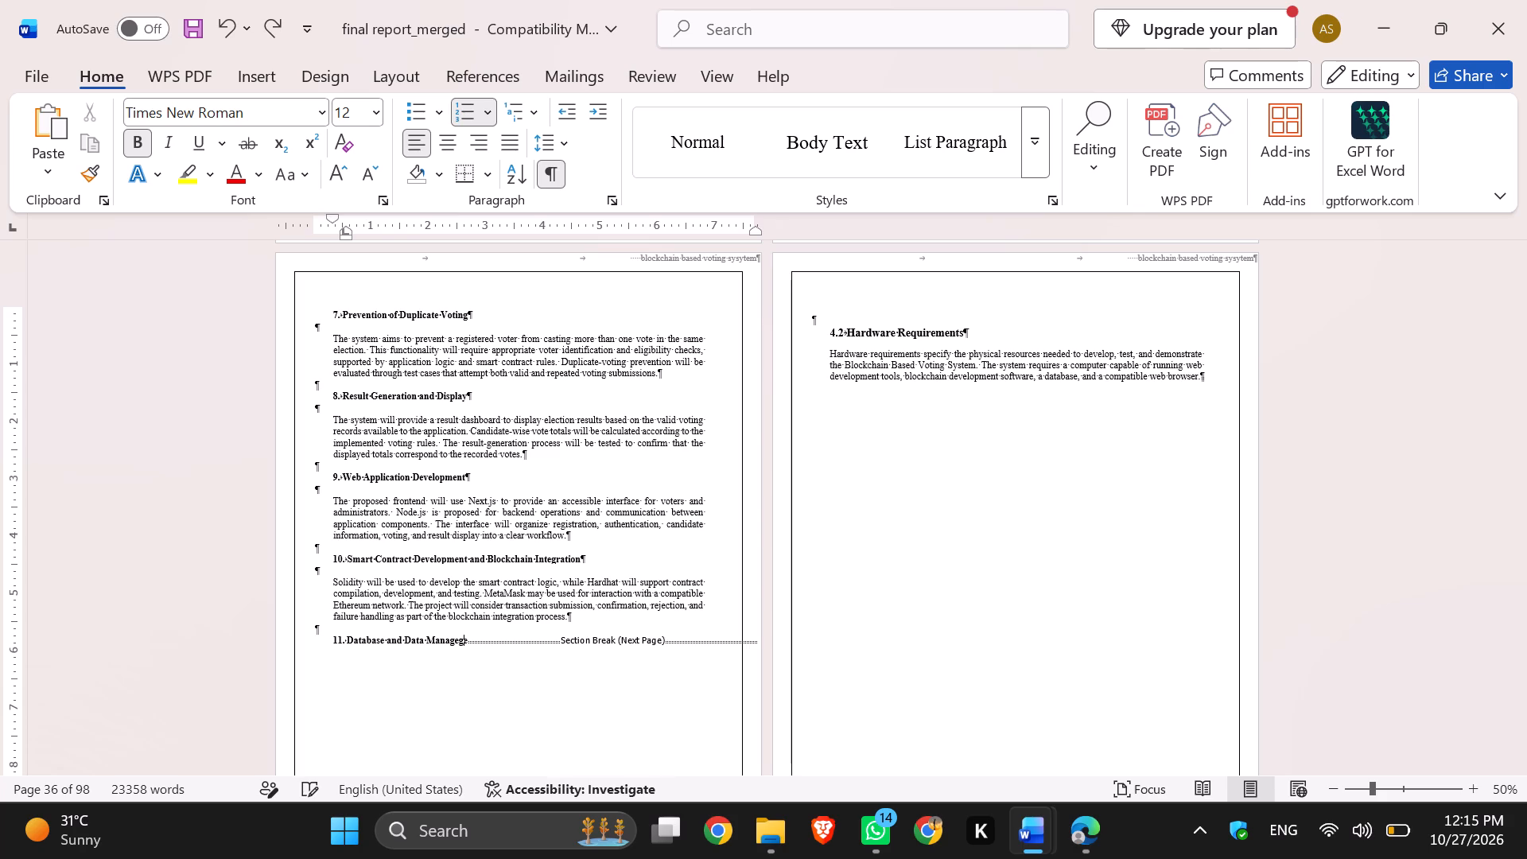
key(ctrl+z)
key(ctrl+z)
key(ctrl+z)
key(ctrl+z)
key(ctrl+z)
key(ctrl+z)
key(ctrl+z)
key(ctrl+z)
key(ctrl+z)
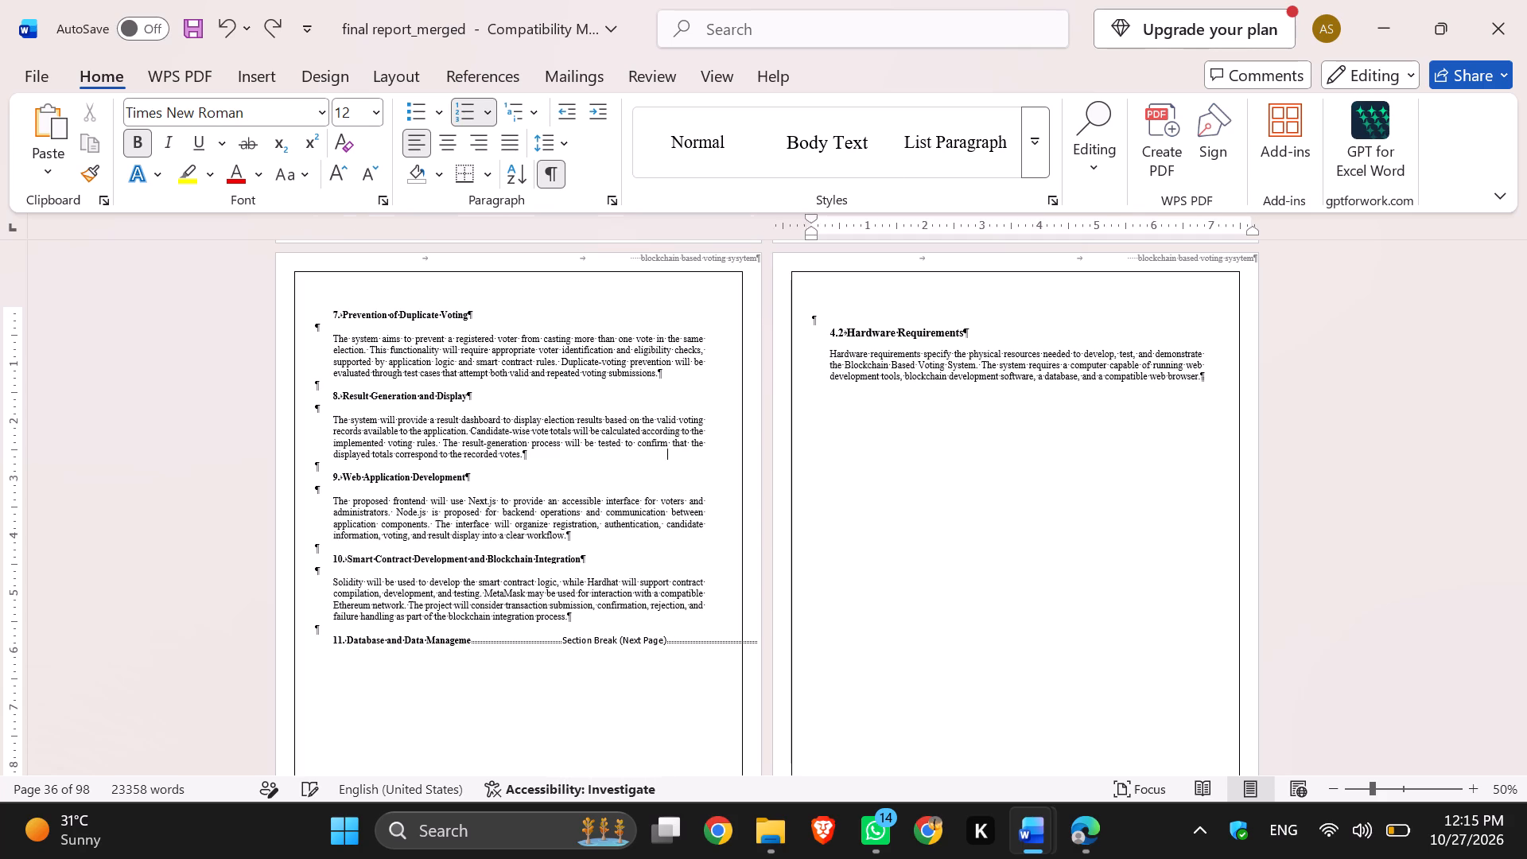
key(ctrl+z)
Examine the Hardware Requirements and Software Requirement pages of Chapter 4 for layout and blank space.
scroll(890, 309, down, 2)
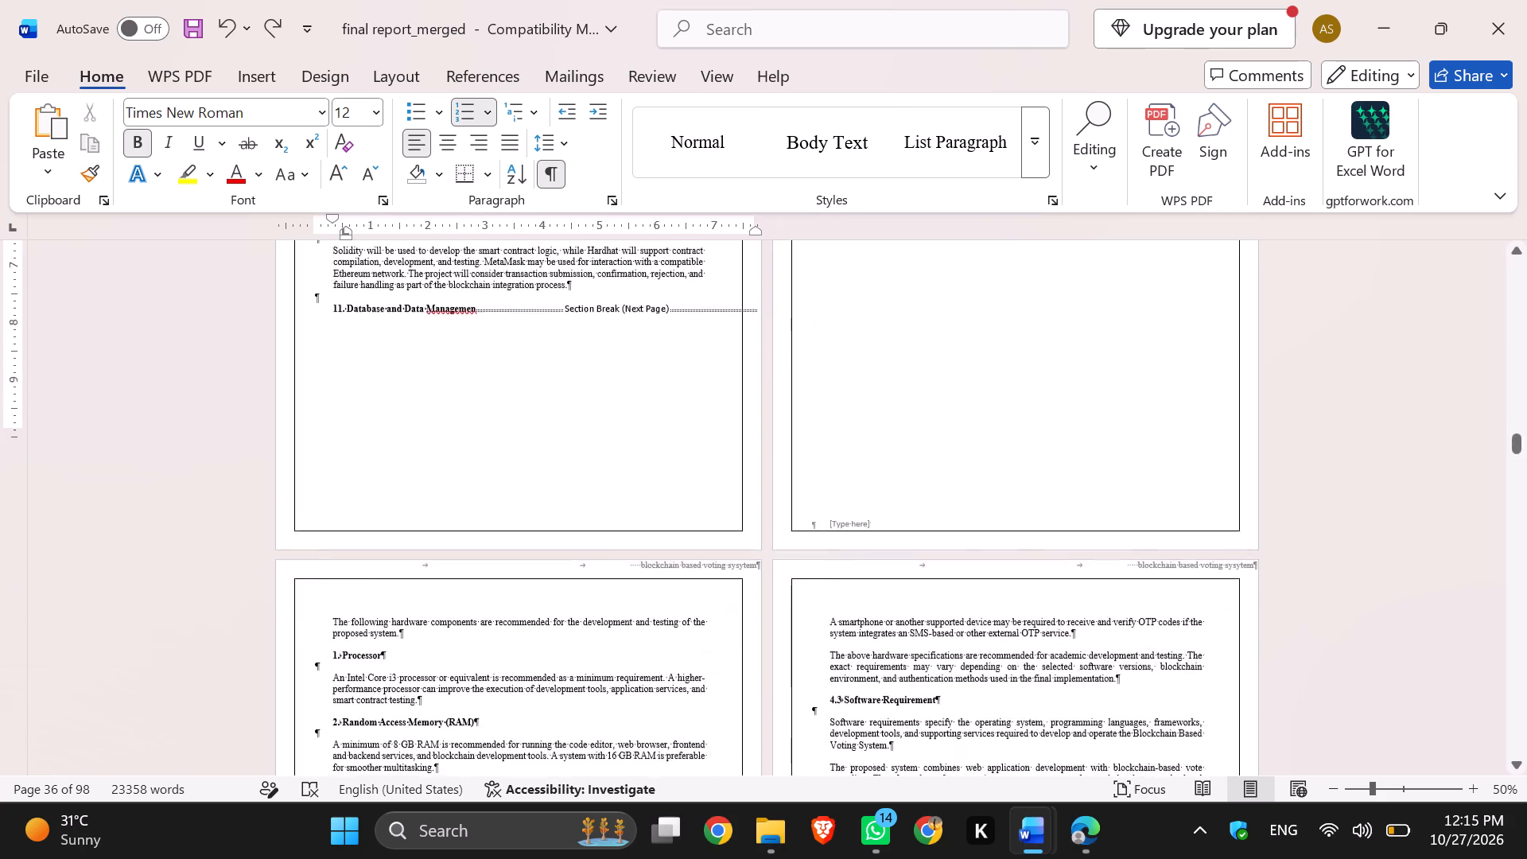
scroll(890, 309, down, 2)
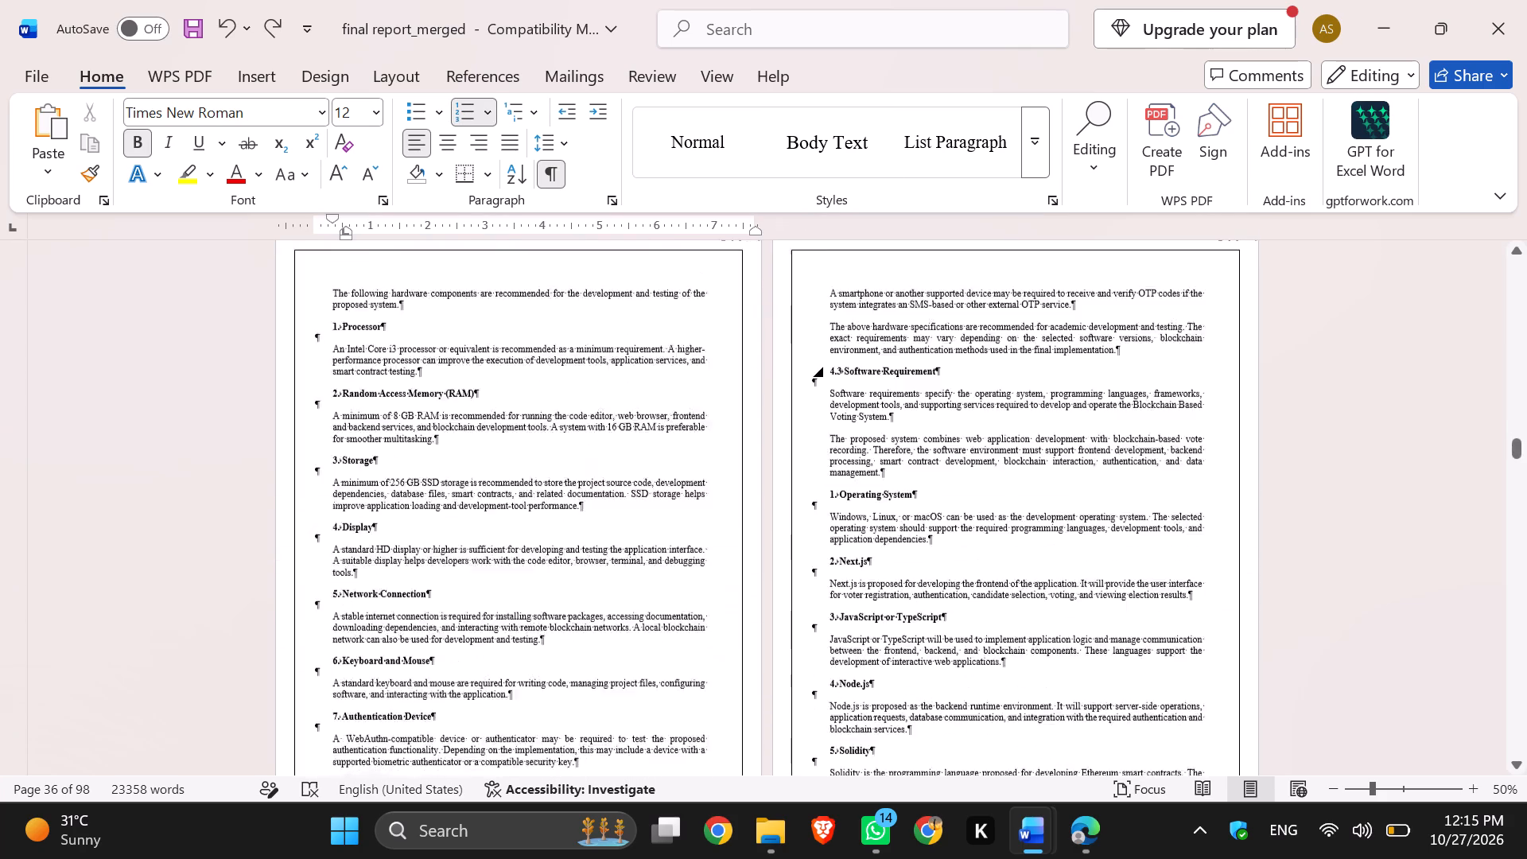
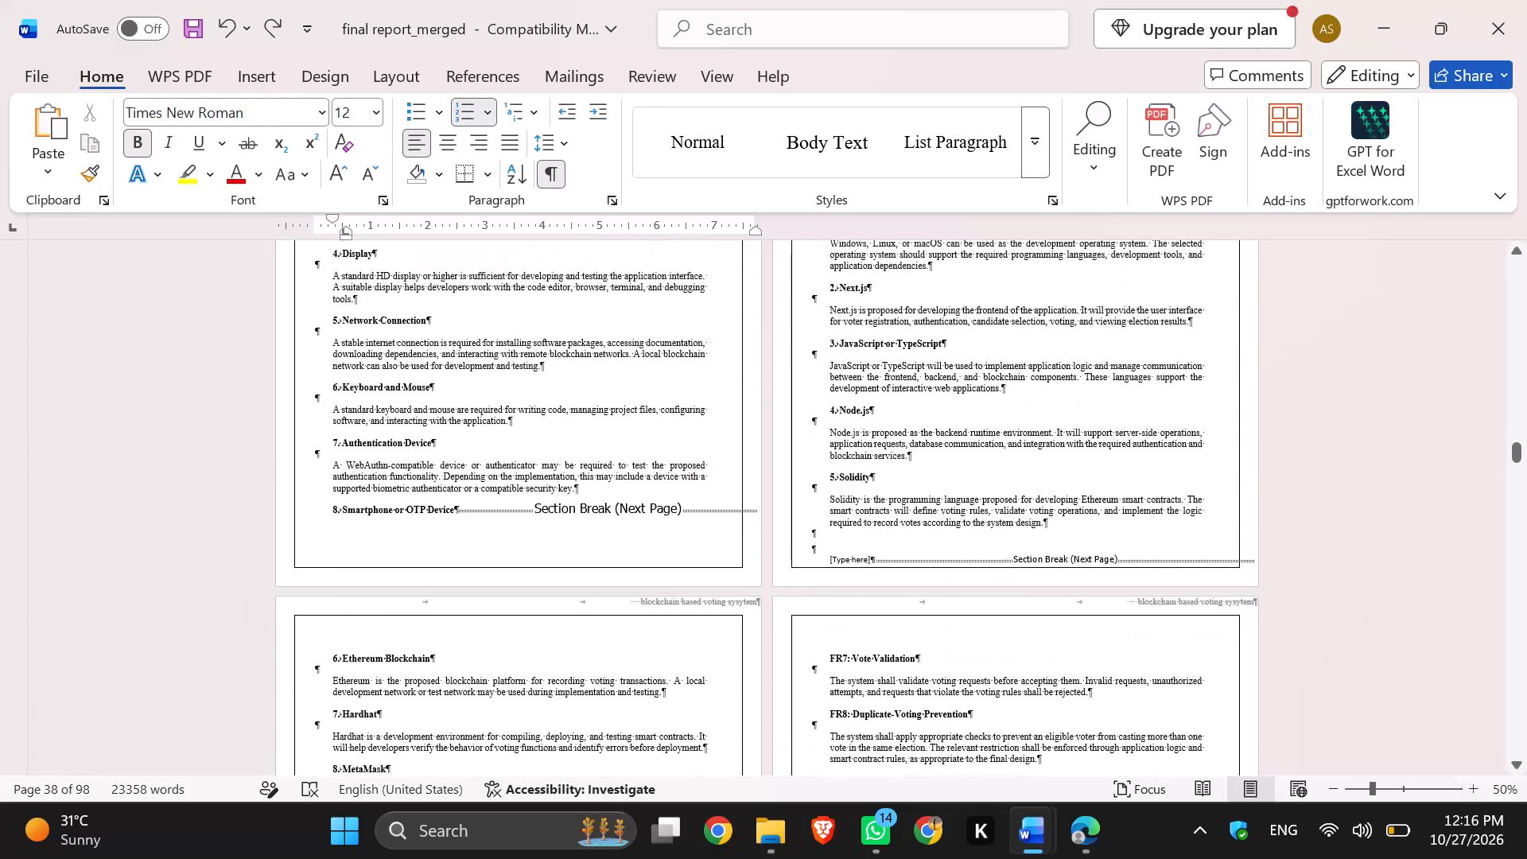
Review the Chapter 4 requirements pages and hide the formatting marks throughout the document.
scroll(890, 309, down, 1)
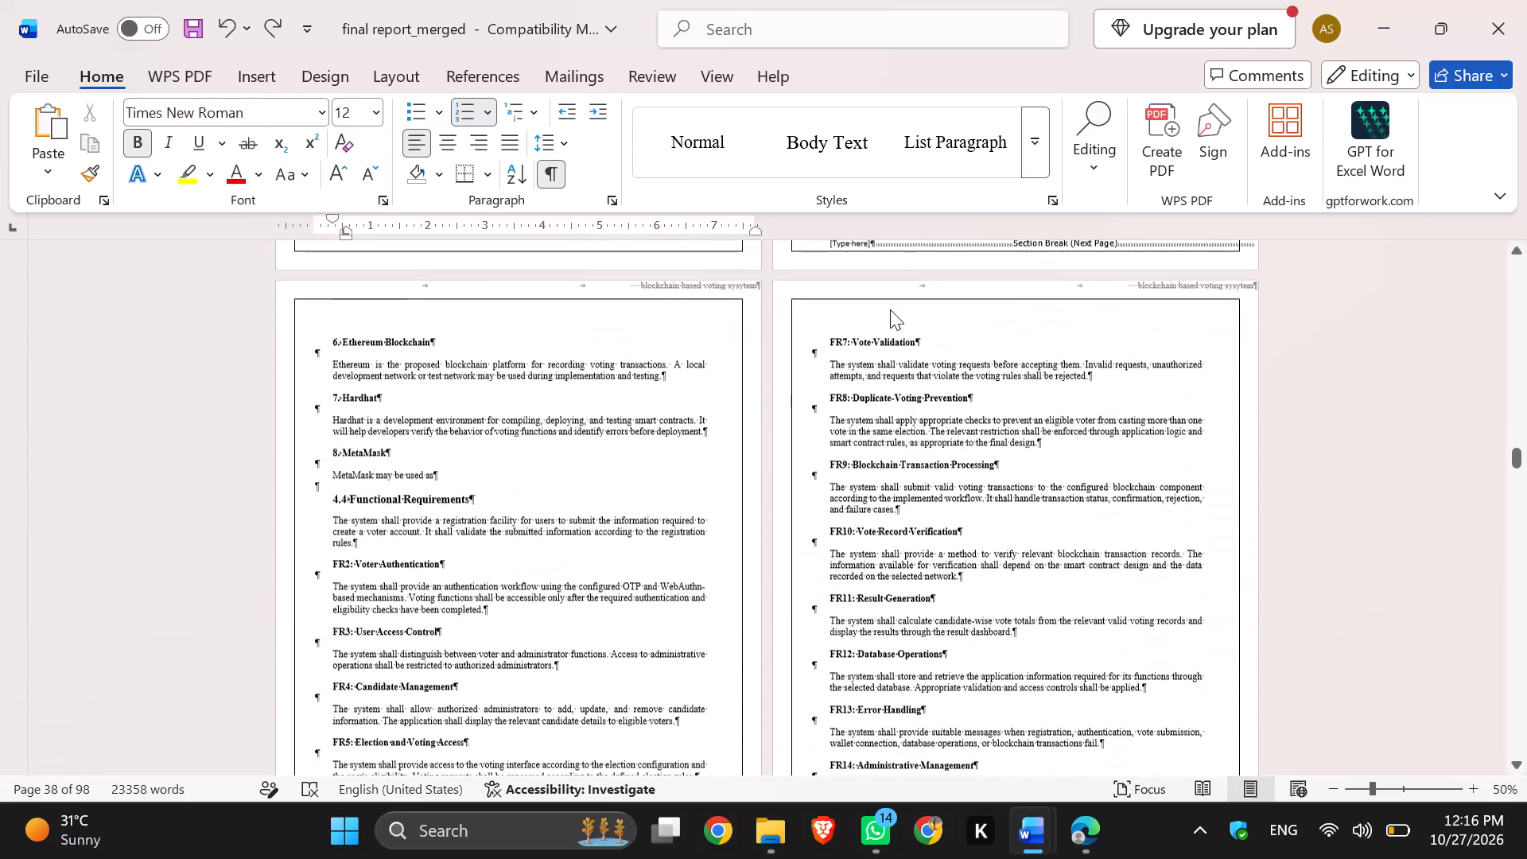
scroll(890, 309, down, 3)
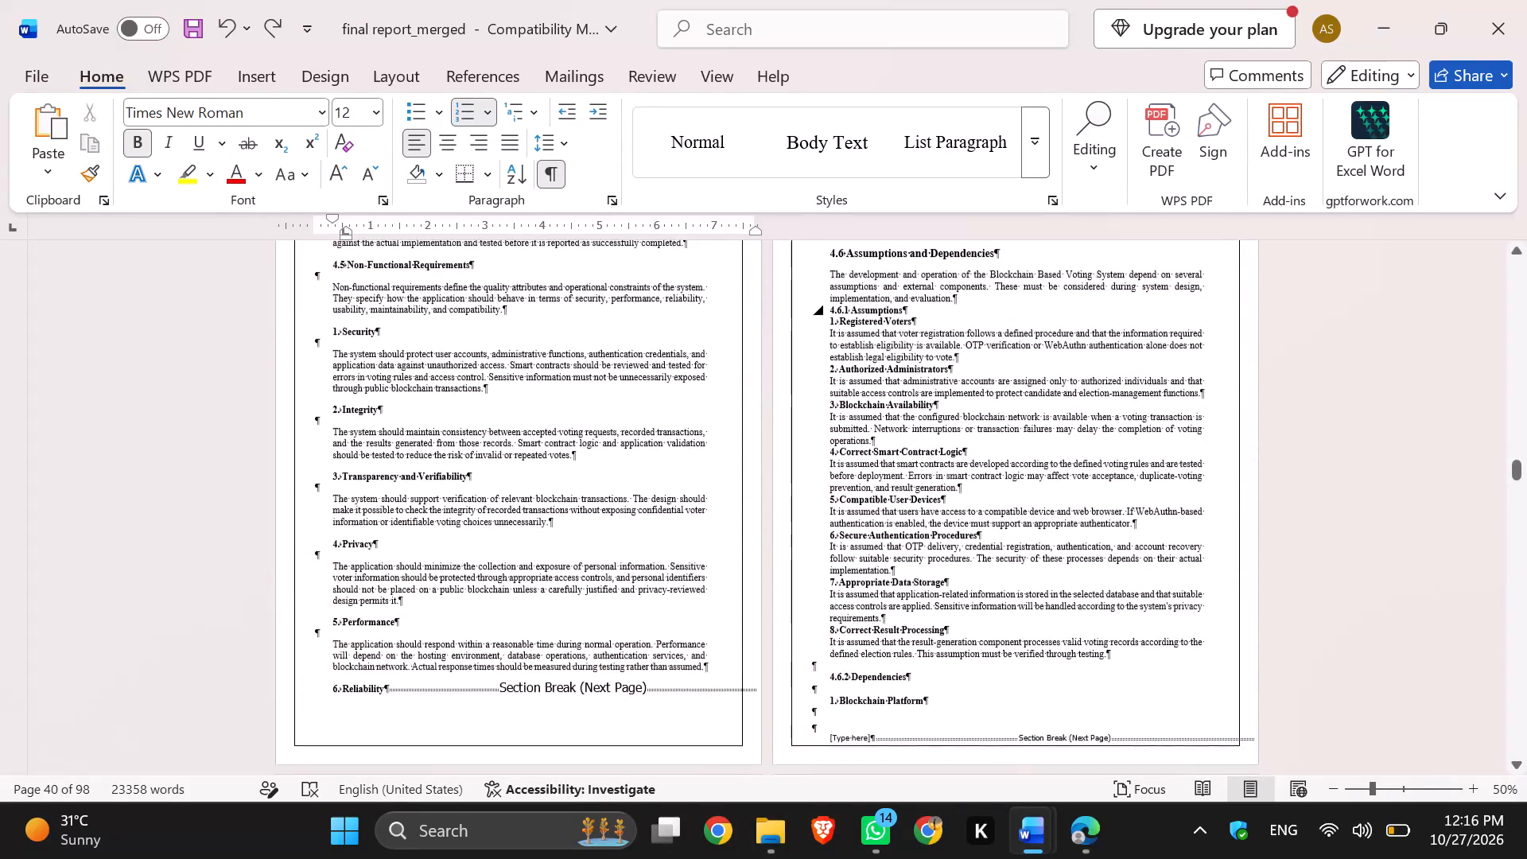
scroll(890, 309, down, 1)
scroll(890, 309, up, 1)
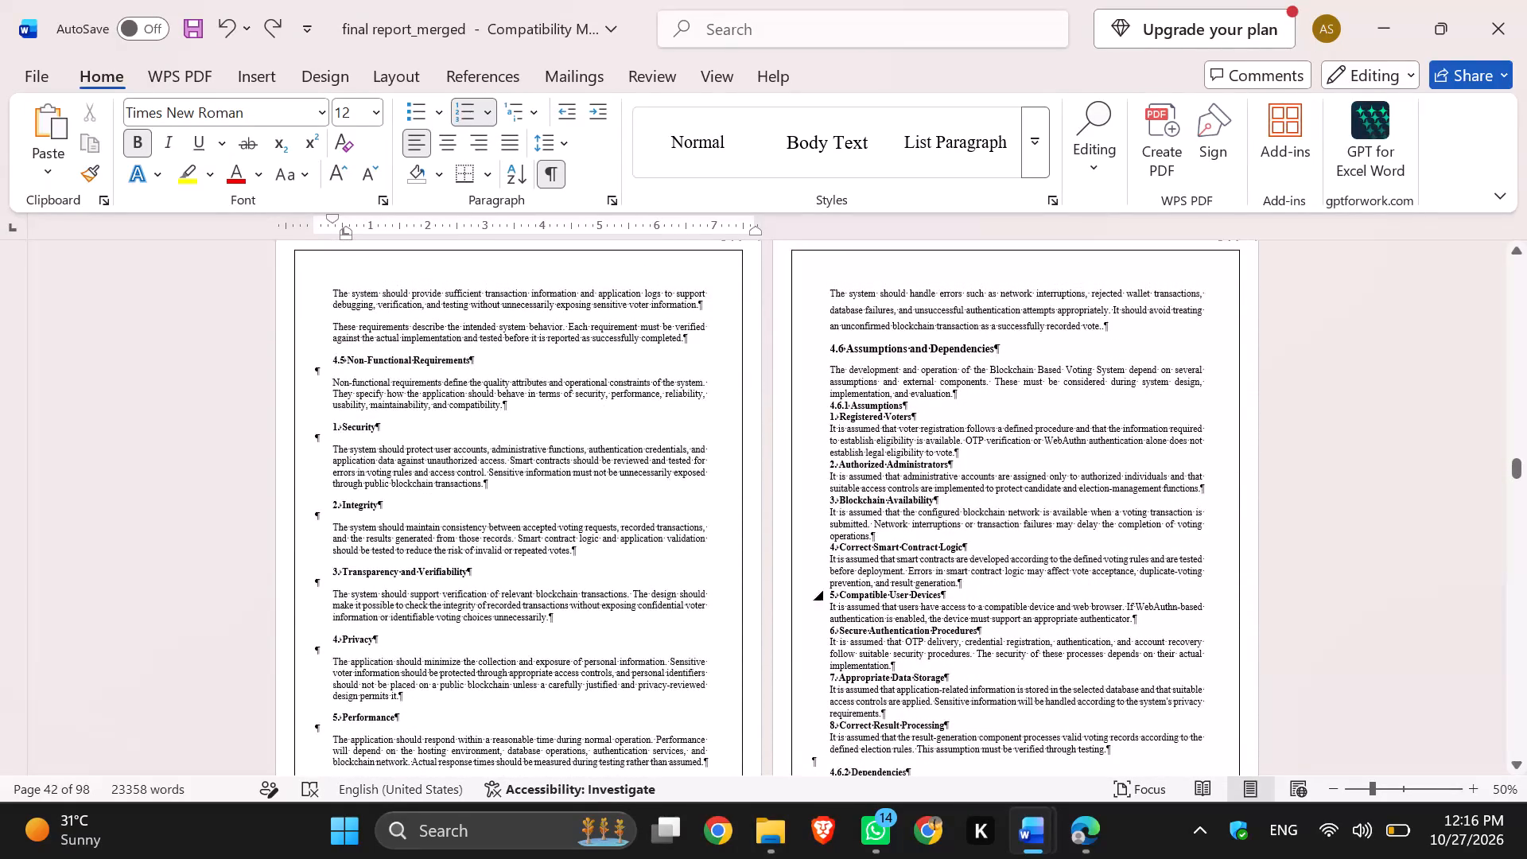
scroll(1132, 716, down, 3)
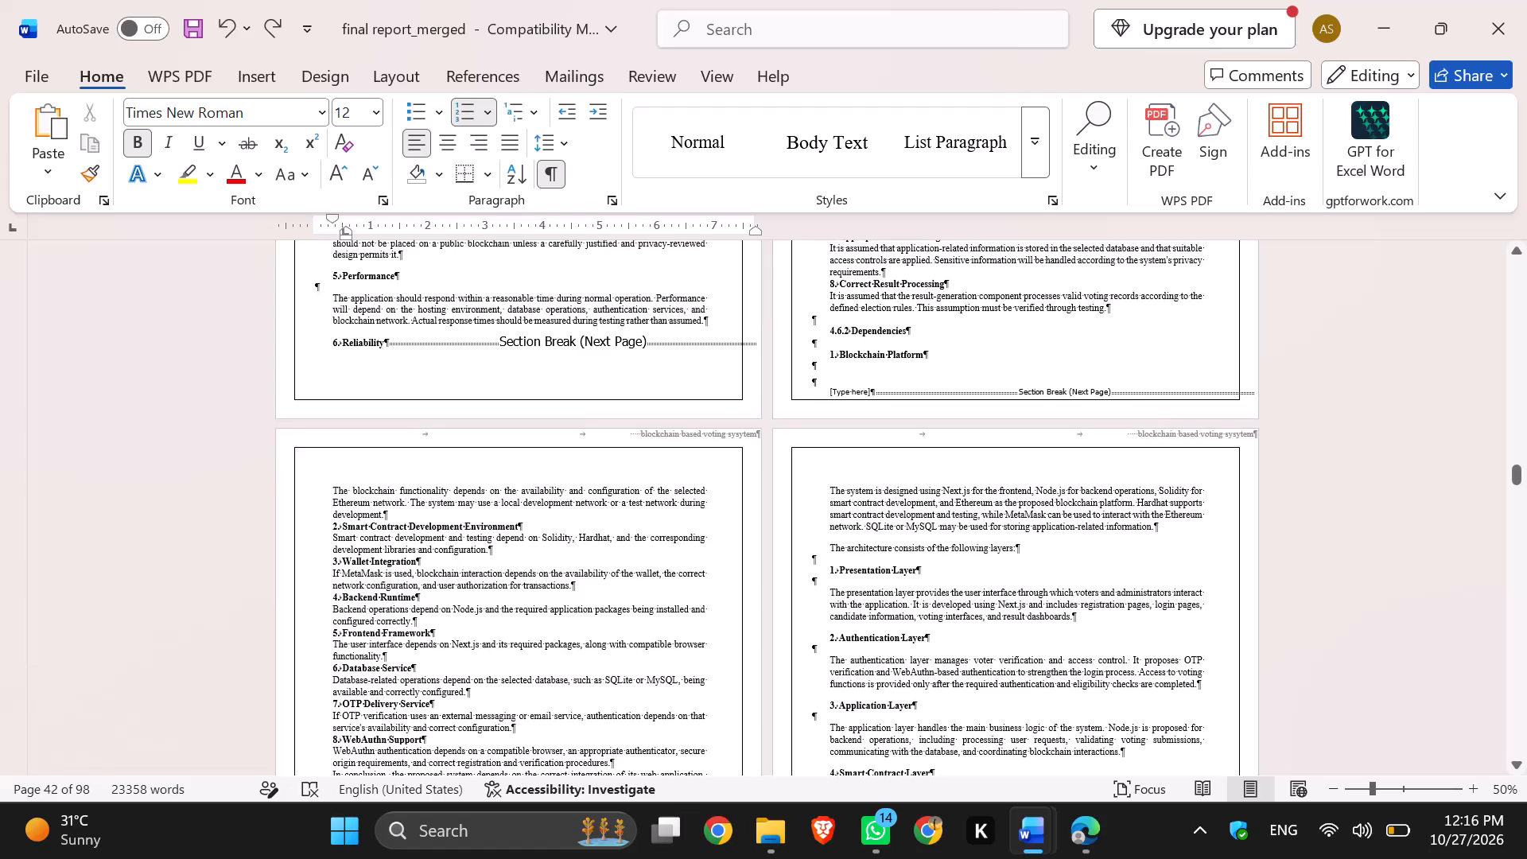
key(ctrl+shift+8)
Delete the empty numbered heading 11. Database and Data Management before section 4.2.
scroll(1071, 363, up, 7)
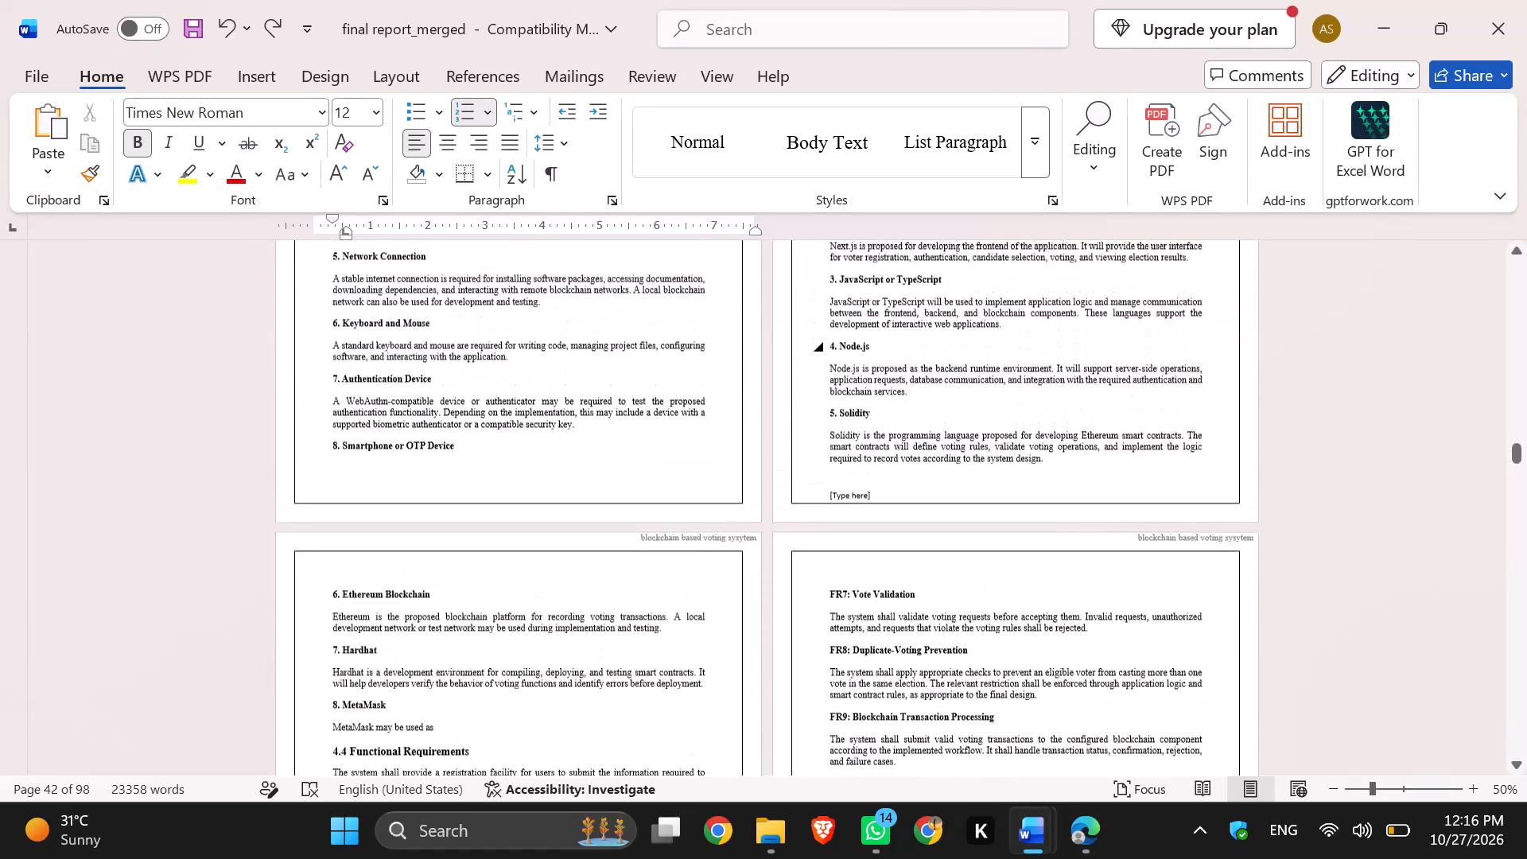
scroll(1071, 363, up, 6)
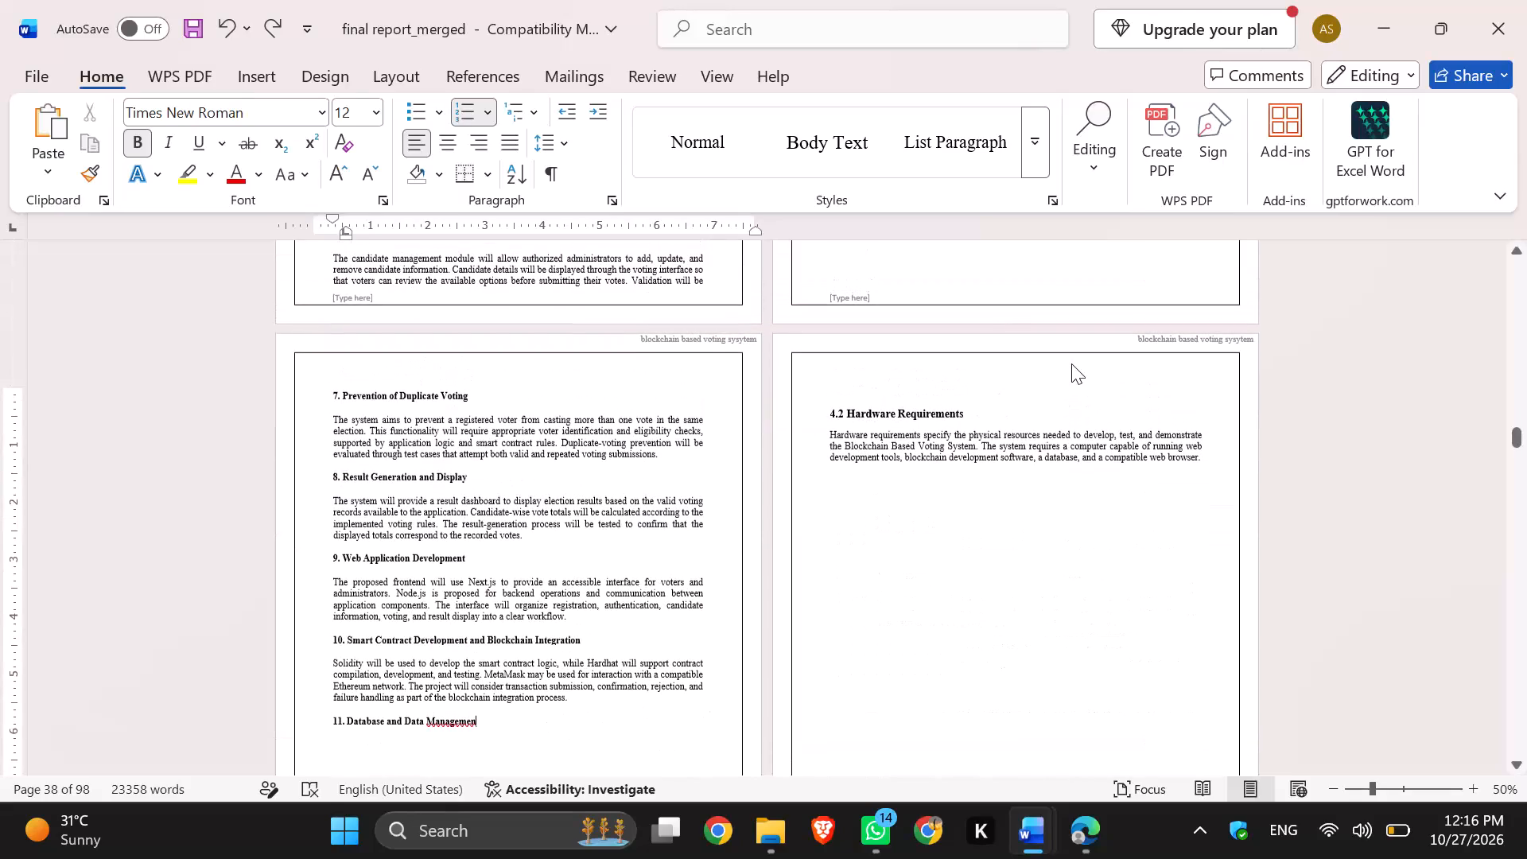
scroll(1015, 416, down, 1)
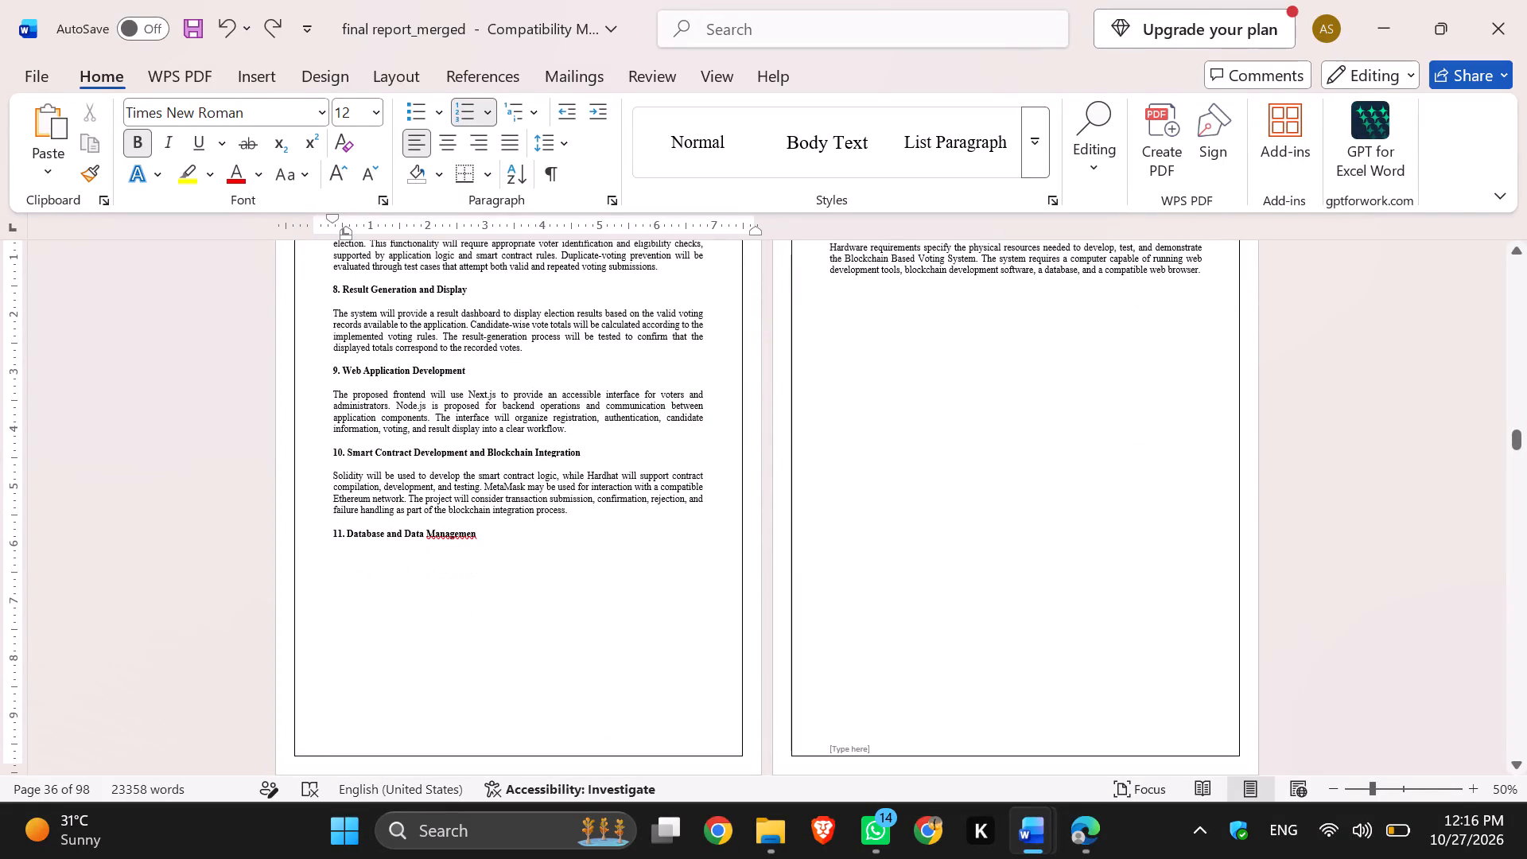
drag(507, 537, 339, 542)
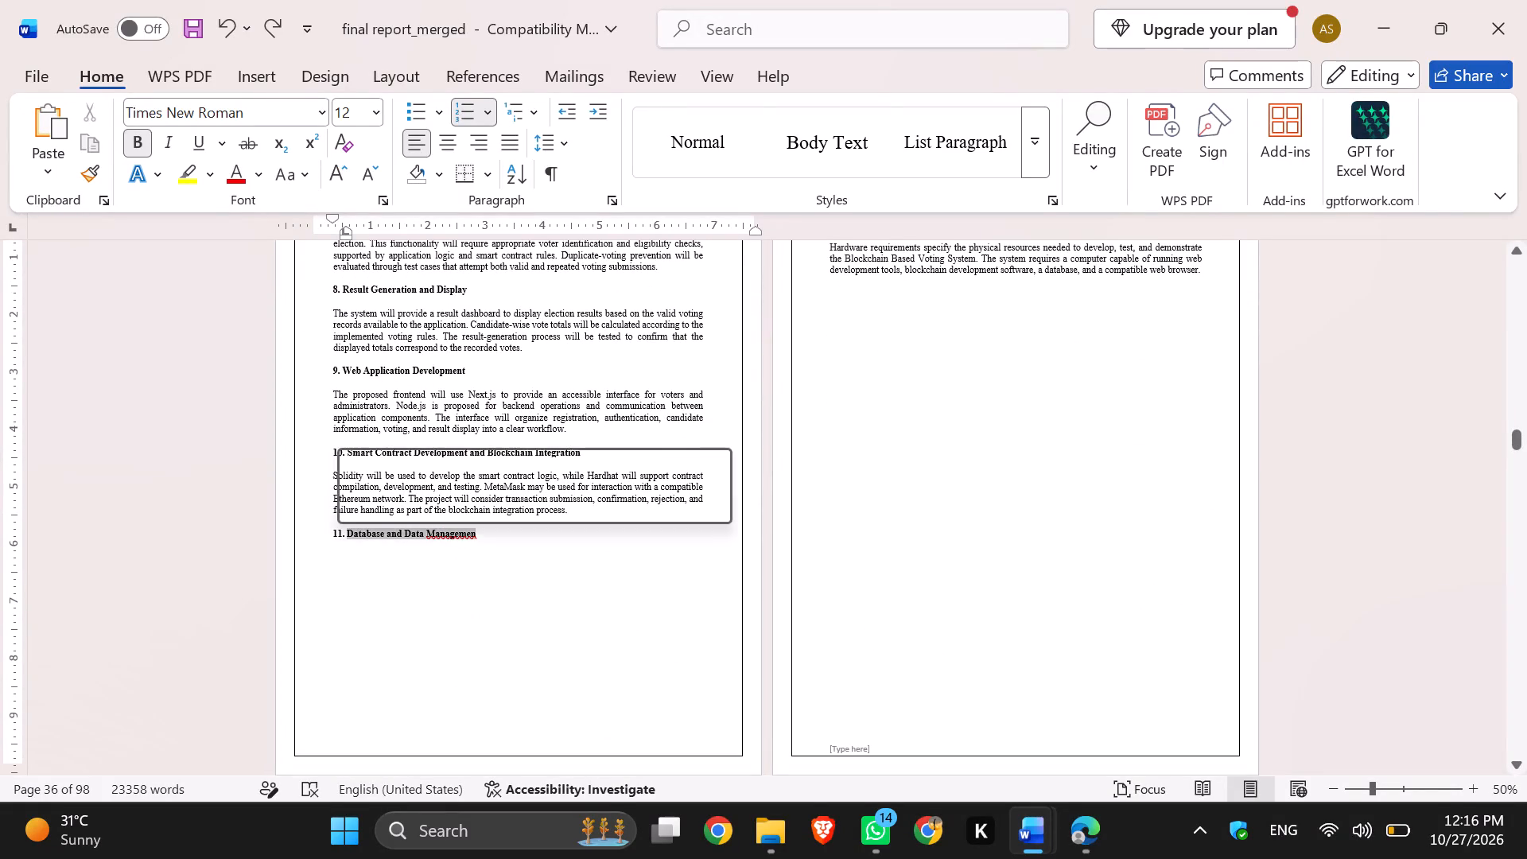
key(BackSpace)
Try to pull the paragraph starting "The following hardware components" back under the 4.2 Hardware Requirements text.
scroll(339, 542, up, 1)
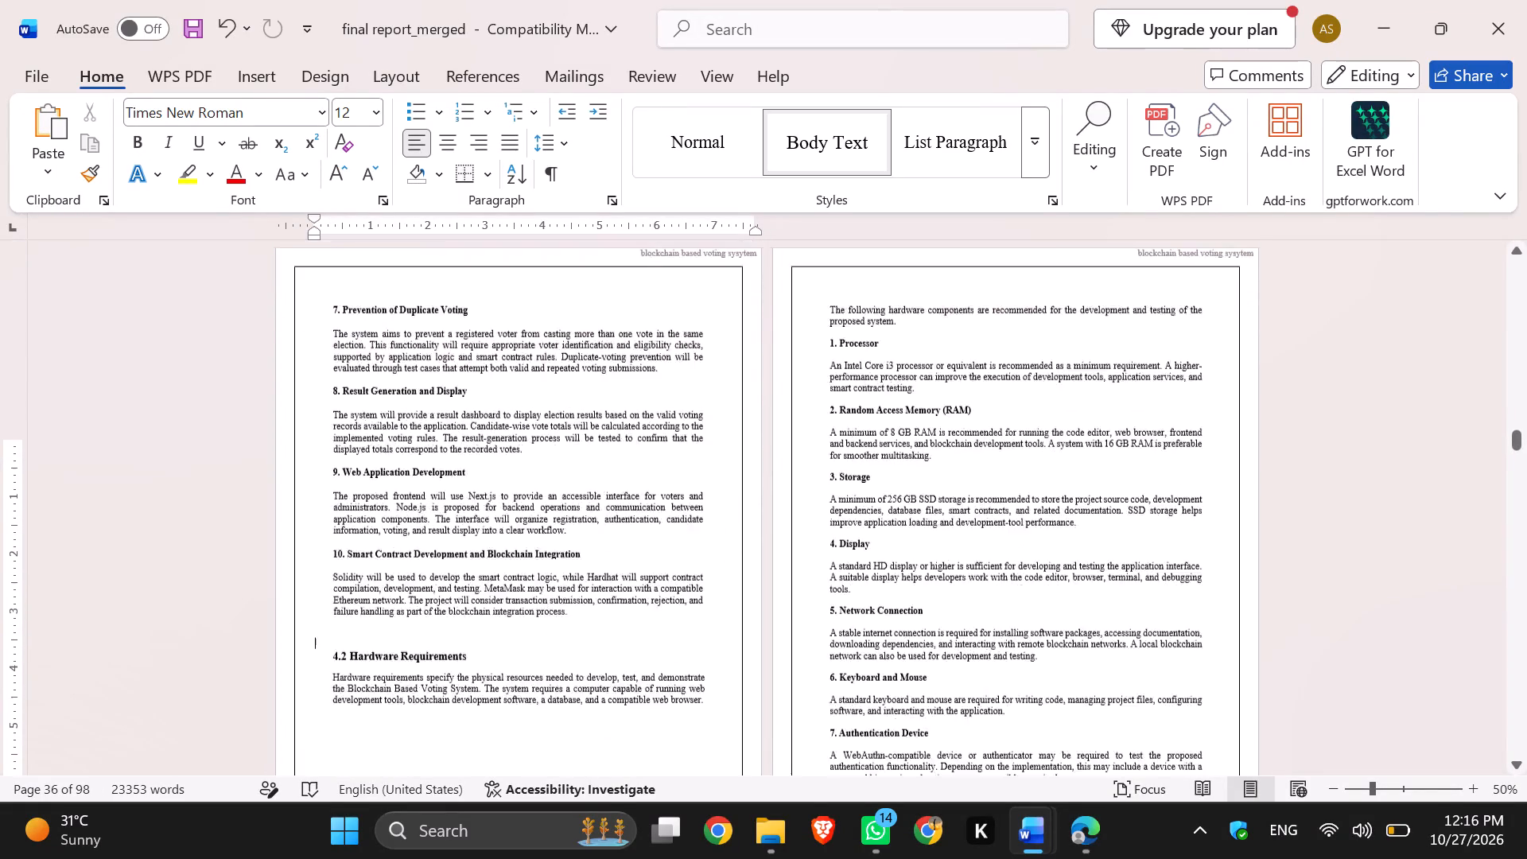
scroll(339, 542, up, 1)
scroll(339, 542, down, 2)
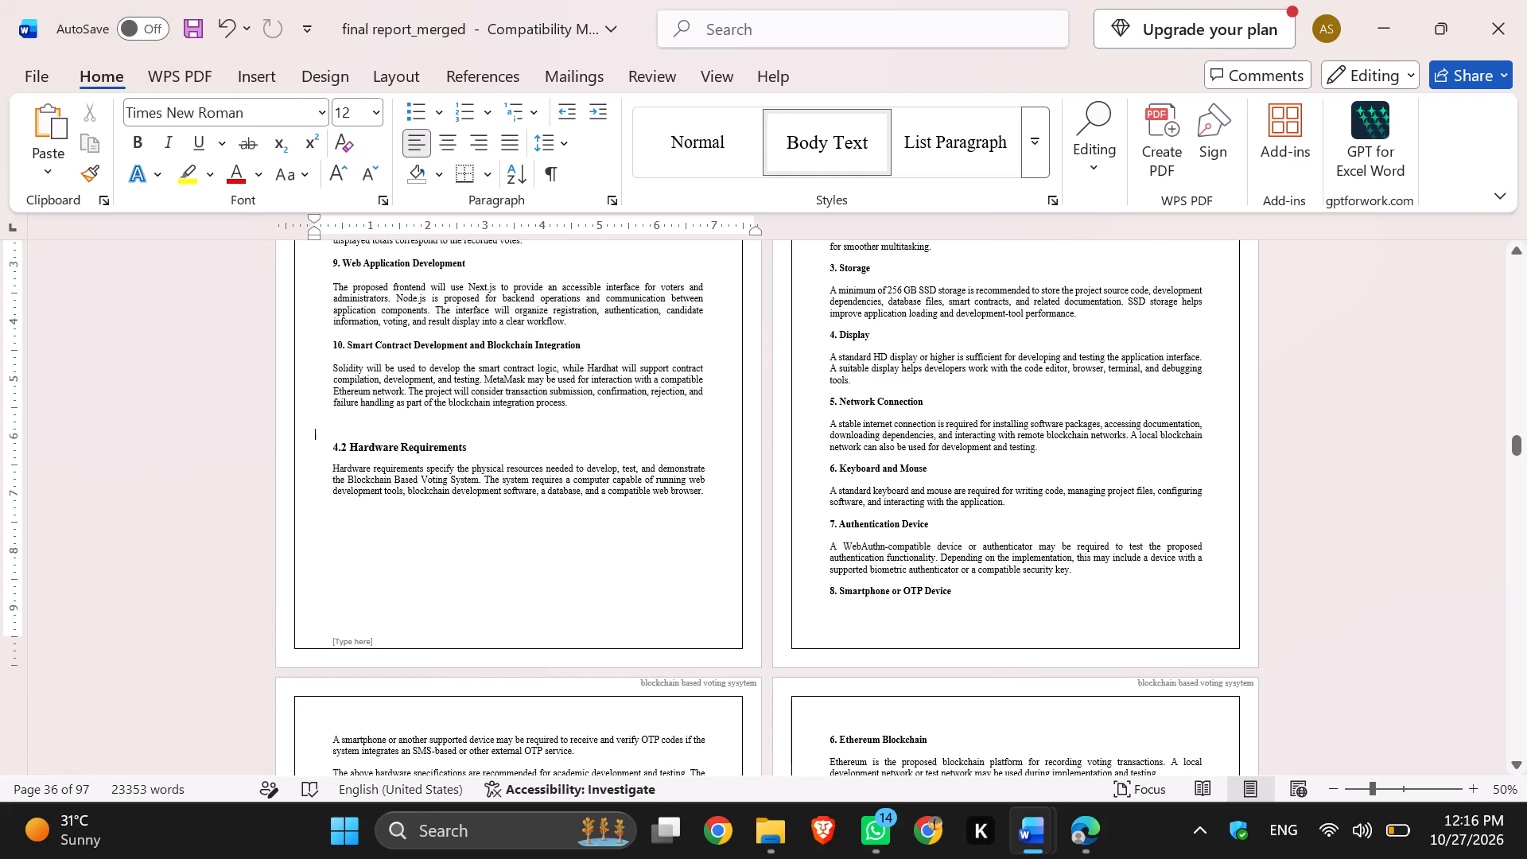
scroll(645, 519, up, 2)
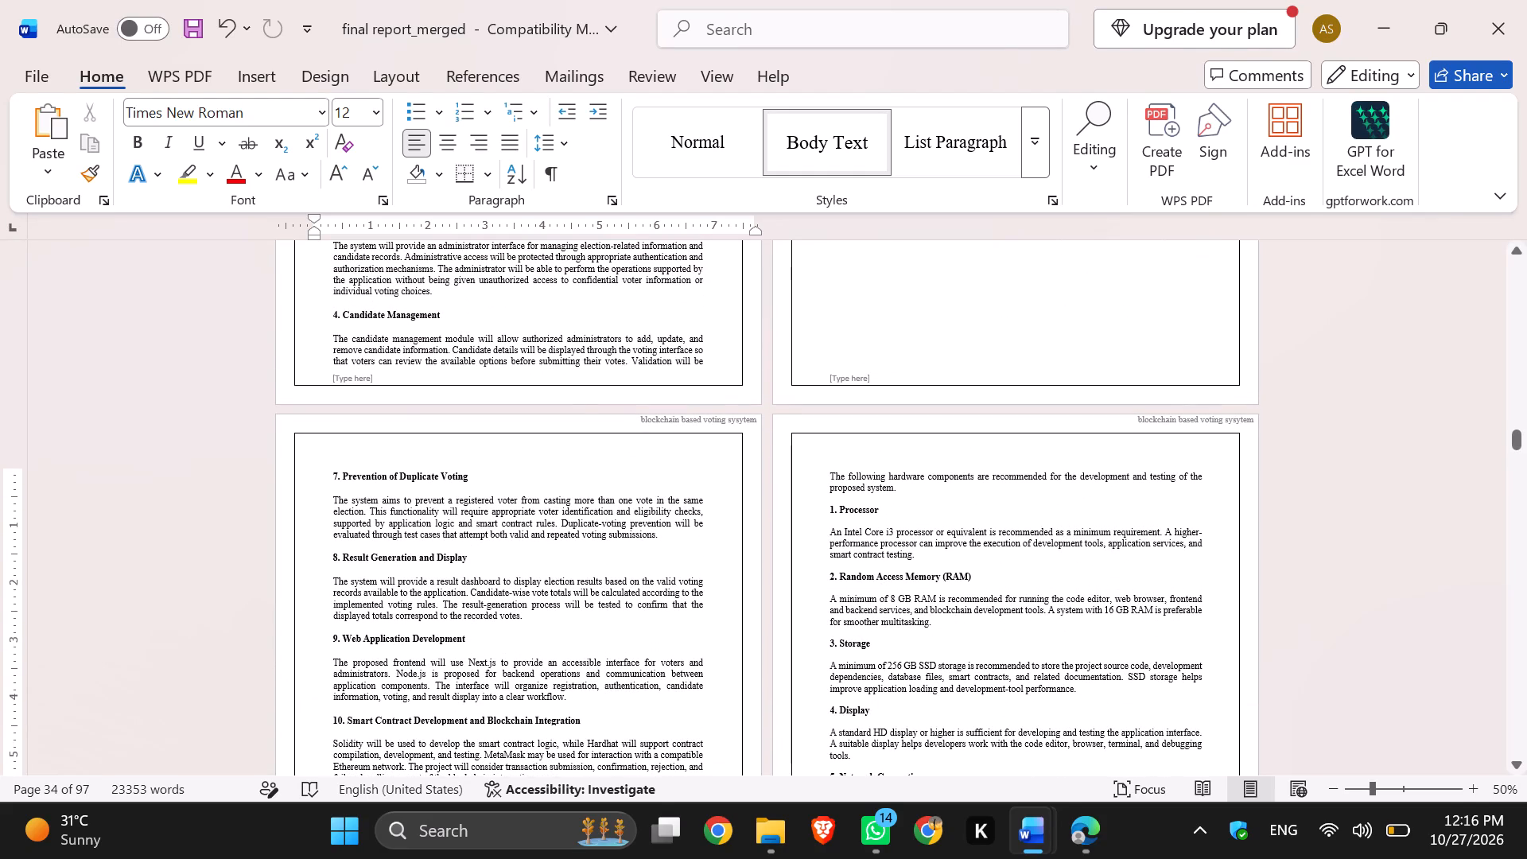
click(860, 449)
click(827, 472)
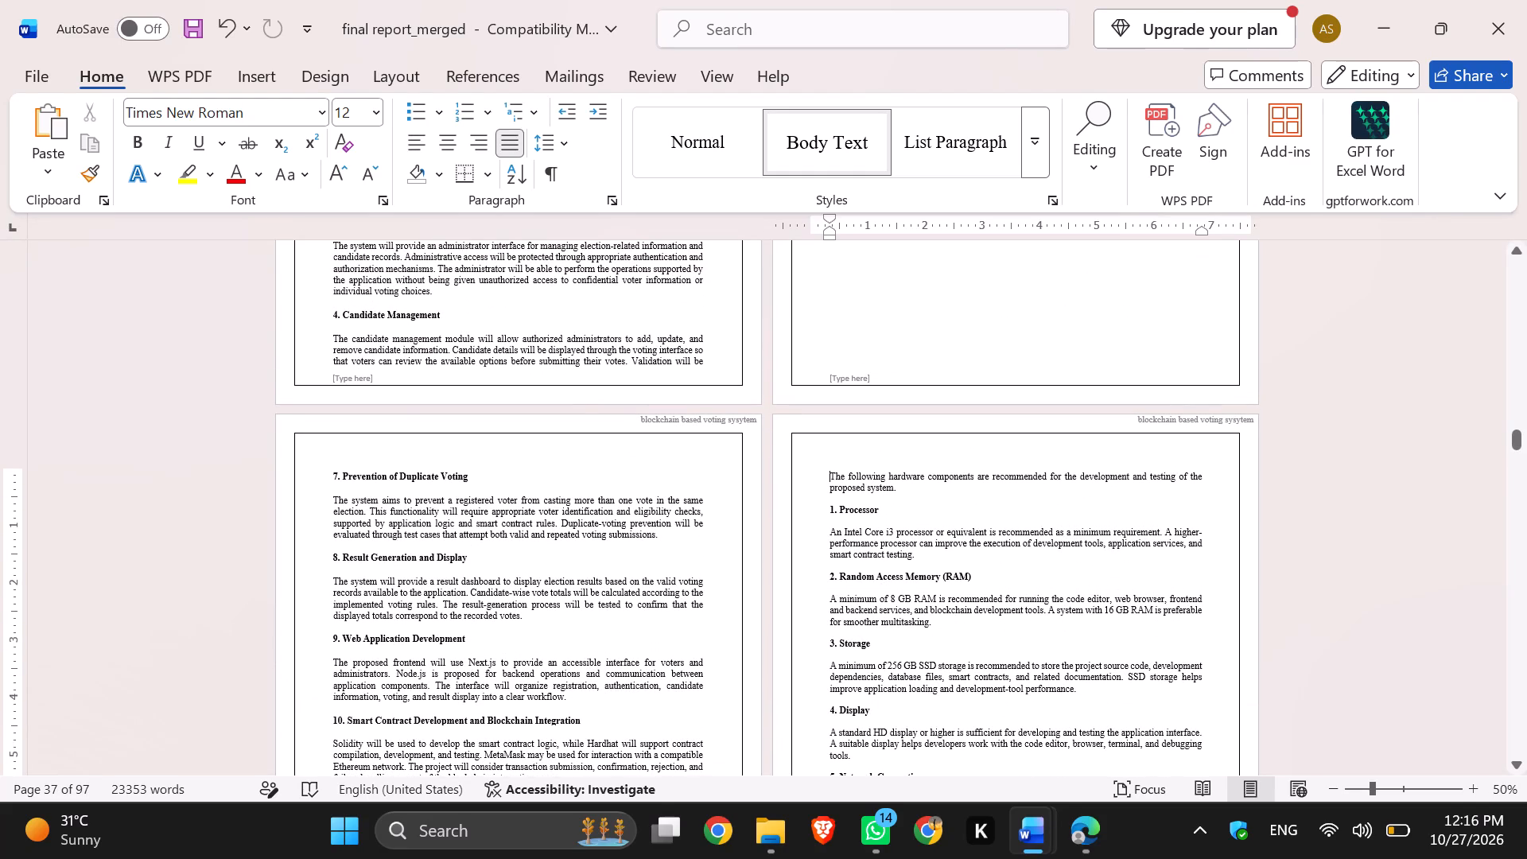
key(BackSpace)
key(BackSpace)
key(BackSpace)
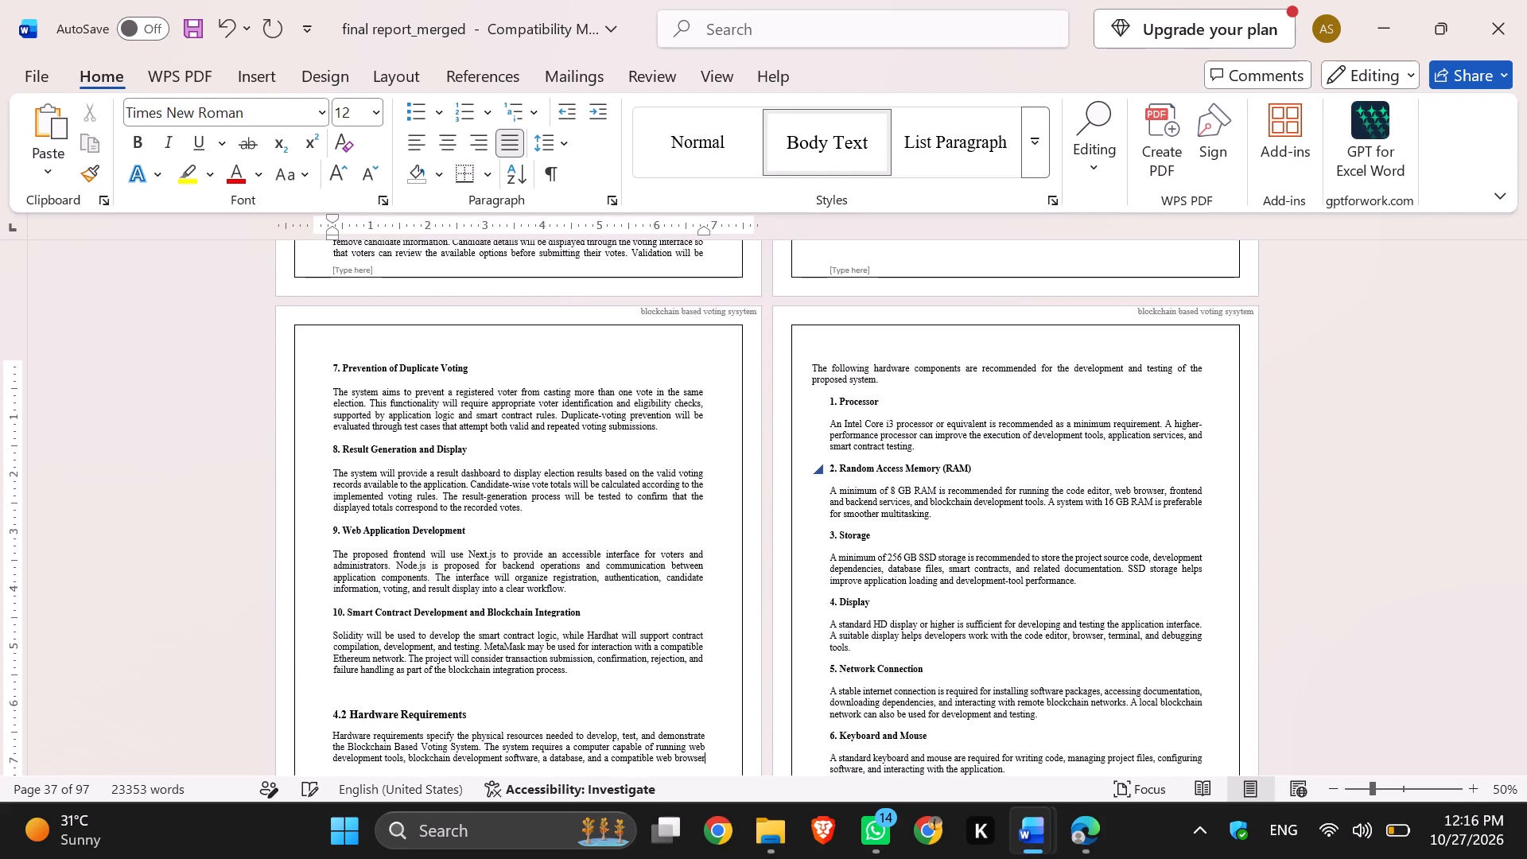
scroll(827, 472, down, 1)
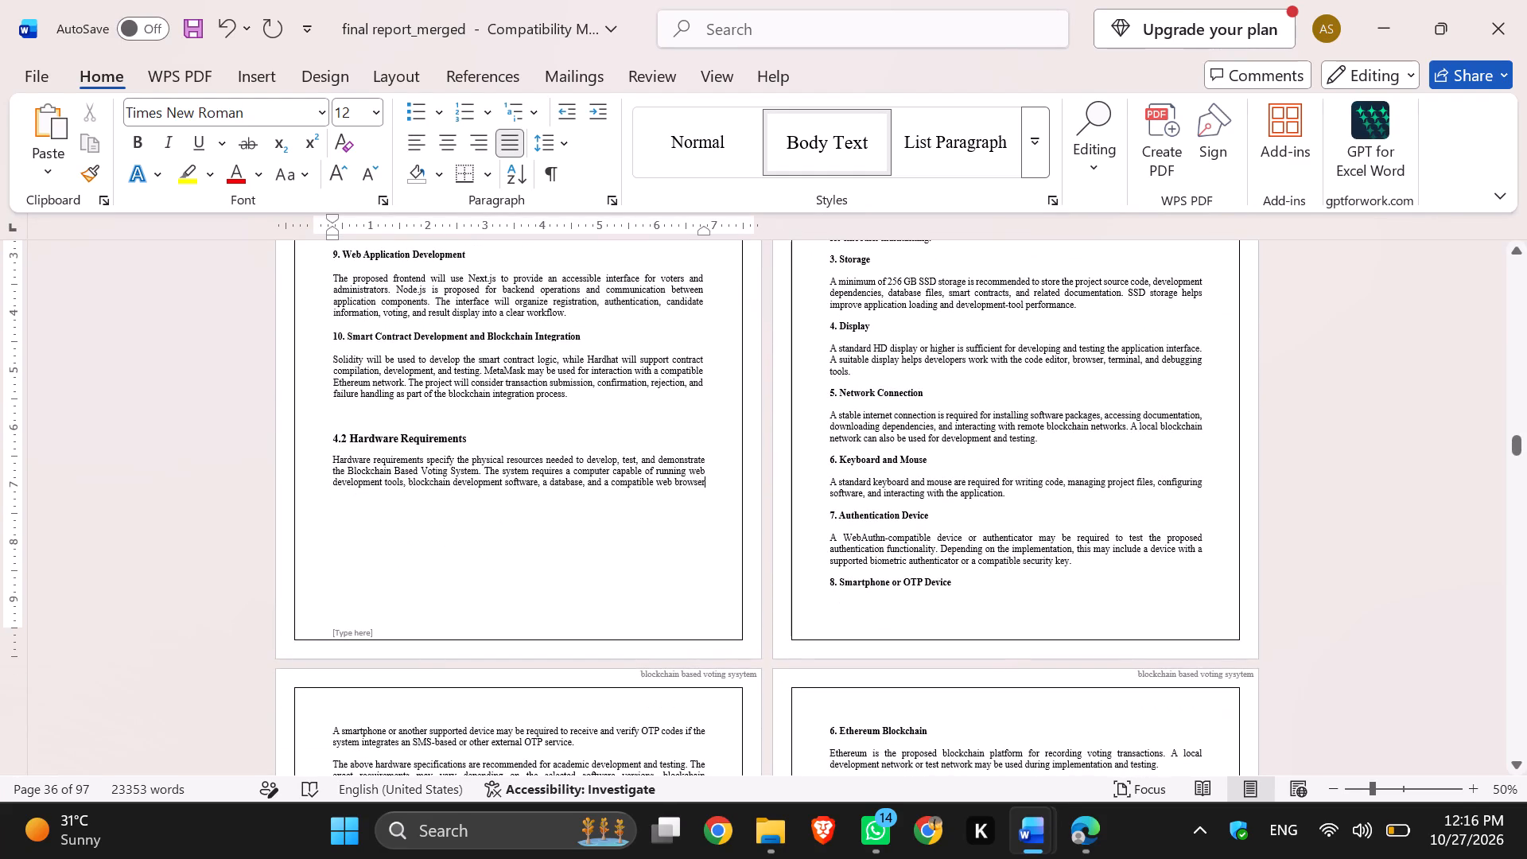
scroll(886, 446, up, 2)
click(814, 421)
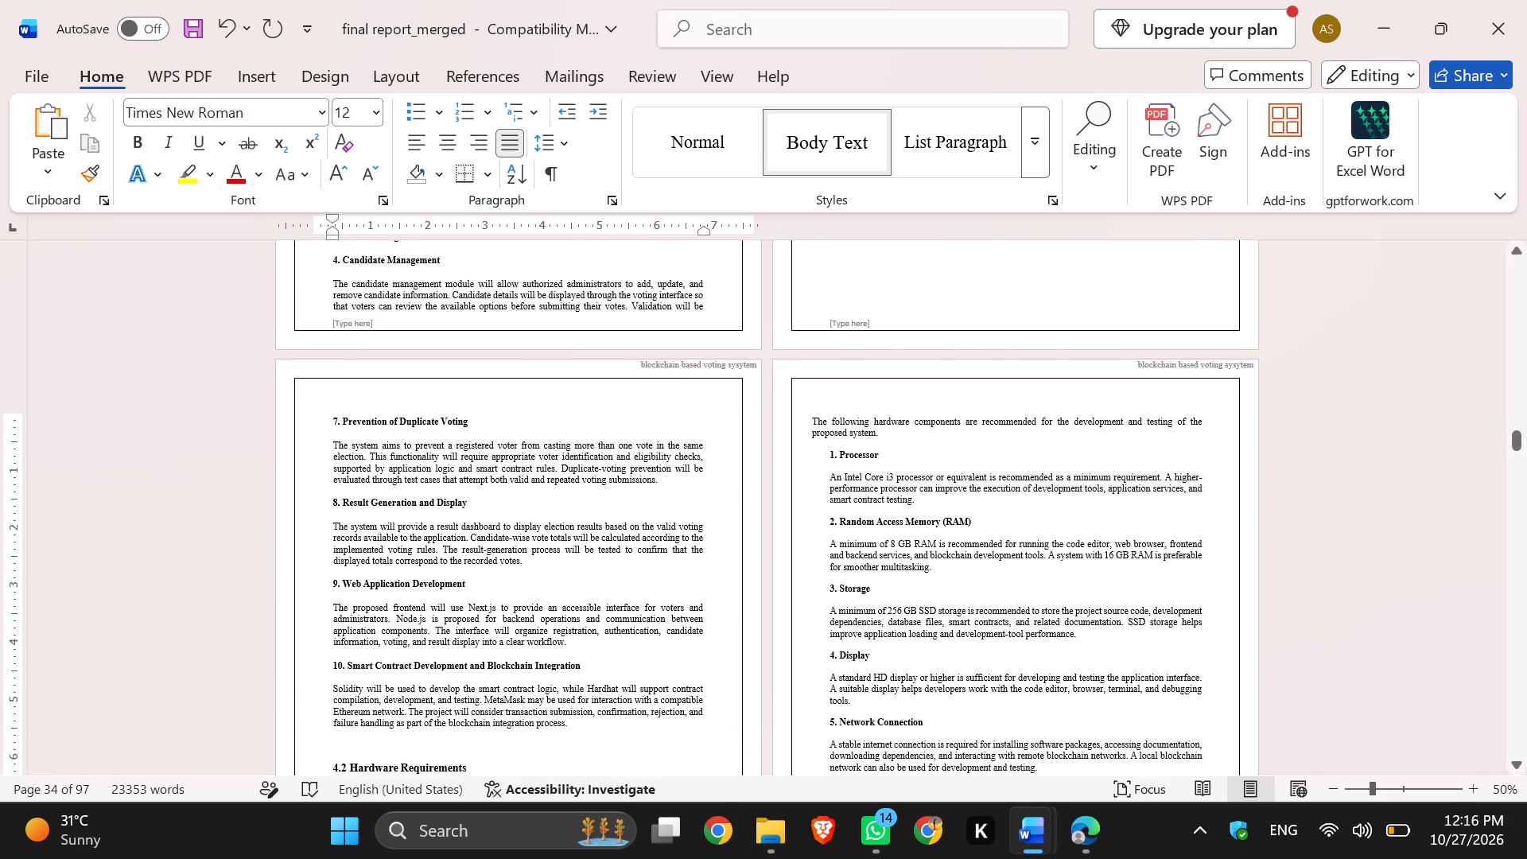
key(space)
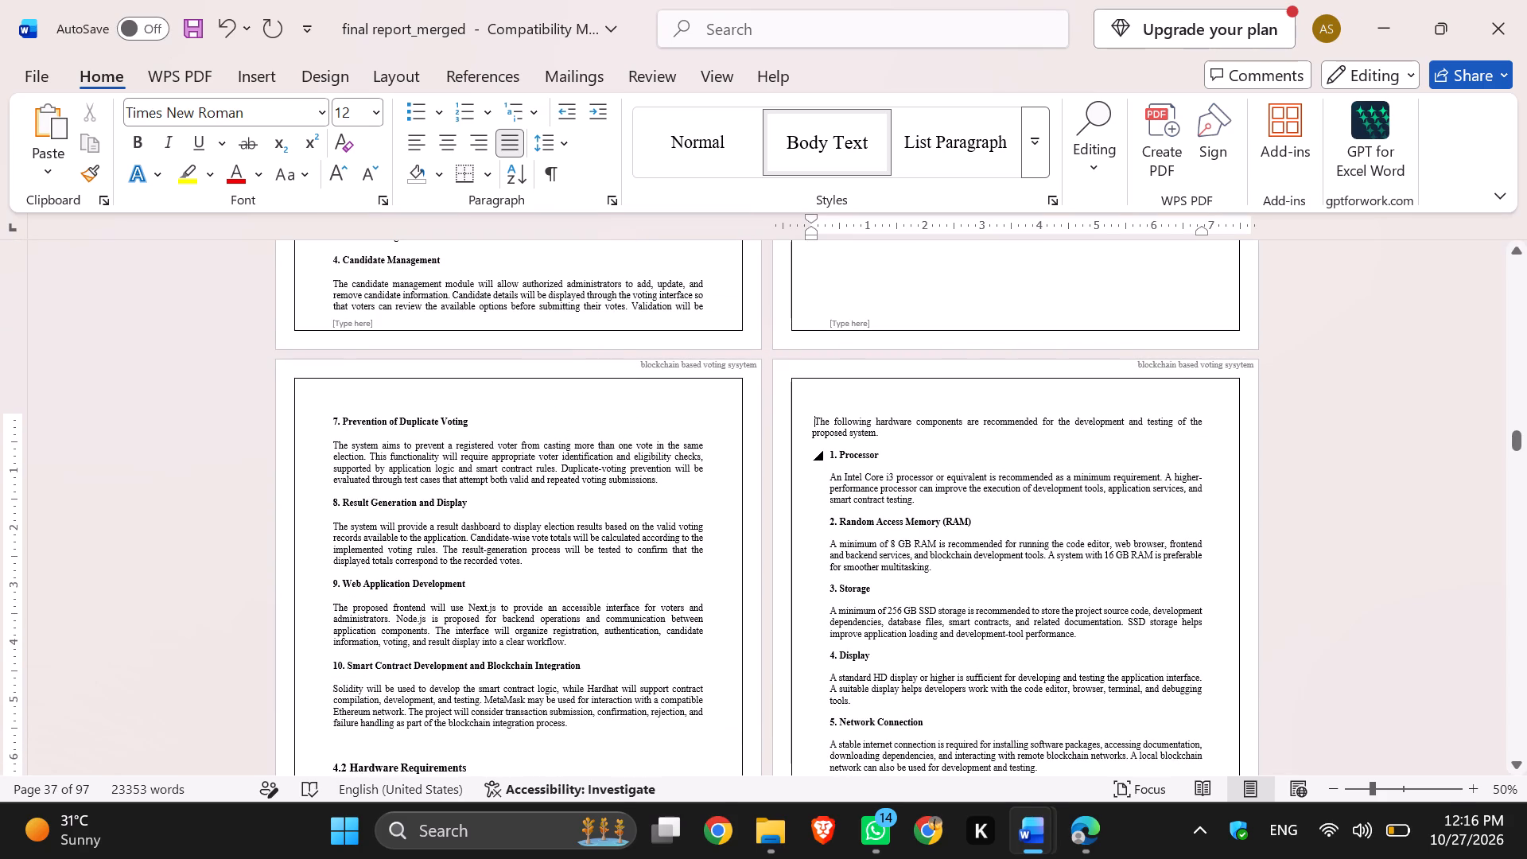
Delete the introductory sentence "The following hardware components are recommended..." and its leftover blank paragraph above 1. Processor.
drag(875, 441, 818, 420)
click(818, 420)
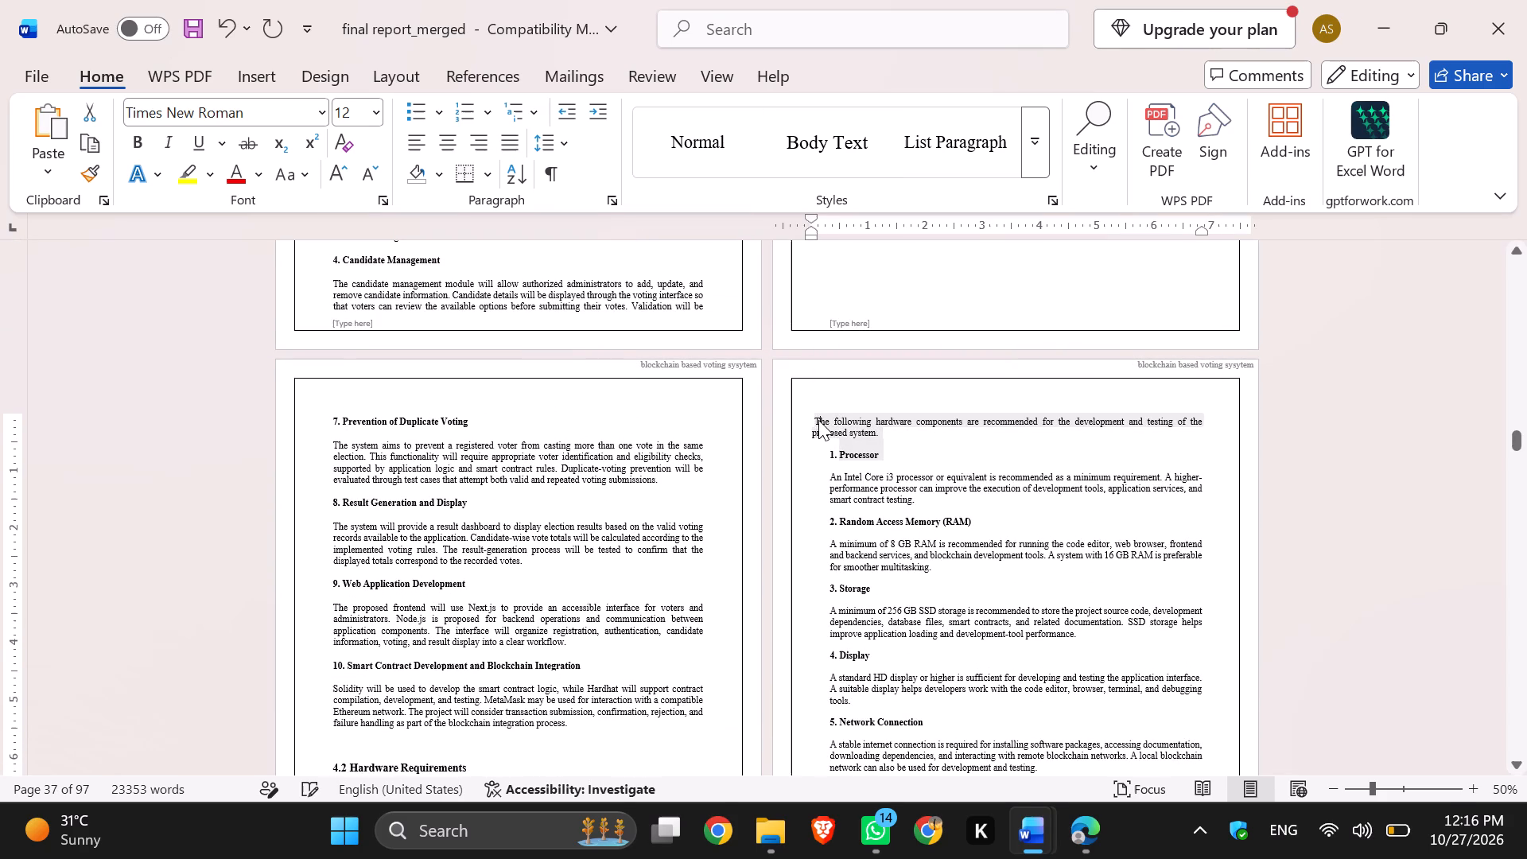
drag(883, 428, 815, 422)
key(BackSpace)
key(BackSpace)
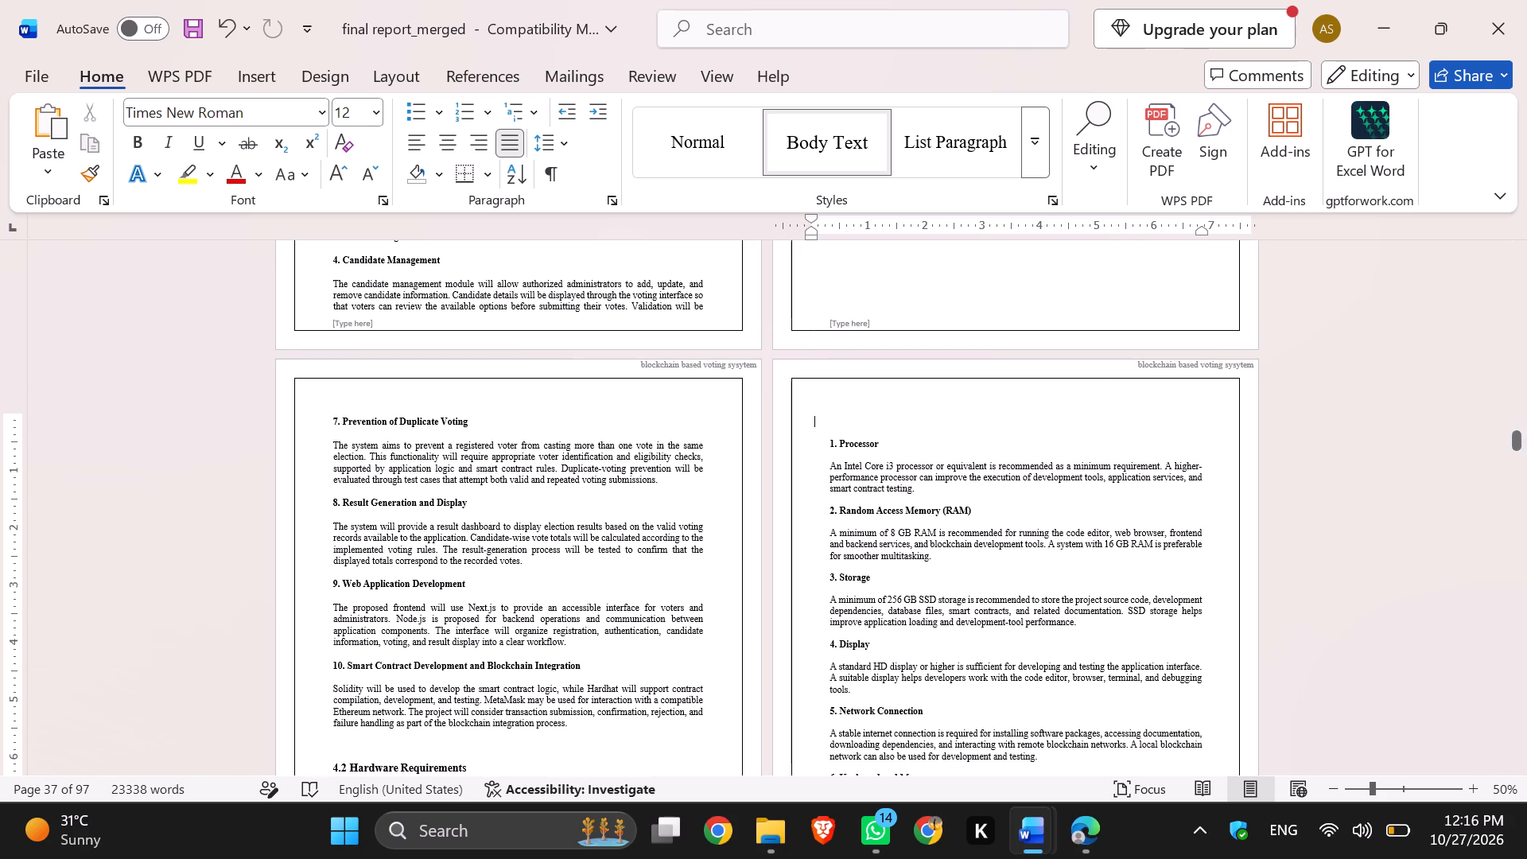
key(BackSpace)
scroll(815, 422, down, 1)
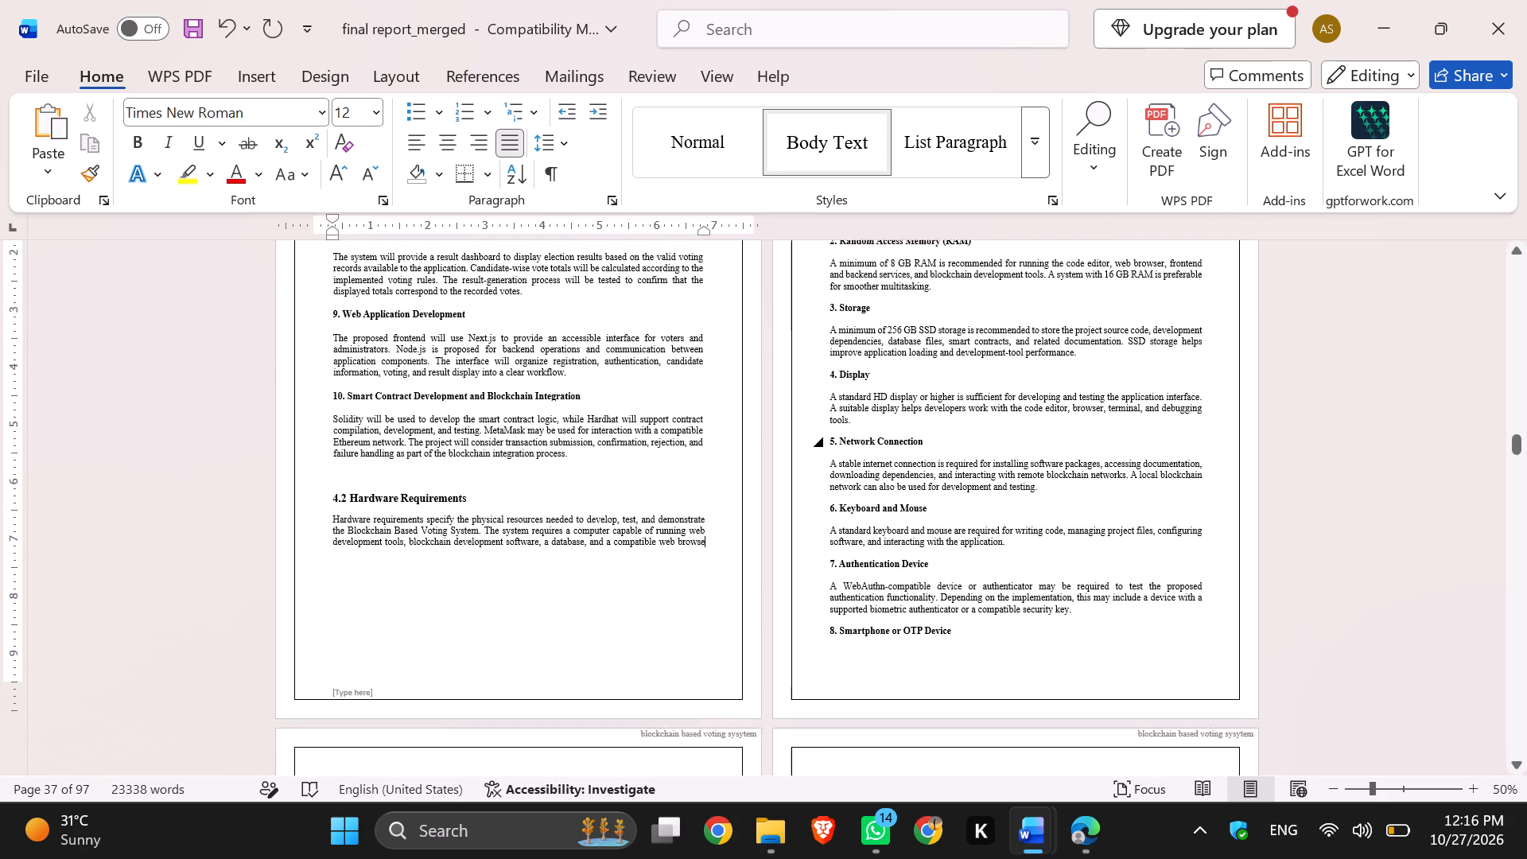
scroll(704, 480, up, 1)
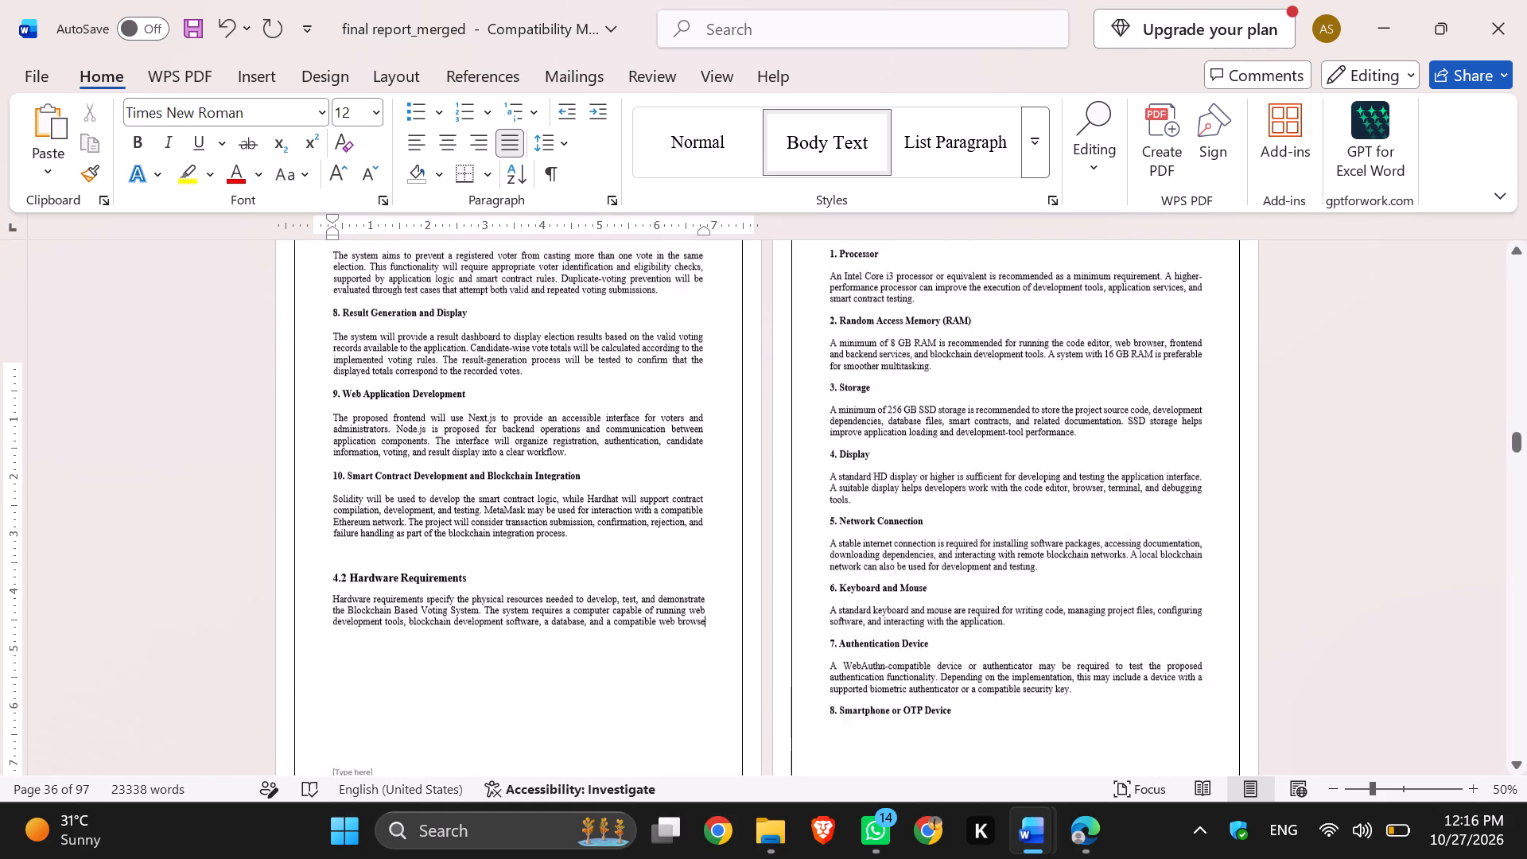
scroll(704, 480, up, 1)
Delete items 5 to 8 of section 4.6.1 Assumptions, from Compatible User Devices through Correct Result Processing.
scroll(704, 480, down, 5)
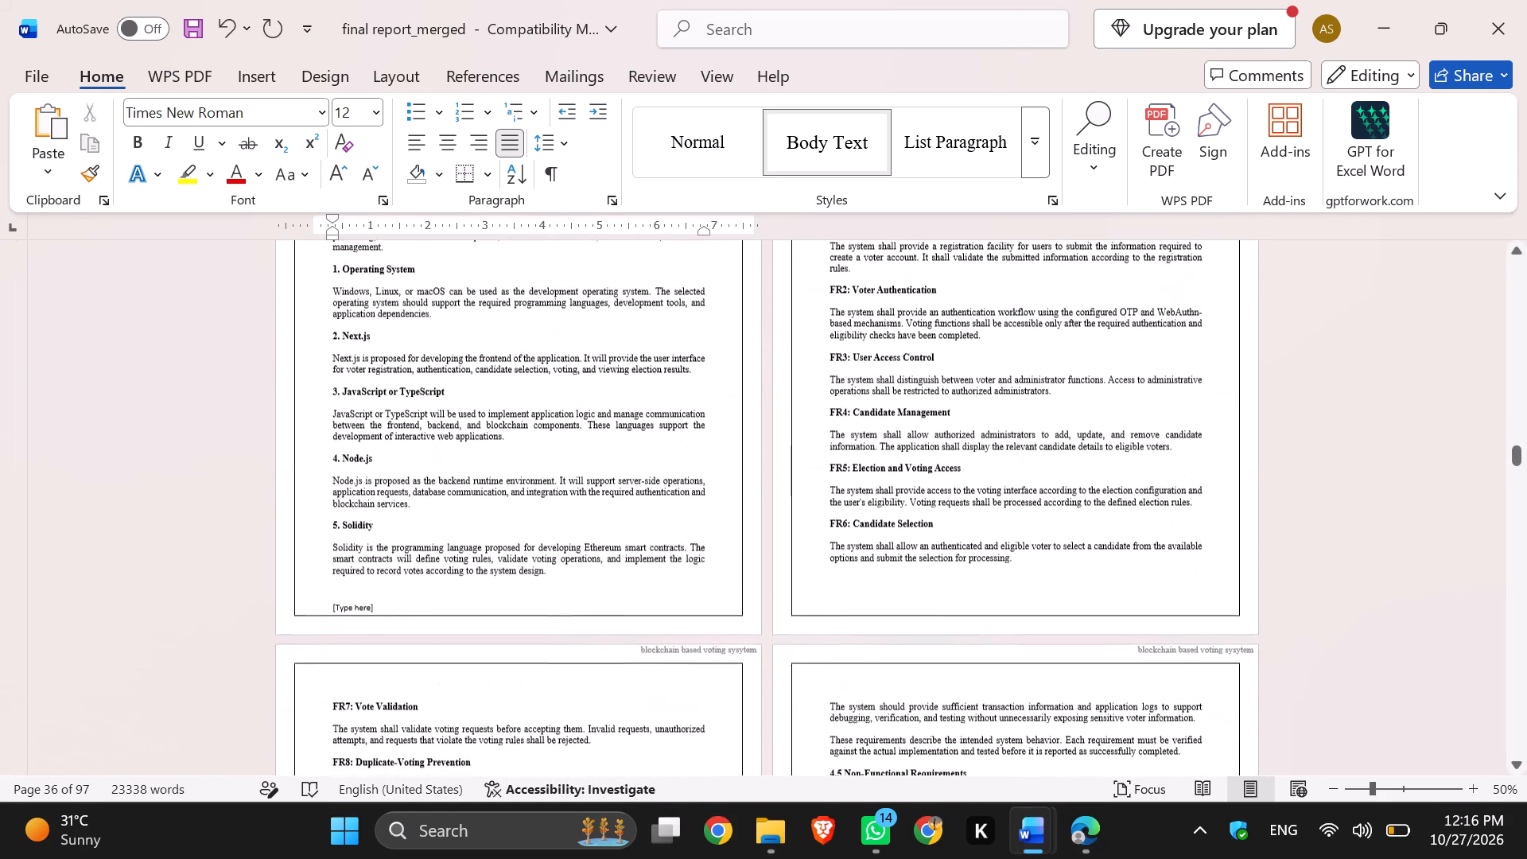
scroll(704, 480, down, 3)
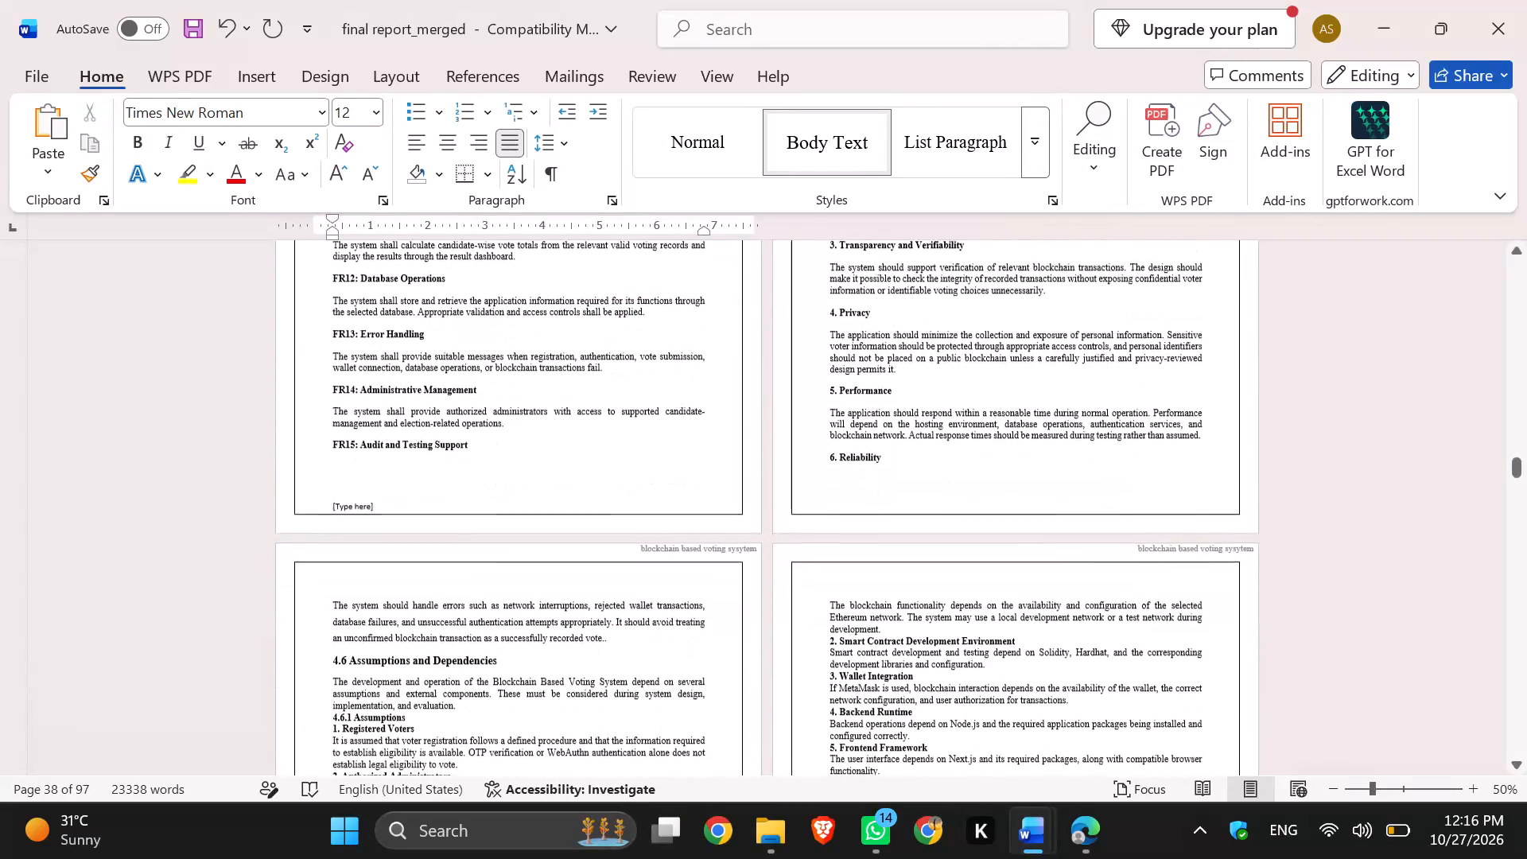
scroll(704, 480, down, 3)
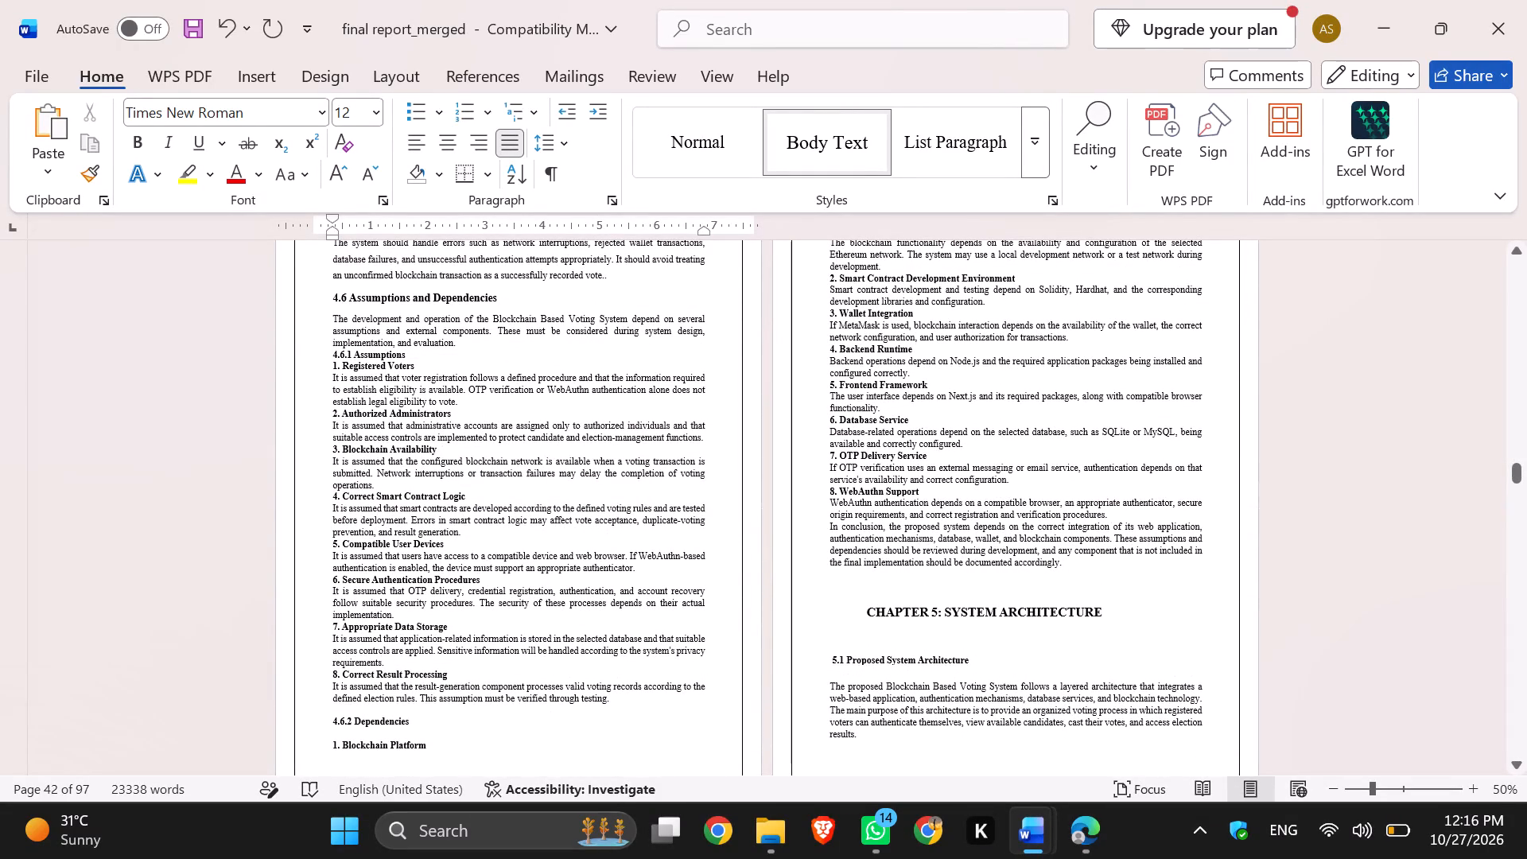
drag(626, 705, 402, 554)
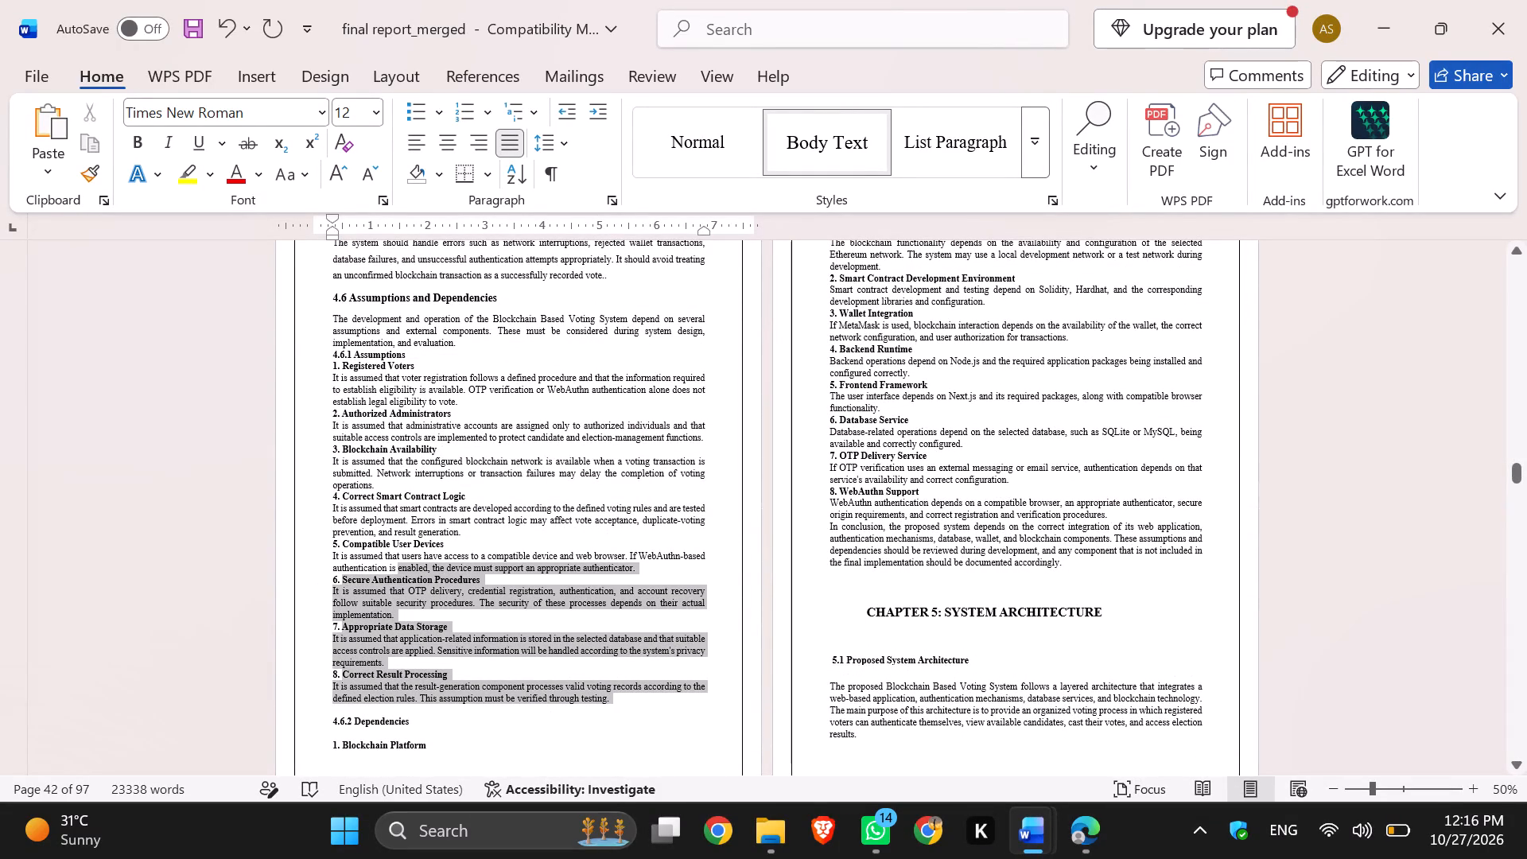
drag(402, 554, 321, 540)
key(BackSpace)
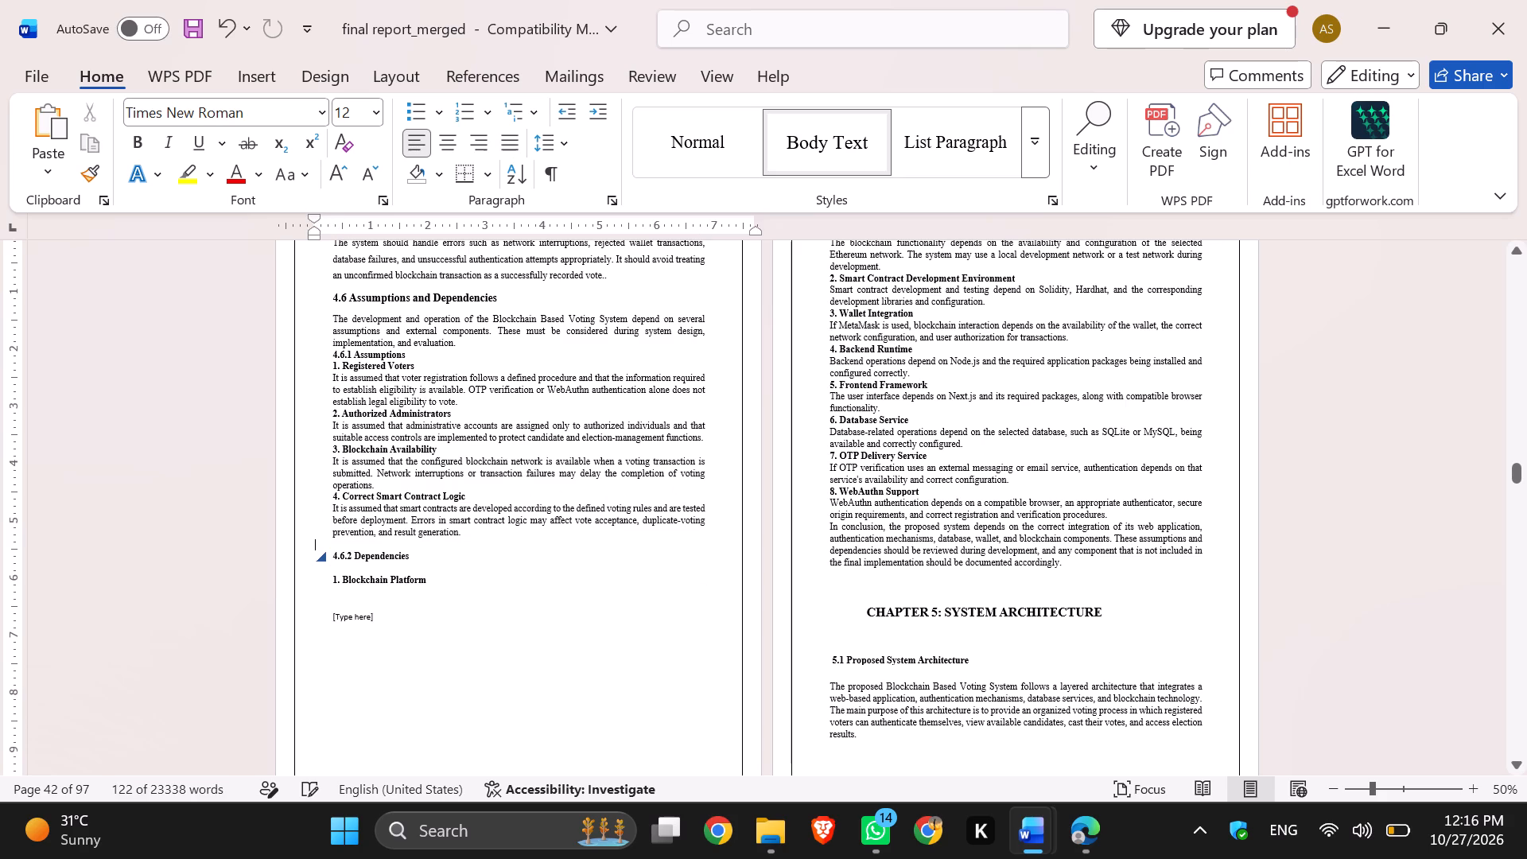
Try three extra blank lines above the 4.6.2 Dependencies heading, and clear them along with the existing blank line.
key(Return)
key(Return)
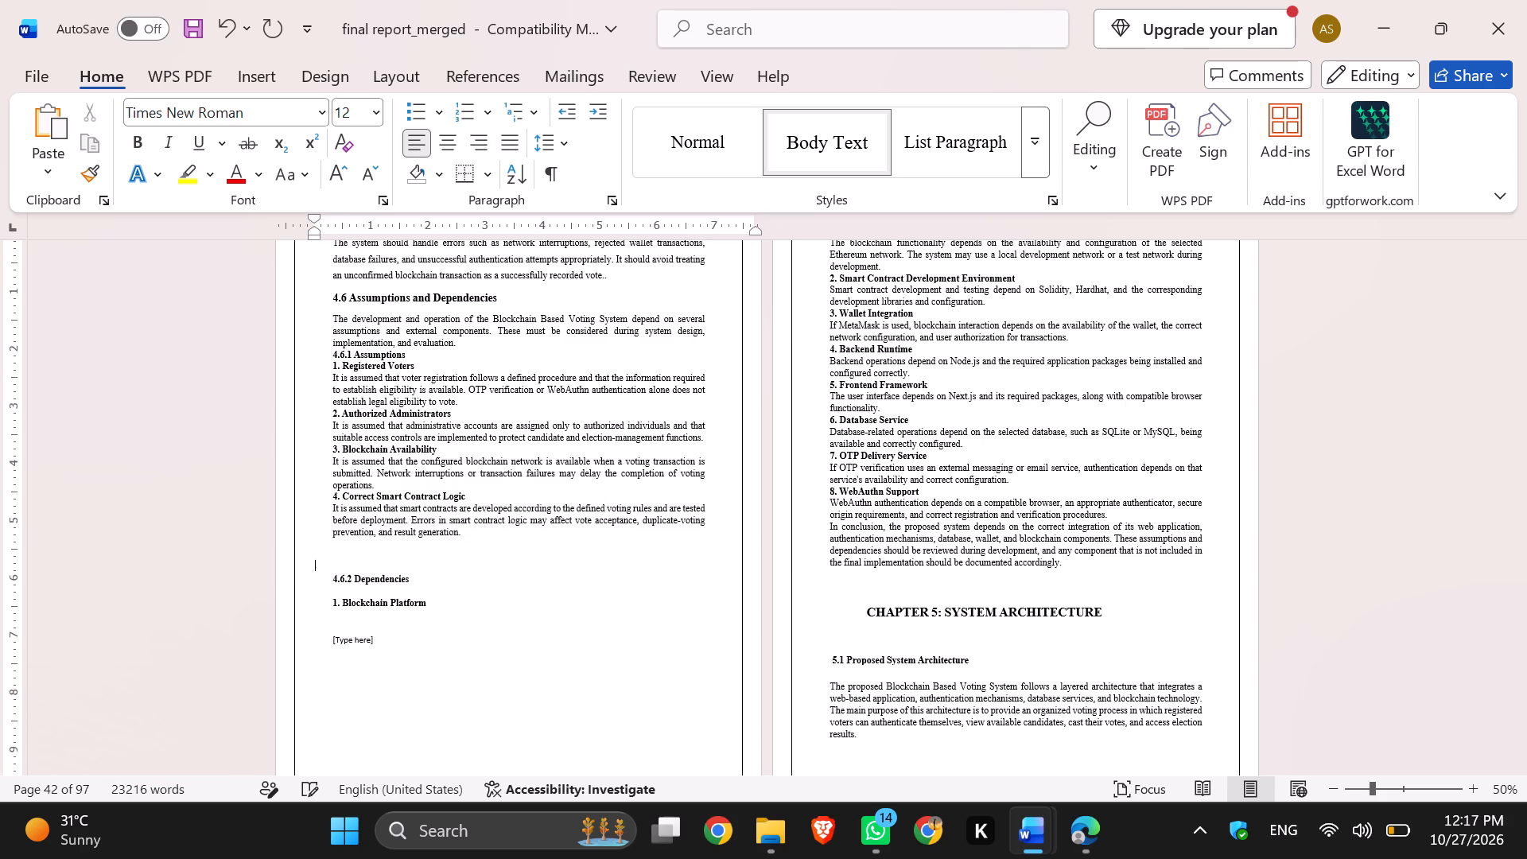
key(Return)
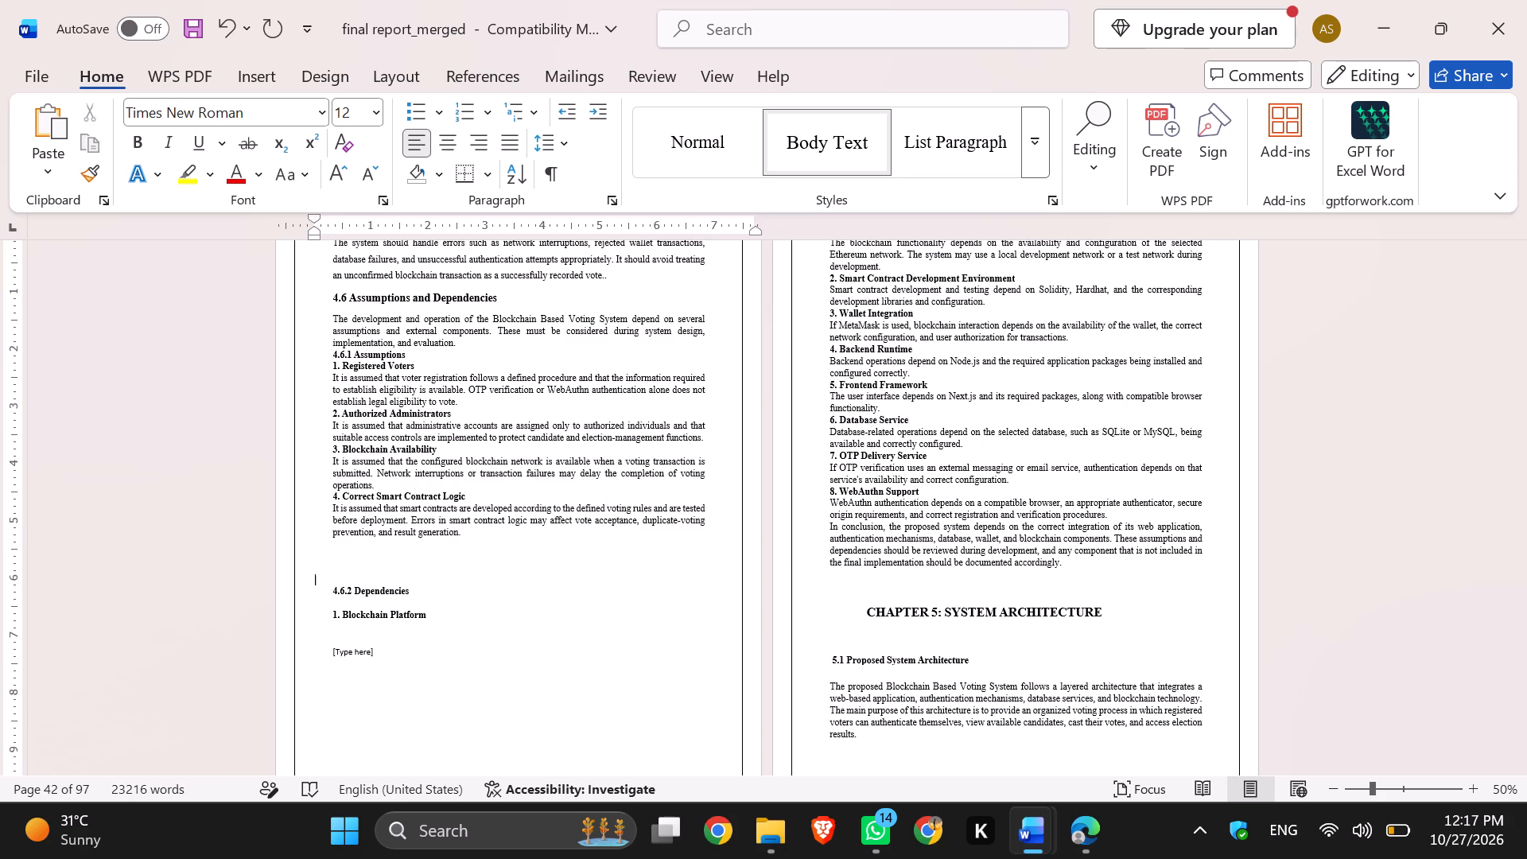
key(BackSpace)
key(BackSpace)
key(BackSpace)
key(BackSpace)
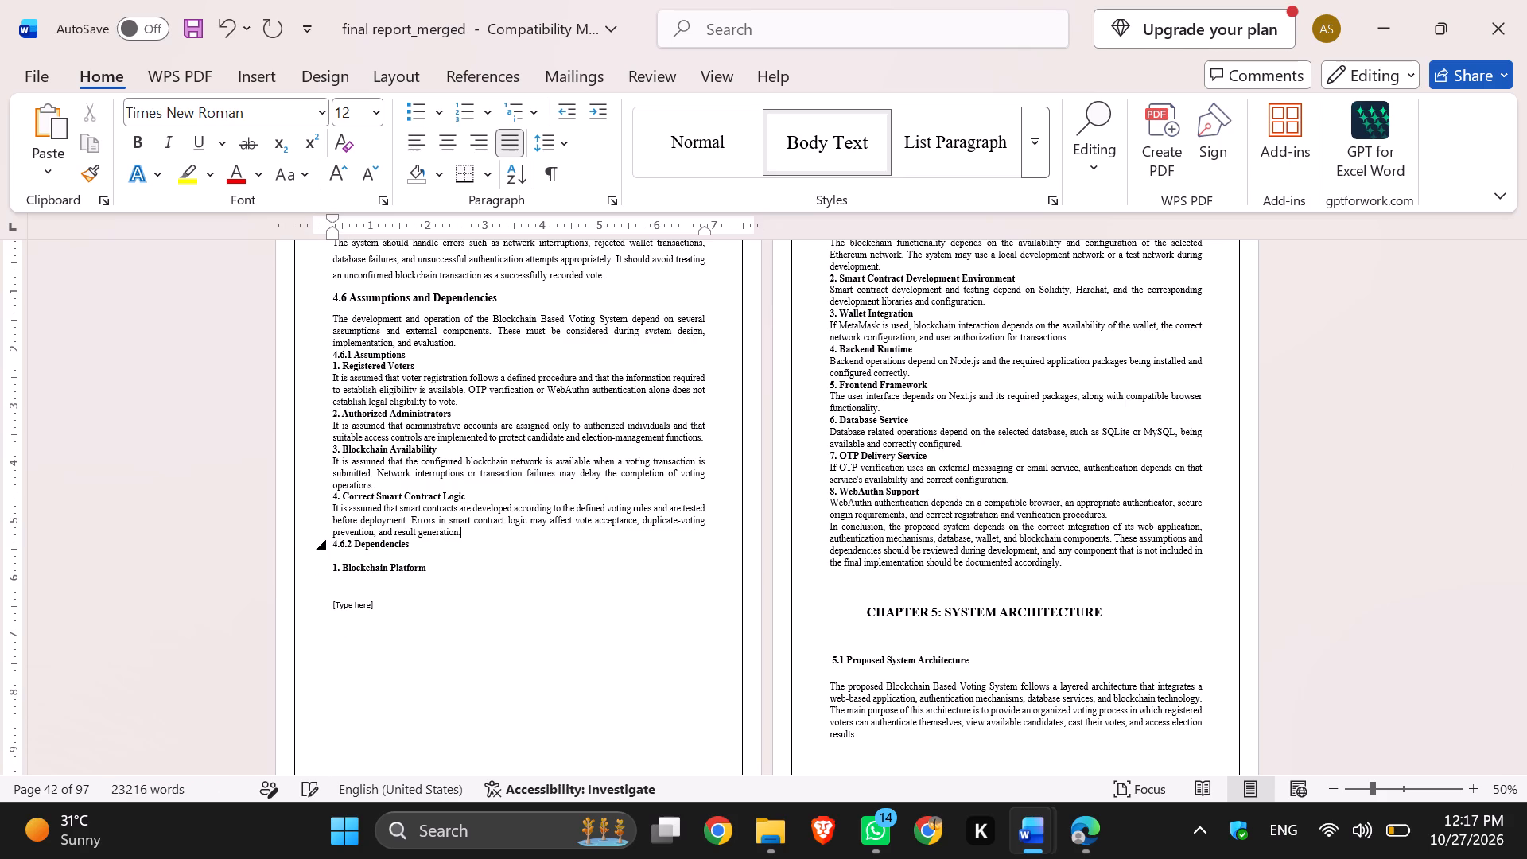
Insert 24 blank lines after the Correct Smart Contract Logic paragraph to push the 4.6.2 Dependencies heading down the page.
key(Return)
key(Return)
key(Return)
key(Return)
key(Return)
key(Return)
key(Return)
key(Return)
key(Return)
key(Return)
key(Return)
key(Return)
key(Return)
key(Return)
key(Return)
key(Return)
key(Return)
key(Return)
key(Return)
key(Return)
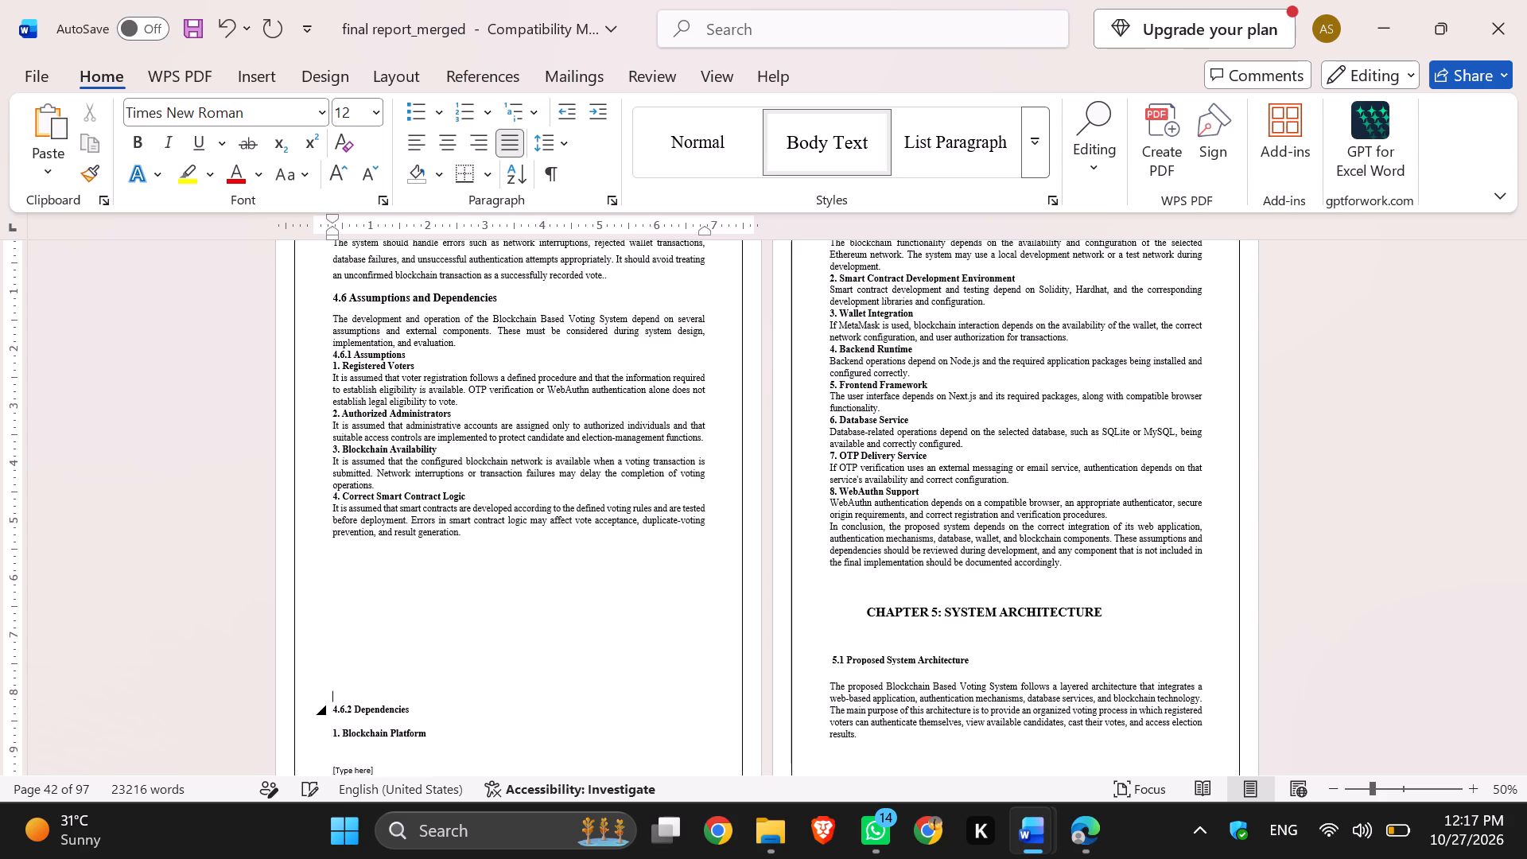
key(Return)
key(Return)
key(Return)
key(Return)
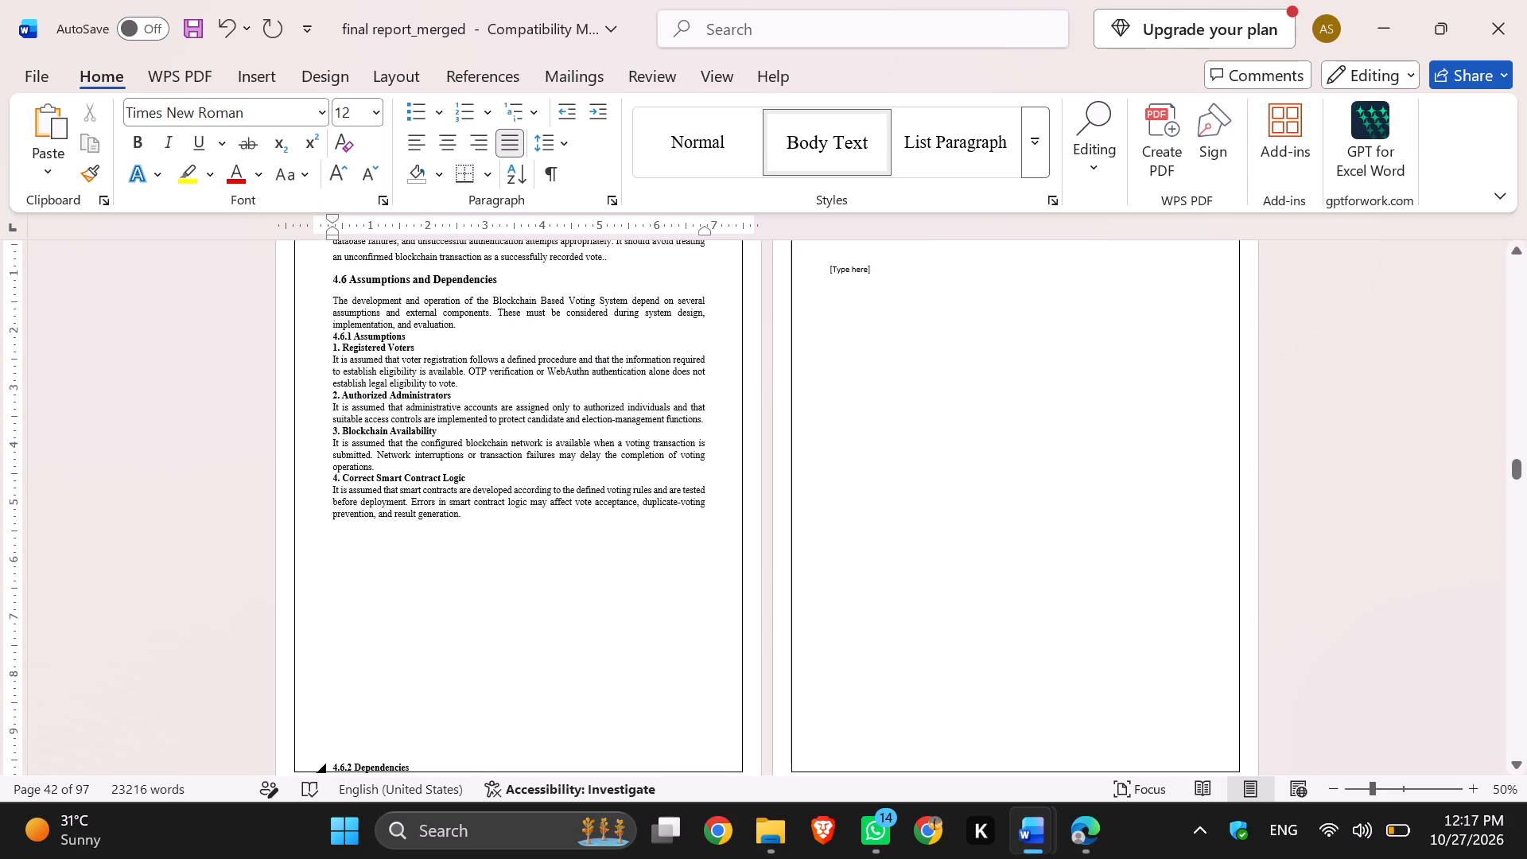
Undo the most recent blank lines above 4.6.2 Dependencies so its heading and the Blockchain Platform item stay on the same page.
scroll(417, 555, up, 1)
key(ctrl+z)
key(ctrl+z)
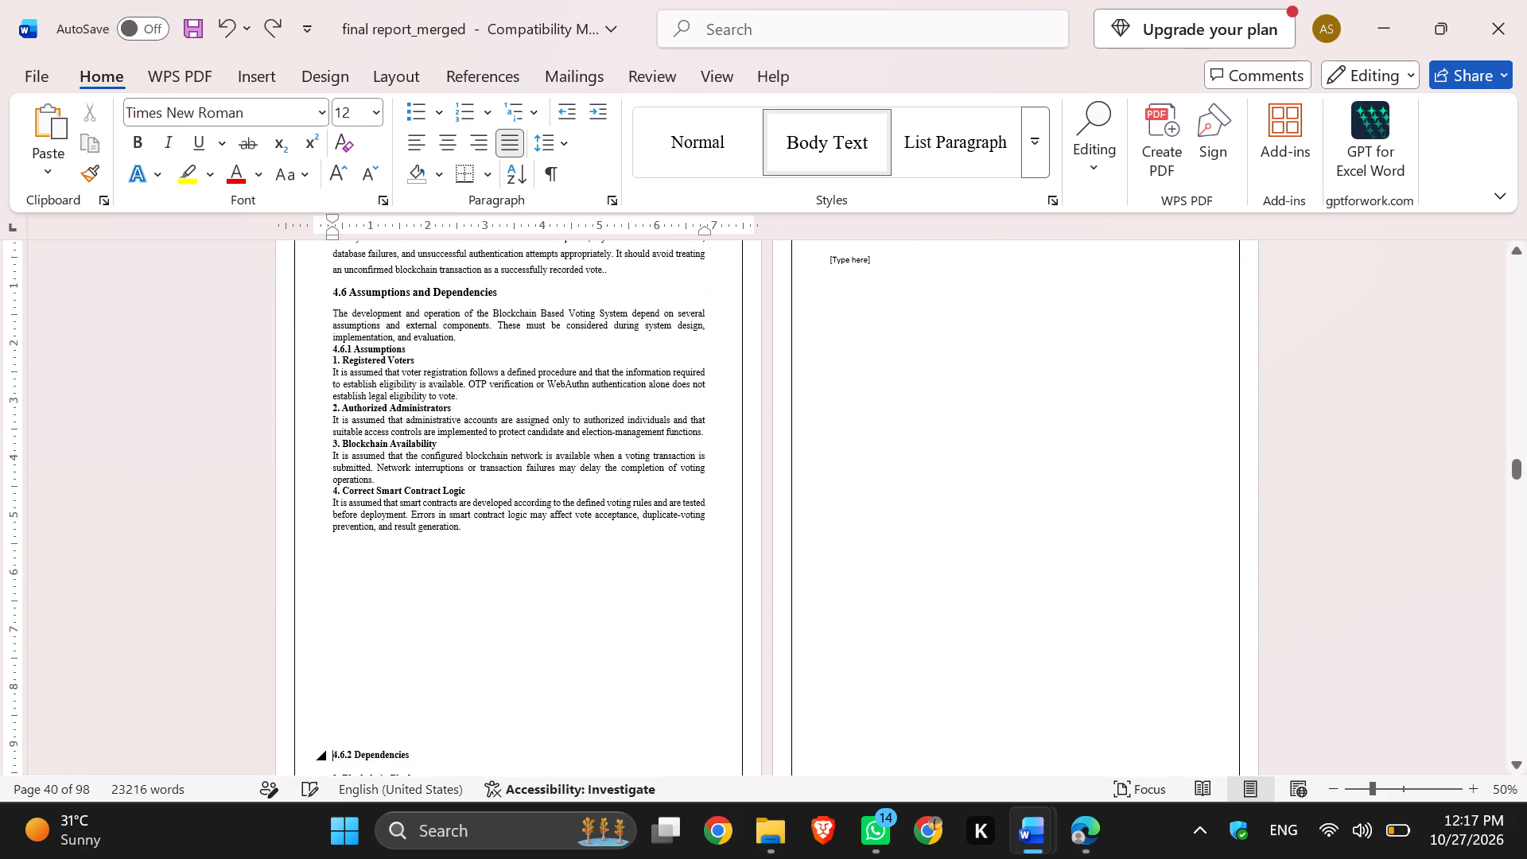
key(ctrl+z)
key(ctrl+z)
key(ctrl+z)
key(ctrl+z)
key(ctrl+z)
key(ctrl+z)
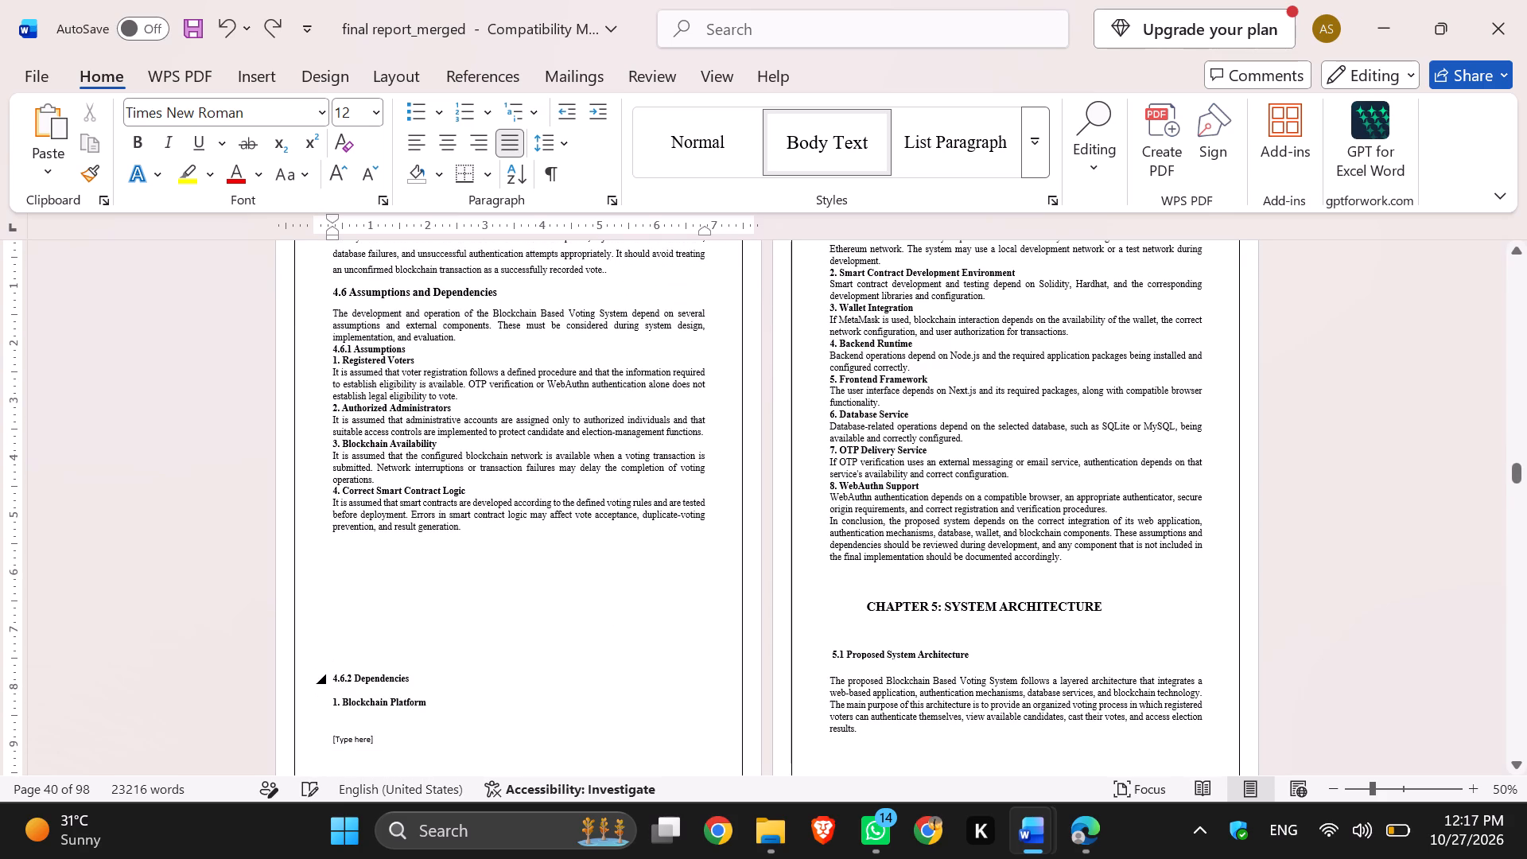
Insert 17 blank lines after the concluding Dependencies paragraph to push the Chapter 5: System Architecture heading onto a new page.
click(1094, 562)
key(Return)
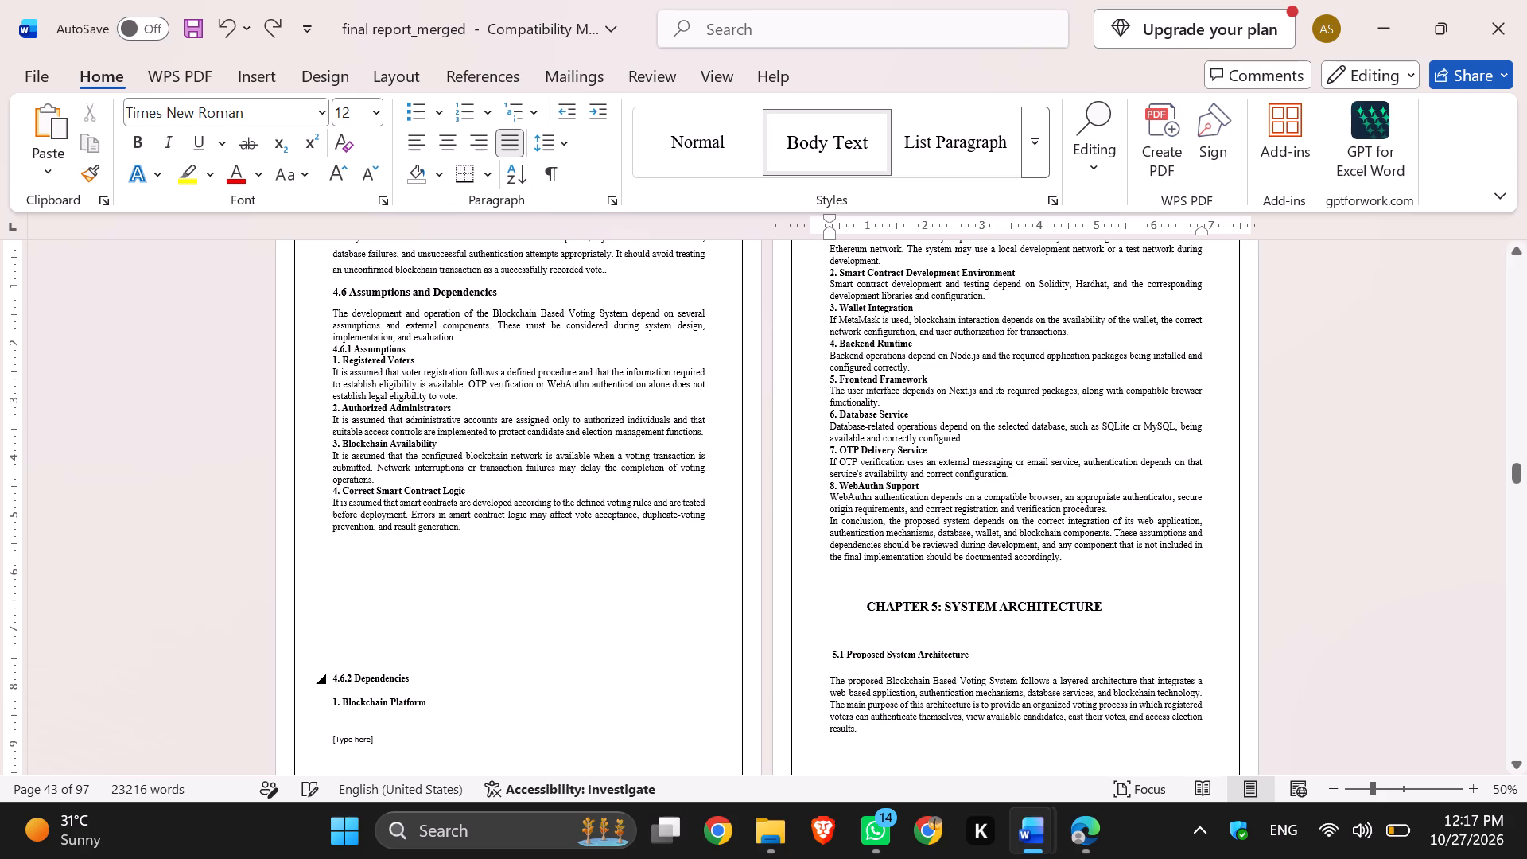
key(Return)
key(Return)
key(Return)
key(Return)
key(Return)
key(Return)
key(Return)
key(Return)
key(Return)
key(Return)
key(Return)
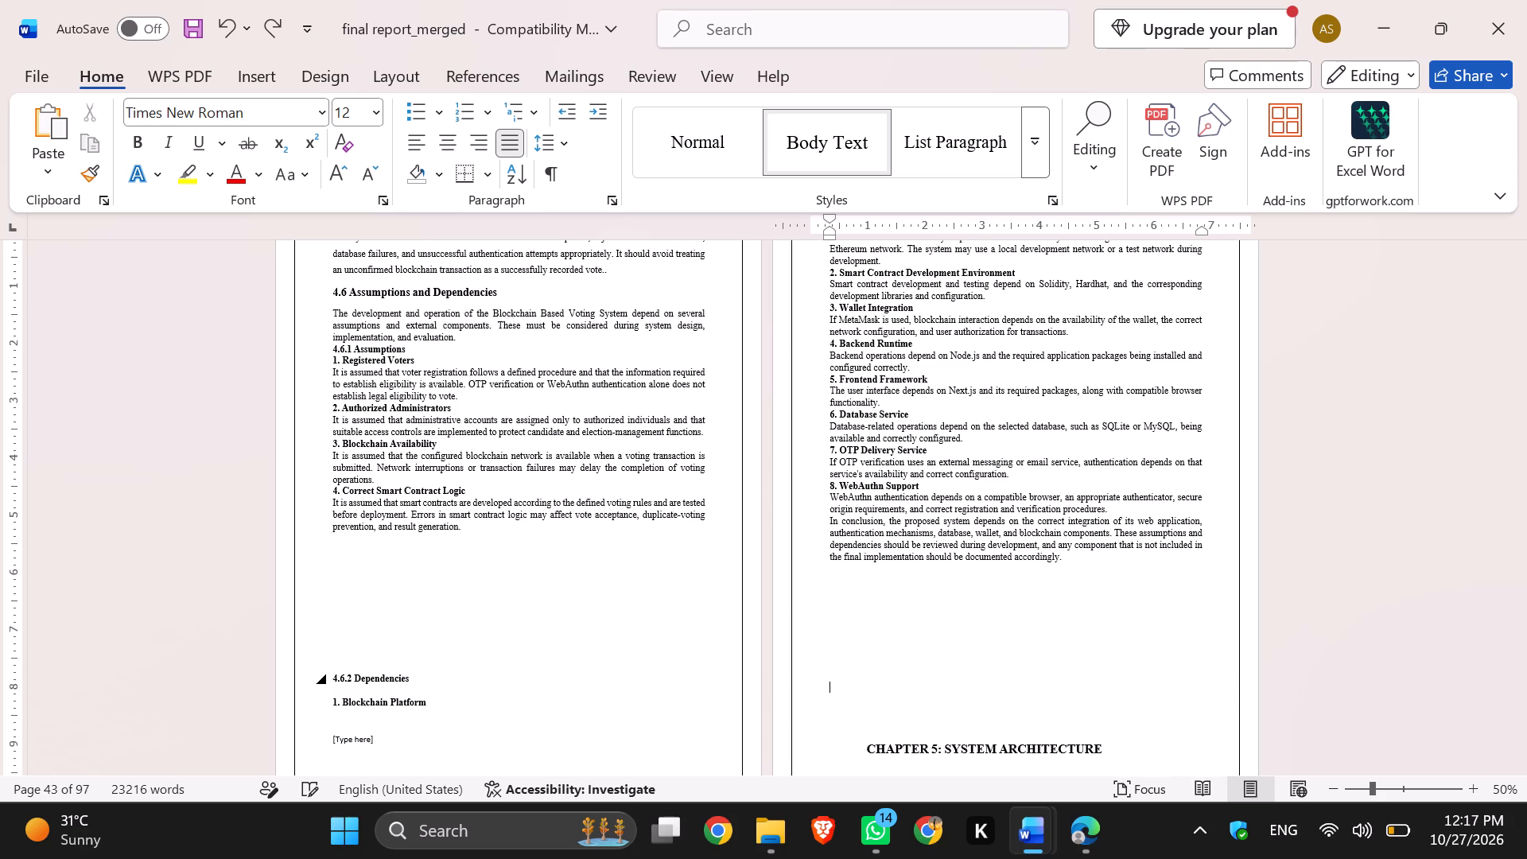
key(Return)
key(Return)
scroll(1094, 562, down, 1)
key(Return)
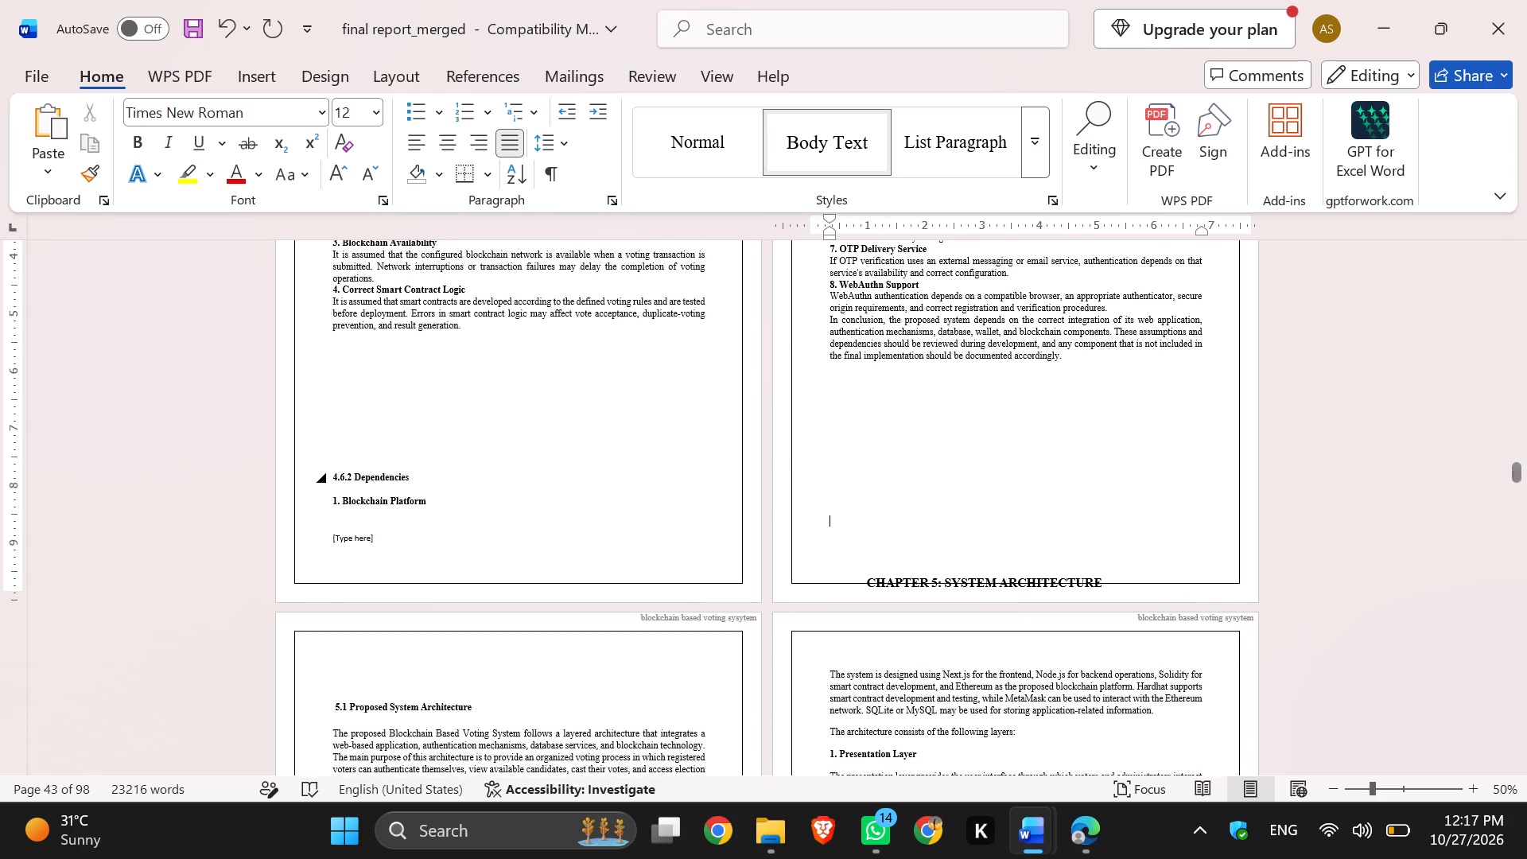
key(Return)
key(Return)
scroll(1094, 562, up, 1)
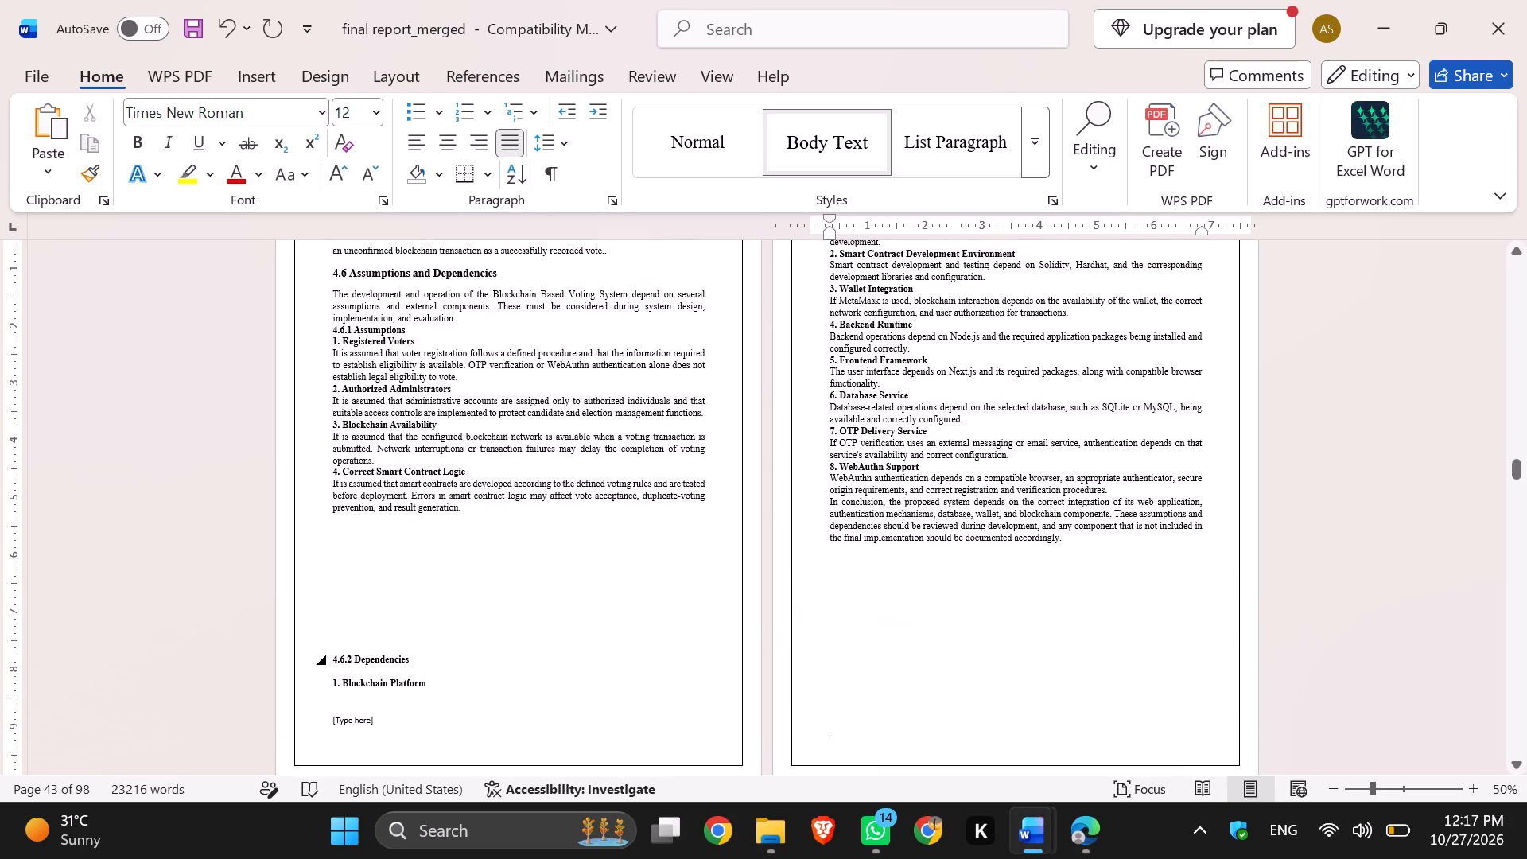
Delete the 4.6.2 Dependencies heading, the 1. Blockchain Platform item and the [Type here] placeholder below them.
scroll(938, 622, up, 1)
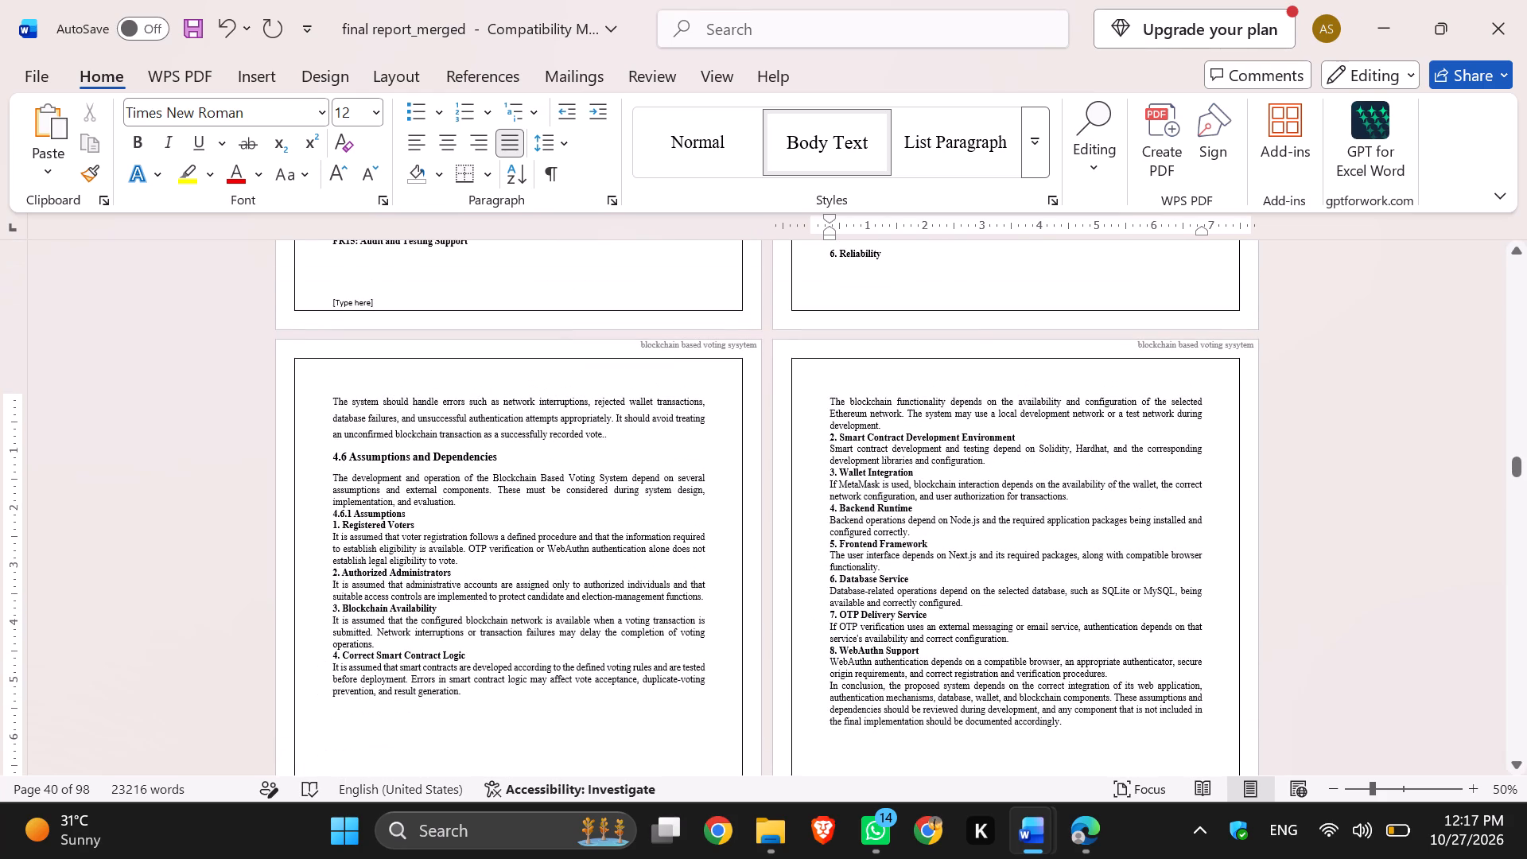
scroll(938, 605, down, 1)
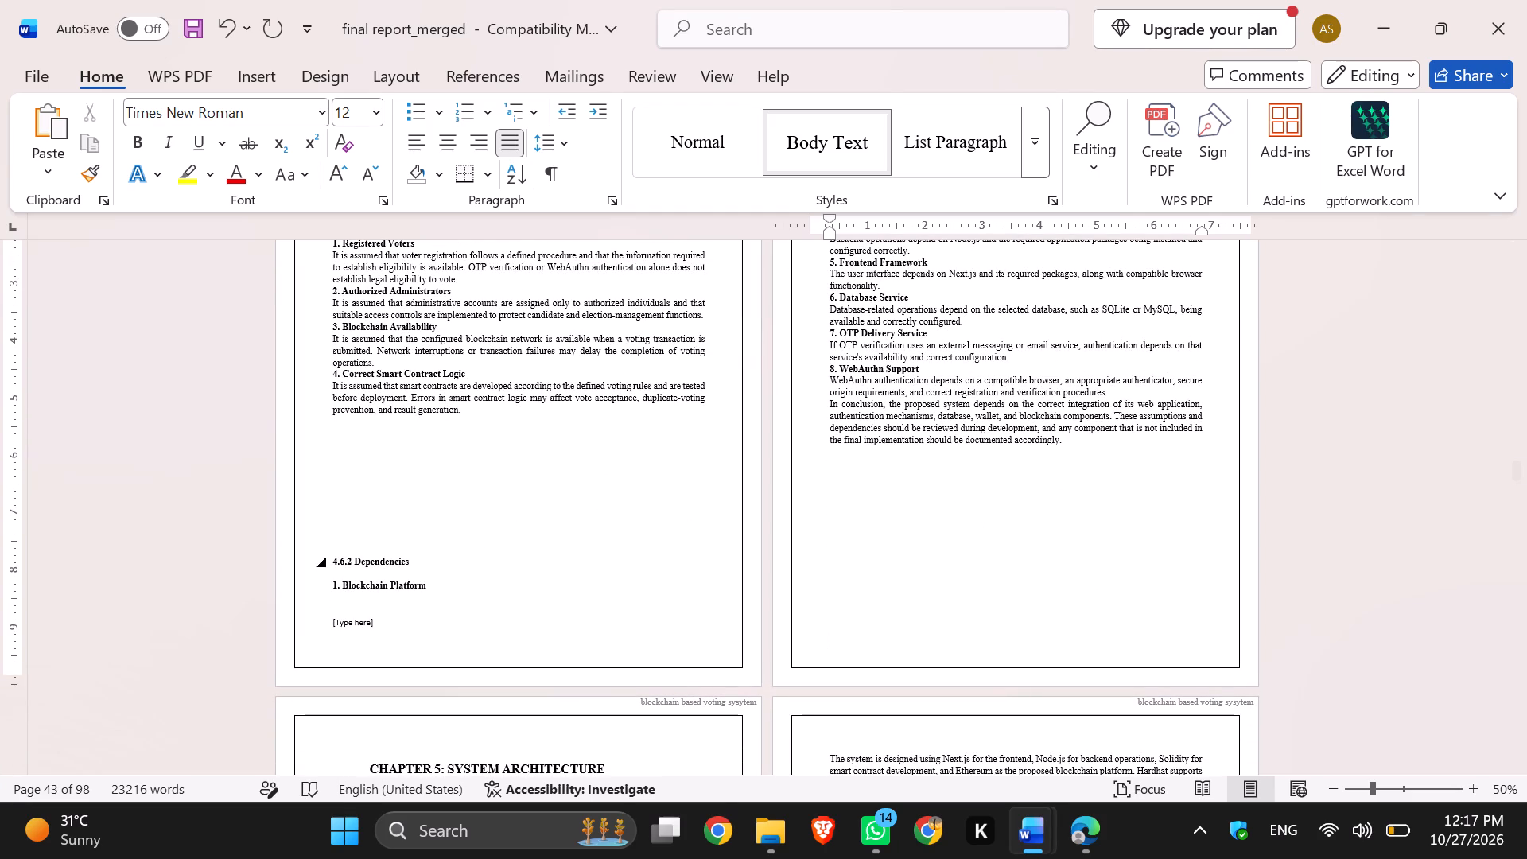
scroll(480, 587, up, 2)
scroll(480, 587, down, 1)
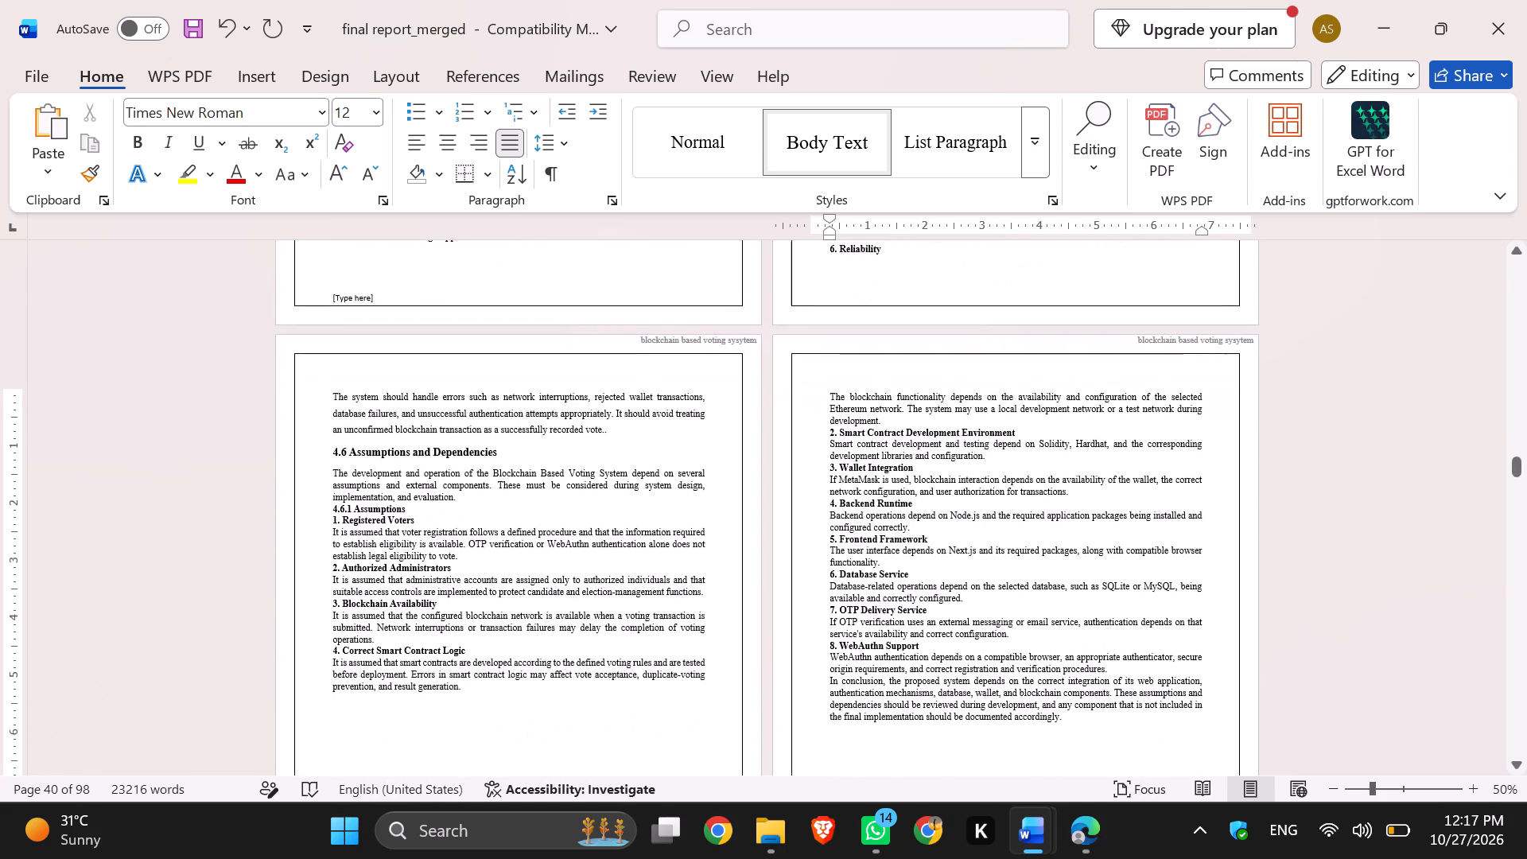
scroll(480, 587, down, 3)
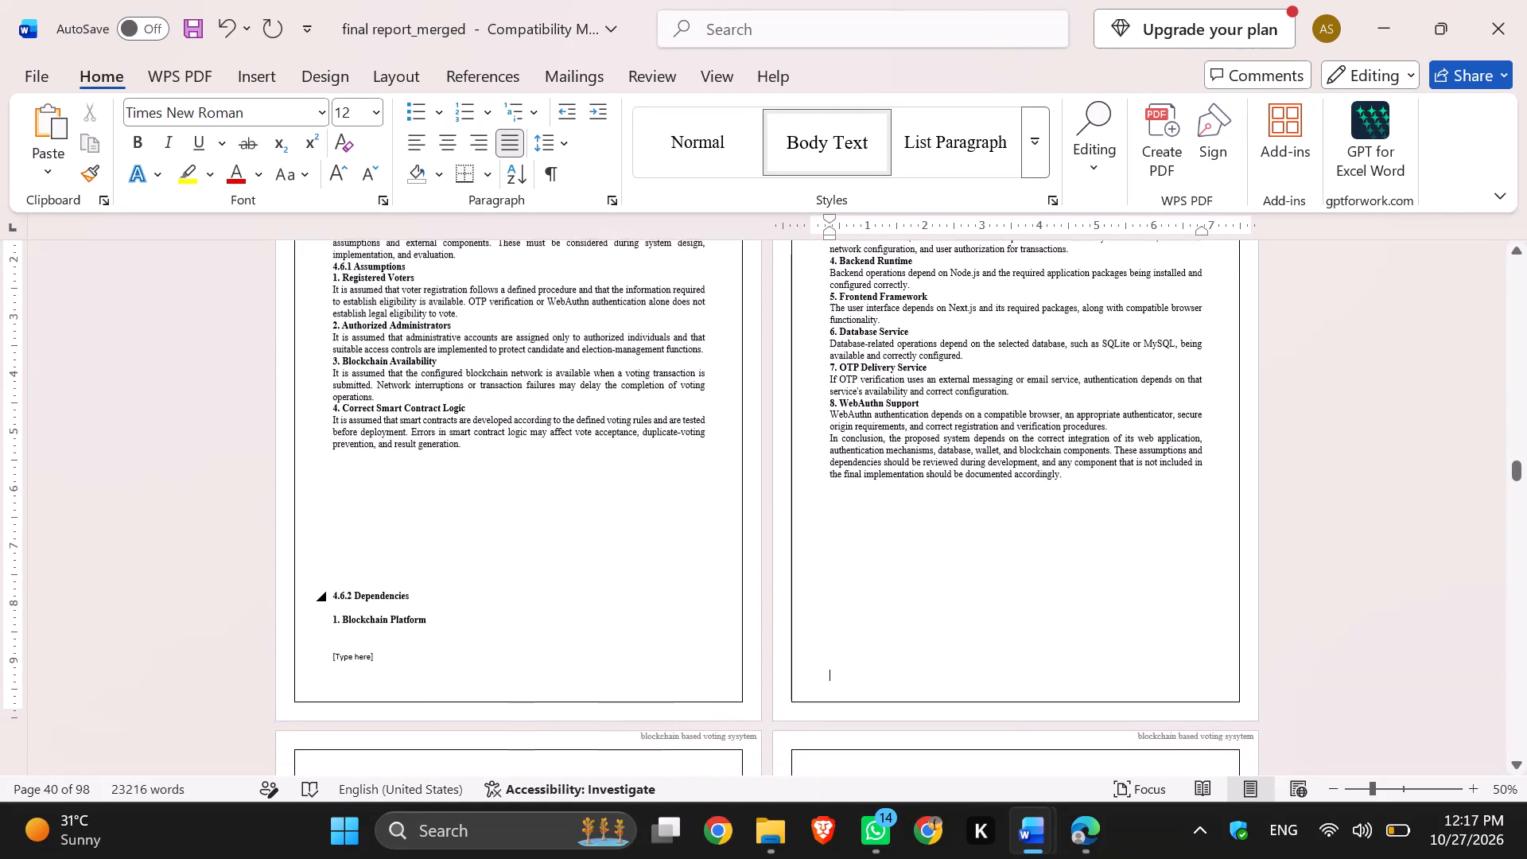
drag(378, 656, 342, 608)
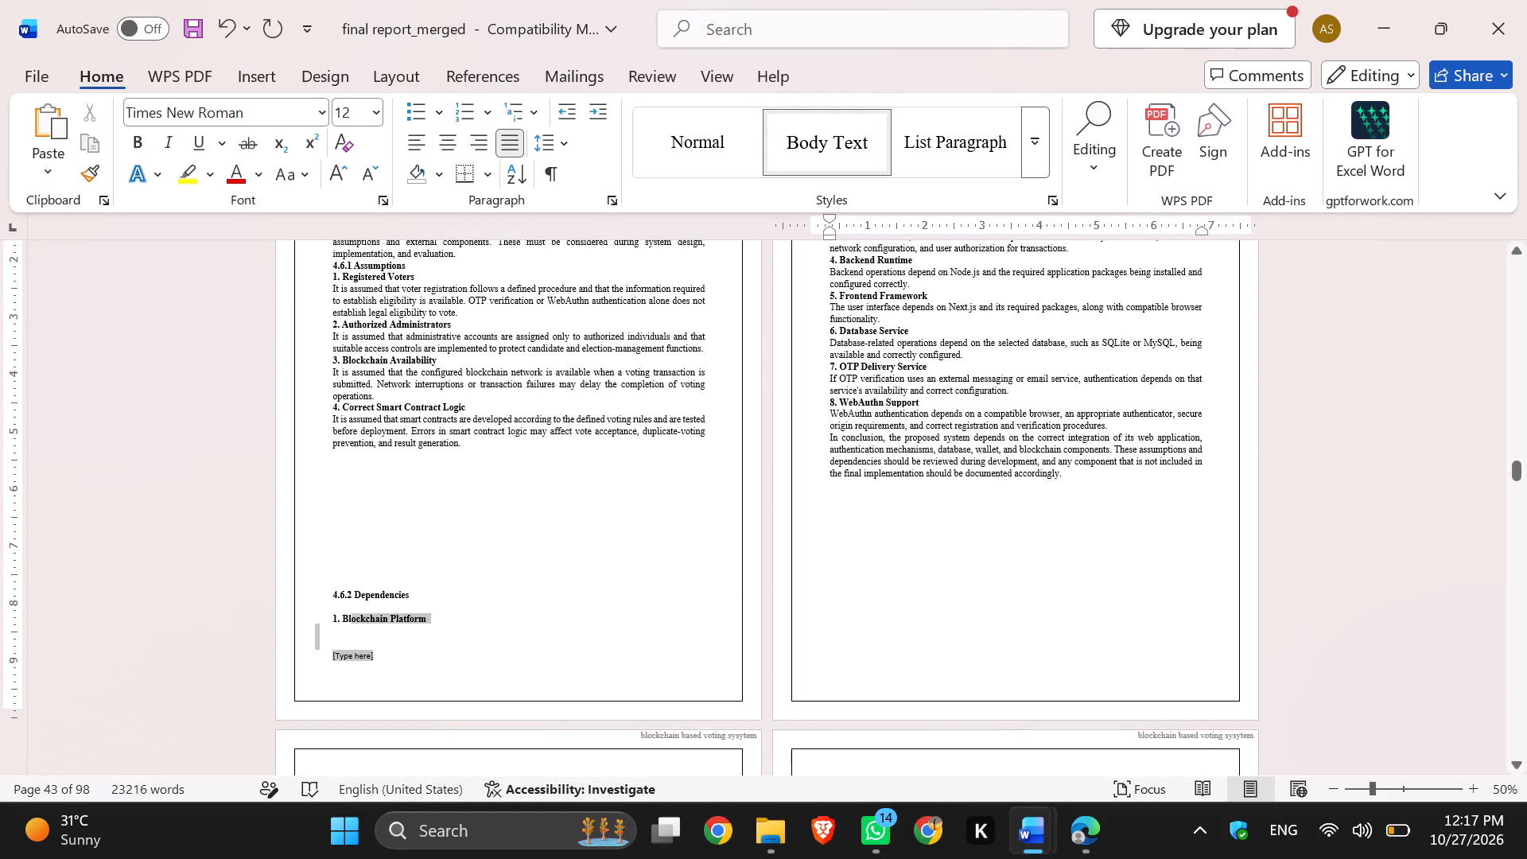
drag(342, 608, 328, 590)
key(BackSpace)
Delete the remaining Dependencies text, from the blockchain functionality paragraph through item 8 WebAuthn Support and the concluding paragraph.
scroll(328, 590, up, 2)
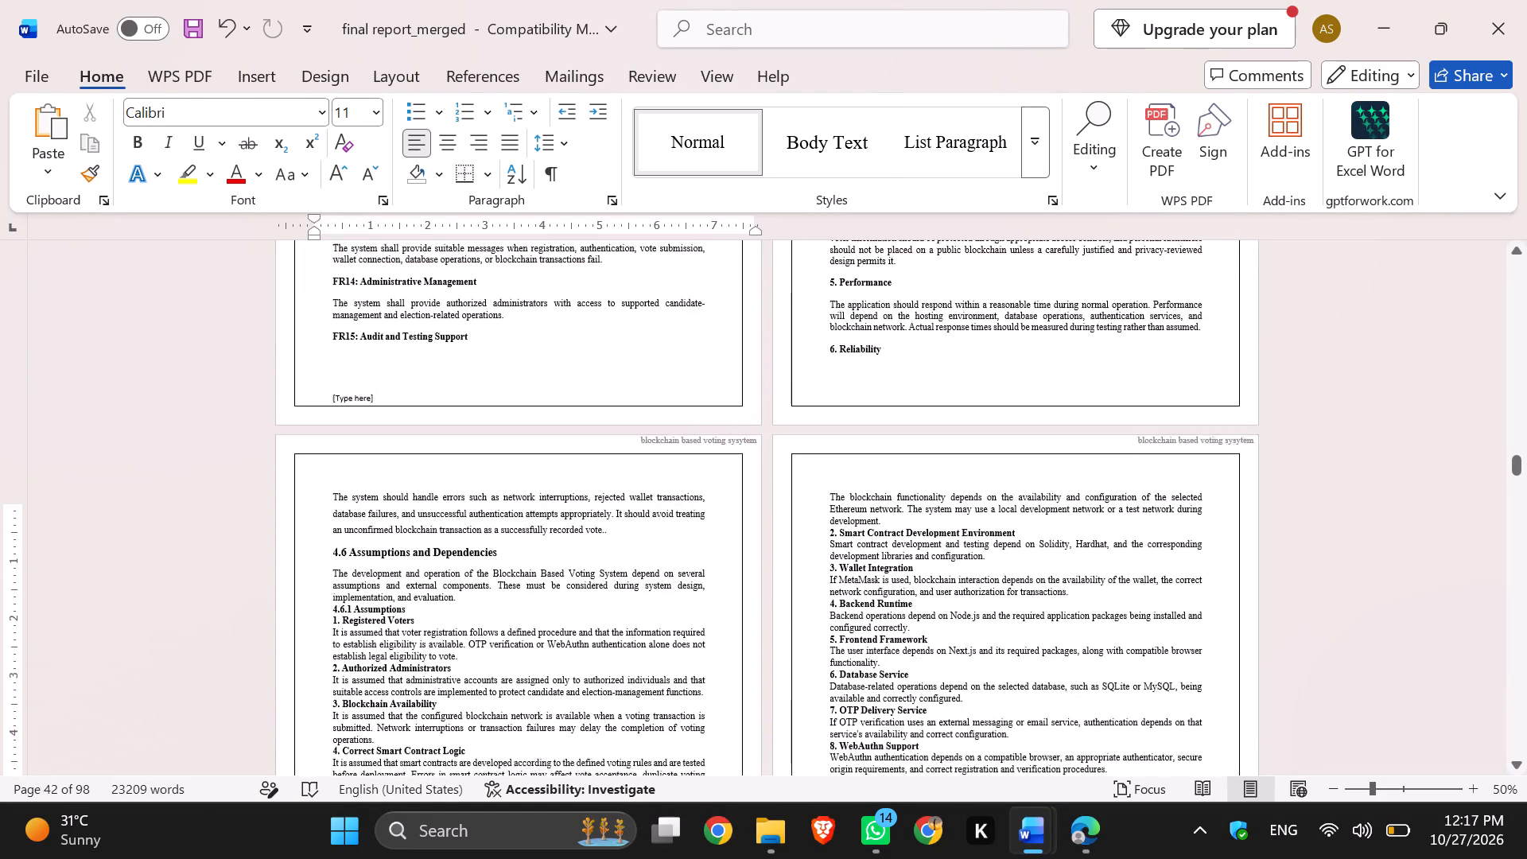
scroll(328, 590, down, 1)
scroll(741, 636, down, 1)
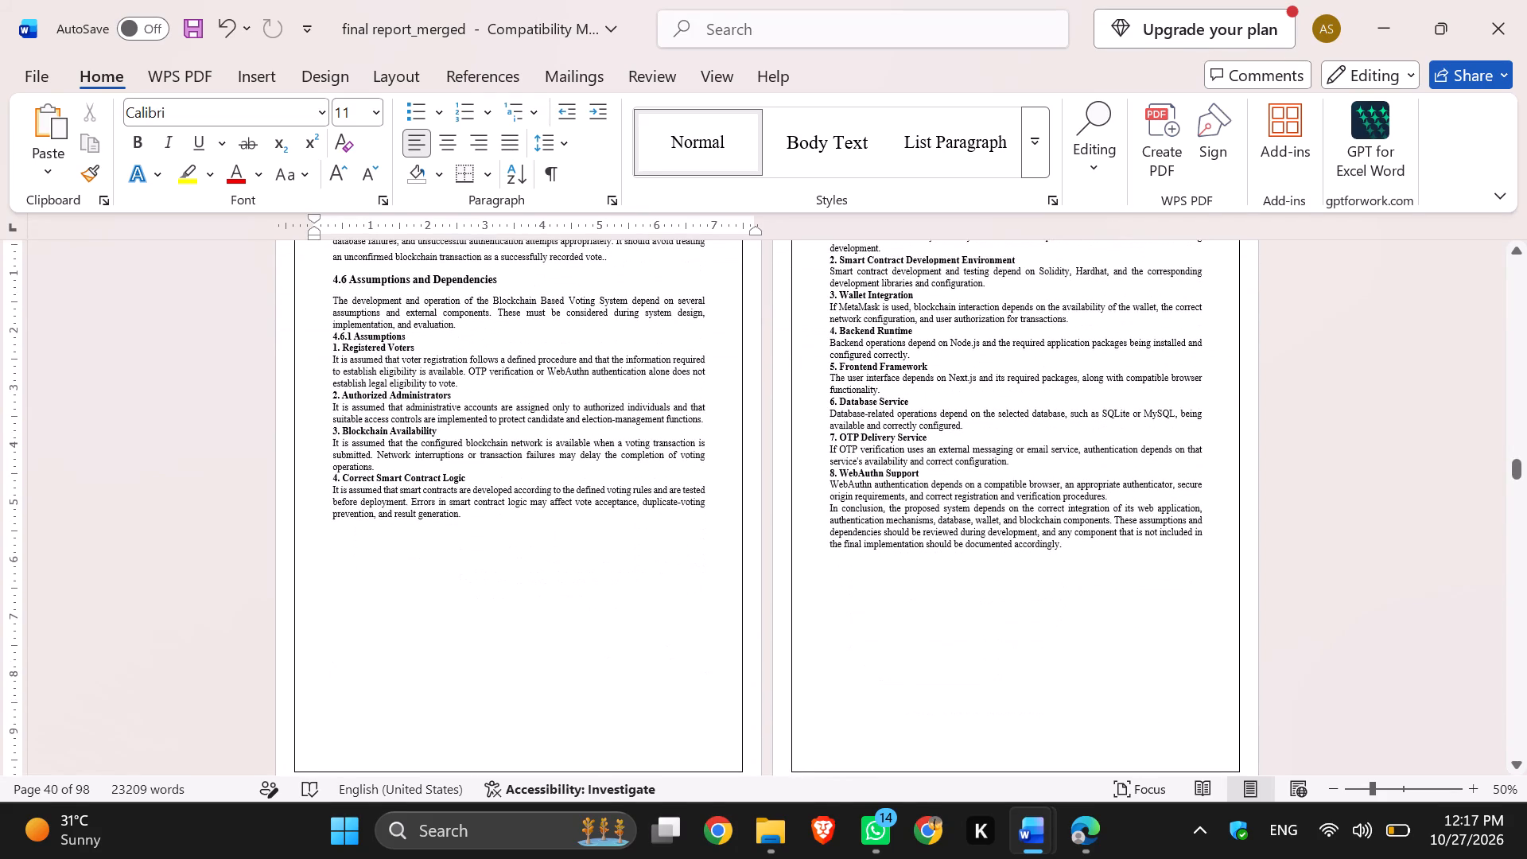
drag(1091, 562, 832, 256)
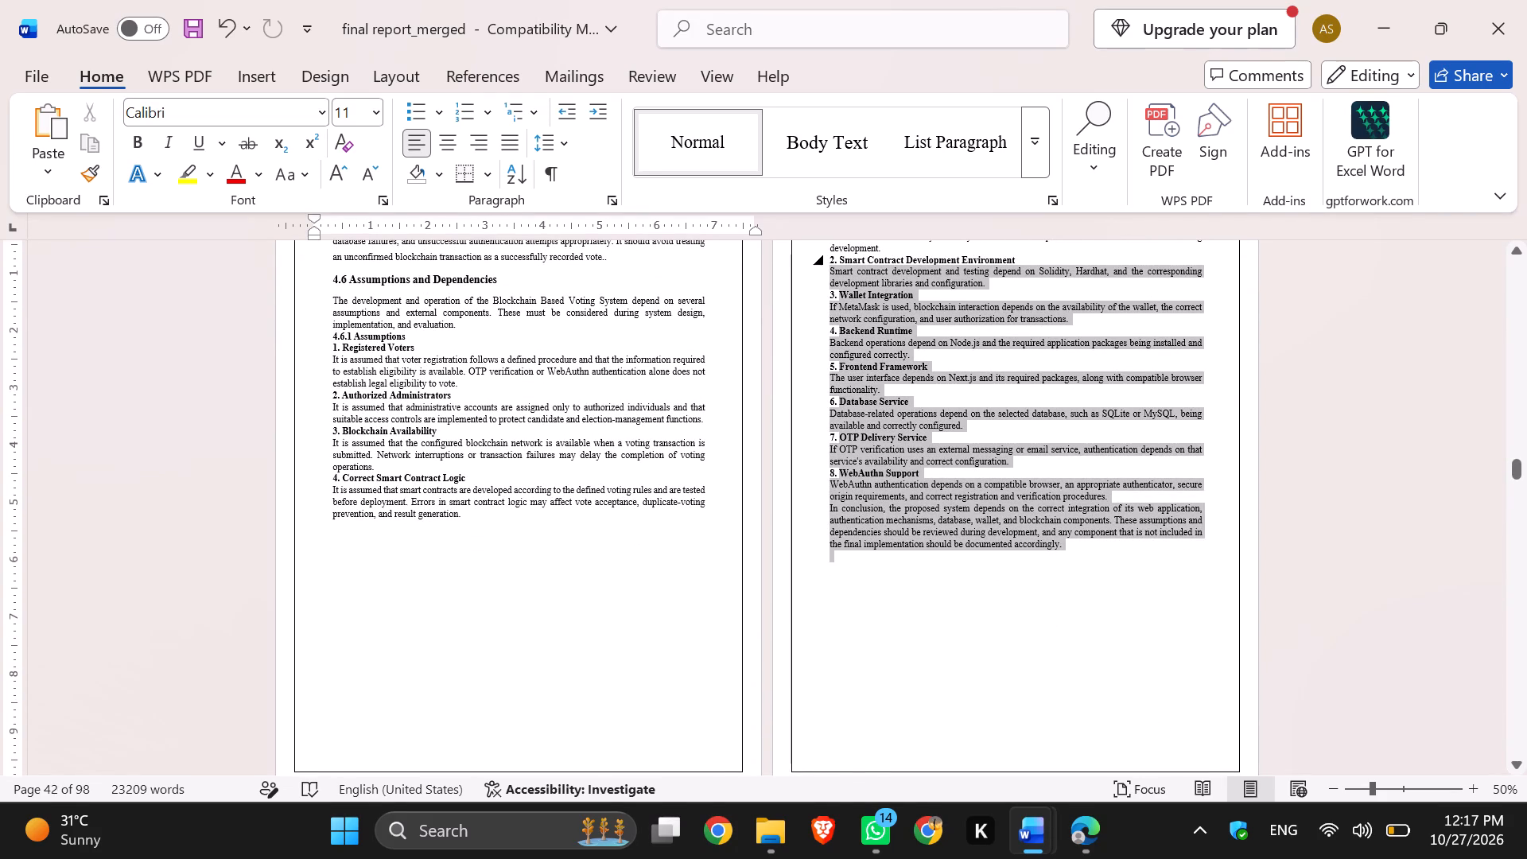
drag(832, 256, 829, 250)
key(BackSpace)
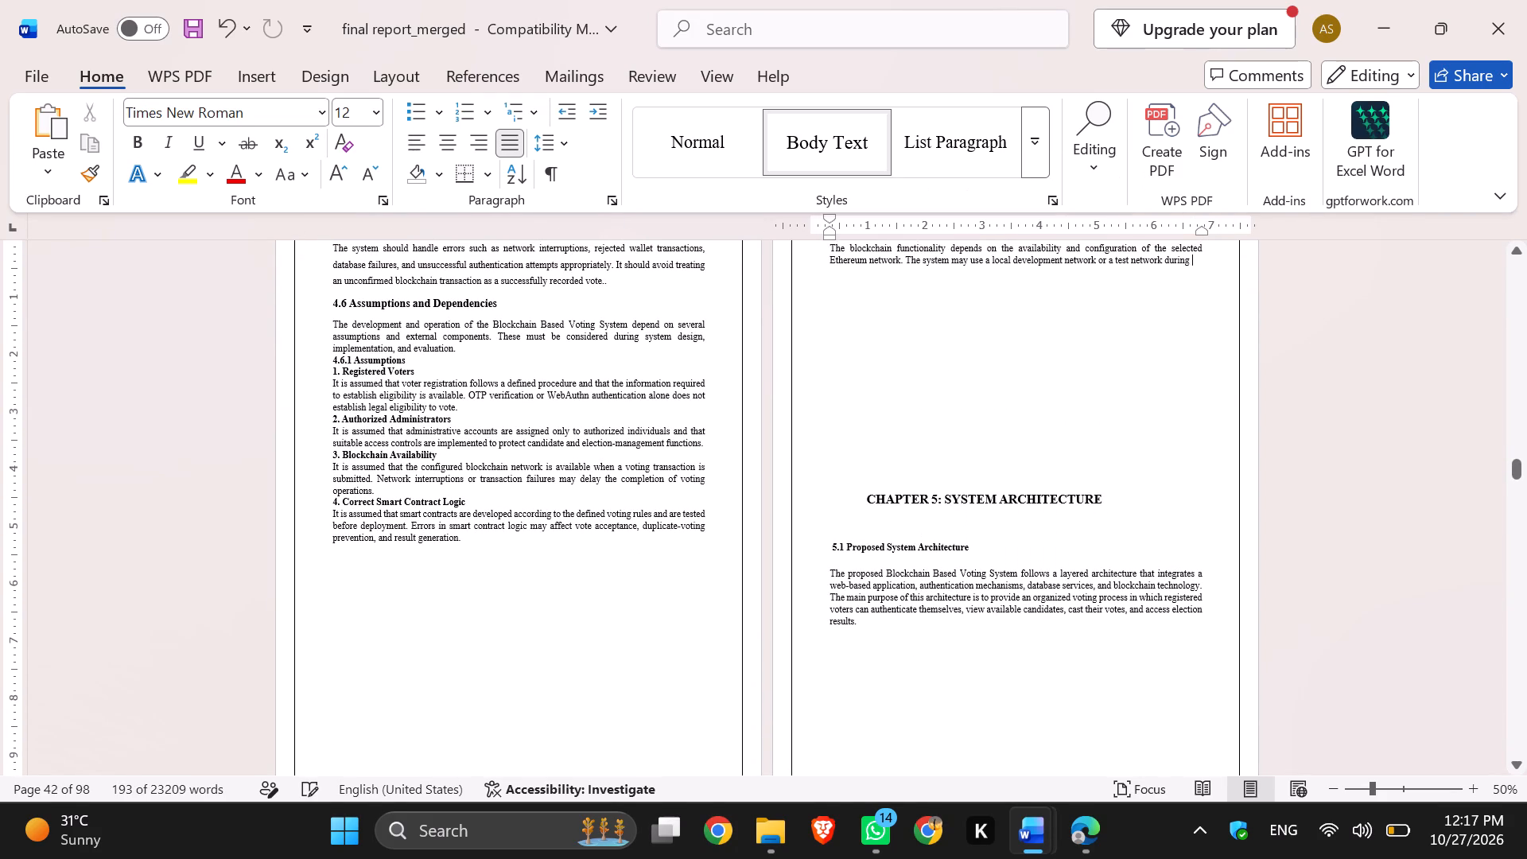
scroll(946, 354, up, 1)
drag(1205, 389, 830, 361)
key(BackSpace)
Insert 34 blank lines in place of the removed Dependencies text to push the Chapter 5 heading onto a new page.
key(Return)
key(Return)
key(Return)
key(Return)
key(Return)
key(Return)
key(Return)
key(Return)
key(Return)
key(Return)
key(Return)
key(Return)
key(Return)
key(Return)
key(Return)
key(Return)
key(Return)
key(Return)
key(Return)
key(Return)
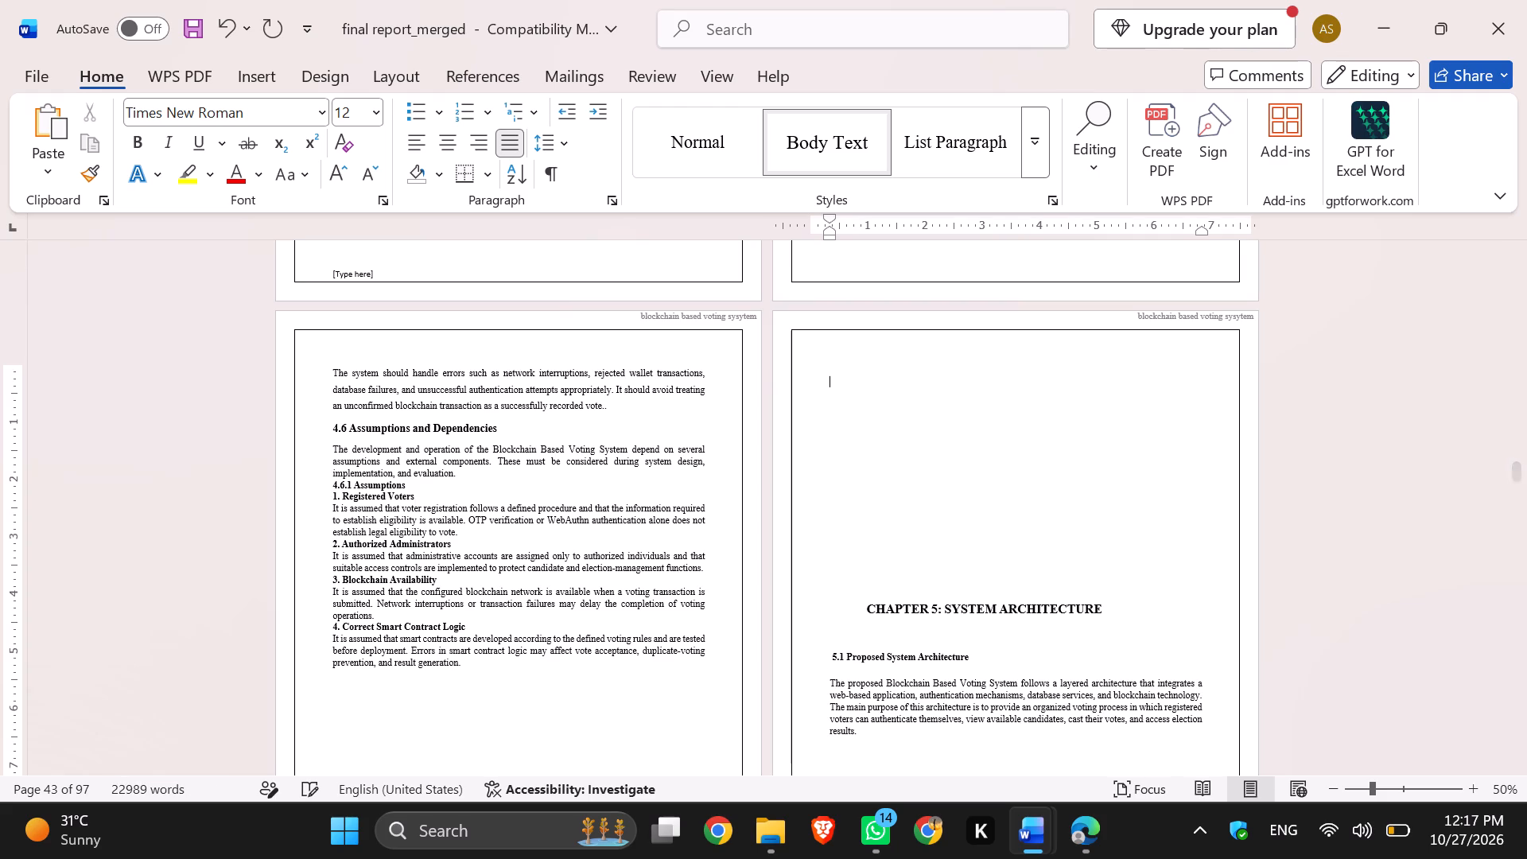
key(Return)
key(Return)
key(Return)
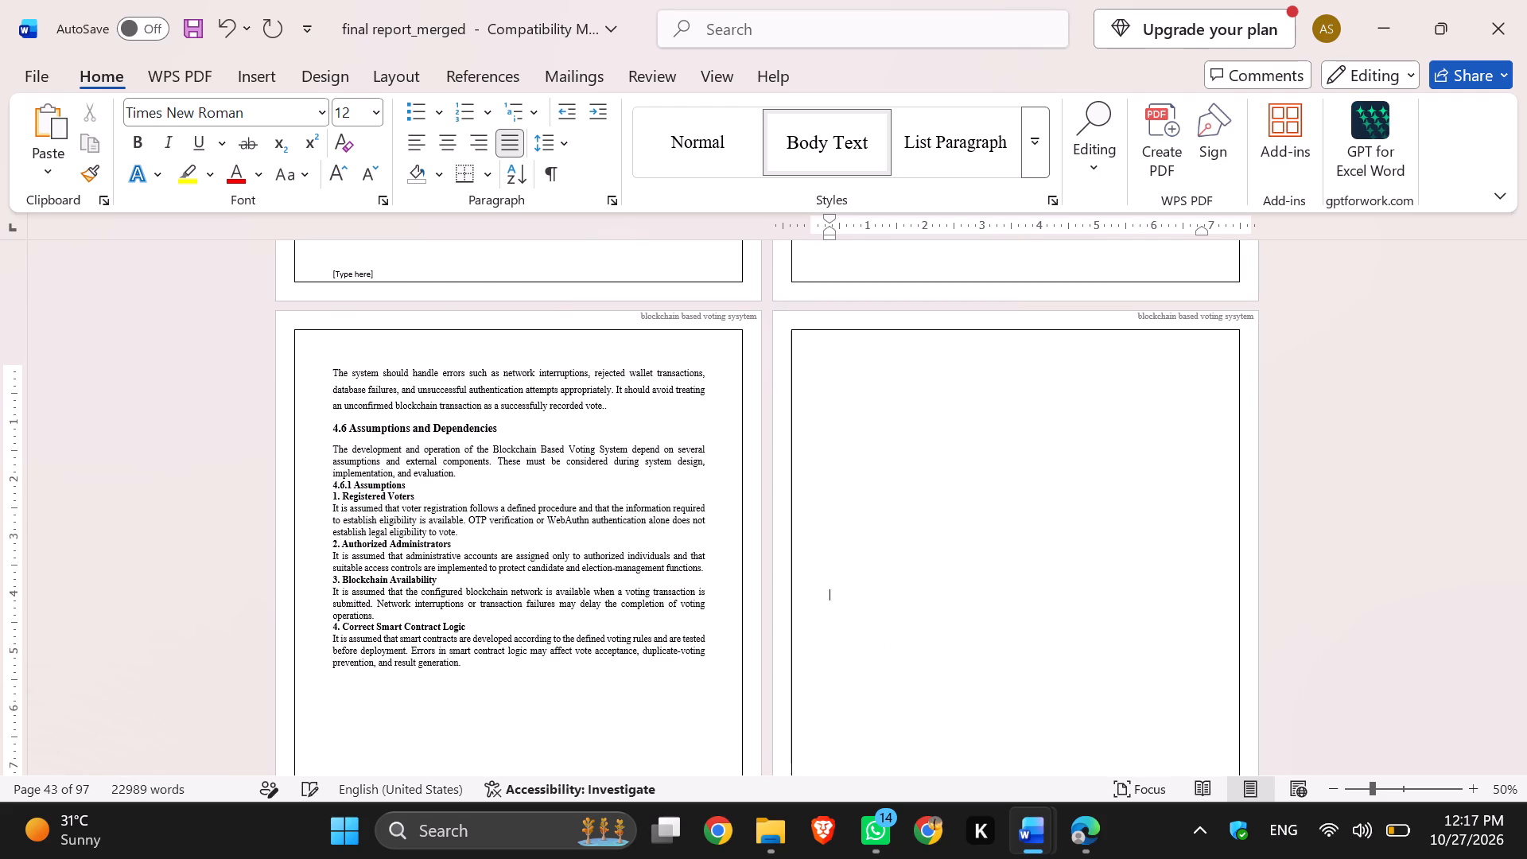
scroll(830, 361, down, 2)
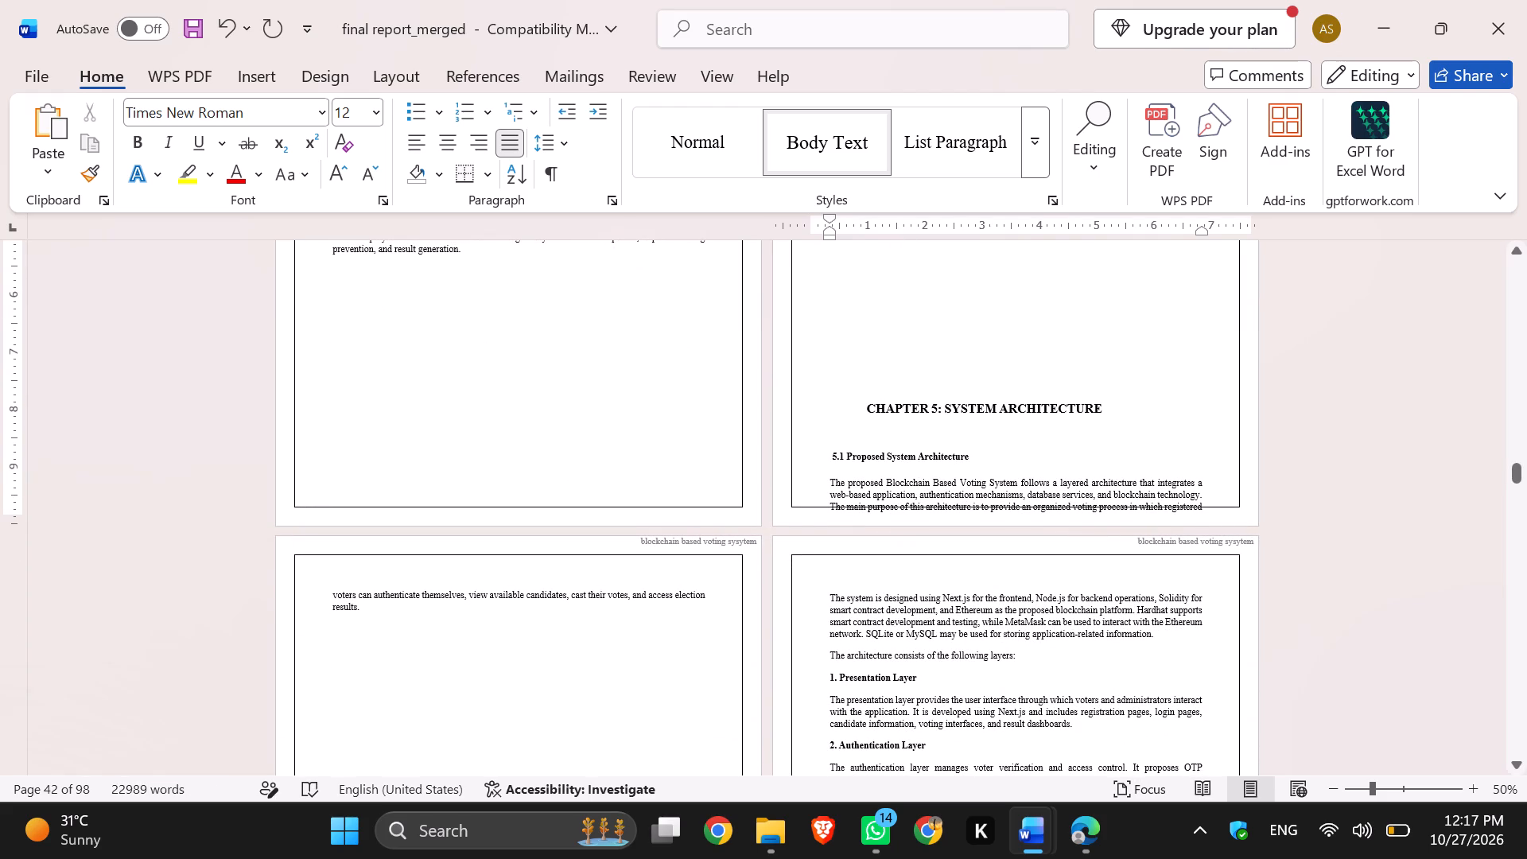
click(899, 360)
key(Return)
key(Return)
key(Return)
key(Return)
key(Return)
key(Return)
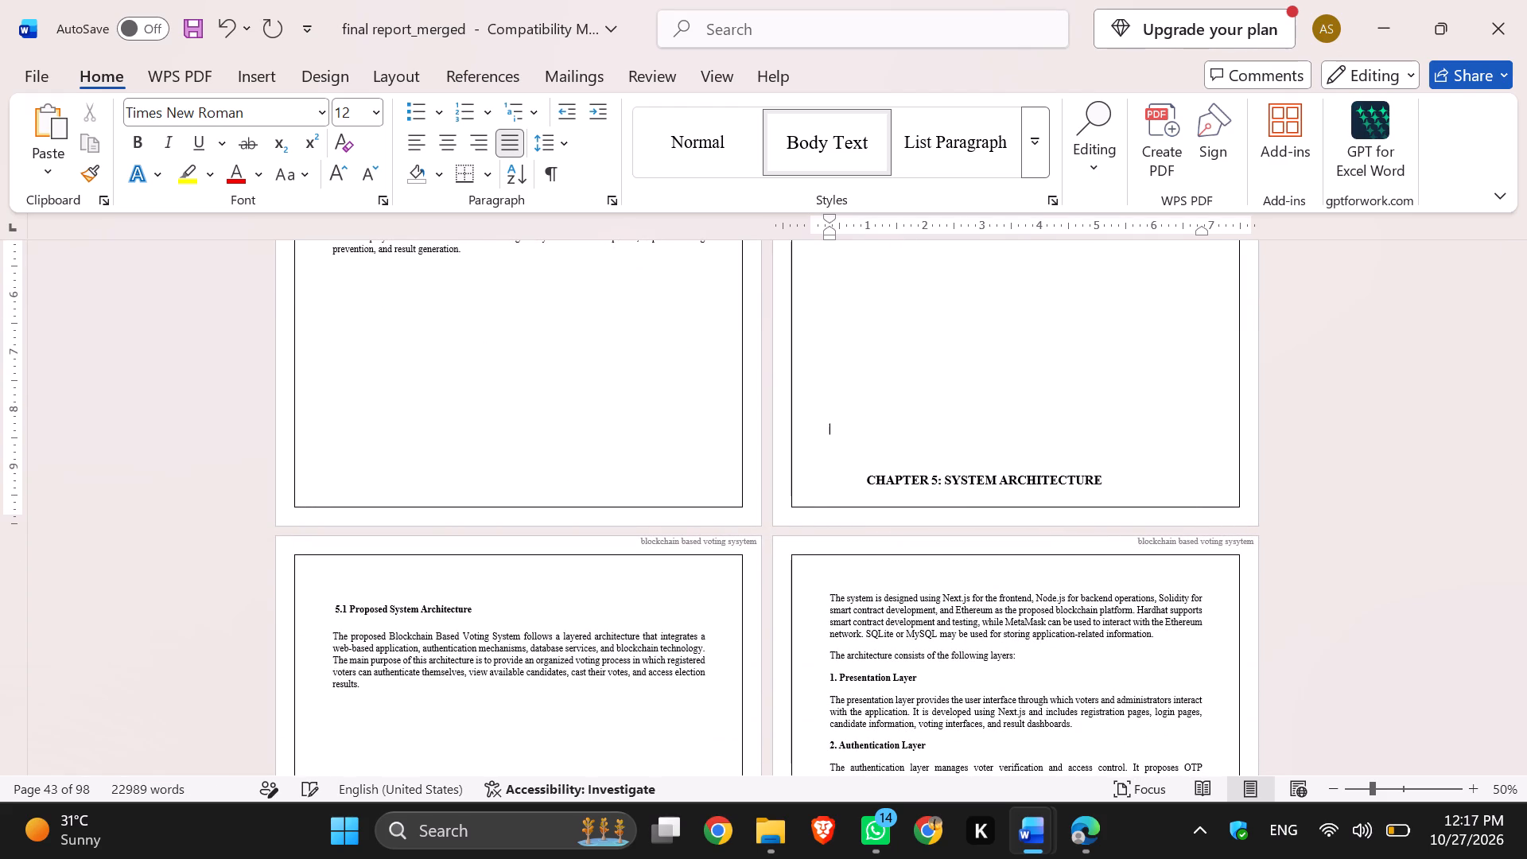
key(Return)
key(Return)
key(Return)
key(Return)
key(Return)
Try to close the gap between the 5.1 introduction and the Next.js paragraph, deleting backwards through the full stop after "results".
scroll(899, 360, down, 2)
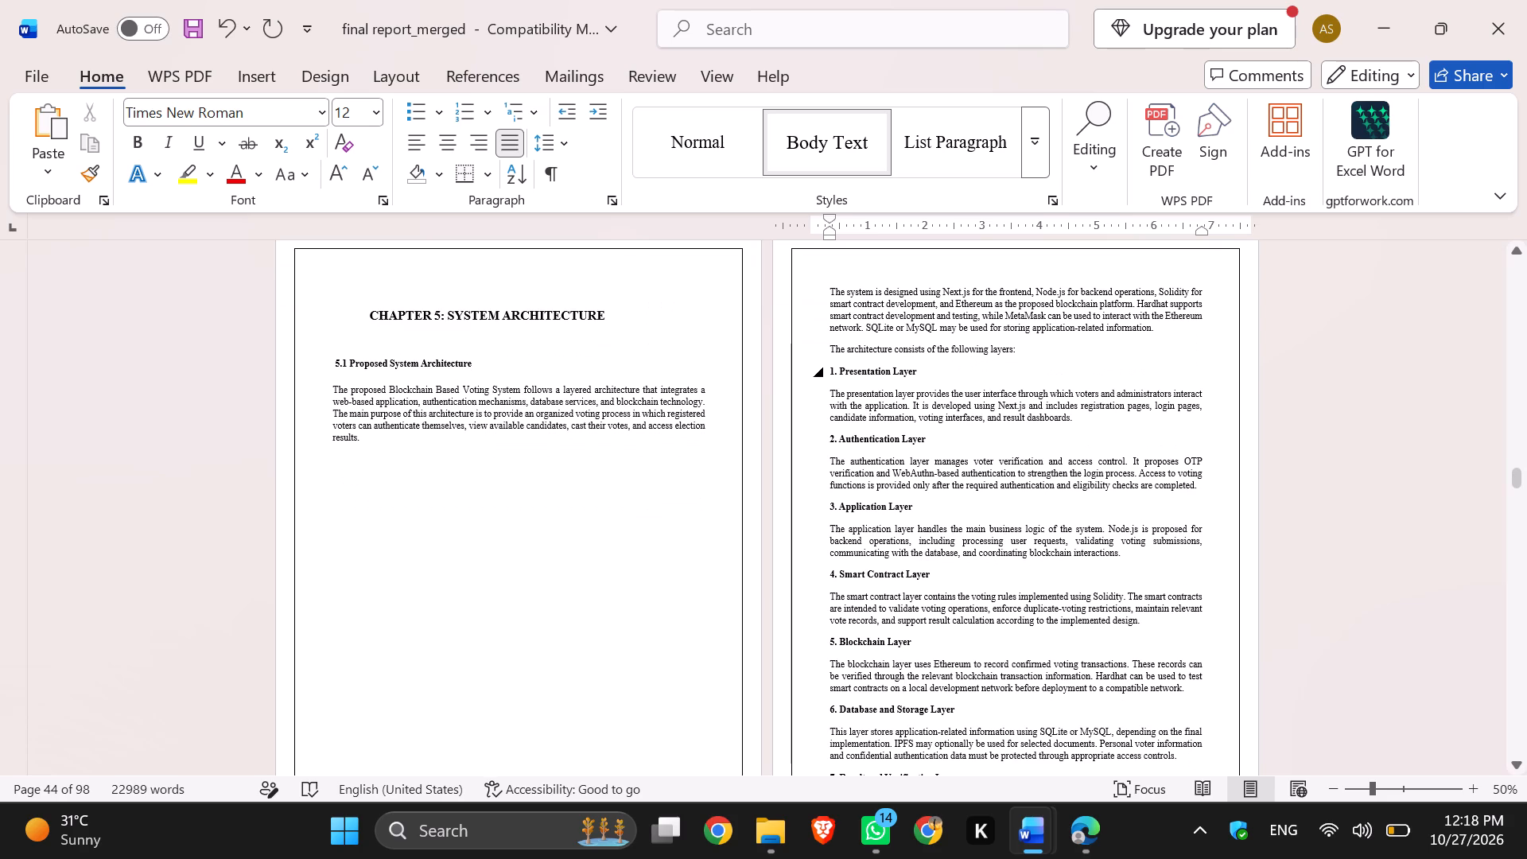
click(845, 285)
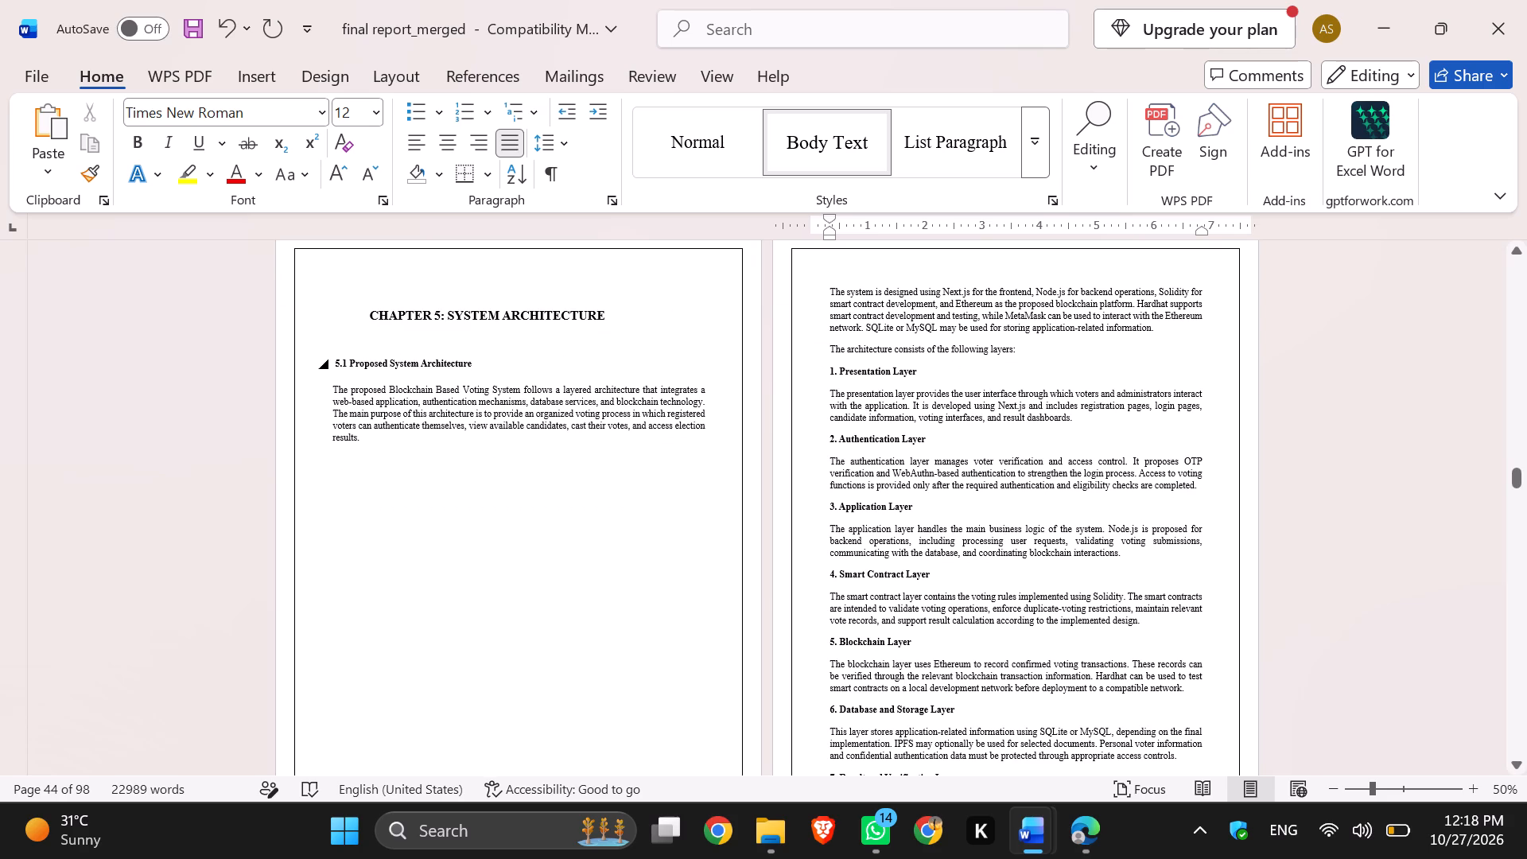
click(845, 272)
click(826, 281)
key(BackSpace)
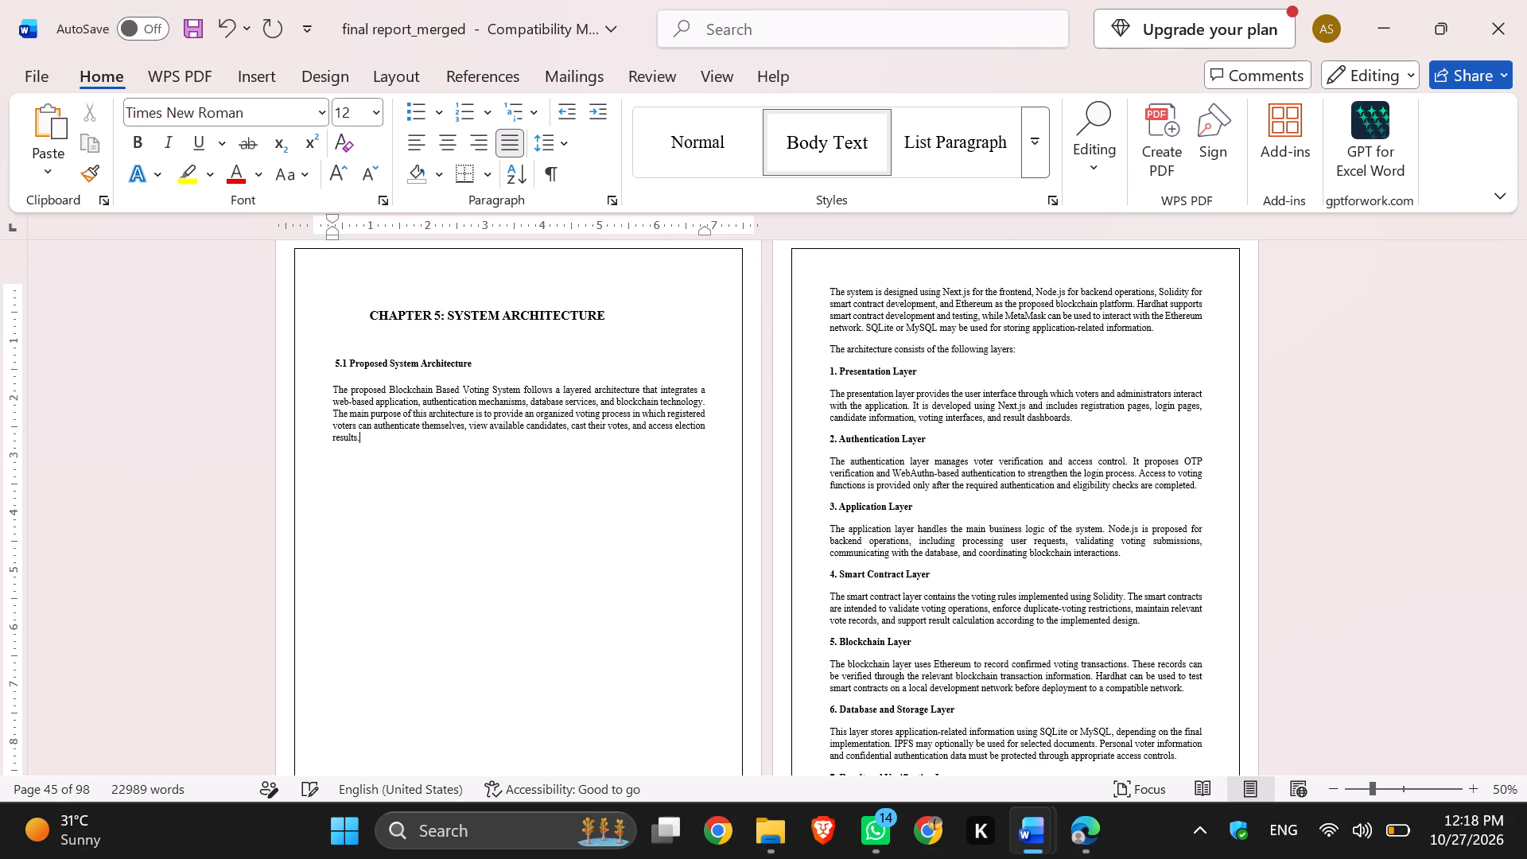
key(BackSpace)
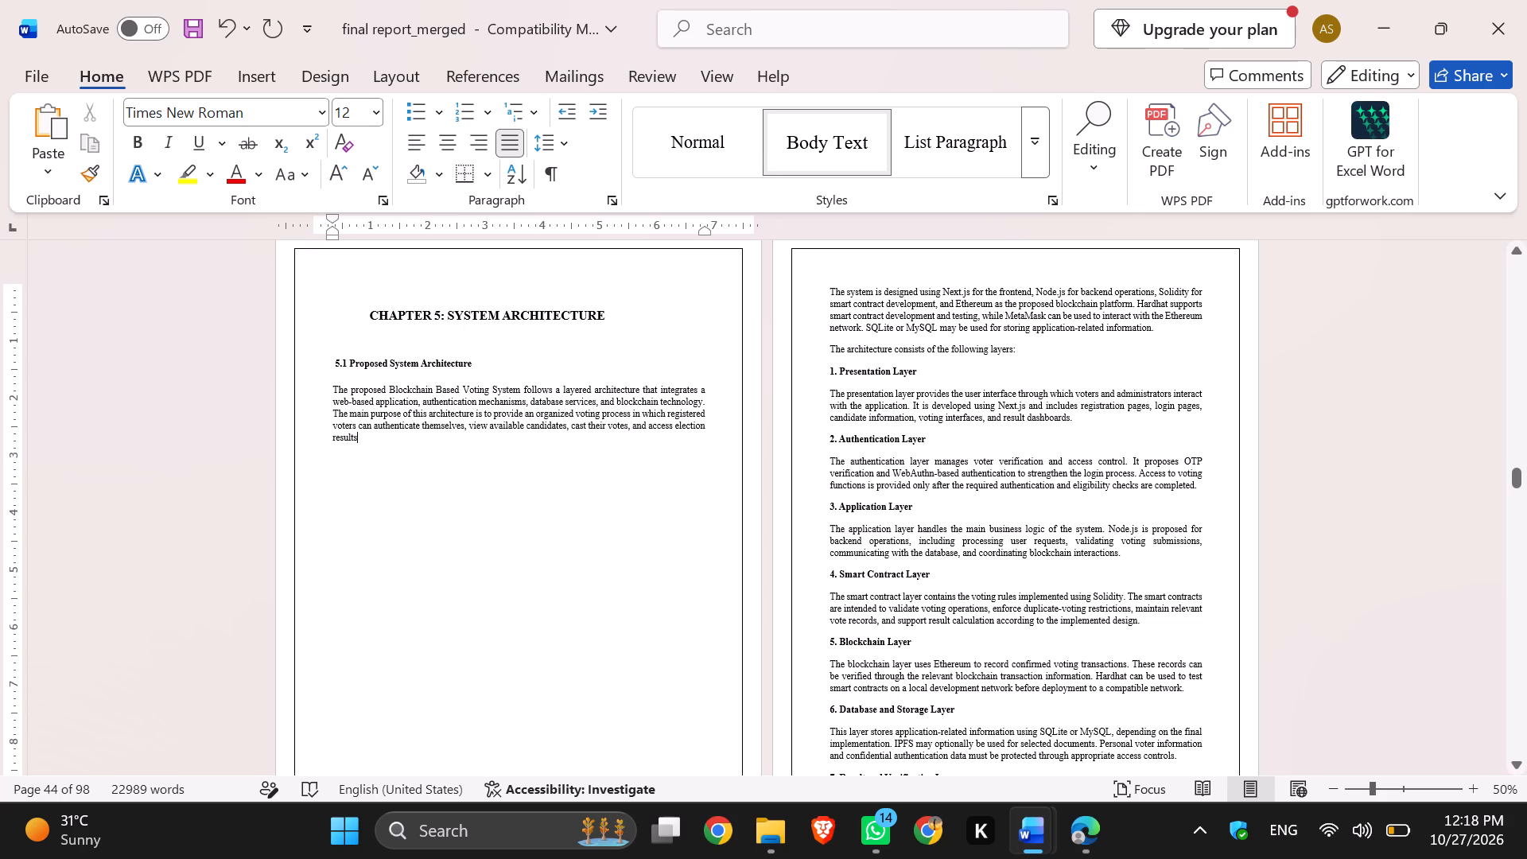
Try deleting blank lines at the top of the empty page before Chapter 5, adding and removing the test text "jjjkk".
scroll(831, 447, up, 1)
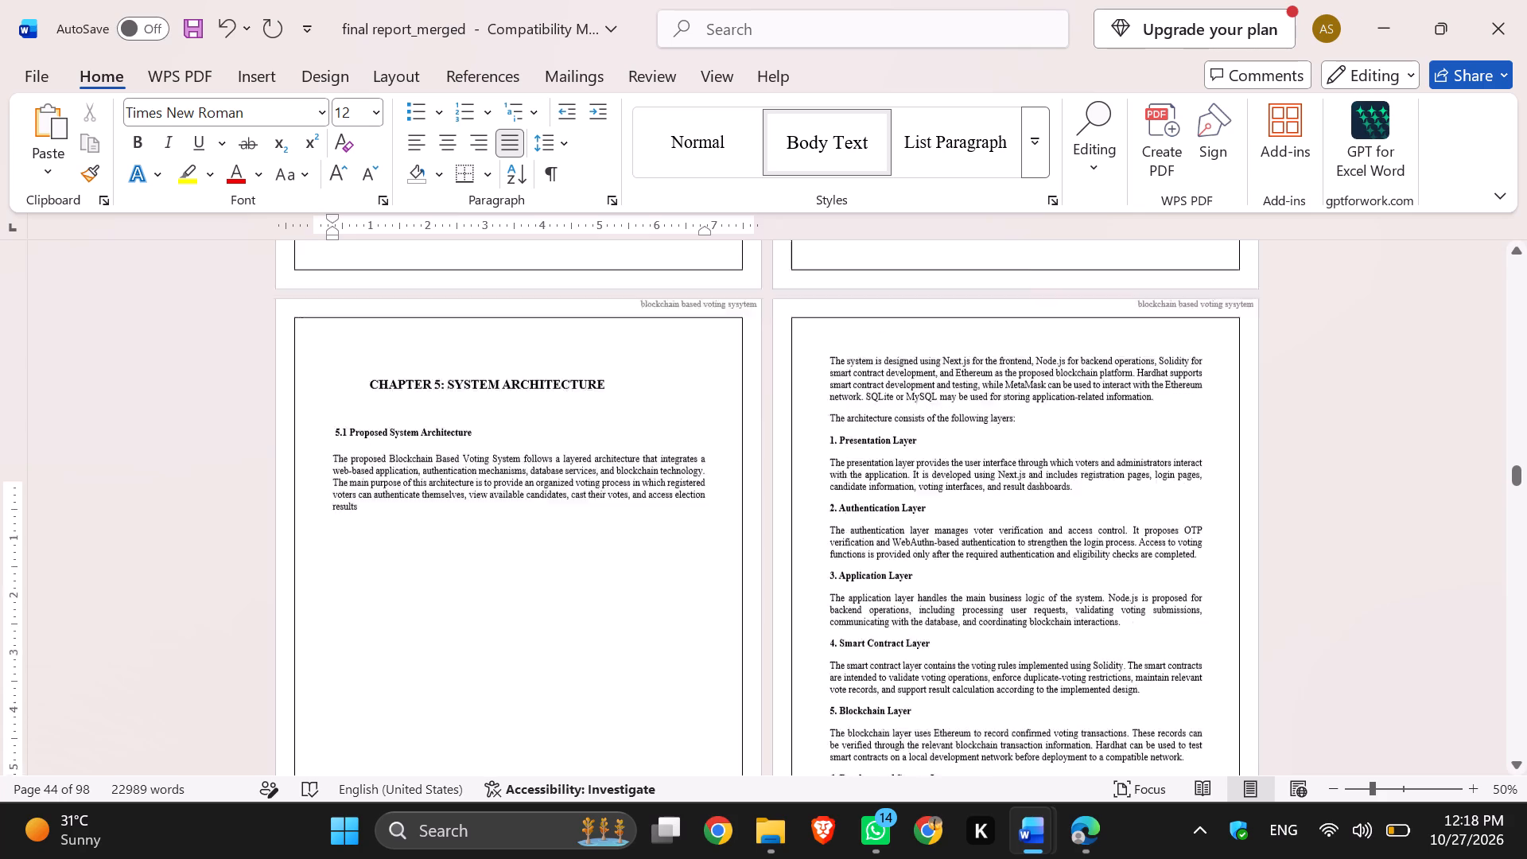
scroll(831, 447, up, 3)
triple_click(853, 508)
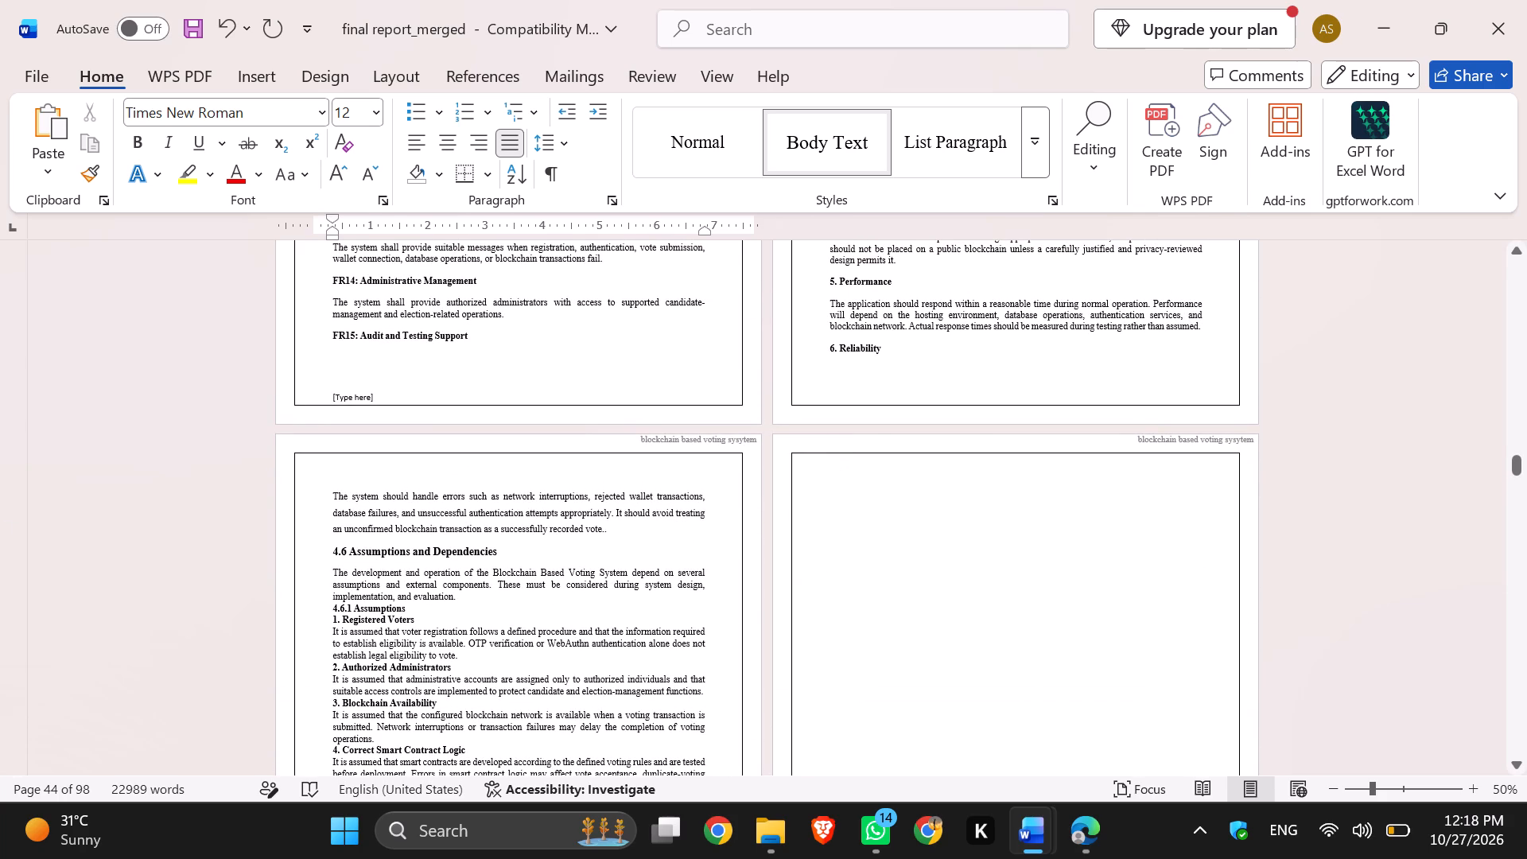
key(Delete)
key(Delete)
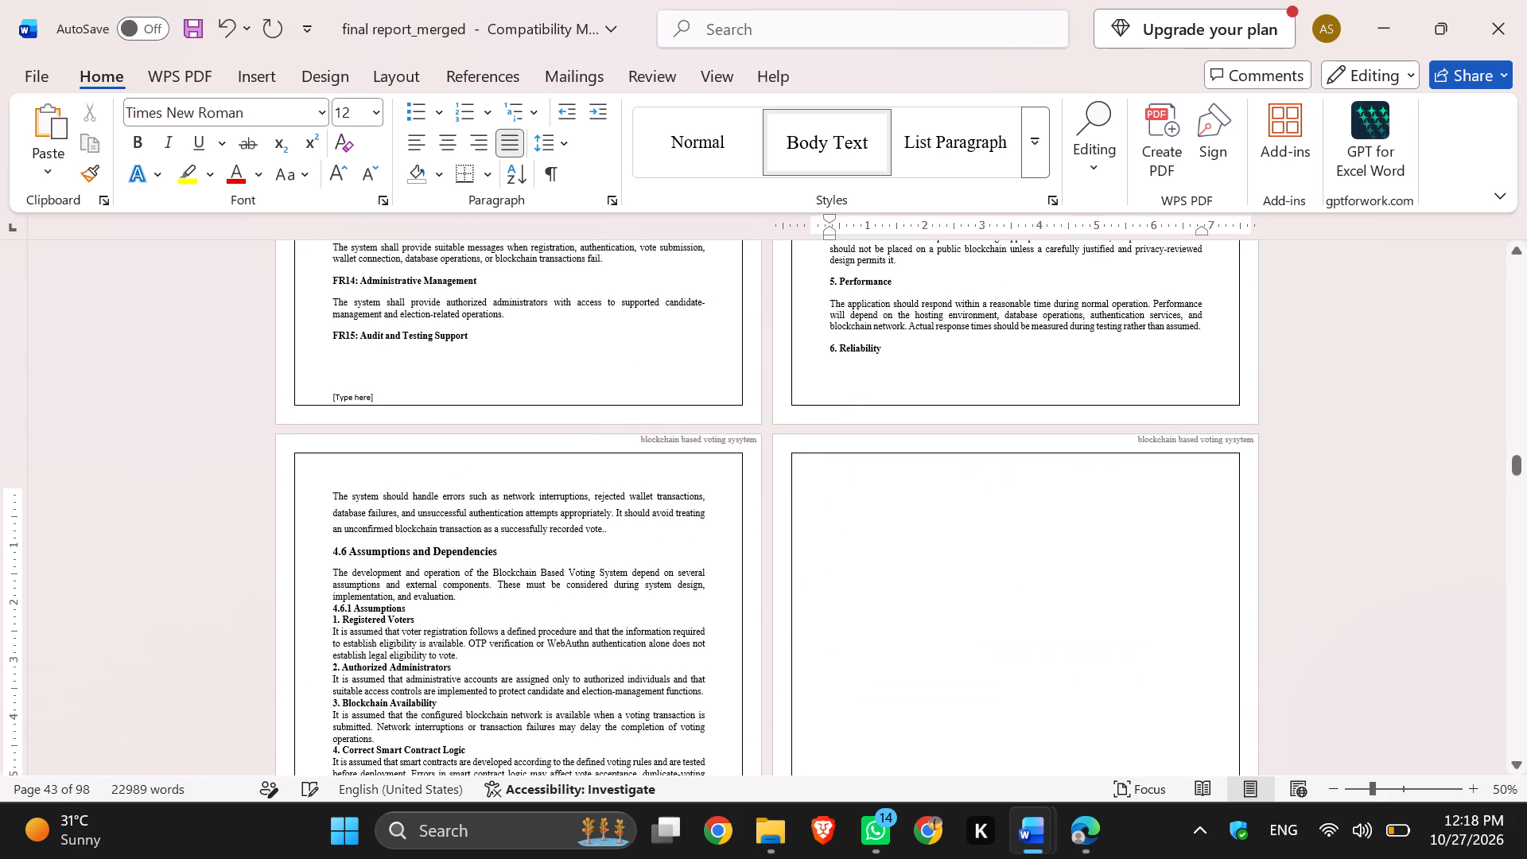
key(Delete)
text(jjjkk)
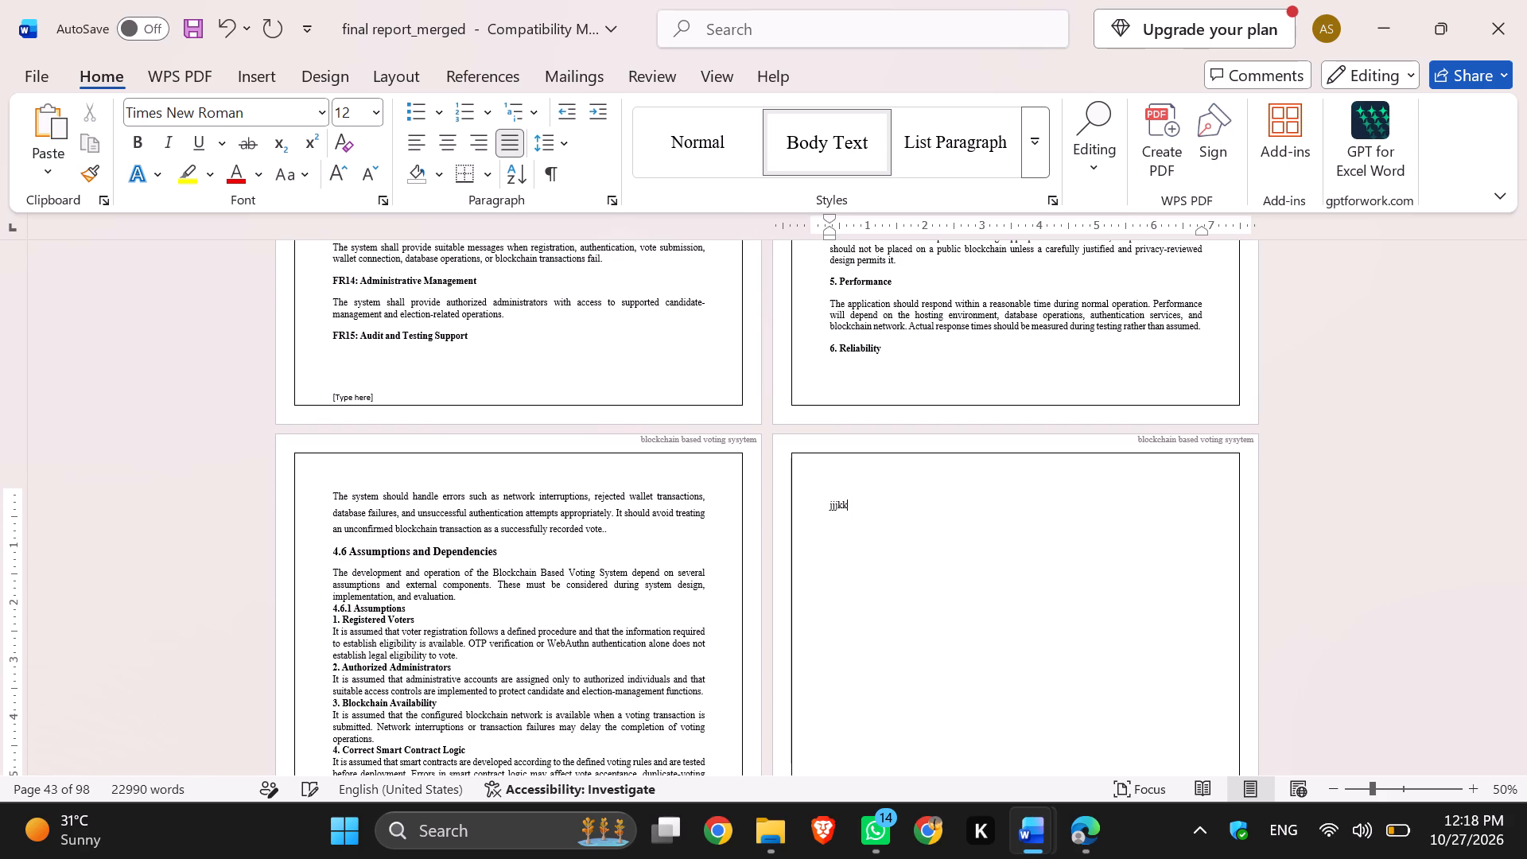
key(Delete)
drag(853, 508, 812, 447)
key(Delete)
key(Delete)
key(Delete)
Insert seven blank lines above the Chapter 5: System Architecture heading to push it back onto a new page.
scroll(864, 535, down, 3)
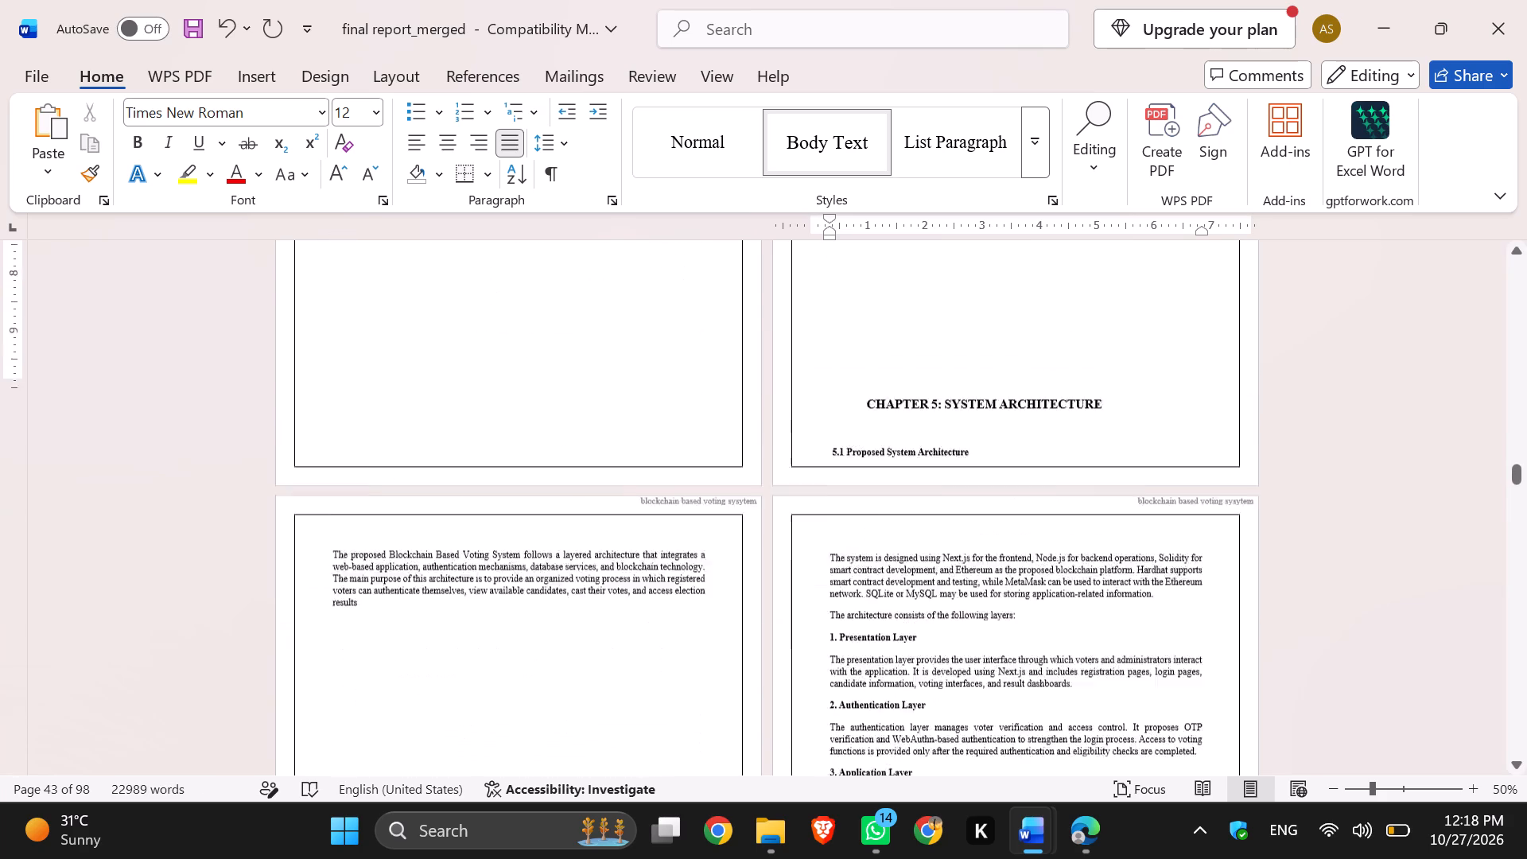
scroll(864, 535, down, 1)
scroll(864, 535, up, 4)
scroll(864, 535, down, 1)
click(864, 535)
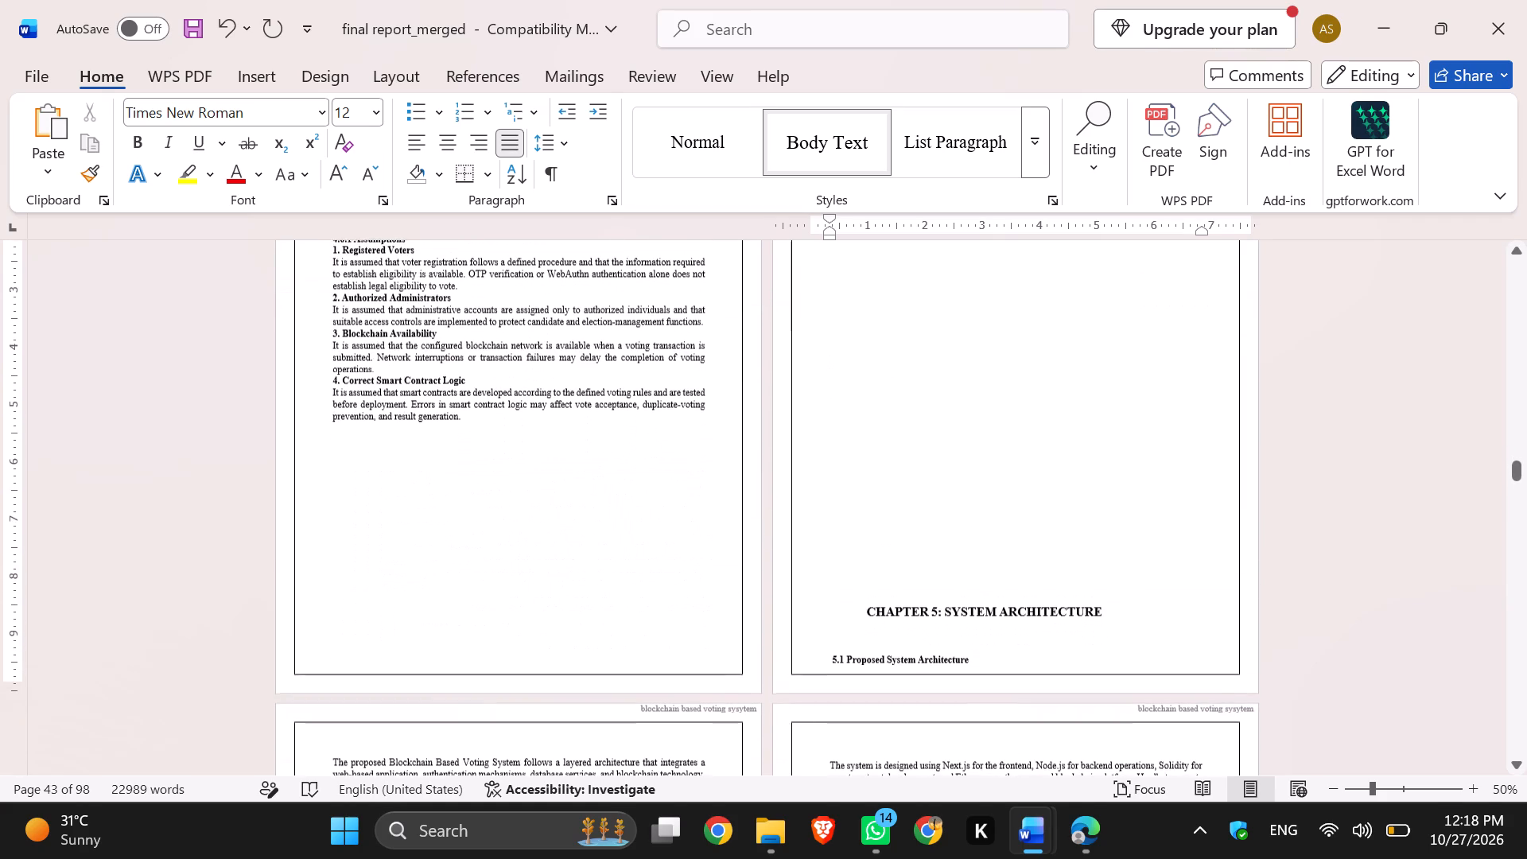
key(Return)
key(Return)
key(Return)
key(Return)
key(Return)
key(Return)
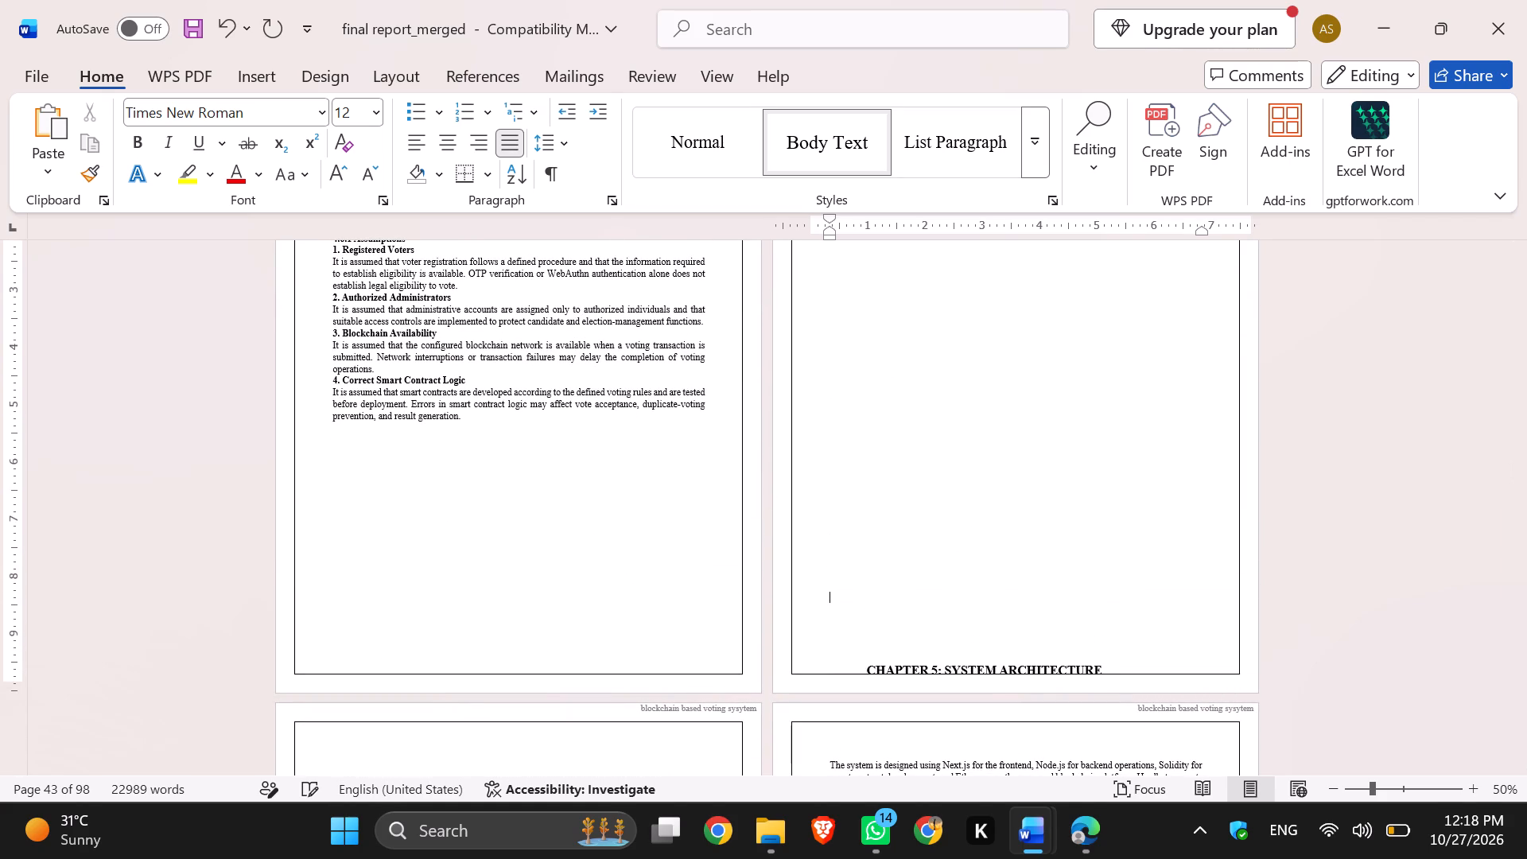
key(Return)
Copy the Chapter 5 text from the Next.js paragraph through "4. Smart Contract Layer" and its description, and paste it below the 5.1 introduction.
scroll(864, 535, down, 2)
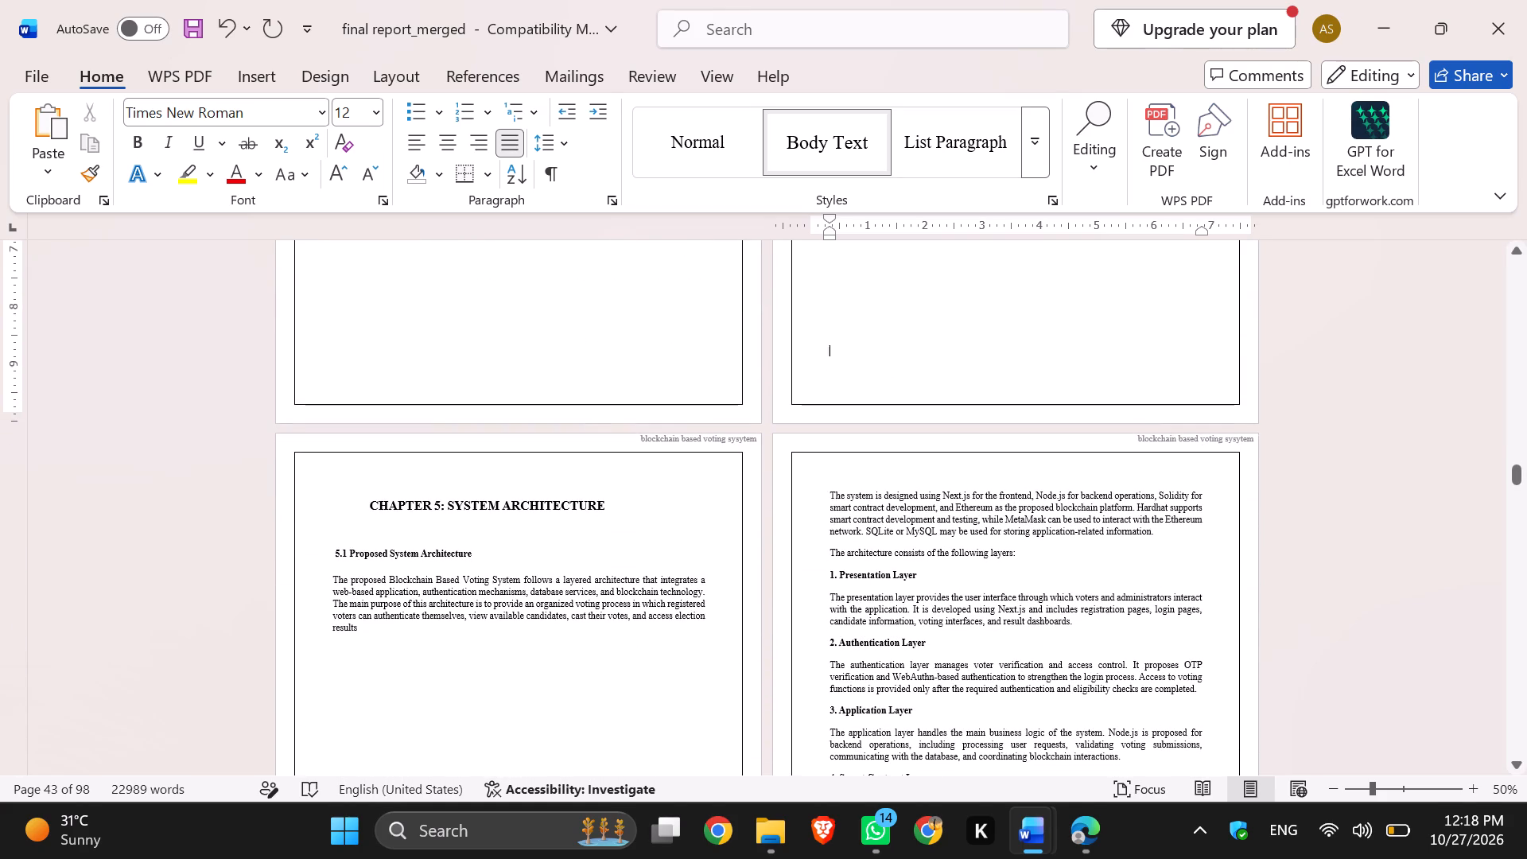
scroll(878, 507, down, 1)
scroll(939, 574, down, 1)
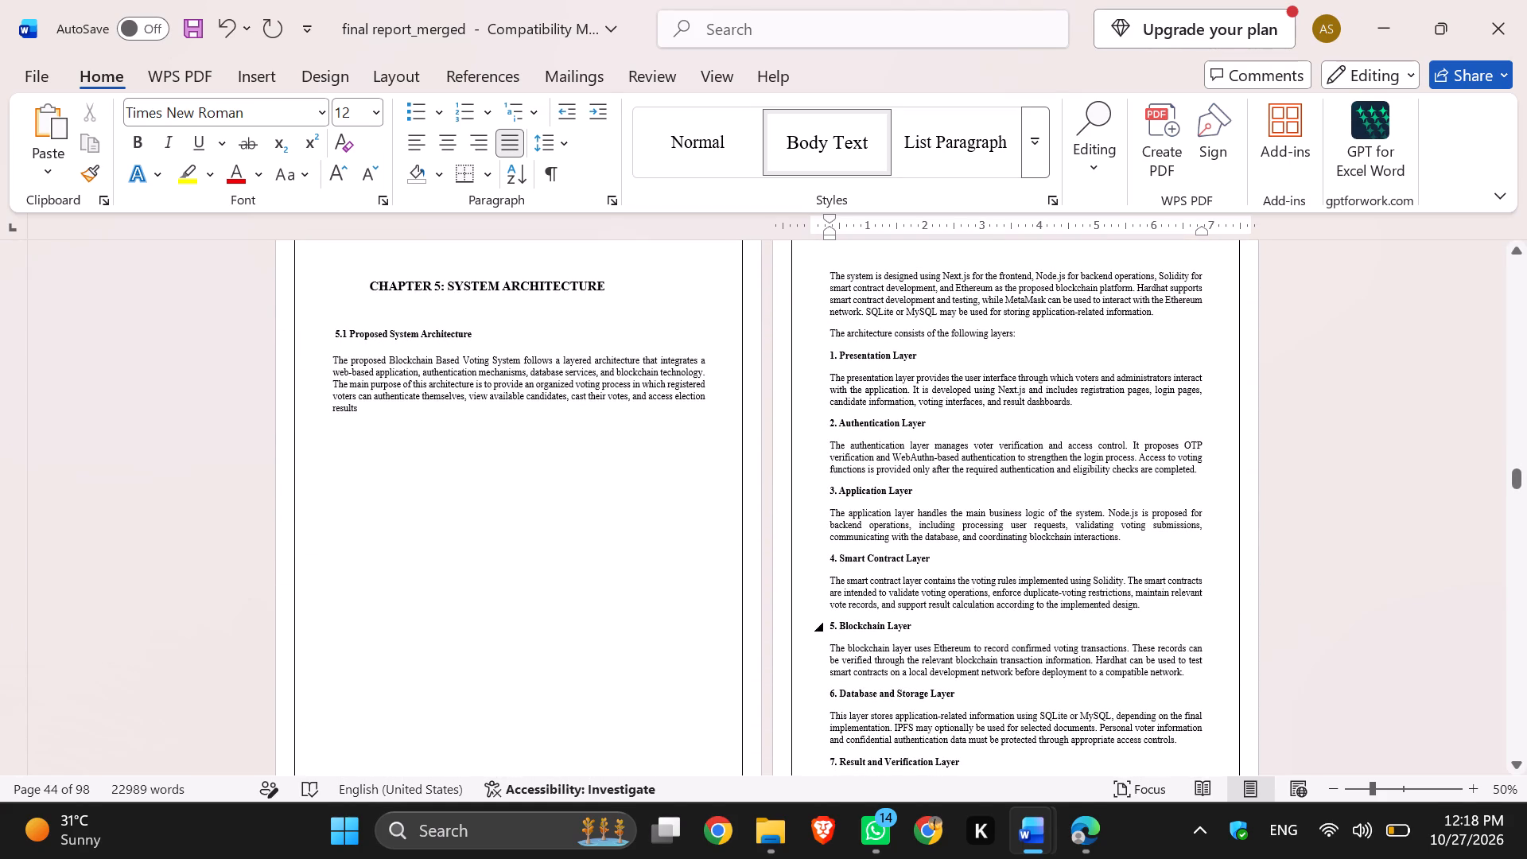
drag(1149, 608, 883, 360)
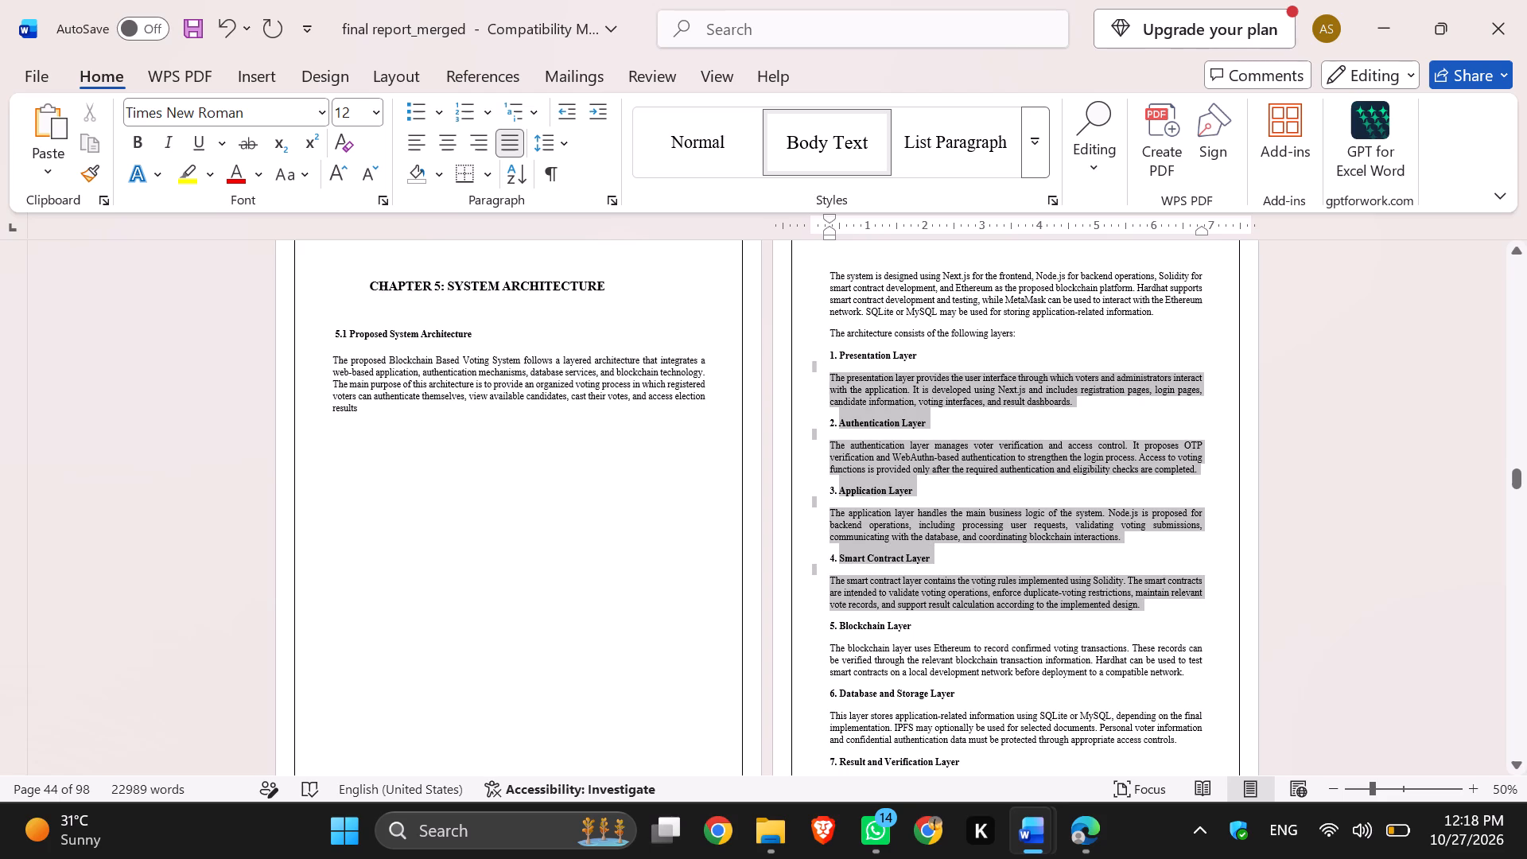
drag(883, 360, 825, 274)
key(ctrl+c)
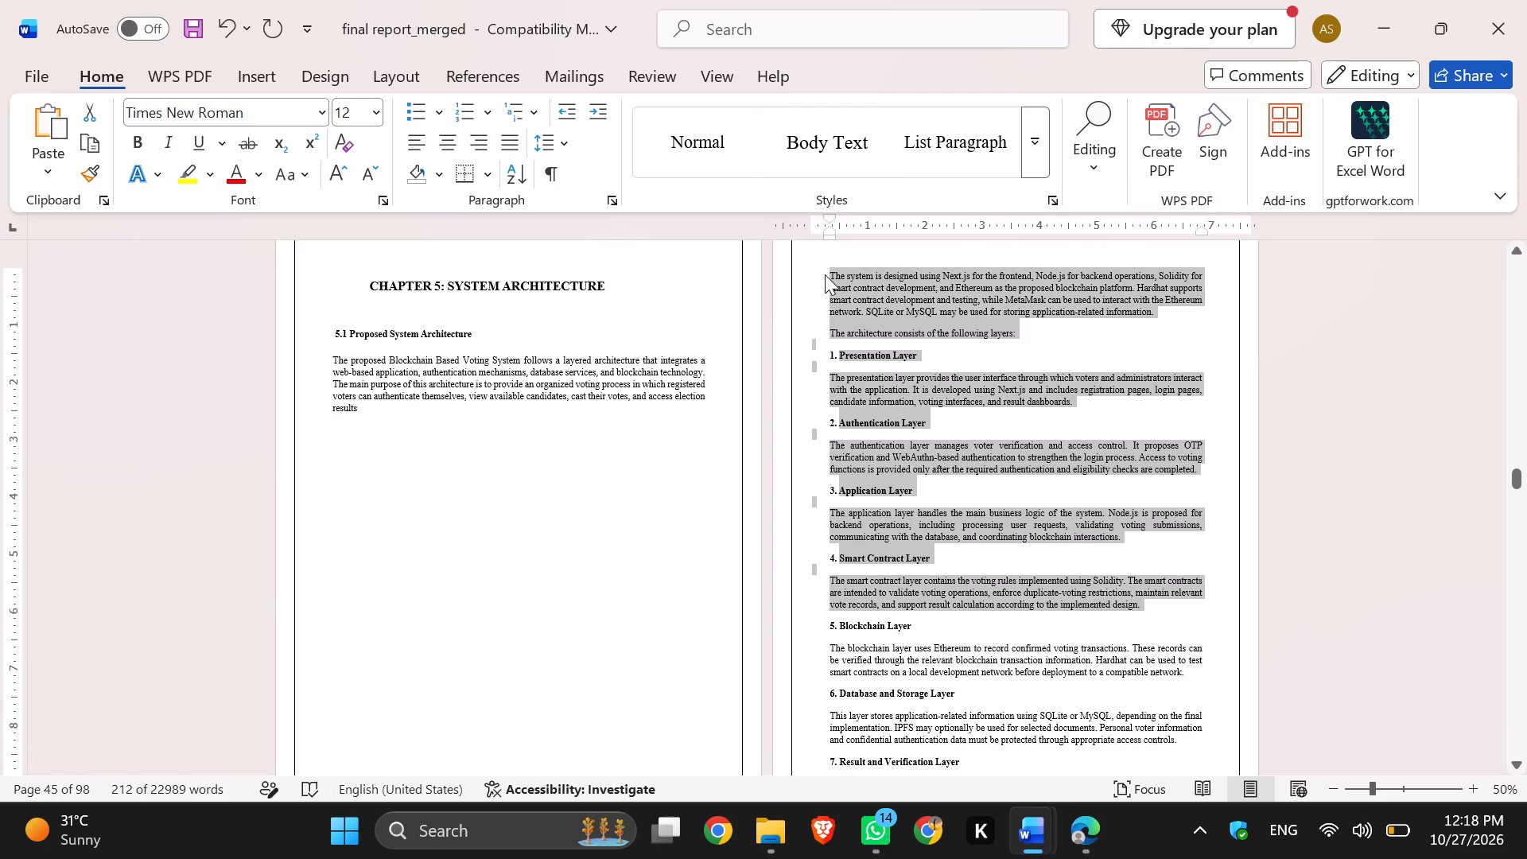
click(394, 447)
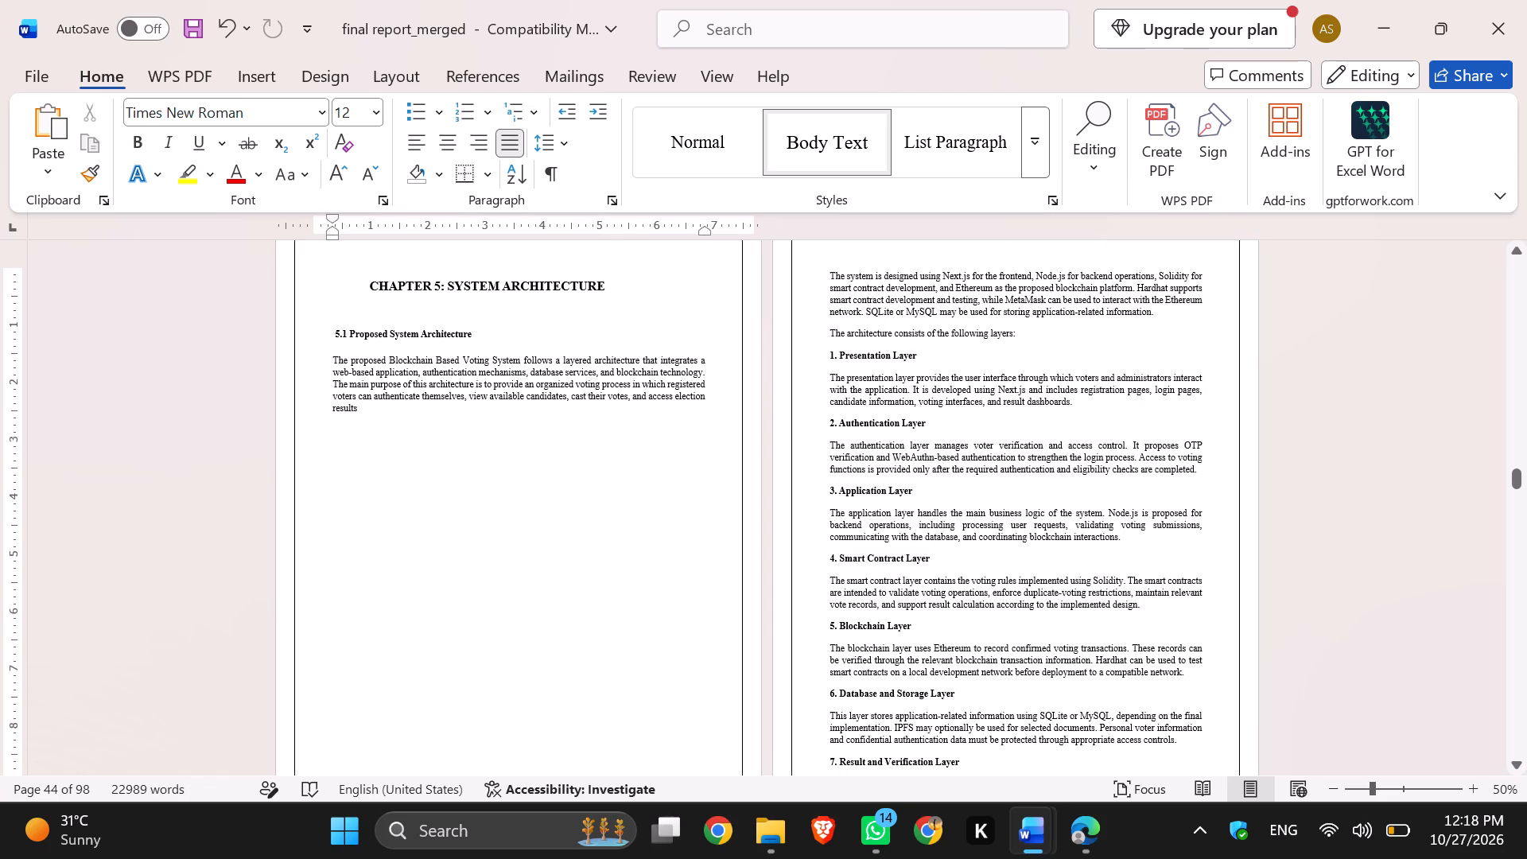
key(Return)
key(Return)
key(ctrl+v)
Delete the original text on the following page, from "The system is designed using Next.js" through the "7. Result and Verification Layer" heading.
scroll(394, 447, down, 1)
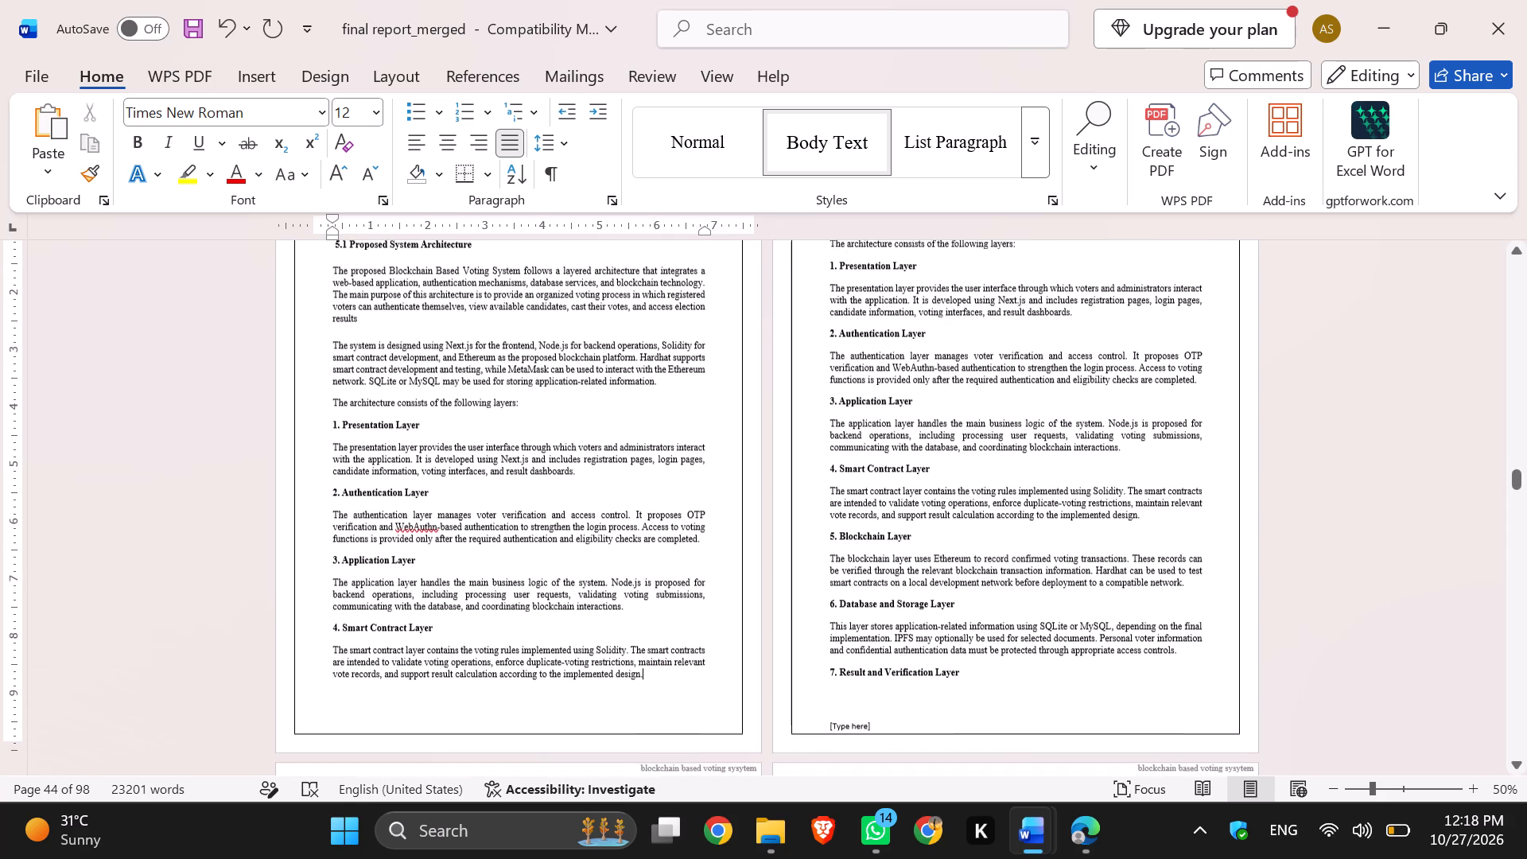
drag(1011, 683, 871, 348)
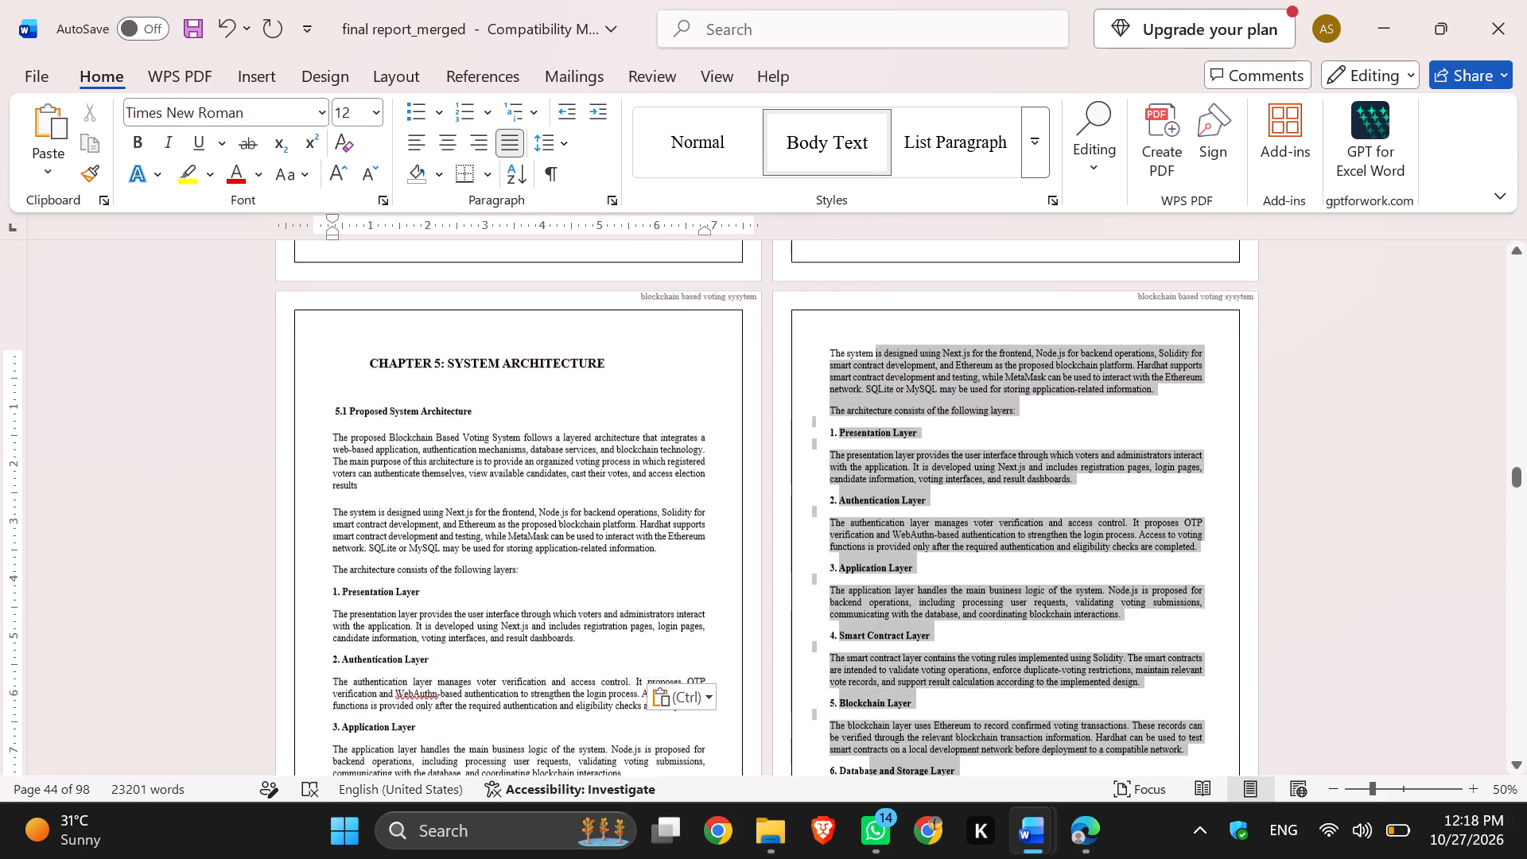
drag(871, 348, 831, 353)
key(BackSpace)
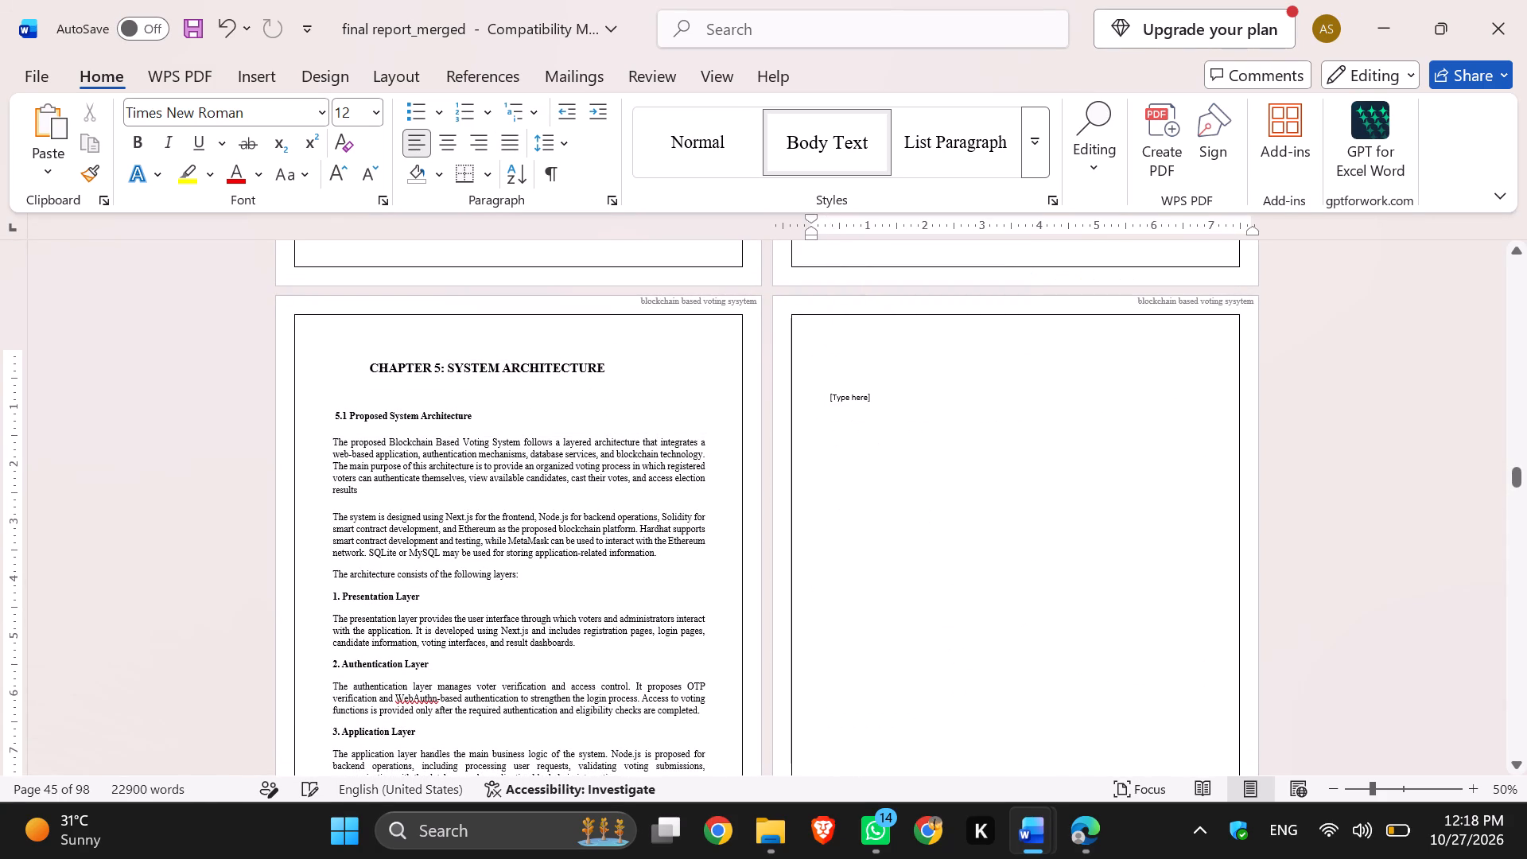
Remove the "[Type here]" placeholder and the blank lines above it from the emptied page after the Chapter 5 opening page.
scroll(831, 353, down, 4)
scroll(831, 353, up, 3)
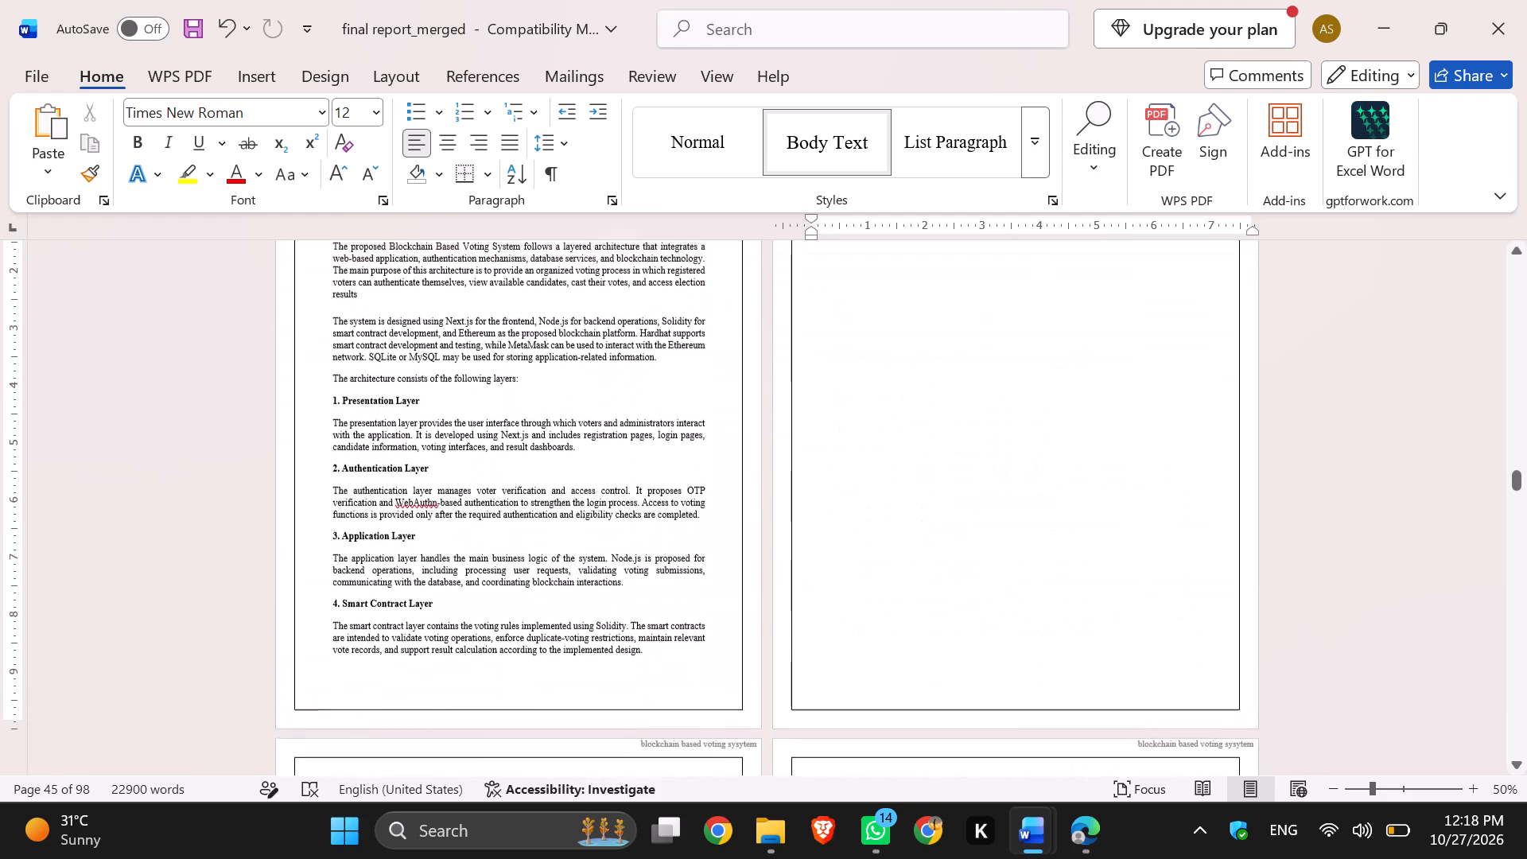
scroll(831, 353, up, 1)
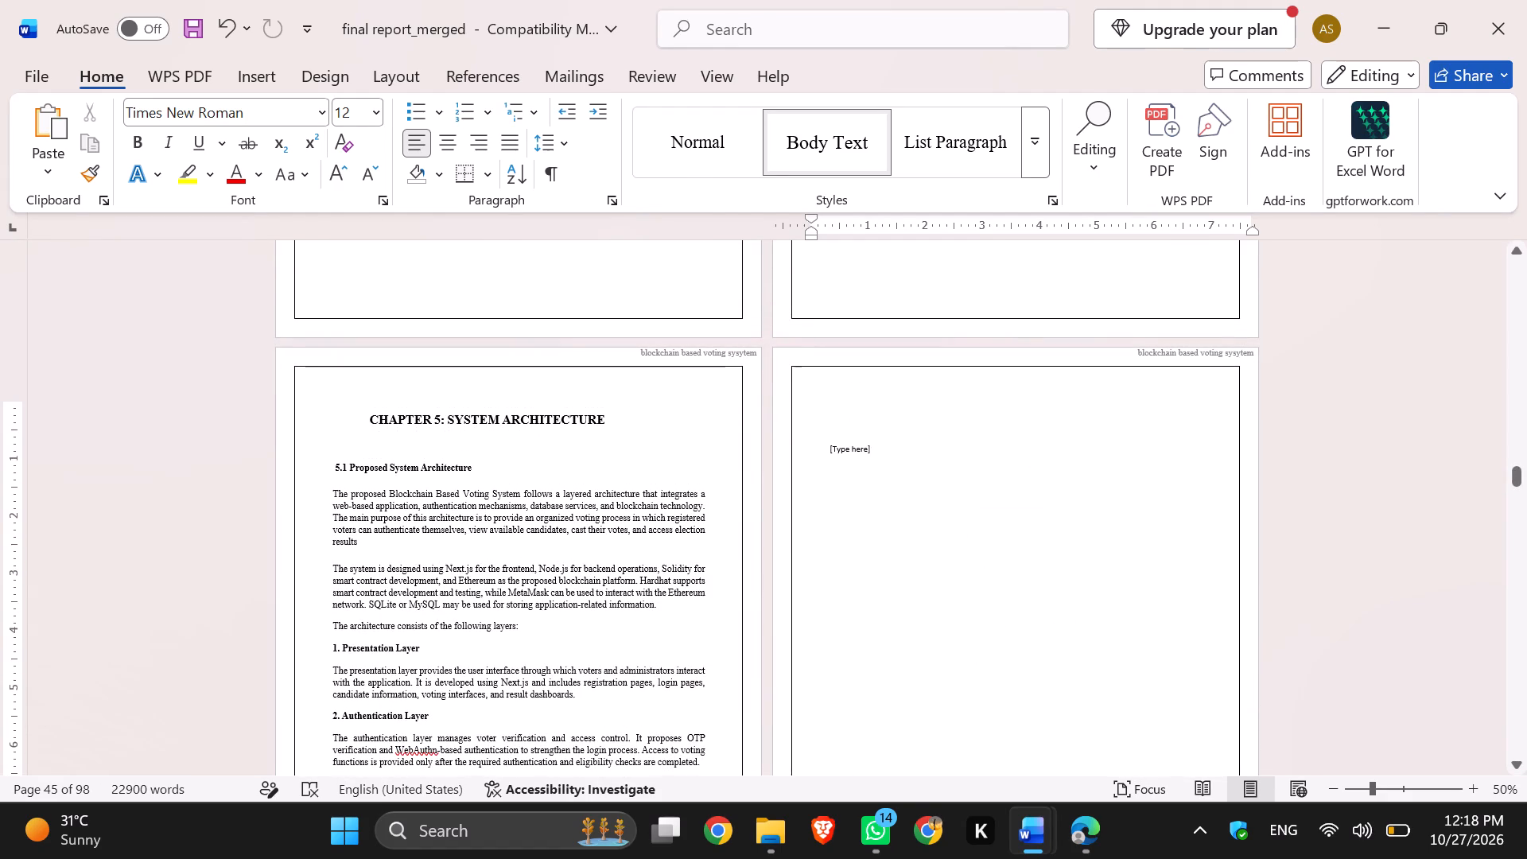
drag(907, 483, 862, 383)
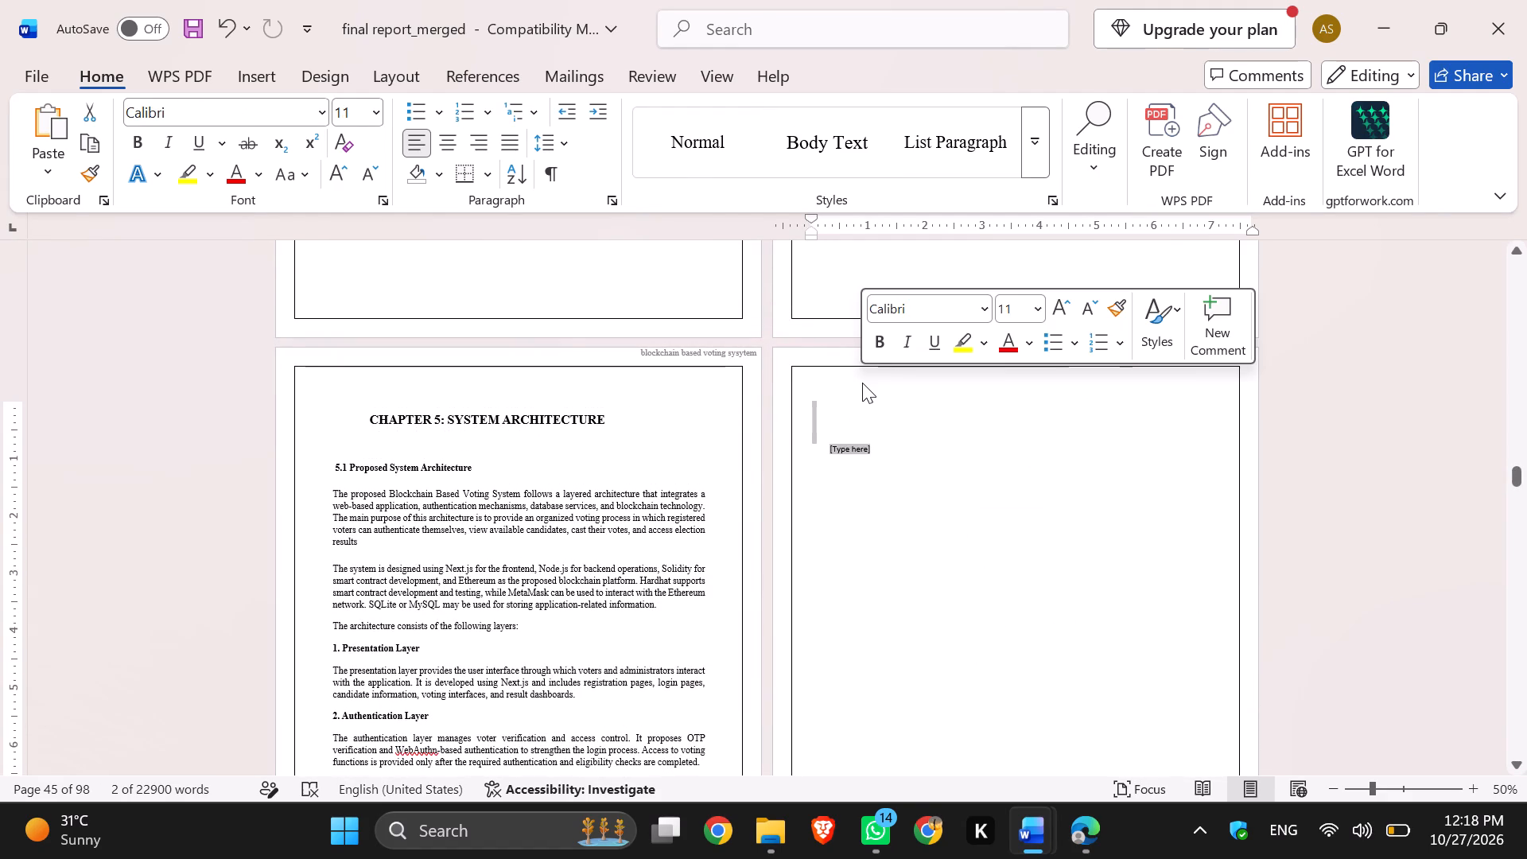
key(ctrl+Delete)
key(ctrl+Delete)
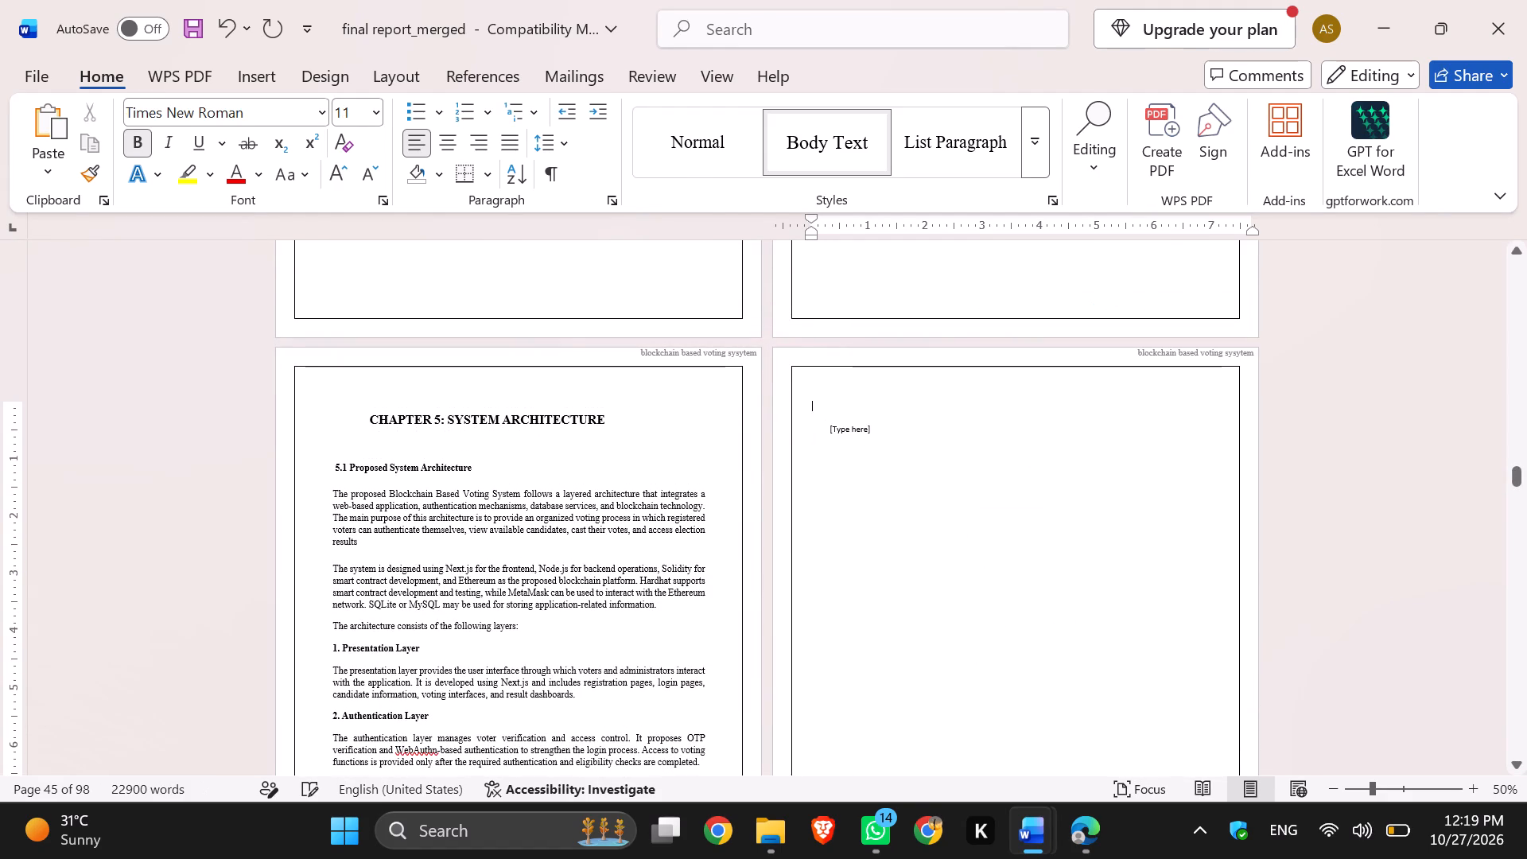
click(946, 543)
drag(946, 543, 859, 377)
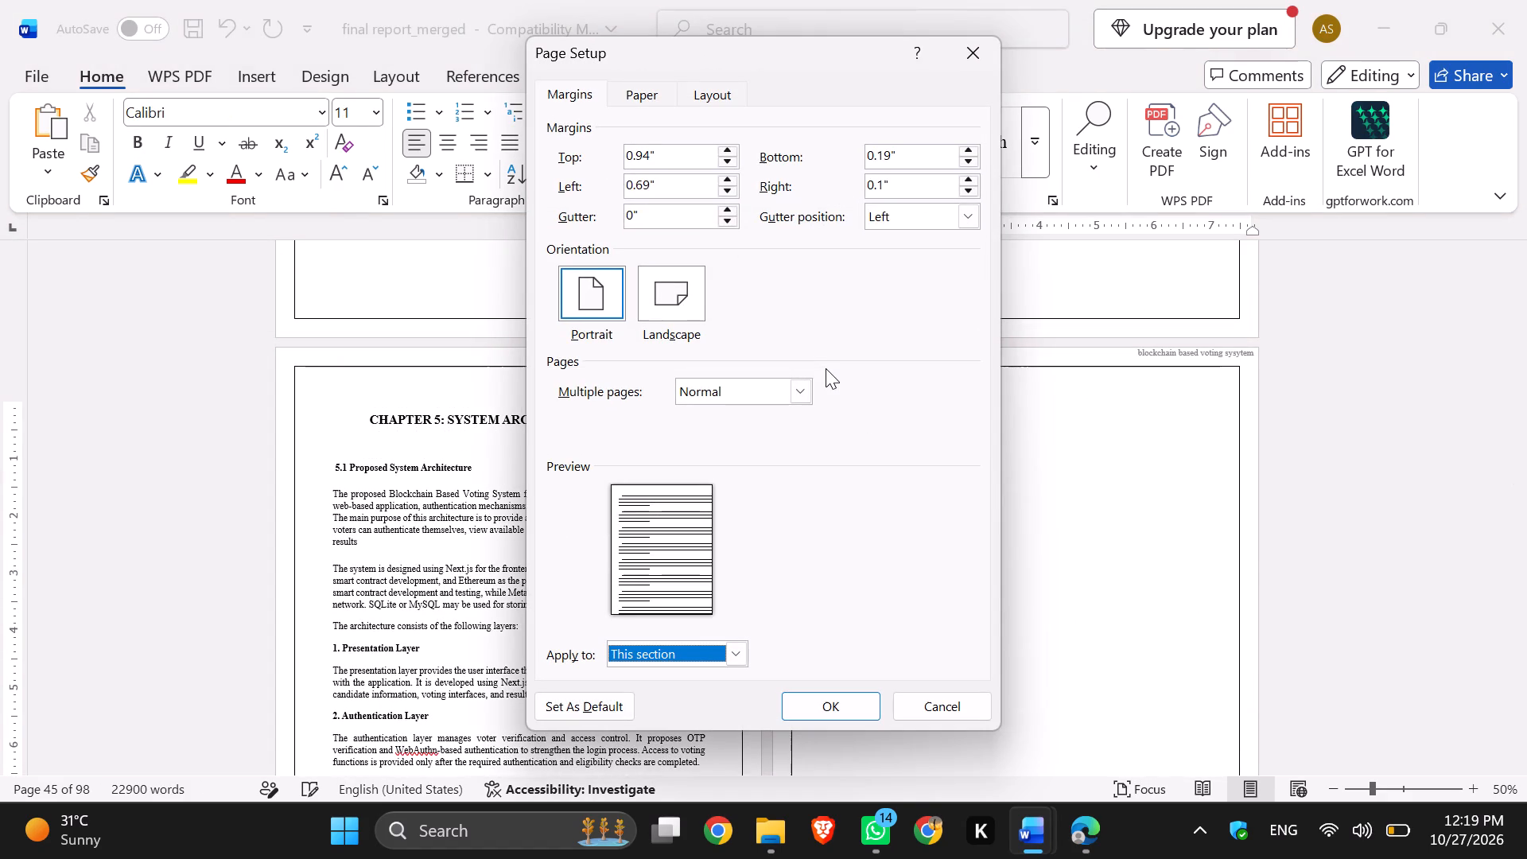
click(981, 58)
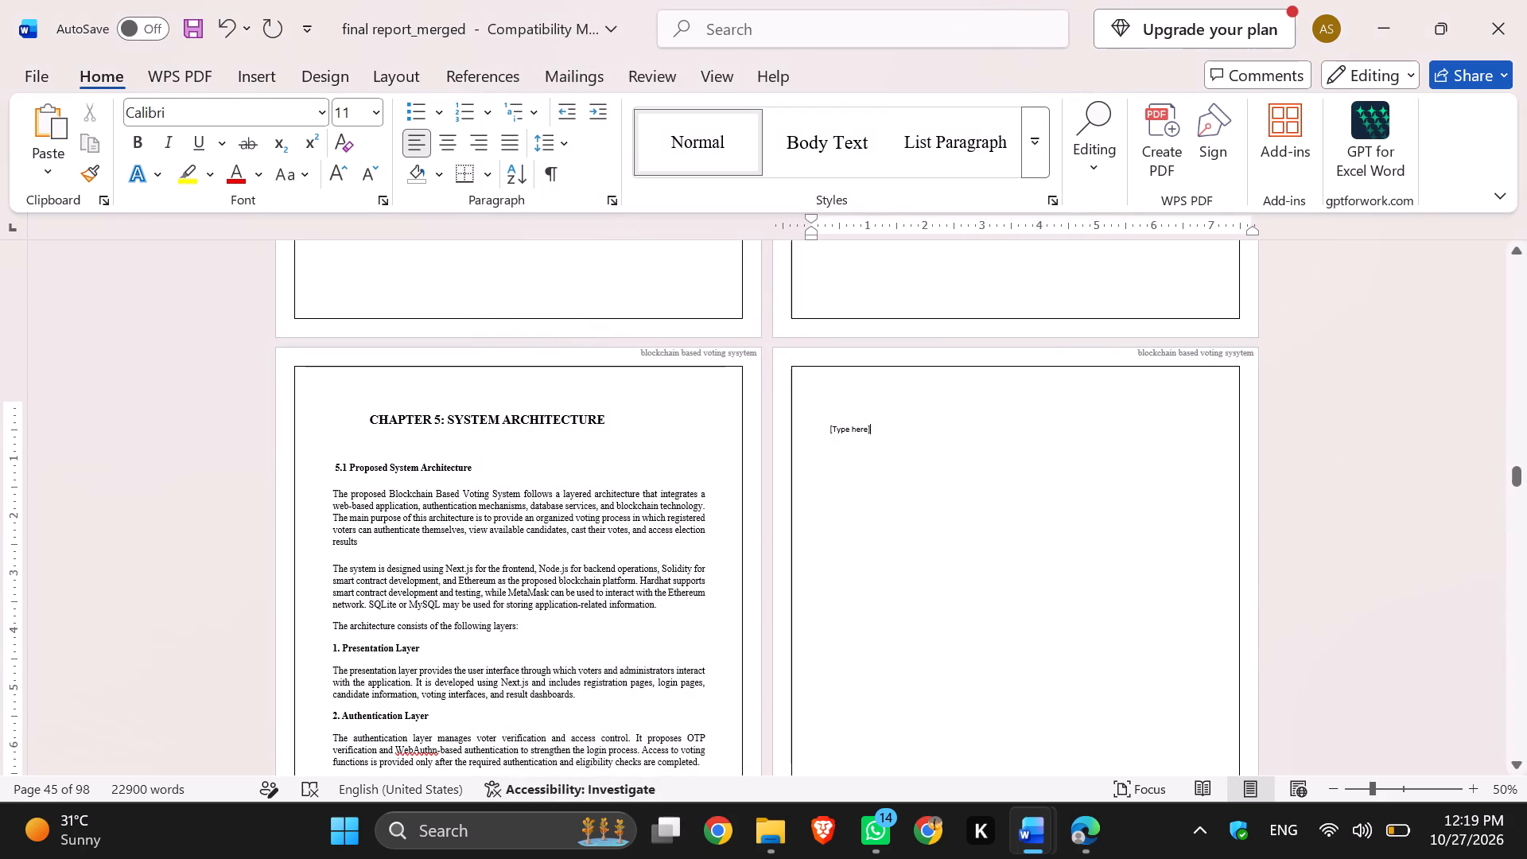
drag(1254, 478, 985, 387)
drag(870, 494, 801, 355)
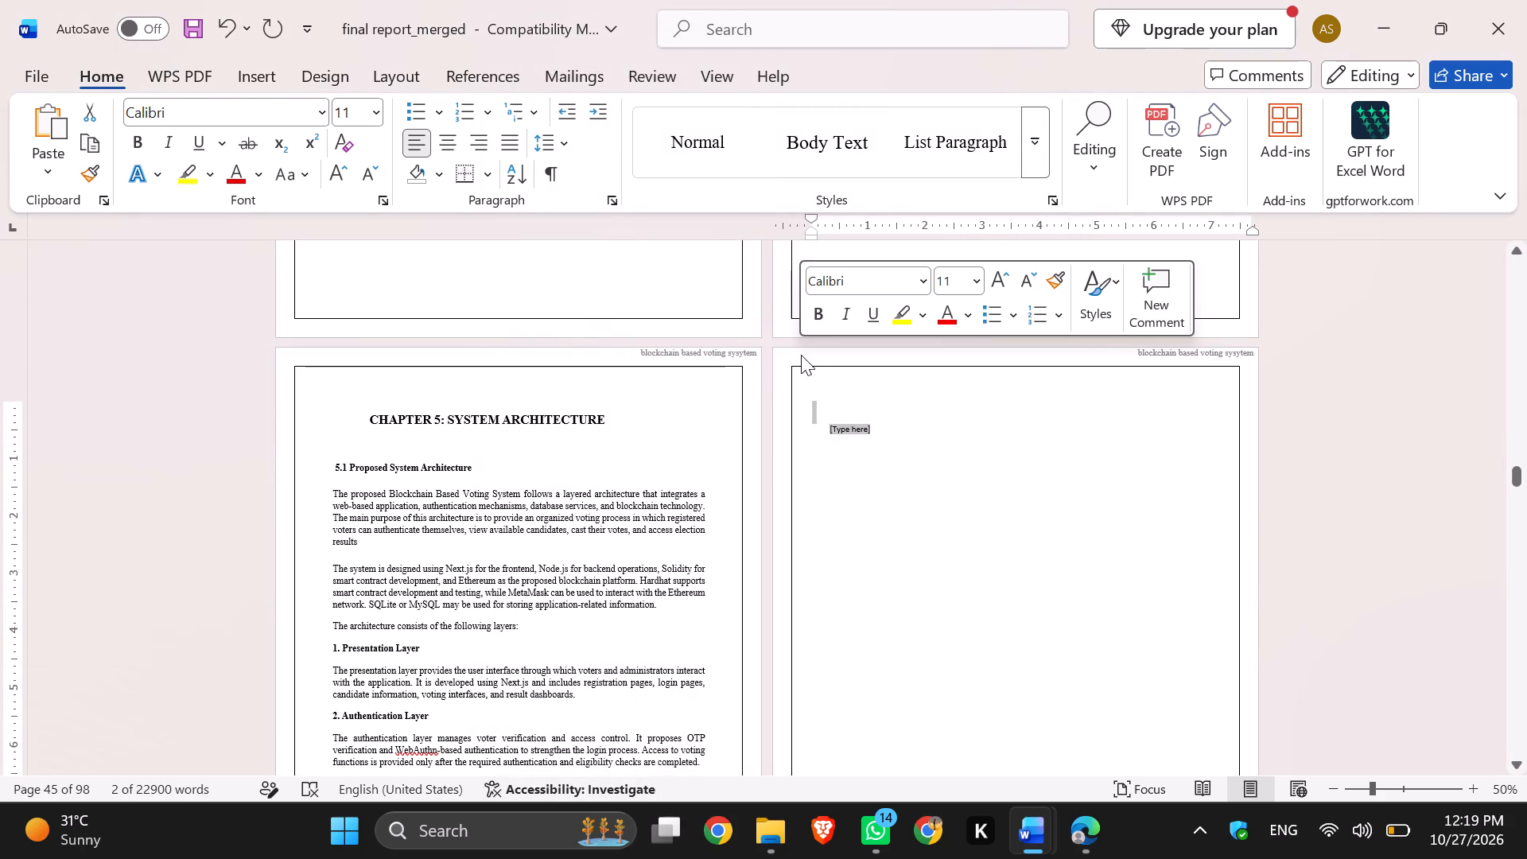
key(Delete)
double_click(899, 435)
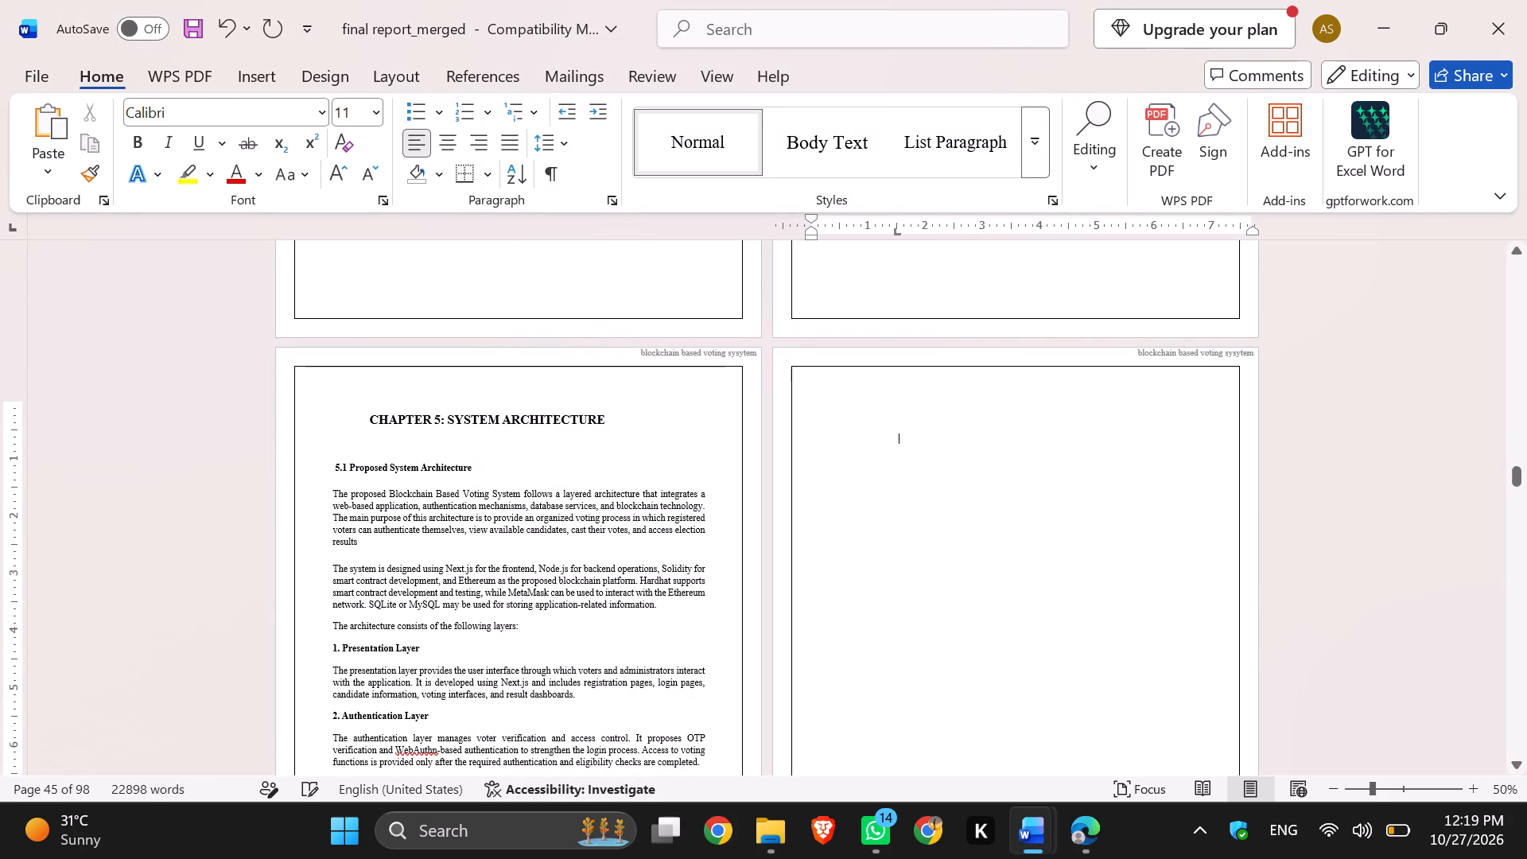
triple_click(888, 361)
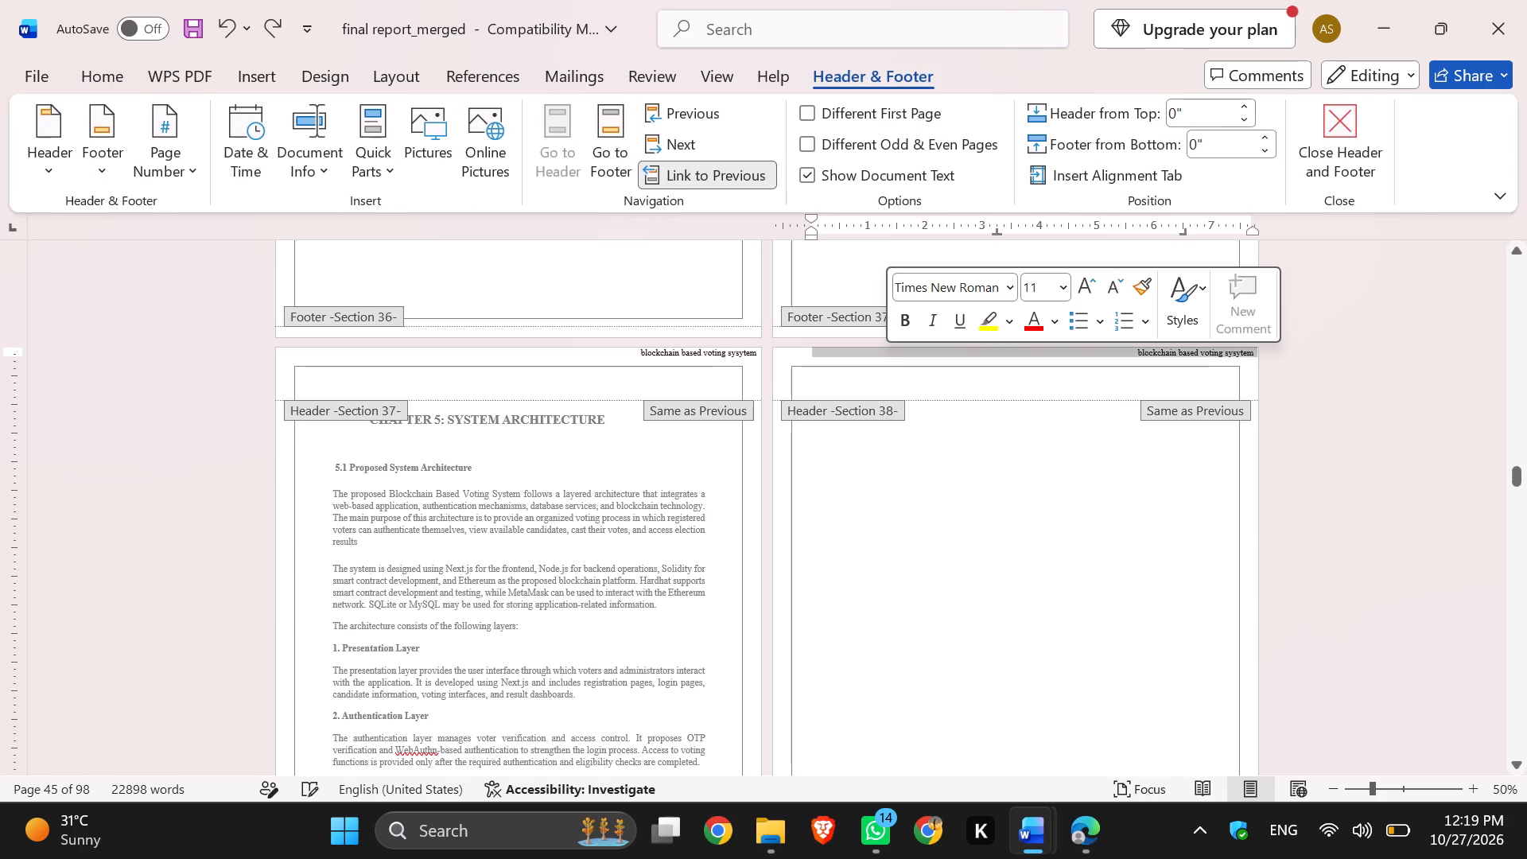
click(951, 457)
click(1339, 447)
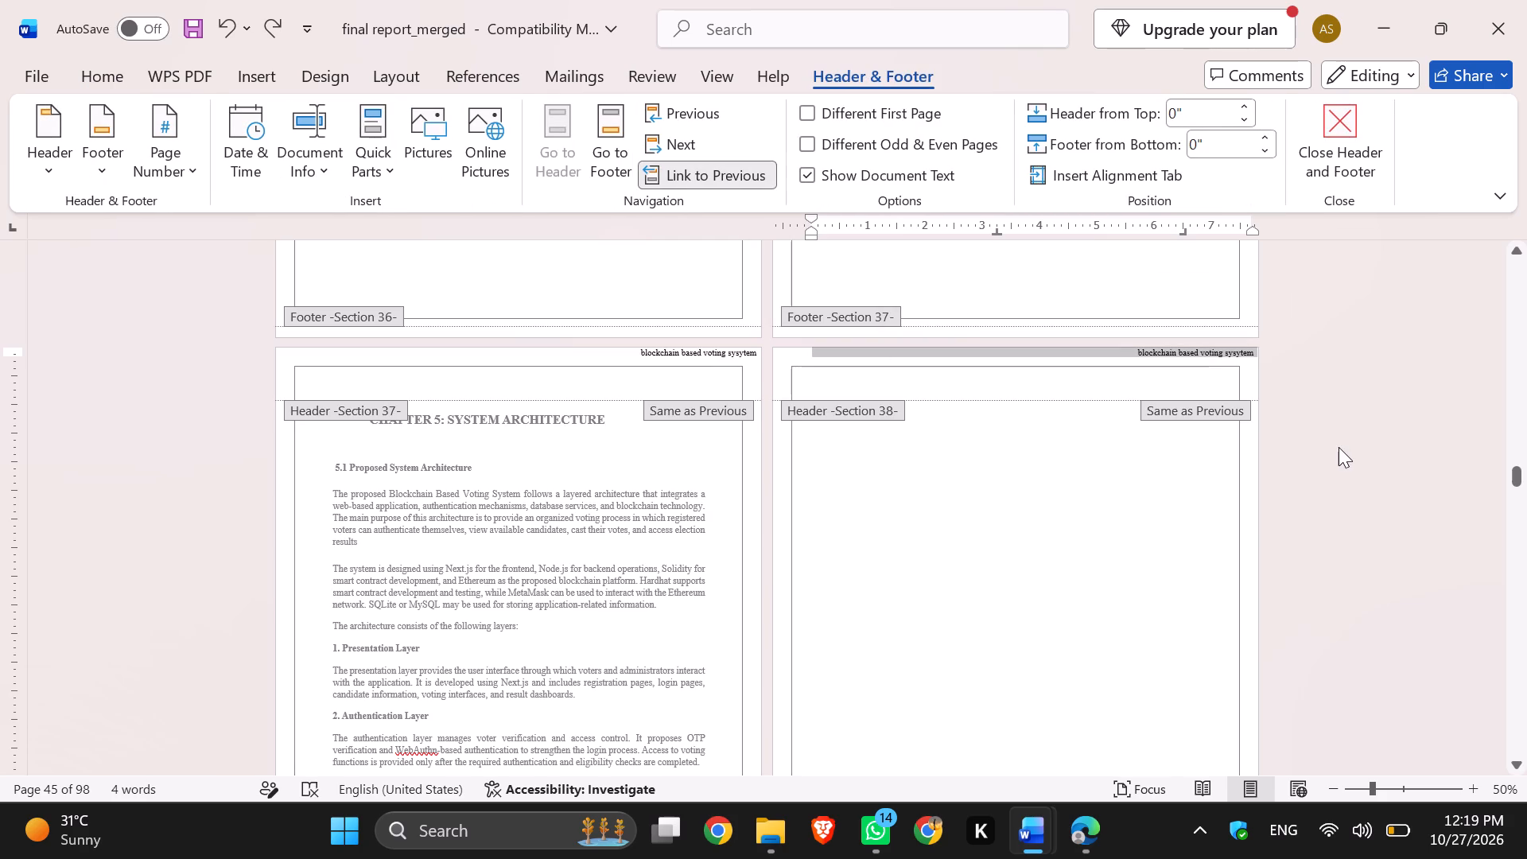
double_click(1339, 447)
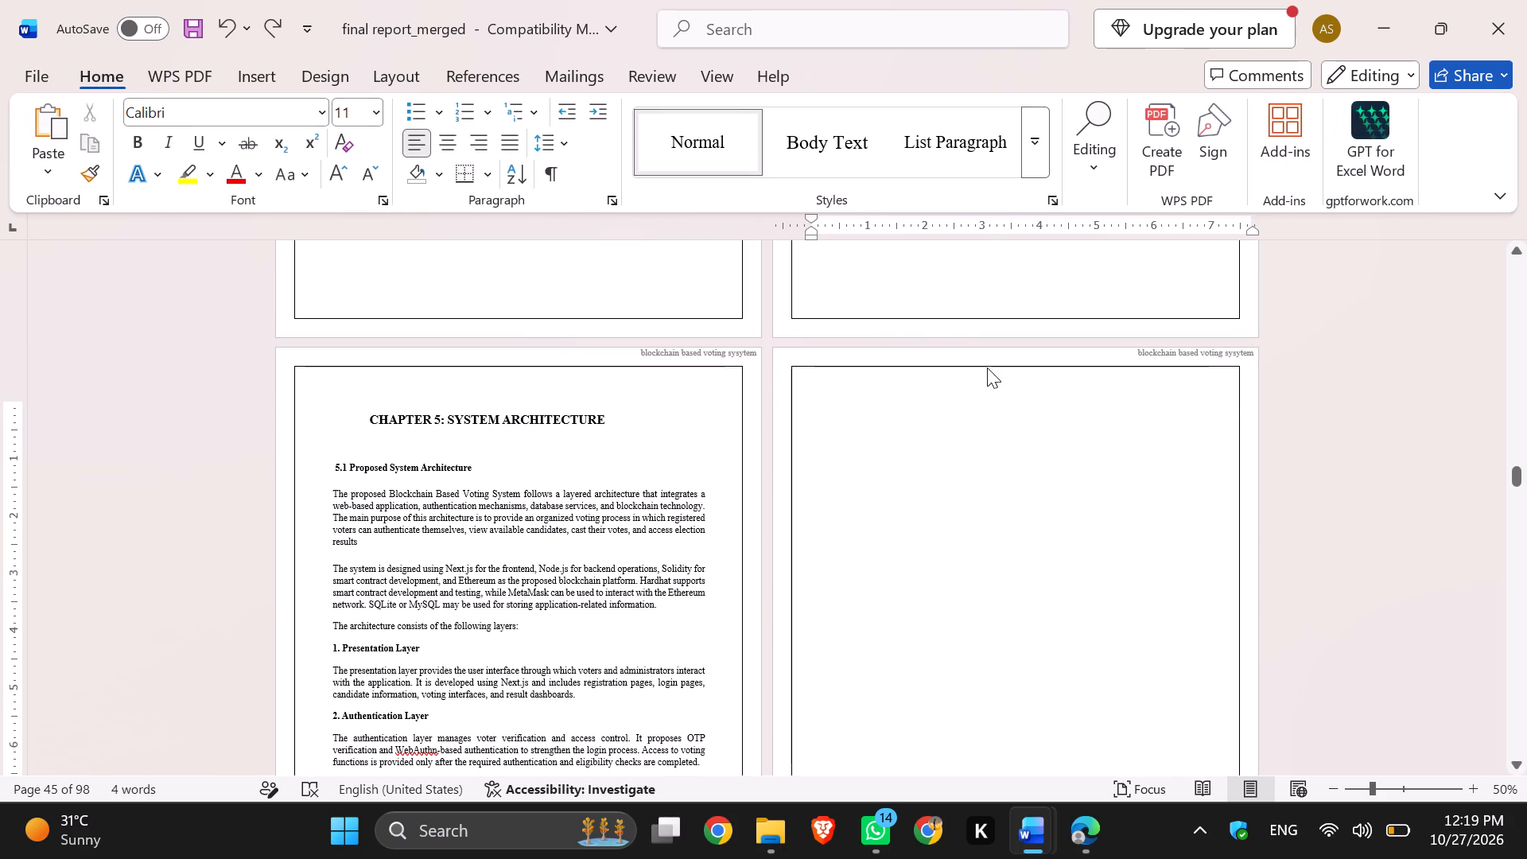
Open the footer of the Chapter 1: Introduction page for editing.
scroll(987, 367, up, 20)
scroll(987, 367, up, 20)
scroll(987, 367, up, 8)
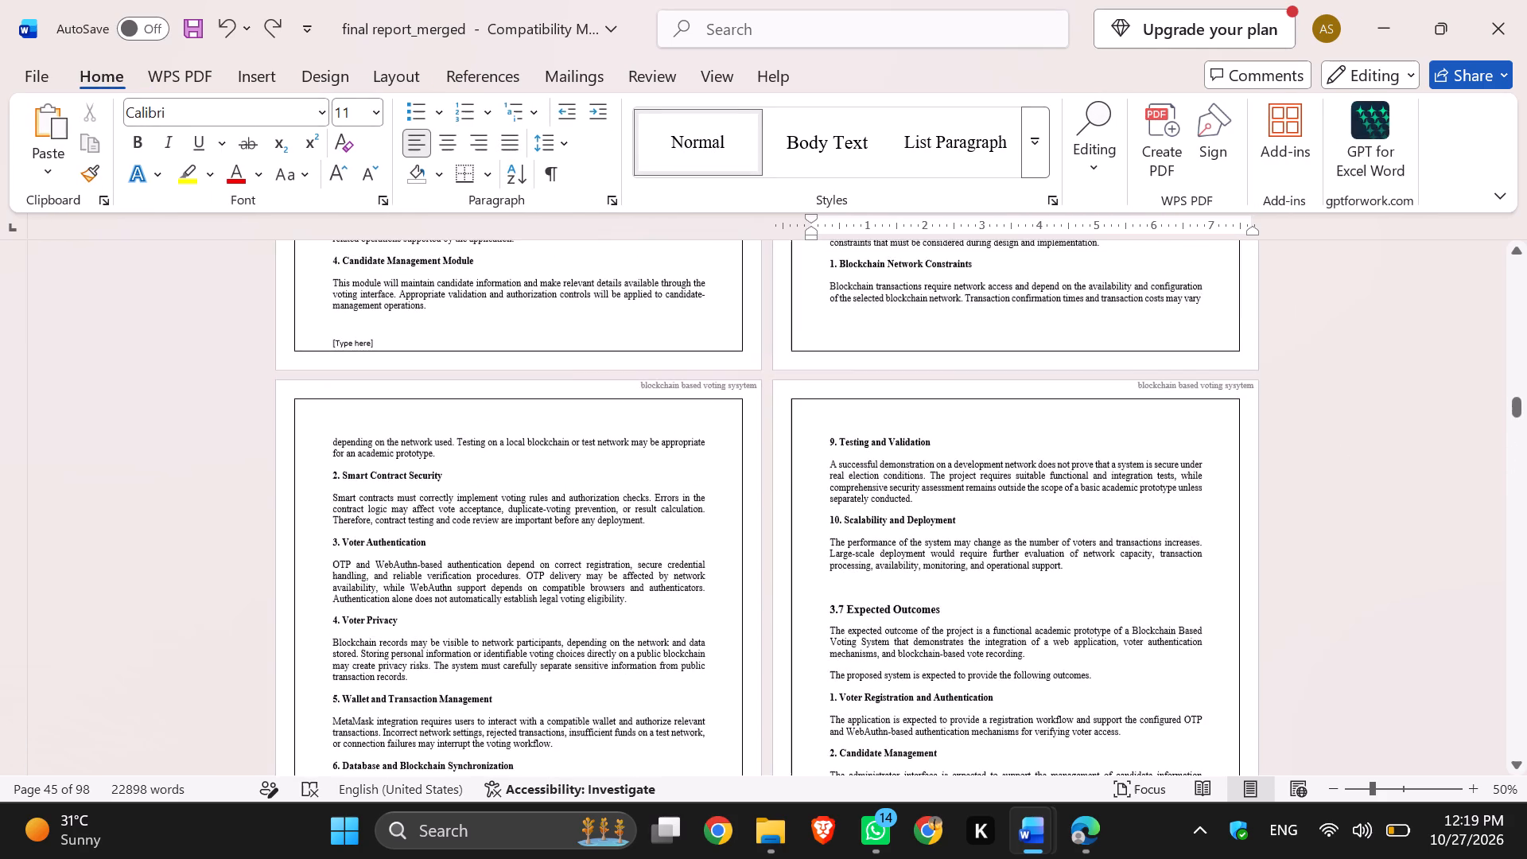
scroll(987, 367, up, 12)
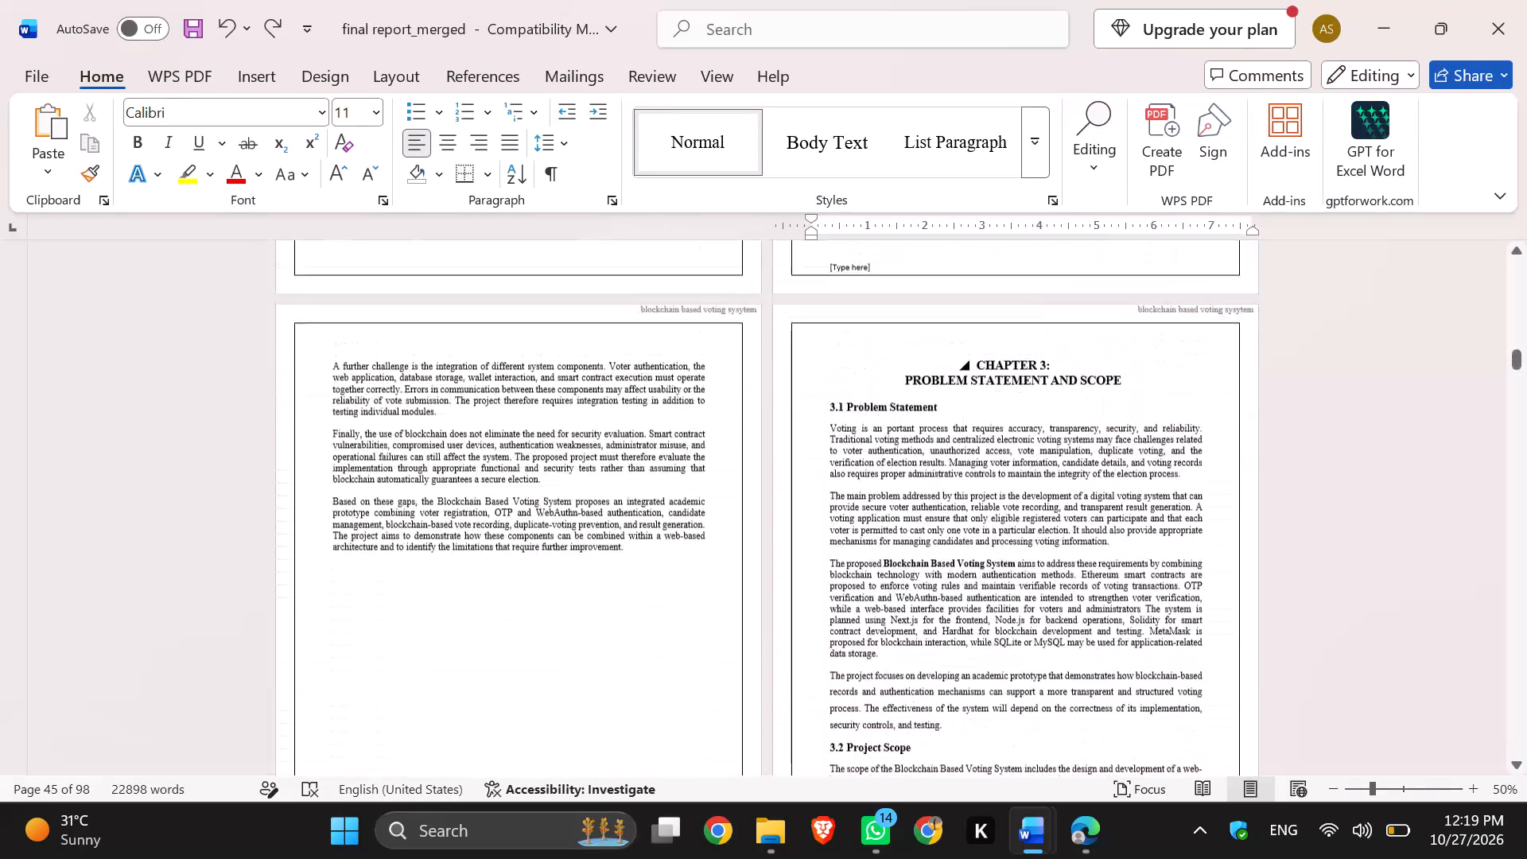
scroll(987, 367, up, 8)
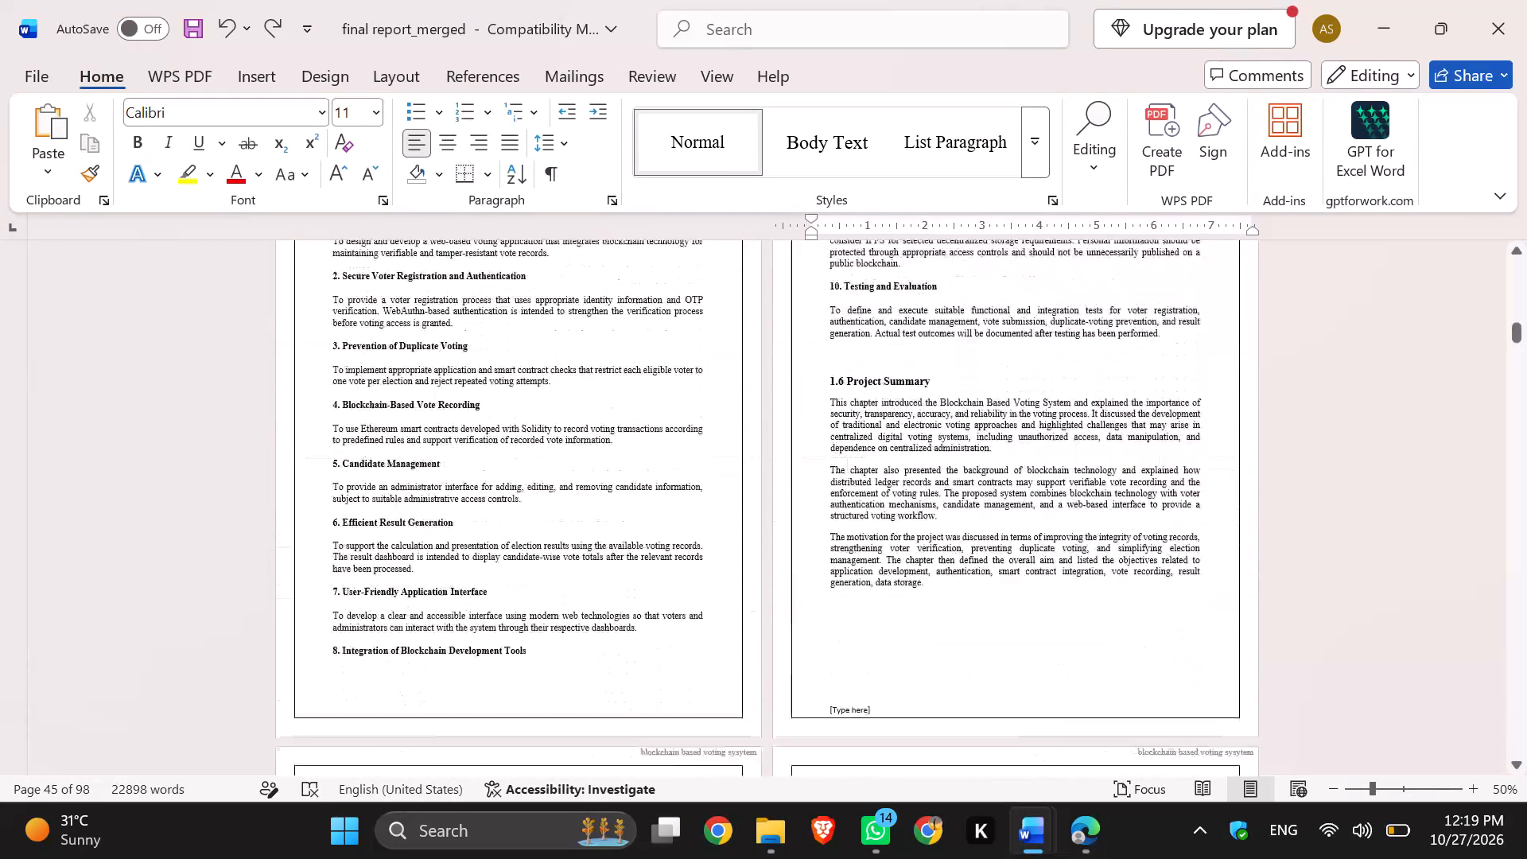
scroll(987, 367, up, 7)
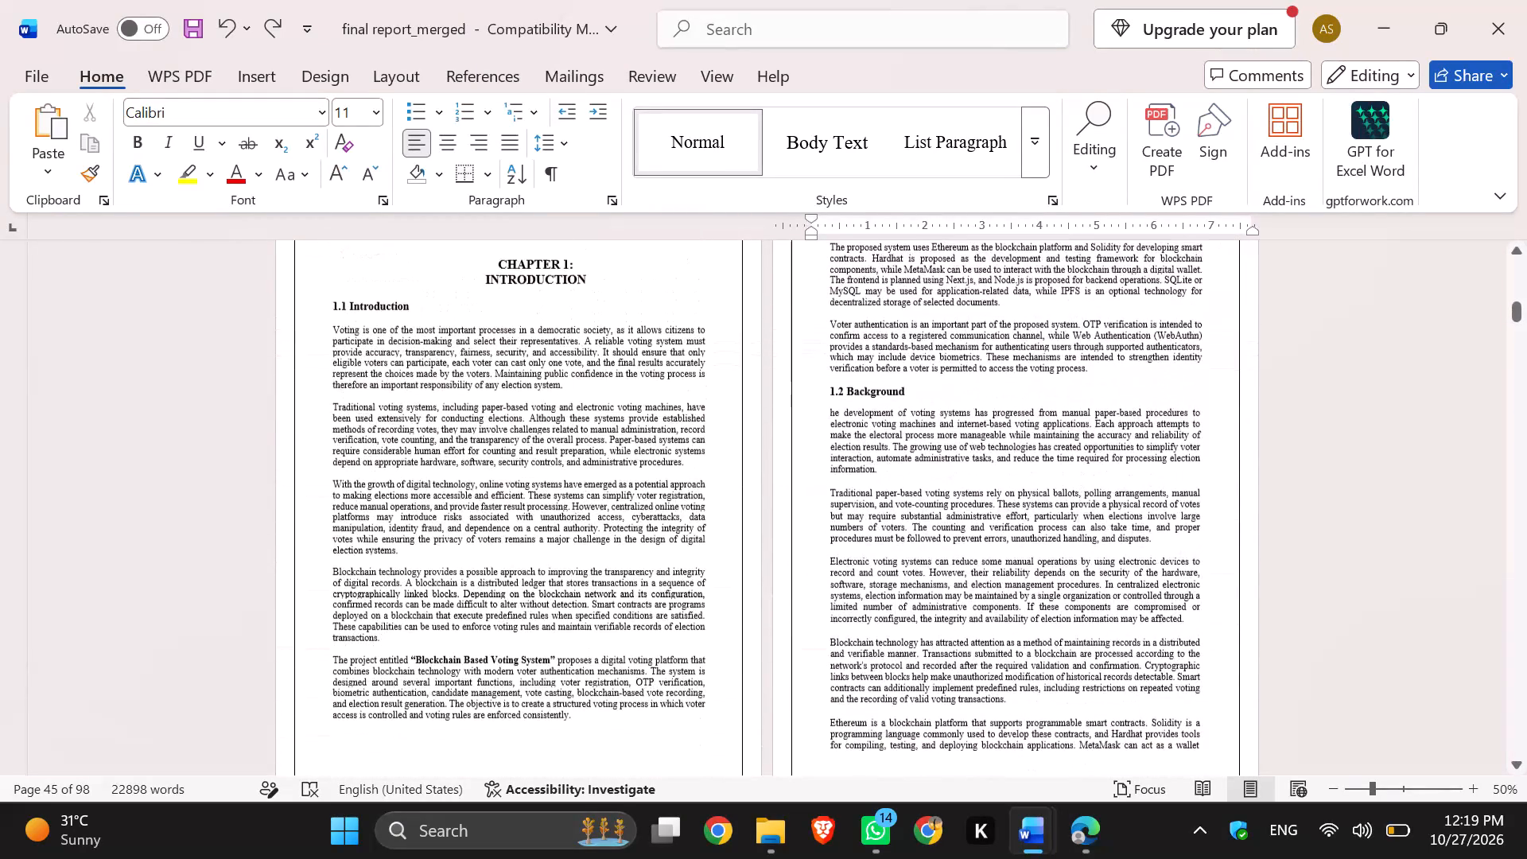
scroll(987, 367, up, 3)
scroll(987, 367, down, 1)
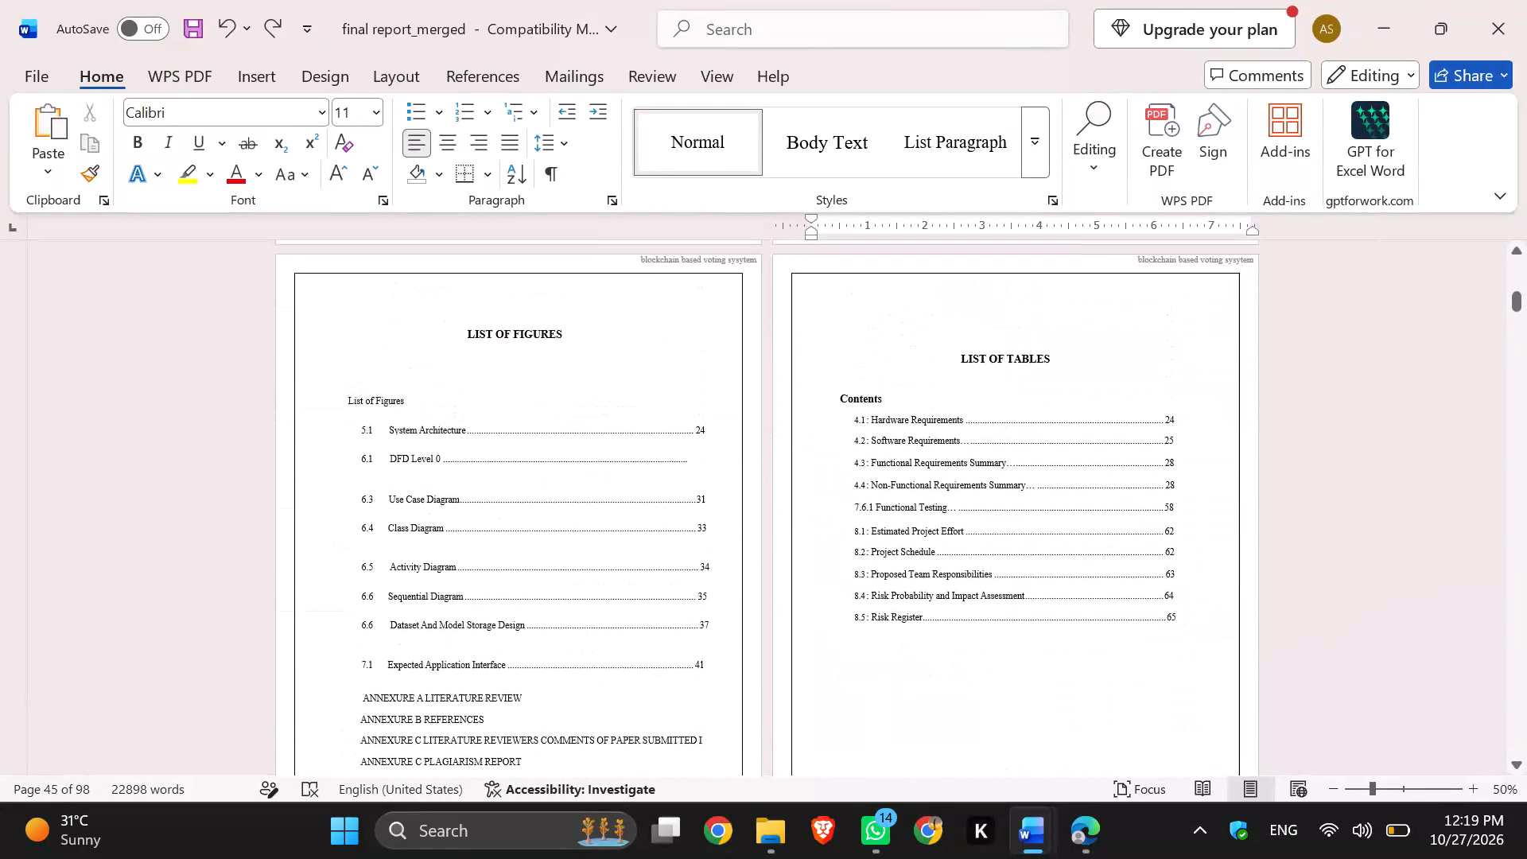
scroll(987, 367, down, 3)
click(689, 418)
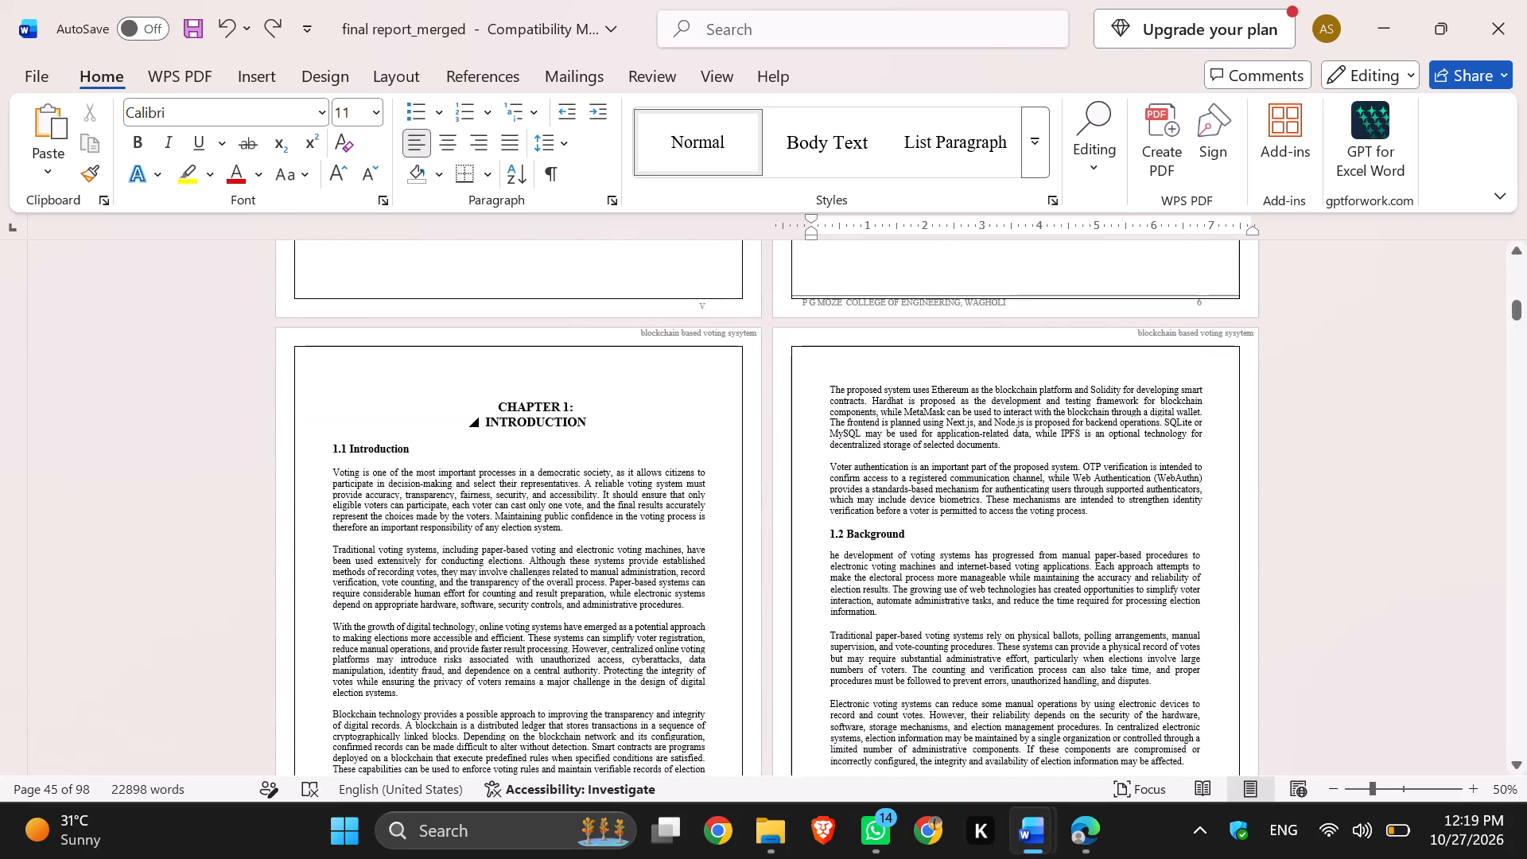
click(639, 369)
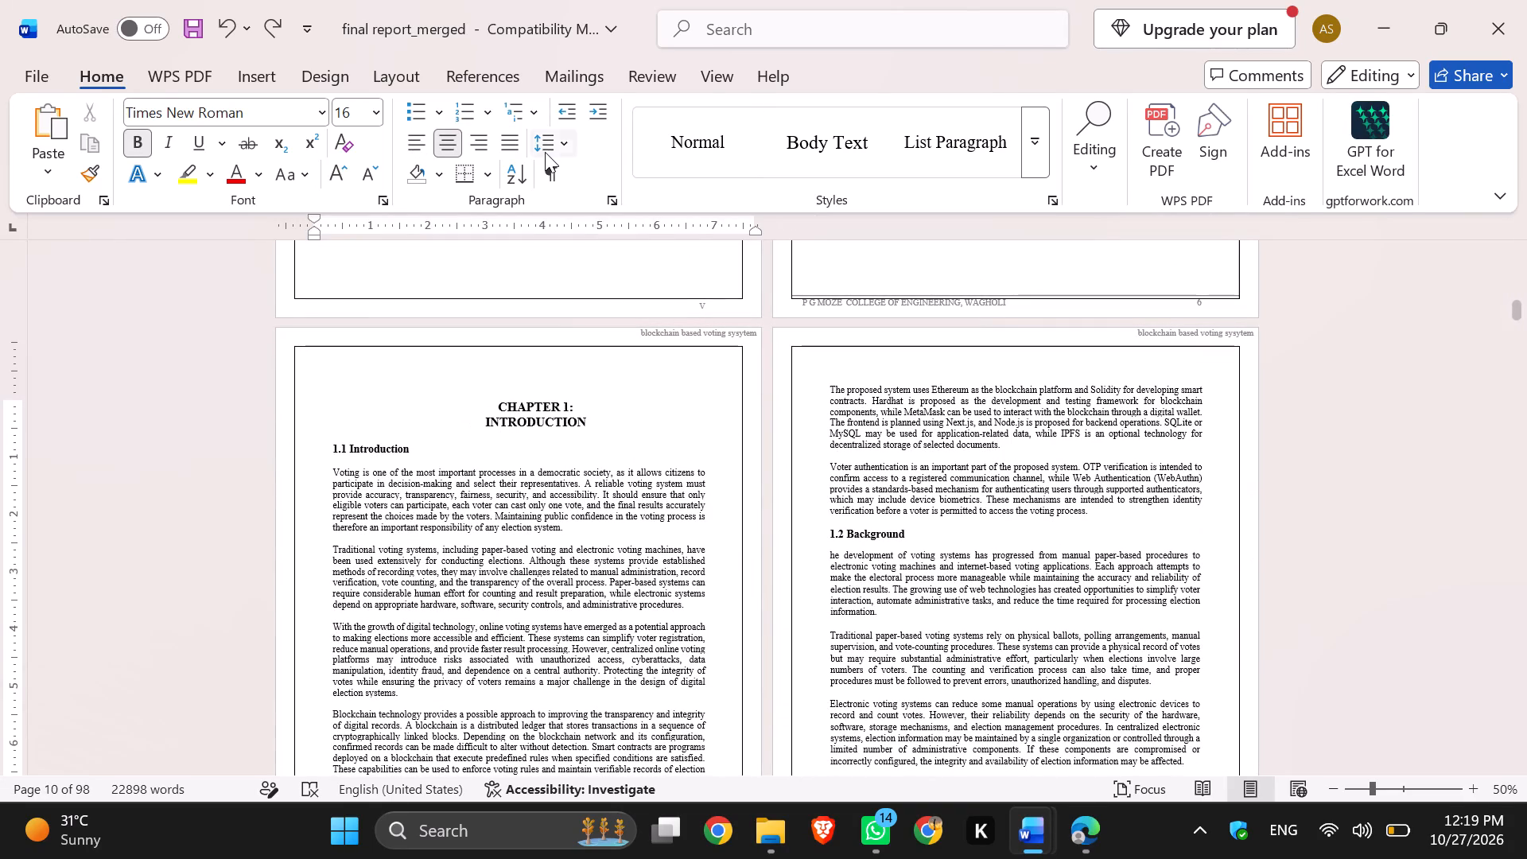
click(258, 71)
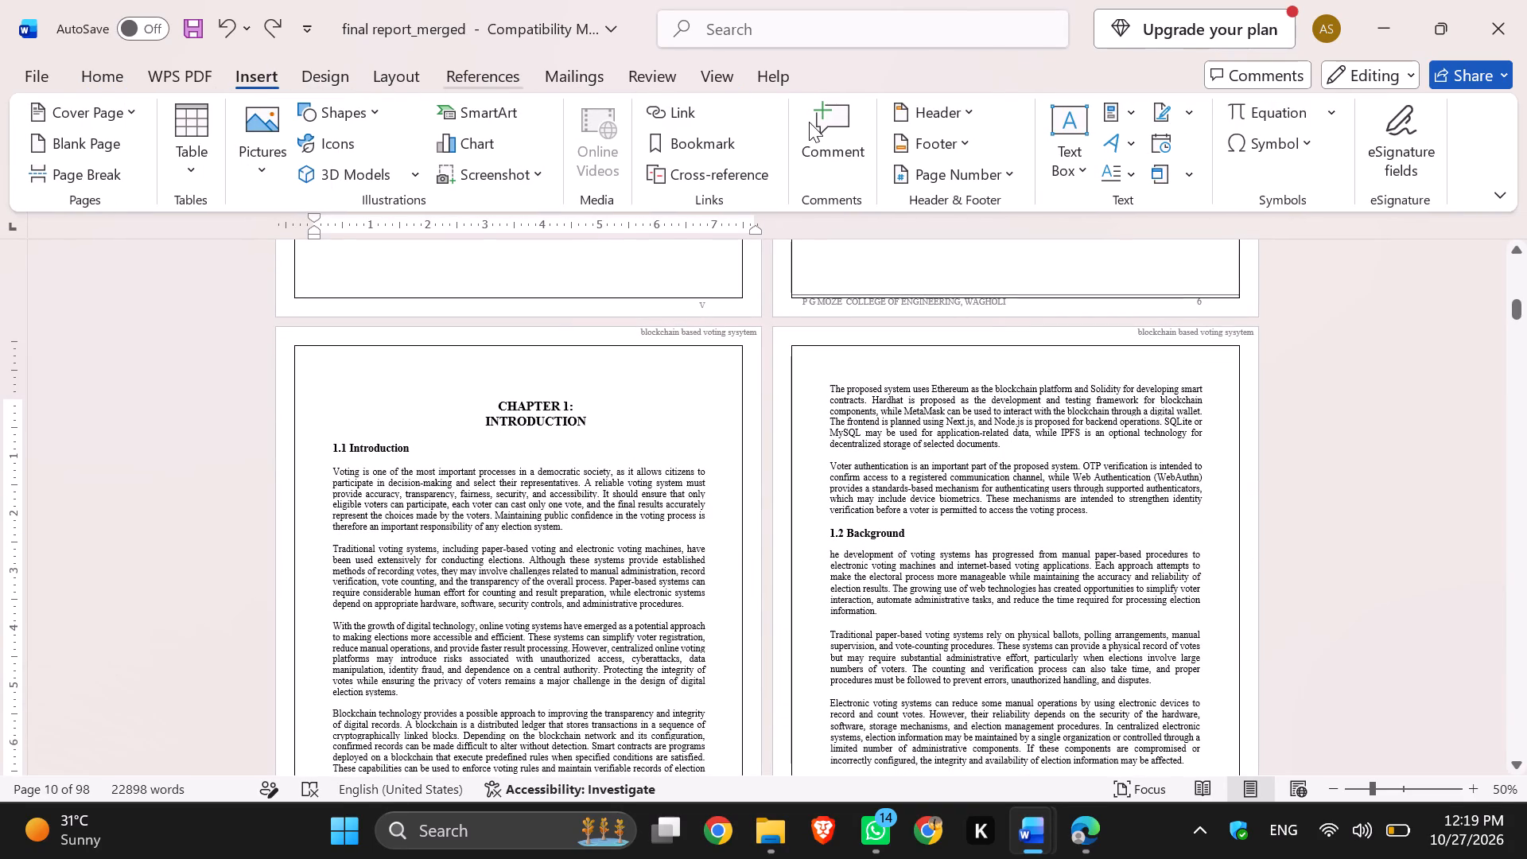
click(969, 144)
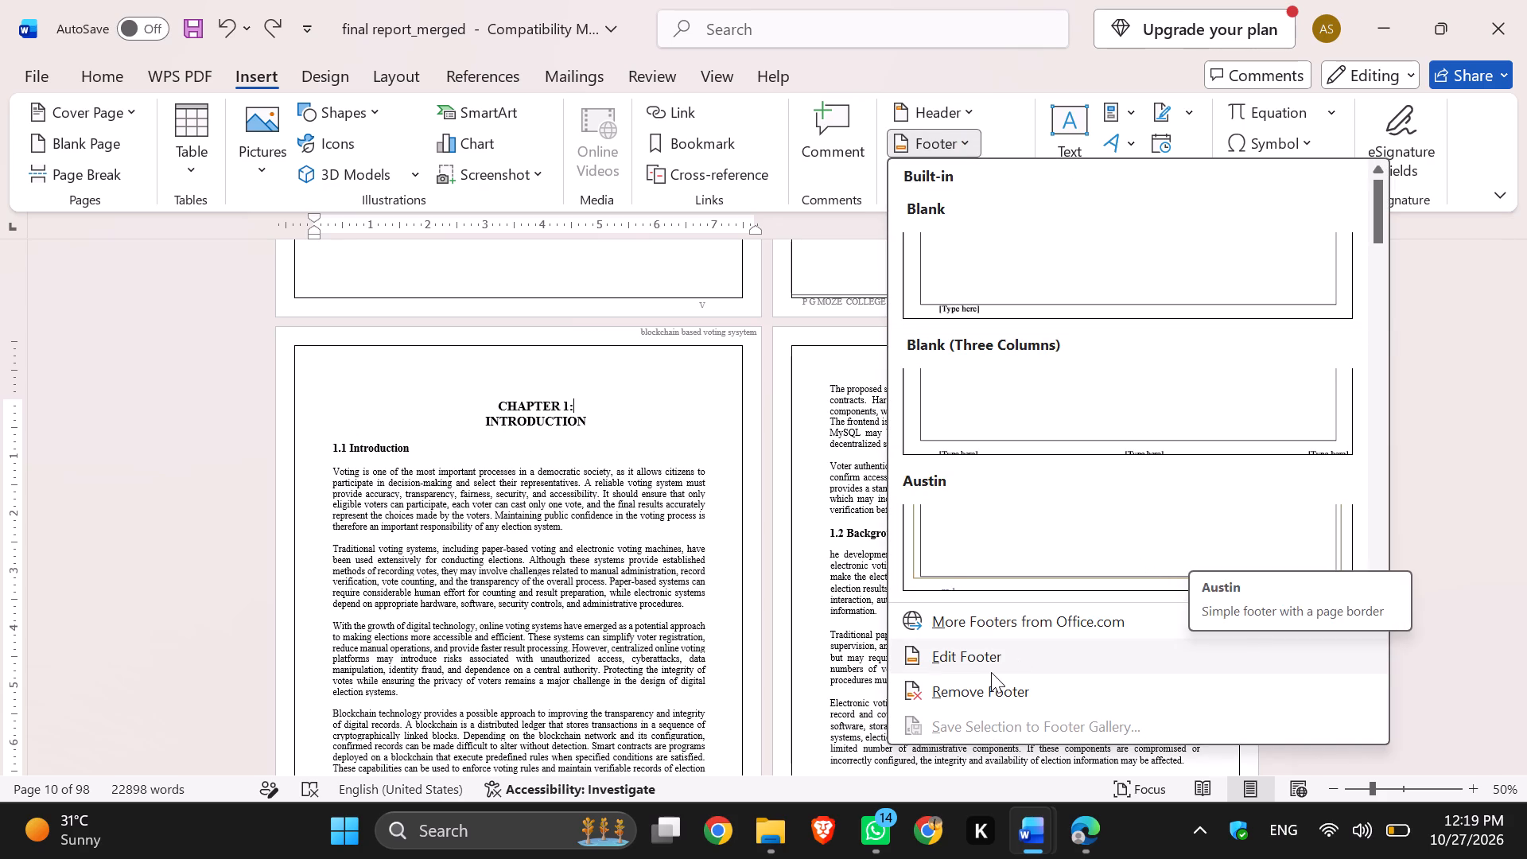
click(966, 655)
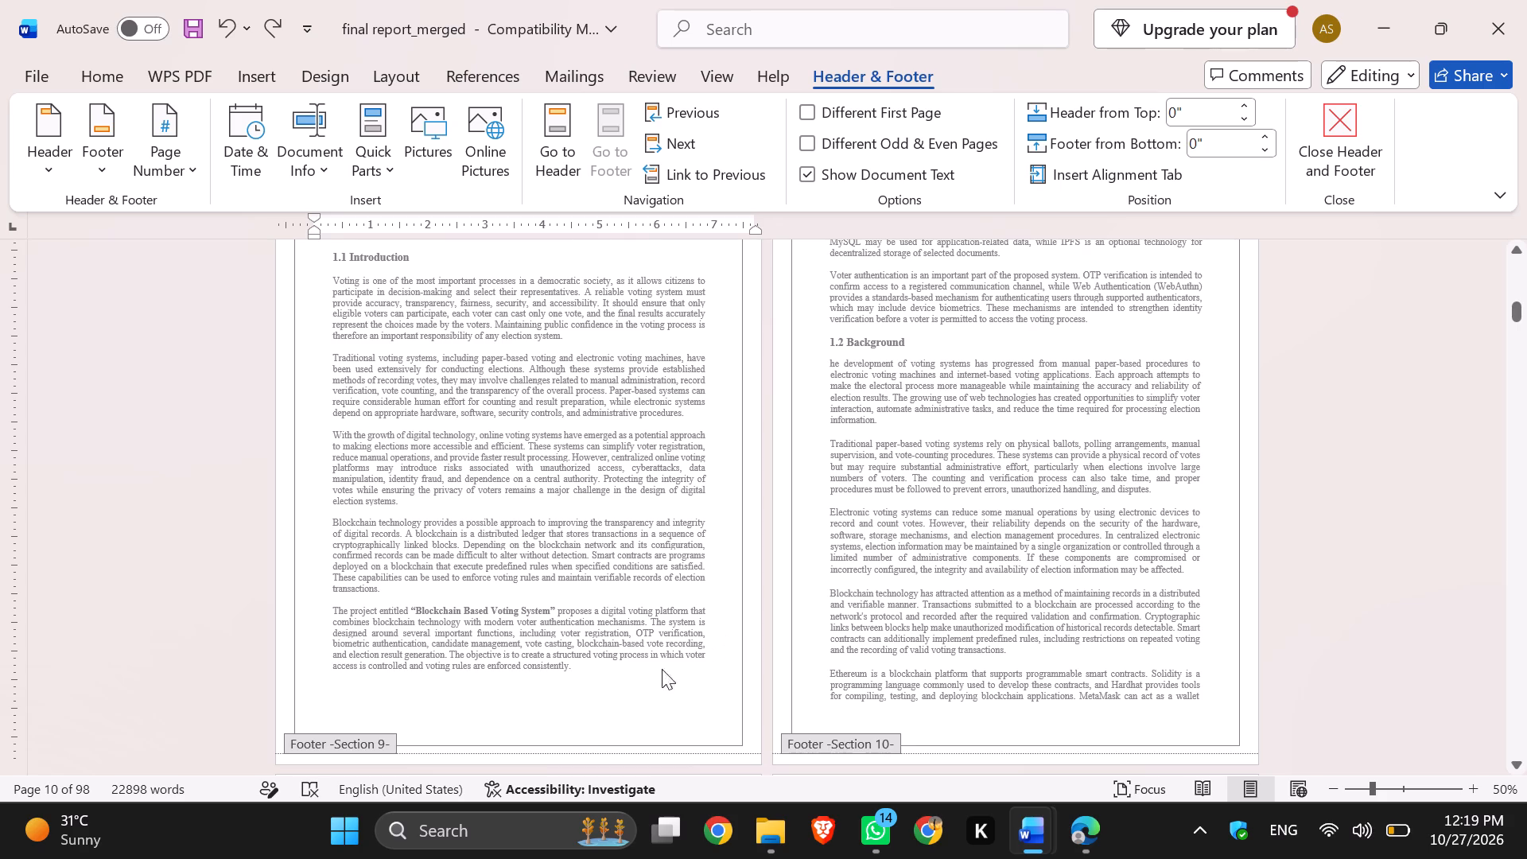
Set the footer's distance from the bottom edge to 0.2" for the Chapter 1 opening section.
scroll(586, 741, down, 1)
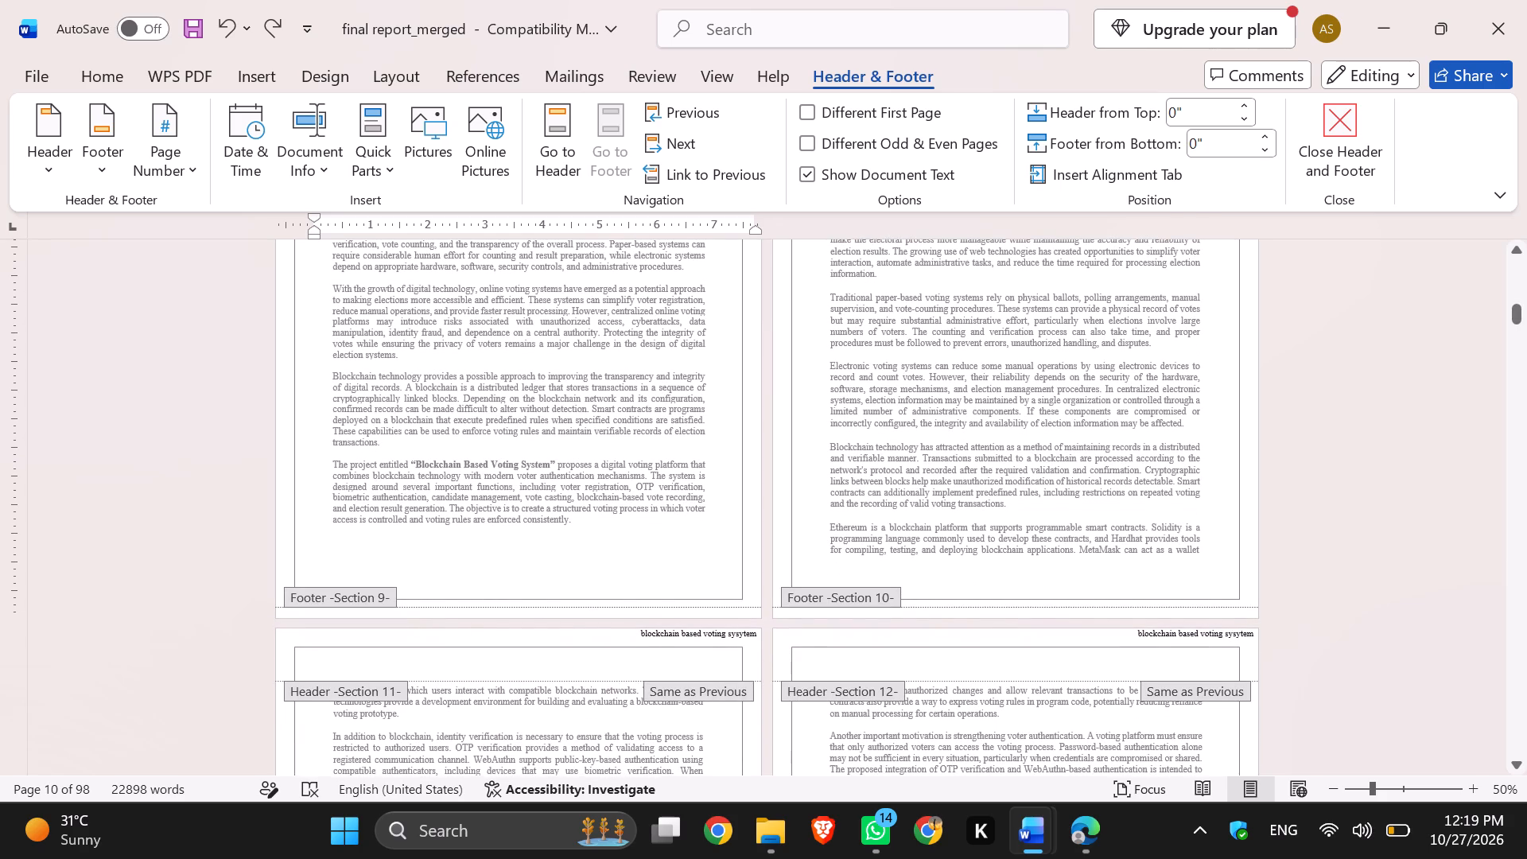
scroll(482, 589, up, 1)
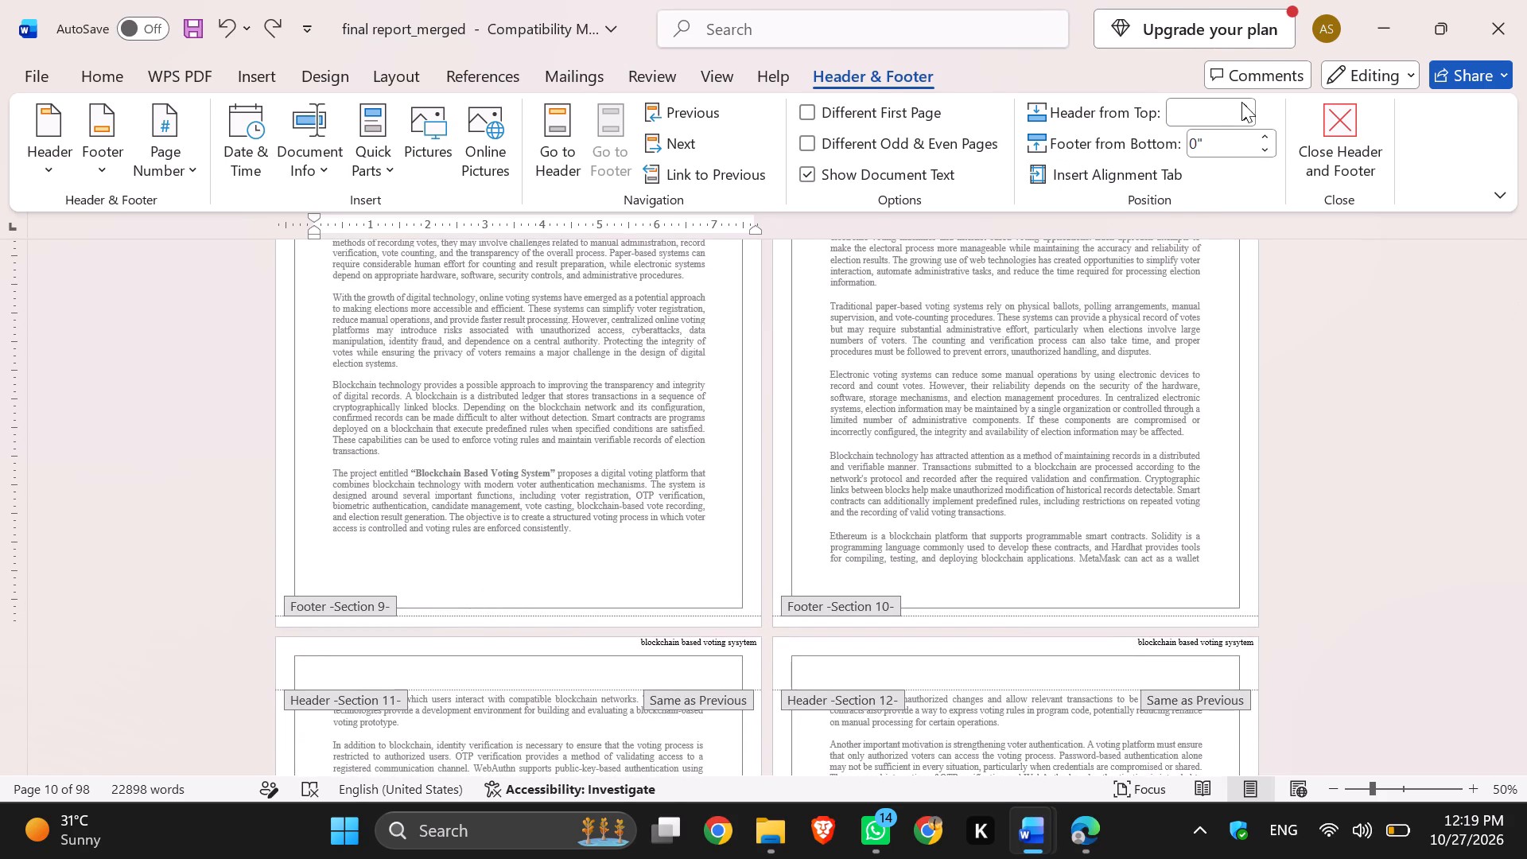
double_click(1266, 134)
click(1266, 134)
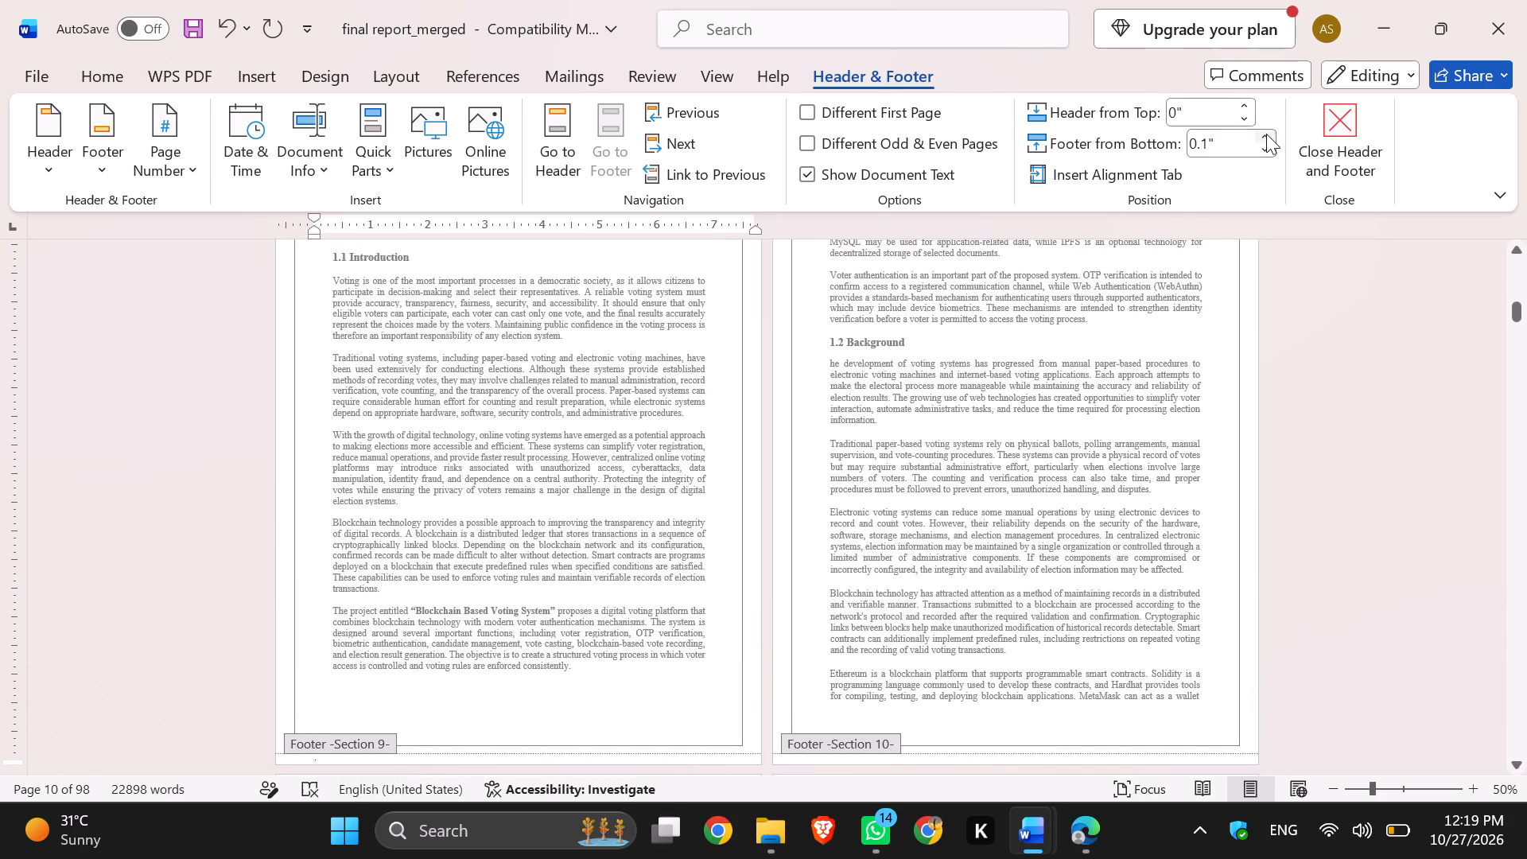
scroll(1129, 254, up, 2)
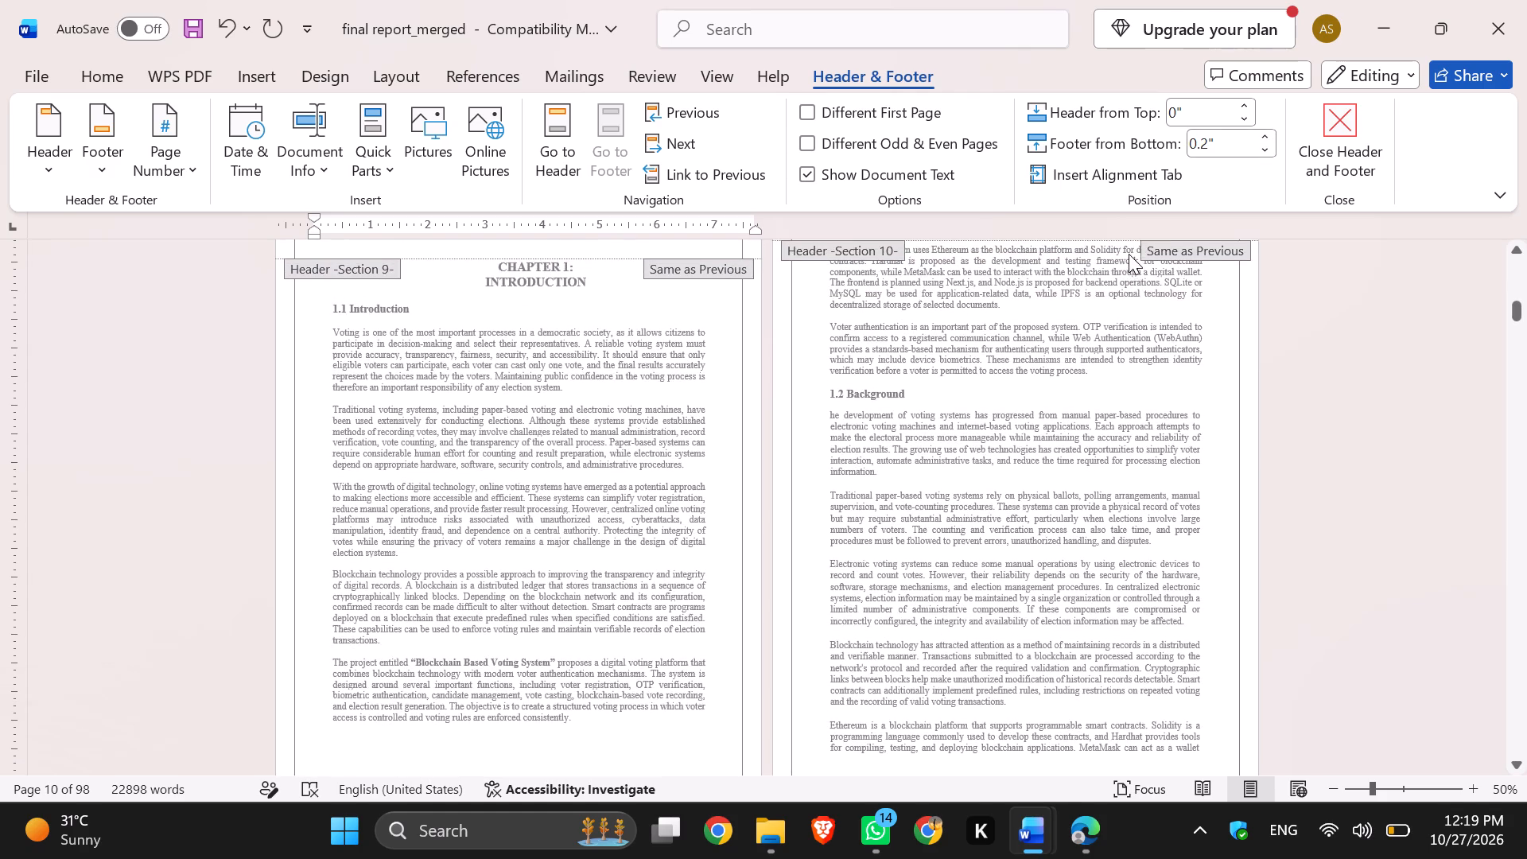
Examine the headers and footers across the Chapter 1 pages and leave header and footer editing.
scroll(1129, 254, up, 1)
scroll(1129, 254, down, 3)
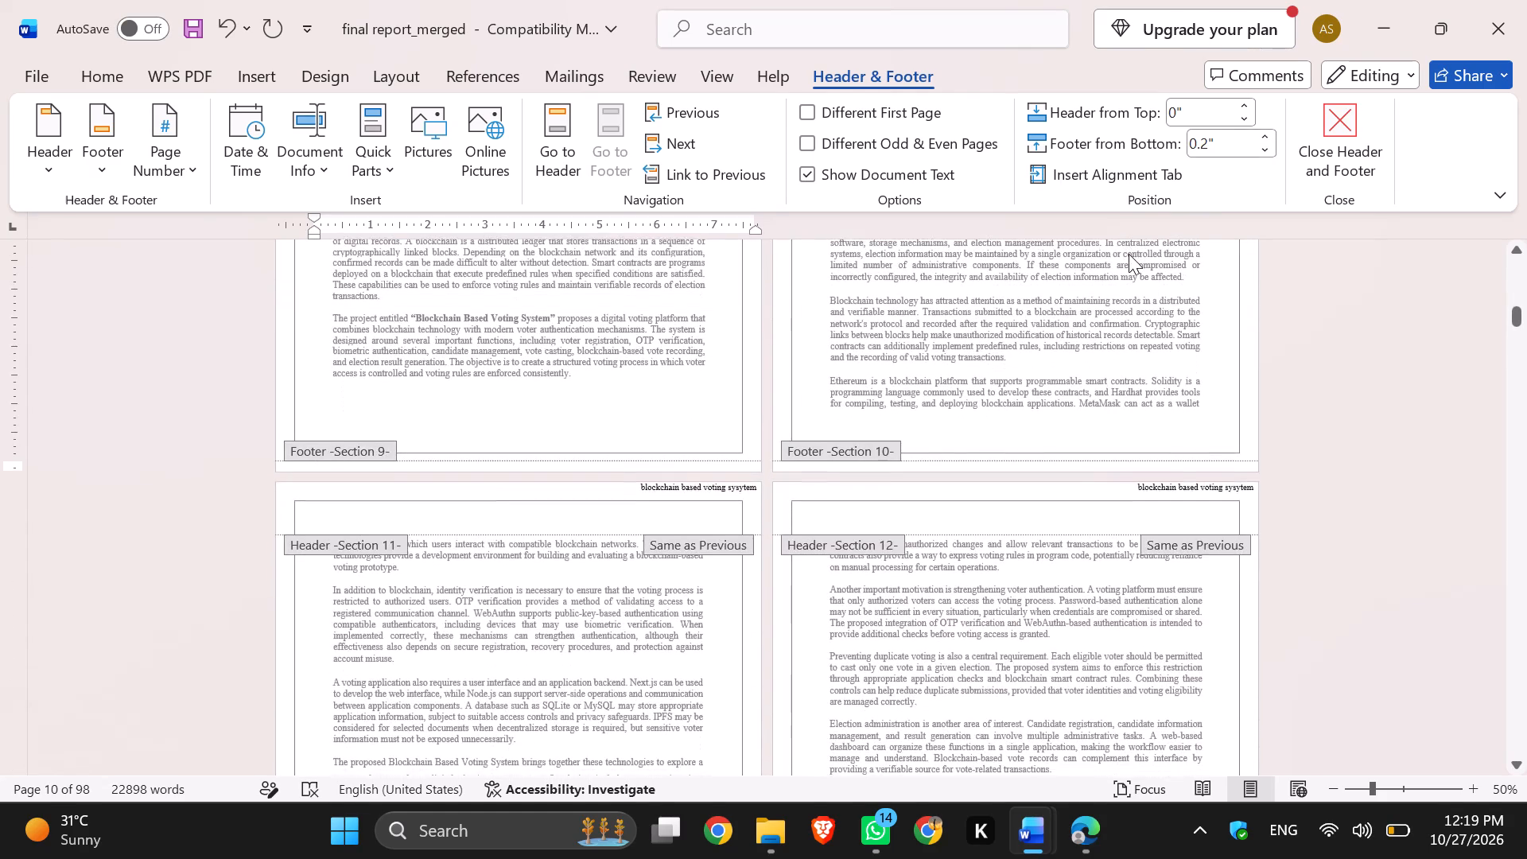
scroll(1129, 254, up, 1)
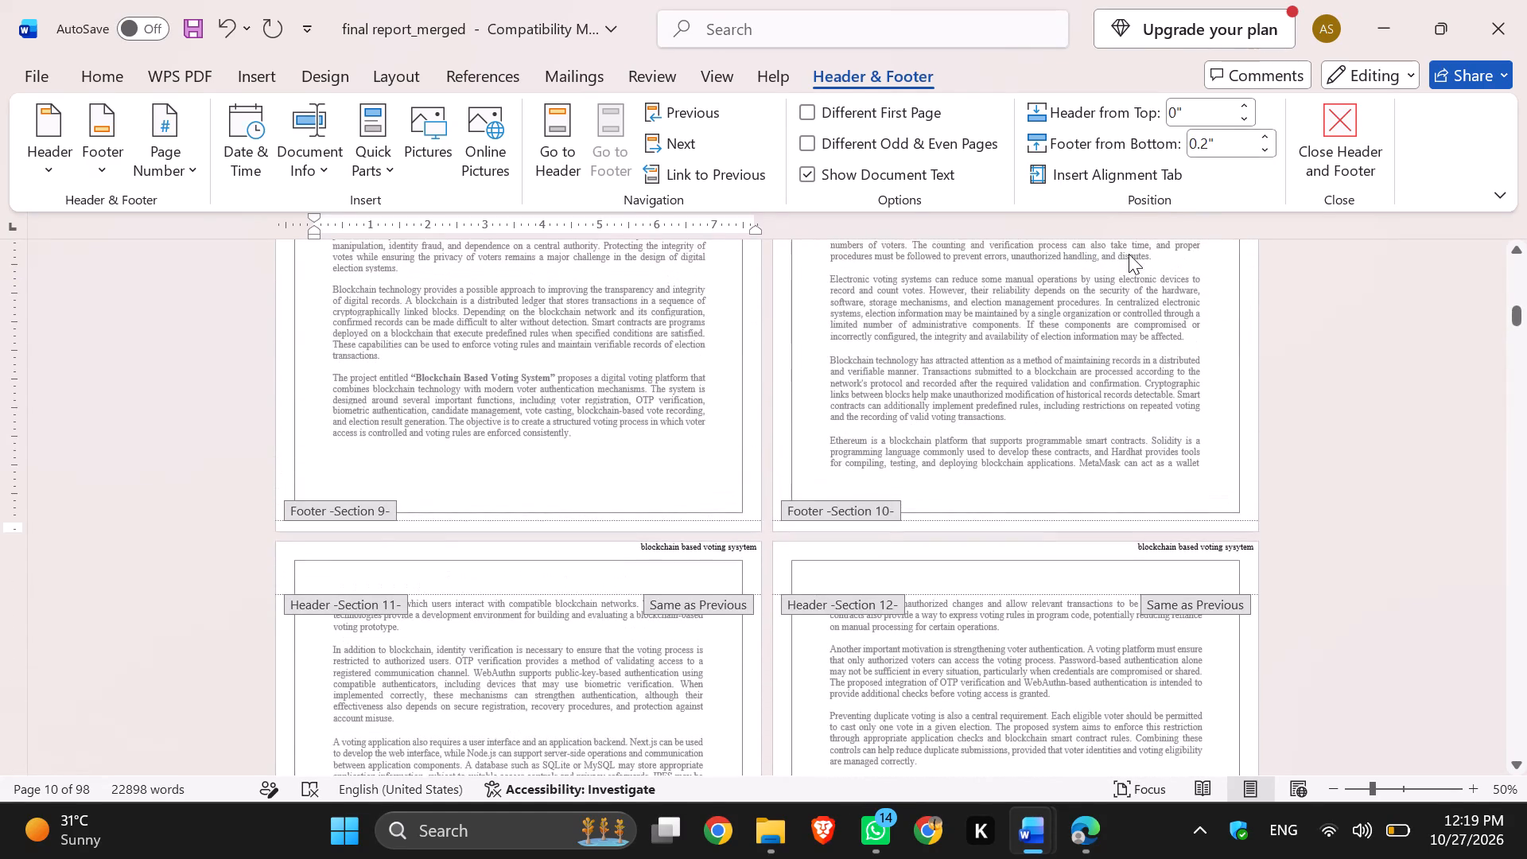
ctrl+scroll(1129, 254, down, 4)
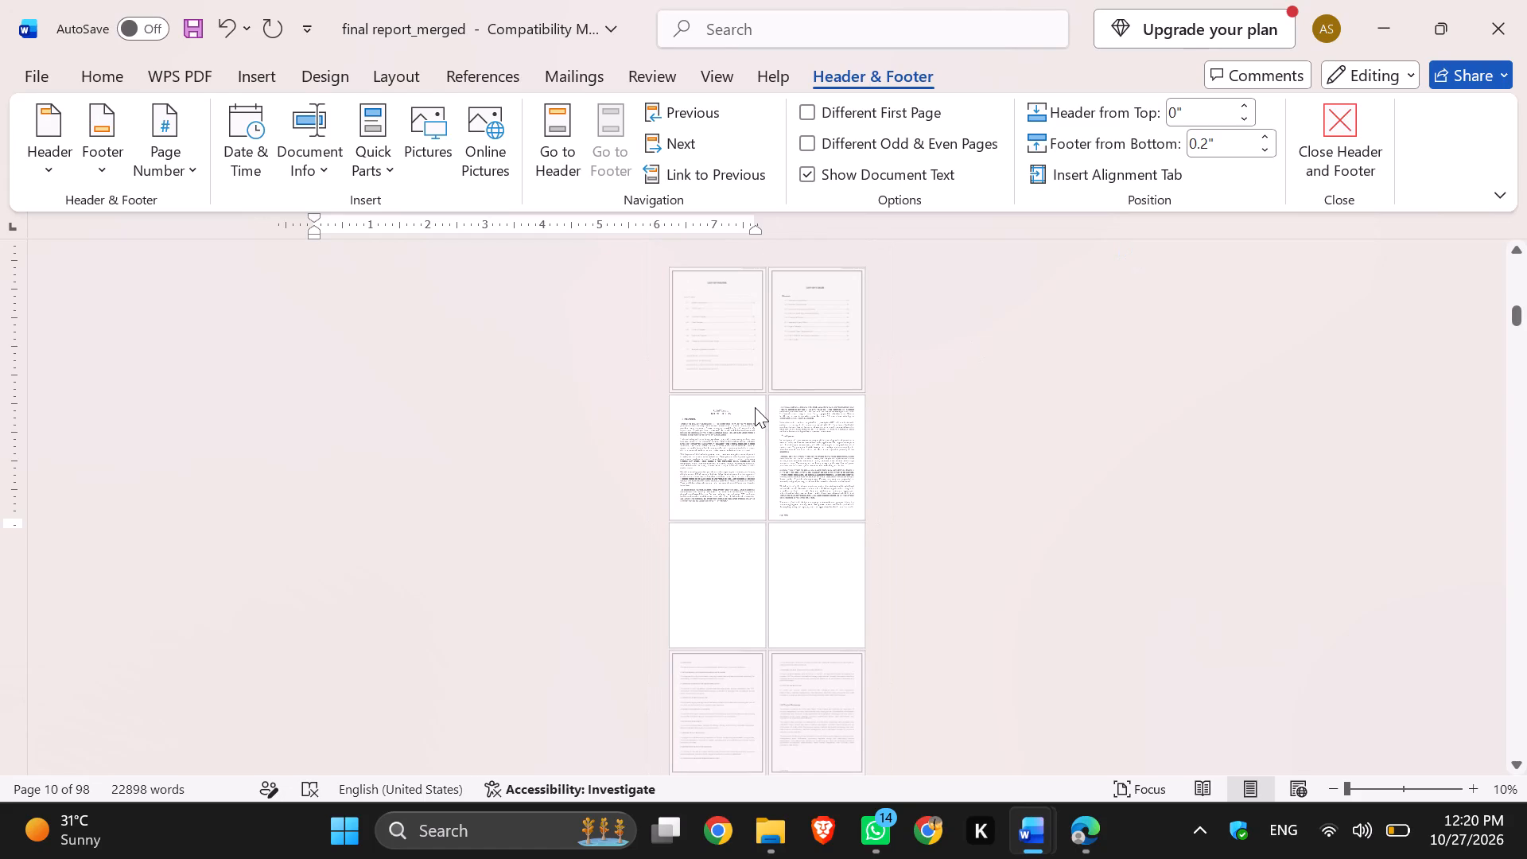
ctrl+scroll(755, 407, up, 4)
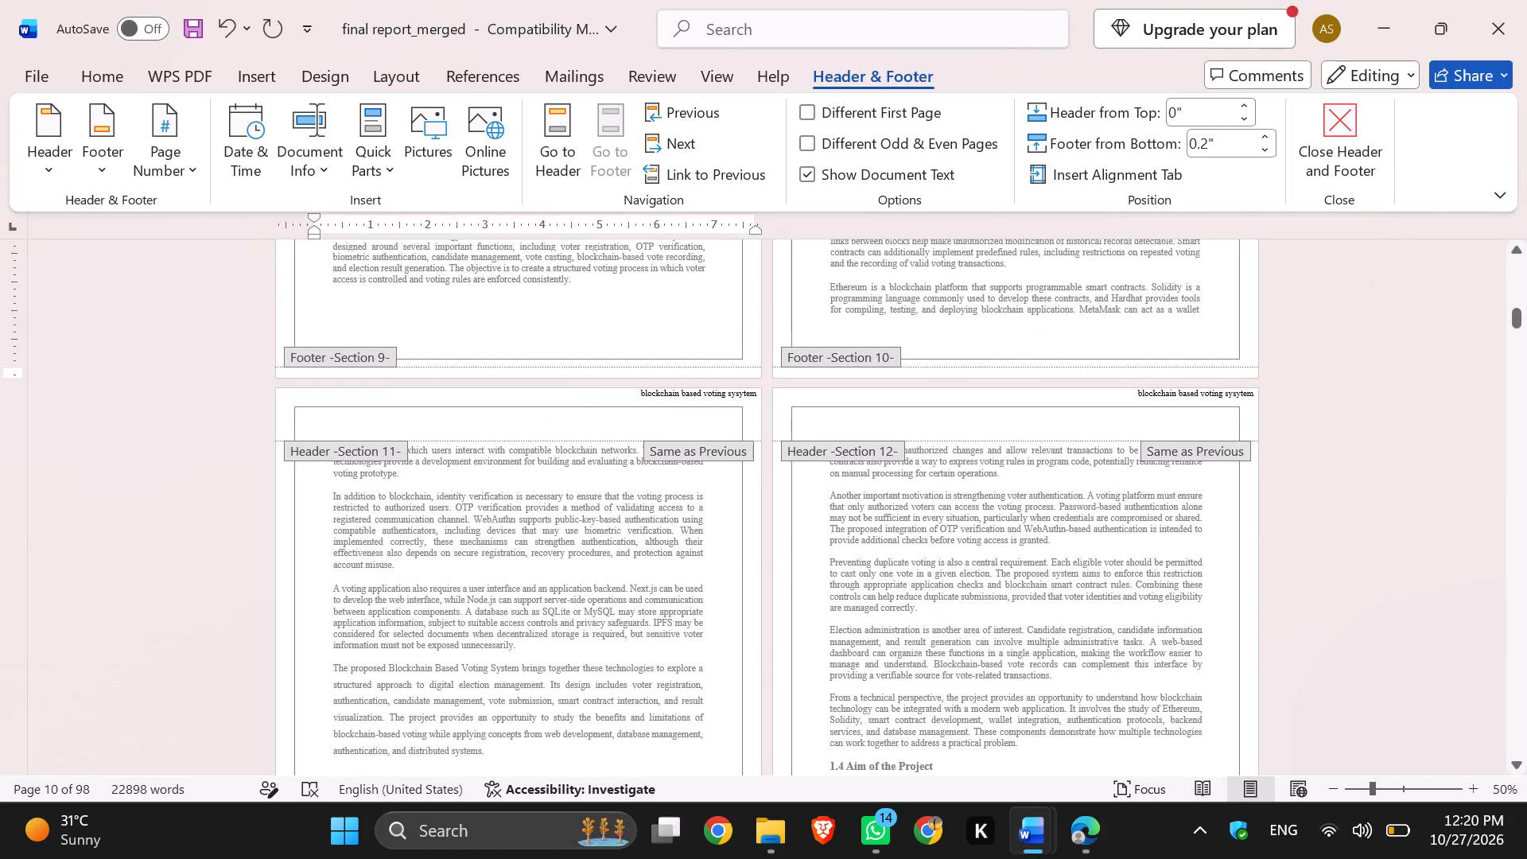
click(1035, 406)
click(1008, 418)
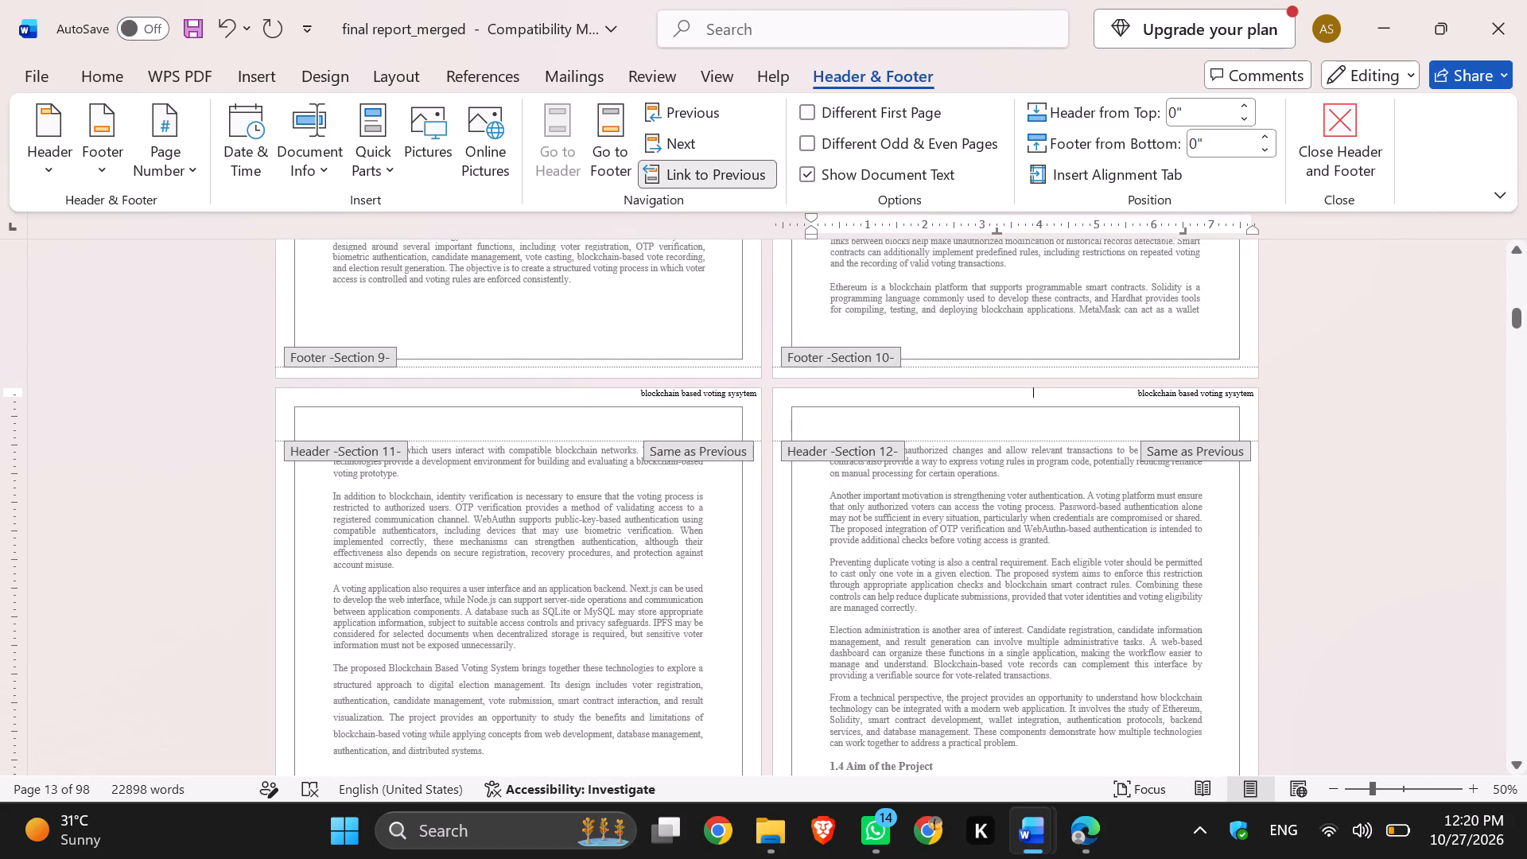
scroll(1008, 418, down, 2)
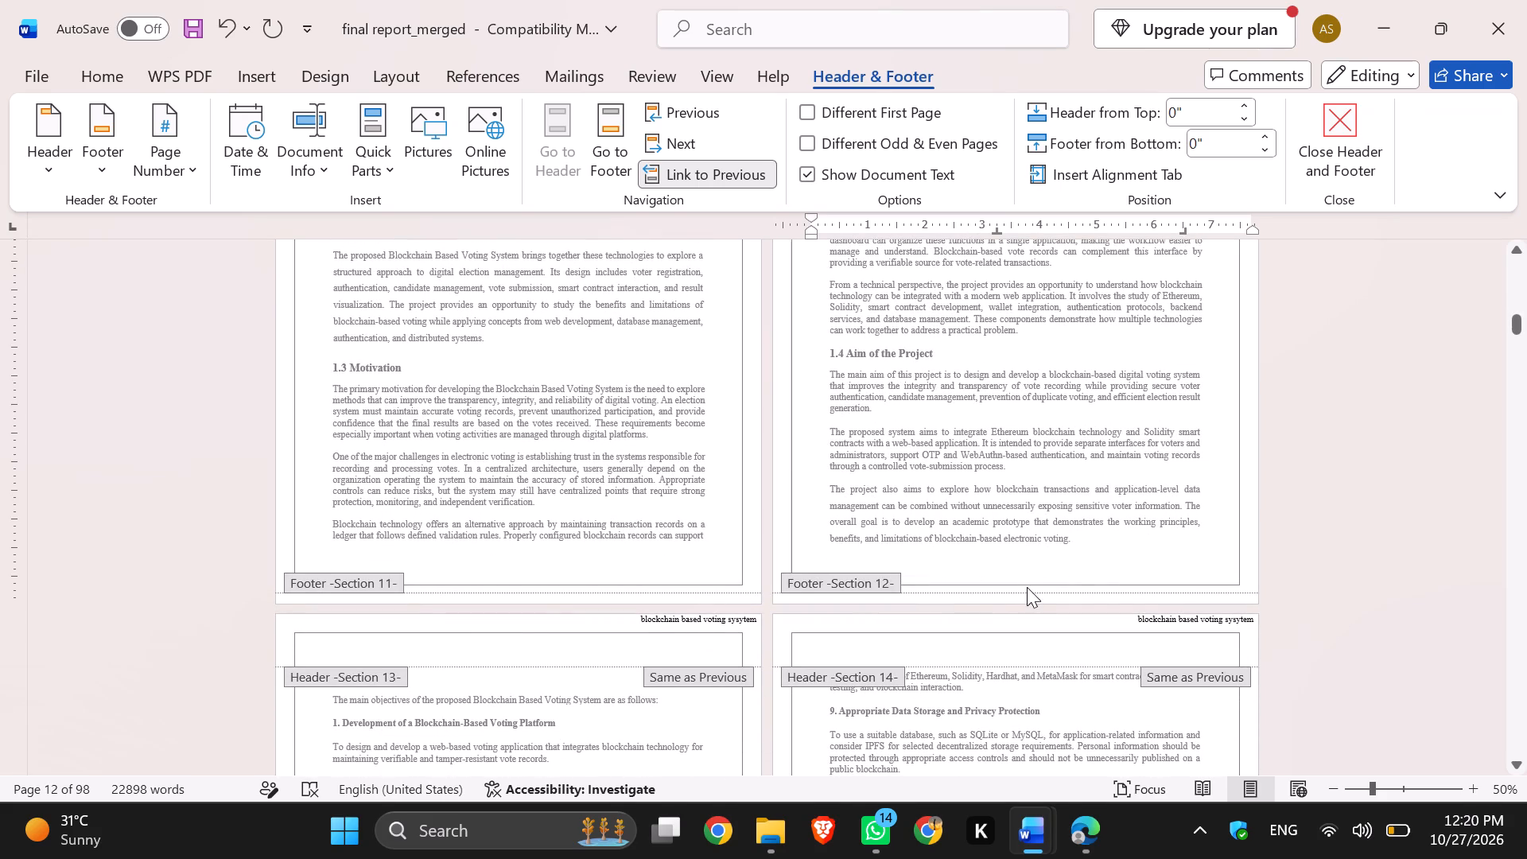
click(1098, 567)
scroll(1098, 567, down, 1)
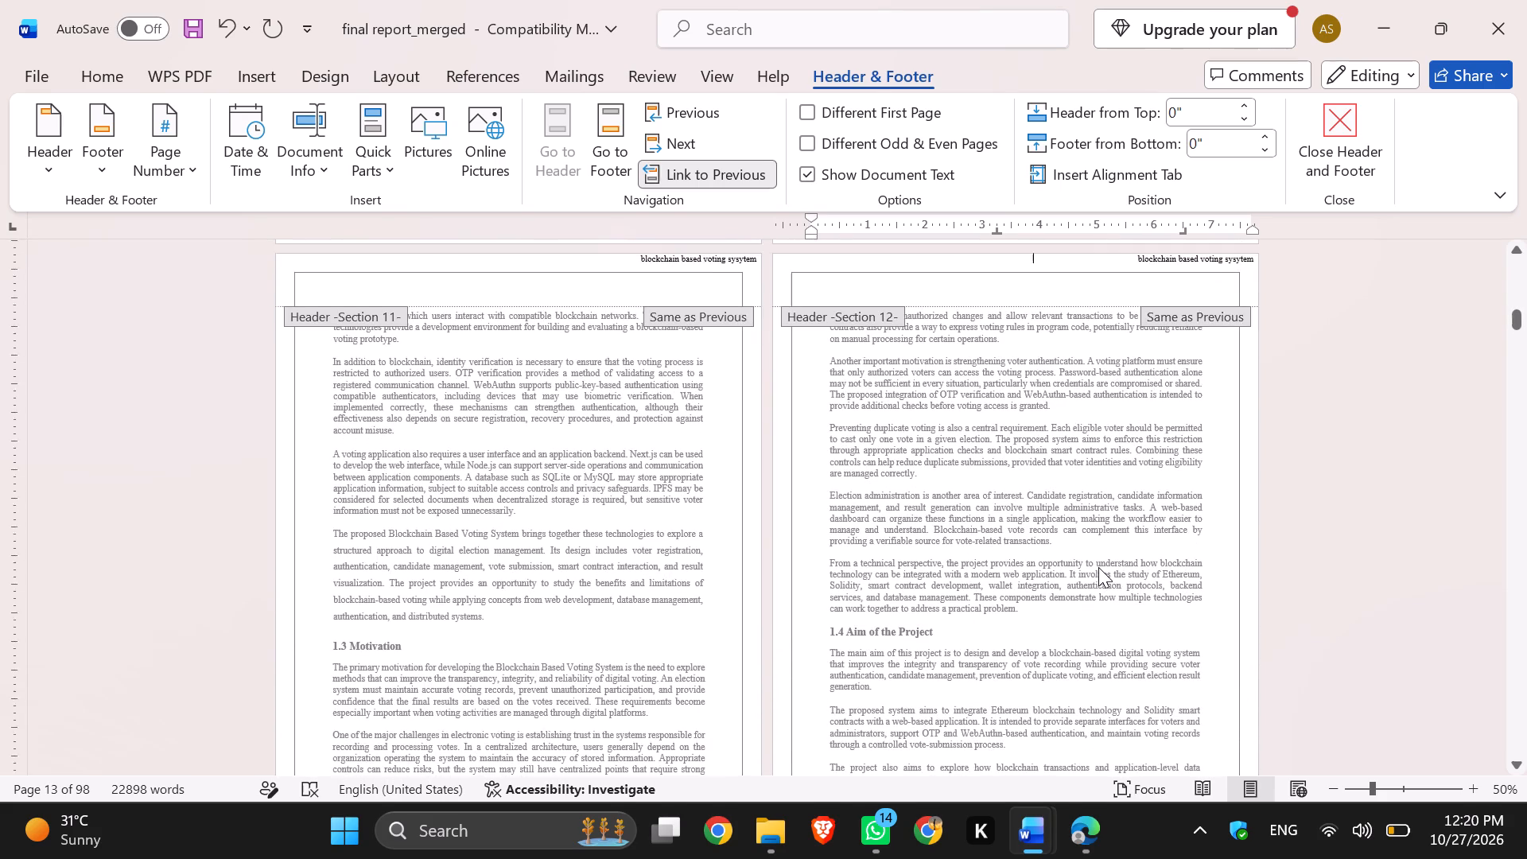
scroll(1098, 567, down, 2)
click(1341, 520)
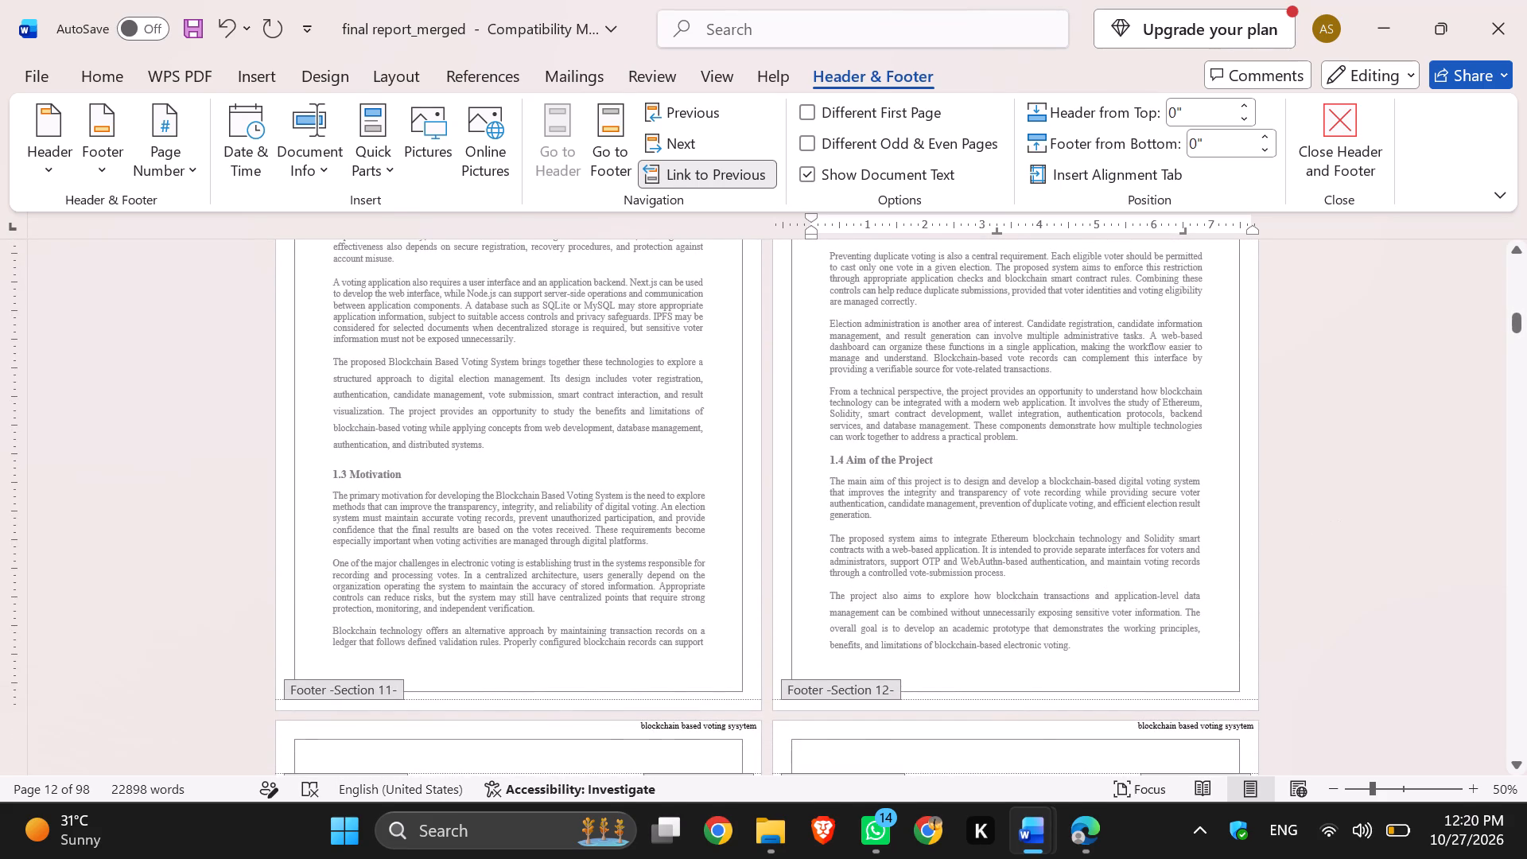
double_click(1341, 520)
scroll(1341, 520, down, 1)
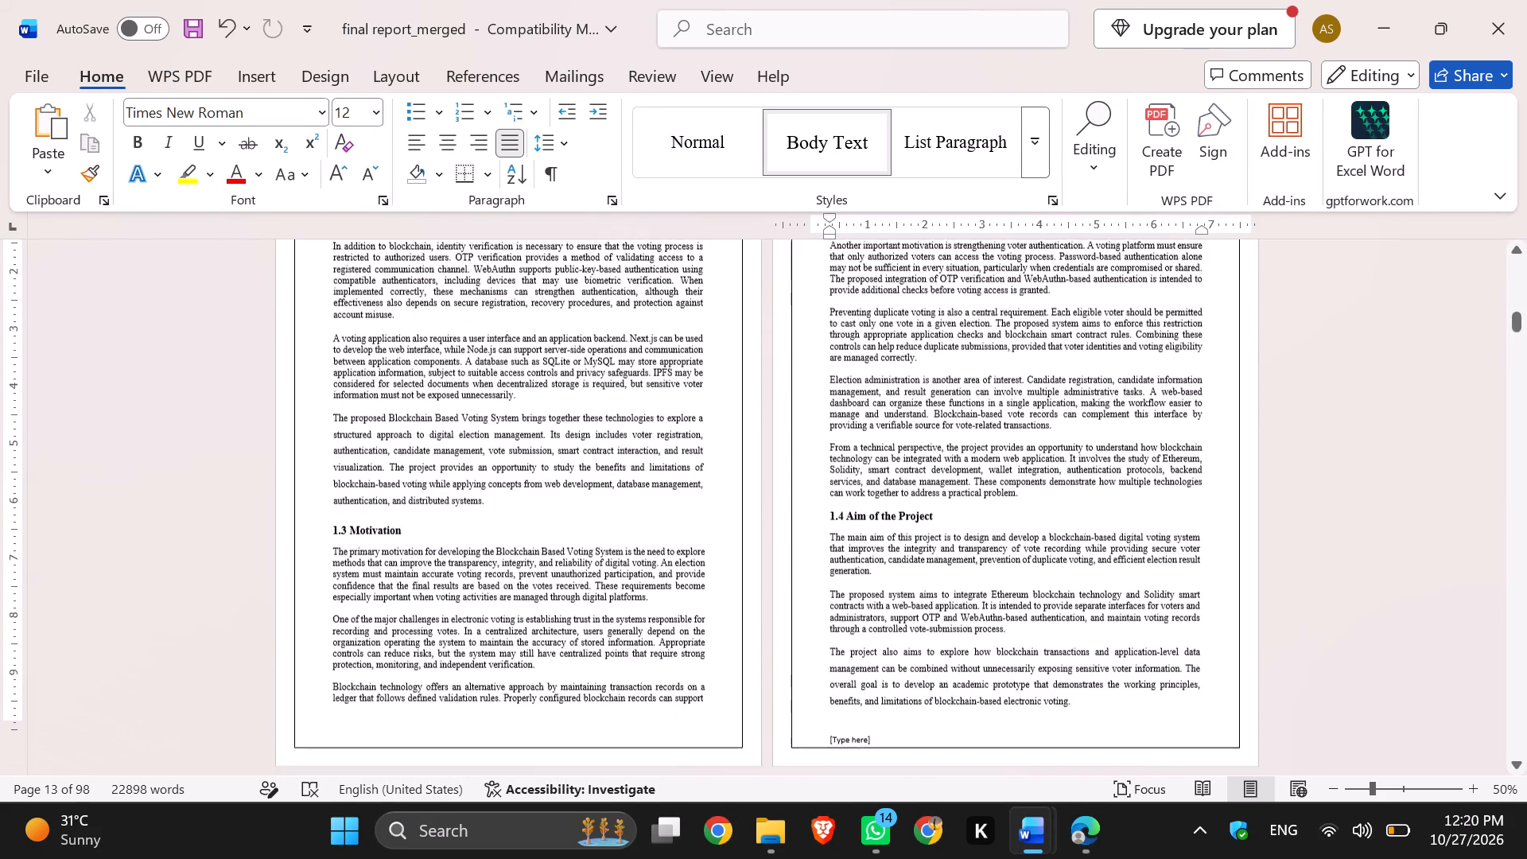
scroll(1341, 520, down, 1)
scroll(1341, 520, up, 1)
scroll(1341, 520, down, 1)
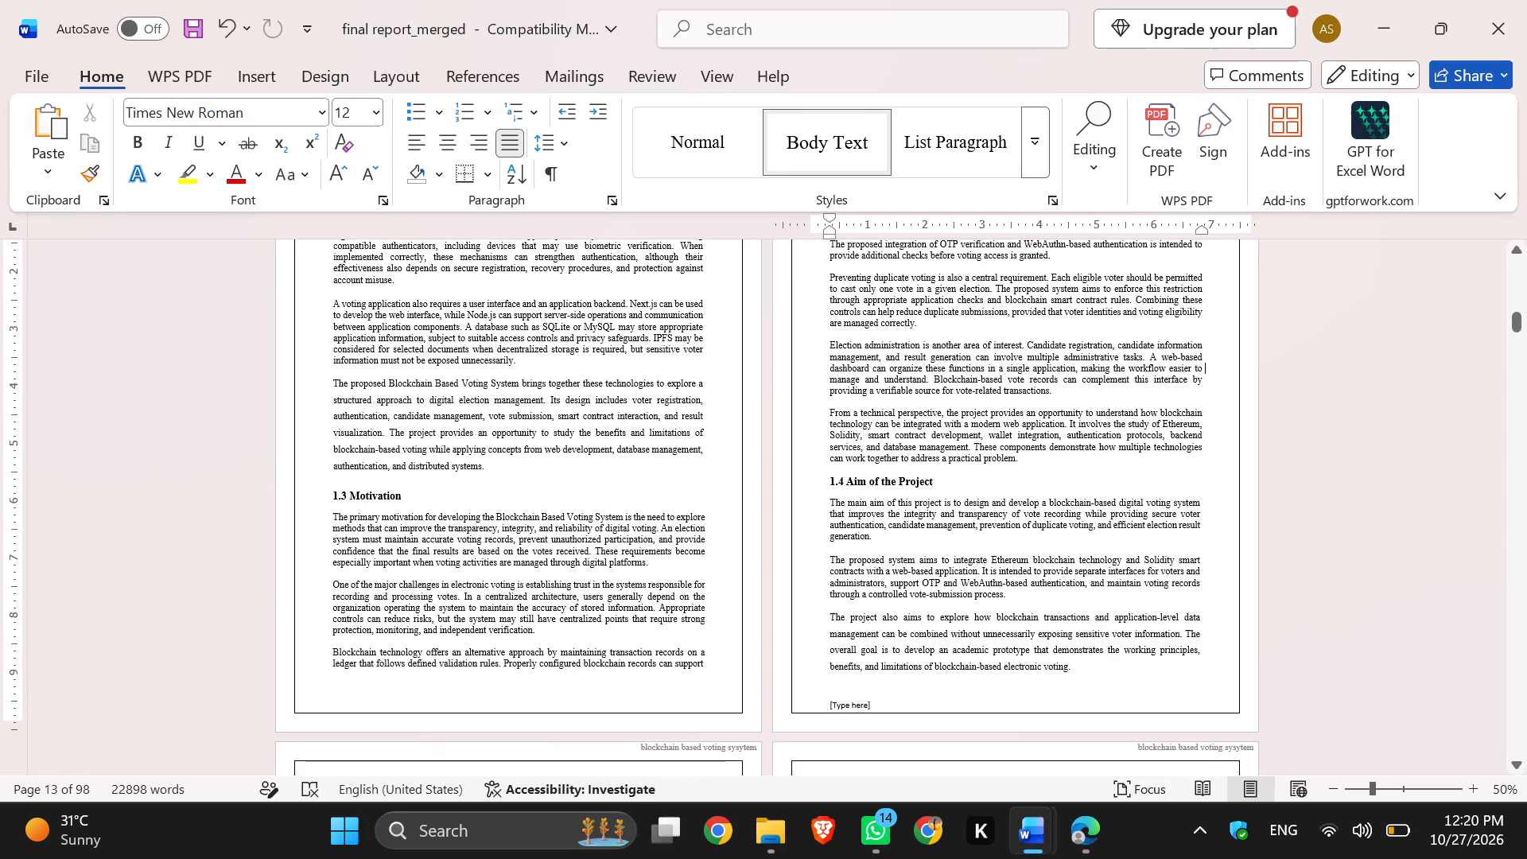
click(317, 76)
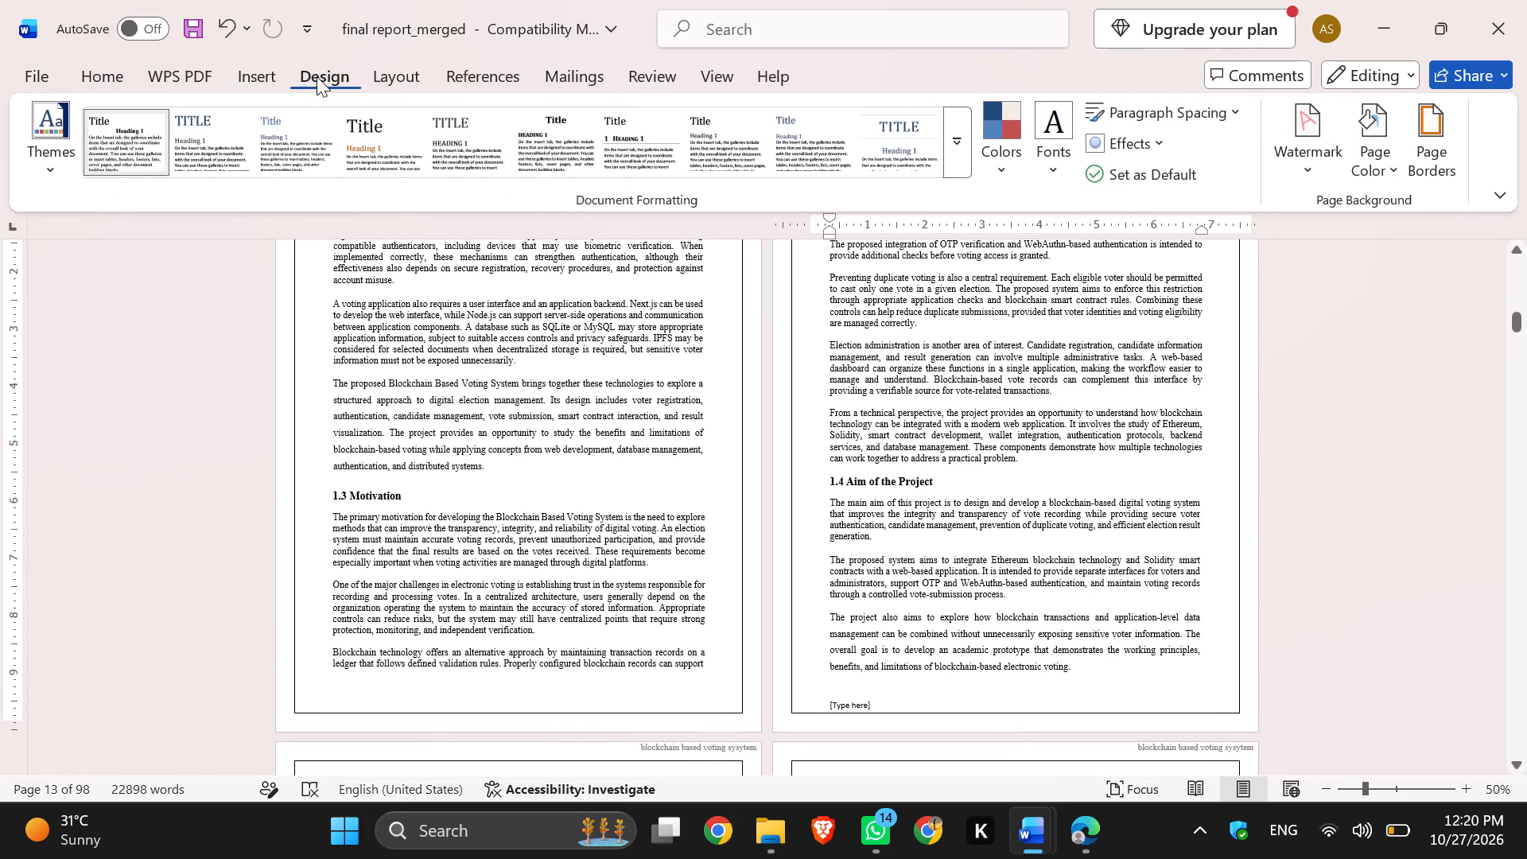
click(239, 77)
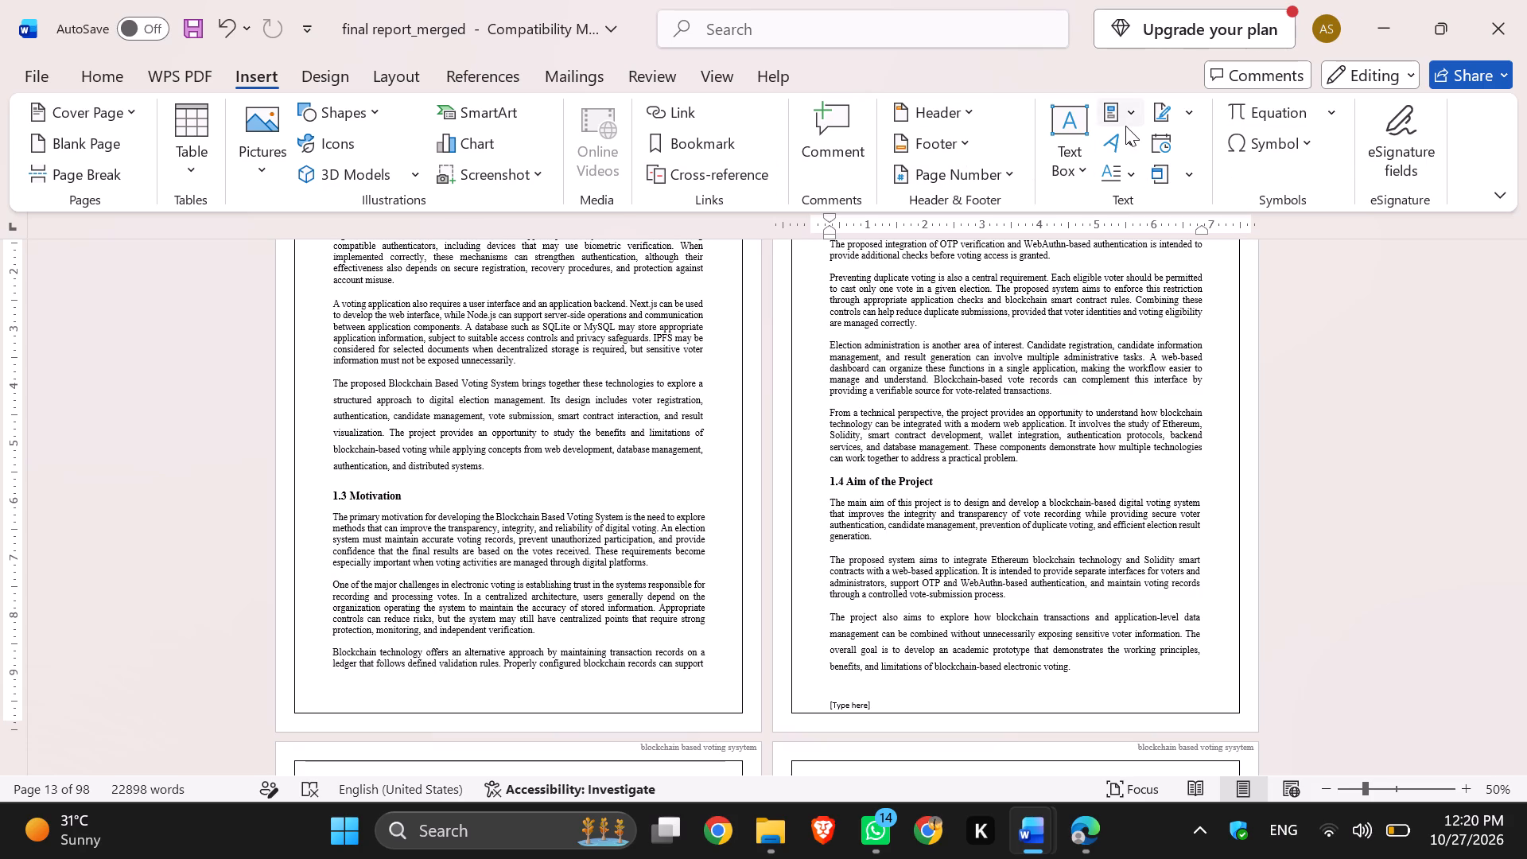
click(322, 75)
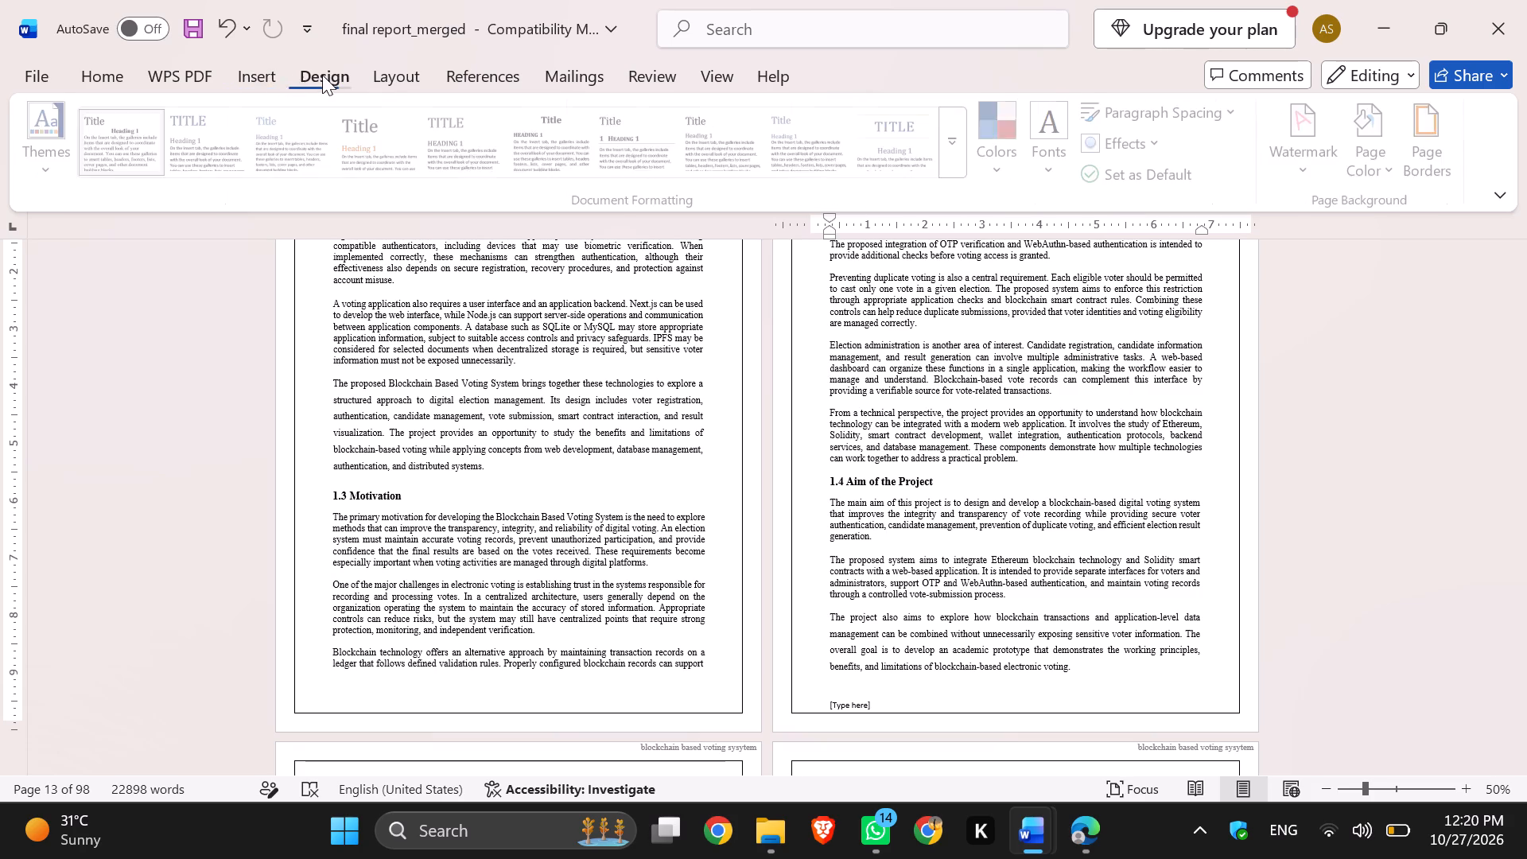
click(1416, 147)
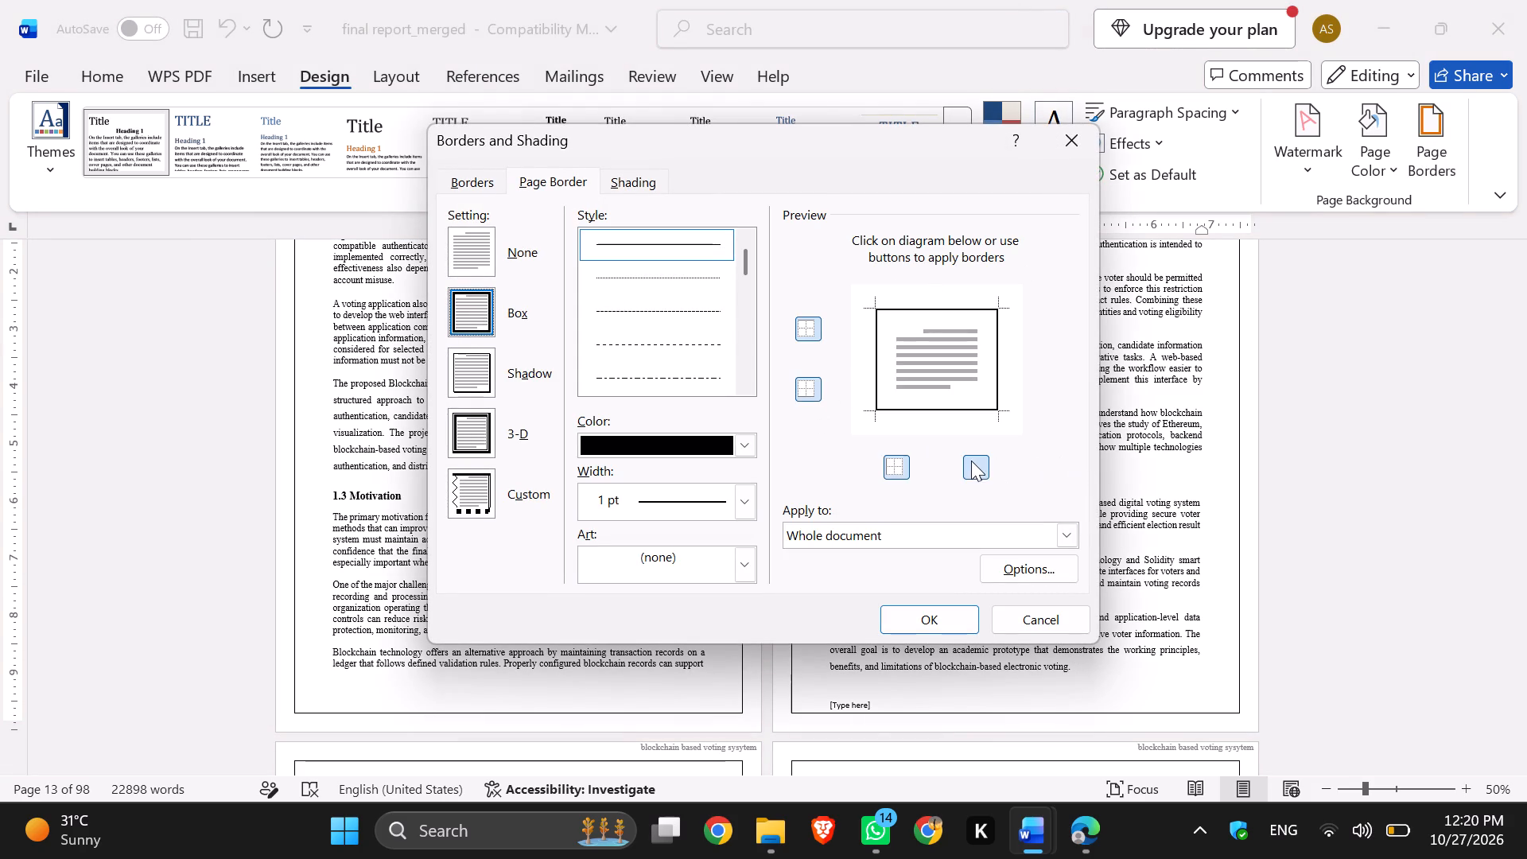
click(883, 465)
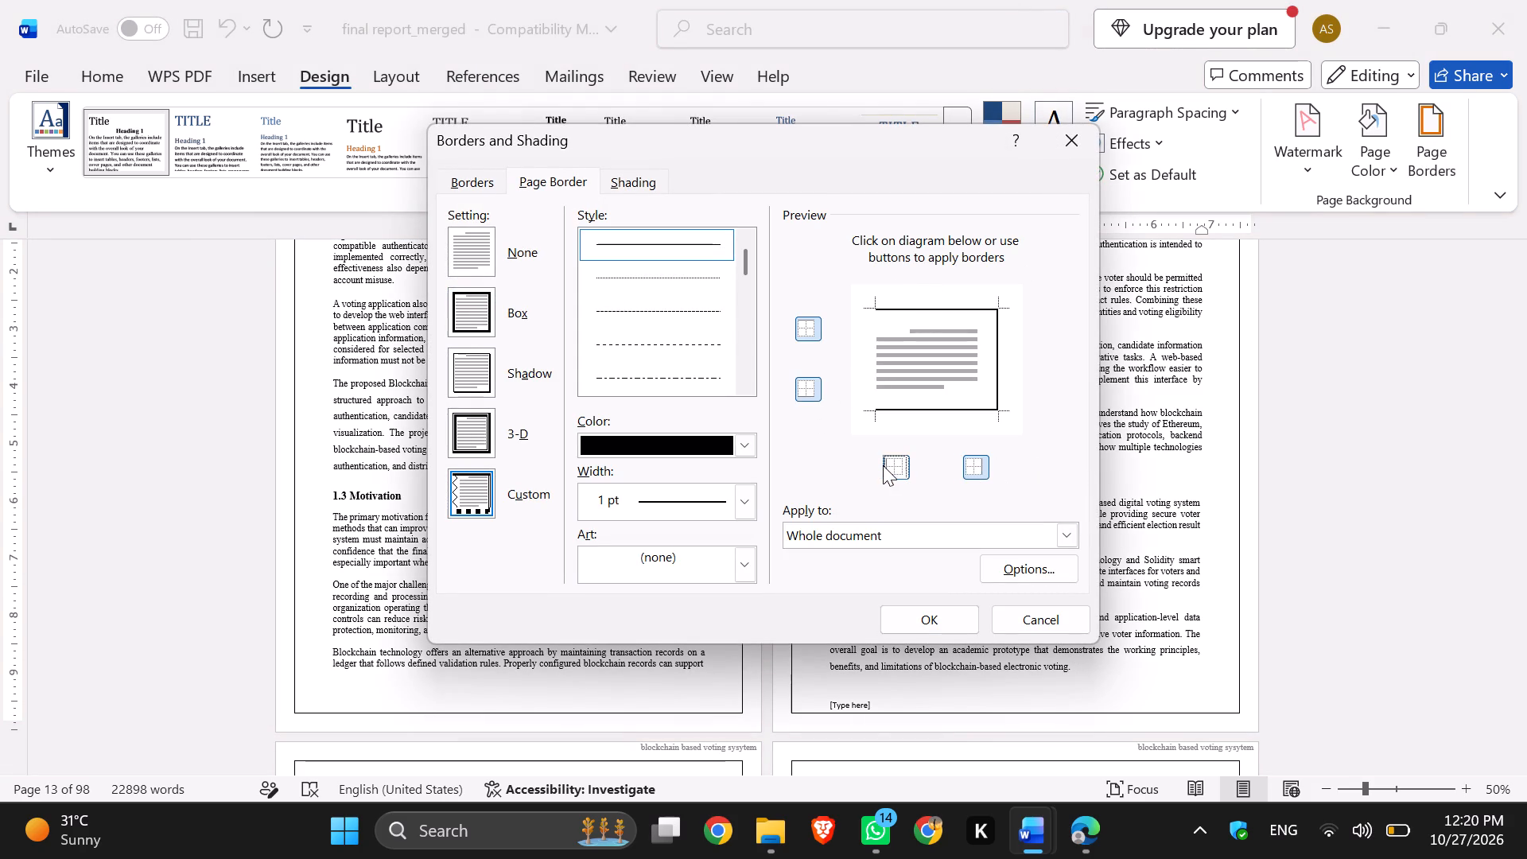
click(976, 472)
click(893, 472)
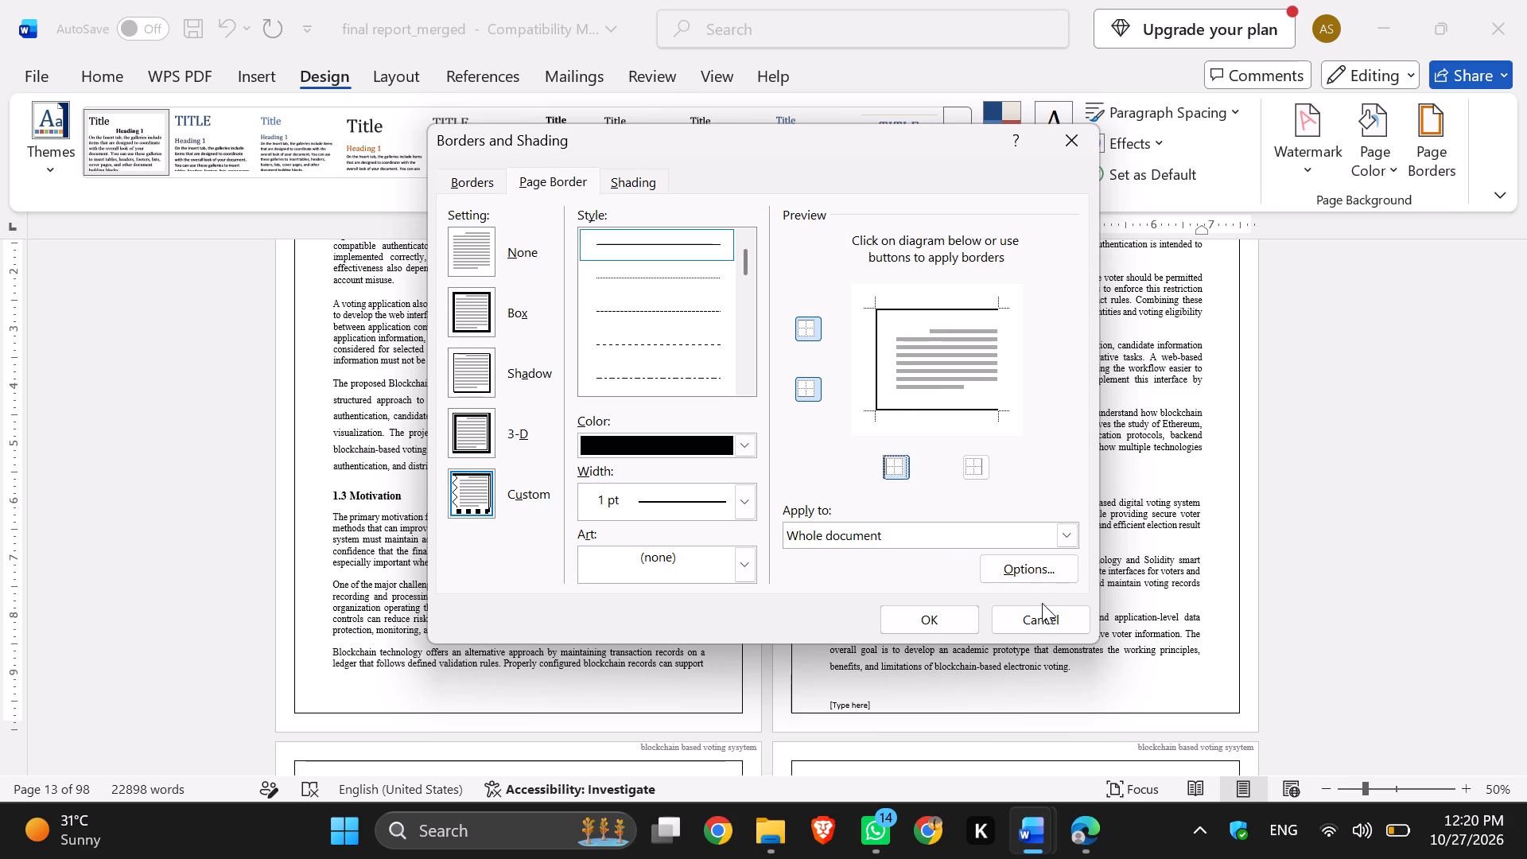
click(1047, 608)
Delete the "[Type here]" placeholder at the bottom of the page that ends with section 1.4 Aim of the Project.
scroll(1008, 581, down, 1)
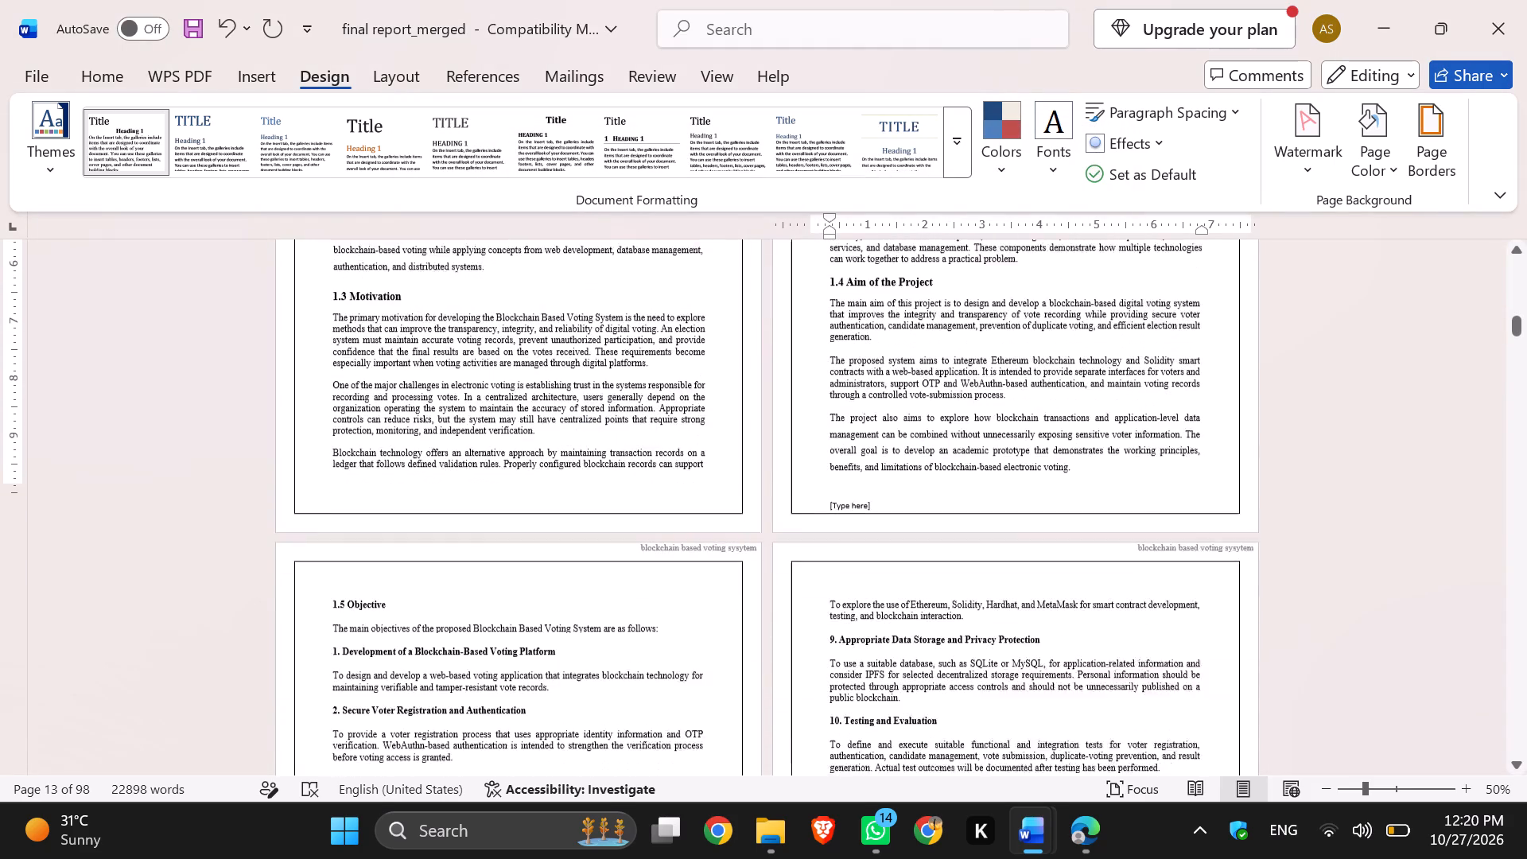
triple_click(874, 458)
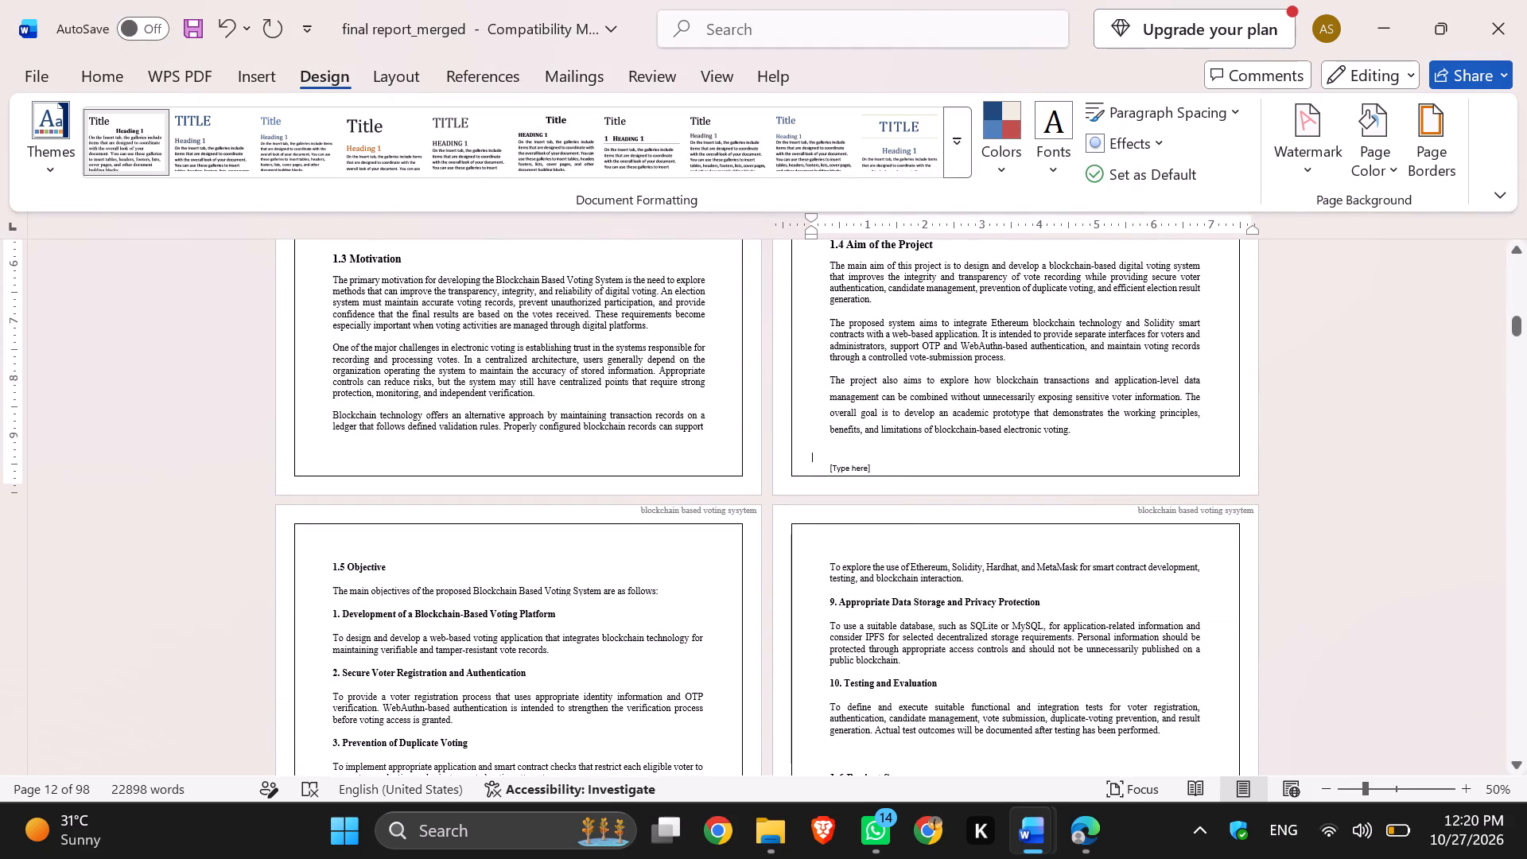
key(Down)
key(Right)
key(Right)
key(Right)
key(Right)
key(Right)
key(Right)
key(Right)
key(Right)
key(Right)
key(Right)
key(BackSpace)
key(BackSpace)
key(BackSpace)
key(BackSpace)
key(BackSpace)
key(BackSpace)
key(BackSpace)
key(BackSpace)
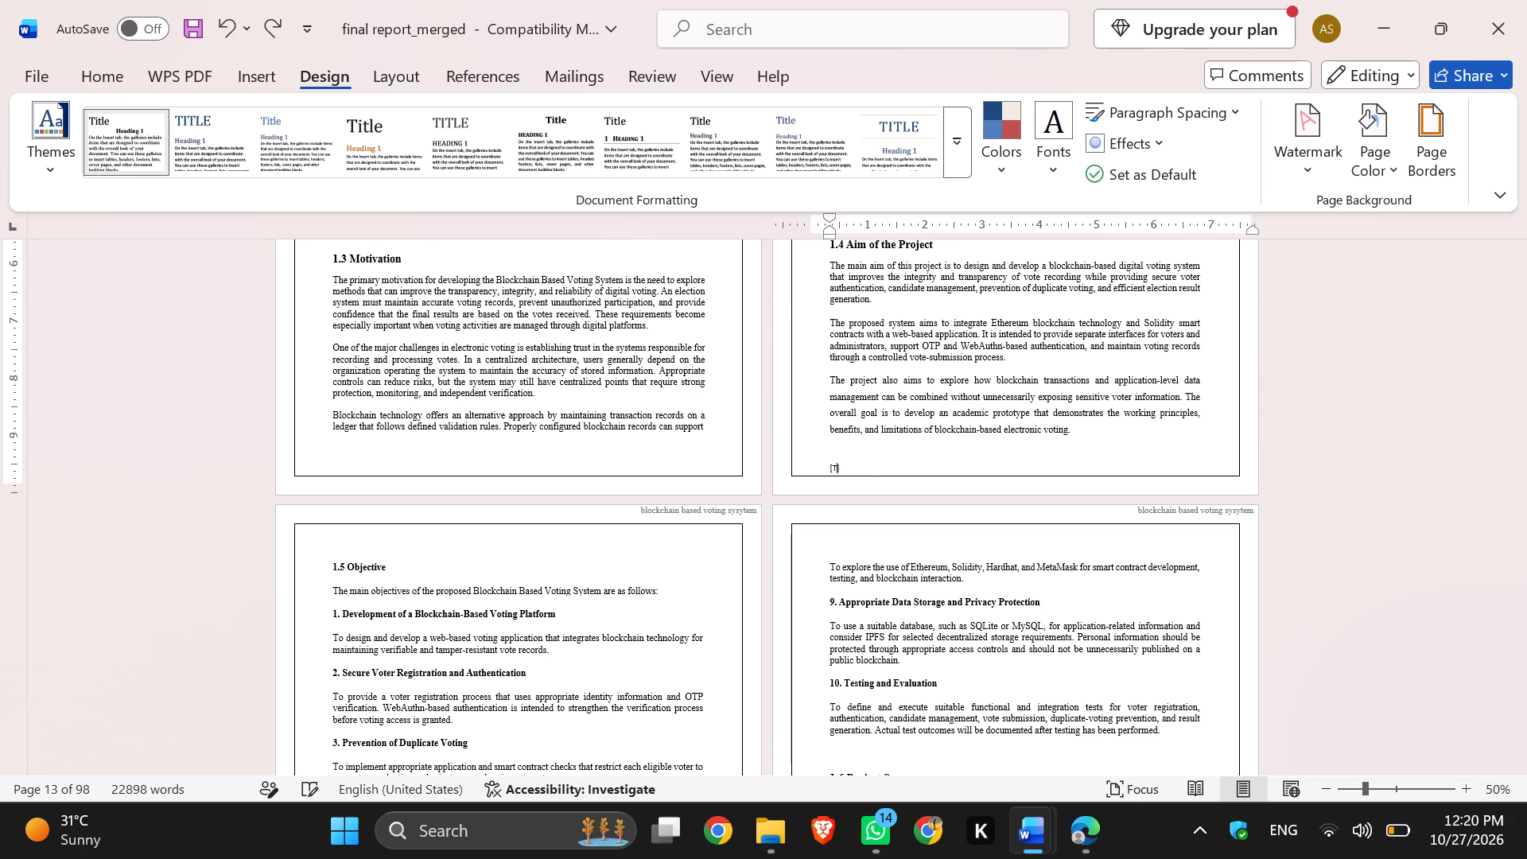
key(BackSpace)
key(BackSpace)
scroll(874, 458, down, 3)
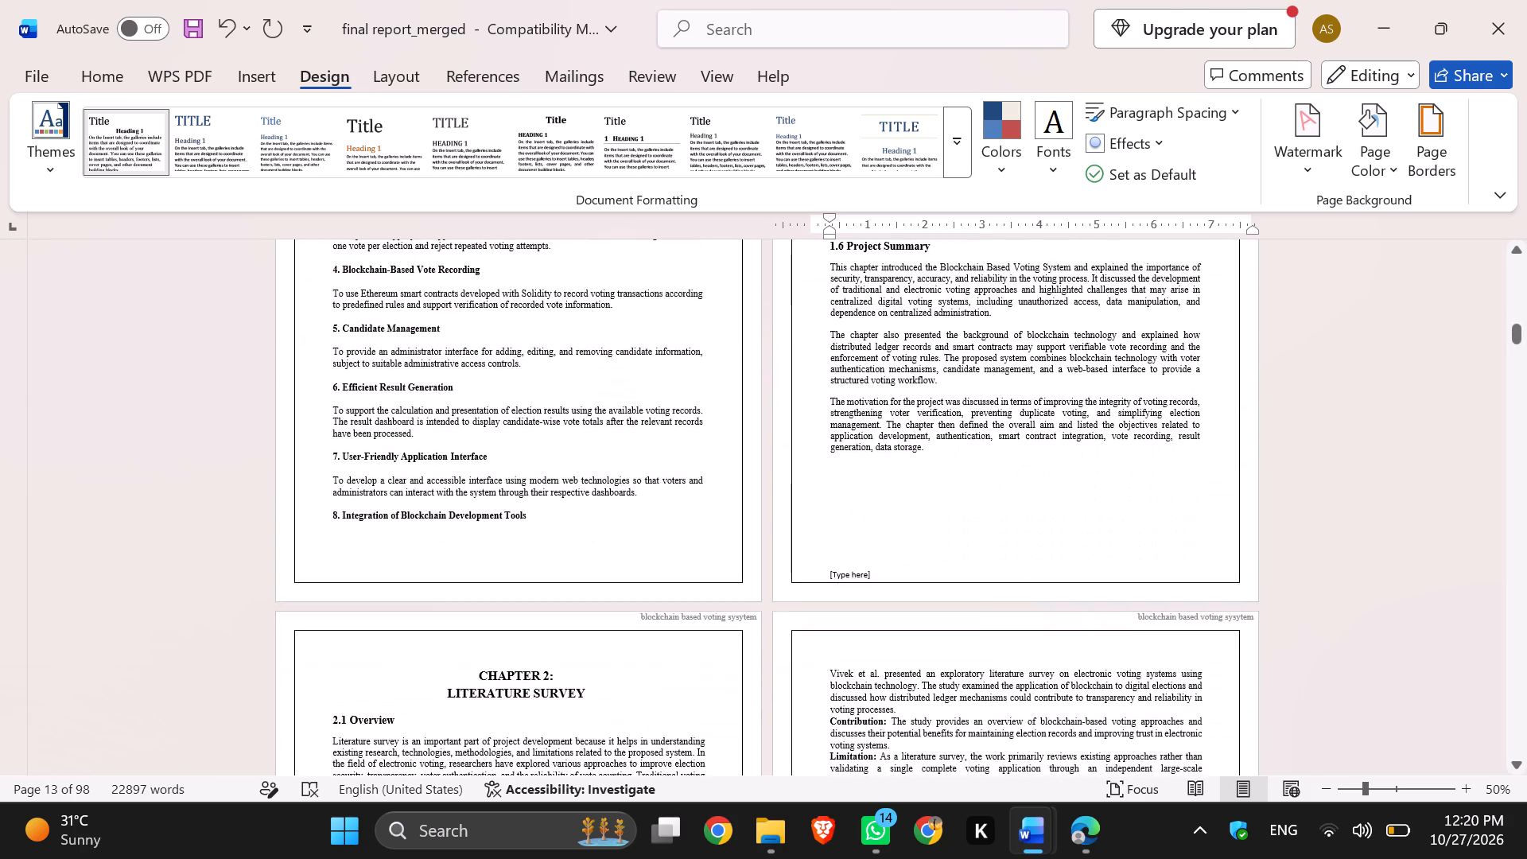
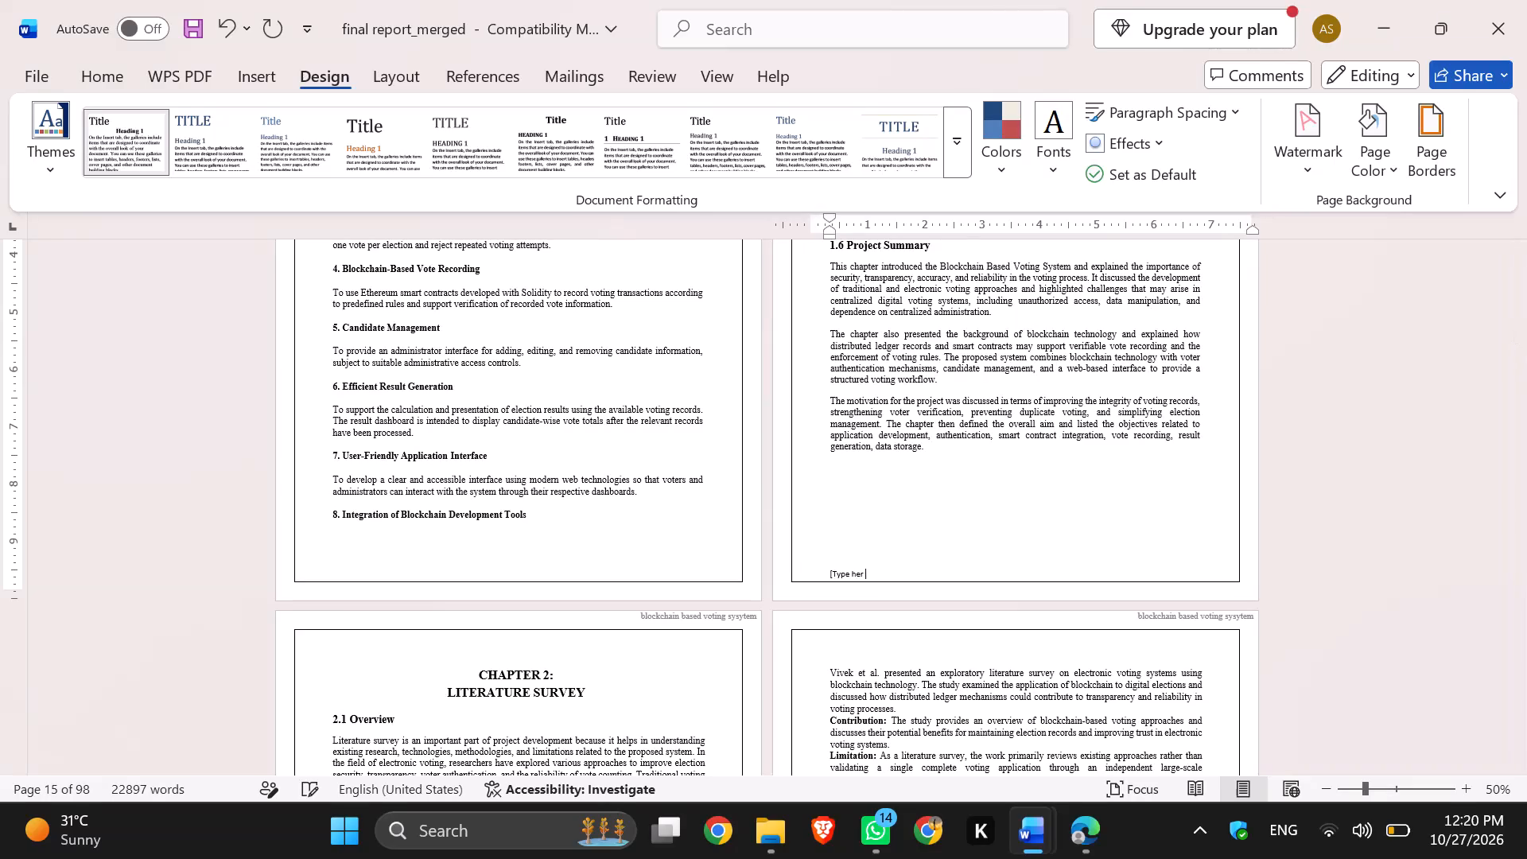
Delete the rest of the "[Type here]" placeholder at the bottom of the page with section 1.6 Project Summary.
key(BackSpace)
key(BackSpace)
key(BackSpace)
key(BackSpace)
key(BackSpace)
key(BackSpace)
key(BackSpace)
key(BackSpace)
key(BackSpace)
Examine the bottoms of the Chapter 2 pages and the opening Chapter 3 pages for leftover "[Type here]" placeholders.
scroll(897, 569, down, 4)
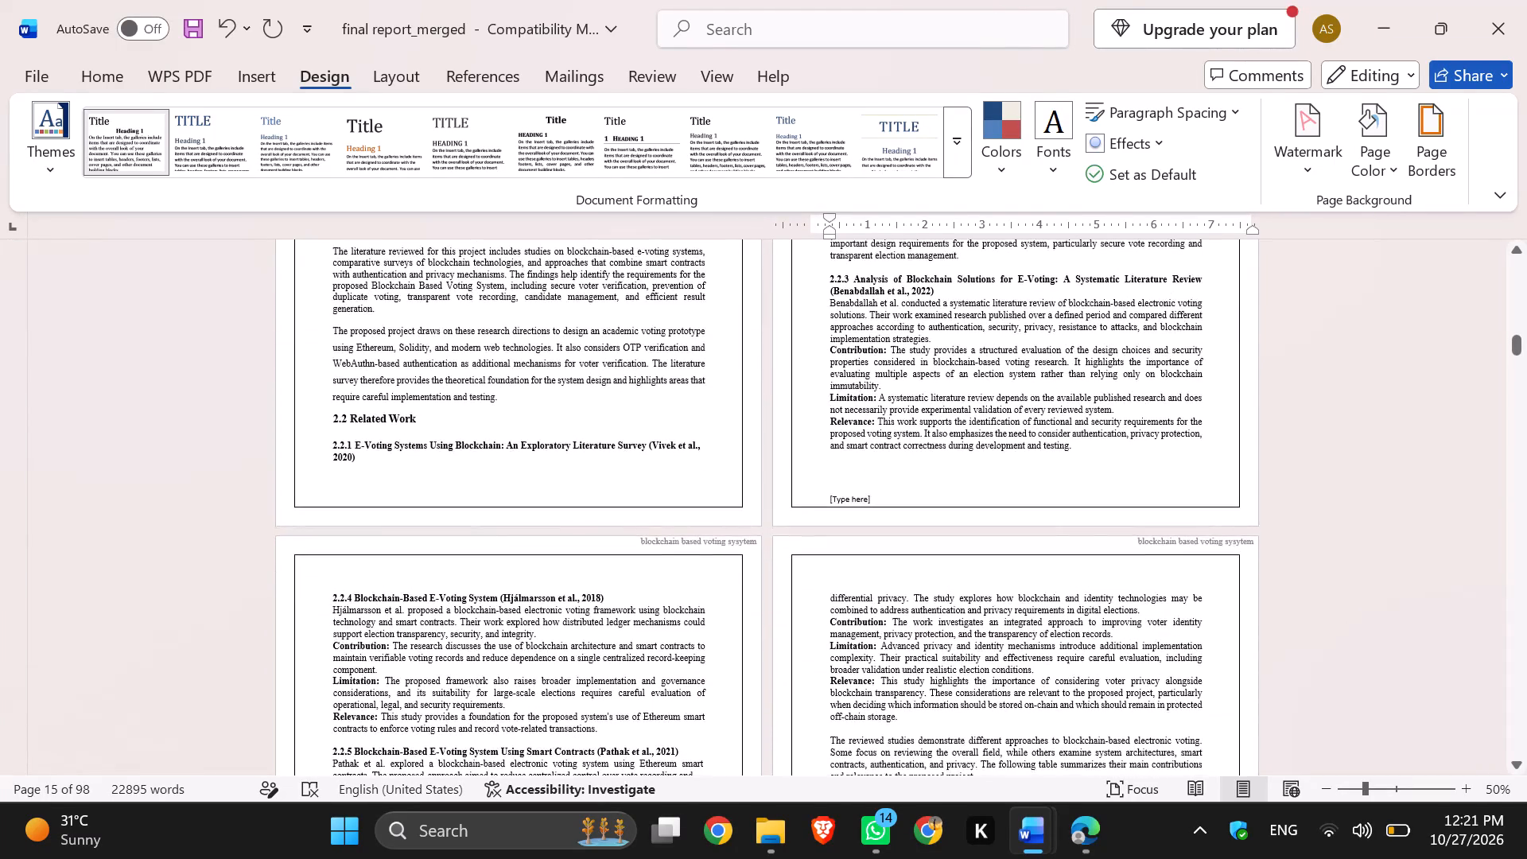
scroll(822, 503, down, 3)
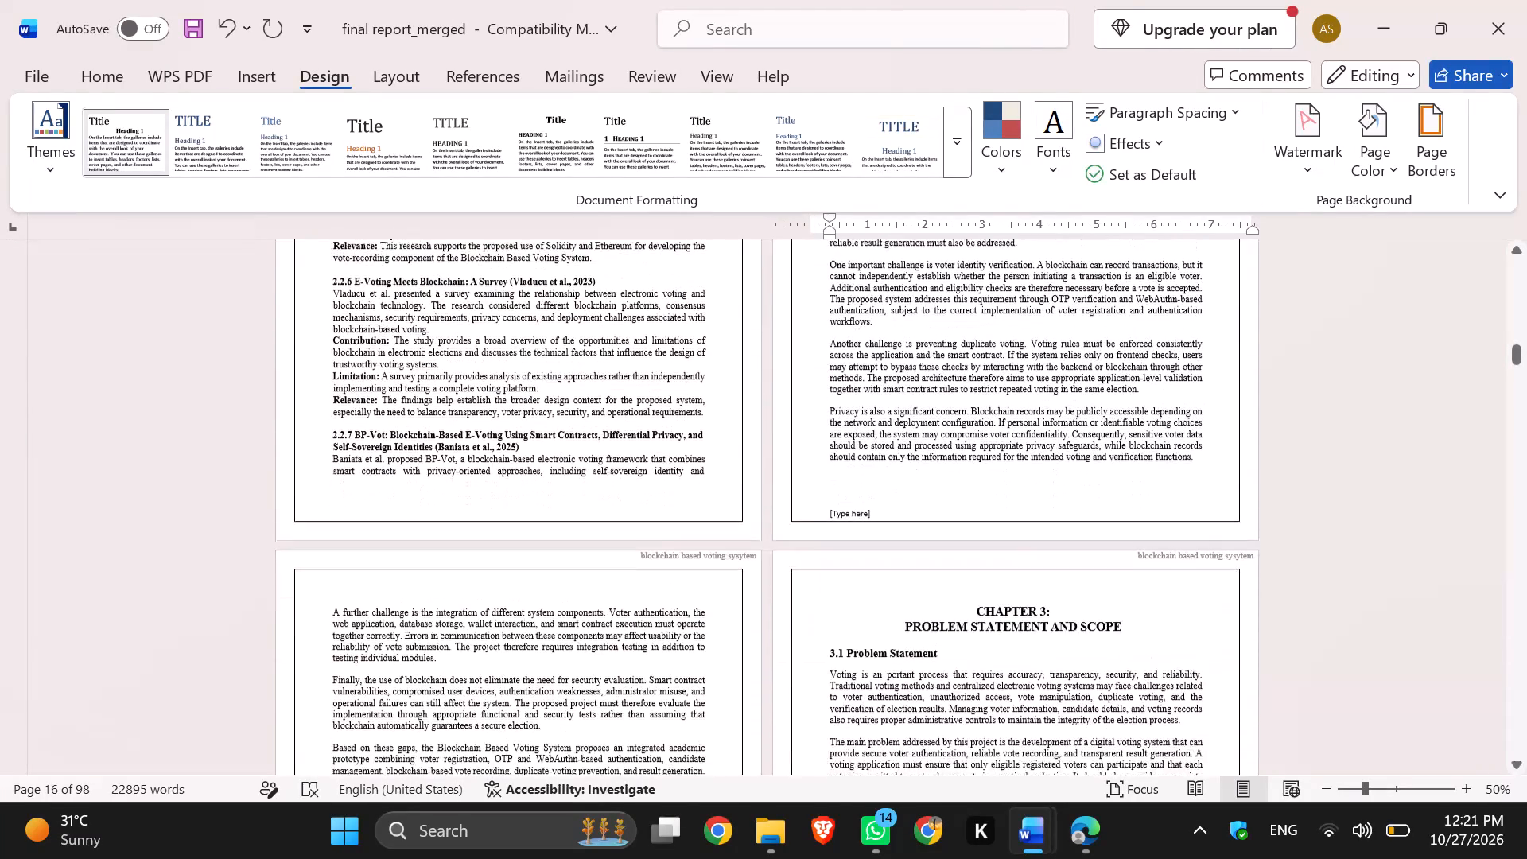
scroll(822, 503, down, 3)
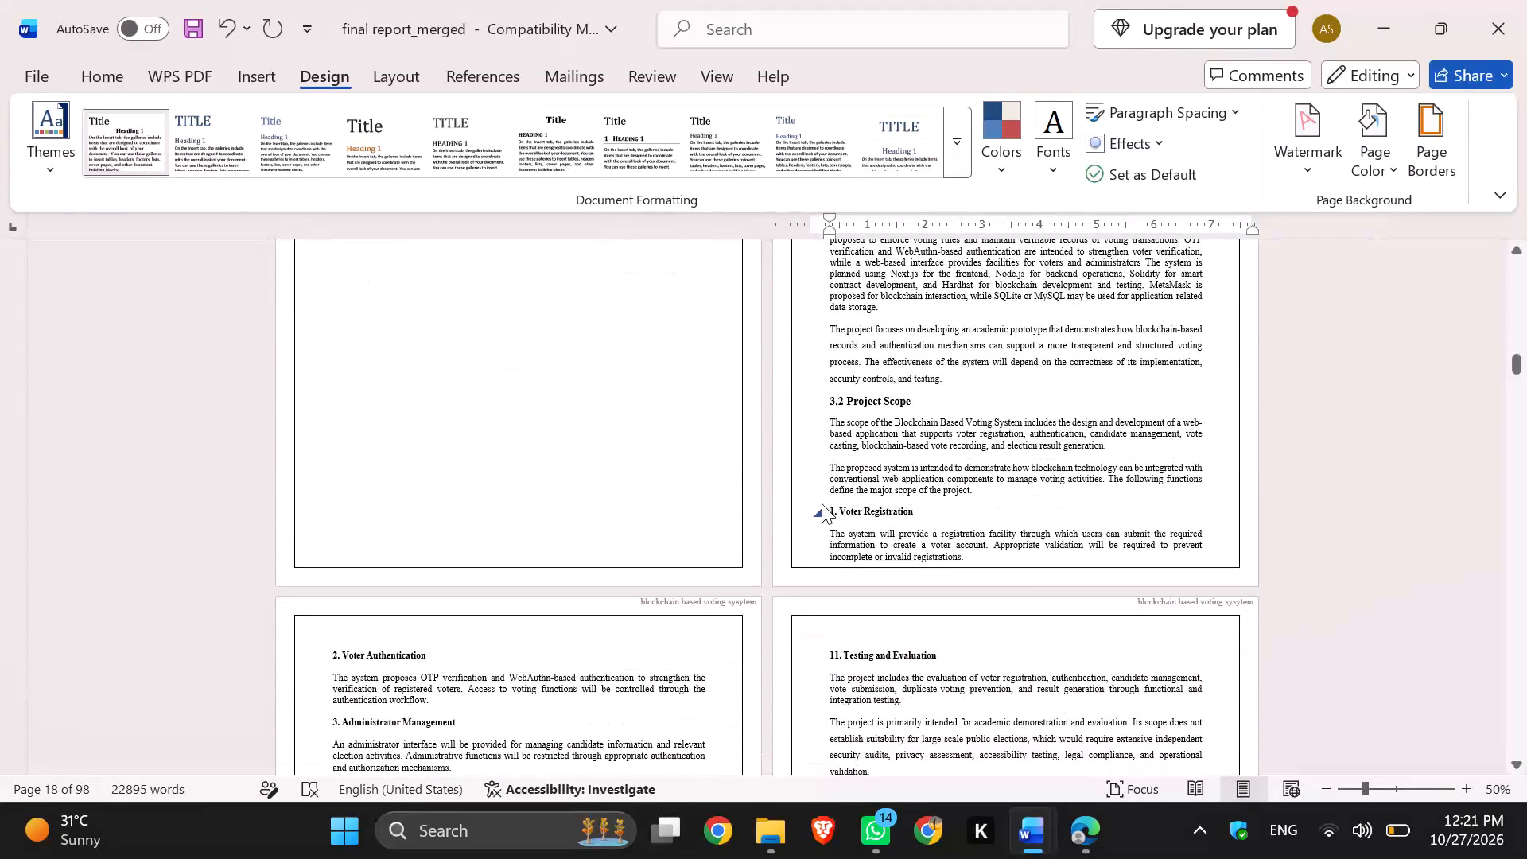
click(978, 575)
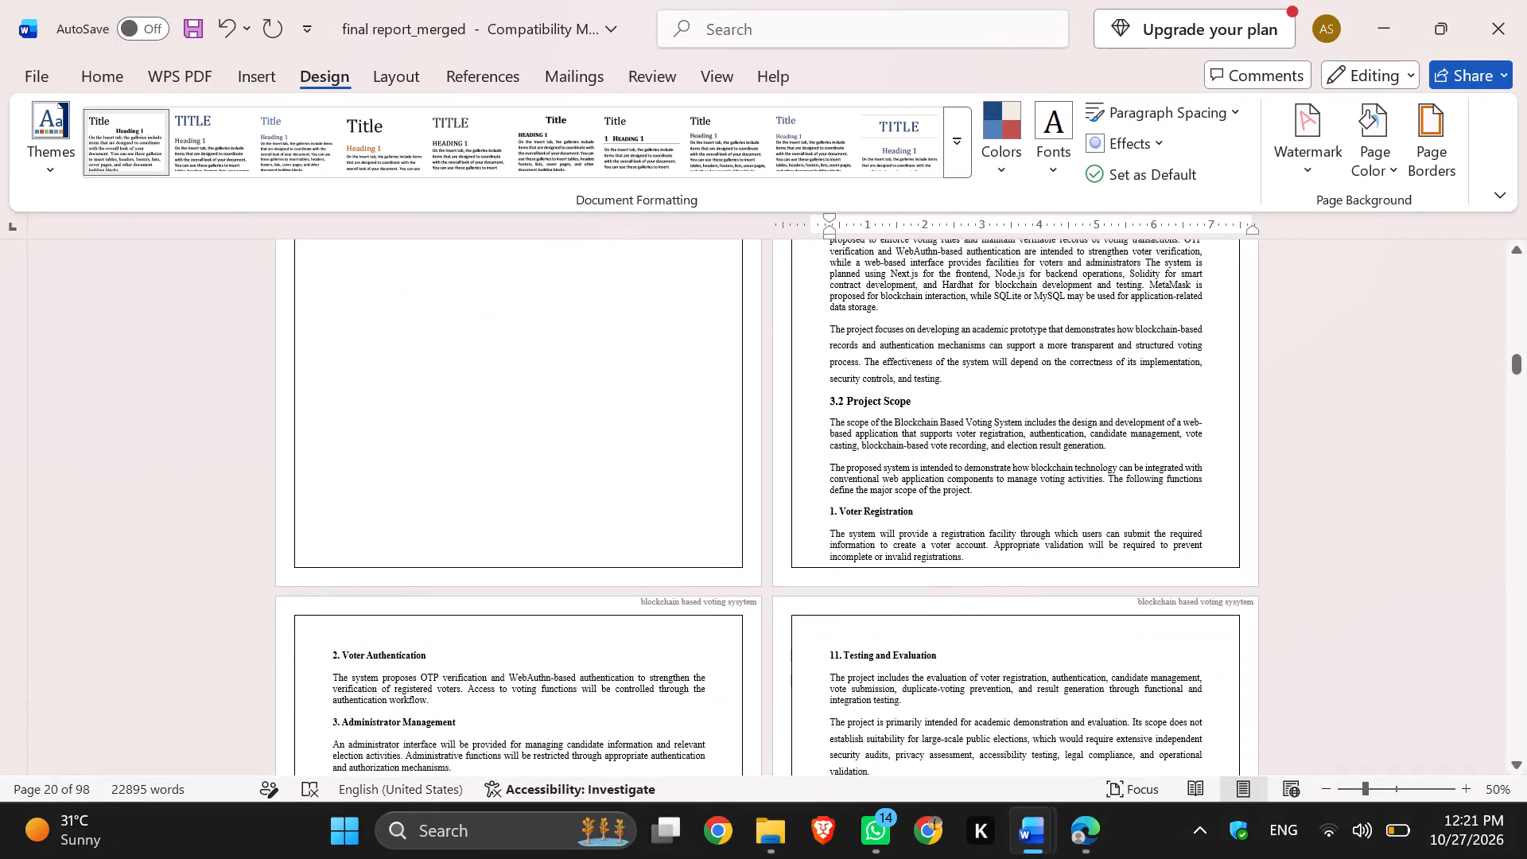
Delete the "[Type here]" placeholder at the bottom of the page that ends with "4. Conventional Database-Based Voting System".
scroll(1012, 572, down, 1)
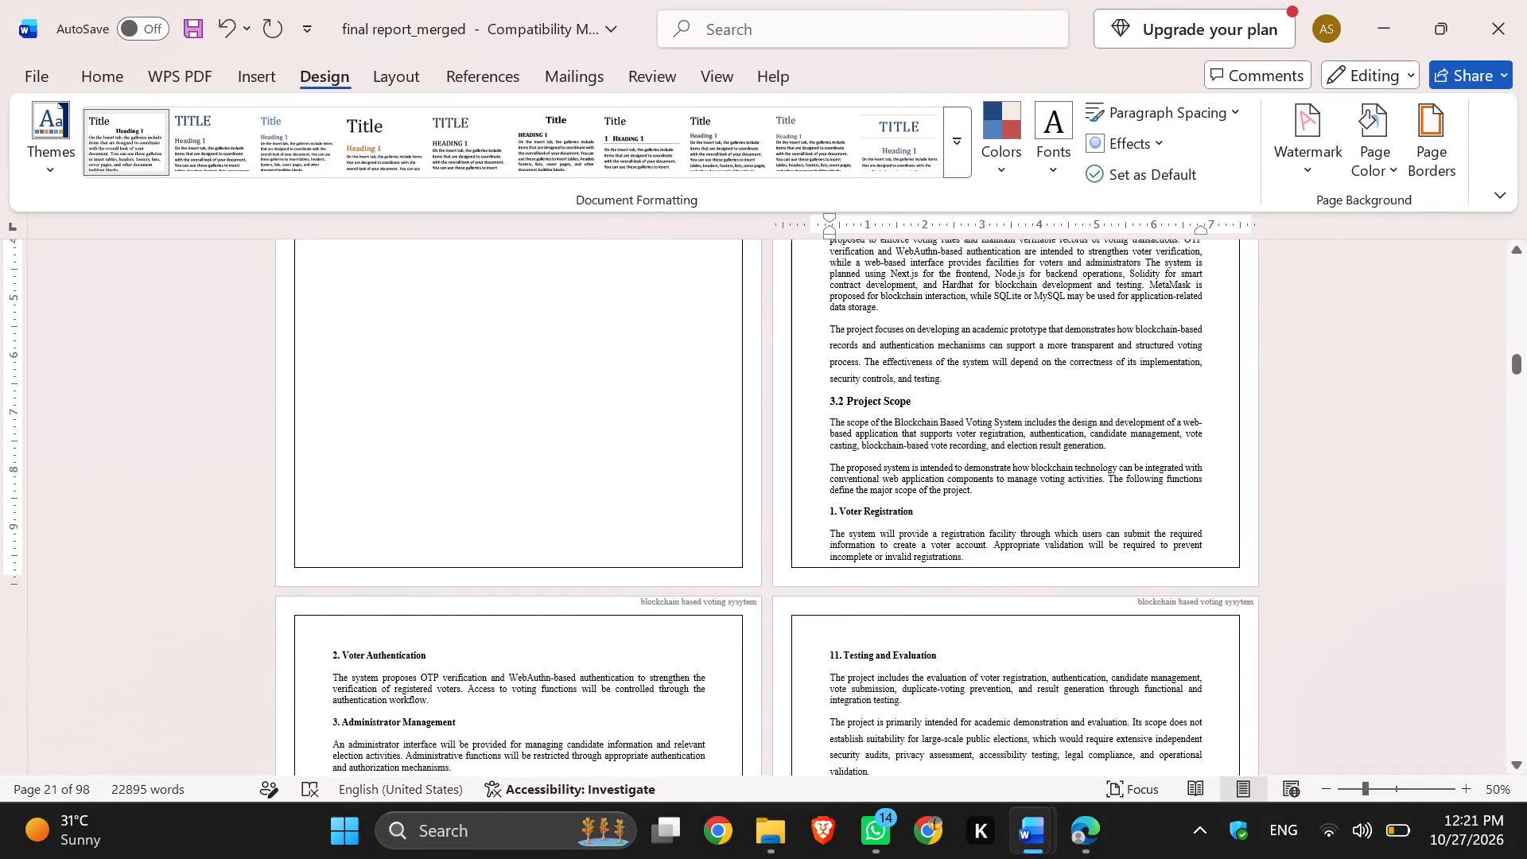
scroll(1012, 572, down, 5)
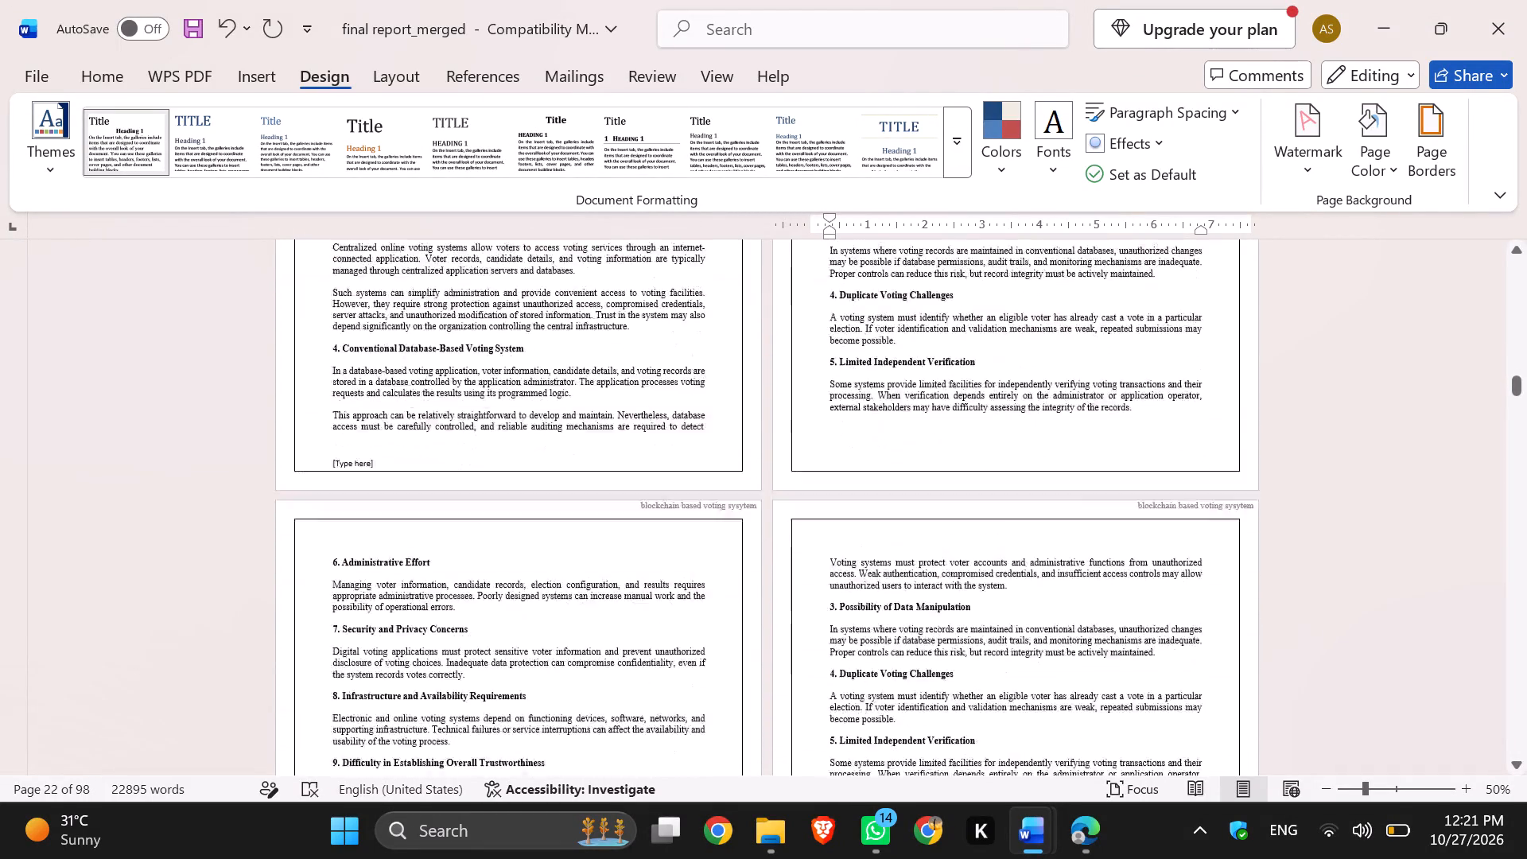
scroll(1012, 572, down, 1)
scroll(1012, 572, up, 1)
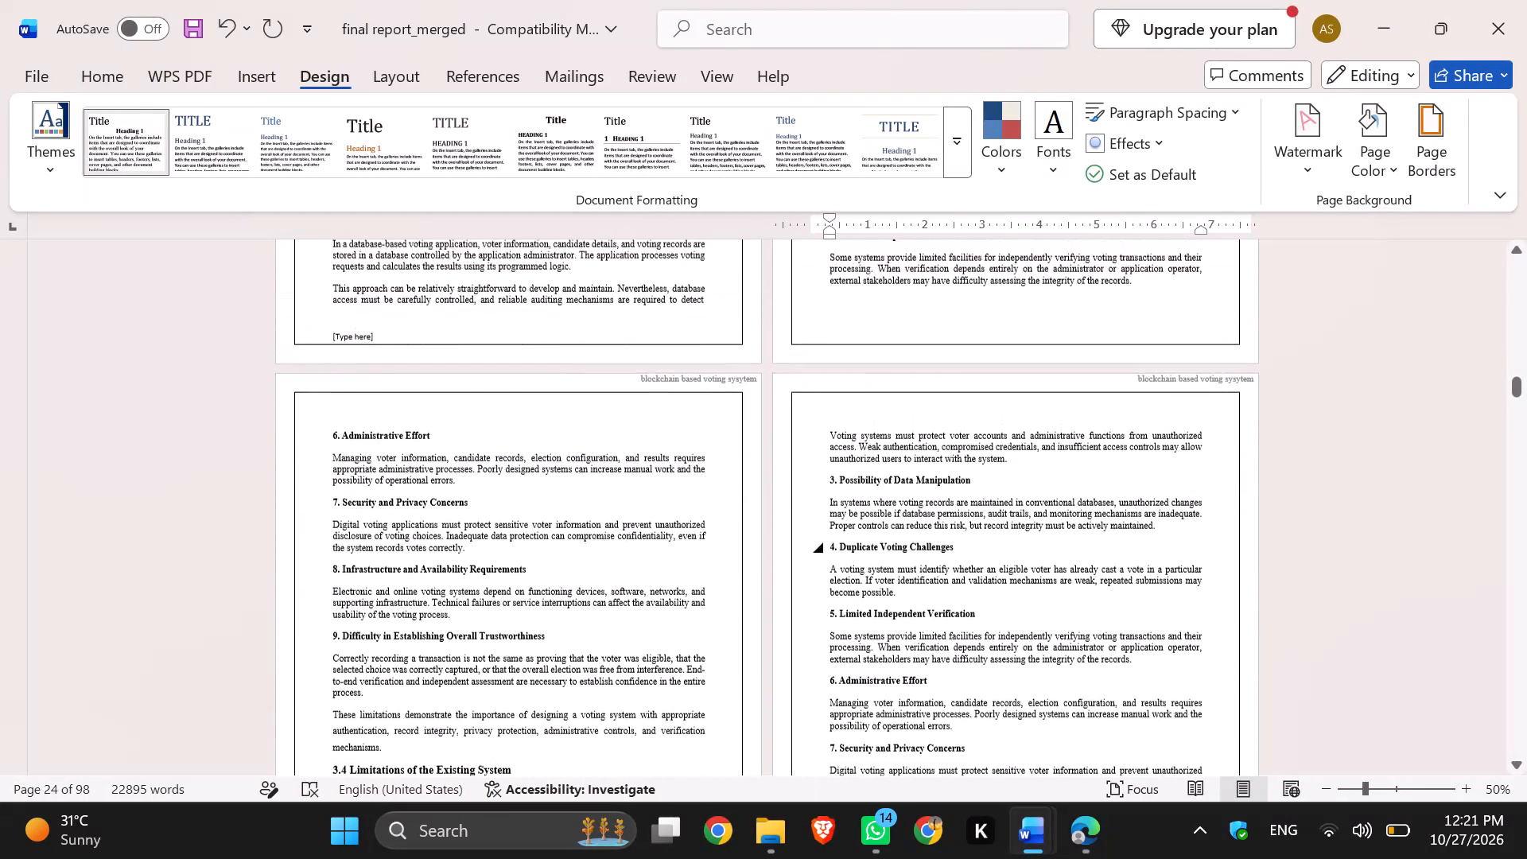
scroll(1012, 572, up, 1)
click(390, 444)
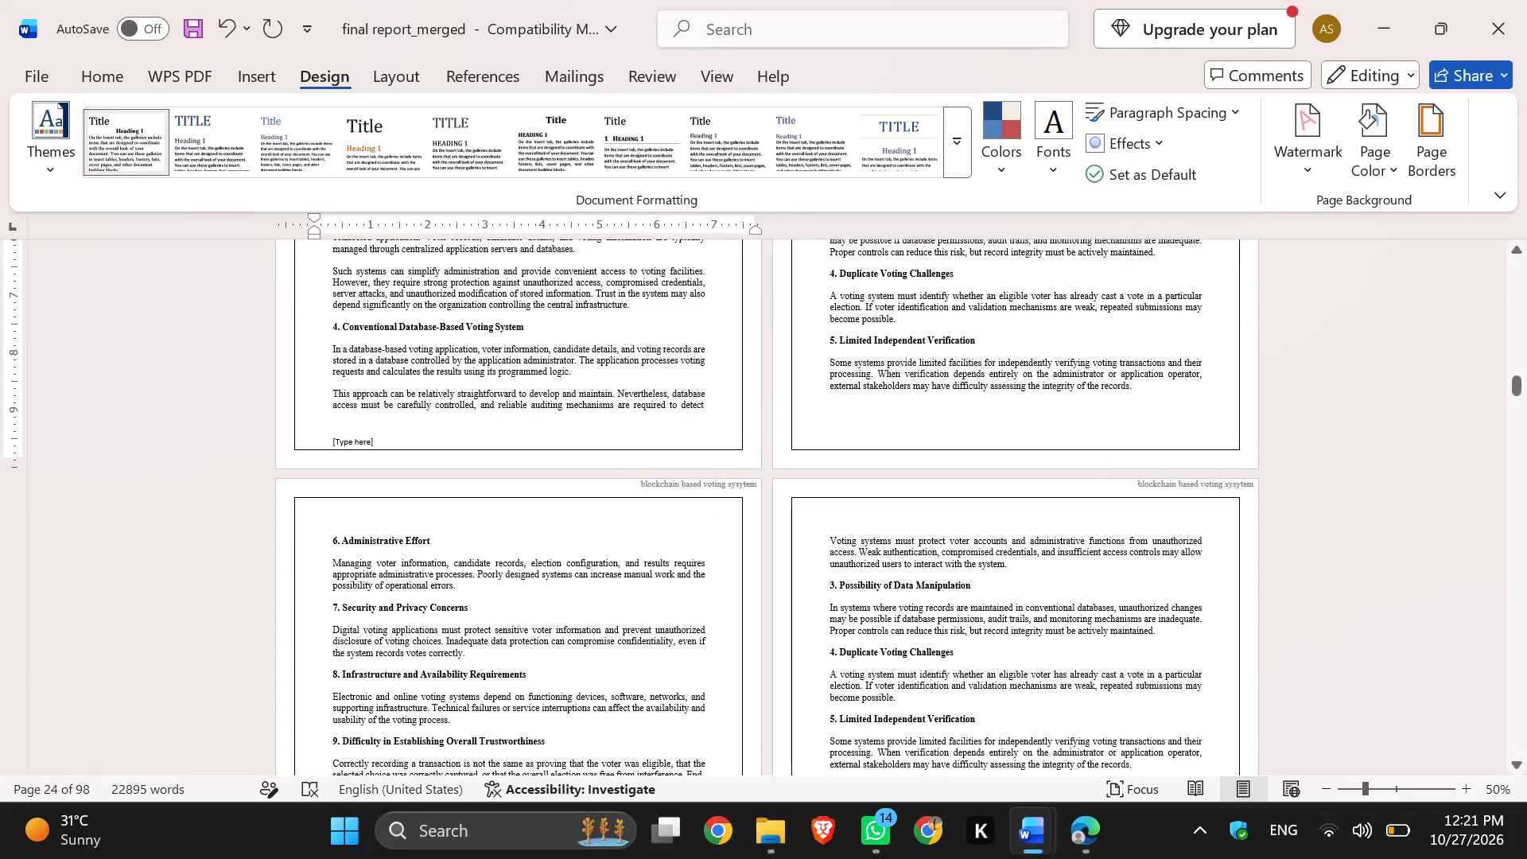
key(BackSpace)
key(BackSpace)
key(BackSpace)
key(BackSpace)
key(BackSpace)
key(BackSpace)
key(BackSpace)
key(BackSpace)
key(BackSpace)
key(BackSpace)
key(BackSpace)
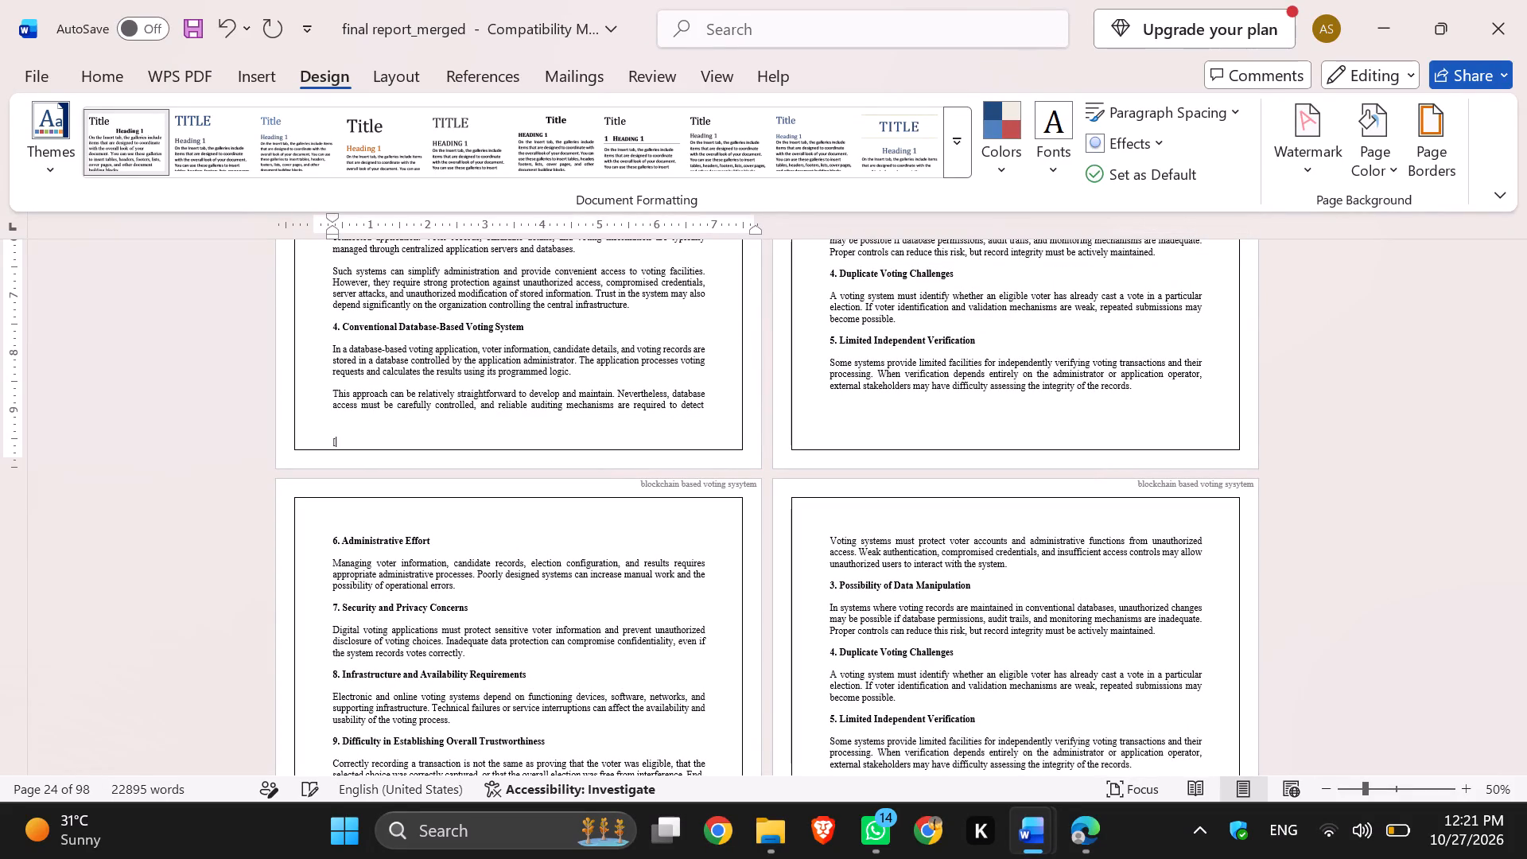
key(BackSpace)
Delete the "[Type here]" placeholder at the bottom of the page that ends with the heading "2. Risk of Unauthorized Access".
scroll(390, 444, down, 3)
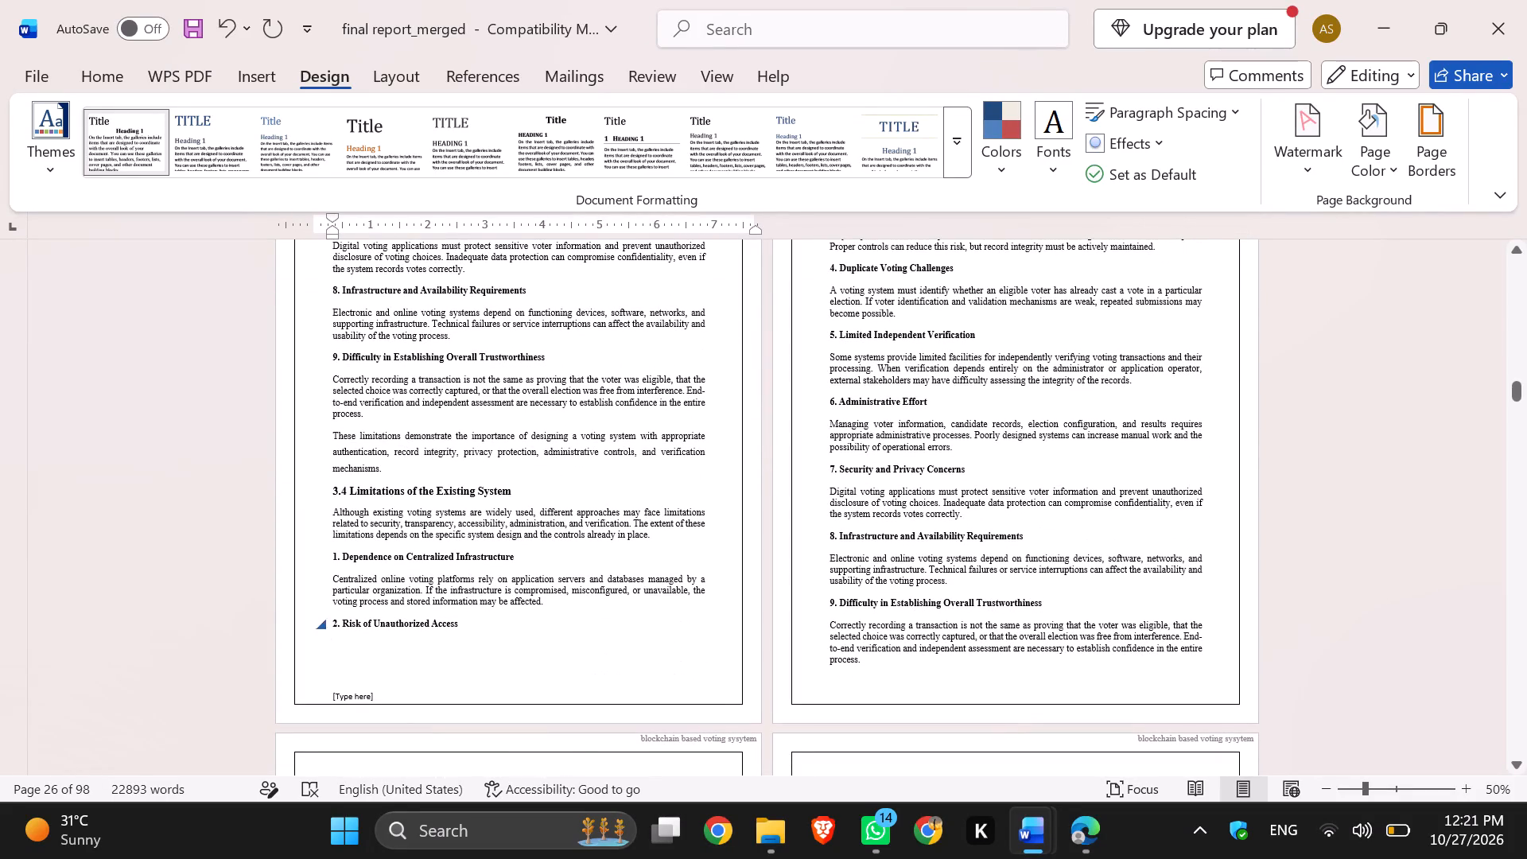
drag(389, 698, 338, 695)
drag(338, 695, 332, 695)
key(BackSpace)
Delete the "[Type here]" placeholder below "4. Candidate Management Module" on the page with section 3.5 Proposed Solution.
scroll(332, 695, down, 2)
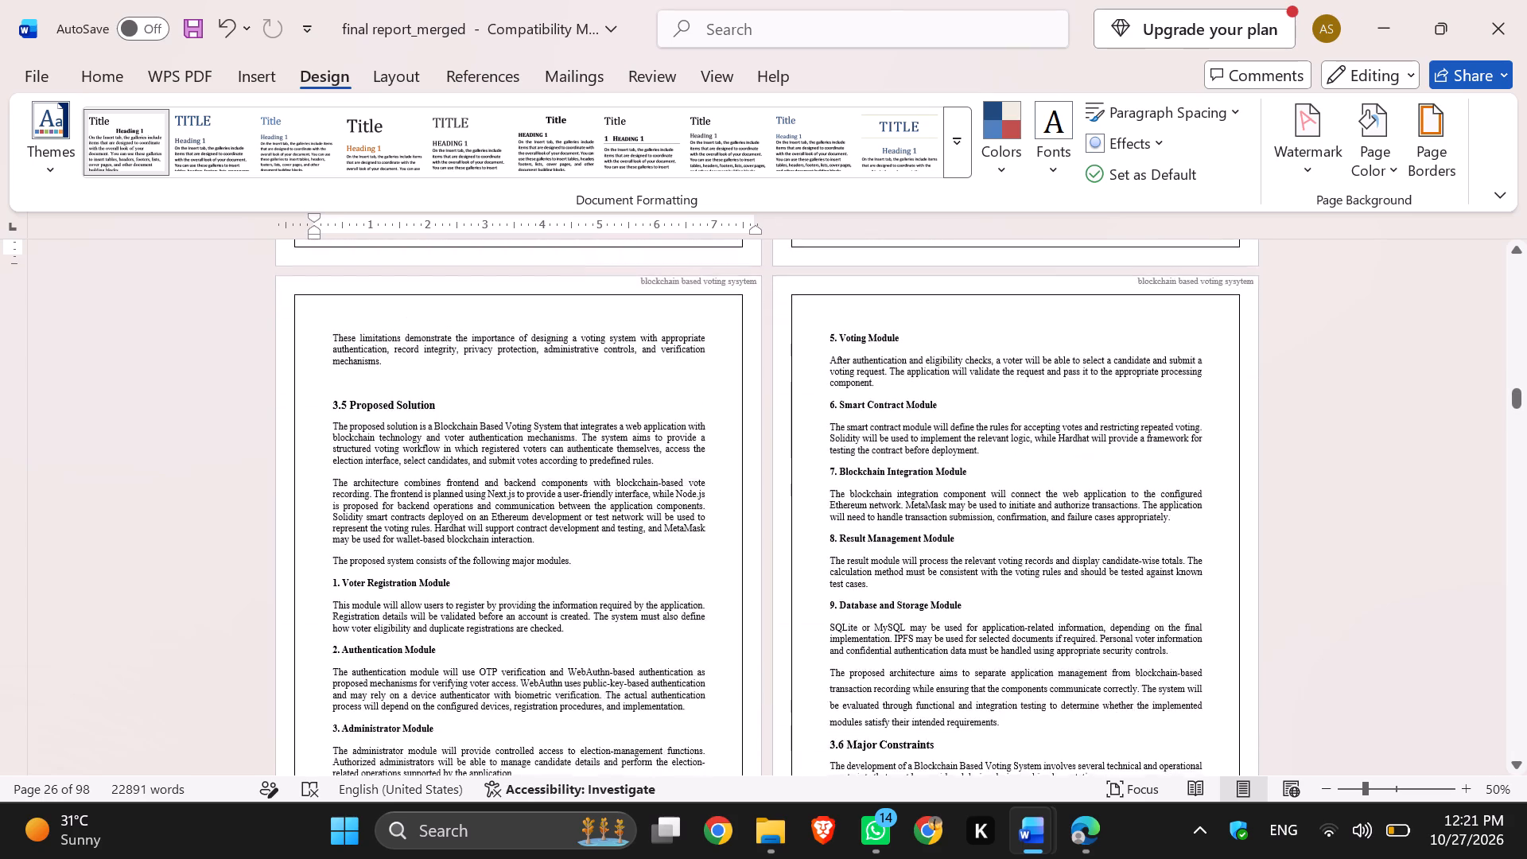
scroll(332, 695, down, 2)
drag(402, 608, 330, 606)
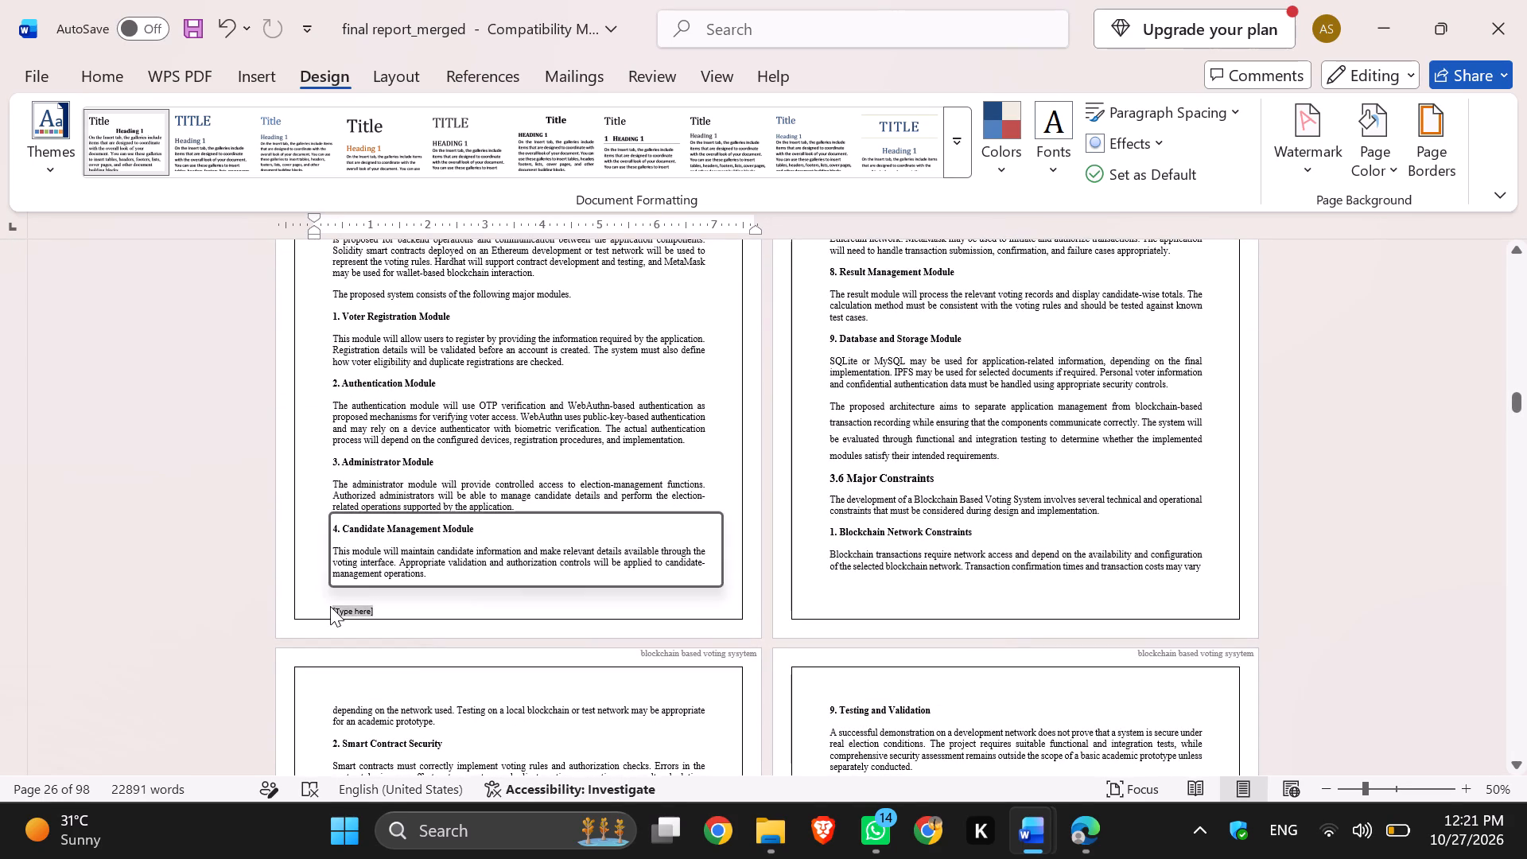
key(BackSpace)
scroll(330, 606, down, 4)
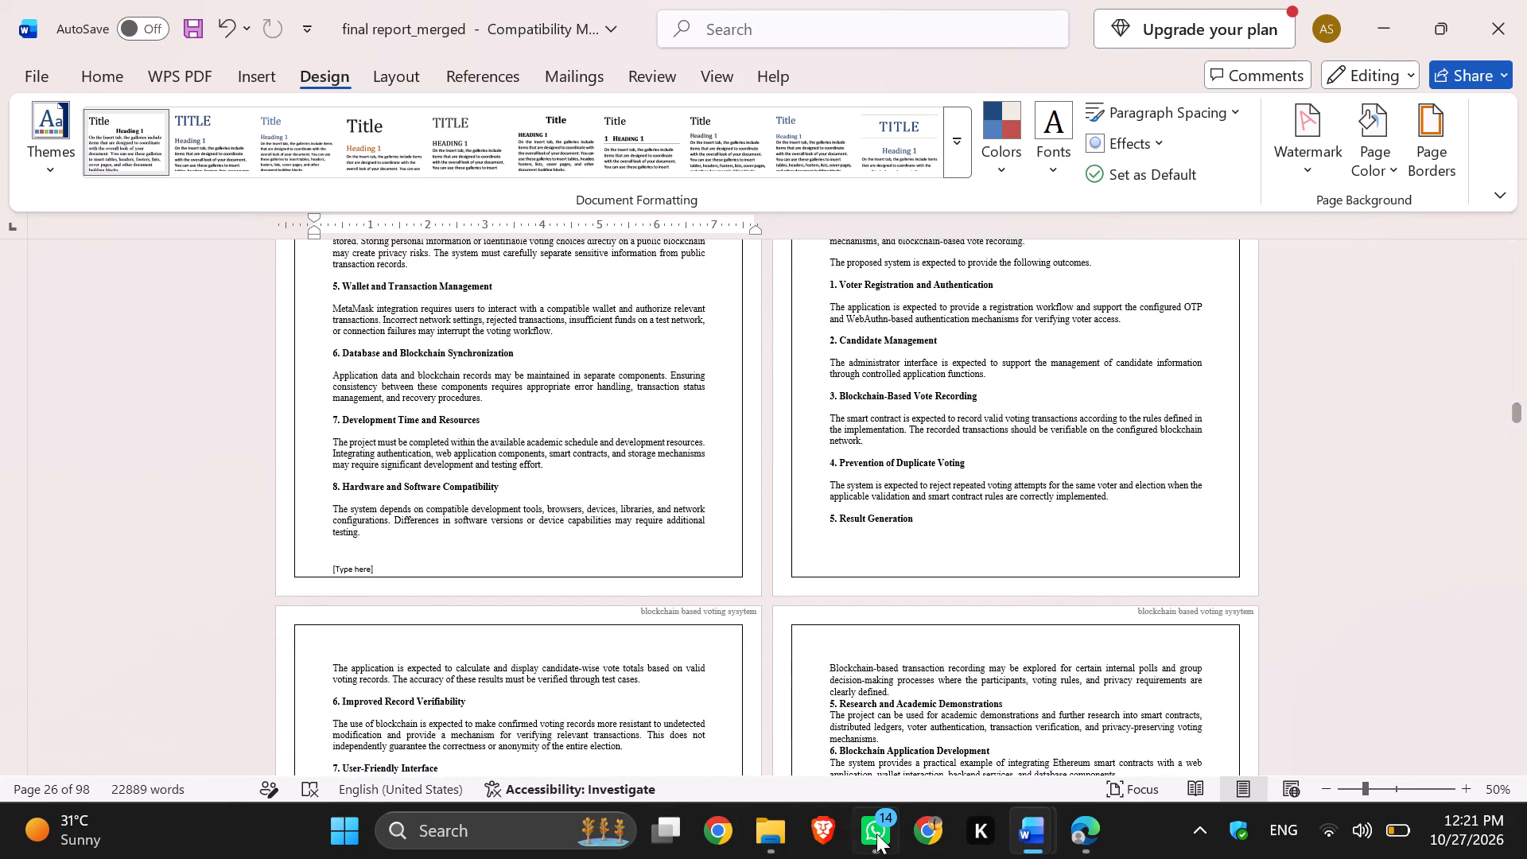
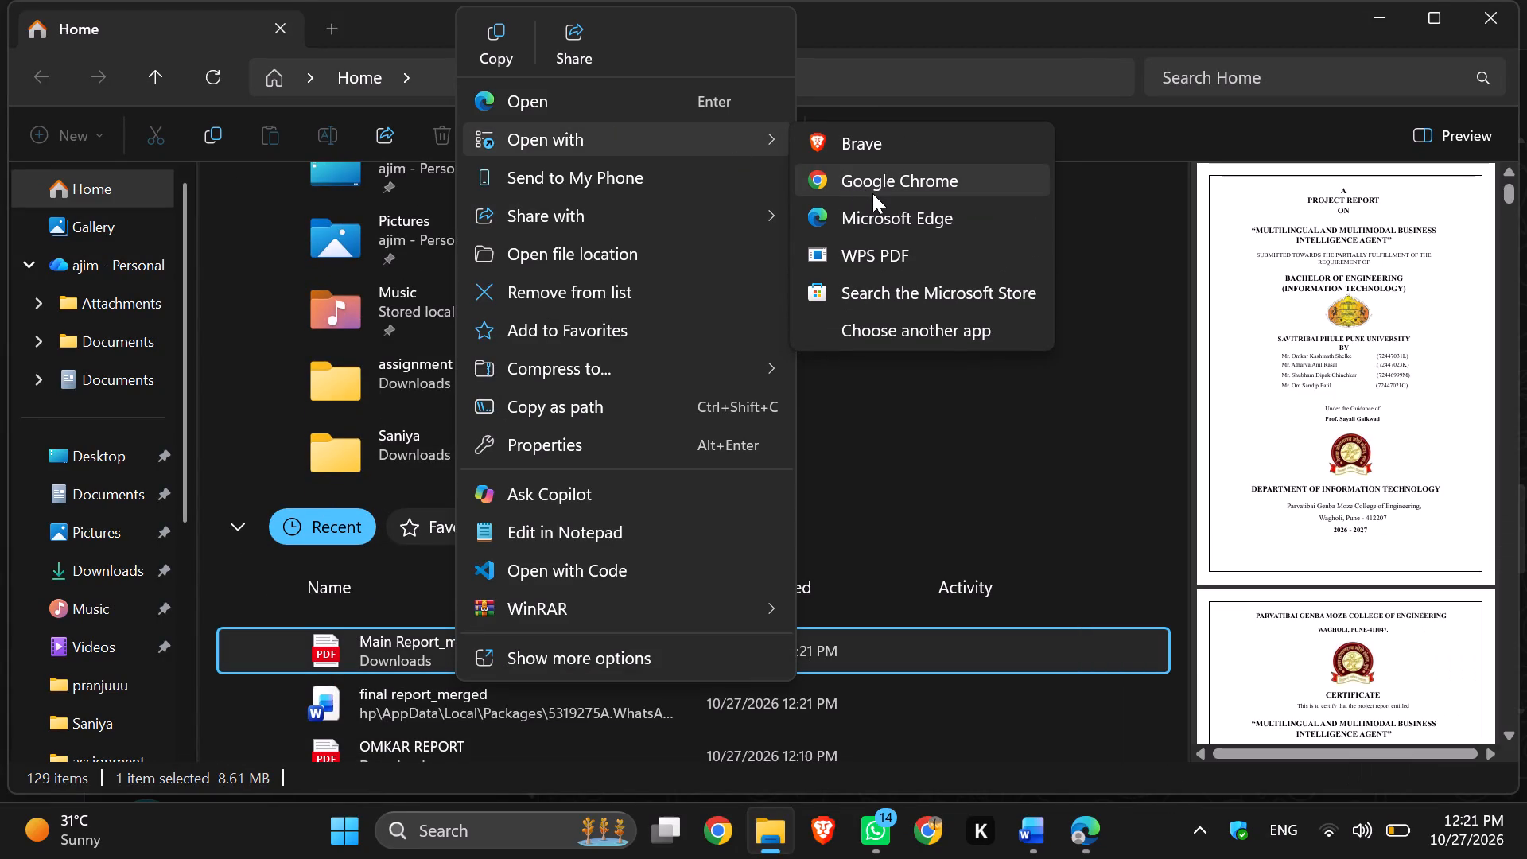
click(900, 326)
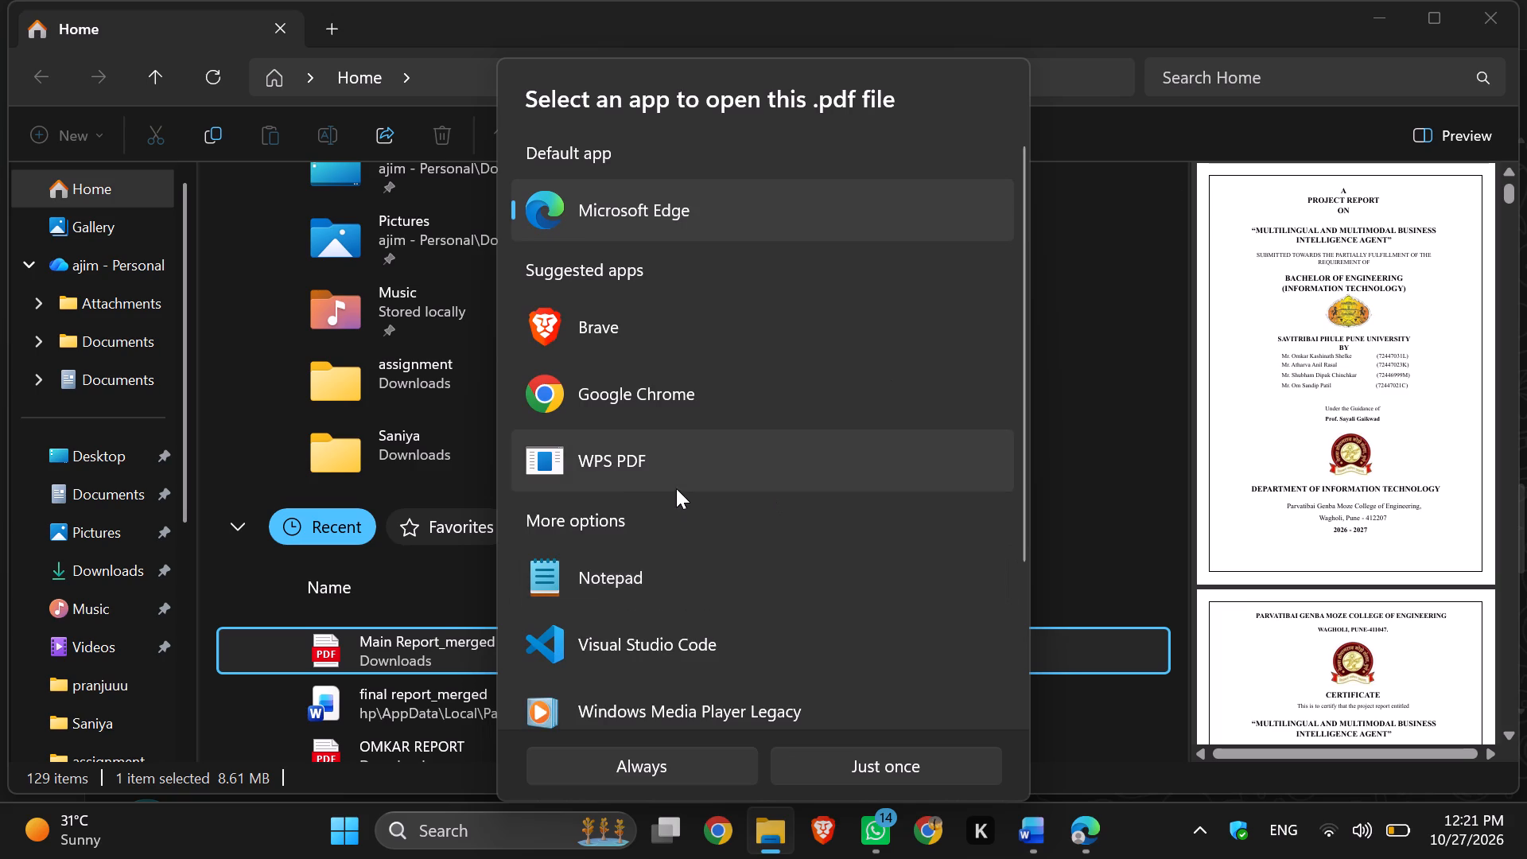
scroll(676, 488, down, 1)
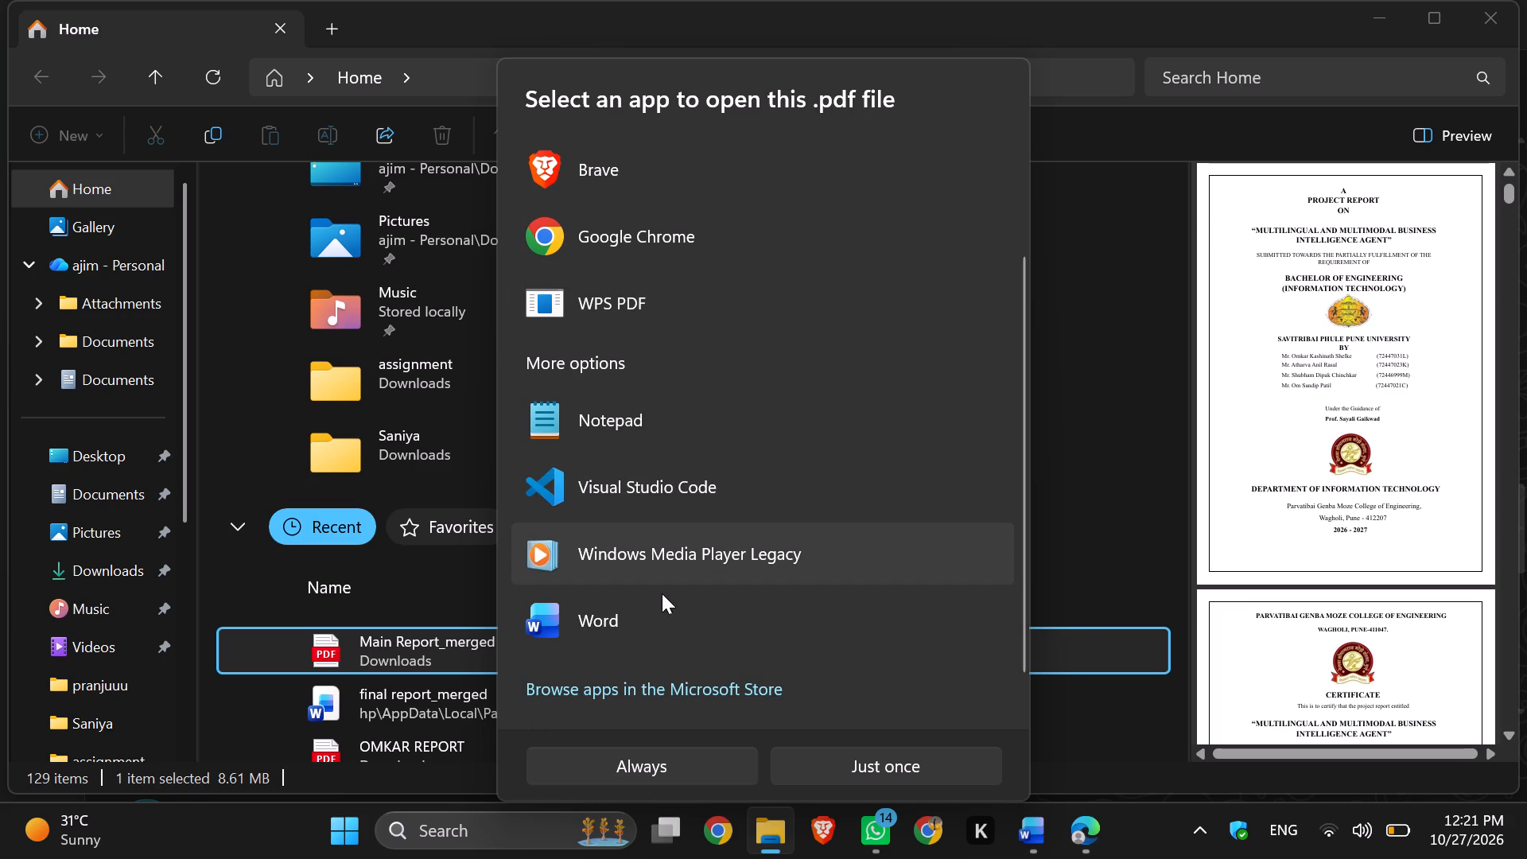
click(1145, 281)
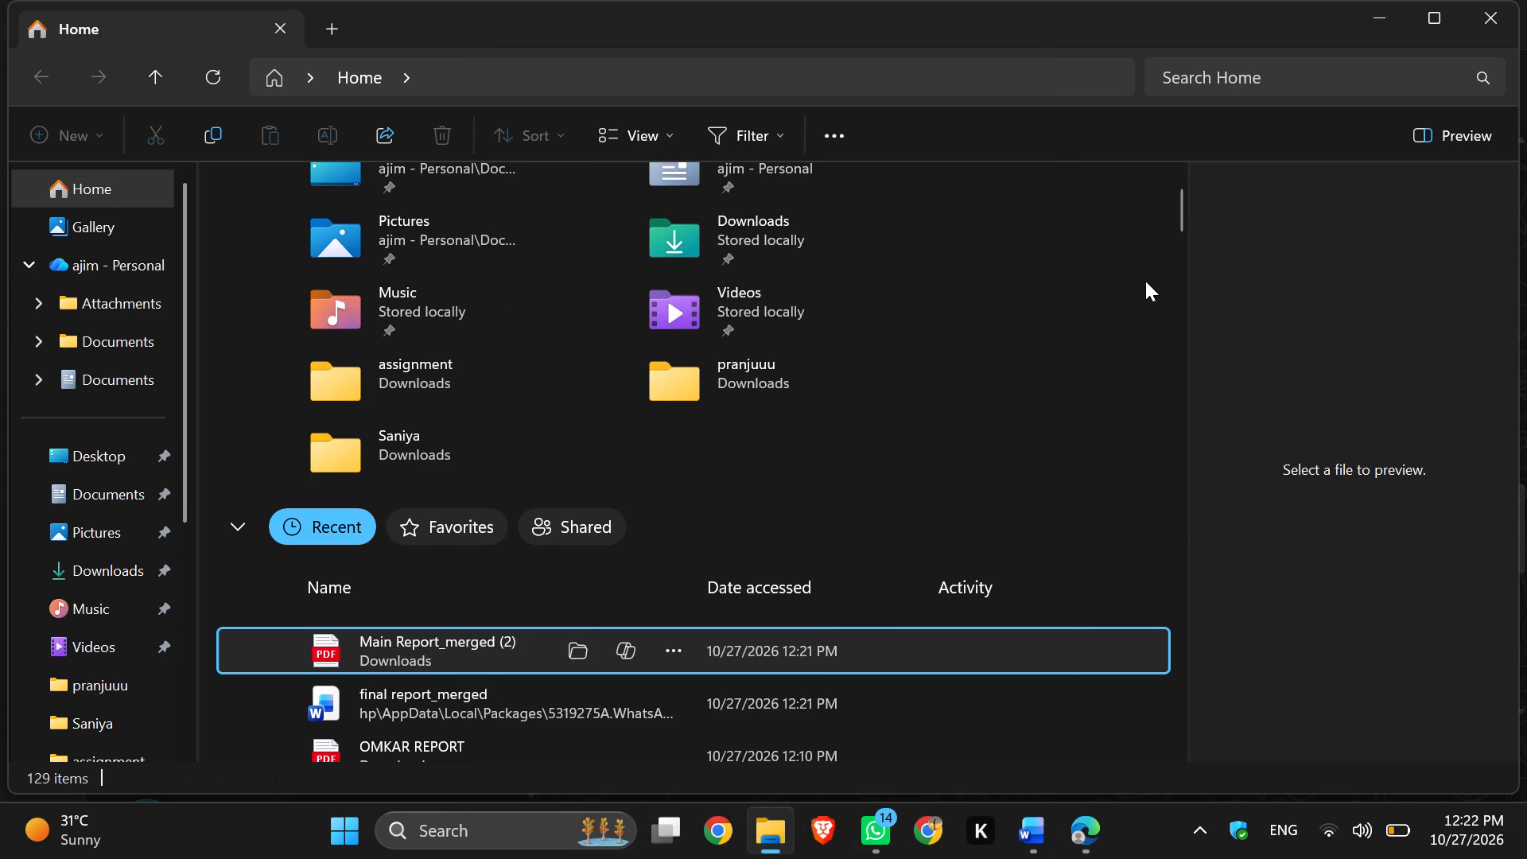
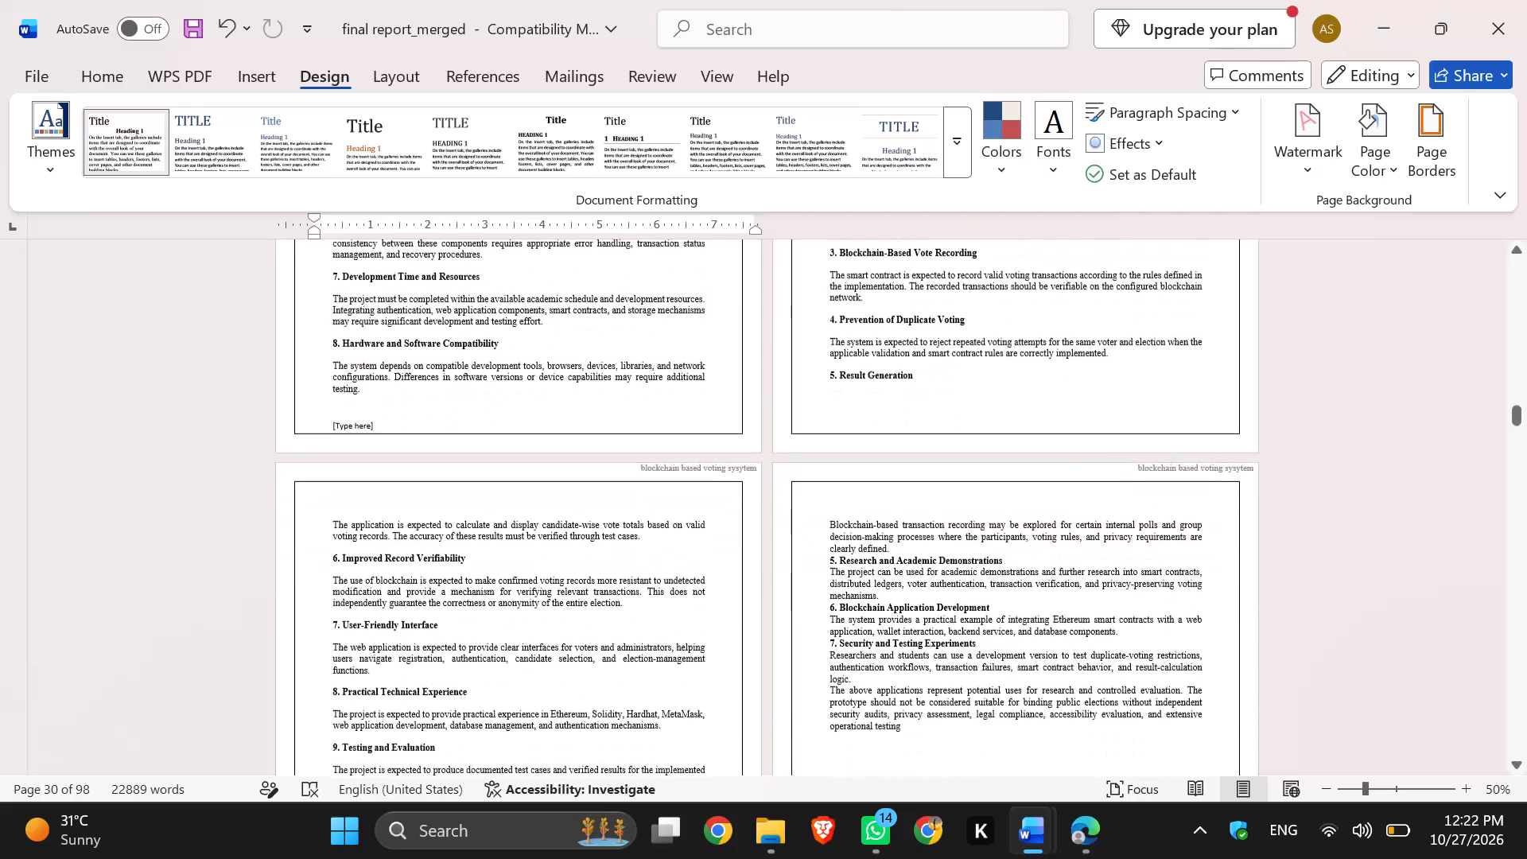
Examine the pages from the end of Chapter 3 through the final references page for leftover "[Type here]" placeholders and inconsistent footers.
scroll(791, 555, down, 6)
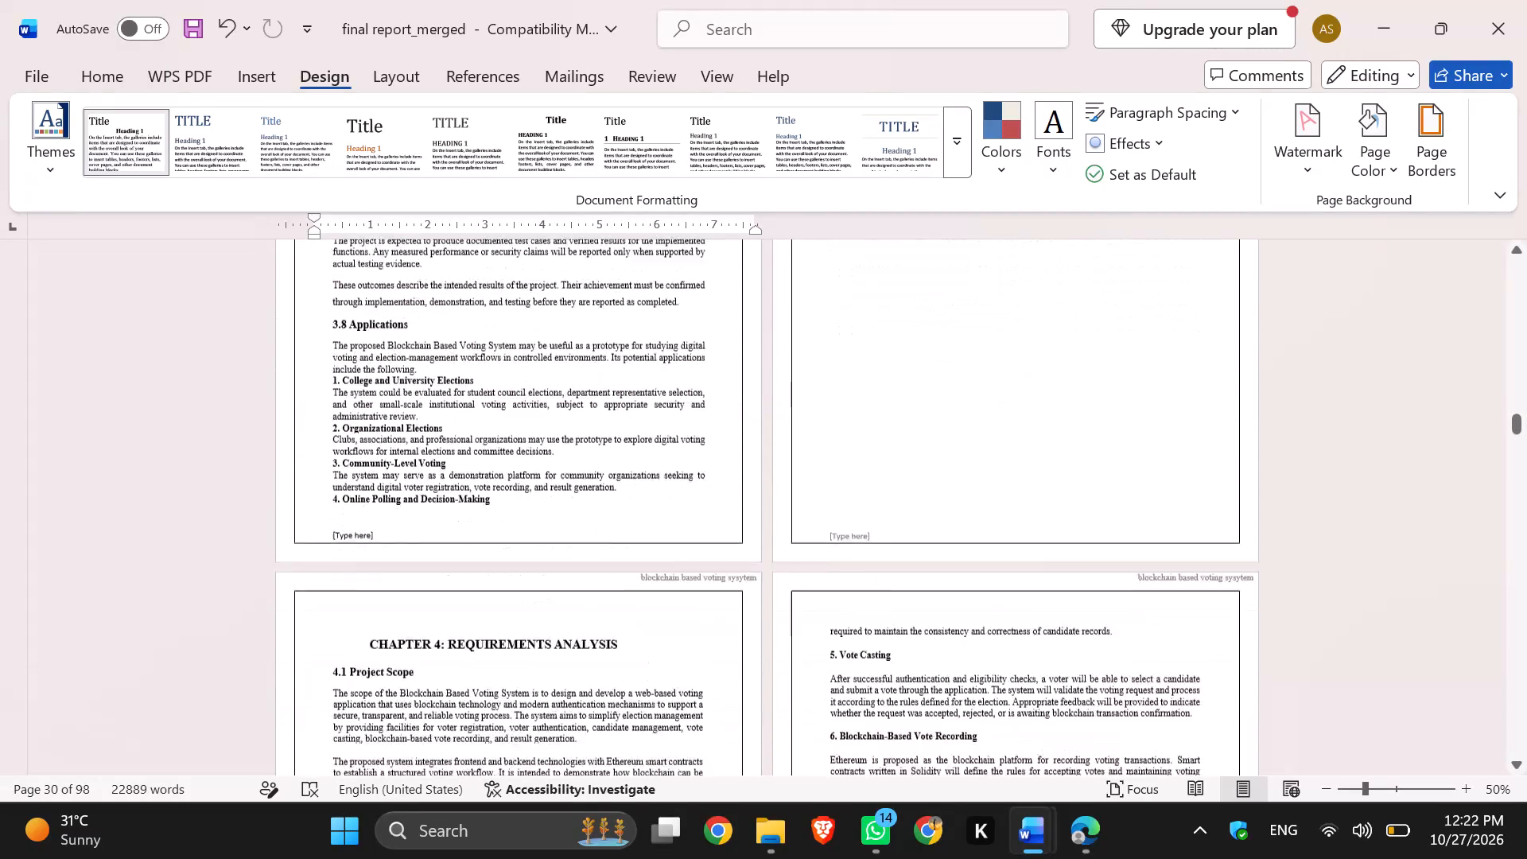
scroll(791, 555, down, 7)
scroll(791, 555, down, 20)
scroll(791, 555, down, 20)
scroll(791, 555, down, 20)
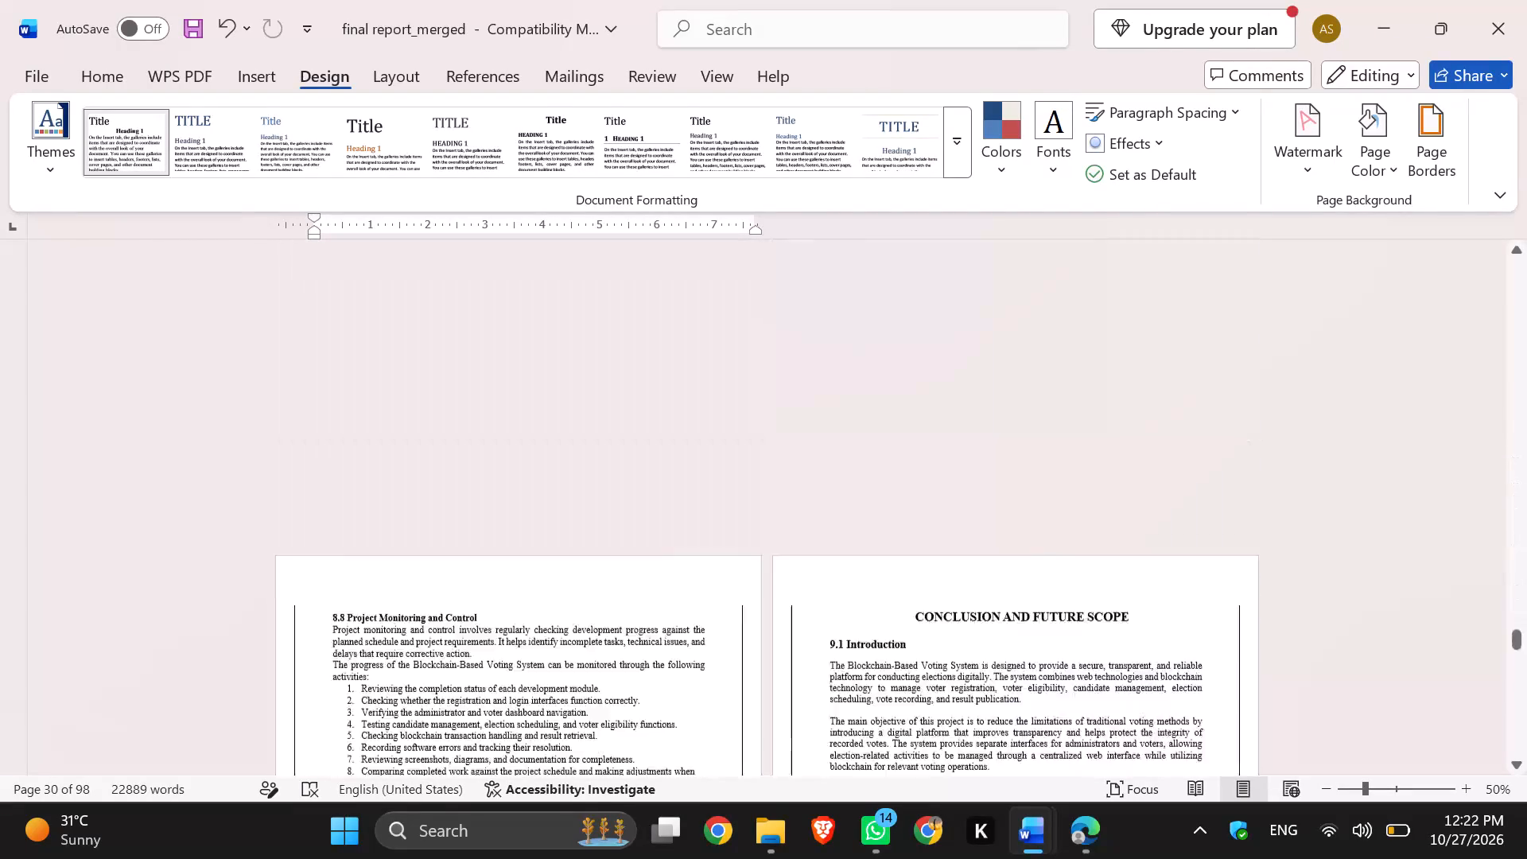
scroll(791, 555, down, 20)
scroll(791, 555, down, 10)
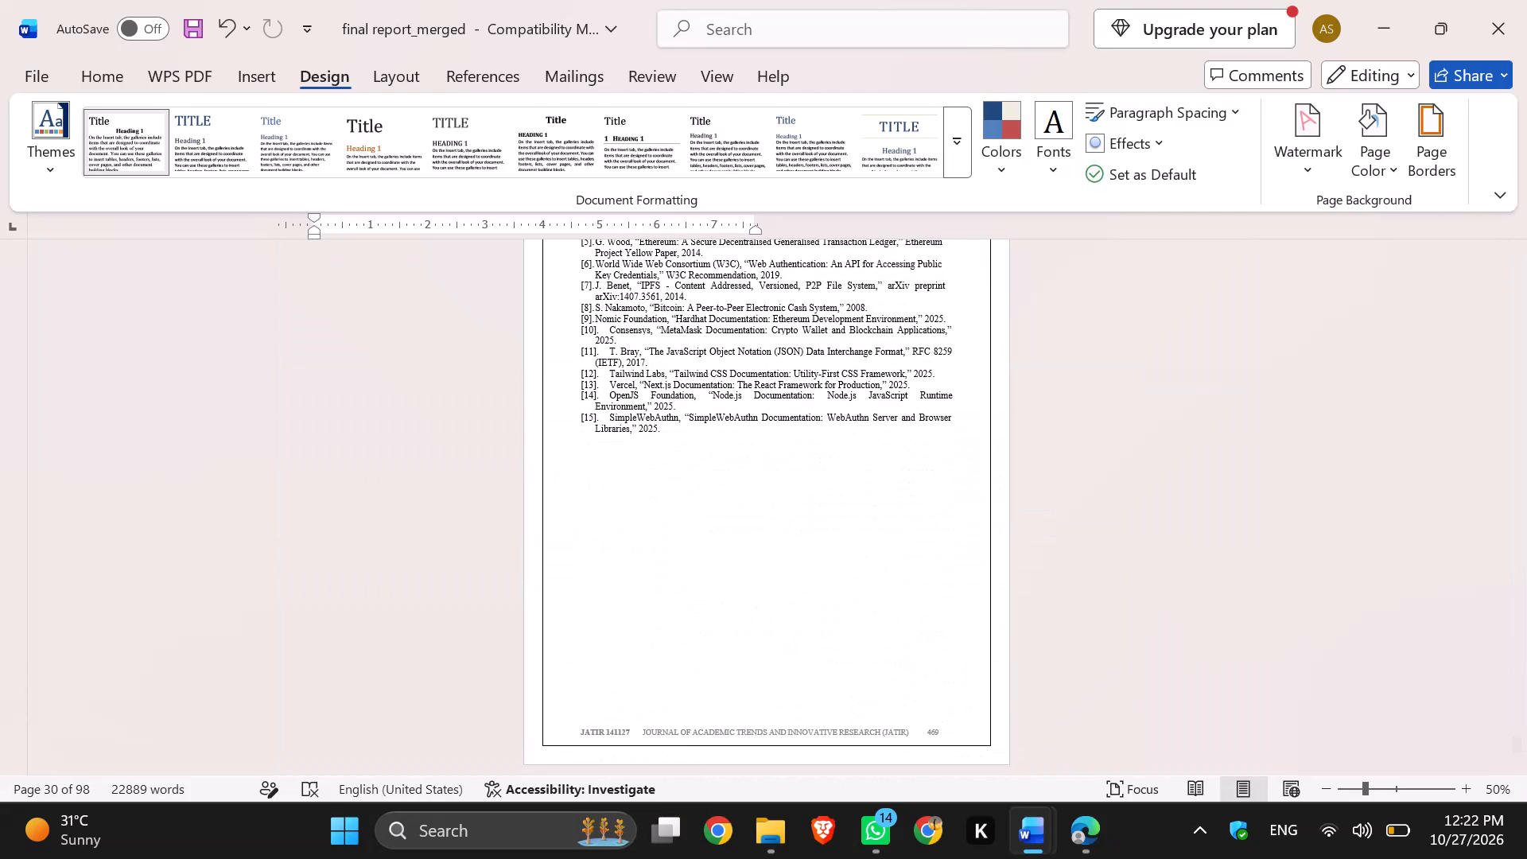
scroll(745, 506, down, 1)
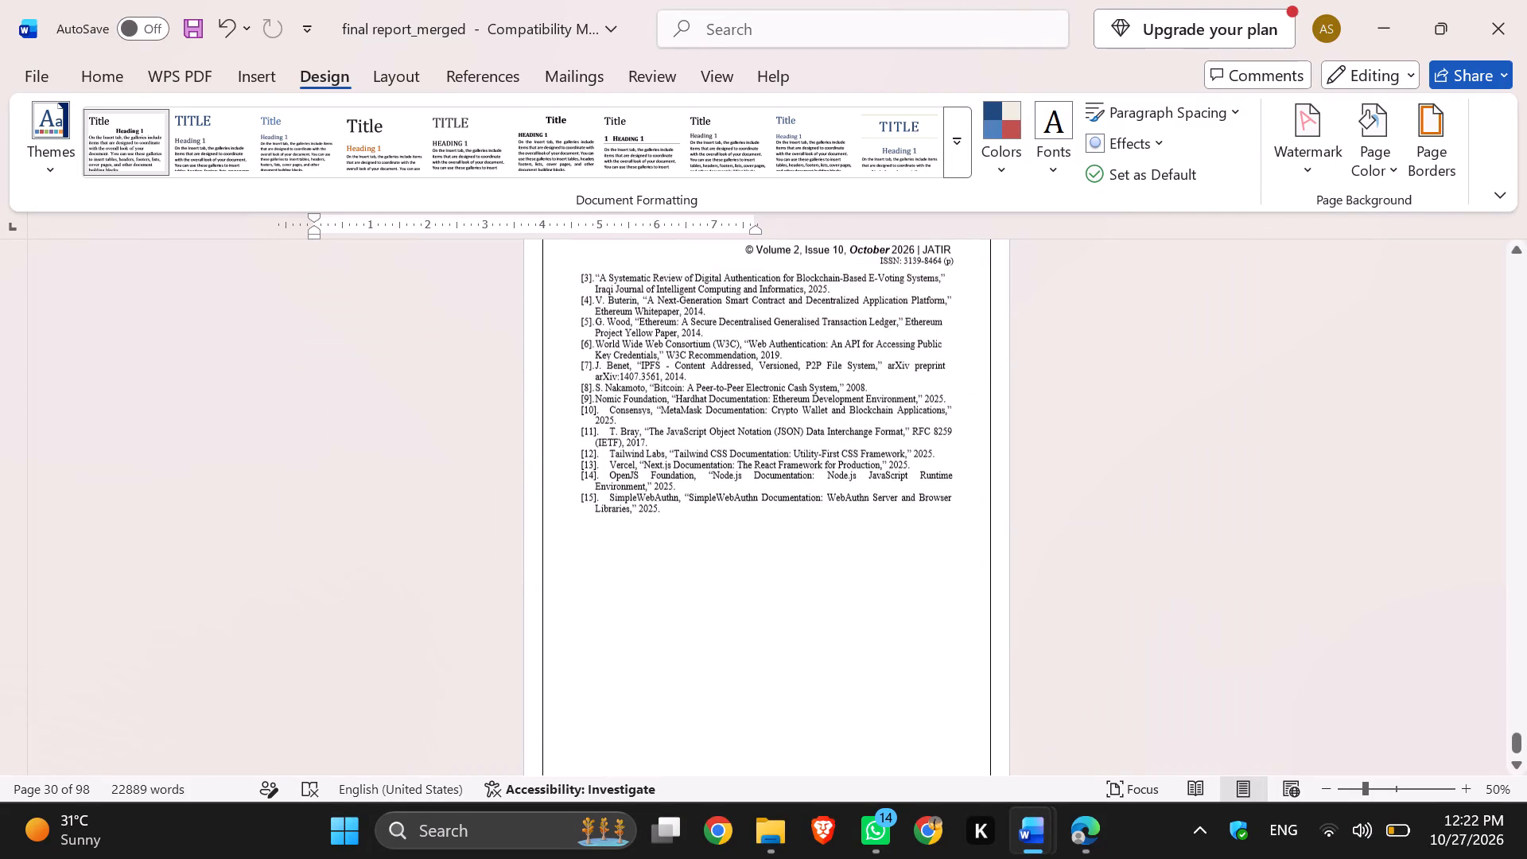
scroll(745, 506, down, 5)
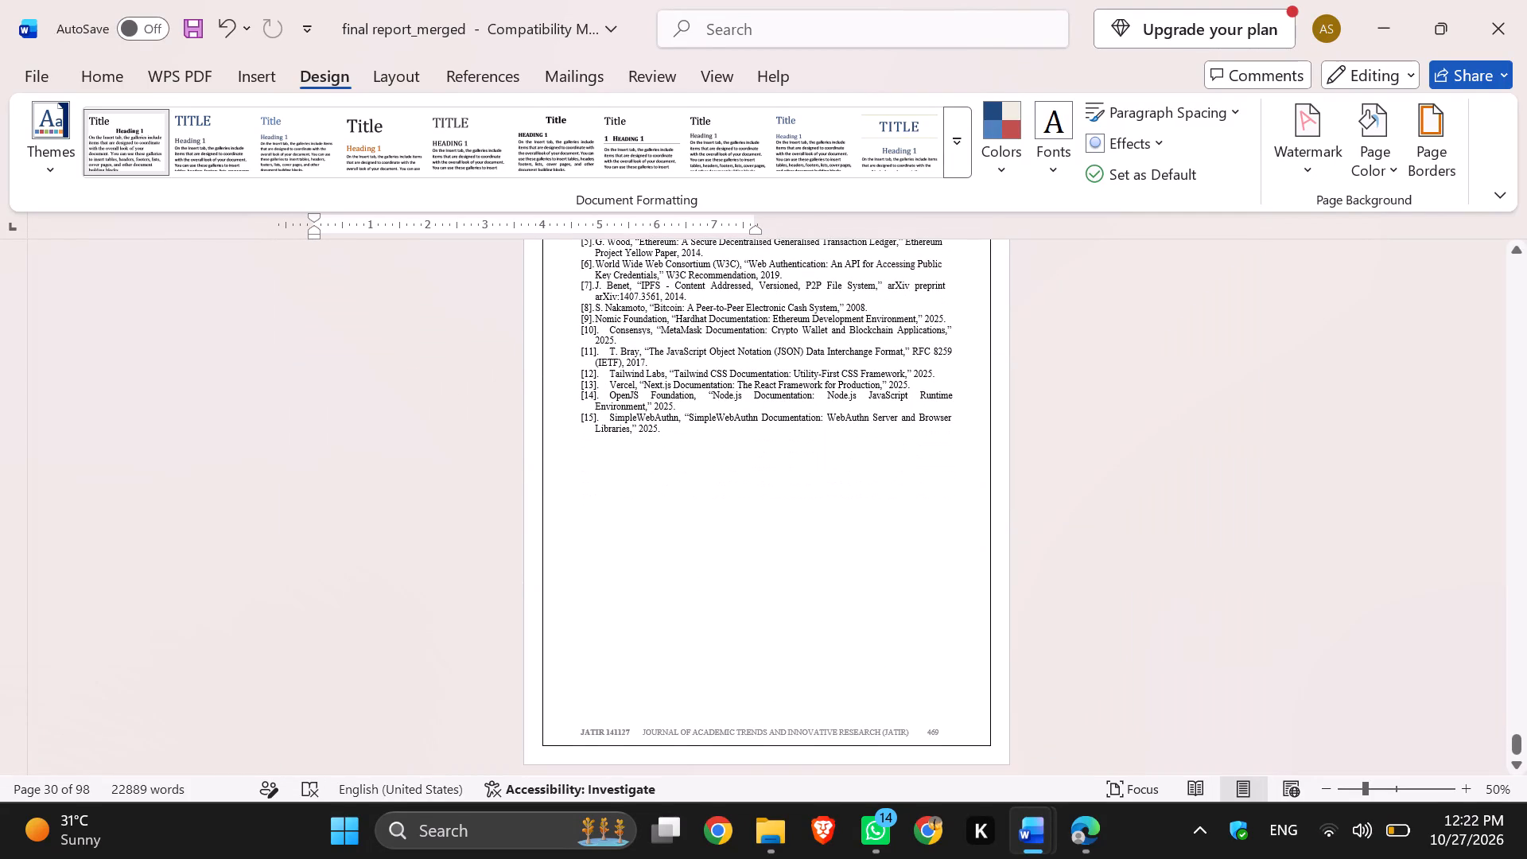
scroll(711, 641, up, 7)
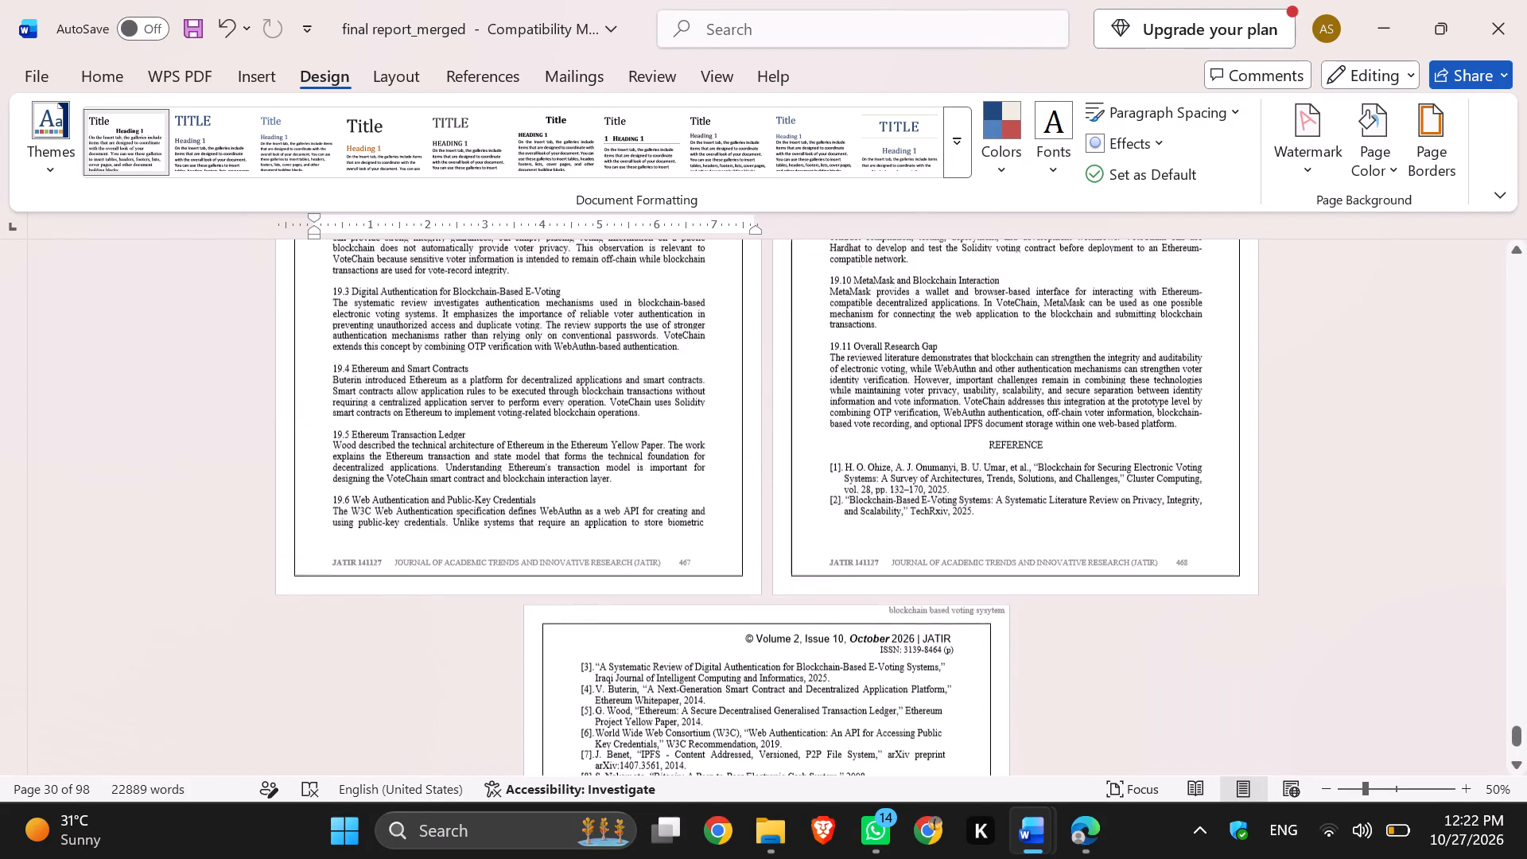
scroll(711, 641, up, 10)
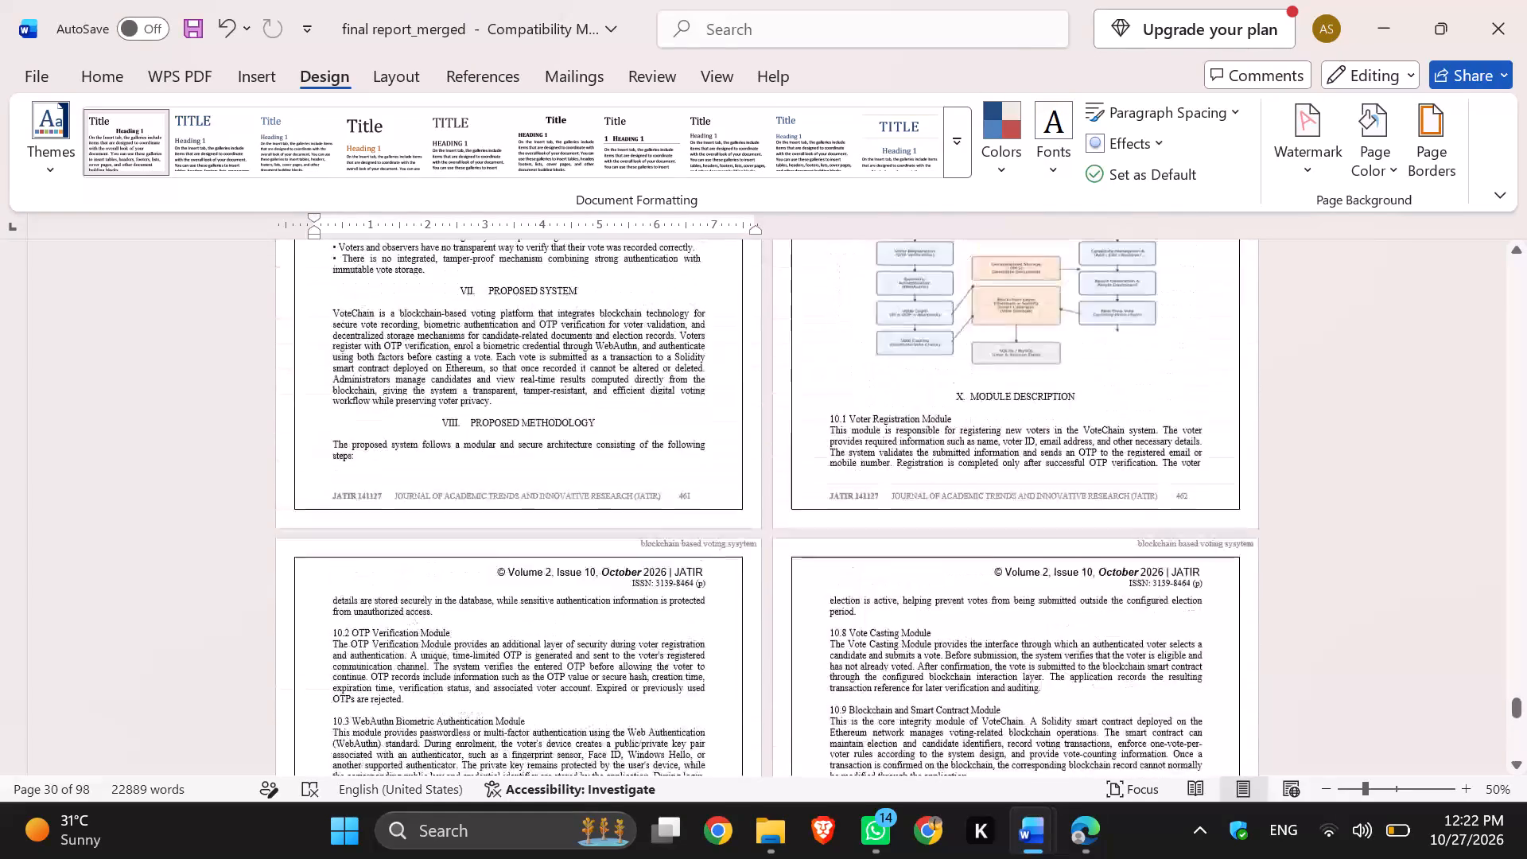
scroll(711, 641, up, 3)
scroll(711, 641, up, 20)
scroll(711, 641, up, 20)
scroll(711, 641, up, 14)
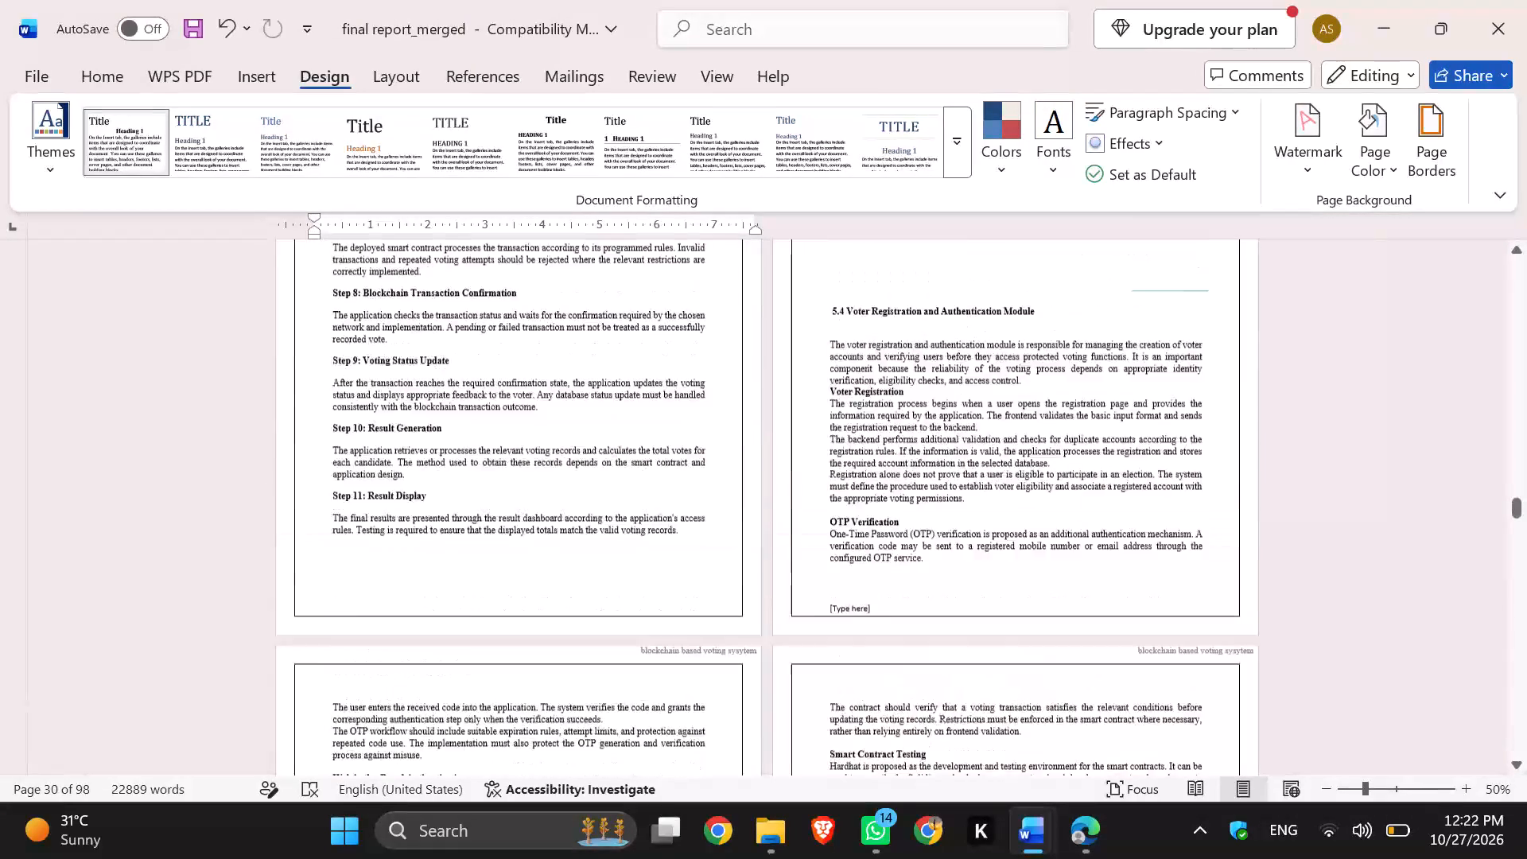
scroll(711, 641, up, 8)
scroll(711, 641, down, 6)
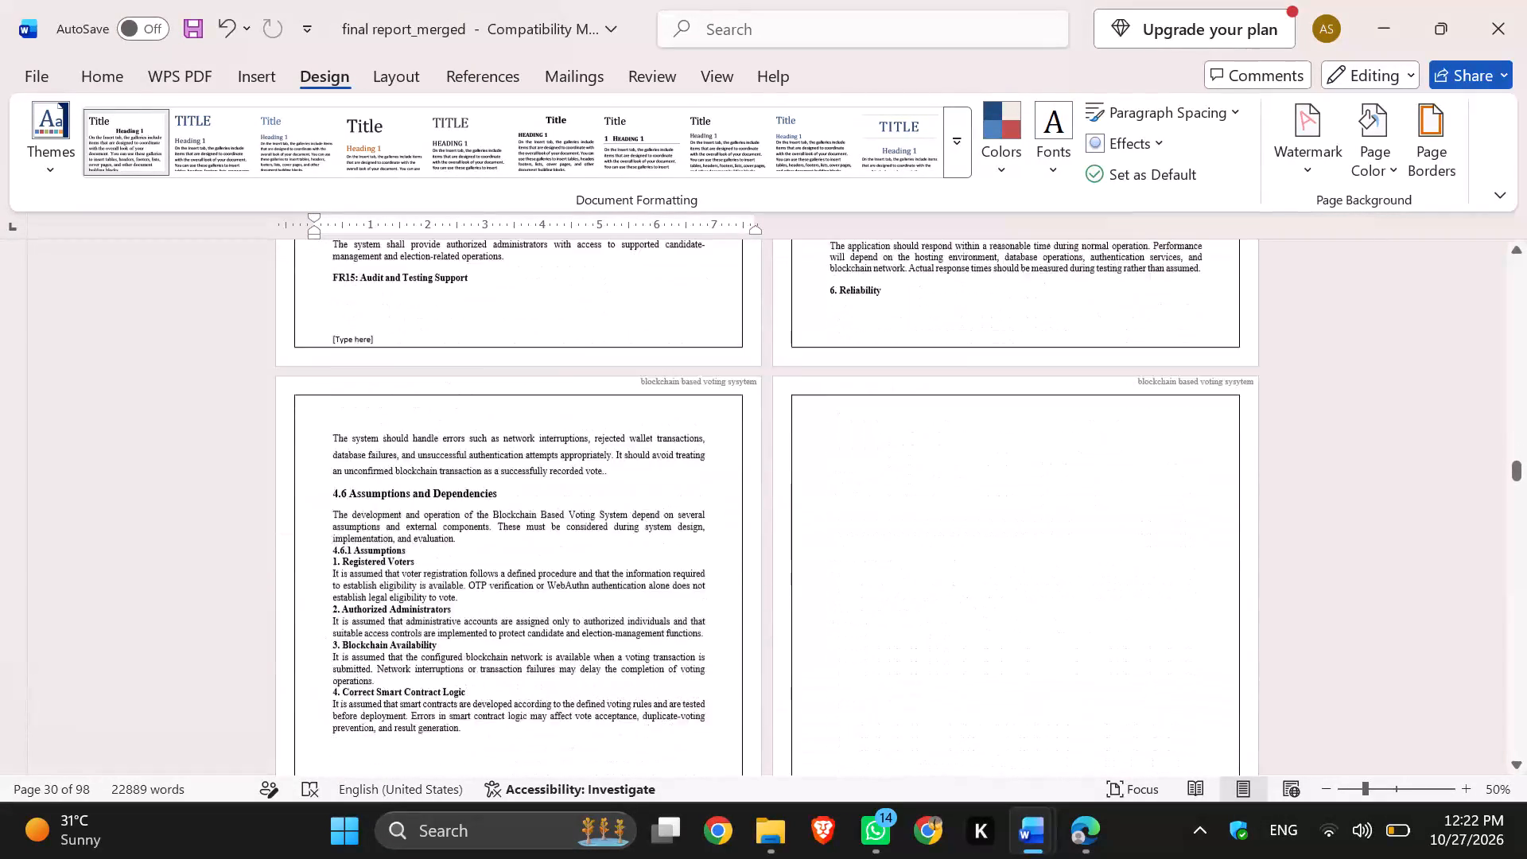
scroll(711, 641, down, 8)
scroll(711, 641, down, 20)
scroll(711, 641, down, 20)
scroll(711, 641, down, 20)
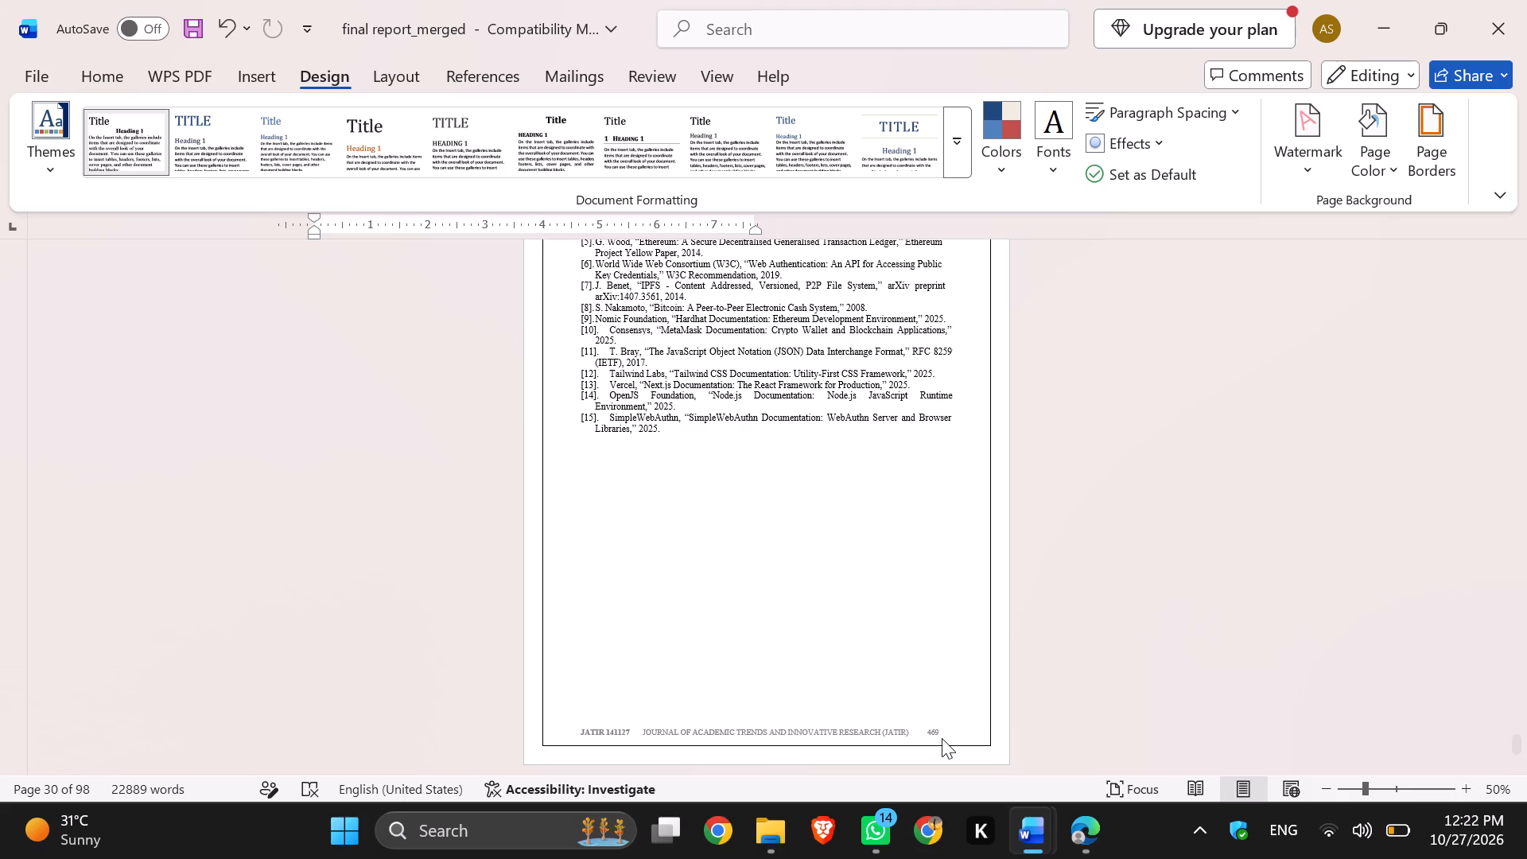
Return to the front matter and examine the index pages, from the Introduction entries to the 8.9 Chapter Summary entry.
scroll(942, 738, up, 16)
scroll(942, 738, up, 20)
scroll(942, 738, up, 20)
scroll(942, 738, up, 20)
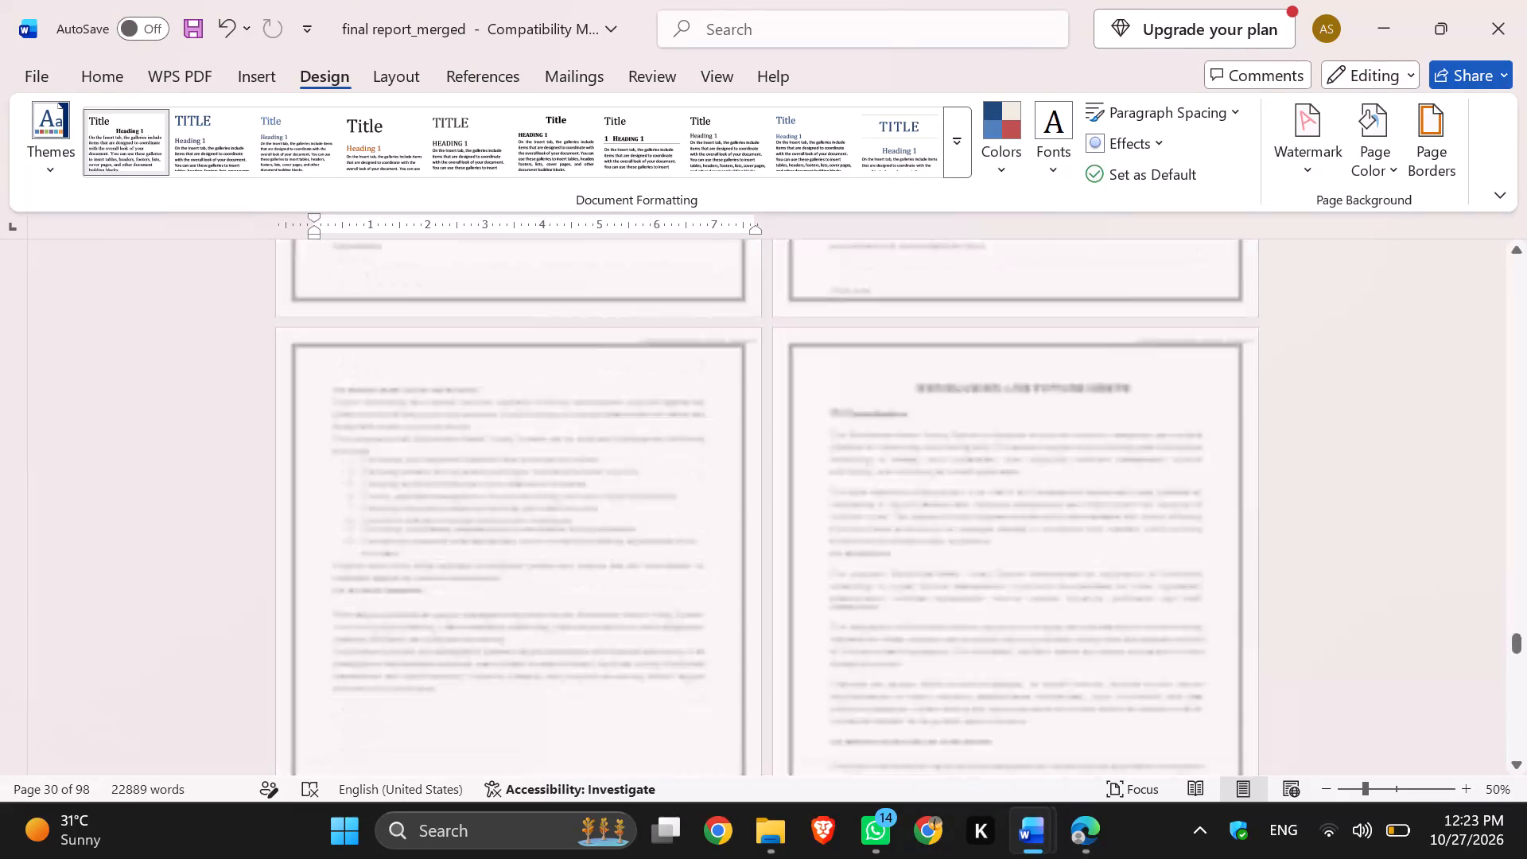
scroll(942, 738, up, 20)
scroll(942, 738, up, 20)
scroll(942, 738, up, 20)
scroll(942, 738, up, 20)
scroll(942, 738, up, 20)
scroll(942, 738, up, 20)
scroll(942, 738, up, 6)
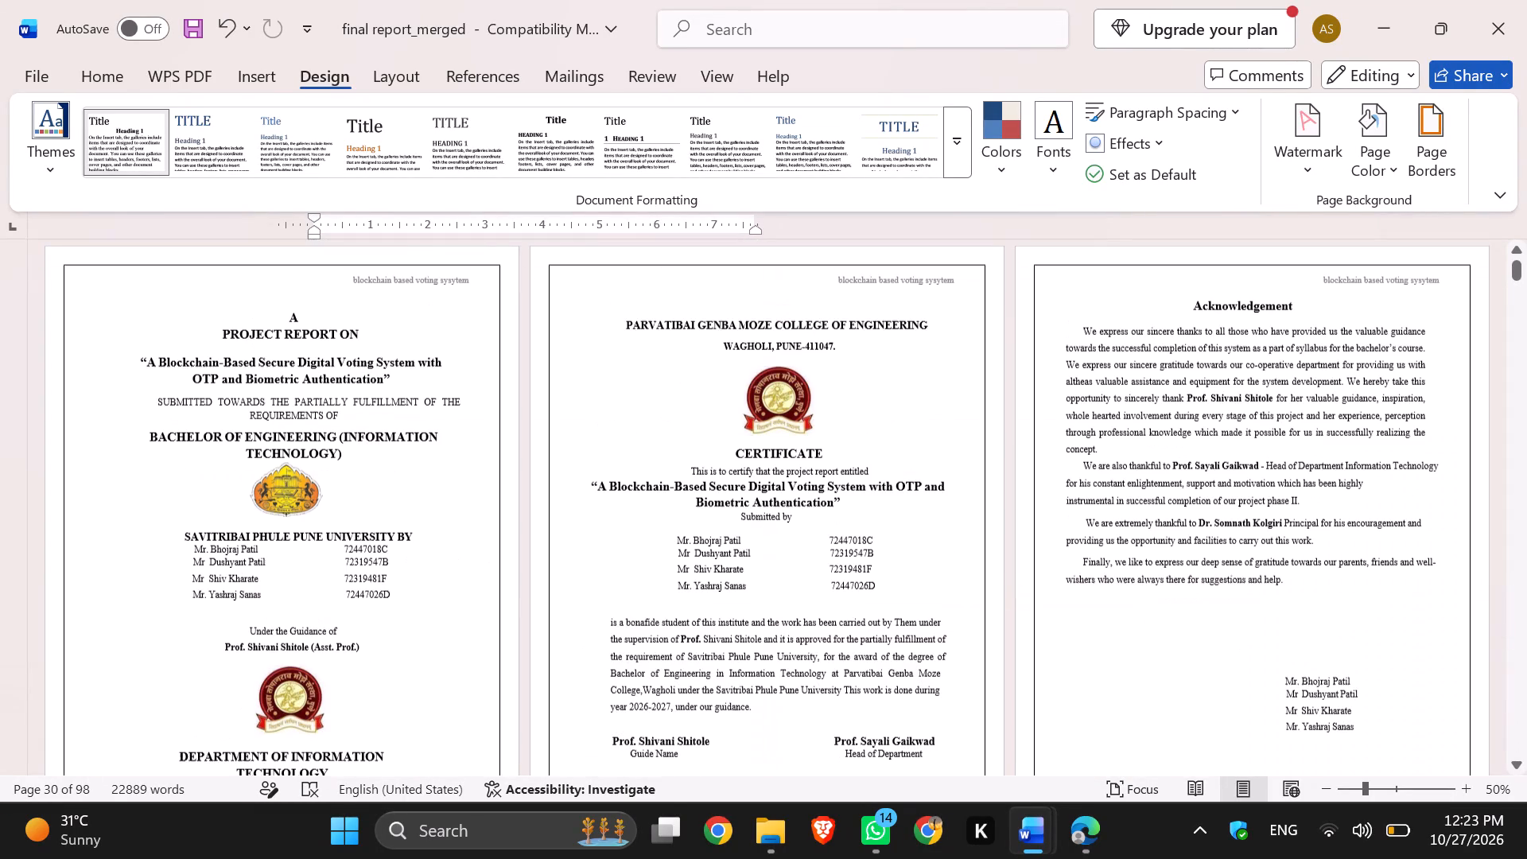
scroll(942, 738, up, 6)
scroll(810, 569, down, 8)
scroll(810, 569, up, 1)
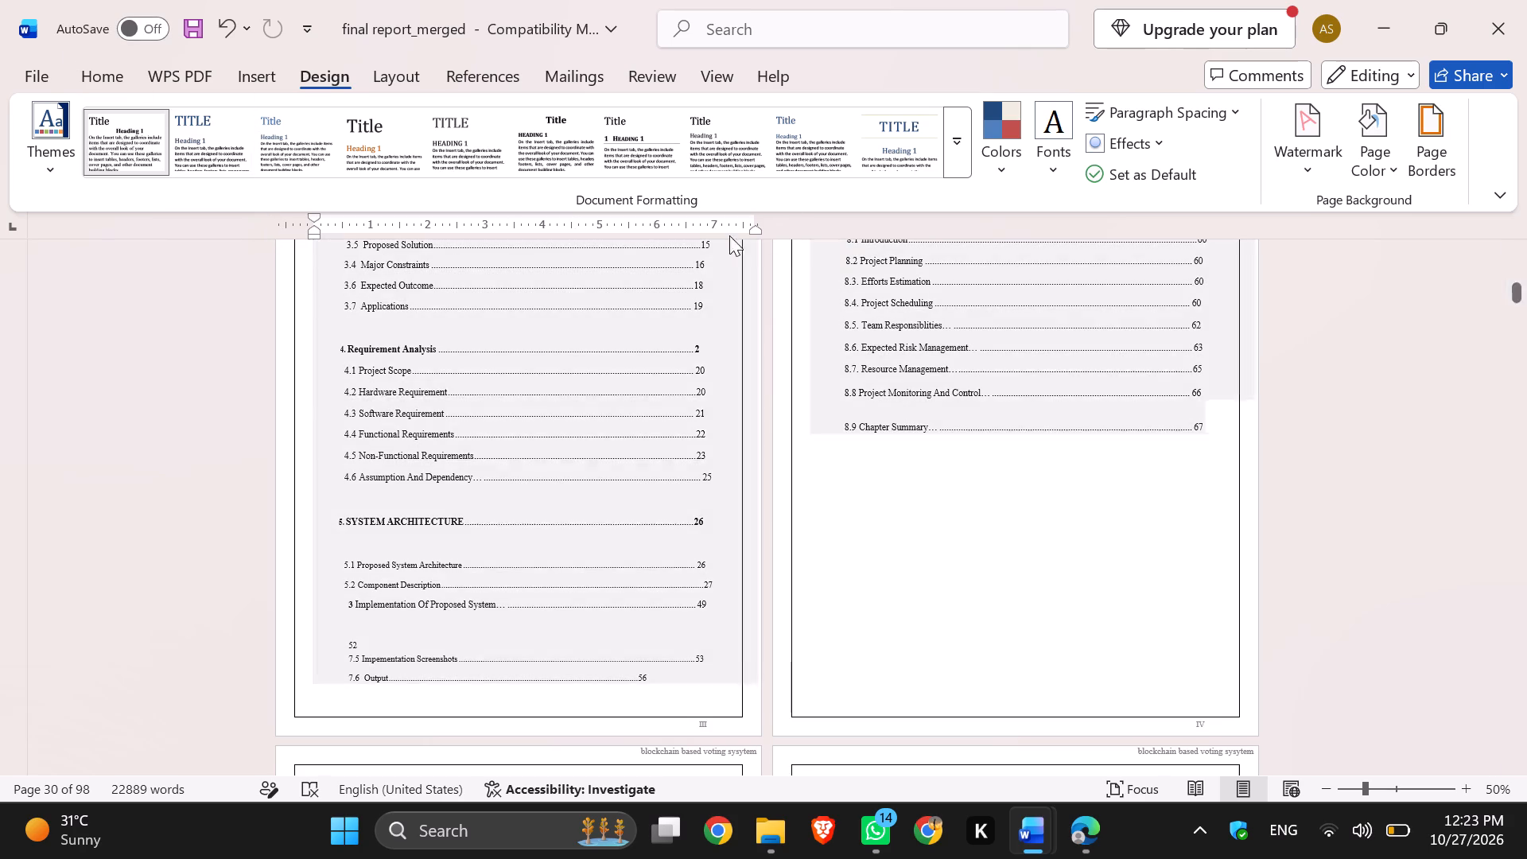
click(644, 193)
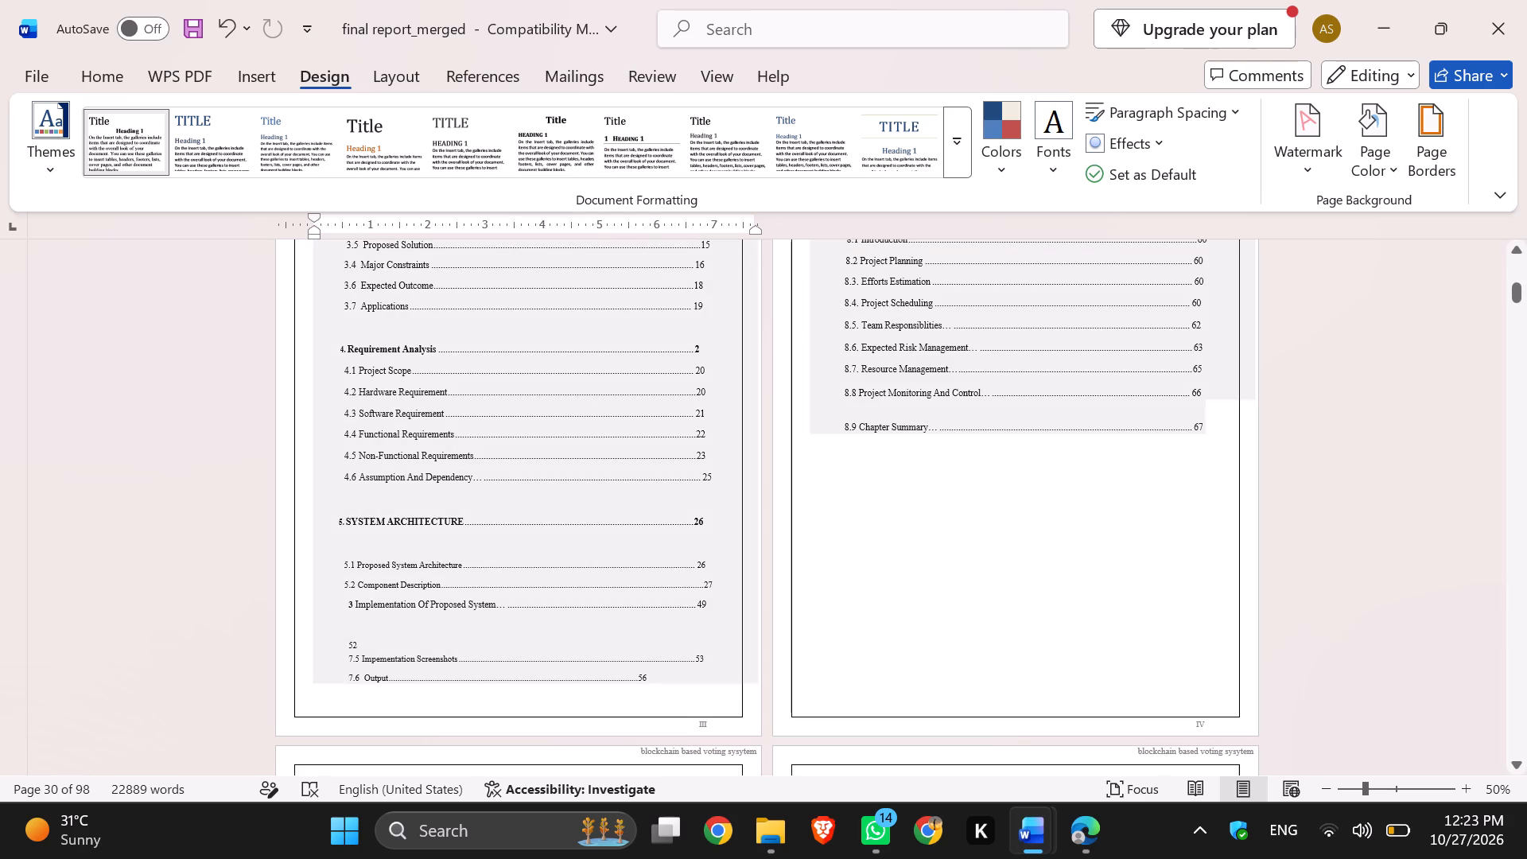
click(889, 508)
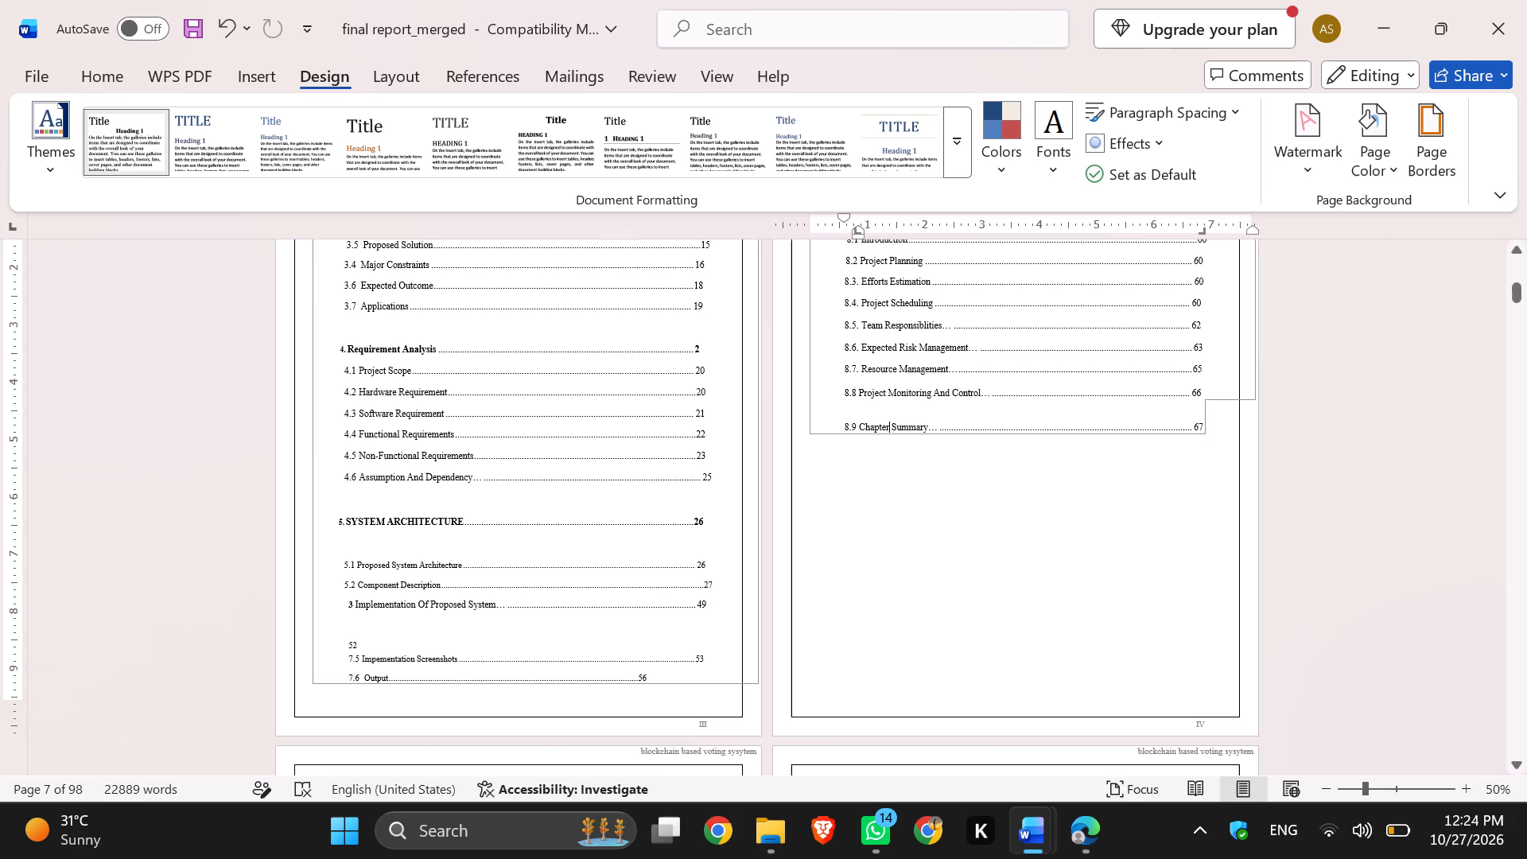
scroll(889, 551, up, 5)
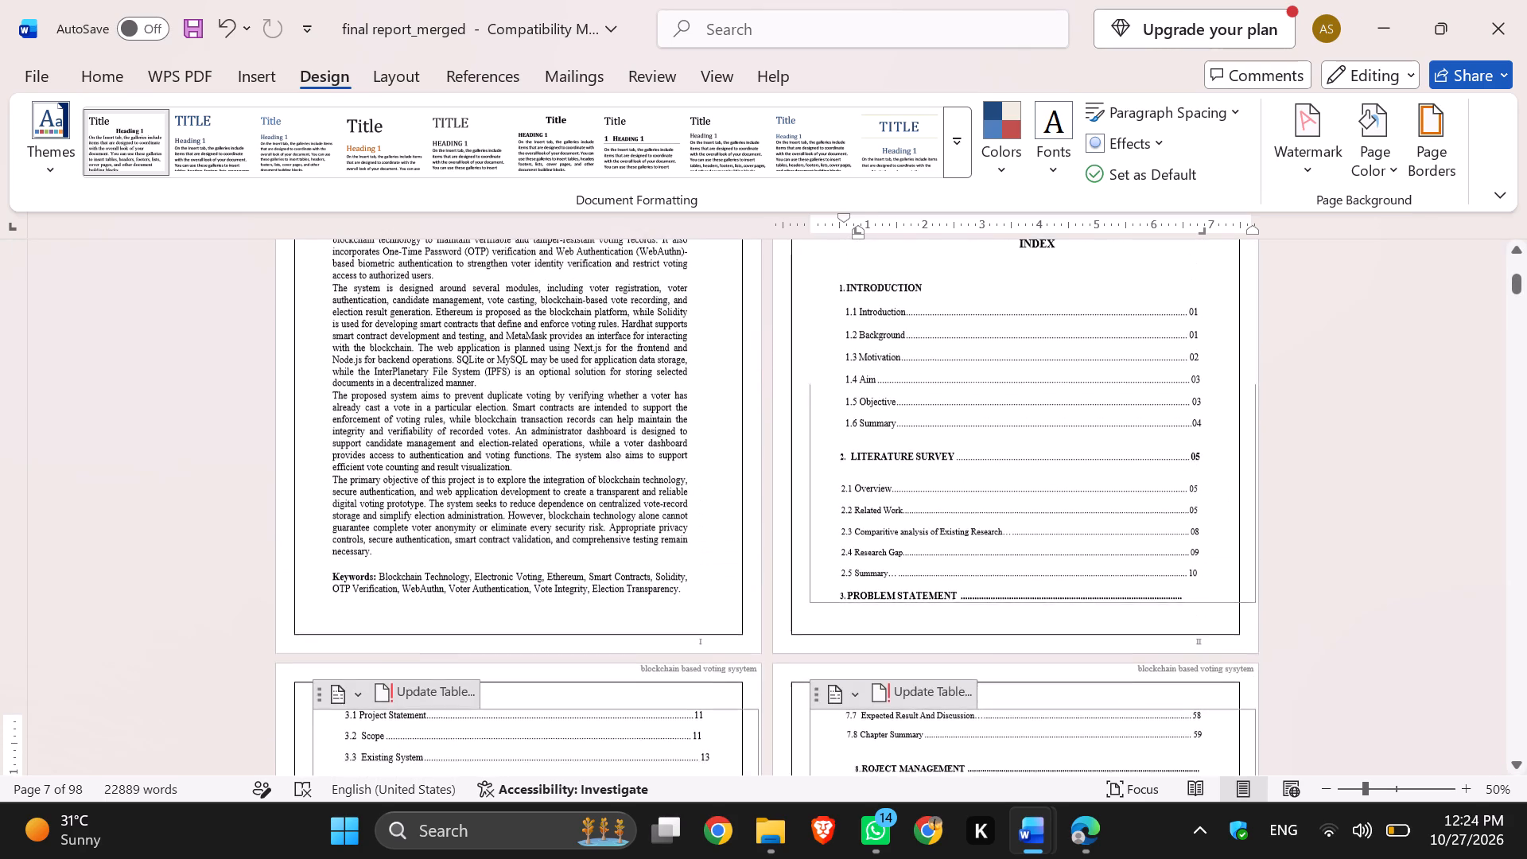
scroll(889, 551, up, 1)
click(1050, 383)
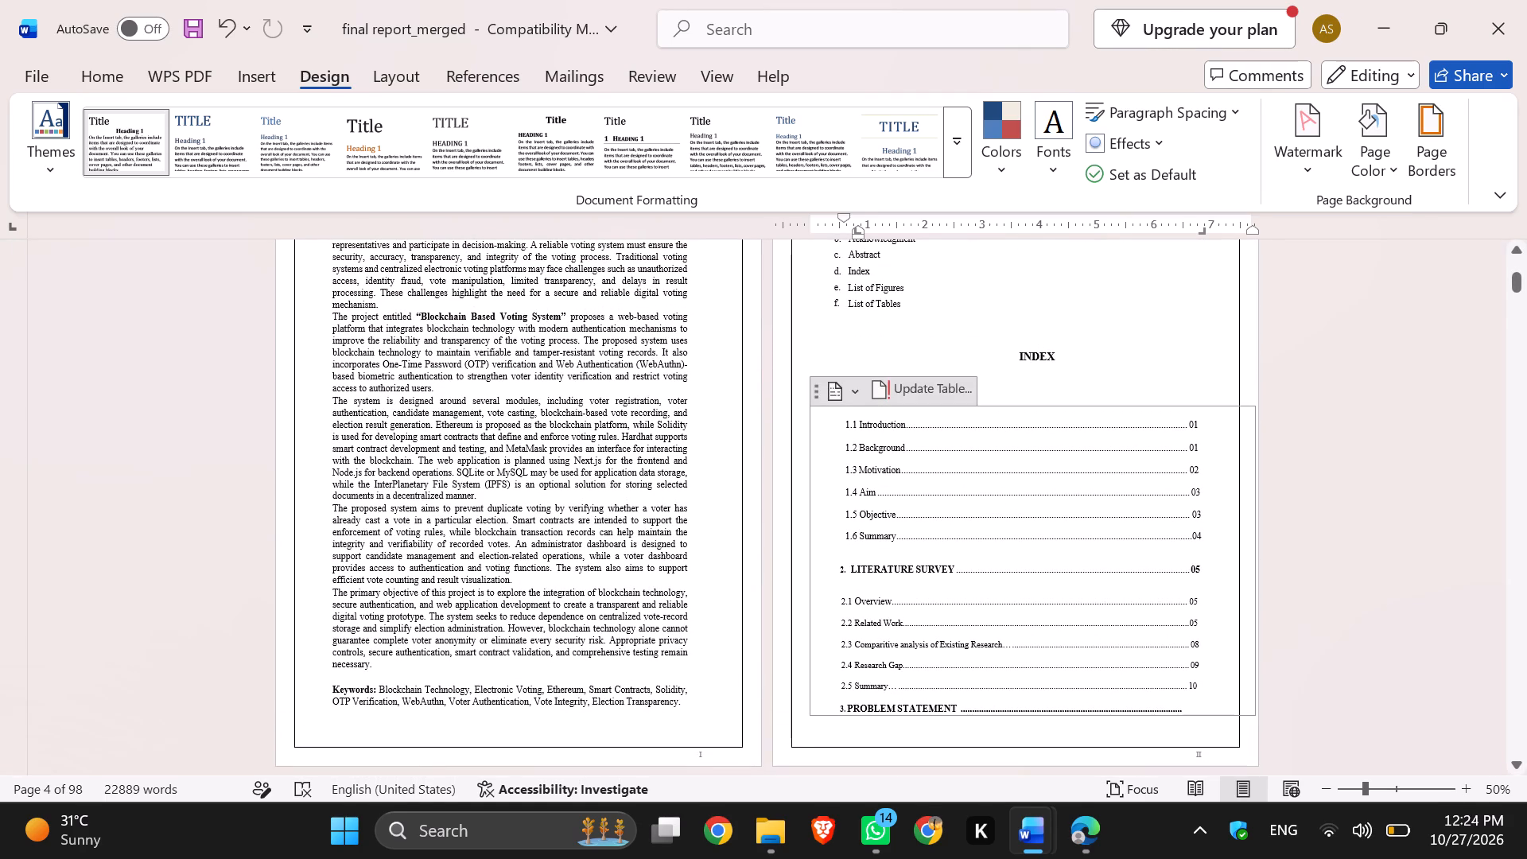
Examine the headers, footers and page numbering from the title page through the List of Figures and List of Tables.
scroll(1050, 383, up, 5)
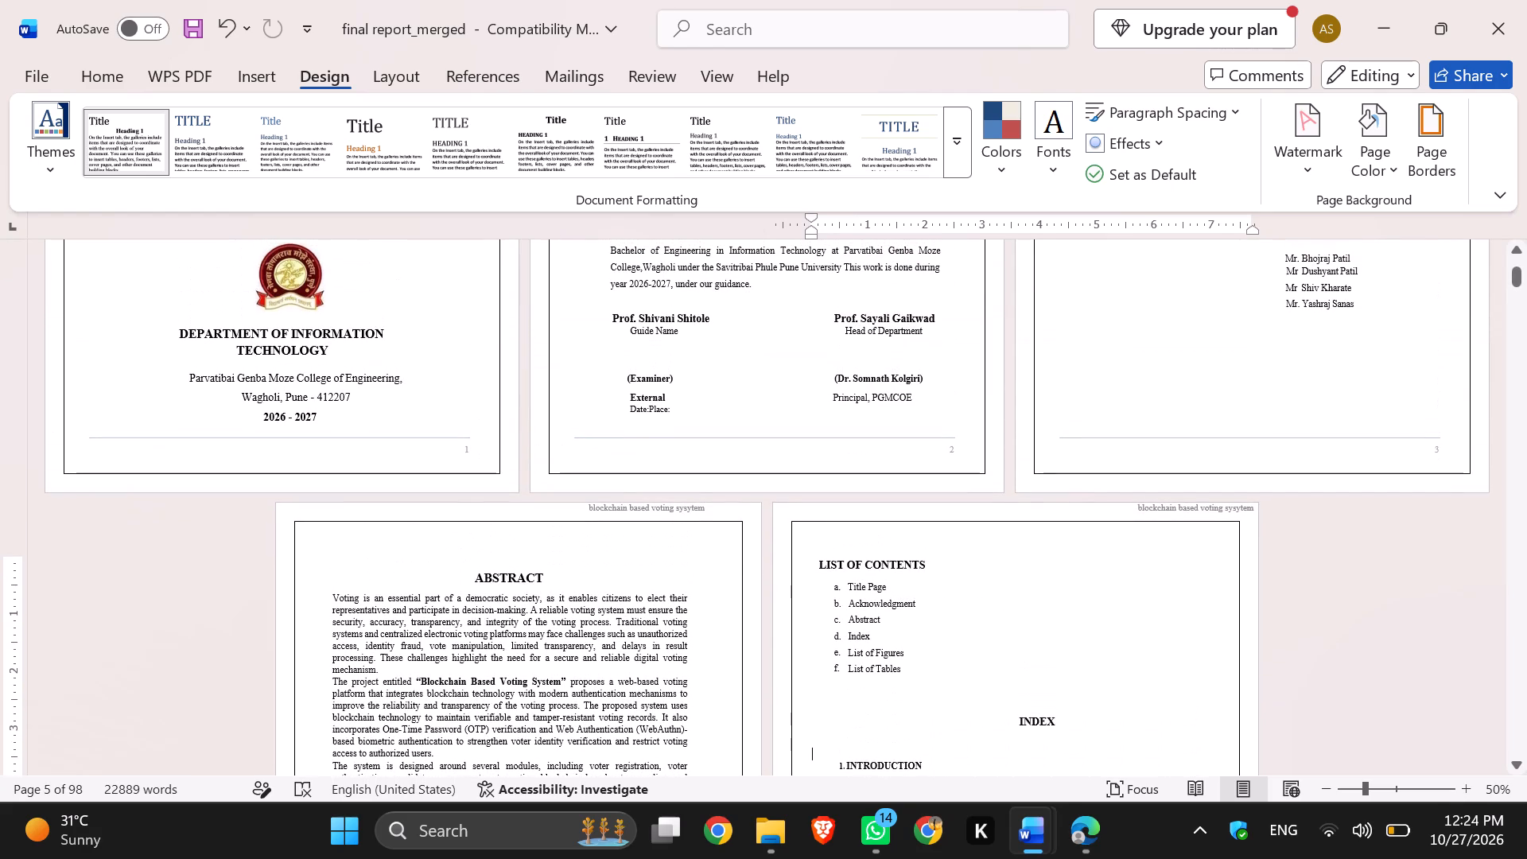
scroll(1050, 383, up, 2)
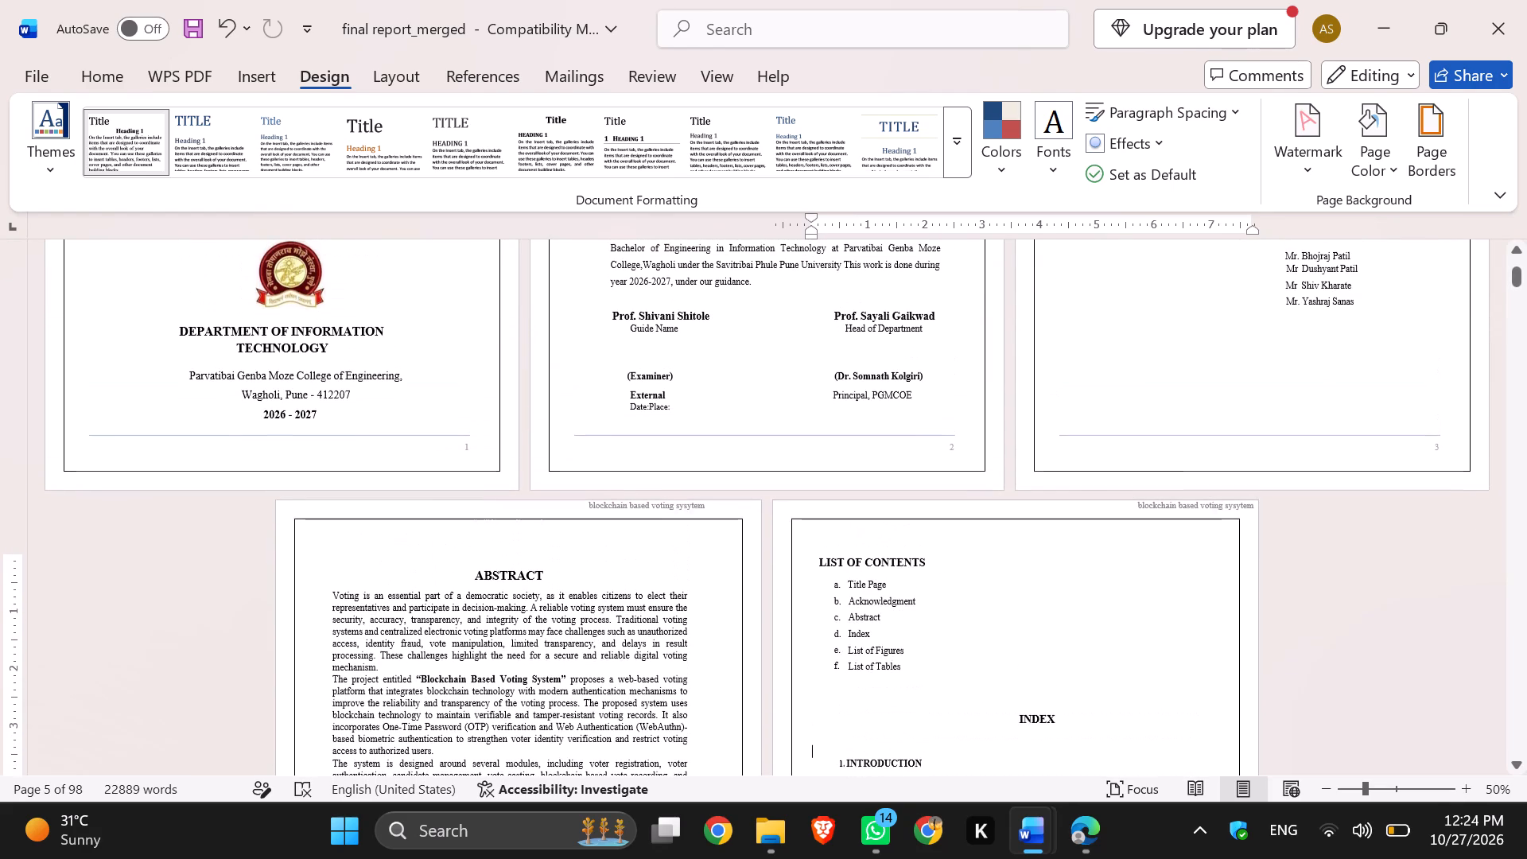
scroll(1050, 383, up, 3)
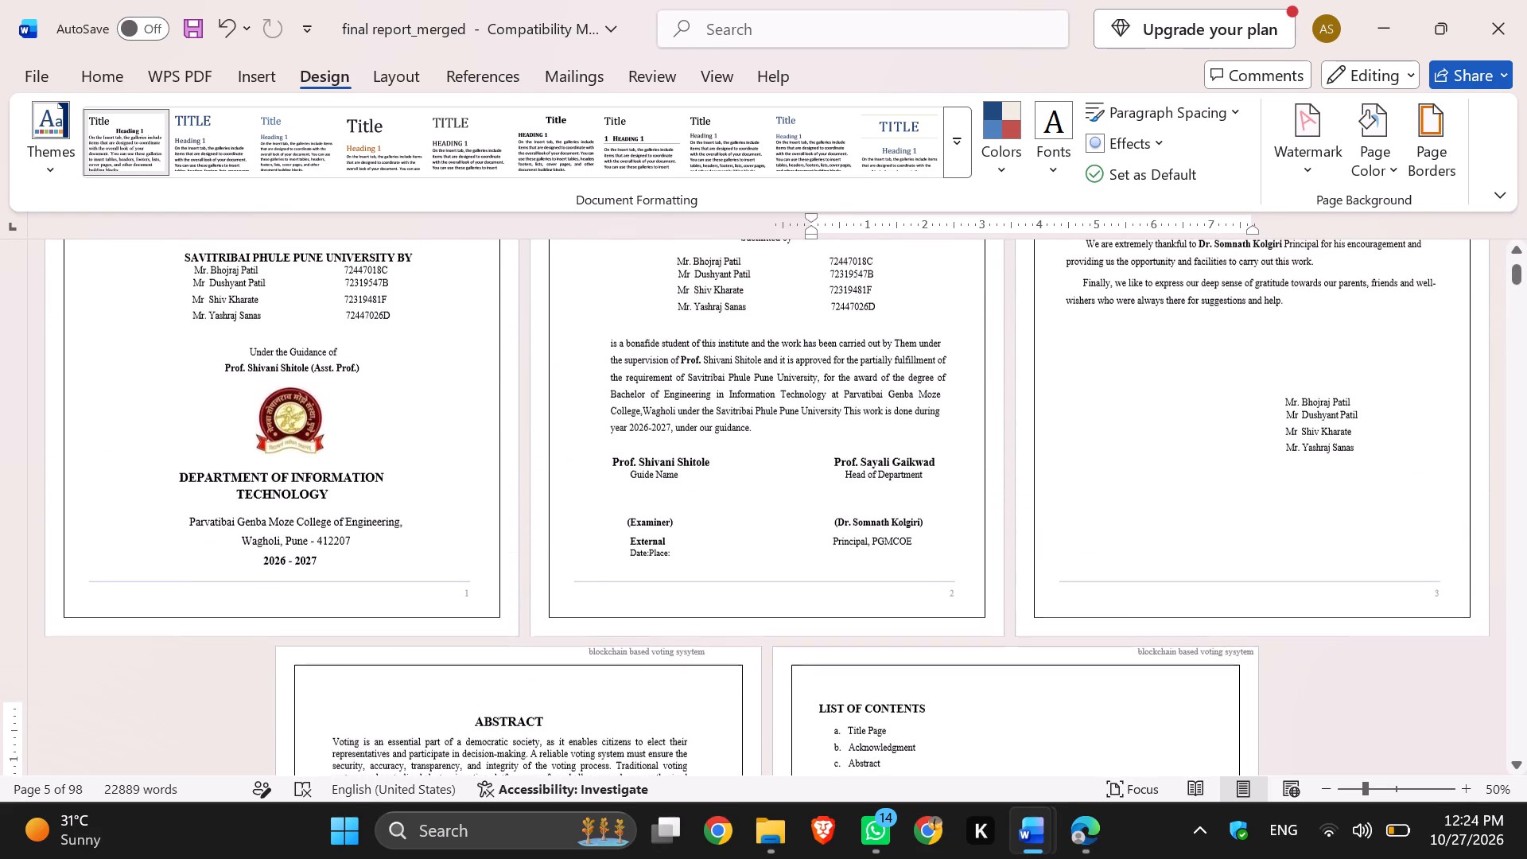
scroll(1050, 383, up, 3)
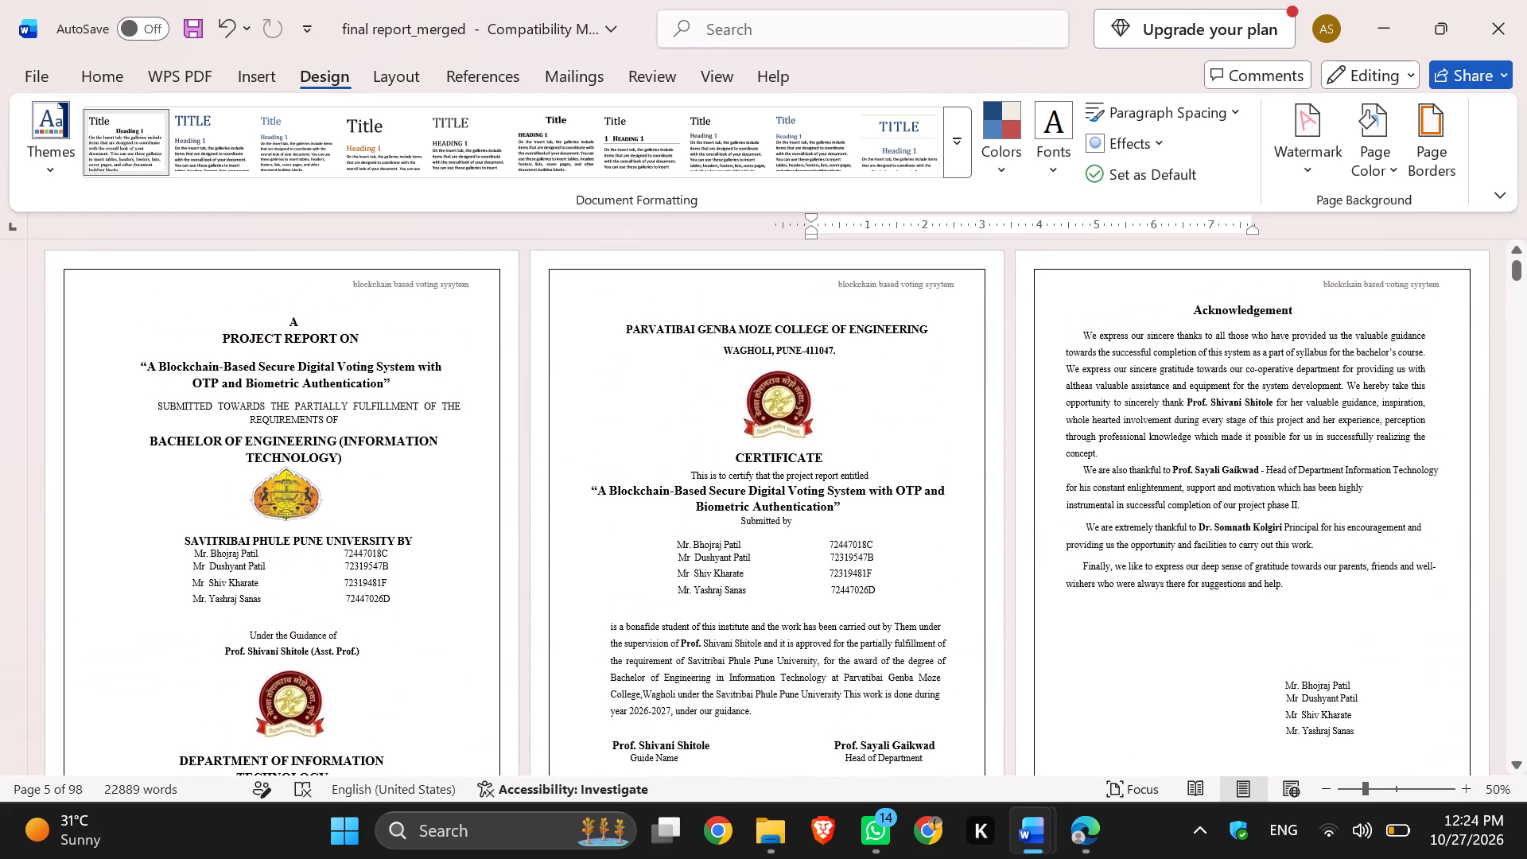
scroll(1050, 383, up, 1)
scroll(1050, 383, down, 3)
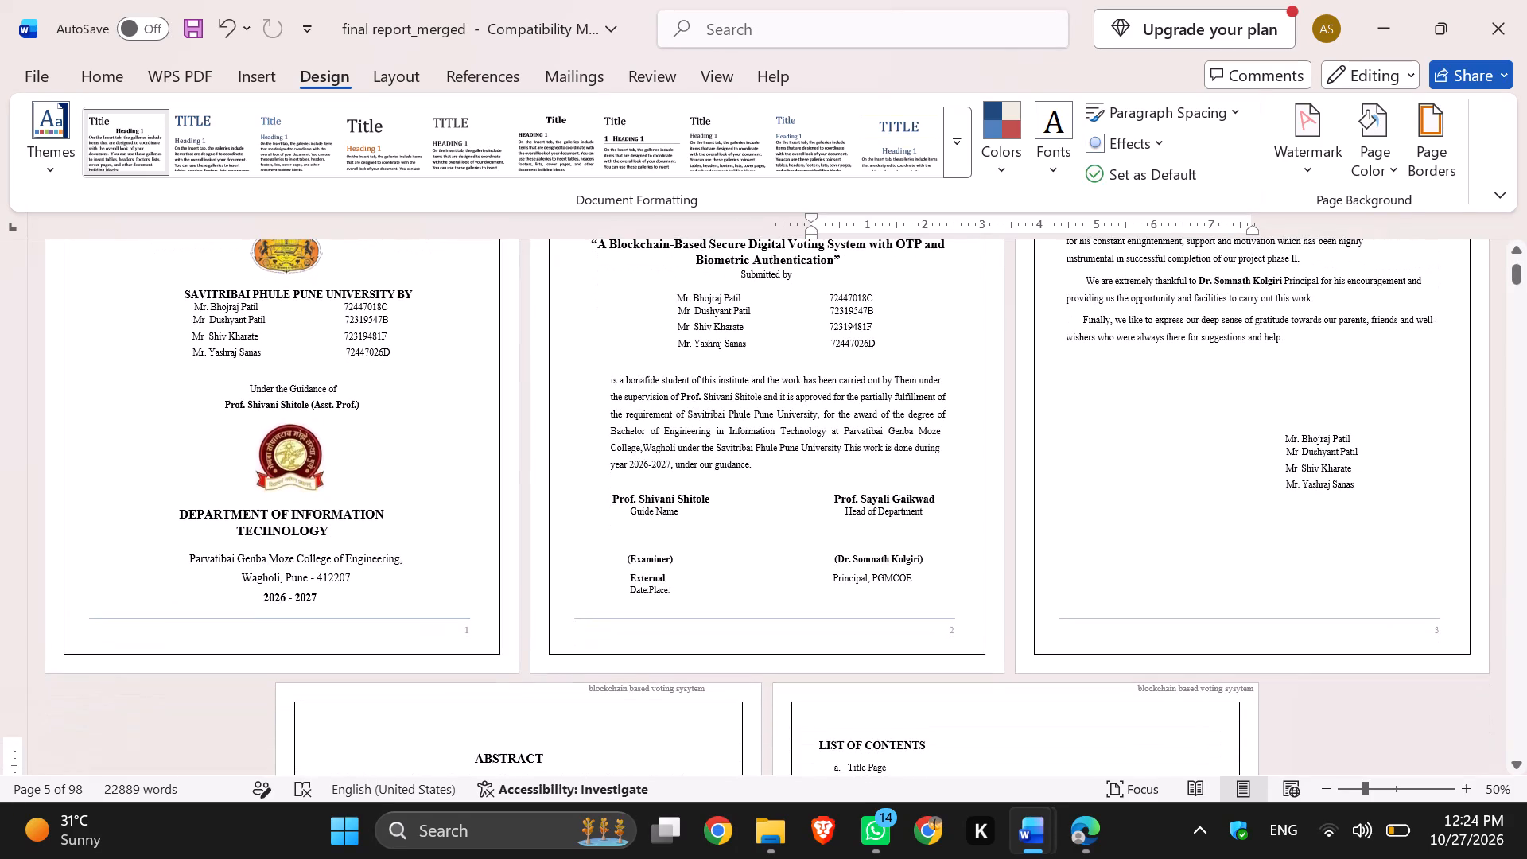
scroll(1050, 383, down, 4)
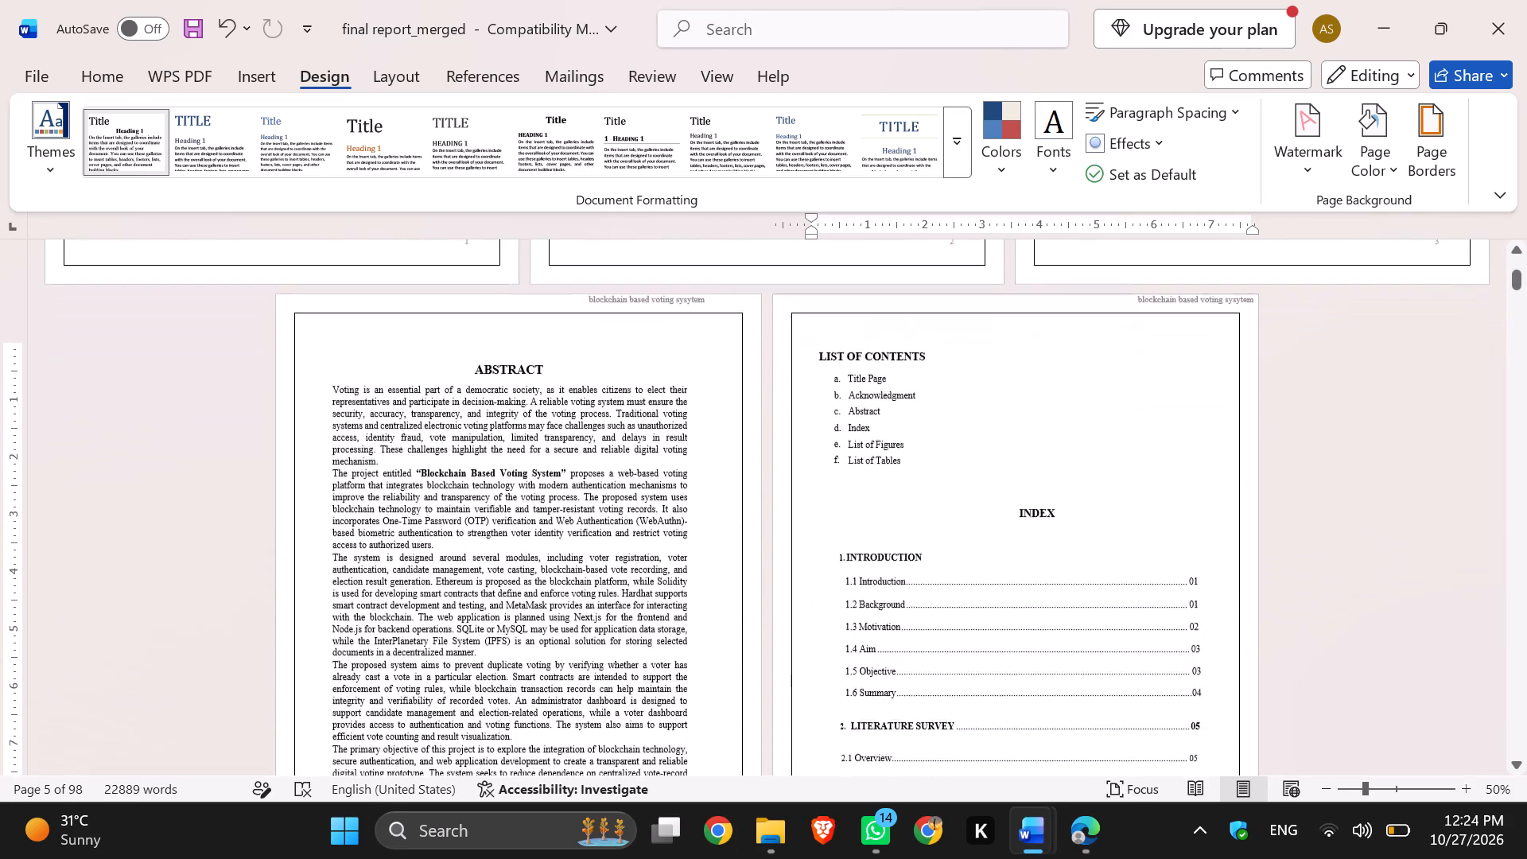
scroll(1050, 383, down, 4)
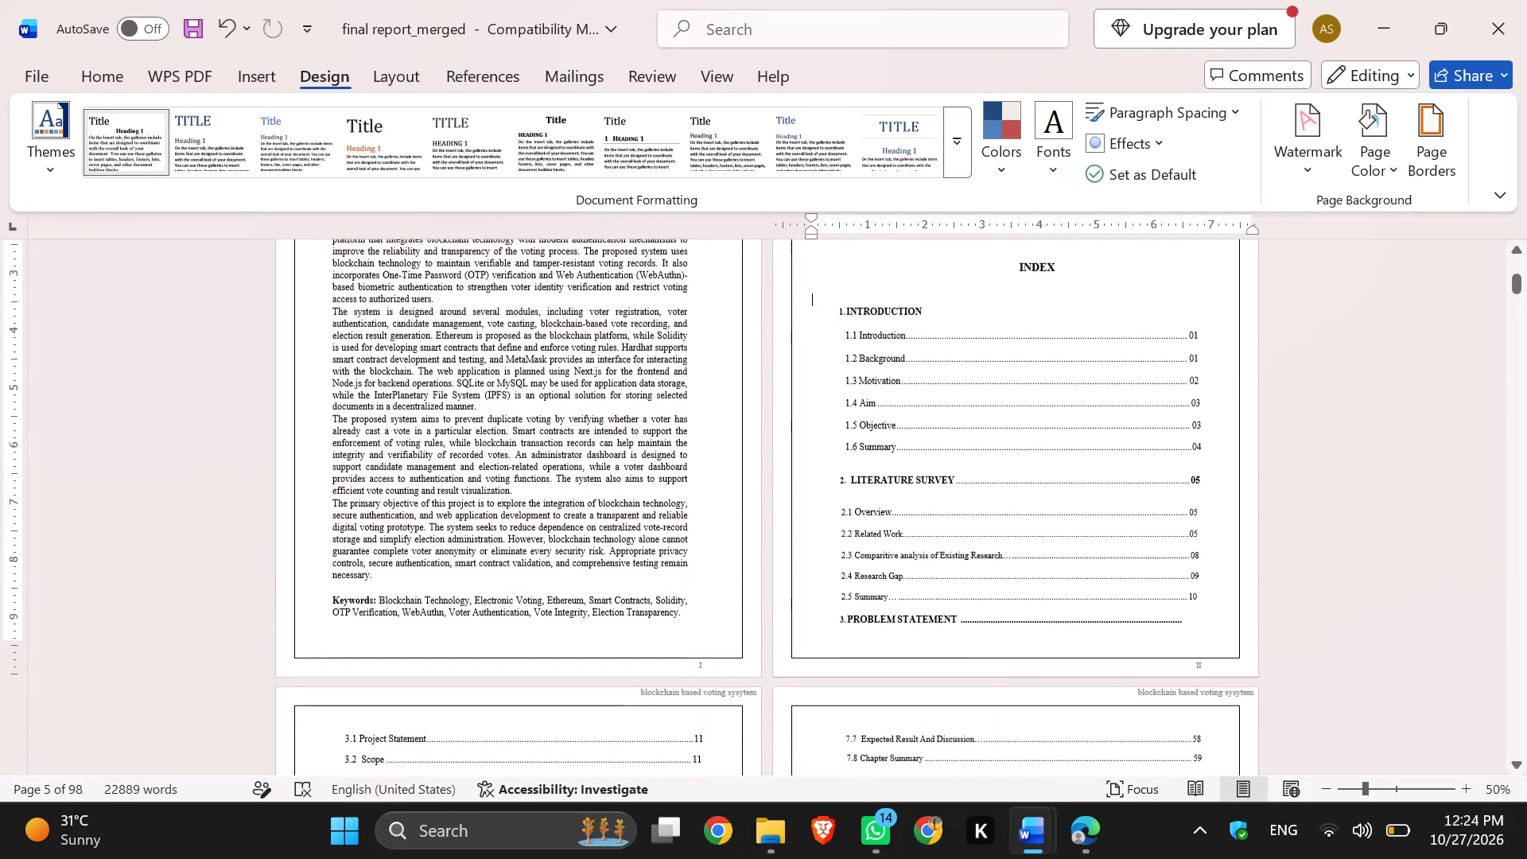
scroll(1050, 383, down, 4)
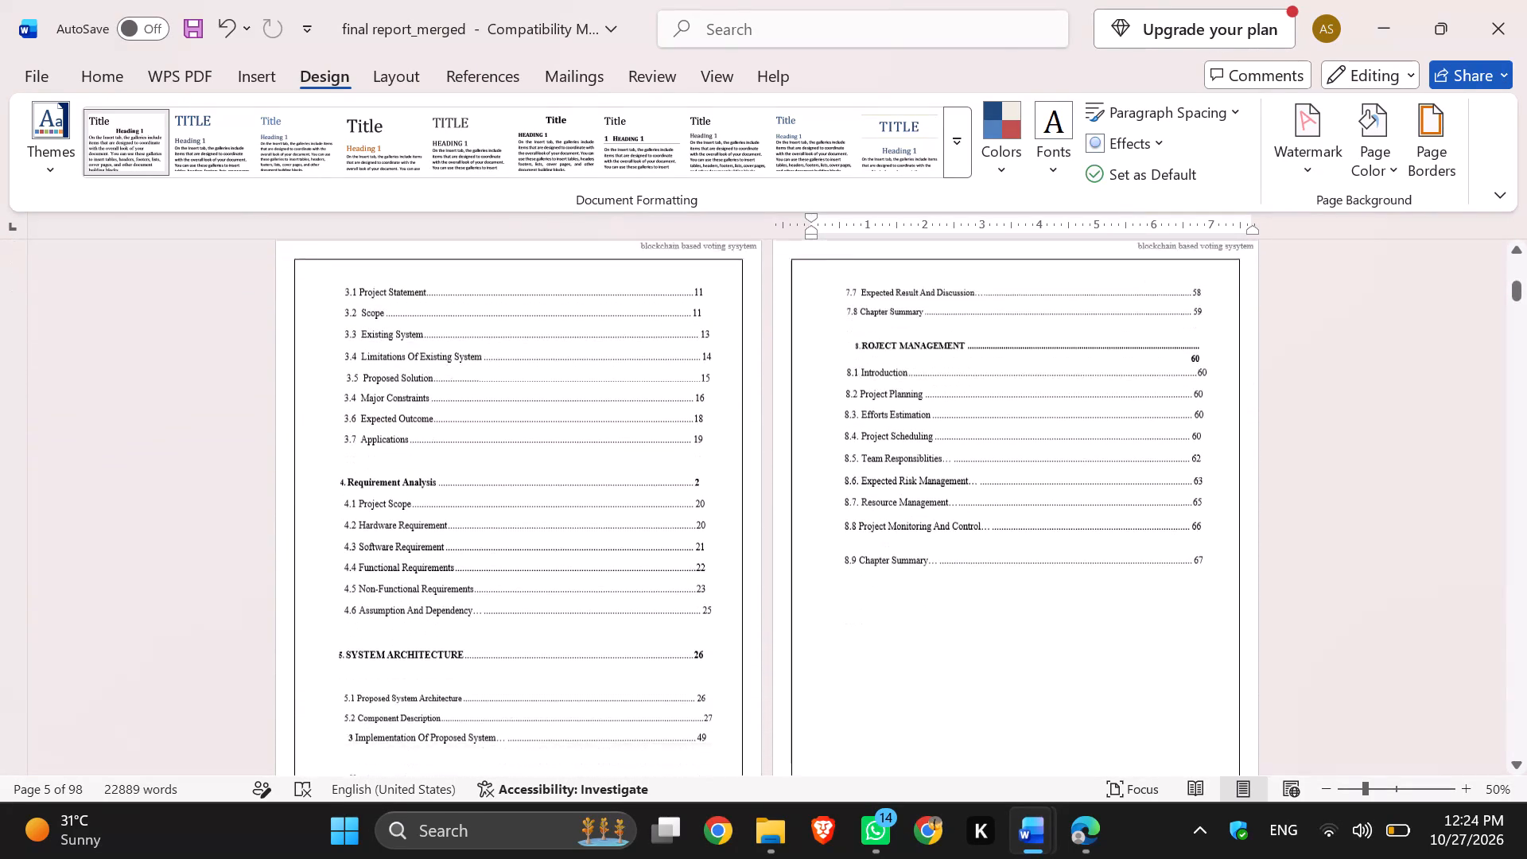
scroll(1050, 383, down, 3)
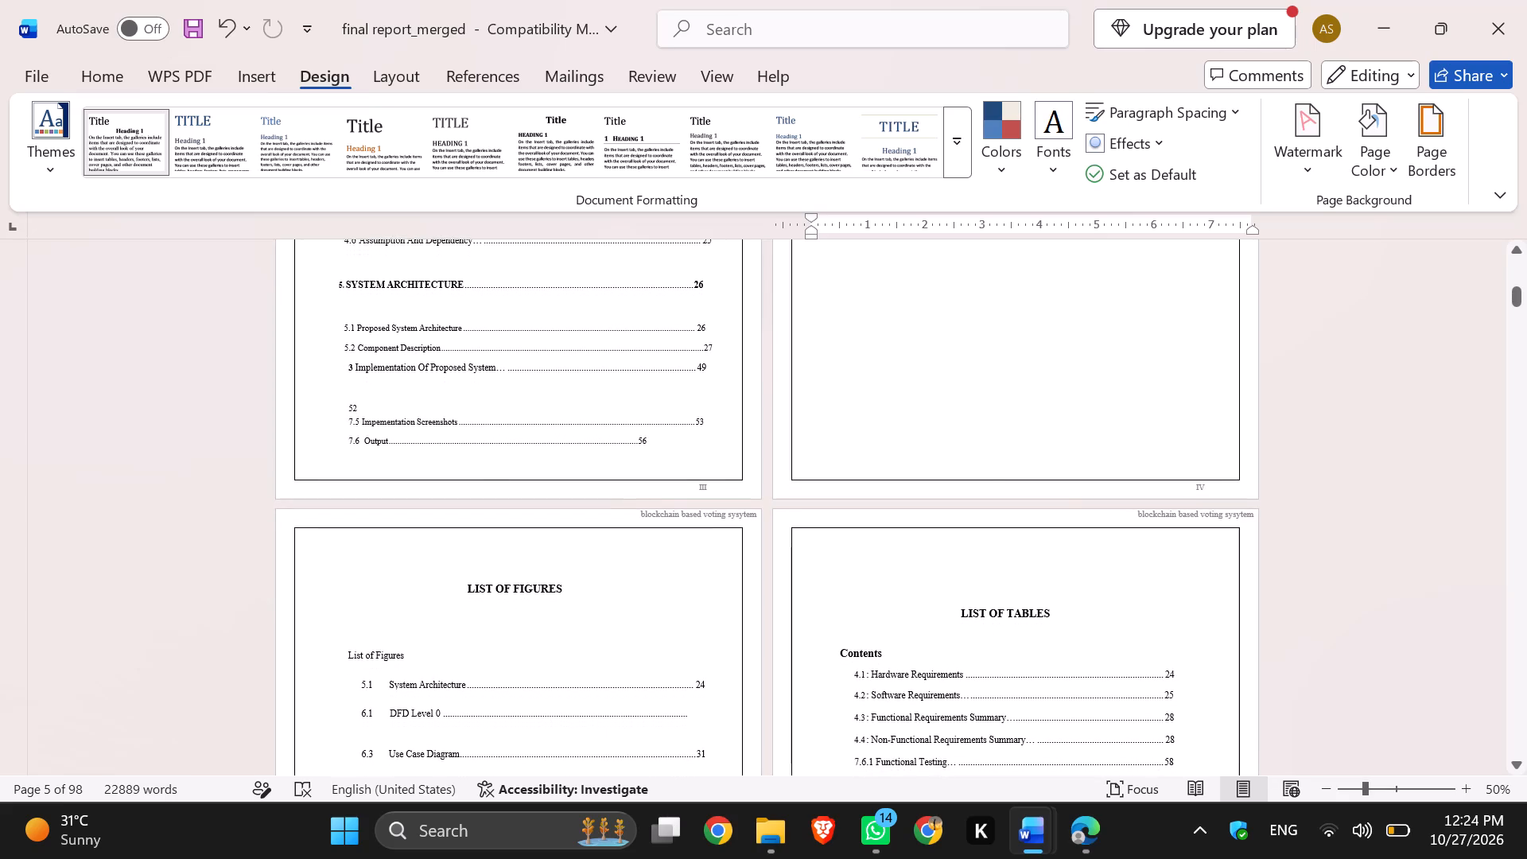
scroll(1050, 383, up, 6)
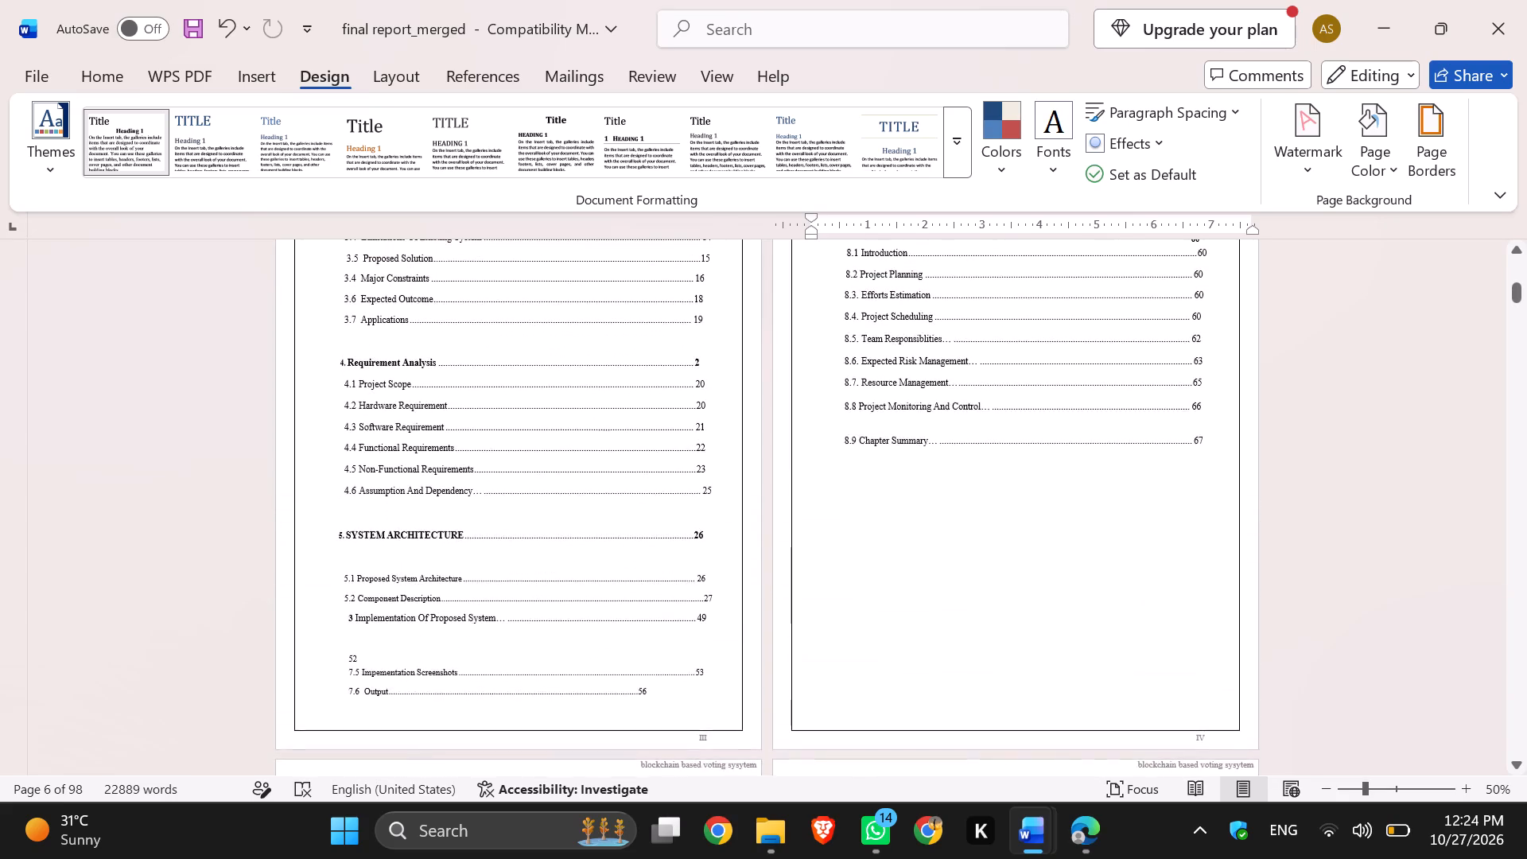
scroll(1050, 383, up, 5)
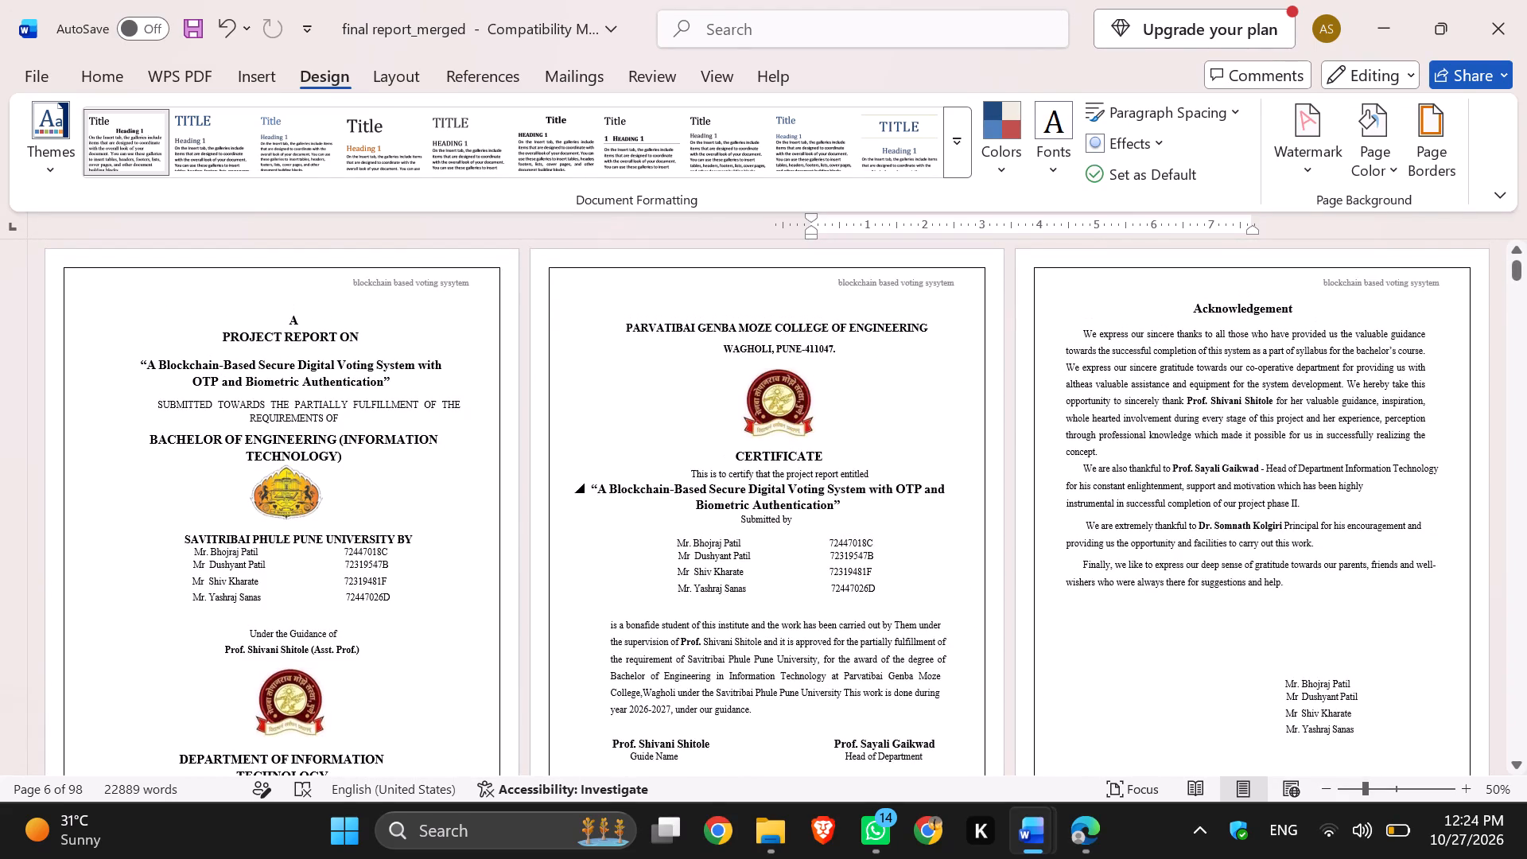
Examine the front matter layout from the title page through the Abstract, index, List of Figures and List of Tables.
scroll(663, 496, down, 4)
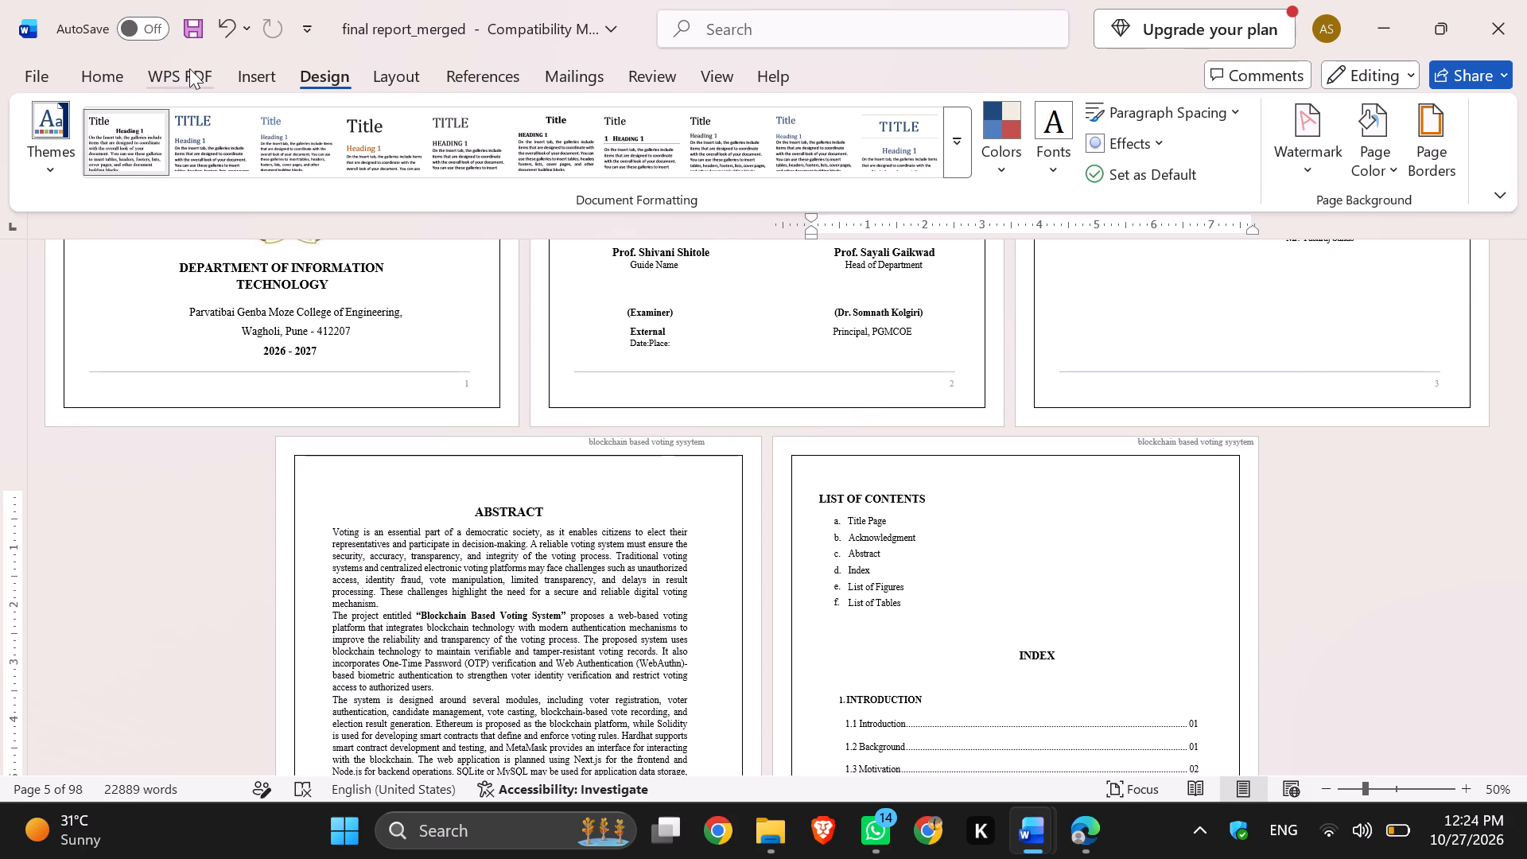
click(376, 79)
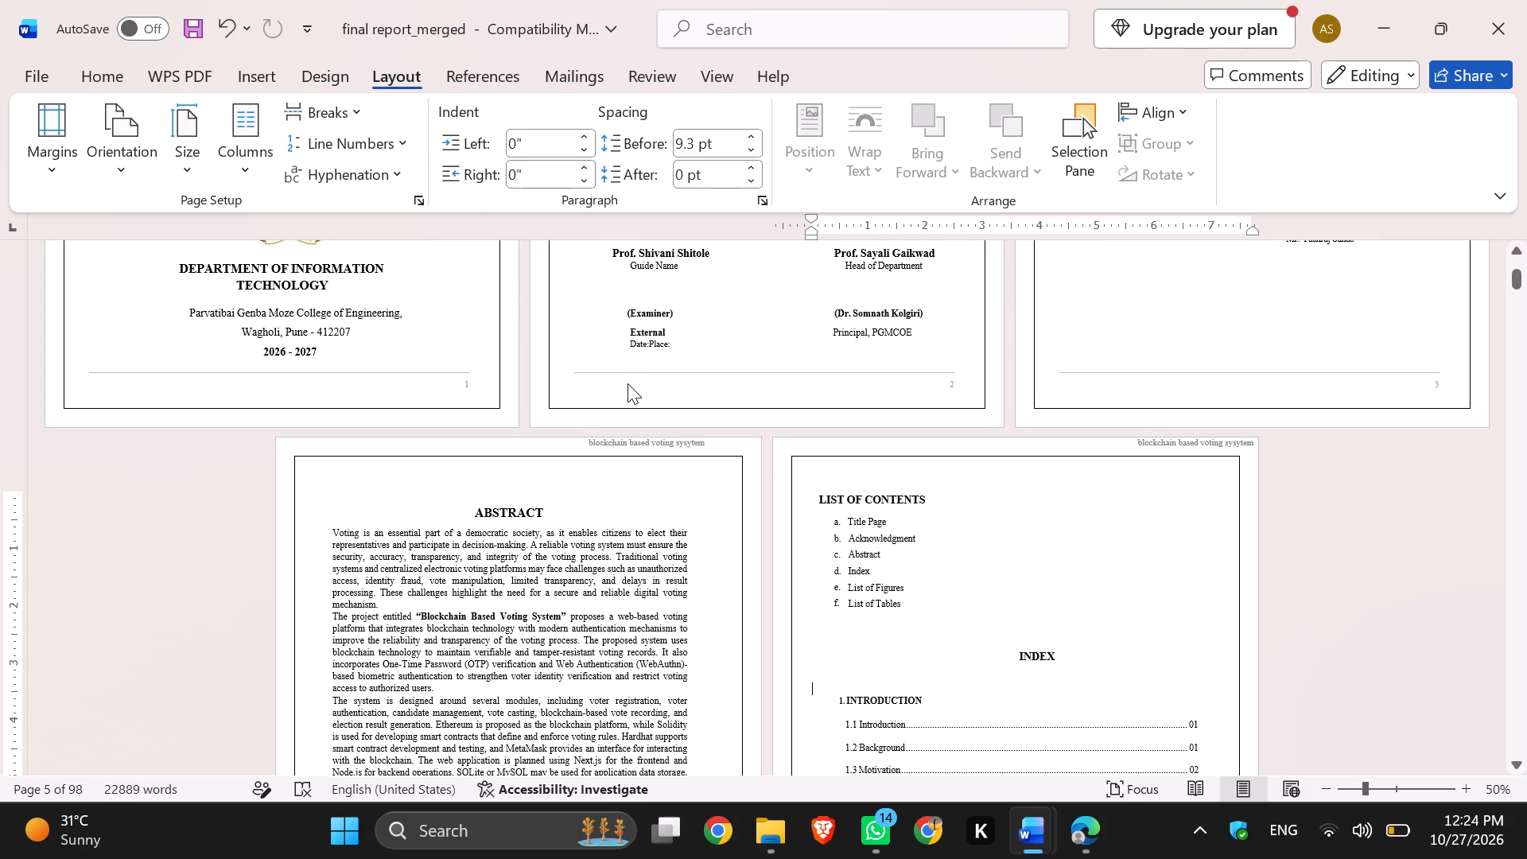
scroll(628, 383, down, 3)
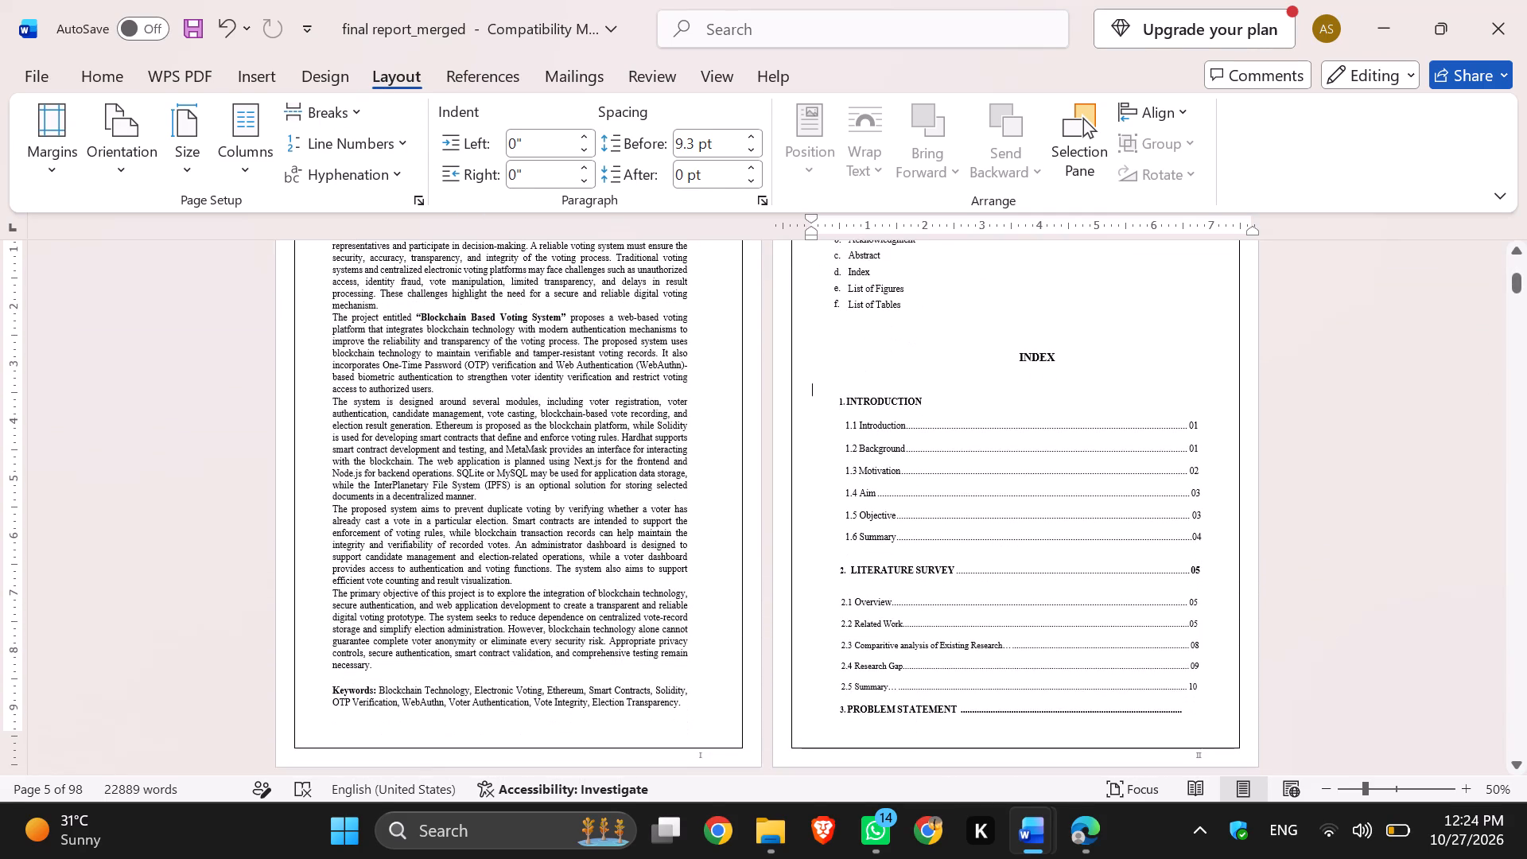
scroll(628, 383, down, 1)
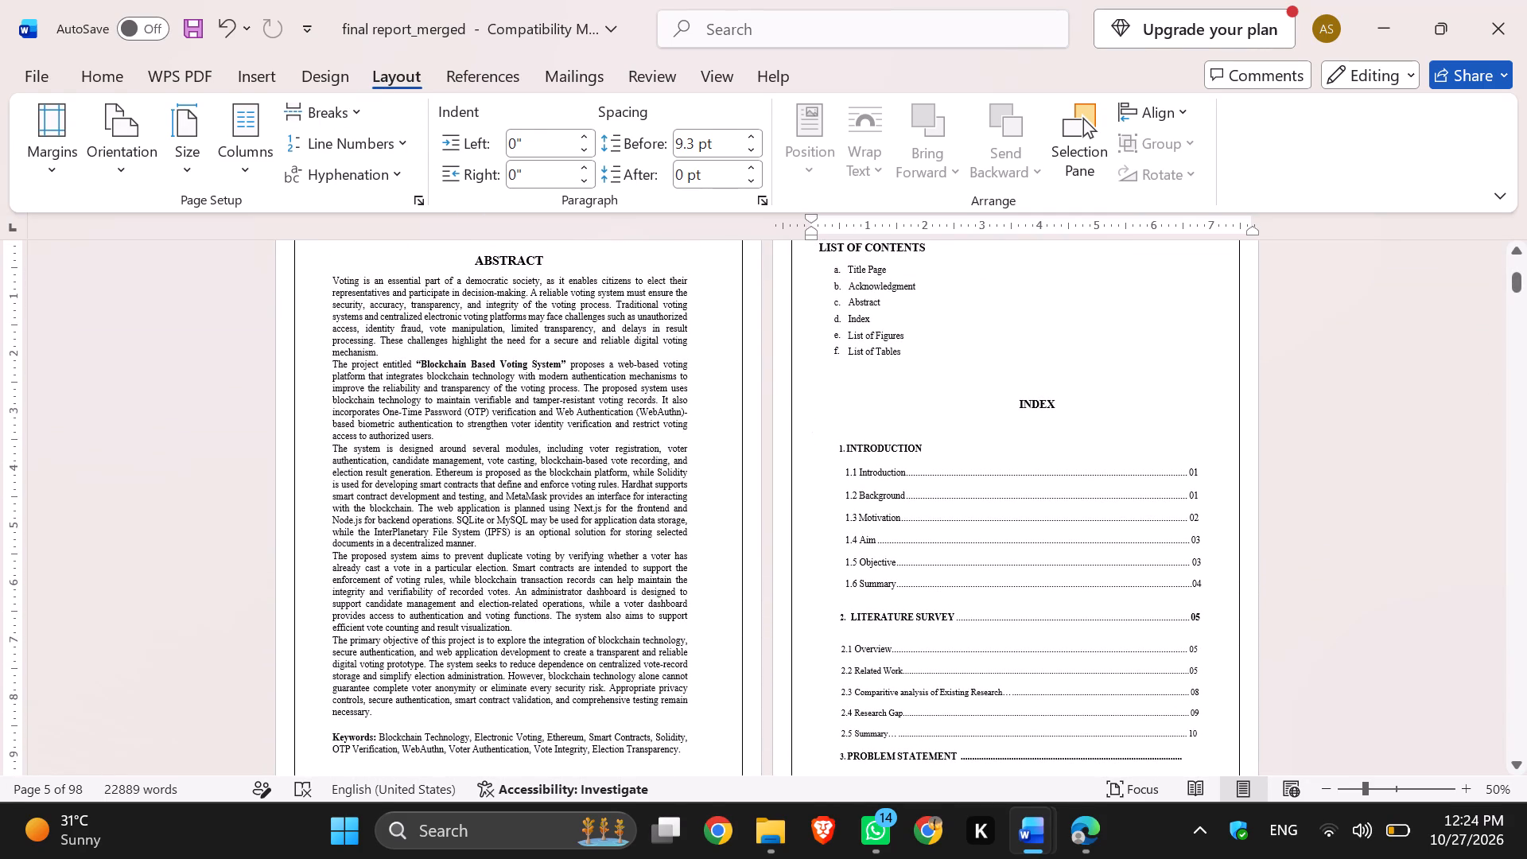
scroll(628, 383, down, 2)
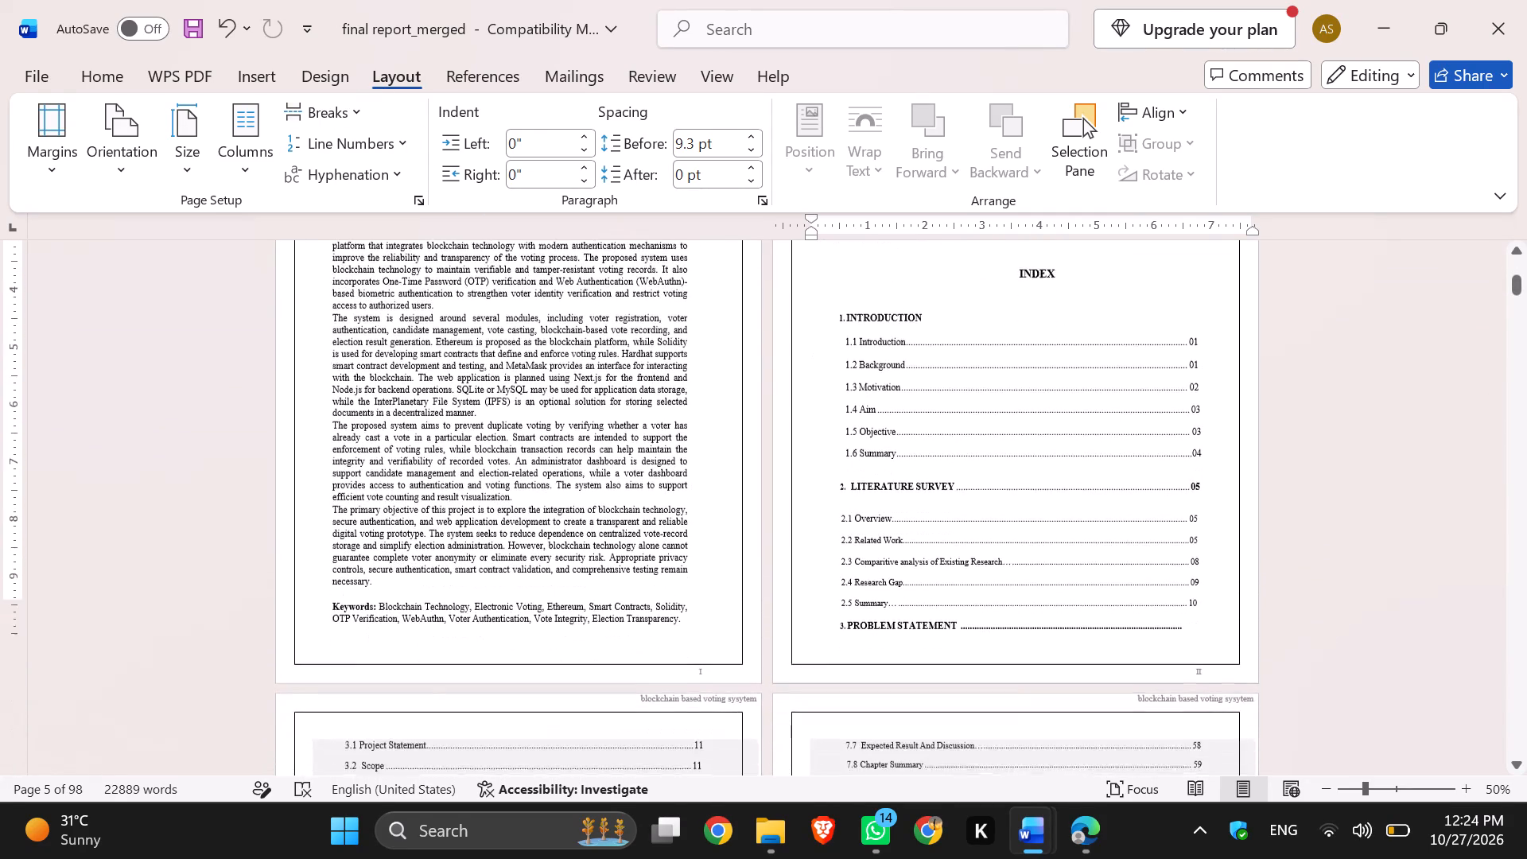
scroll(628, 383, down, 5)
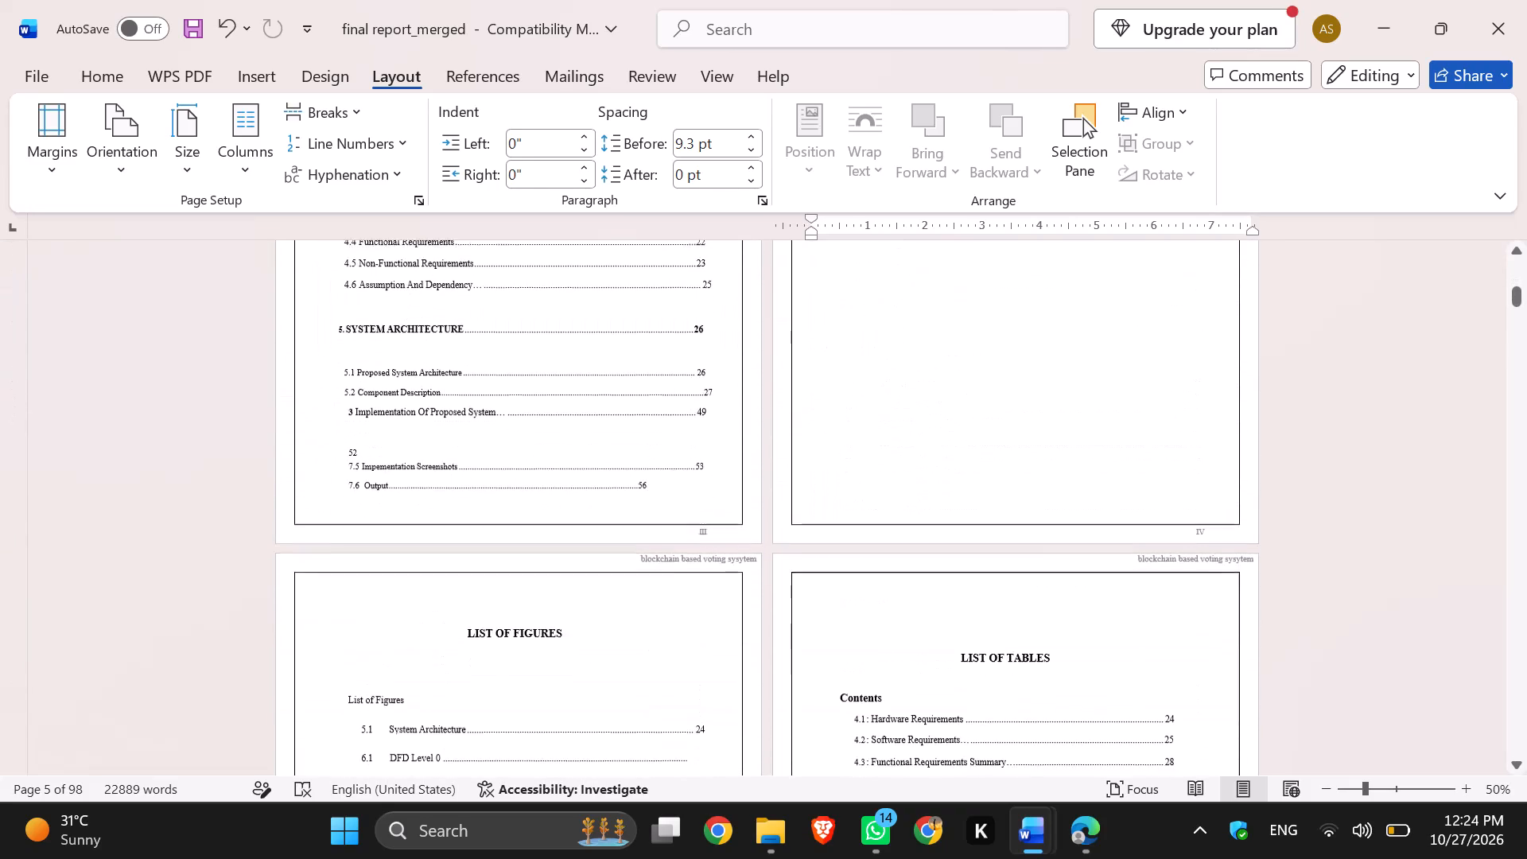
scroll(628, 383, down, 5)
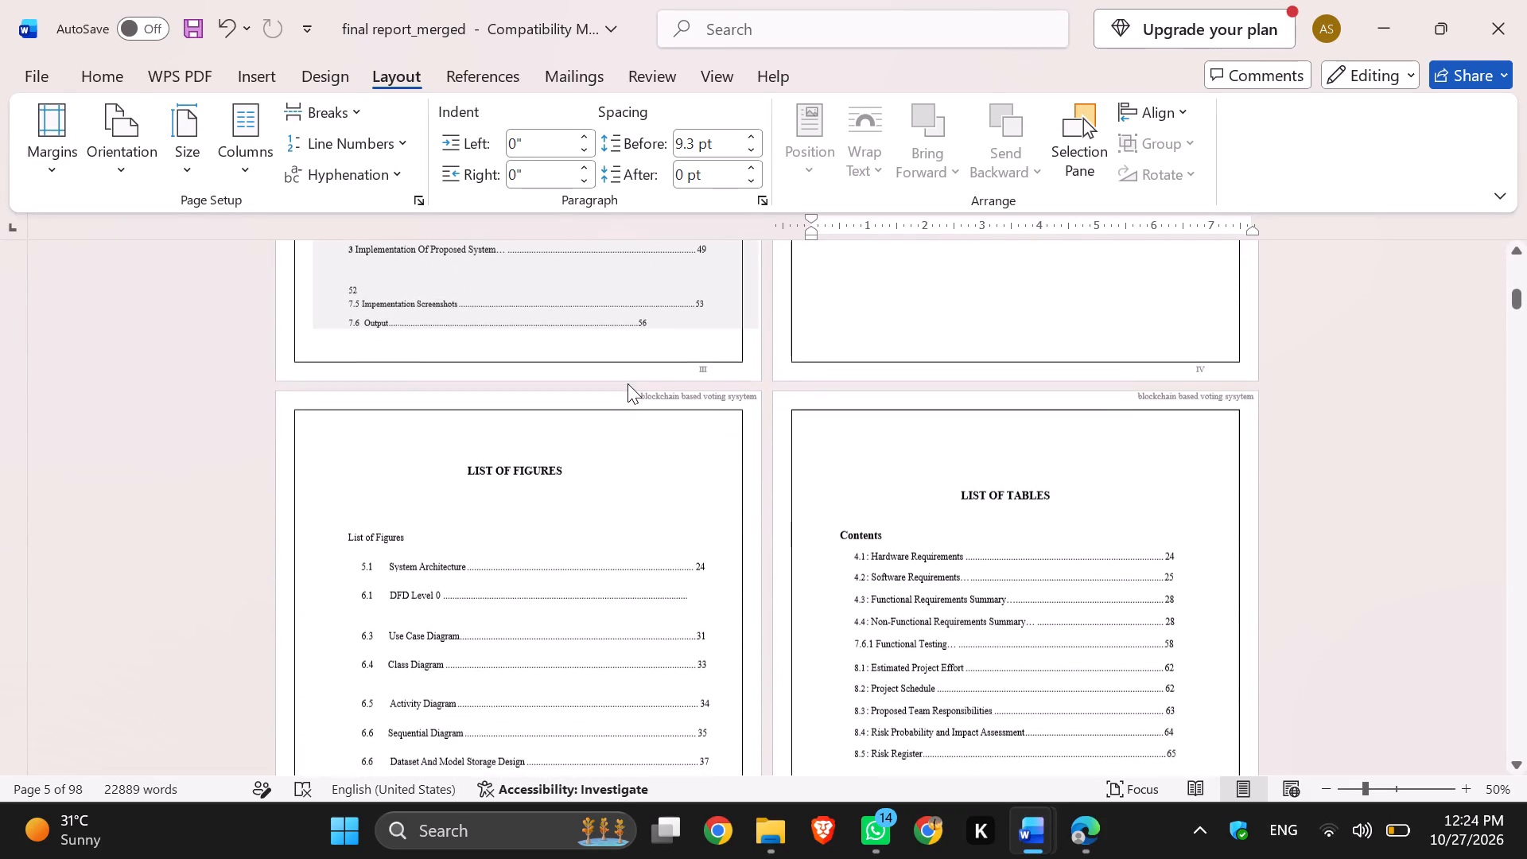
scroll(628, 383, down, 4)
Re-examine the List of Figures and List of Tables against the preceding index pages for entries in the wrong place.
scroll(628, 383, up, 3)
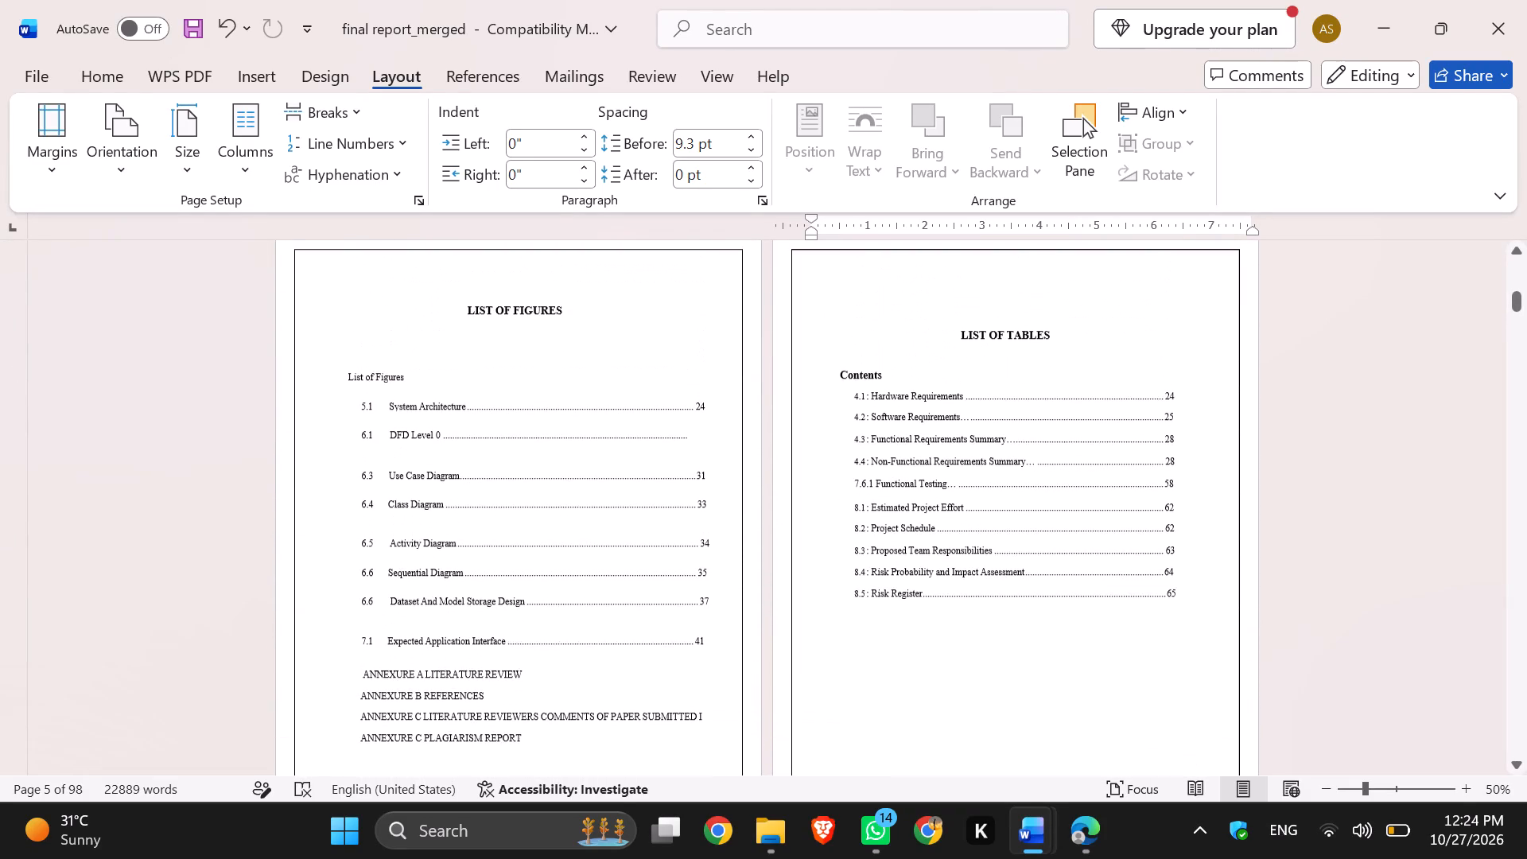
scroll(628, 383, up, 1)
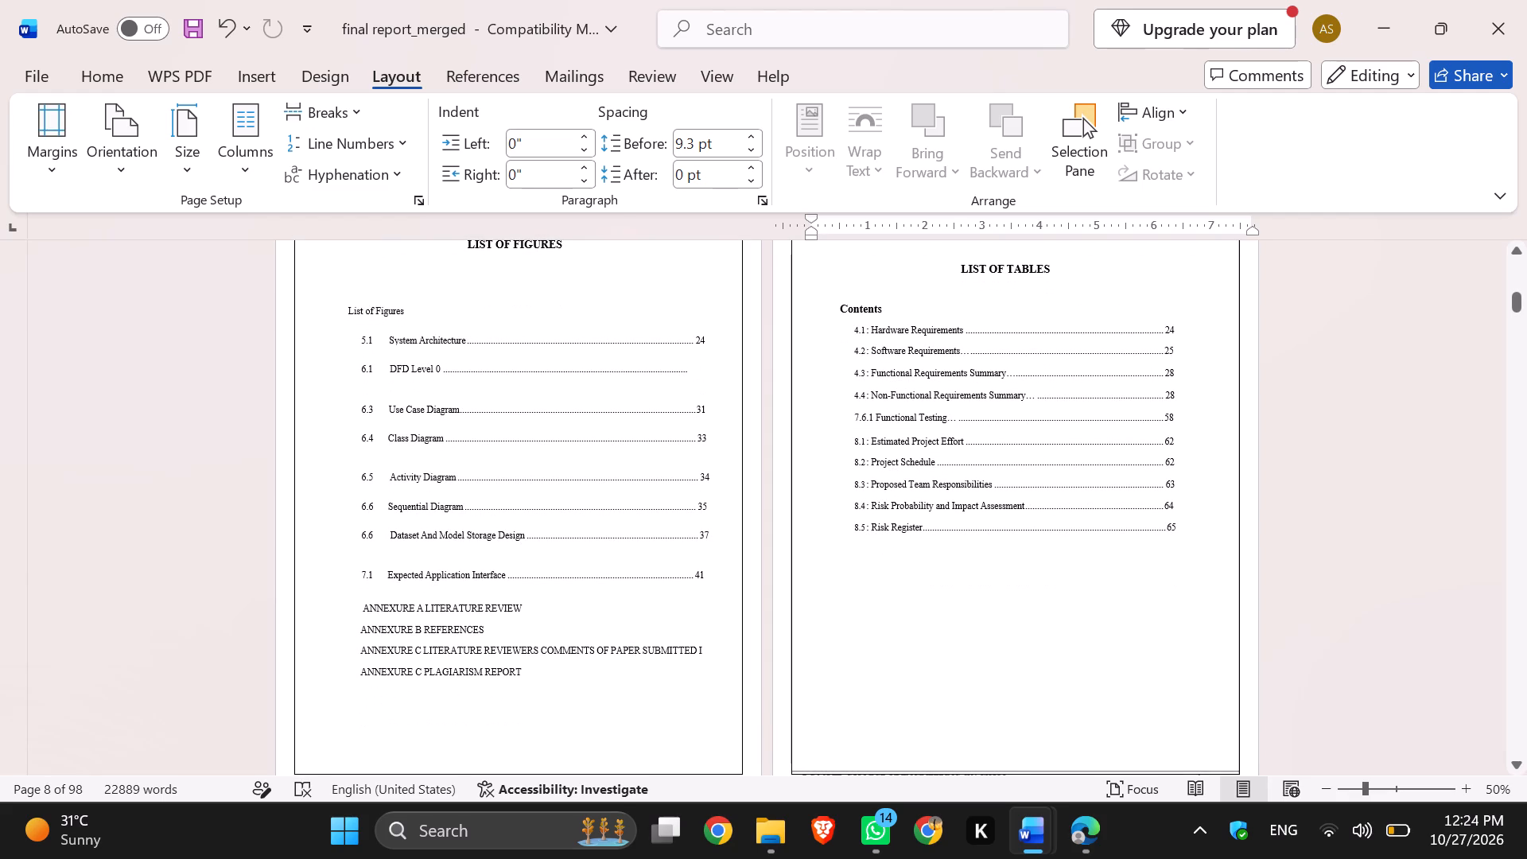
scroll(628, 383, up, 2)
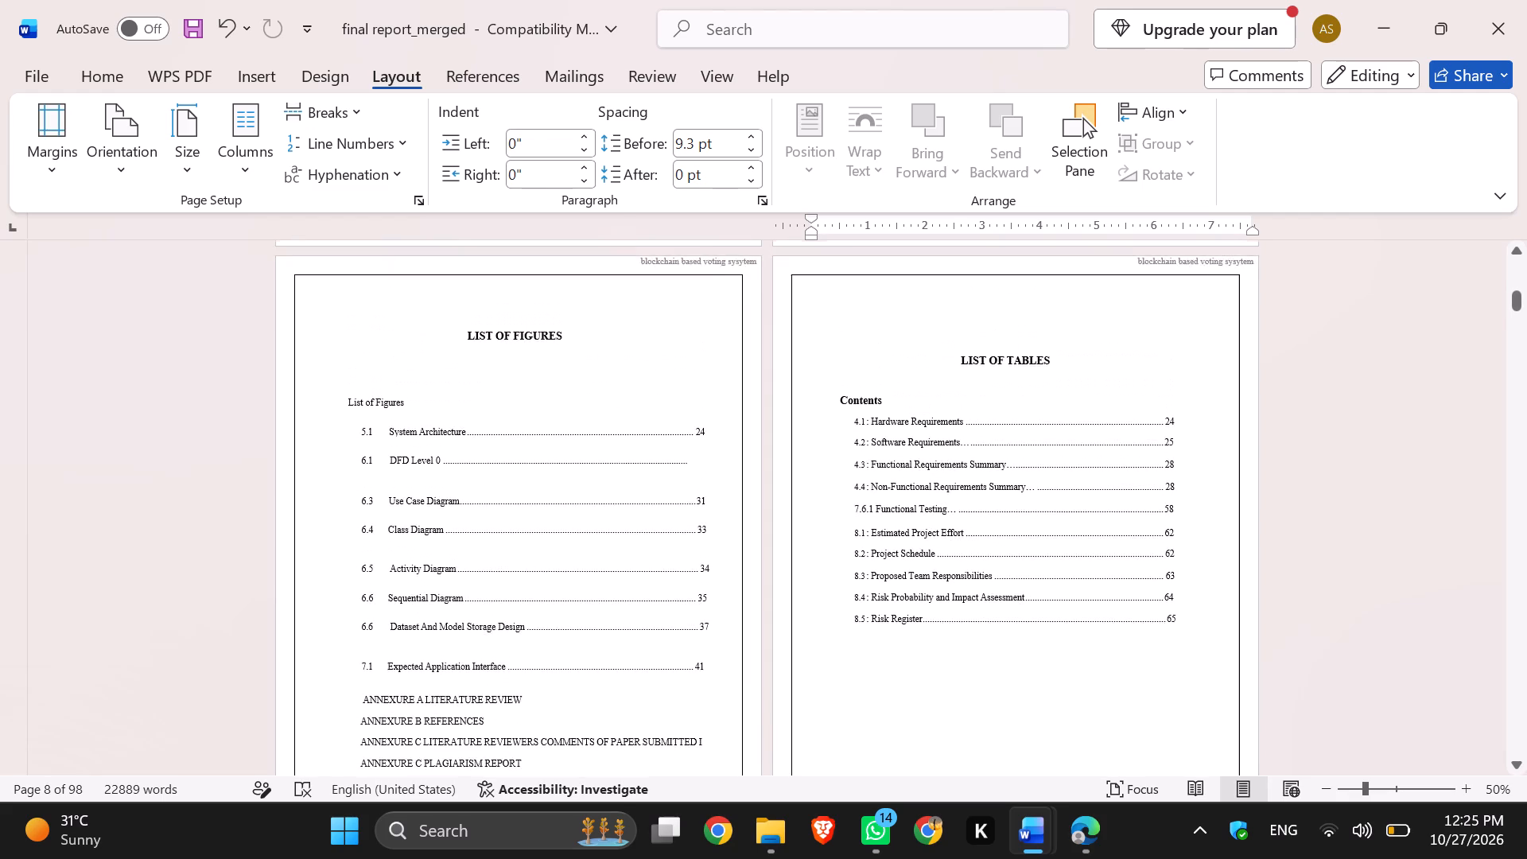
scroll(604, 431, up, 2)
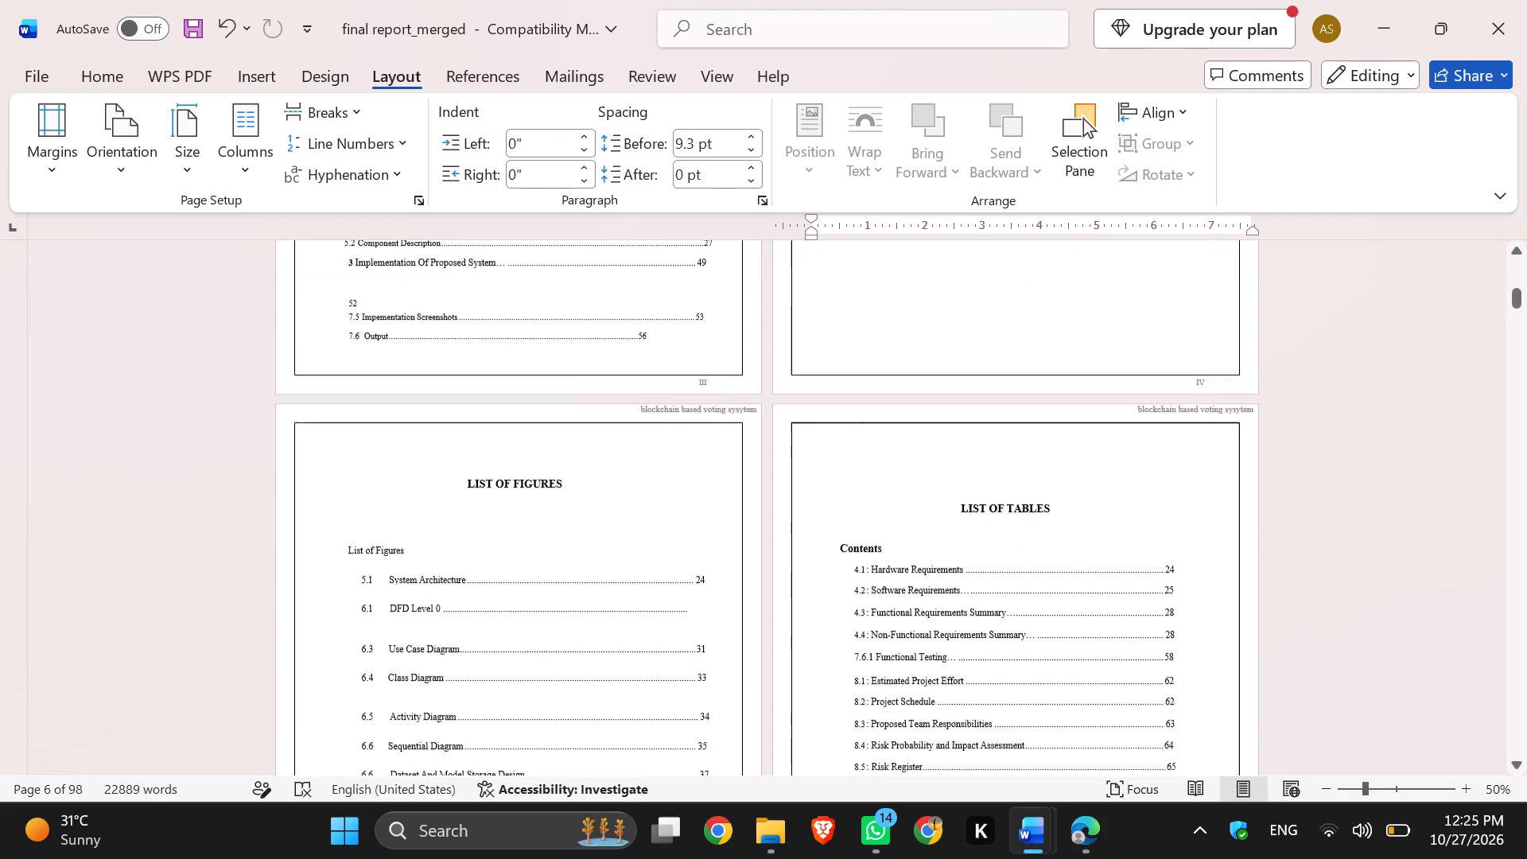
scroll(604, 431, up, 5)
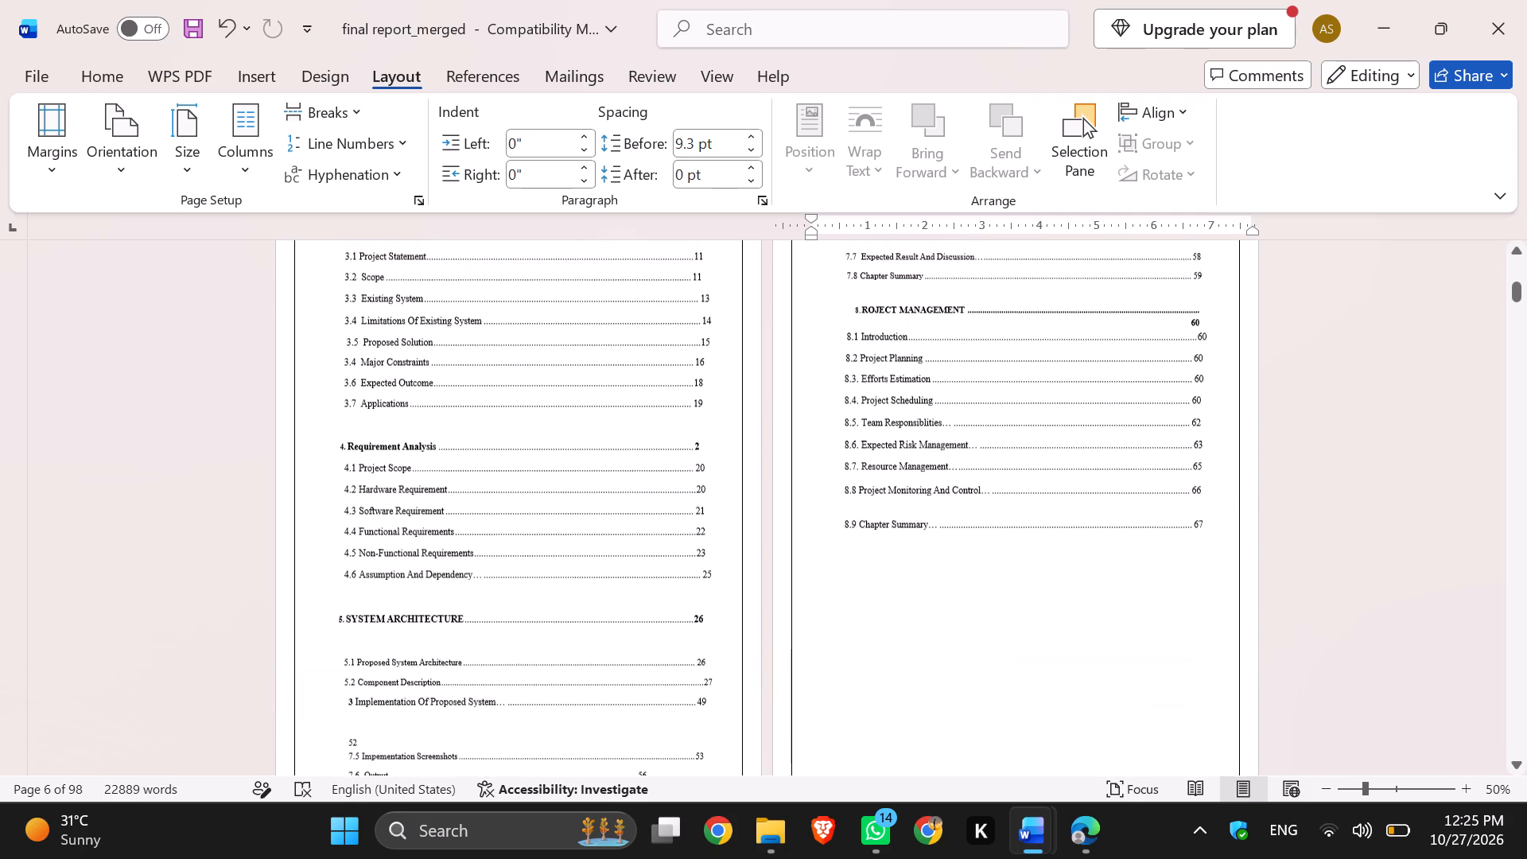
scroll(604, 431, up, 1)
scroll(604, 431, down, 5)
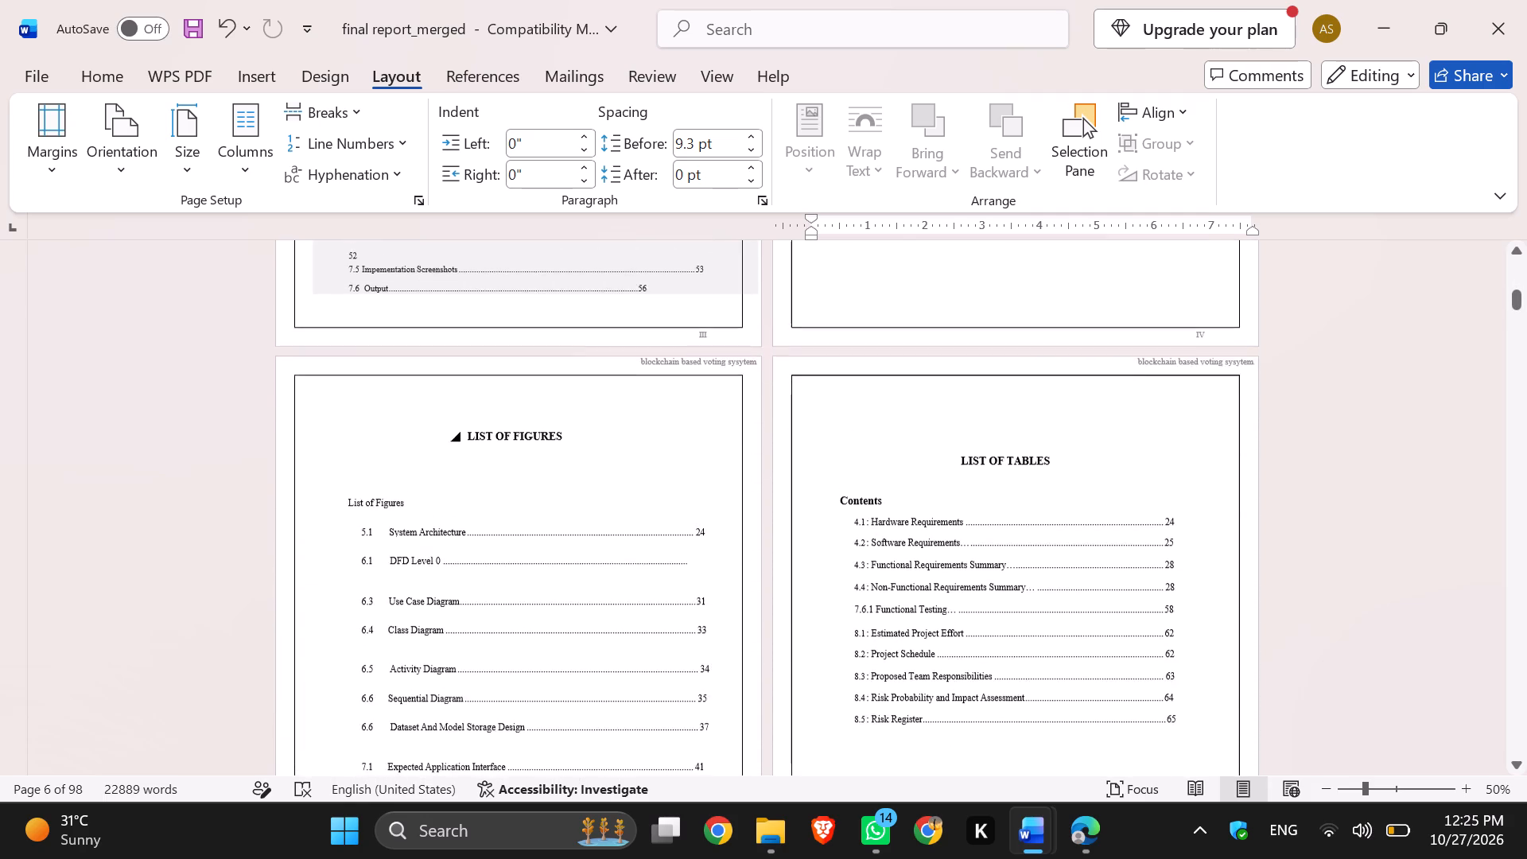
scroll(604, 431, down, 4)
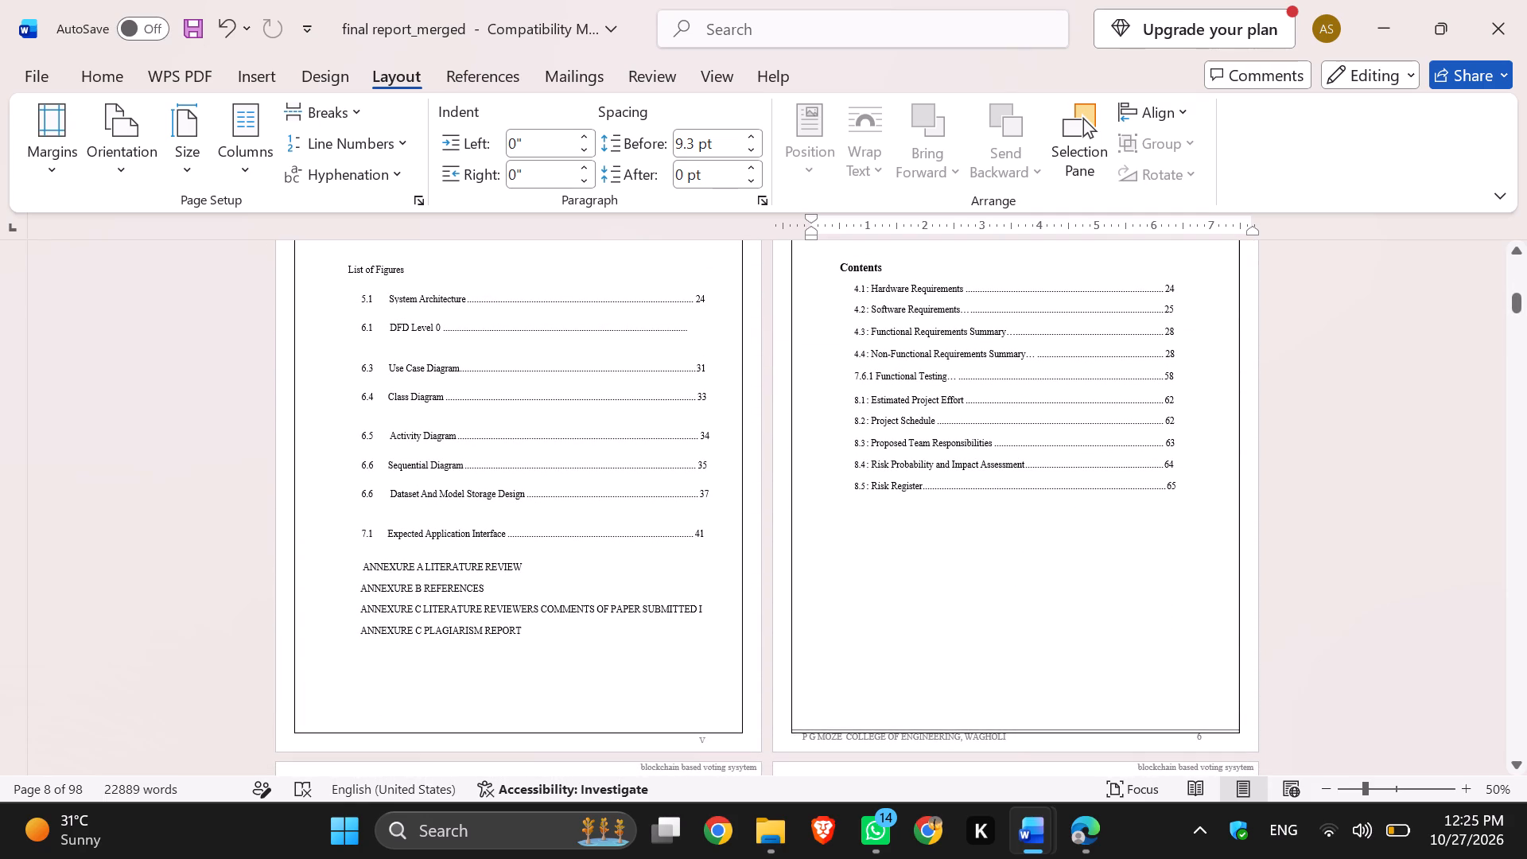
Copy the four ANNEXURE entries below 7.1 Expected Application Interface and delete them from the List of Figures.
drag(363, 562, 529, 628)
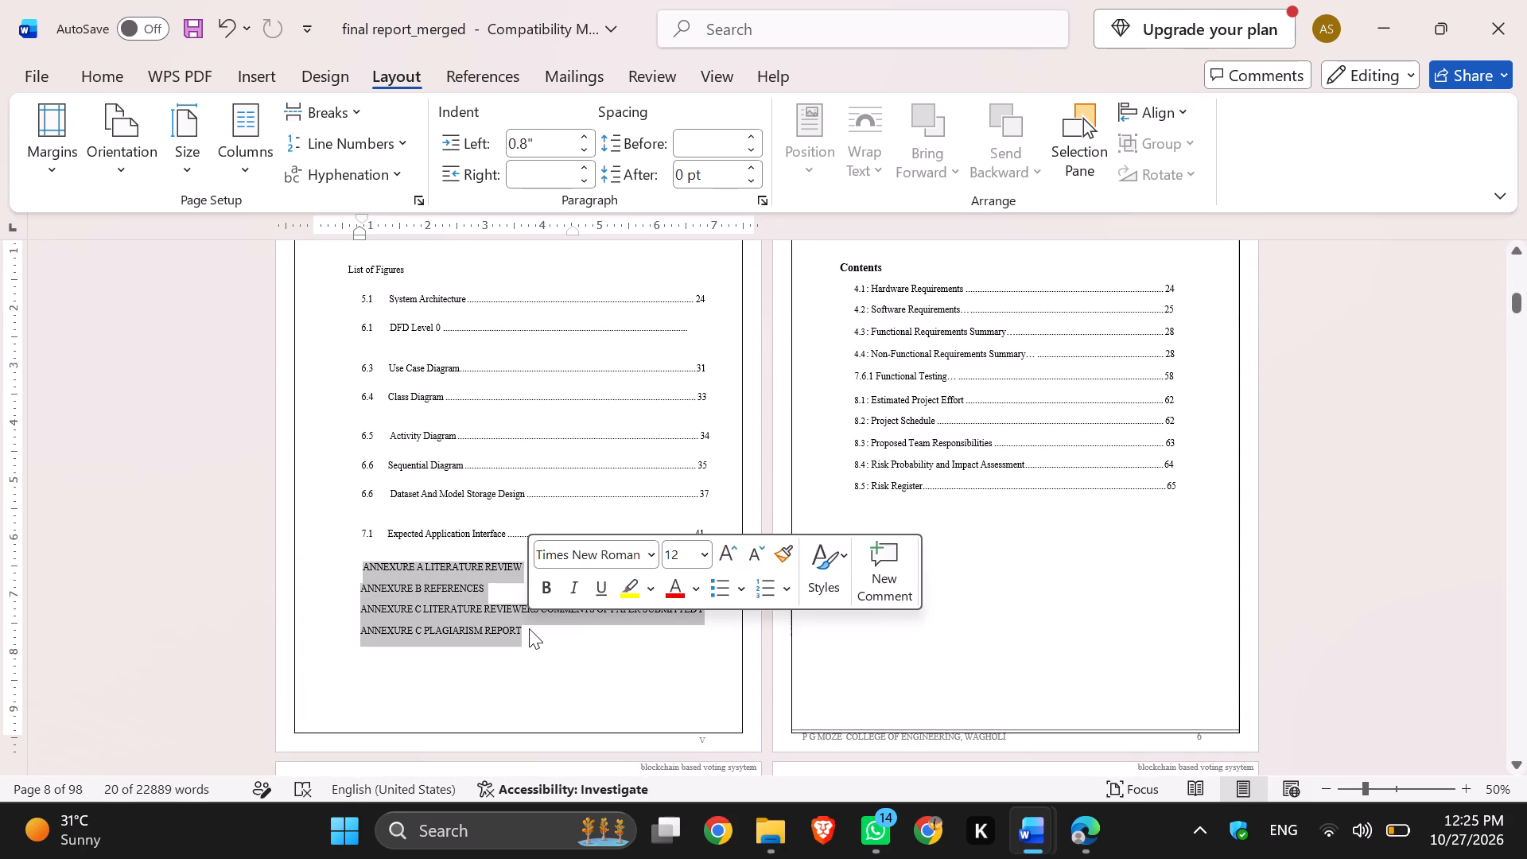
key(ctrl+c)
scroll(747, 516, up, 1)
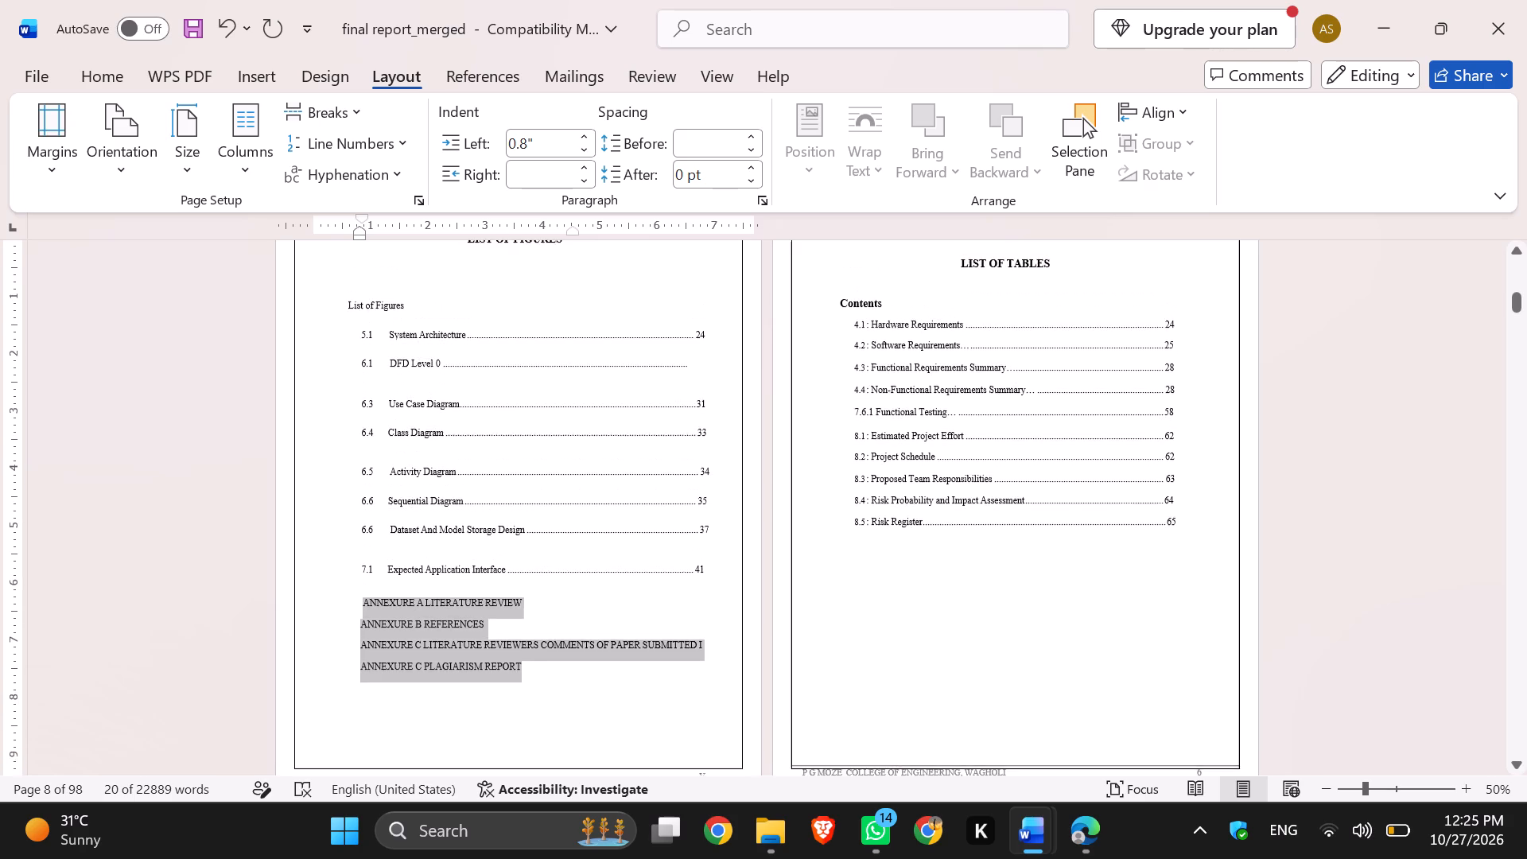
scroll(747, 516, up, 1)
key(BackSpace)
Paste the four copied ANNEXURE entries on a new line below the 8.9 Chapter Summary entry in the index.
scroll(747, 516, up, 2)
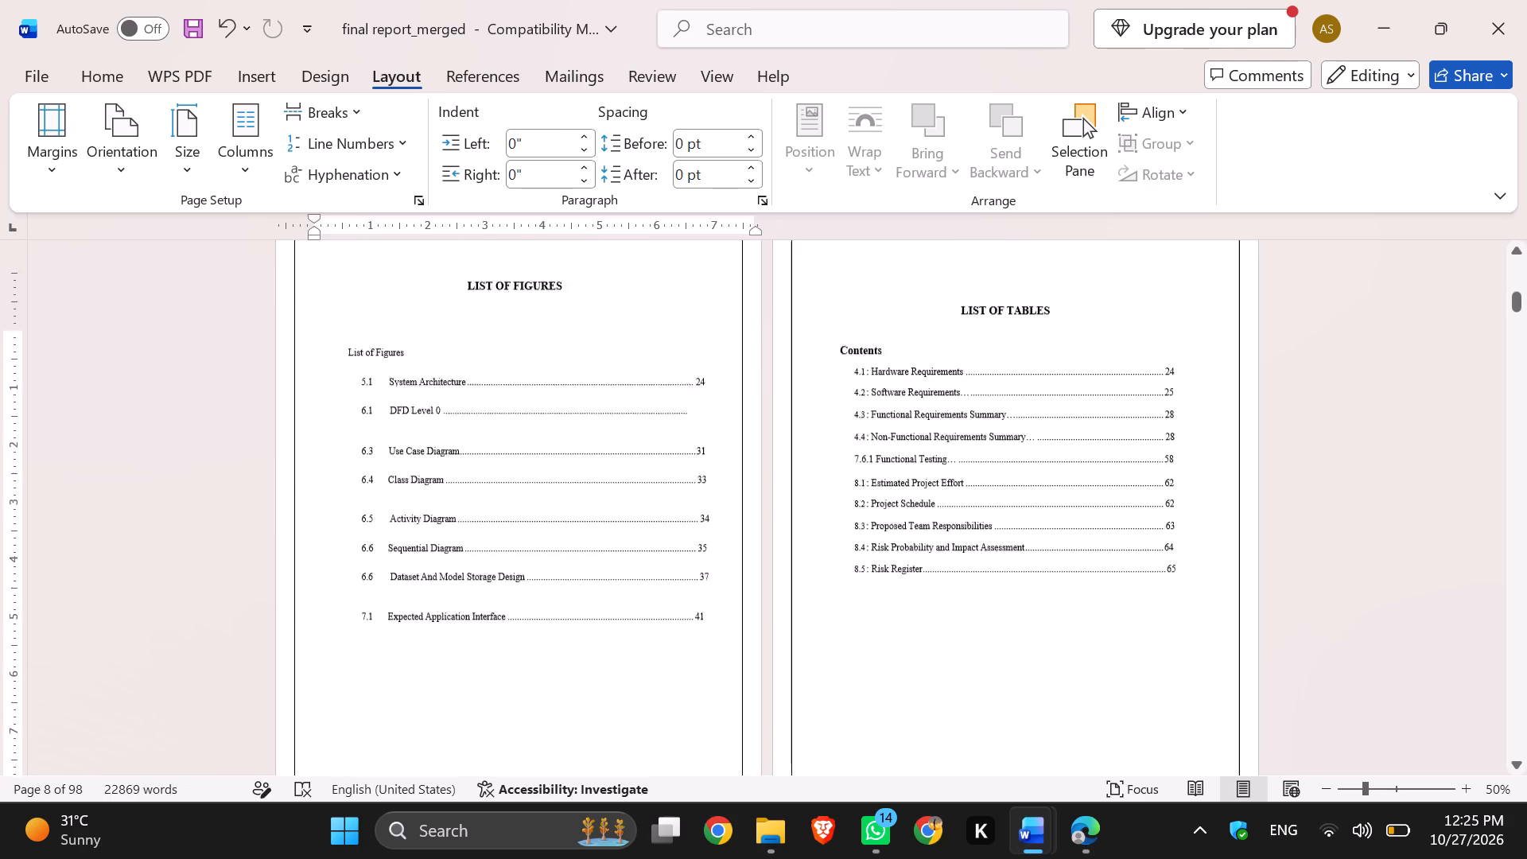
scroll(747, 516, up, 3)
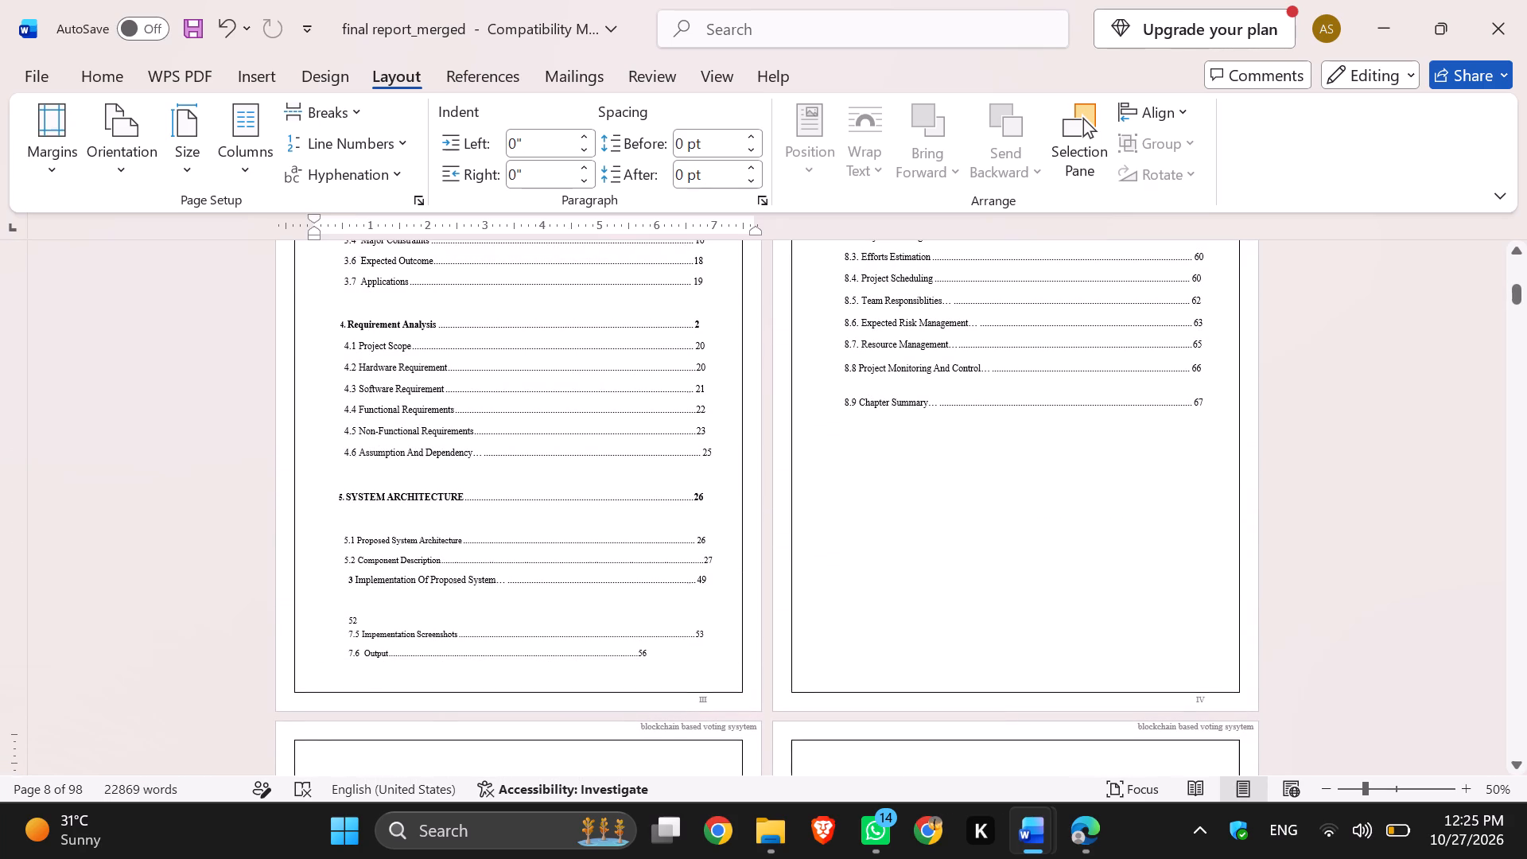
click(848, 449)
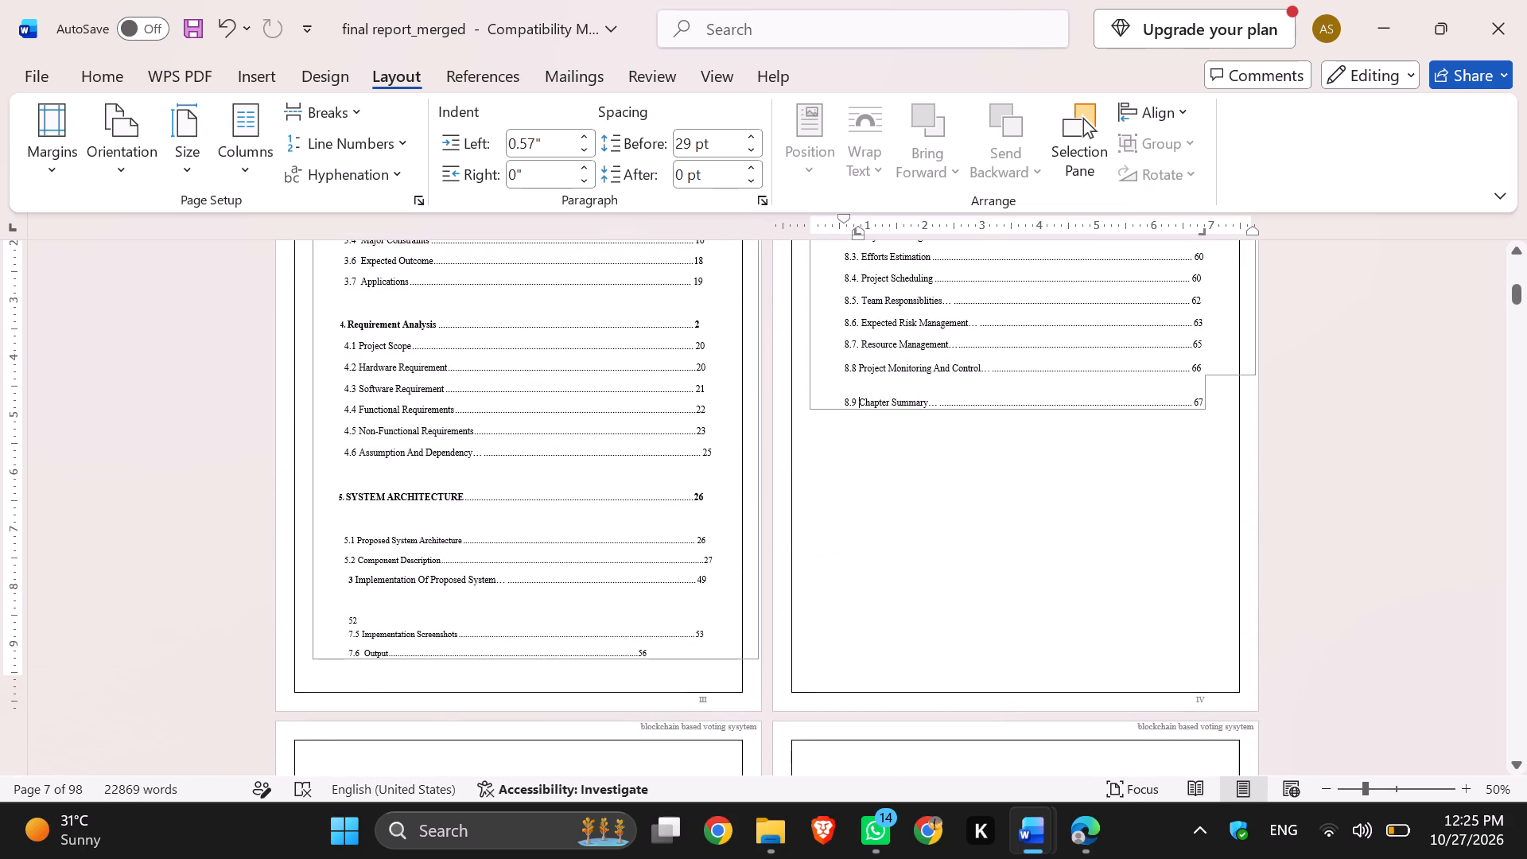
click(1203, 403)
key(Return)
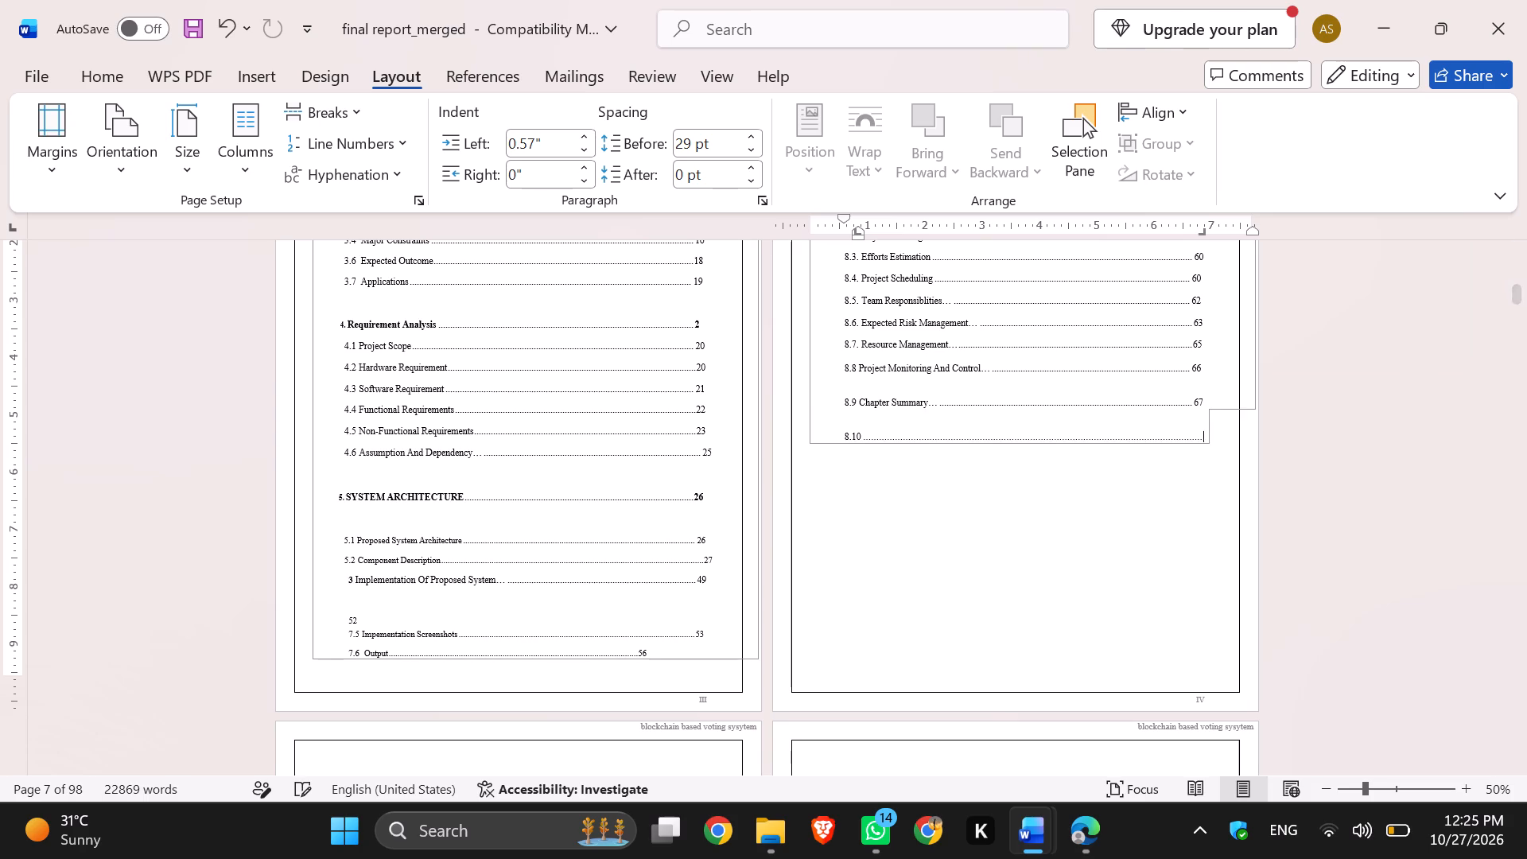
key(Return)
key(Return)
key(Return)
key(Return)
key(Return)
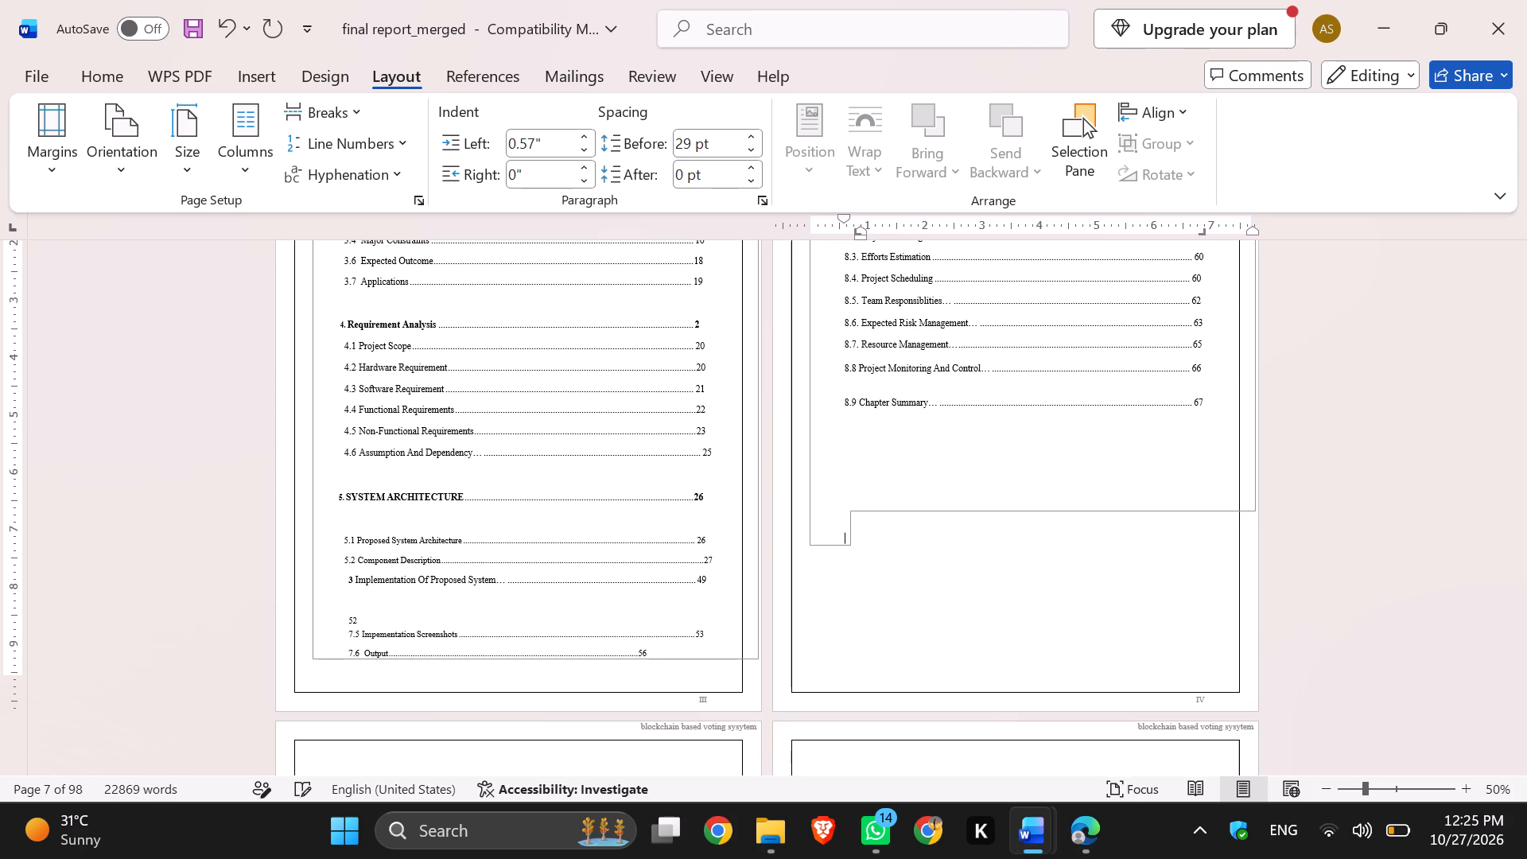
key(BackSpace)
key(BackSpace)
key(BackSpace)
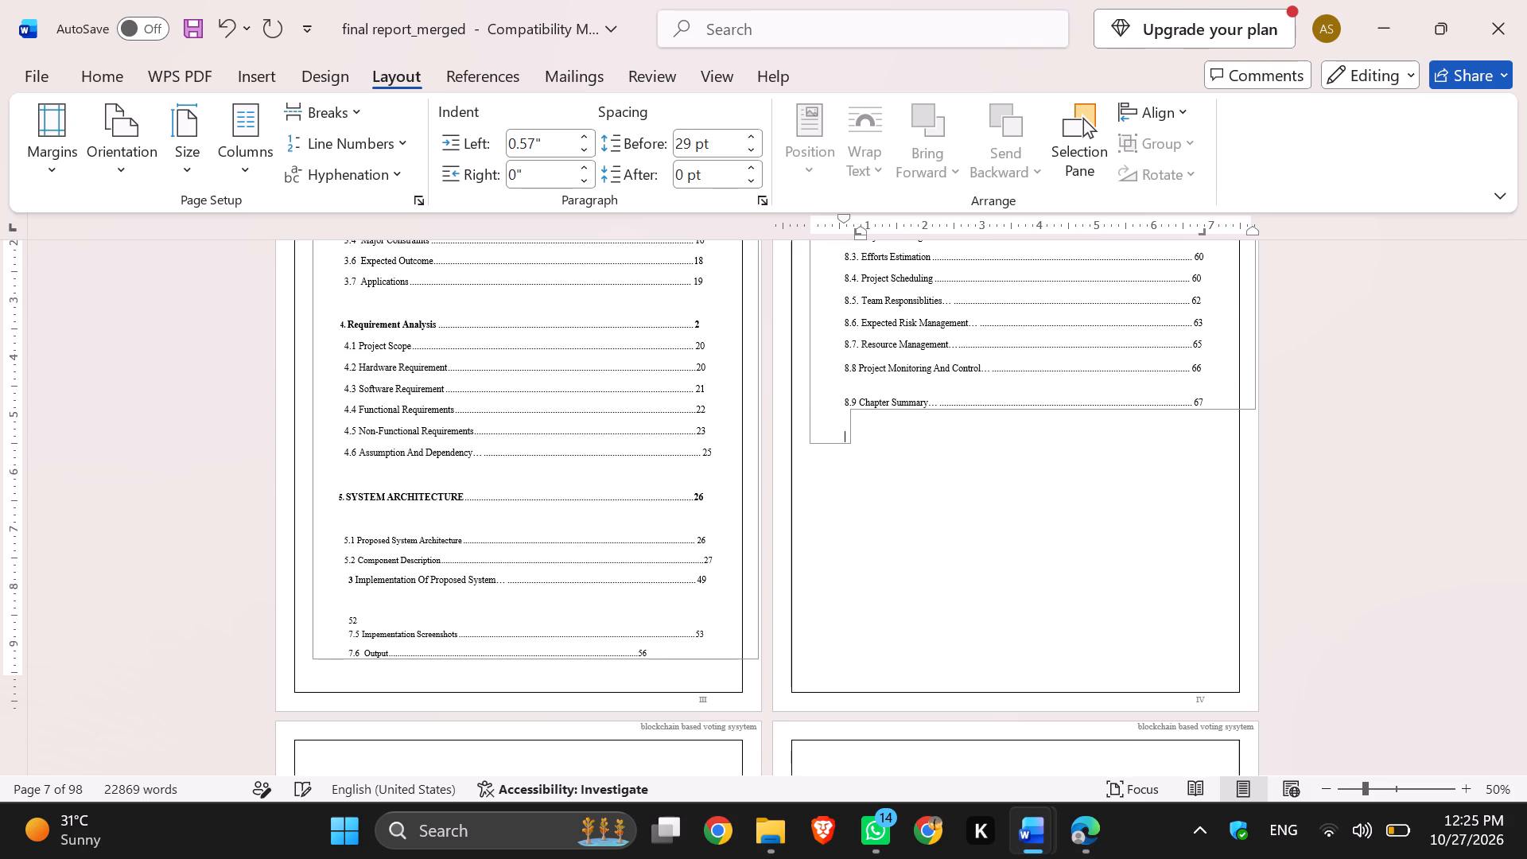
key(ctrl+v)
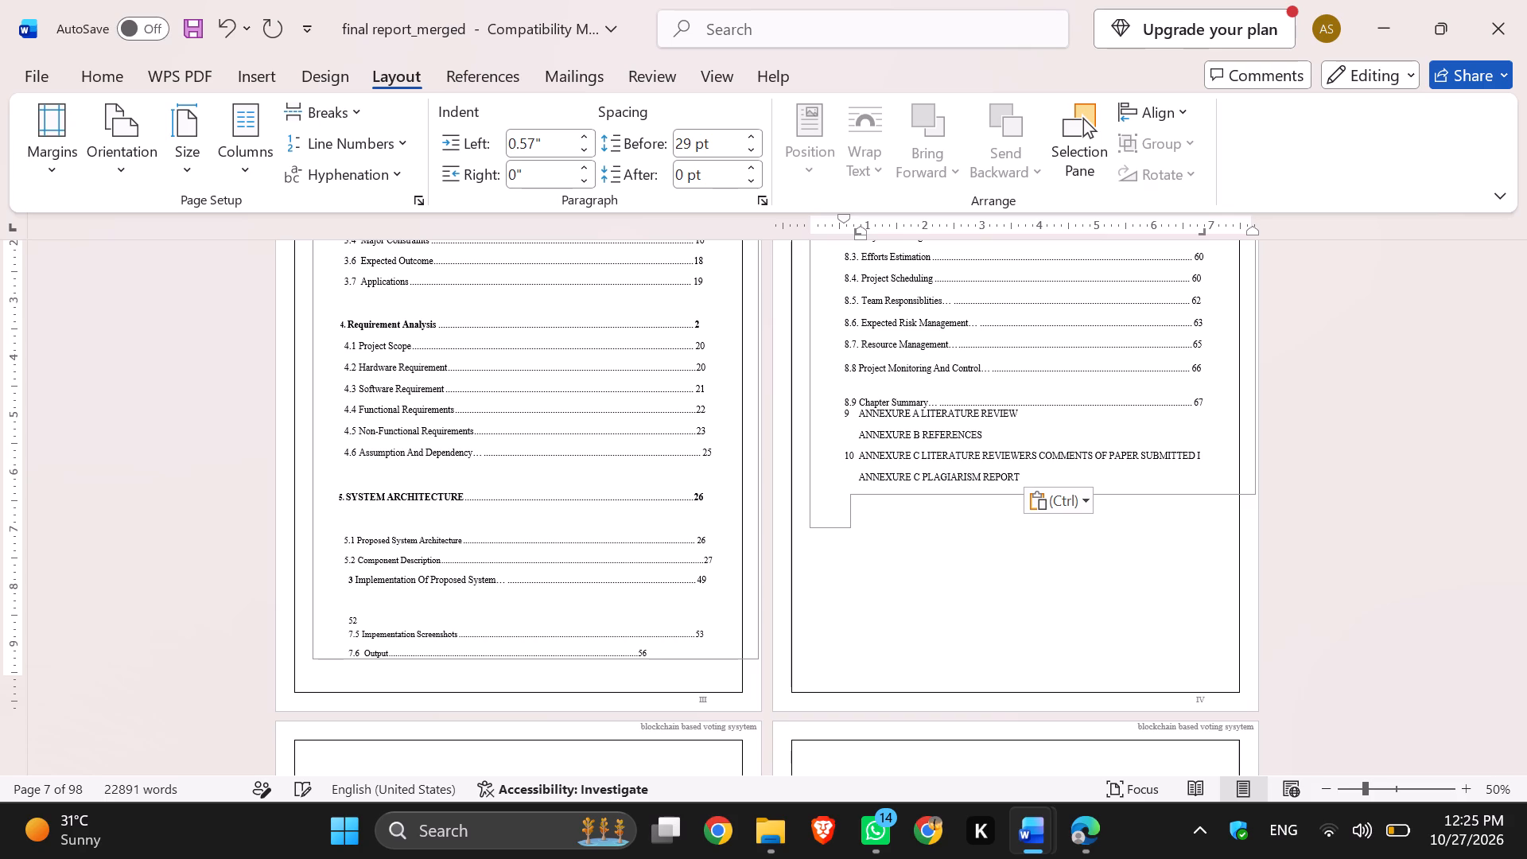
Remove the automatic list number and the left indent from the pasted ANNEXURE A LITERATURE REVIEW entry.
click(1213, 402)
click(852, 414)
key(BackSpace)
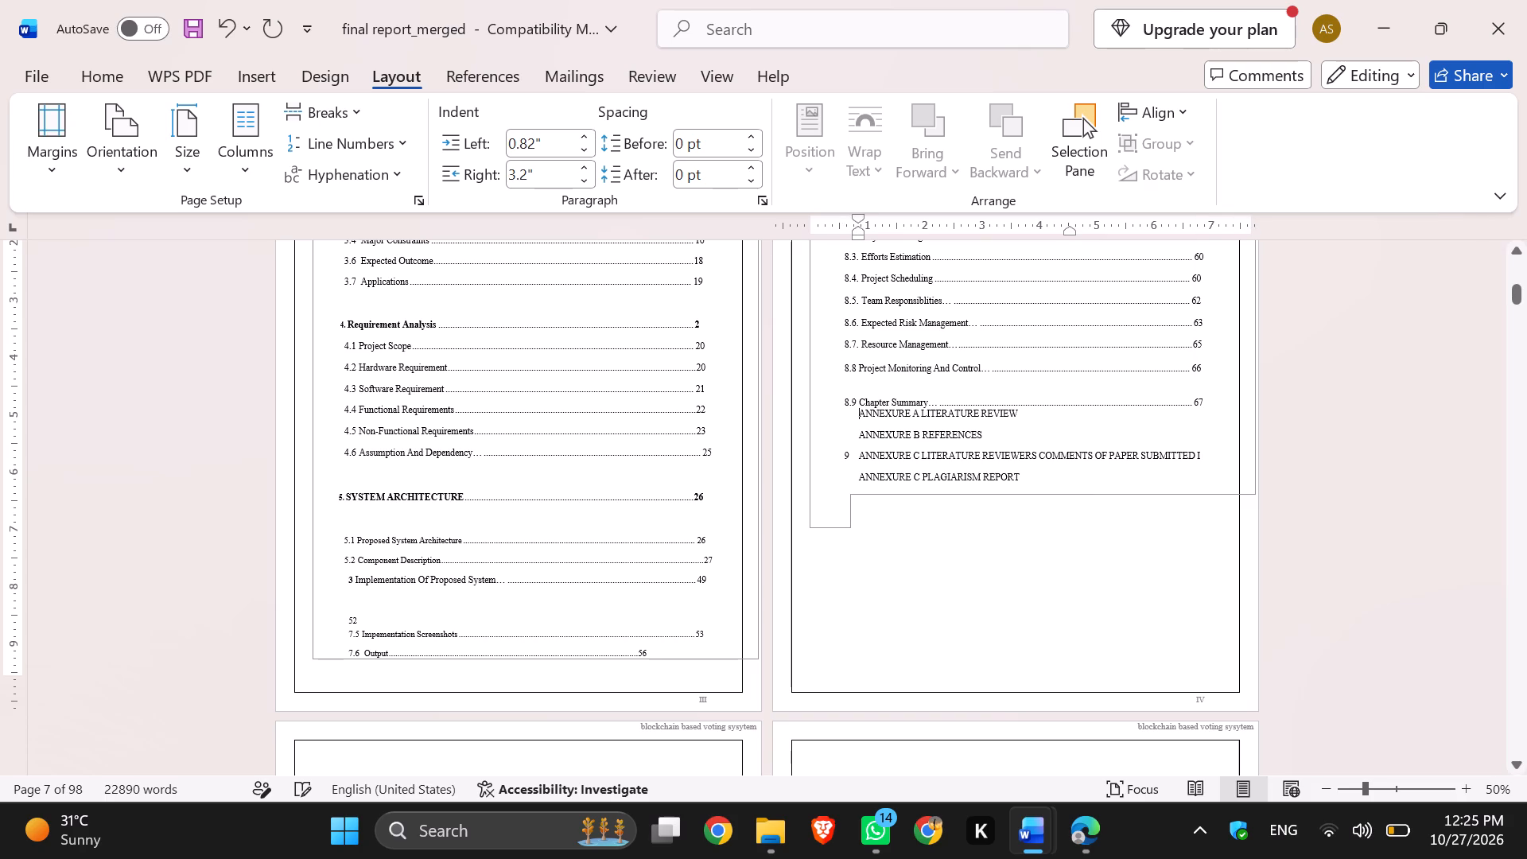
key(BackSpace)
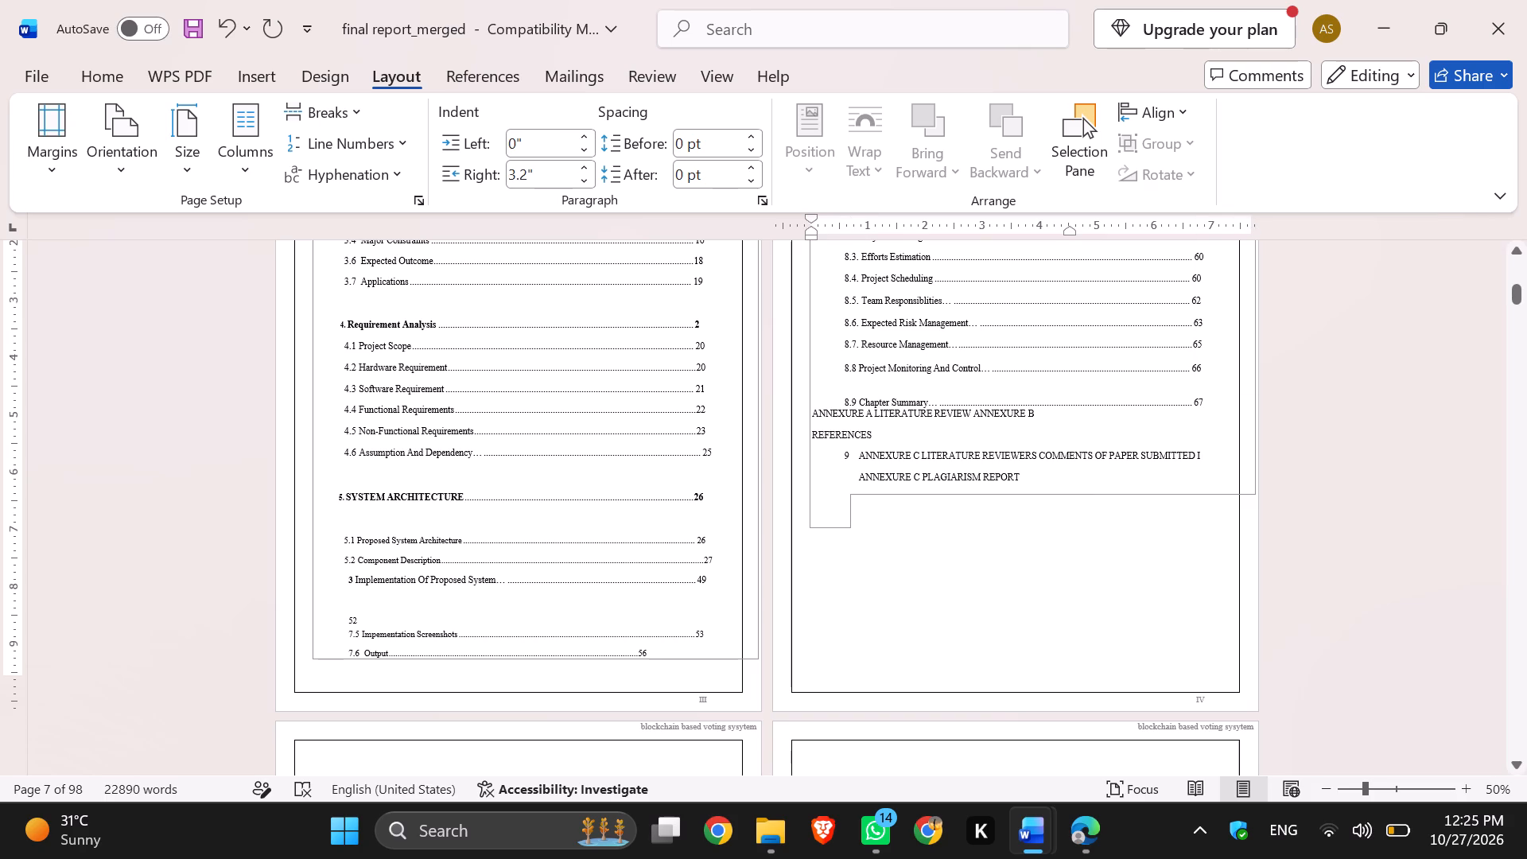
Indent the ANNEXURE A LITERATURE REVIEW entry with spaces to line up with the 8.9 Chapter Summary entry.
key(space)
key(space)
key(space)
key(space)
key(space)
key(space)
key(space)
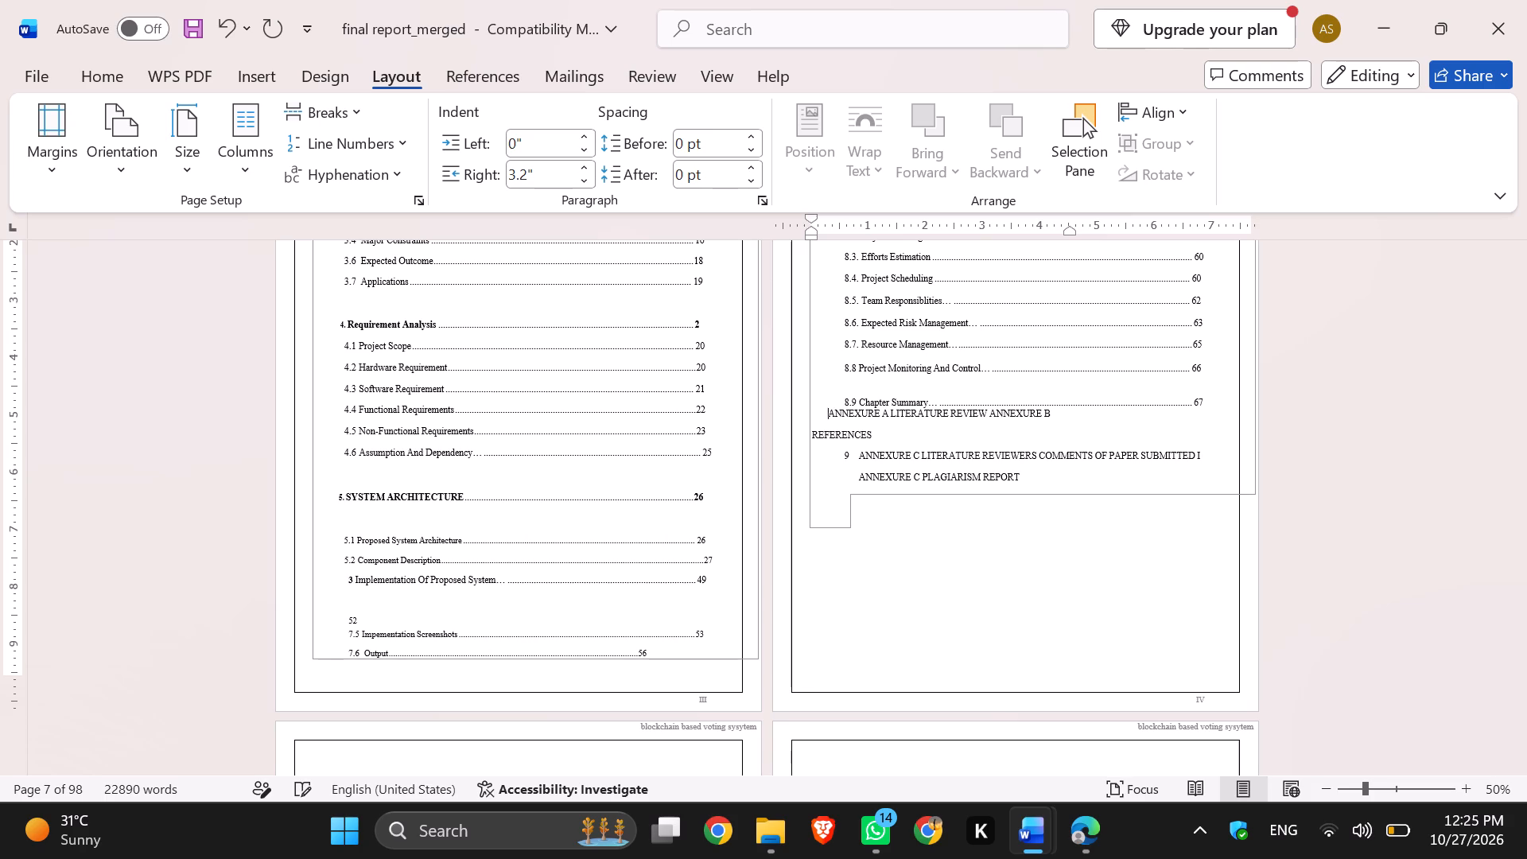
key(space)
key(space)
key(space)
key(space)
key(space)
key(space)
key(space)
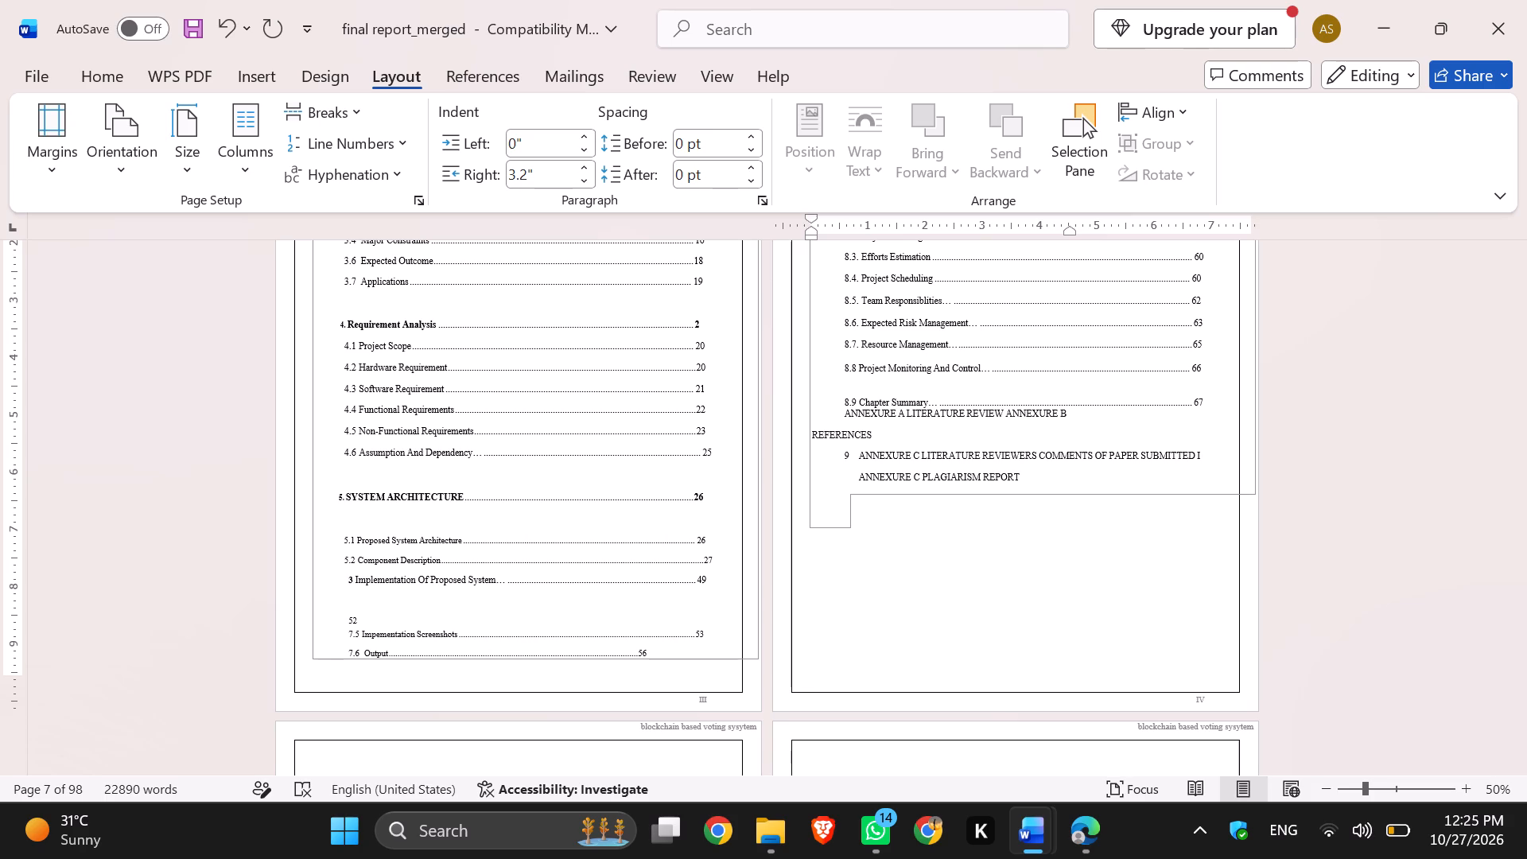
Move the ANNEXURE A LITERATURE REVIEW entry down one line and indent it with spaces to line up with the index entries.
key(Return)
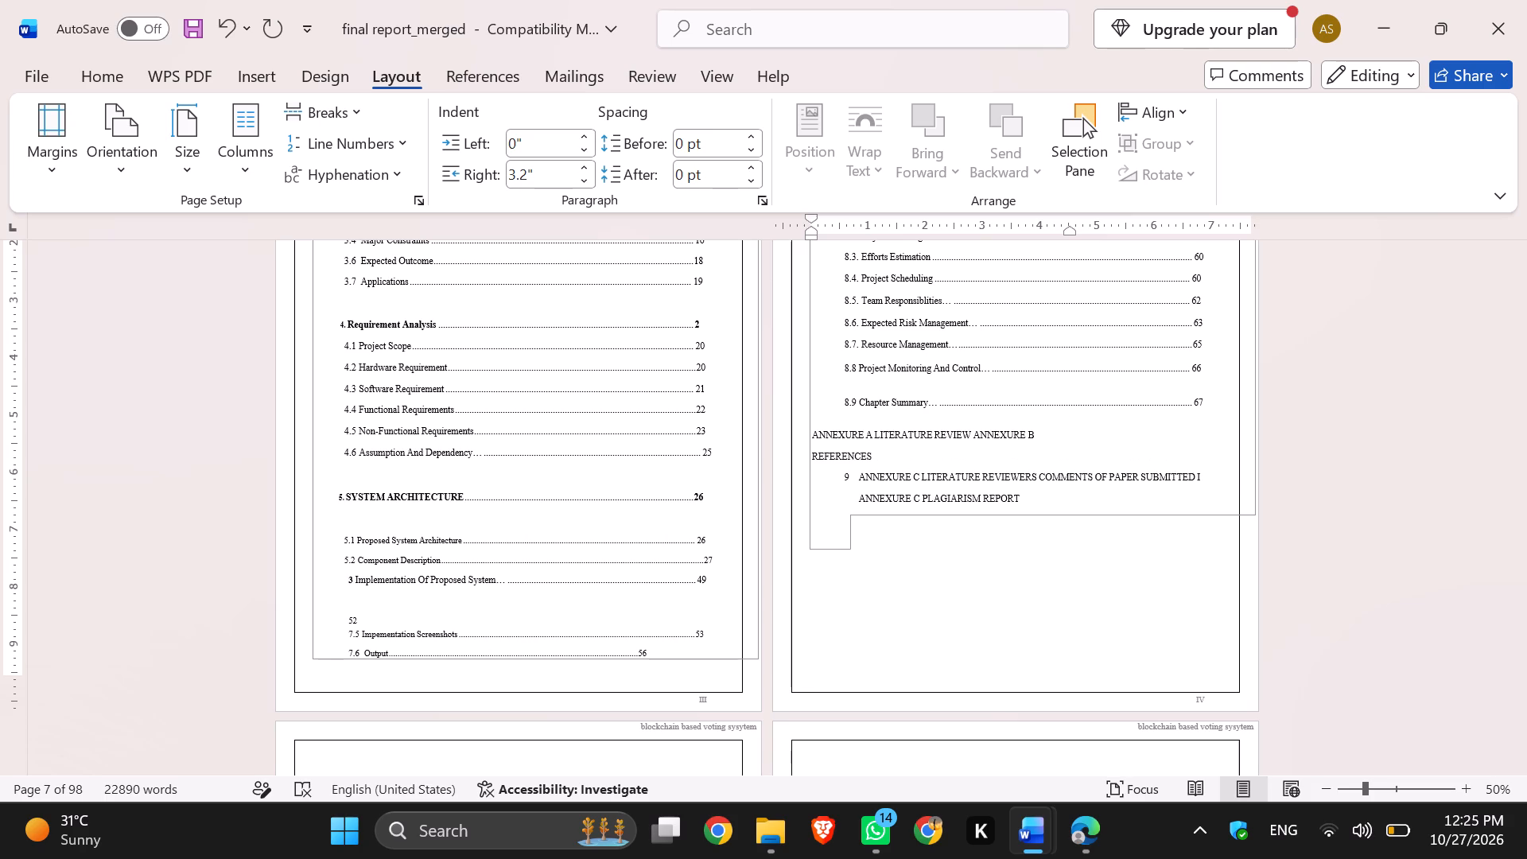
key(space)
key(space)
key(space)
key(space)
key(space)
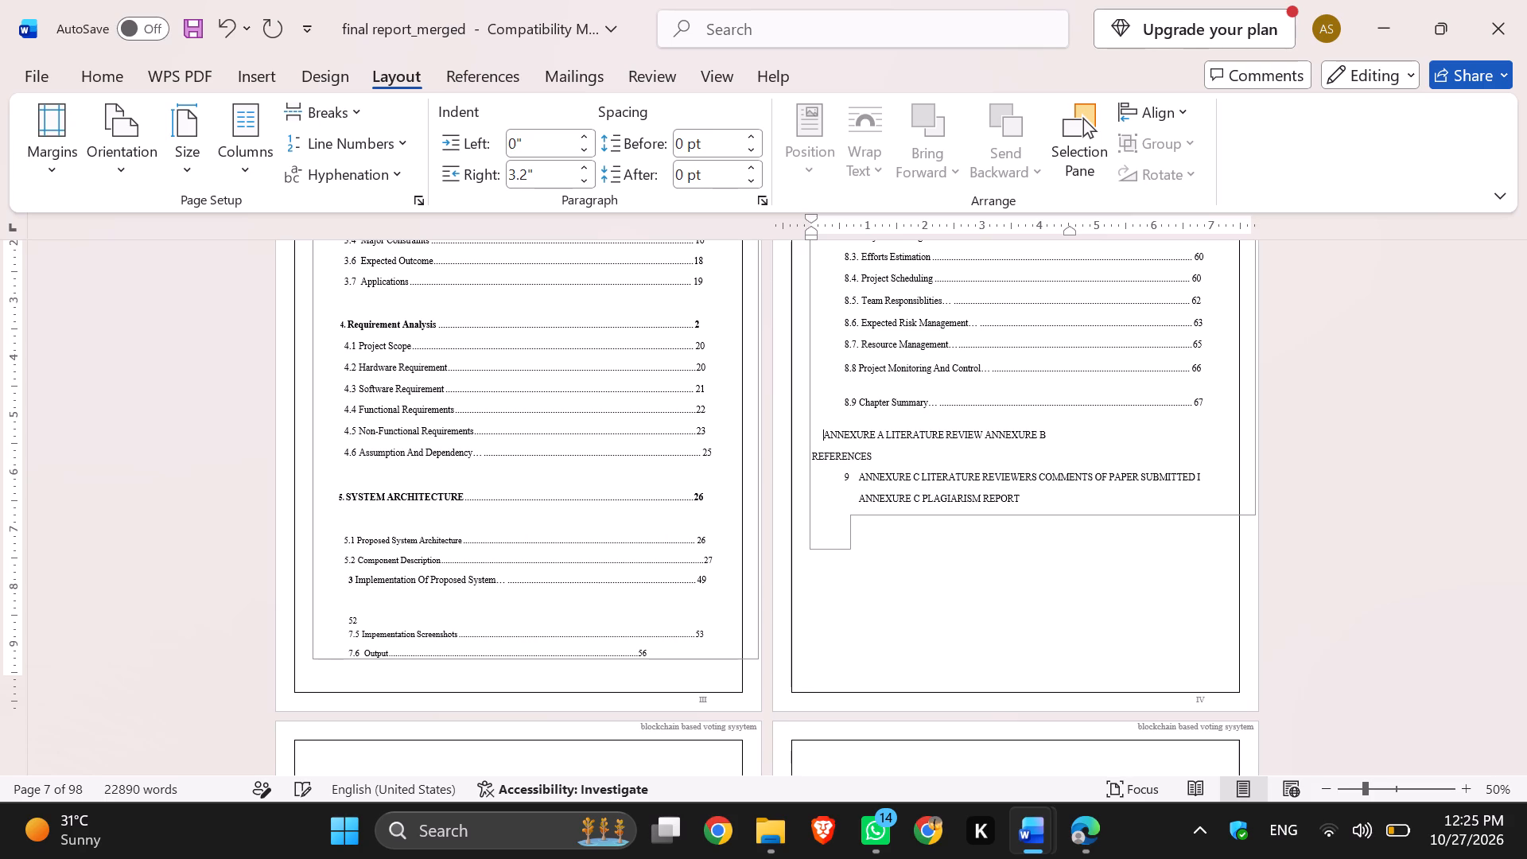
key(space)
key(space)
key(space)
key(space)
key(space)
key(space)
key(space)
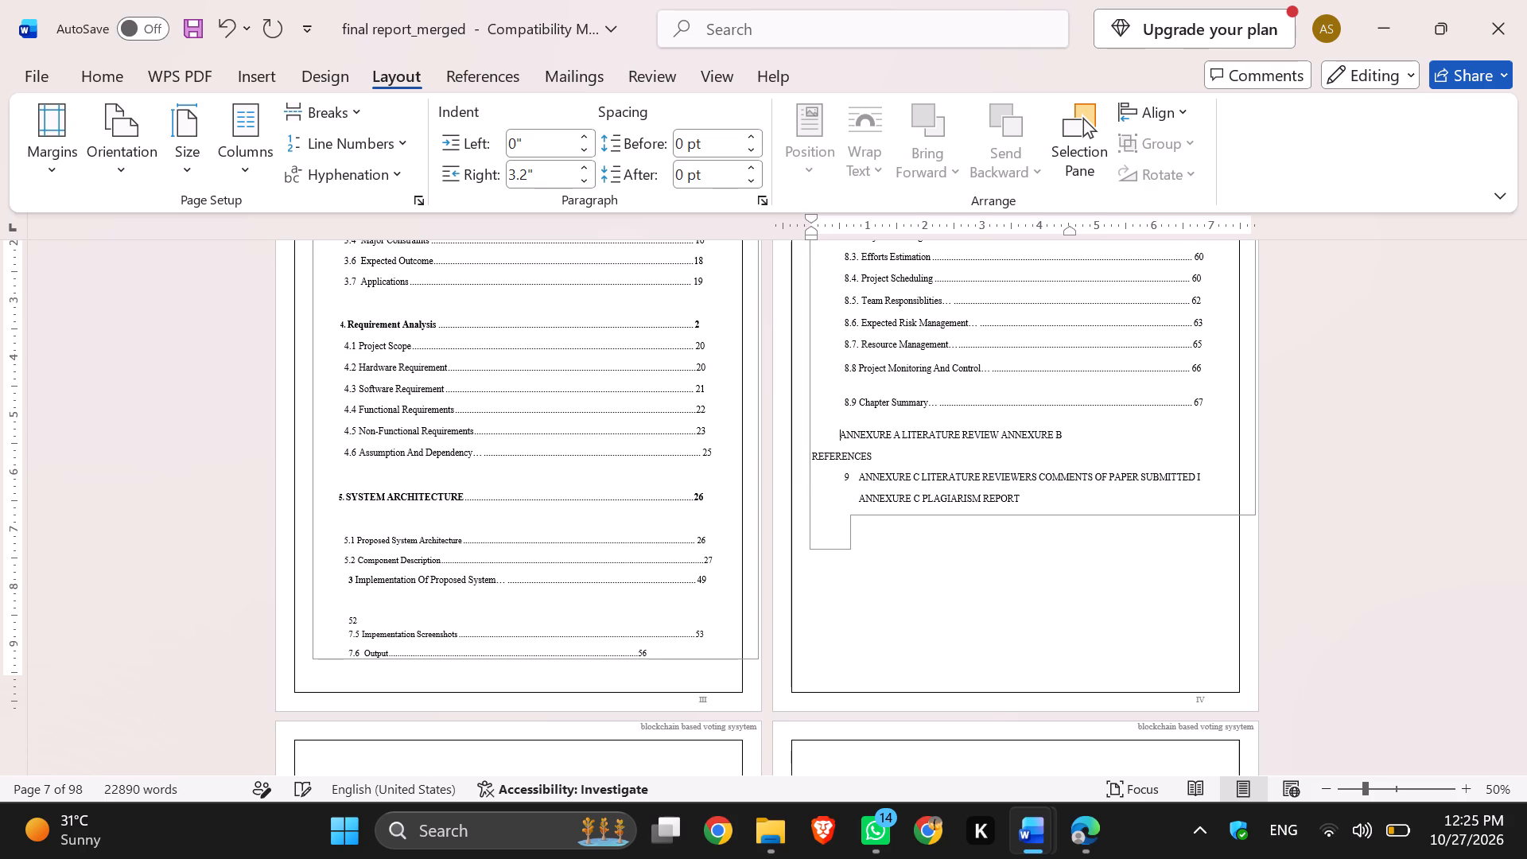
key(space)
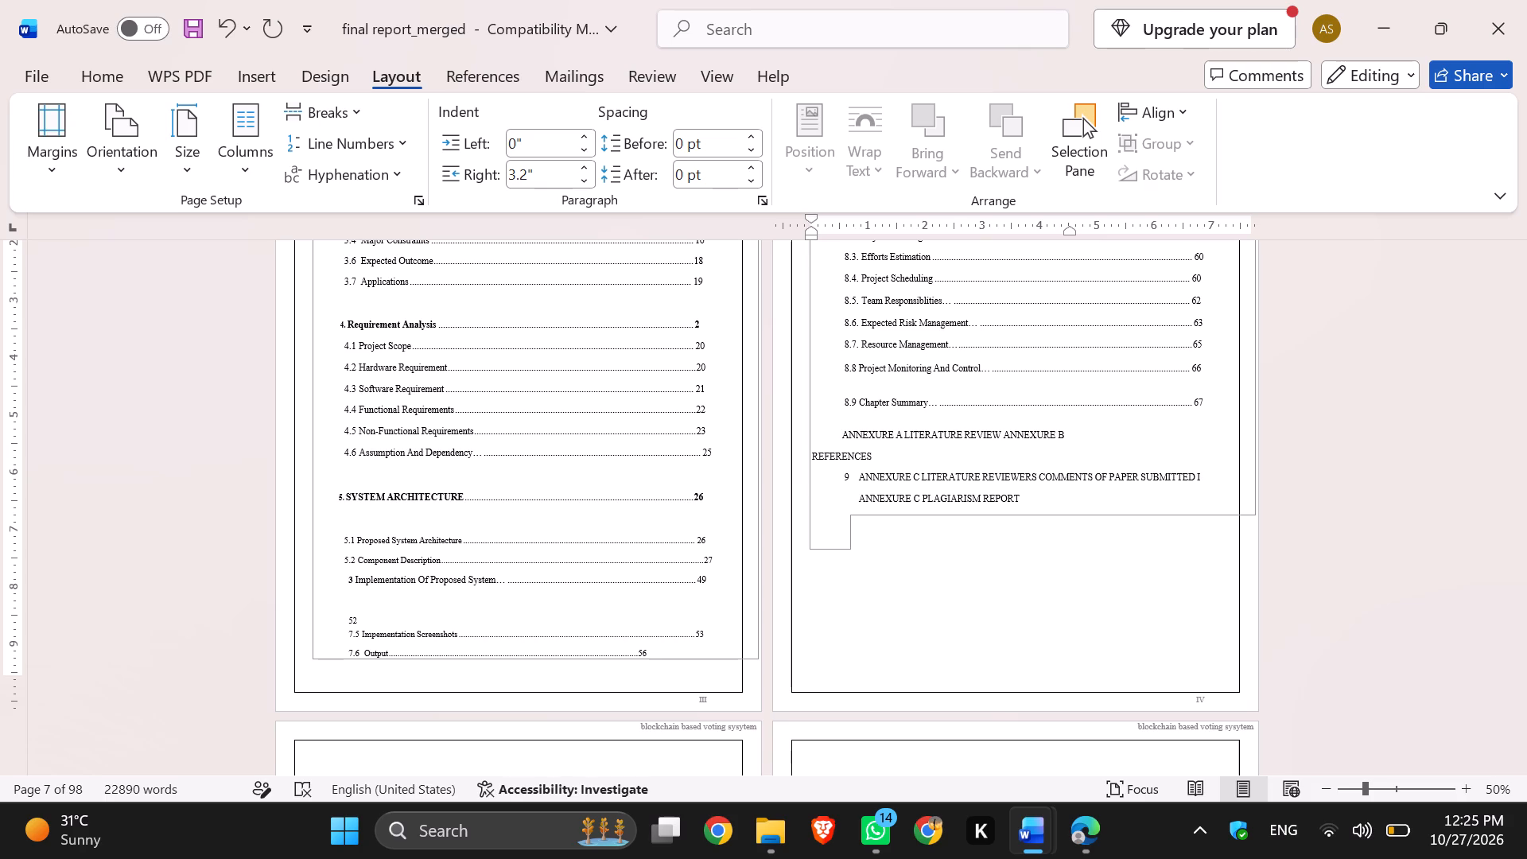
Break the line after ANNEXURE A LITERATURE REVIEW so that ANNEXURE B REFERENCES starts on its own line.
key(Right)
key(Right)
key(Right)
key(Right)
key(Right)
key(Right)
key(Right)
key(Right)
key(Right)
key(Right)
key(Right)
key(Right)
key(Right)
key(Right)
key(Right)
key(Right)
key(Right)
key(Right)
key(Right)
key(Right)
key(Right)
key(Right)
key(Return)
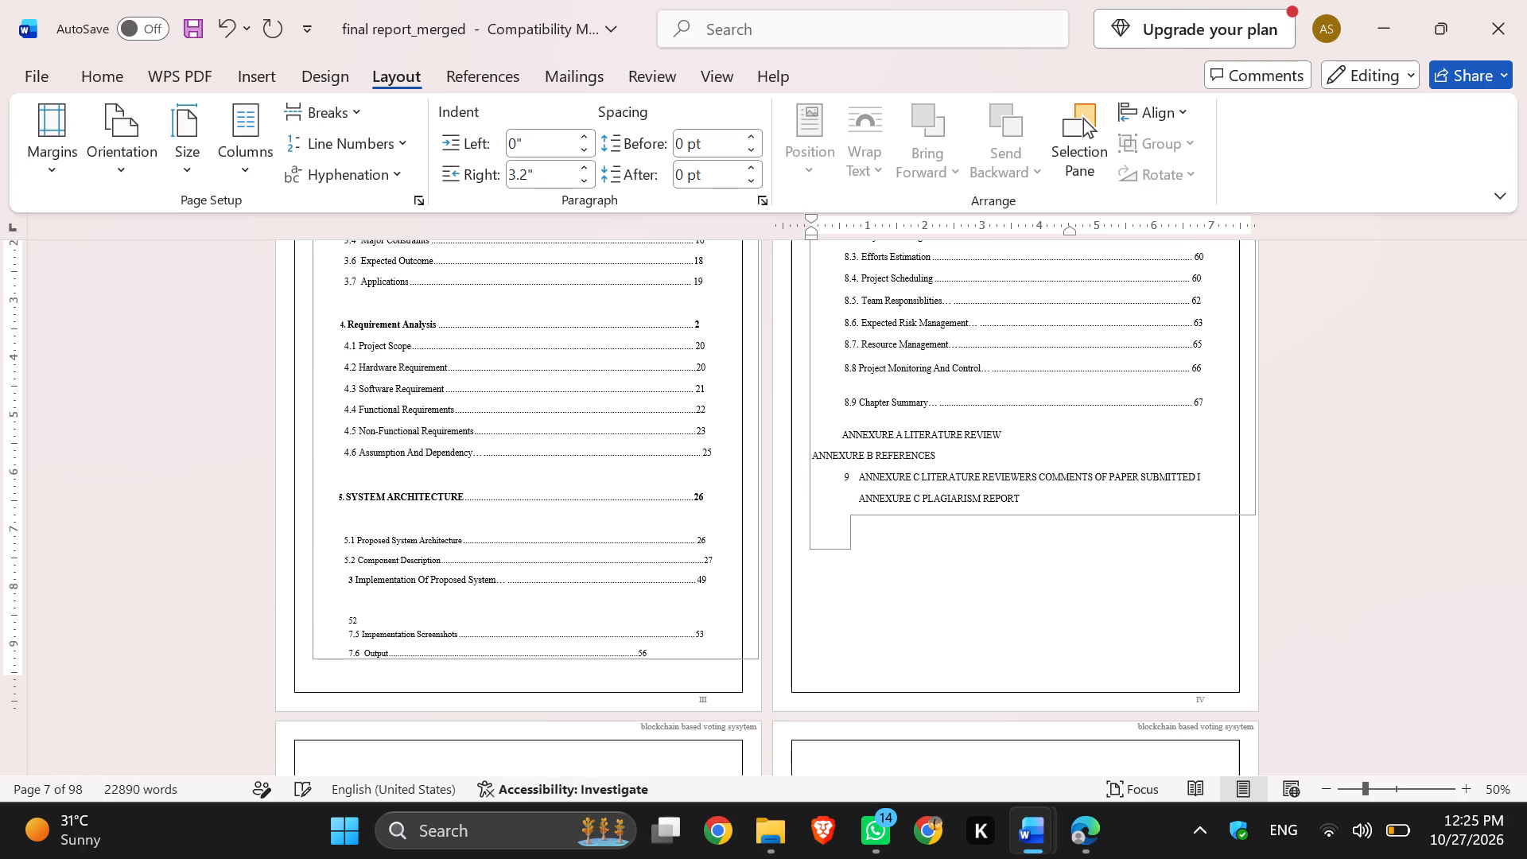
Indent the ANNEXURE B REFERENCES entry with spaces to line up with the ANNEXURE A LITERATURE REVIEW entry.
key(space)
key(space)
key(space)
key(space)
key(space)
key(space)
key(space)
key(space)
key(space)
key(space)
key(space)
key(space)
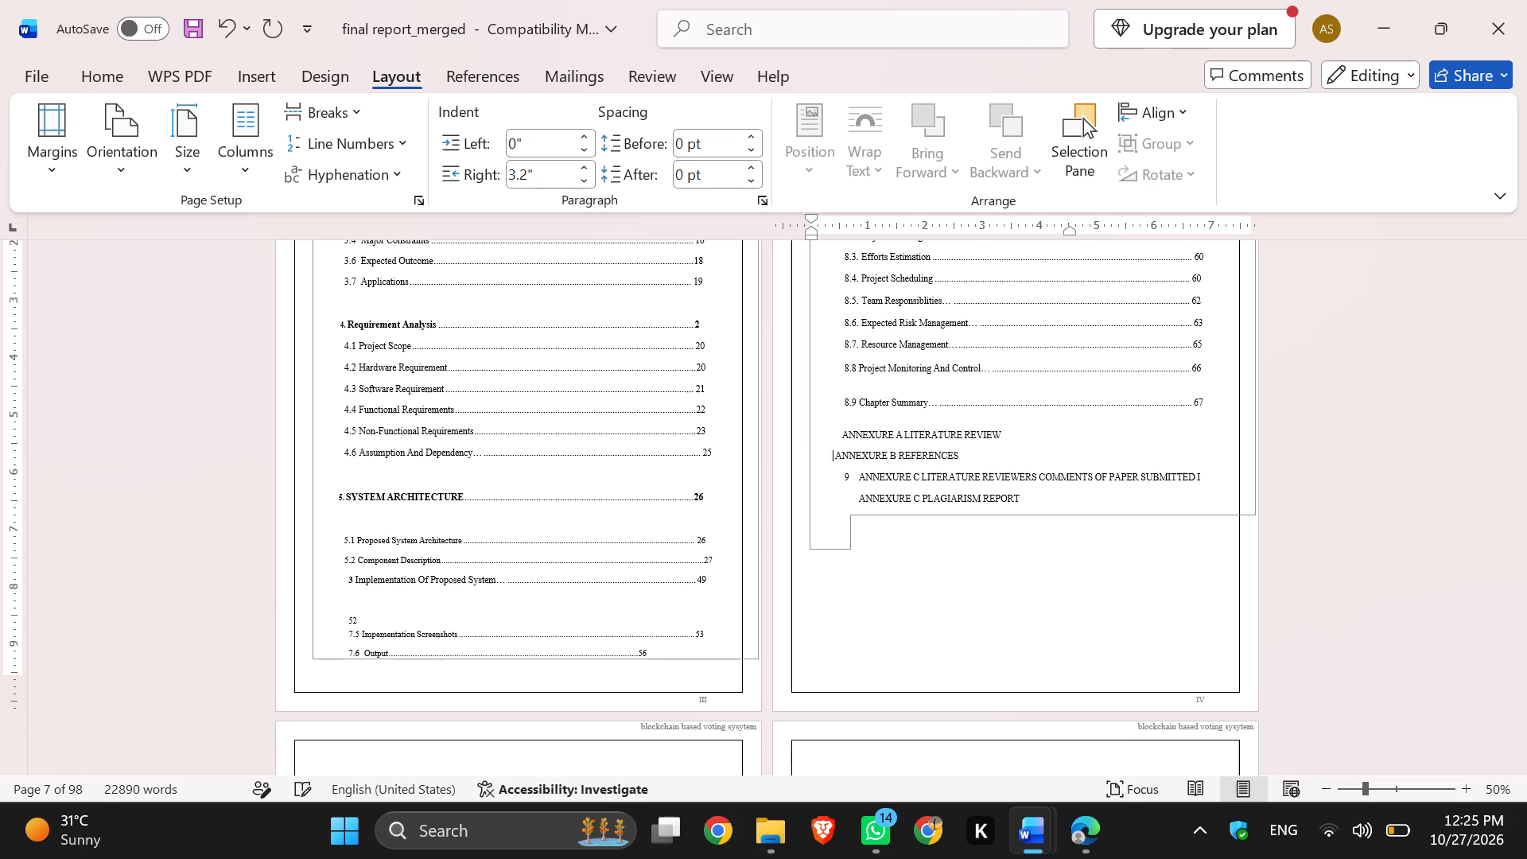
key(space)
key(space)
key(space)
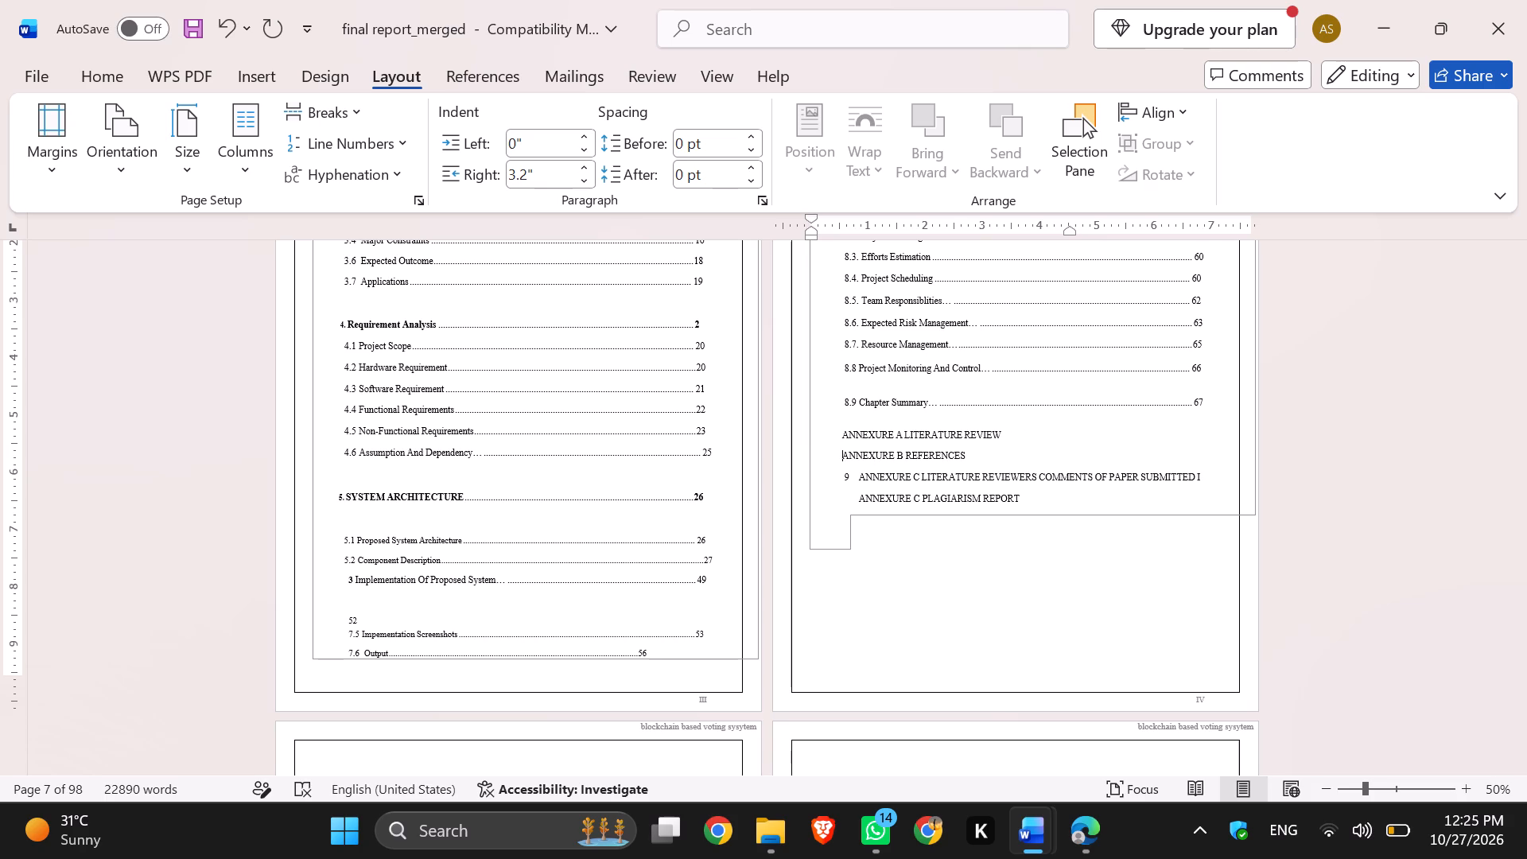
Remove the automatic list number and the left indent from the ANNEXURE C LITERATURE REVIEWERS COMMENTS OF PAPER SUBMITTED entry.
key(Down)
key(Right)
key(Left)
key(BackSpace)
key(BackSpace)
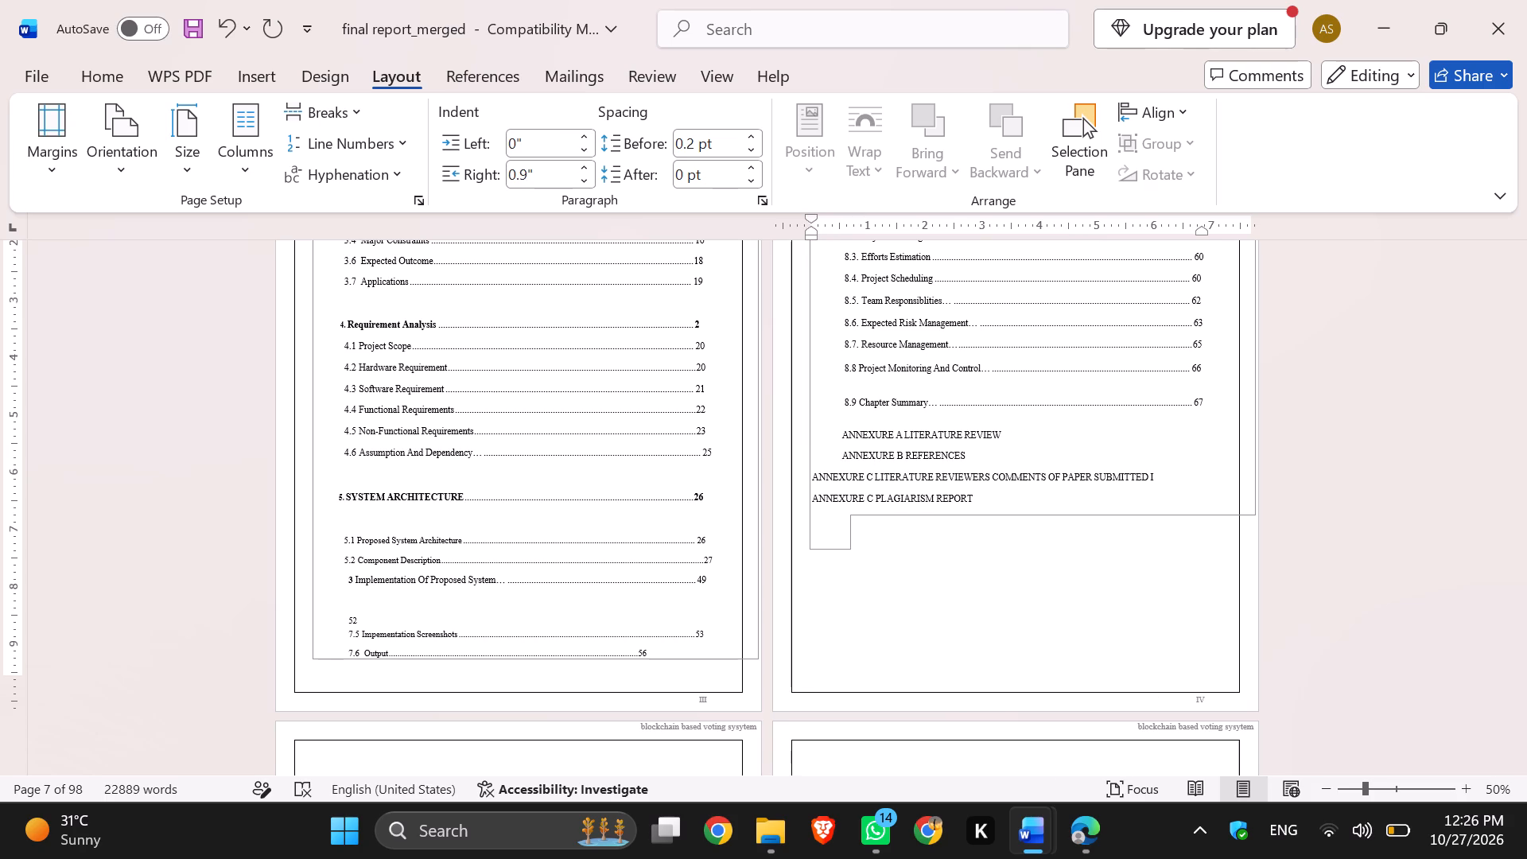
Indent the ANNEXURE C LITERATURE REVIEWERS COMMENTS OF PAPER SUBMITTED entry with spaces to line up with the annexure entries above it.
key(space)
key(space)
key(space)
key(space)
key(space)
key(space)
key(space)
key(space)
key(space)
key(space)
key(space)
key(space)
key(space)
key(space)
key(space)
key(space)
key(space)
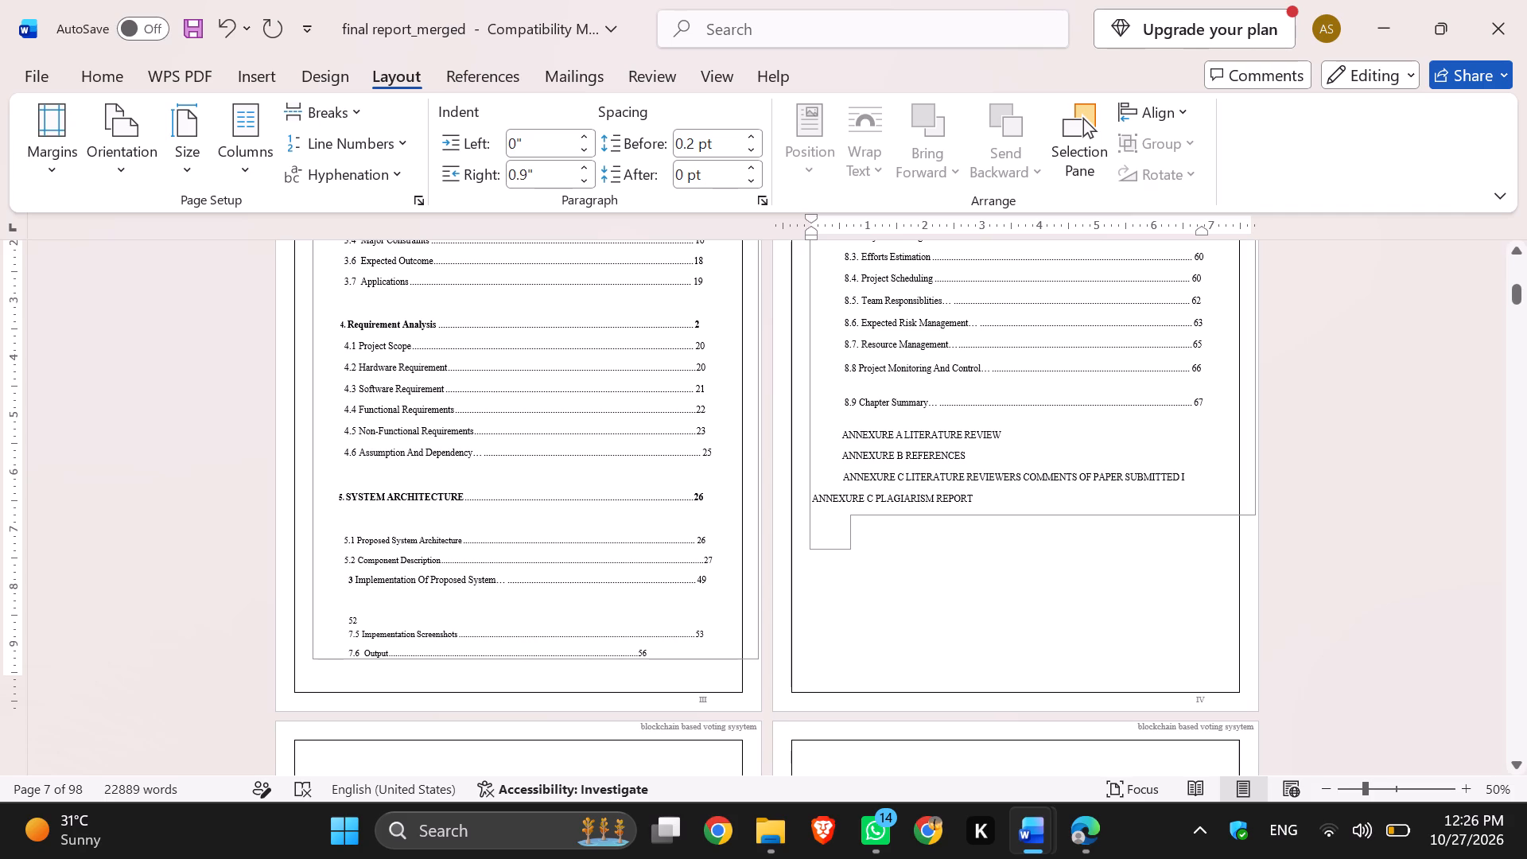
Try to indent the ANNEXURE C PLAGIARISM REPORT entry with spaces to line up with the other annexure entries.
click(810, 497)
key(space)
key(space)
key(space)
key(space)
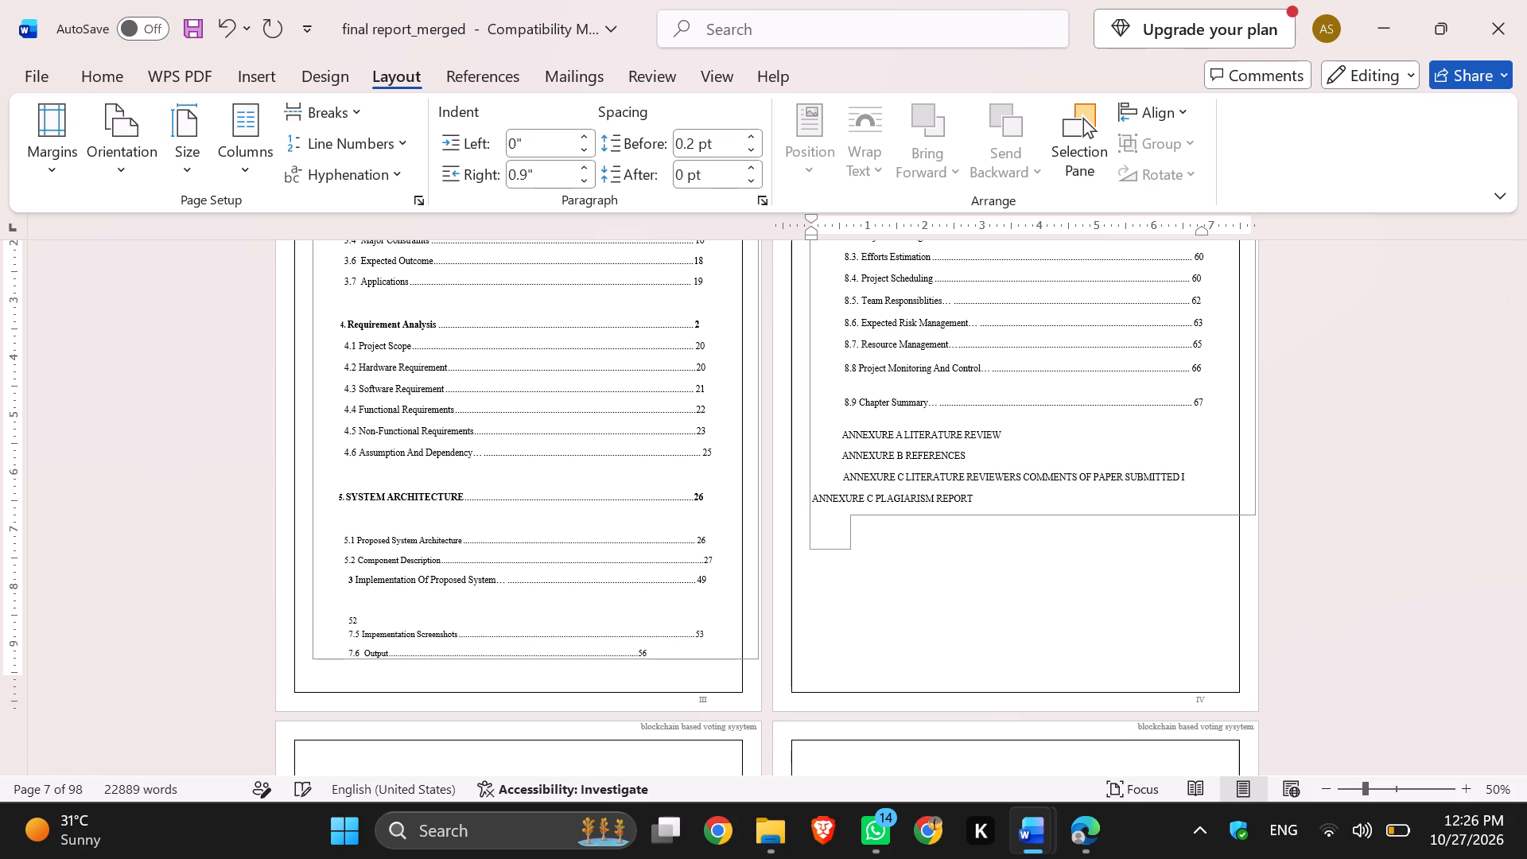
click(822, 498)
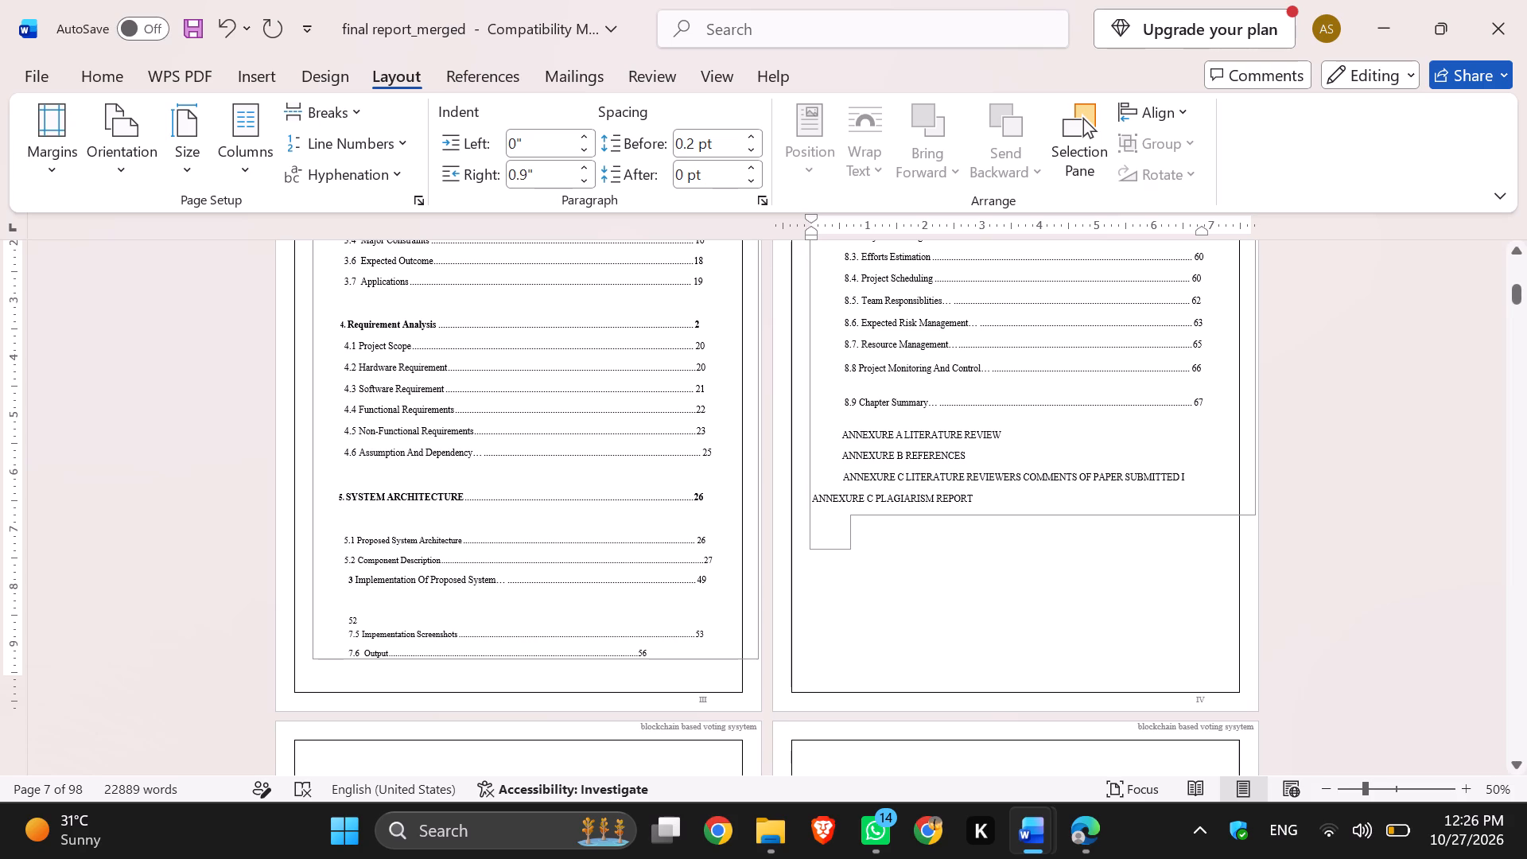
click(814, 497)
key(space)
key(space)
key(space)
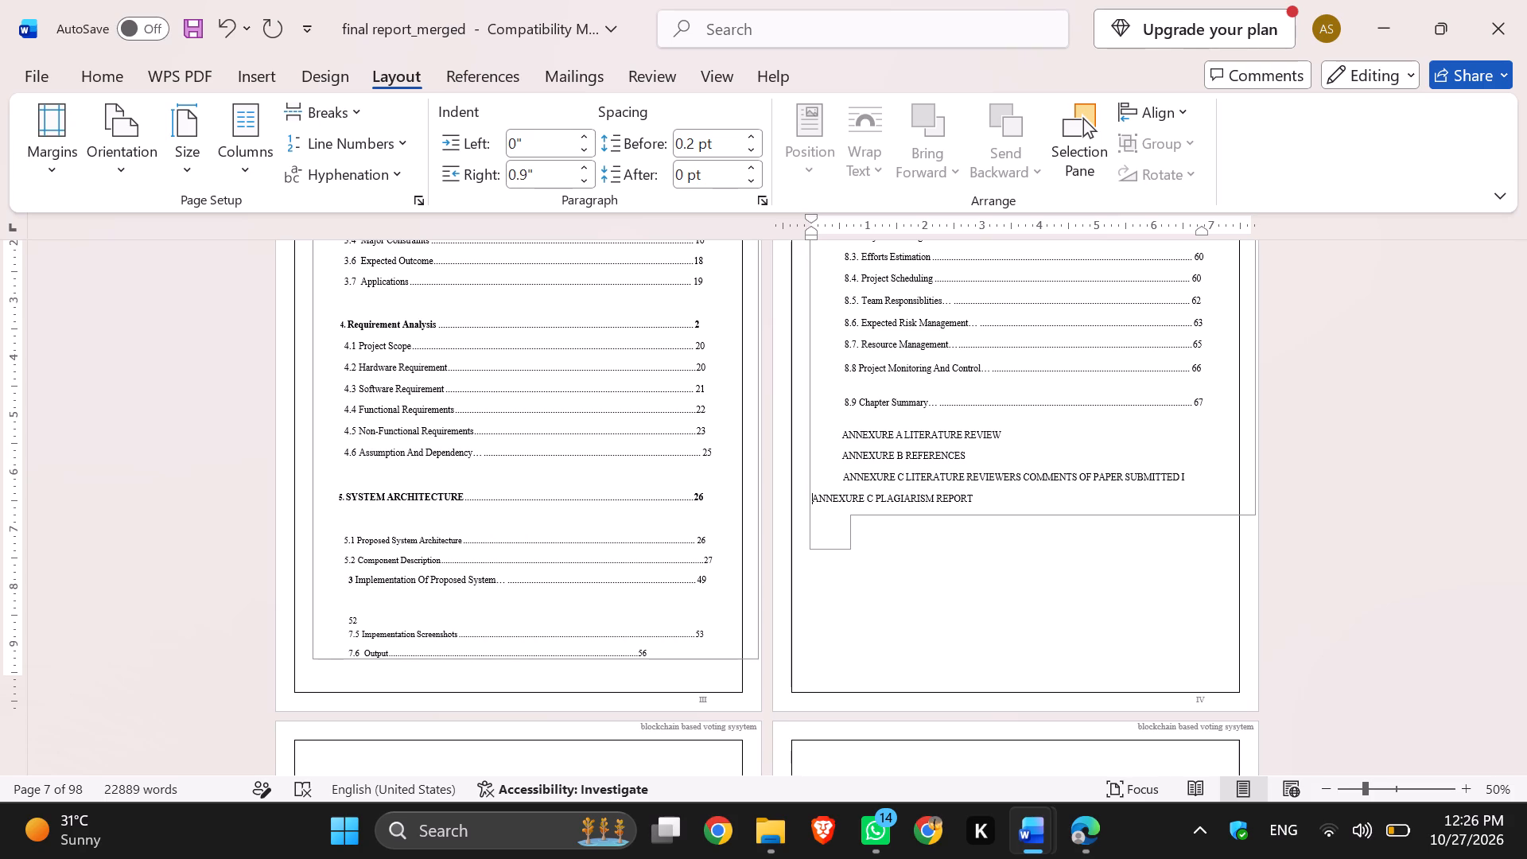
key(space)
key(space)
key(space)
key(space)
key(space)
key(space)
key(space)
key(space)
Add an empty line below the ANNEXURE C PLAGIARISM REPORT entry.
click(1004, 499)
key(Return)
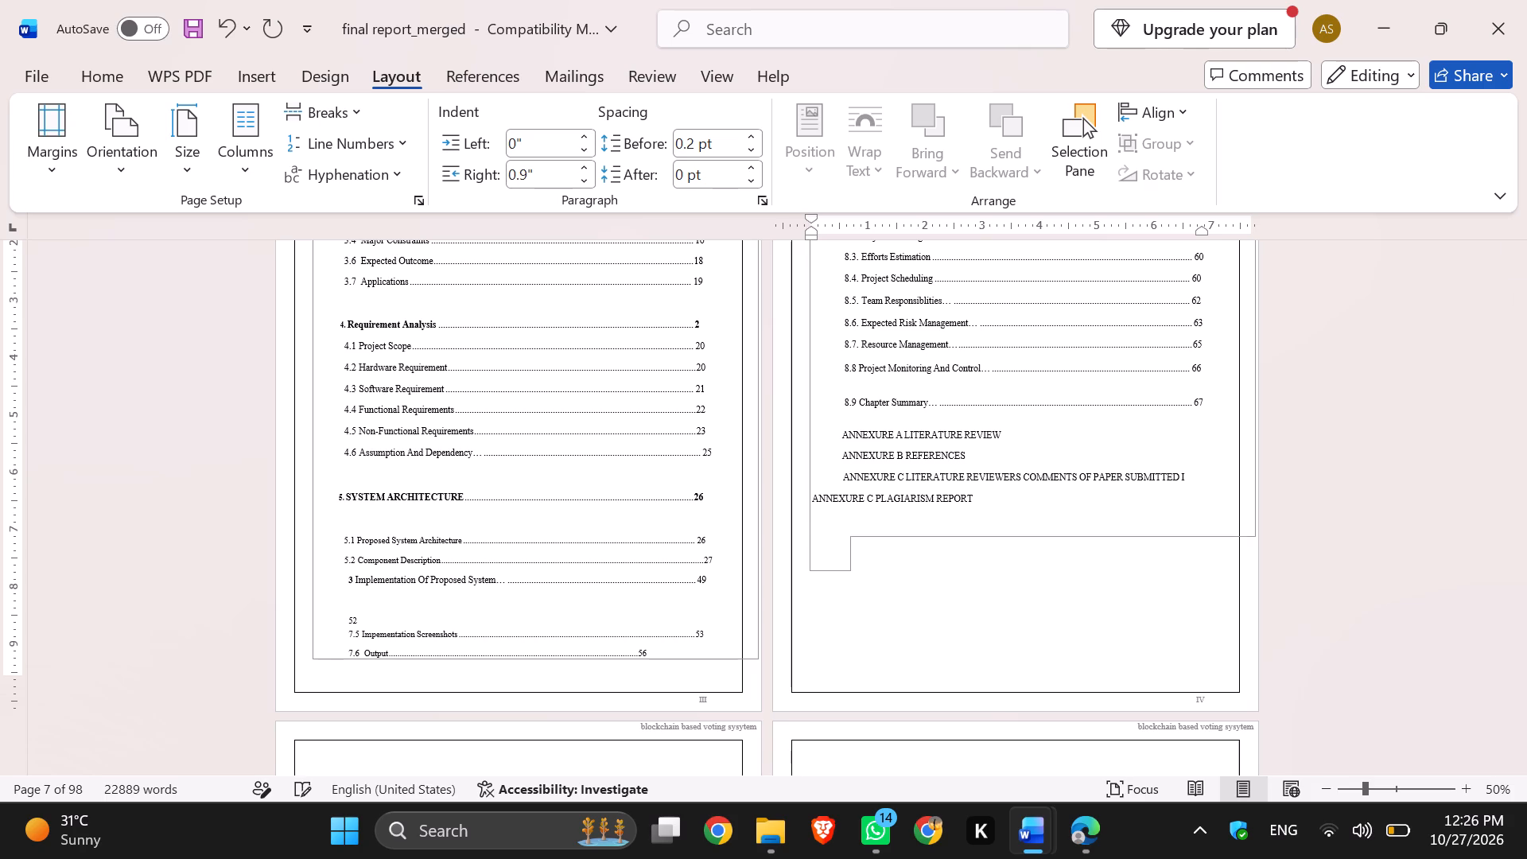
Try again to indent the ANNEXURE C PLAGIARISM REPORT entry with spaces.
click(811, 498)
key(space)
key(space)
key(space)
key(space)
Cut the ANNEXURE C PLAGIARISM REPORT text and paste it after PAPER SUBMITTED, just before the trailing I.
drag(976, 496, 792, 504)
key(ctrl+x)
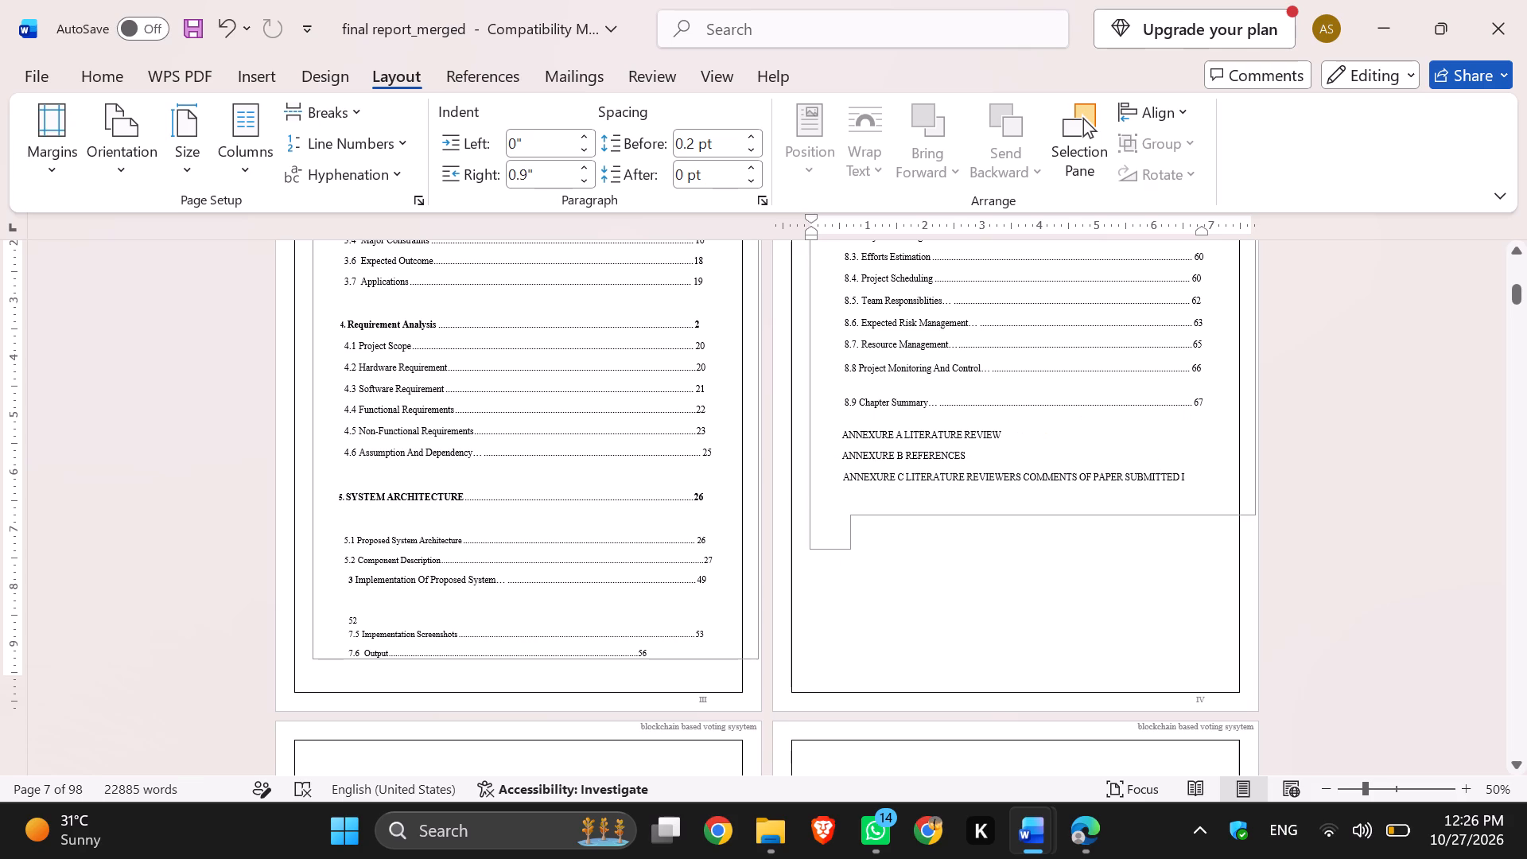
click(792, 504)
key(ctrl+z)
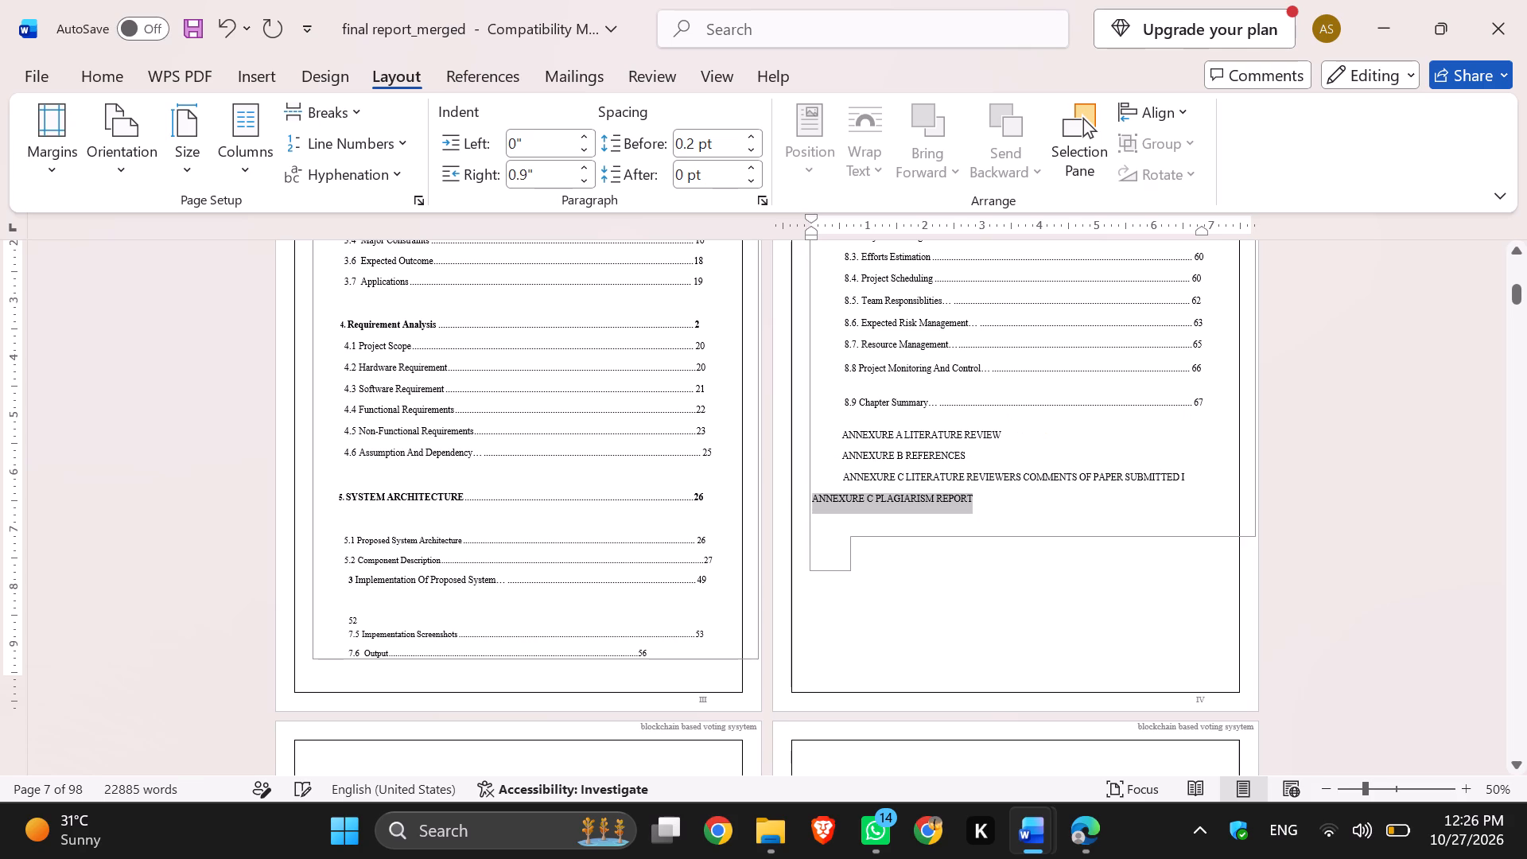
key(ctrl+x)
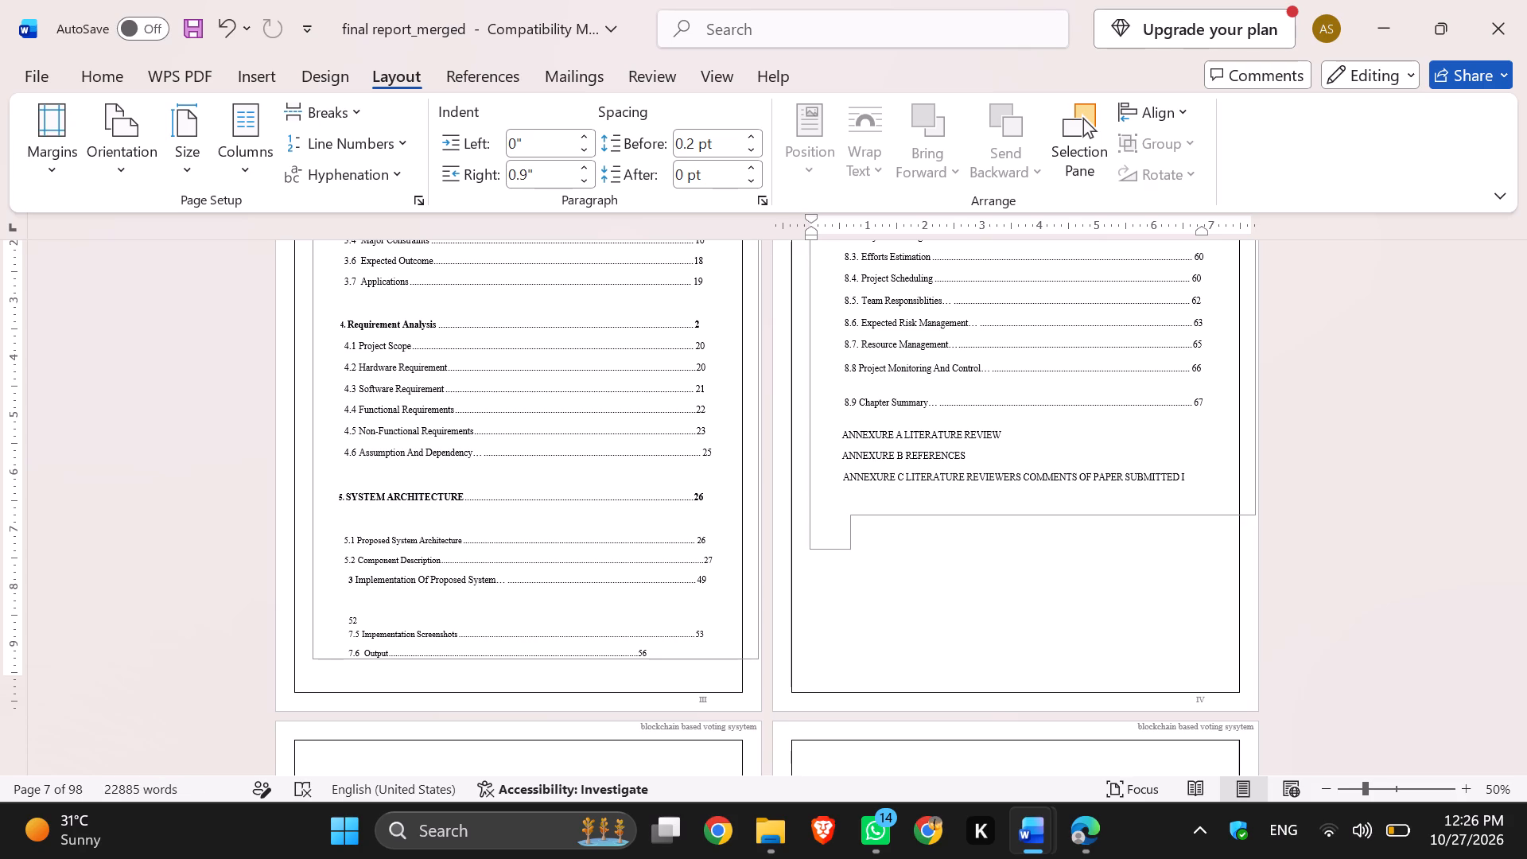
key(ctrl+z)
key(ctrl+c)
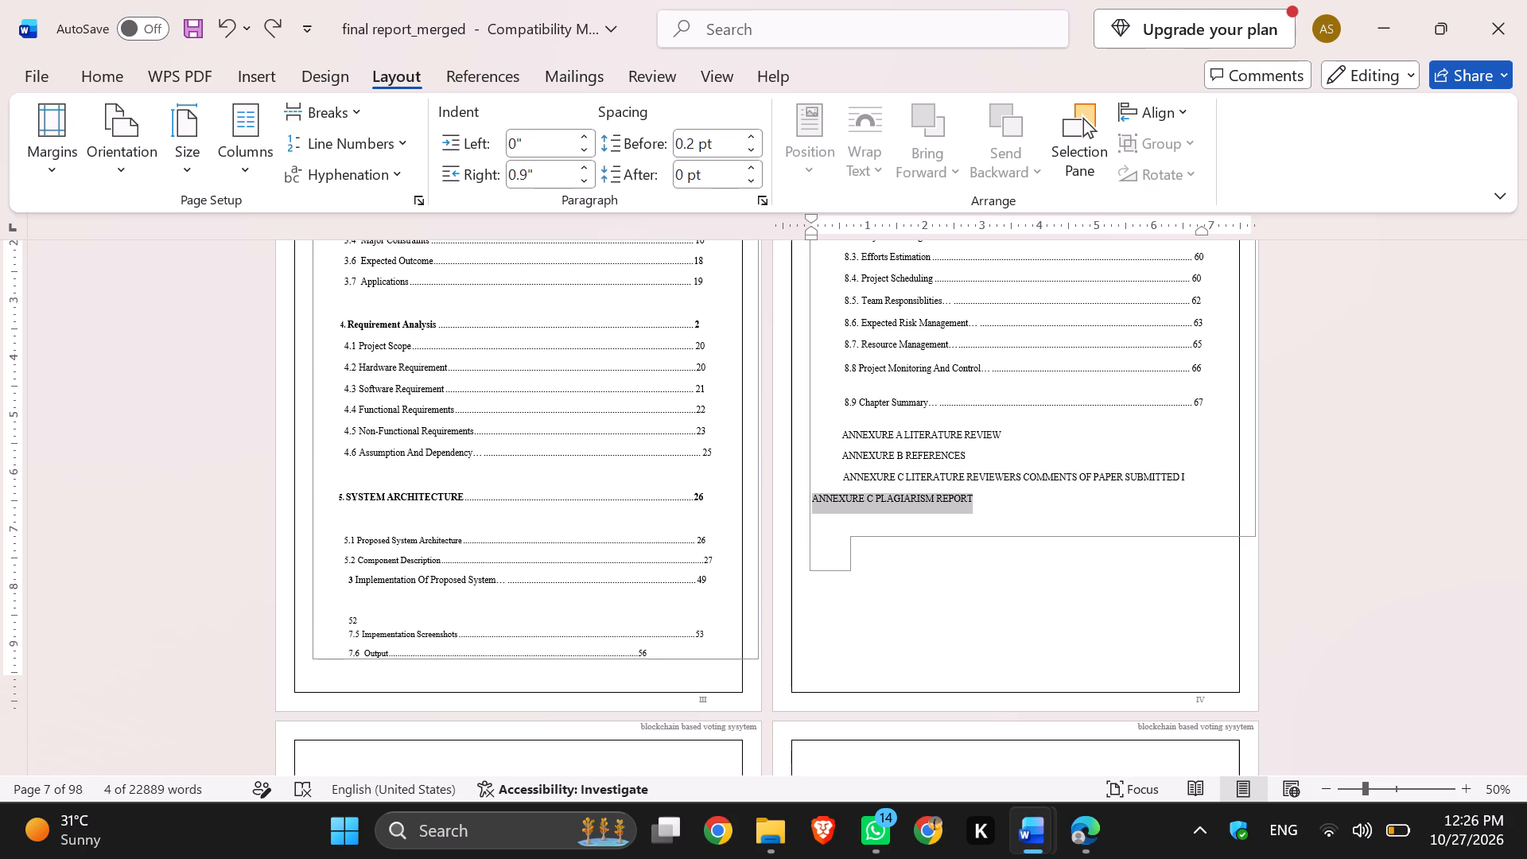
key(ctrl+x)
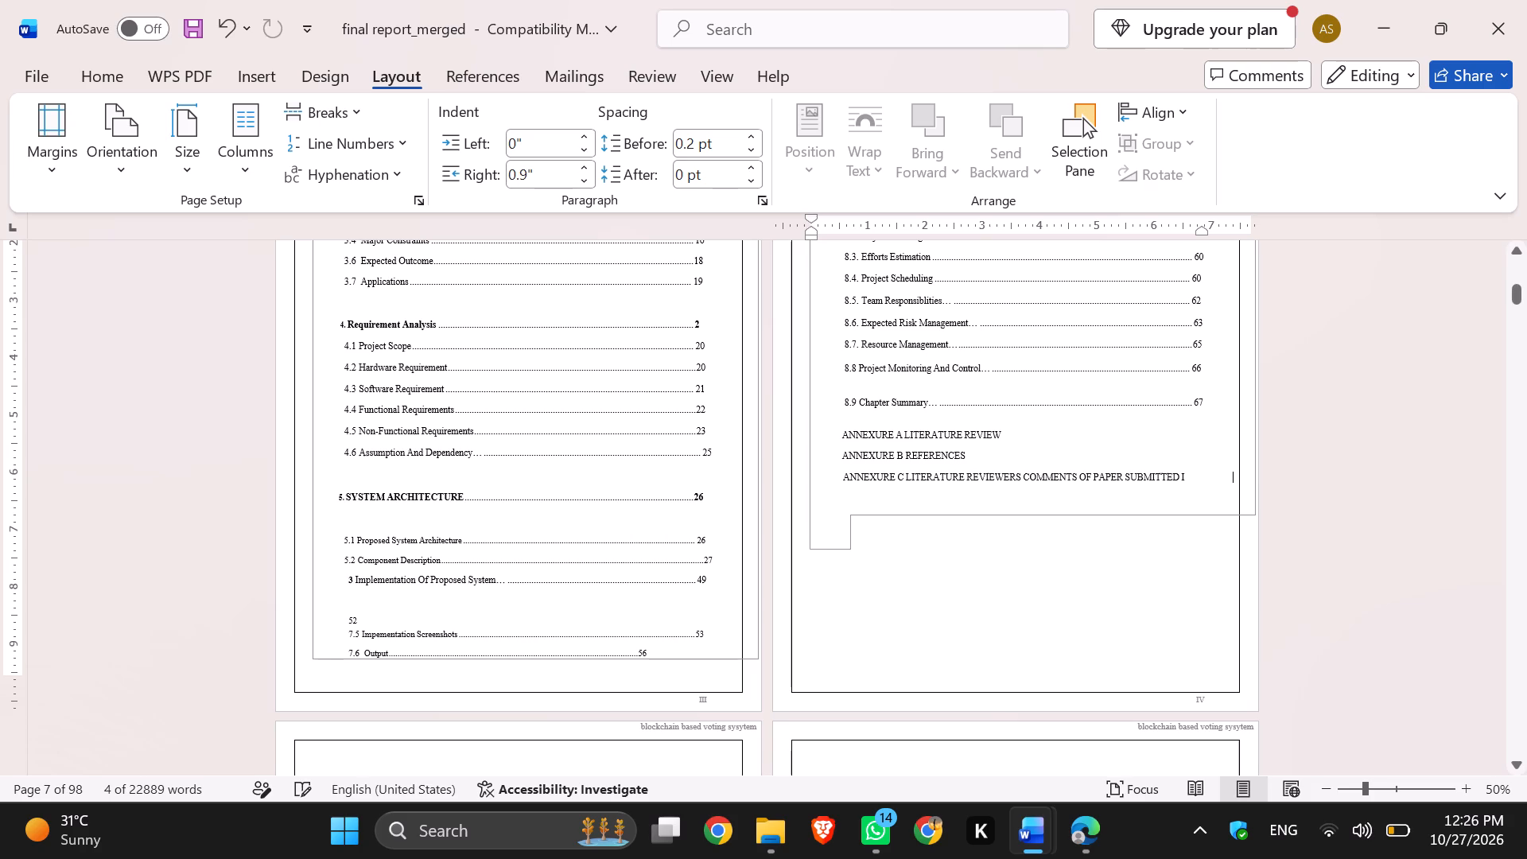
click(1183, 472)
key(ctrl+v)
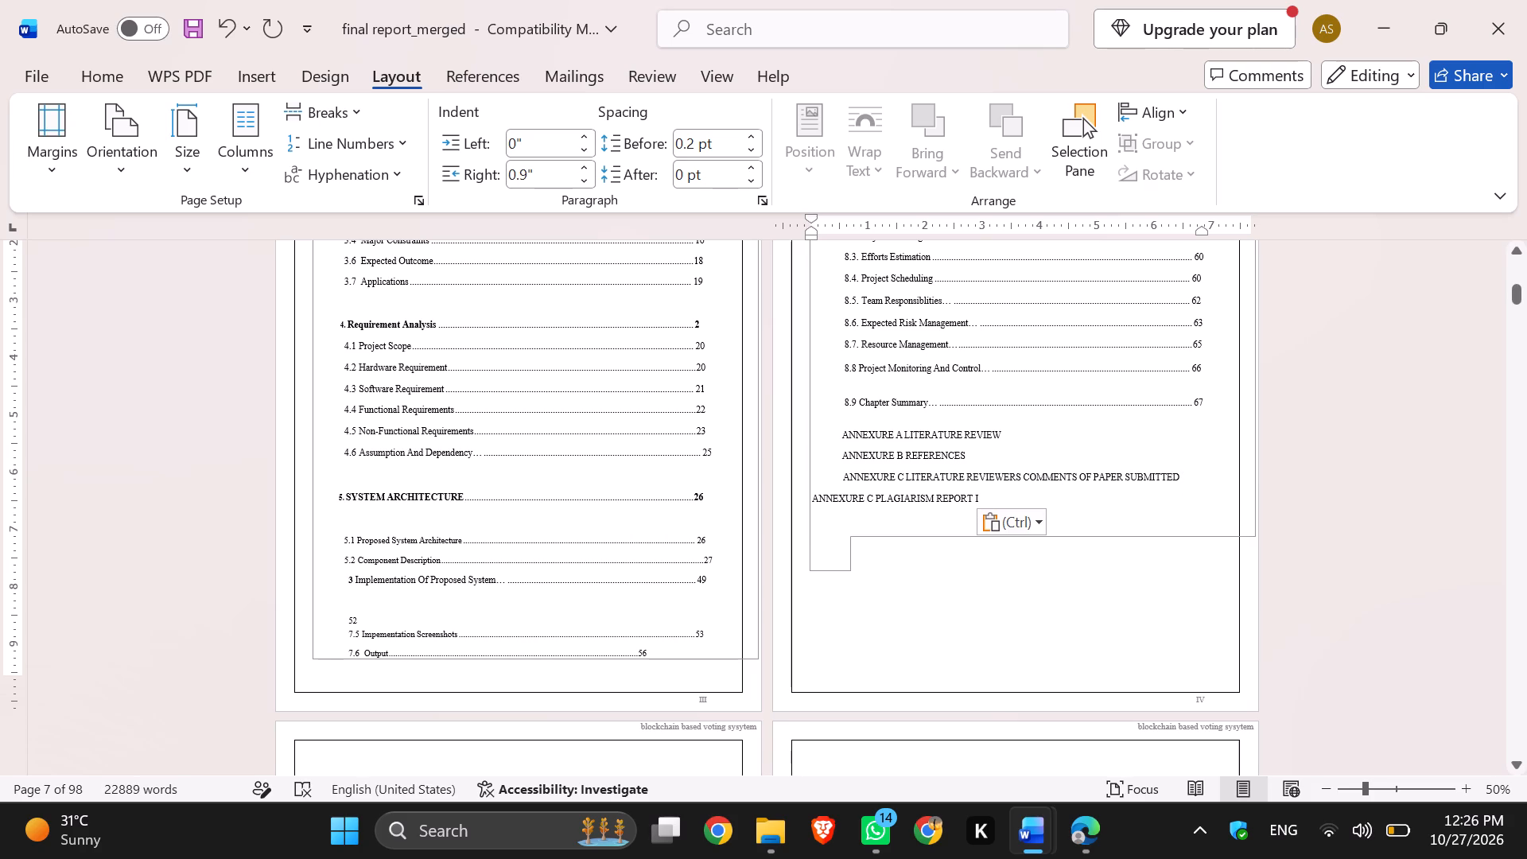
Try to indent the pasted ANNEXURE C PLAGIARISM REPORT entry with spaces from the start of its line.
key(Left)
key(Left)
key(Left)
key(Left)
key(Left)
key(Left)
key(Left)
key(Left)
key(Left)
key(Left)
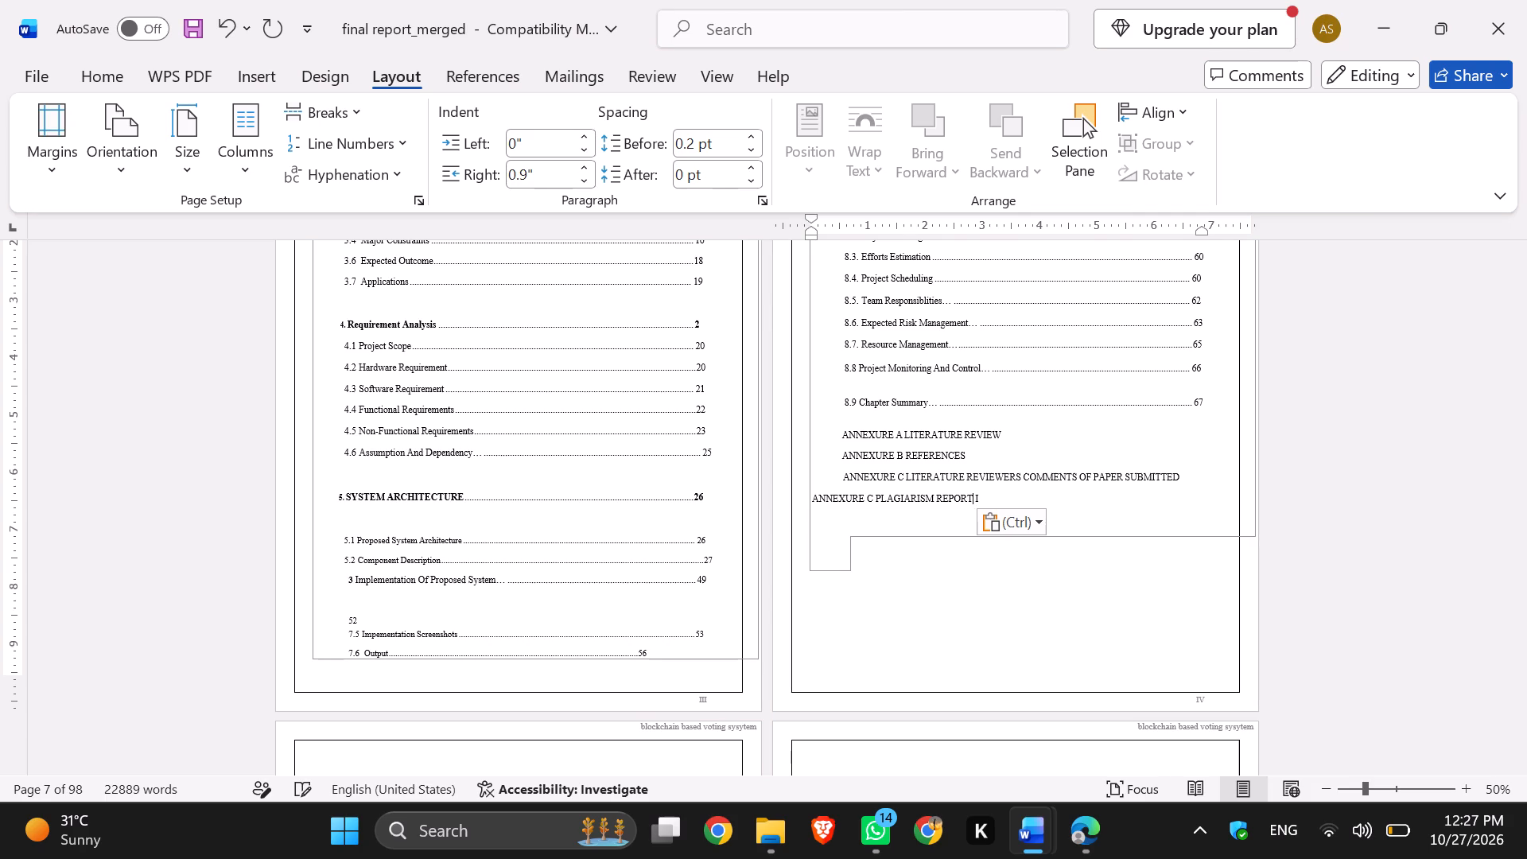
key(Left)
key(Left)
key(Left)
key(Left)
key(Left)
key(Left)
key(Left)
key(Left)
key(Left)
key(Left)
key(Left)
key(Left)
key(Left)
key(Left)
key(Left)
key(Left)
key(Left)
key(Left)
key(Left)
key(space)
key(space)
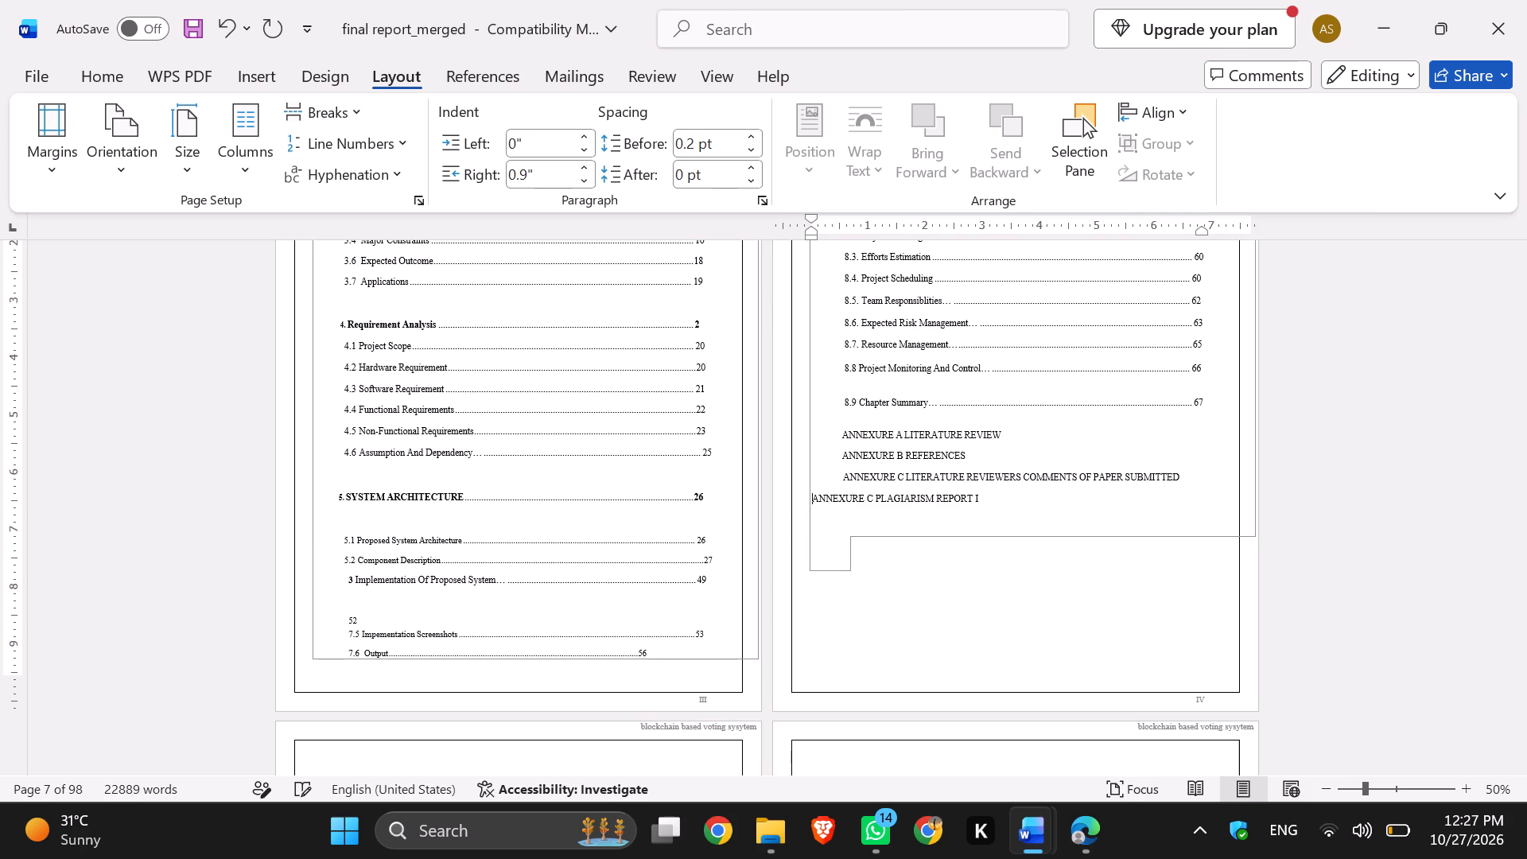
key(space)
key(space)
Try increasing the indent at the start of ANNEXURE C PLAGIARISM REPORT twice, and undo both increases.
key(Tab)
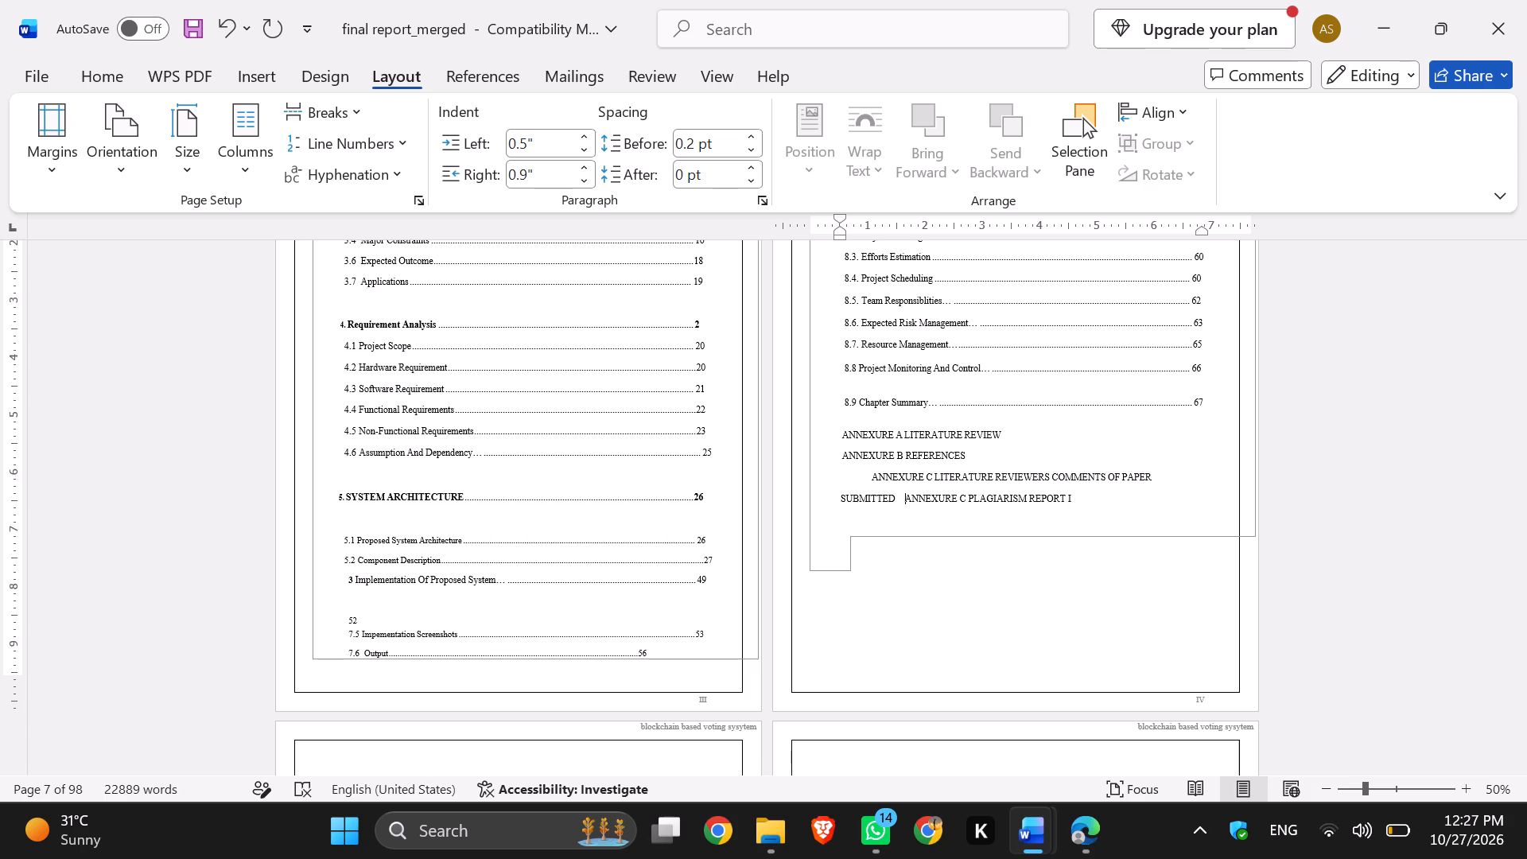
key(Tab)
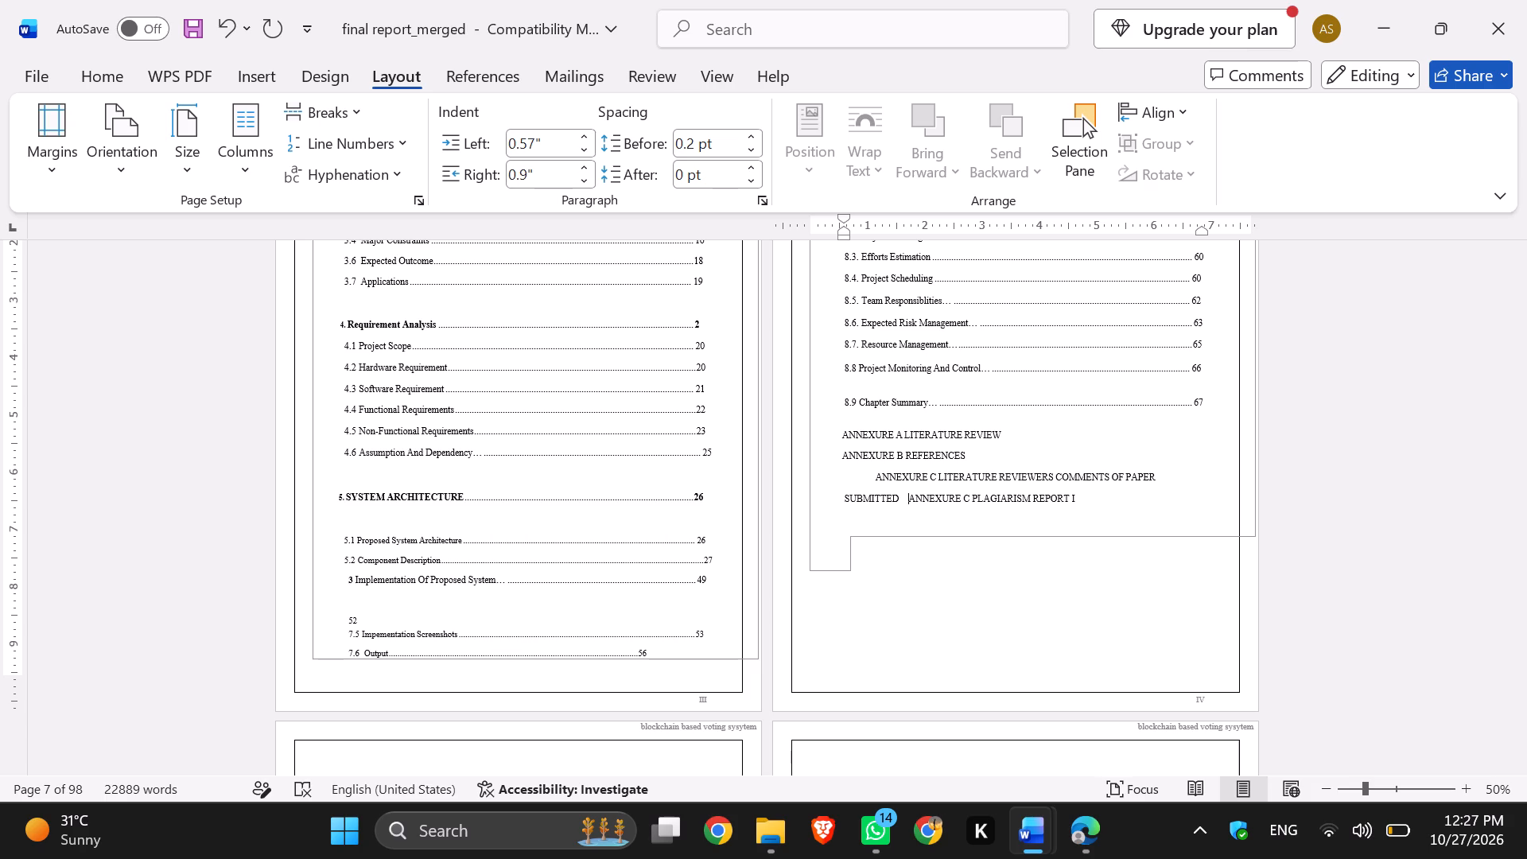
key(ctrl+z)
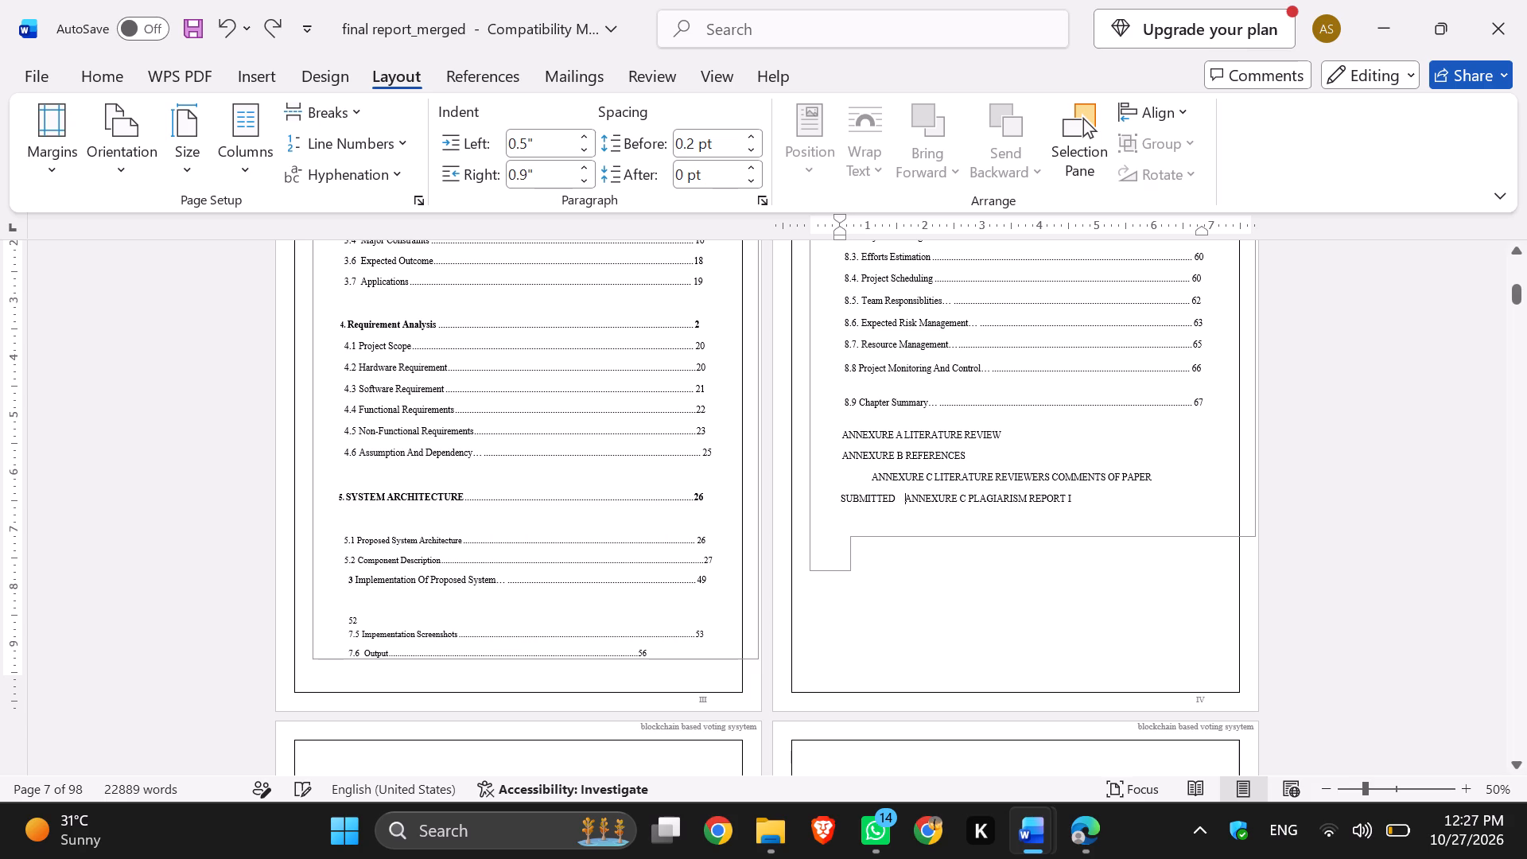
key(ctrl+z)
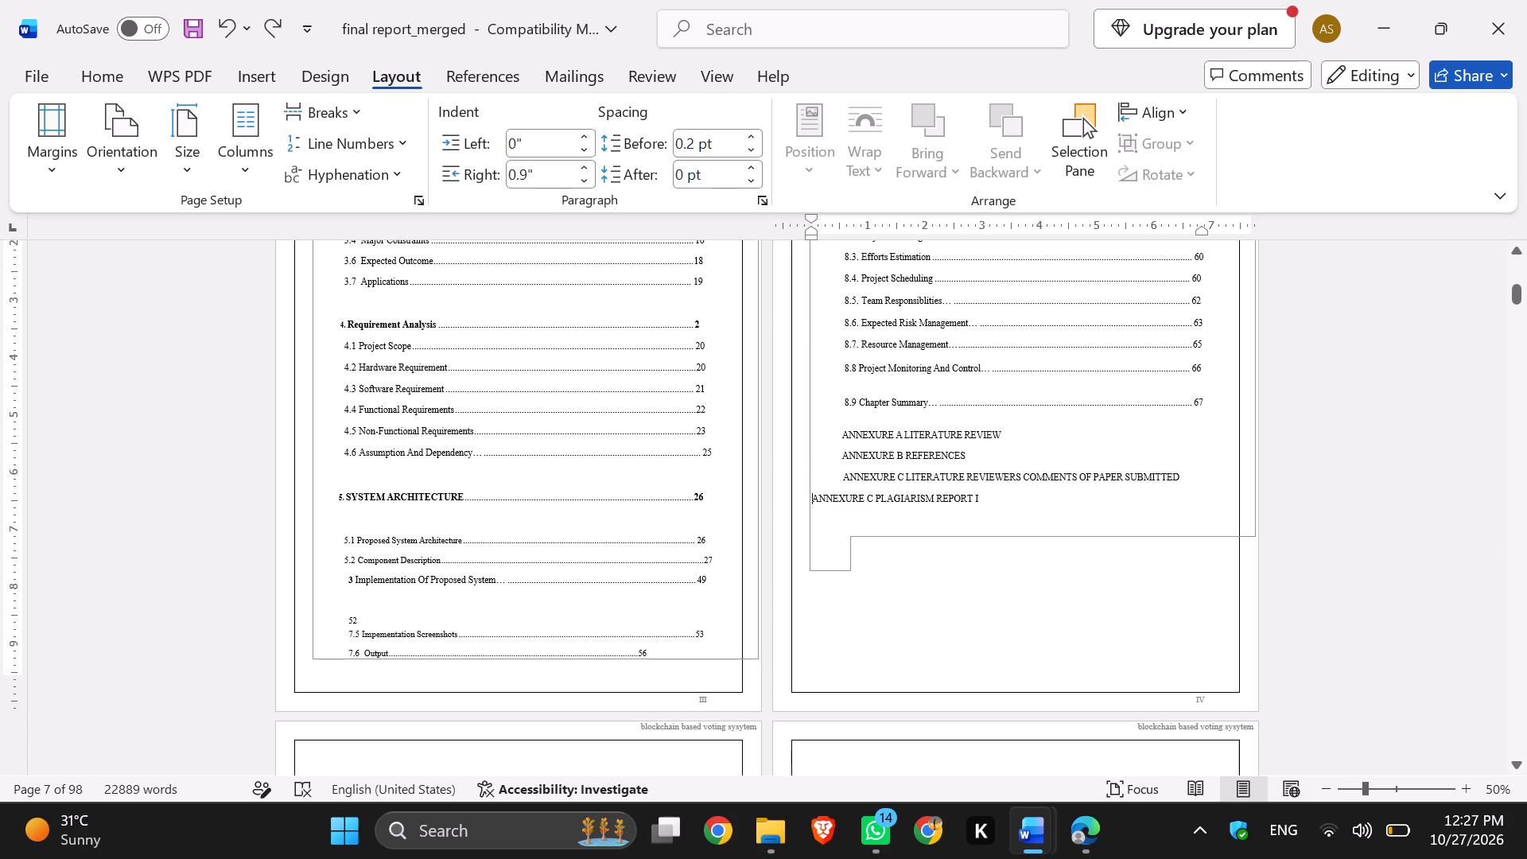
Move the four annexure entries out of the index frame to the empty area below the 8.9 Chapter Summary entry.
drag(999, 497, 879, 433)
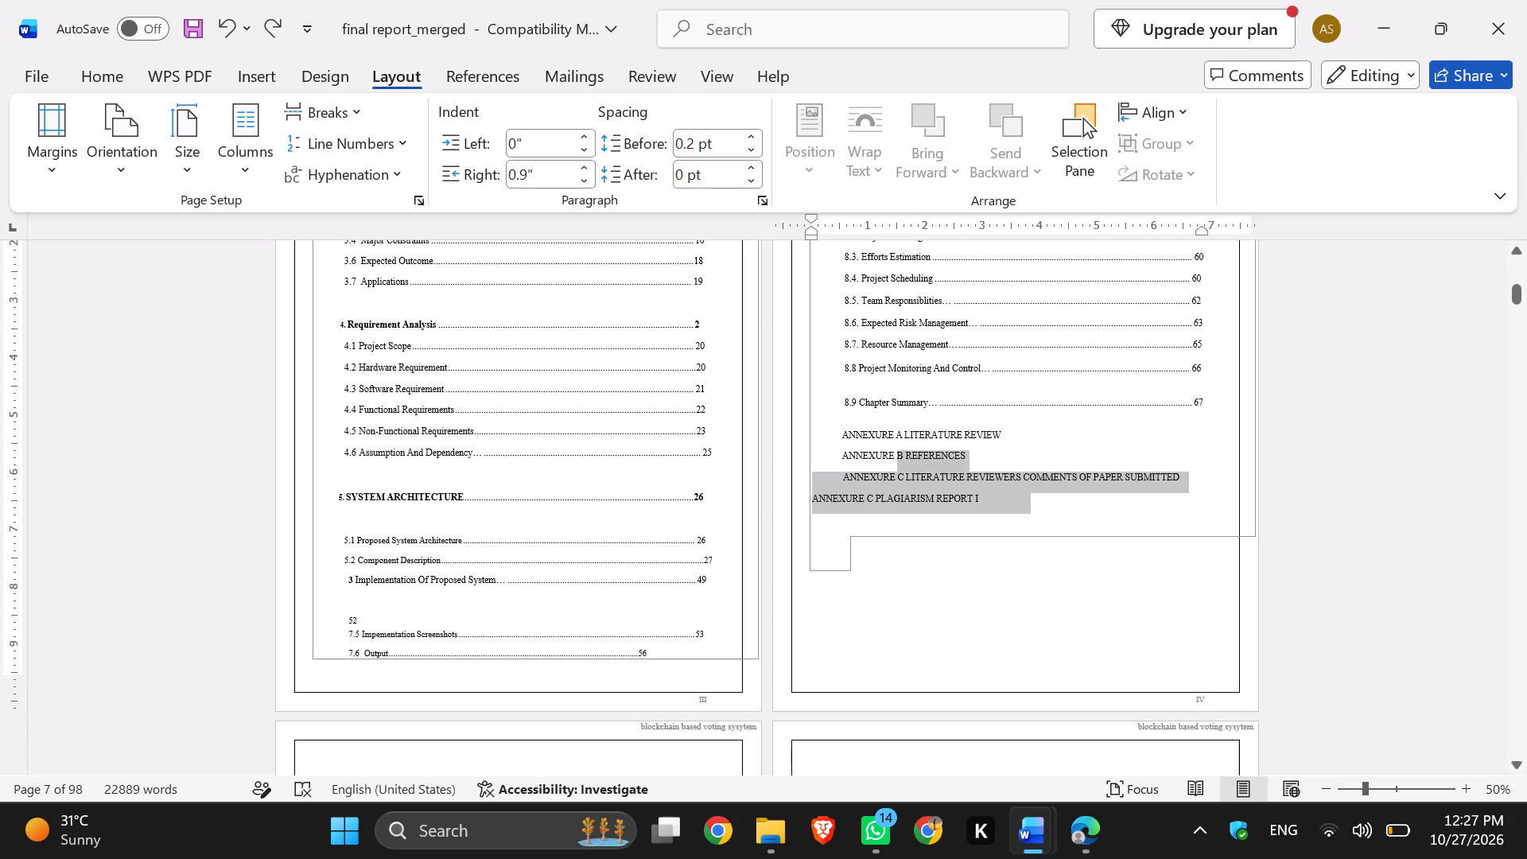
drag(879, 433, 864, 426)
key(ctrl+c)
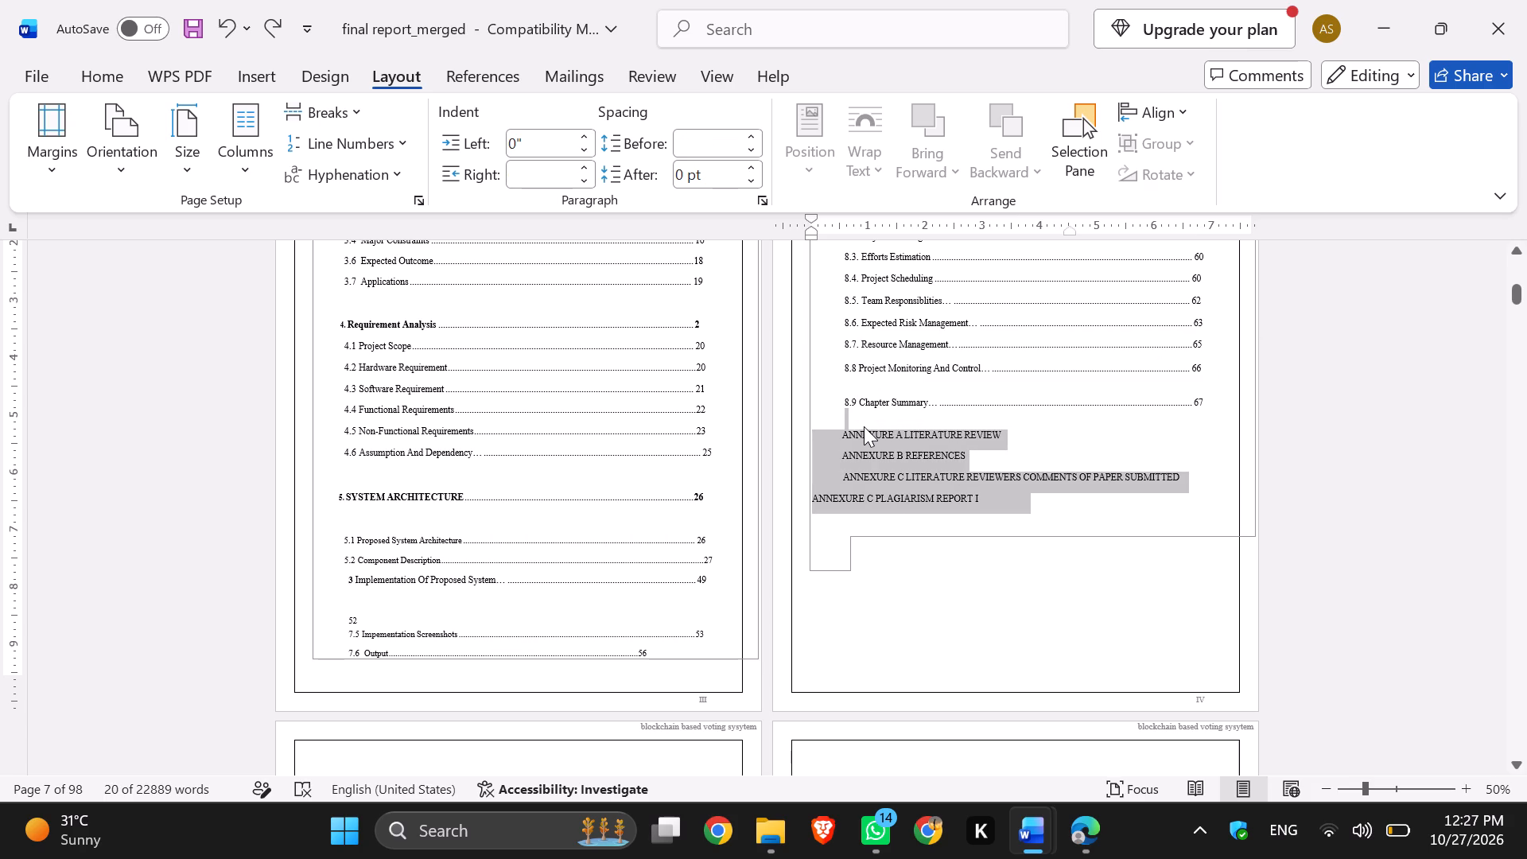
key(BackSpace)
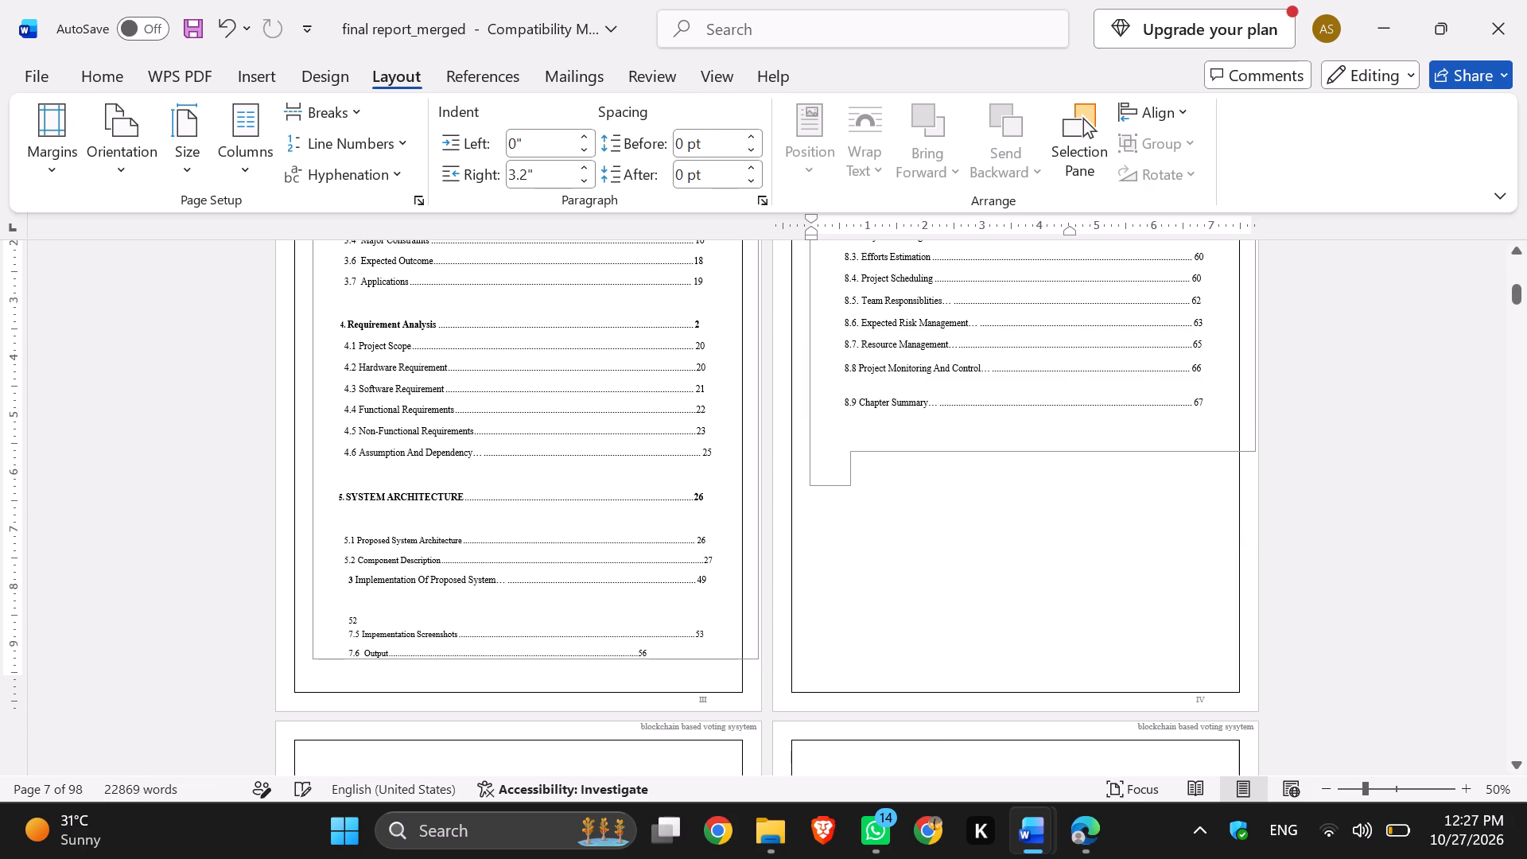
click(866, 471)
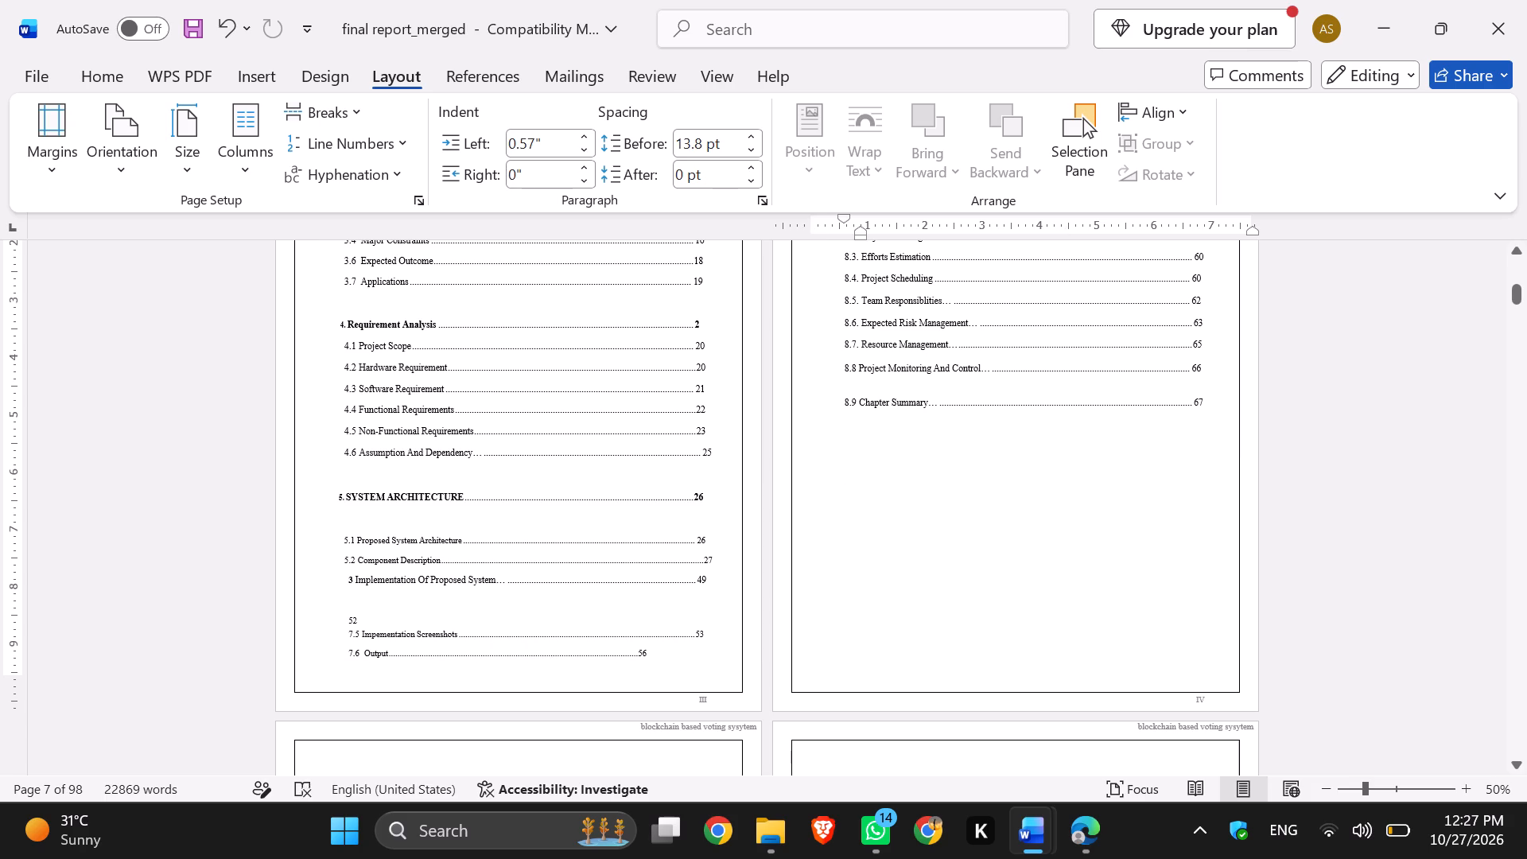
key(ctrl+v)
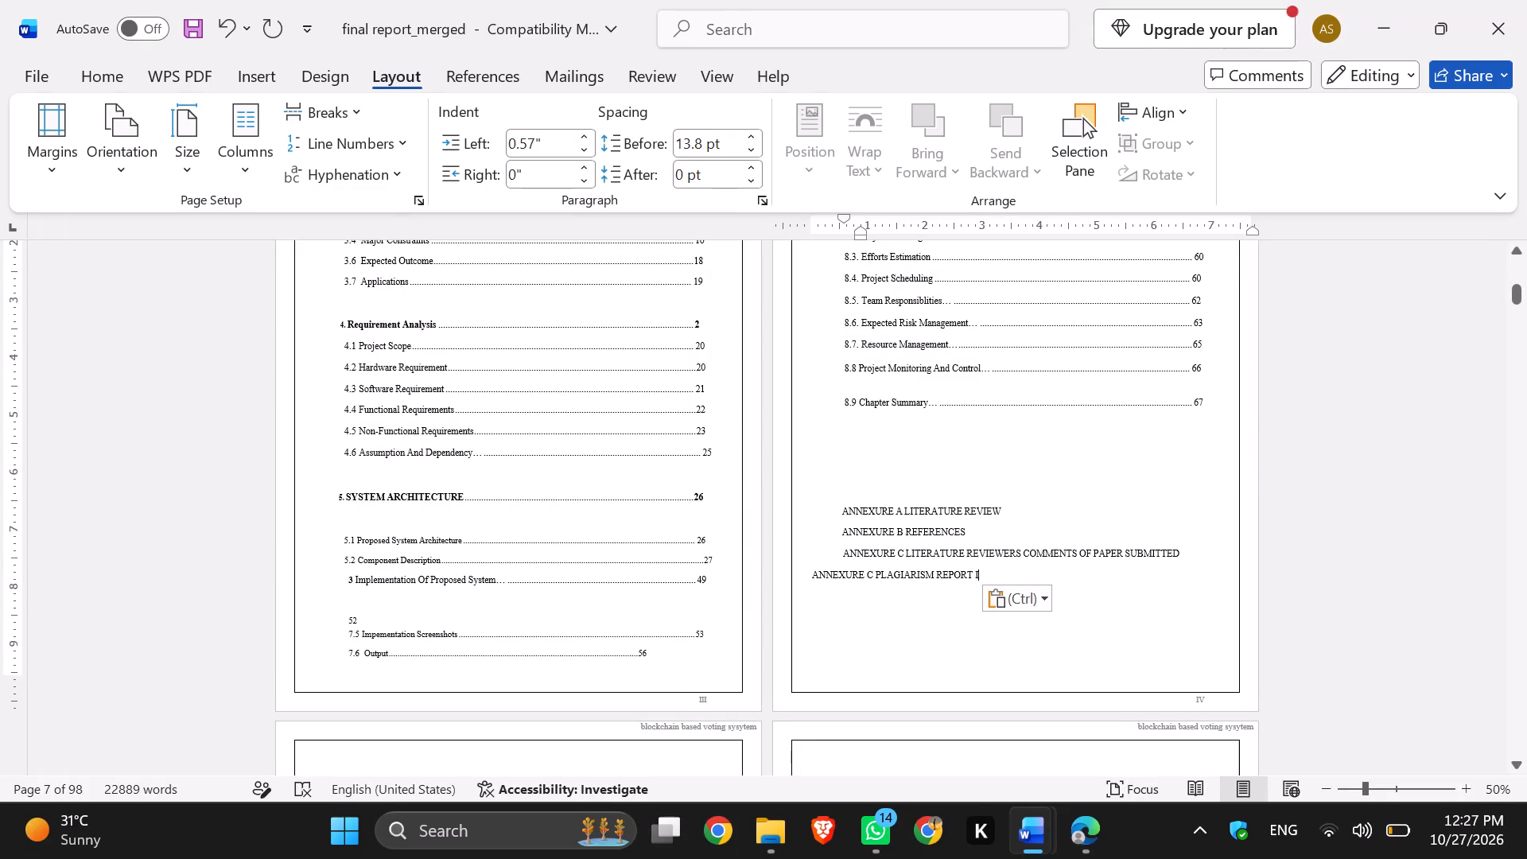
Indent the ANNEXURE C PLAGIARISM REPORT entry from its line start, bringing the paragraph's left indent to 0.5".
click(808, 572)
key(space)
key(space)
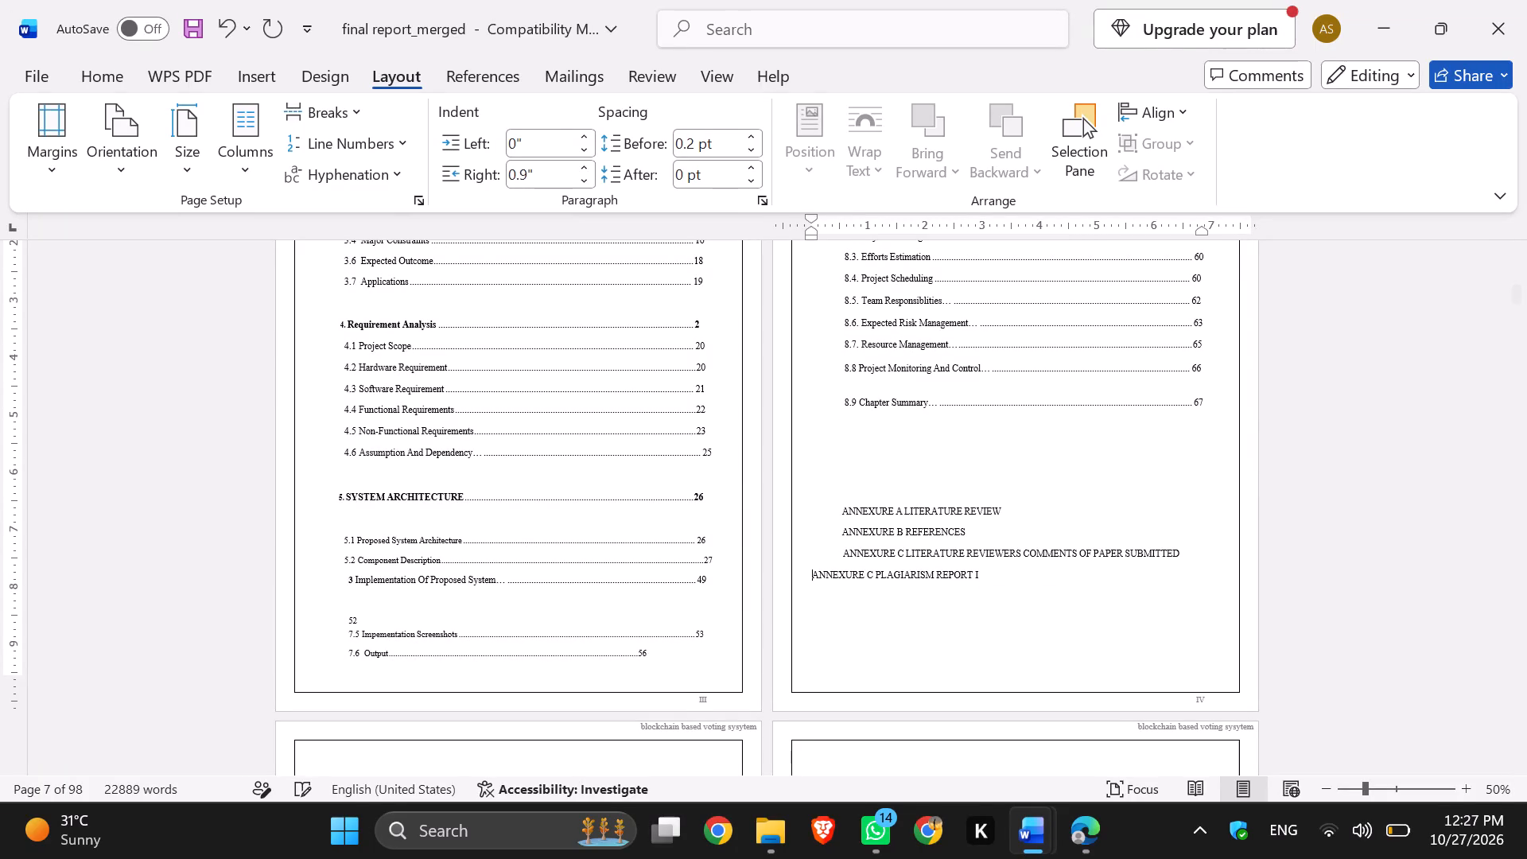
key(space)
key(space)
key(space)
key(Tab)
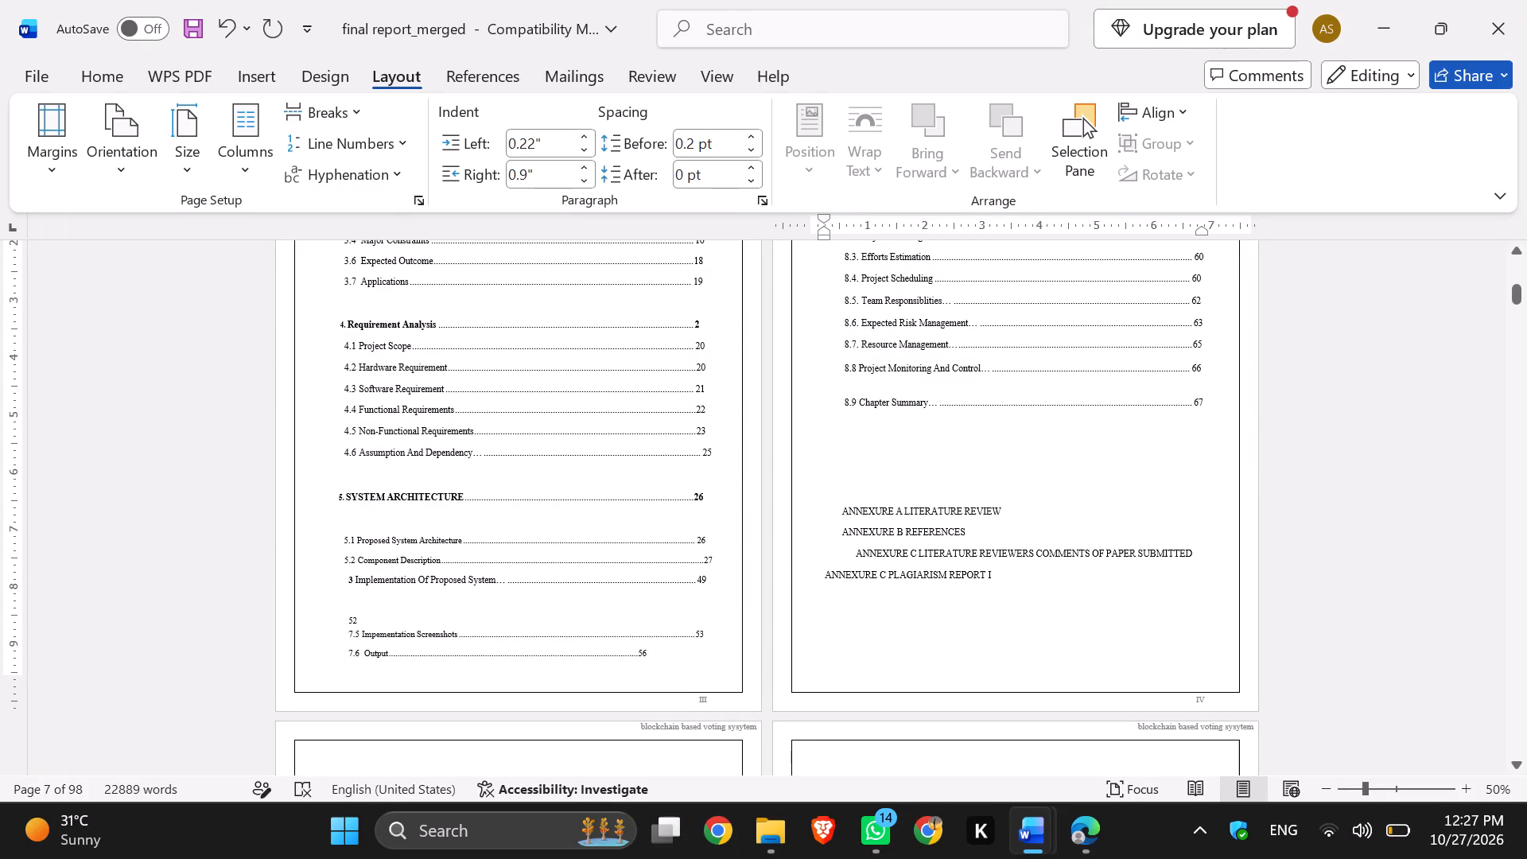
key(Tab)
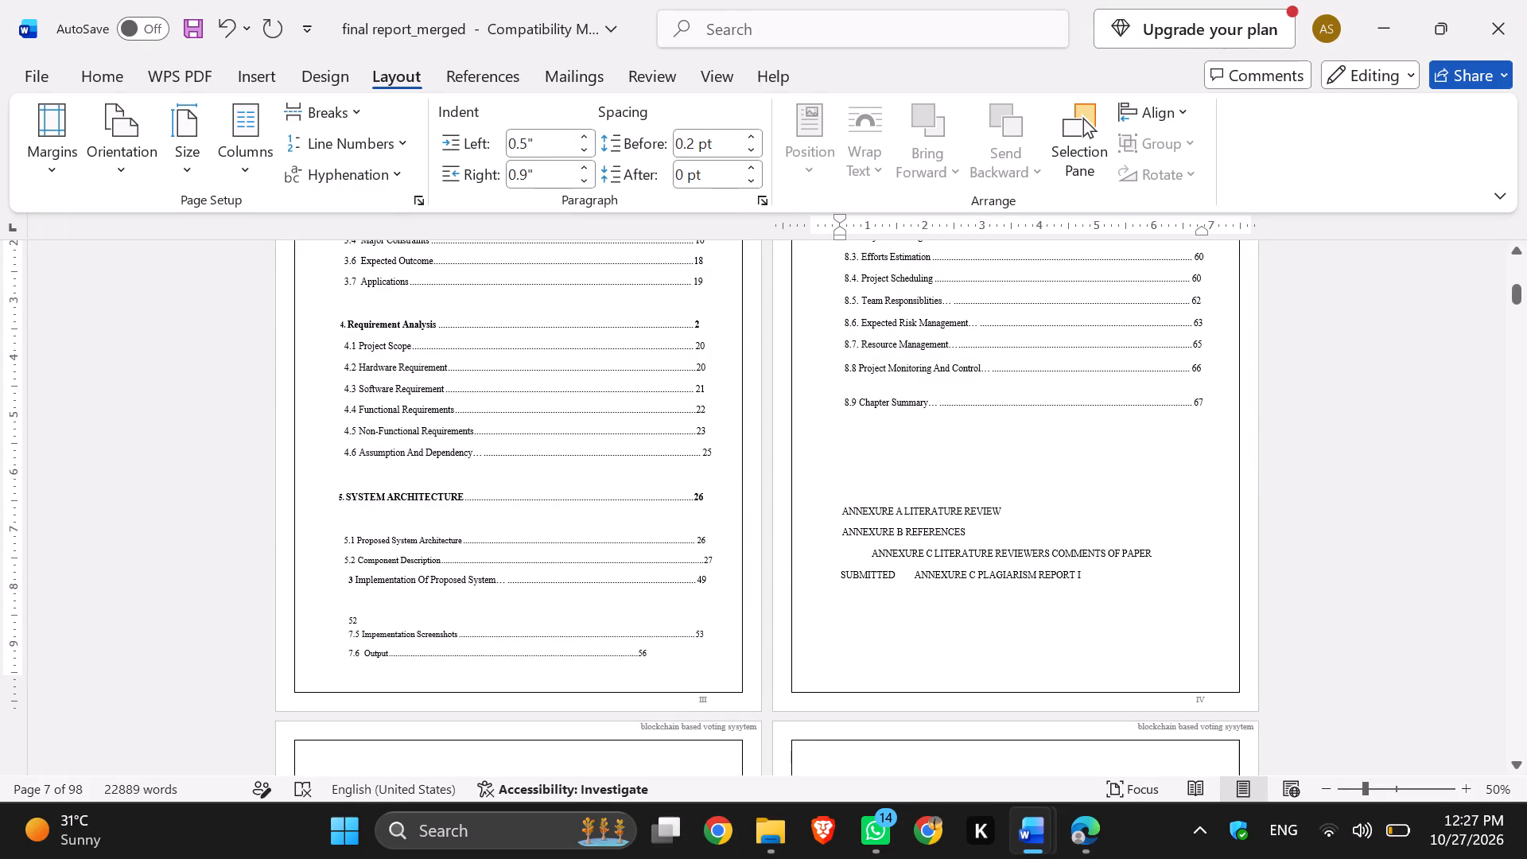
Delete the extra leading spaces before ANNEXURE C LITERATURE REVIEWERS COMMENTS OF PAPER SUBMITTED.
click(870, 554)
key(BackSpace)
key(BackSpace)
key(BackSpace)
key(BackSpace)
key(BackSpace)
key(BackSpace)
key(BackSpace)
key(BackSpace)
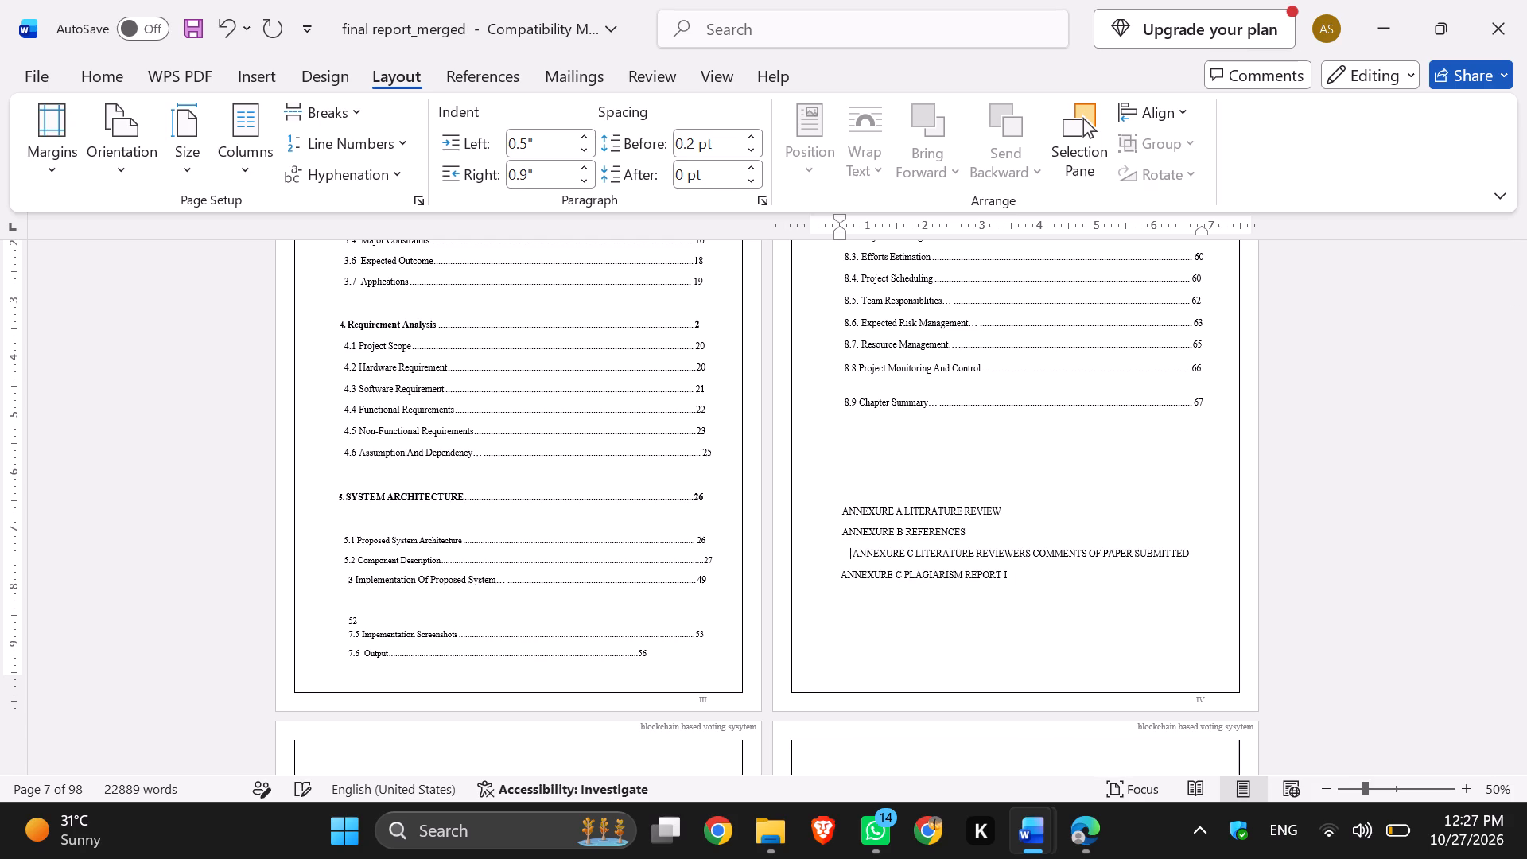
key(BackSpace)
key(BackSpace)
key(BackSpace)
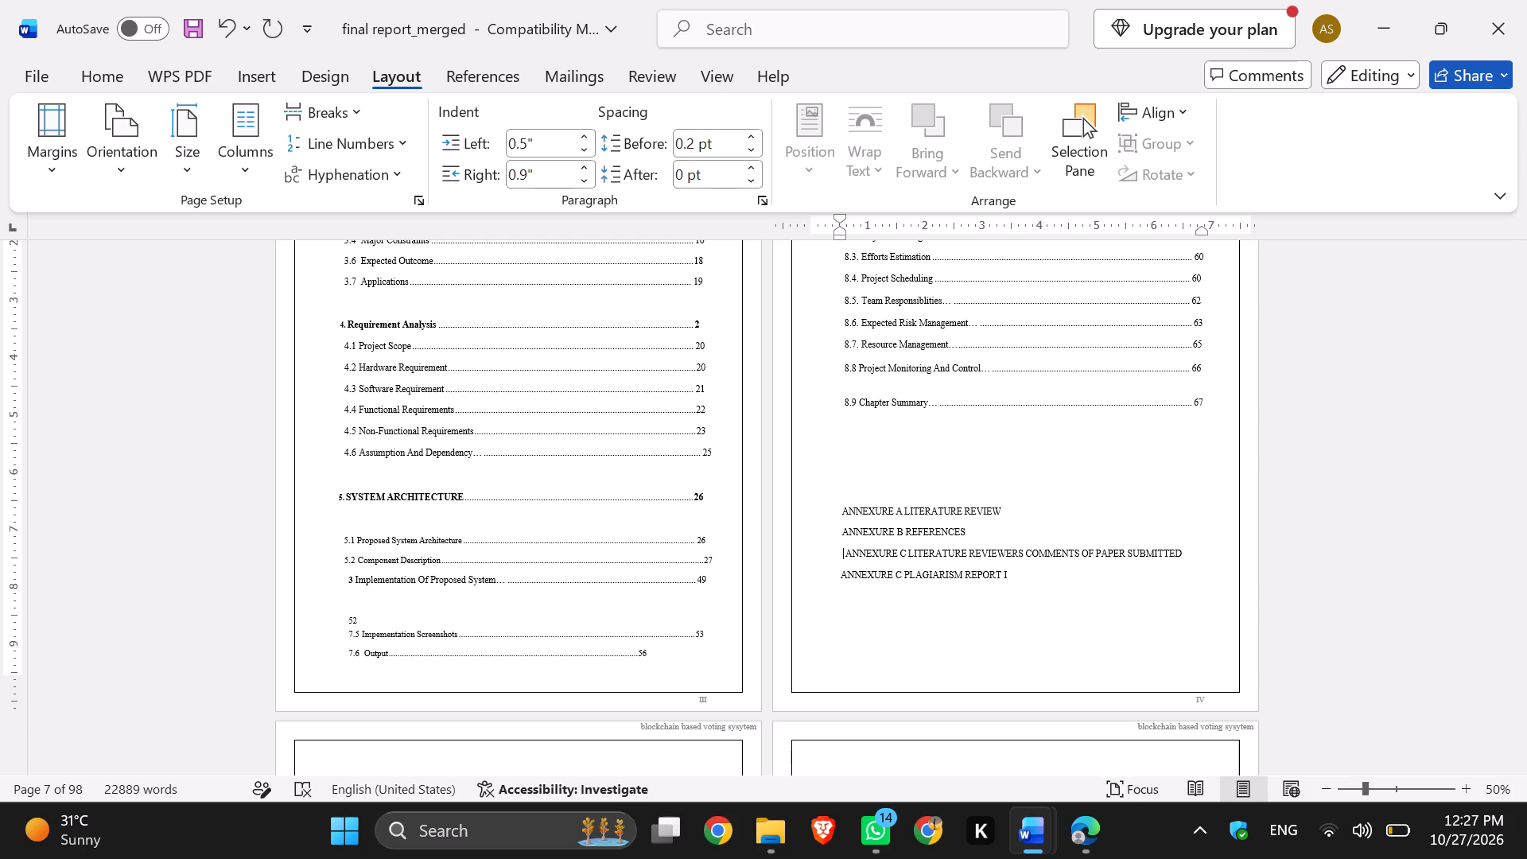
Cut the ANNEXURE C PLAGIARISM REPORT I text from the end of the annexure entries.
drag(1011, 571, 909, 569)
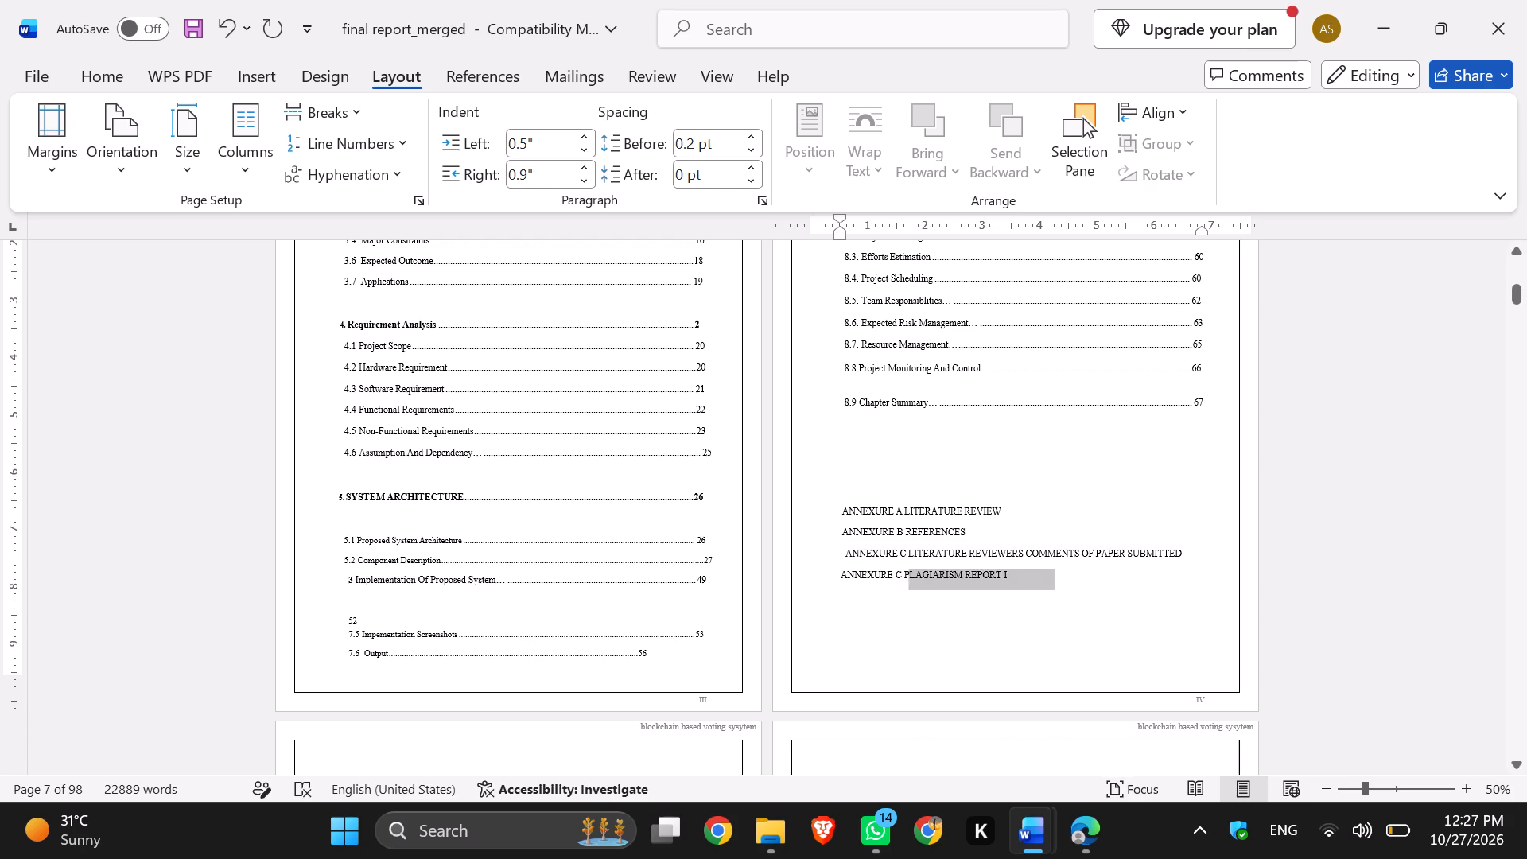
drag(909, 569, 833, 573)
key(ctrl+c)
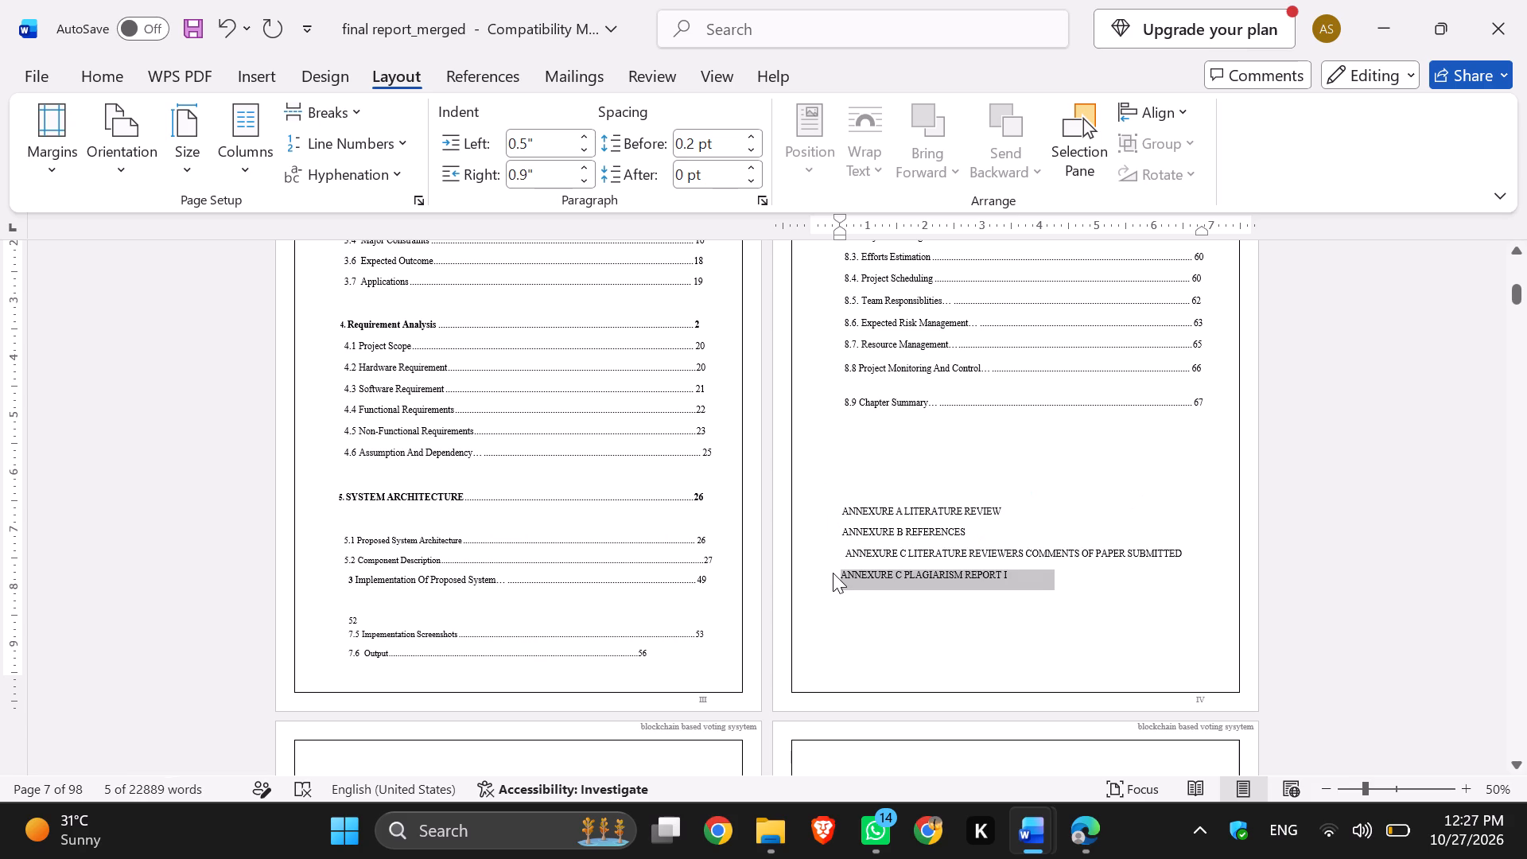
key(ctrl+x)
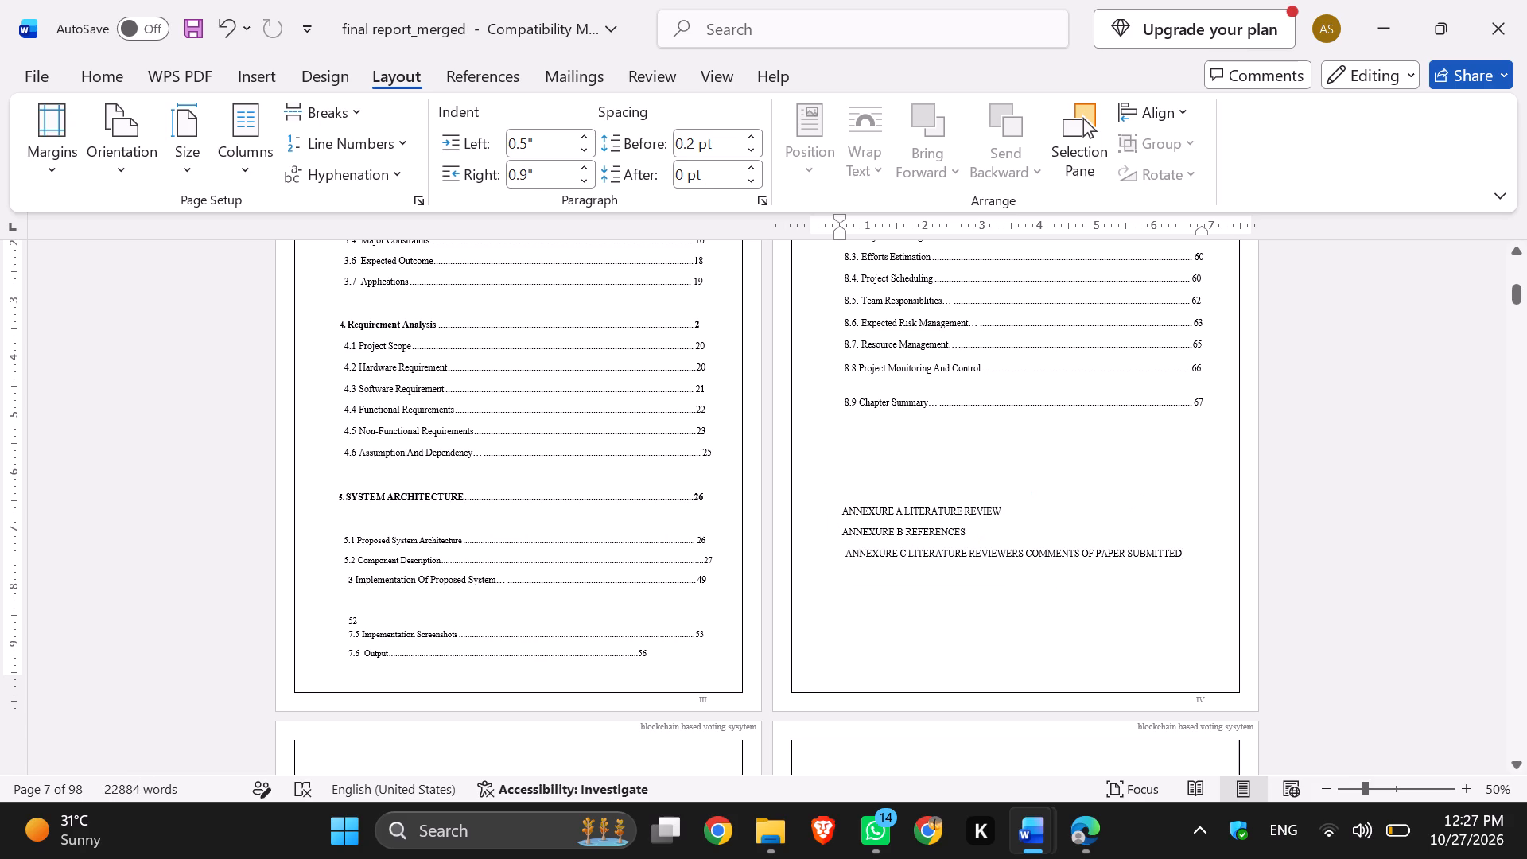
Remove one more leading space before ANNEXURE C LITERATURE REVIEWERS COMMENTS to align it with the annexure entries above.
key(Up)
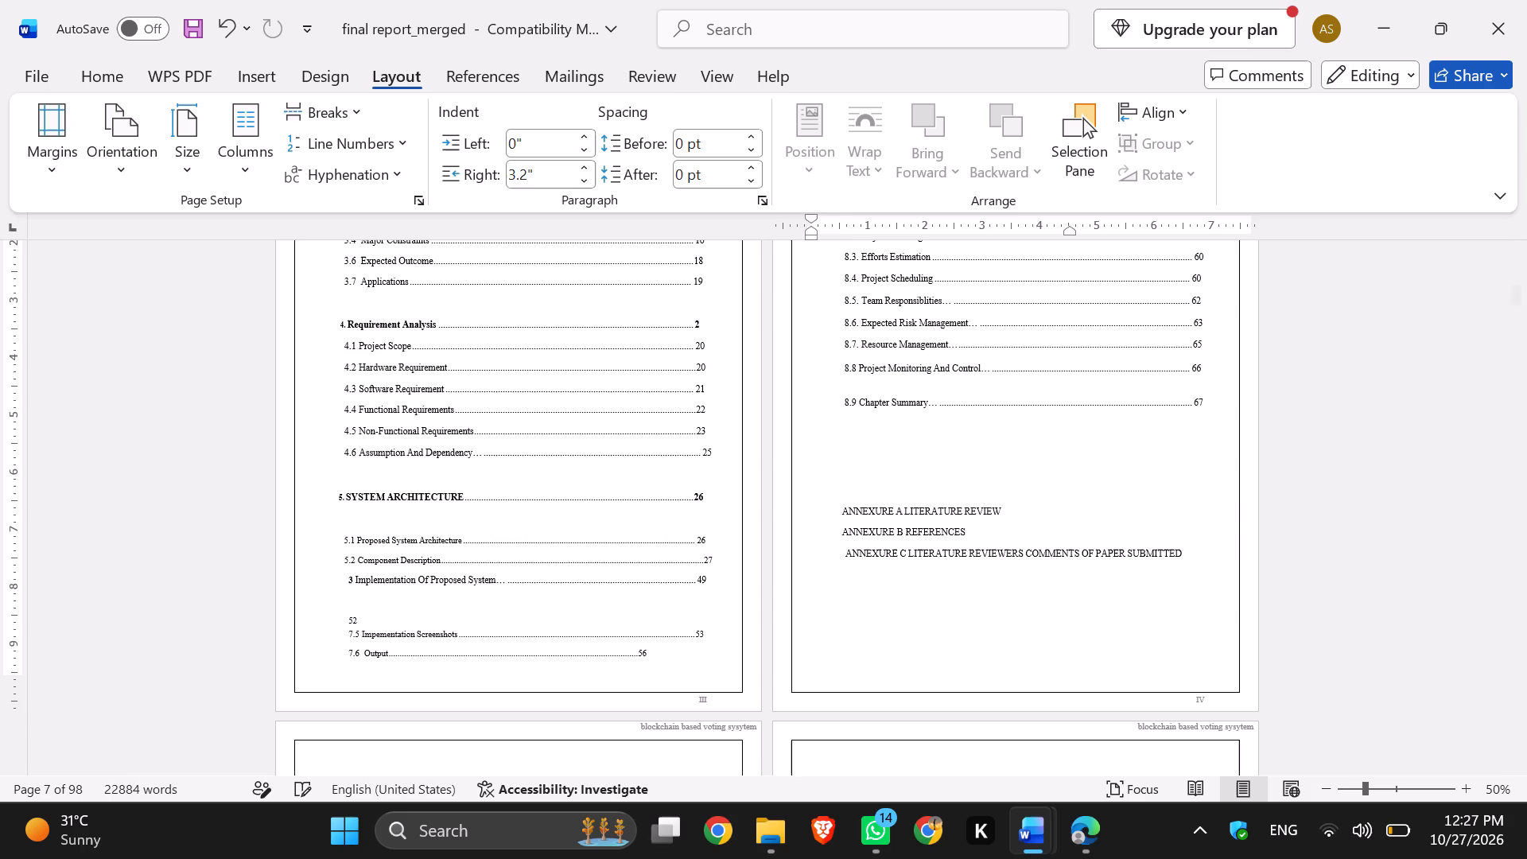
key(Down)
key(Left)
key(Left)
key(Left)
key(Left)
key(Left)
key(Left)
key(Left)
key(Left)
key(Left)
key(Left)
key(Left)
key(Left)
key(Left)
key(Left)
key(Left)
key(Left)
key(Left)
key(Left)
key(Left)
key(Left)
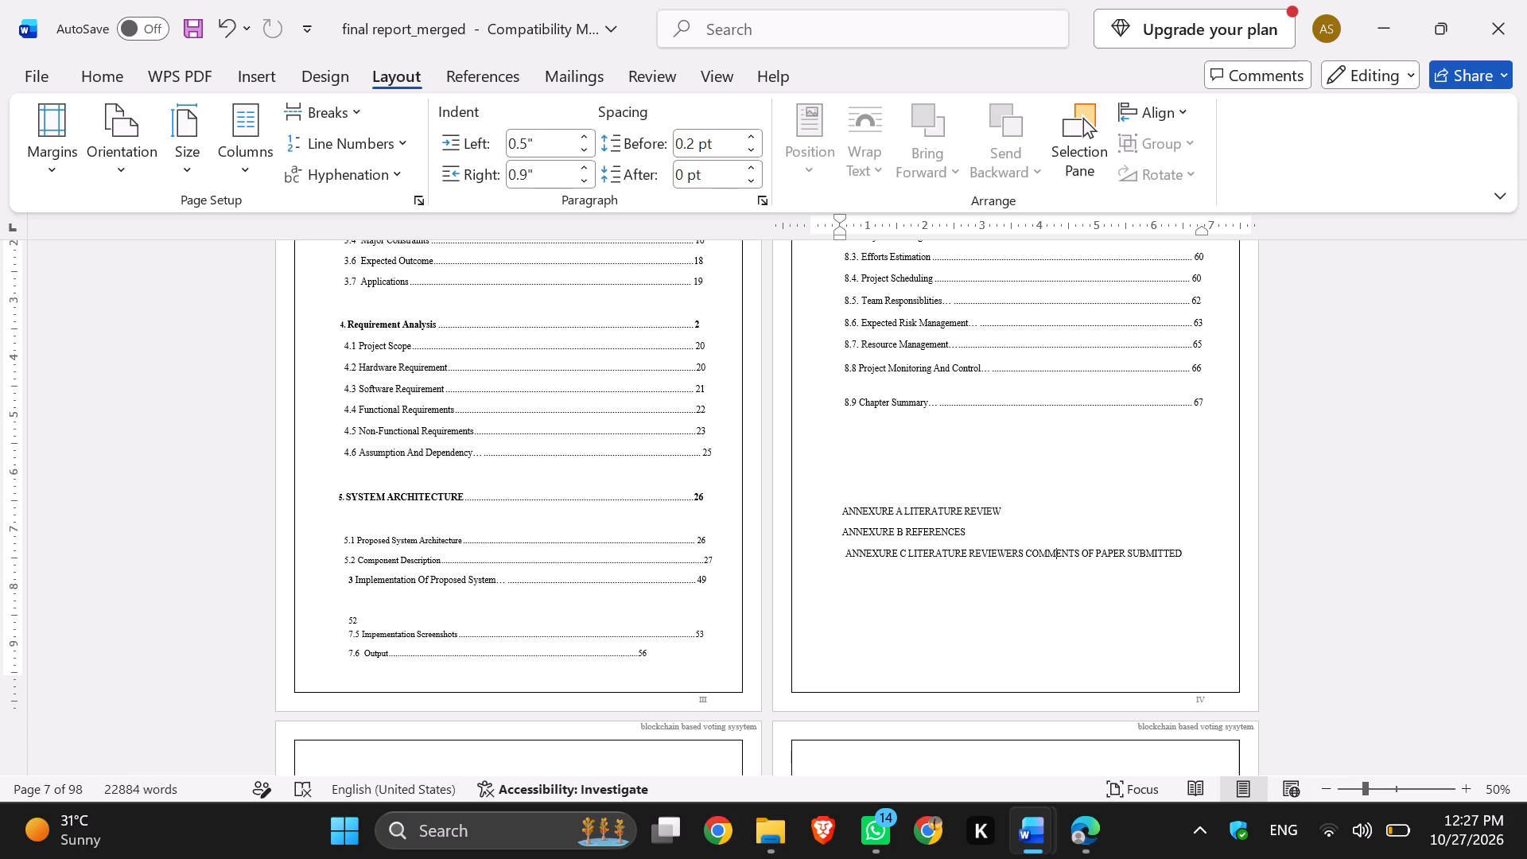
key(Left)
key(Left)
key(Left)
key(Left)
key(Left)
key(Left)
key(Left)
key(BackSpace)
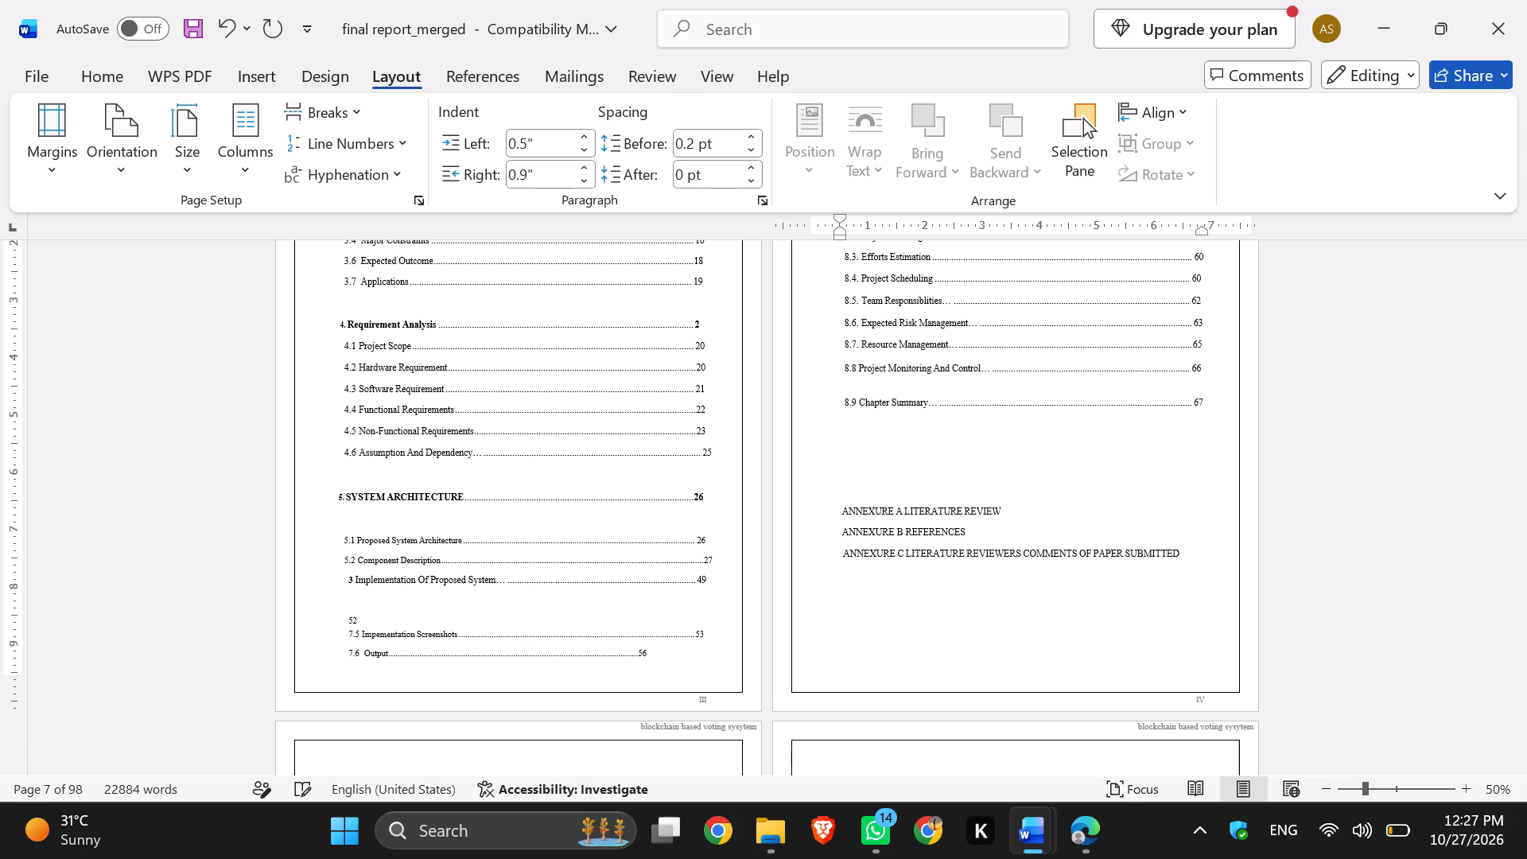
Start a new line after PAPER SUBMITTED and paste the ANNEXURE C PLAGIARISM REPORT I text there.
key(Down)
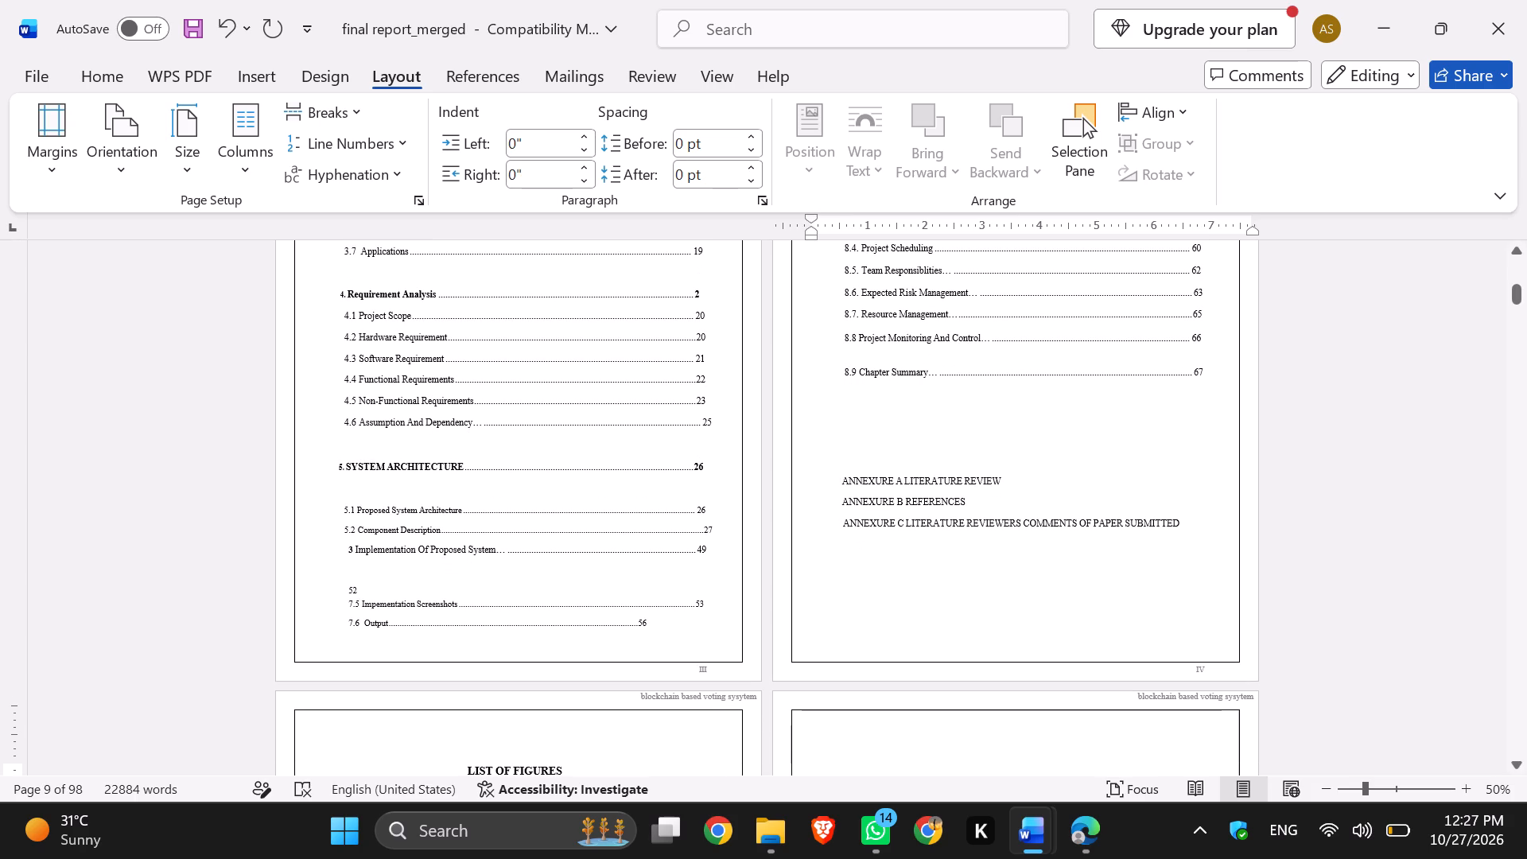
click(1183, 520)
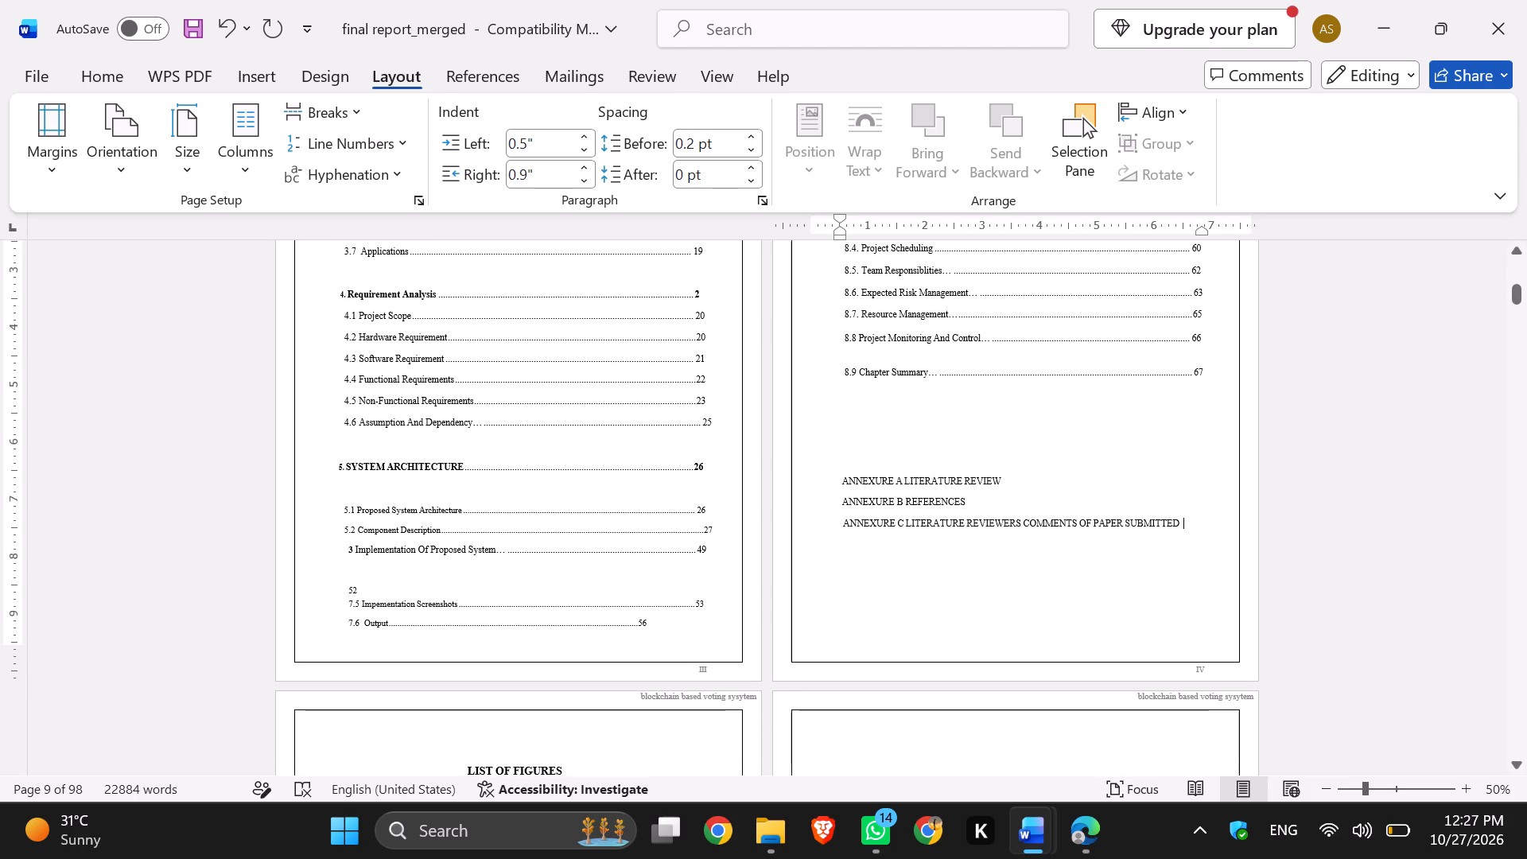
key(Return)
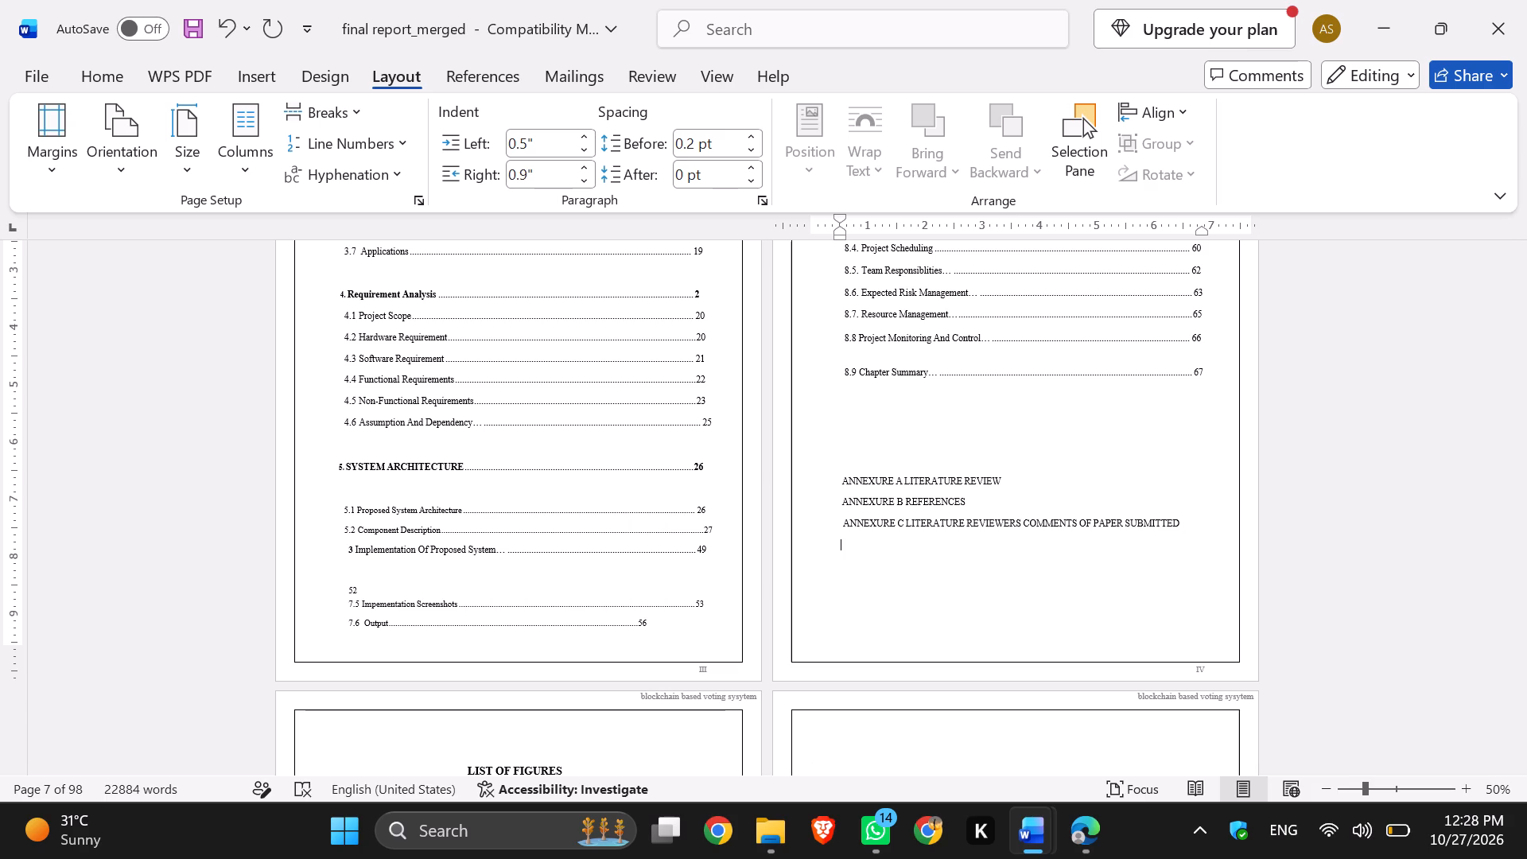
key(ctrl+v)
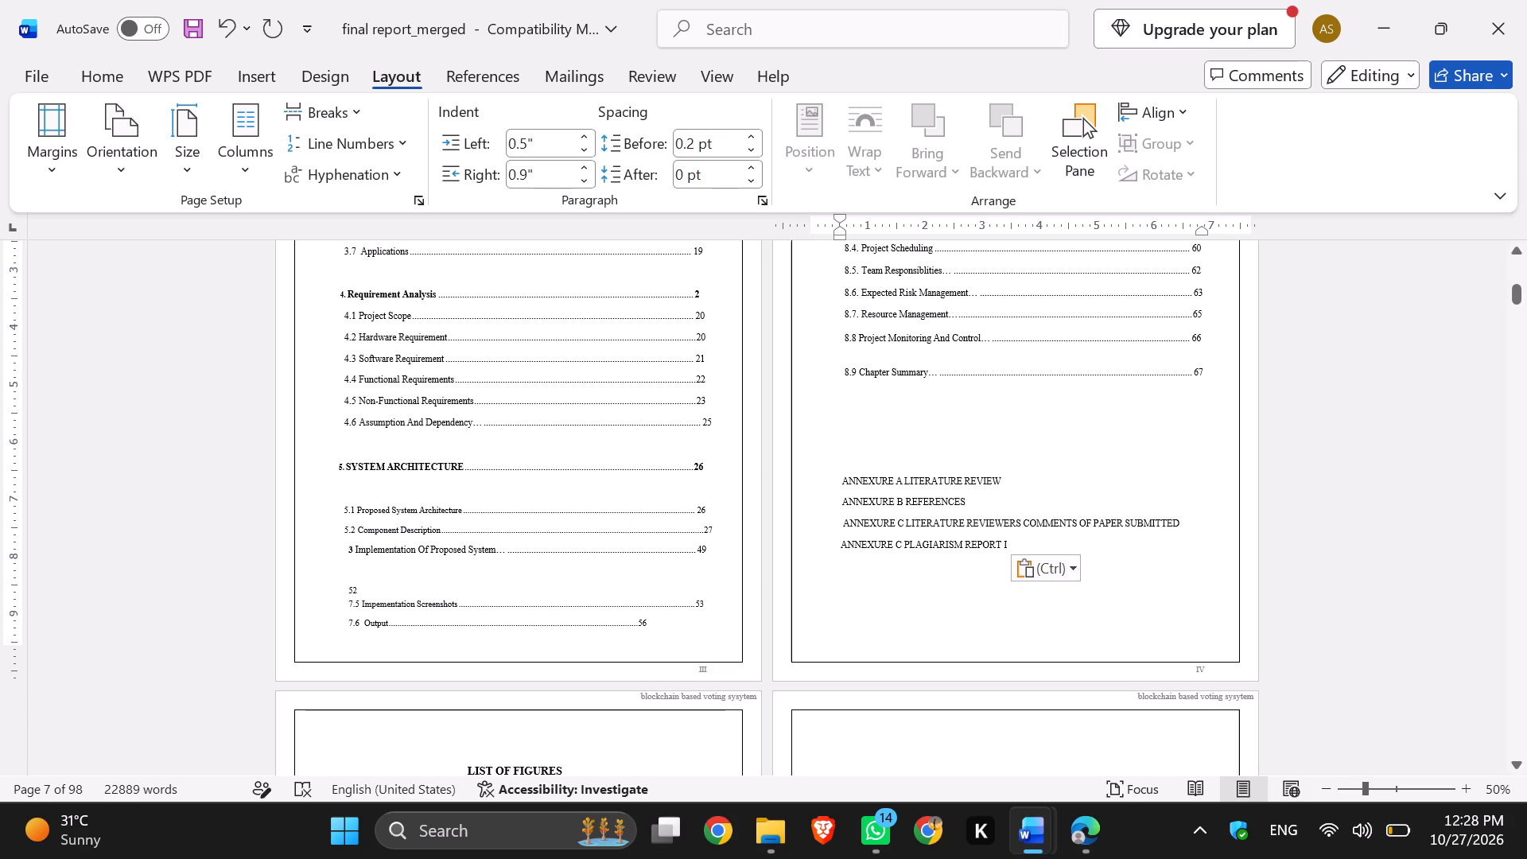
click(1117, 611)
Delete the [Type here] placeholder at the foot of the page containing section 1.2 Background.
scroll(1117, 611, down, 3)
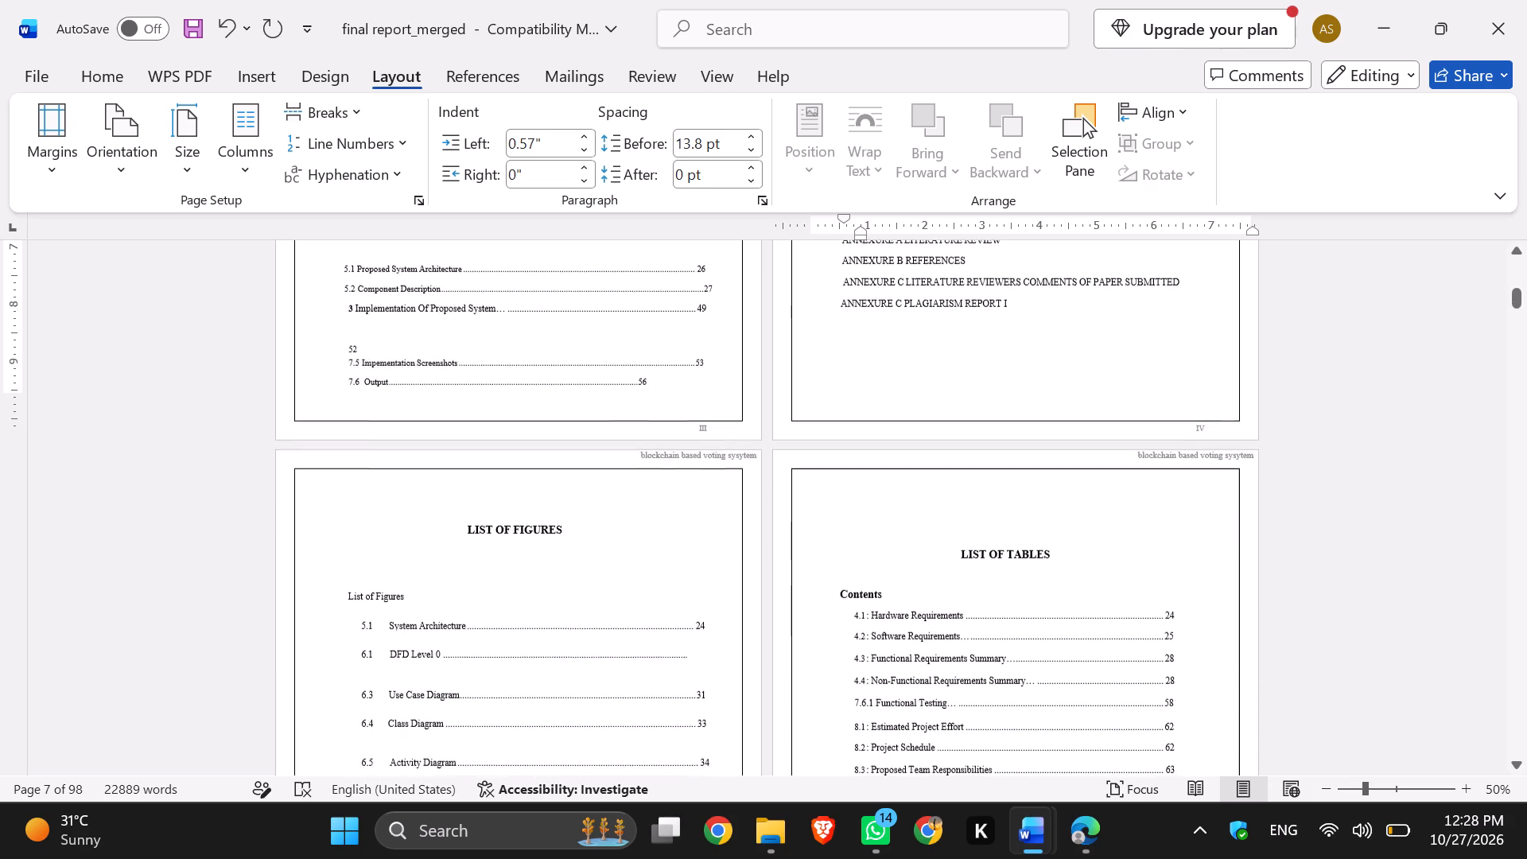
scroll(1117, 611, down, 6)
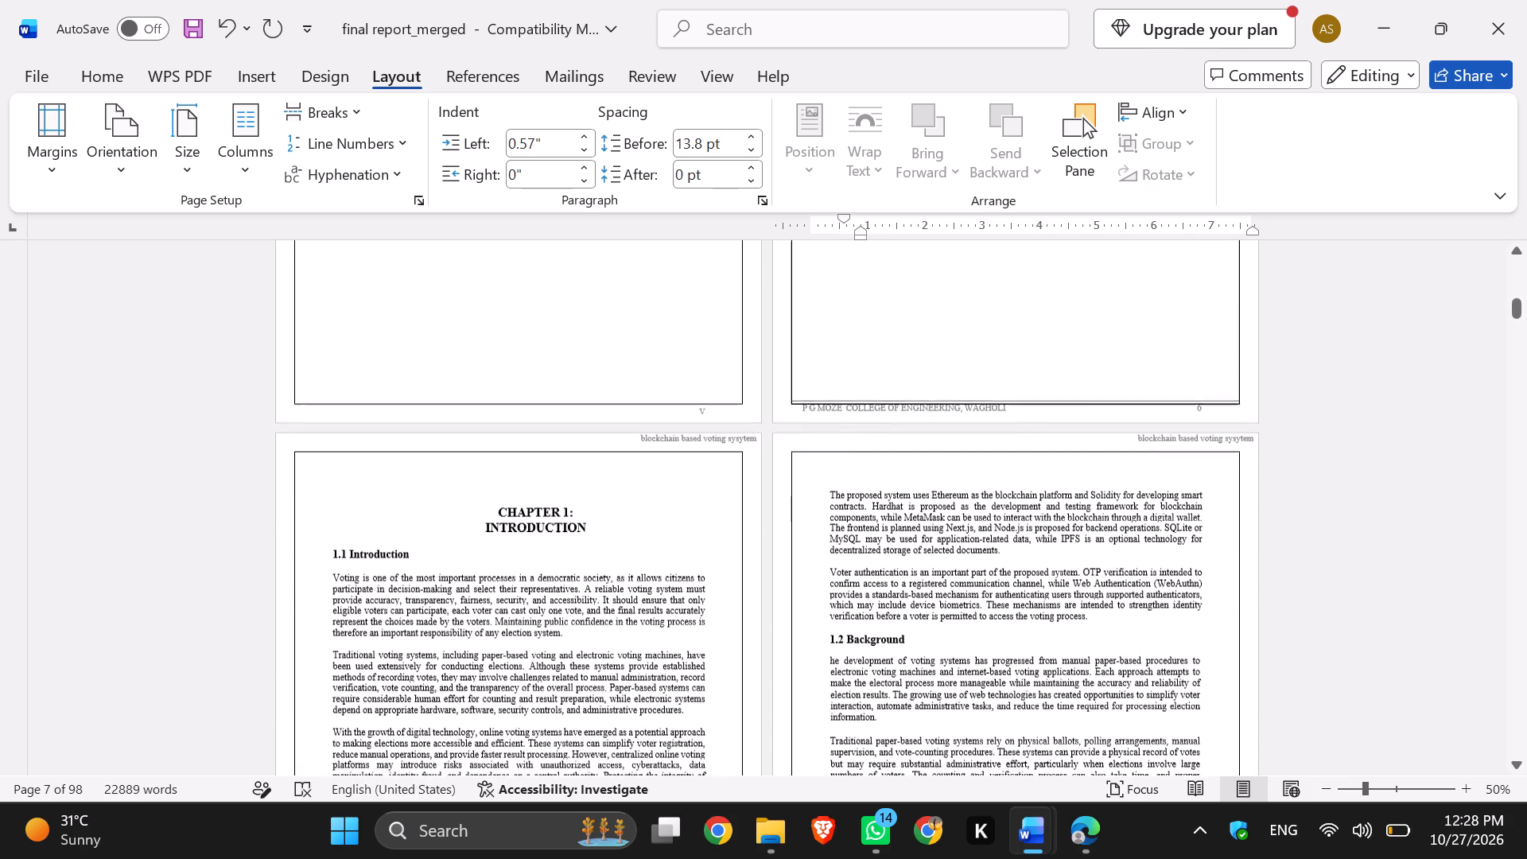
scroll(1117, 611, down, 2)
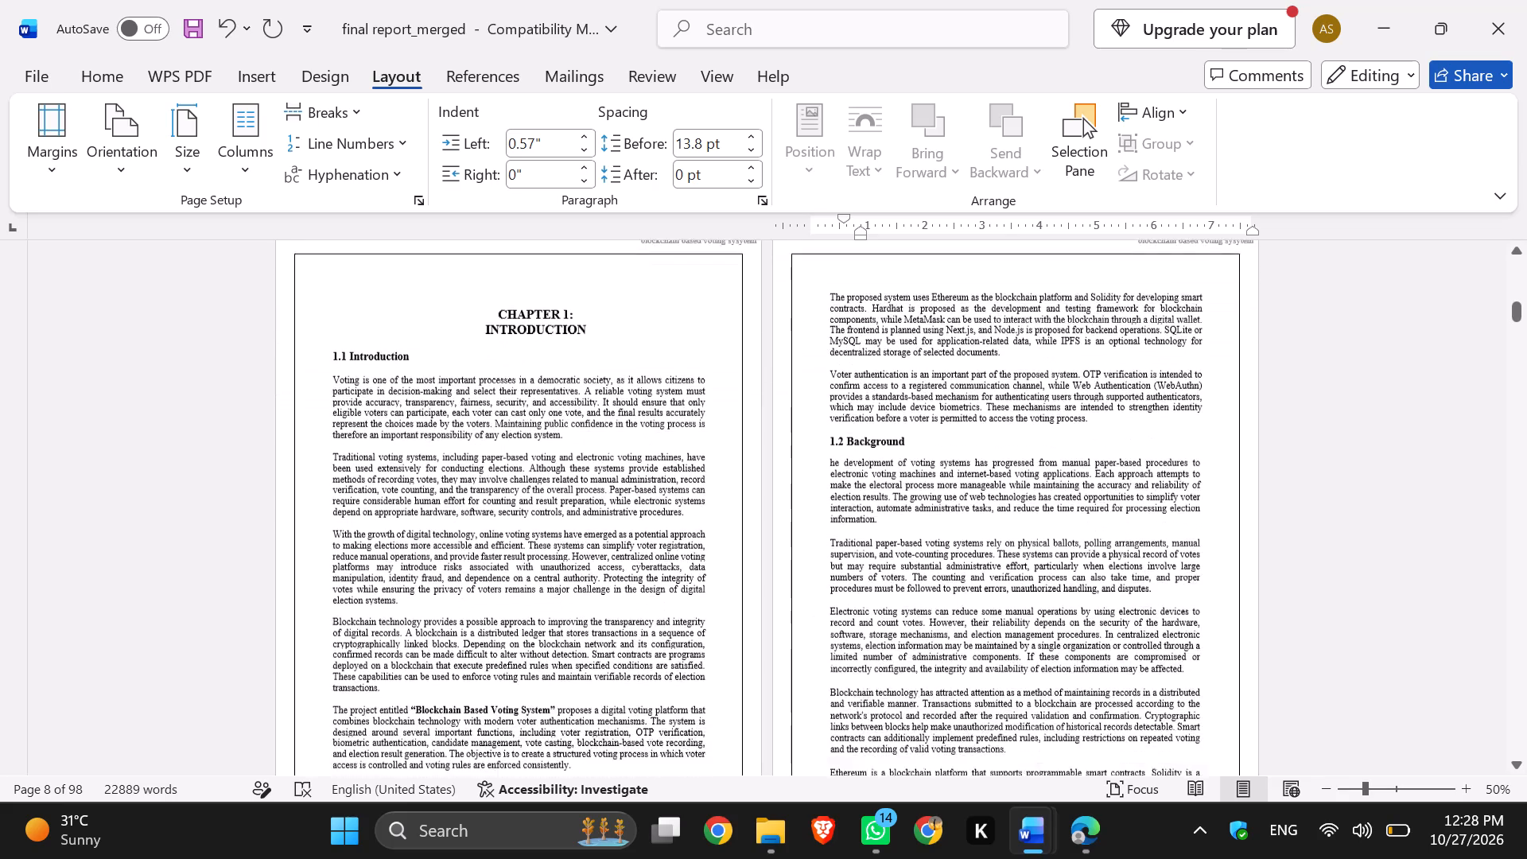
scroll(1117, 611, down, 2)
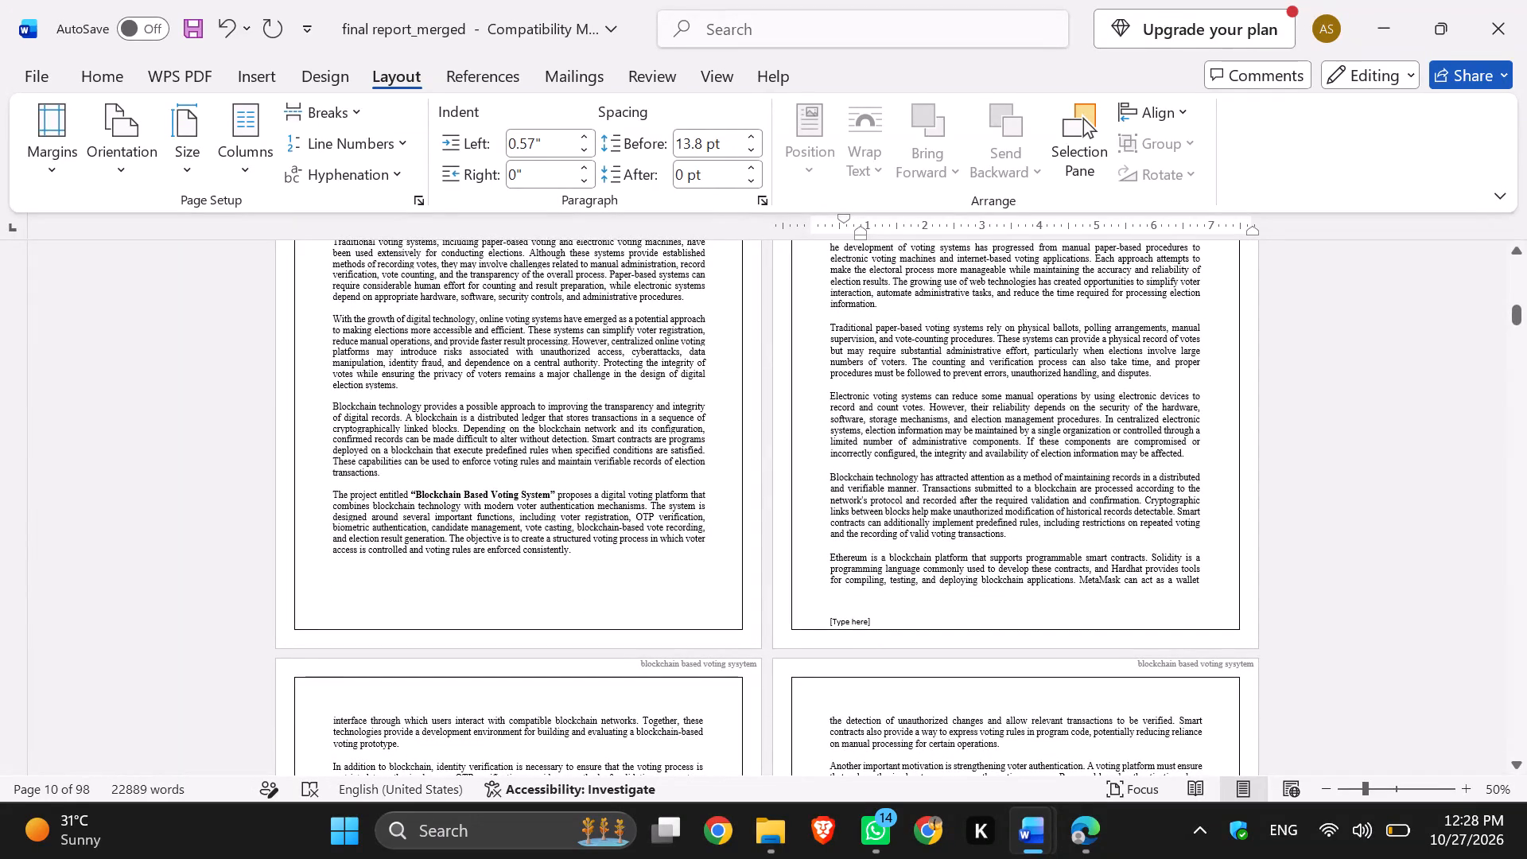
click(892, 620)
click(892, 620)
key(BackSpace)
key(BackSpace)
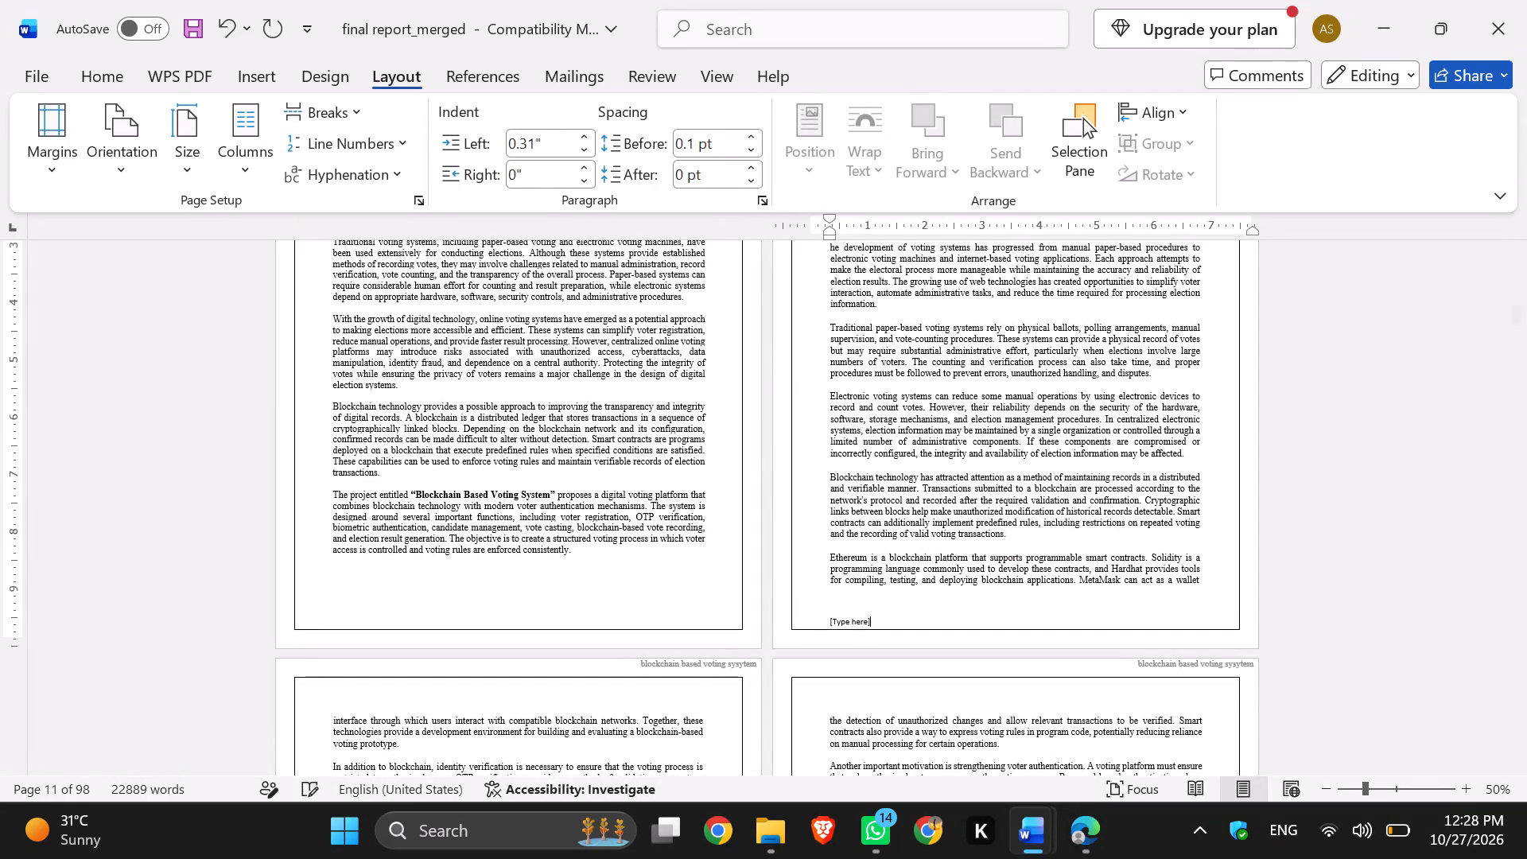
key(BackSpace)
key(BackSpace)
key(BackSpace)
key(BackSpace)
key(BackSpace)
key(BackSpace)
key(BackSpace)
key(BackSpace)
key(BackSpace)
key(BackSpace)
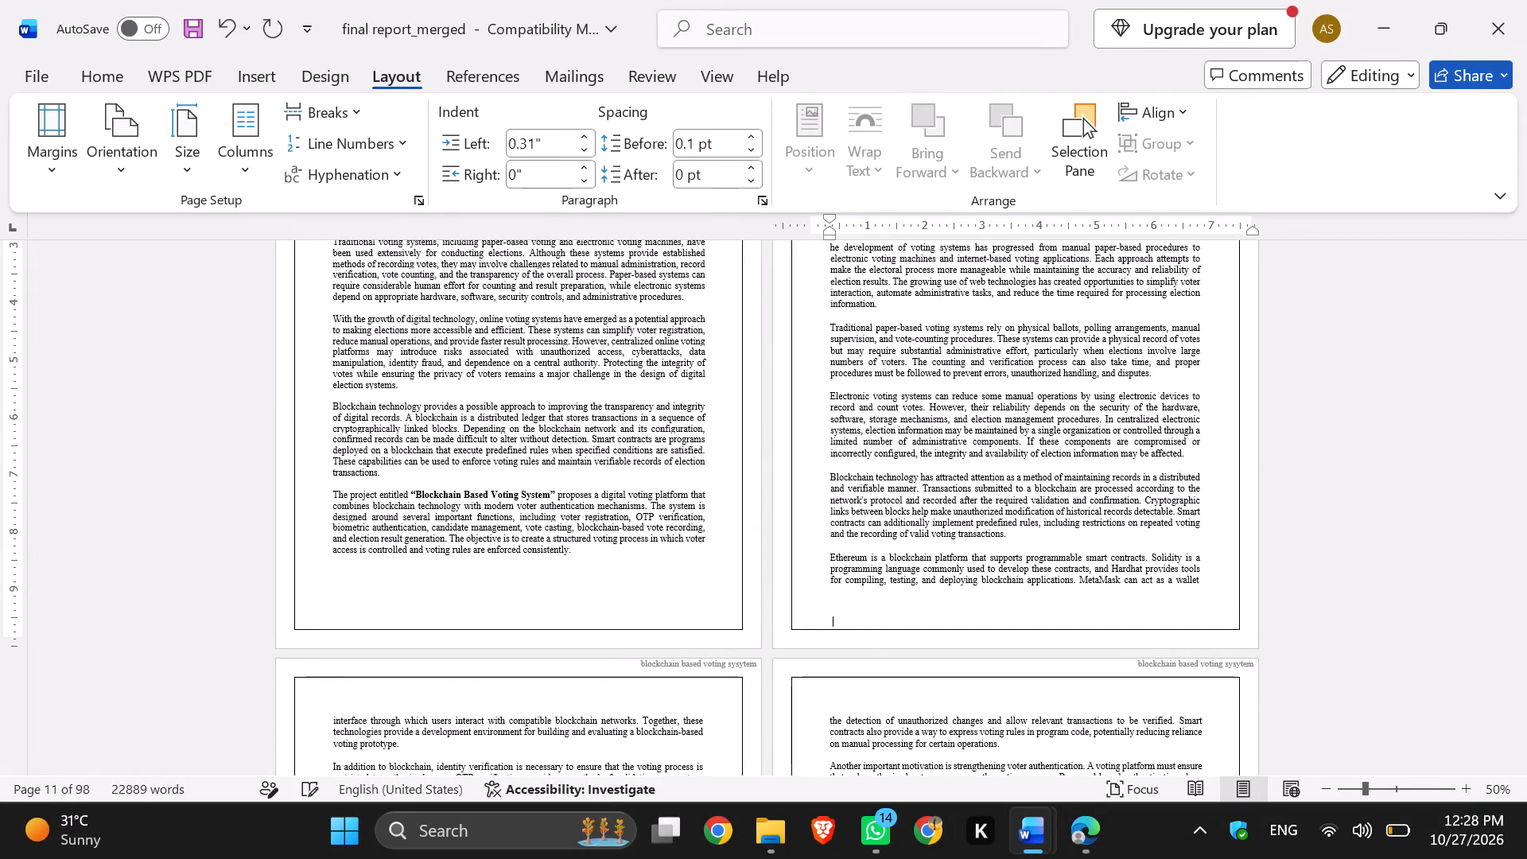
key(BackSpace)
Delete the [Type here] placeholder at the foot of the Chapter 2 page just before section 2.2.4.
scroll(892, 620, down, 5)
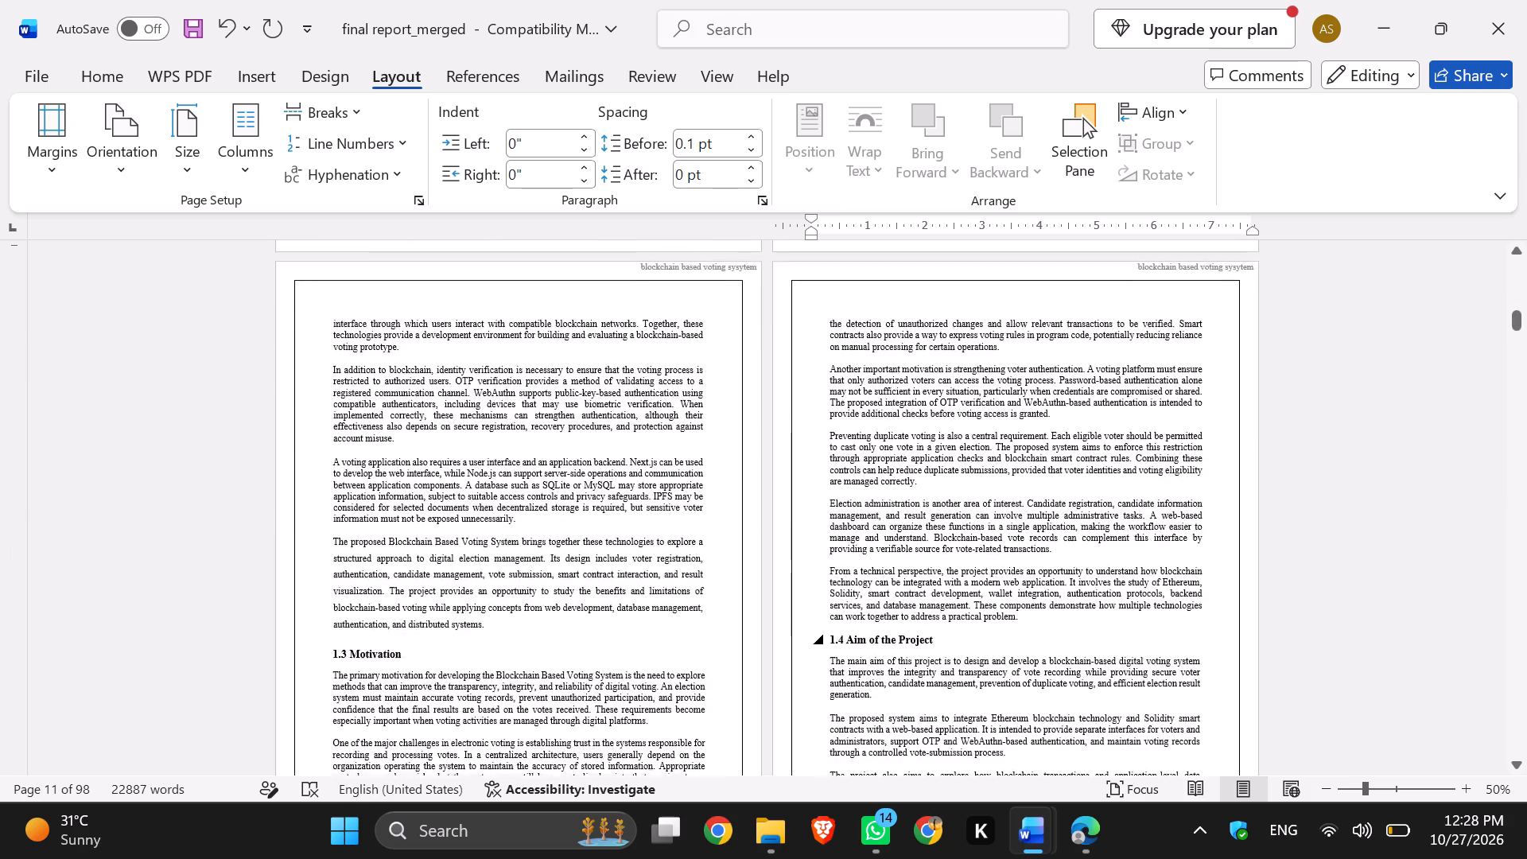
scroll(892, 620, down, 4)
scroll(892, 620, up, 1)
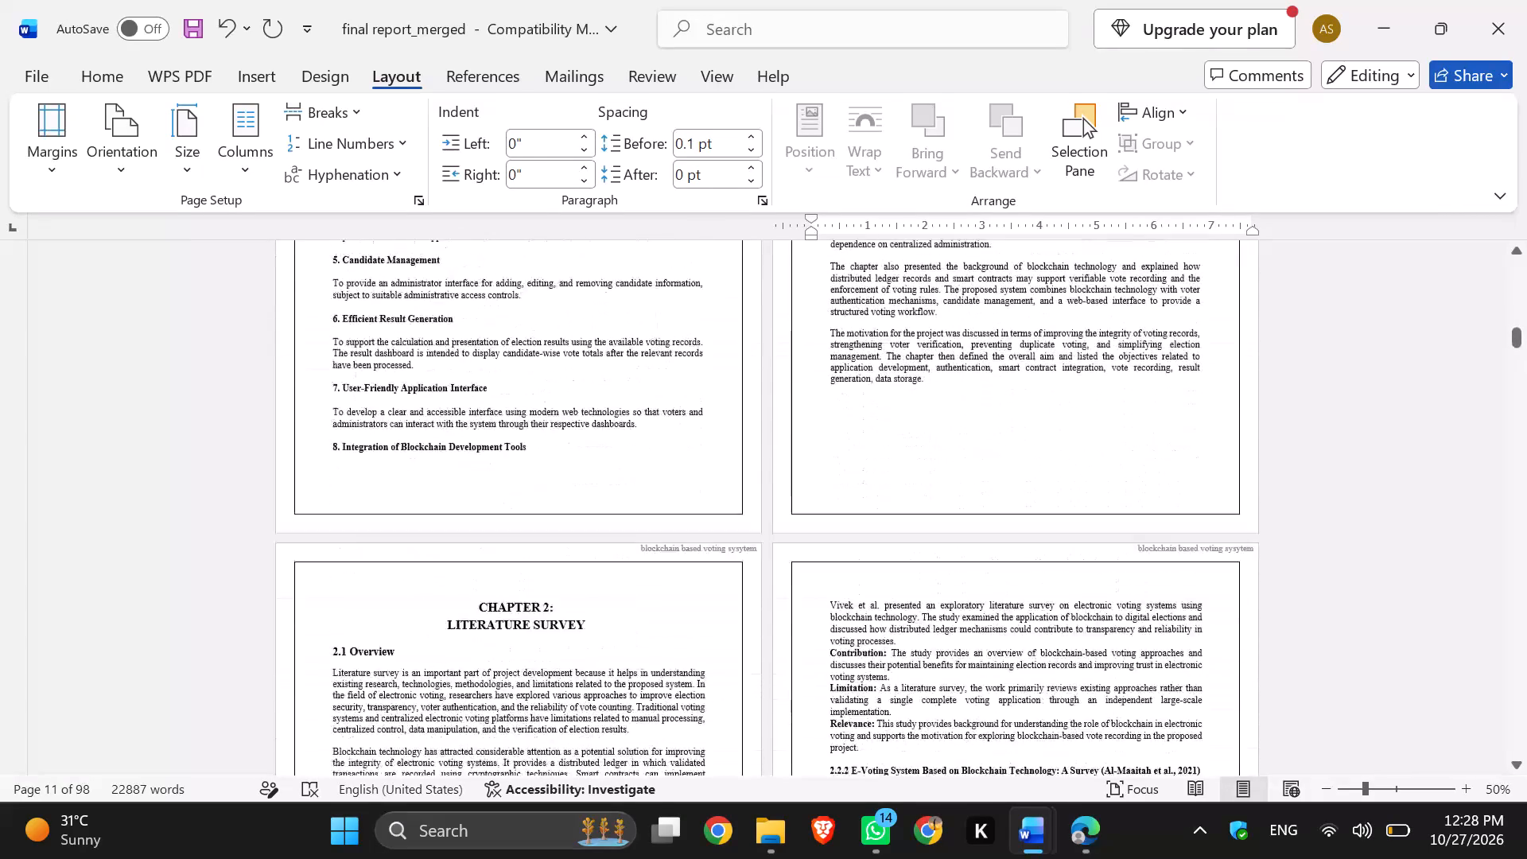
scroll(892, 620, up, 3)
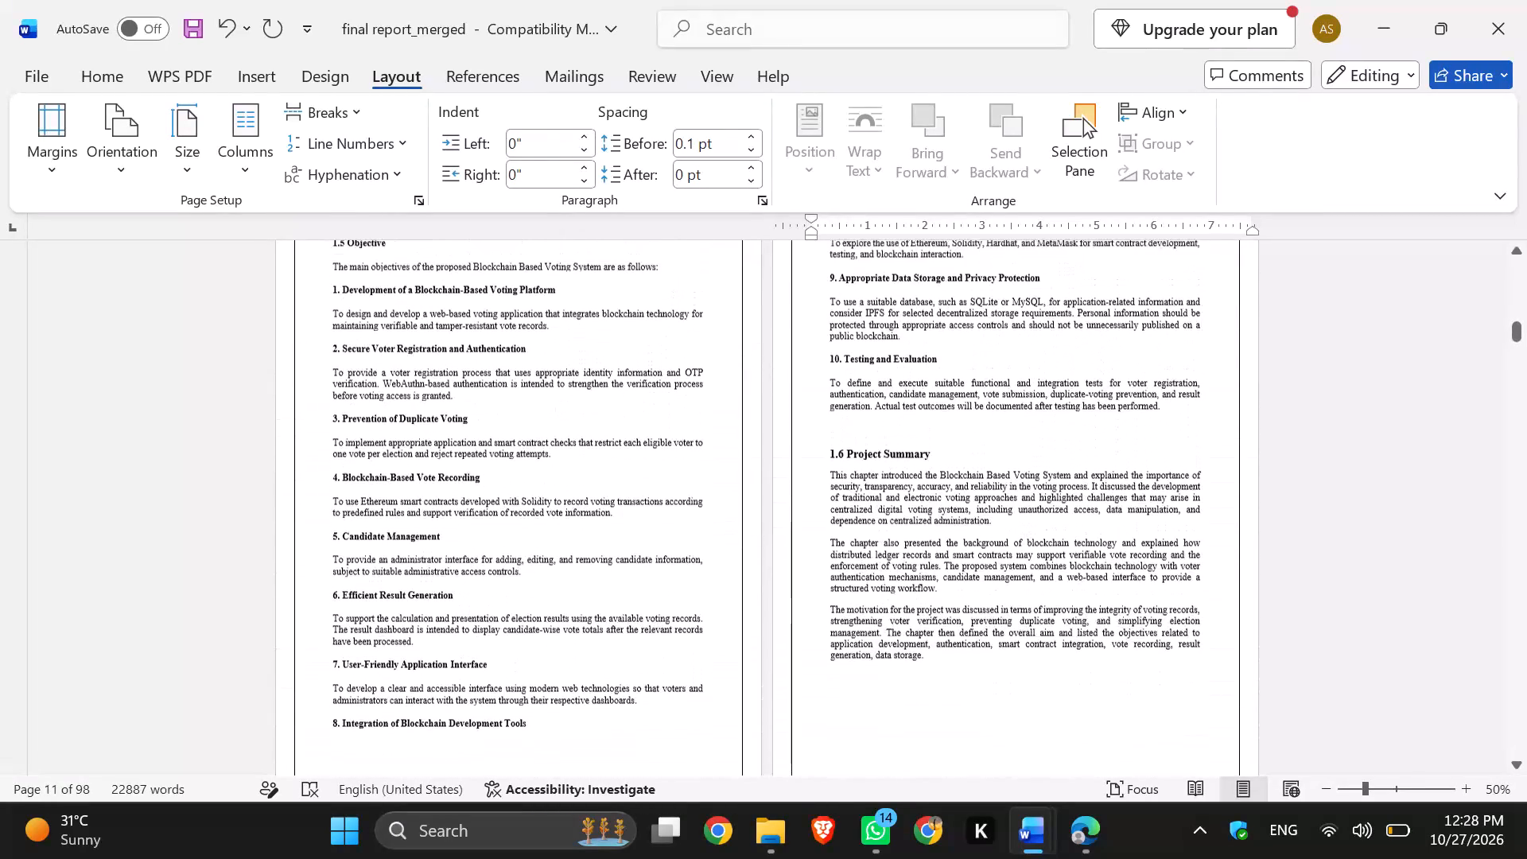
scroll(892, 620, up, 1)
scroll(892, 620, down, 4)
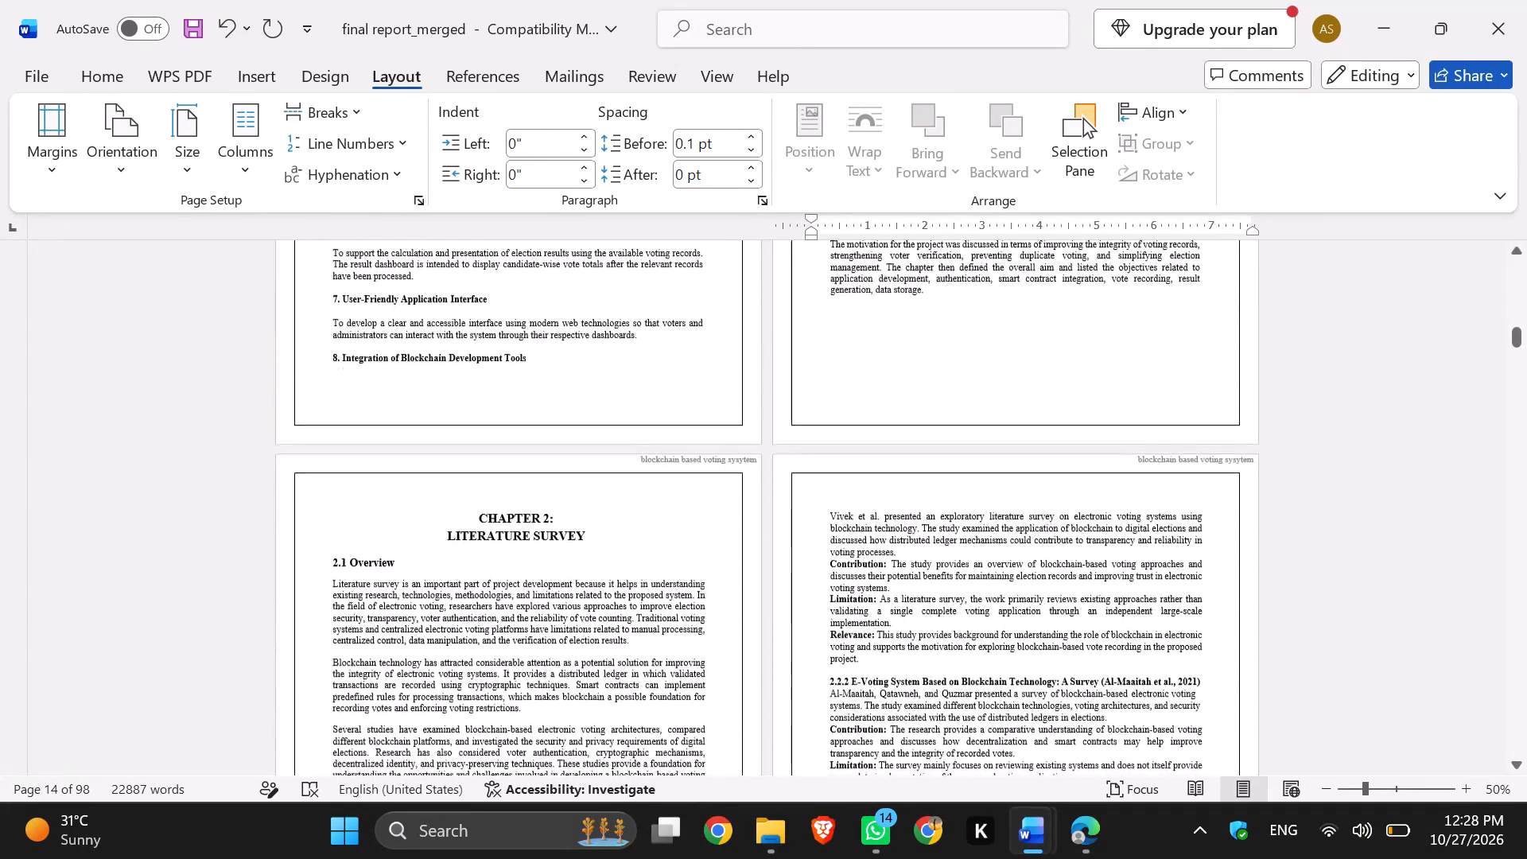
scroll(892, 620, down, 4)
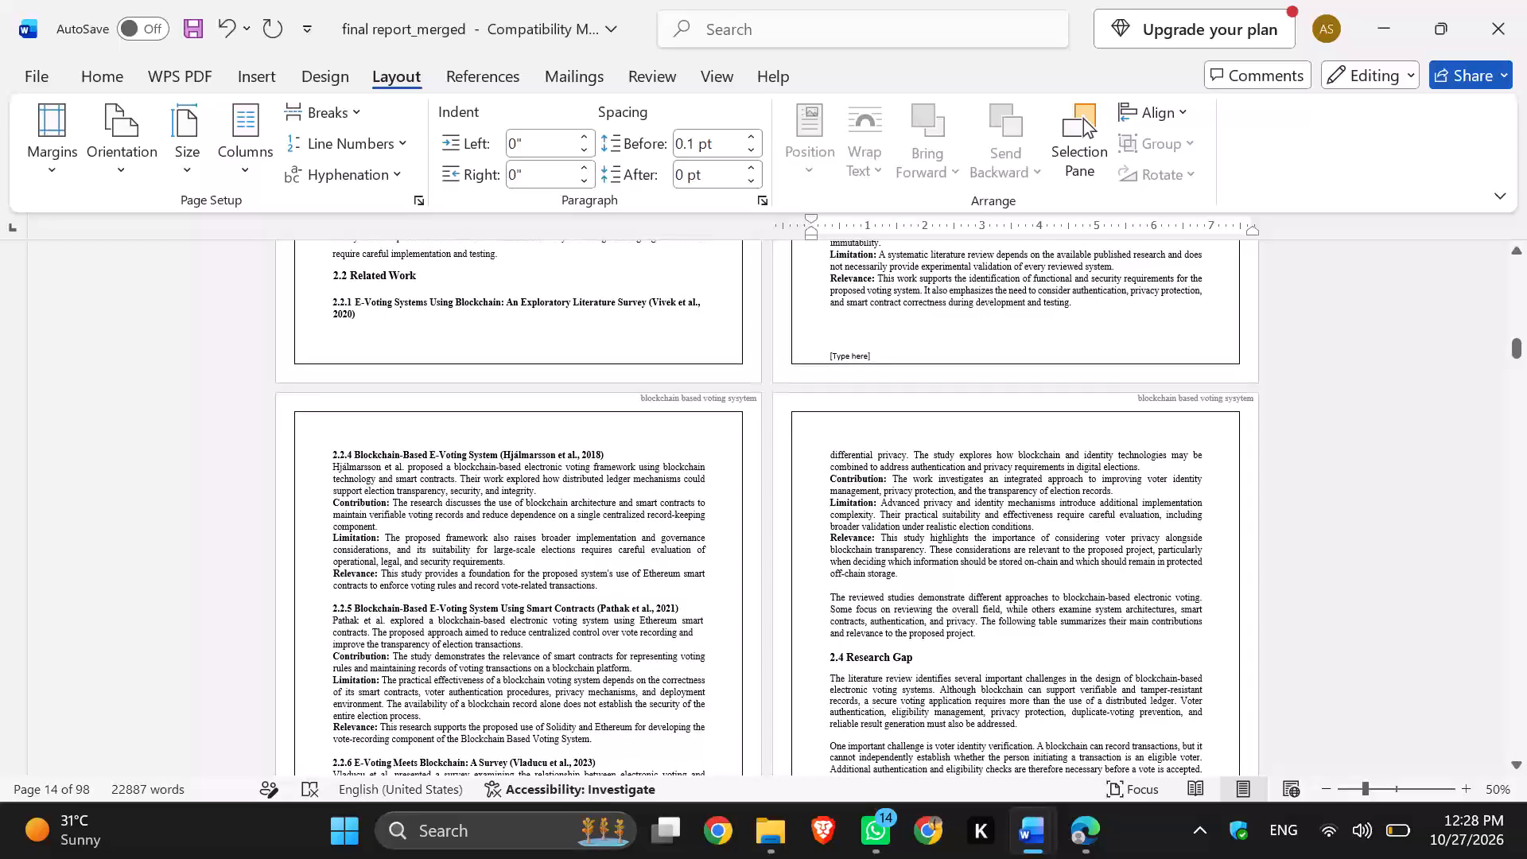
click(891, 353)
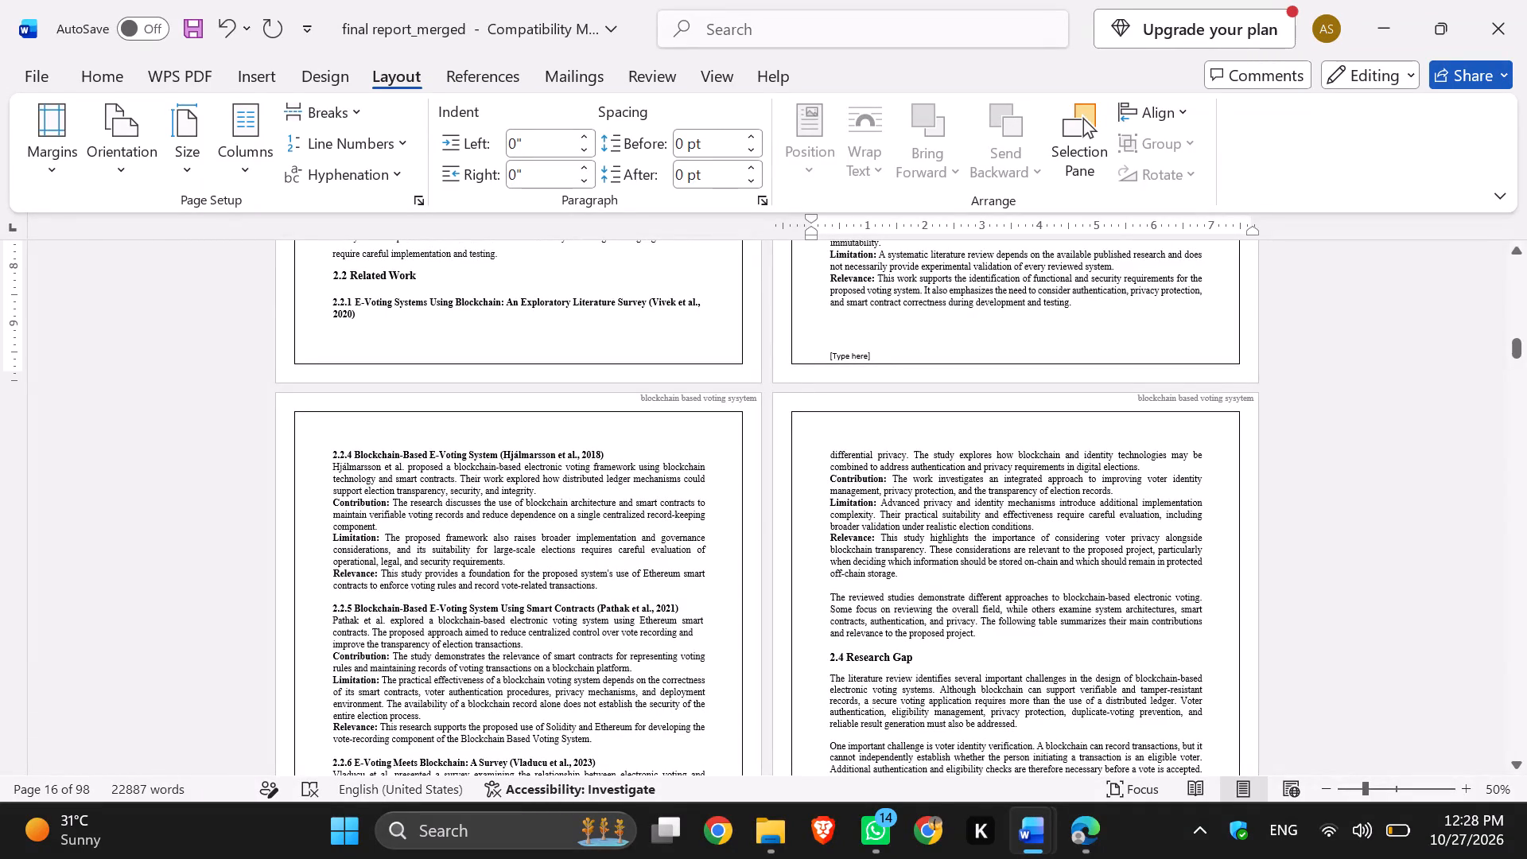
key(BackSpace)
key(BackSpace)
key(BackSpace)
key(BackSpace)
key(BackSpace)
key(BackSpace)
key(BackSpace)
key(BackSpace)
key(BackSpace)
key(BackSpace)
key(BackSpace)
key(BackSpace)
key(BackSpace)
key(BackSpace)
key(BackSpace)
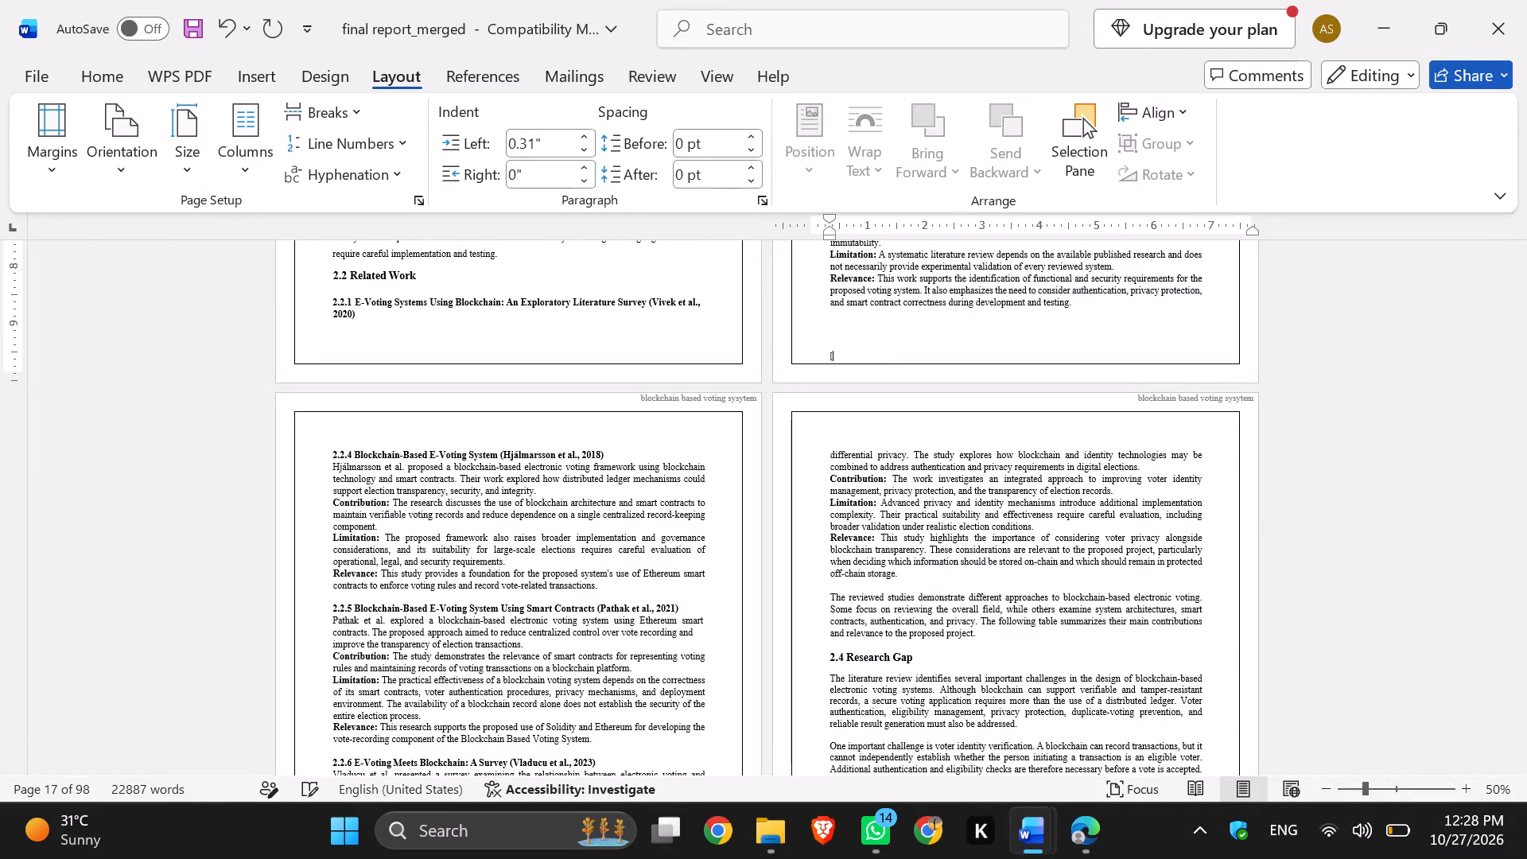
key(BackSpace)
Delete the [Type here] placeholder at the foot of the page containing section 2.4 Research Gap.
scroll(891, 353, down, 2)
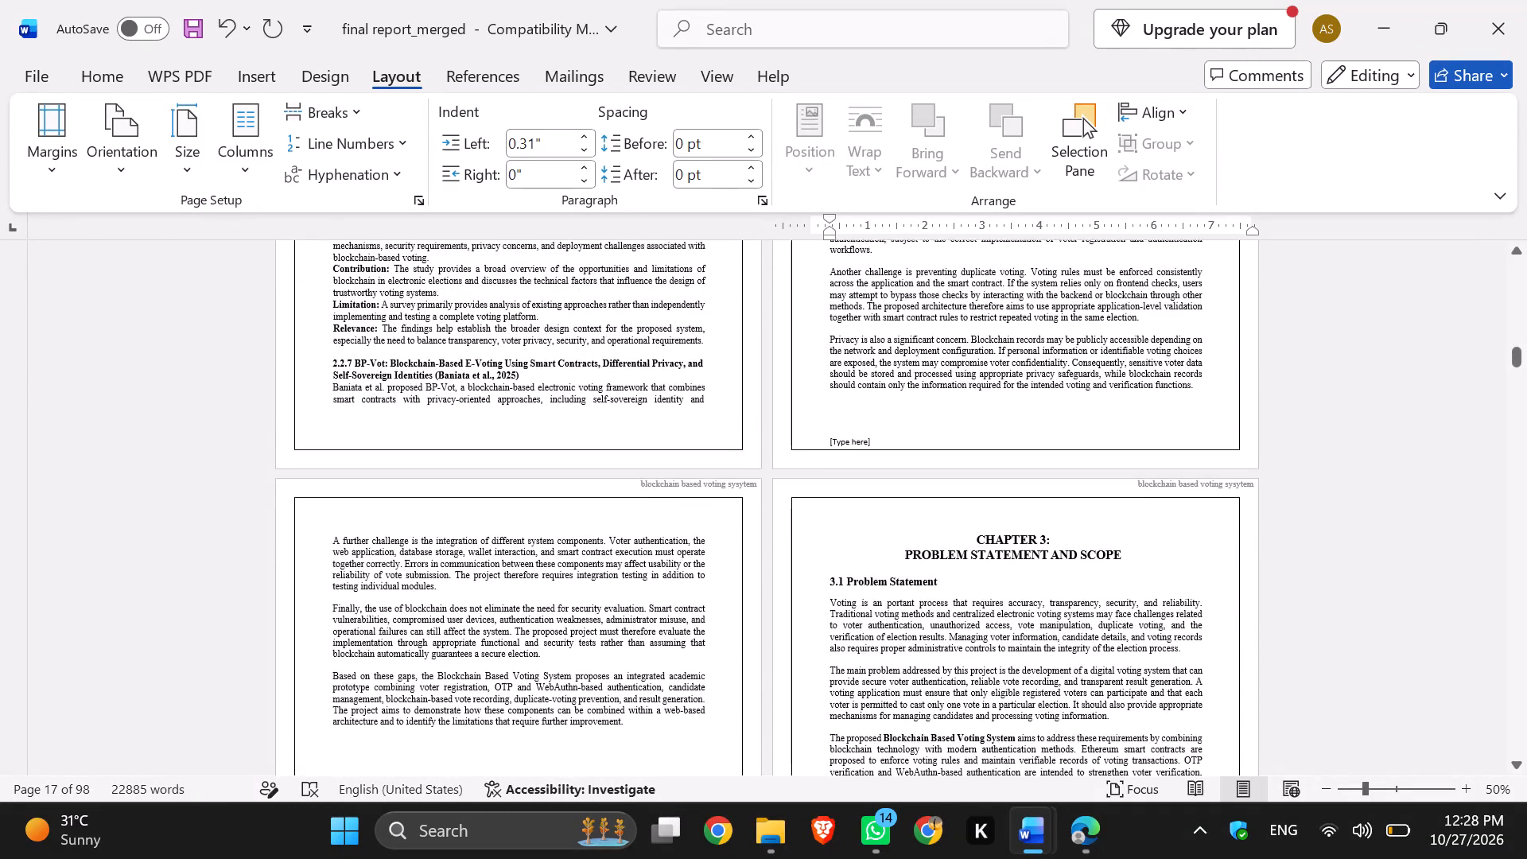
scroll(891, 353, down, 1)
drag(899, 427, 876, 431)
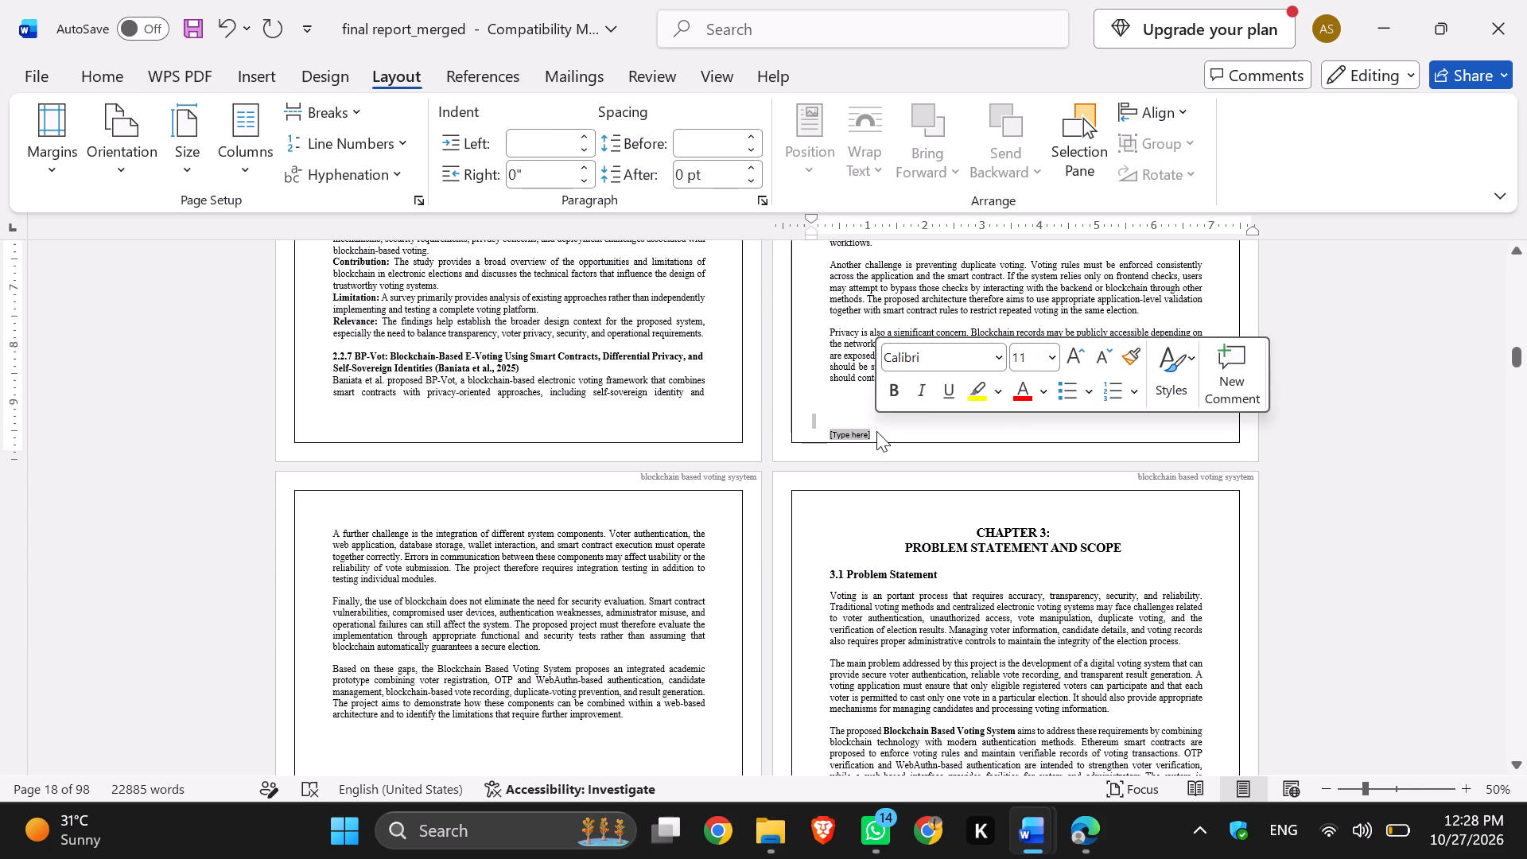
key(BackSpace)
Insert three blank lines before the "1. Voter Registration" heading in section 3.2 so it starts on the following page.
scroll(876, 431, down, 4)
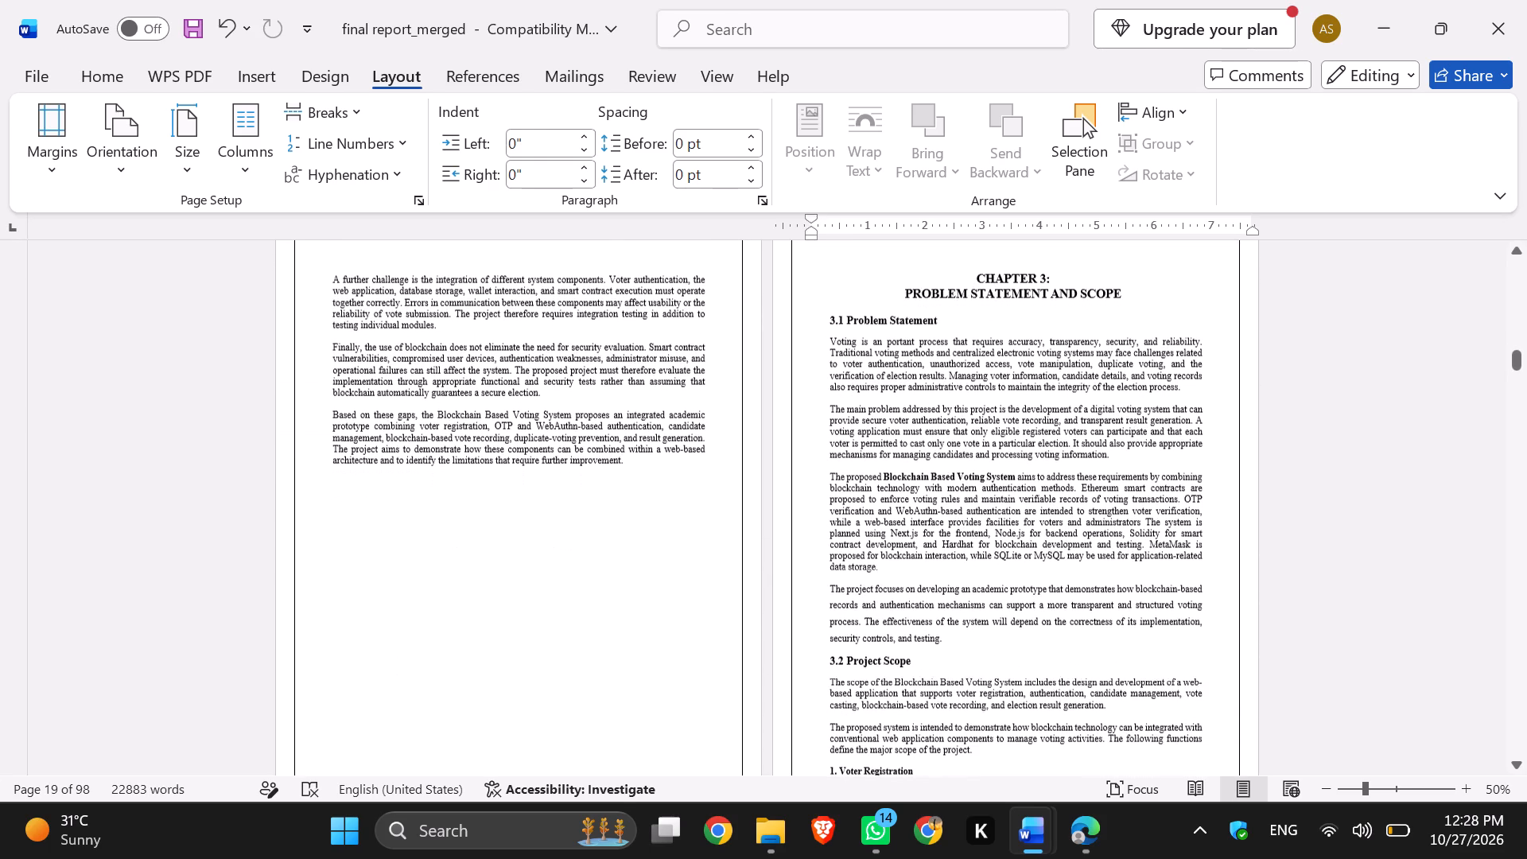
scroll(876, 431, down, 5)
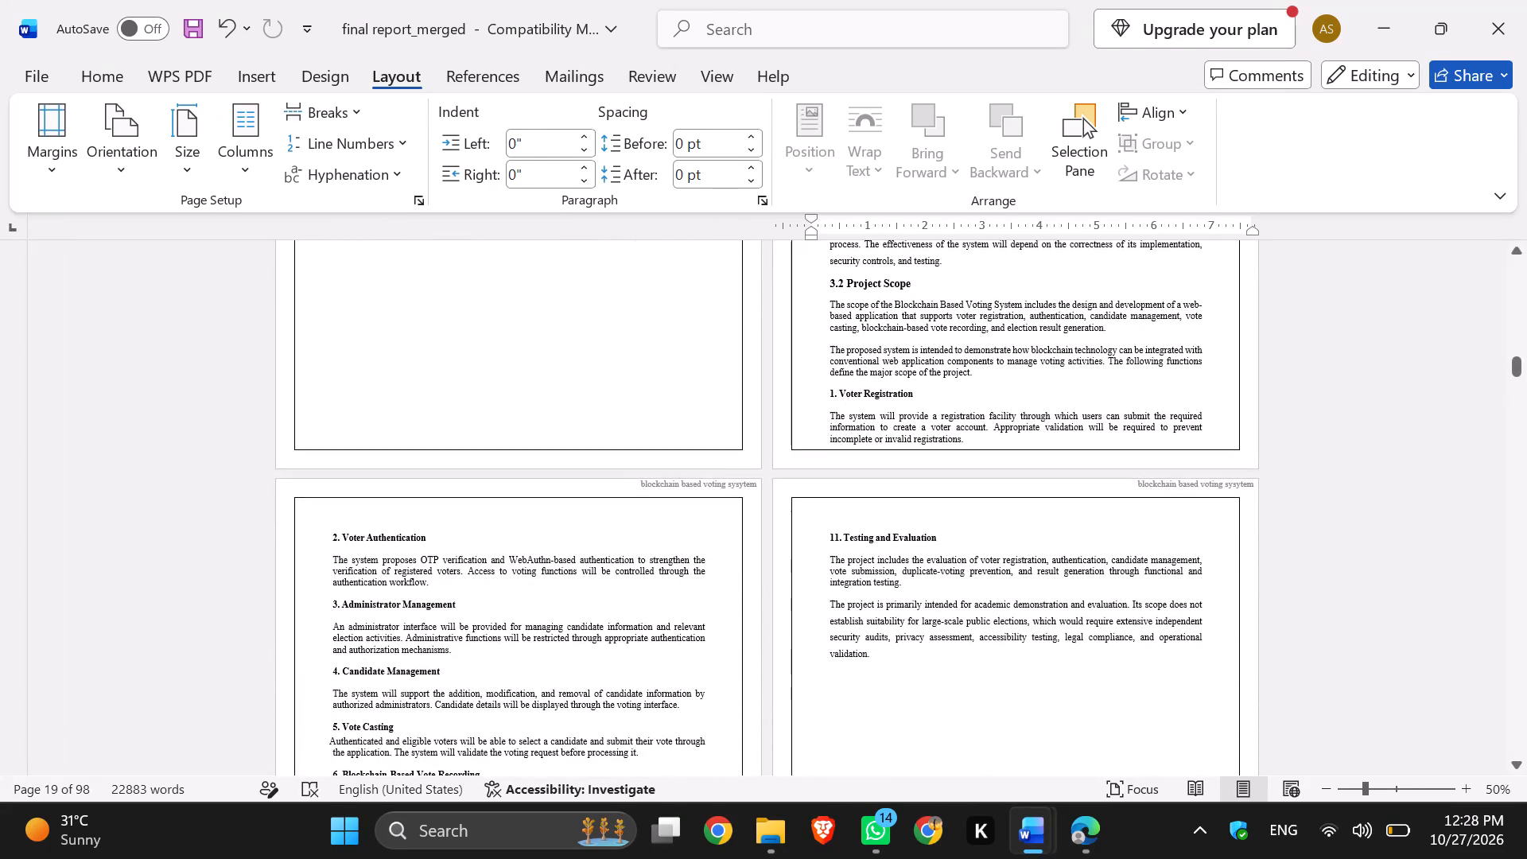
scroll(876, 431, down, 3)
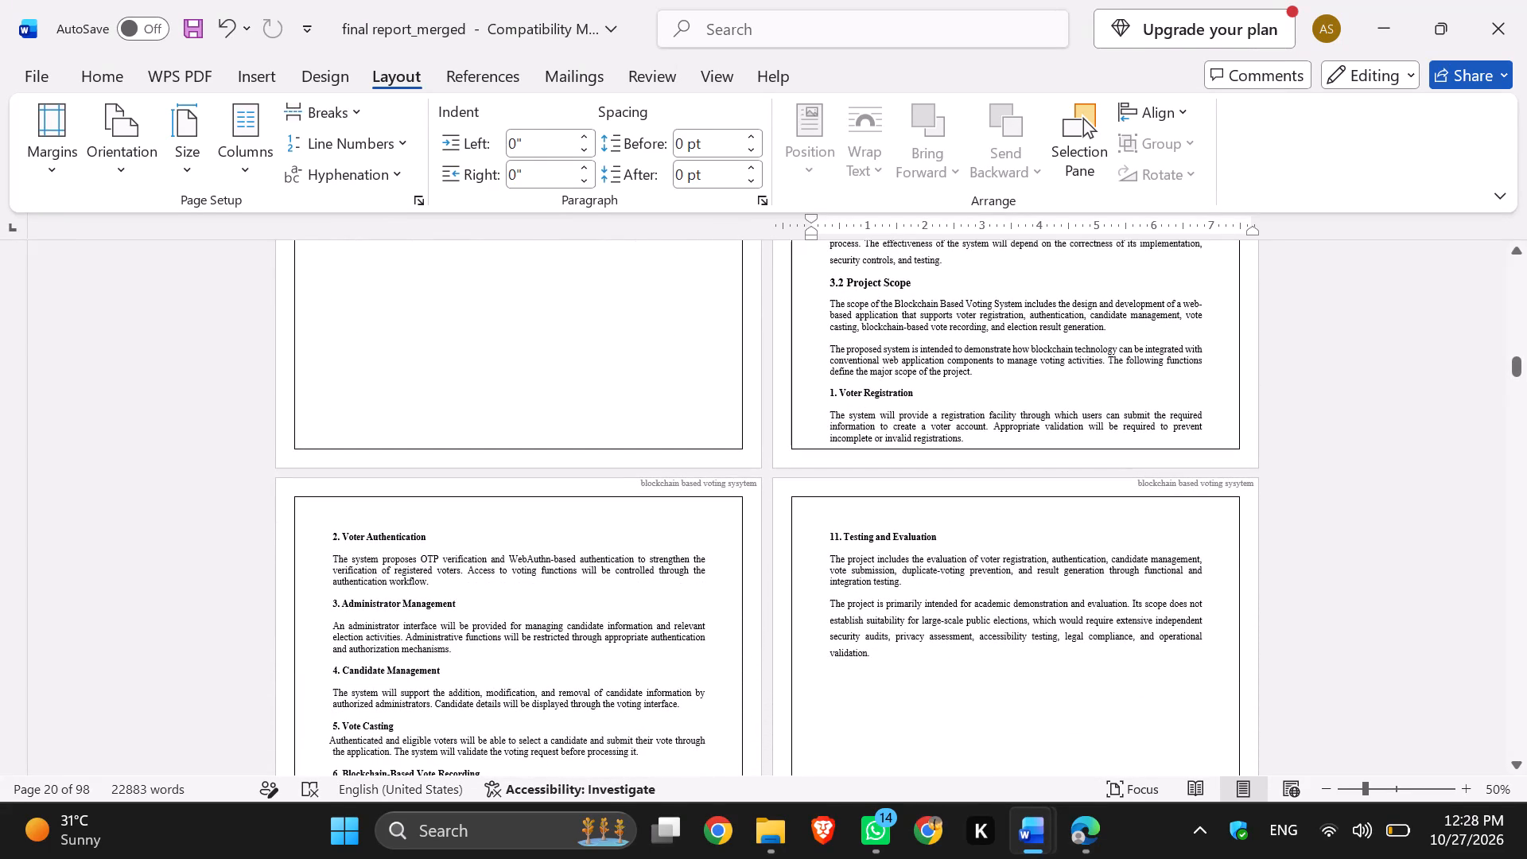
click(833, 391)
key(Left)
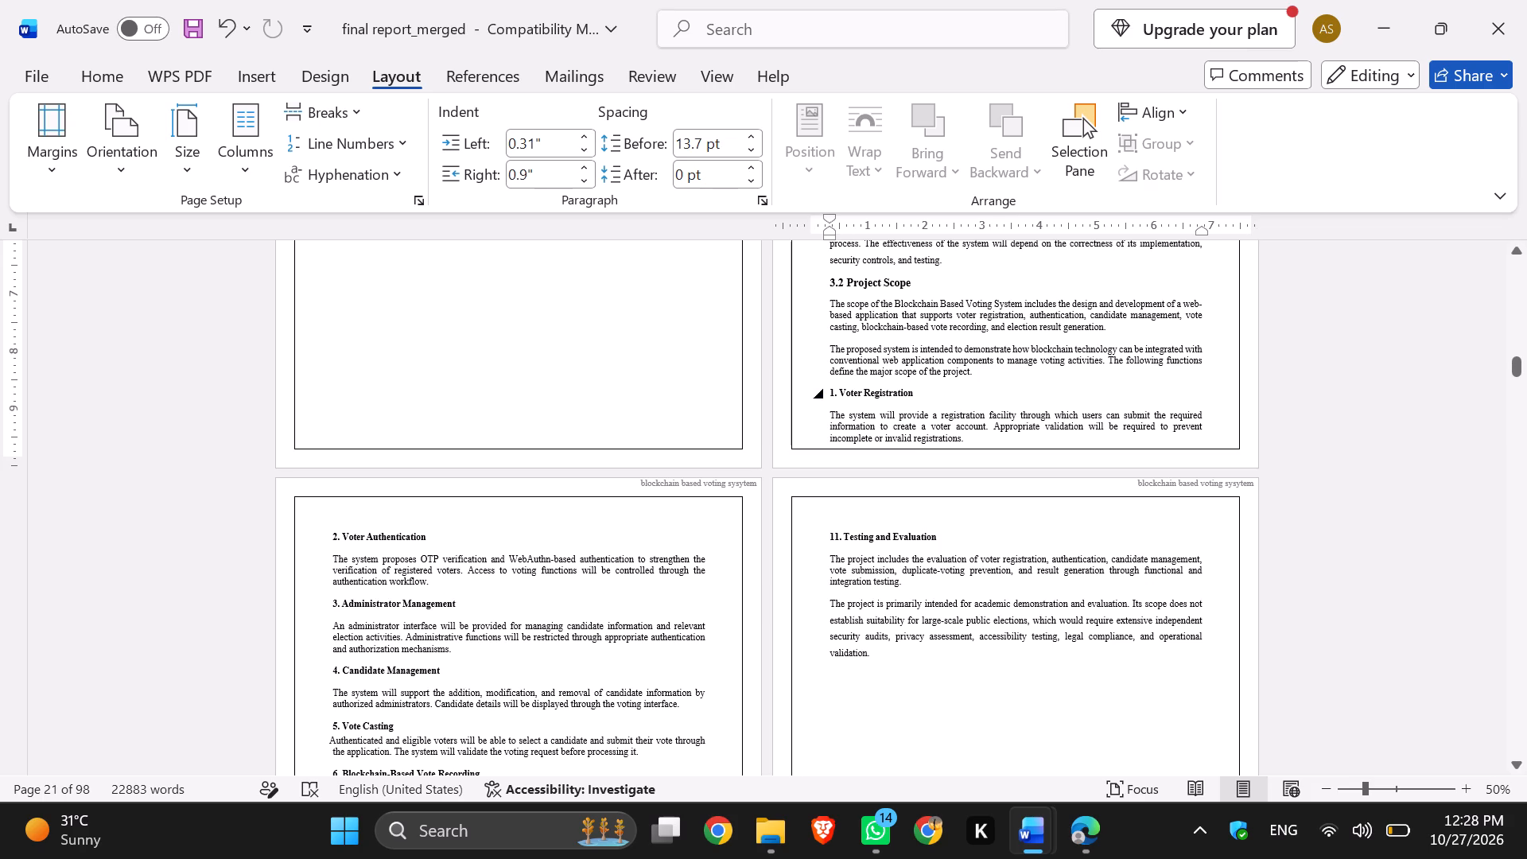
key(Return)
key(Return)
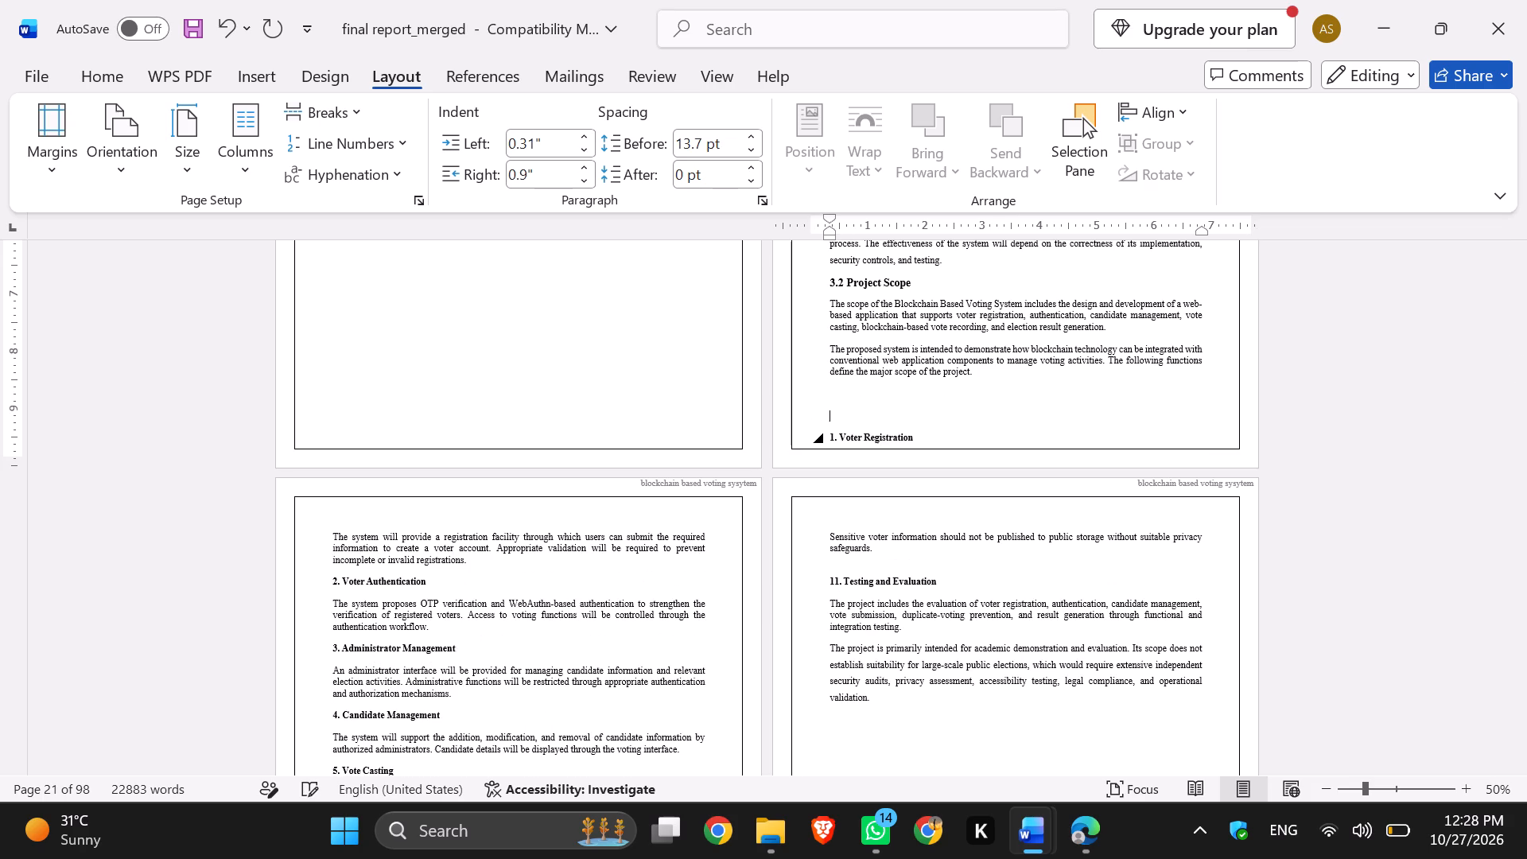
key(Return)
Add a line break after the "9. Database Management" paragraph to push the "10. Decentralized Storage" heading onto the following page.
scroll(833, 391, down, 1)
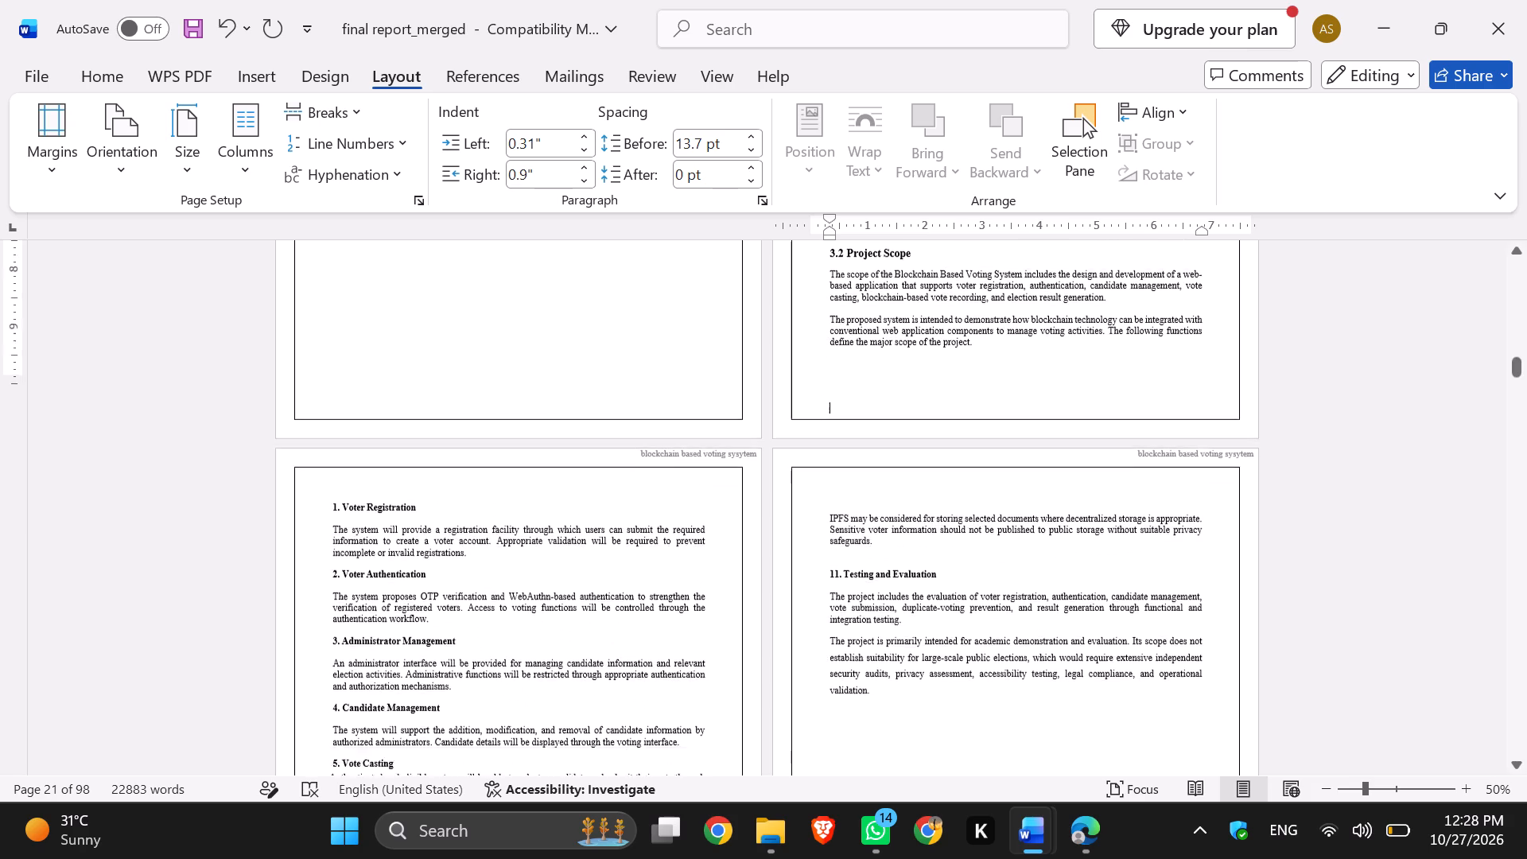
scroll(833, 391, down, 5)
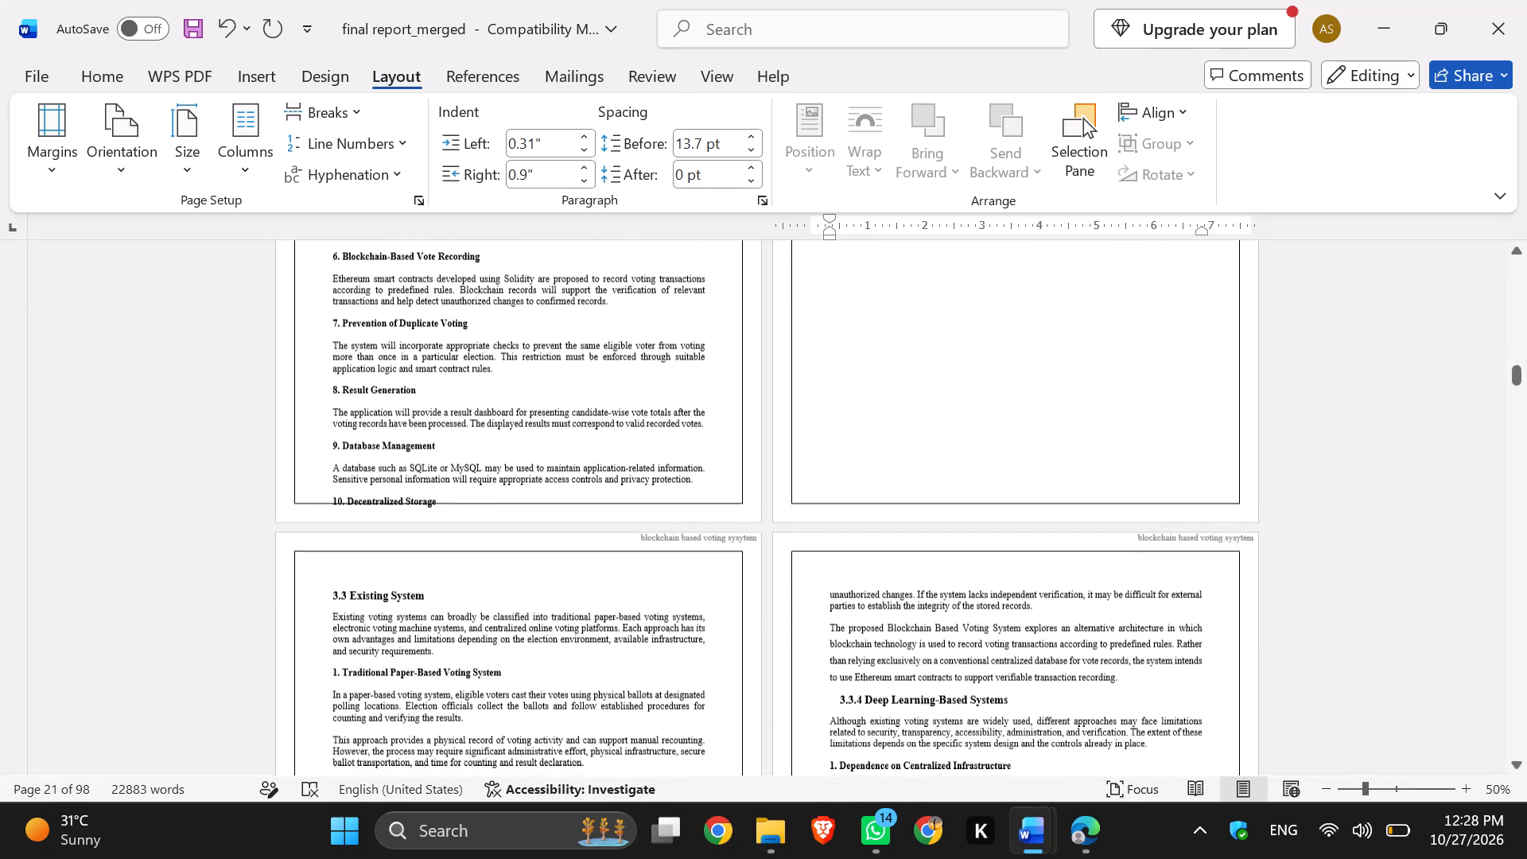
scroll(833, 391, up, 2)
scroll(833, 391, down, 1)
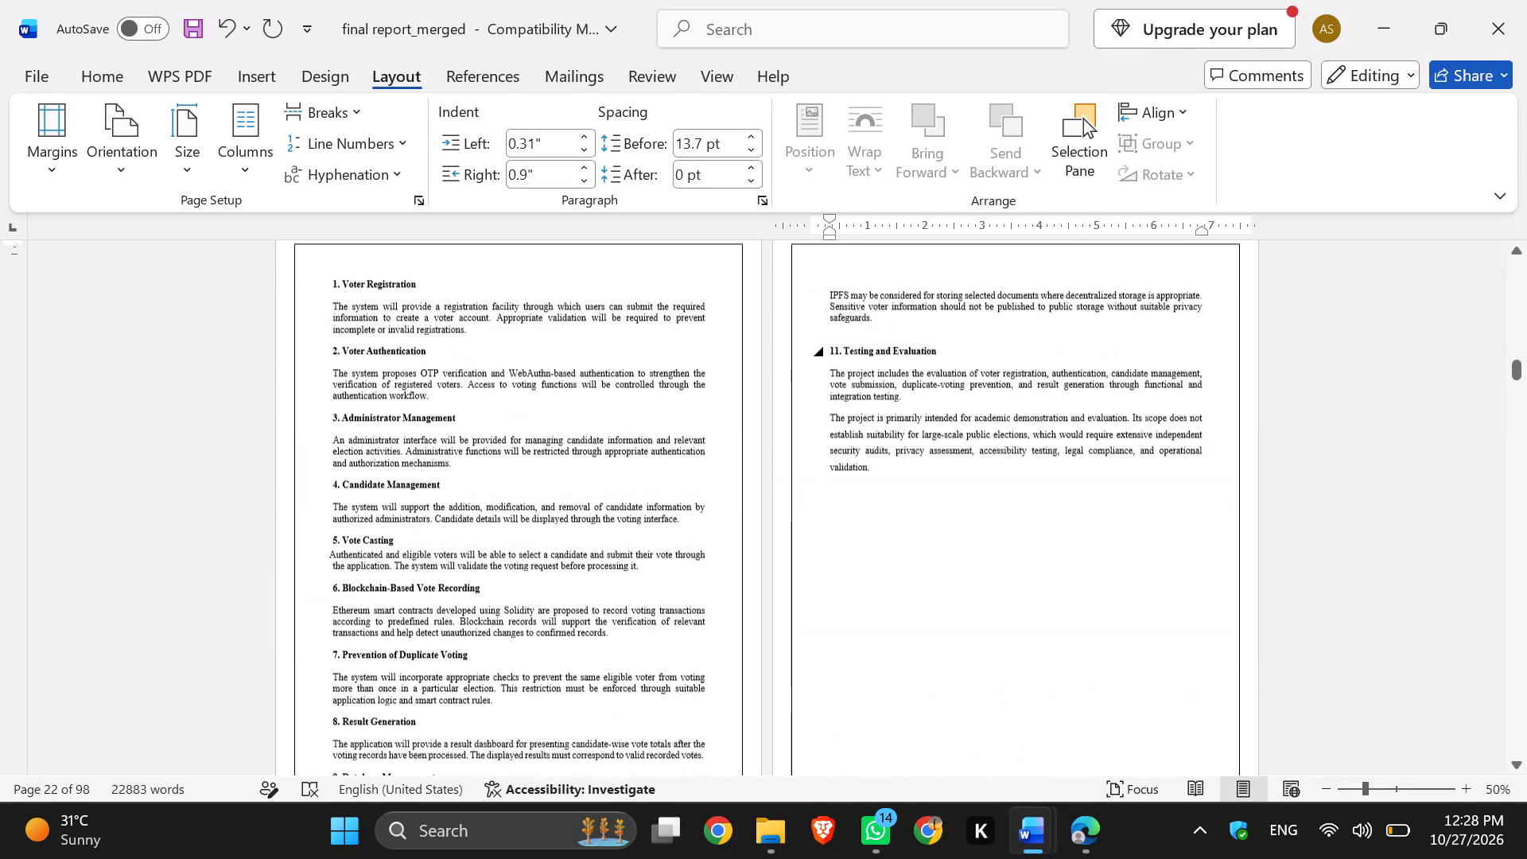
scroll(833, 391, down, 2)
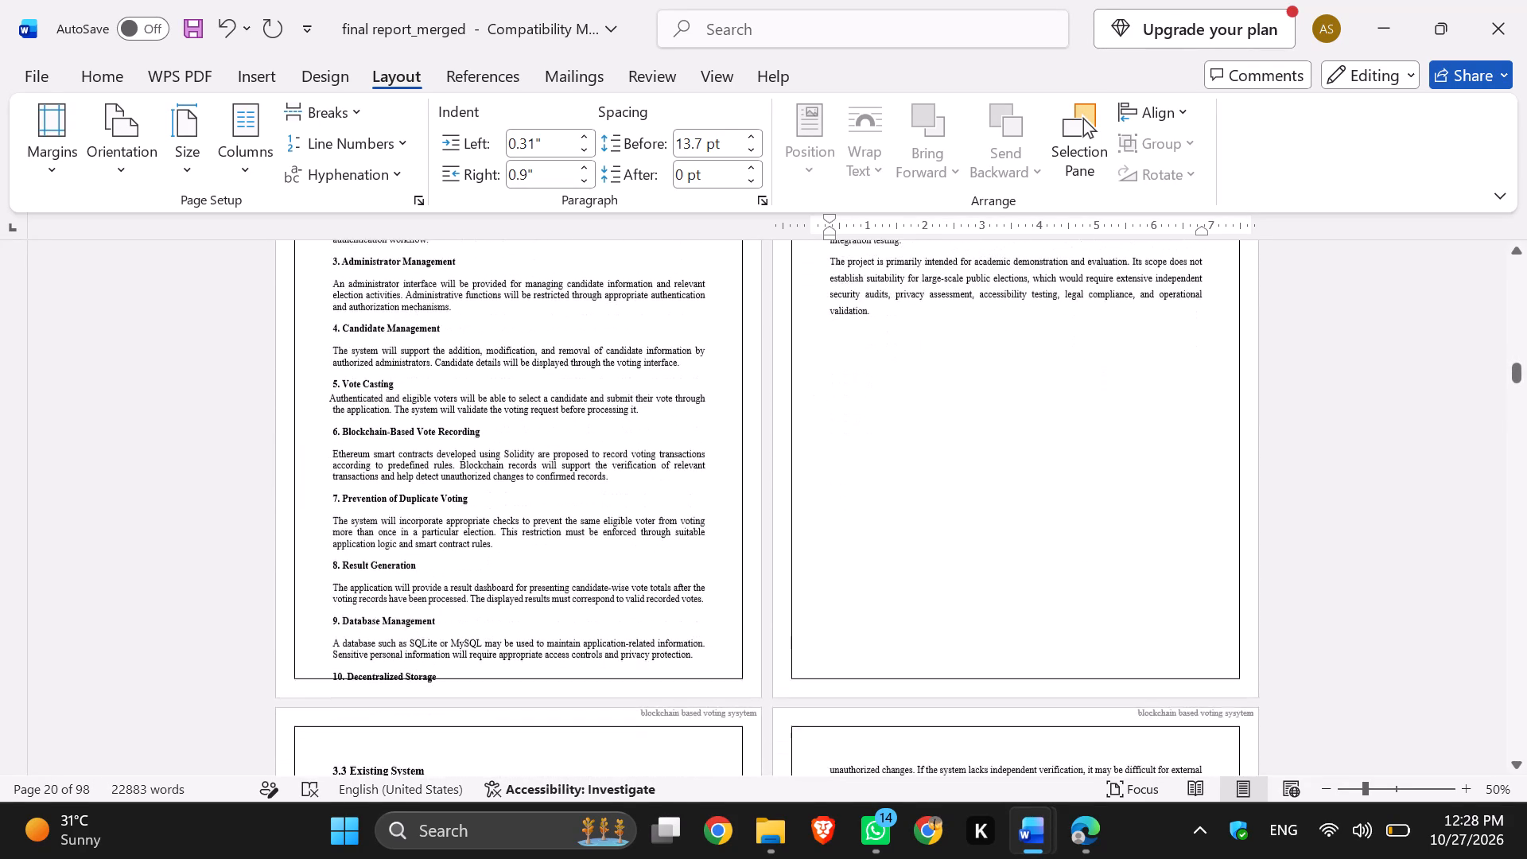
scroll(833, 391, down, 1)
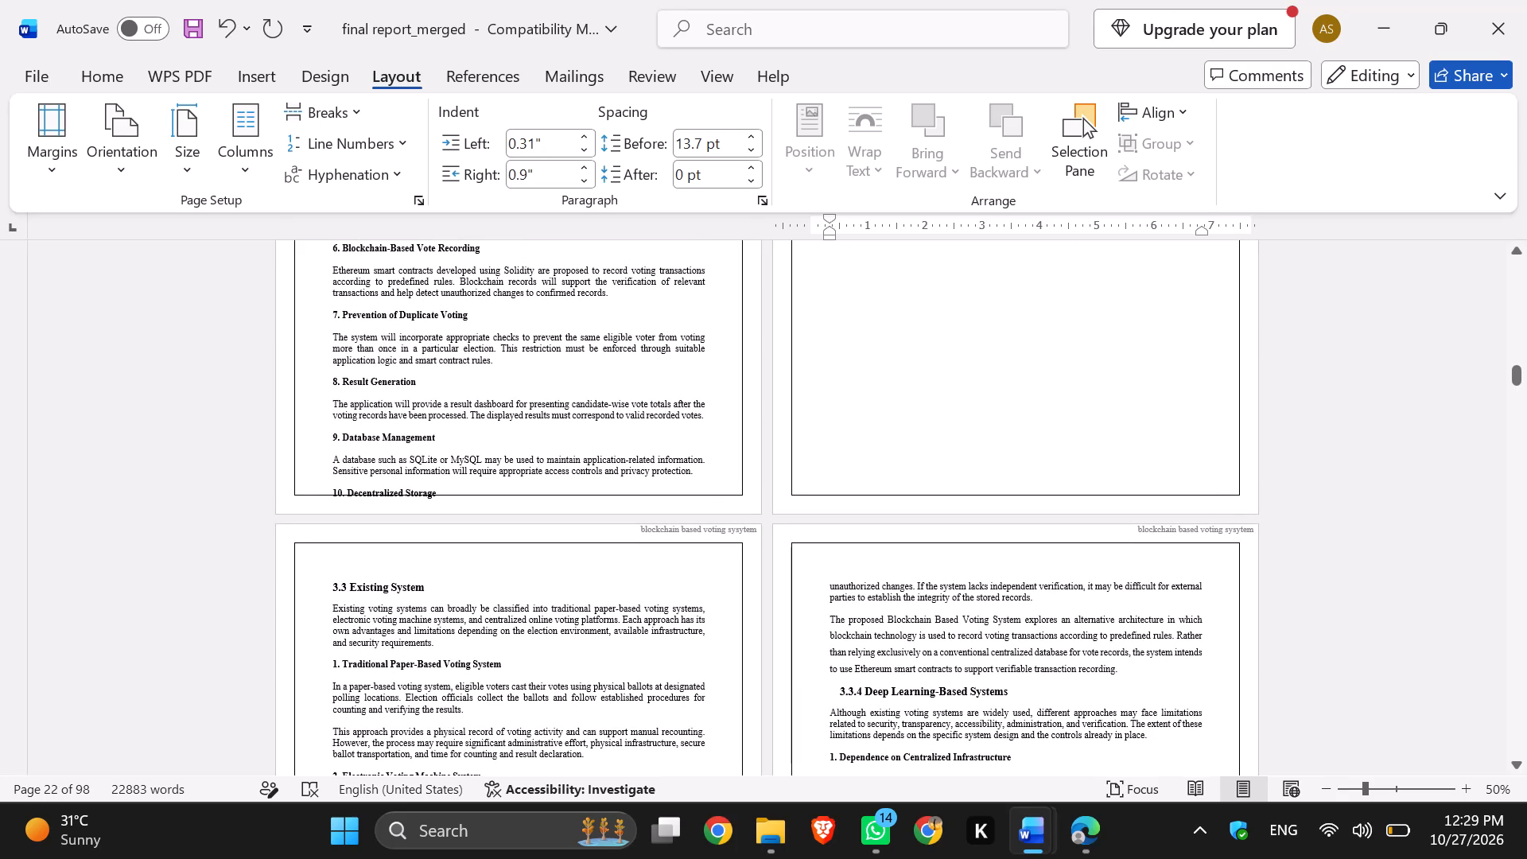
click(700, 473)
key(Return)
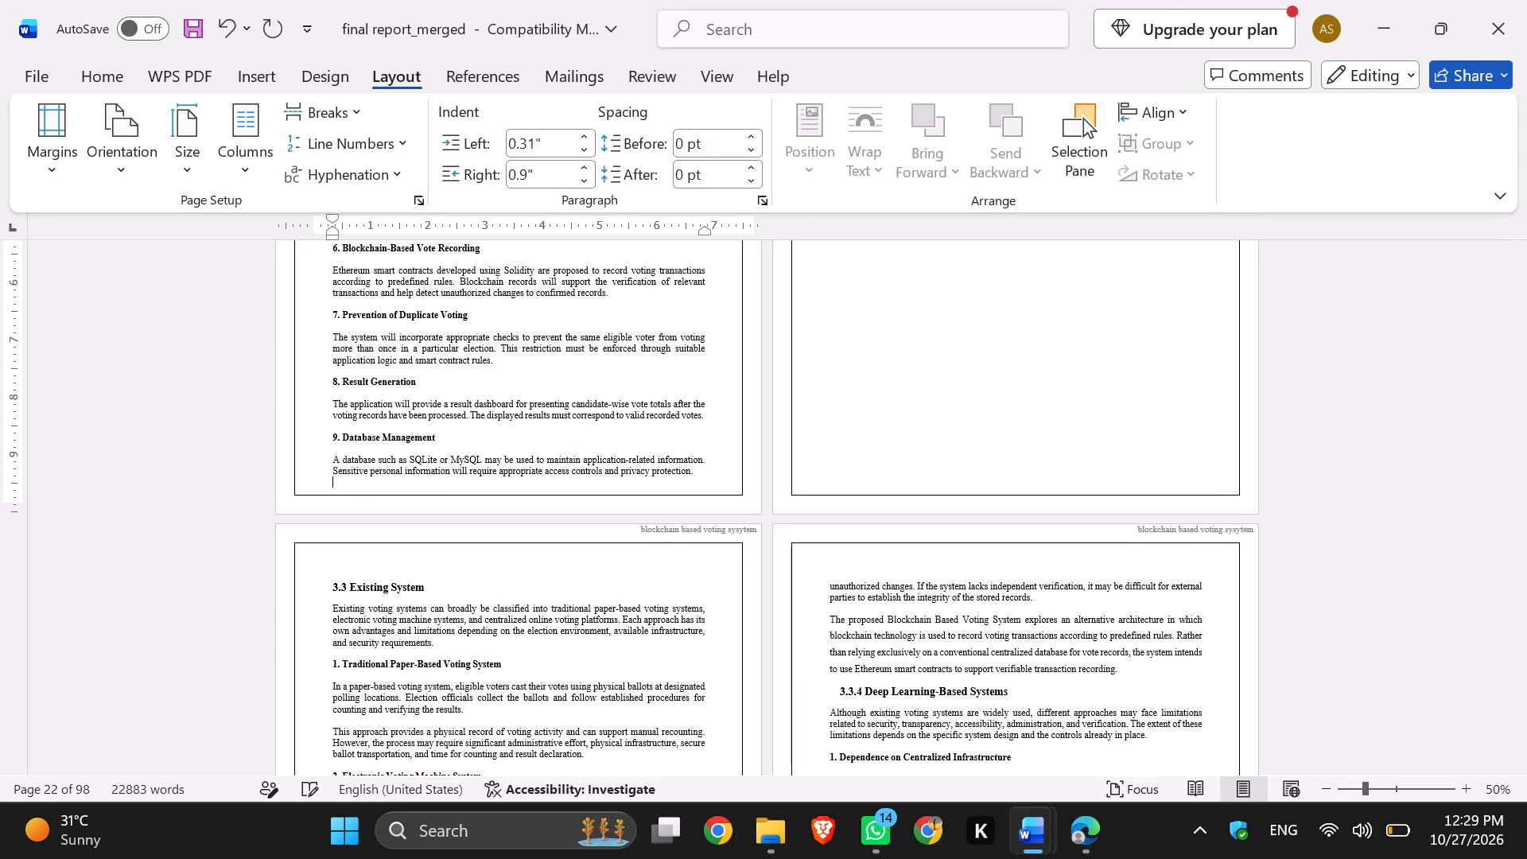
Review the layout of the Chapter 3 pages from section 3.2 through section 3.8, up to the start of Chapter 4.
scroll(700, 473, up, 3)
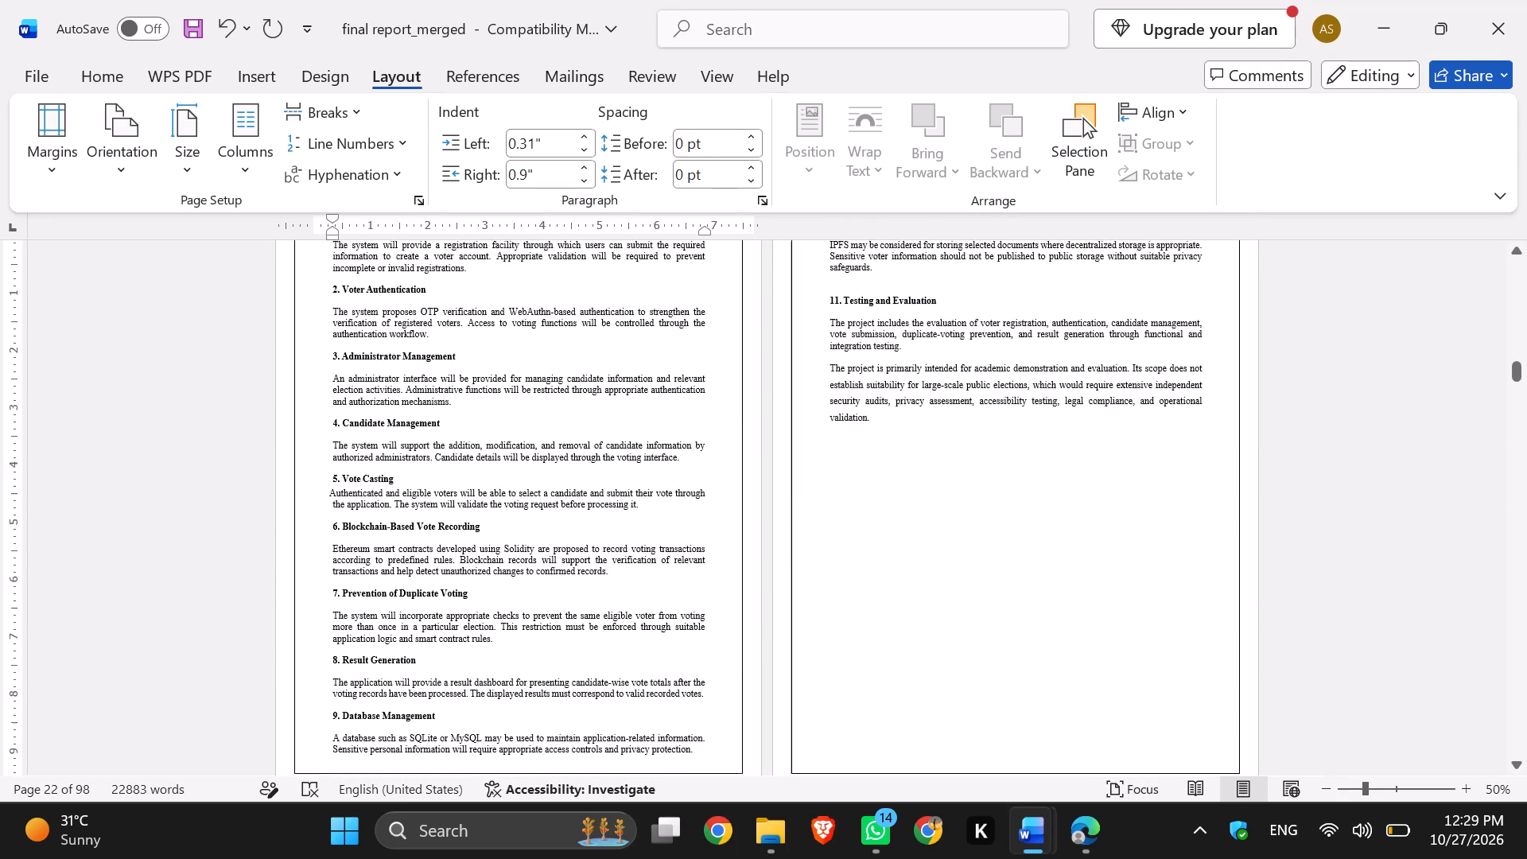
scroll(700, 473, up, 1)
scroll(700, 473, down, 3)
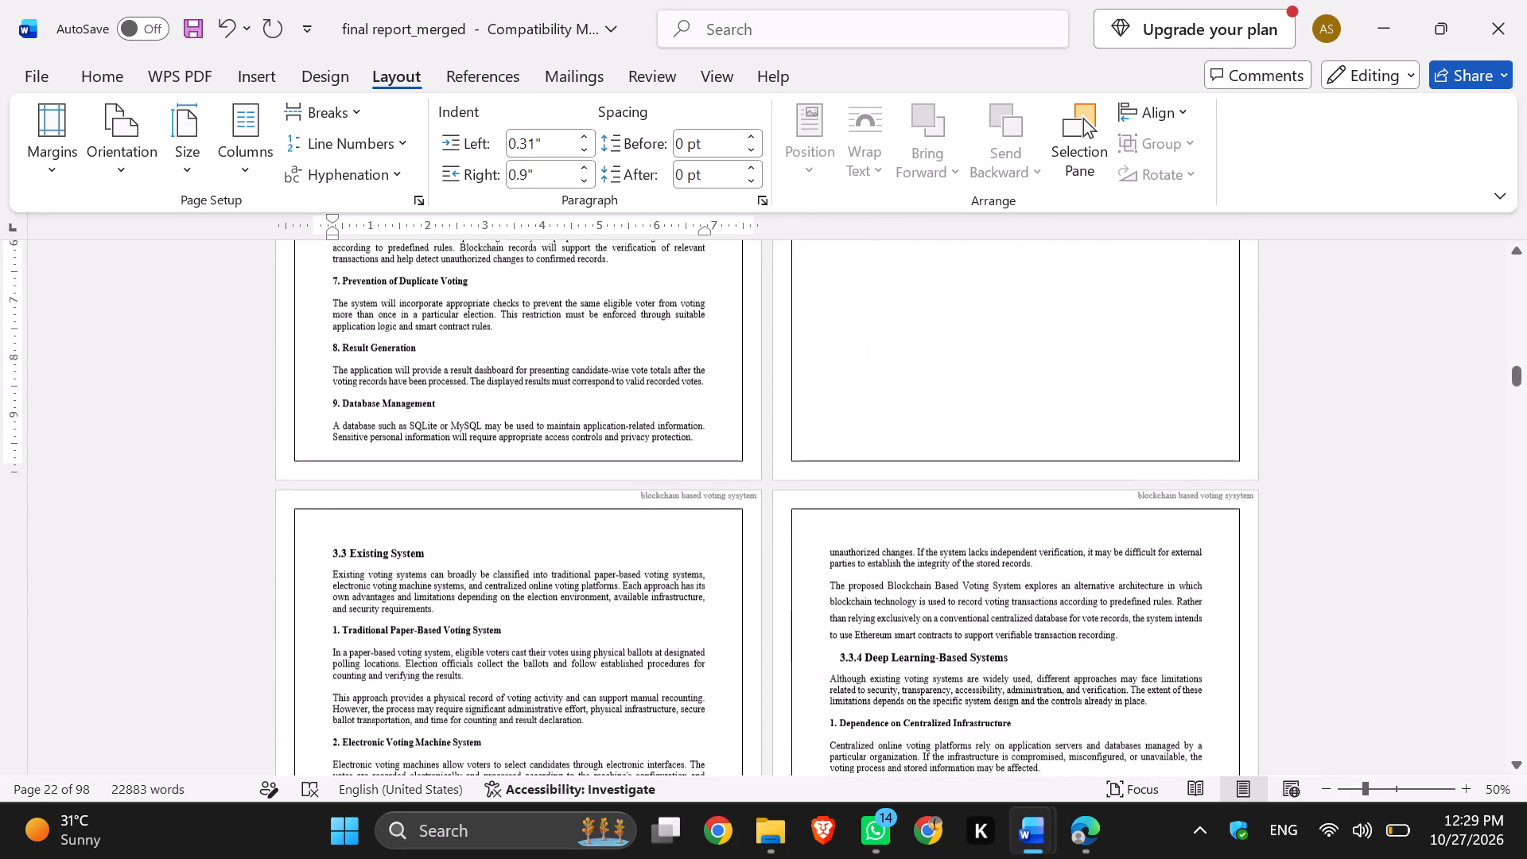
scroll(700, 473, down, 4)
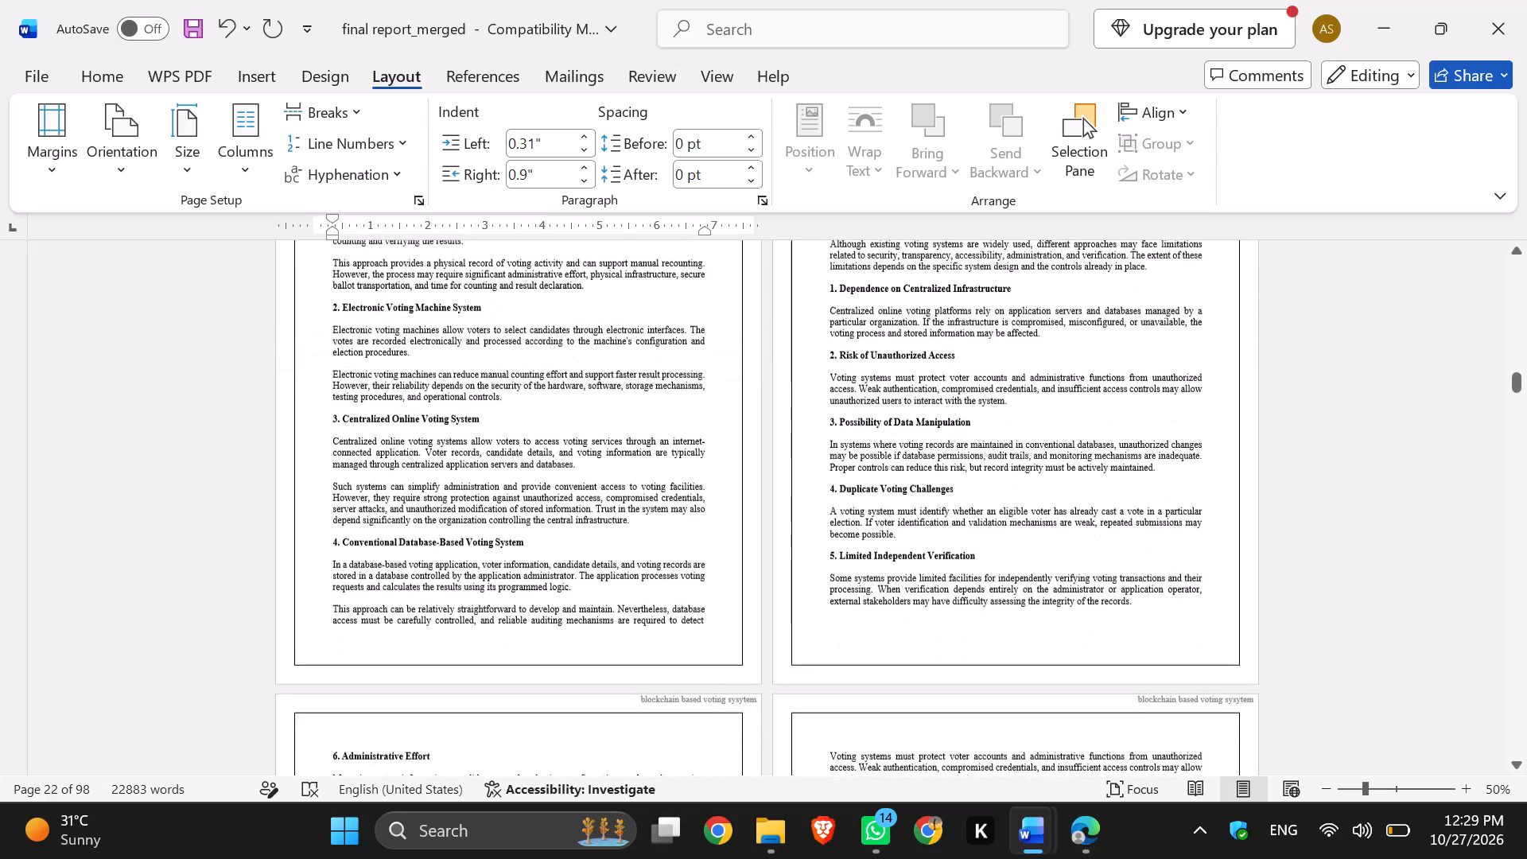
scroll(700, 473, down, 3)
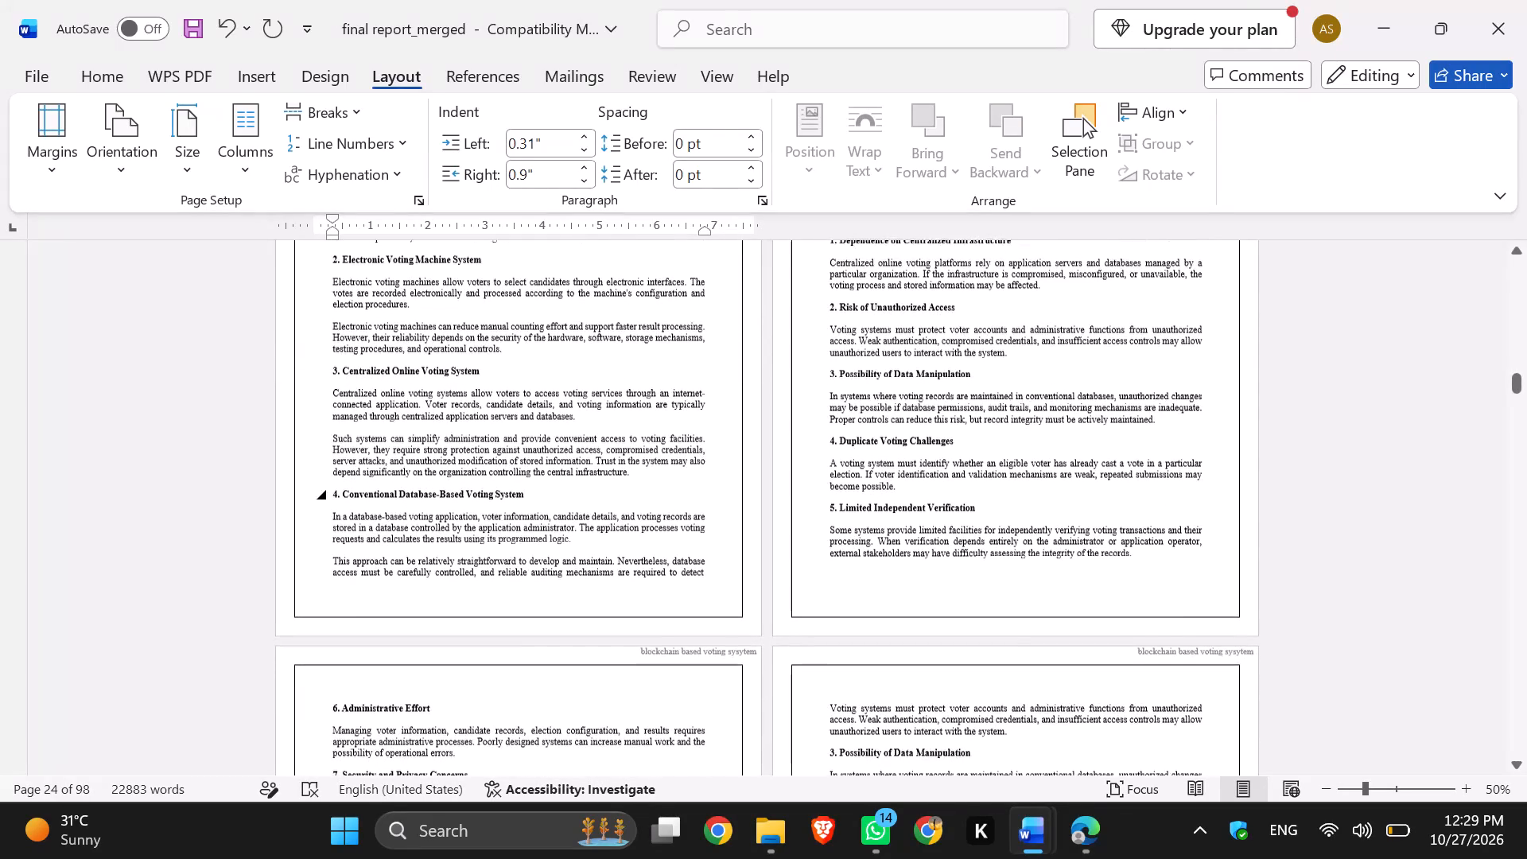
scroll(700, 473, down, 4)
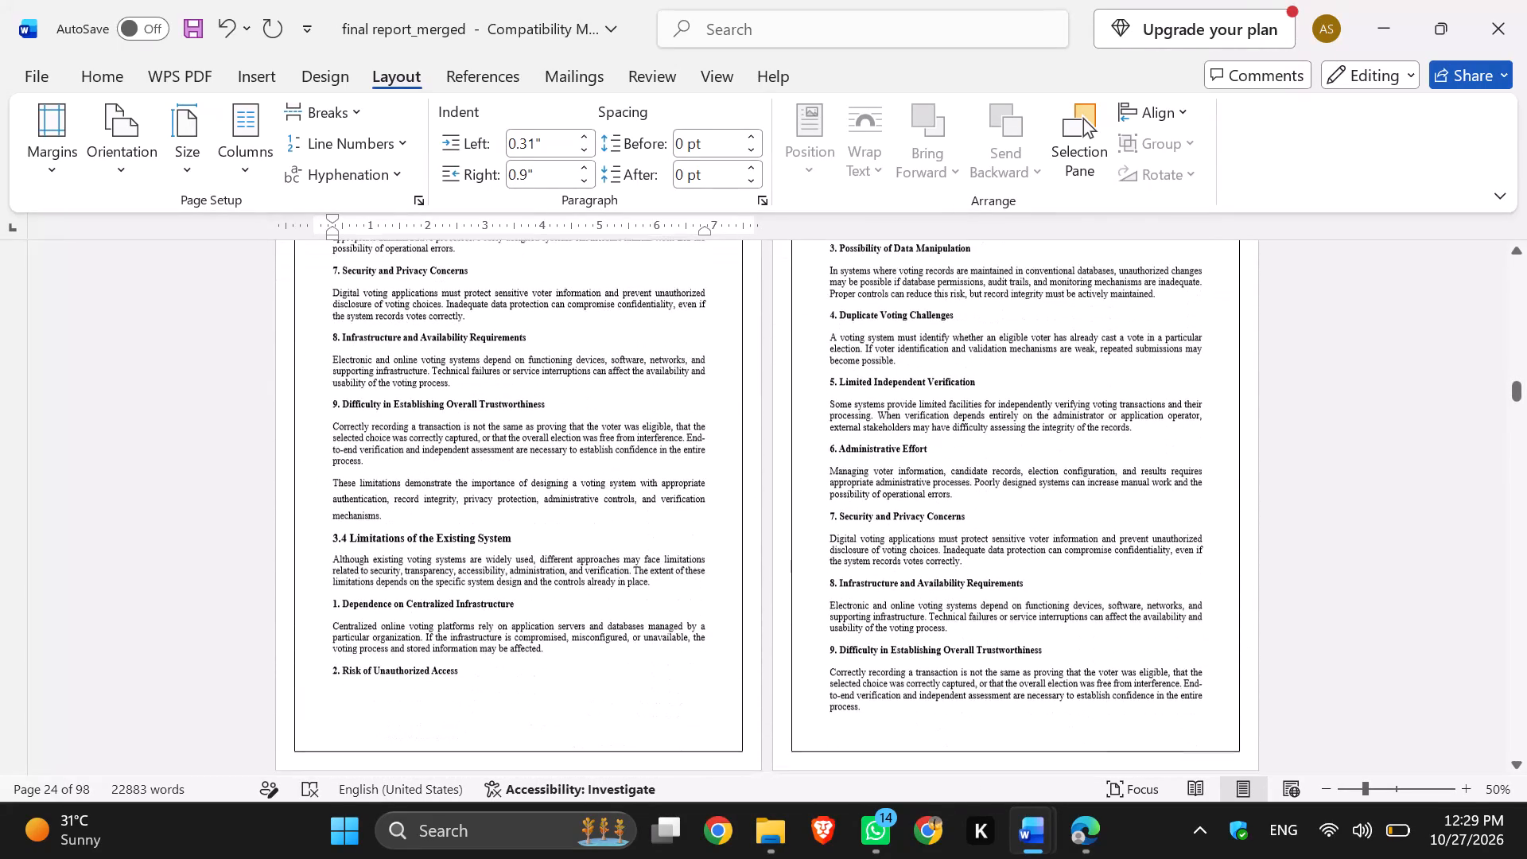
scroll(700, 473, down, 3)
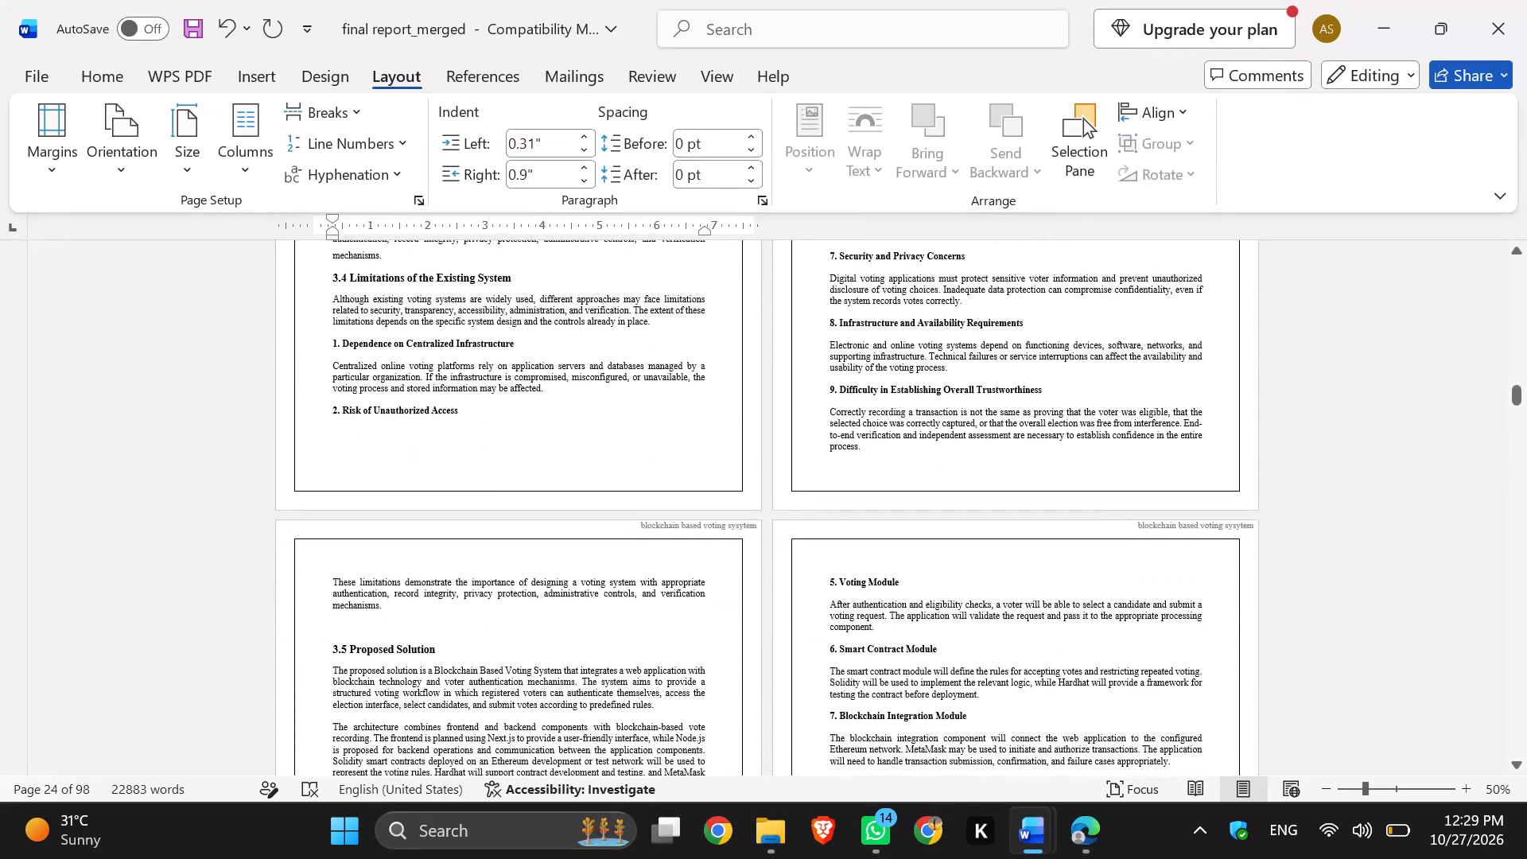
scroll(700, 473, down, 5)
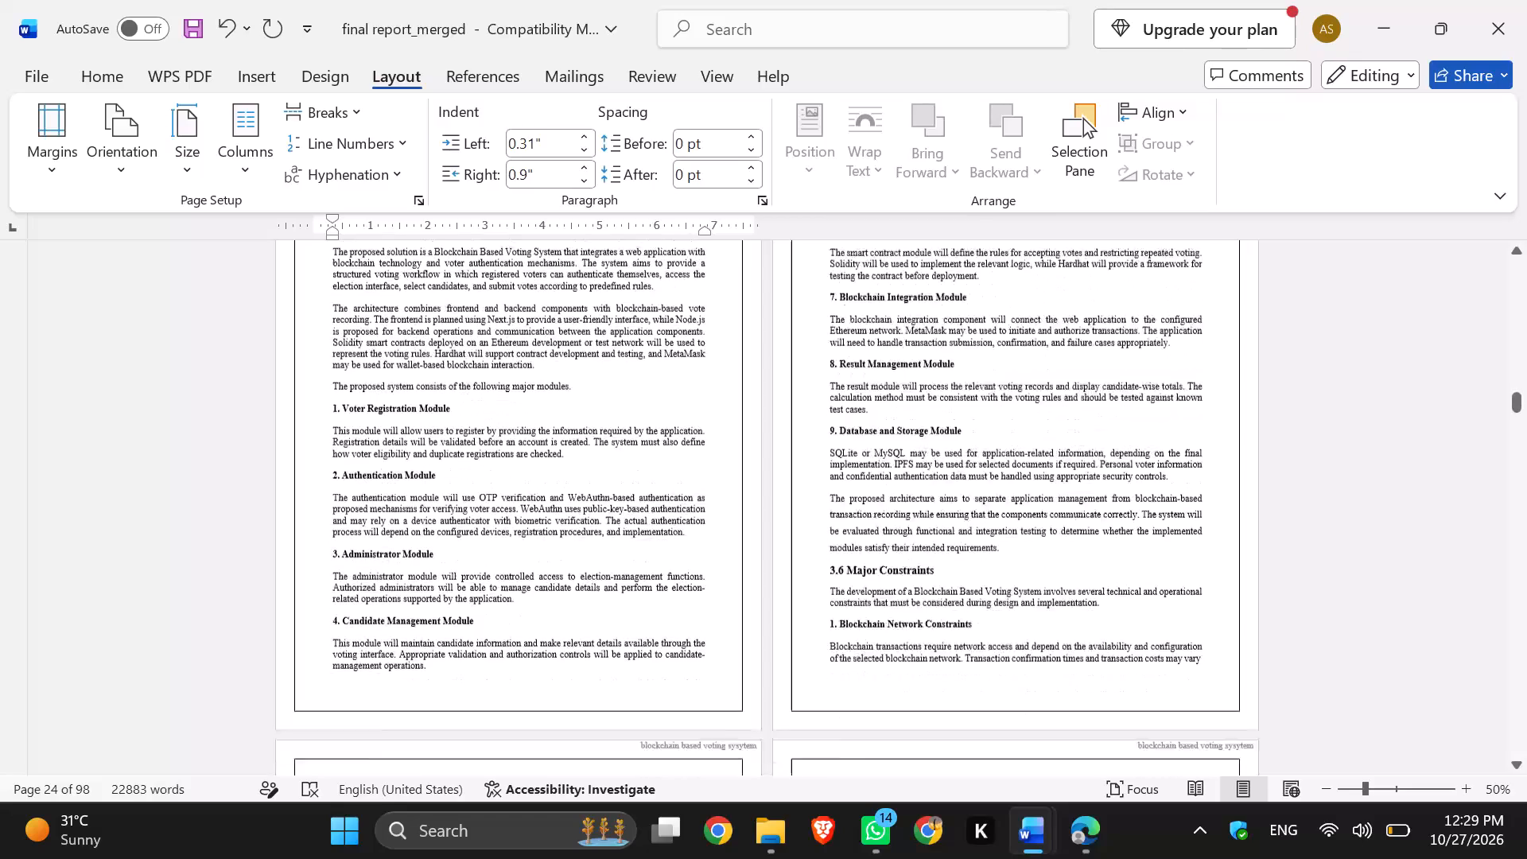
scroll(700, 473, down, 5)
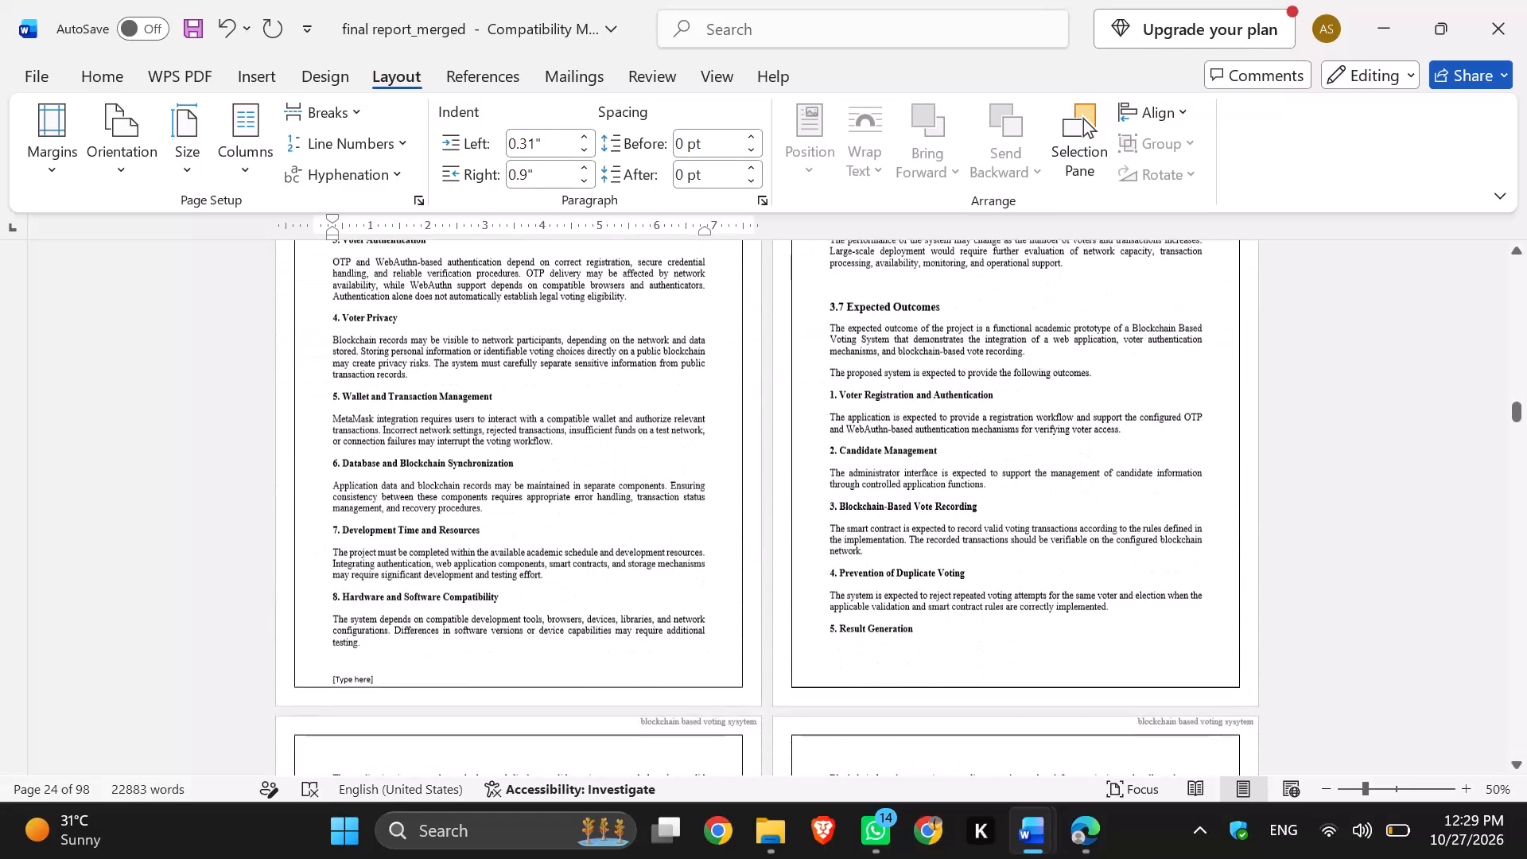
scroll(700, 473, down, 5)
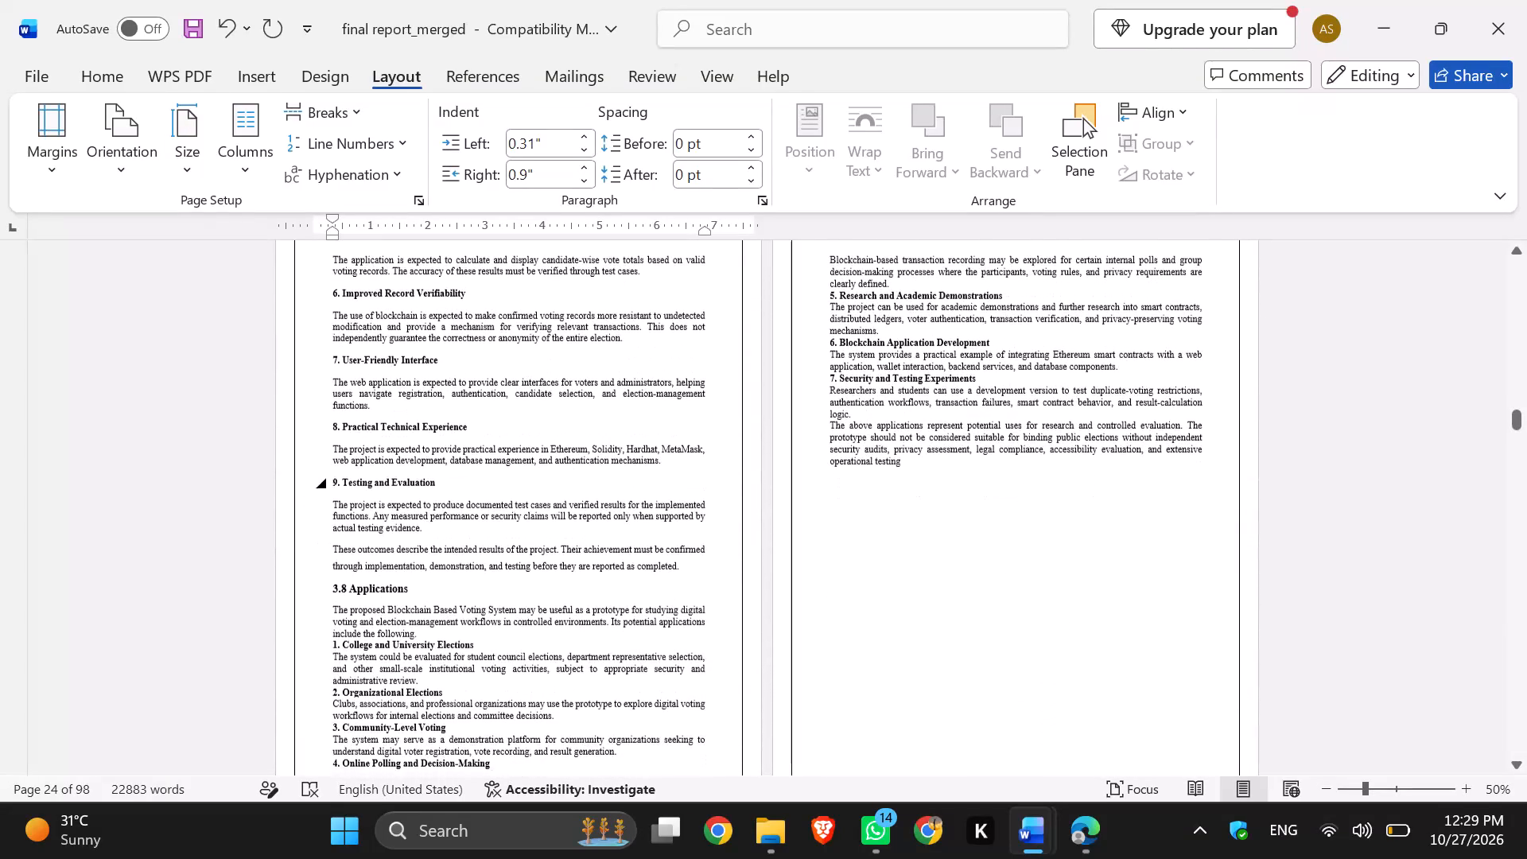
scroll(700, 473, down, 4)
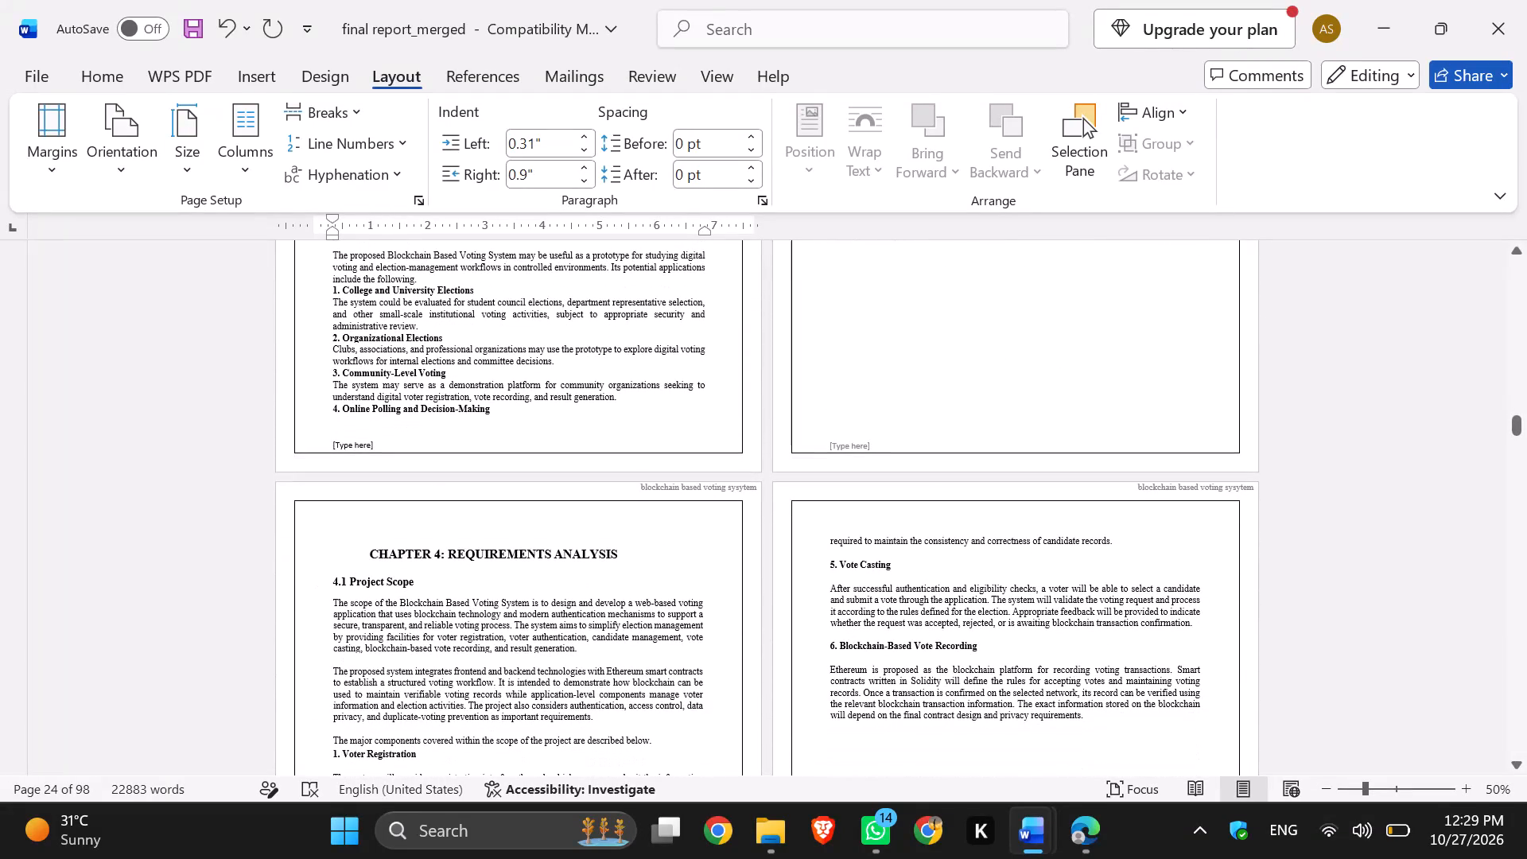
Split the Chapter 4 heading so "REQUIREMENTS ANALYSIS" sits on its own line below "CHAPTER 4:".
click(445, 555)
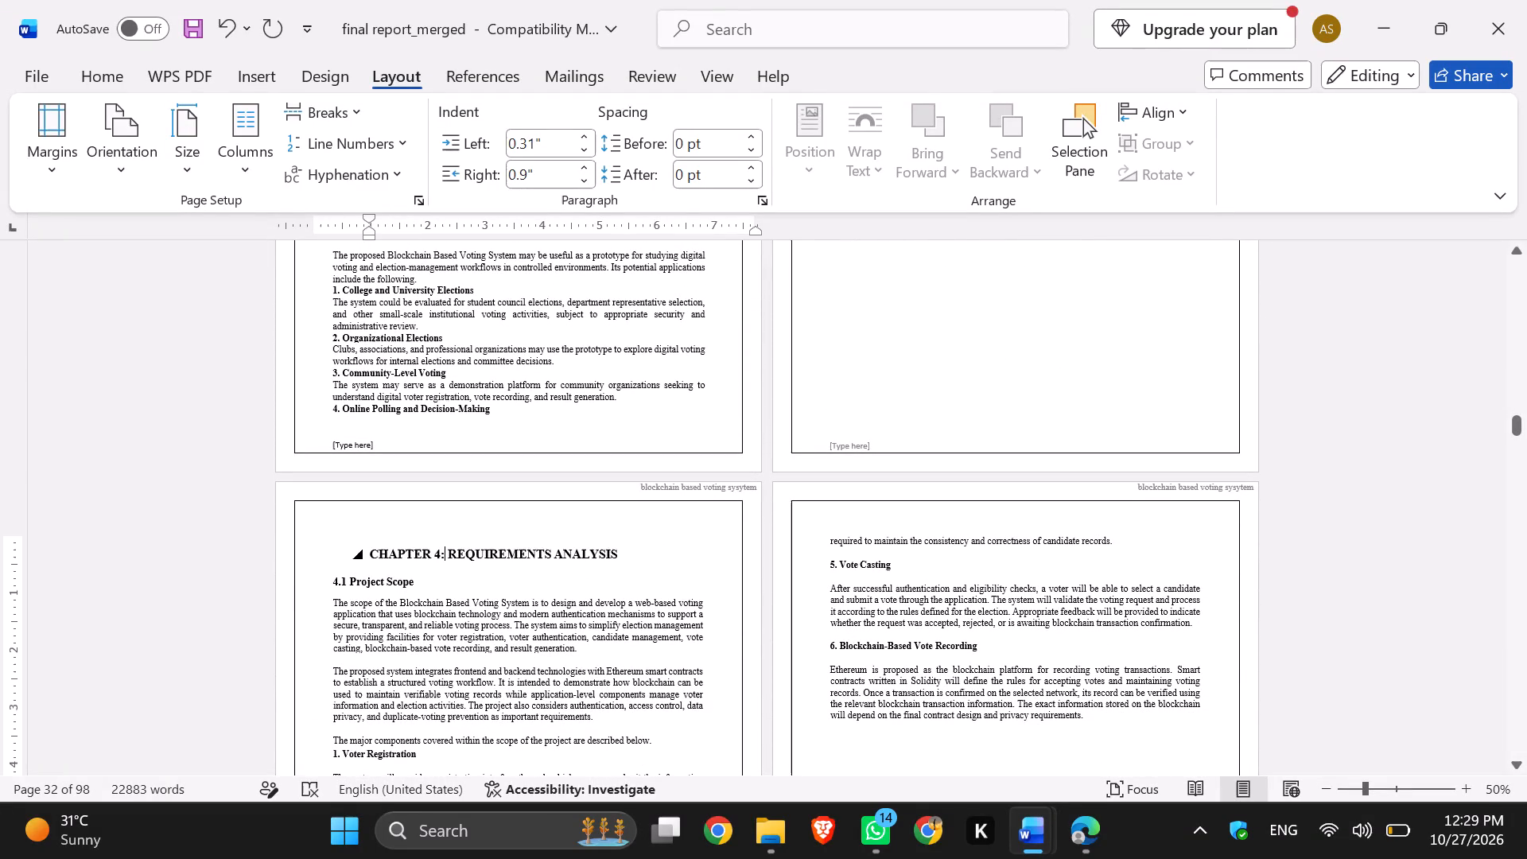
key(Return)
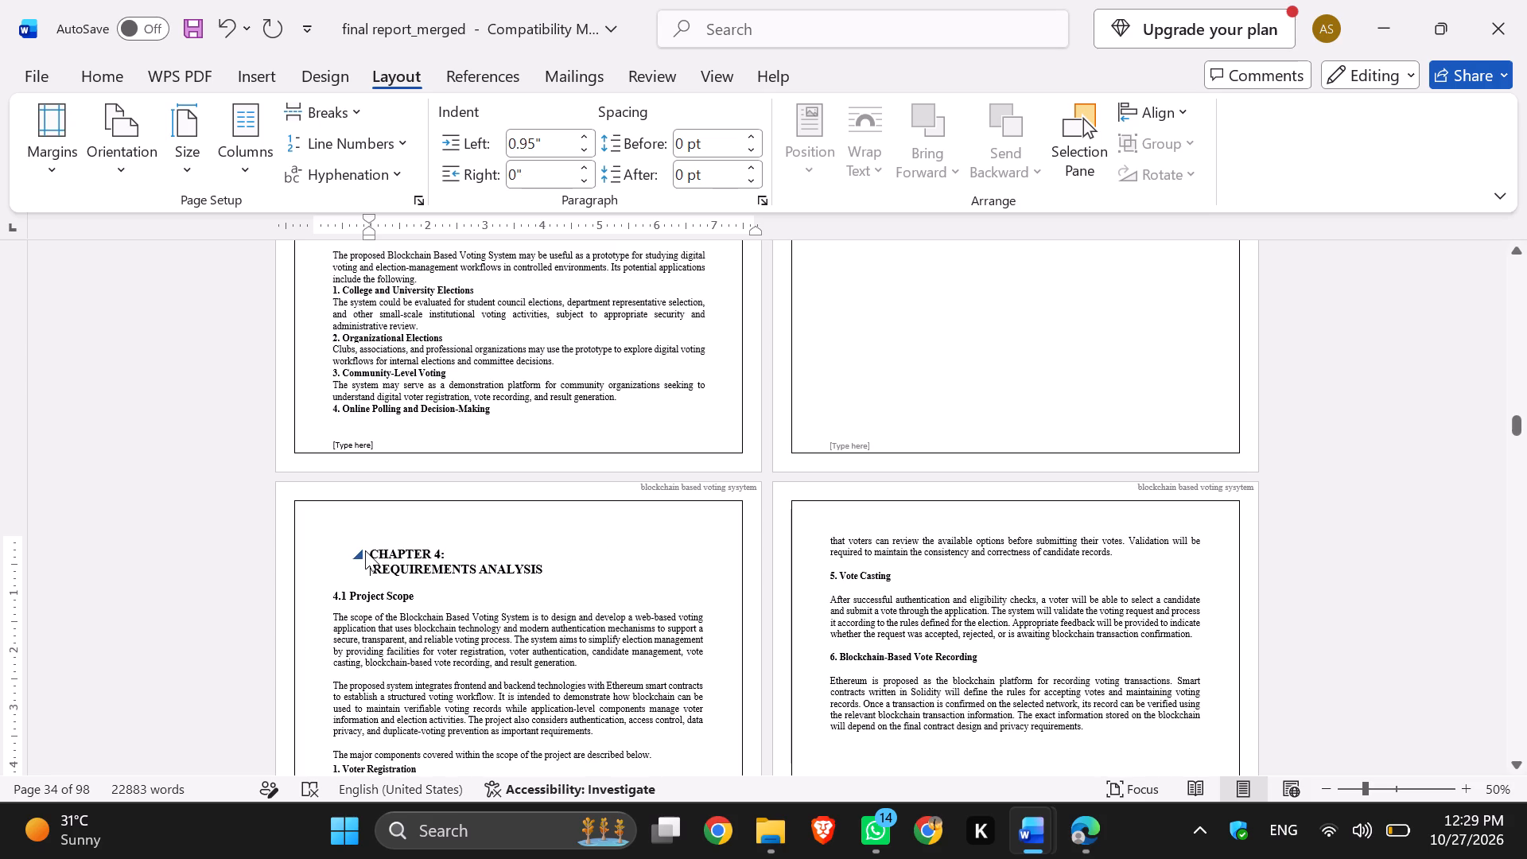
Shift the first-line indent of both Chapter 4 heading lines out to the page border and centre the two lines.
drag(367, 552, 544, 566)
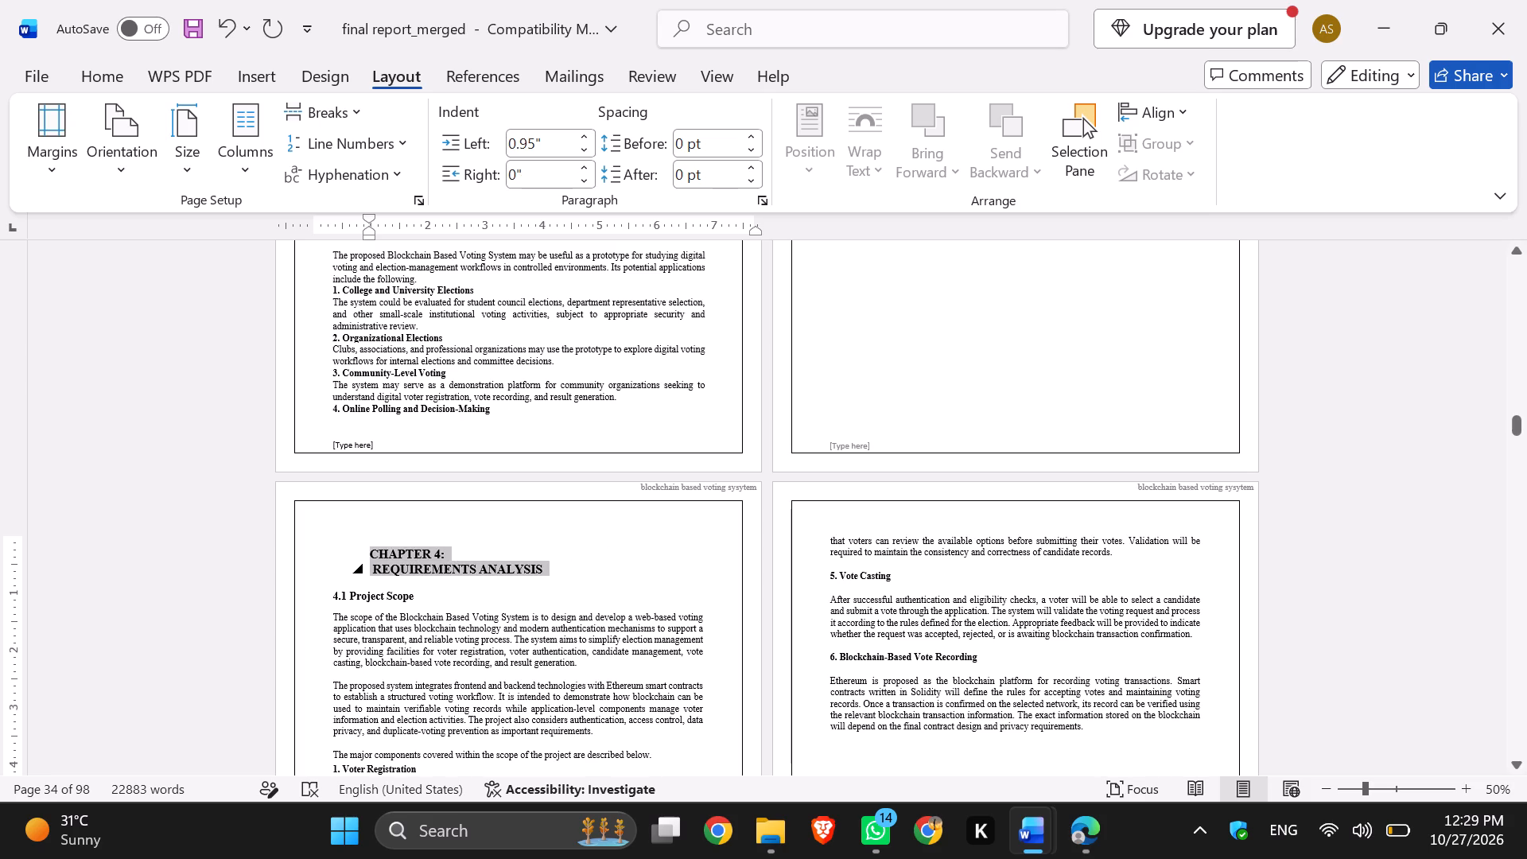
drag(544, 566, 545, 568)
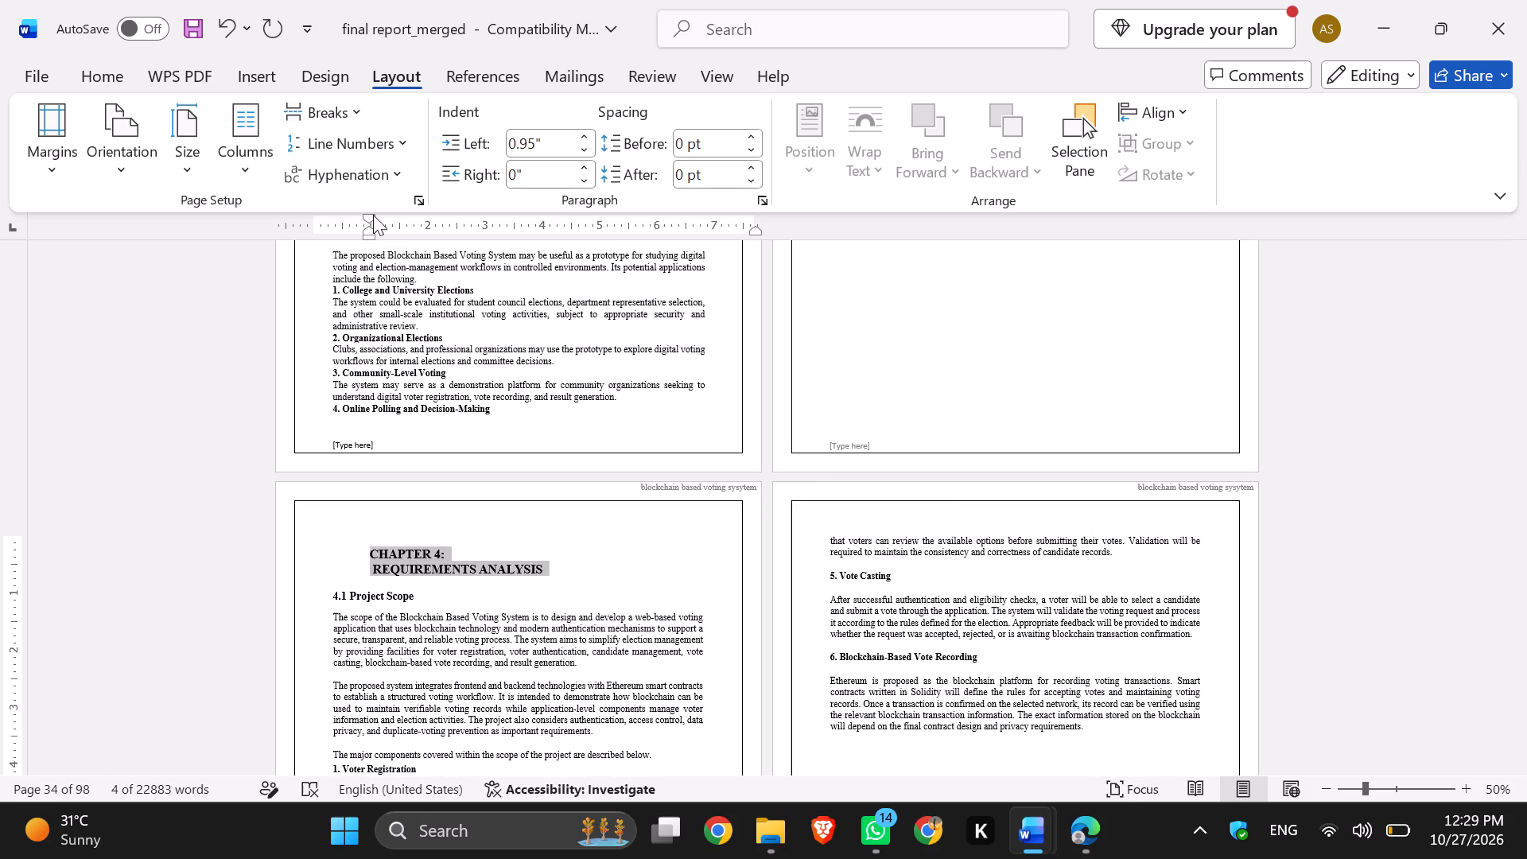
drag(367, 215, 313, 212)
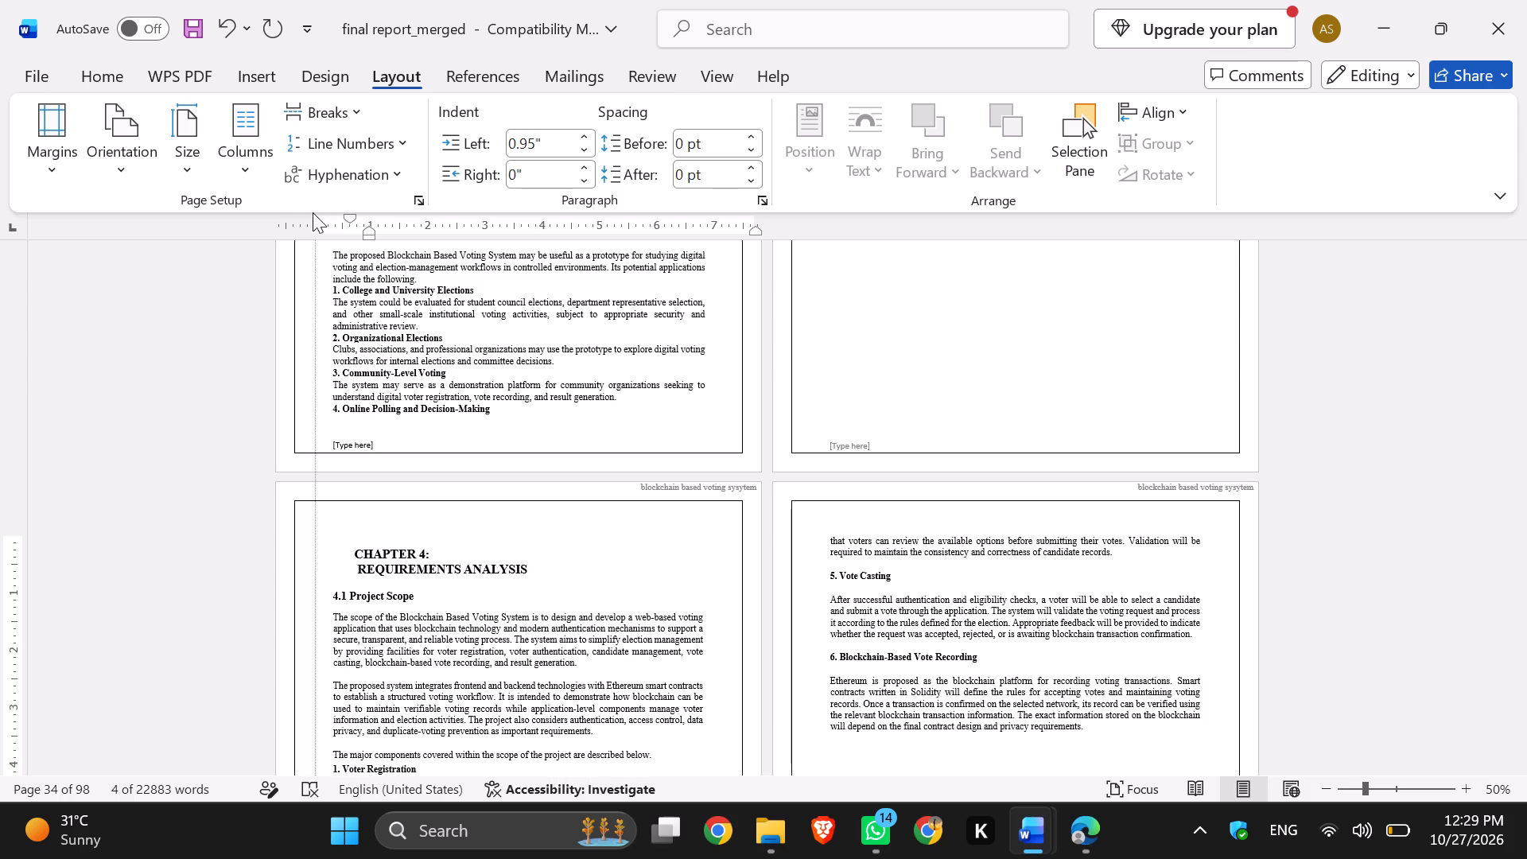
drag(313, 212, 276, 216)
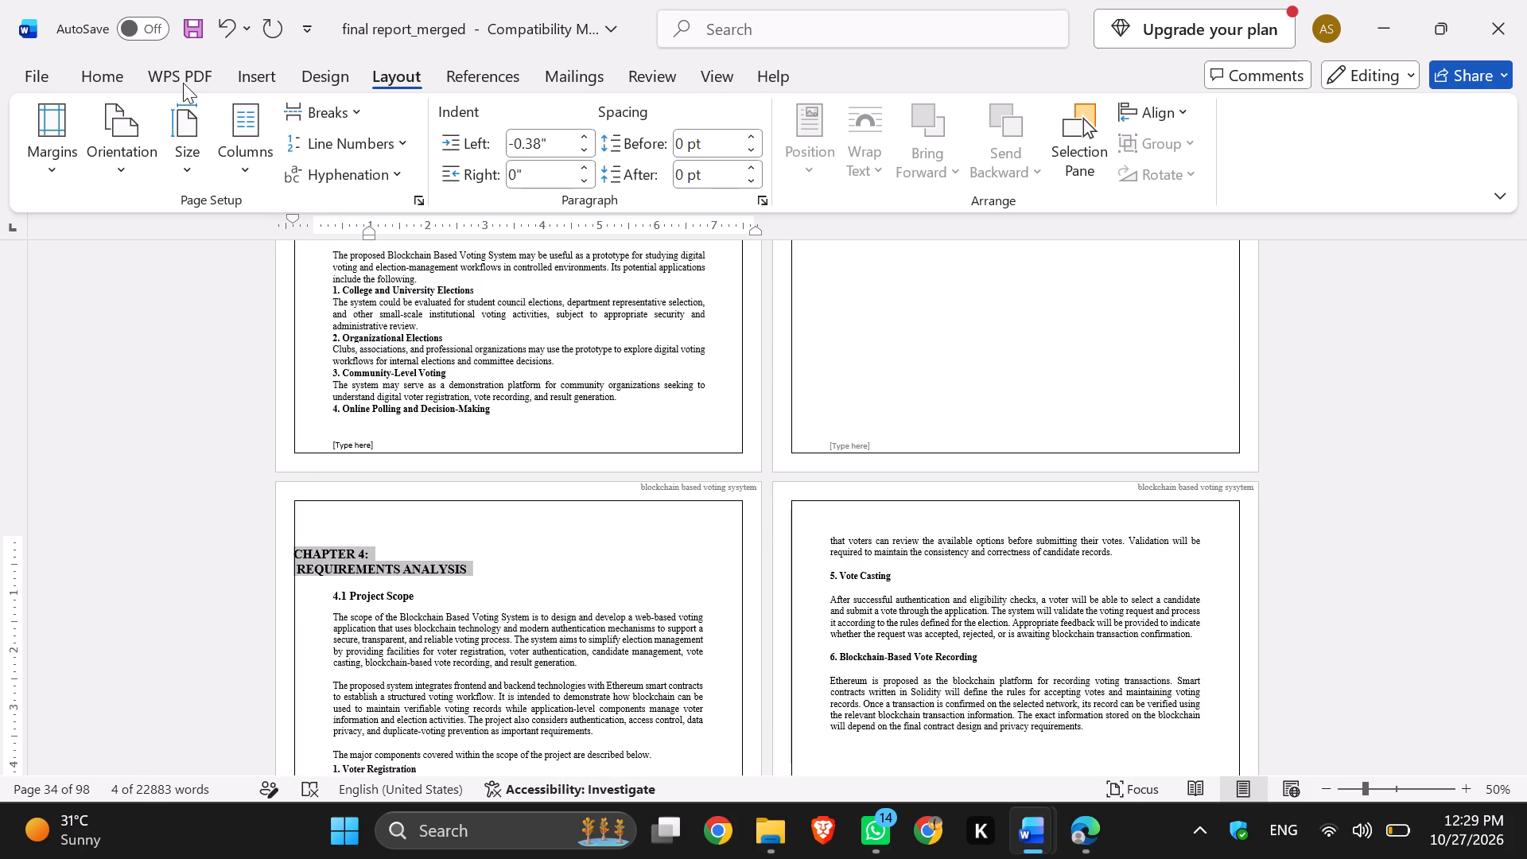
click(118, 72)
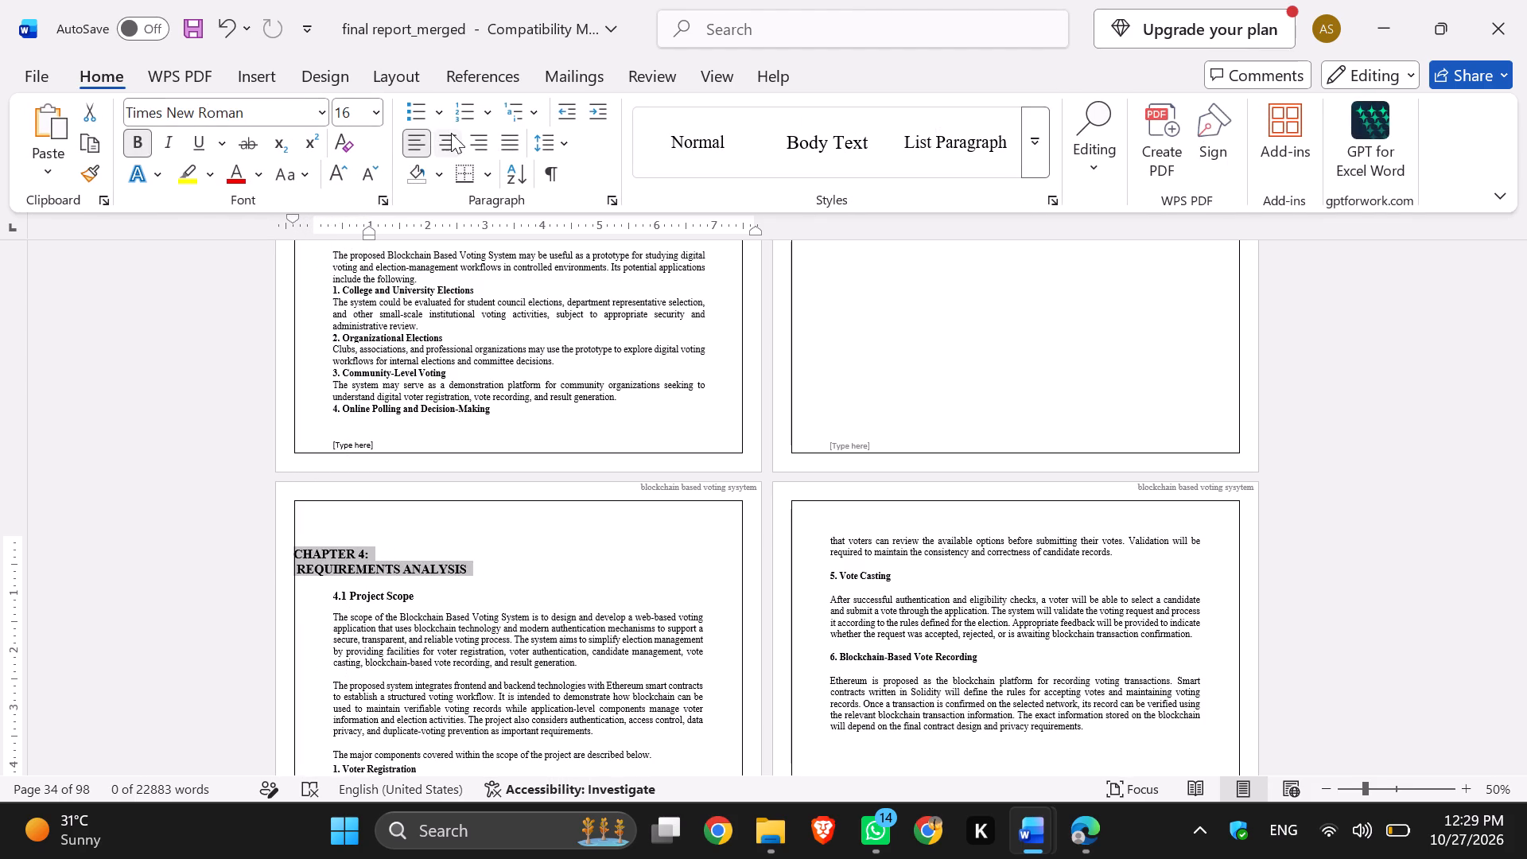
click(449, 137)
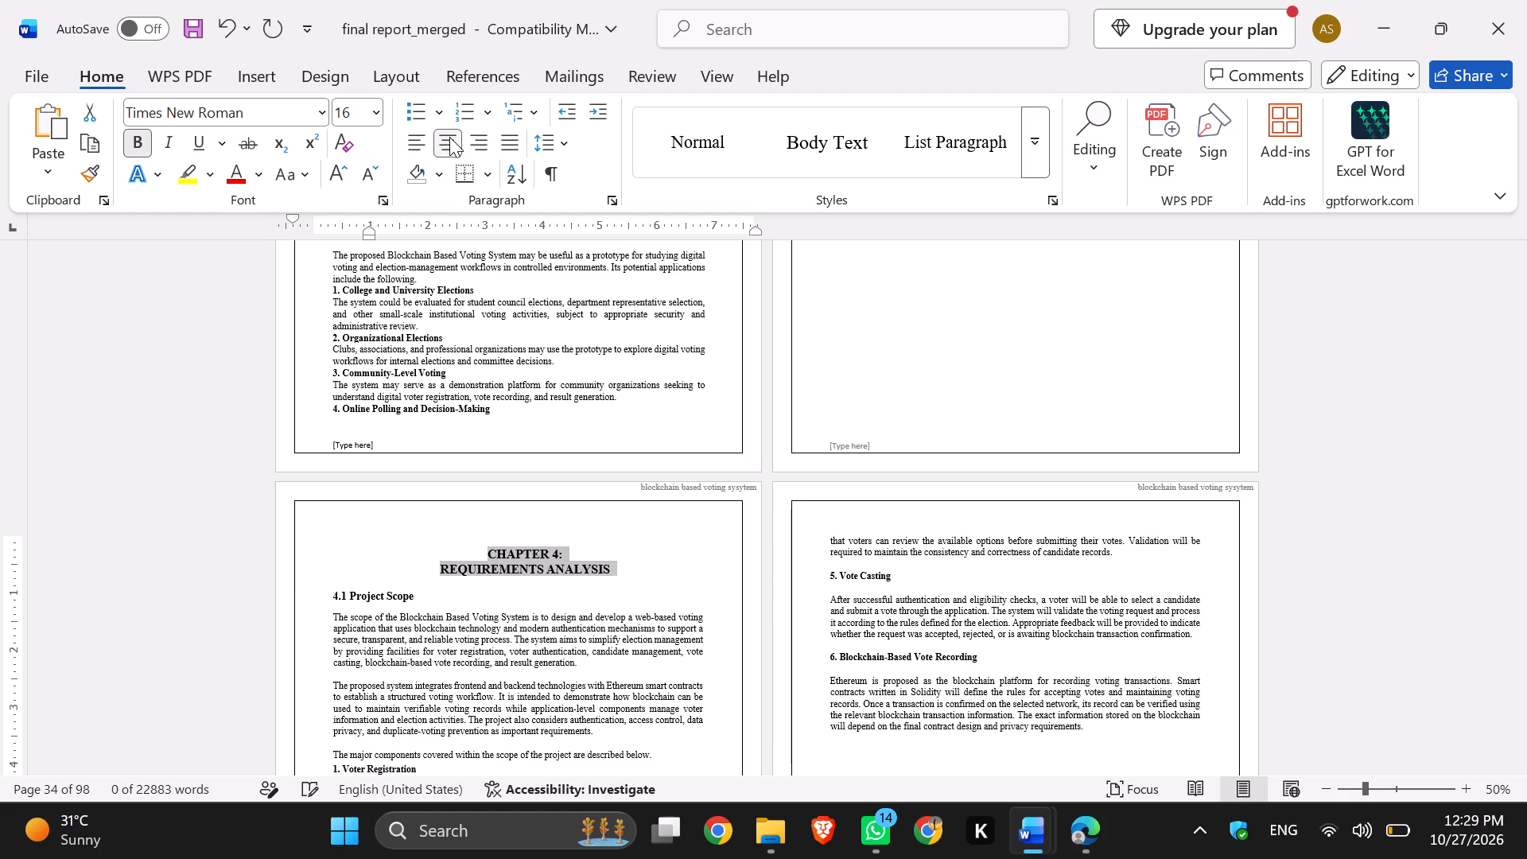
click(647, 545)
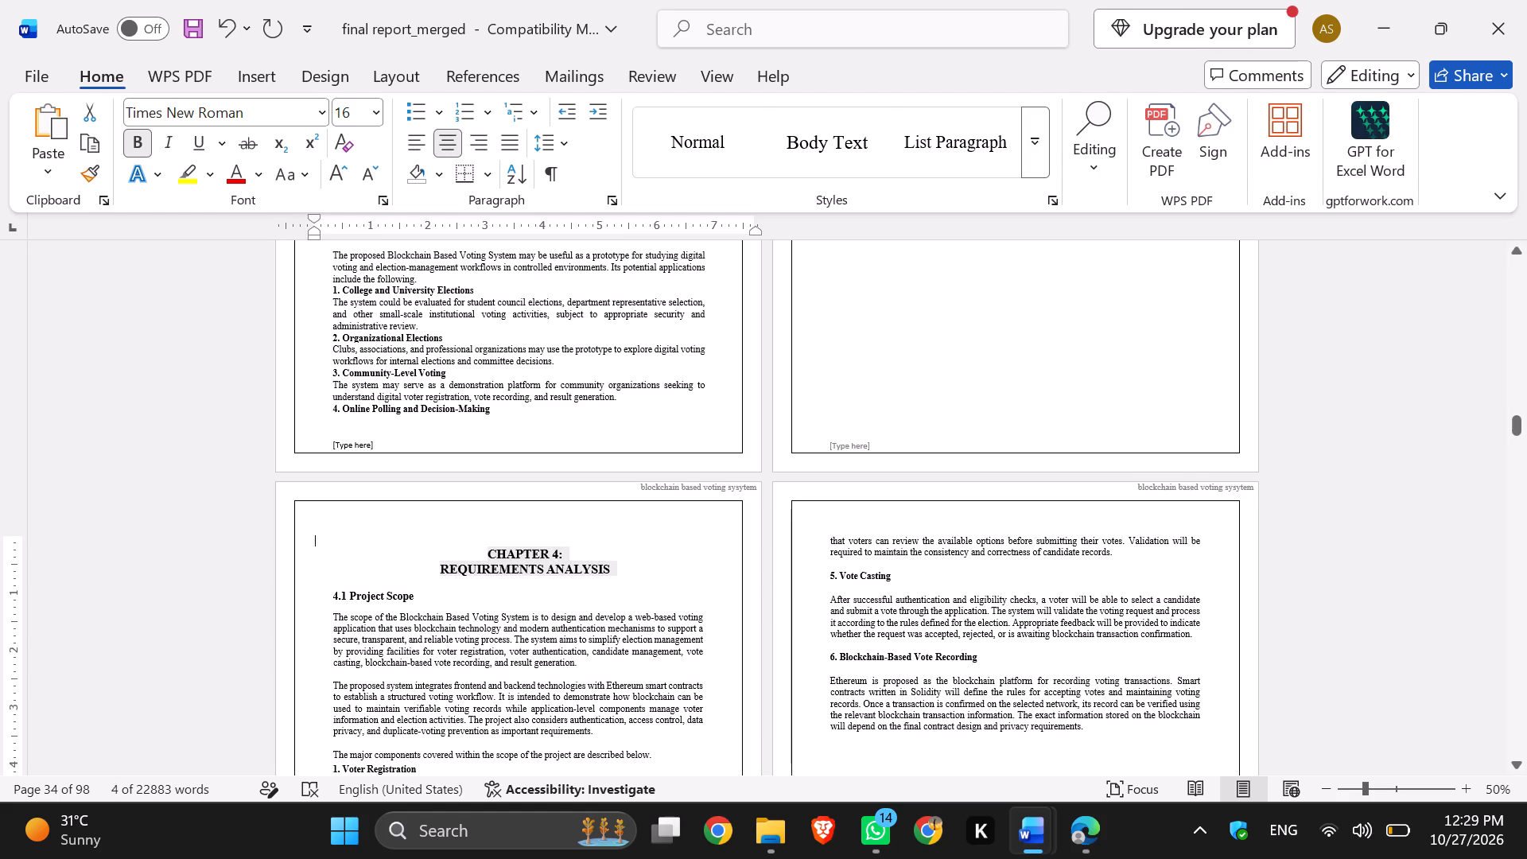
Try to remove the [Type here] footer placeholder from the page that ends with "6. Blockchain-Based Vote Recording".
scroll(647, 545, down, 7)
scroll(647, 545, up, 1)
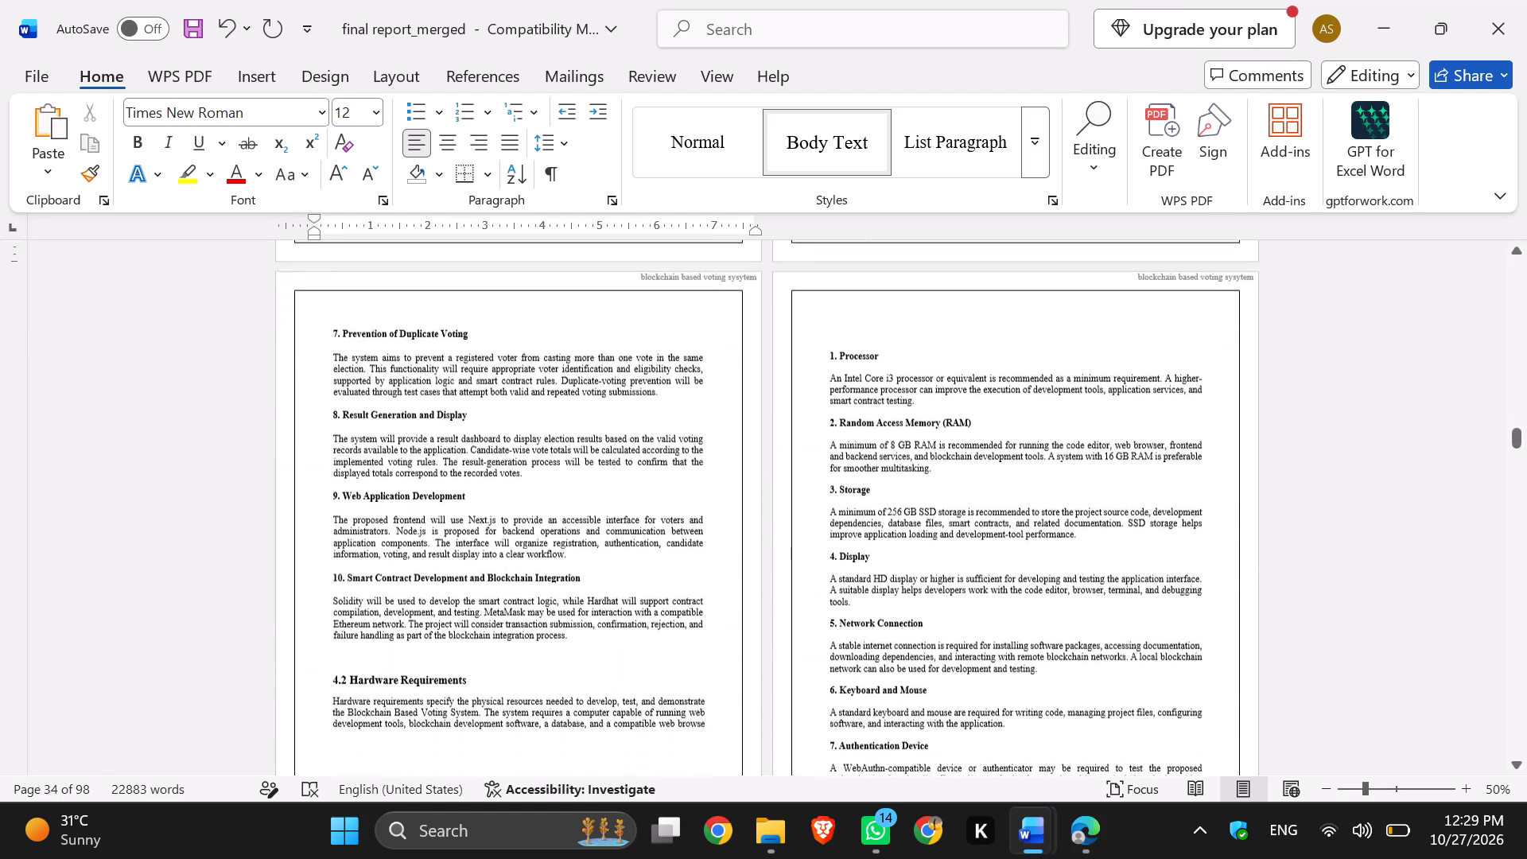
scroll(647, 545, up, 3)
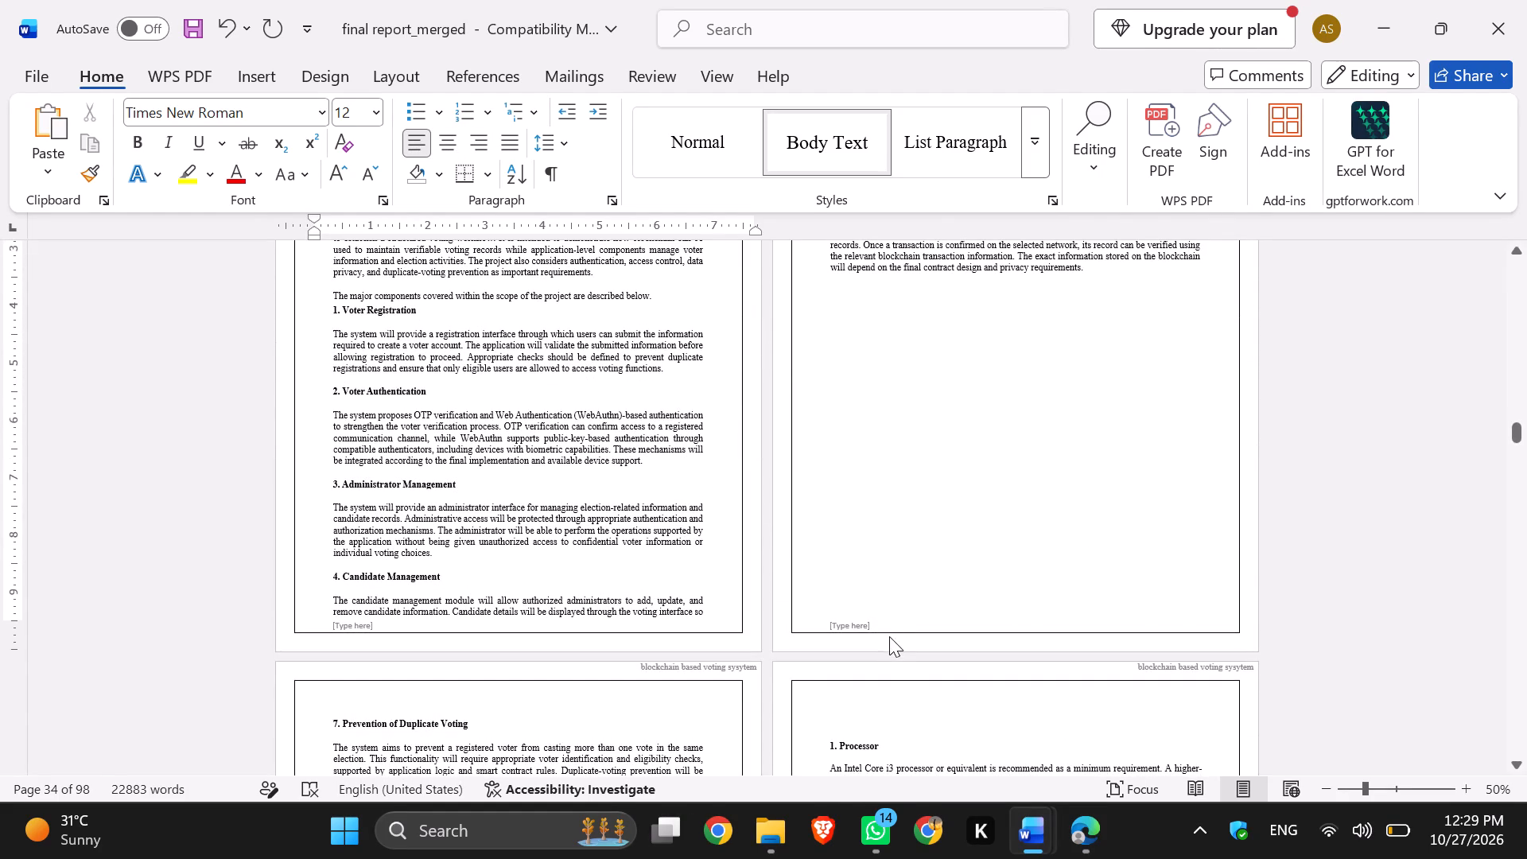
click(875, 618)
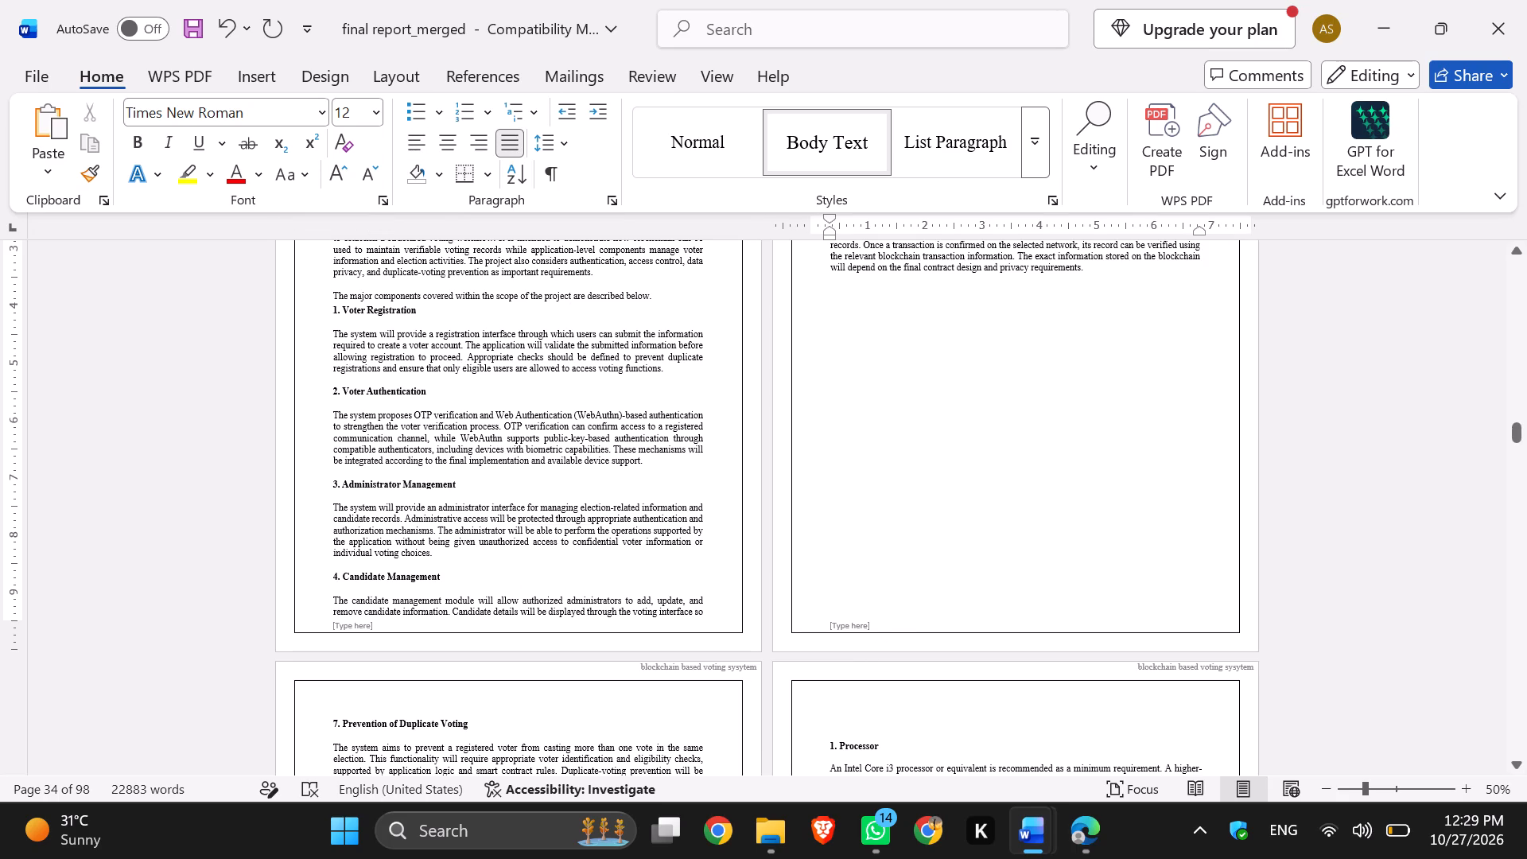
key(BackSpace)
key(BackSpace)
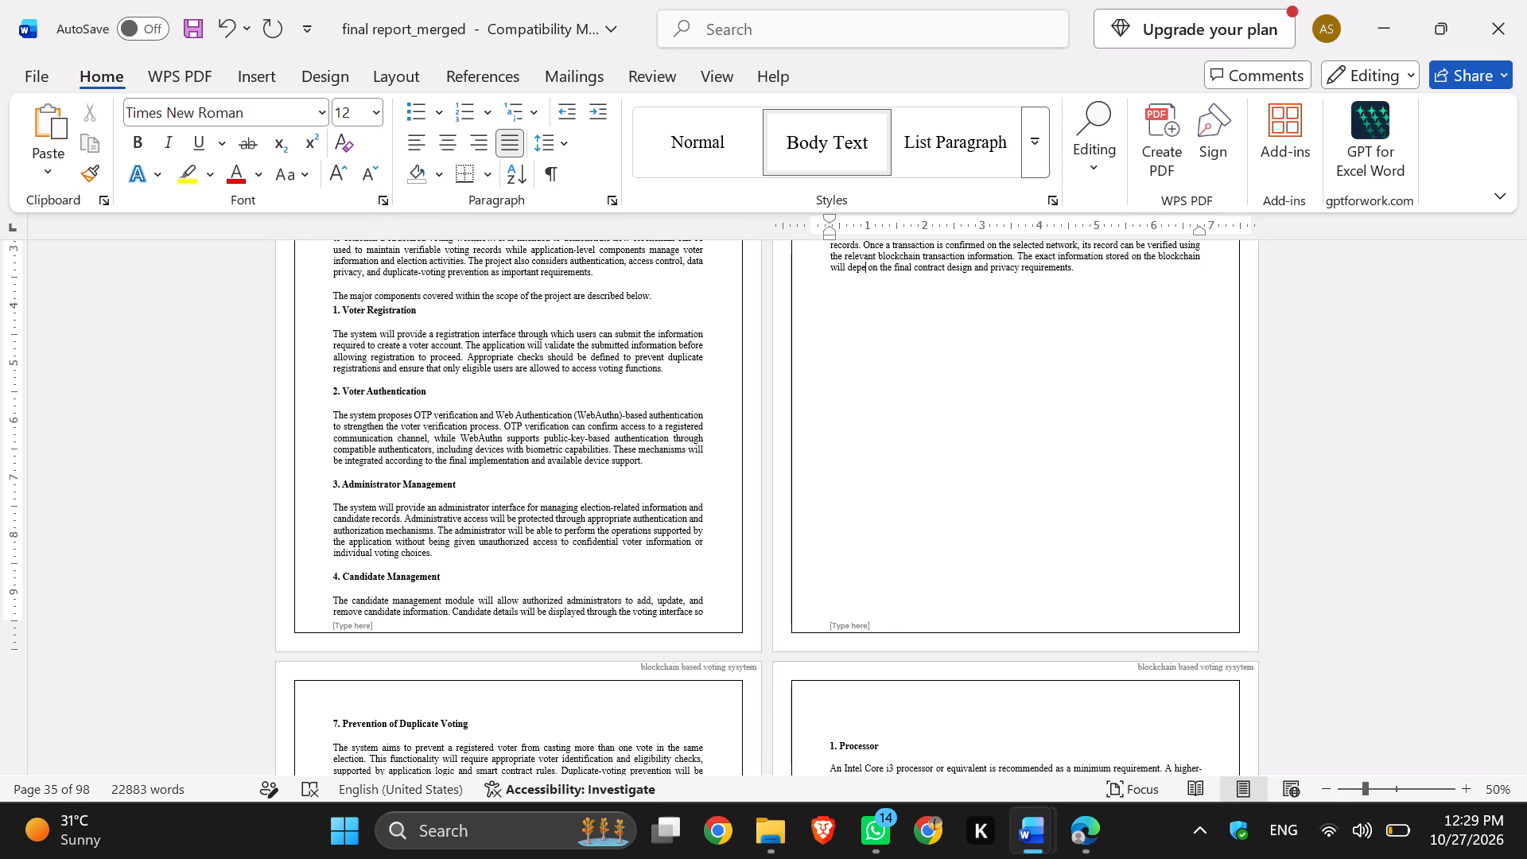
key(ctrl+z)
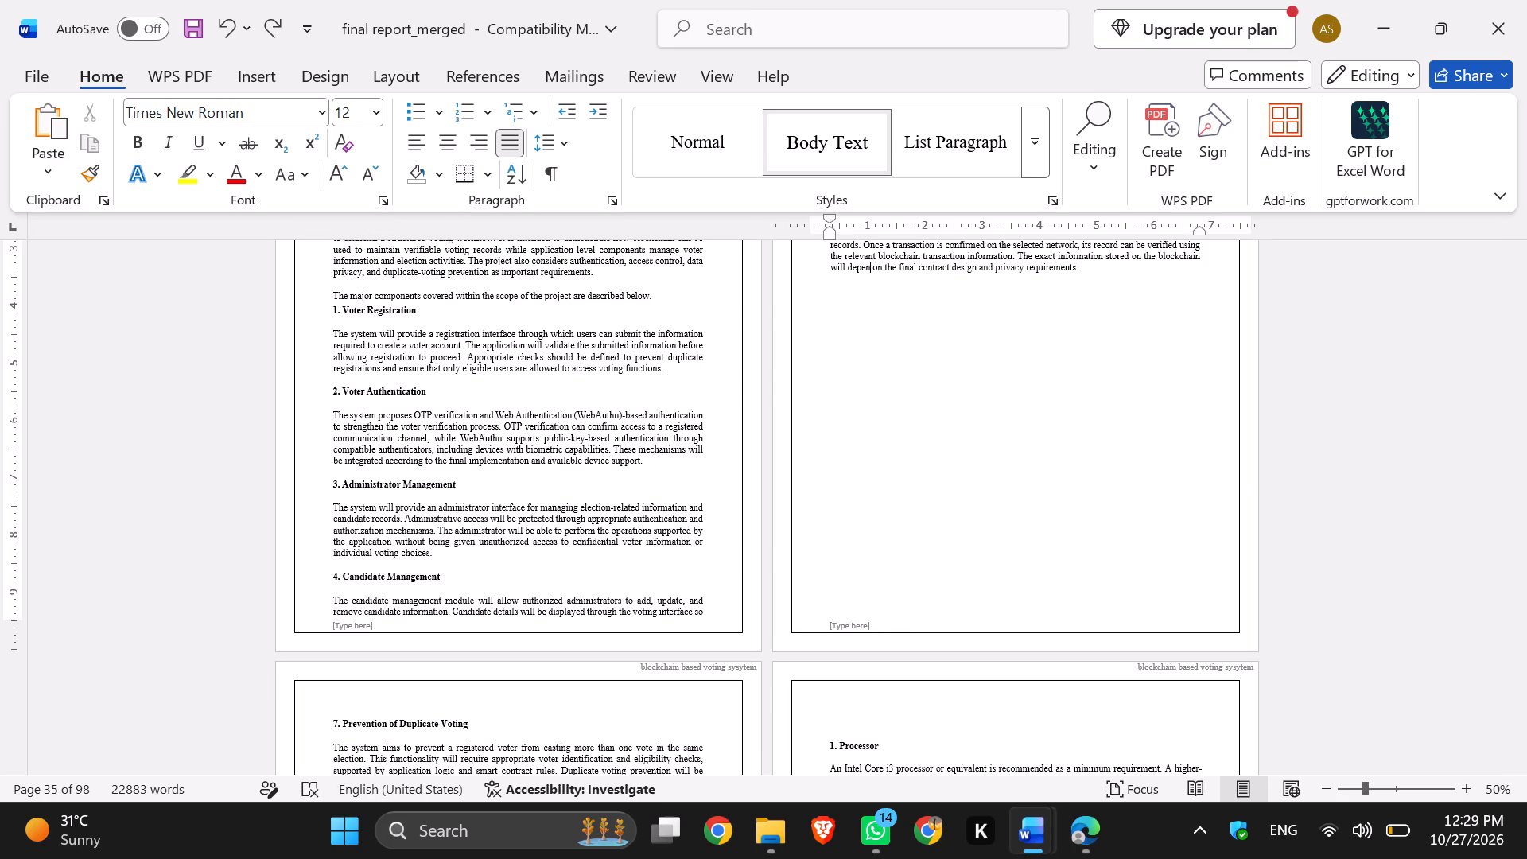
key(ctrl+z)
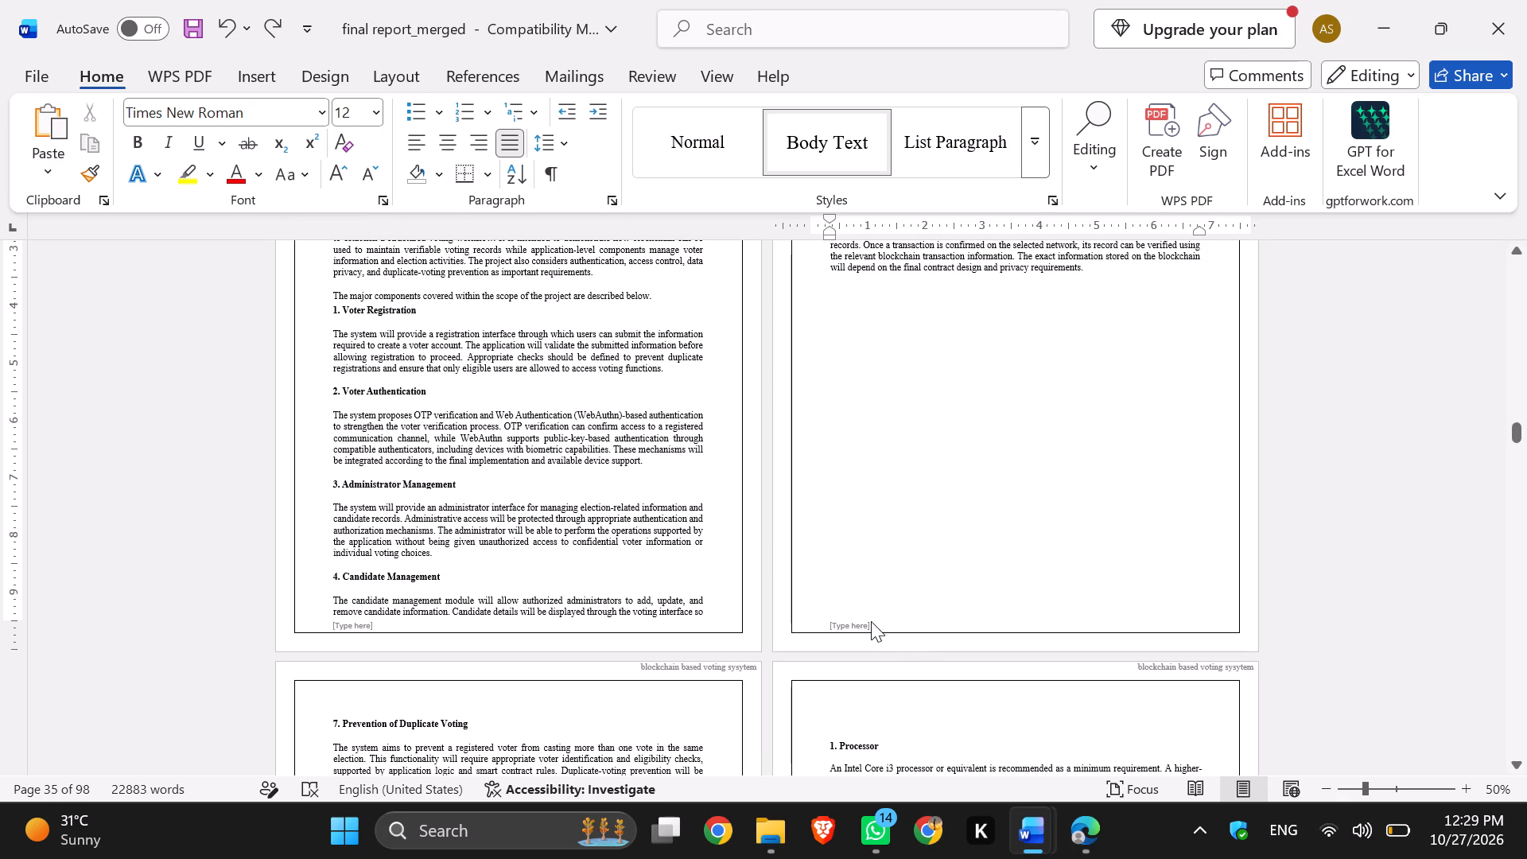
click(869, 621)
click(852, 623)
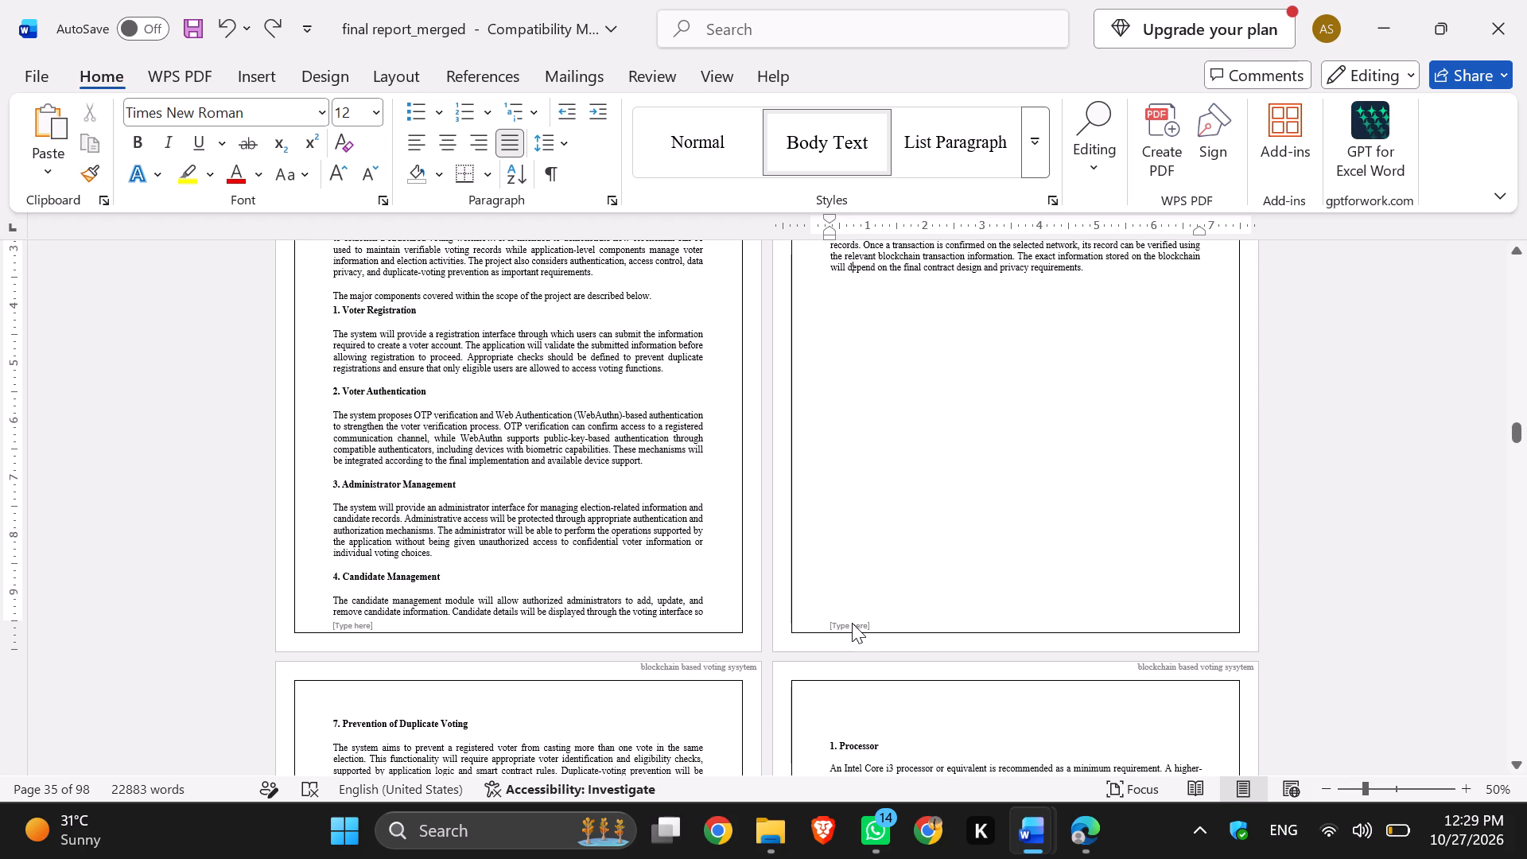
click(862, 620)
Delete the break before "Prevention of Duplicate Voting", joining that heading to the end of the "6. Blockchain-Based Vote Recording" paragraph on the preceding page.
scroll(697, 662, down, 1)
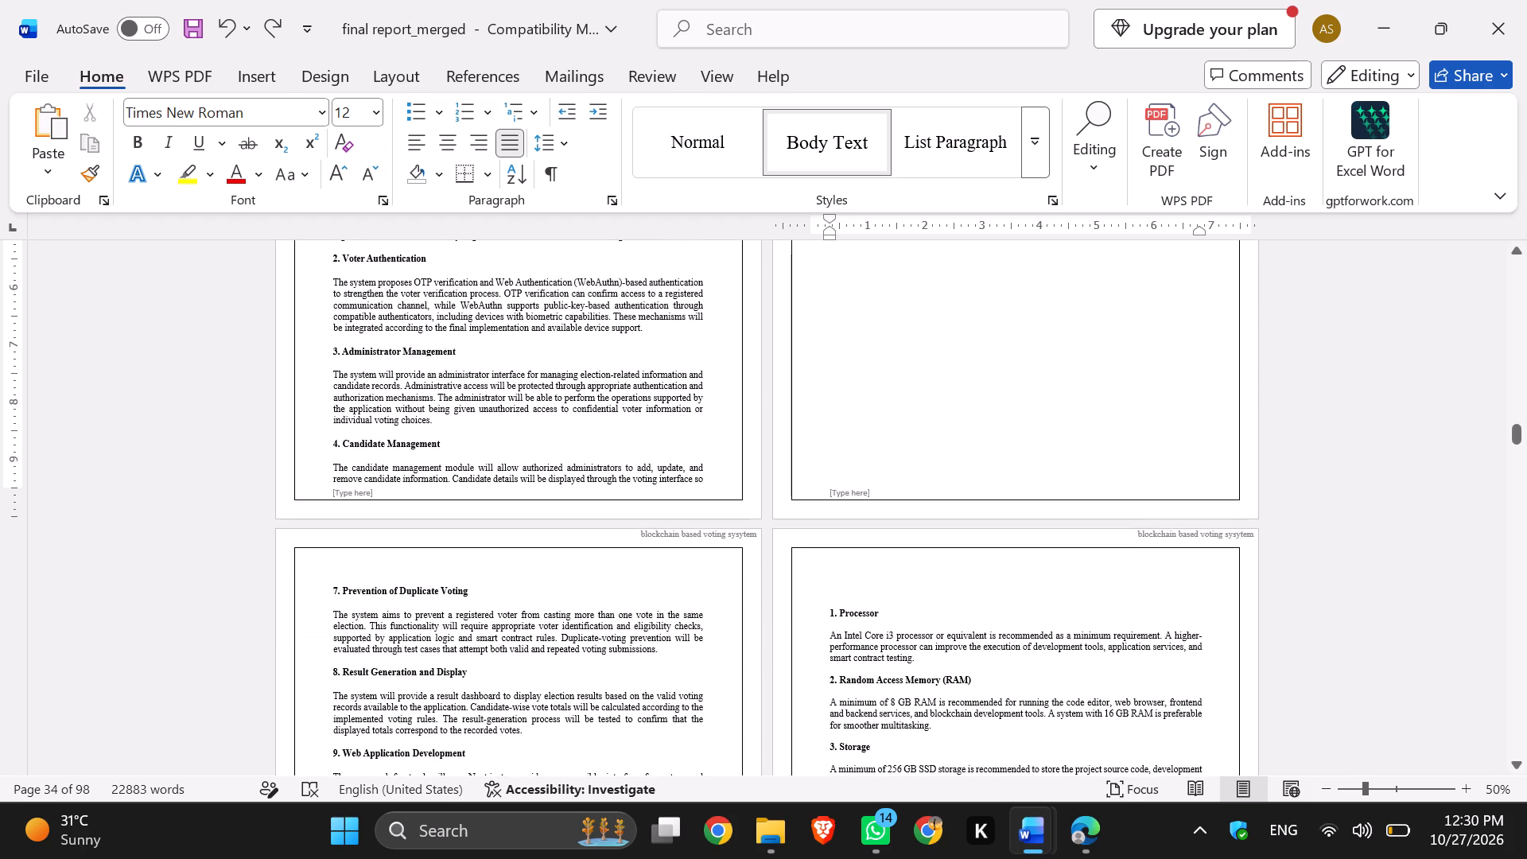
click(330, 589)
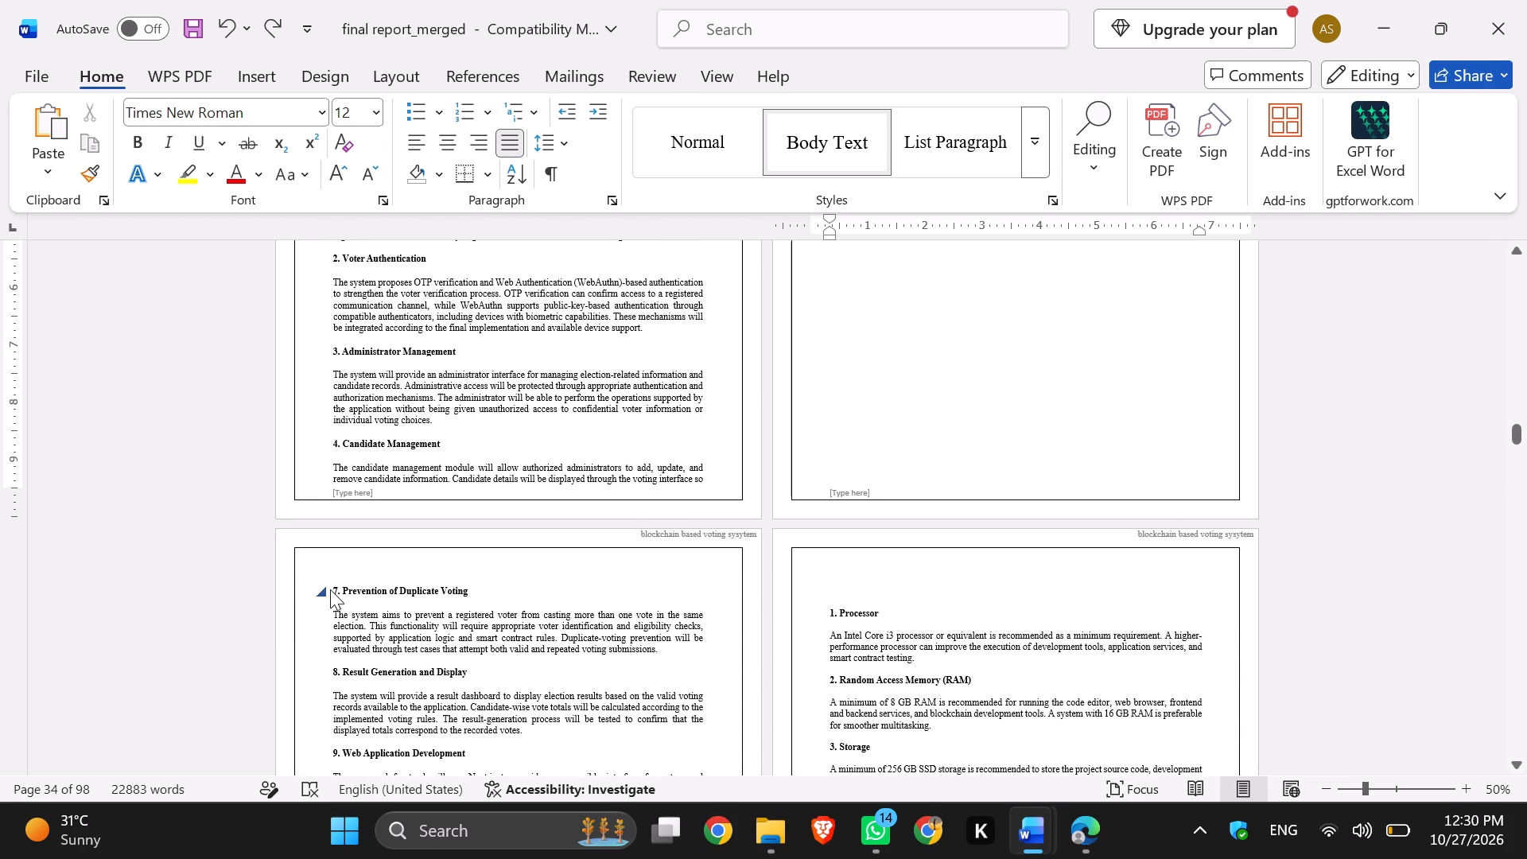
click(332, 589)
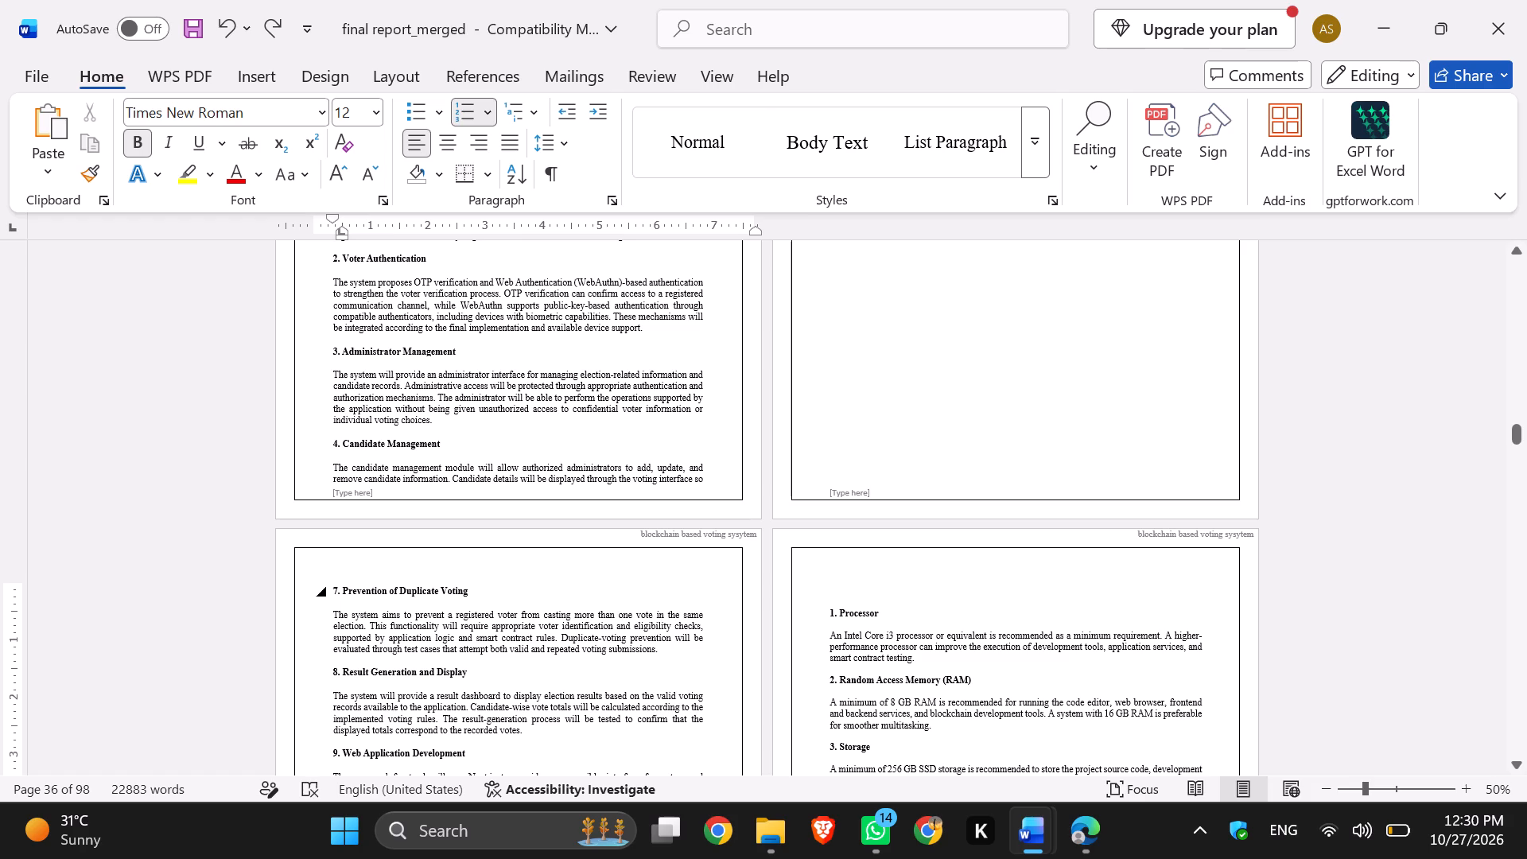
key(Left)
key(Left)
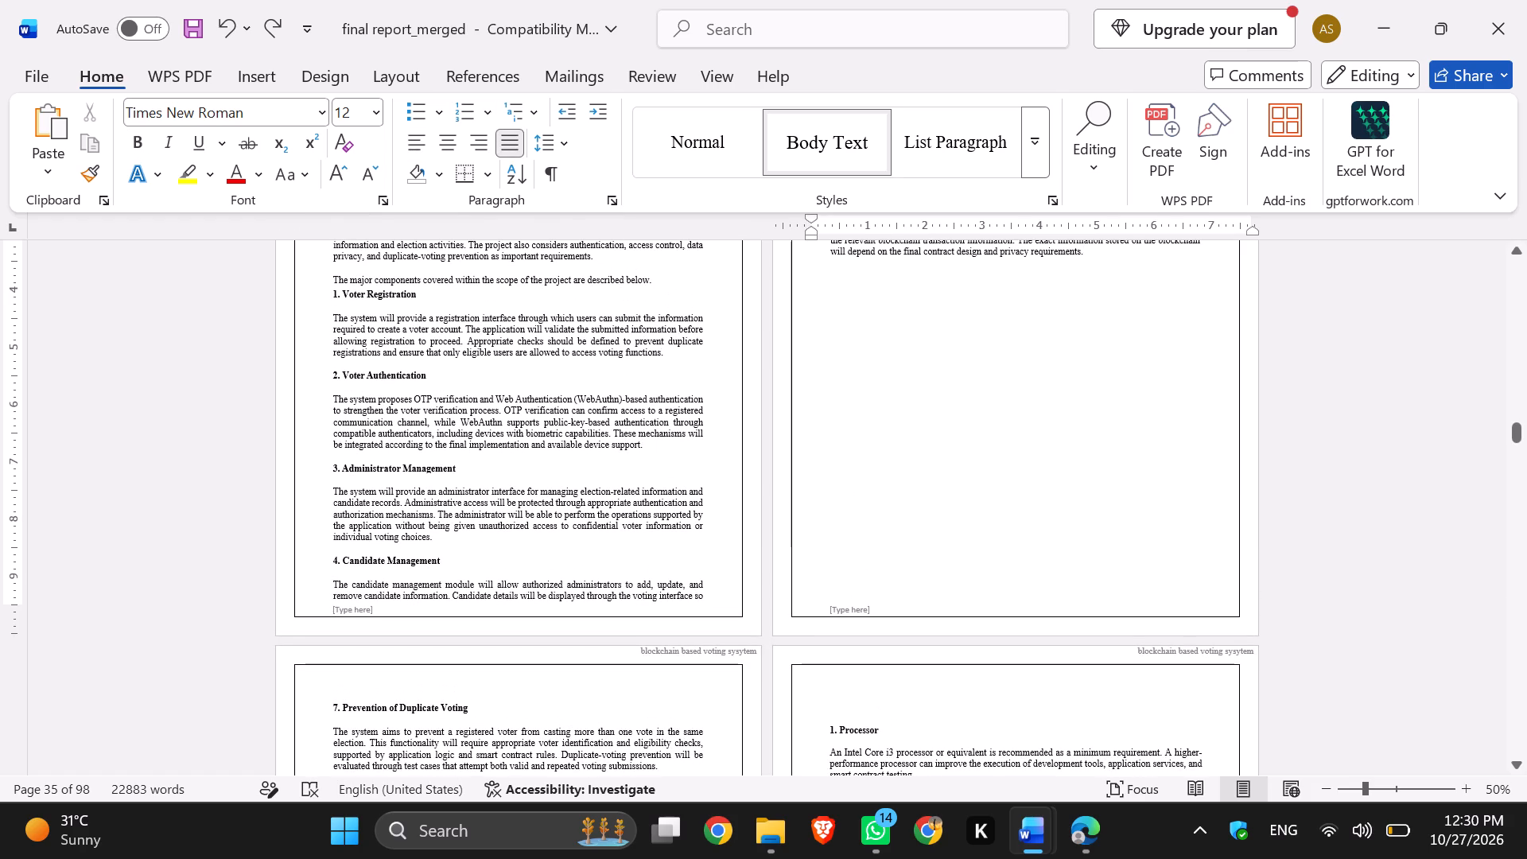
key(Right)
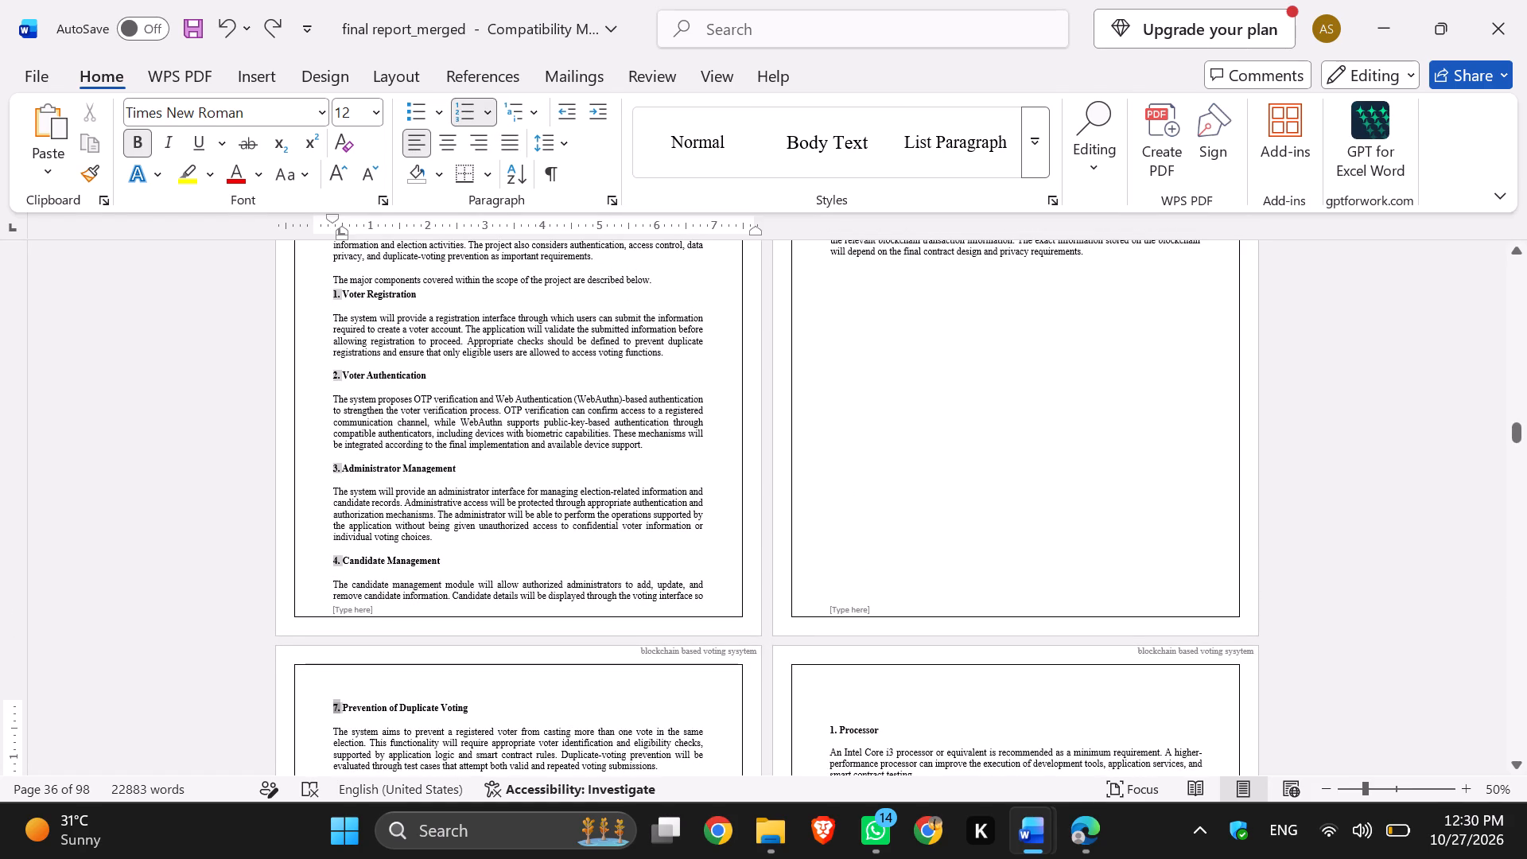
click(342, 702)
key(Left)
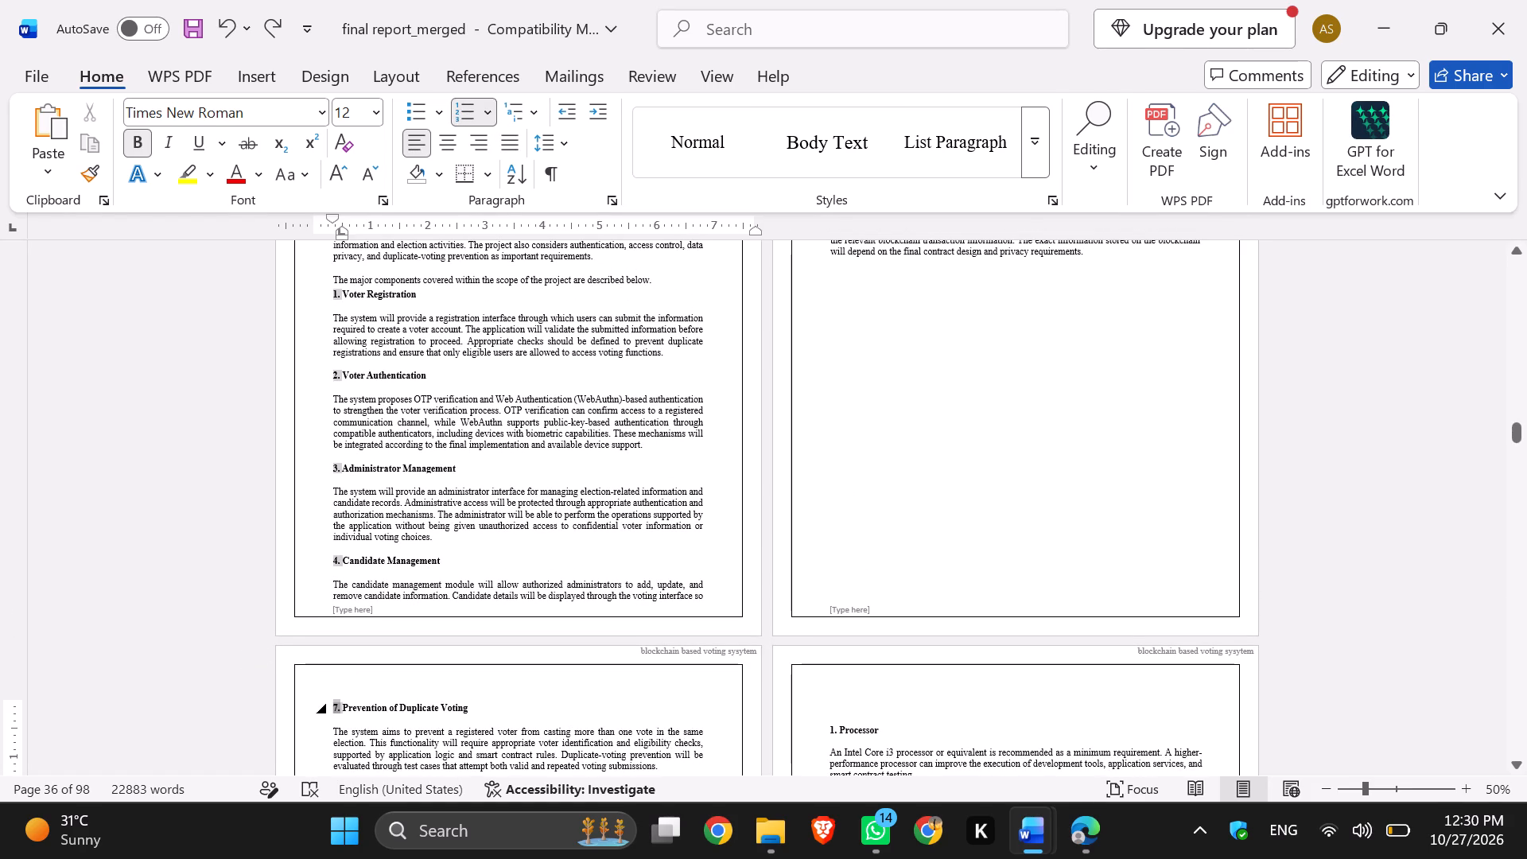
key(BackSpace)
key(ctrl+z)
key(Left)
key(BackSpace)
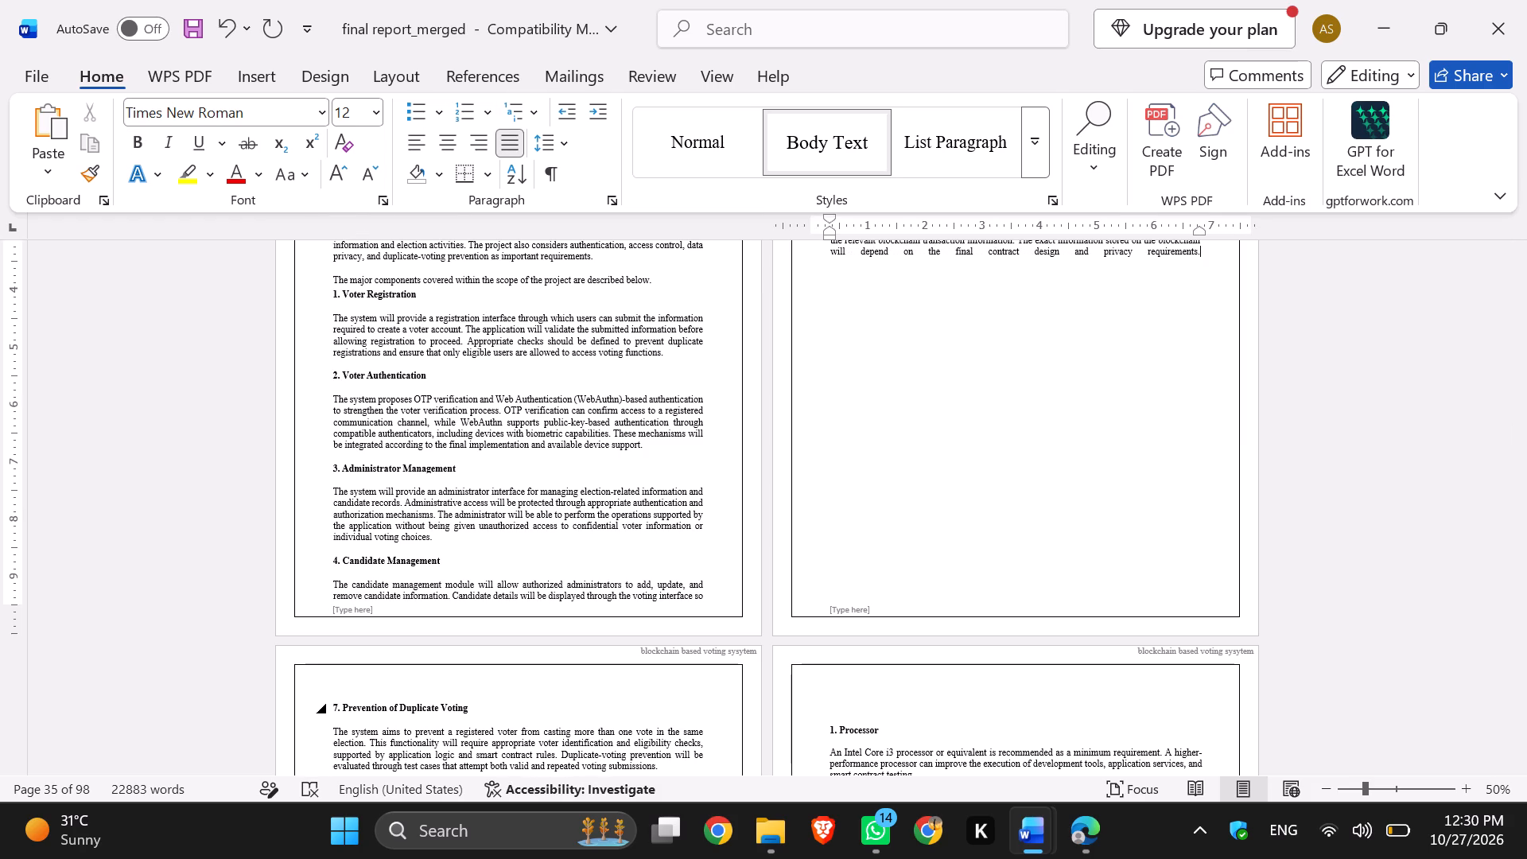
key(Delete)
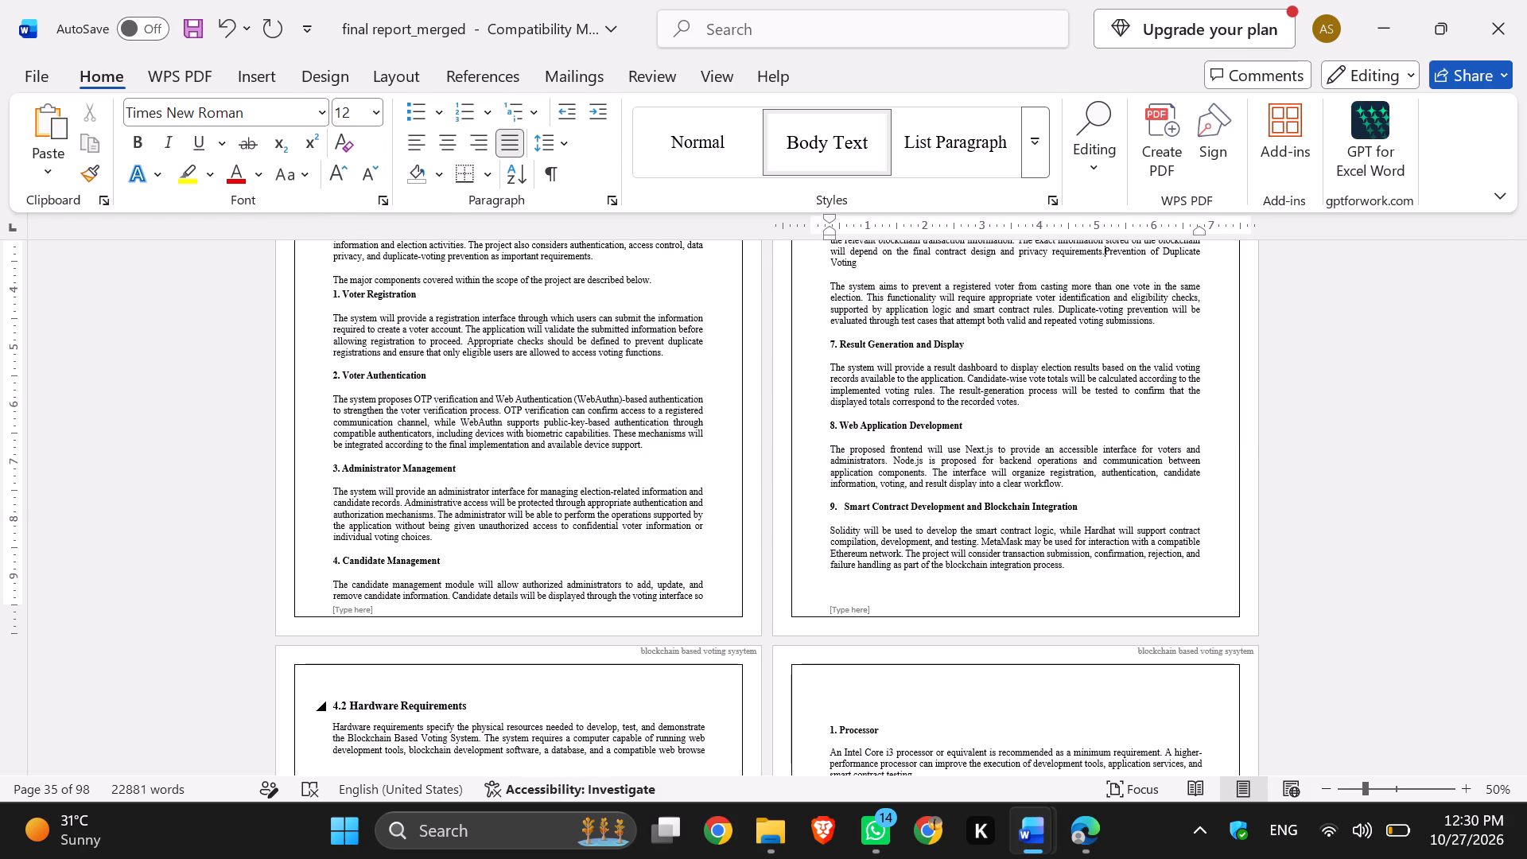
Remove the break after the "4.2 Hardware Requirements" introductory paragraph so "1. Processor" follows directly on from it.
scroll(674, 602, down, 1)
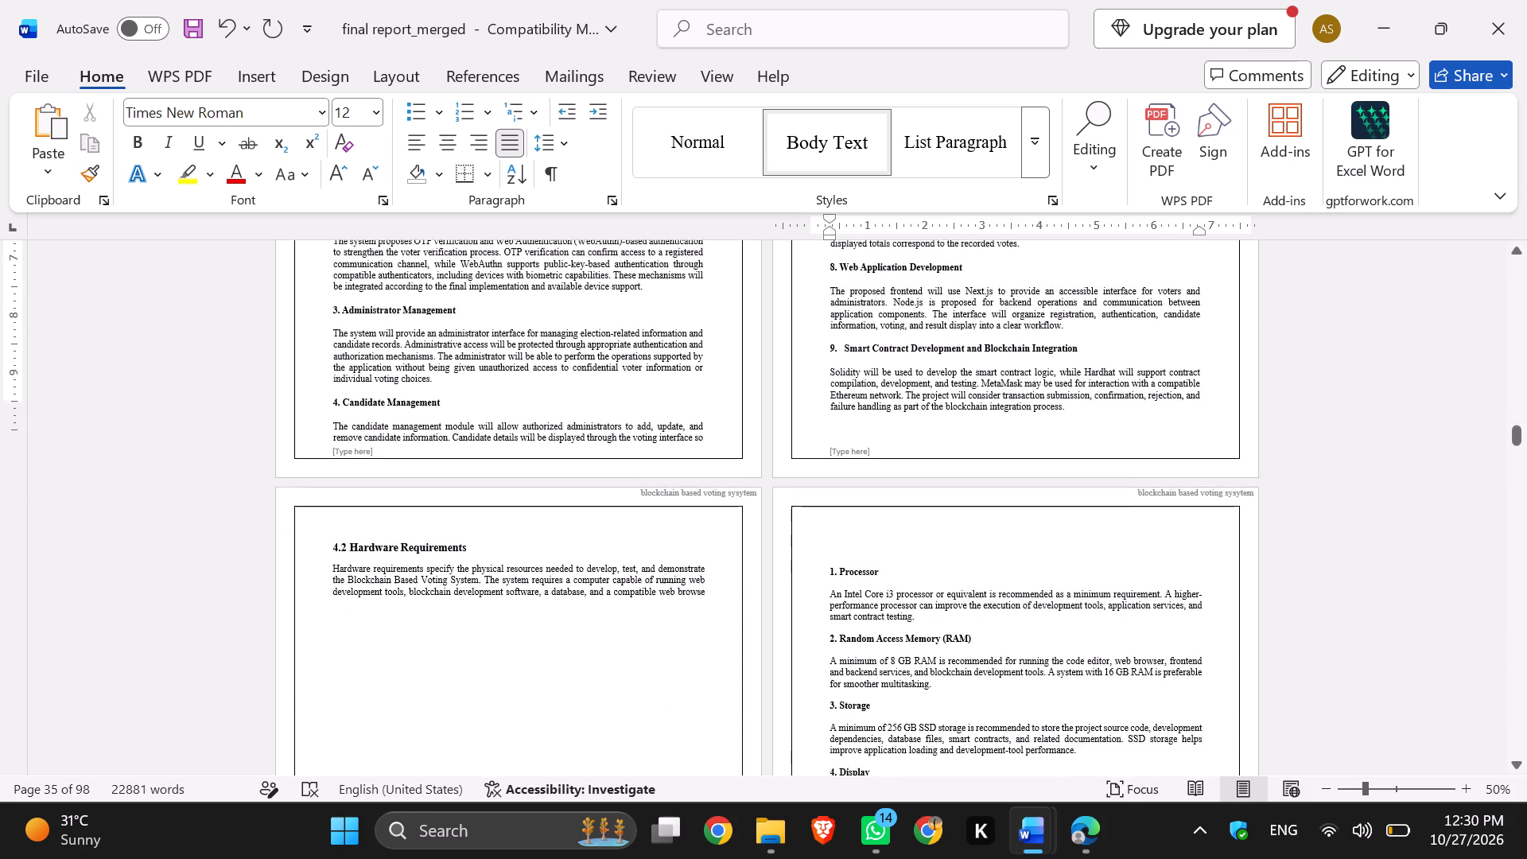
scroll(674, 602, down, 2)
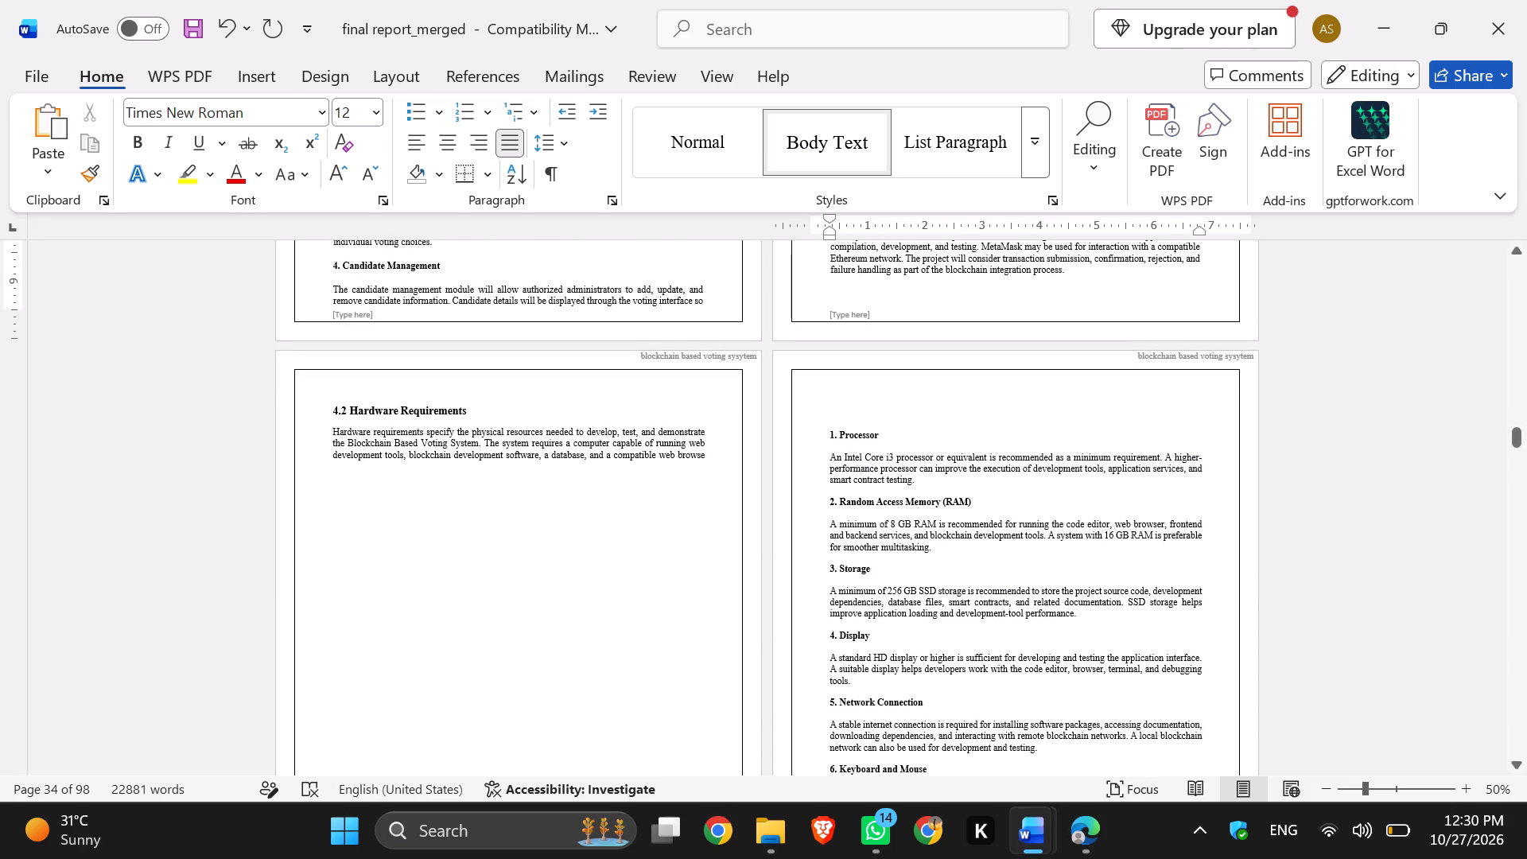
click(709, 455)
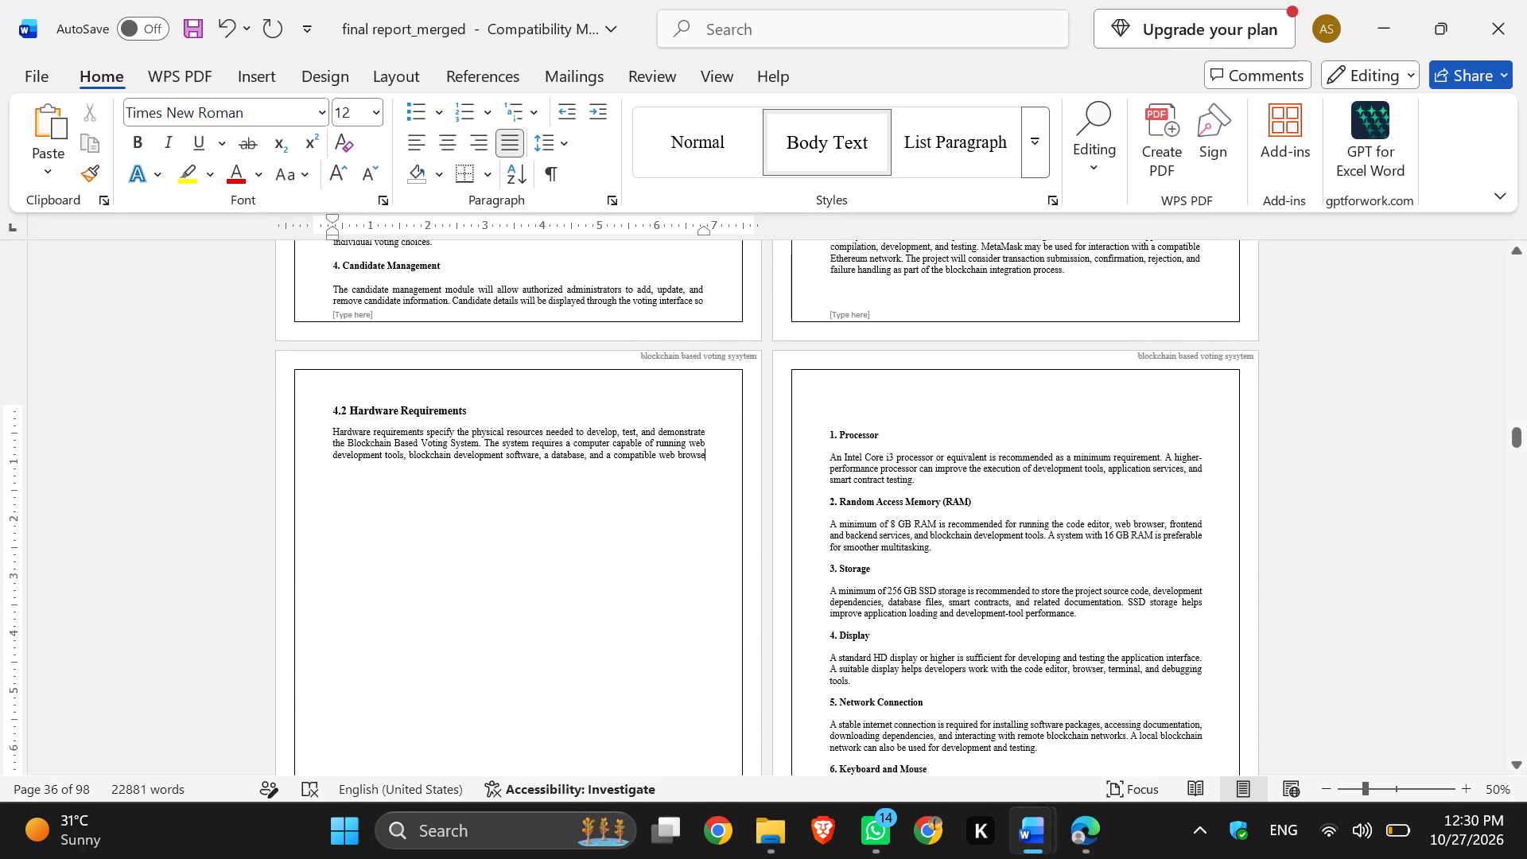
key(Delete)
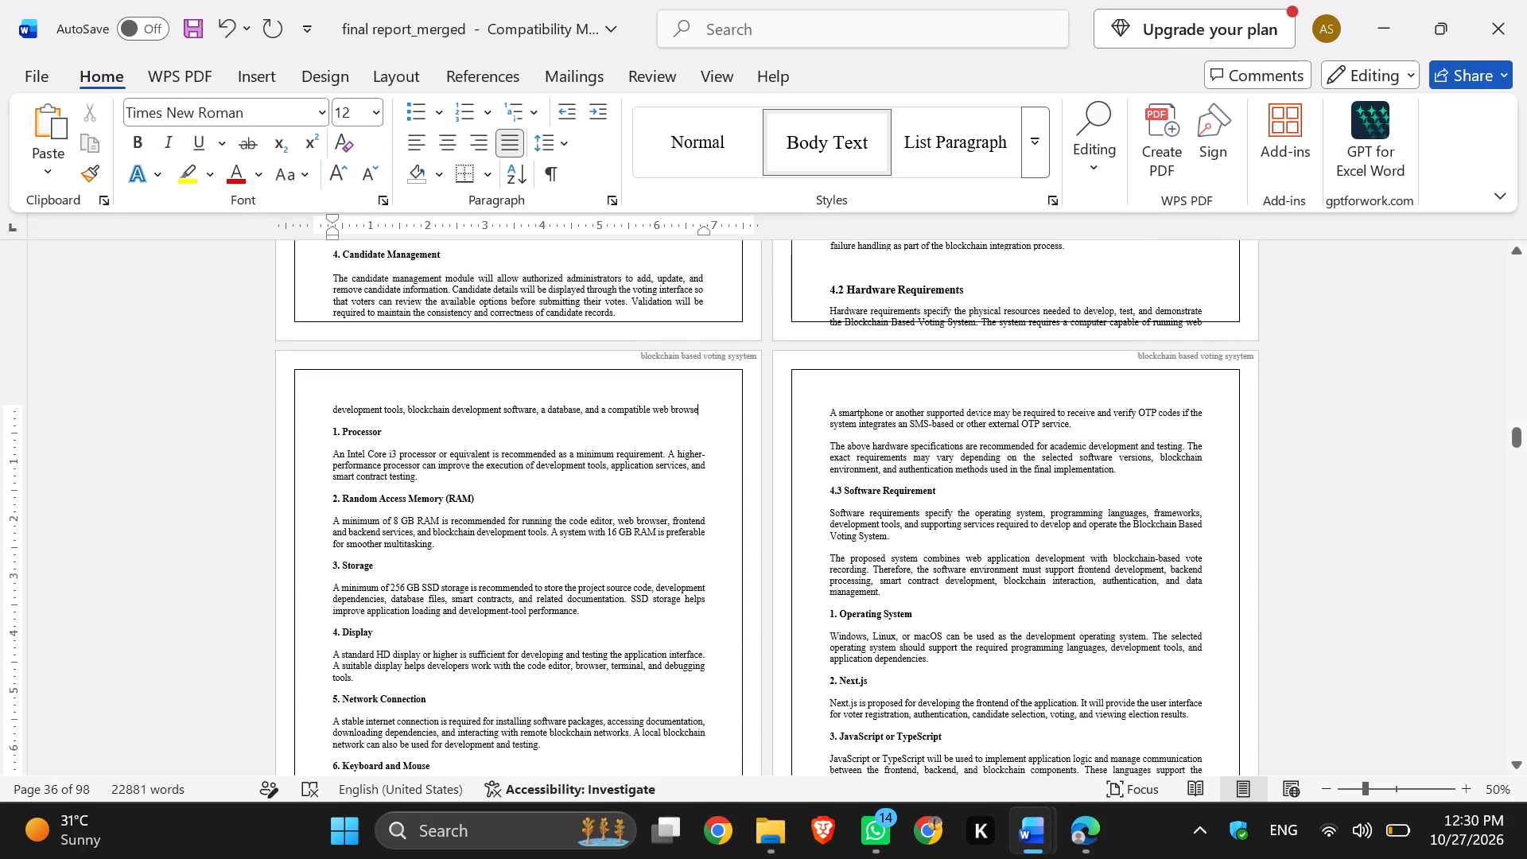
Add two blank lines above the "4.2 Hardware Requirements" heading to push the section onto the following page.
click(830, 290)
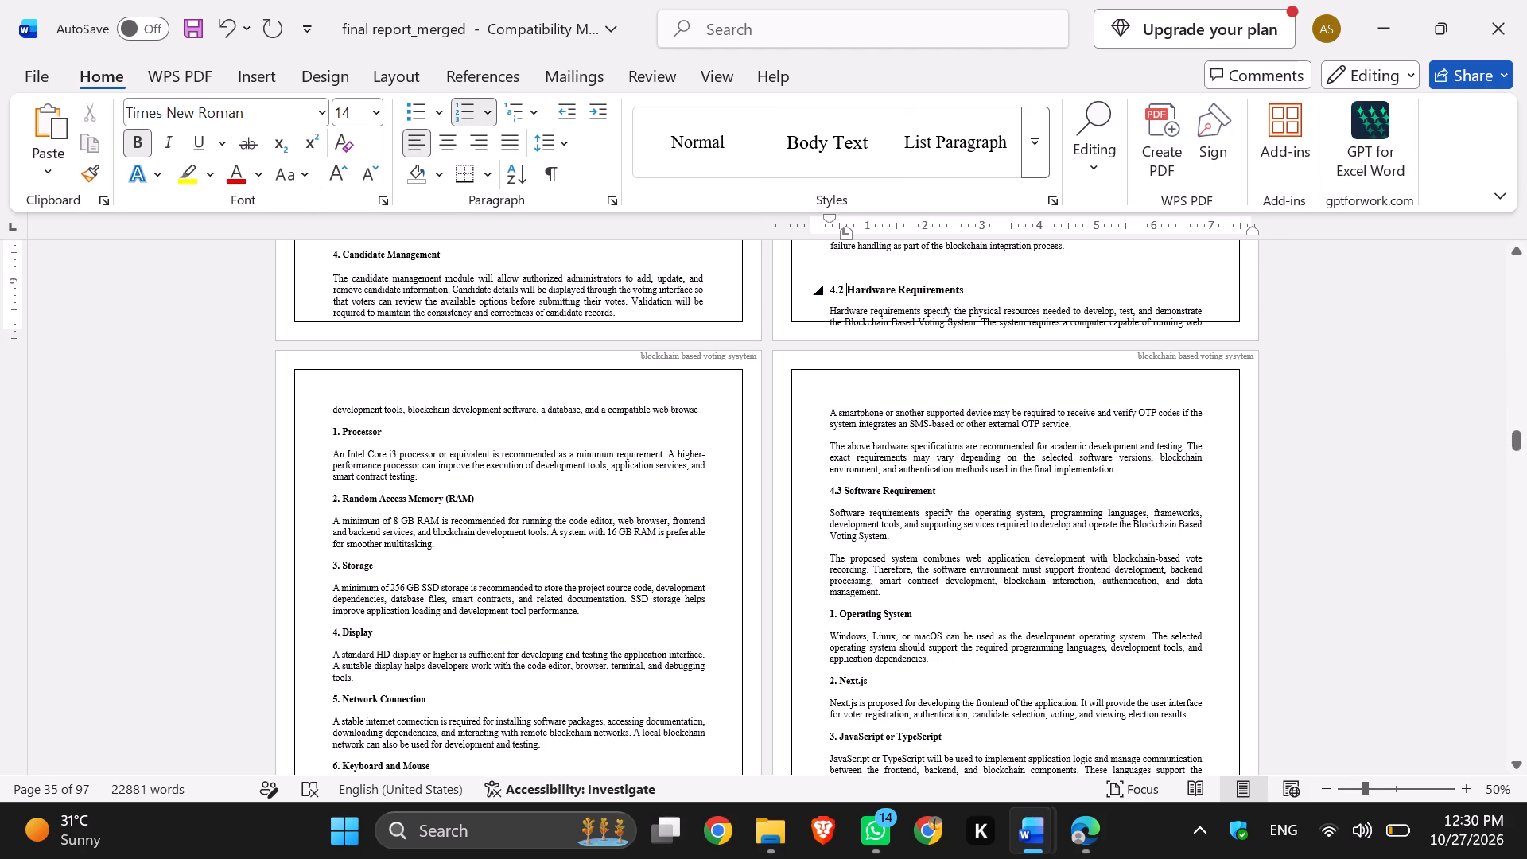
key(Left)
key(Left)
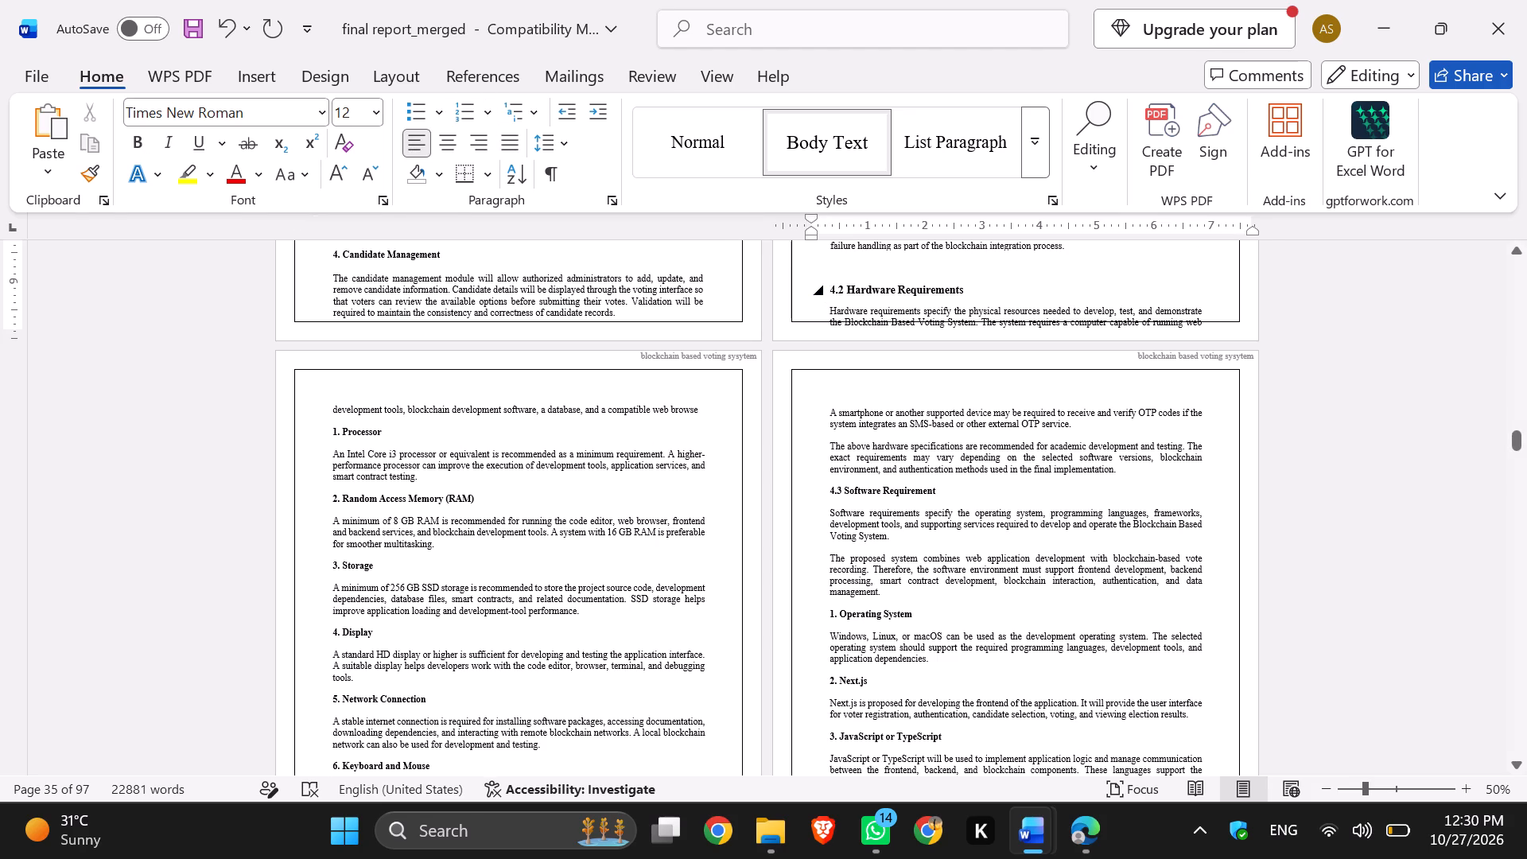
key(Return)
key(Return)
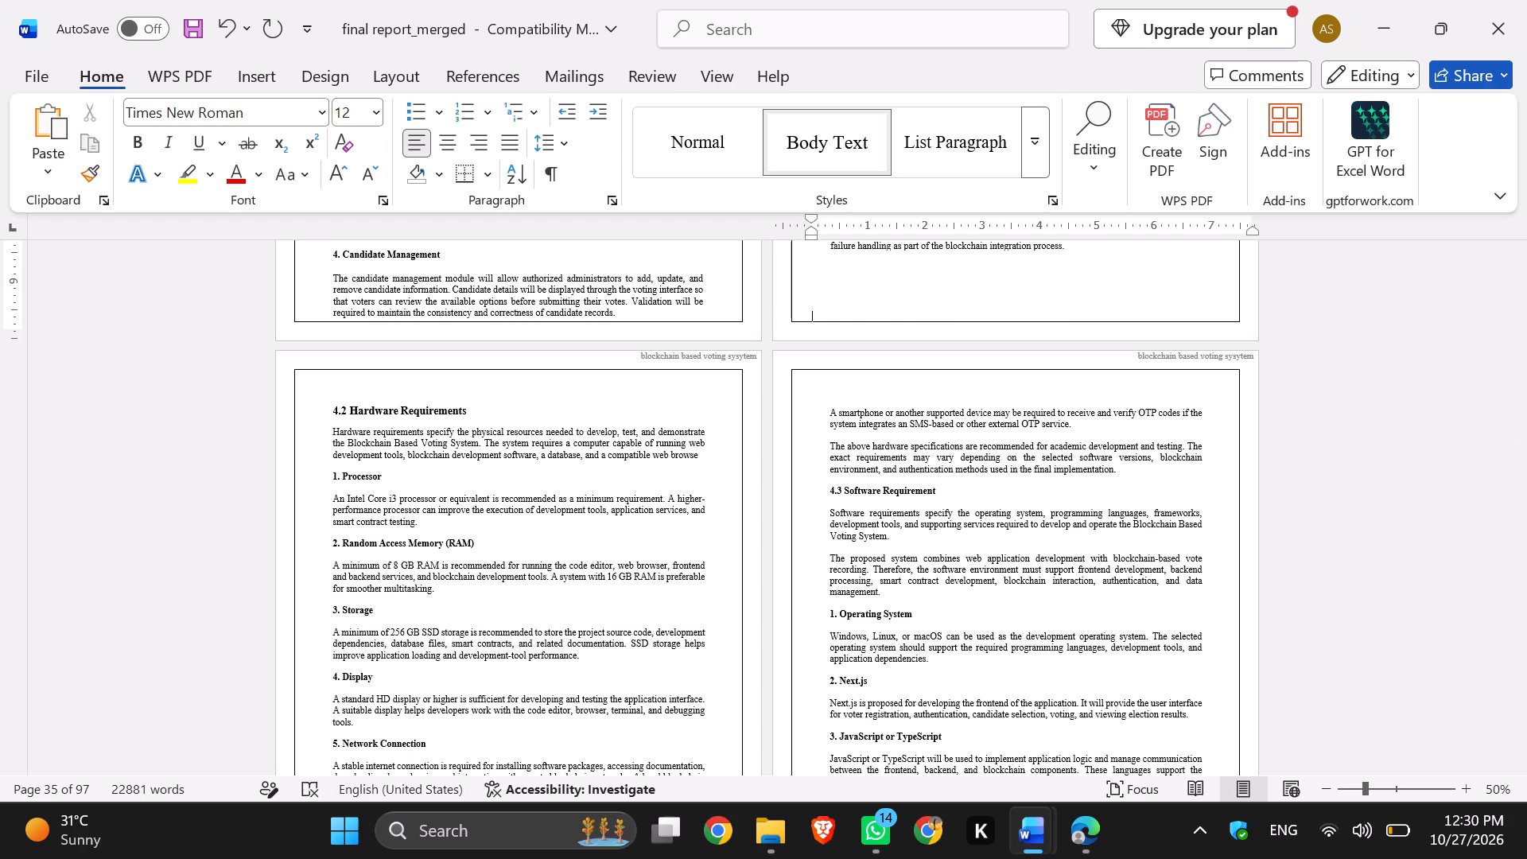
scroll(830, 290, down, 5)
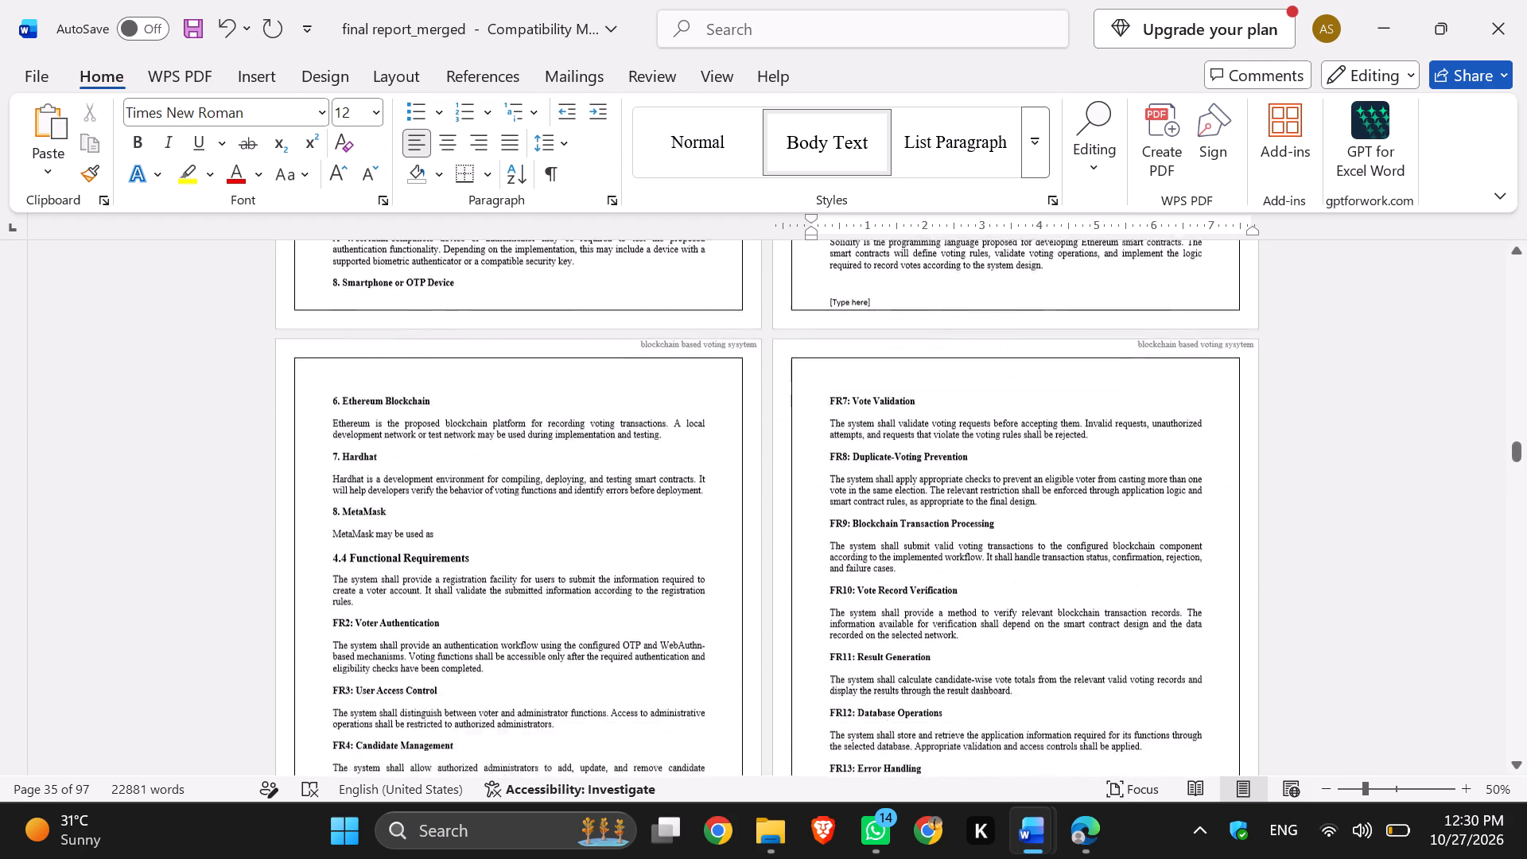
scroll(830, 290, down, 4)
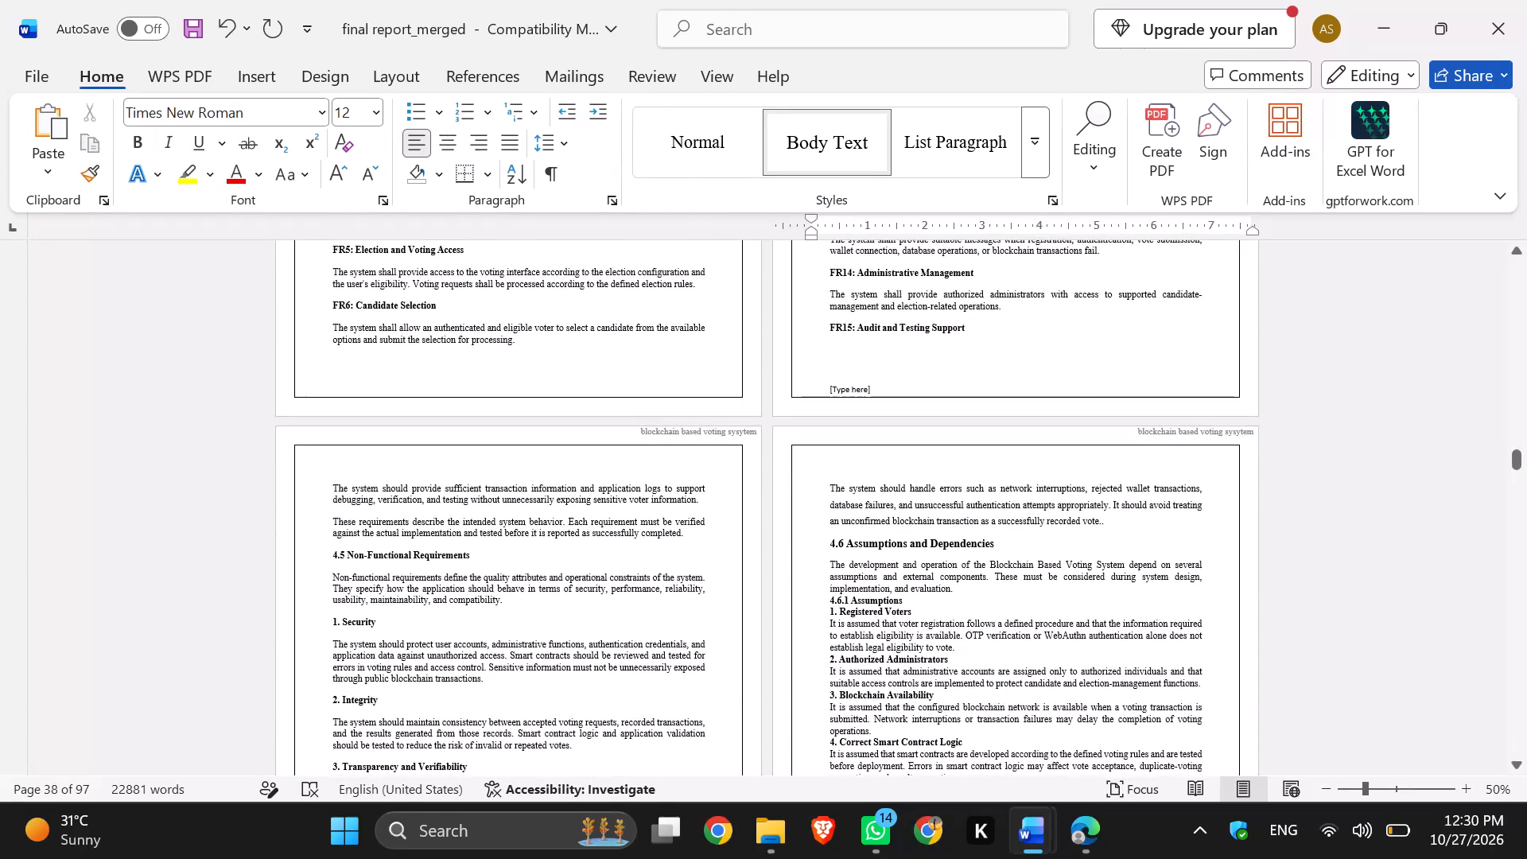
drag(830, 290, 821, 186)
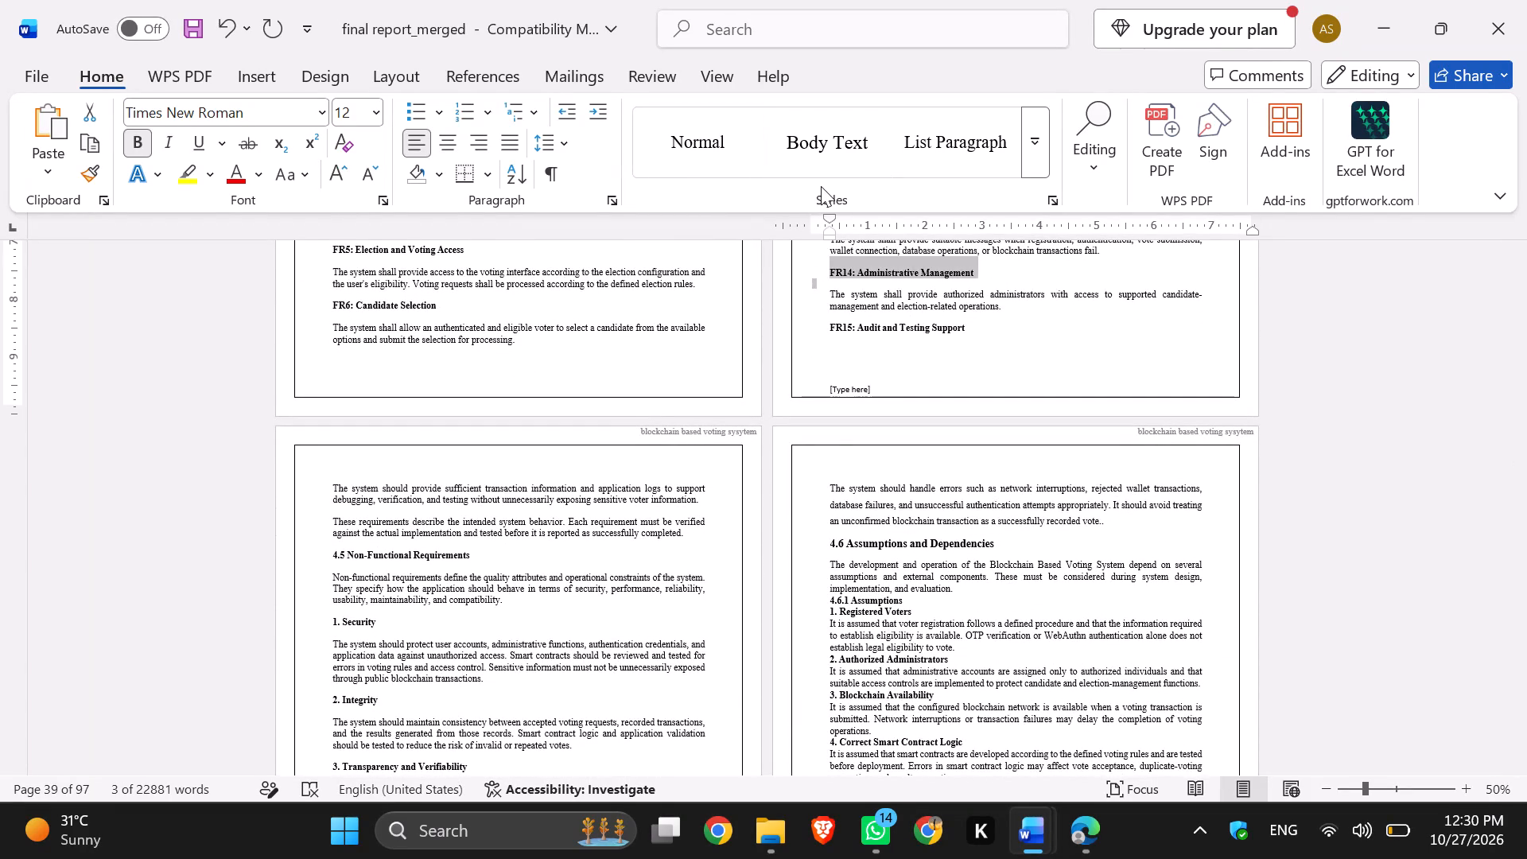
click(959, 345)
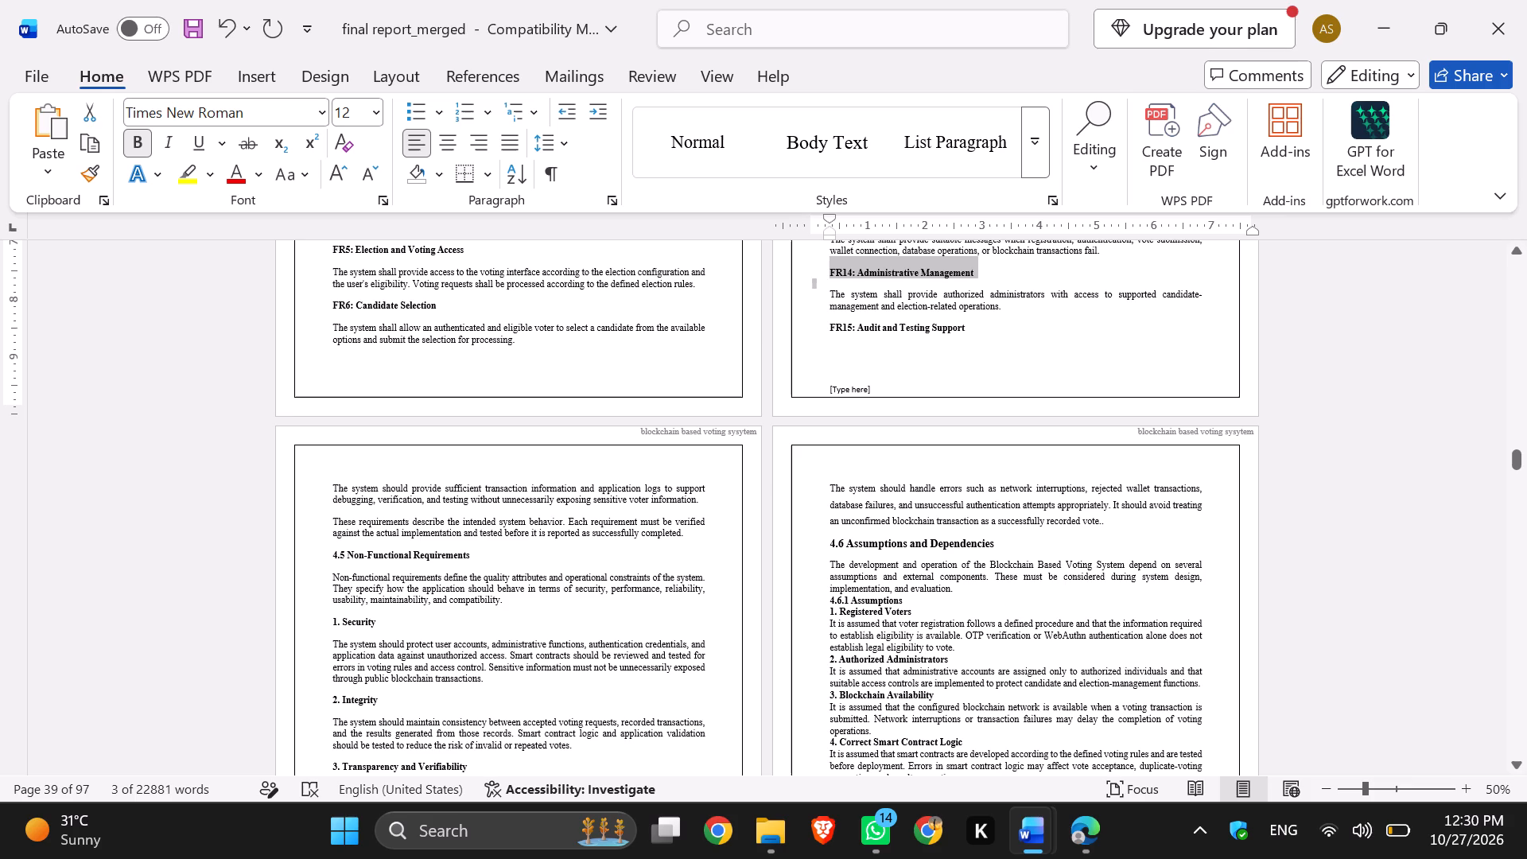
Delete empty lines on the blank page before "CHAPTER 5: SYSTEM ARCHITECTURE" so the chapter heading moves up onto that page.
scroll(959, 345, down, 4)
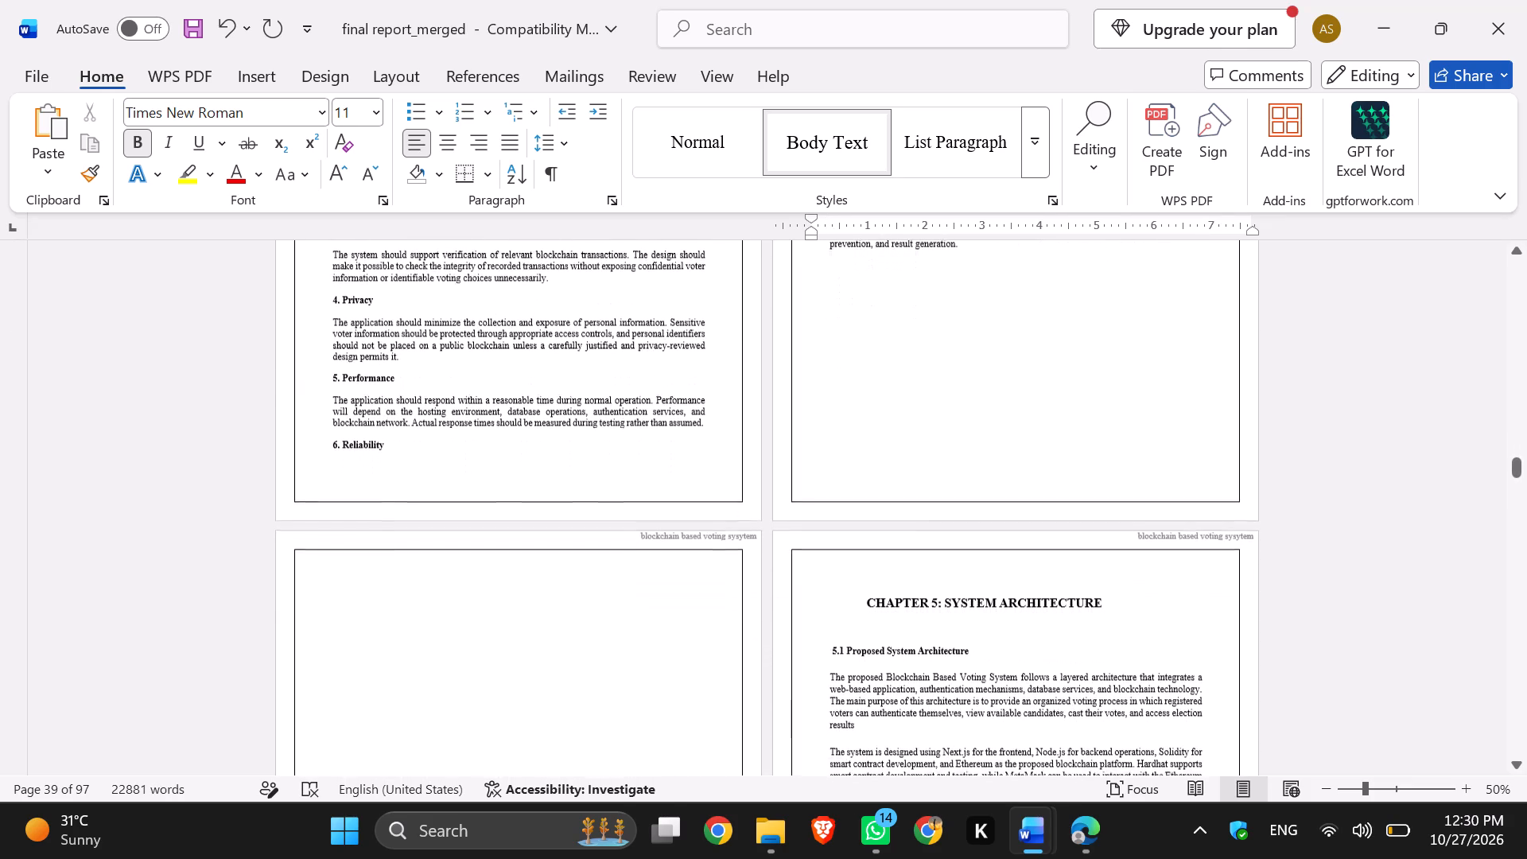
scroll(959, 345, down, 3)
click(708, 408)
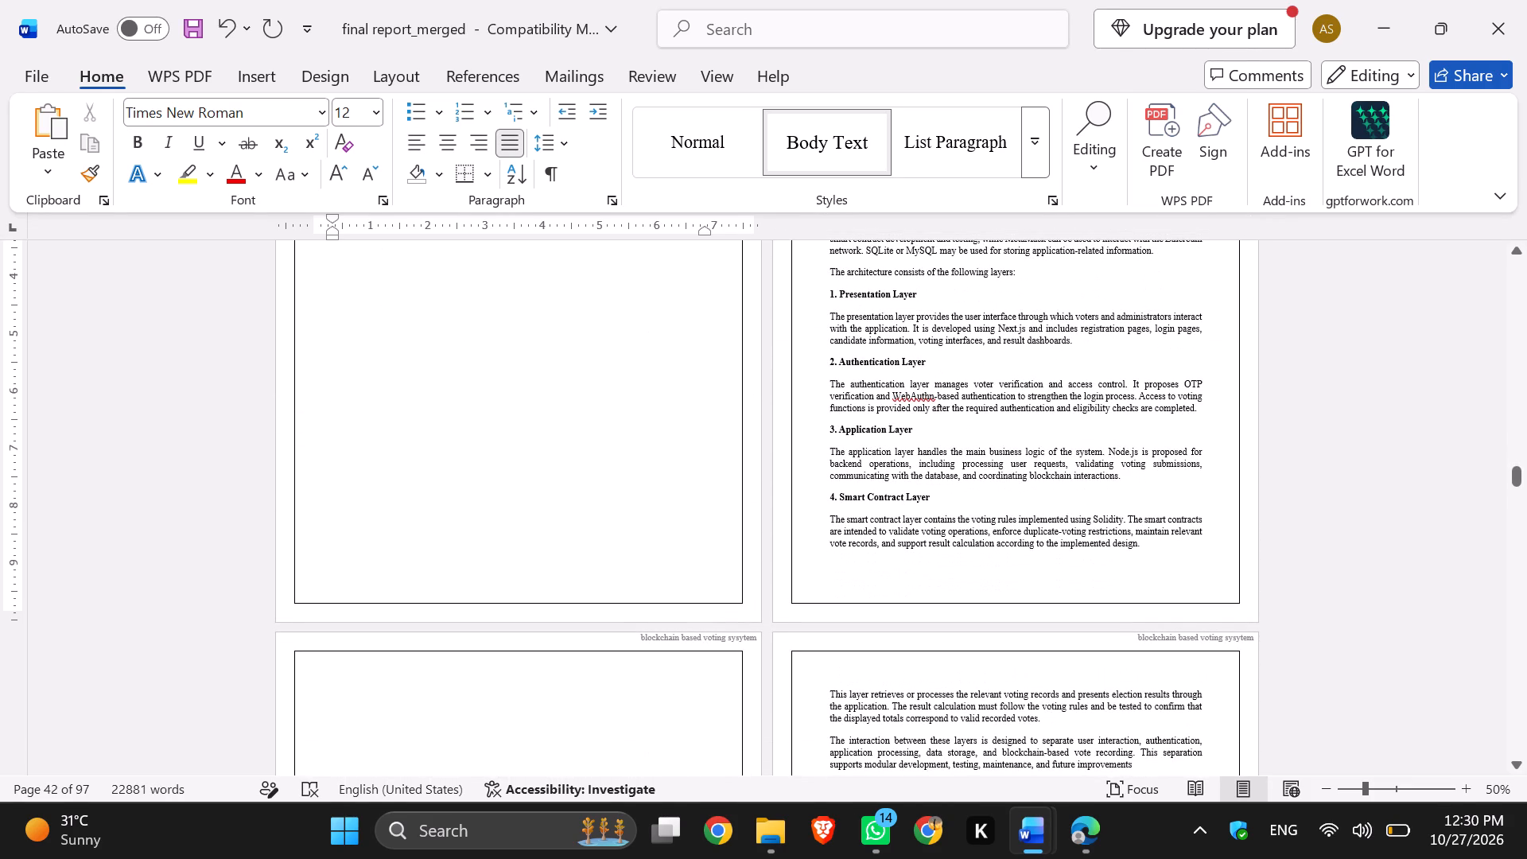
key(ctrl+Delete)
key(ctrl+Delete)
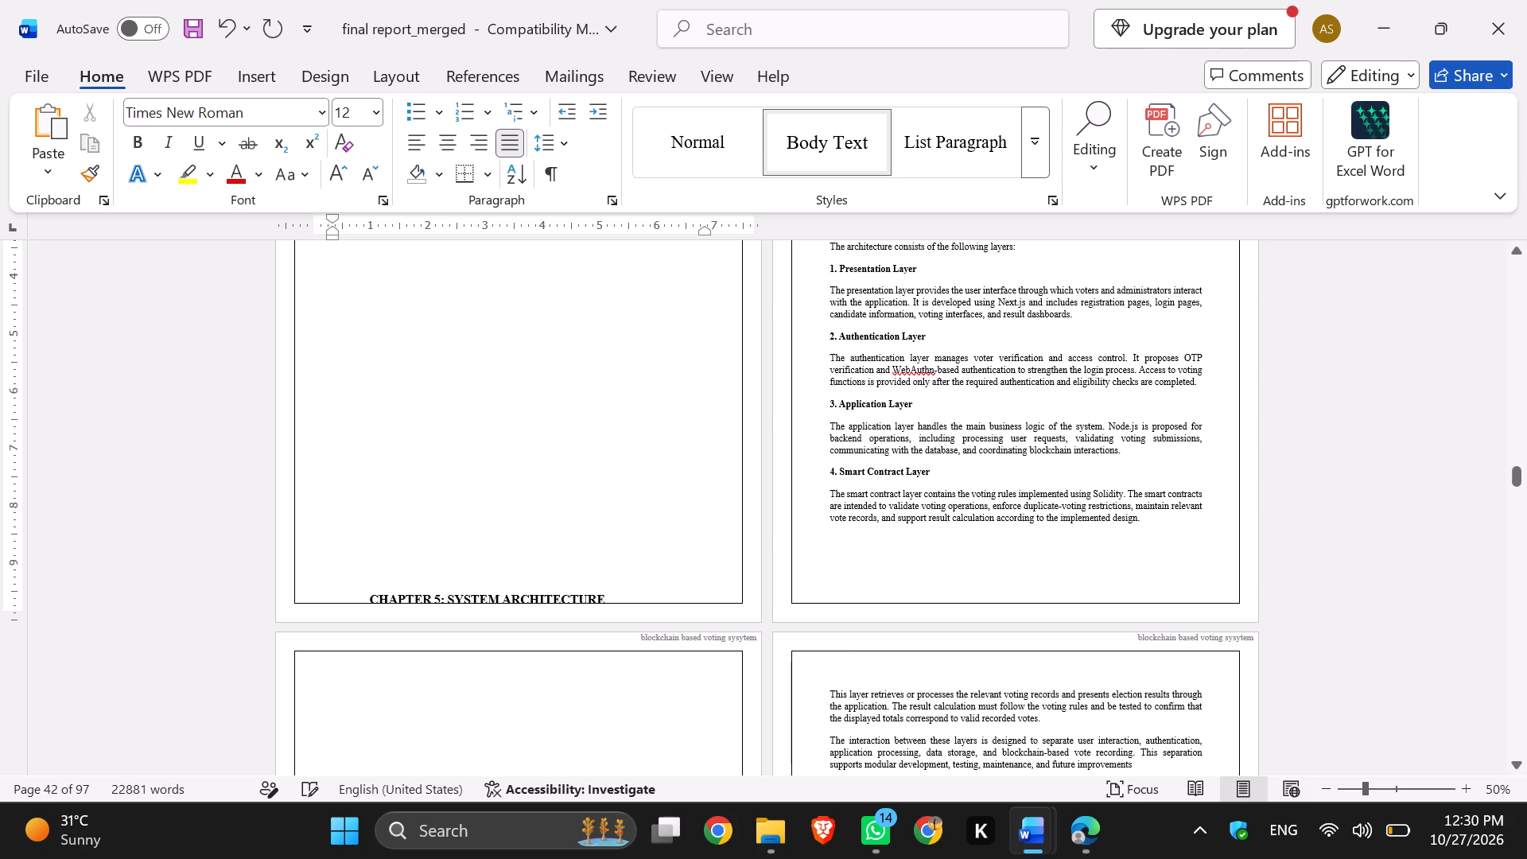
key(ctrl+Delete)
key(ctrl+Delete)
key(ctrl+Delete)
key(ctrl+Delete)
key(ctrl+Delete)
key(ctrl+Delete)
key(ctrl+Delete)
key(ctrl+Delete)
key(ctrl+Delete)
key(ctrl+Delete)
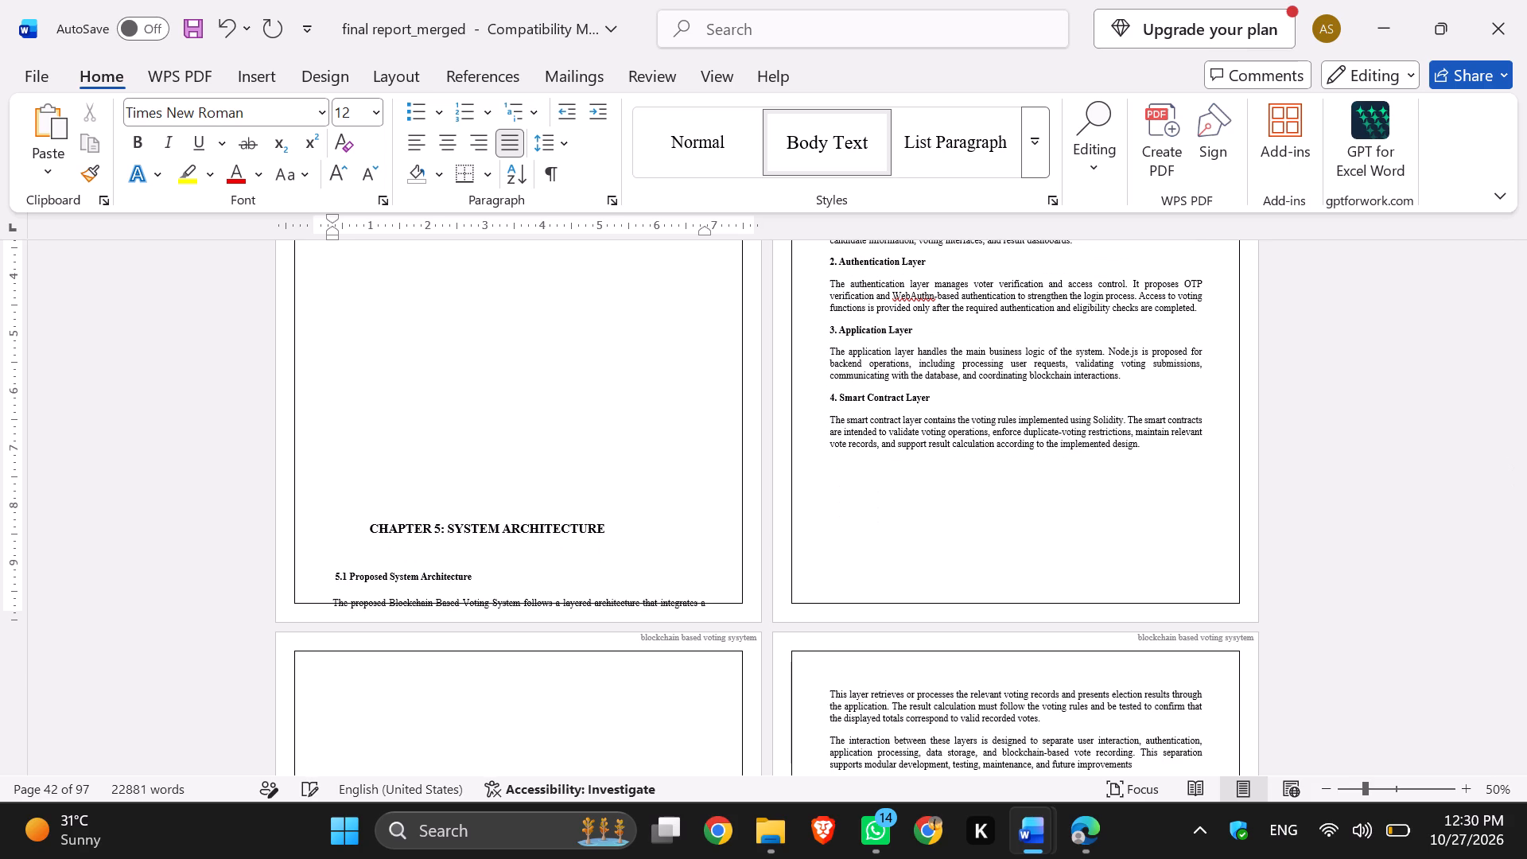
Delete more empty lines from the gap up to the "CHAPTER 5: SYSTEM ARCHITECTURE" heading to pull it further up the page.
scroll(708, 408, up, 2)
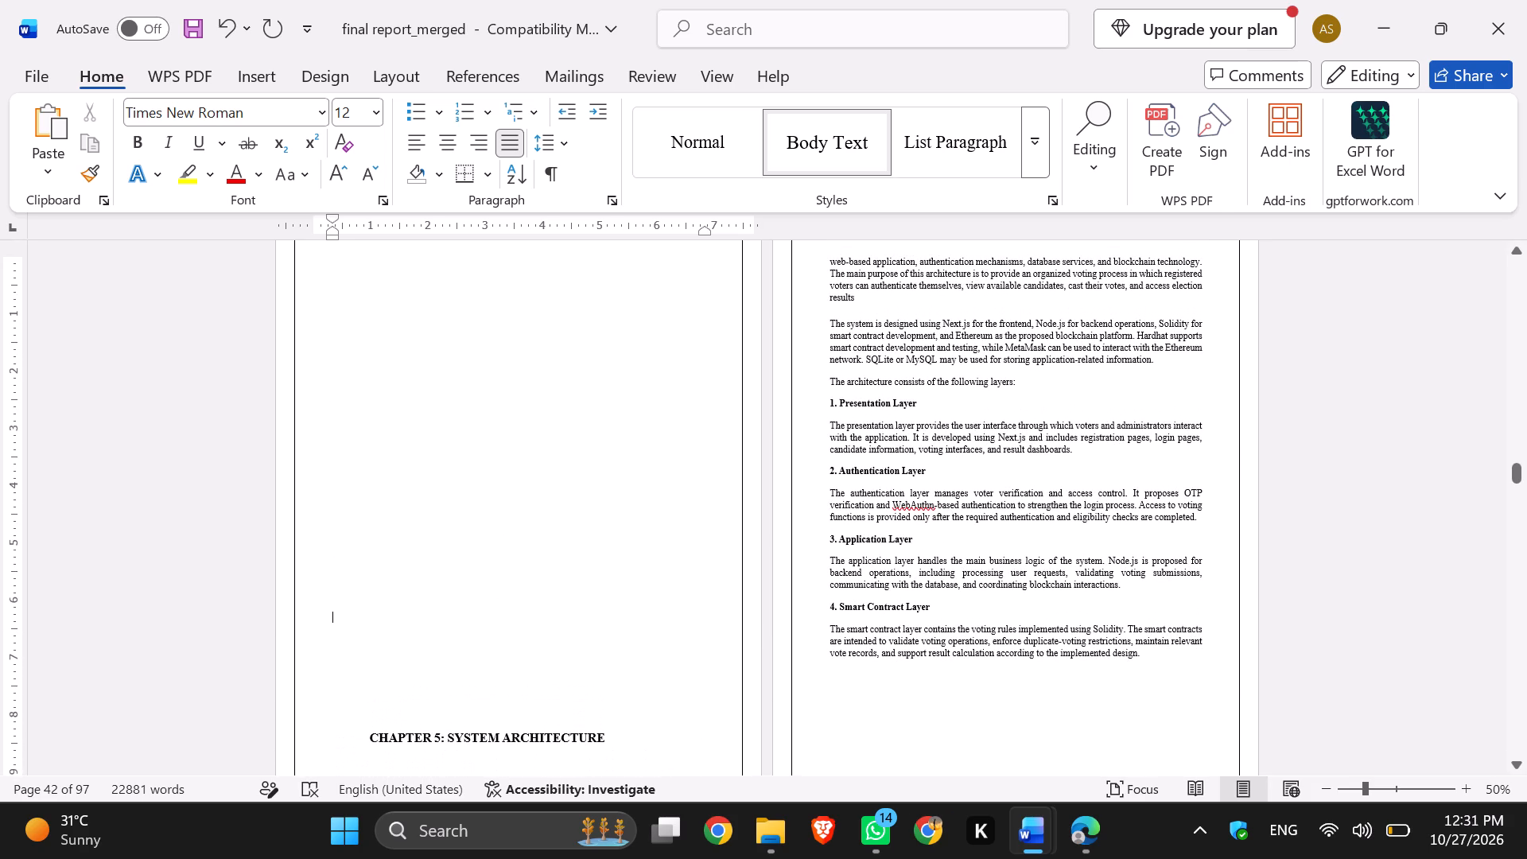
key(Delete)
key(Delete)
key(Delete)
key(Delete)
key(Delete)
key(Delete)
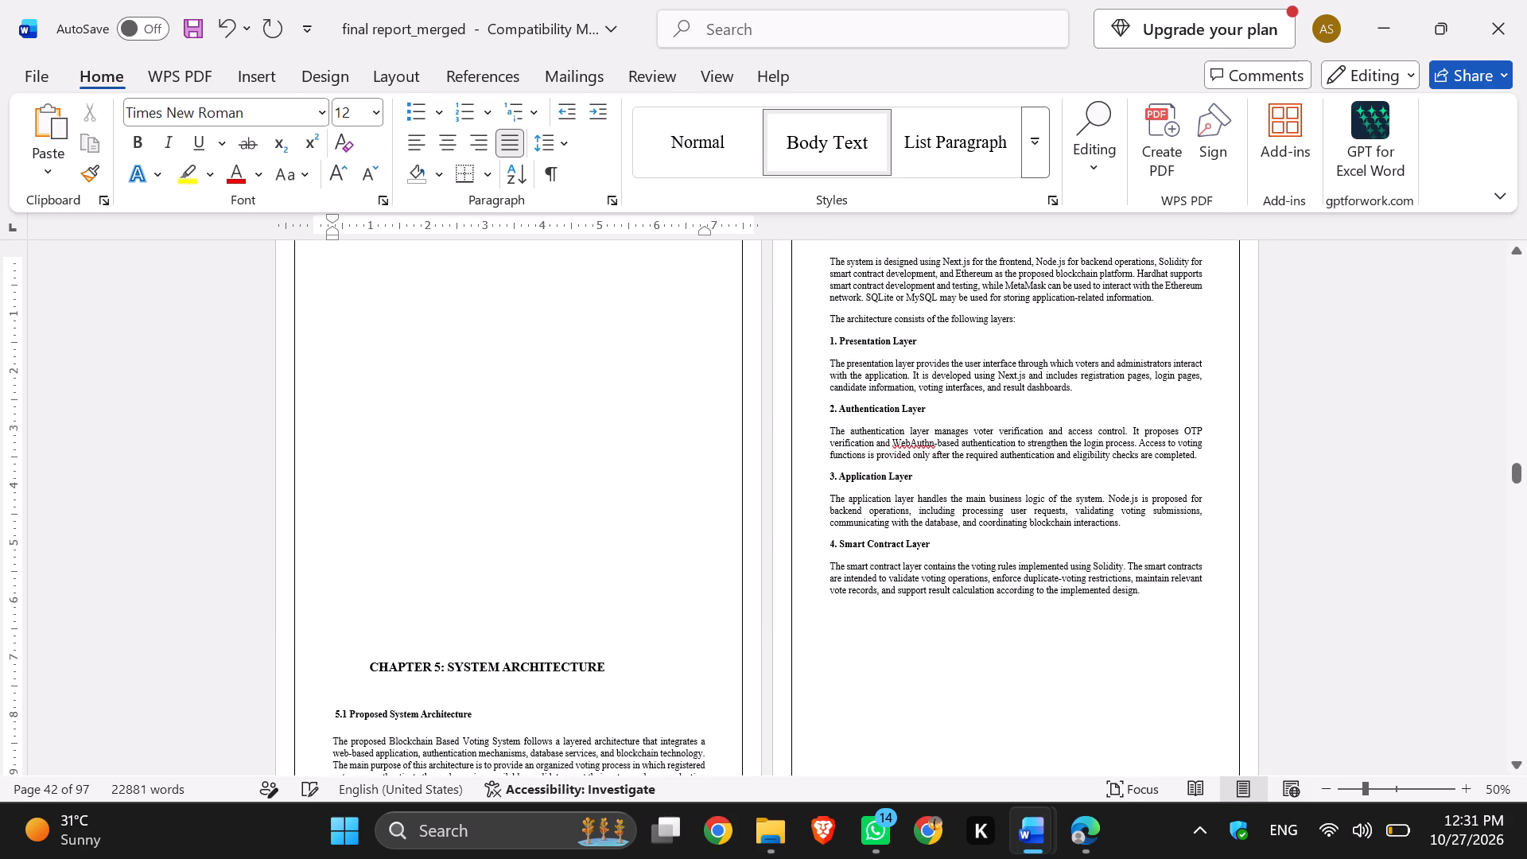
key(Delete)
key(Delete)
key(Delete)
key(Delete)
key(Delete)
key(Delete)
key(Delete)
key(Delete)
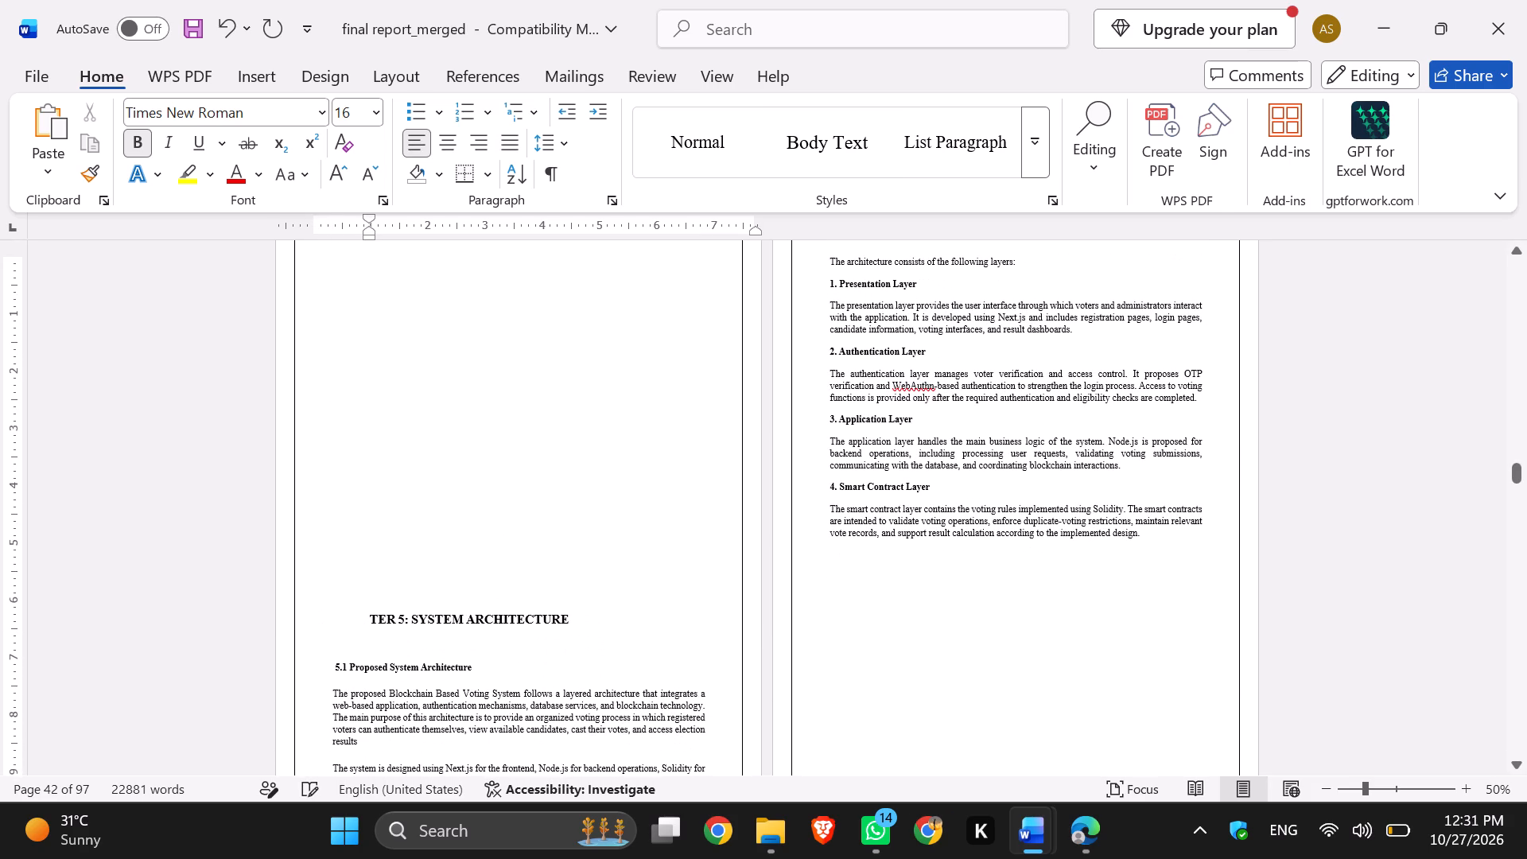
Undo the deletions that cut into the heading so it reads "CHAPTER 5: SYSTEM ARCHITECTURE" in full, without the empty line directly above it.
key(ctrl+z)
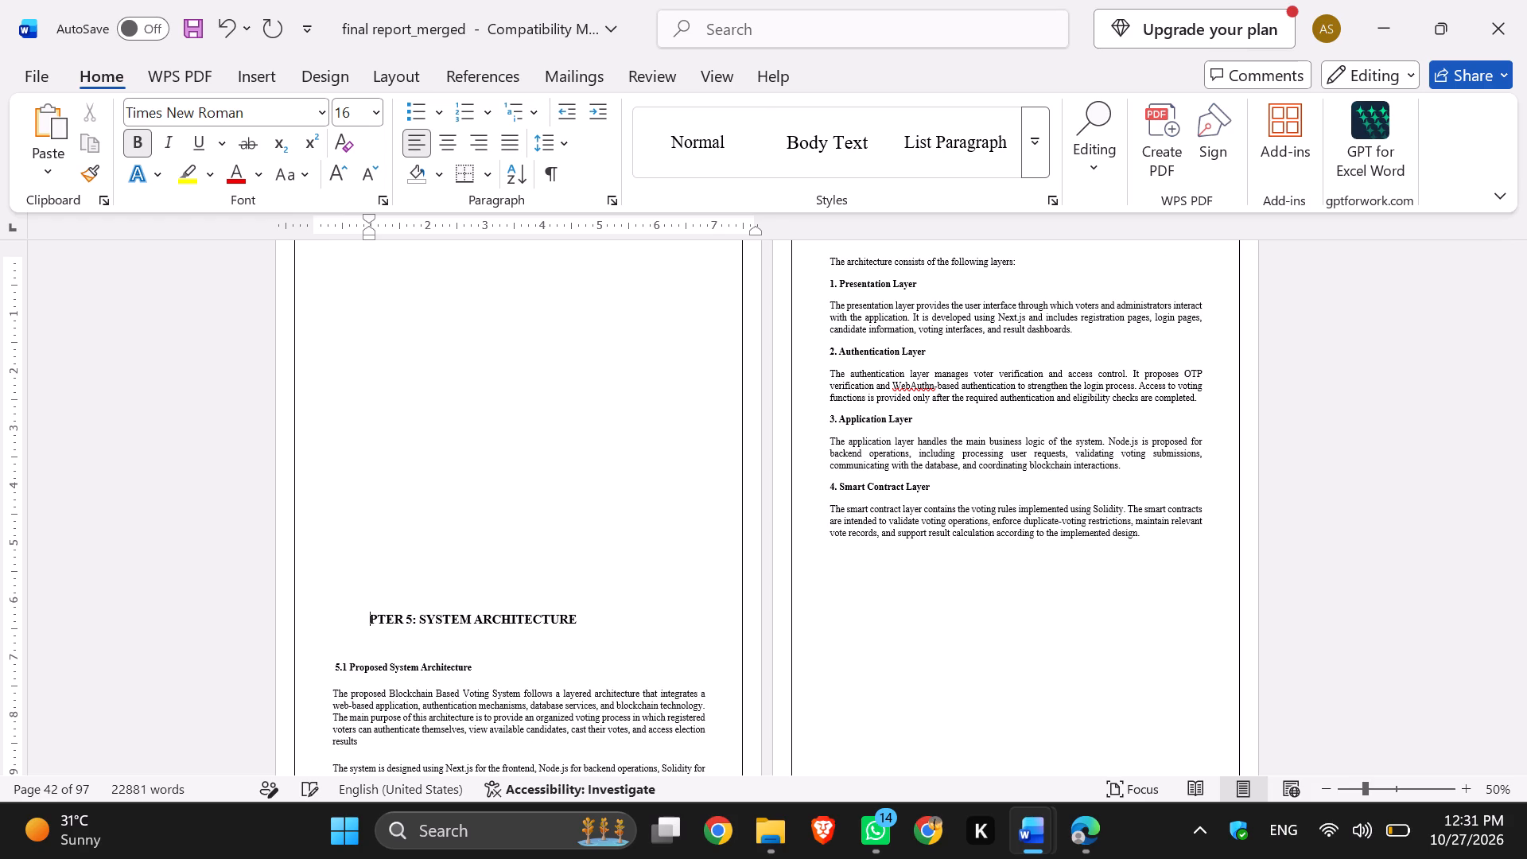
key(ctrl+z)
key(ctrl+z)
key(ctrl+z)
key(ctrl+z)
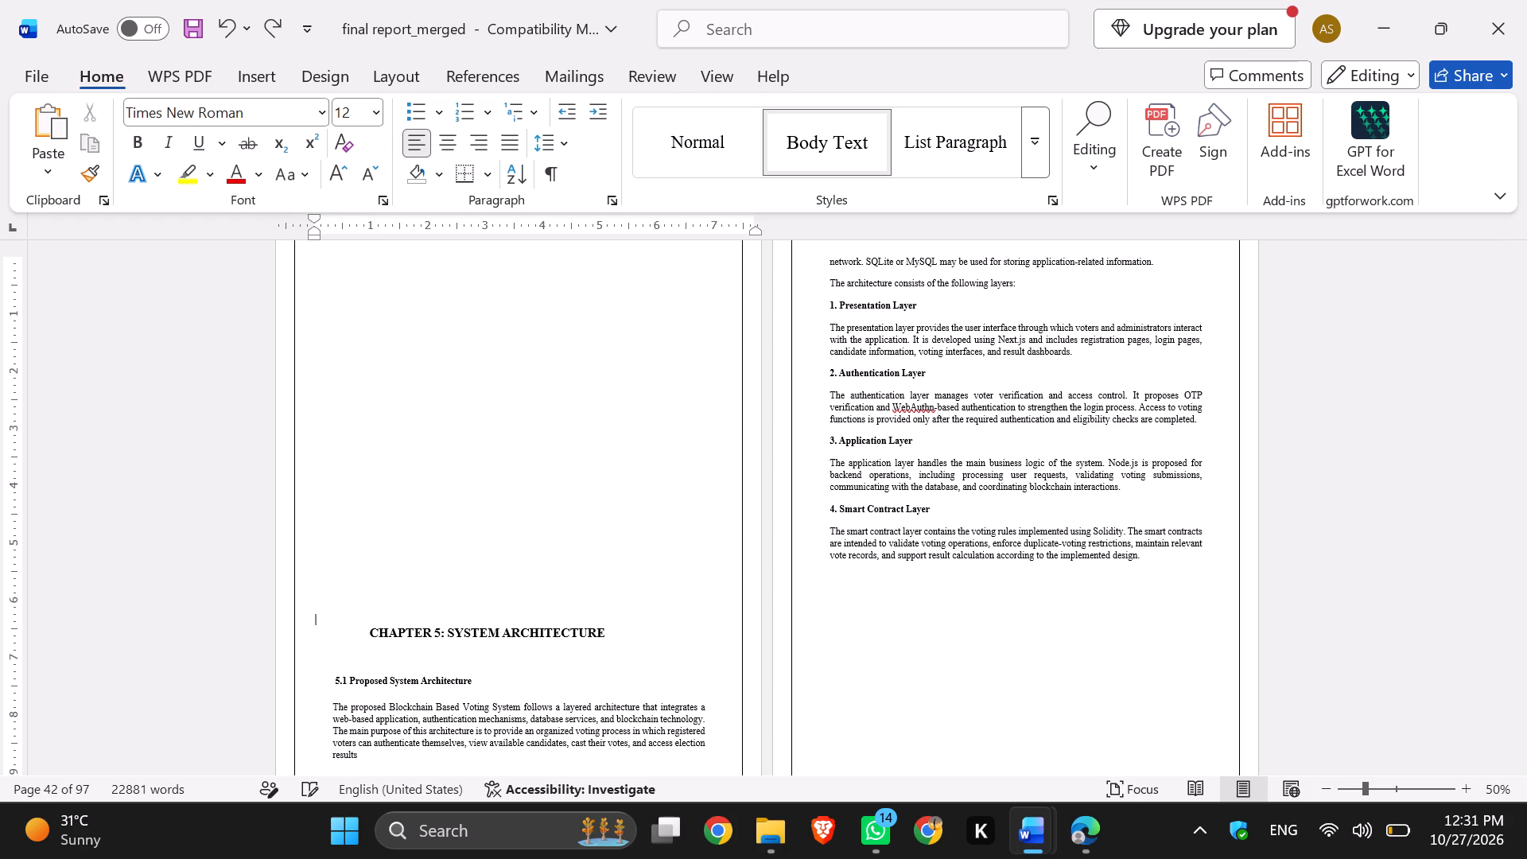
key(ctrl+Delete)
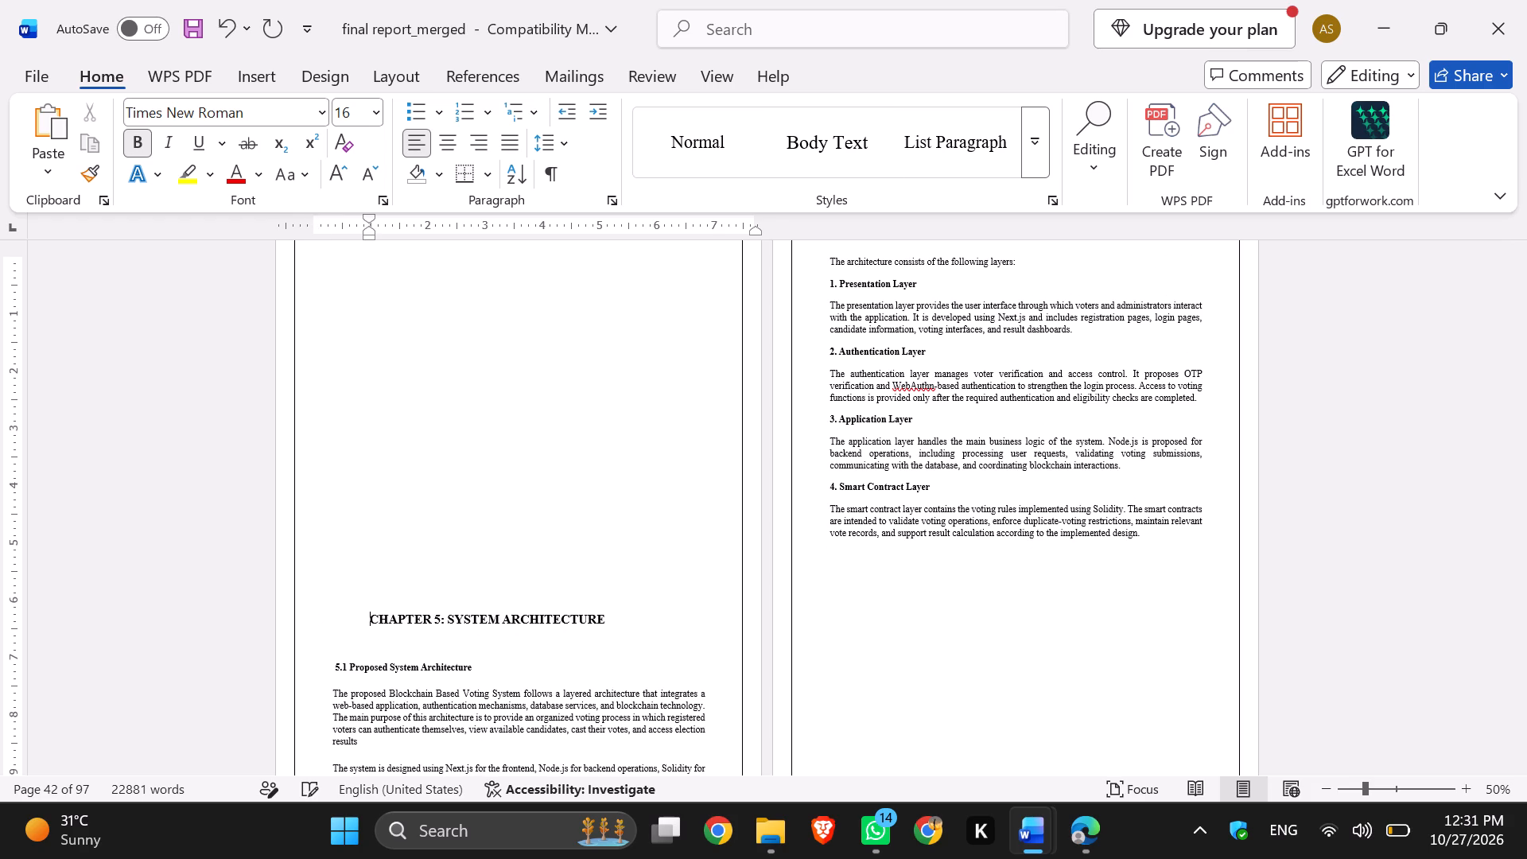
key(ctrl+Delete)
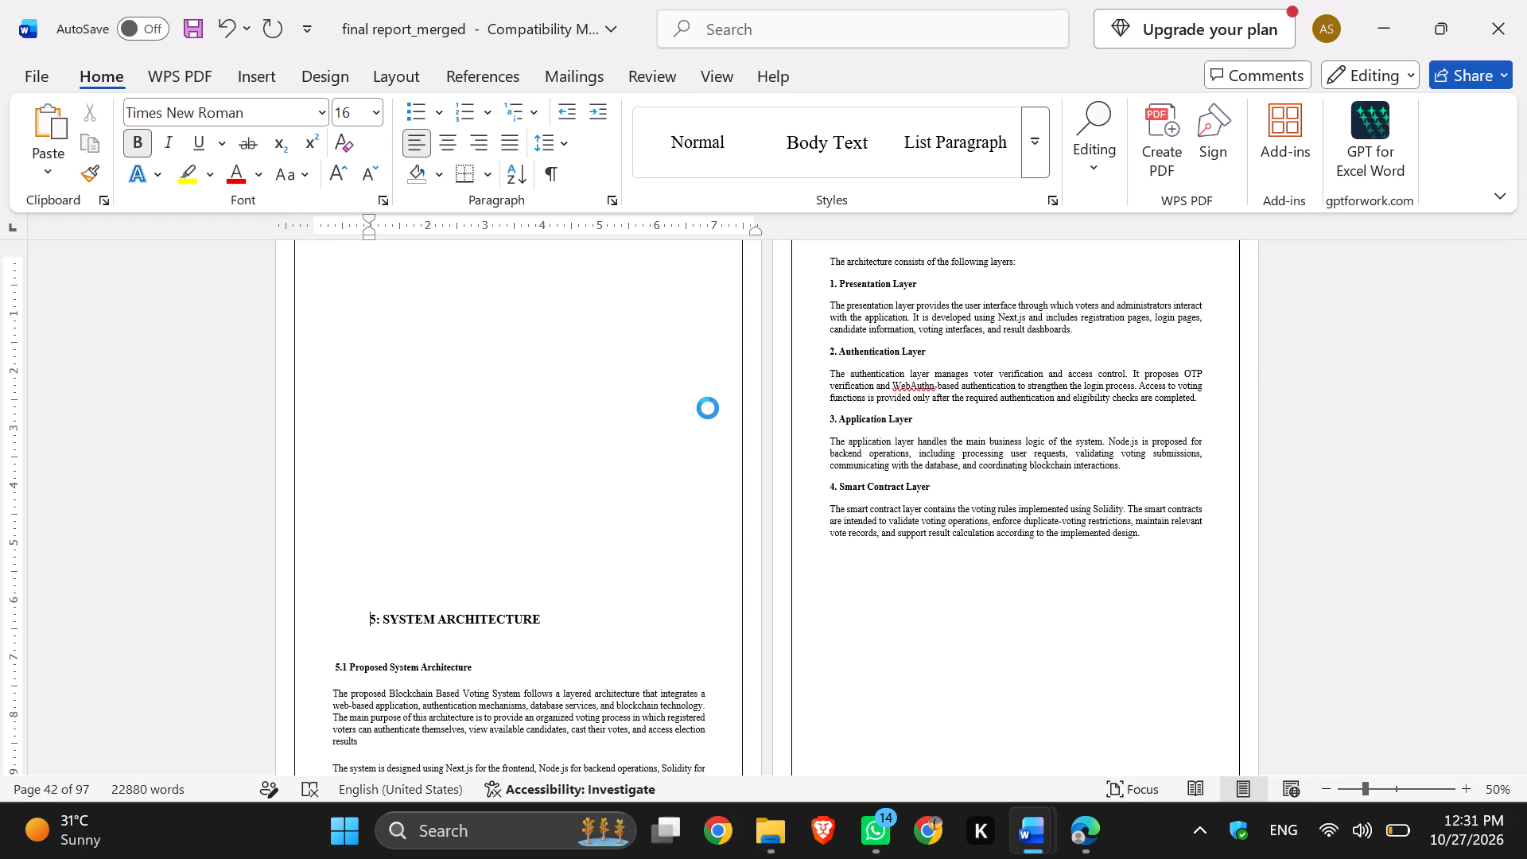
key(ctrl+z)
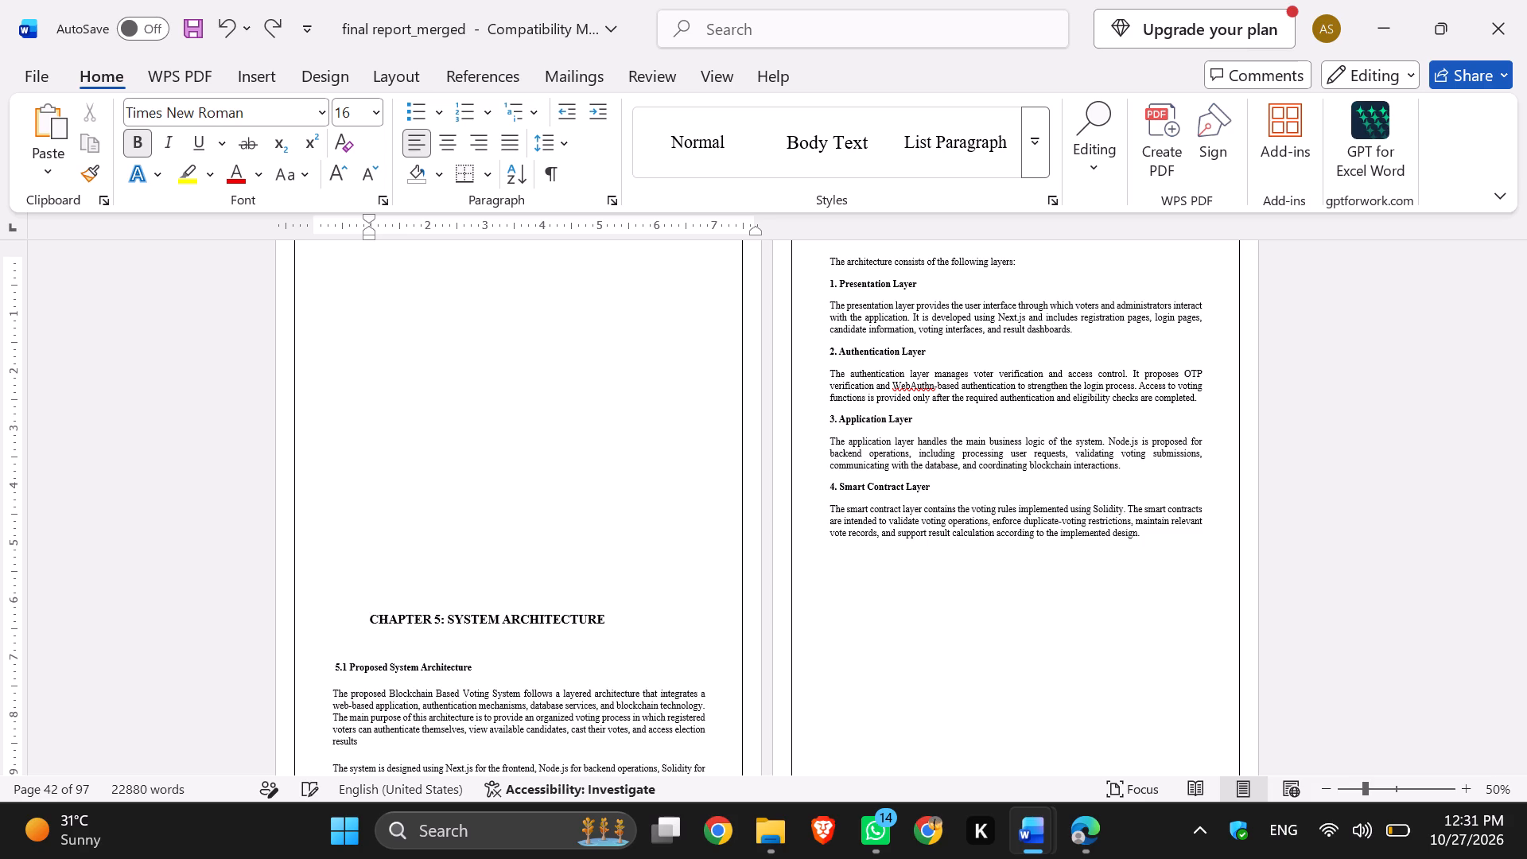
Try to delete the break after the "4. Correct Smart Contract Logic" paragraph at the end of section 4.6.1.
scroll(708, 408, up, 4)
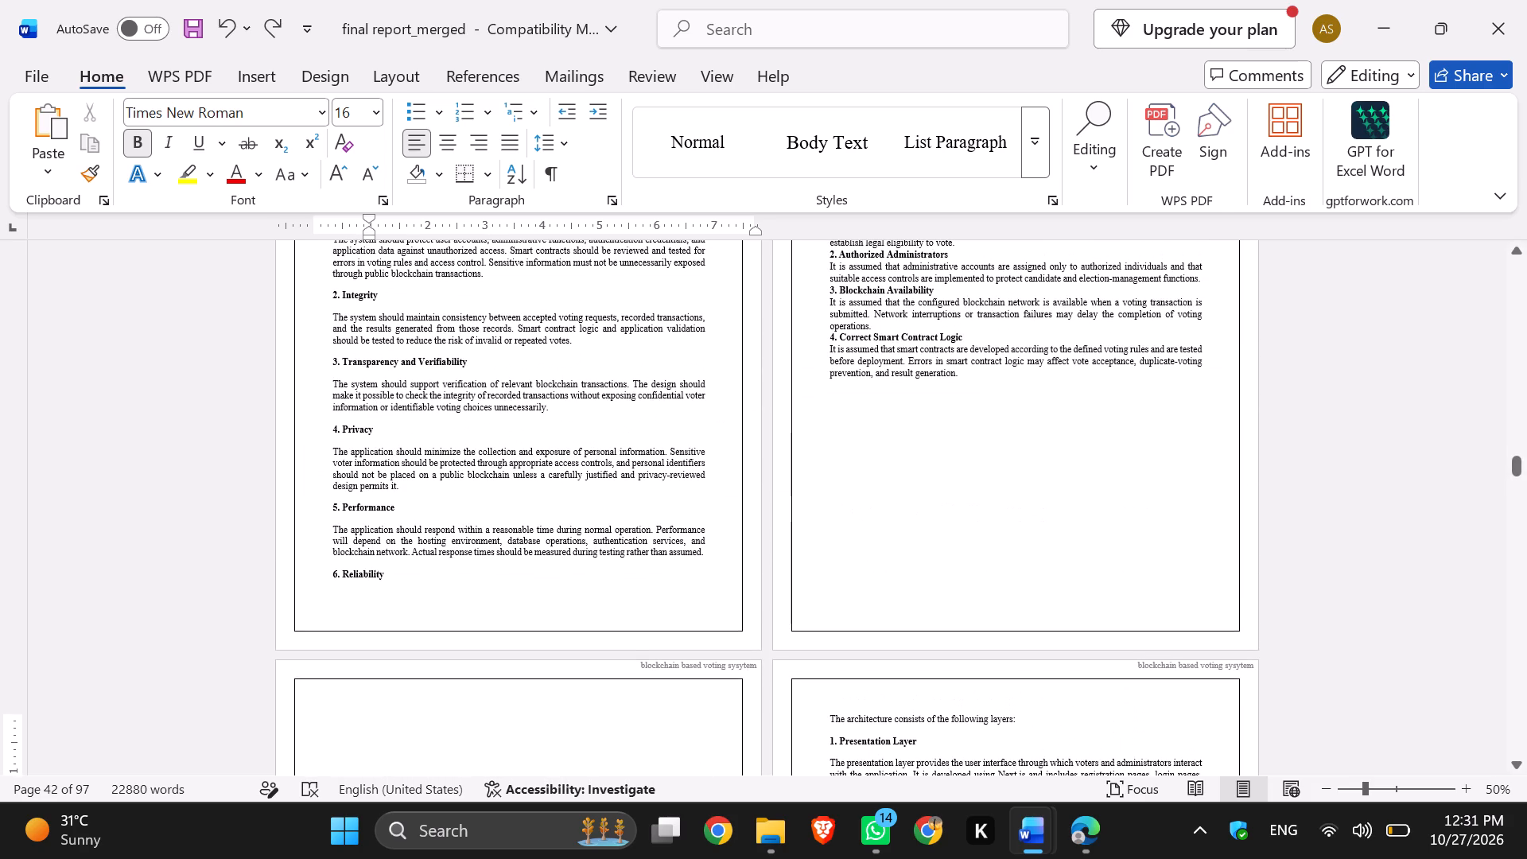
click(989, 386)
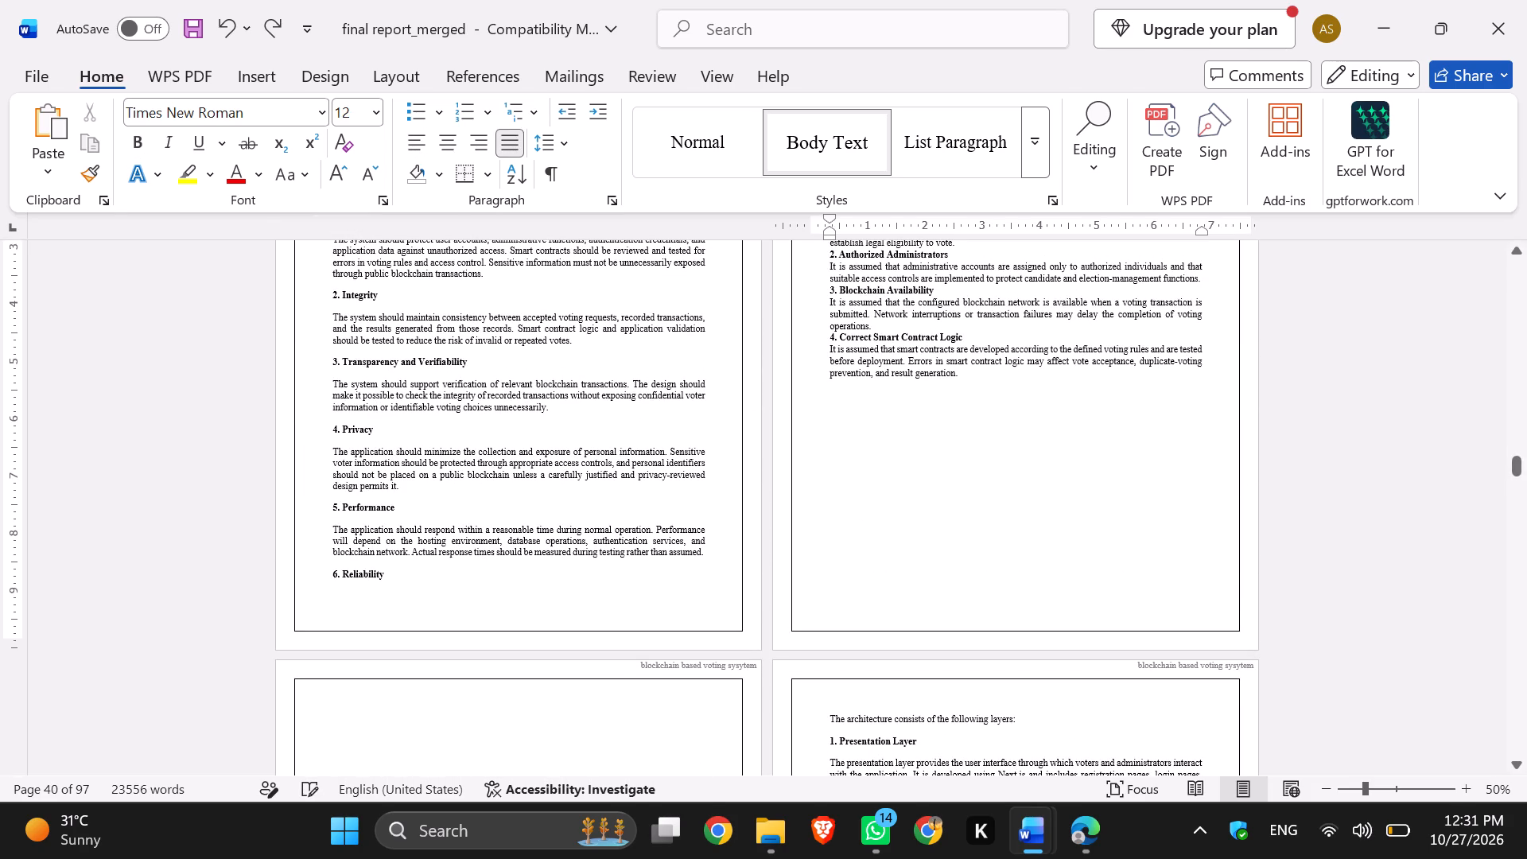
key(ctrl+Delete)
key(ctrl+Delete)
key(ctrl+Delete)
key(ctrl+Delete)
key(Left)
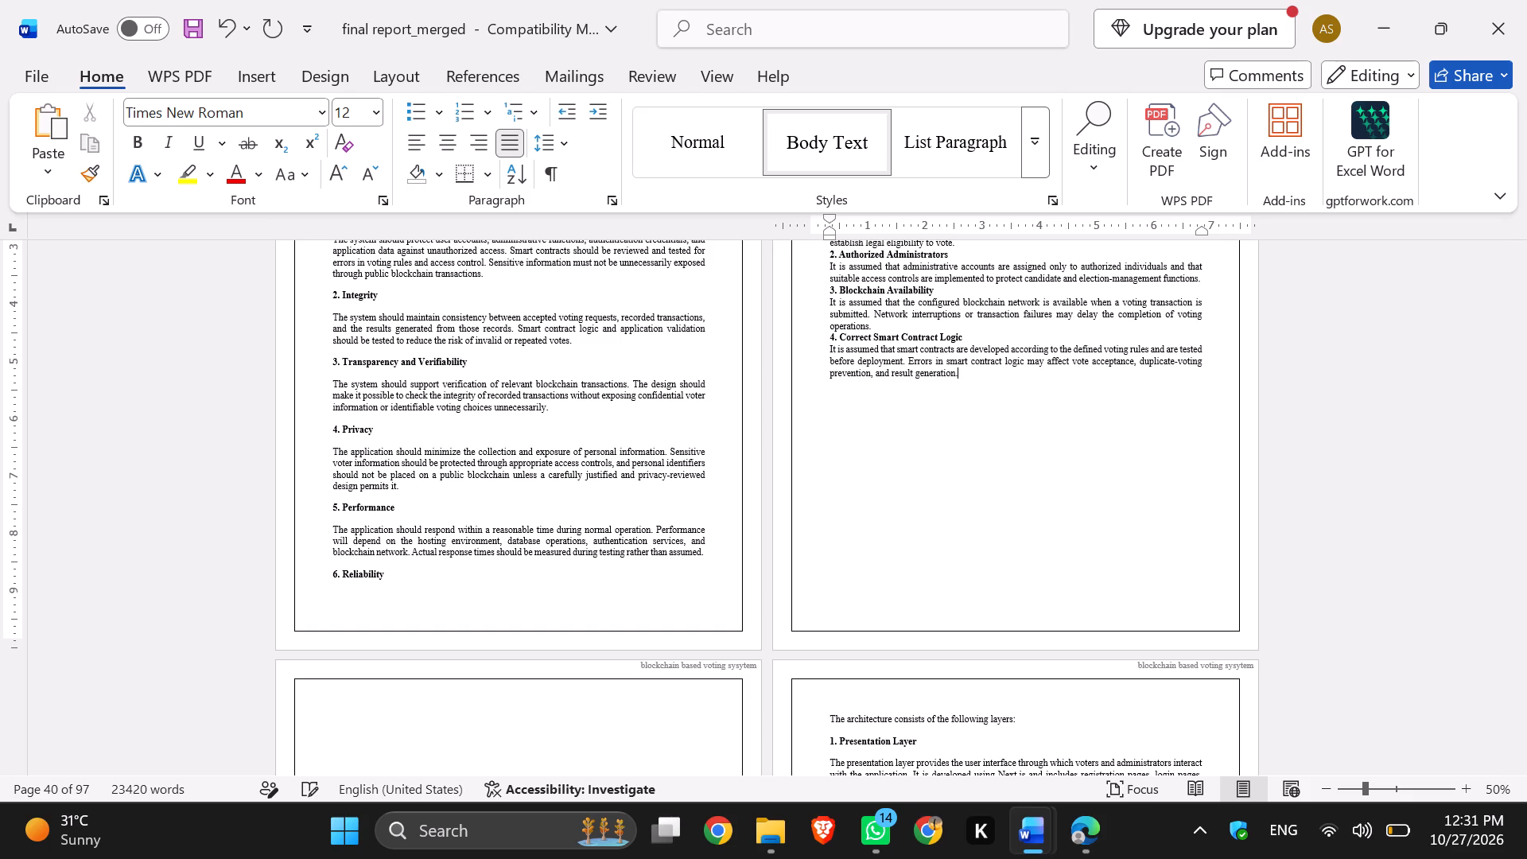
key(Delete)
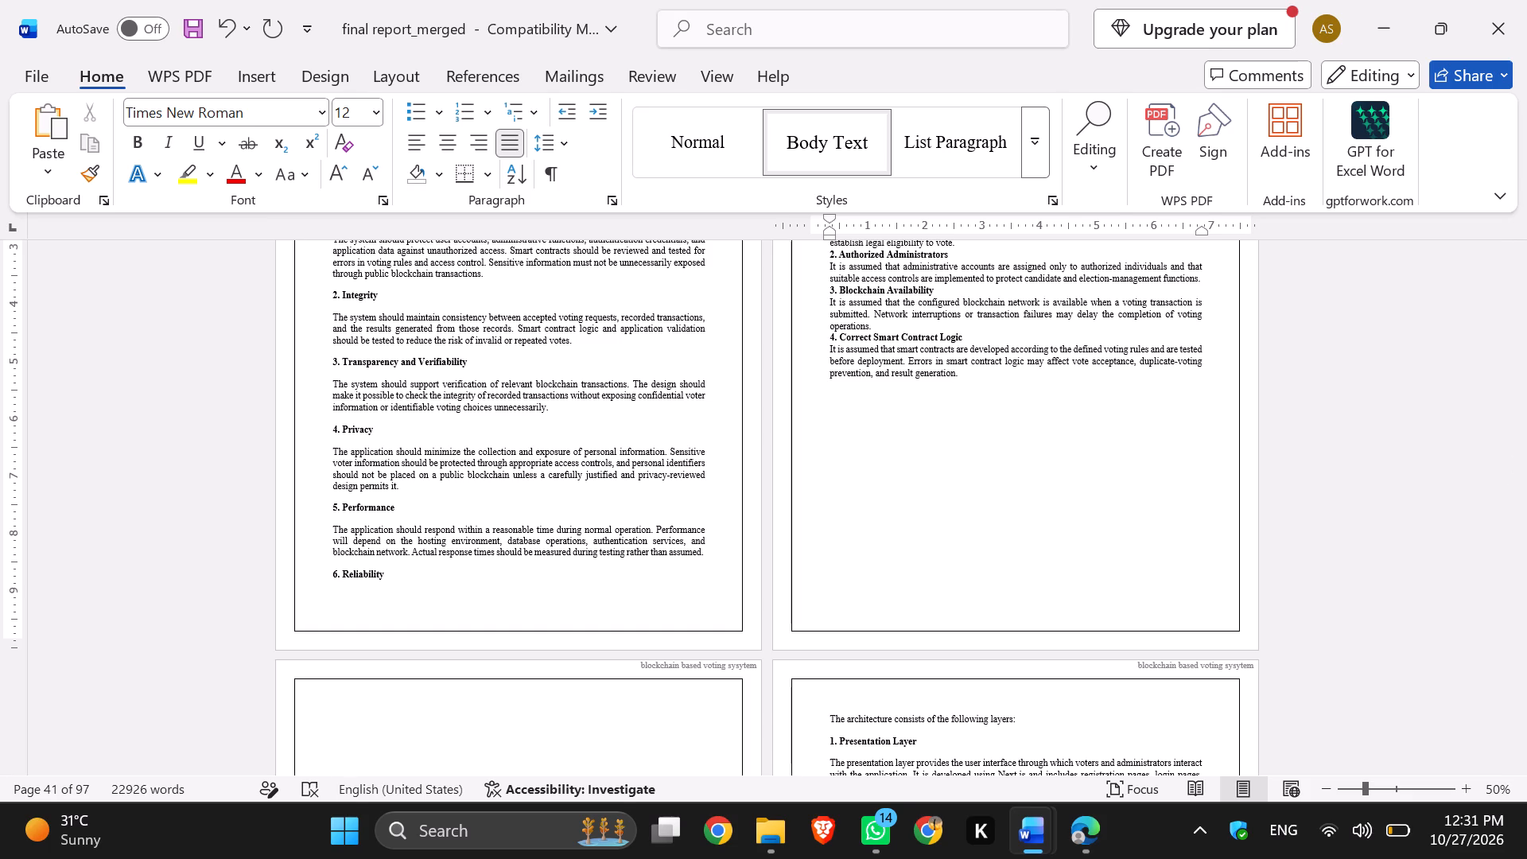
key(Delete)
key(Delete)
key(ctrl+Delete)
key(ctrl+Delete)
Delete seven more empty lines above the "CHAPTER 5: SYSTEM ARCHITECTURE" heading.
scroll(788, 562, down, 2)
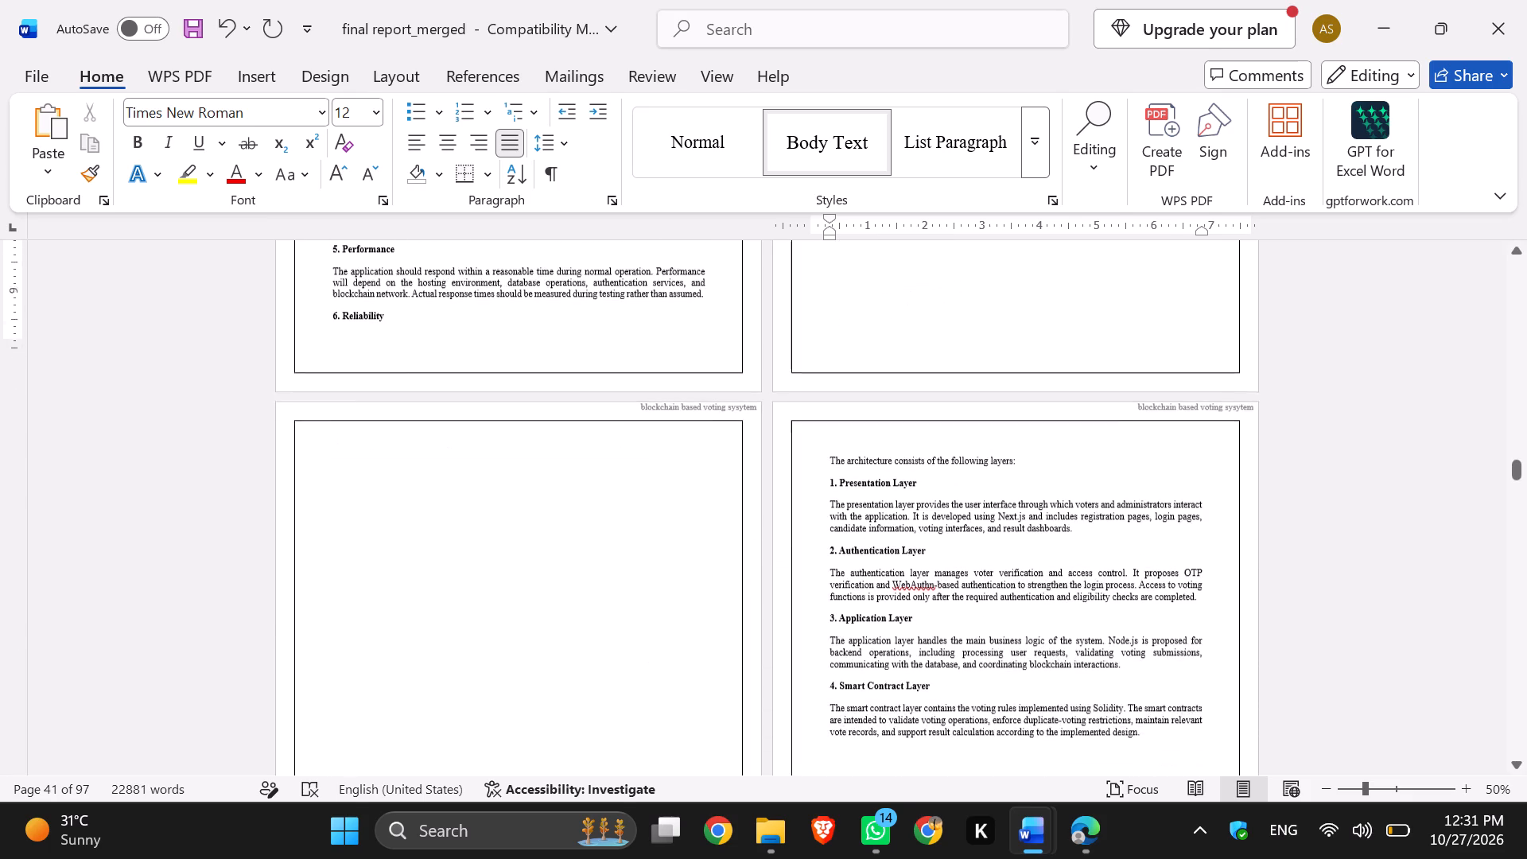
scroll(788, 562, down, 2)
click(577, 542)
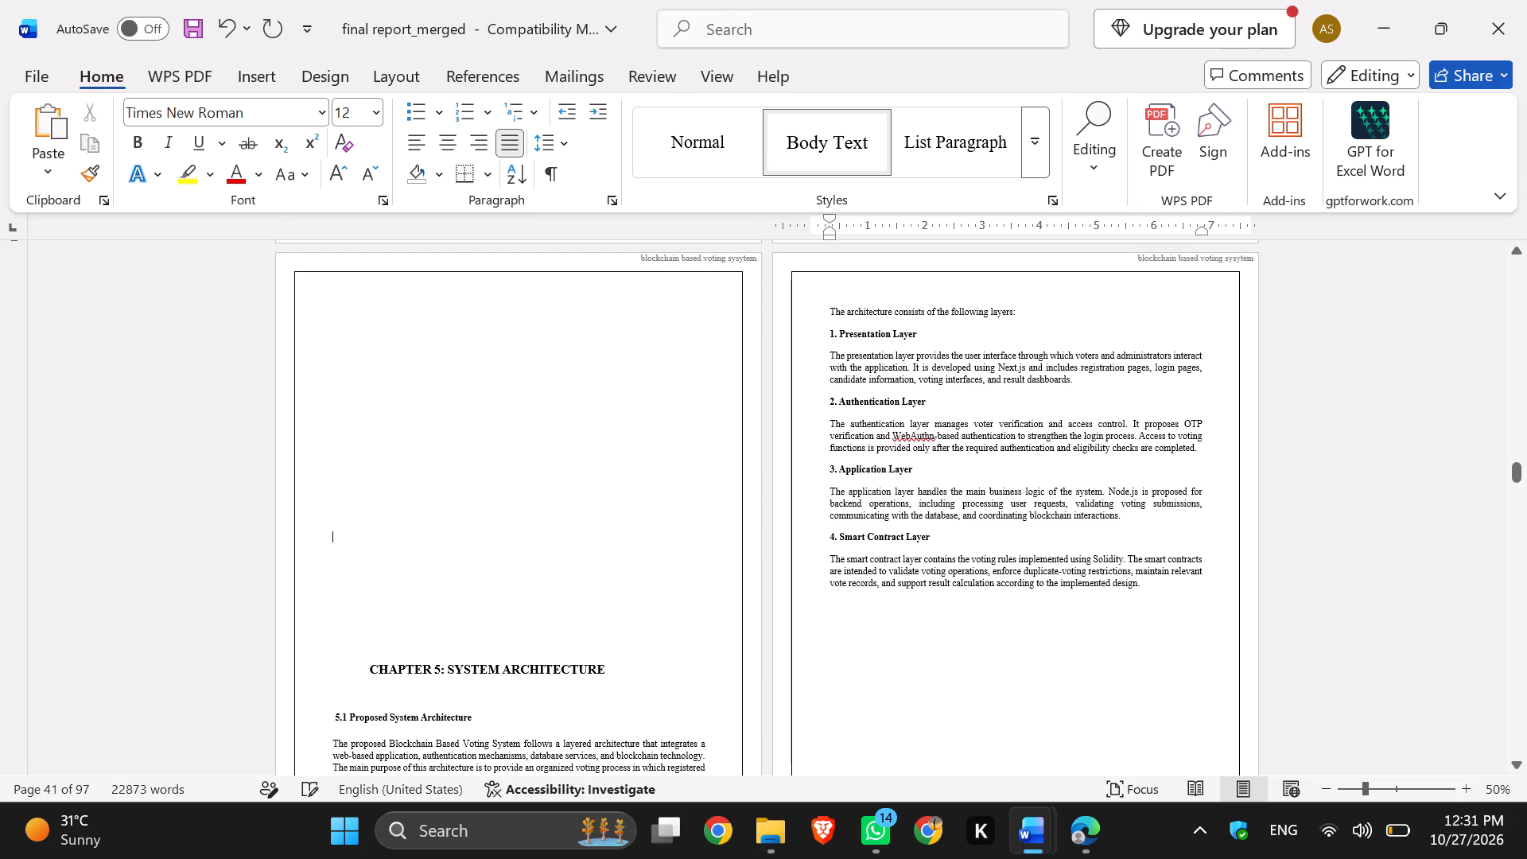
key(ctrl+Delete)
key(ctrl+Delete)
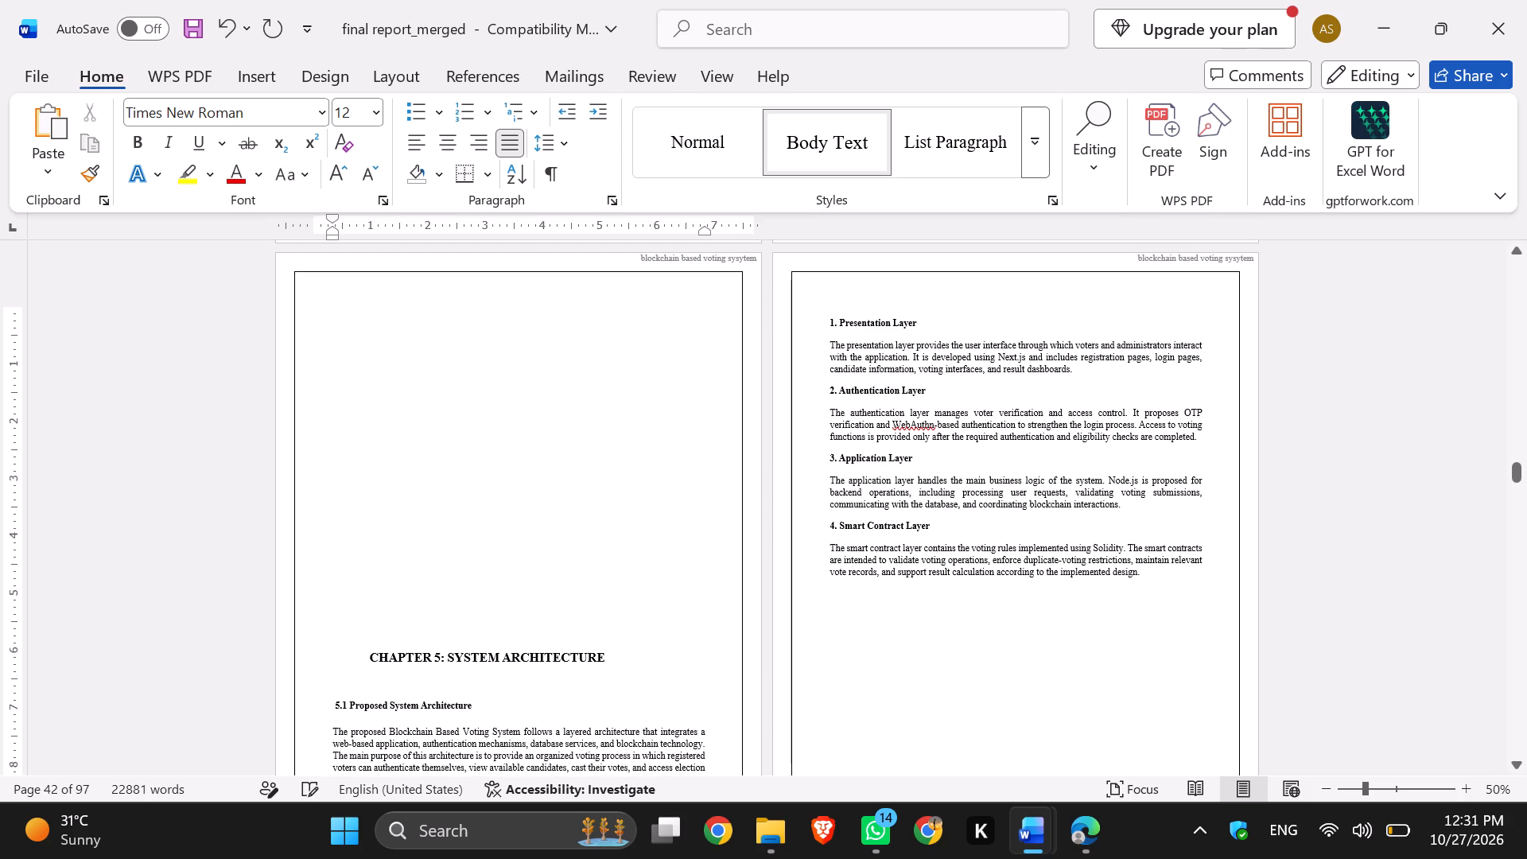
key(ctrl+Delete)
key(ctrl+Delete)
key(ctrl+Delete)
key(ctrl+Delete)
key(ctrl+Delete)
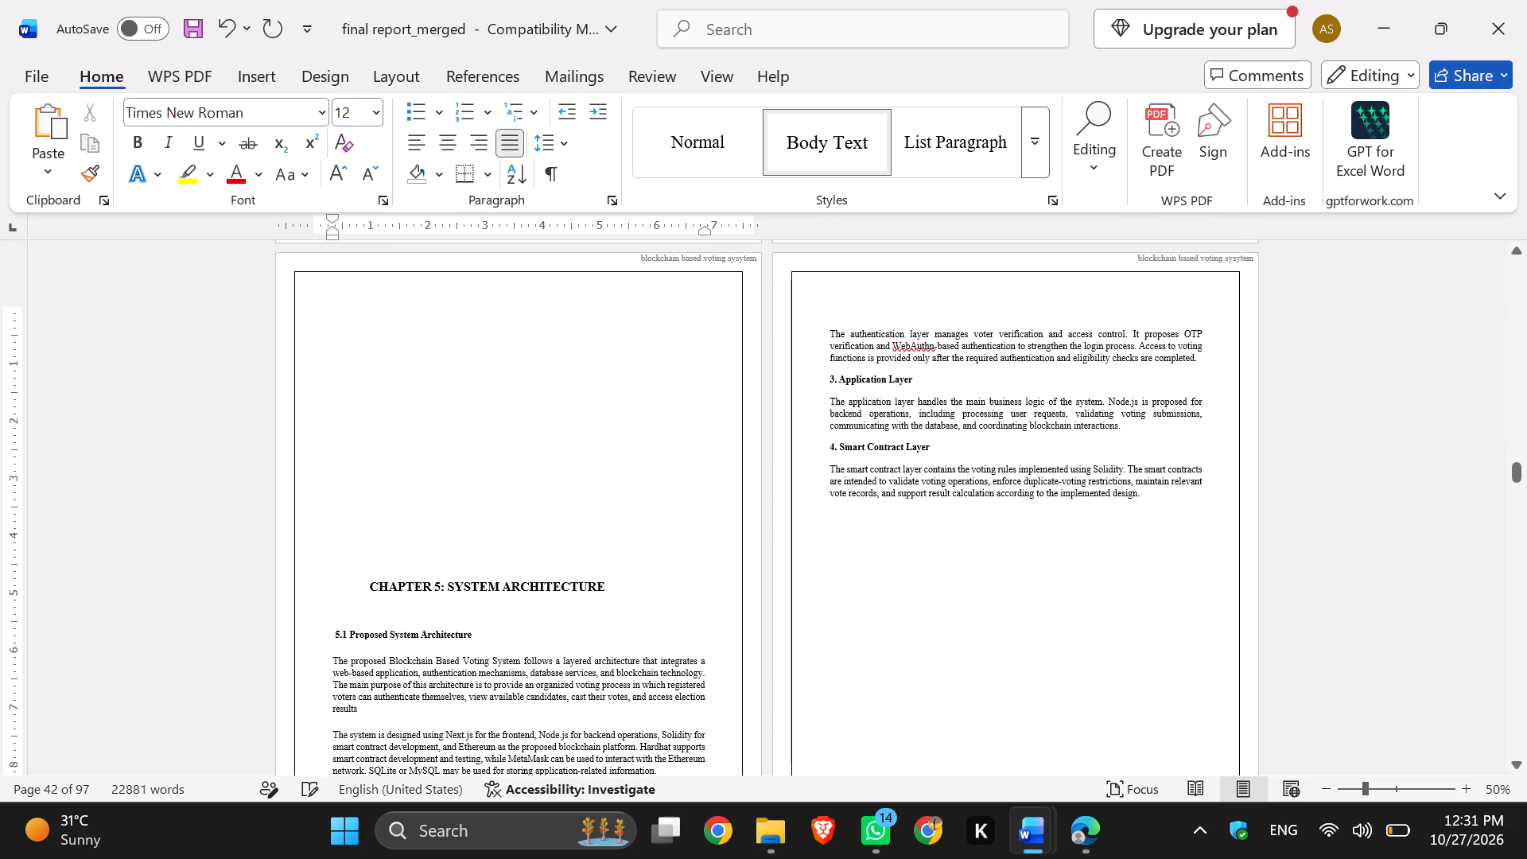
Show the formatting marks and delete the next-page section break after the "4. Correct Smart Contract Logic" paragraph.
click(554, 168)
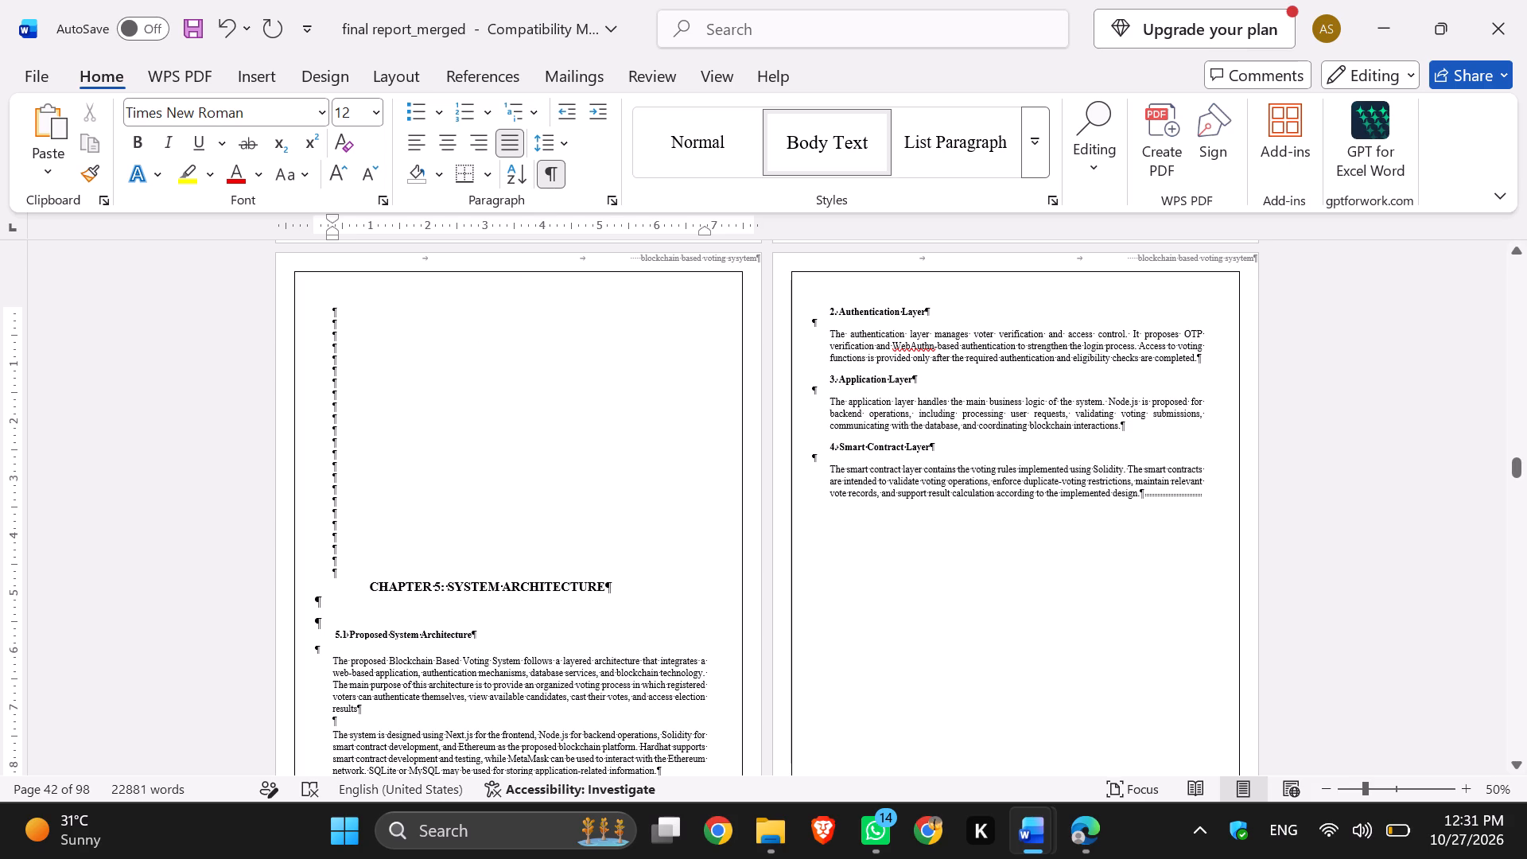
scroll(460, 398, up, 2)
scroll(460, 398, right, 1)
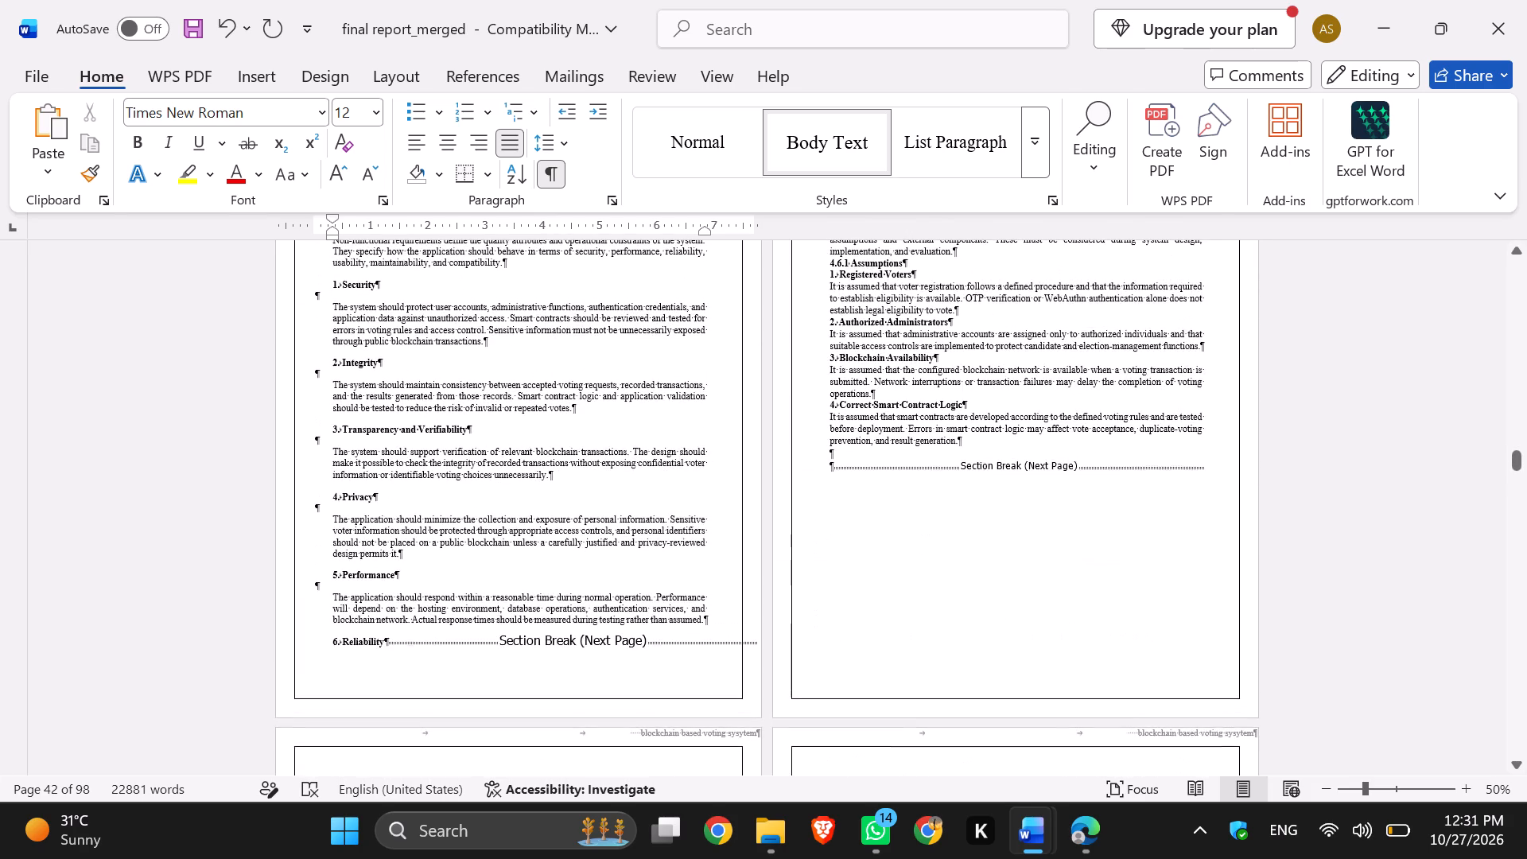
scroll(460, 398, right, 1)
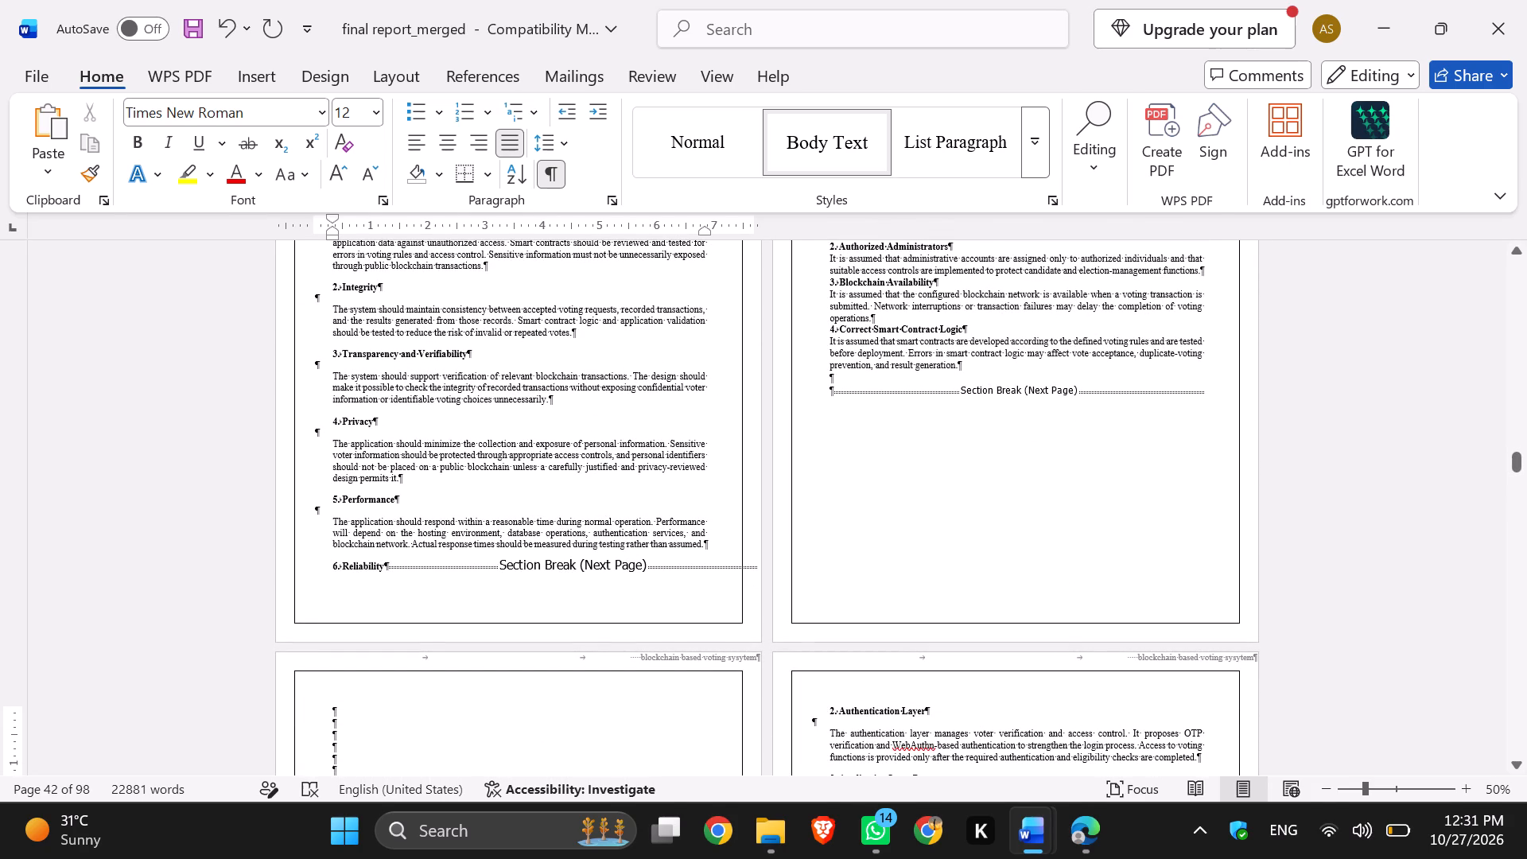
click(919, 395)
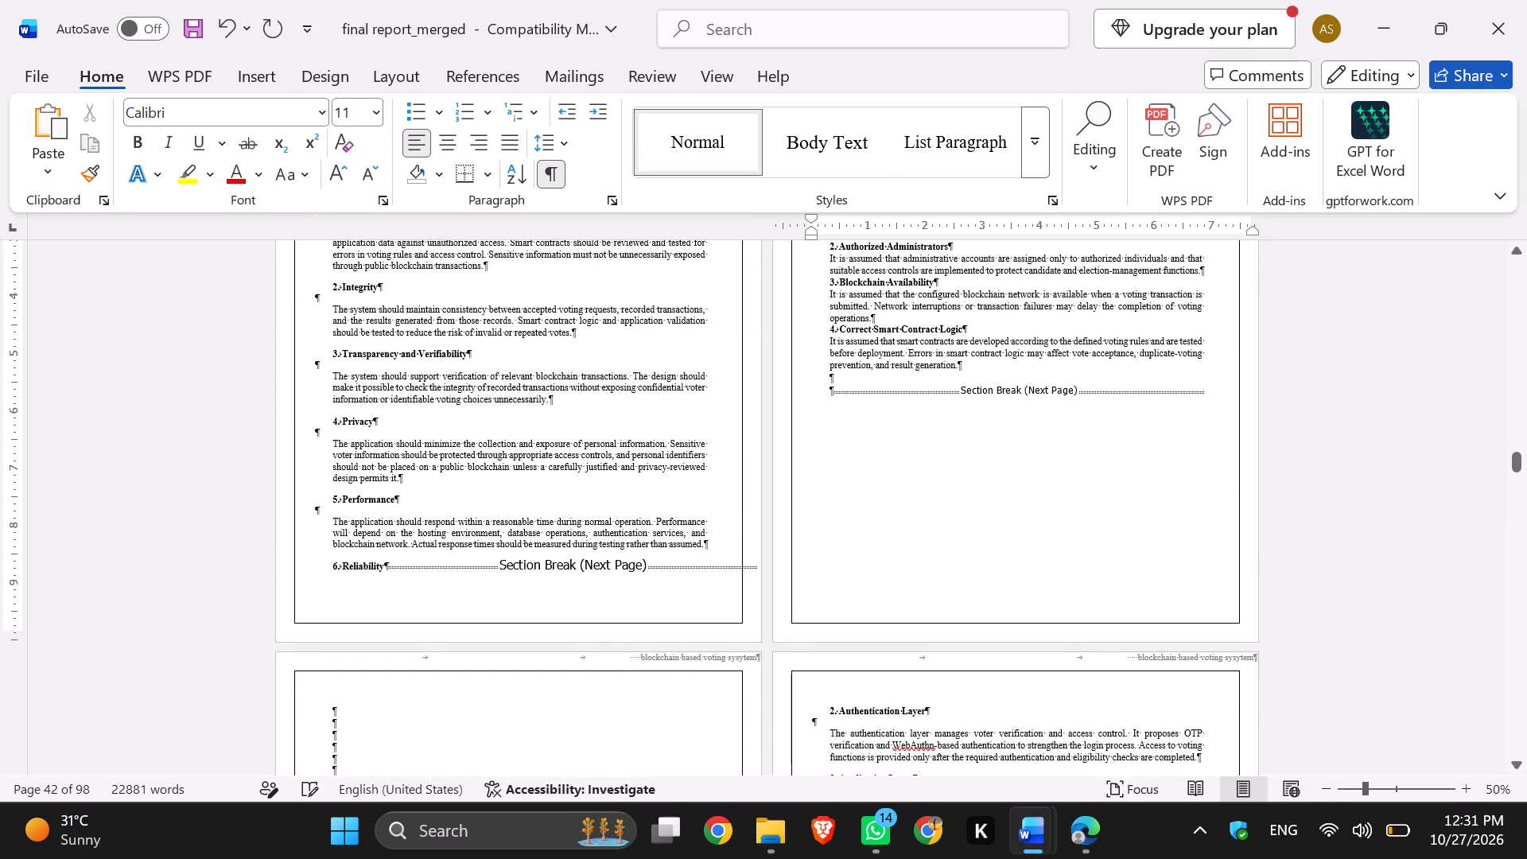
key(Delete)
key(Delete)
key(Delete)
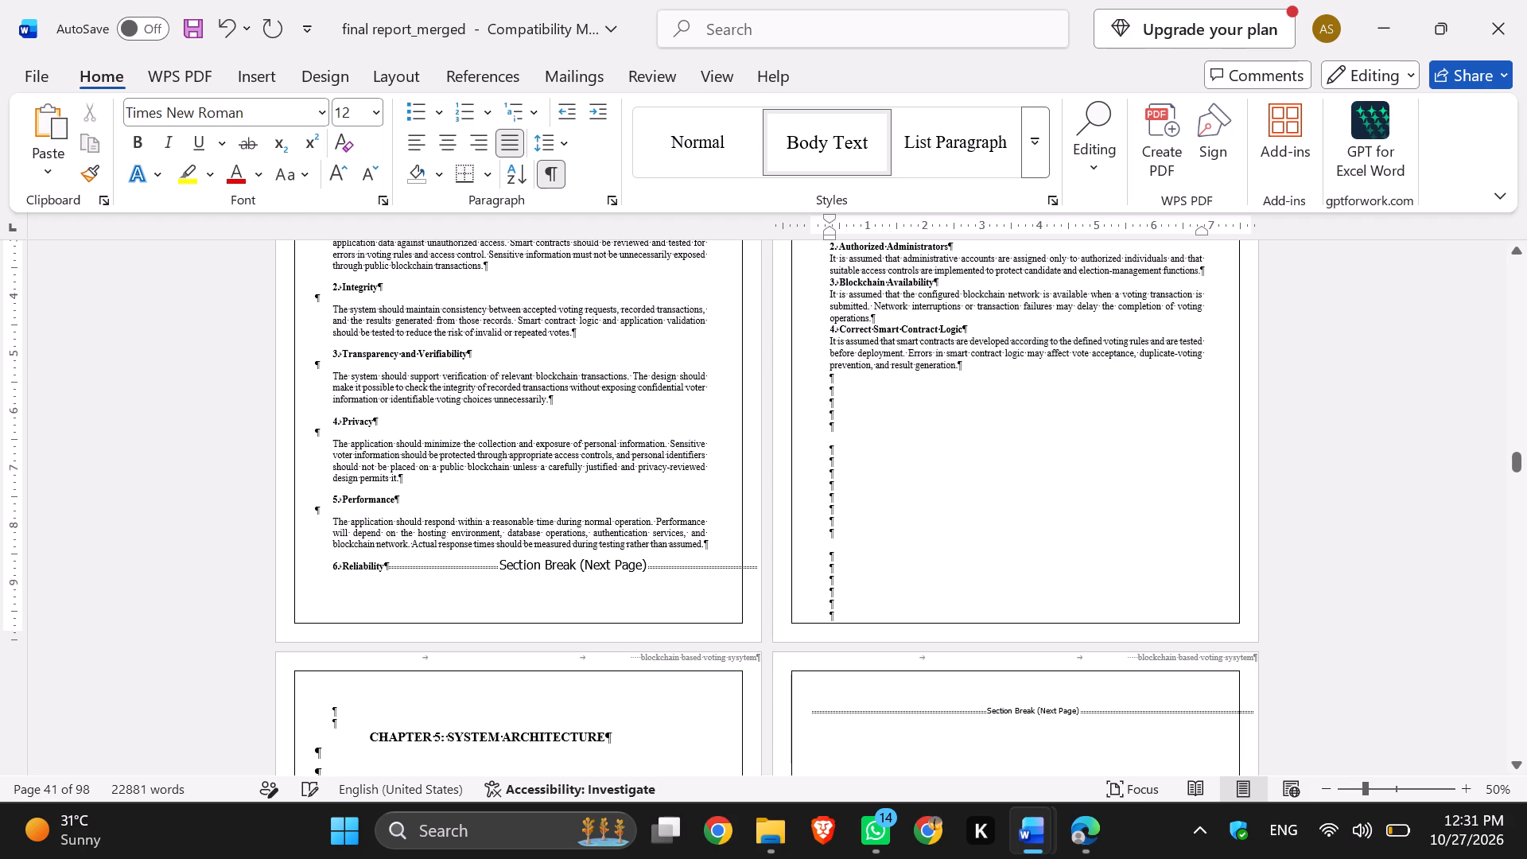
Adjust the number of empty lines before "CHAPTER 5: SYSTEM ARCHITECTURE" so the heading starts on the first line of the following page.
key(Delete)
key(Delete)
key(Delete)
key(Delete)
key(Delete)
key(Delete)
key(Delete)
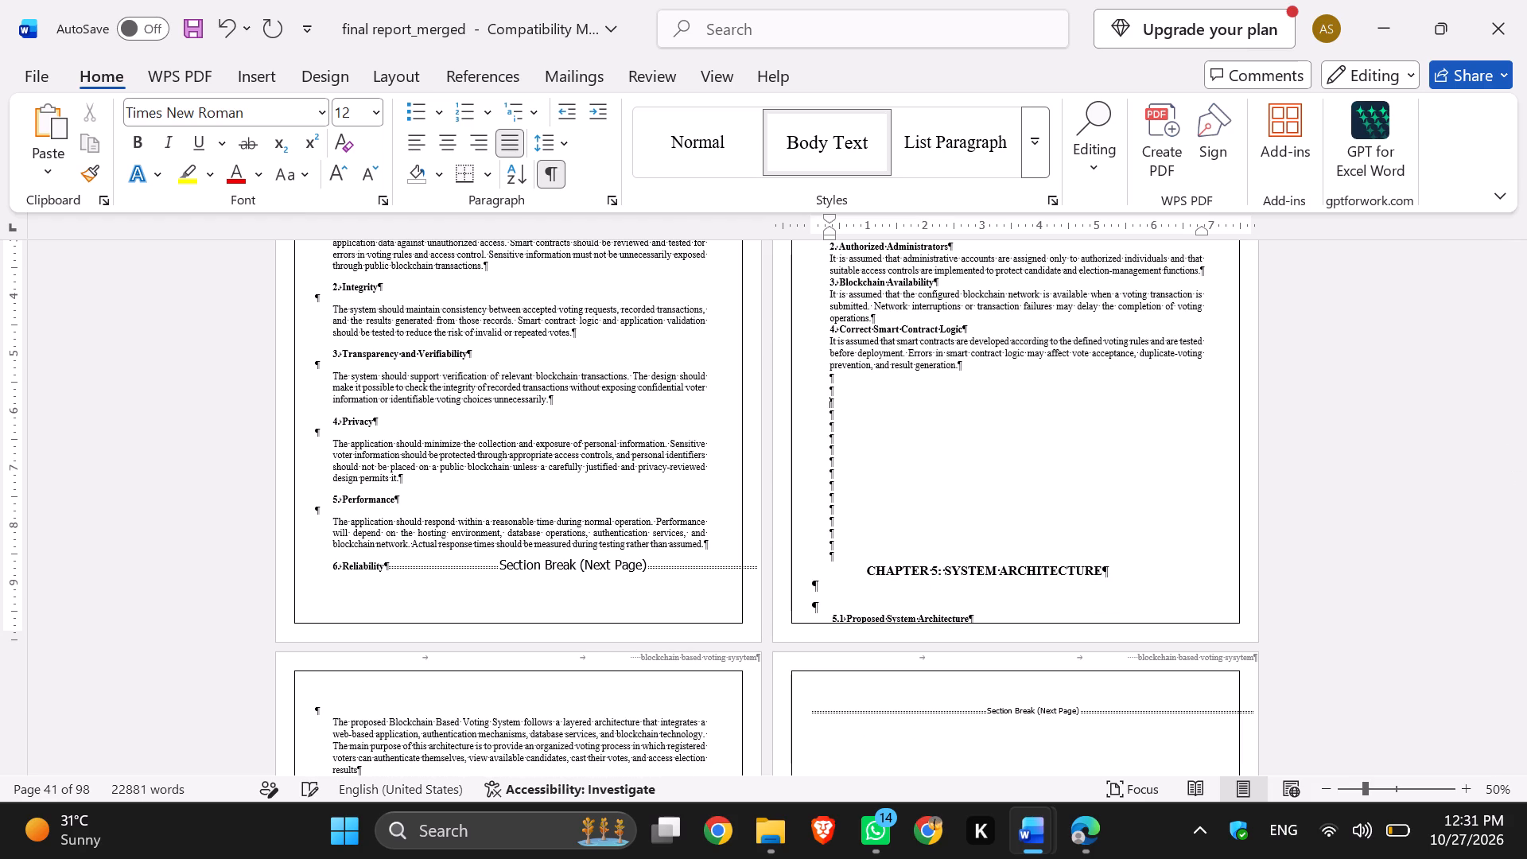
key(Return)
key(Return)
key(Return)
key(Return)
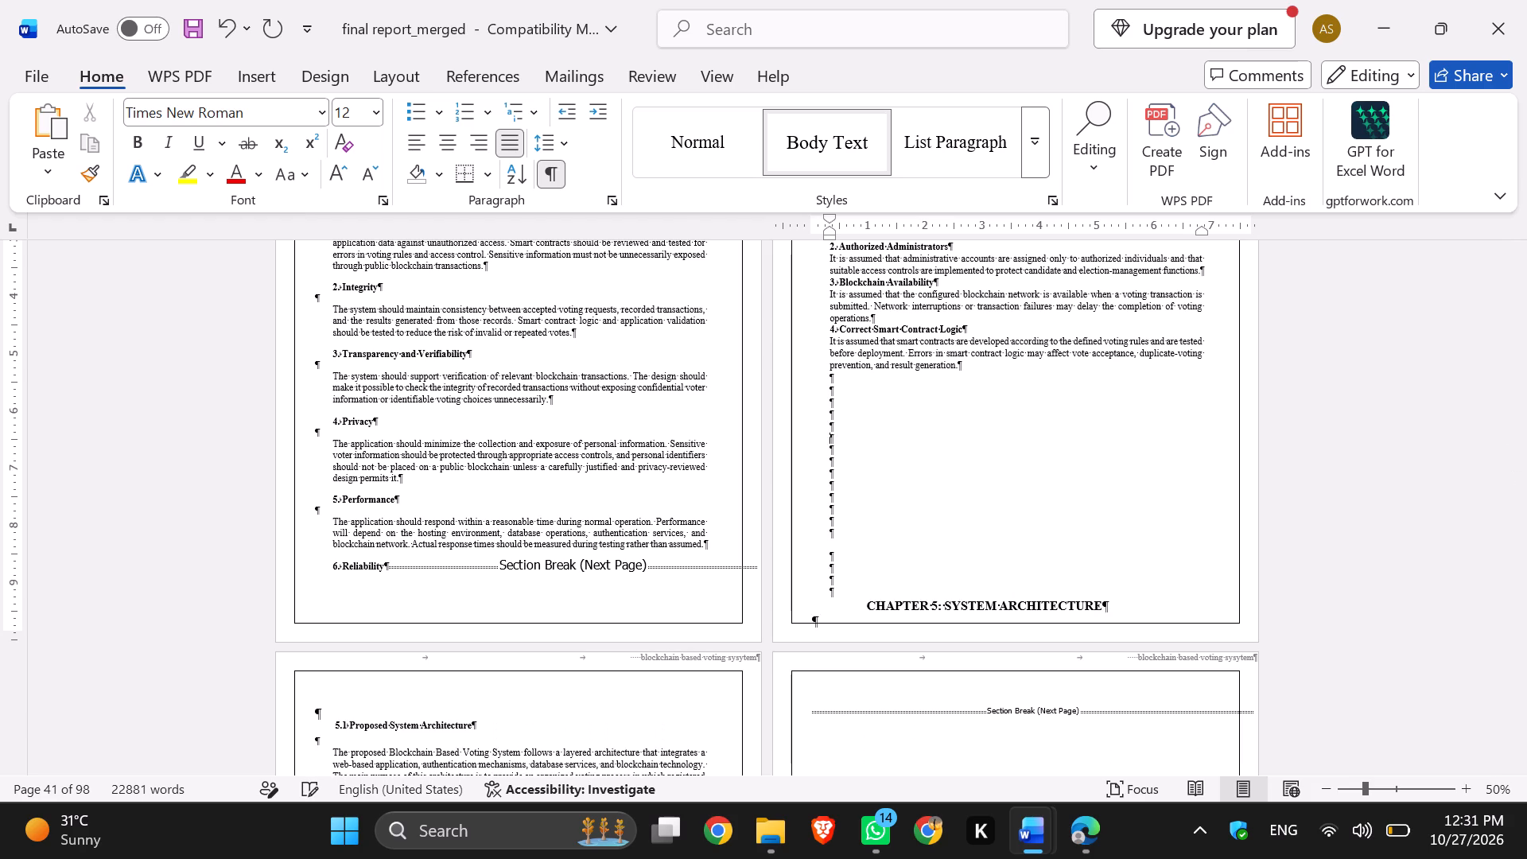
key(Return)
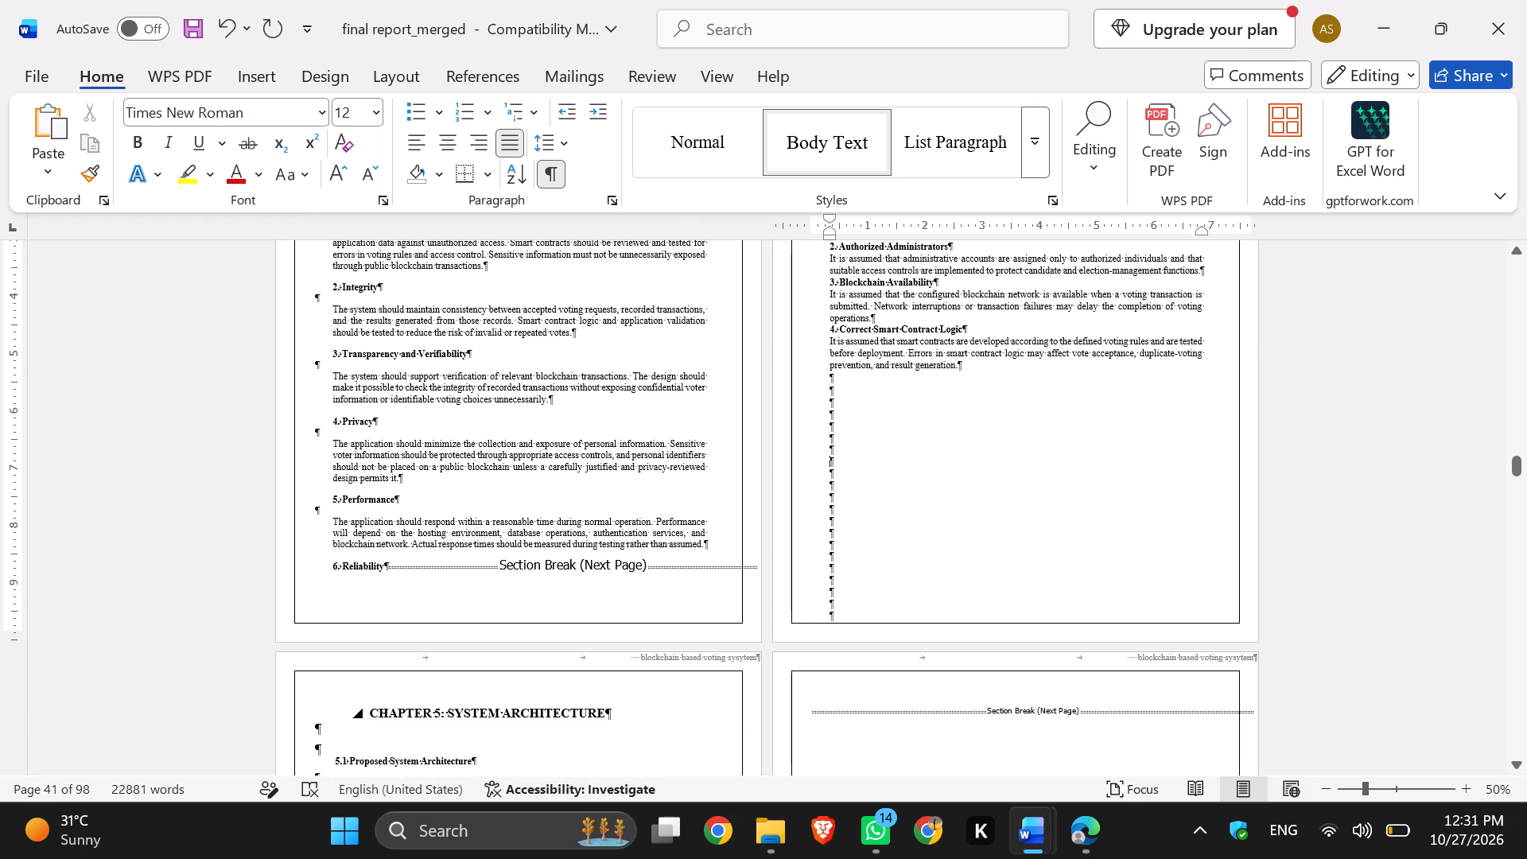
Split the Chapter 5 heading so "SYSTEM ARCHITECTURE" sits on its own line, pull its first-line indent to the page's left edge, and centre both lines.
click(445, 717)
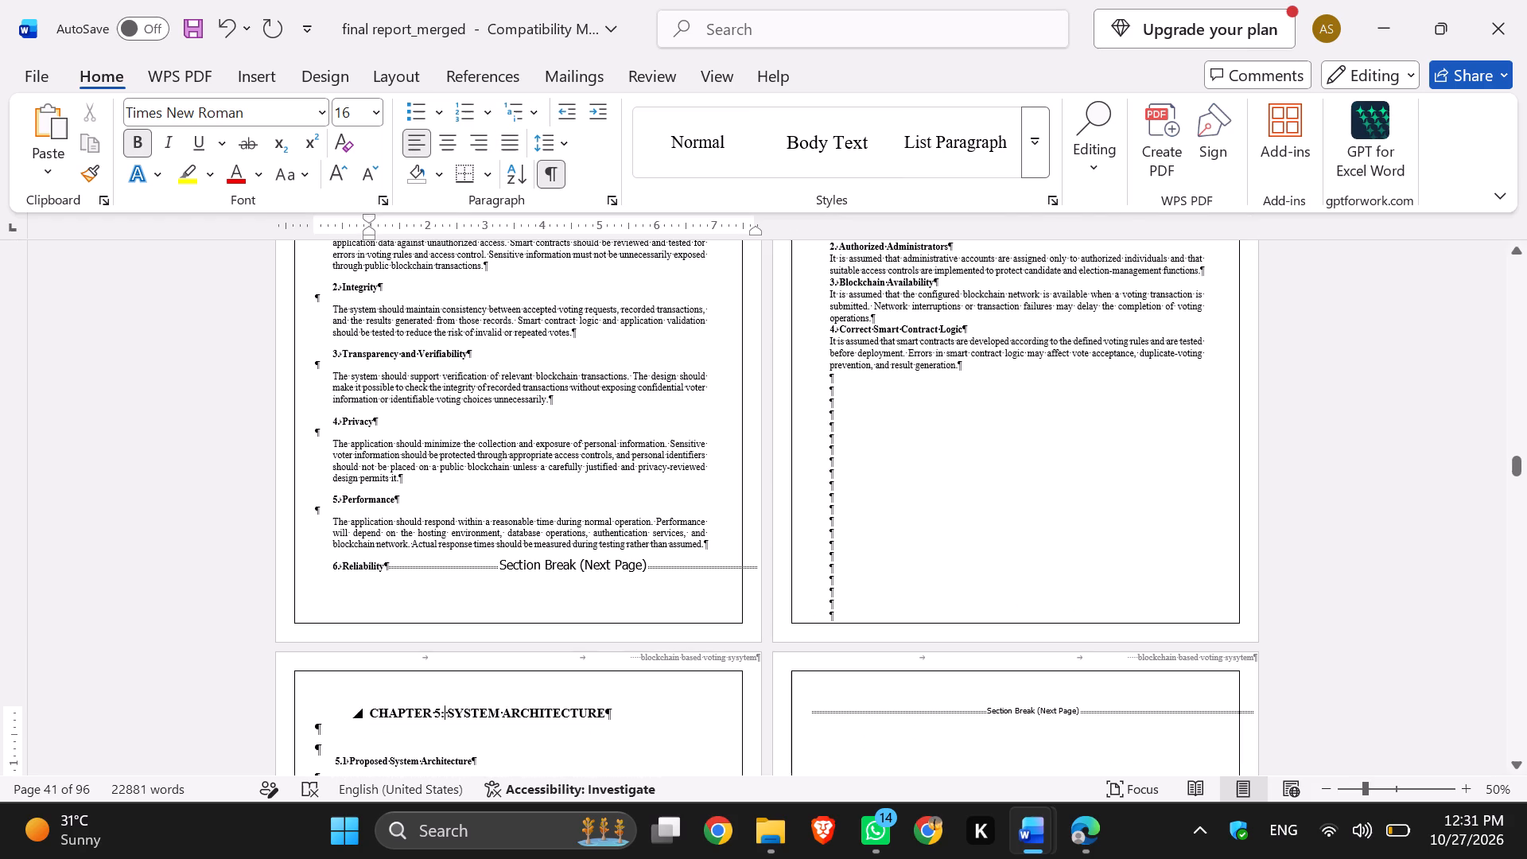
key(Return)
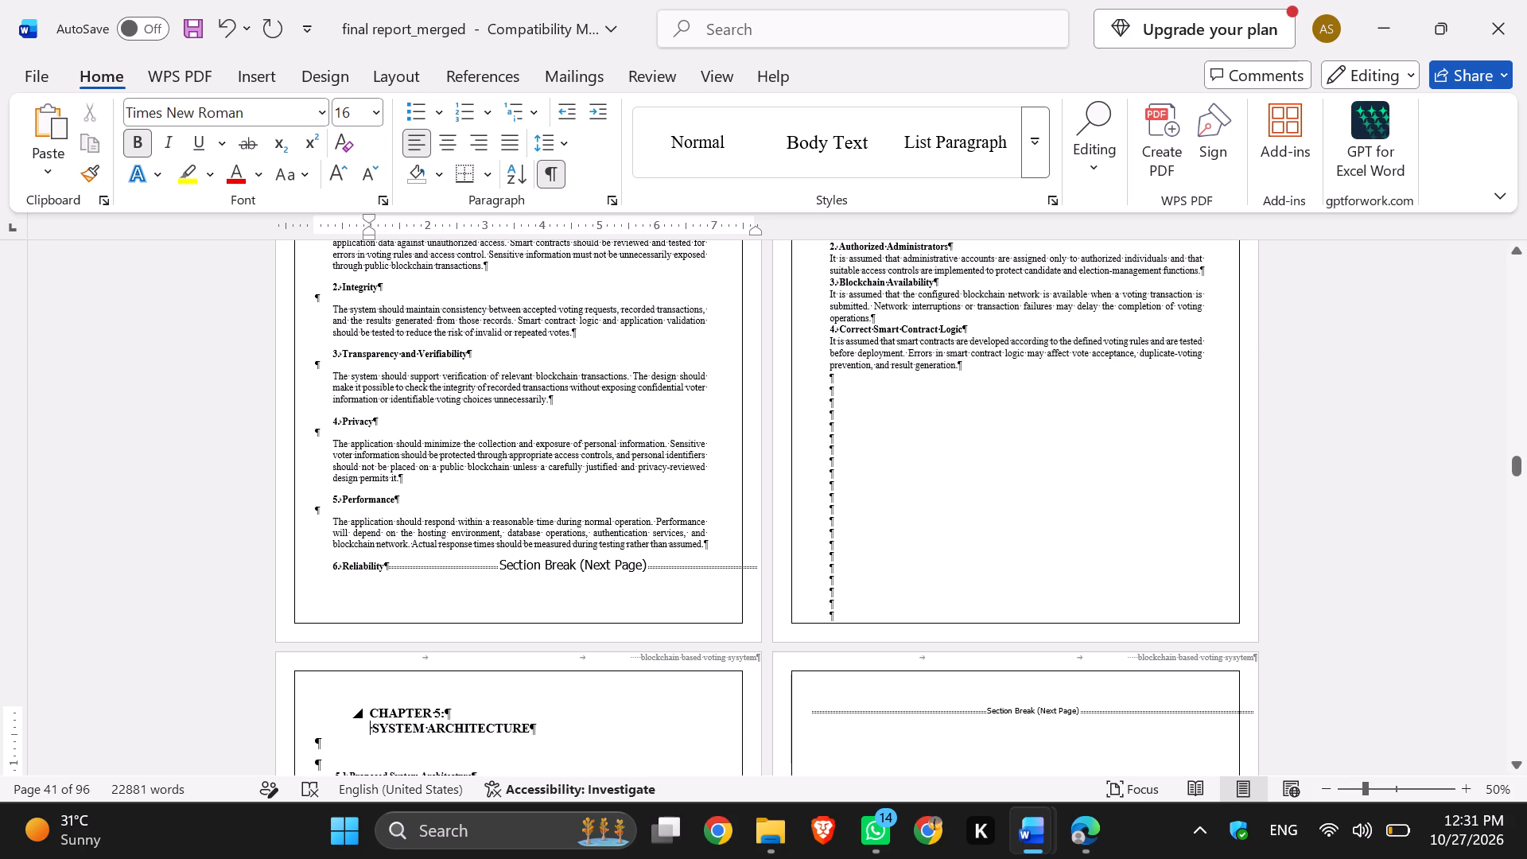
drag(367, 713, 531, 725)
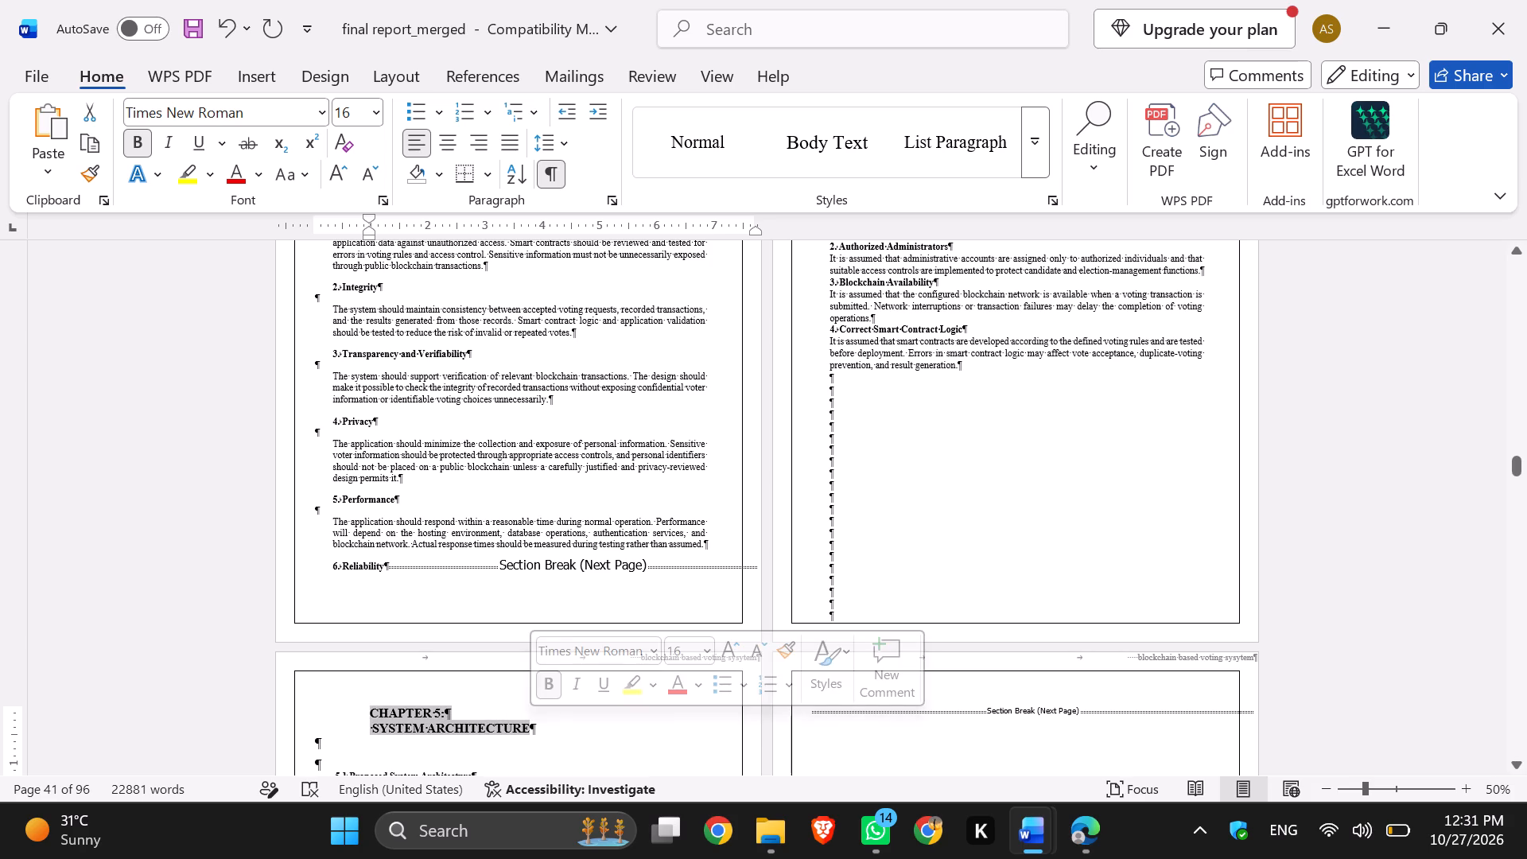
drag(367, 218, 334, 219)
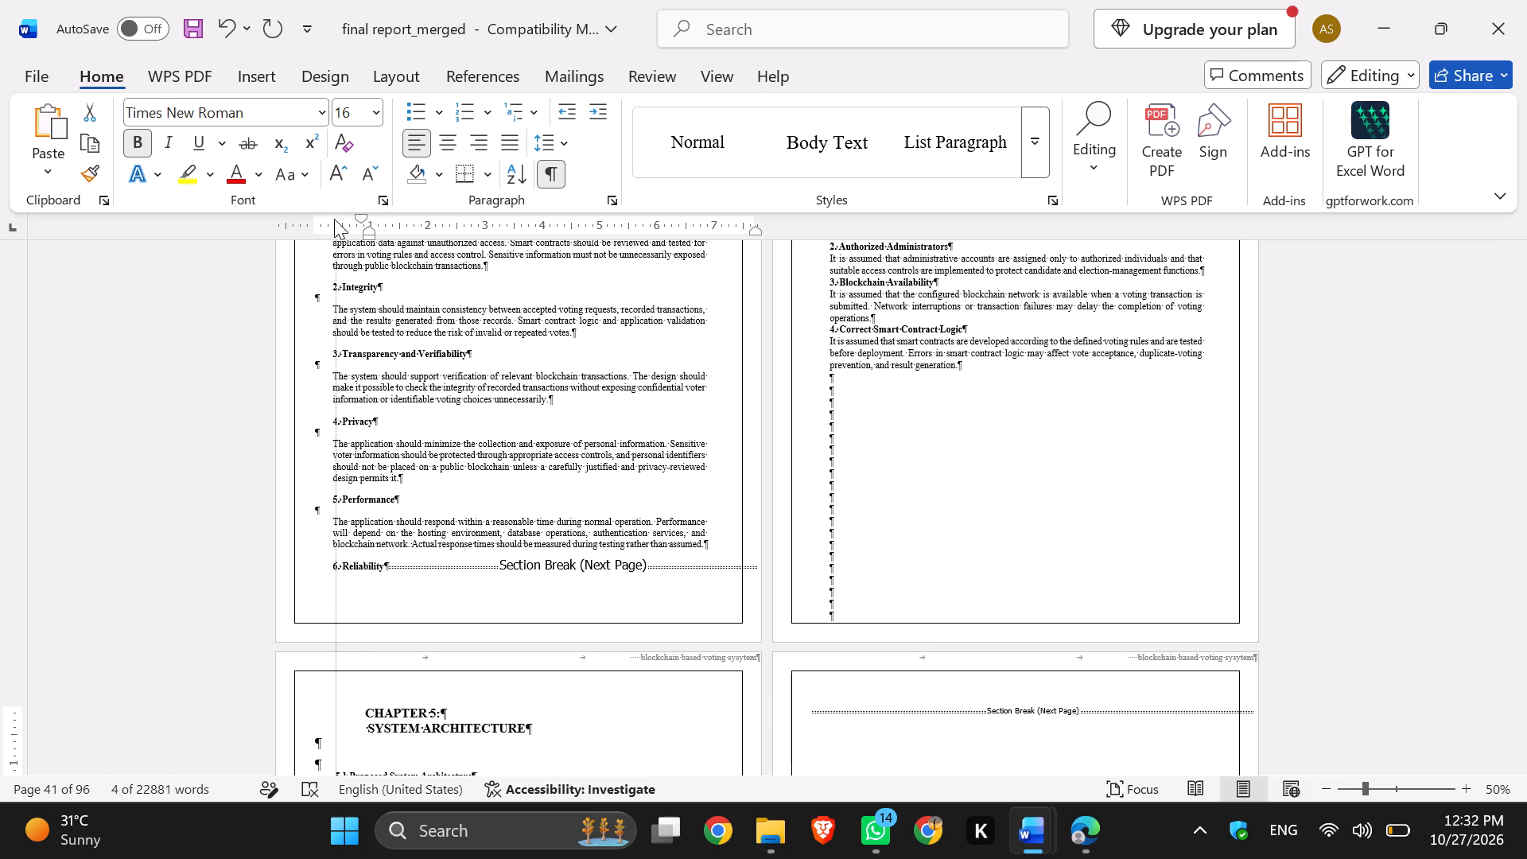
drag(334, 219, 277, 221)
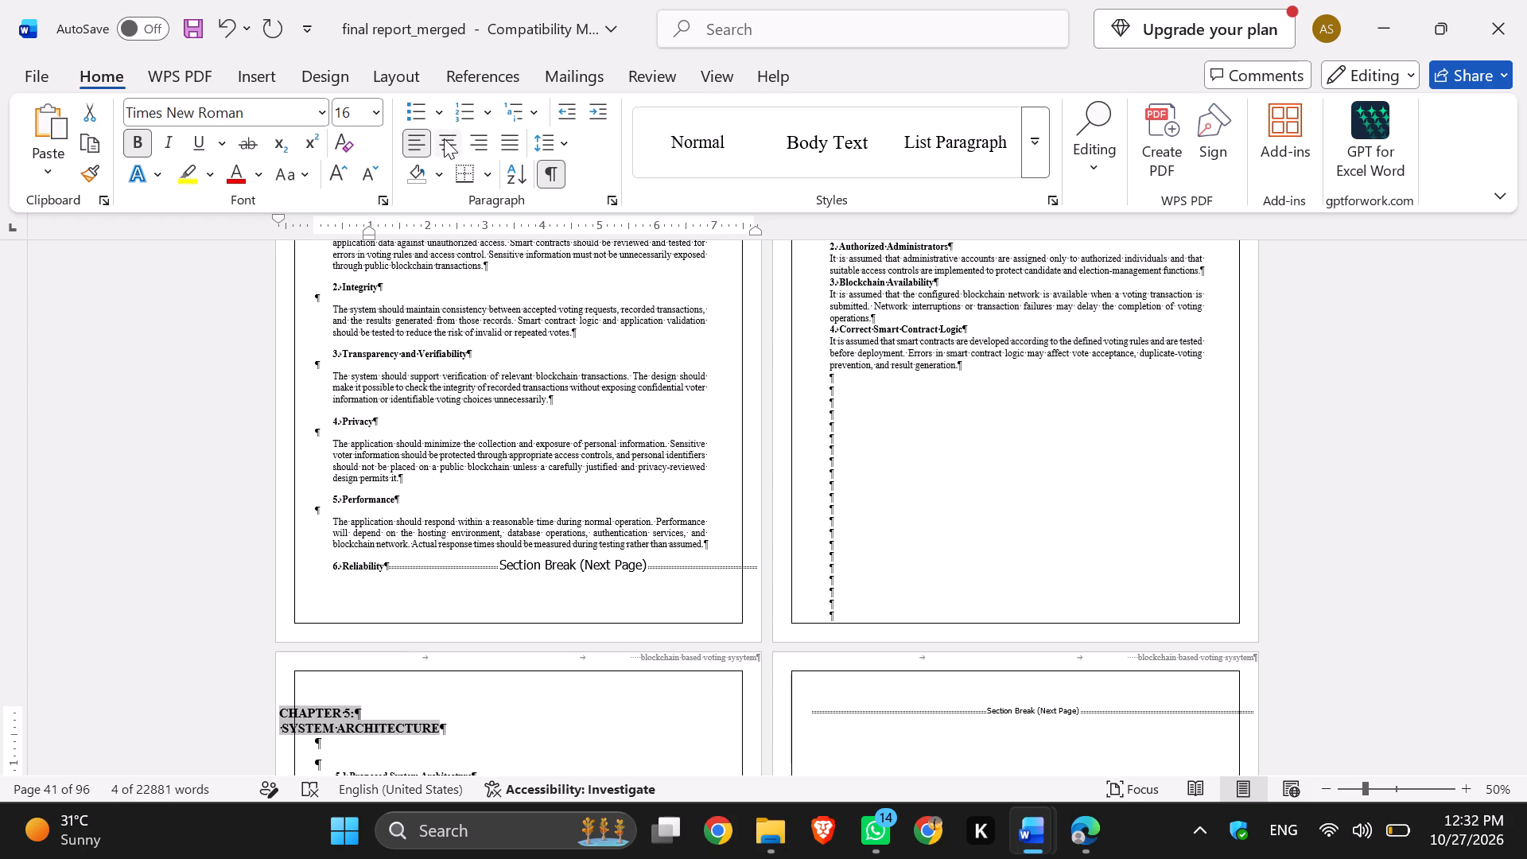
click(444, 138)
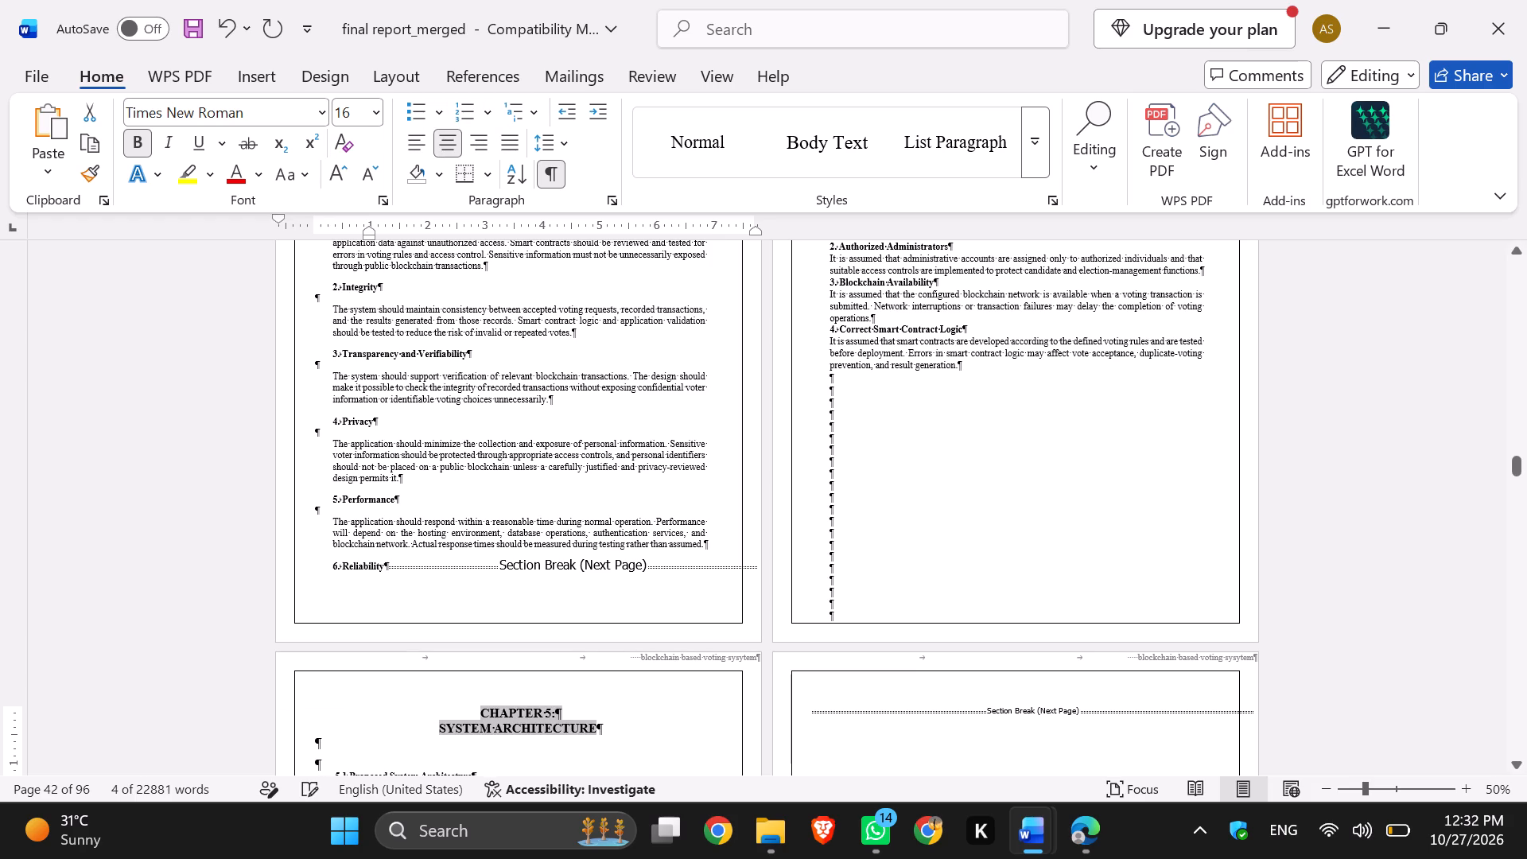
Hide the formatting marks.
scroll(649, 698, down, 3)
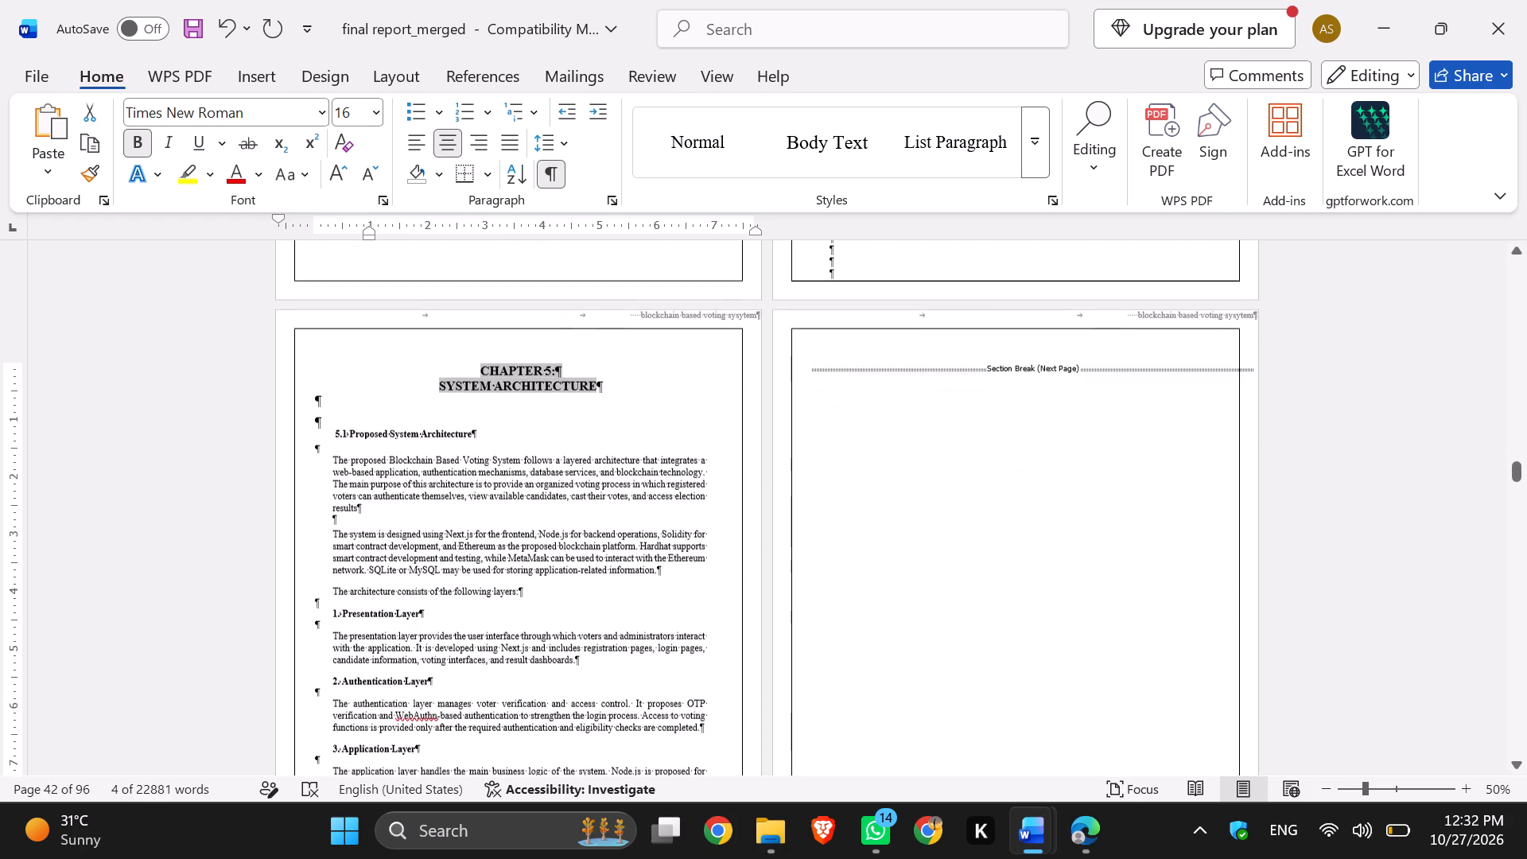
scroll(649, 698, down, 1)
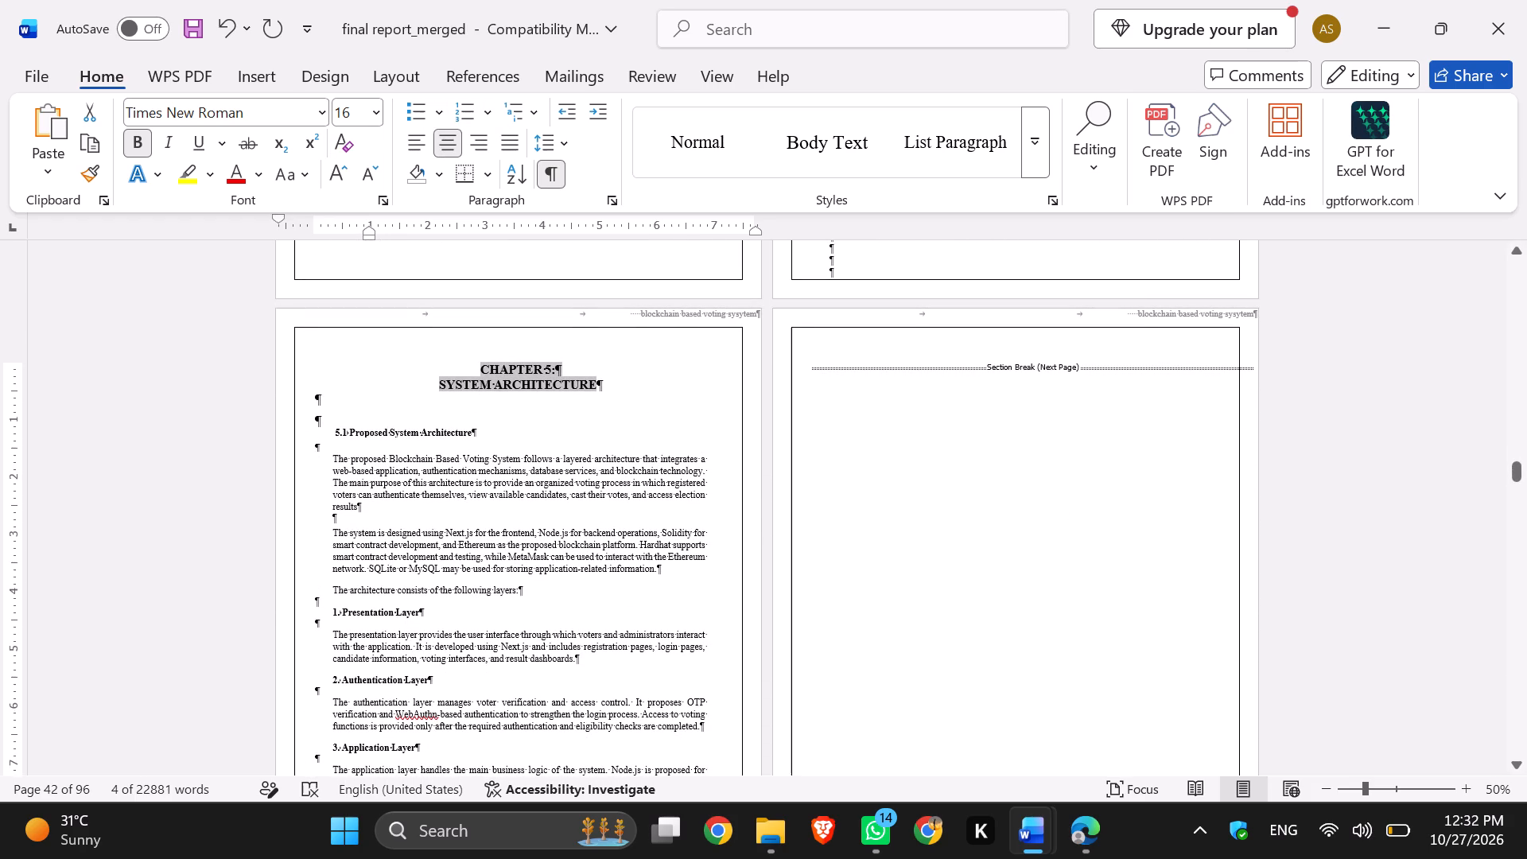
scroll(922, 567, down, 5)
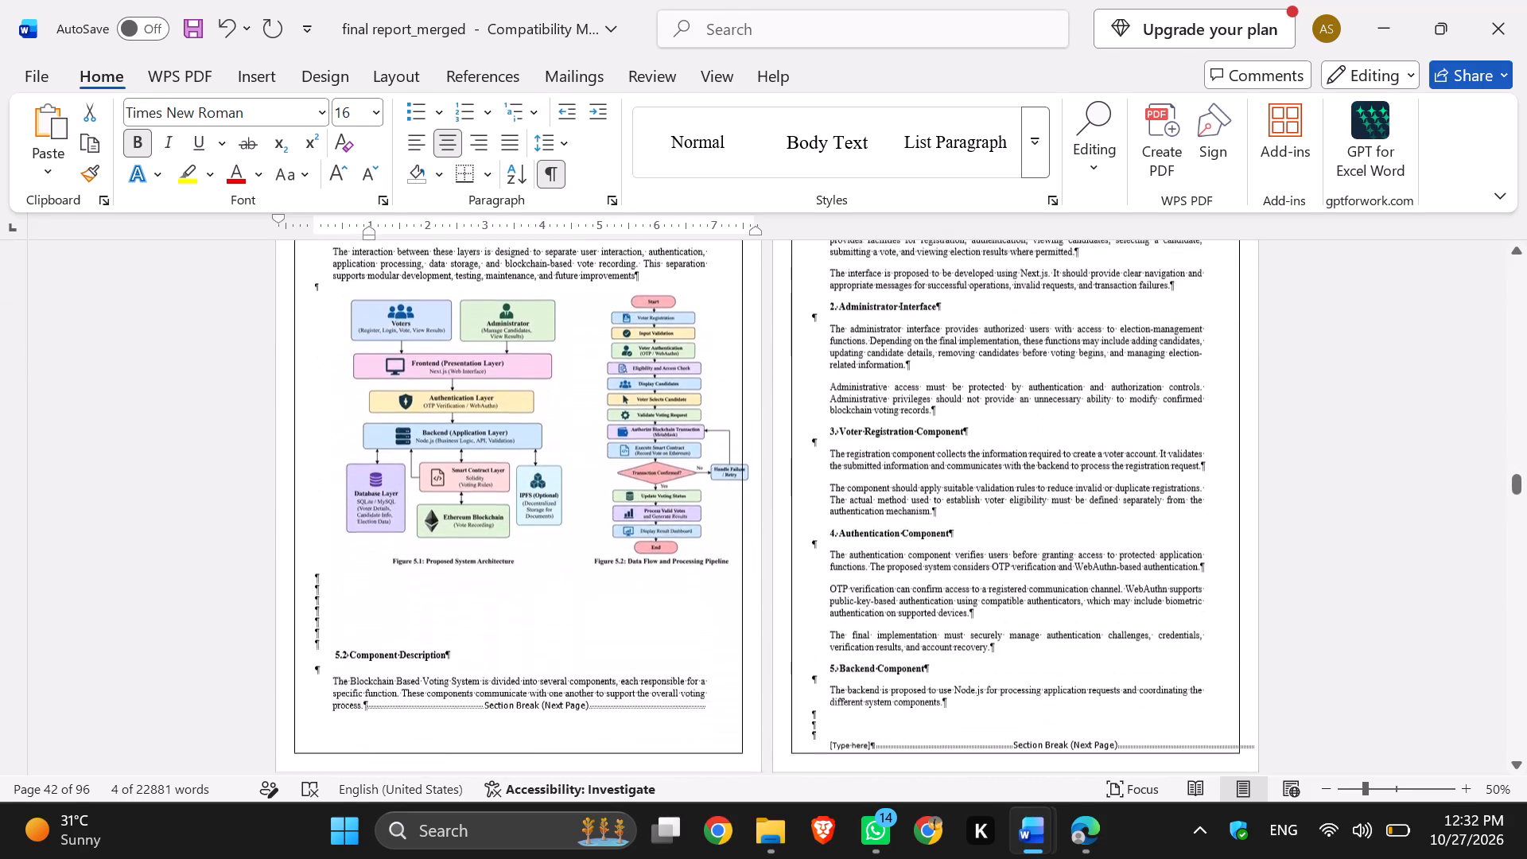
scroll(922, 567, down, 3)
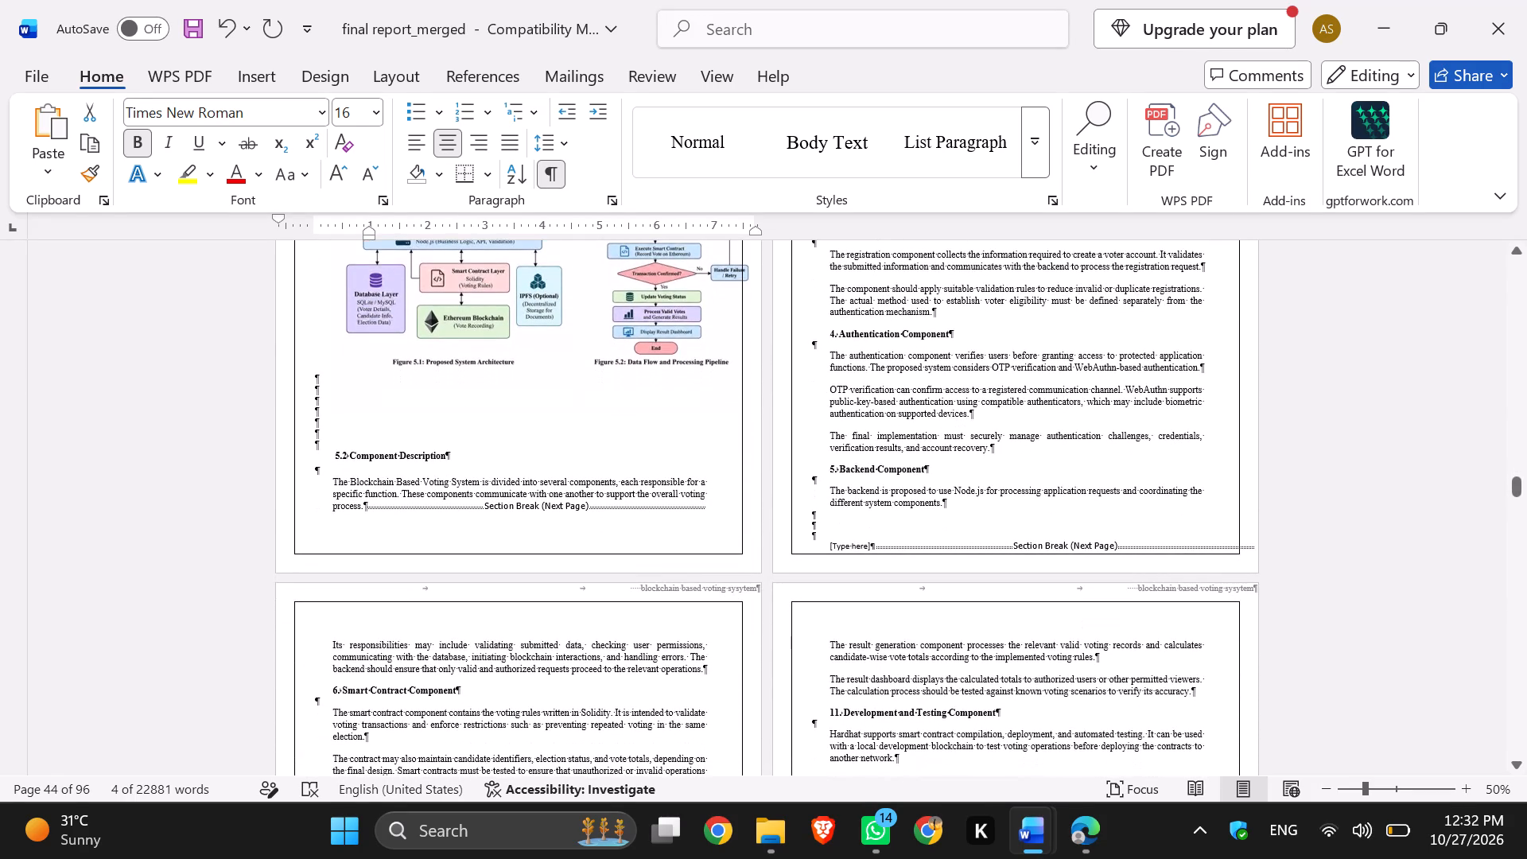
key(ctrl+shift+8)
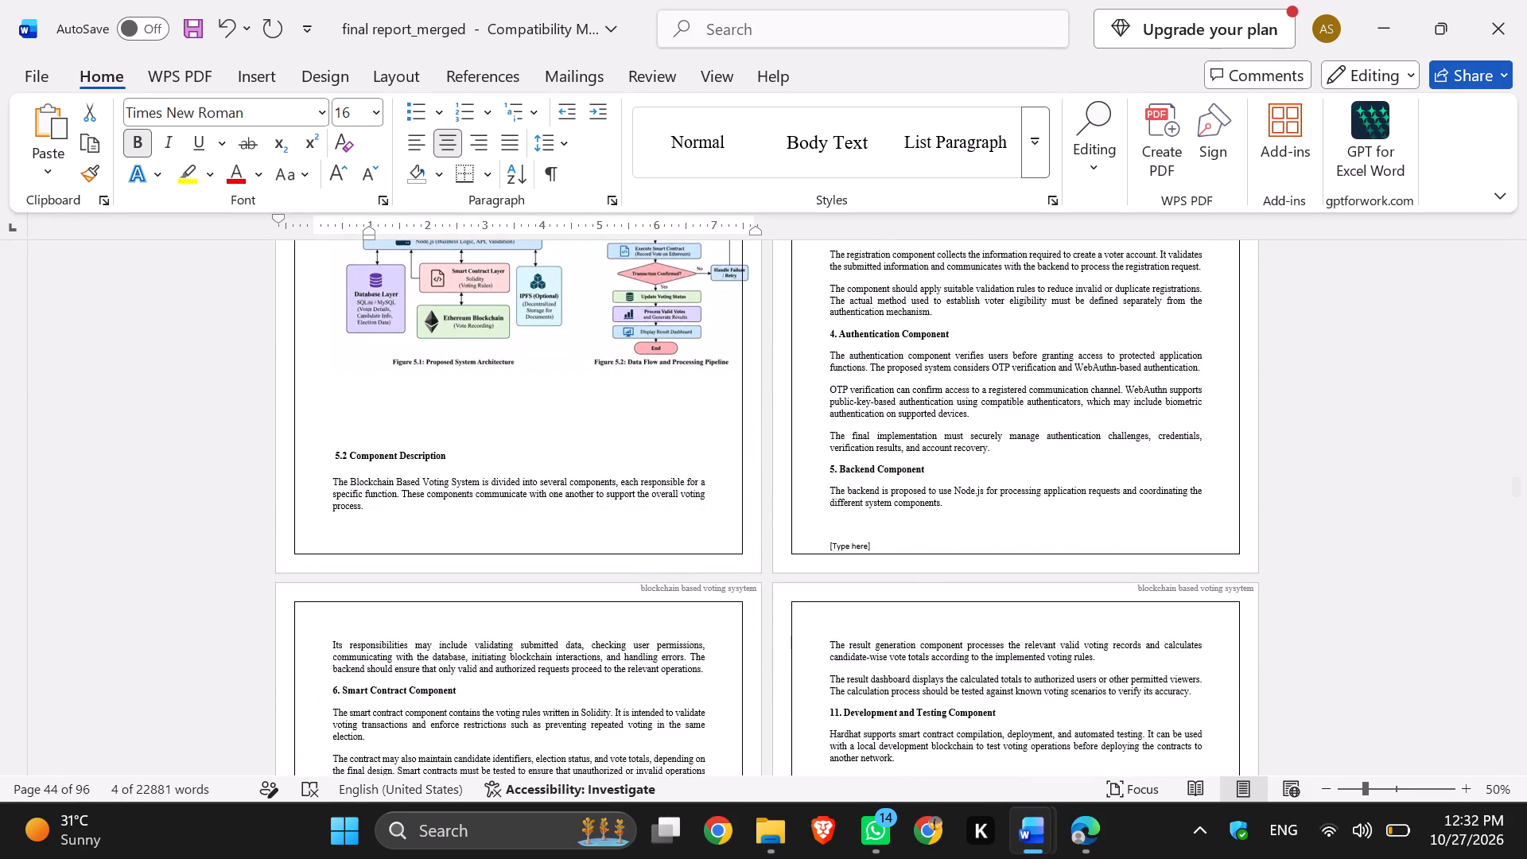
Delete the blank page between the first page of Chapter 5 and the page with Figure 5.1.
scroll(922, 567, down, 4)
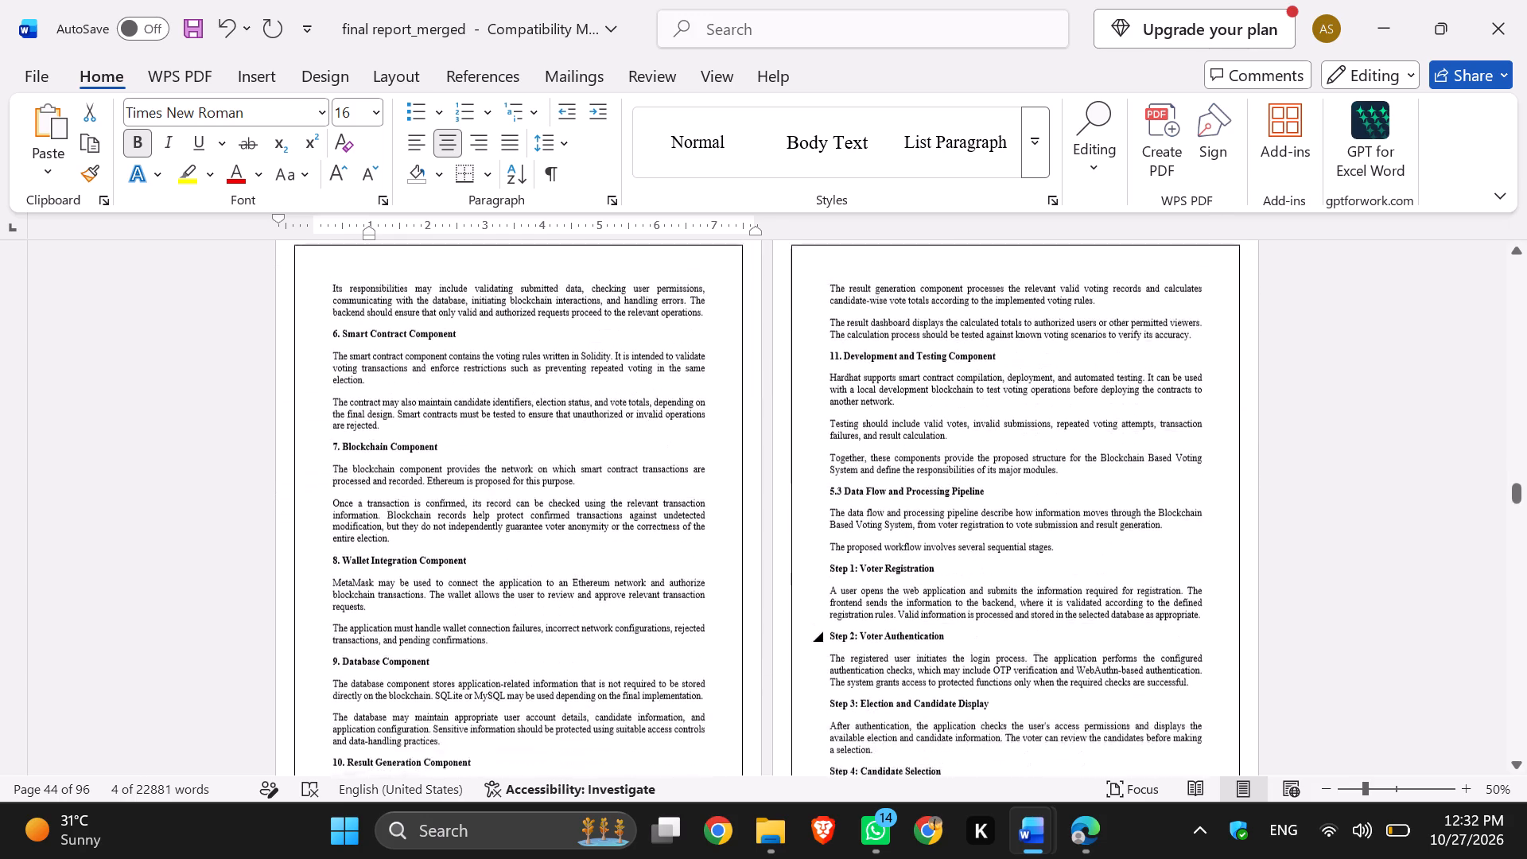
scroll(922, 567, down, 2)
scroll(922, 567, up, 4)
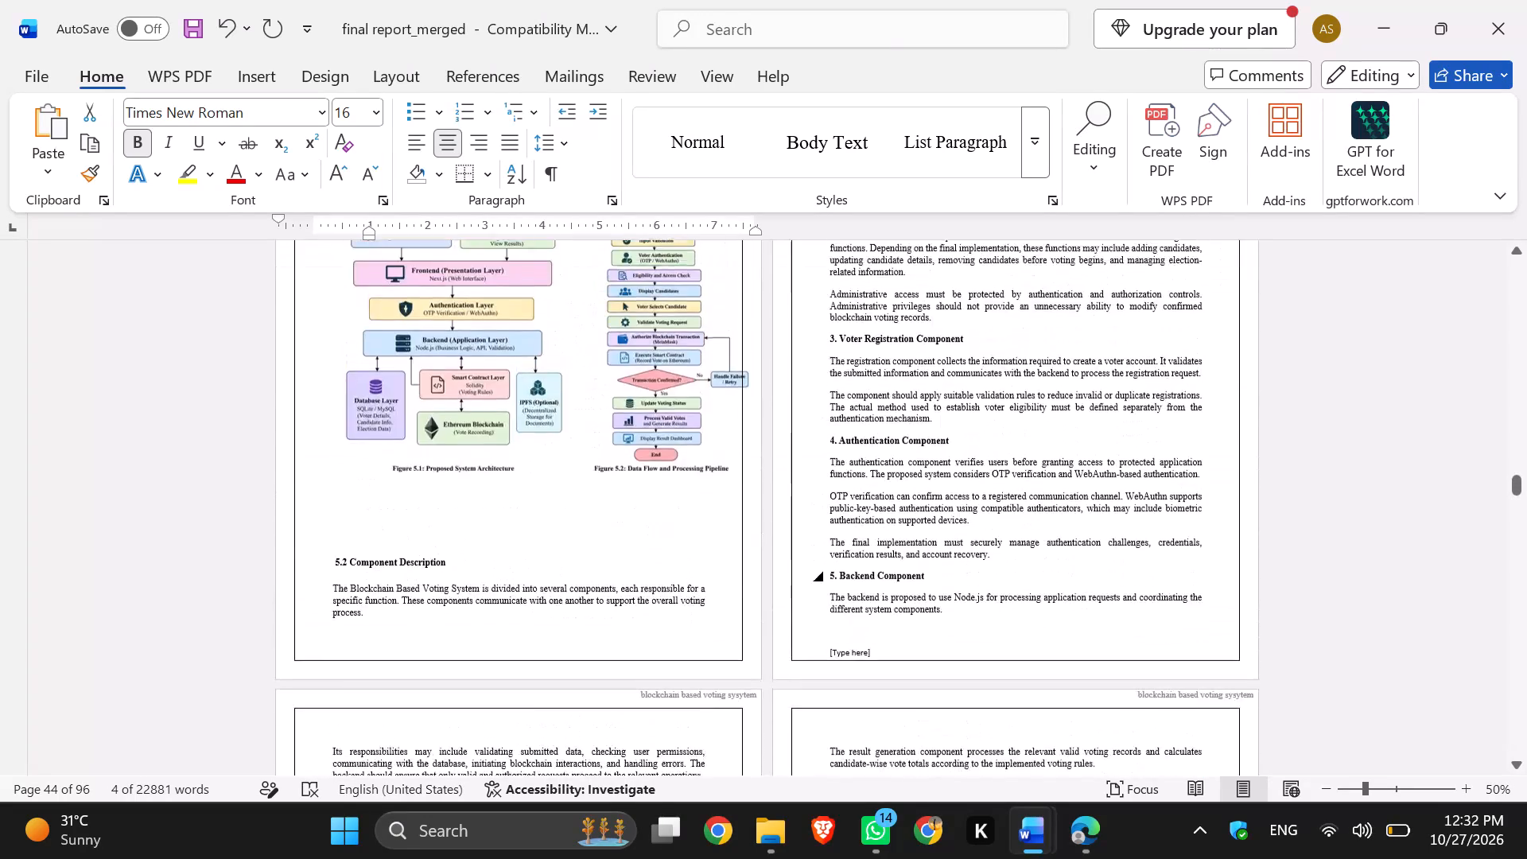
scroll(922, 567, up, 4)
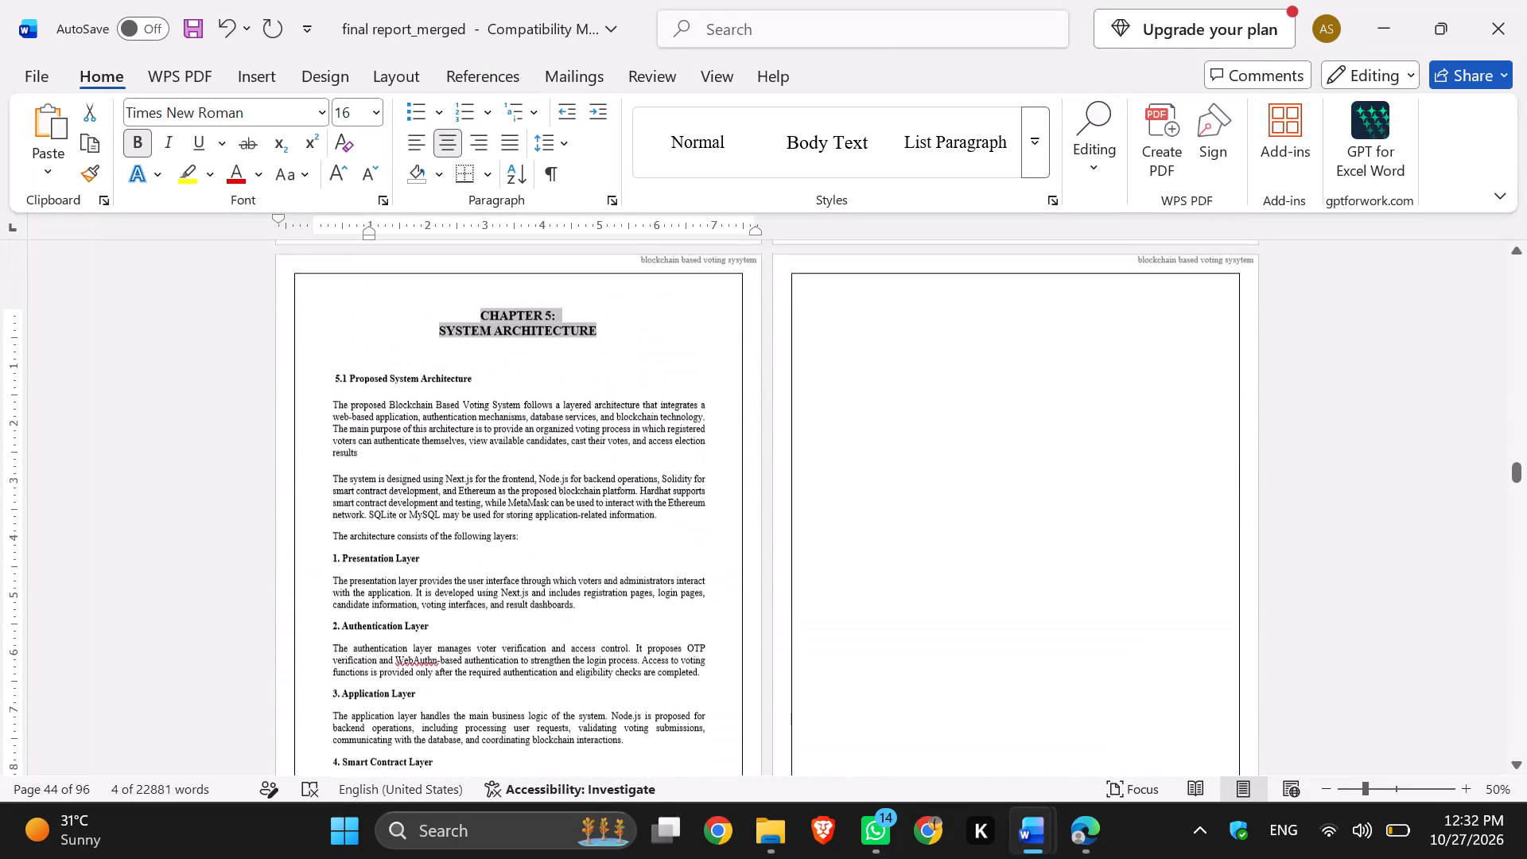
click(981, 508)
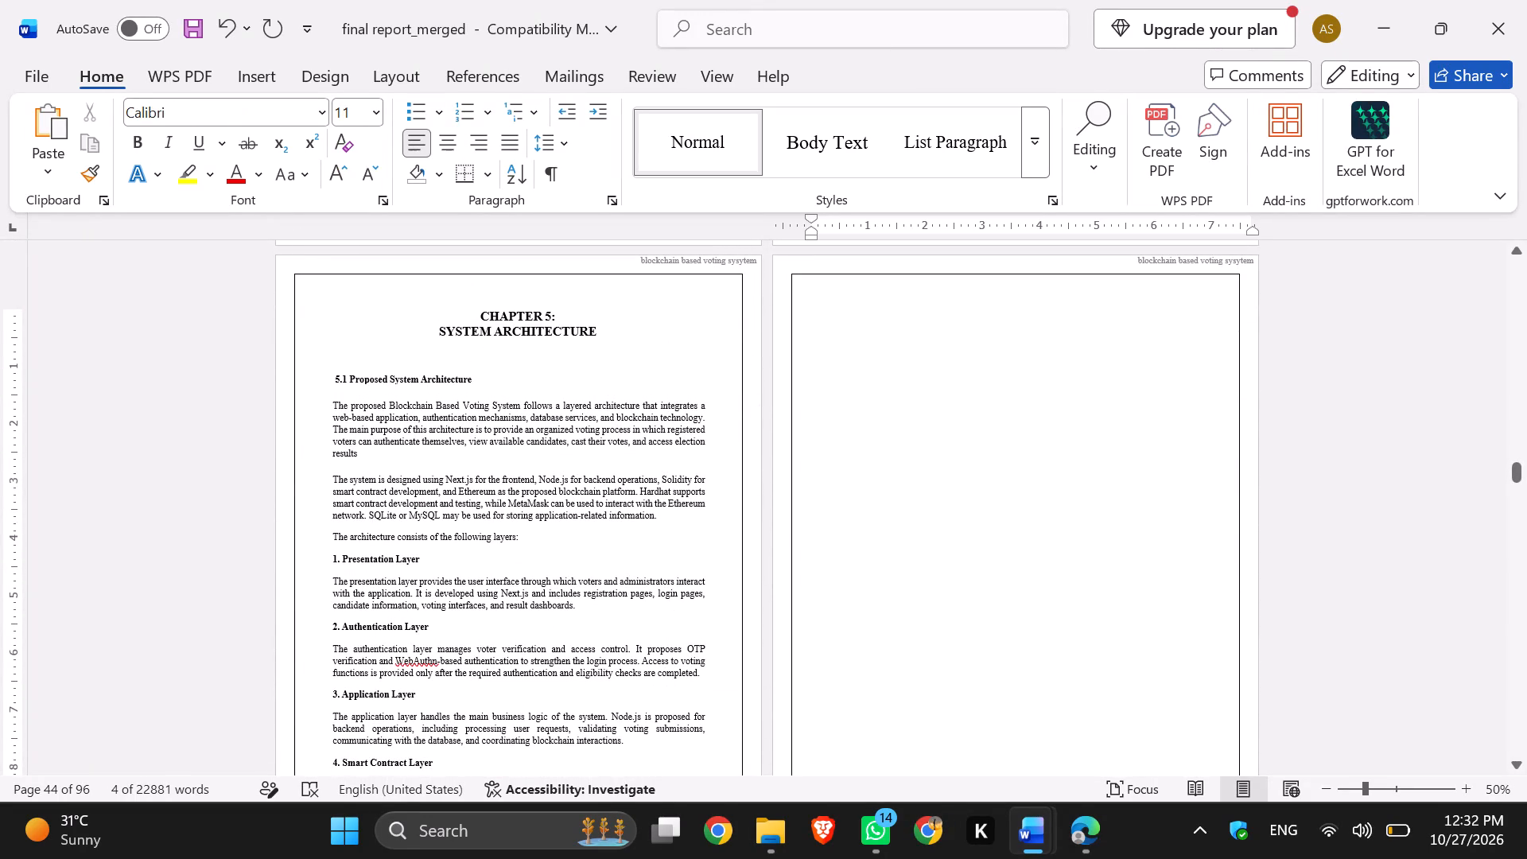
key(ctrl+Delete)
Split the Chapter 6 heading so "-HIGH-LEVEL DESIGN" falls on a second line, and pull both lines' first-line indent to the page's left edge.
scroll(981, 508, down, 1)
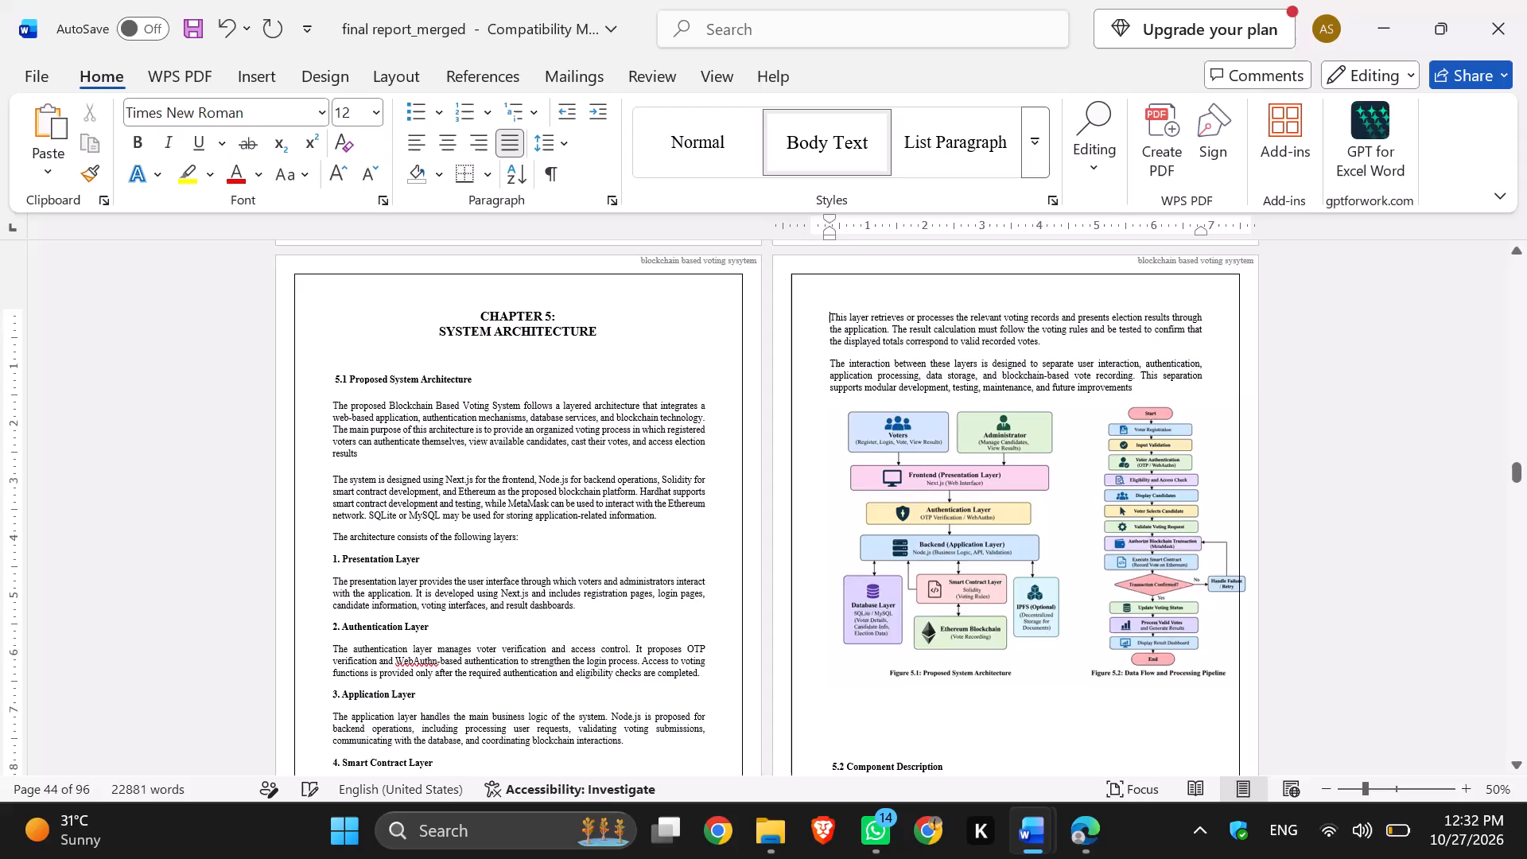
scroll(981, 508, down, 6)
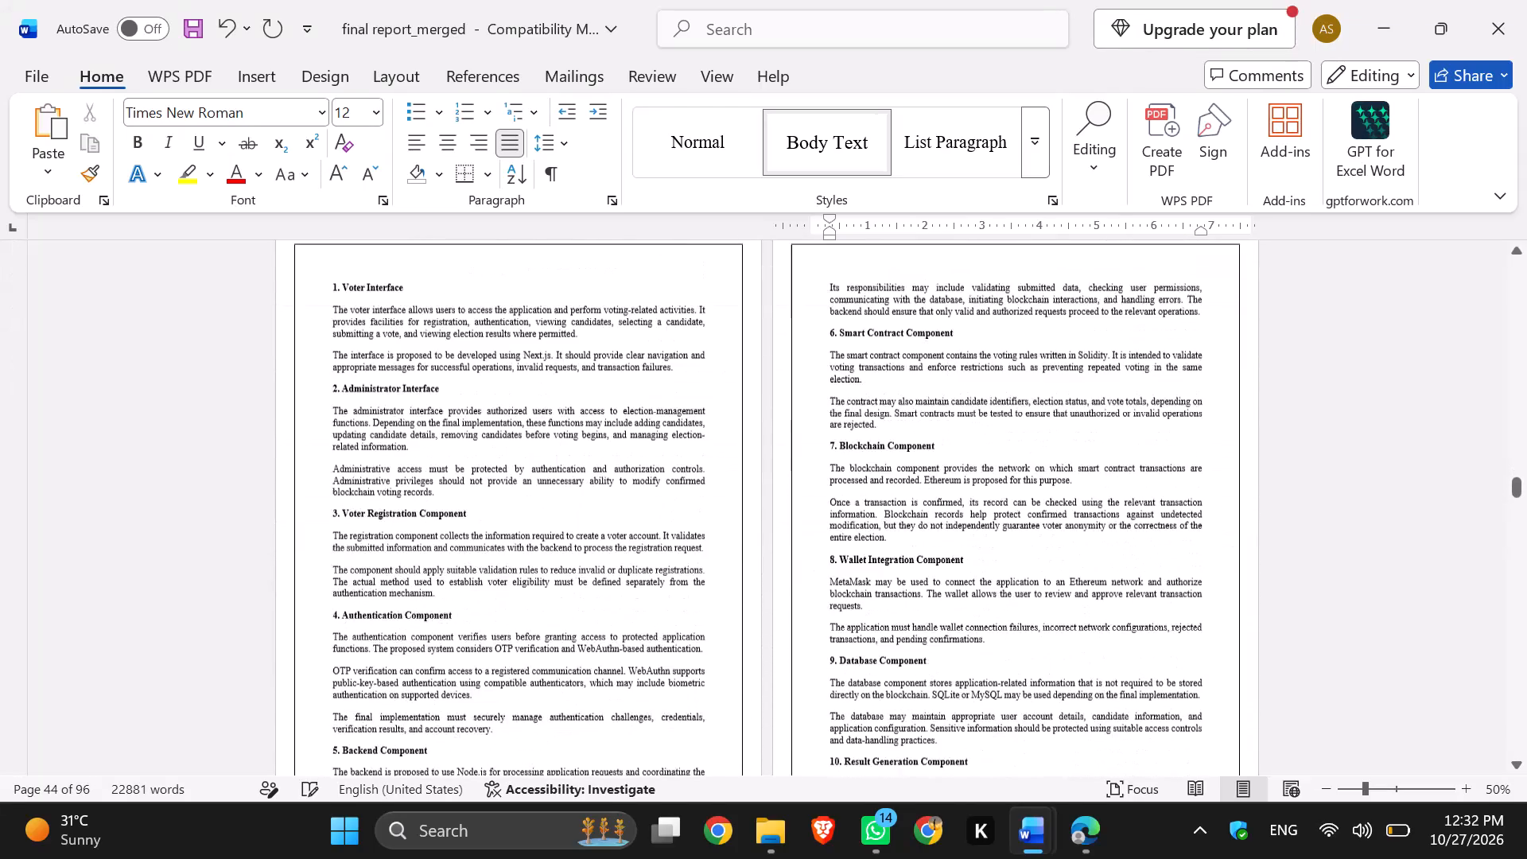
scroll(981, 508, down, 6)
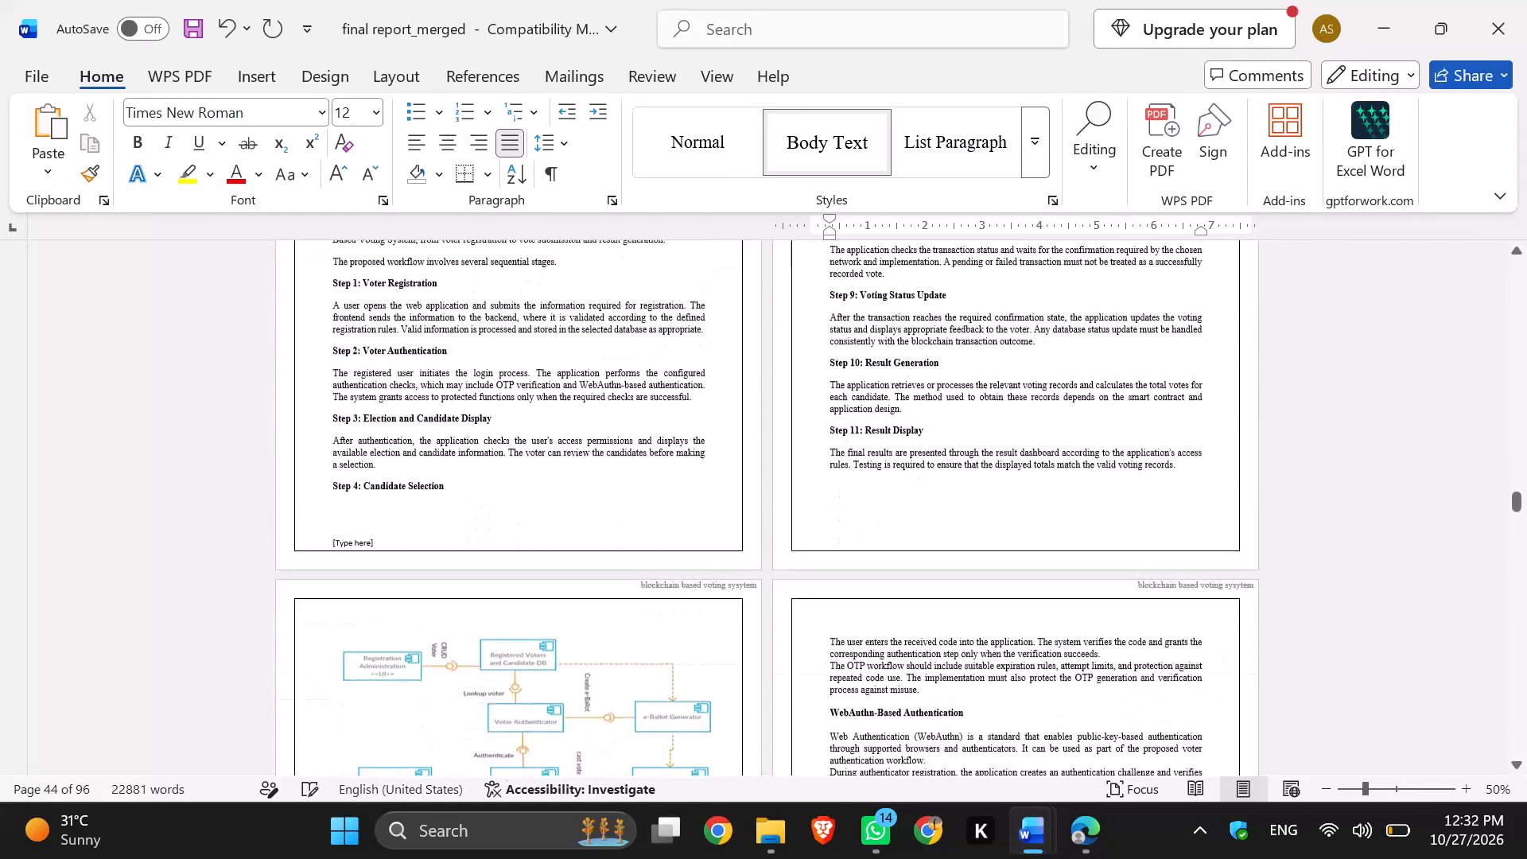
scroll(981, 508, down, 6)
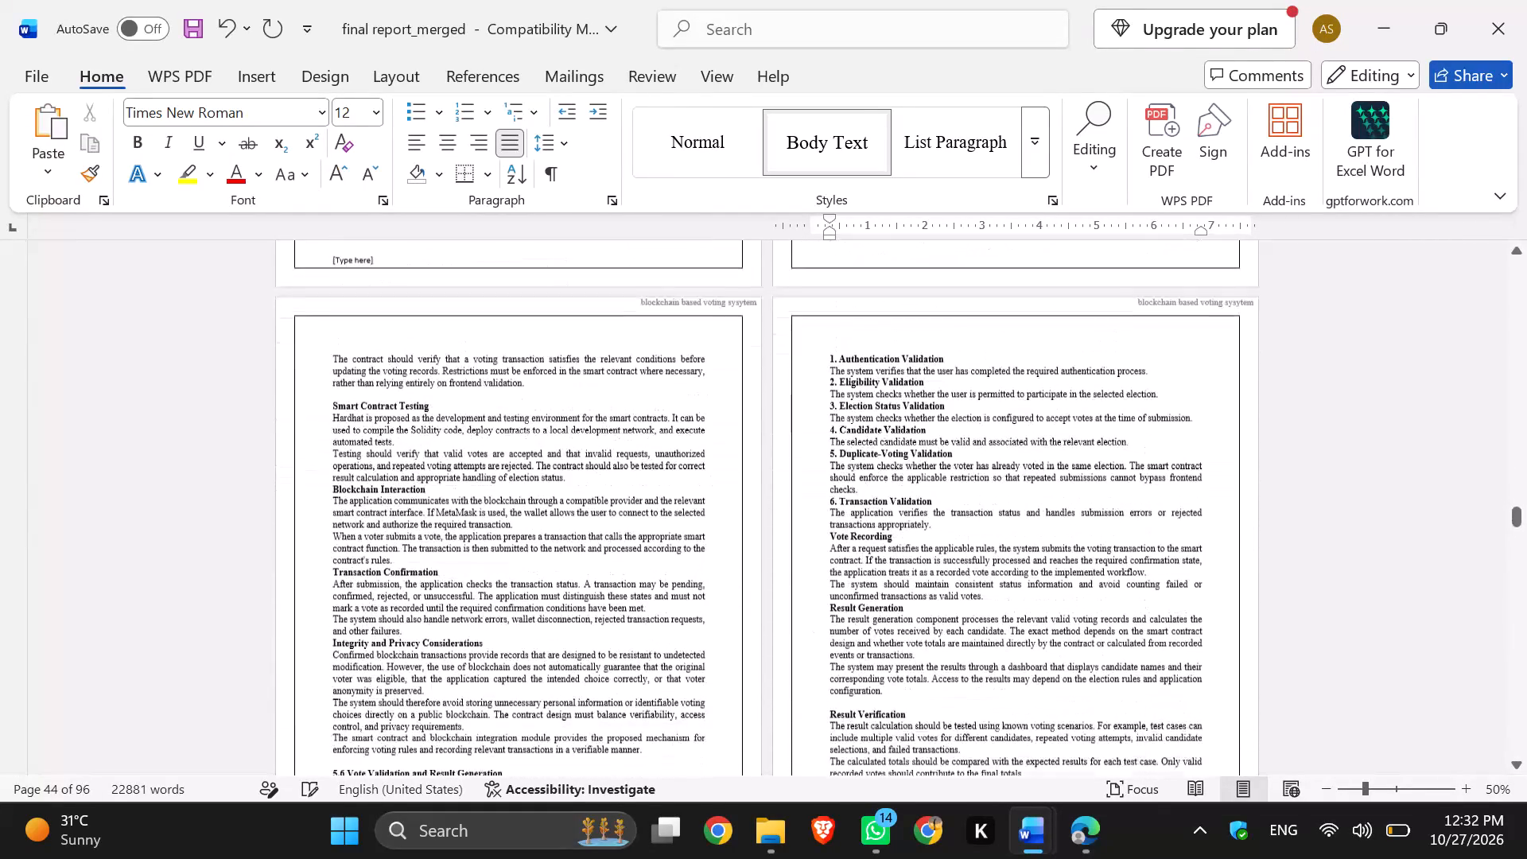
scroll(981, 508, down, 6)
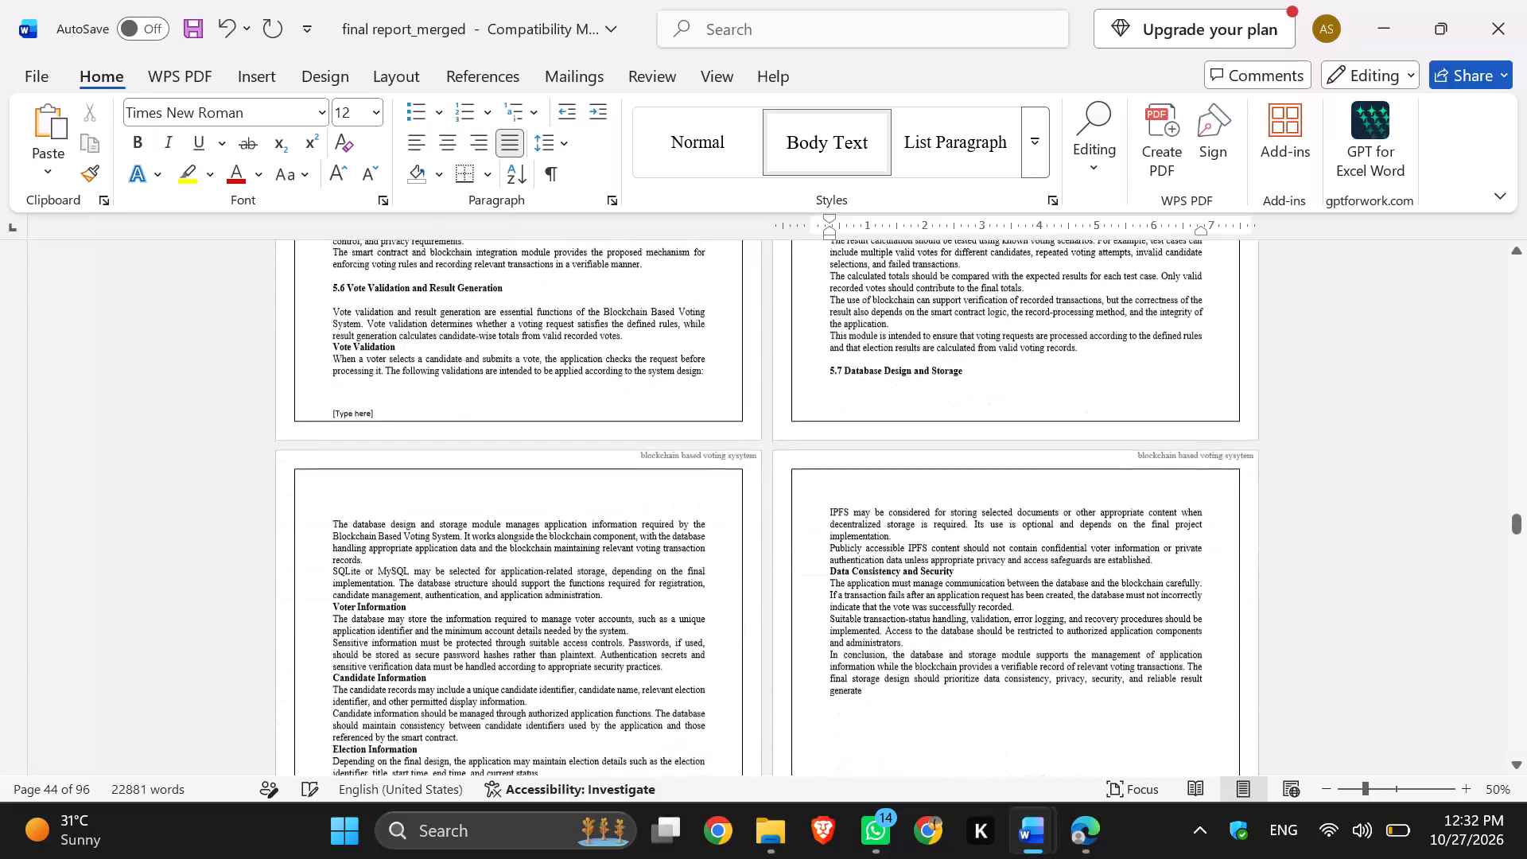
scroll(981, 508, down, 4)
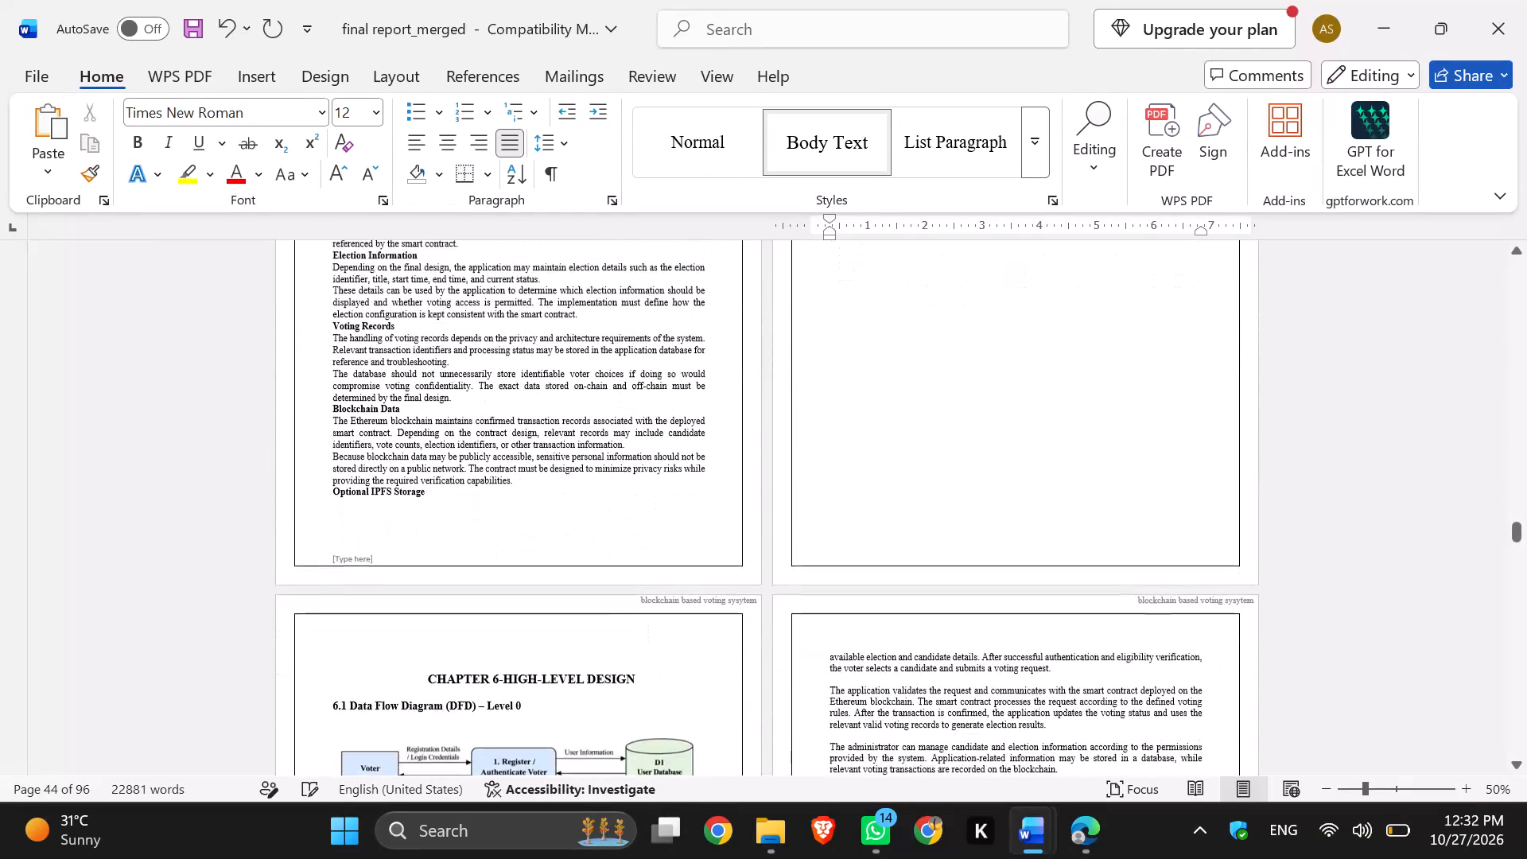
scroll(981, 508, down, 2)
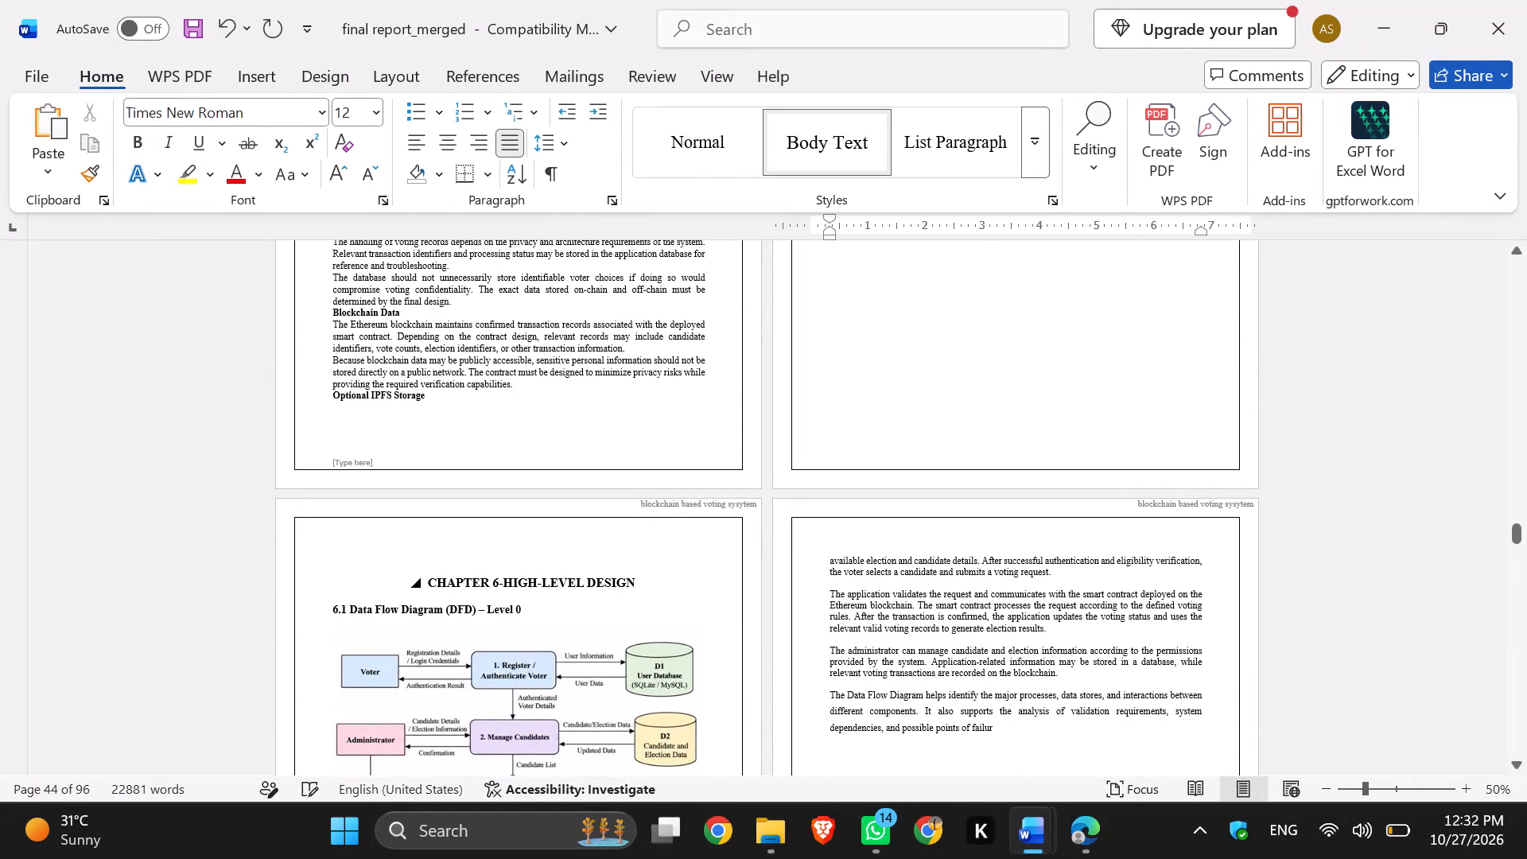
click(499, 583)
key(Return)
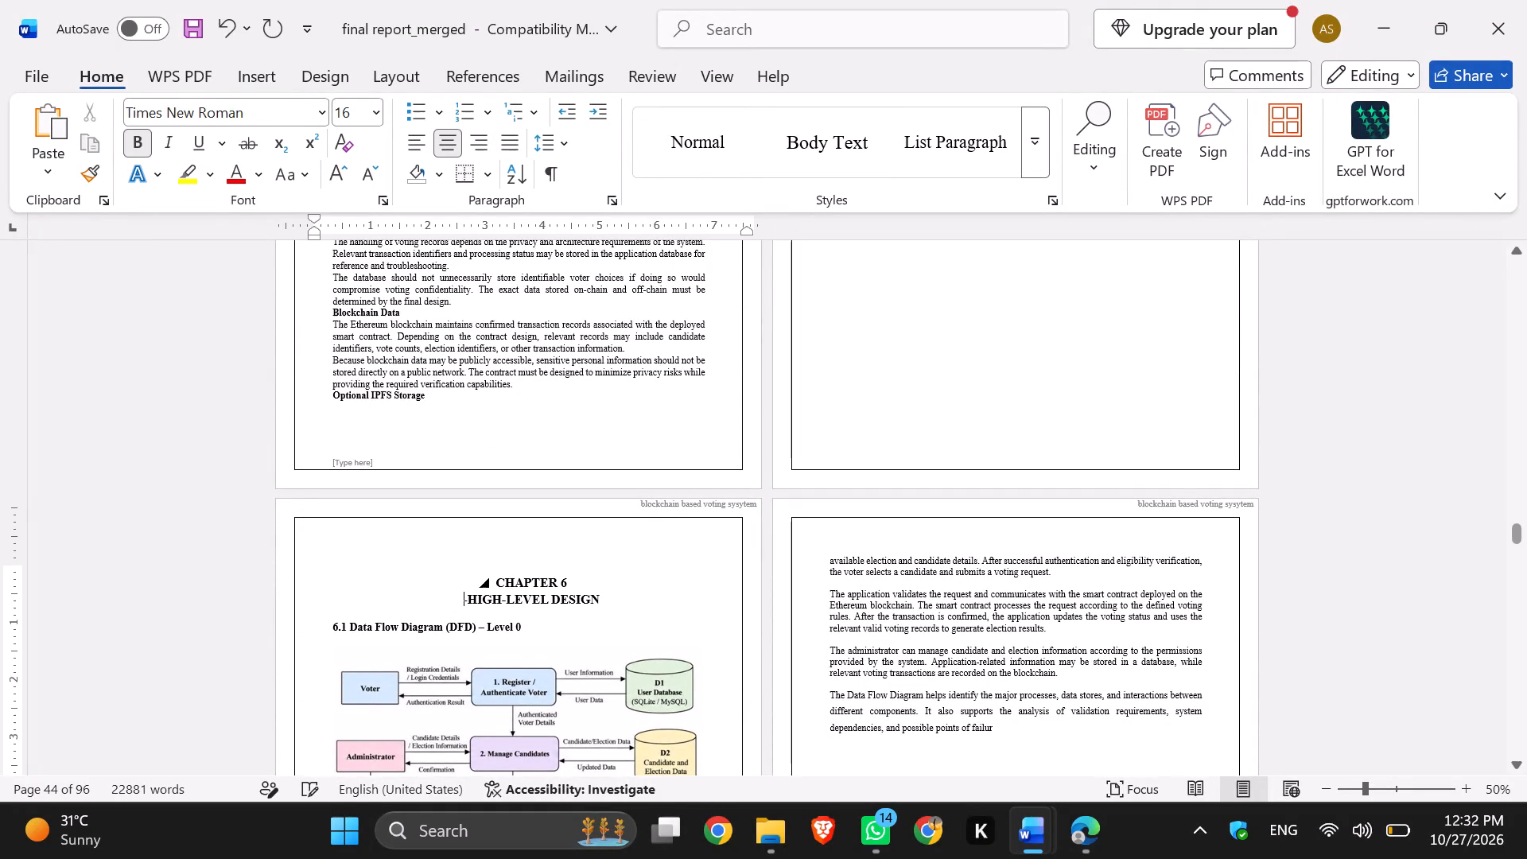
drag(488, 576, 605, 601)
drag(605, 601, 499, 582)
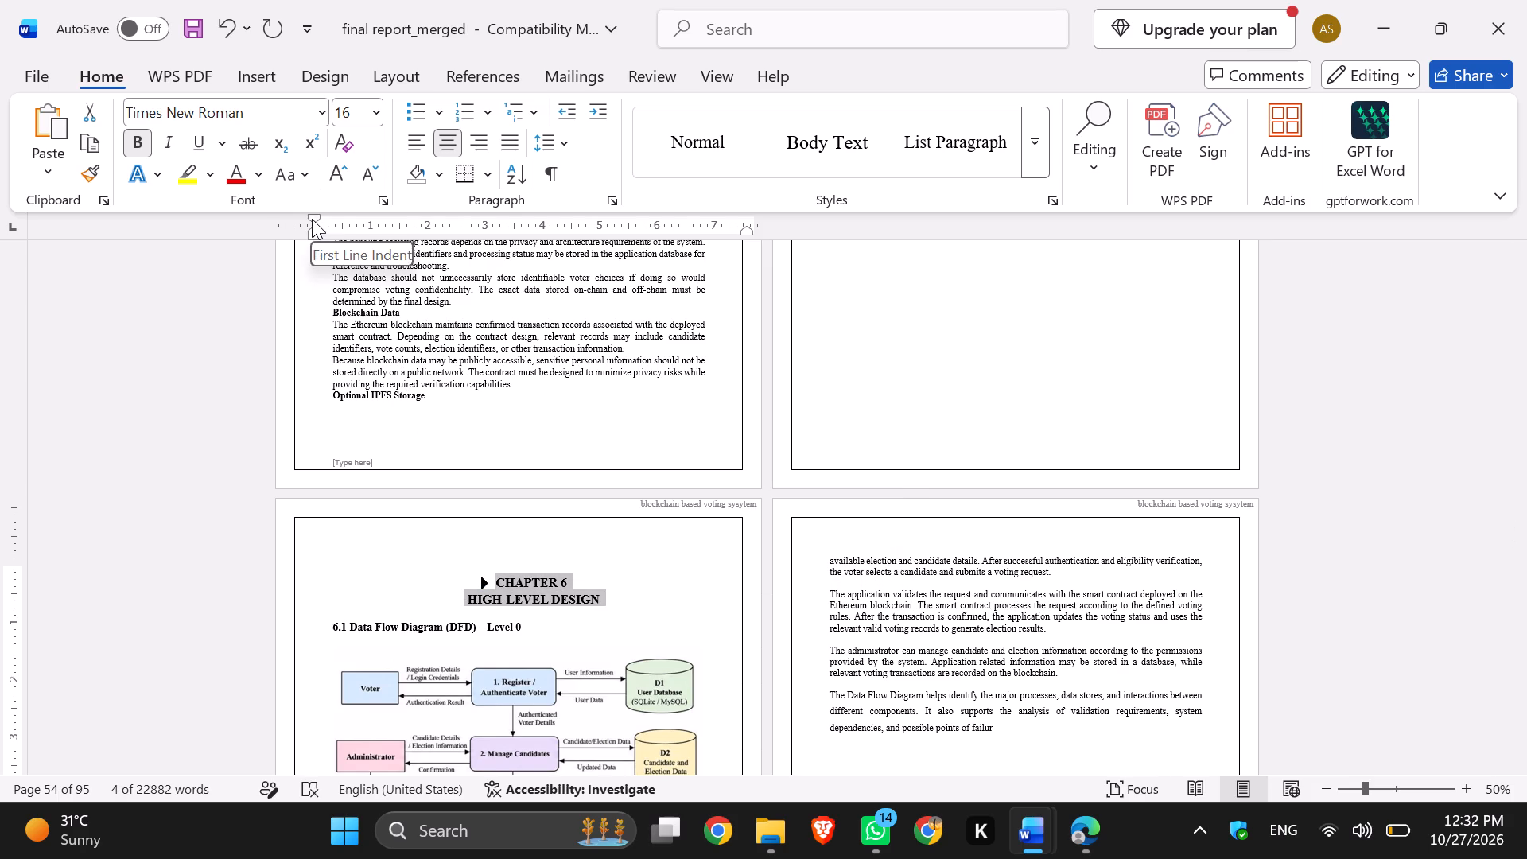
drag(310, 220, 291, 220)
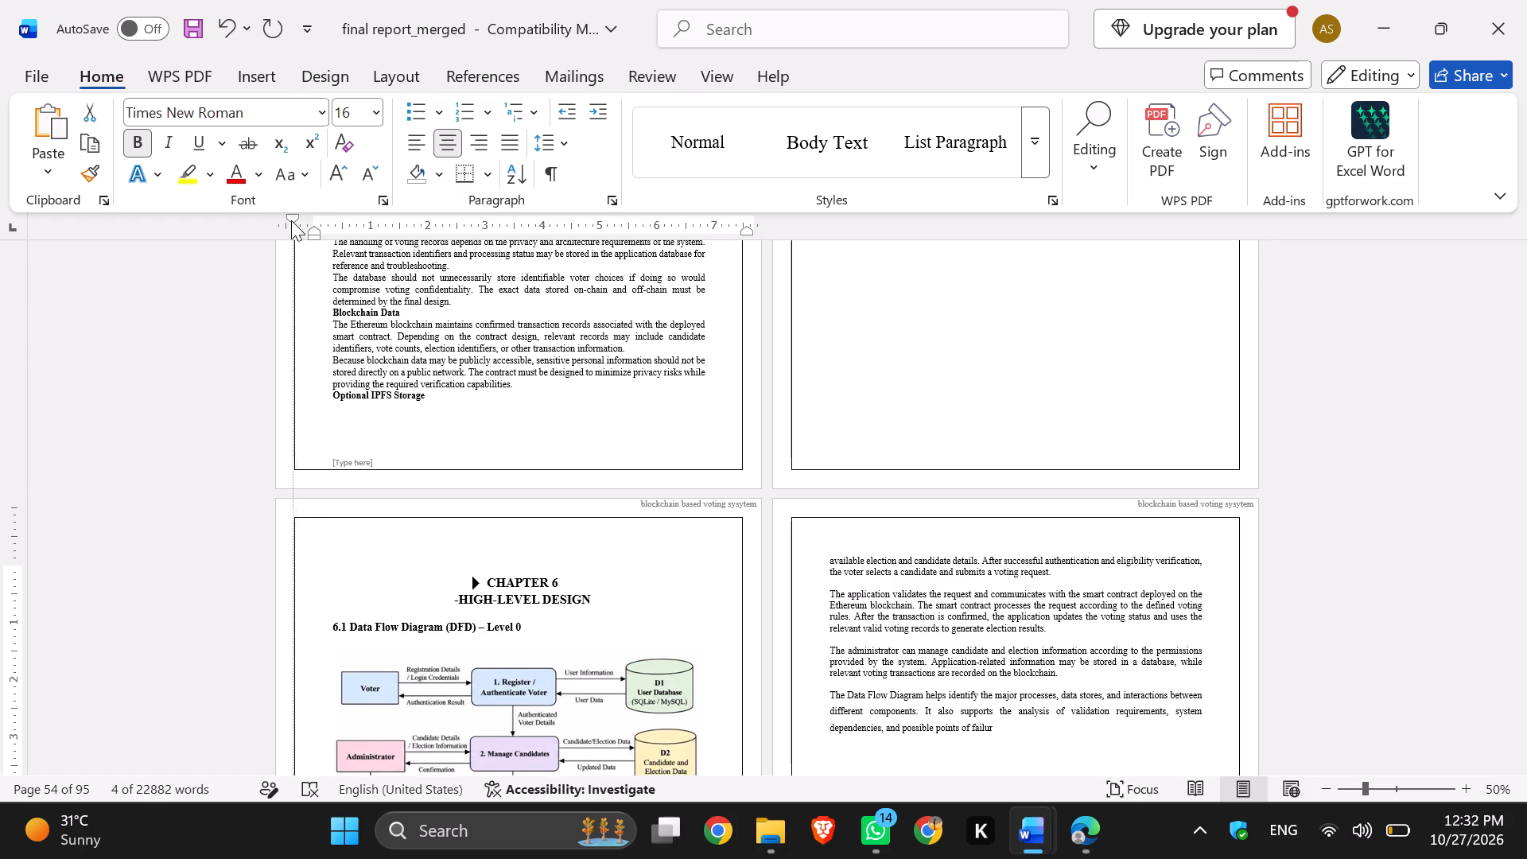
drag(291, 220, 275, 221)
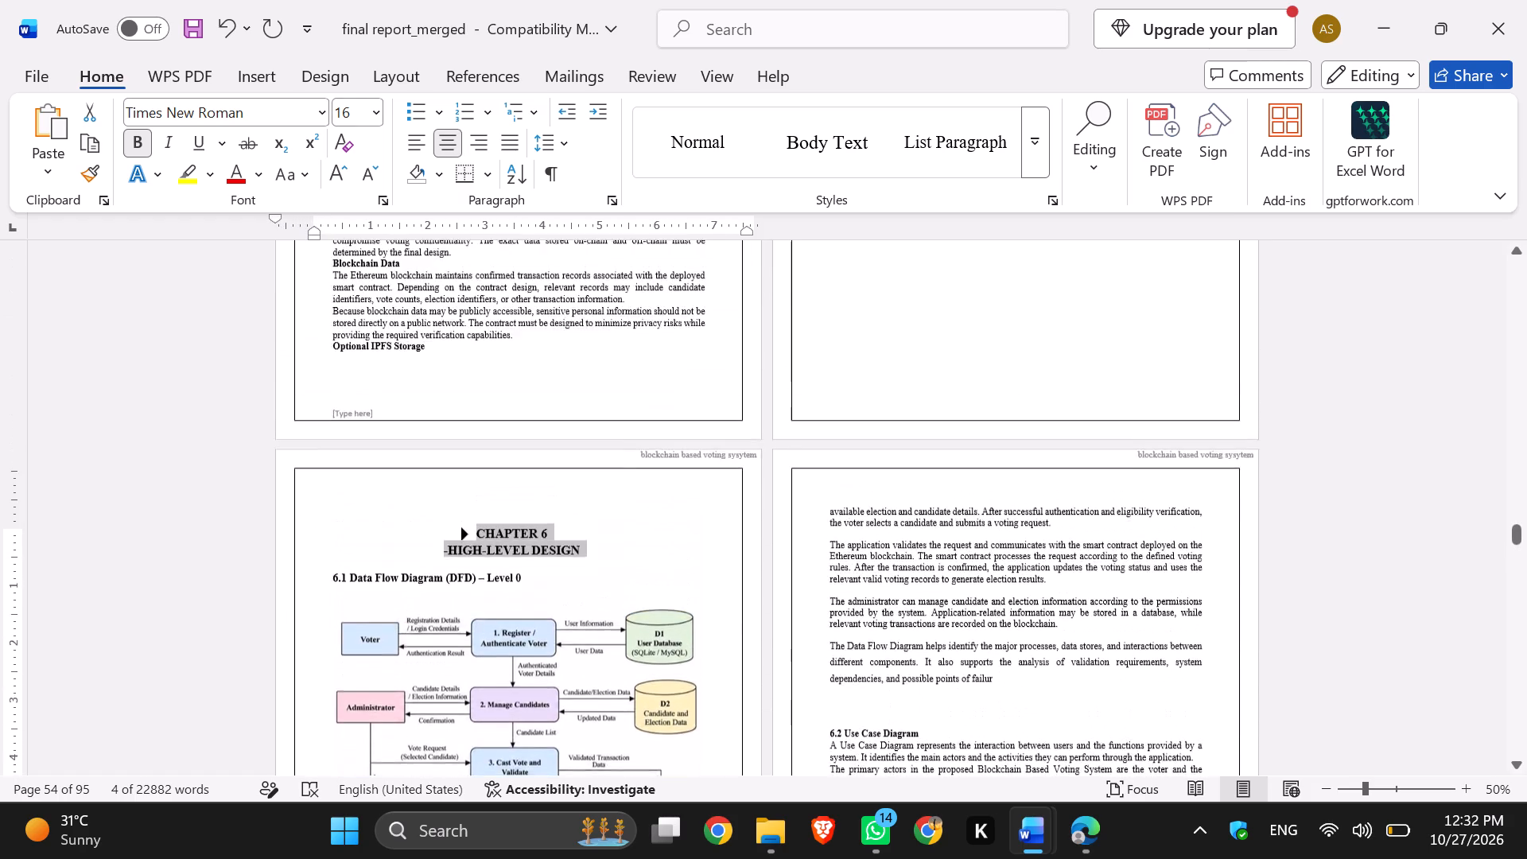
Examine the page layout from Chapter 6 through Chapter 8 up to the start of Chapter 9.
scroll(619, 431, up, 1)
scroll(619, 431, down, 5)
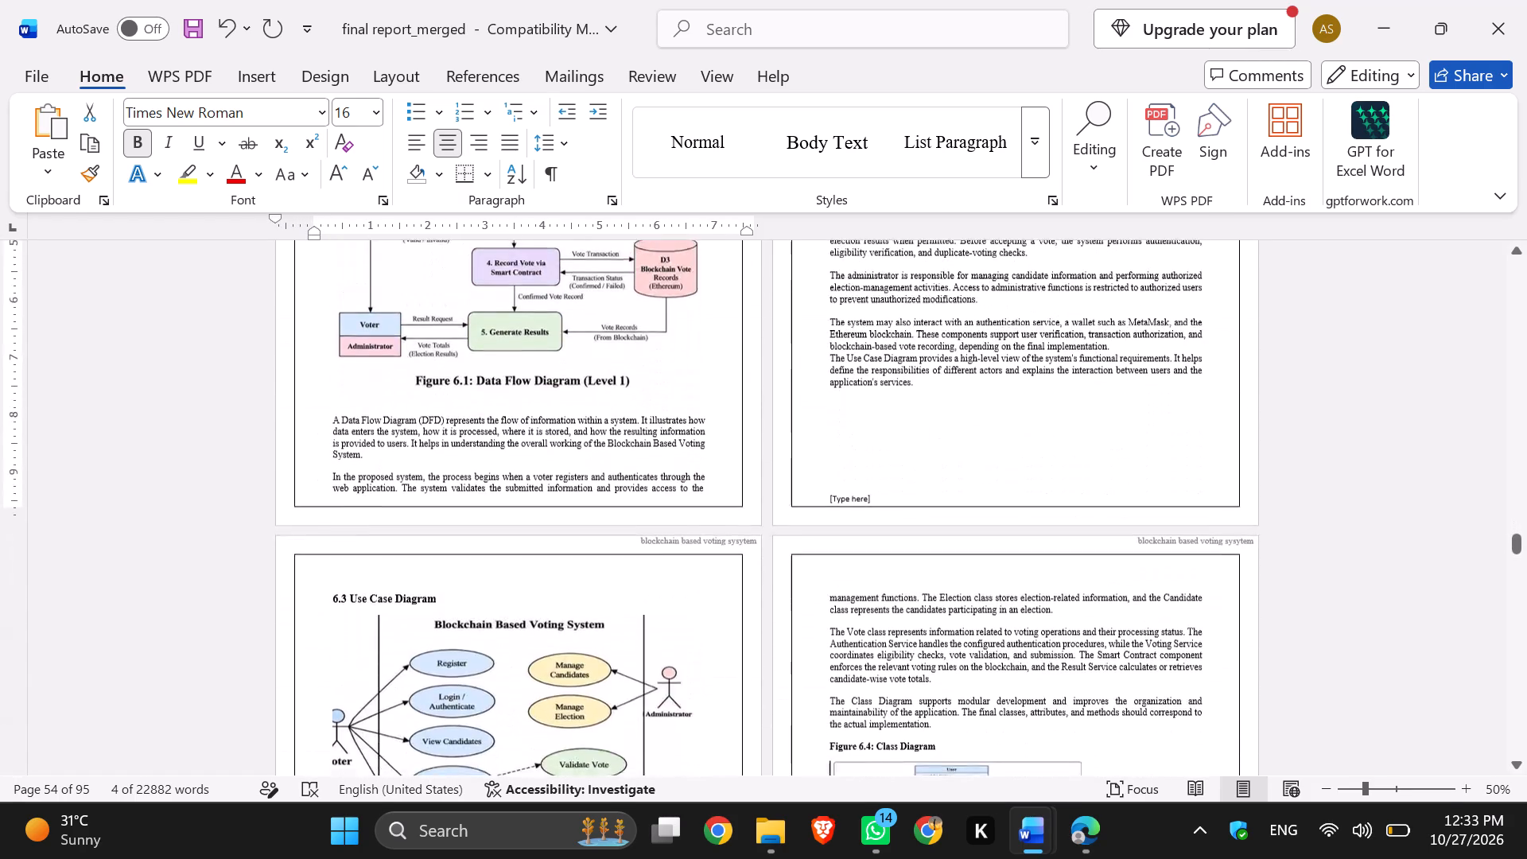
scroll(619, 431, down, 7)
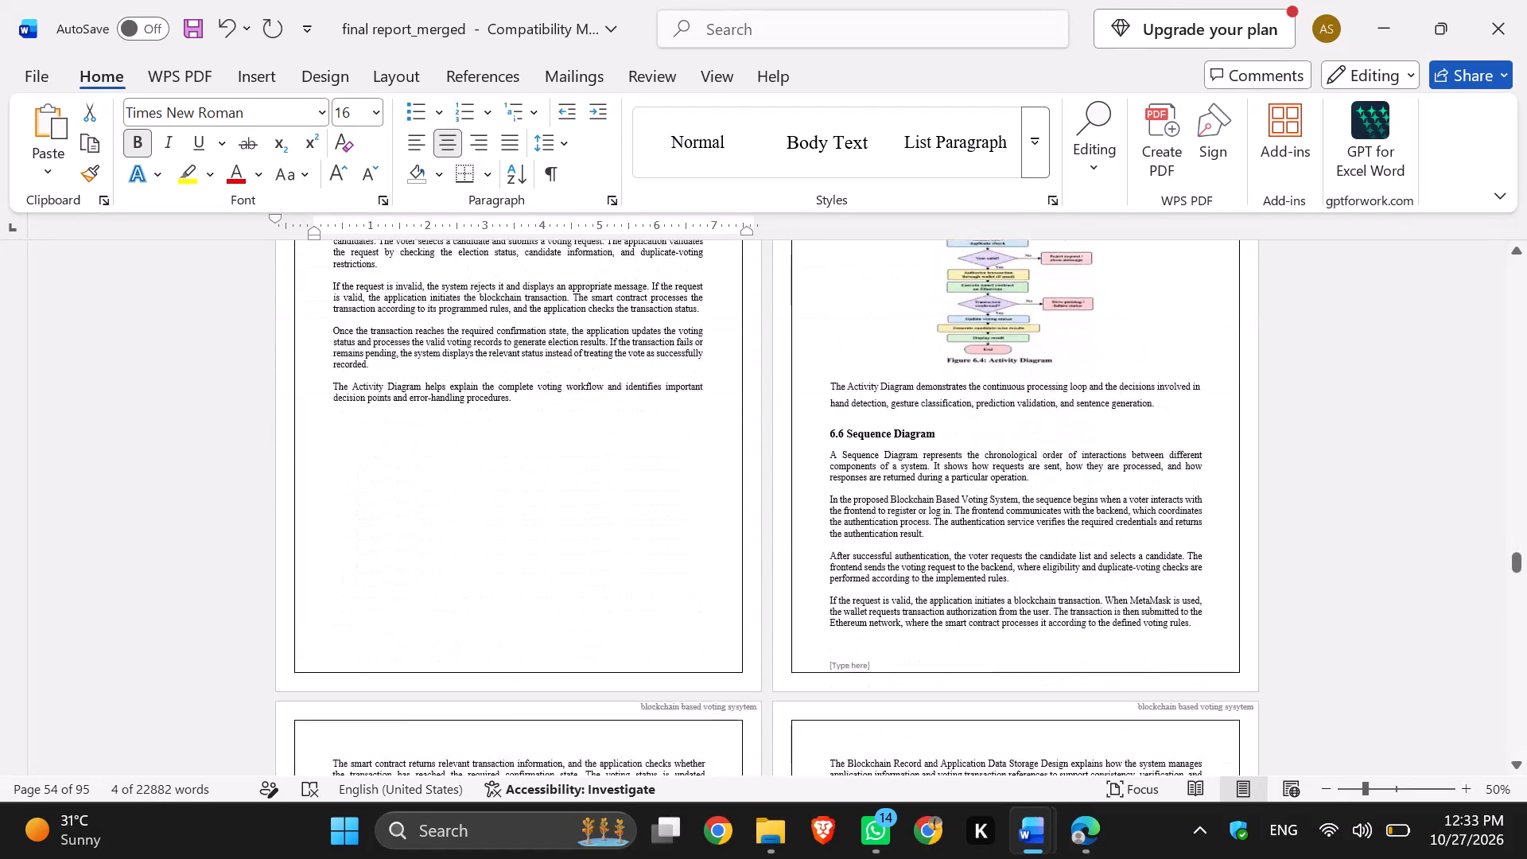
scroll(619, 431, down, 2)
scroll(619, 431, up, 2)
scroll(619, 431, down, 2)
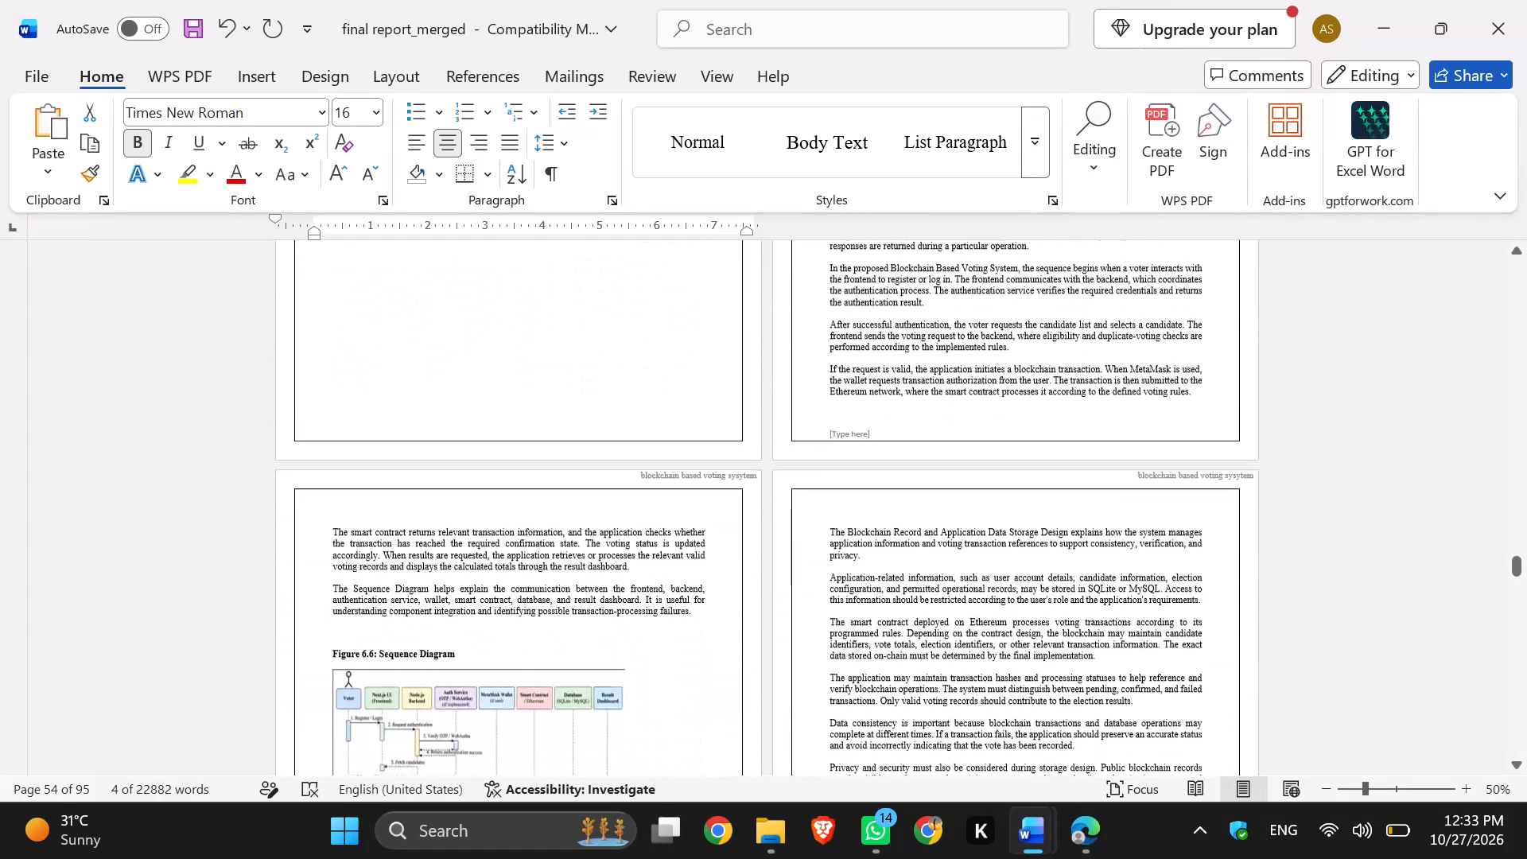
scroll(619, 431, down, 6)
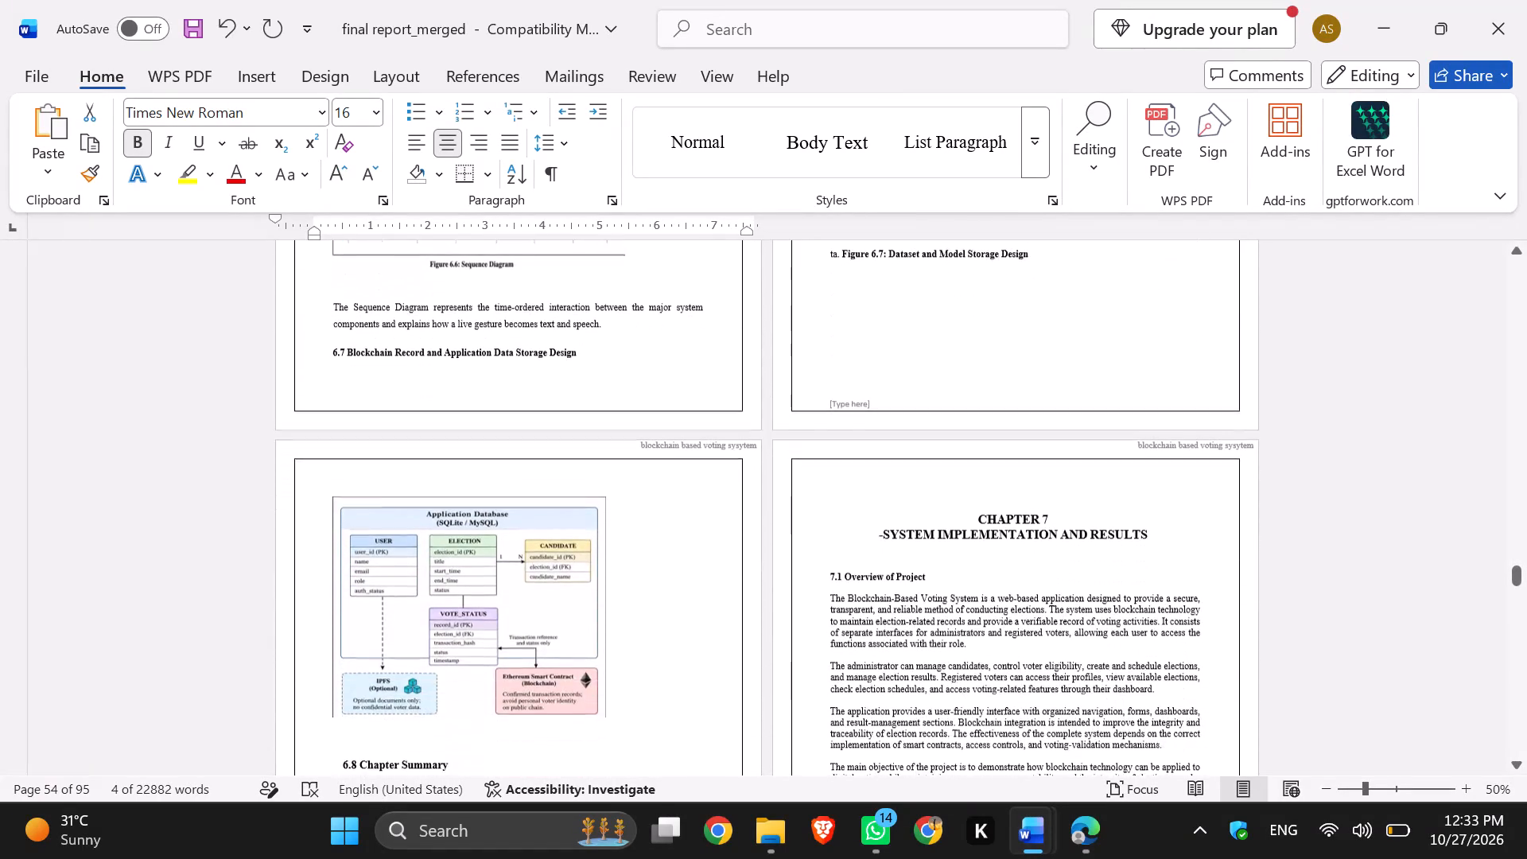
scroll(619, 431, down, 6)
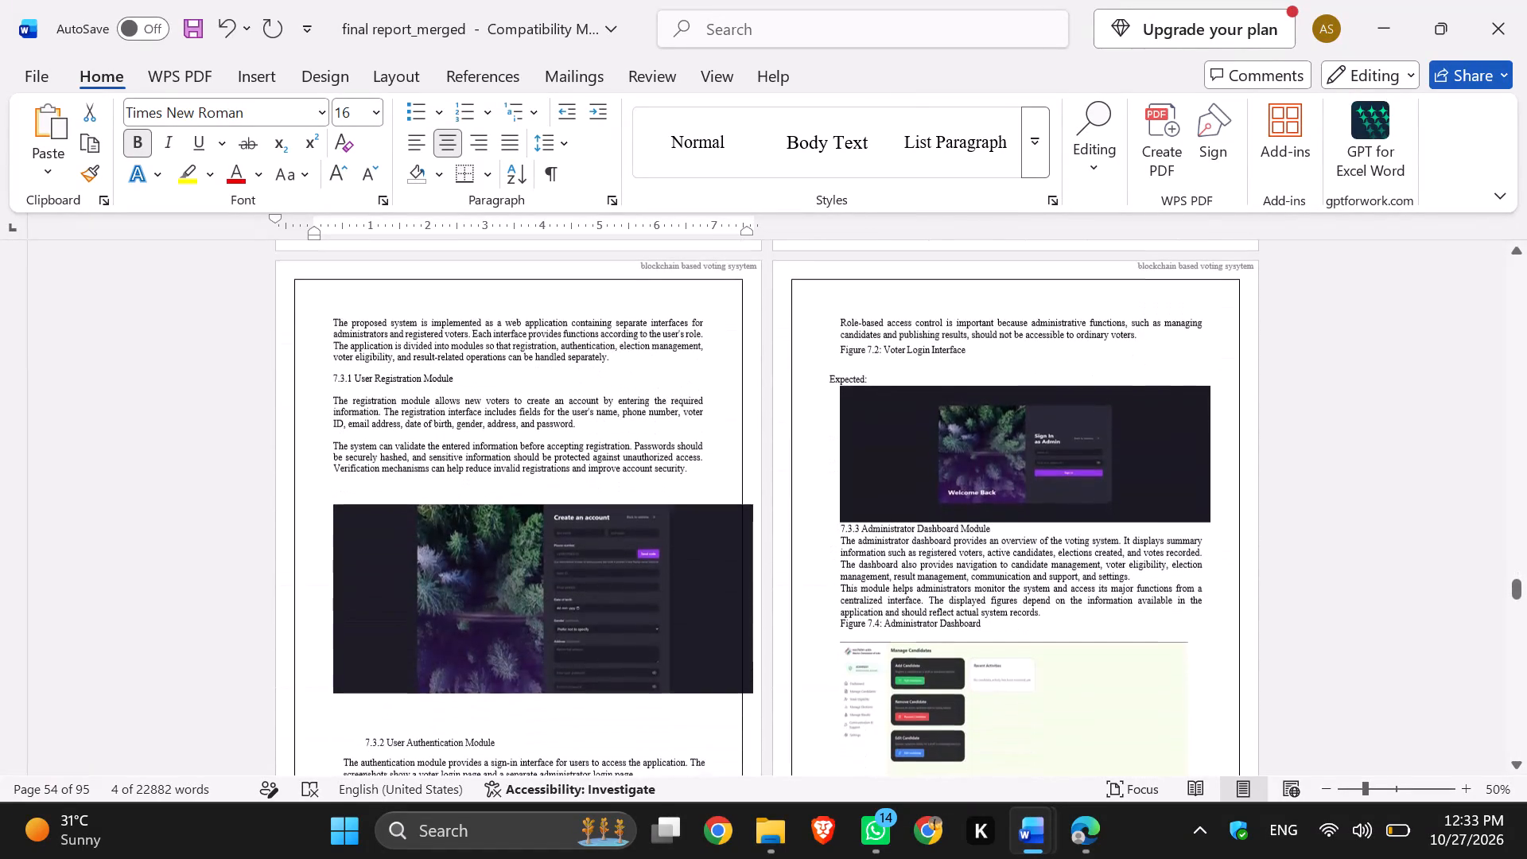
scroll(619, 431, down, 6)
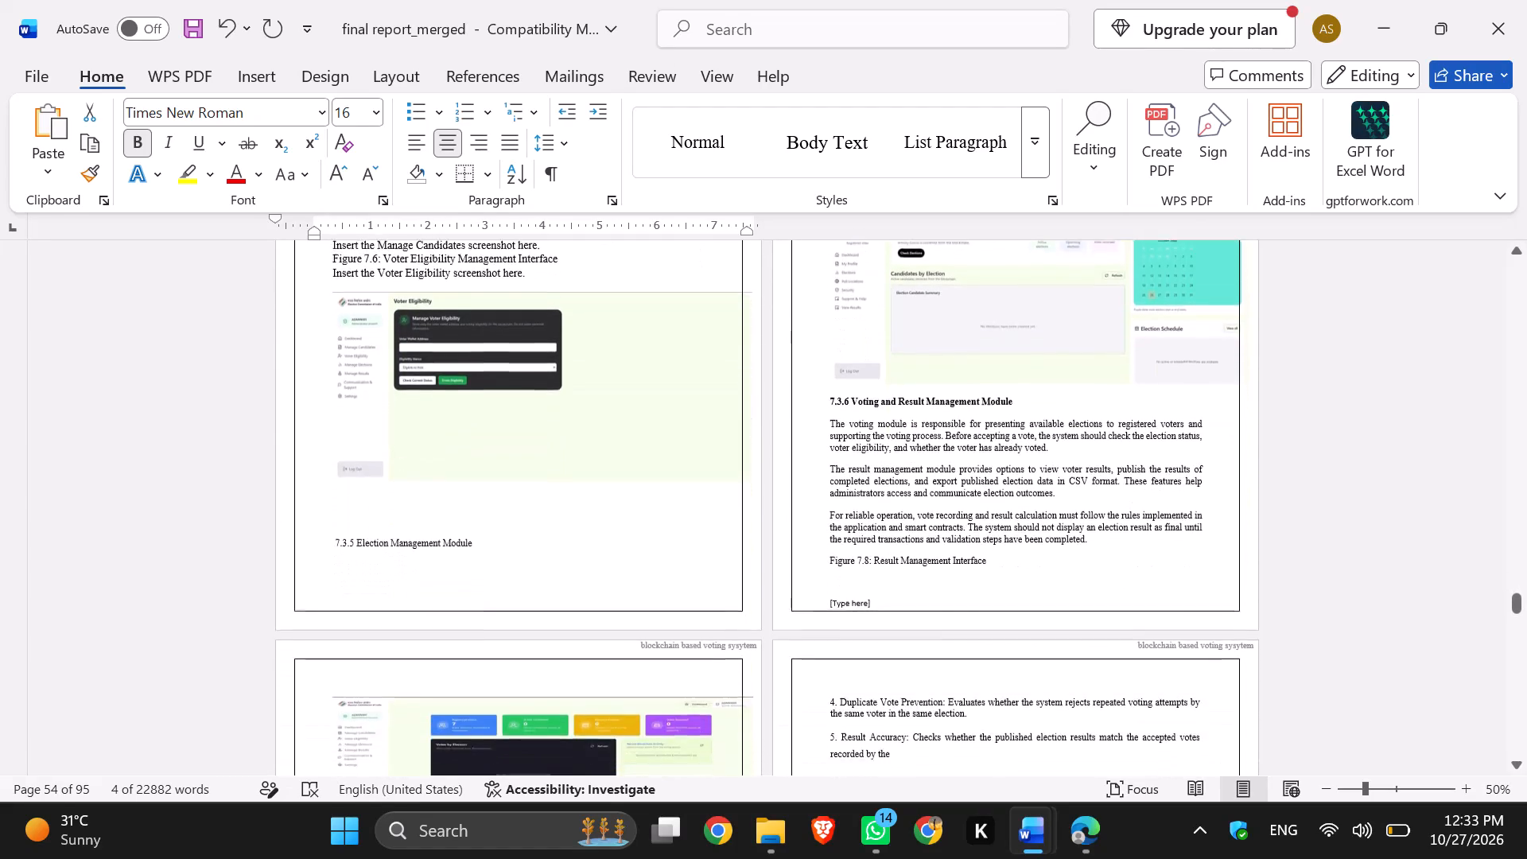
scroll(619, 431, down, 6)
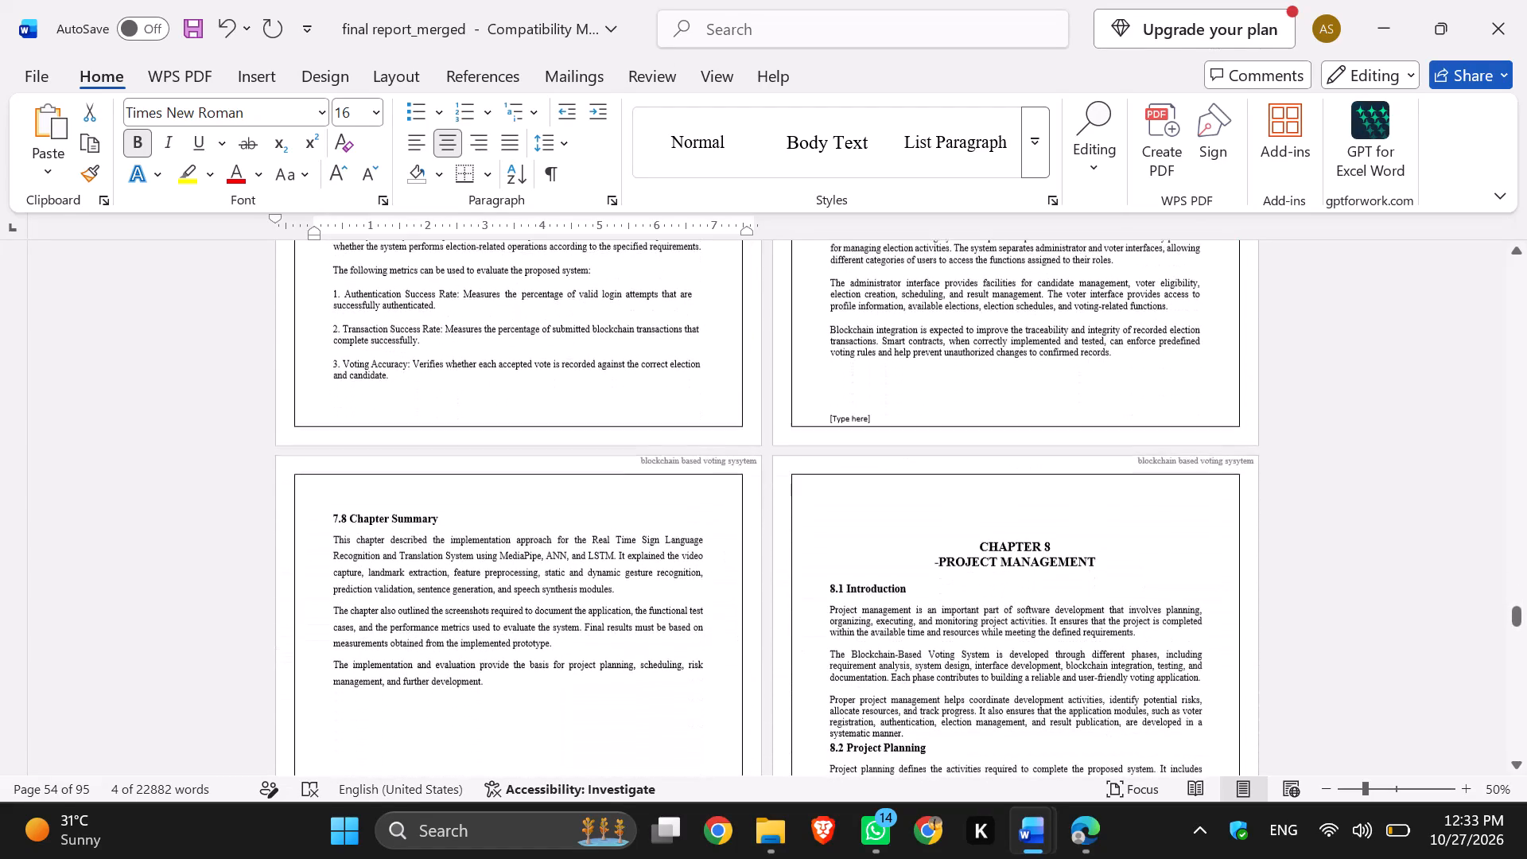
scroll(619, 431, down, 5)
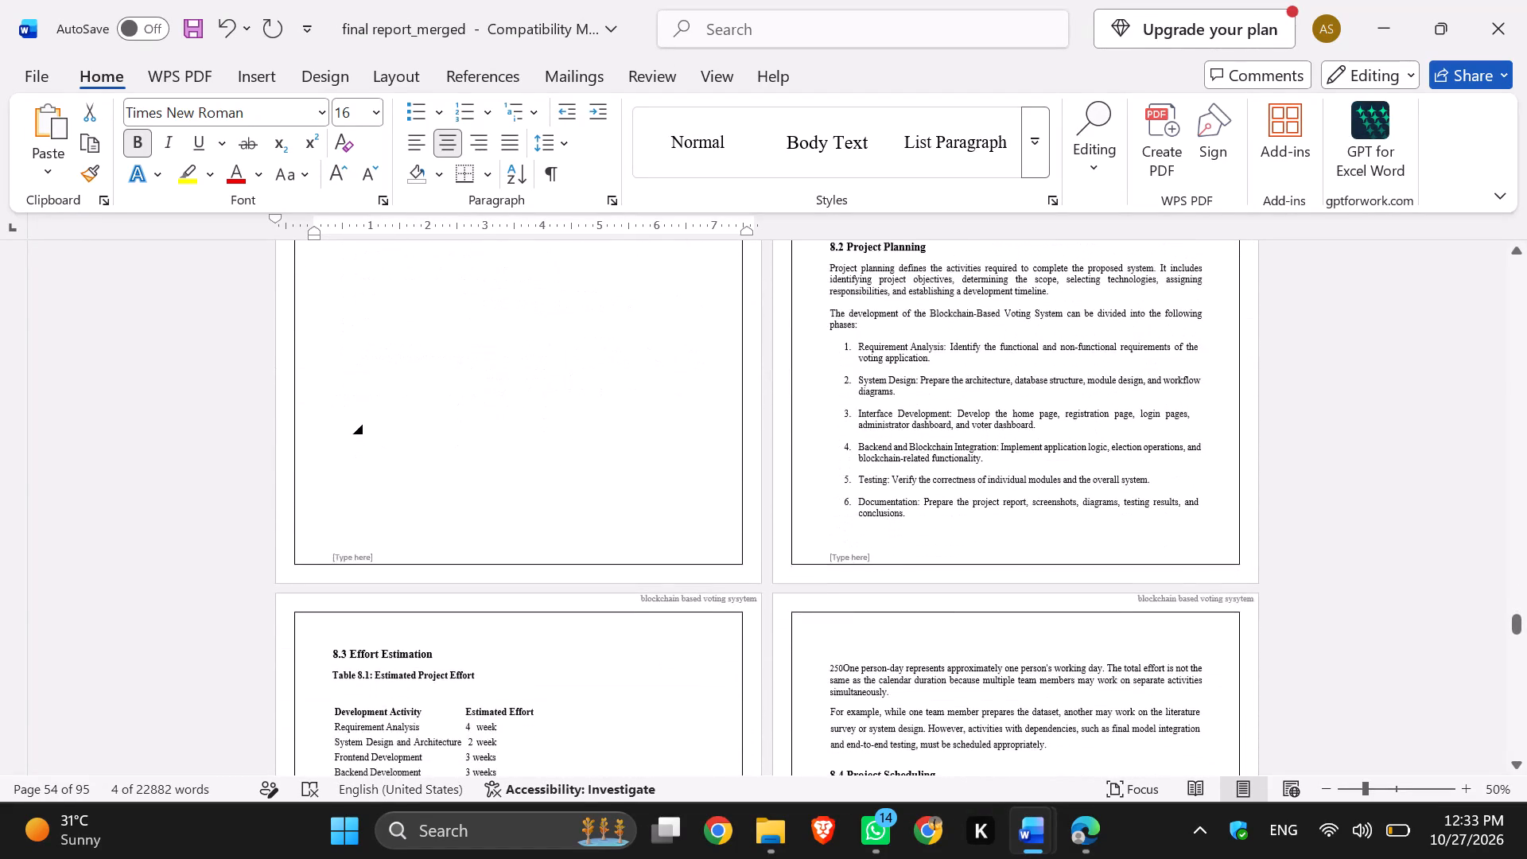
scroll(619, 431, down, 5)
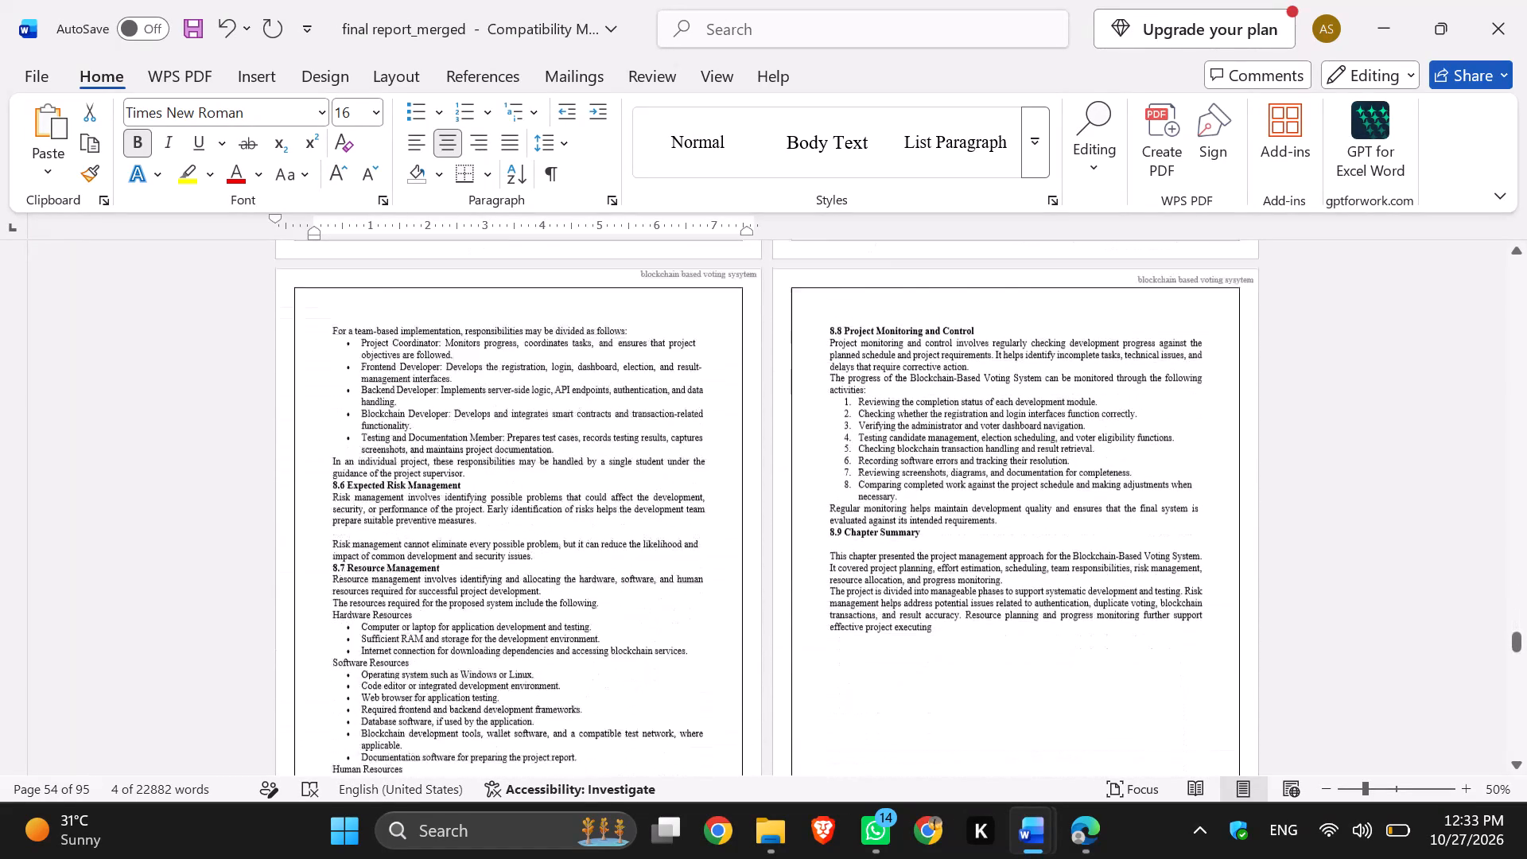
scroll(619, 431, down, 4)
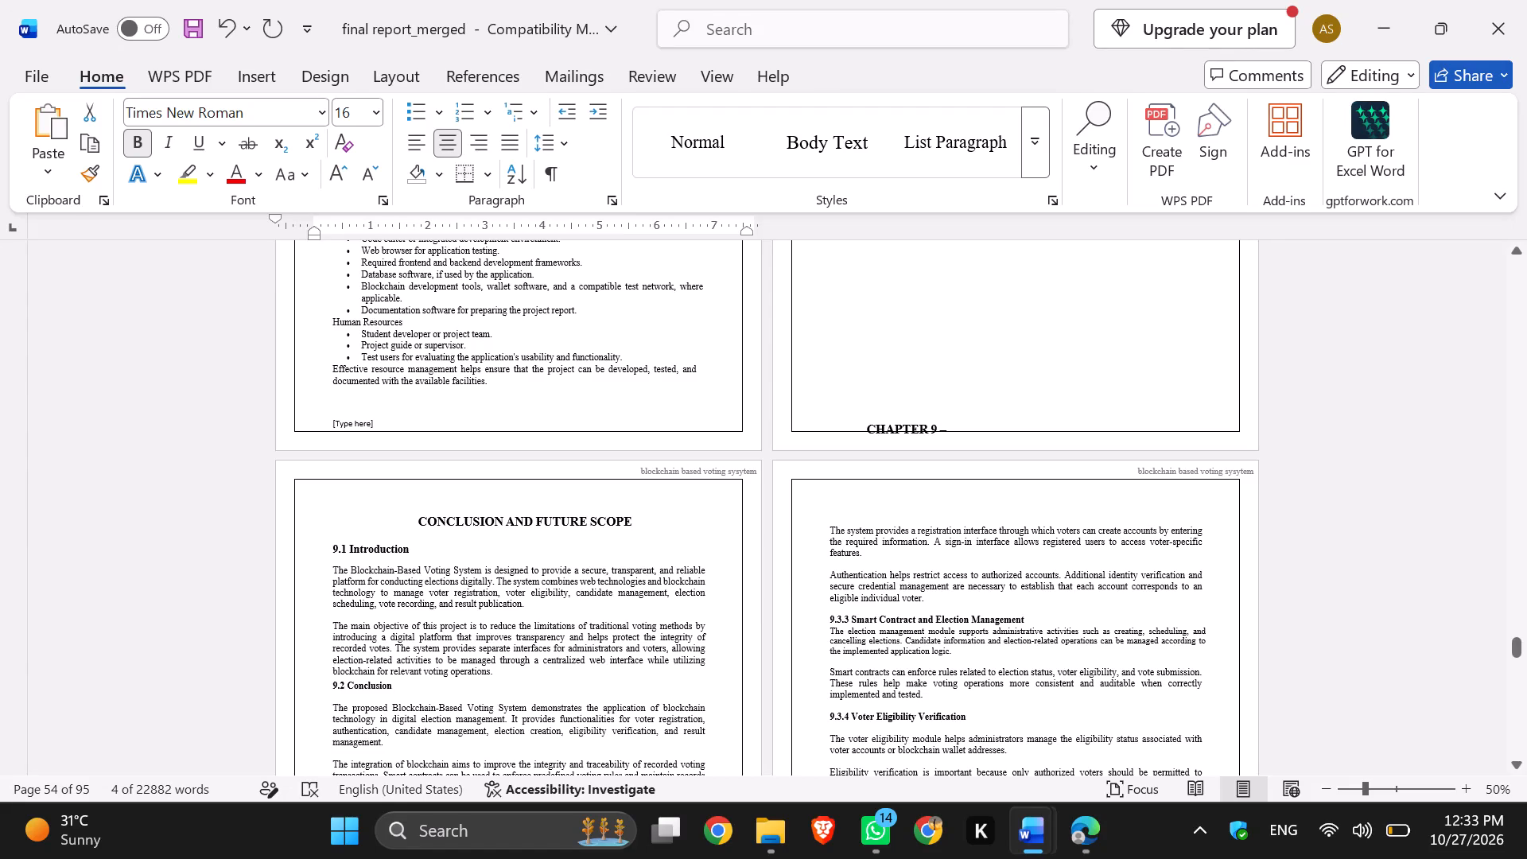
Add an empty paragraph above "CHAPTER 9 –" so it moves onto the same page as "CONCLUSION AND FUTURE SCOPE".
click(870, 376)
key(Return)
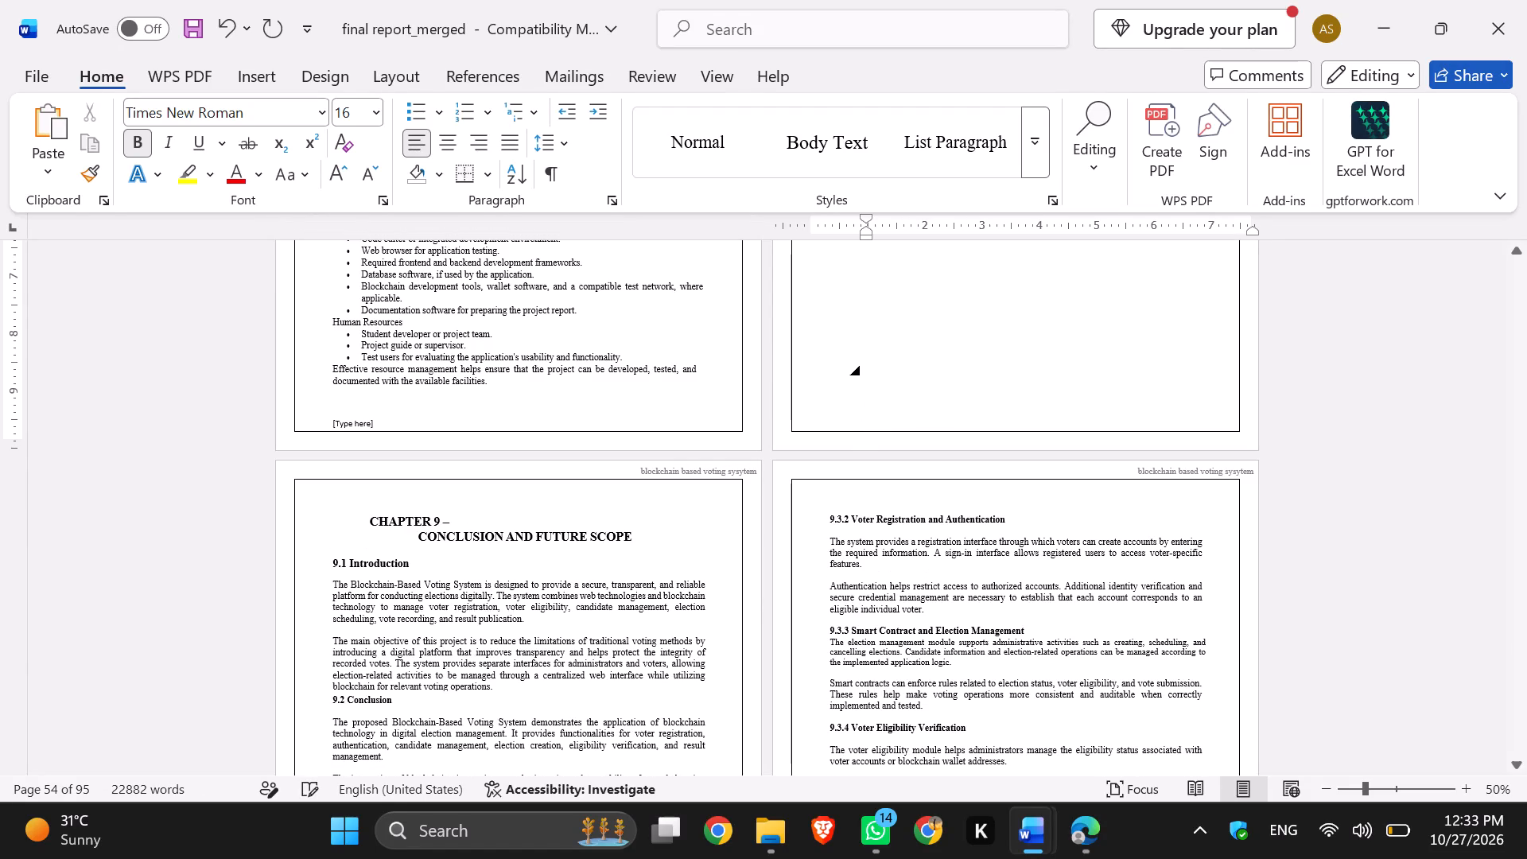
Pull the left indent and first-line indent of both Chapter 9 heading lines to the page's left edge.
drag(368, 520, 638, 536)
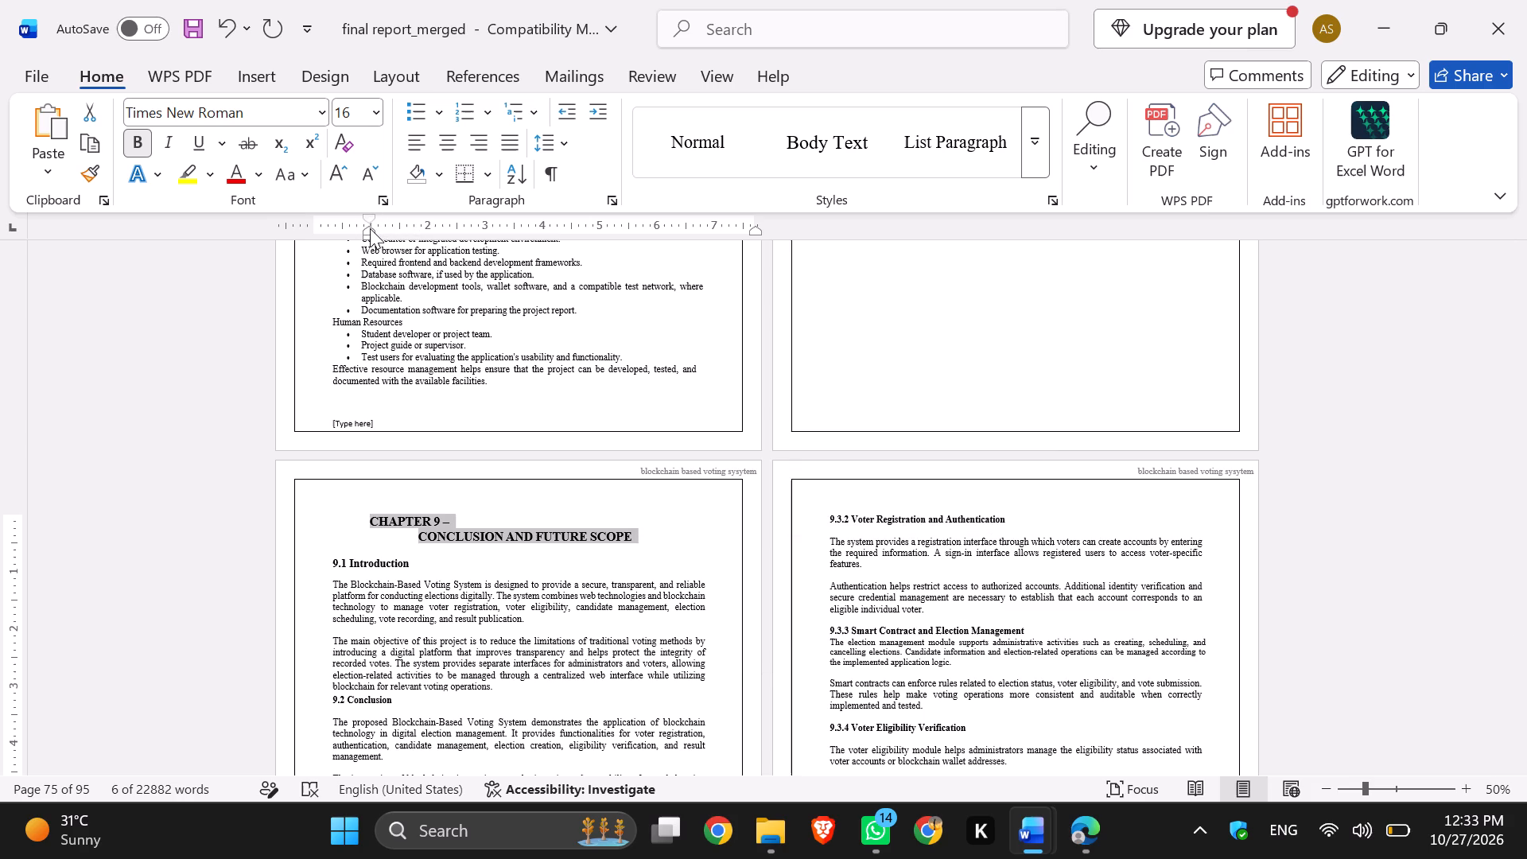
drag(370, 228, 279, 235)
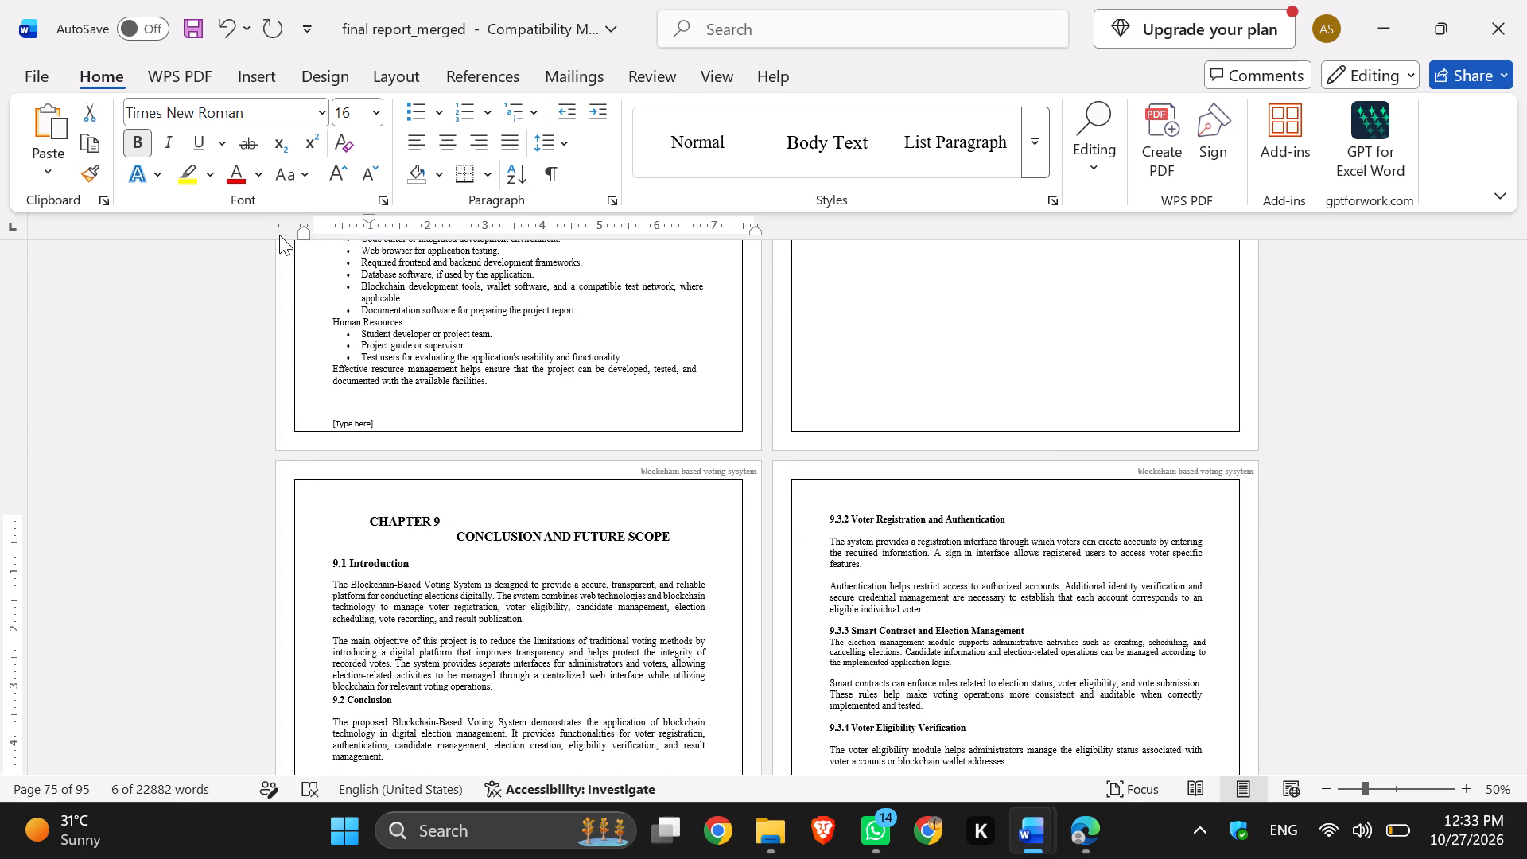
drag(279, 235, 274, 234)
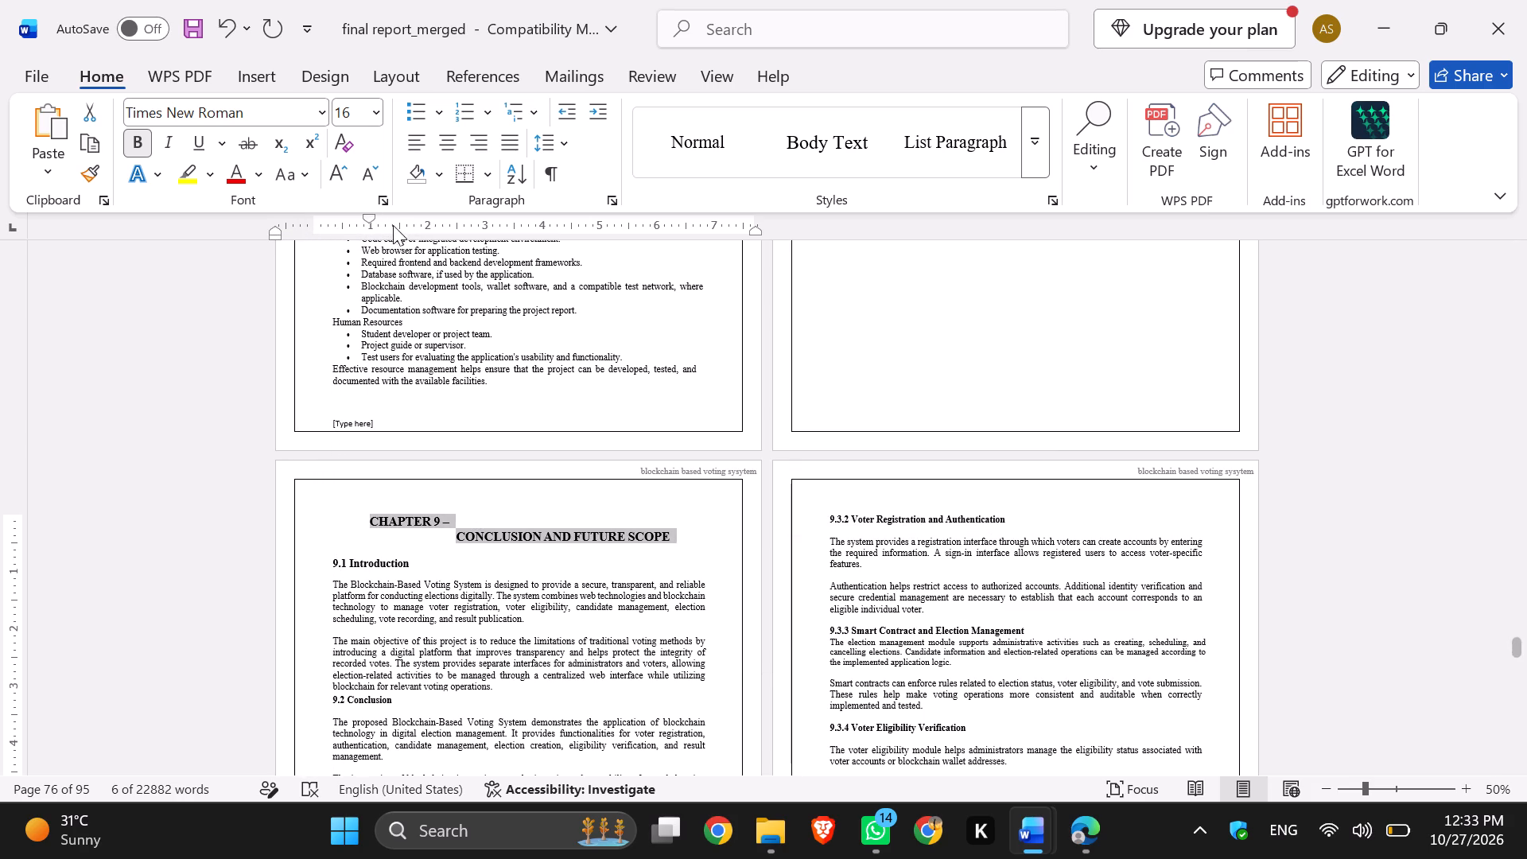
drag(366, 216, 286, 218)
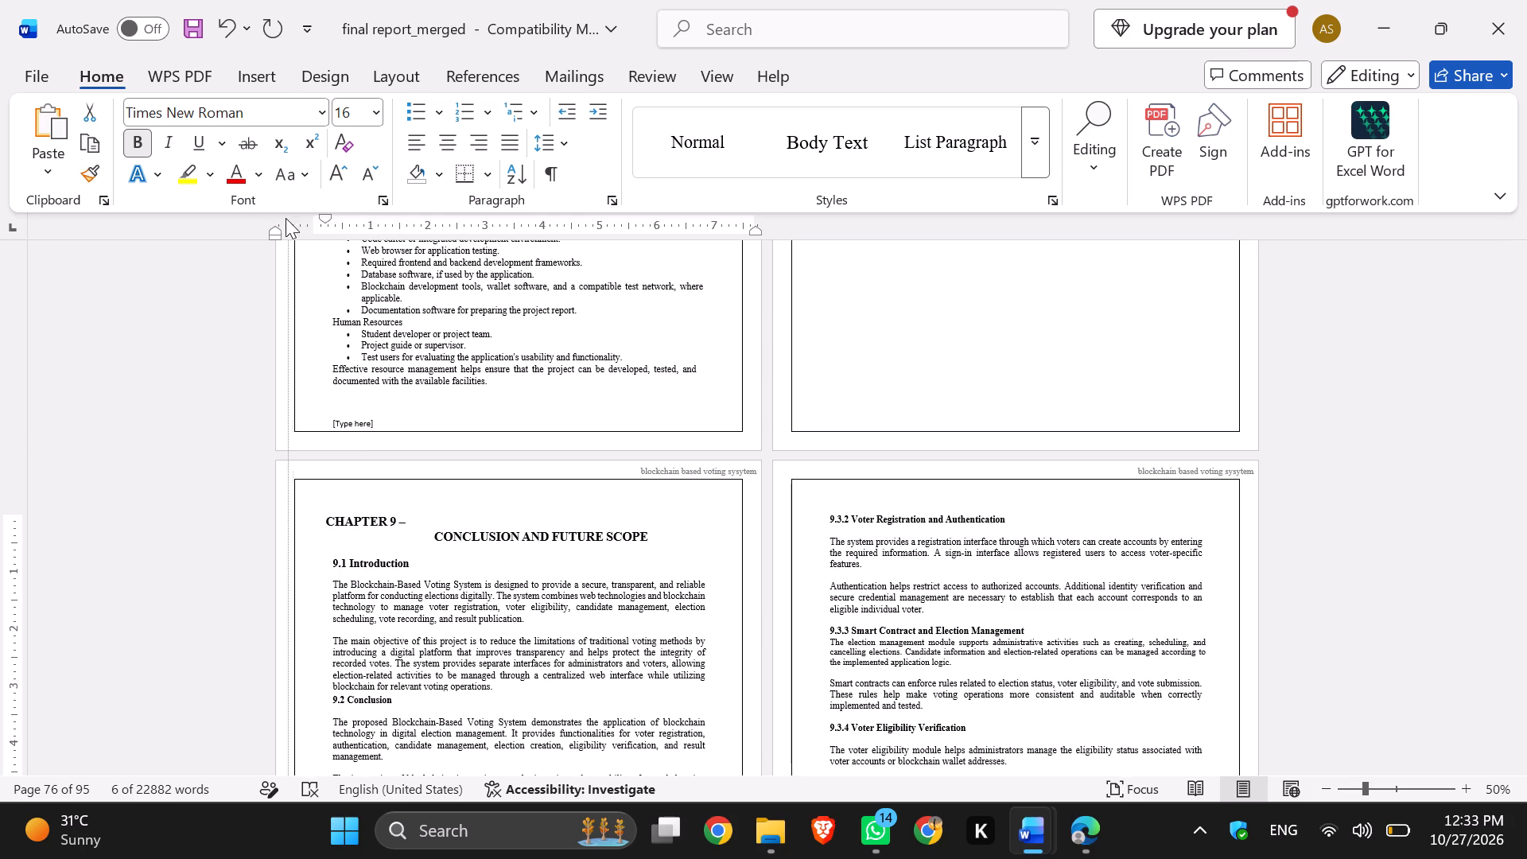
drag(286, 218, 276, 217)
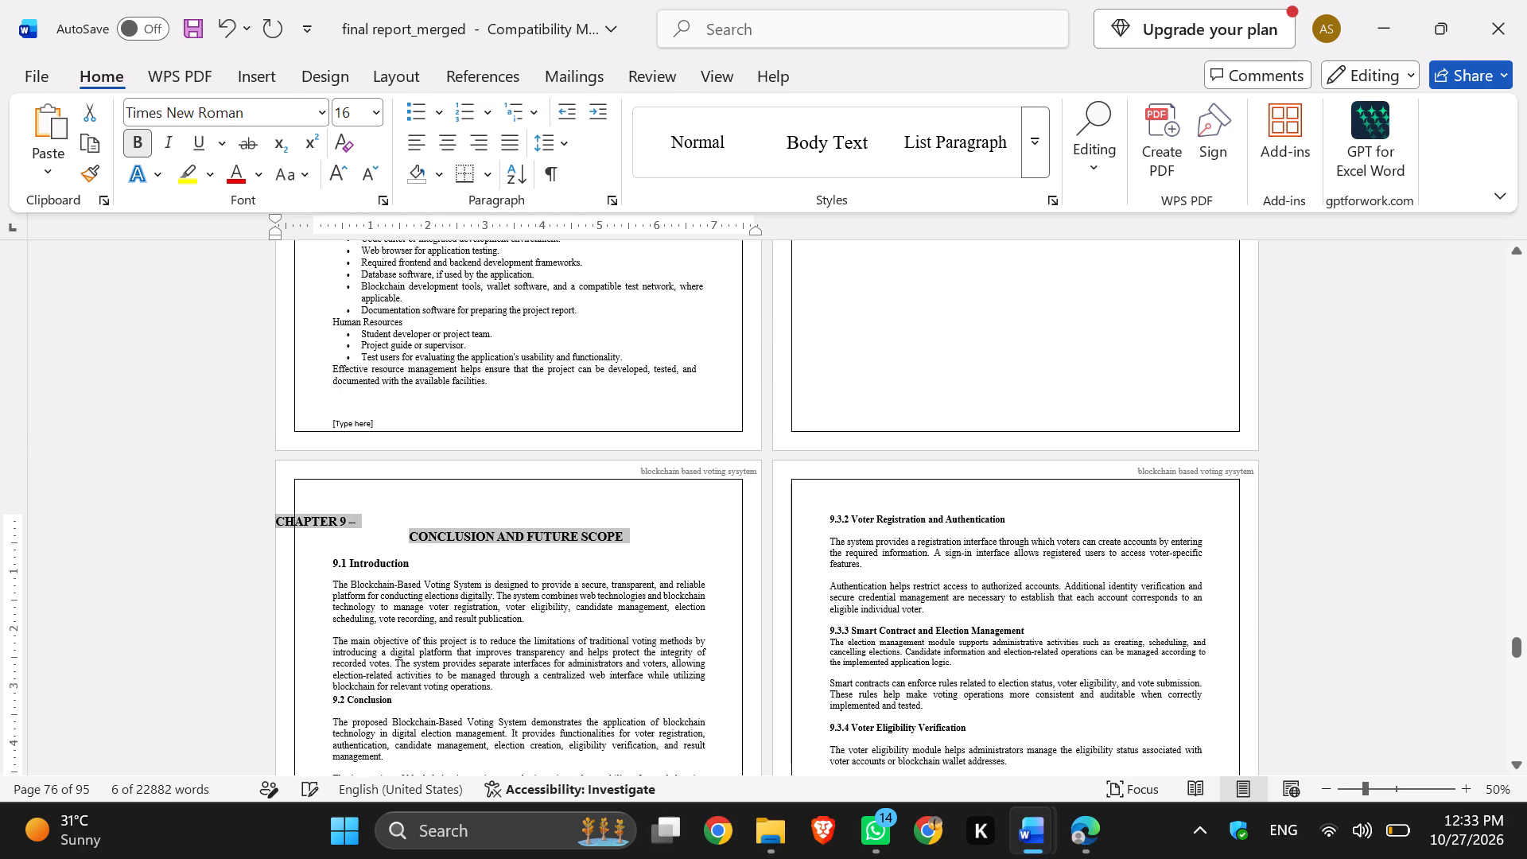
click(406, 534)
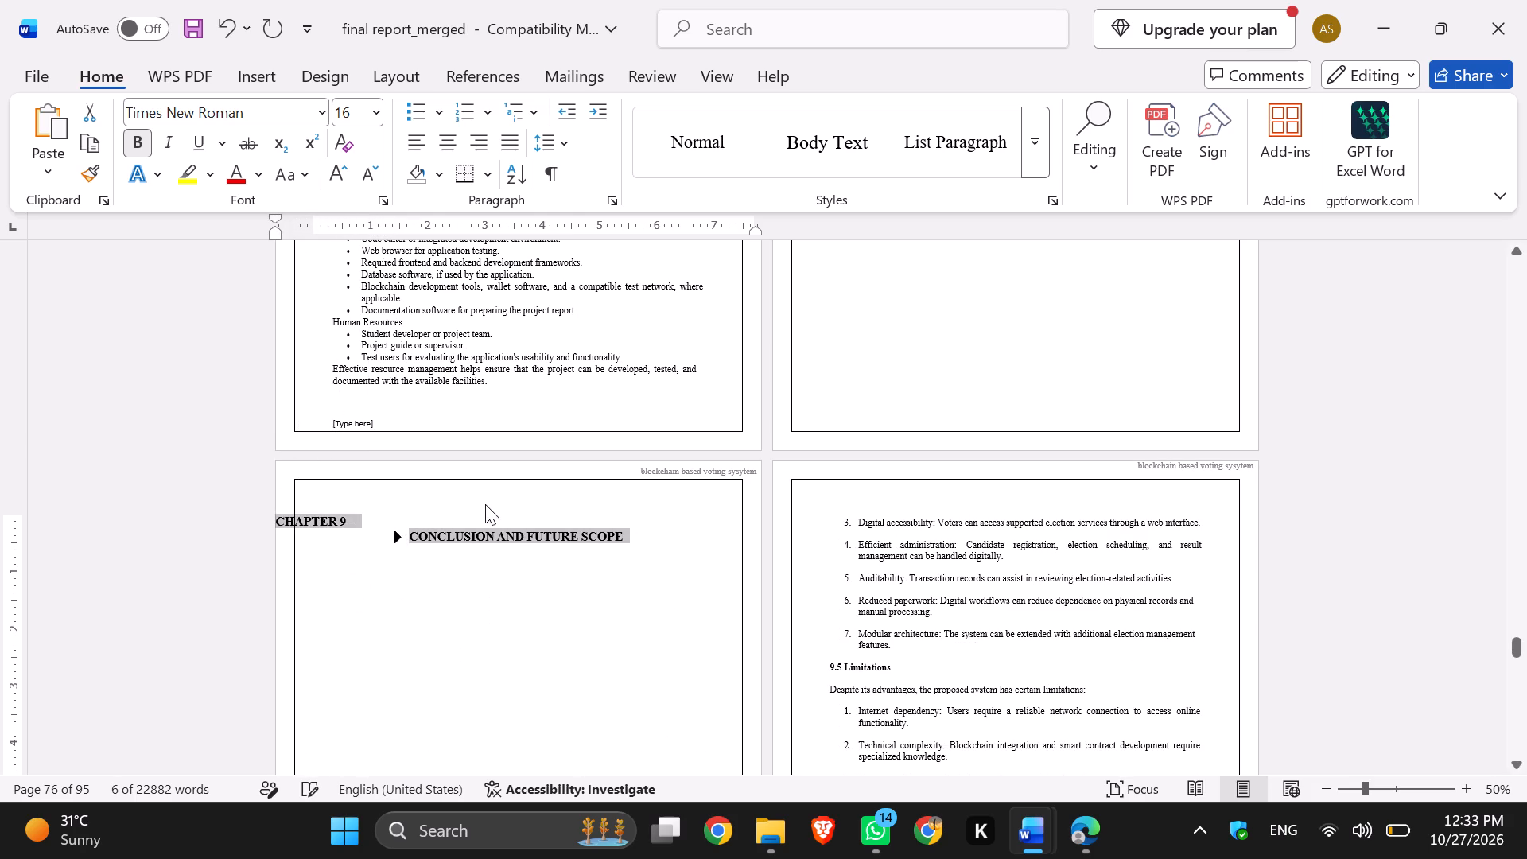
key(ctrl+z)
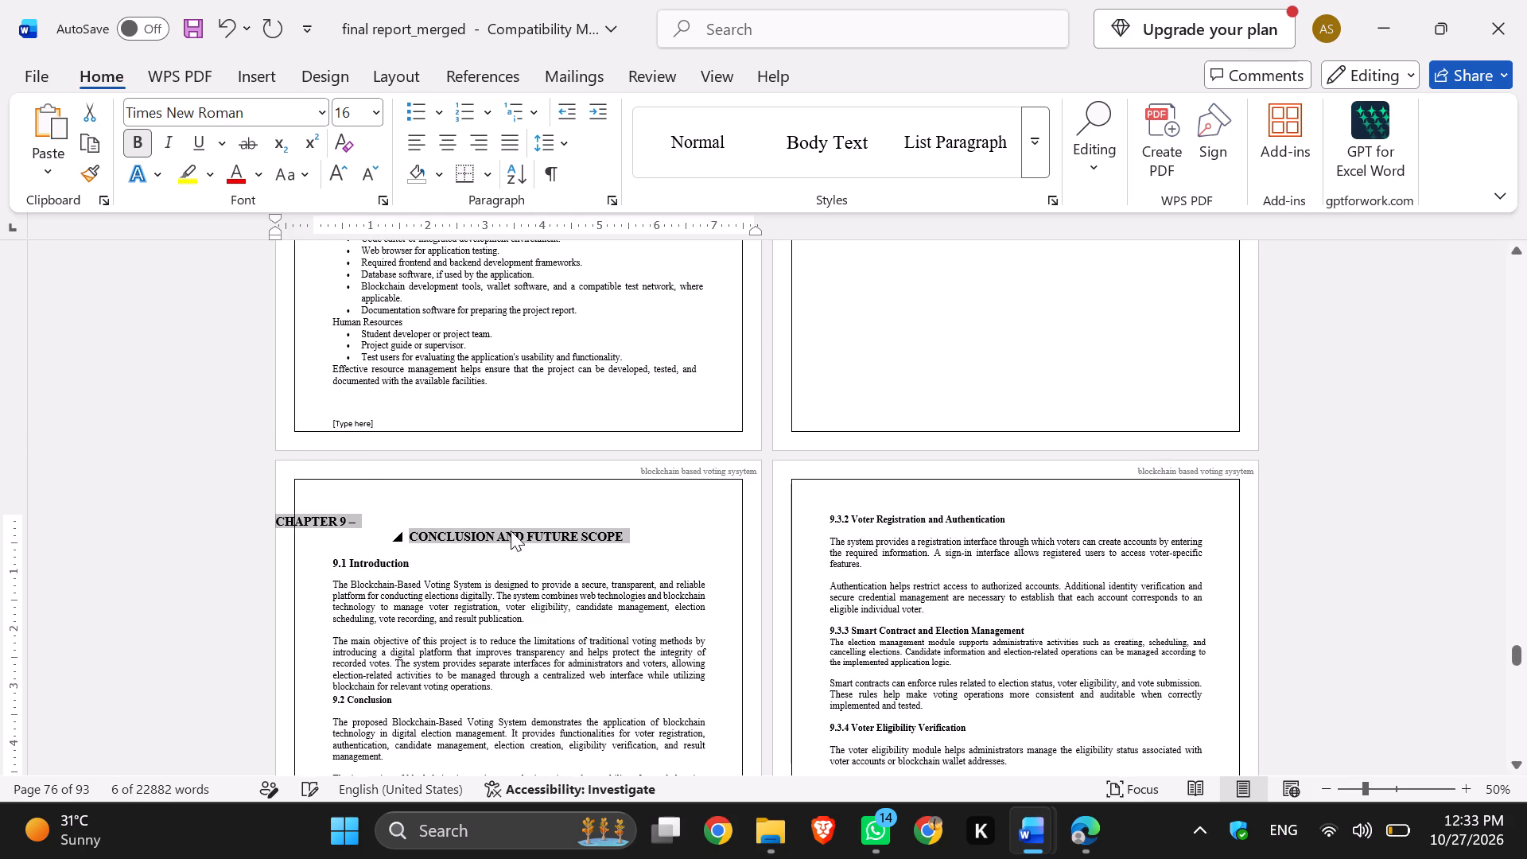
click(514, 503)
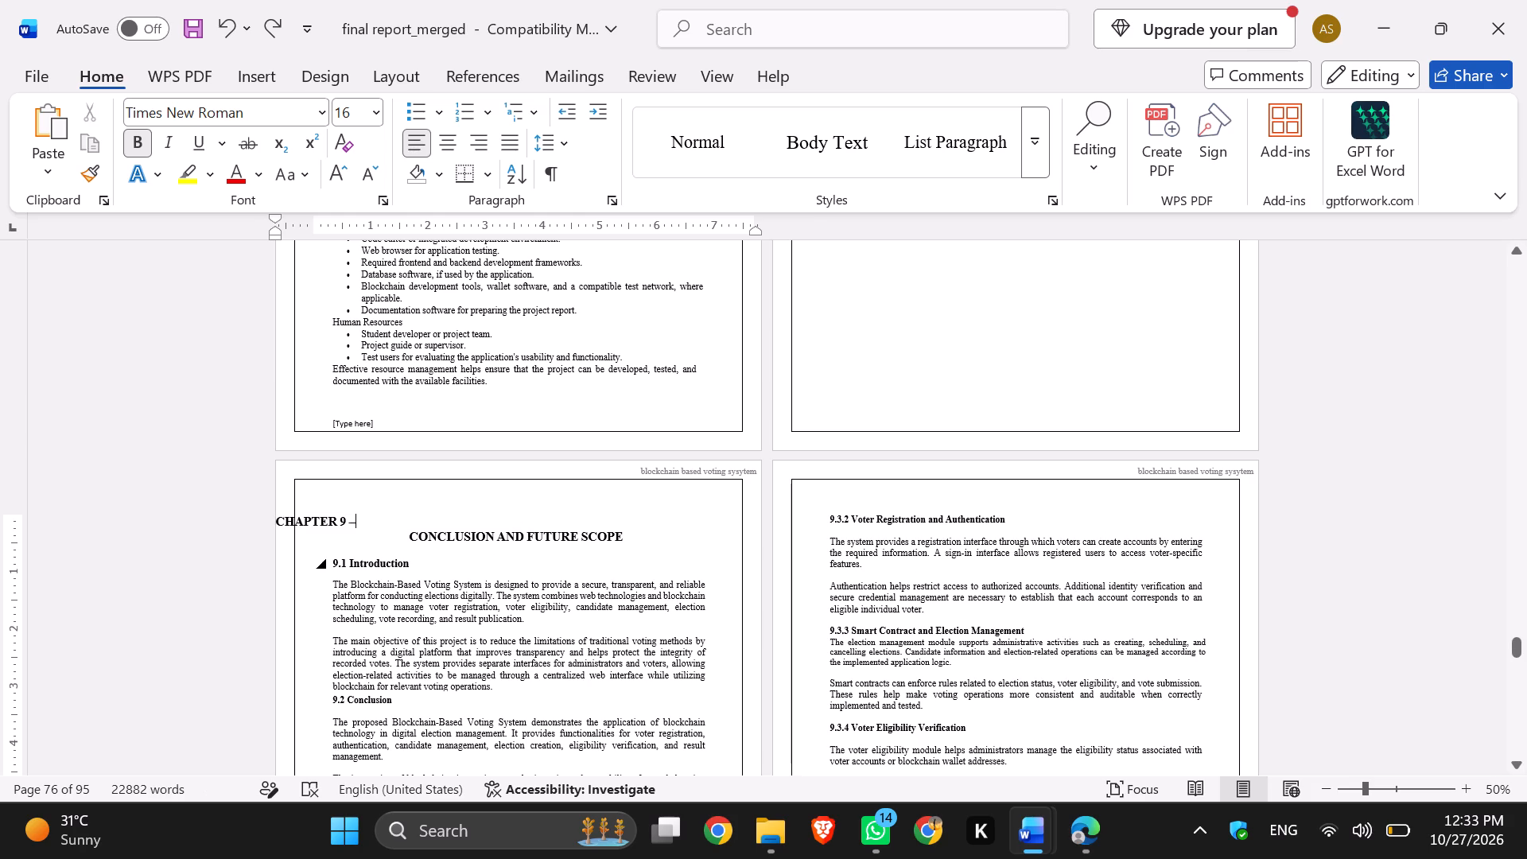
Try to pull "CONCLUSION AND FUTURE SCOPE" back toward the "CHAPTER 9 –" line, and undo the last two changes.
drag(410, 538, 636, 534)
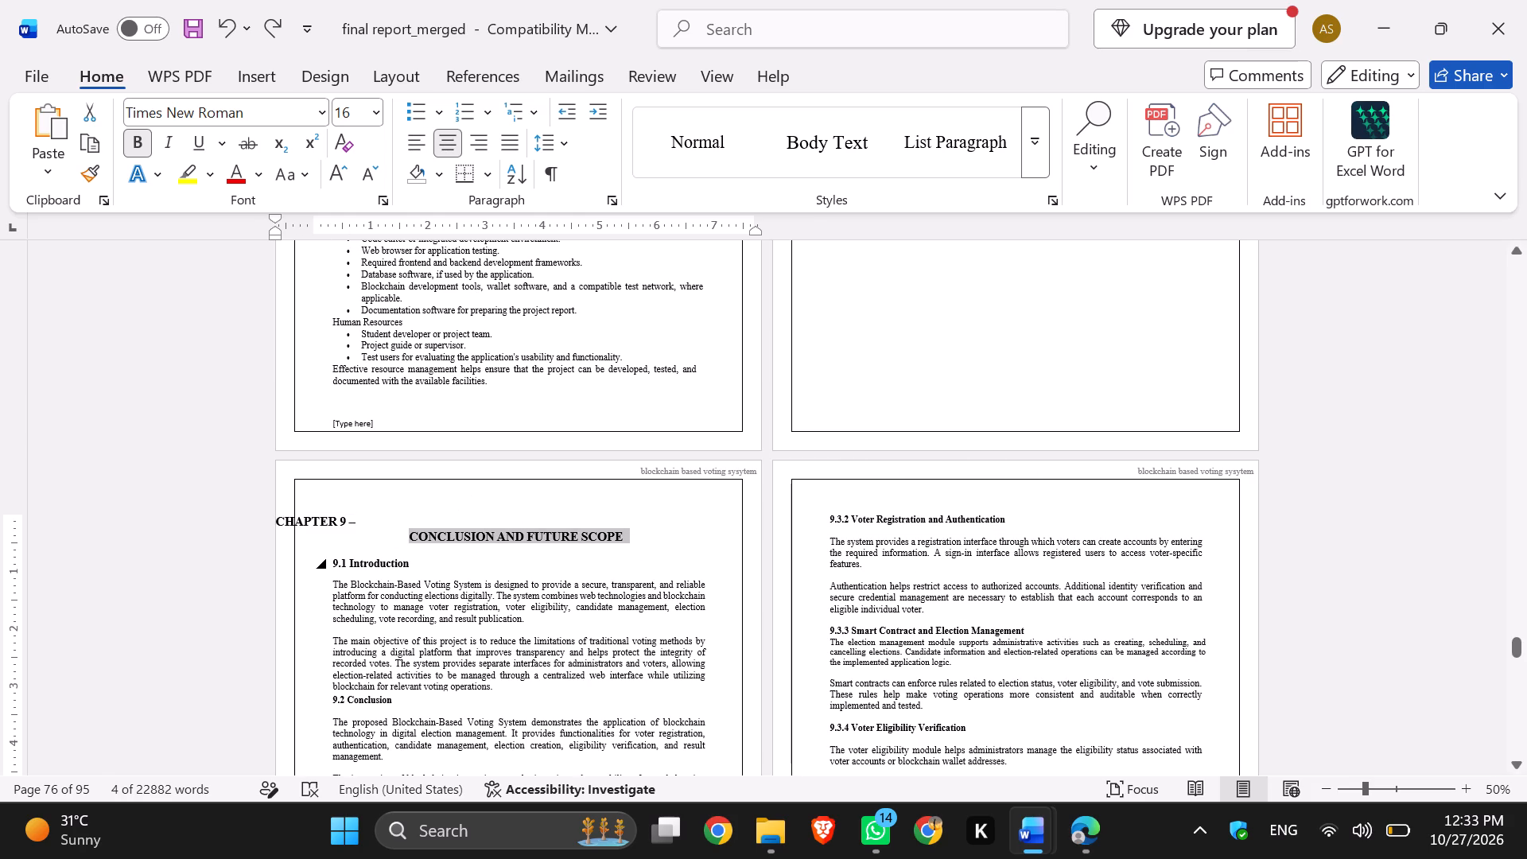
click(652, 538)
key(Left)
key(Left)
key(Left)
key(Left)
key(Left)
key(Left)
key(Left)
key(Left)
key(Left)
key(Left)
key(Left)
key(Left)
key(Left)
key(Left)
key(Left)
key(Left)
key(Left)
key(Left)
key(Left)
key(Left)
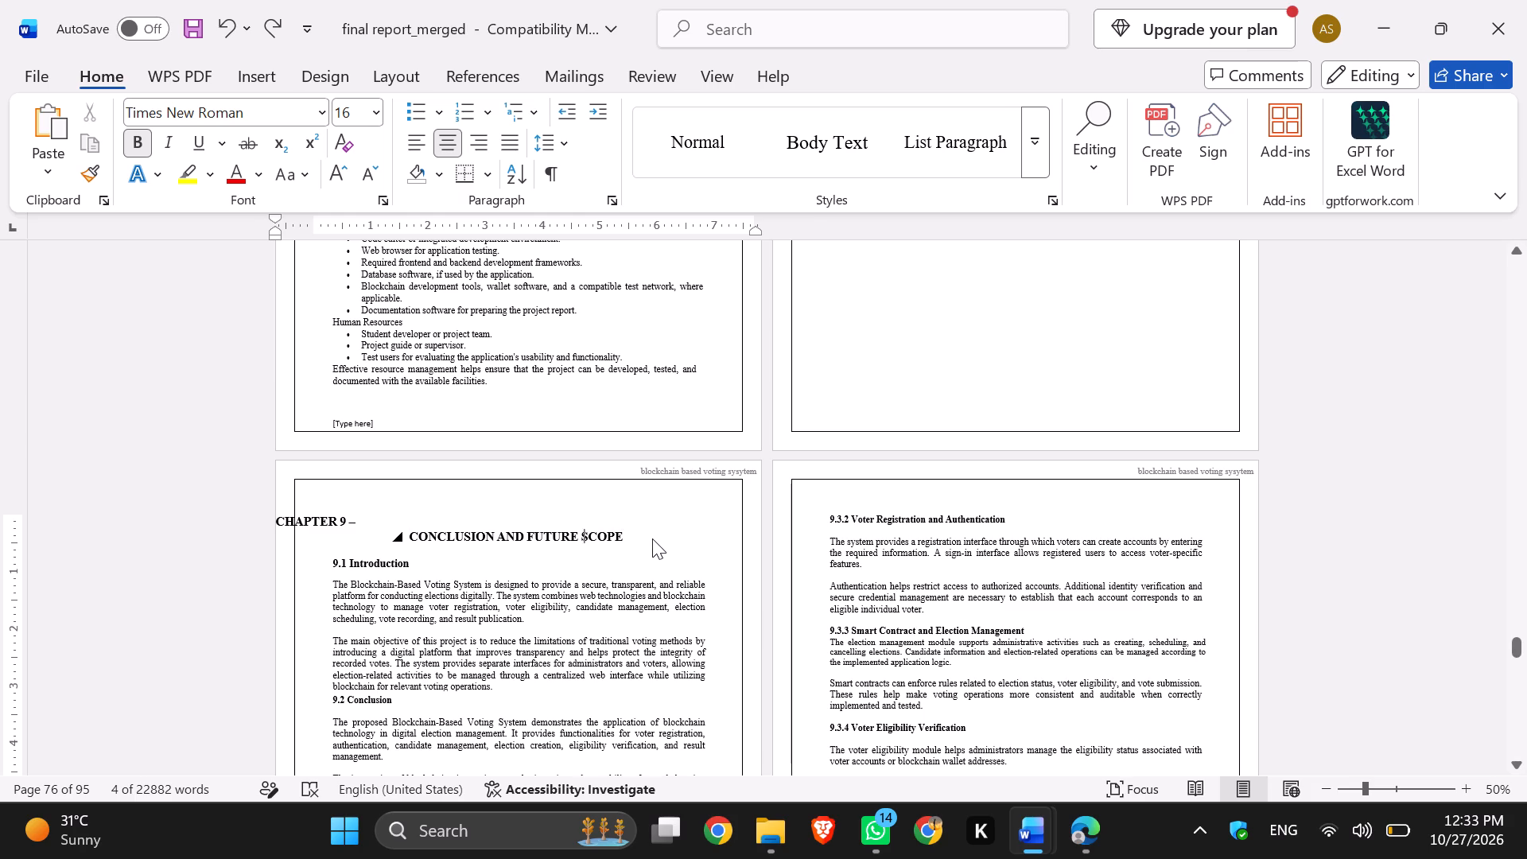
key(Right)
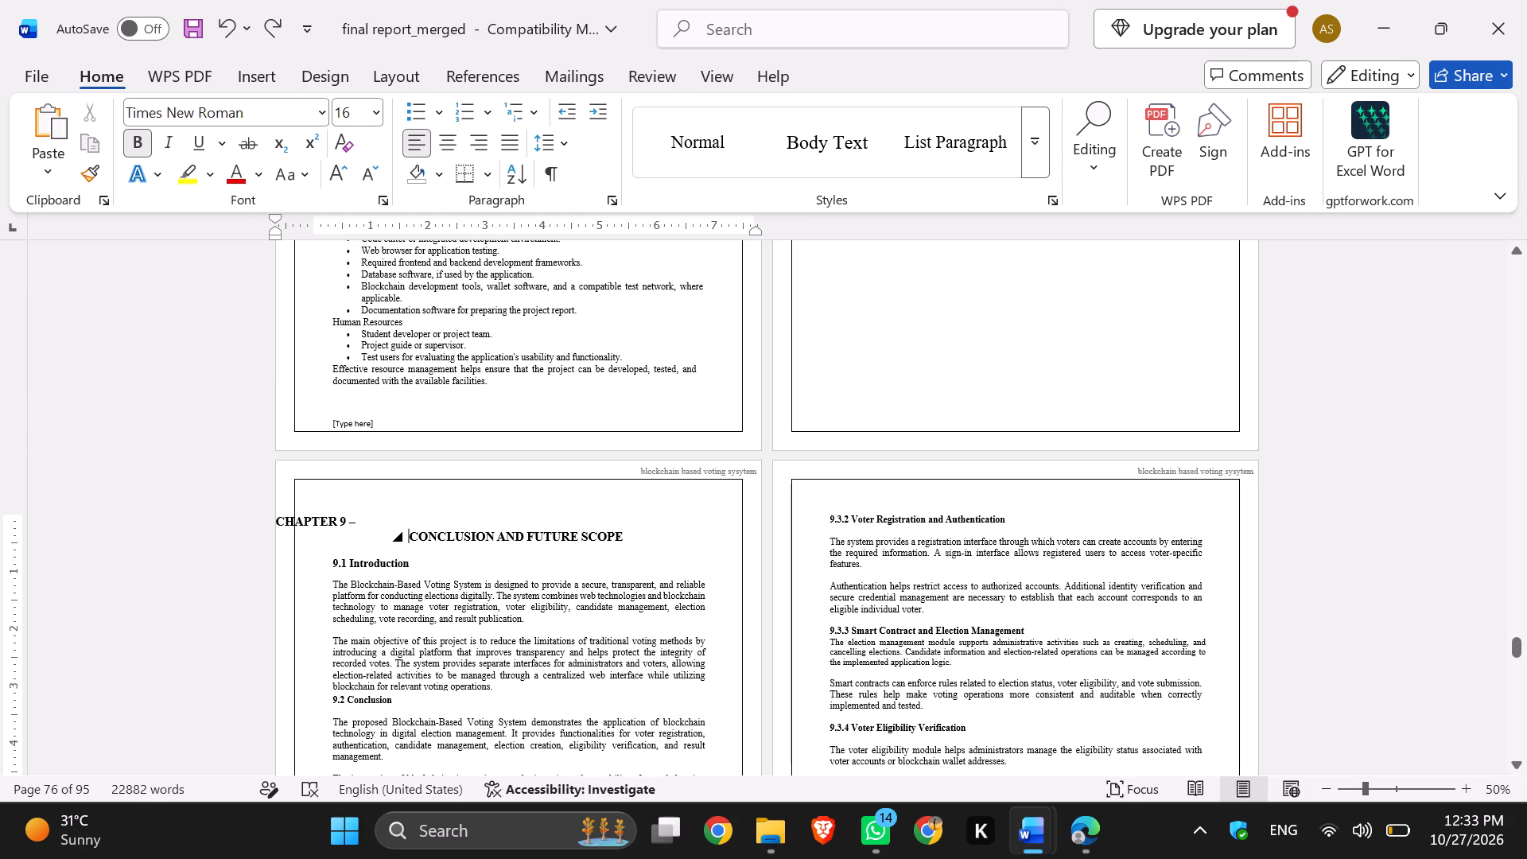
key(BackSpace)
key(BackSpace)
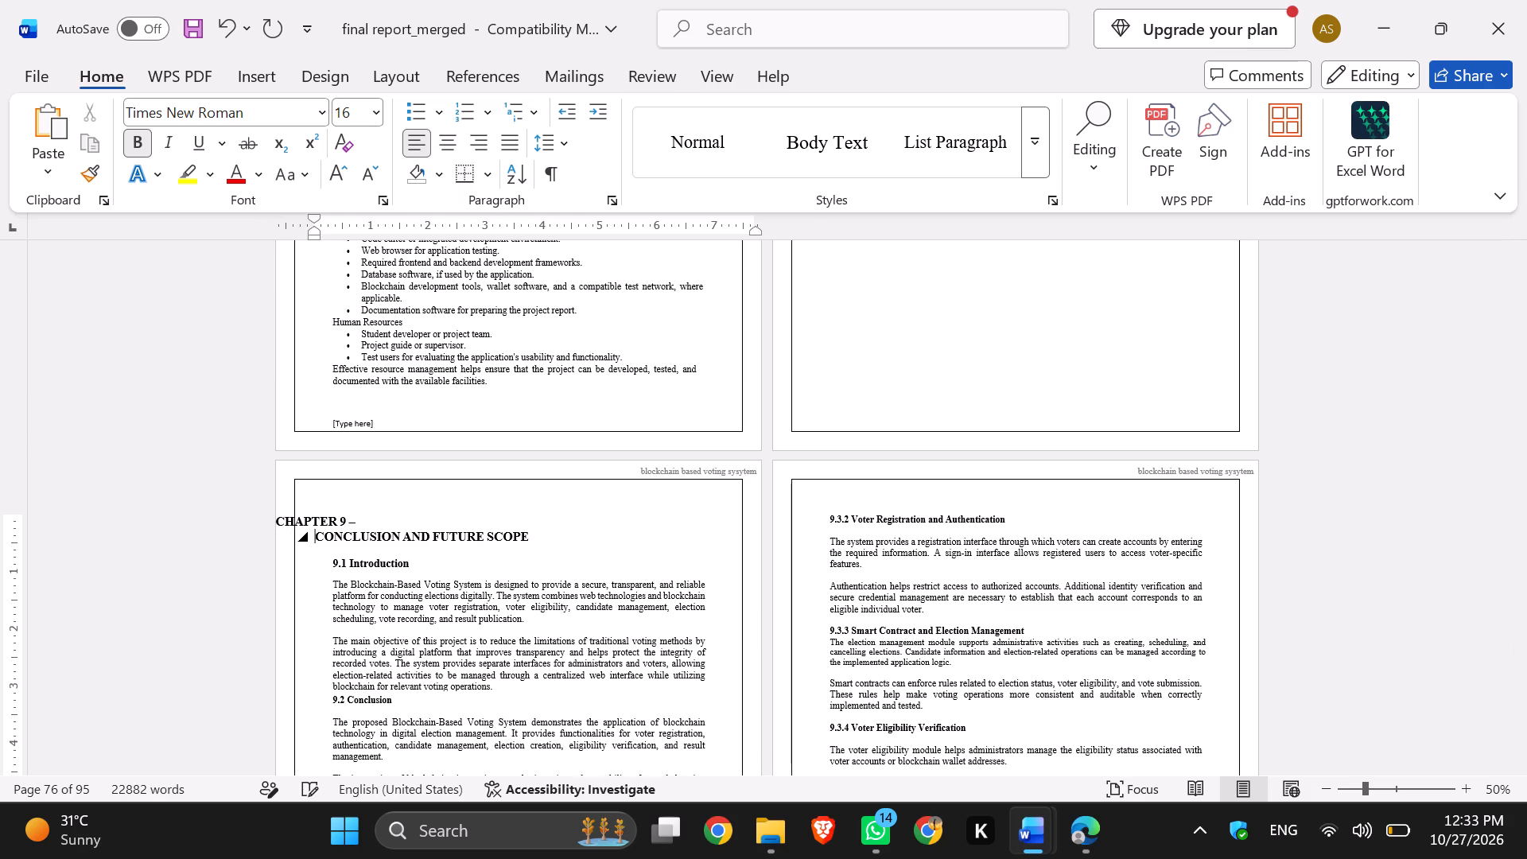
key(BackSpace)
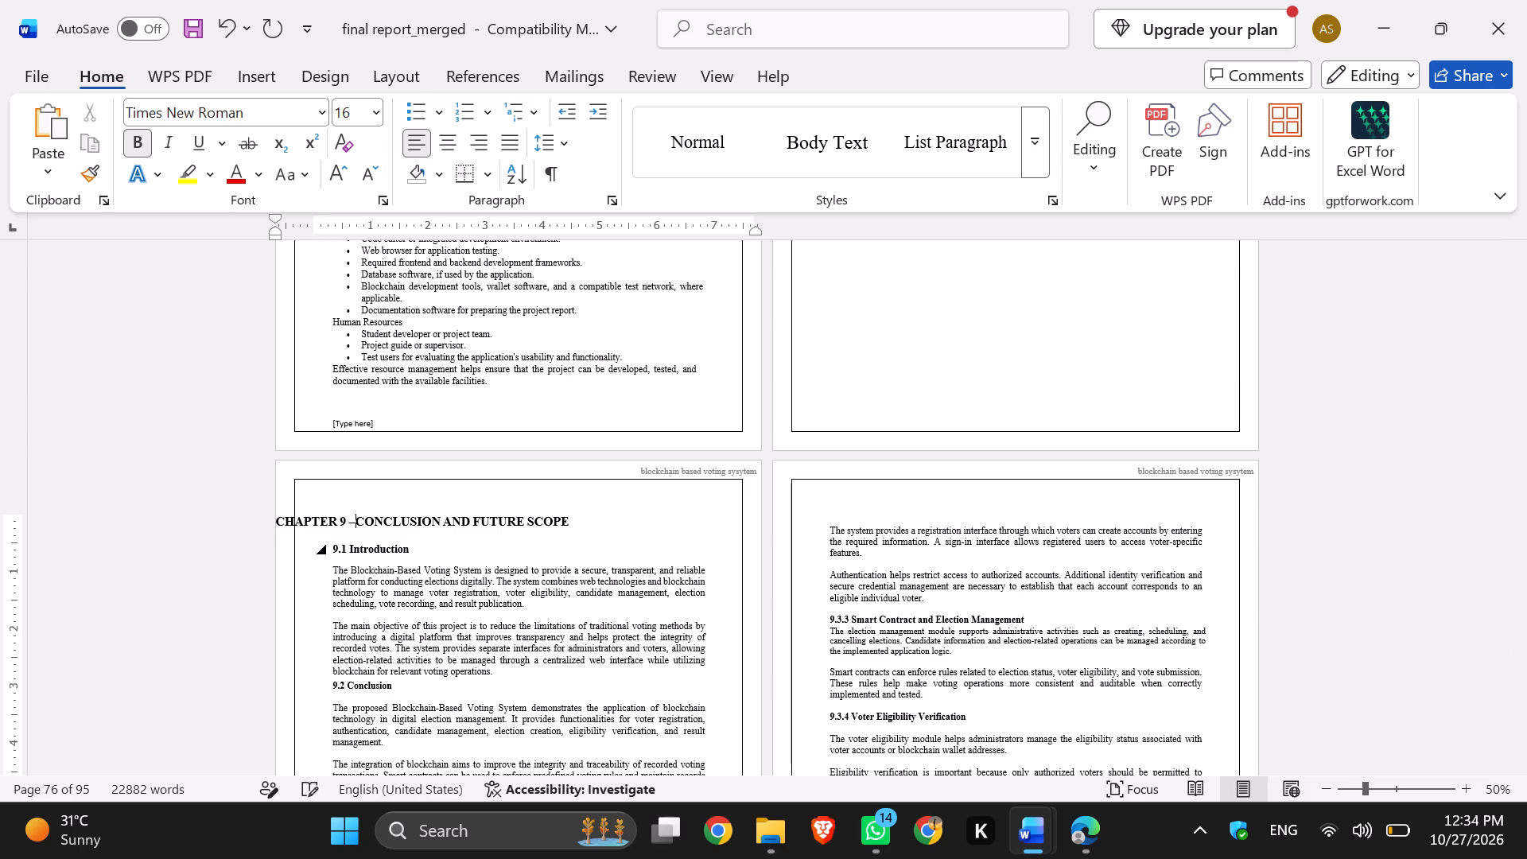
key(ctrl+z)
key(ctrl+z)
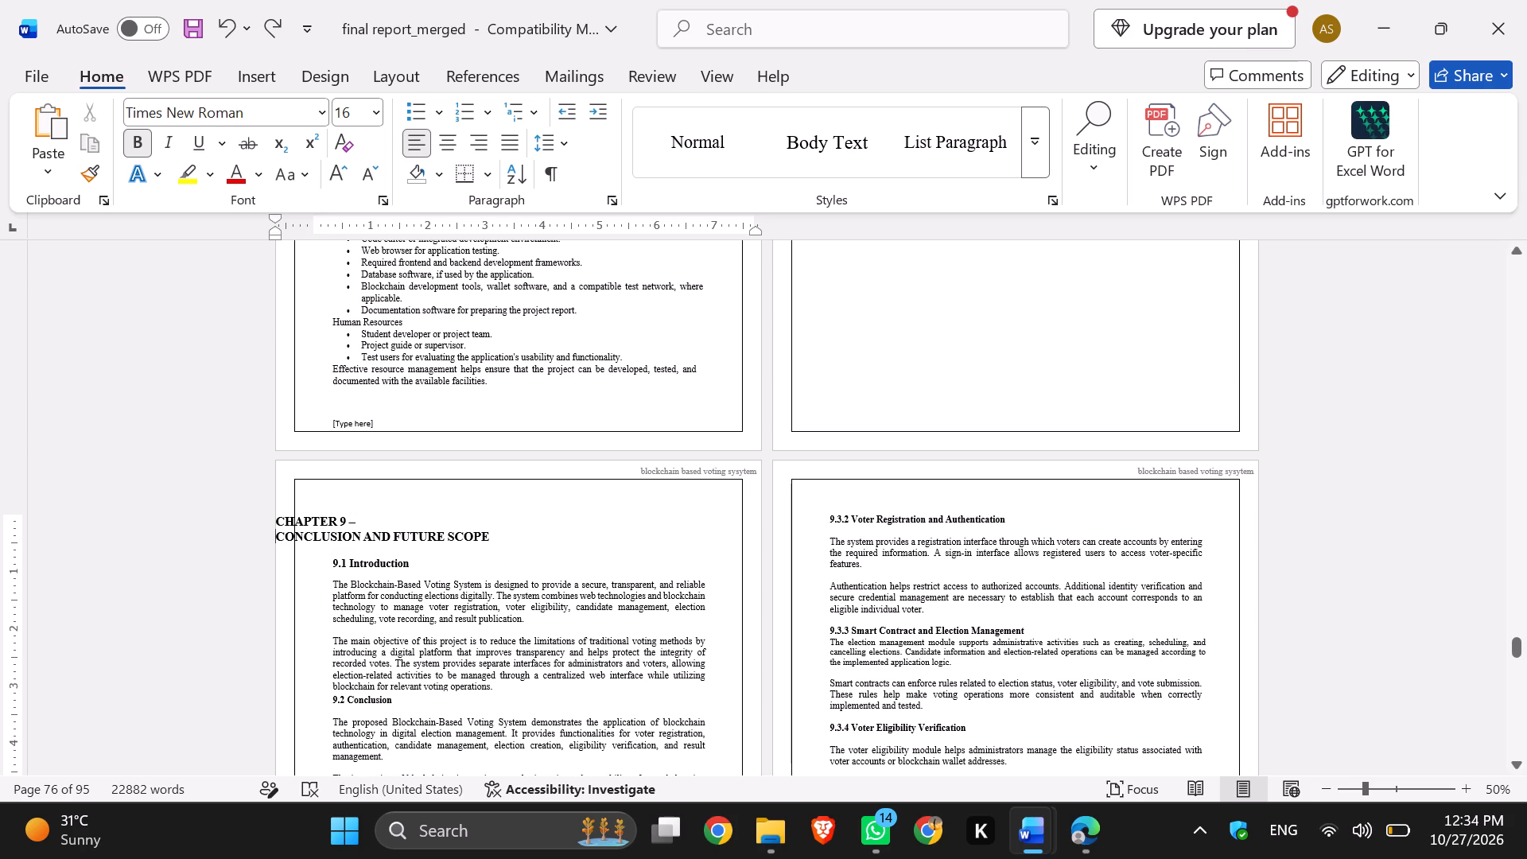
Centre both lines of the Chapter 9 heading.
drag(505, 531, 428, 522)
drag(428, 522, 259, 520)
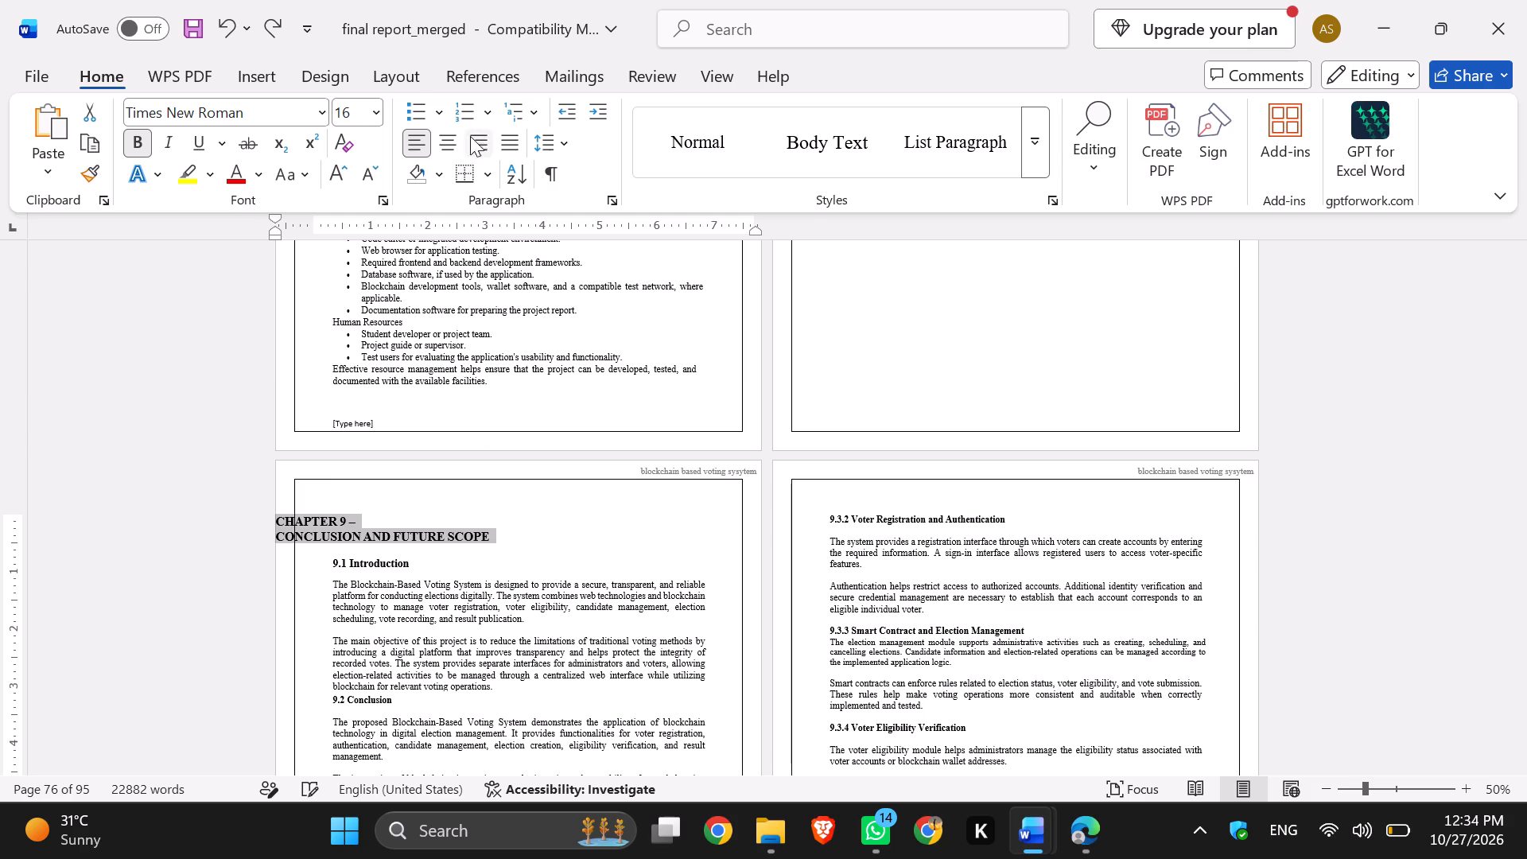
click(453, 141)
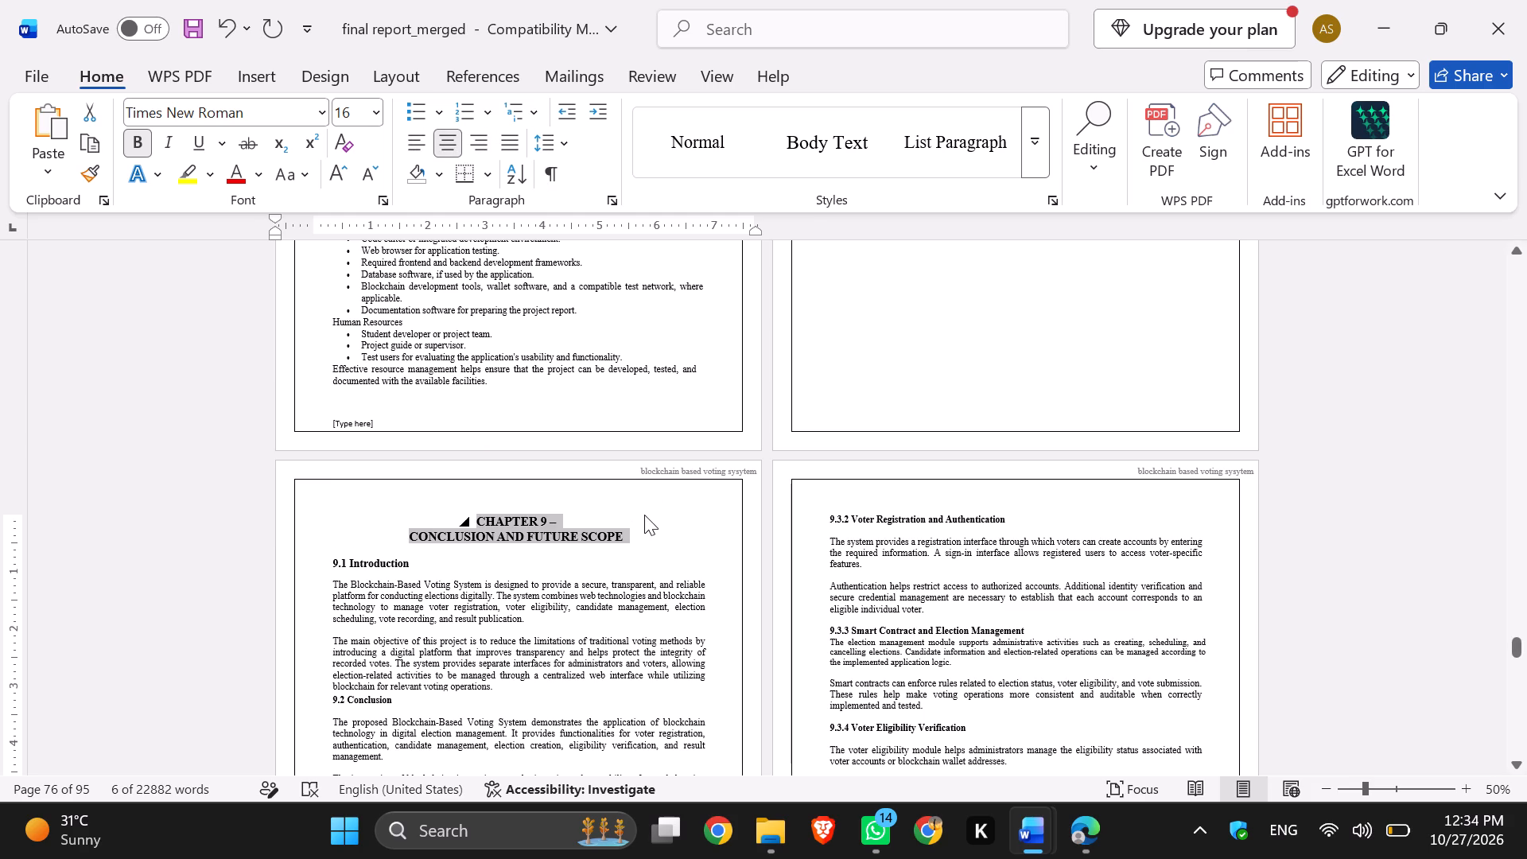
Delete the break after the "Record integrity" item in section 9.4 so the remaining advantages follow on the same page.
scroll(645, 511, down, 4)
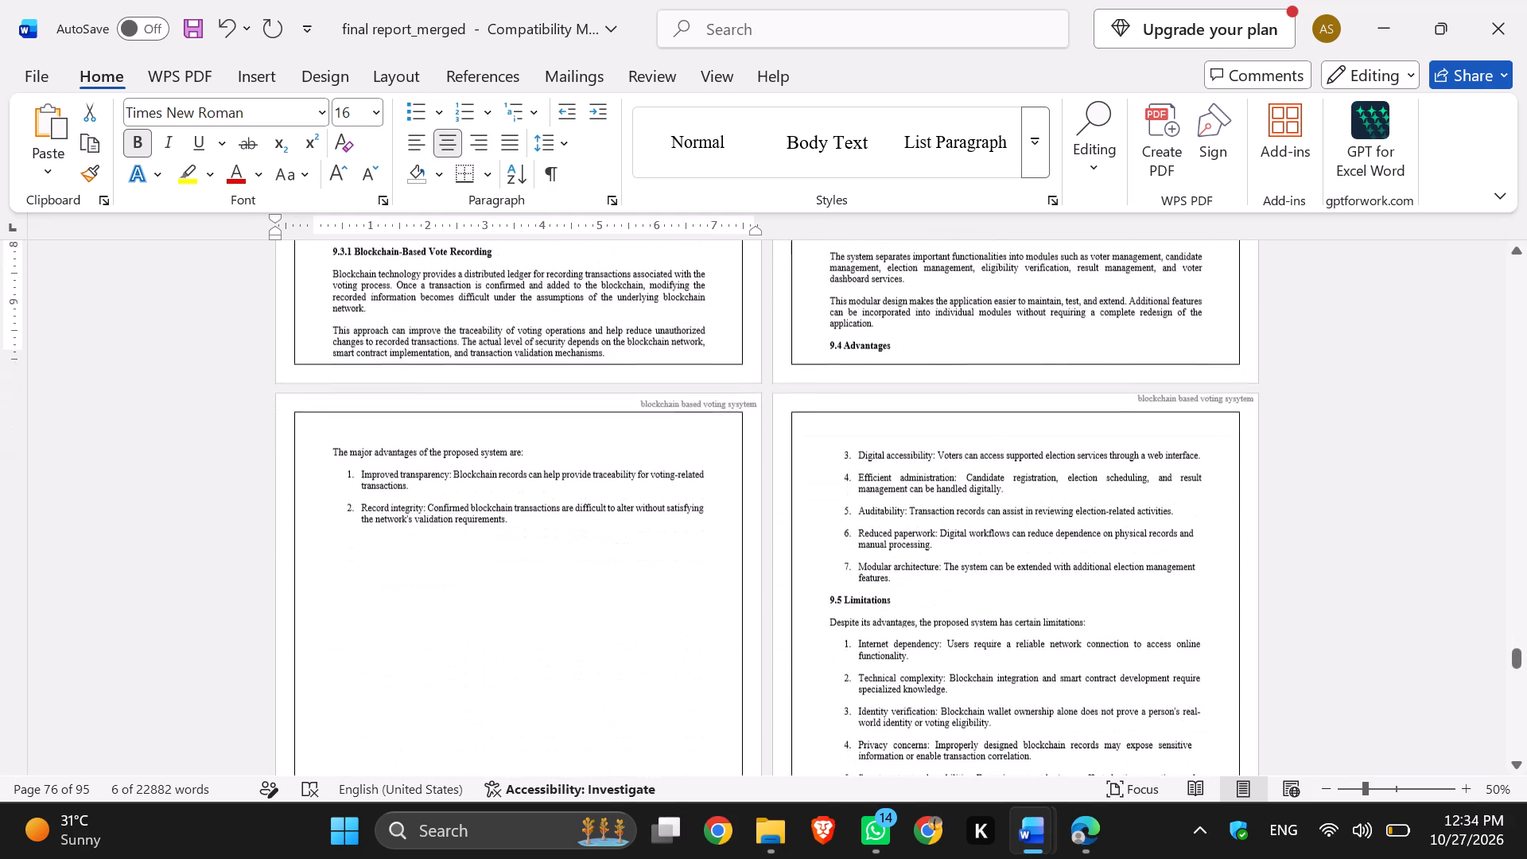
scroll(645, 511, down, 4)
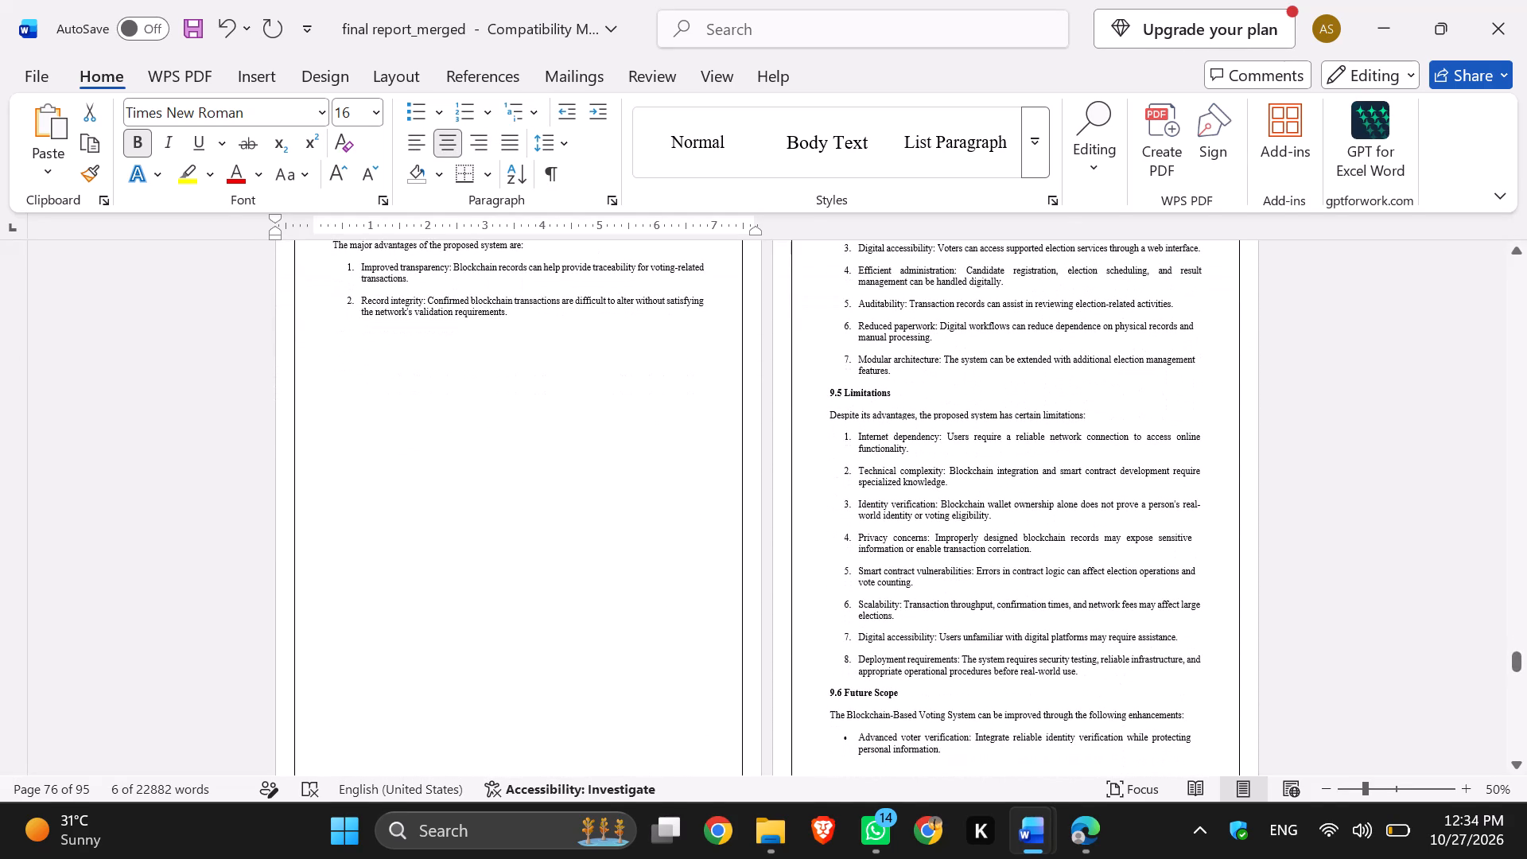
click(659, 453)
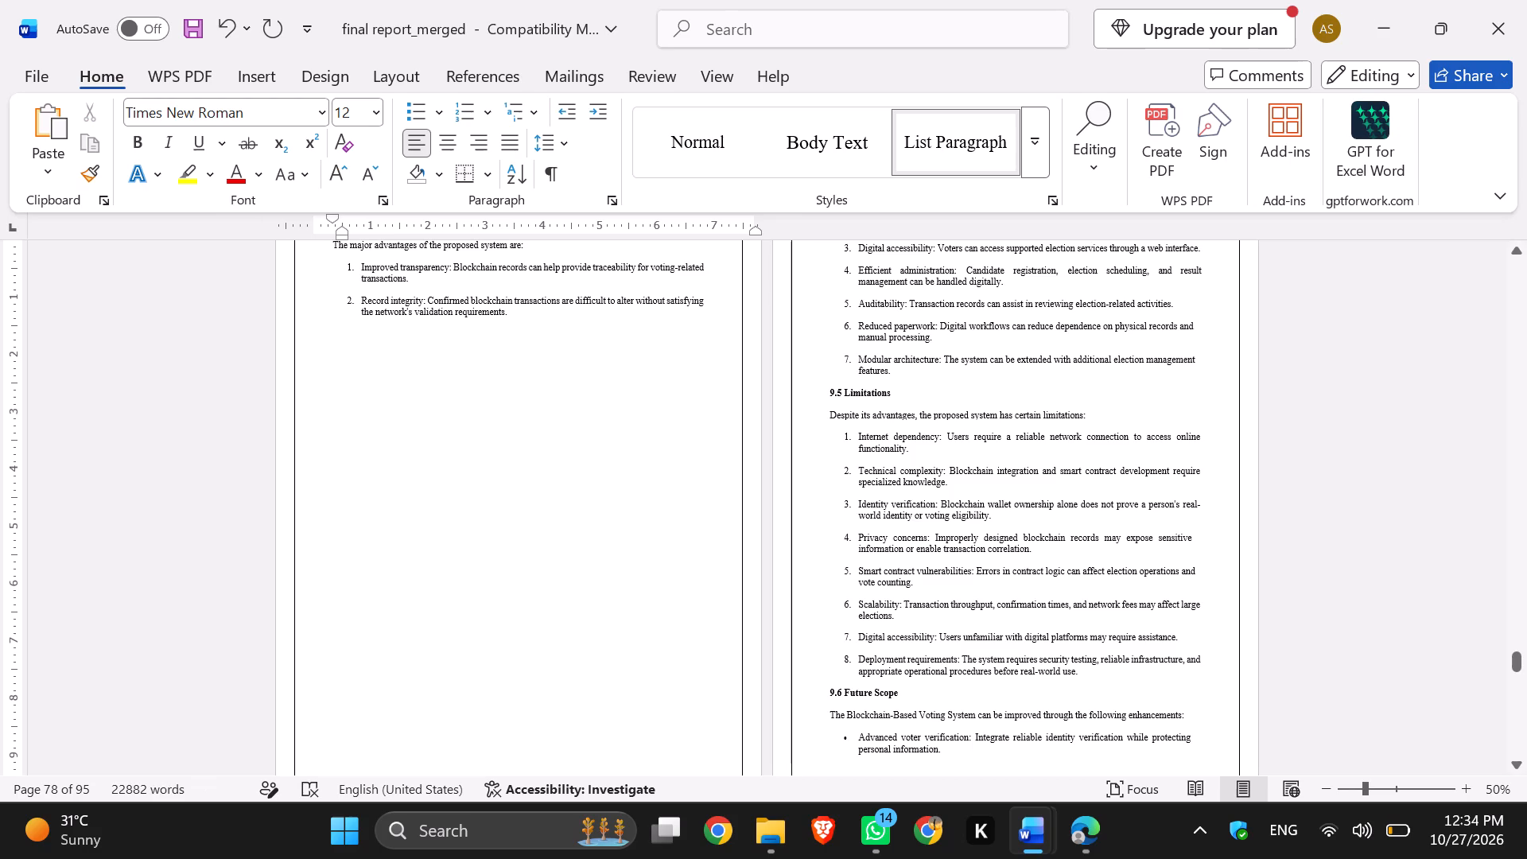
key(ctrl+Delete)
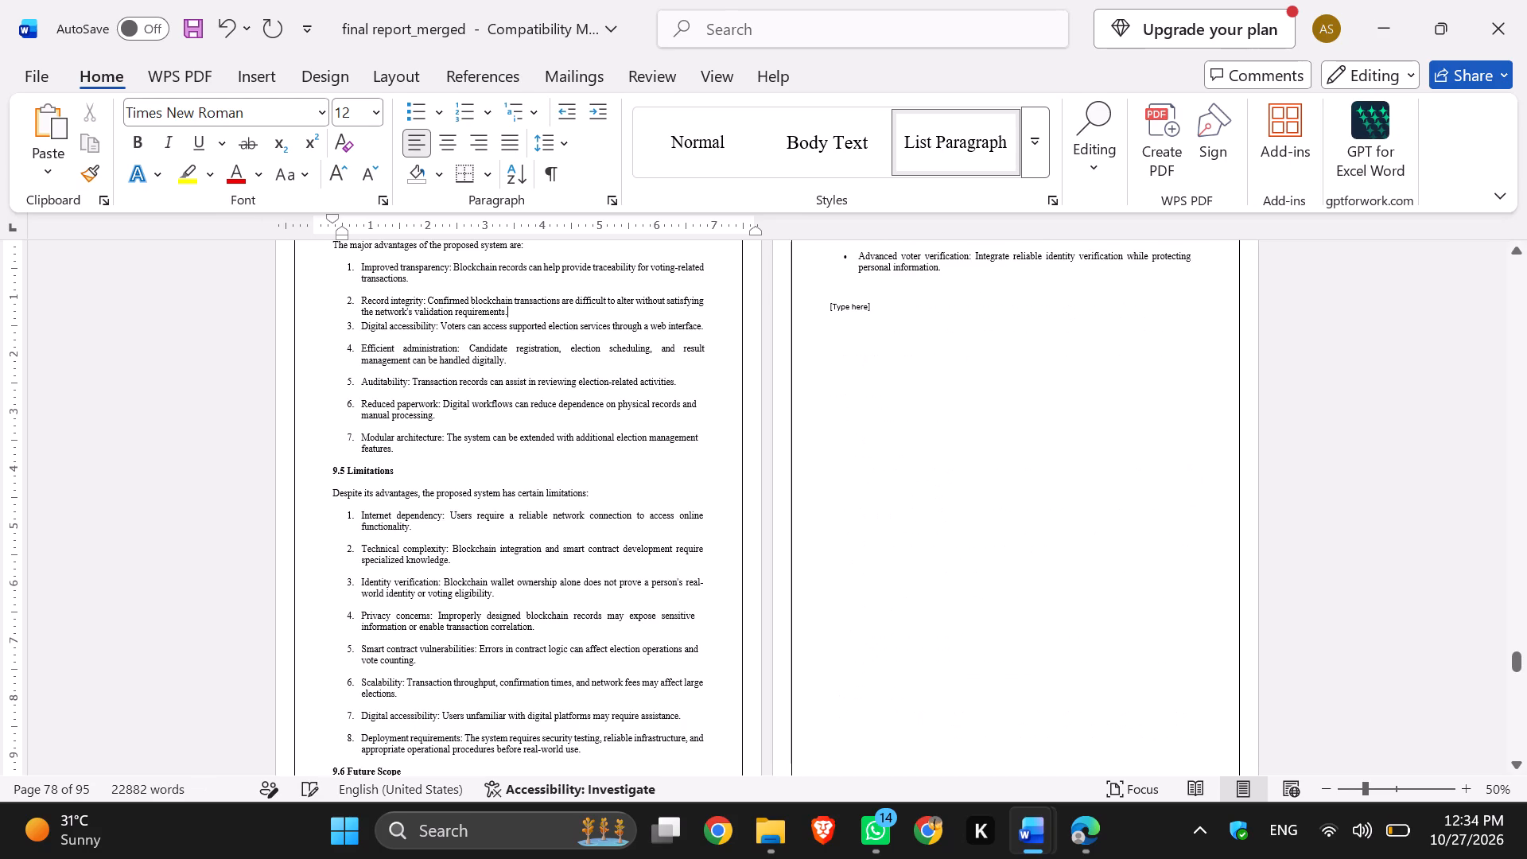
Add blank lines after the "Deployment requirements" item in section 9.5 to move the 9.6 Future Scope heading onto the next page.
scroll(659, 453, down, 6)
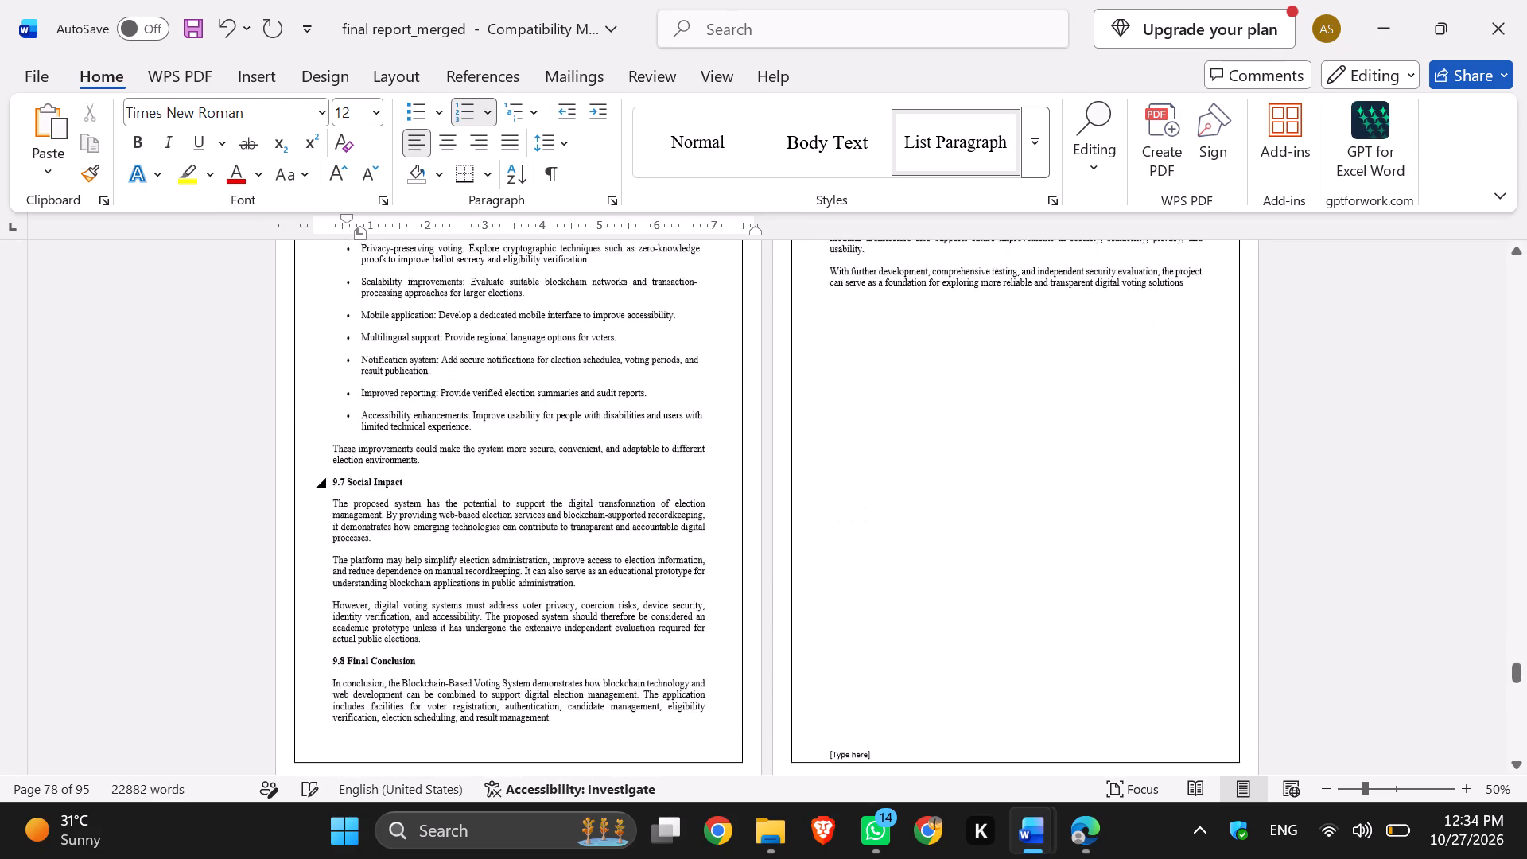
scroll(659, 453, up, 4)
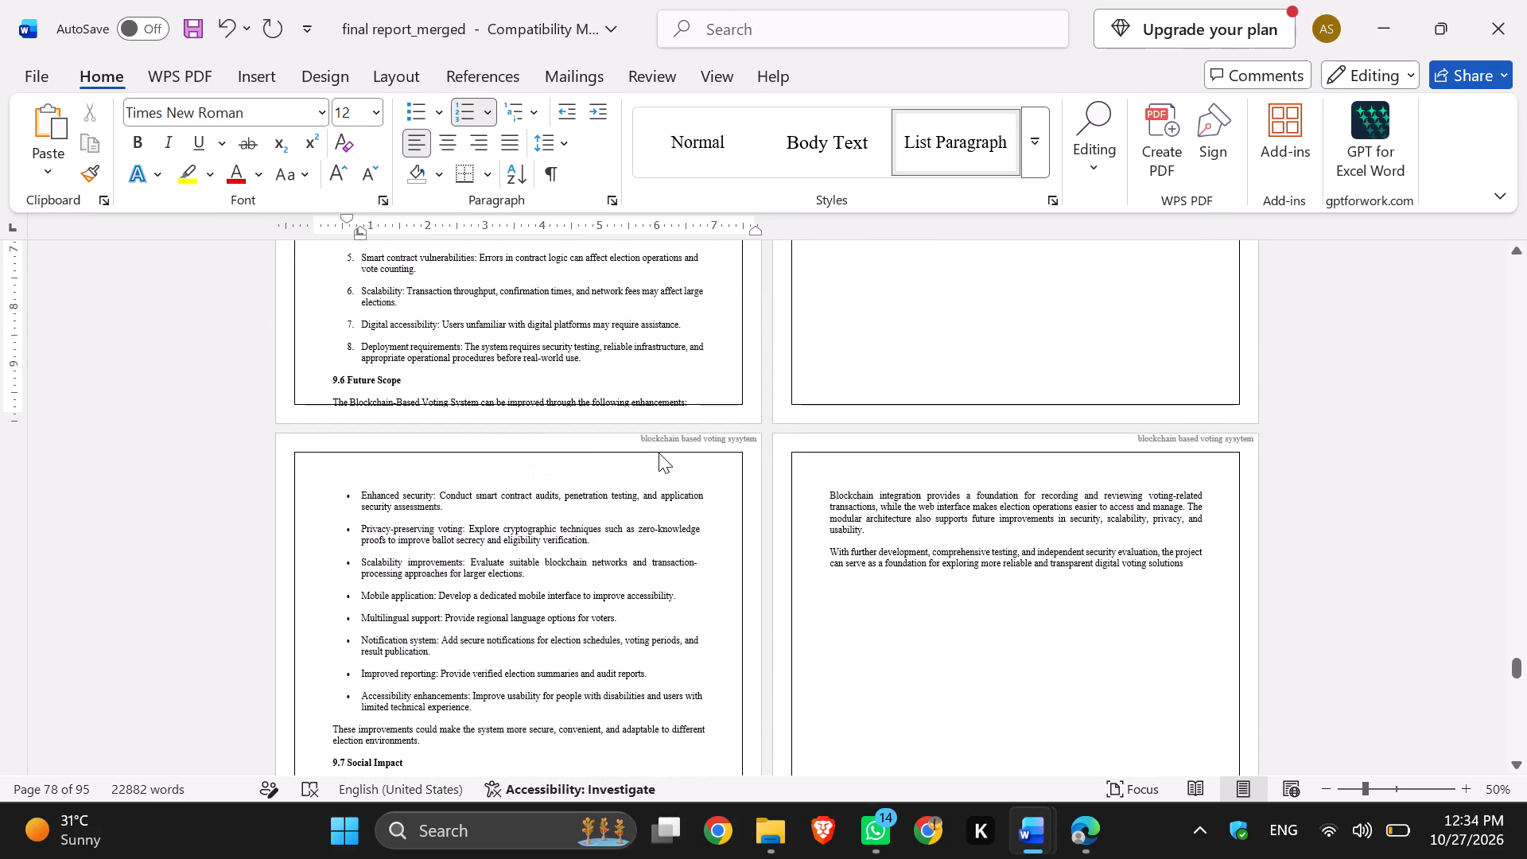
click(602, 363)
key(Return)
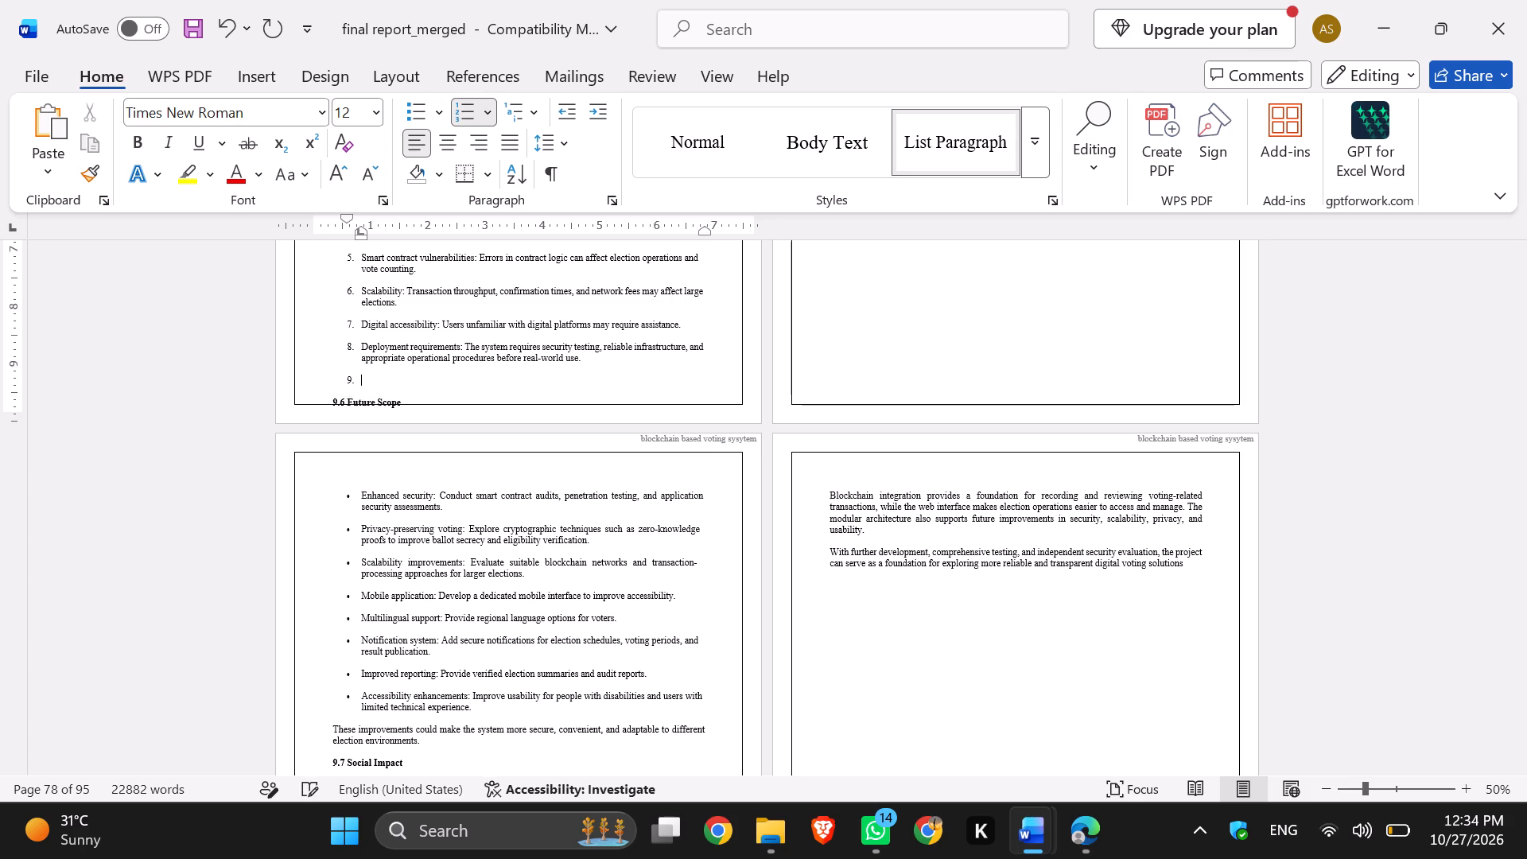
key(Return)
key(Return)
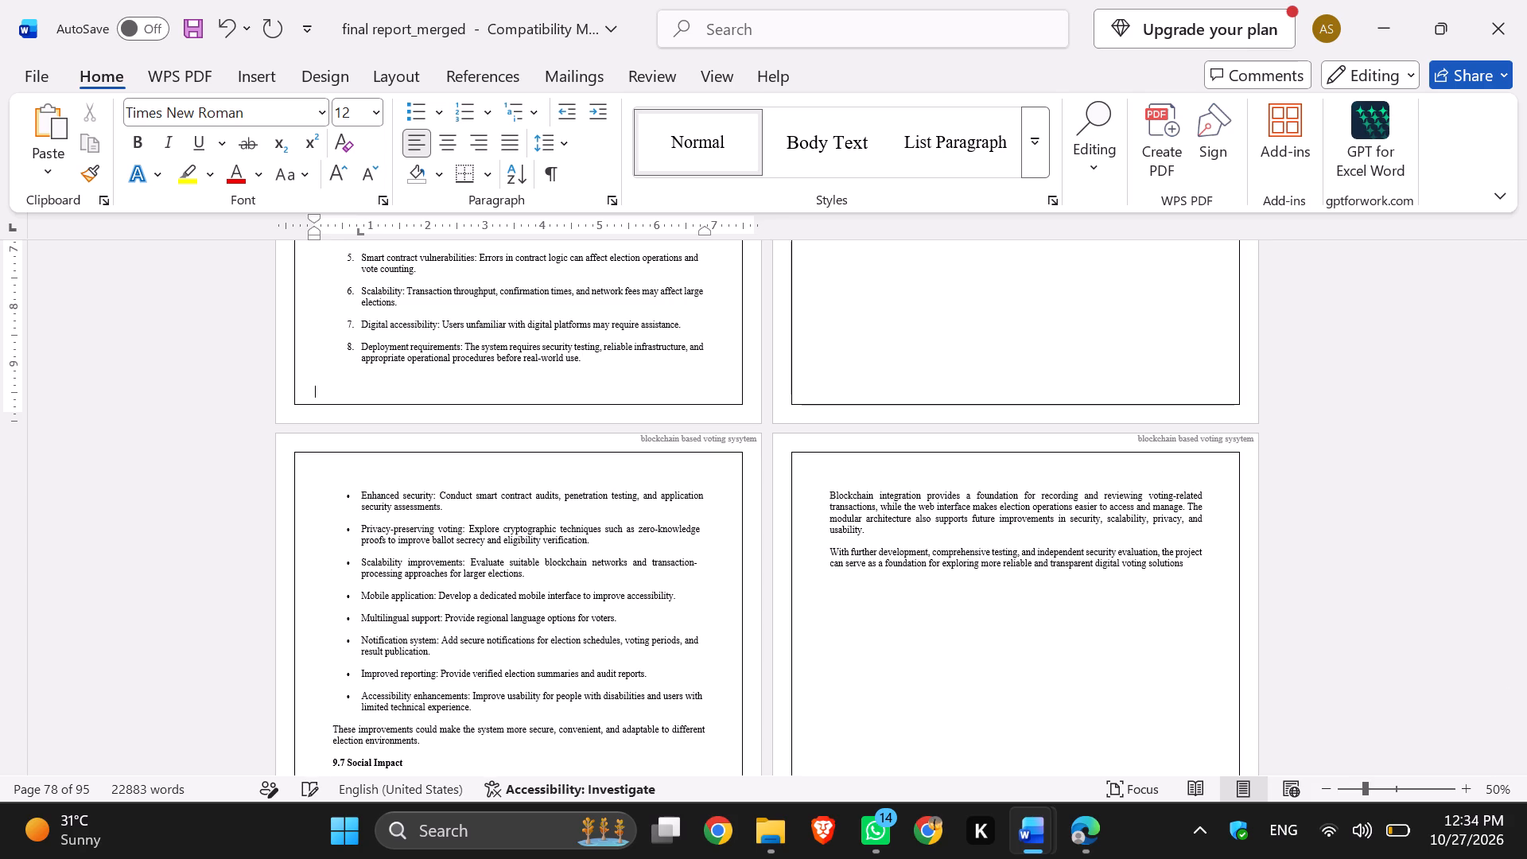
Delete the [Type here] placeholder and the break after the "Advanced voter verification" item so the remaining 9.6 enhancements follow on the same page.
scroll(625, 525, up, 3)
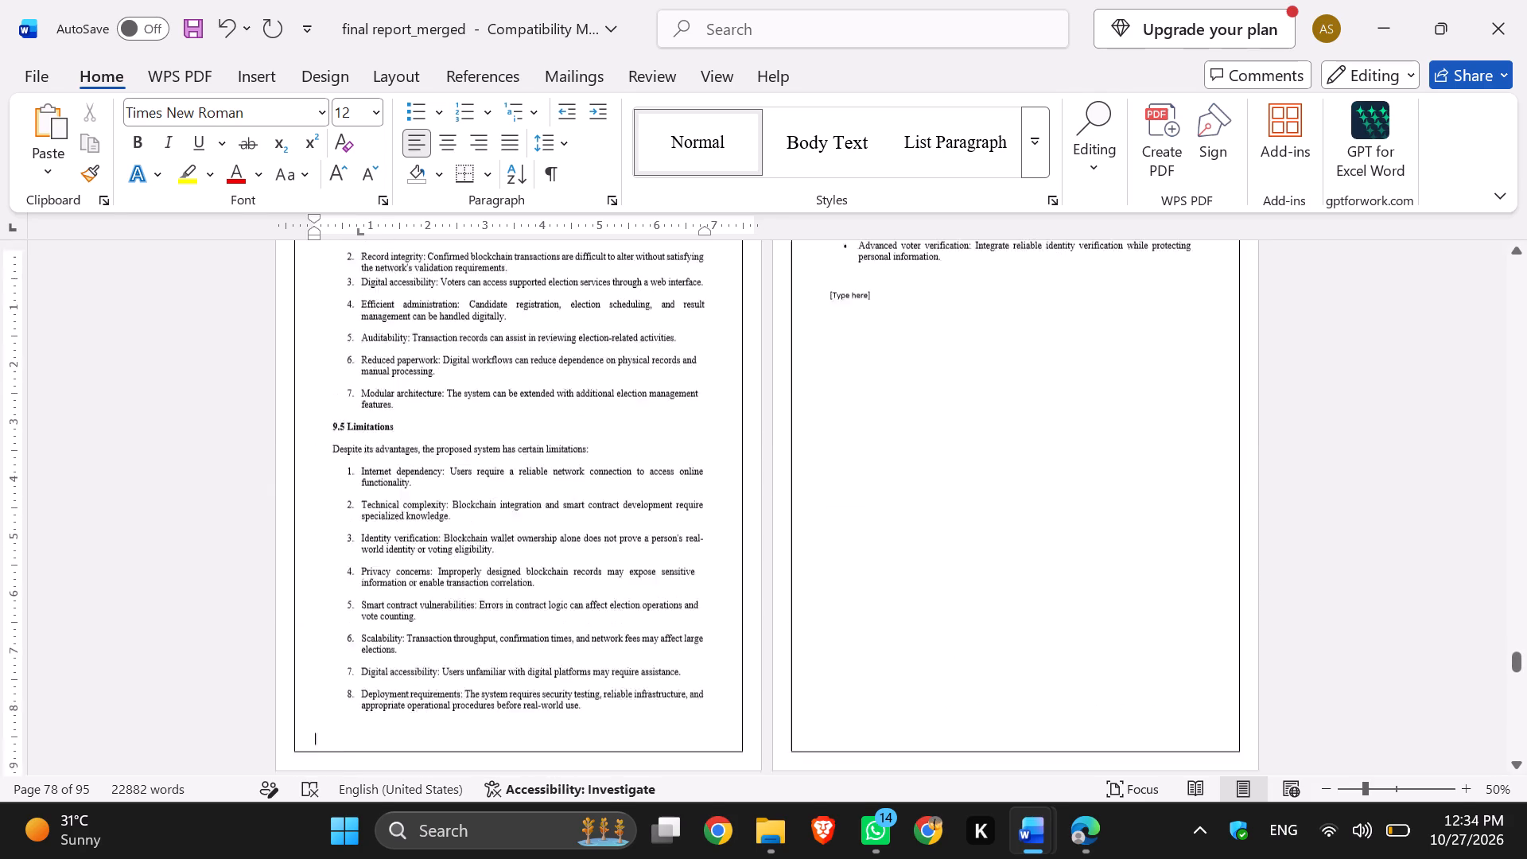
scroll(625, 525, up, 2)
click(884, 414)
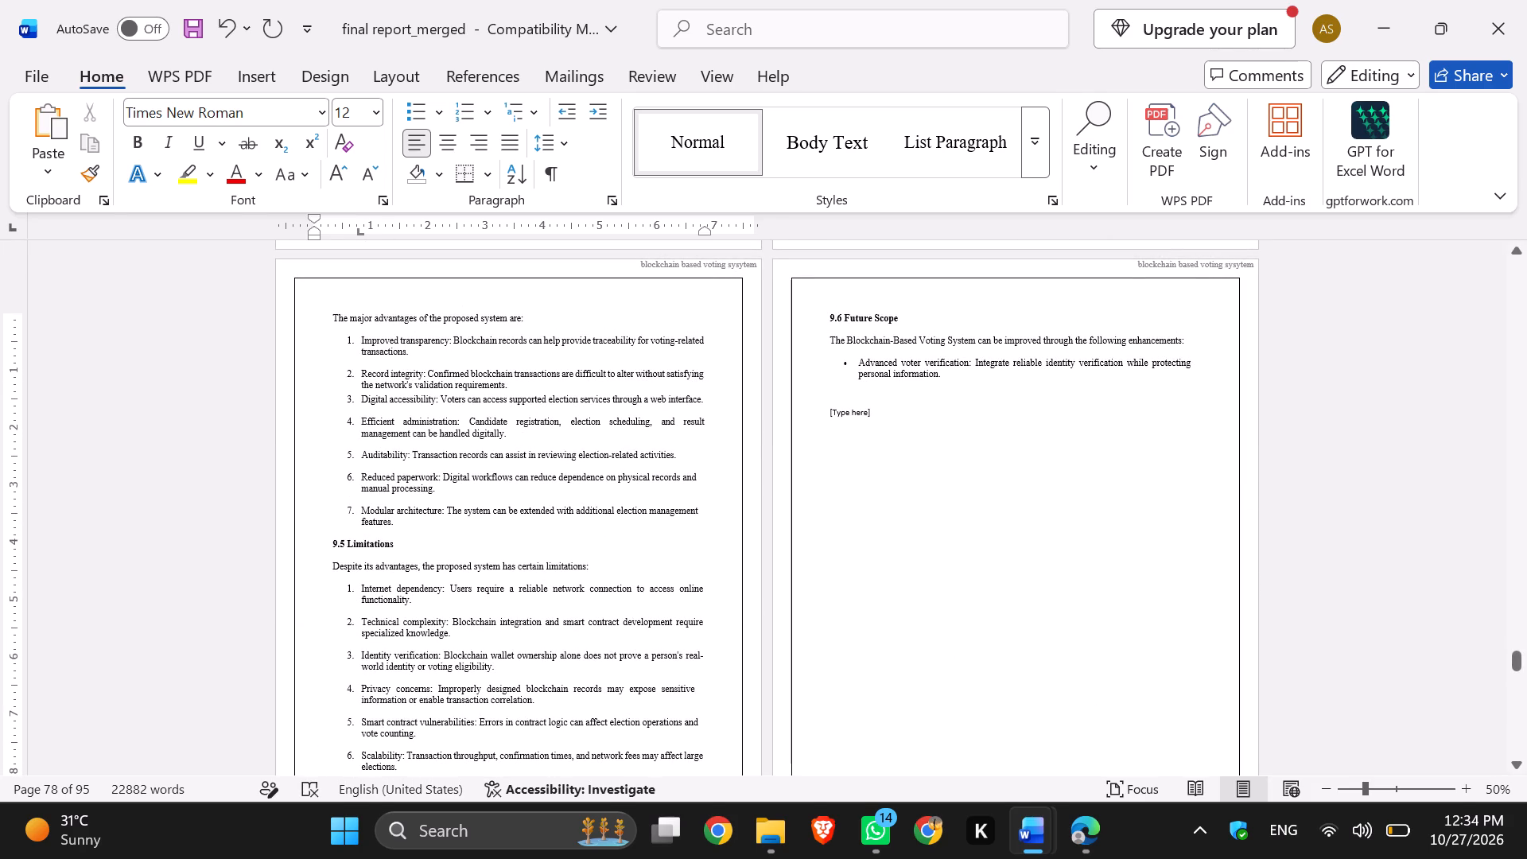
key(BackSpace)
key(BackSpace)
key(BackSpace)
key(BackSpace)
key(BackSpace)
key(BackSpace)
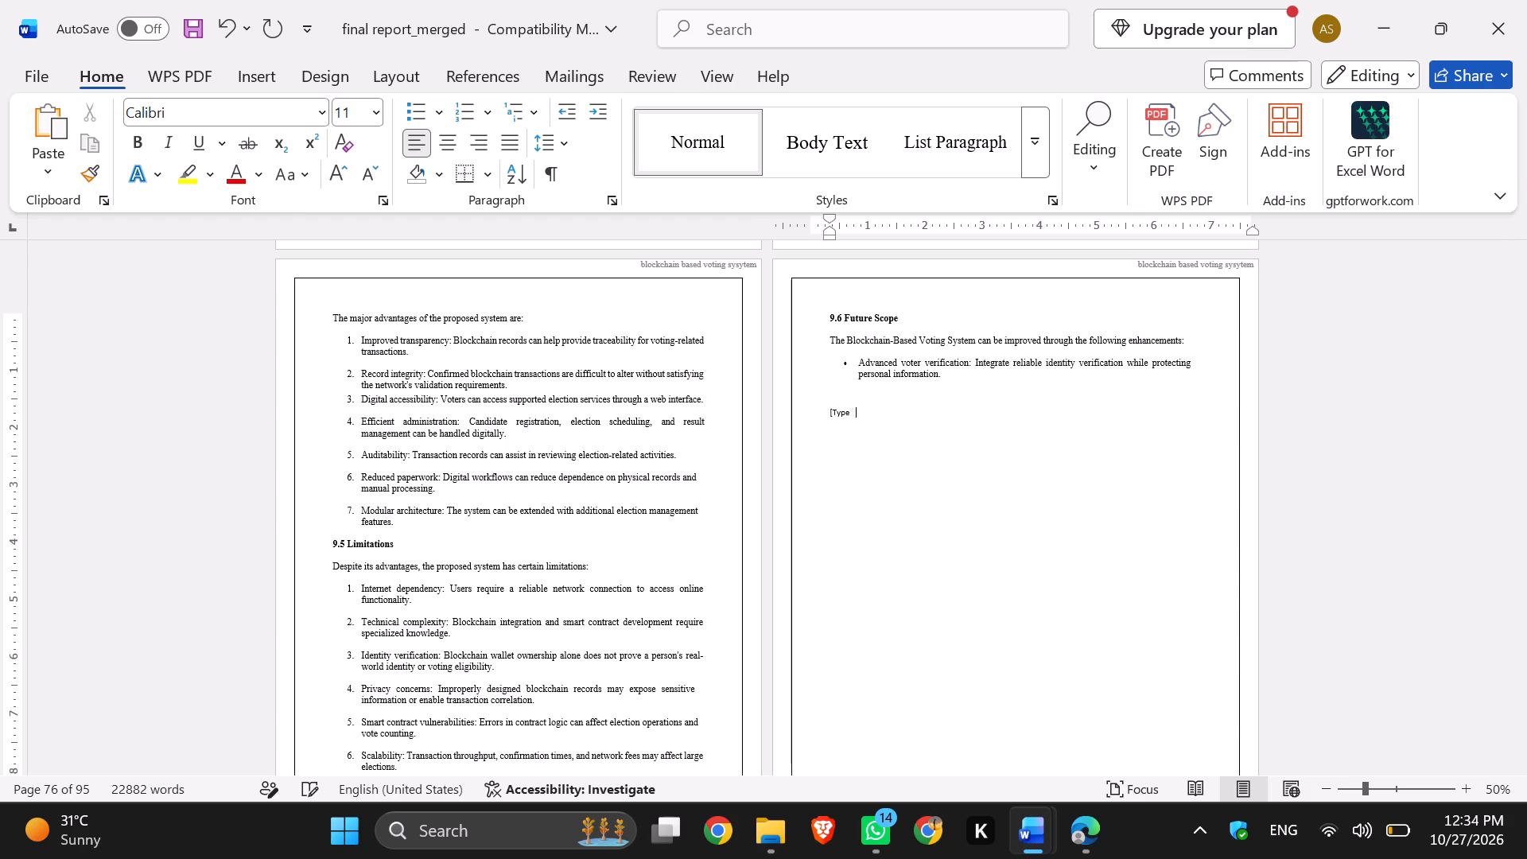
key(BackSpace)
key(BackSpace)
key(BackSpace)
key(BackSpace)
key(BackSpace)
key(BackSpace)
key(BackSpace)
key(BackSpace)
key(BackSpace)
key(ctrl+Delete)
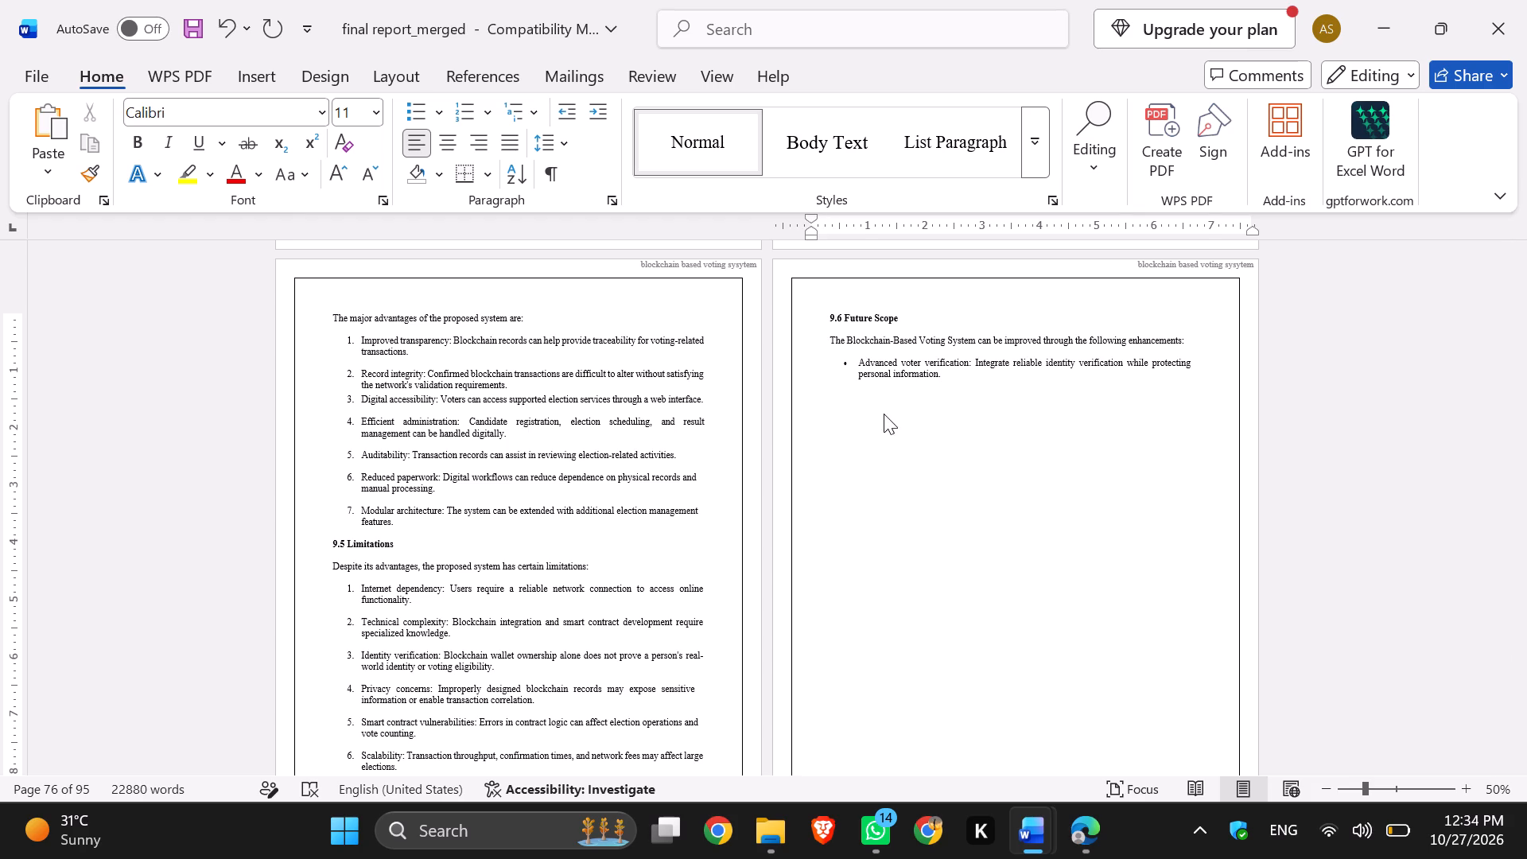
Insert a blank line above the 9.8 Final Conclusion heading to push its first paragraph wholly onto the next page.
scroll(884, 414, down, 2)
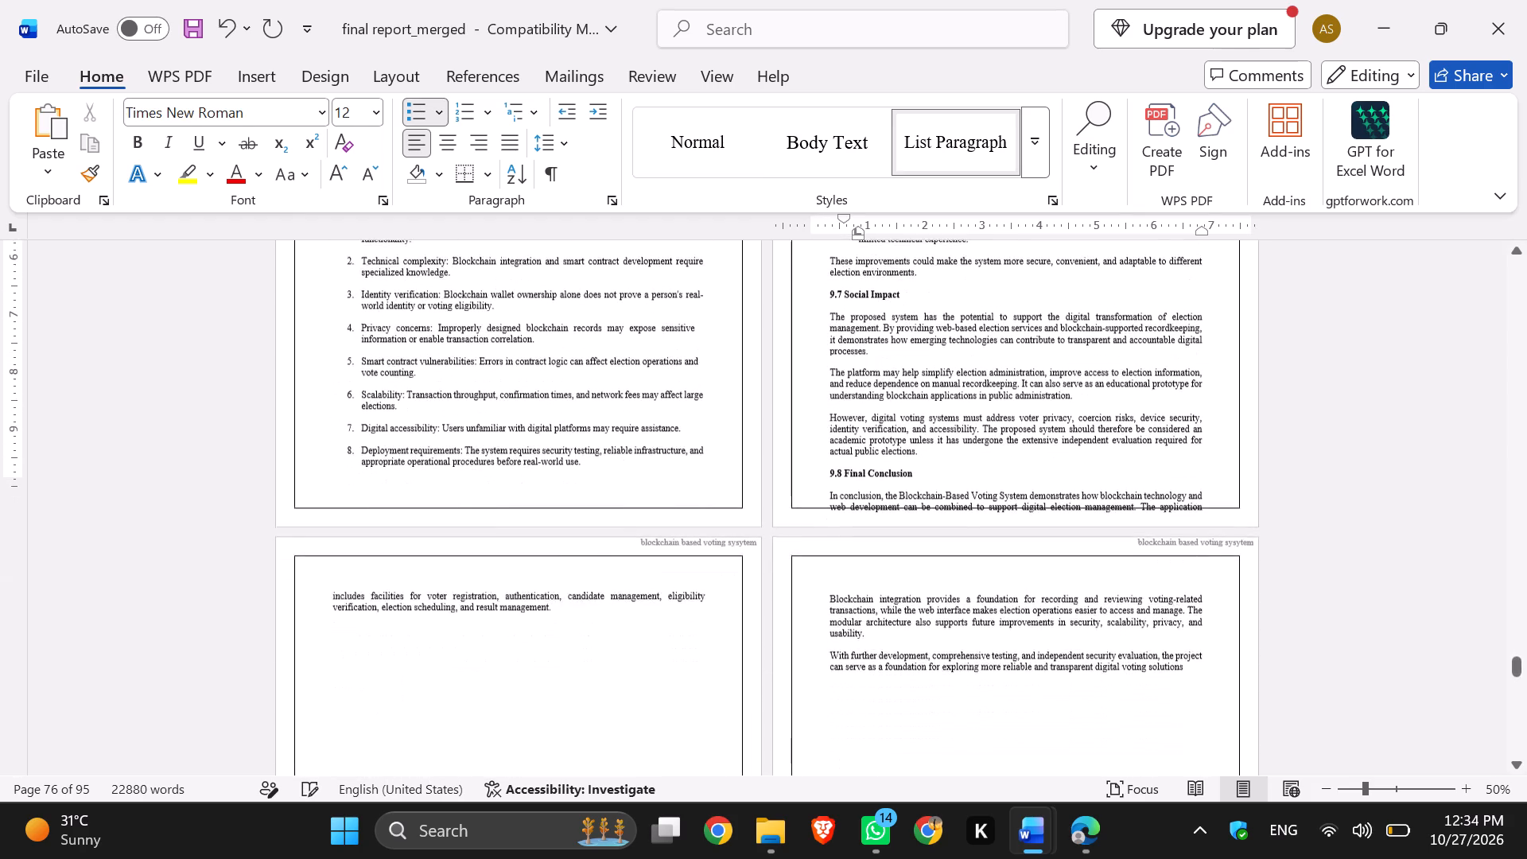
scroll(884, 414, down, 4)
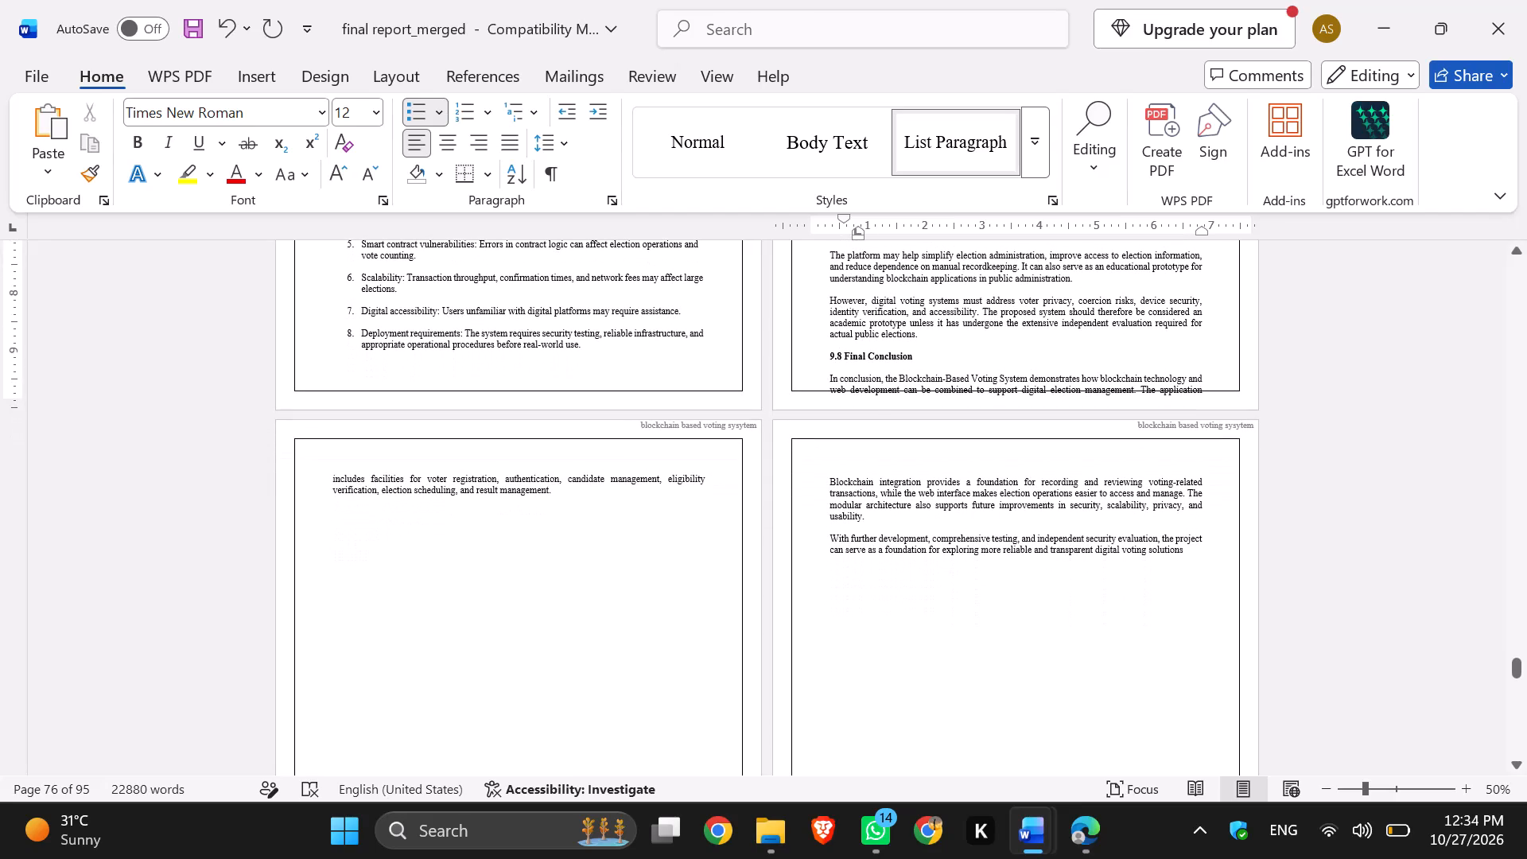
click(928, 345)
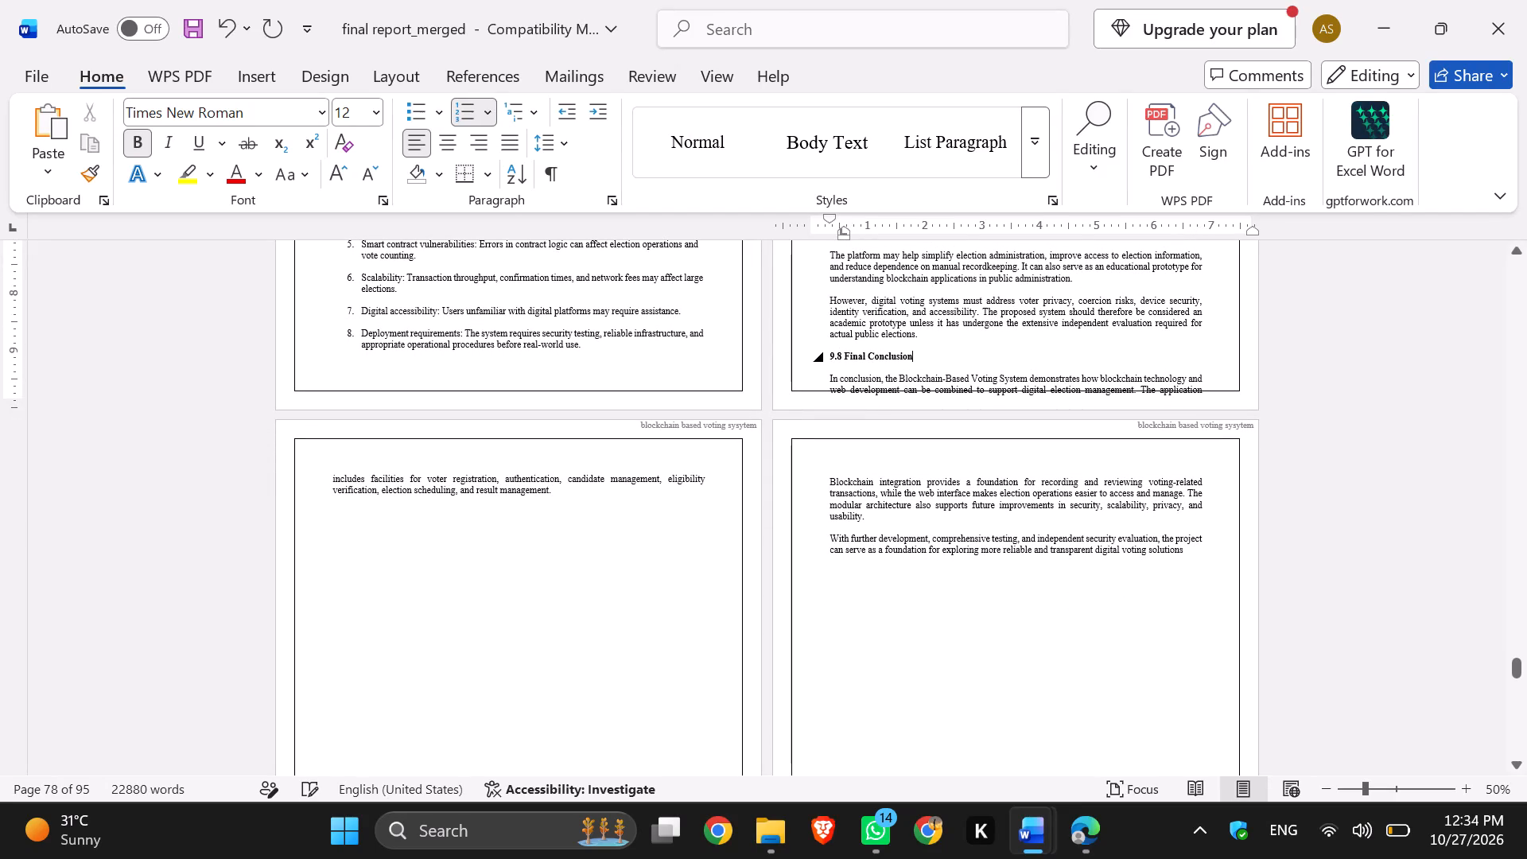
key(Left)
key(Left)
key(Left)
key(Left)
key(Left)
key(Left)
key(Left)
key(Left)
key(Left)
key(Left)
key(Left)
key(Left)
key(Left)
key(Left)
key(Left)
key(Left)
key(Left)
key(Left)
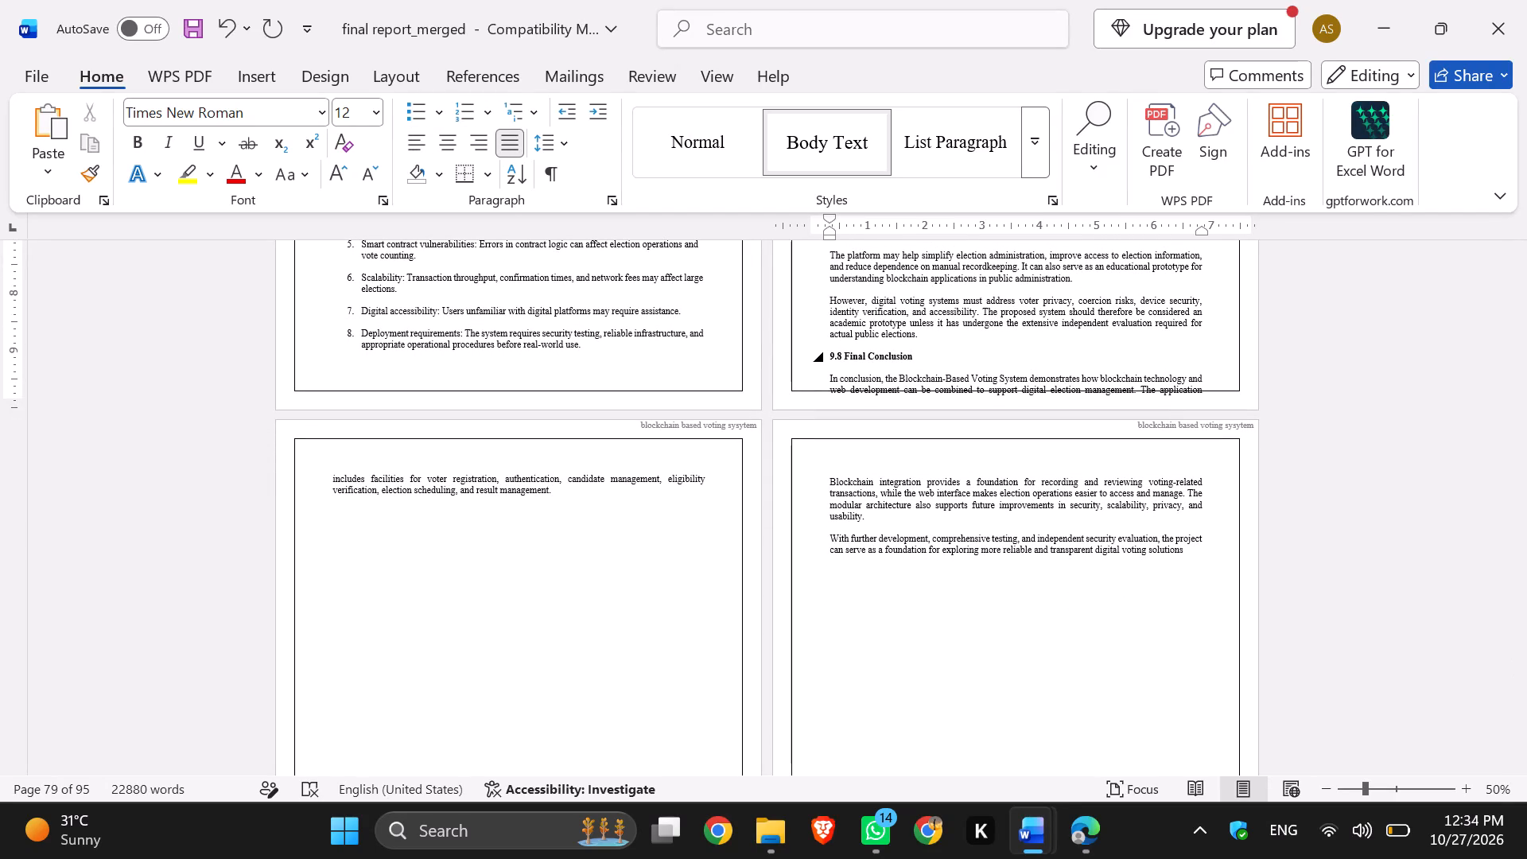
key(Return)
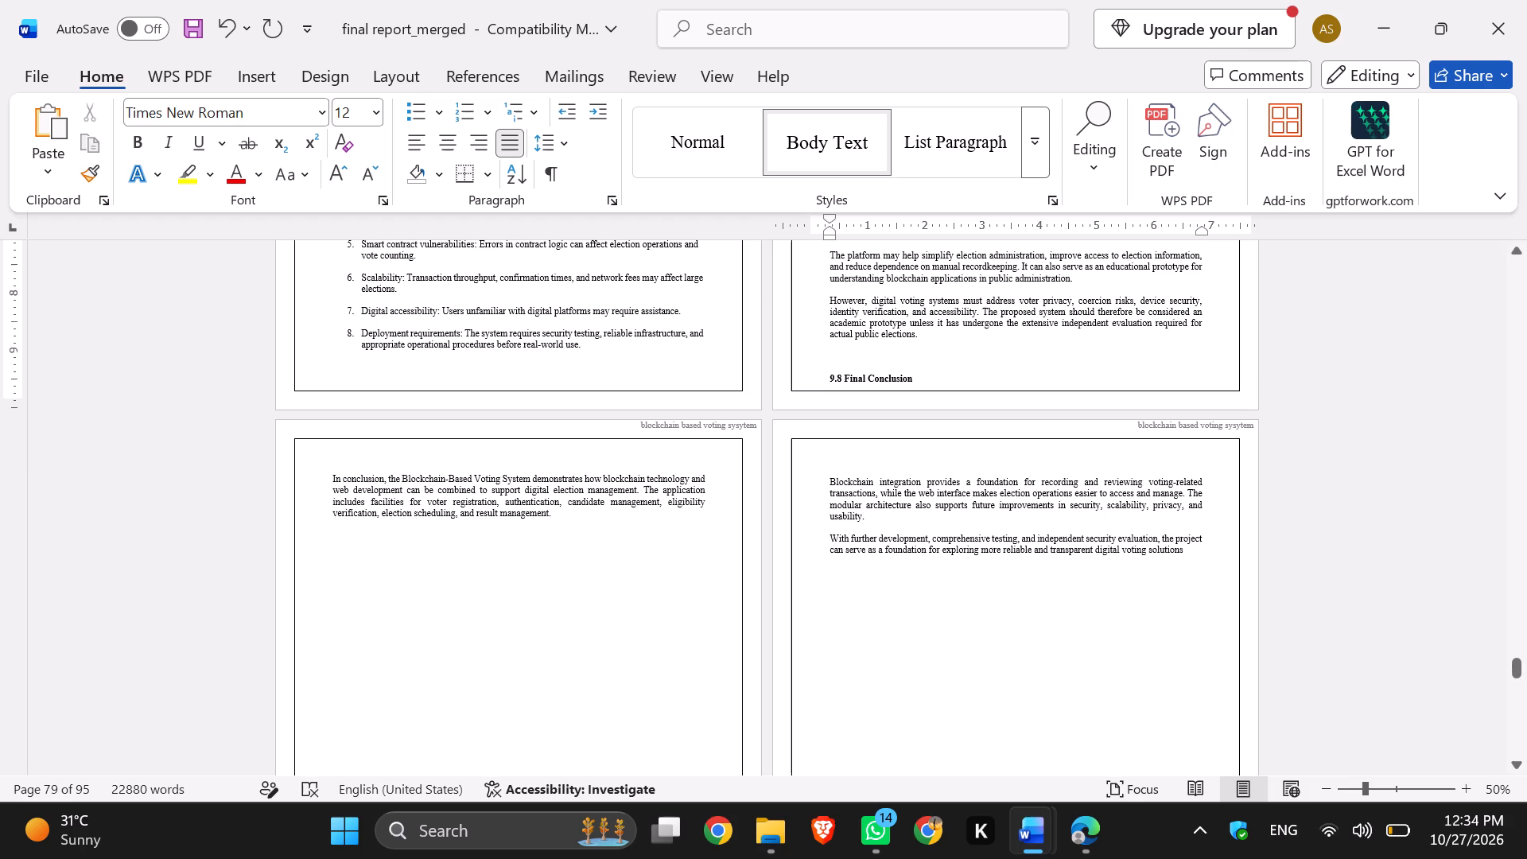
Delete the break after the first paragraph of section 9.8 so the "Blockchain integration" paragraph follows on the same page.
click(555, 517)
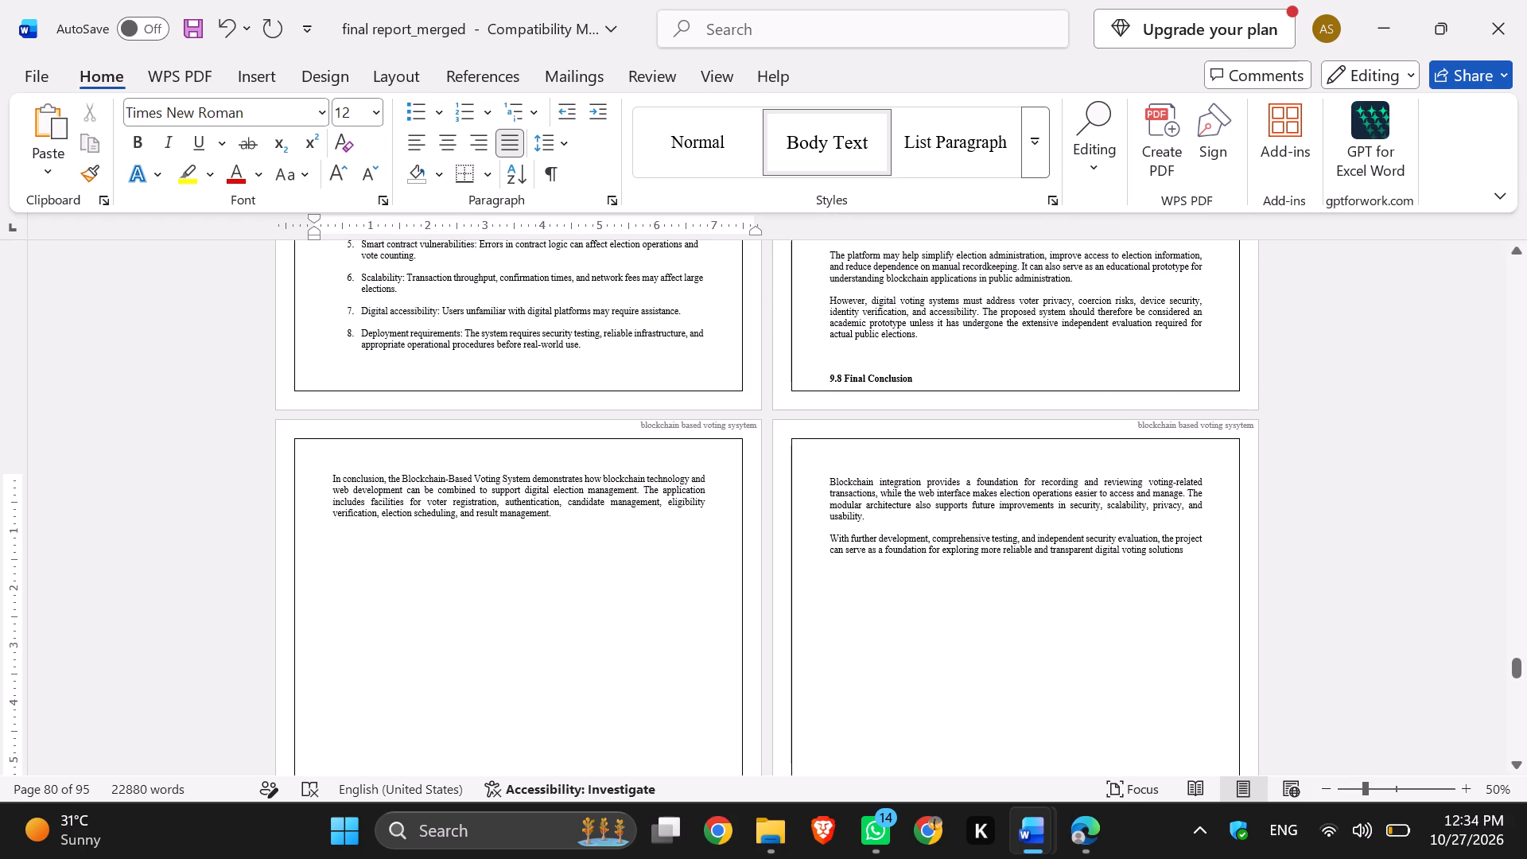
key(ctrl+Delete)
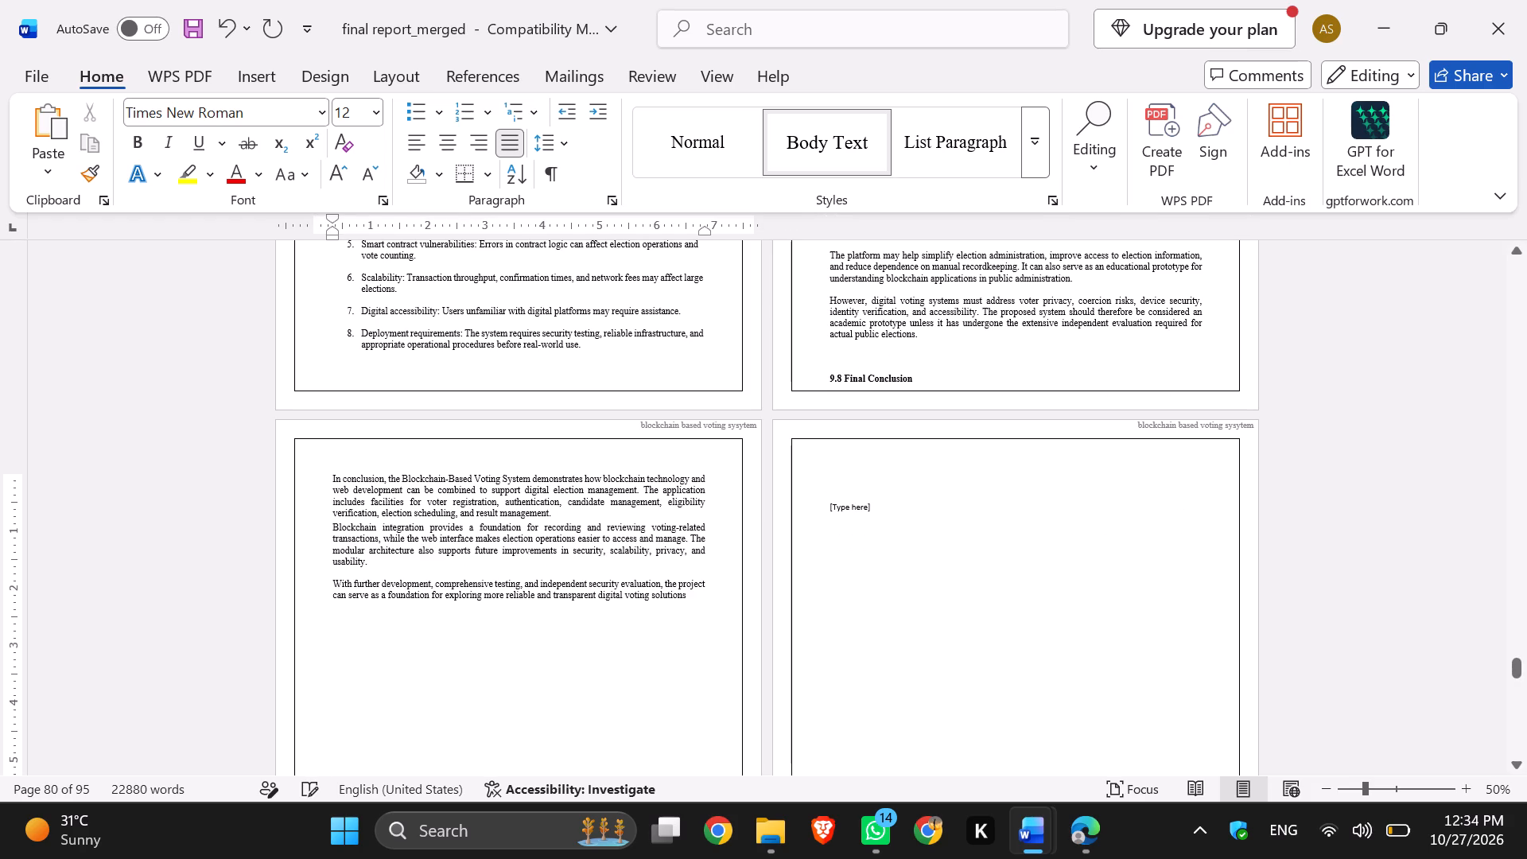
Delete the [Type here] placeholder and the empty space left on the page after the conclusion so Annexure A starts there.
drag(879, 506, 820, 508)
key(BackSpace)
key(BackSpace)
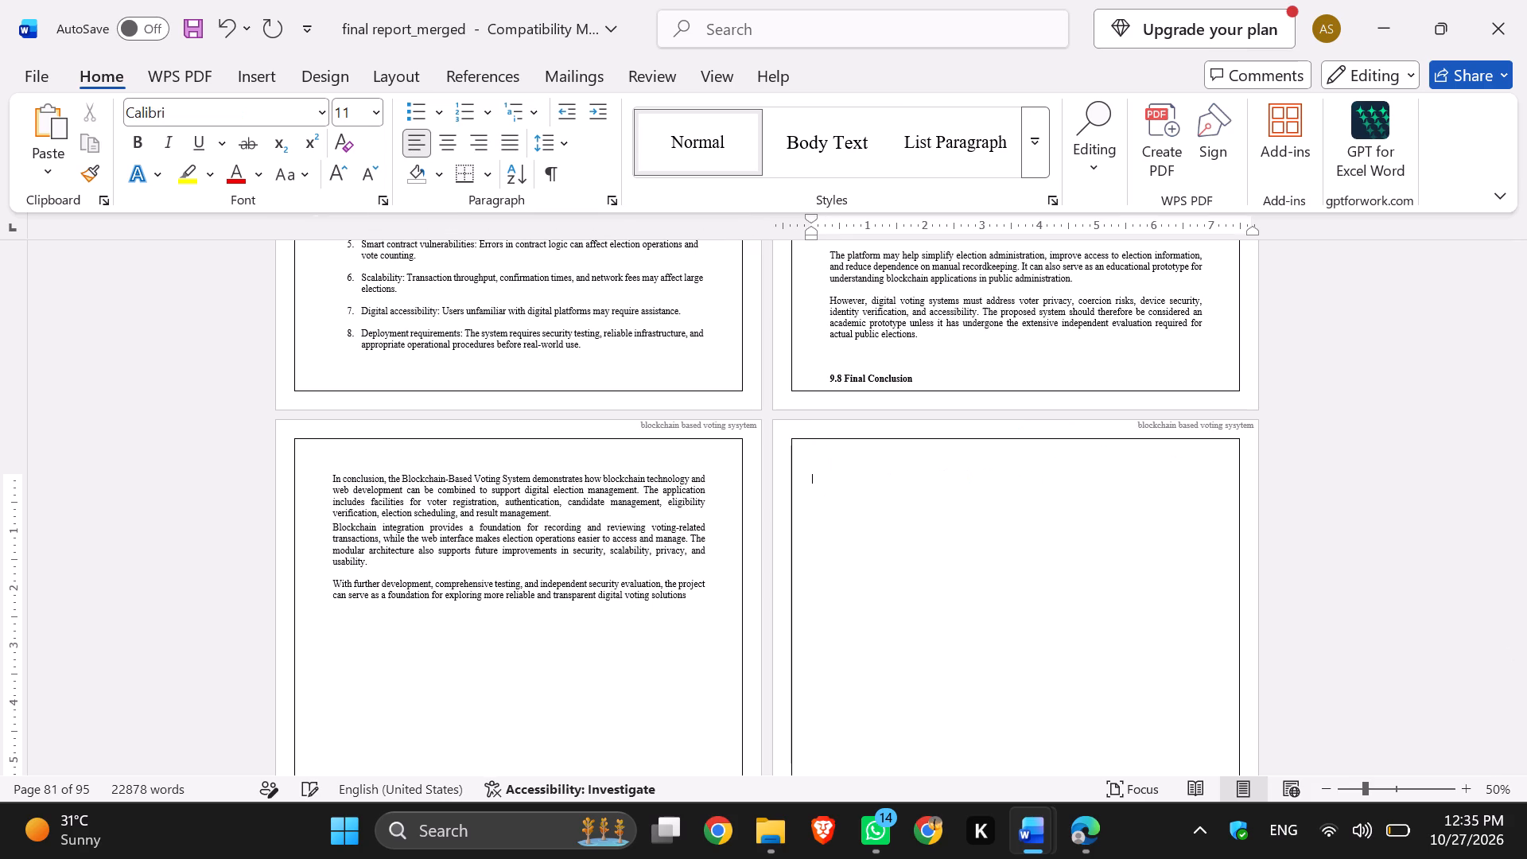
key(ctrl+Delete)
Check the layout of the conclusion, annexures and the attached paper pages, then return to the start of the report.
scroll(820, 508, down, 2)
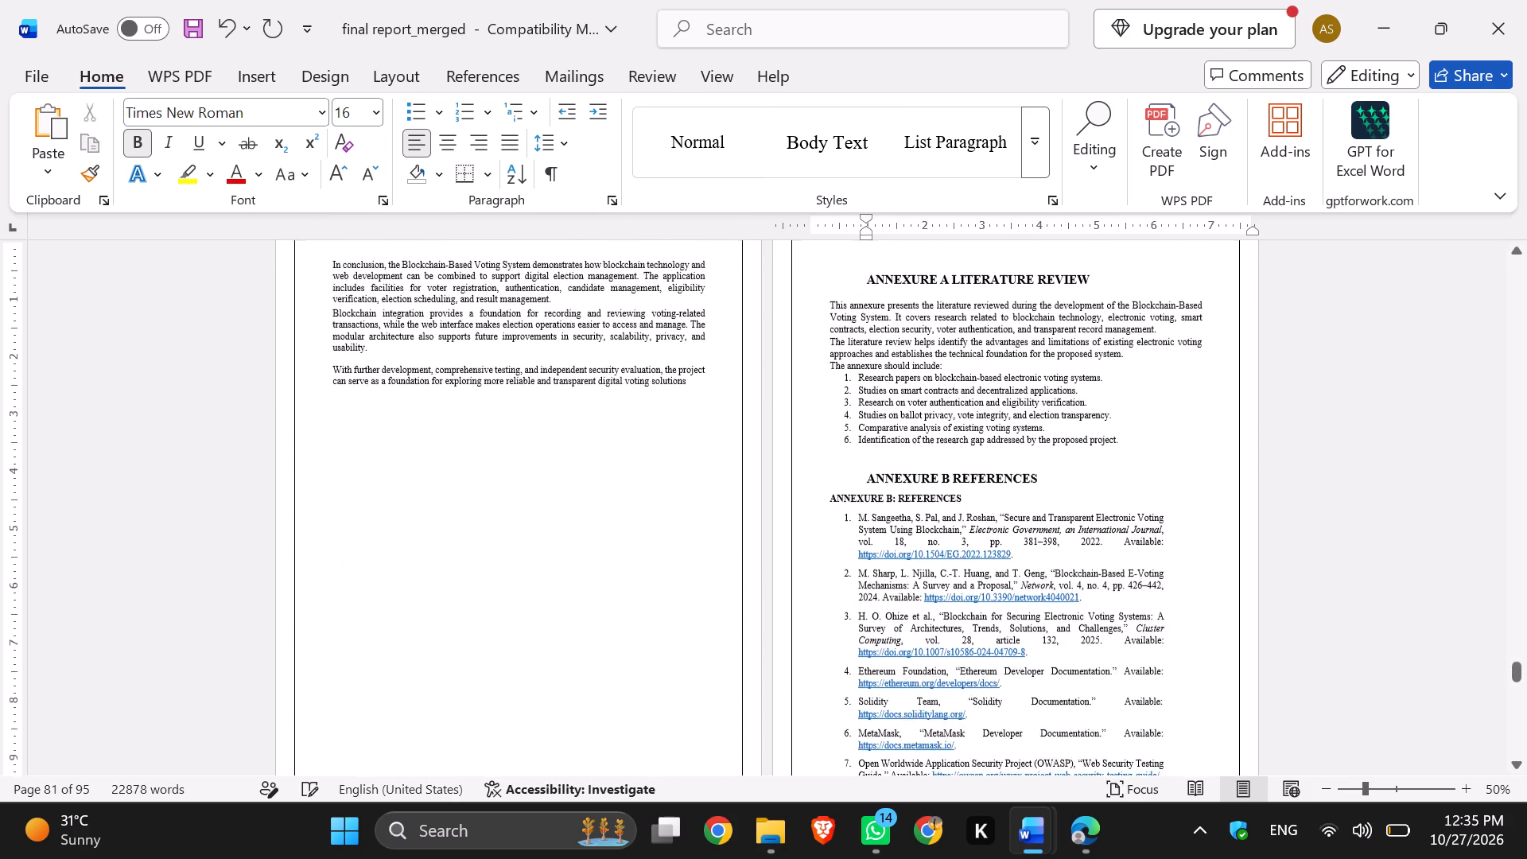
scroll(820, 508, down, 6)
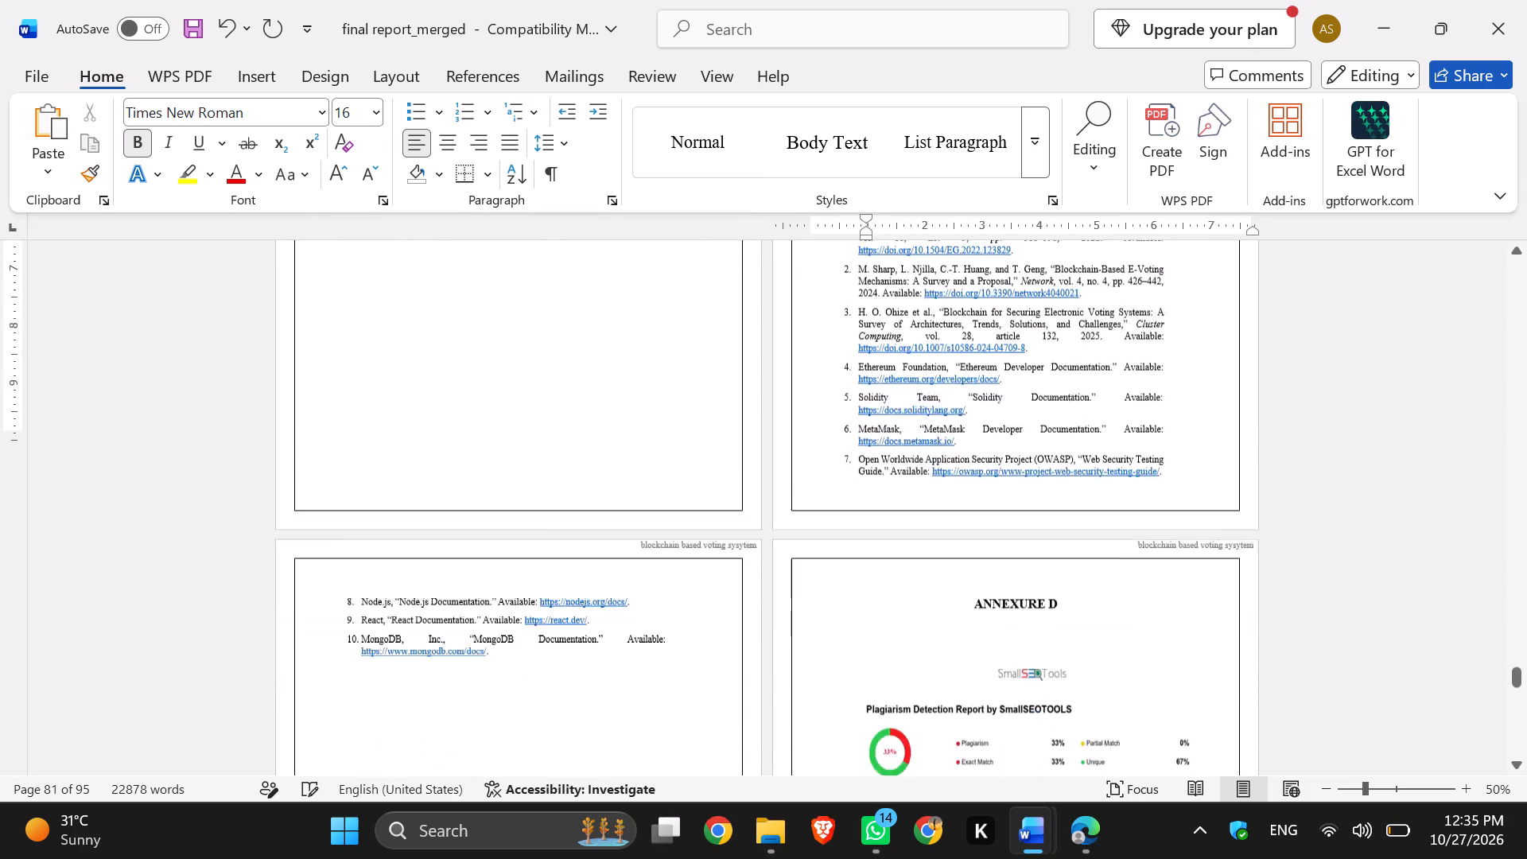
scroll(820, 508, down, 3)
scroll(820, 508, up, 1)
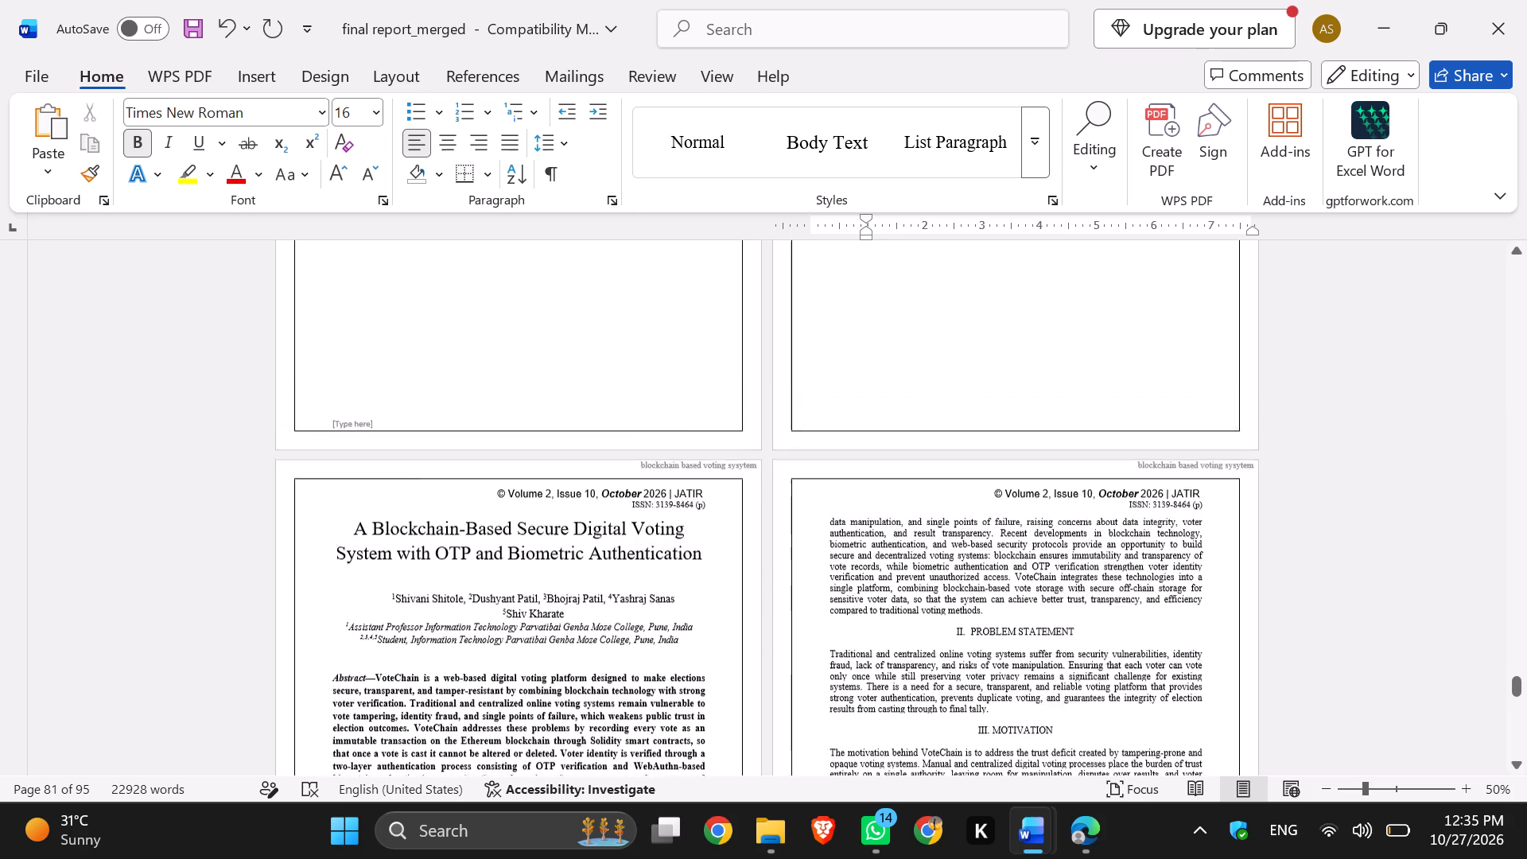
scroll(820, 508, up, 11)
scroll(820, 508, up, 20)
scroll(820, 508, up, 20)
scroll(820, 508, up, 20)
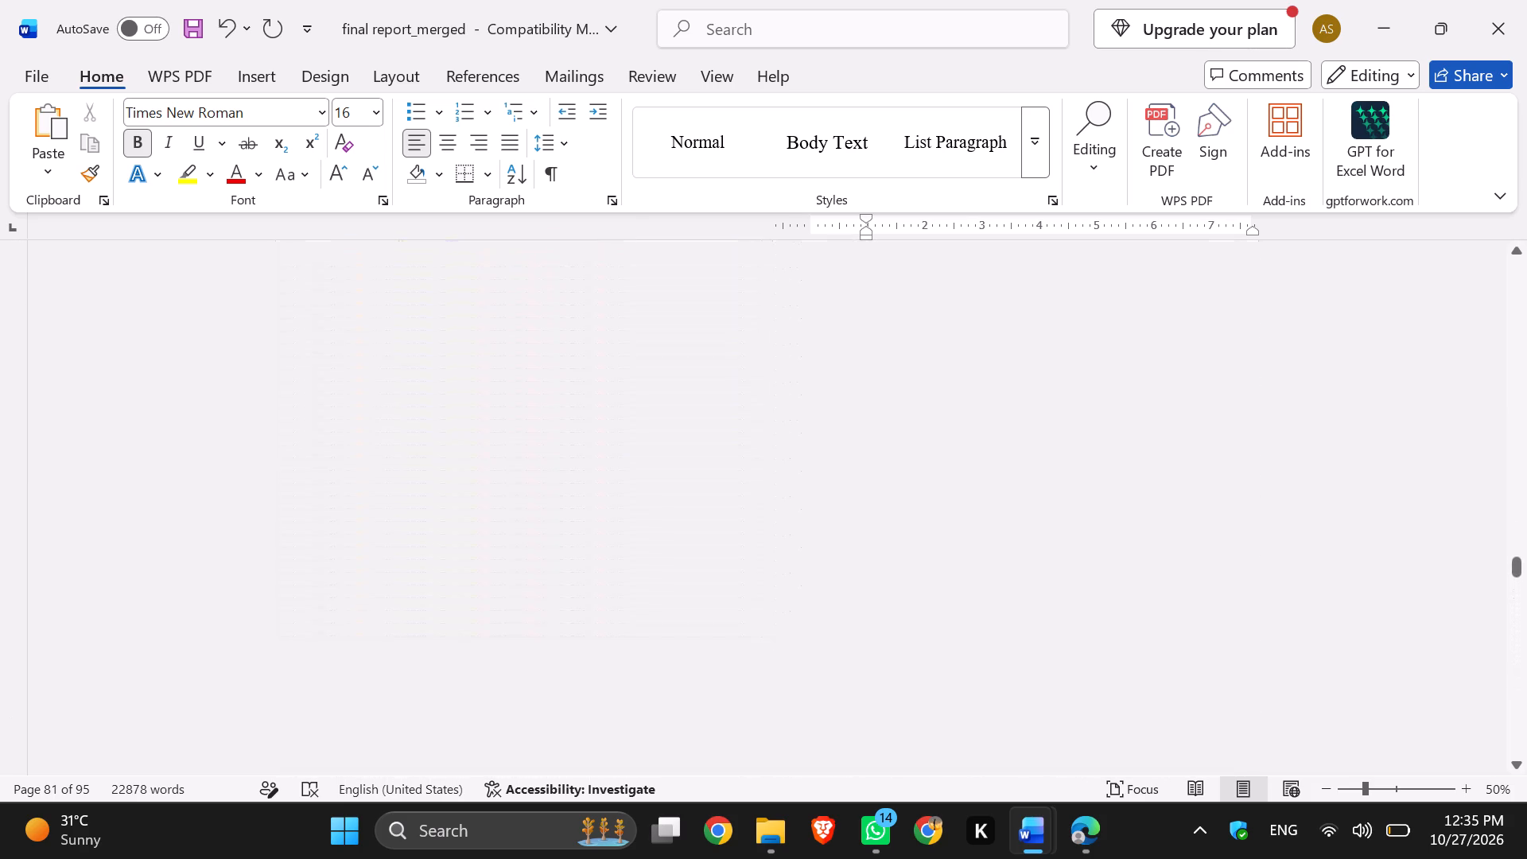
scroll(820, 508, up, 20)
scroll(820, 508, up, 20)
scroll(820, 508, up, 20)
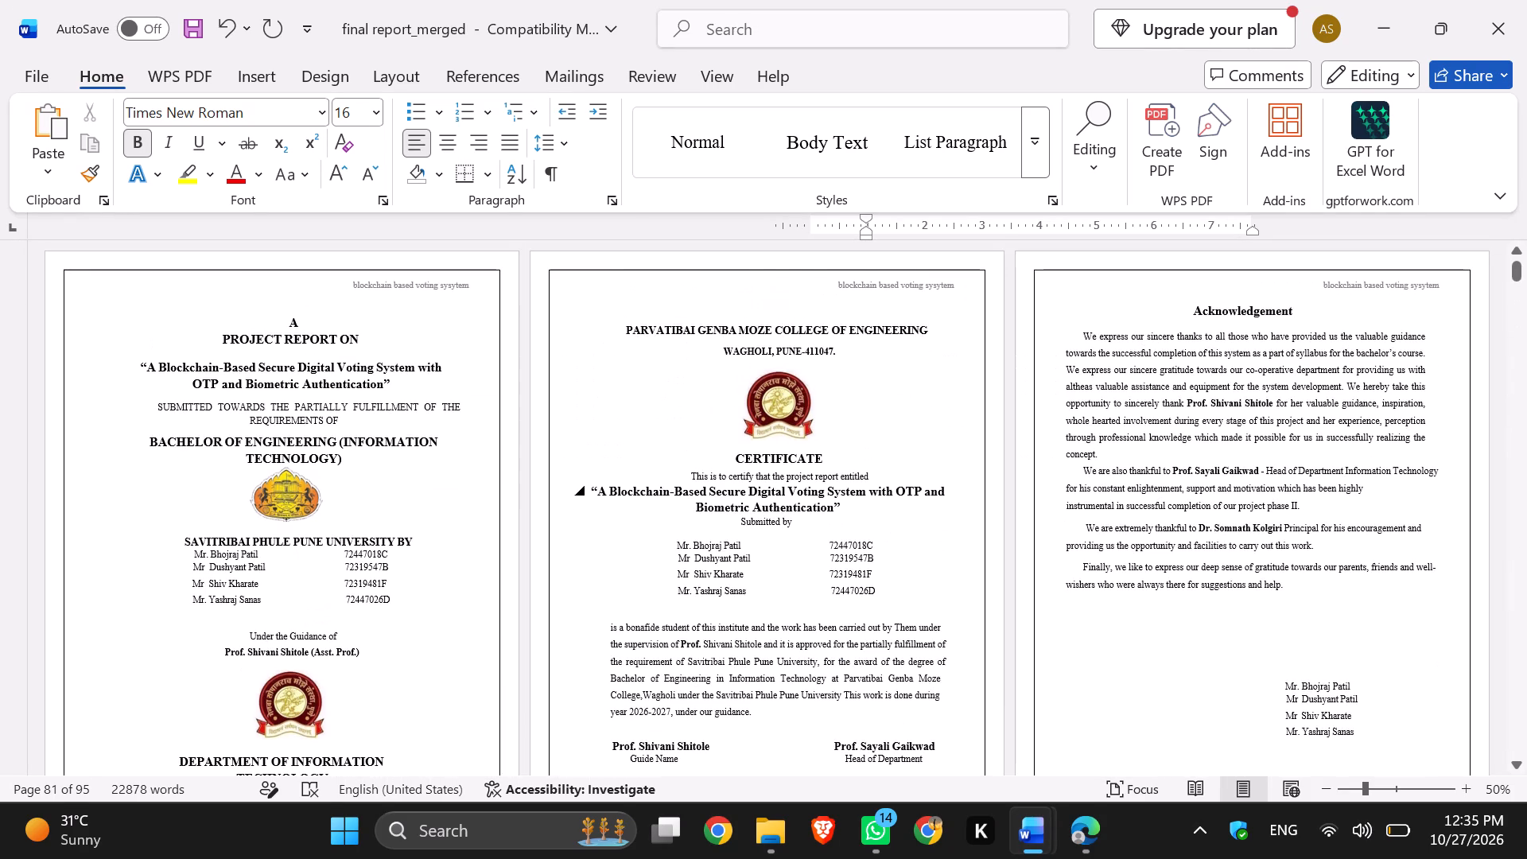
Review the report from the front matter through Chapter 5 for leftover placeholders, blank space and uneven page breaks.
scroll(820, 508, down, 7)
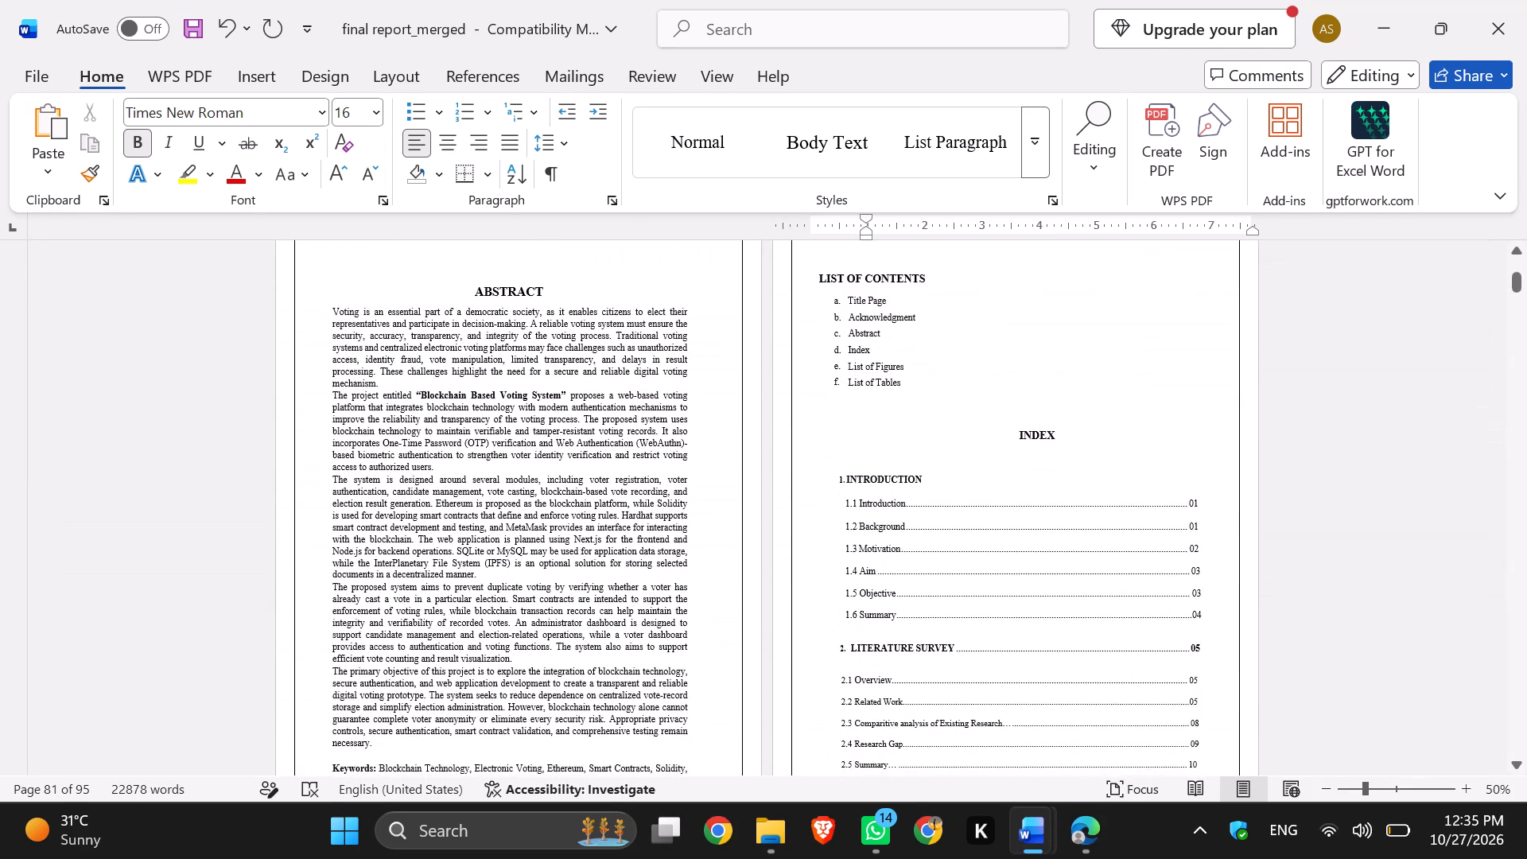
scroll(820, 508, down, 5)
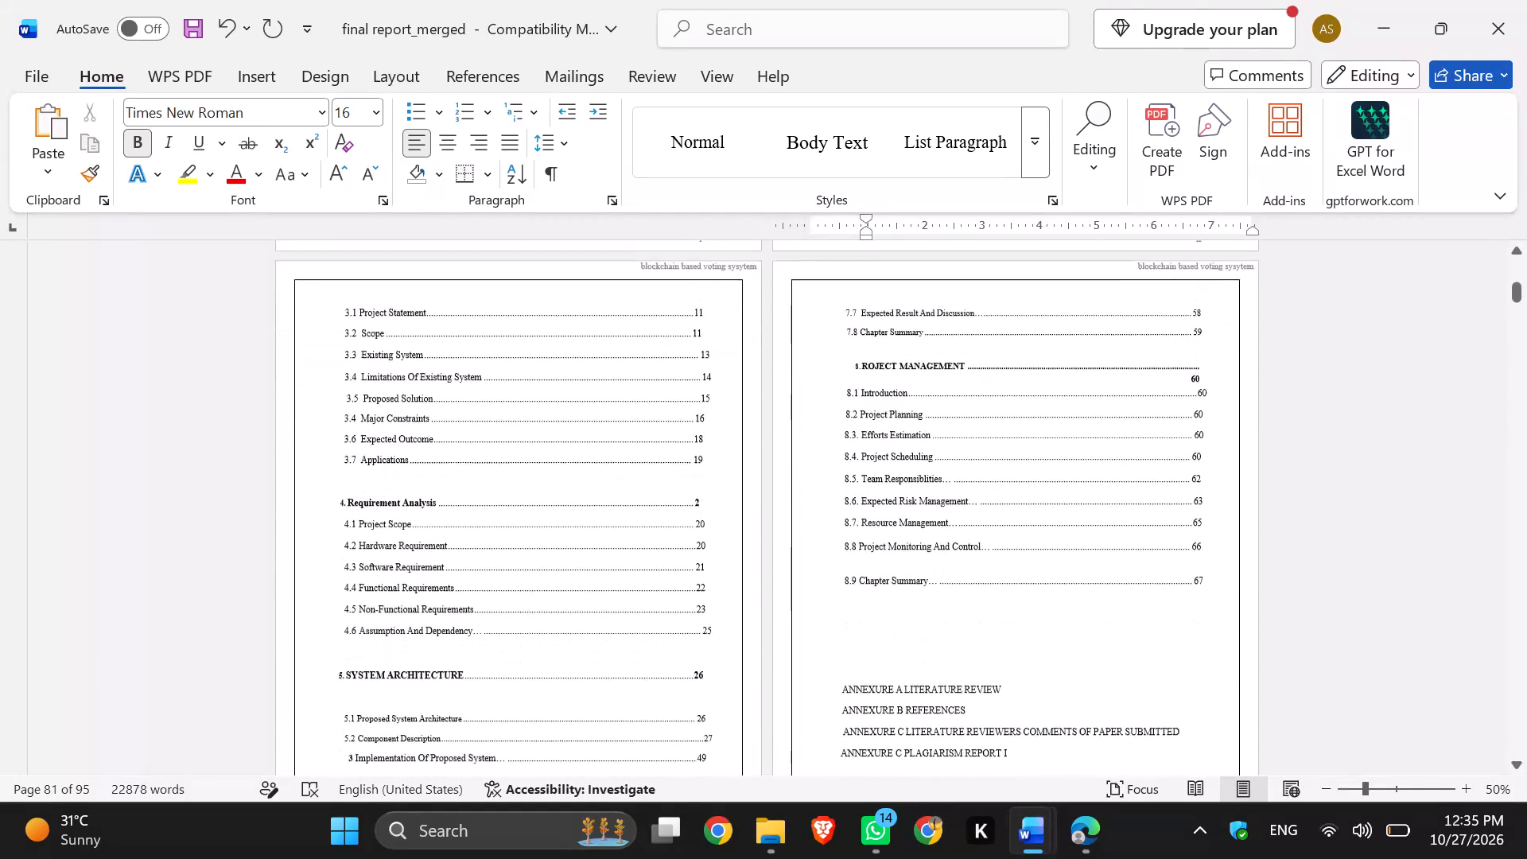
scroll(820, 508, down, 1)
scroll(911, 620, down, 2)
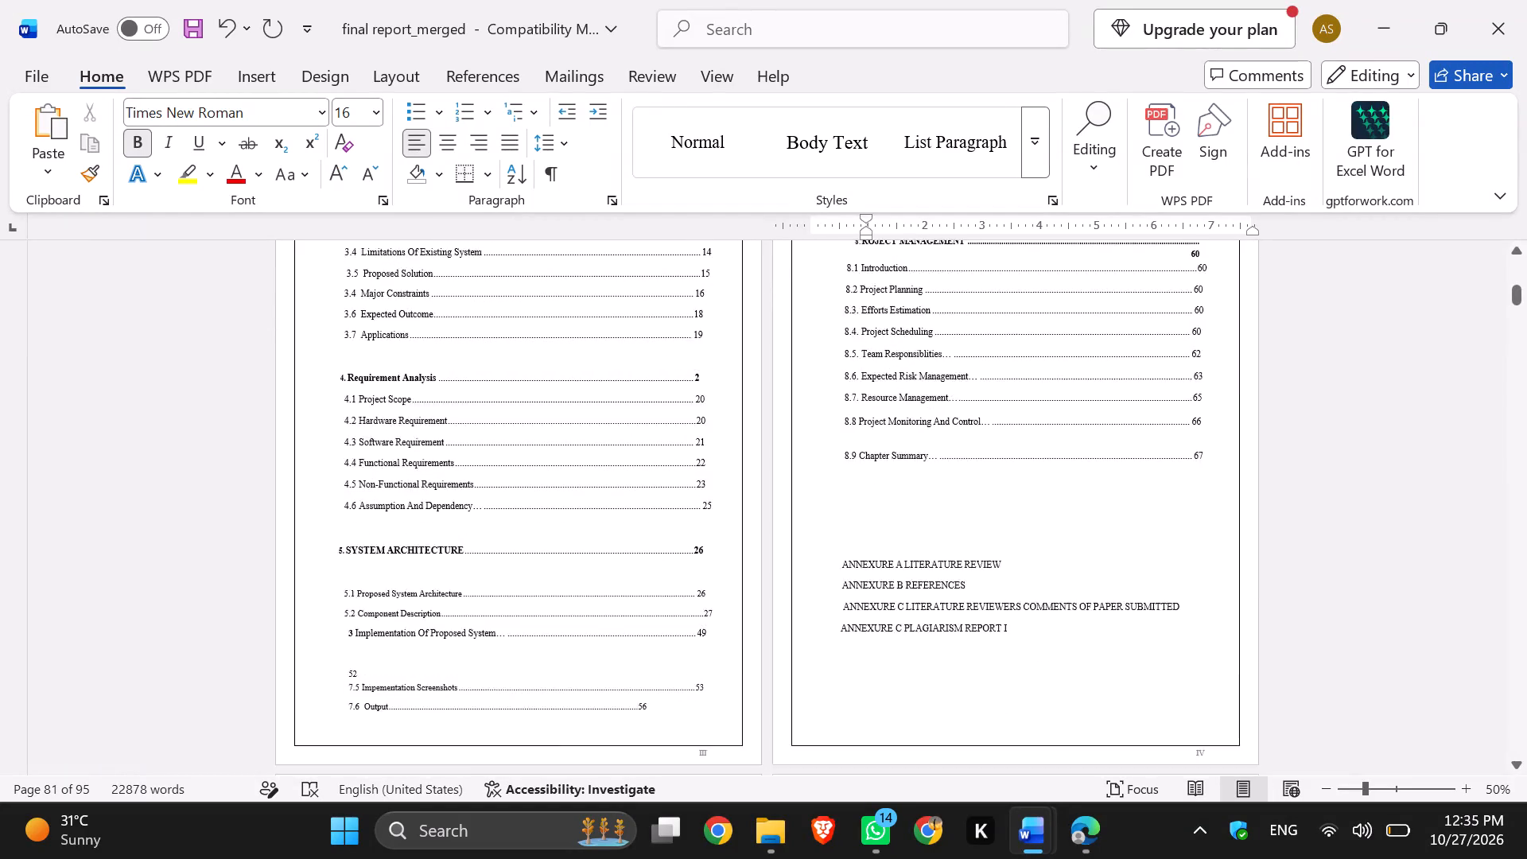
scroll(911, 620, down, 7)
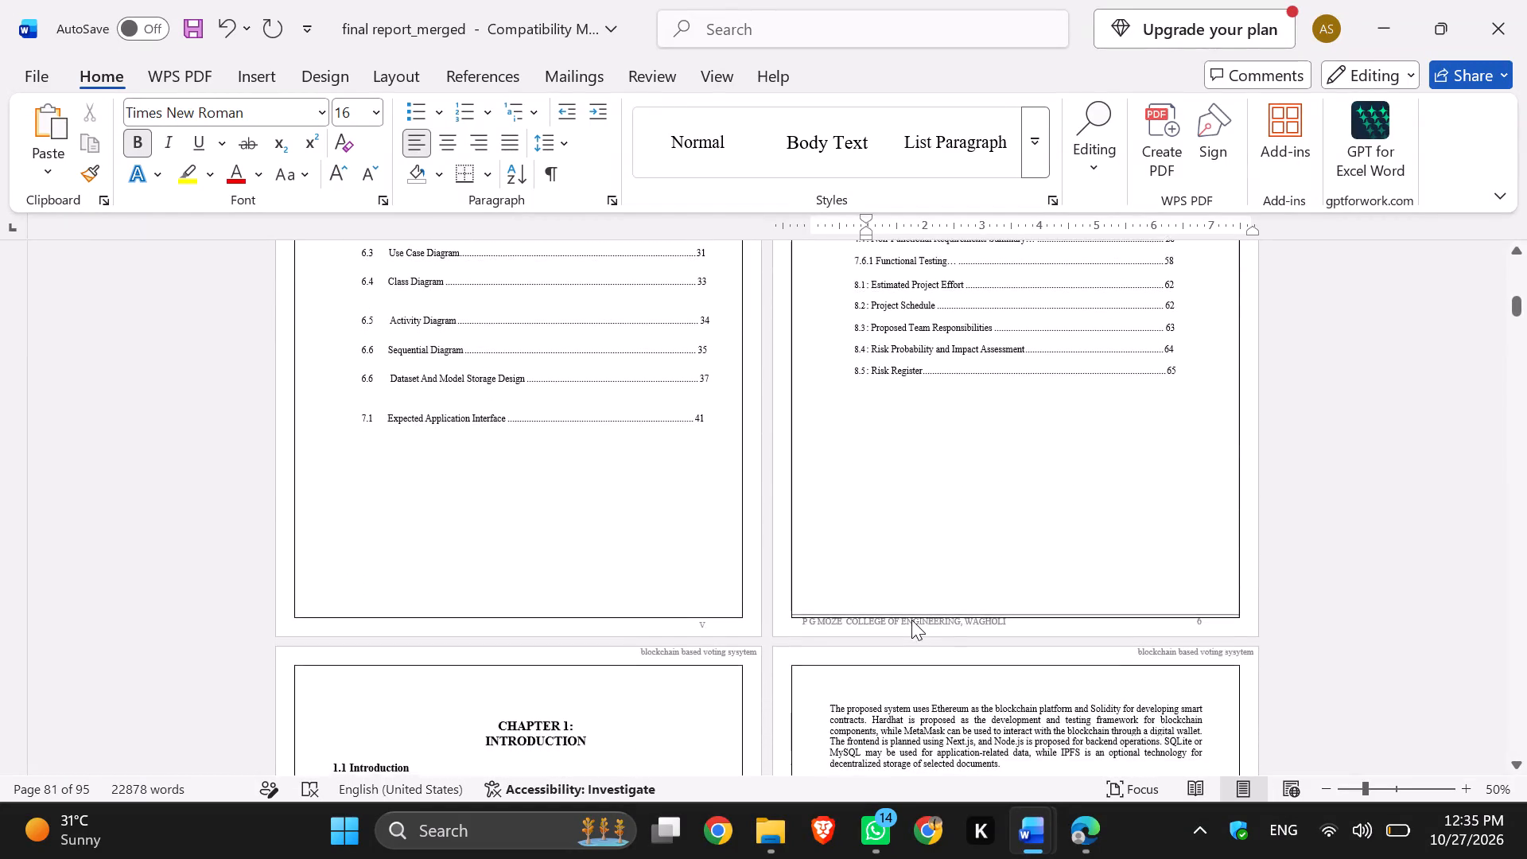
scroll(911, 620, down, 7)
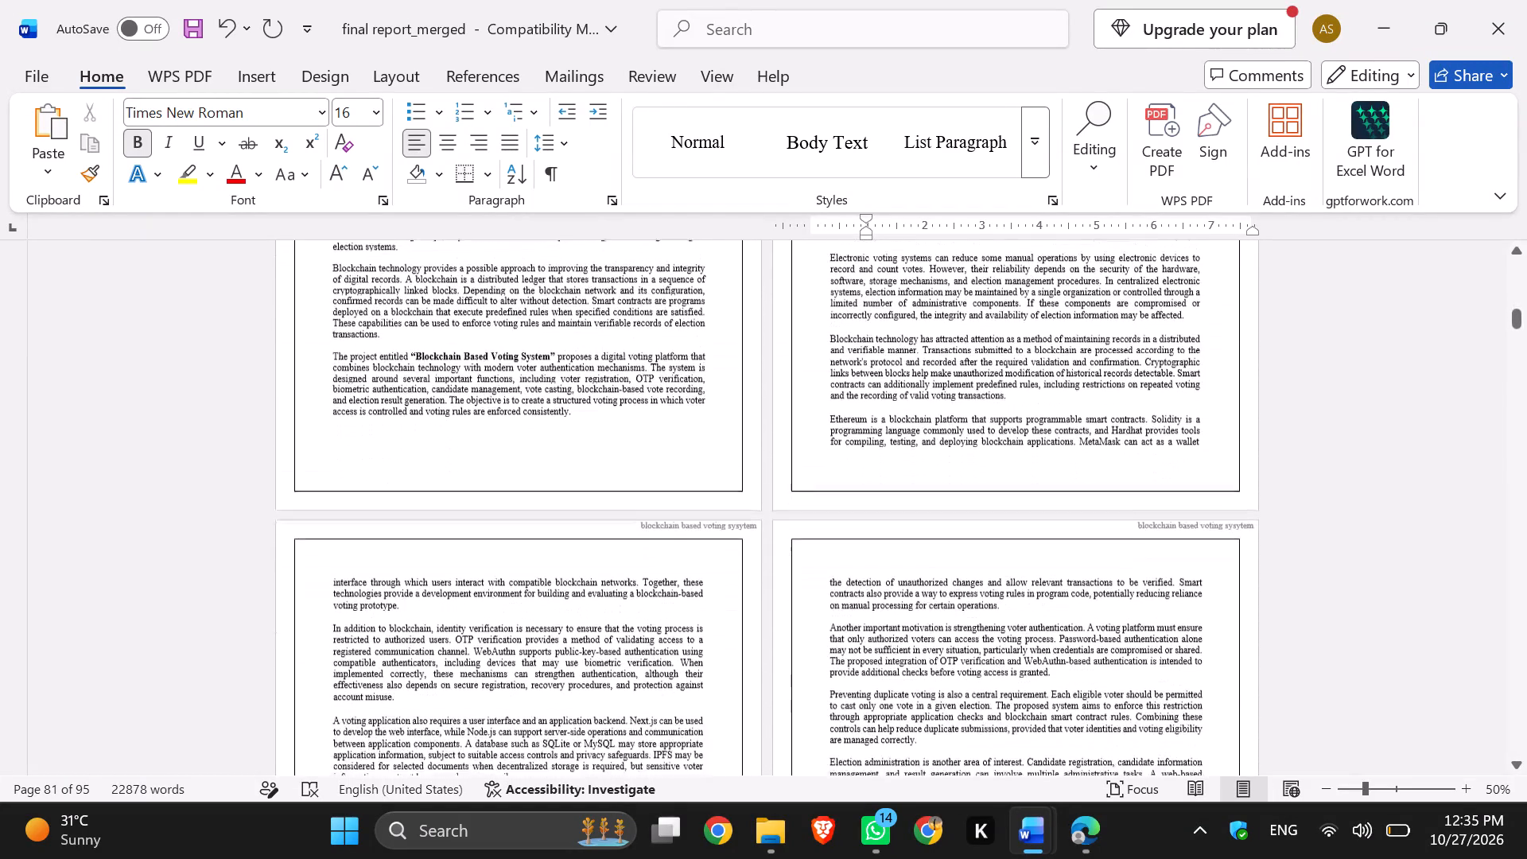
scroll(911, 620, down, 7)
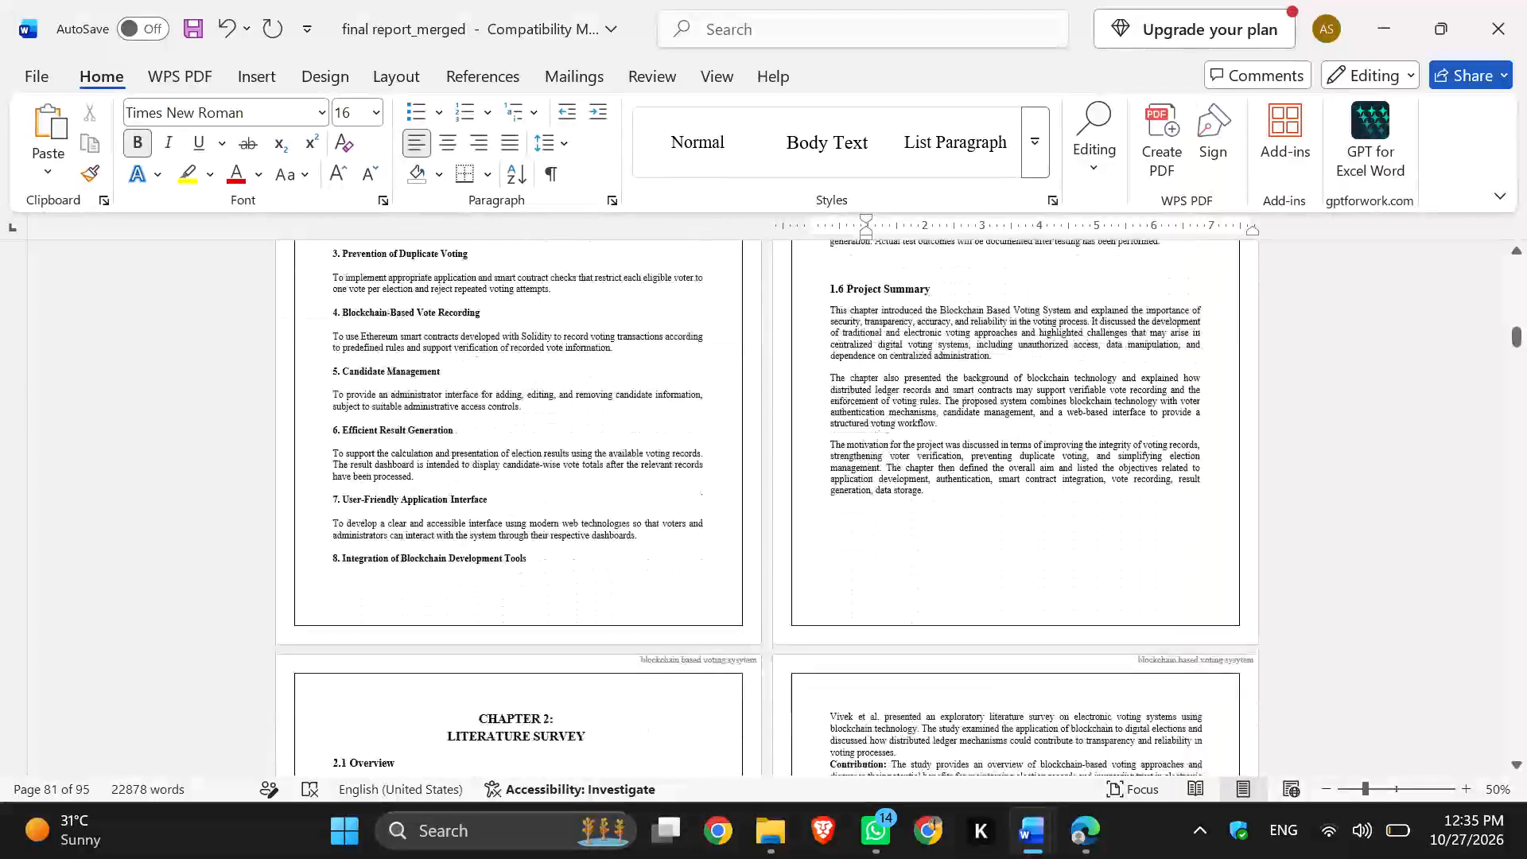
scroll(911, 620, down, 7)
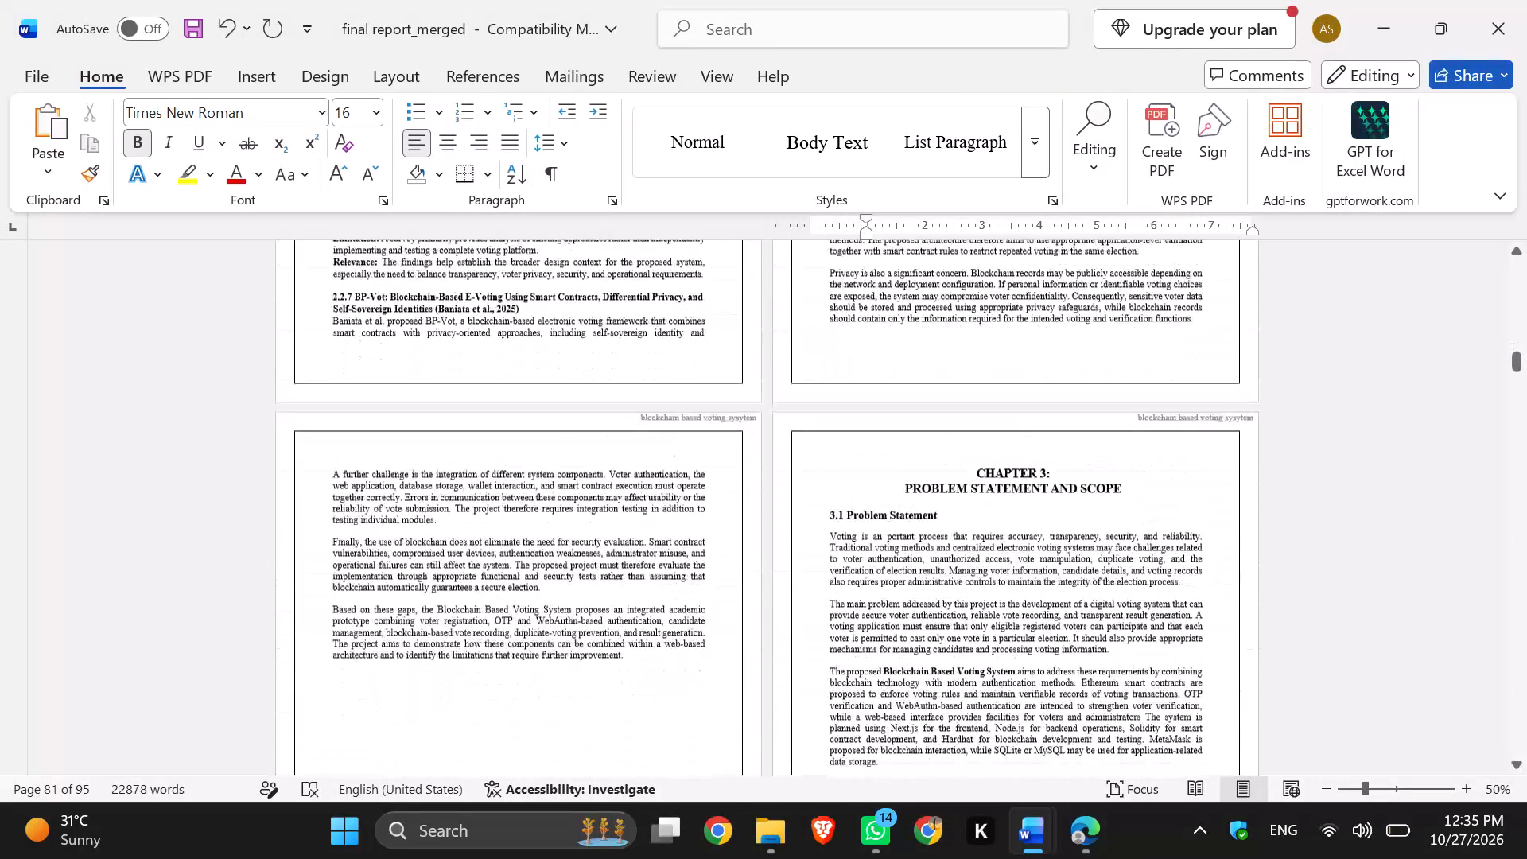
scroll(911, 620, down, 7)
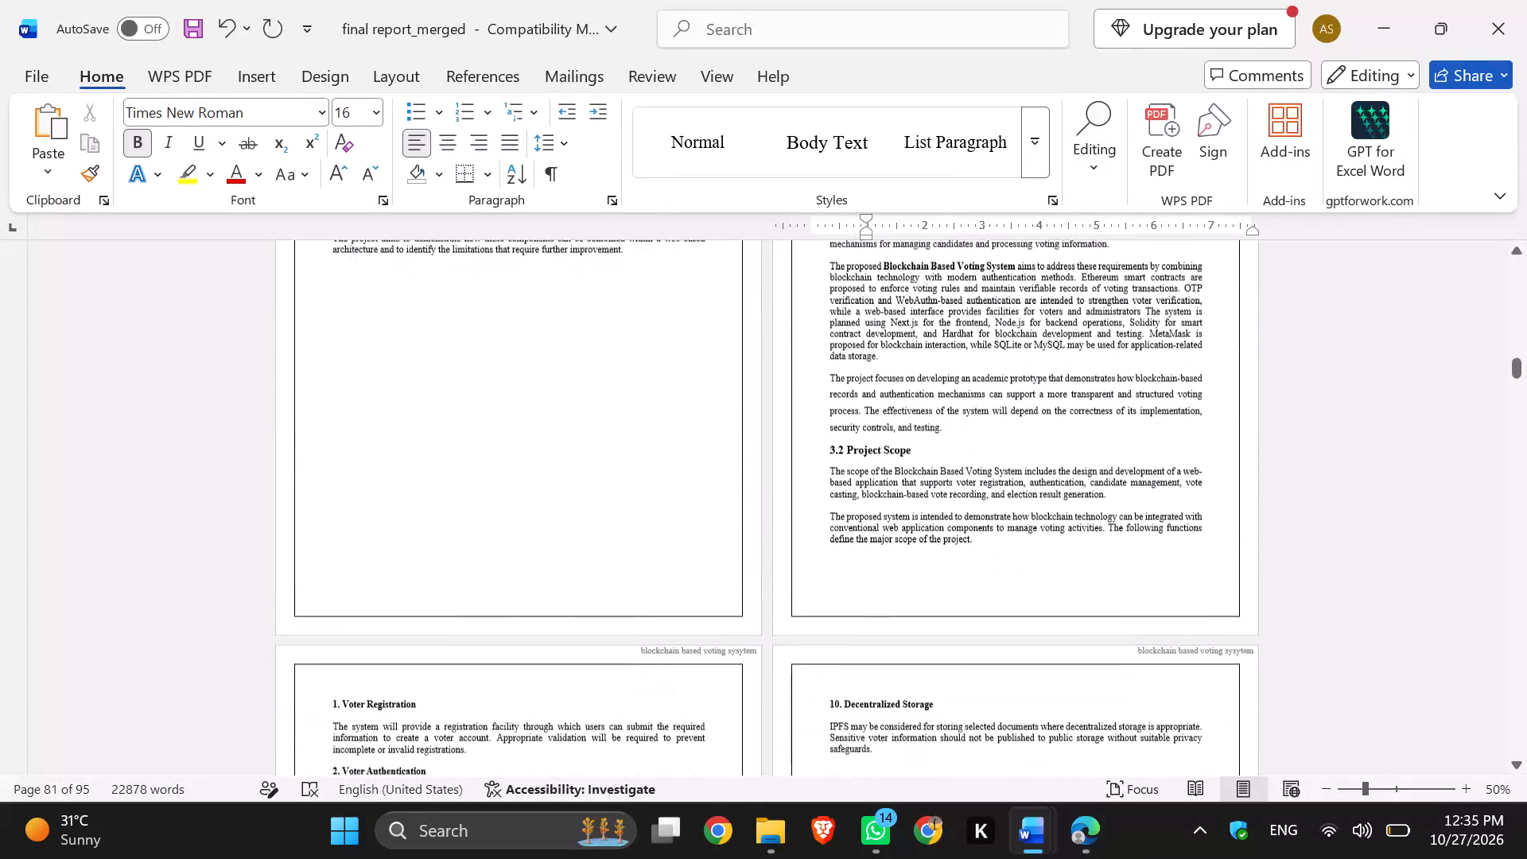
scroll(911, 620, down, 7)
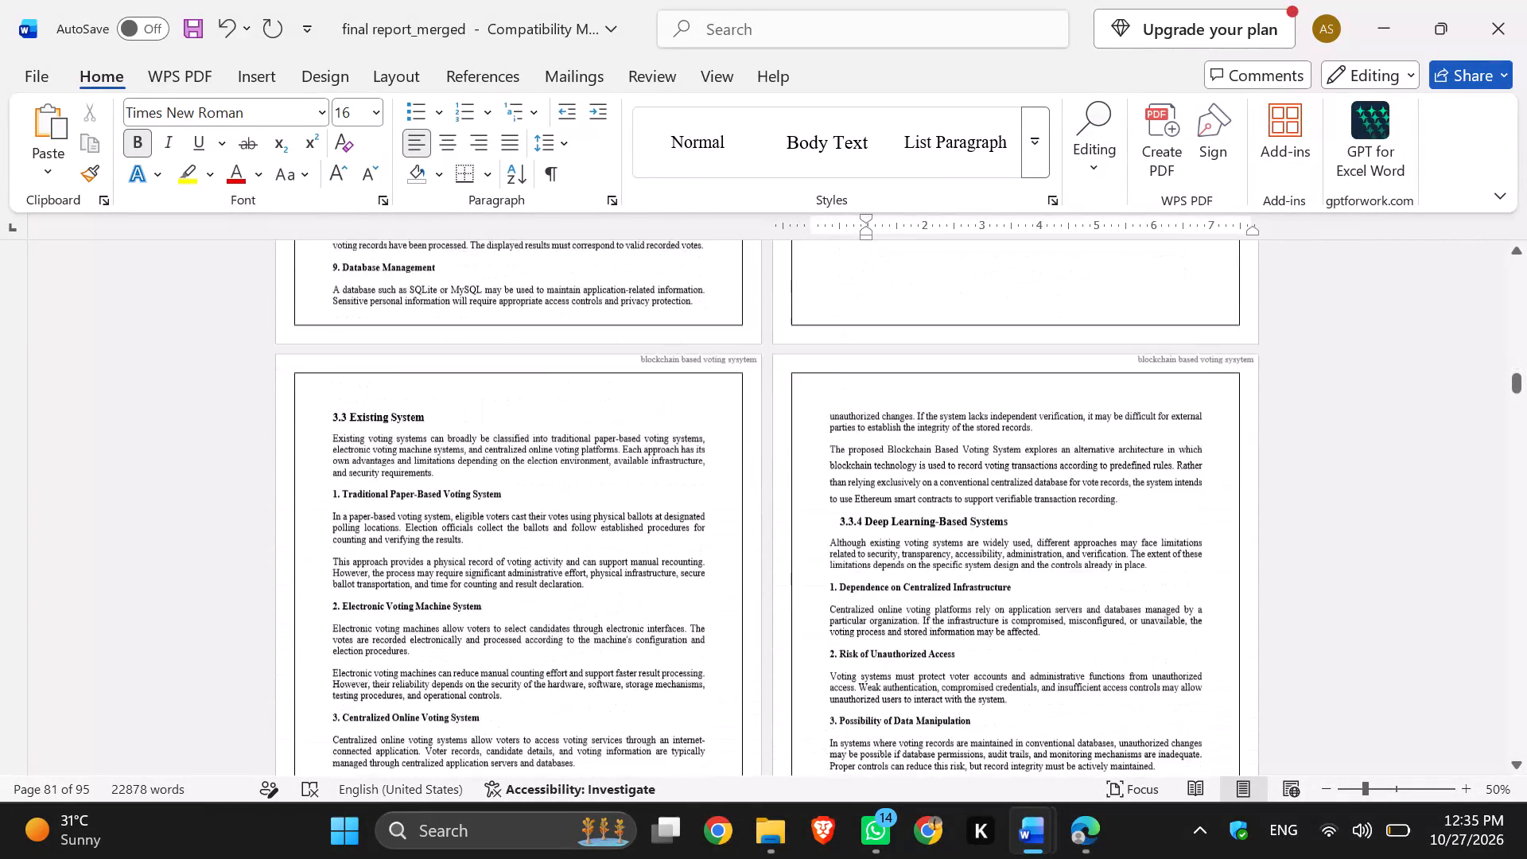
scroll(911, 620, down, 7)
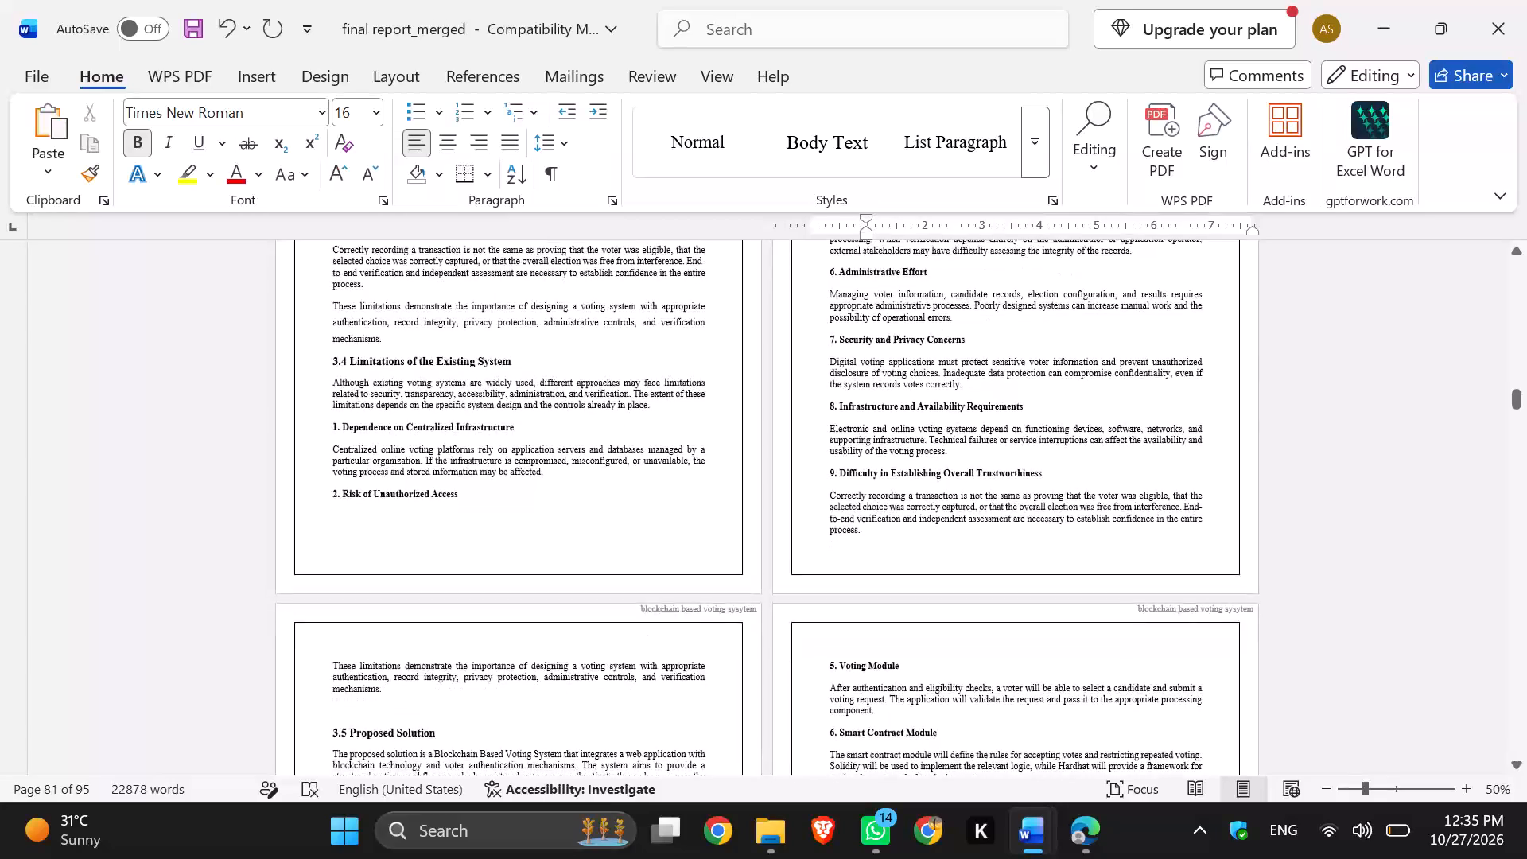
scroll(911, 620, down, 7)
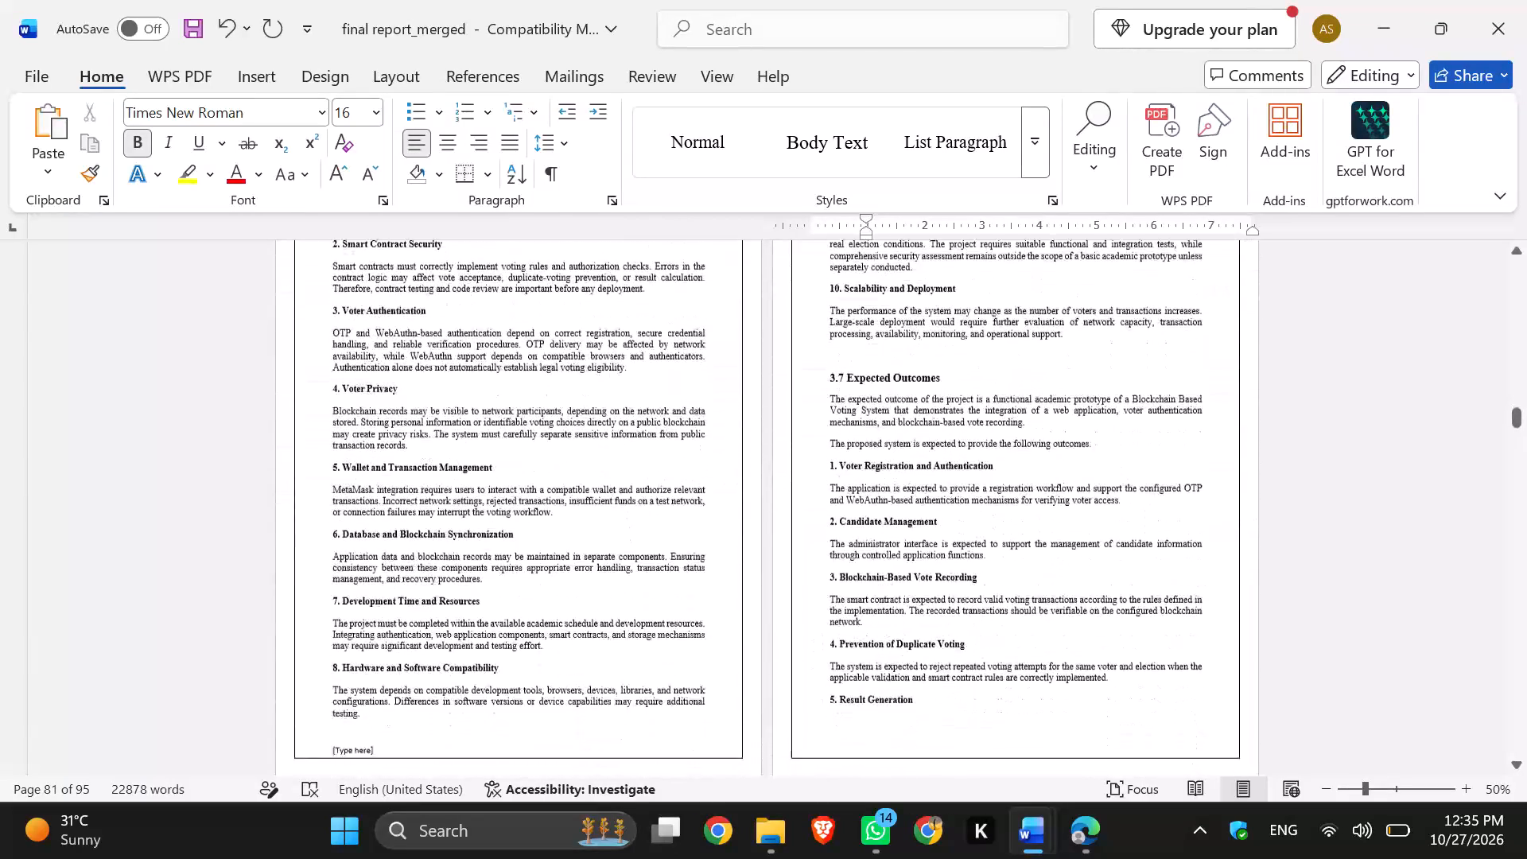
scroll(911, 620, down, 5)
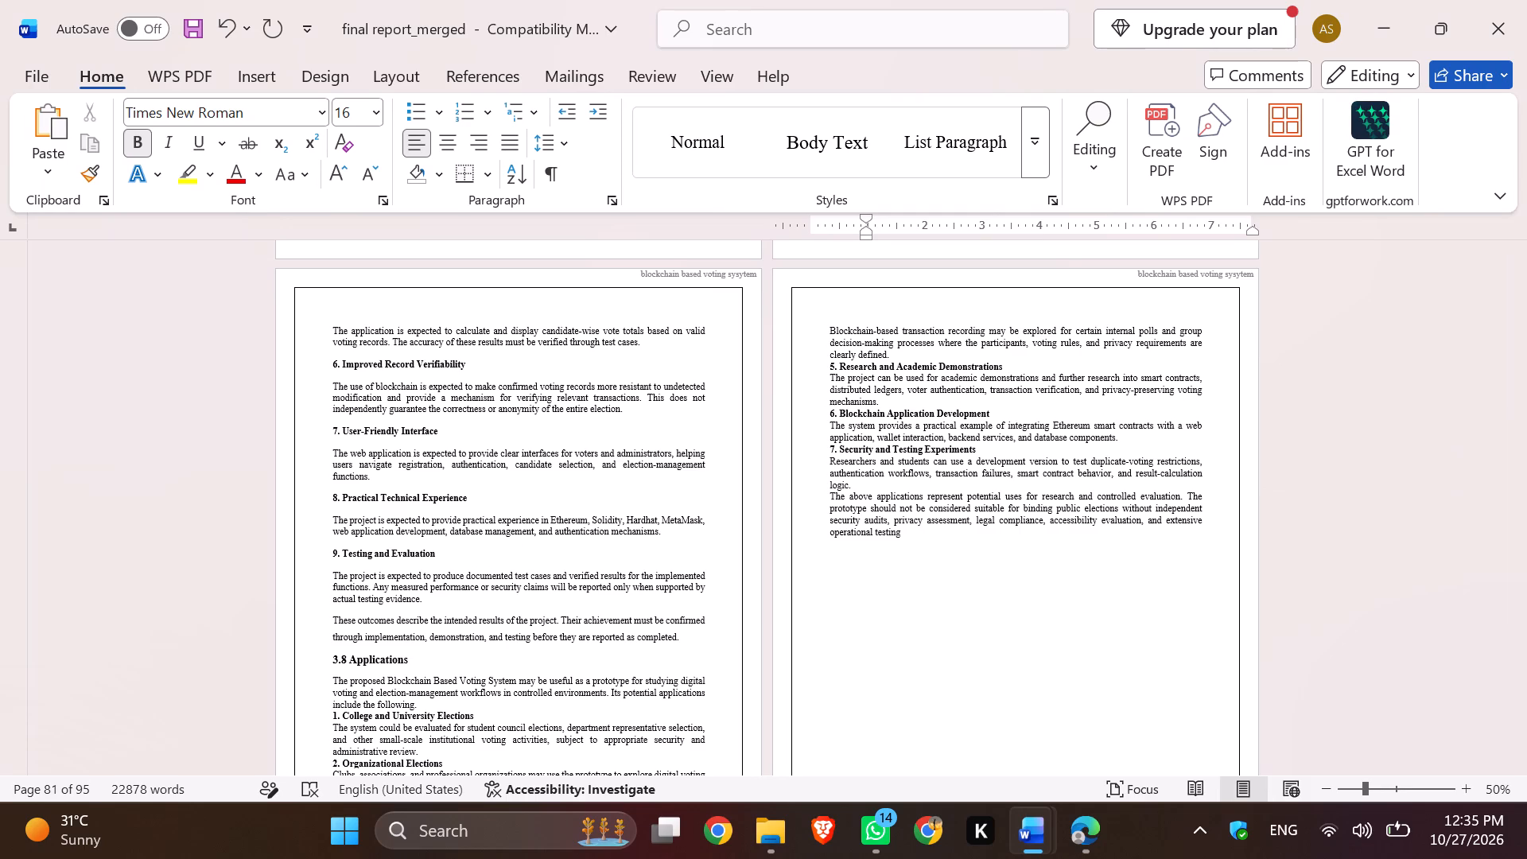
scroll(911, 620, down, 9)
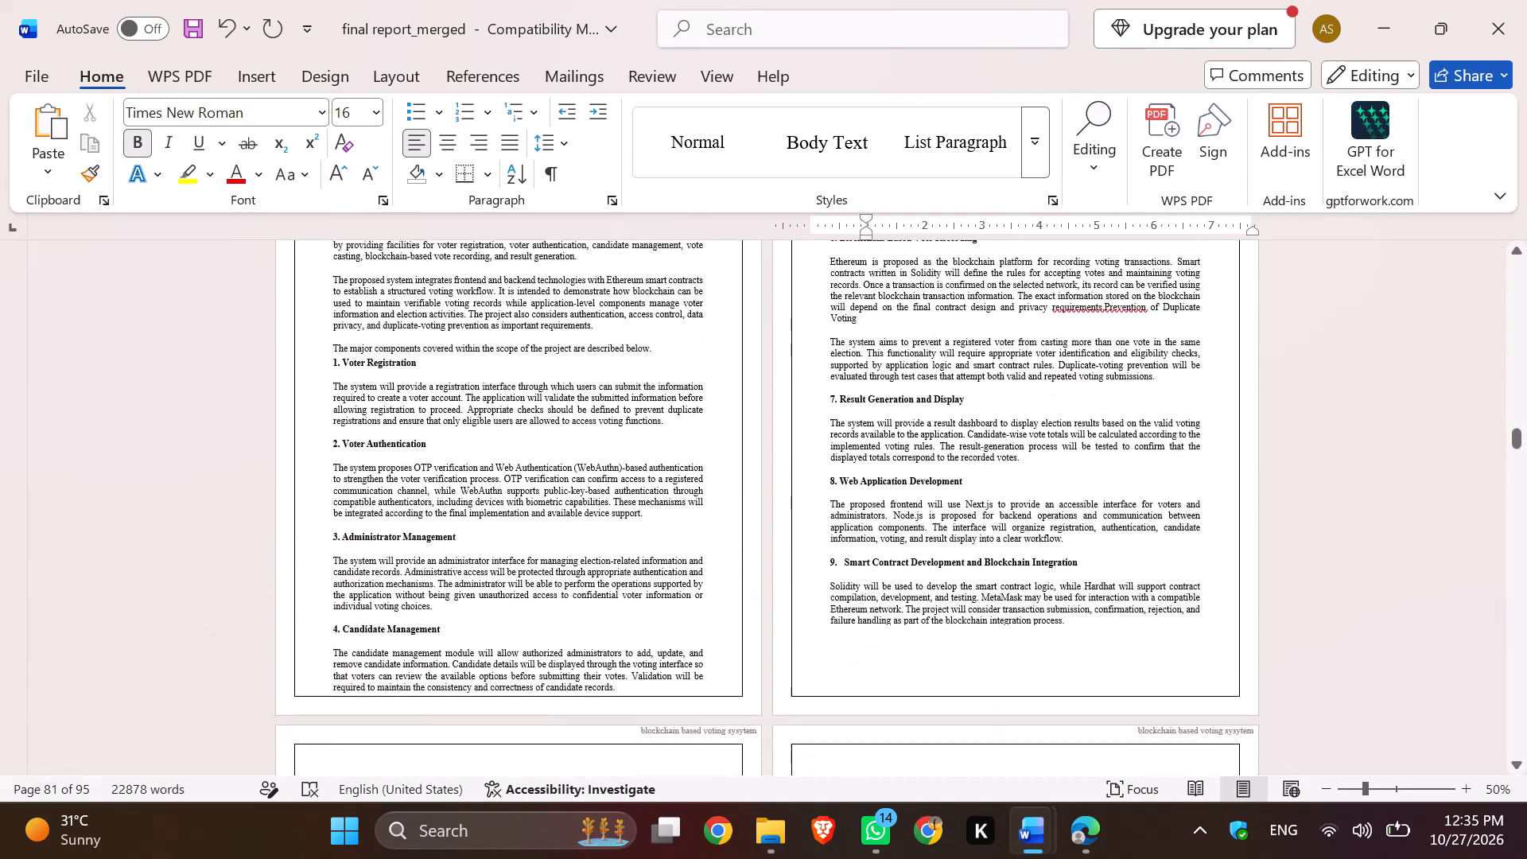
scroll(911, 620, down, 7)
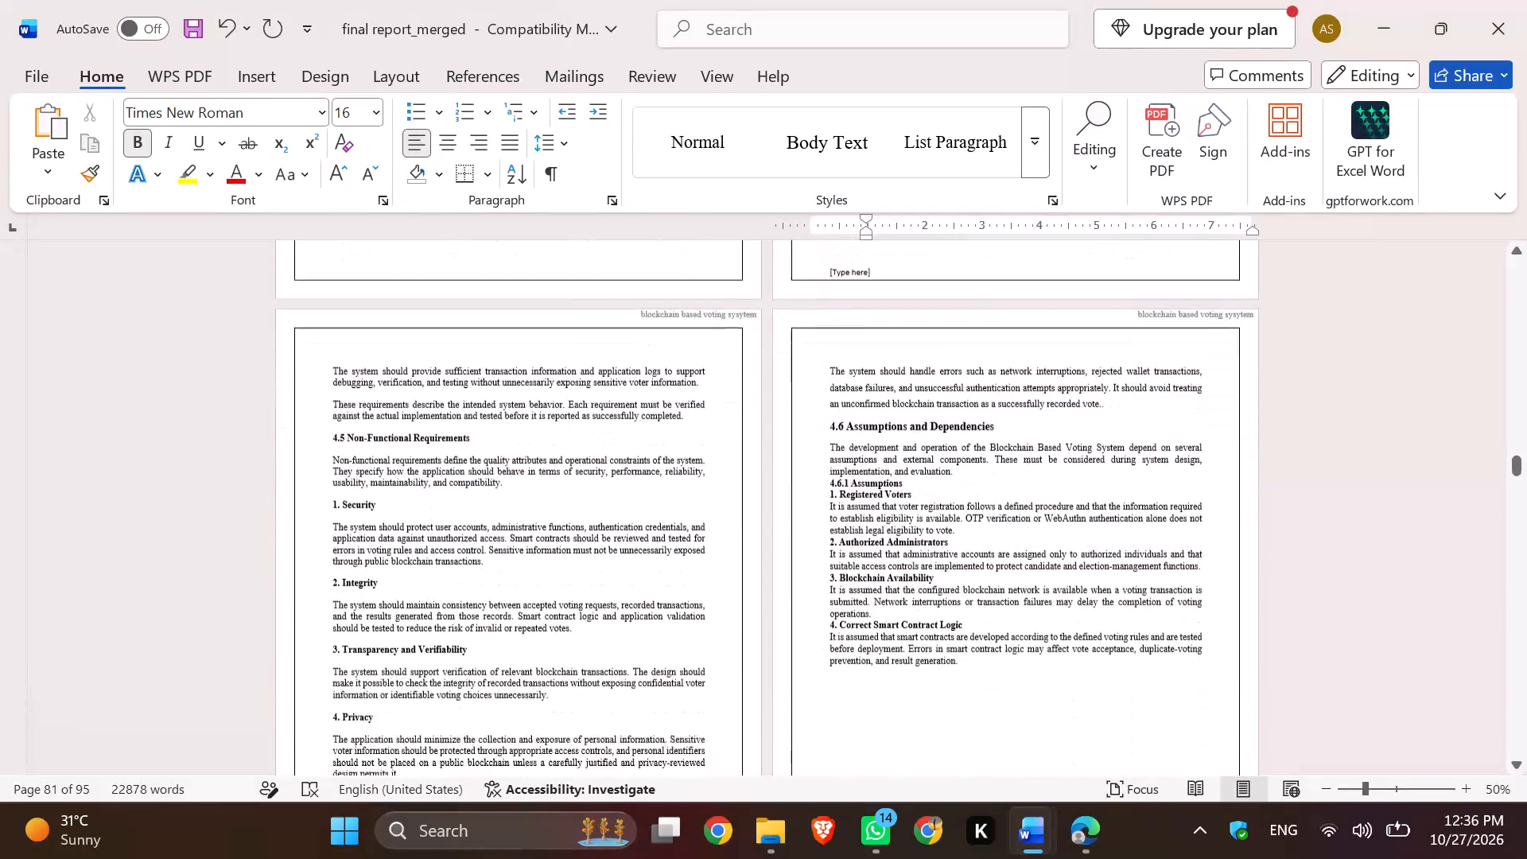
scroll(911, 620, down, 7)
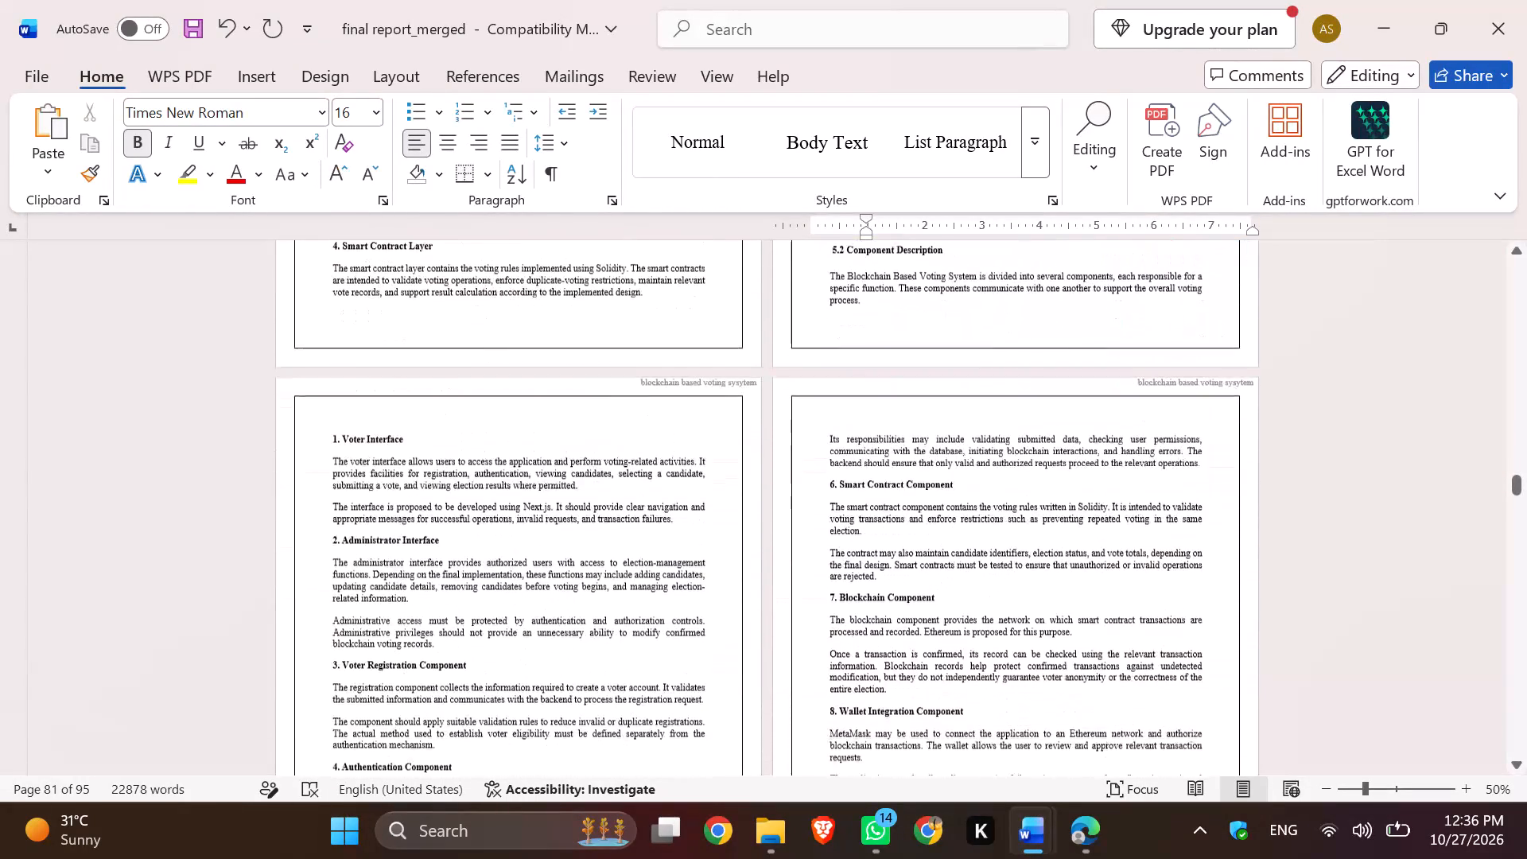
scroll(911, 620, down, 7)
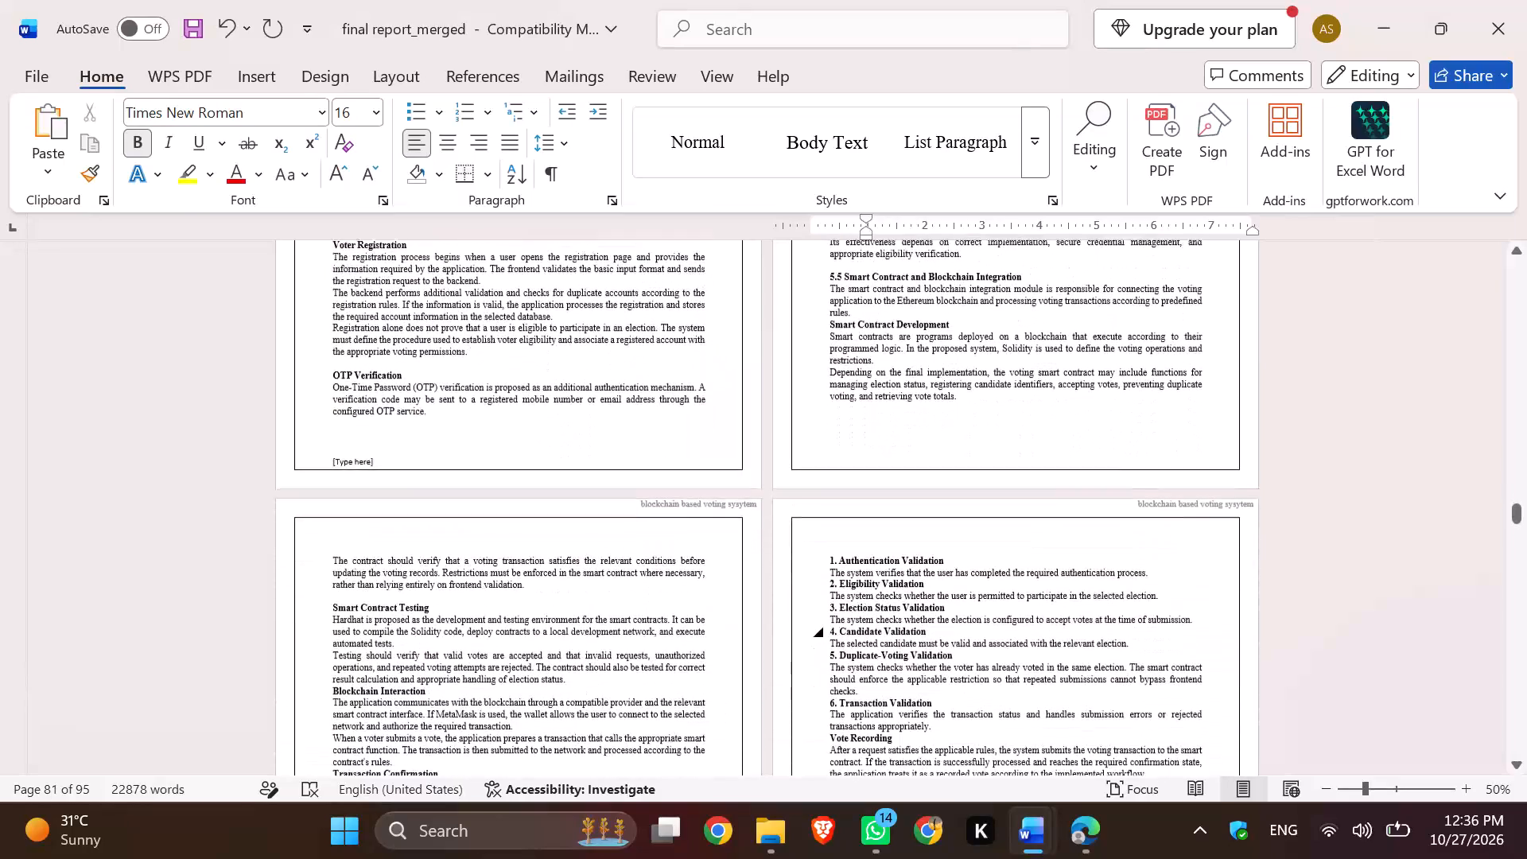
Delete the [Type here] placeholder below the OTP Verification paragraph in Chapter 5.
scroll(911, 620, down, 1)
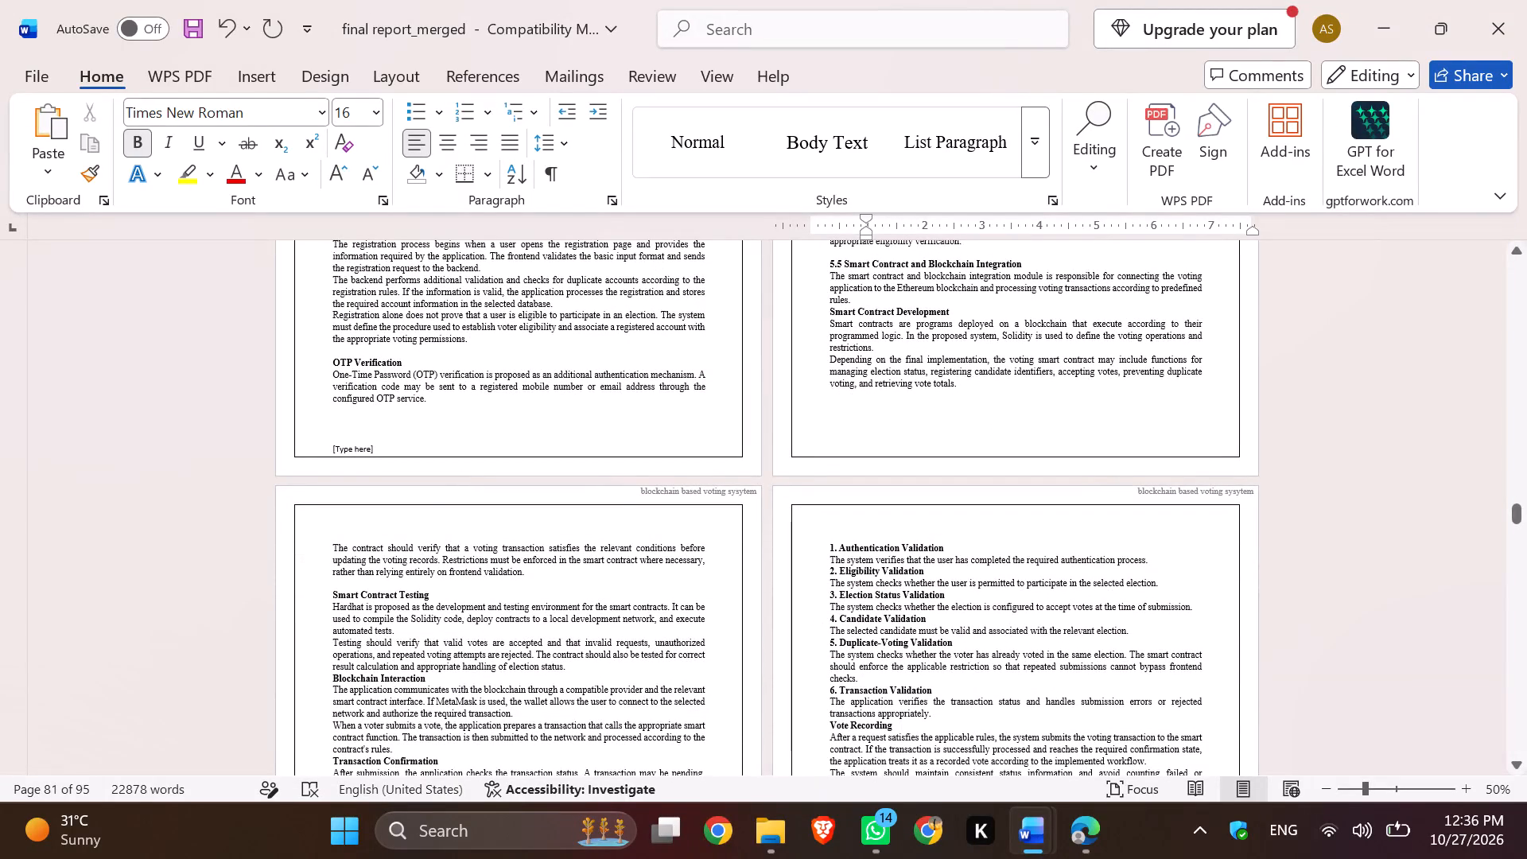
drag(377, 448, 317, 446)
key(BackSpace)
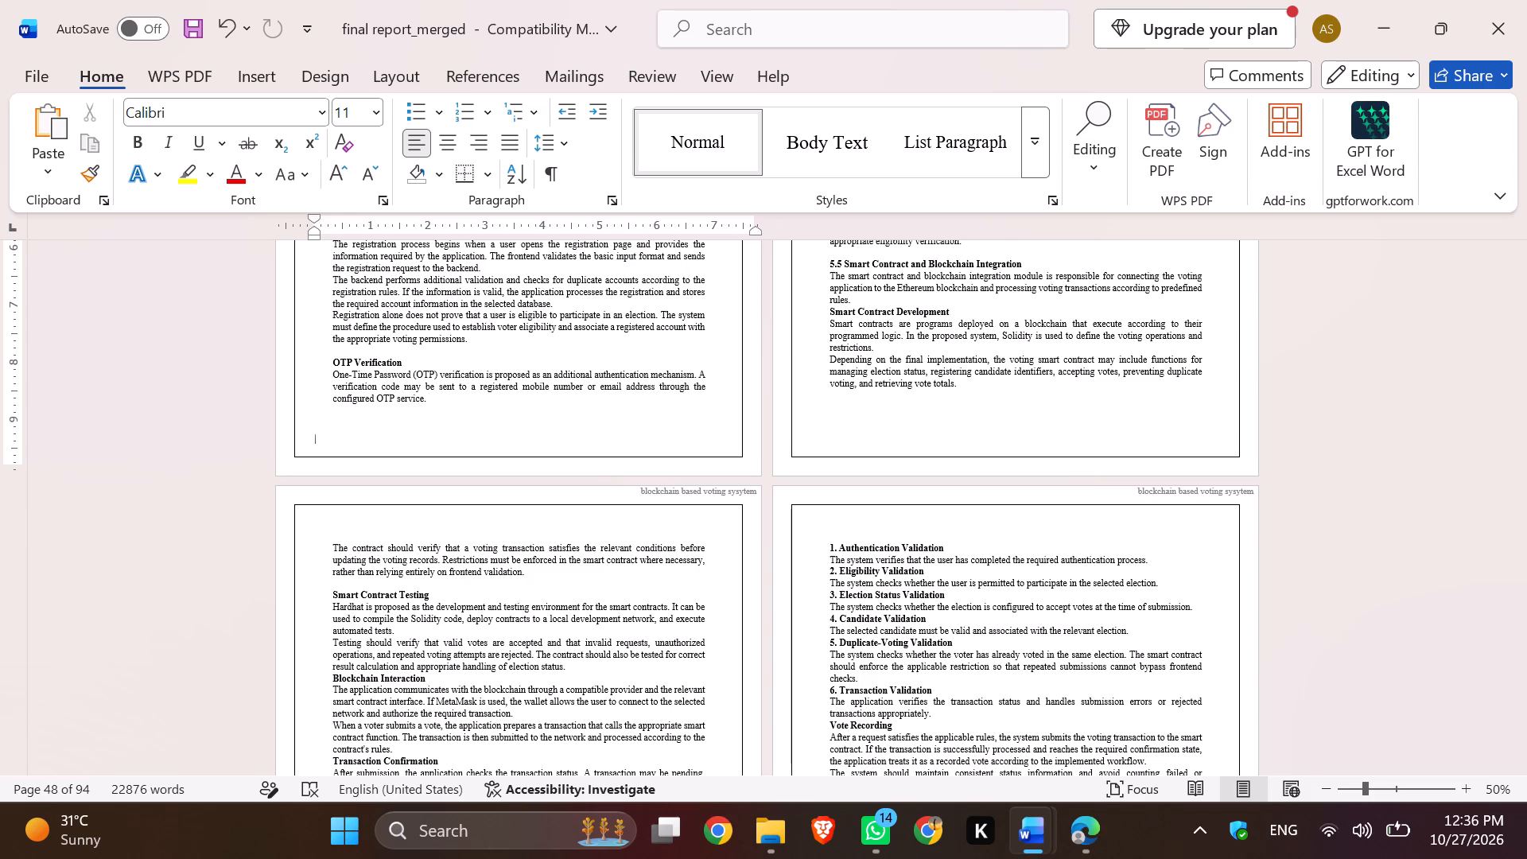
Recheck the Chapter 5 pages, the front matter and the first pages of Chapter 1, including their footers.
scroll(317, 446, up, 20)
scroll(317, 446, up, 20)
scroll(317, 446, up, 20)
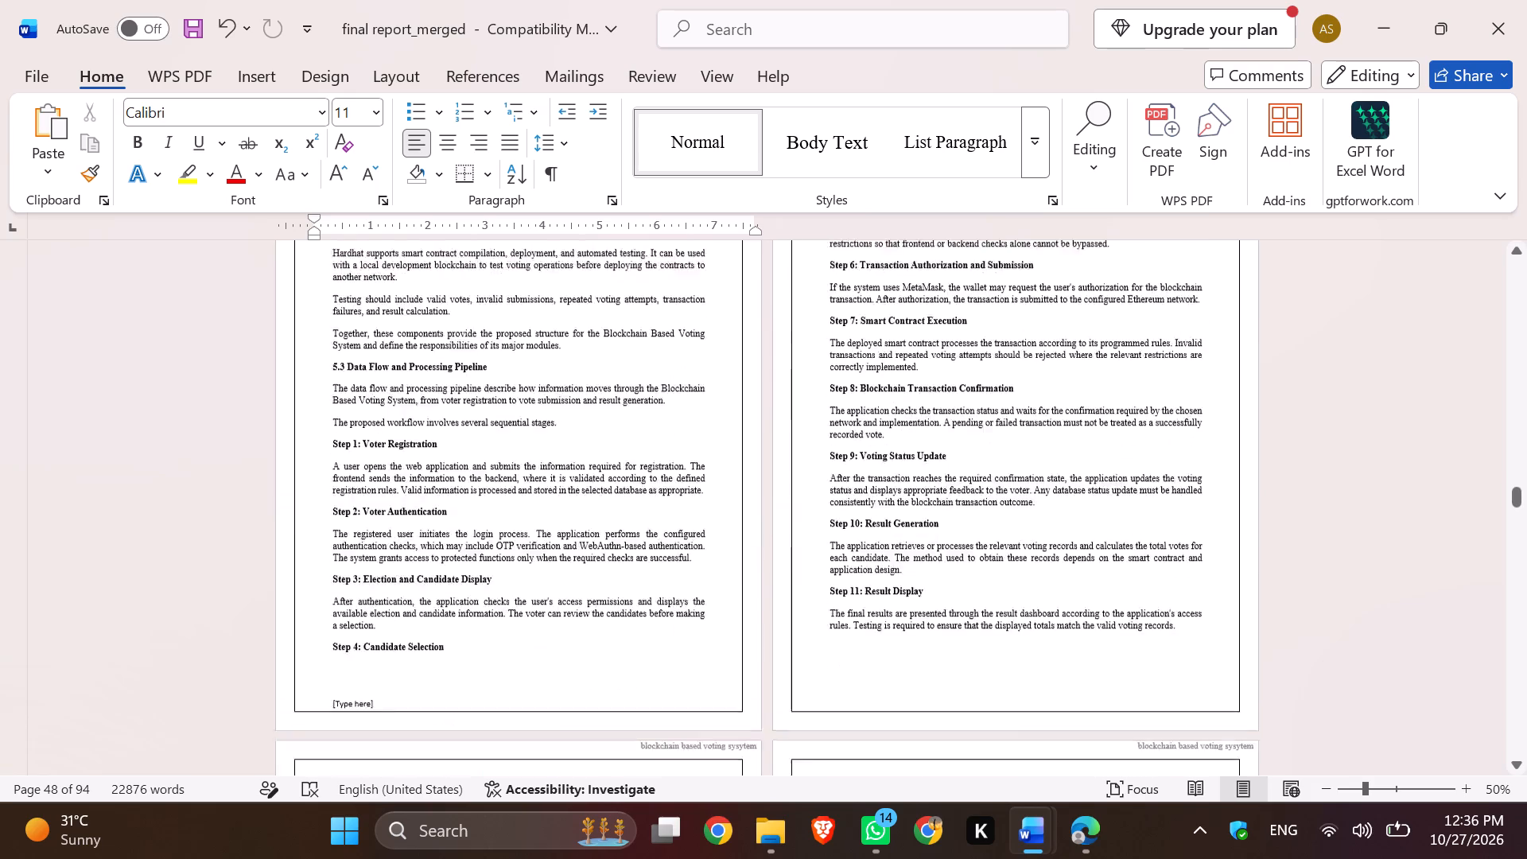
scroll(317, 446, up, 20)
scroll(317, 446, up, 20)
scroll(317, 446, up, 20)
scroll(317, 446, down, 4)
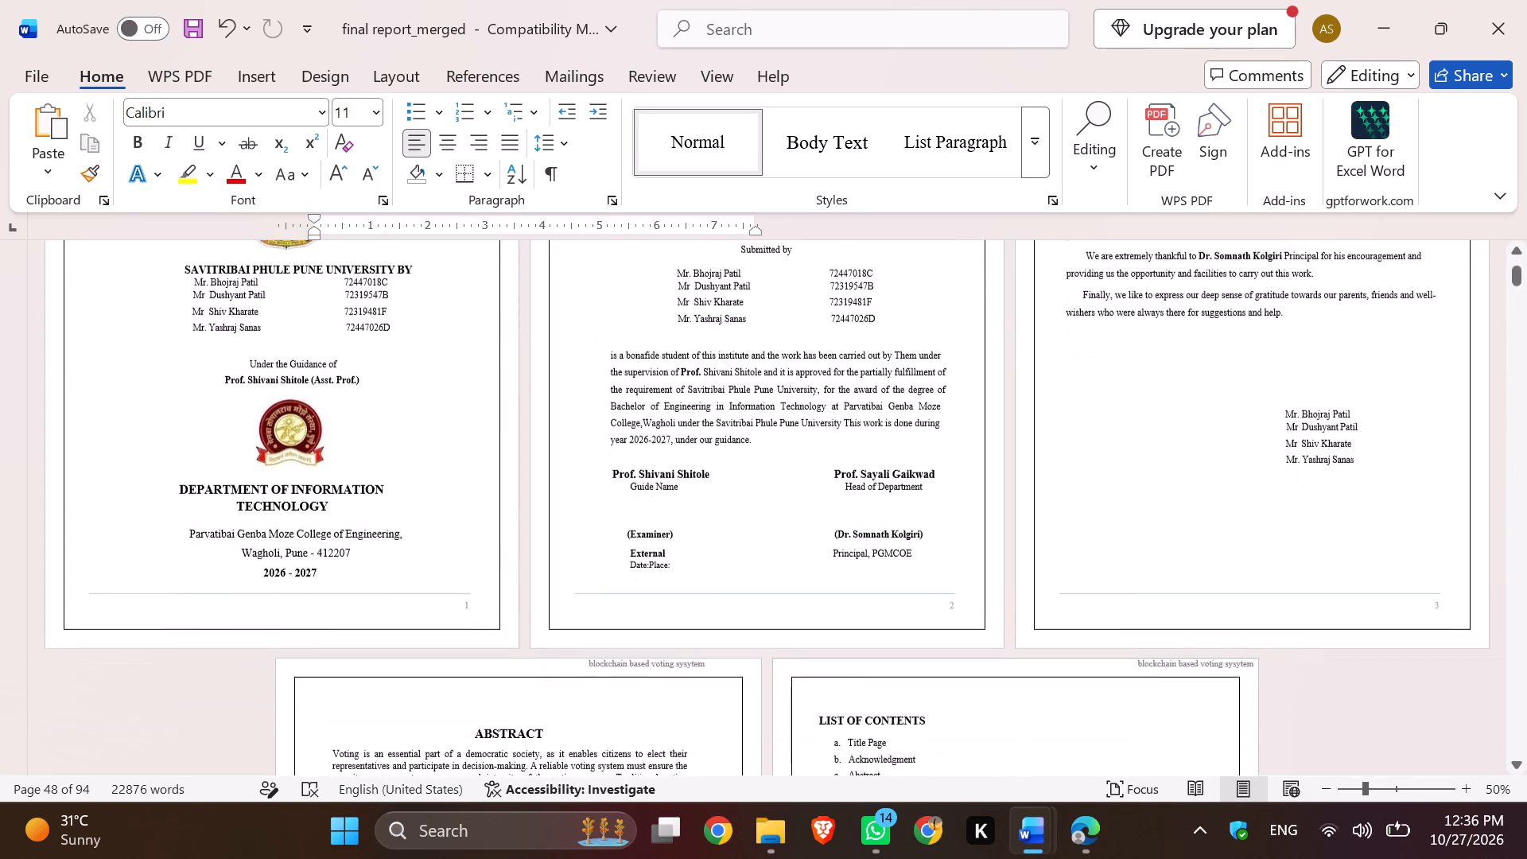
scroll(317, 446, down, 7)
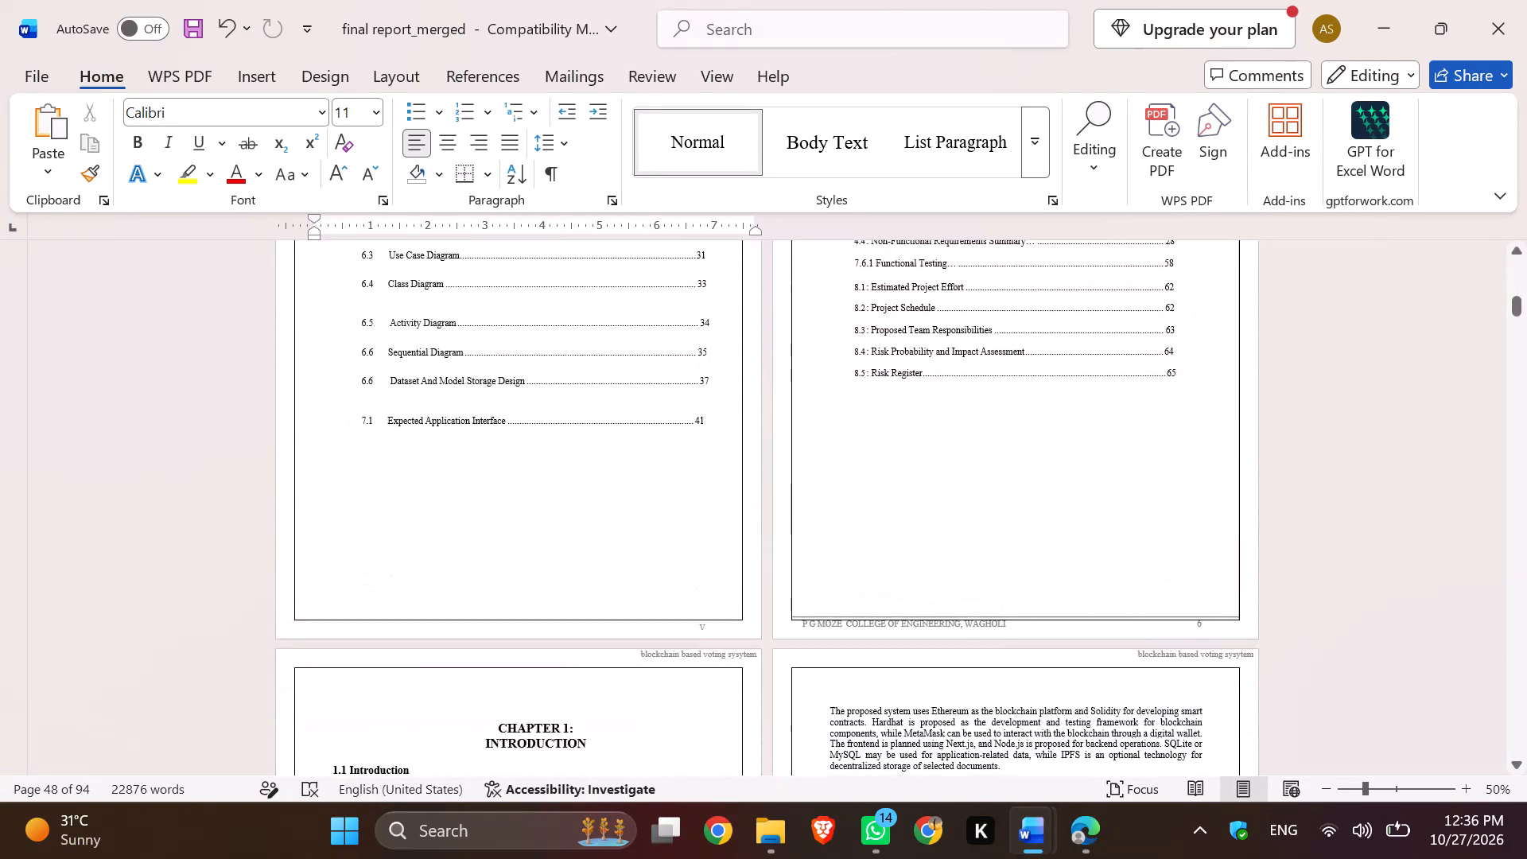
scroll(317, 446, down, 3)
scroll(317, 446, up, 1)
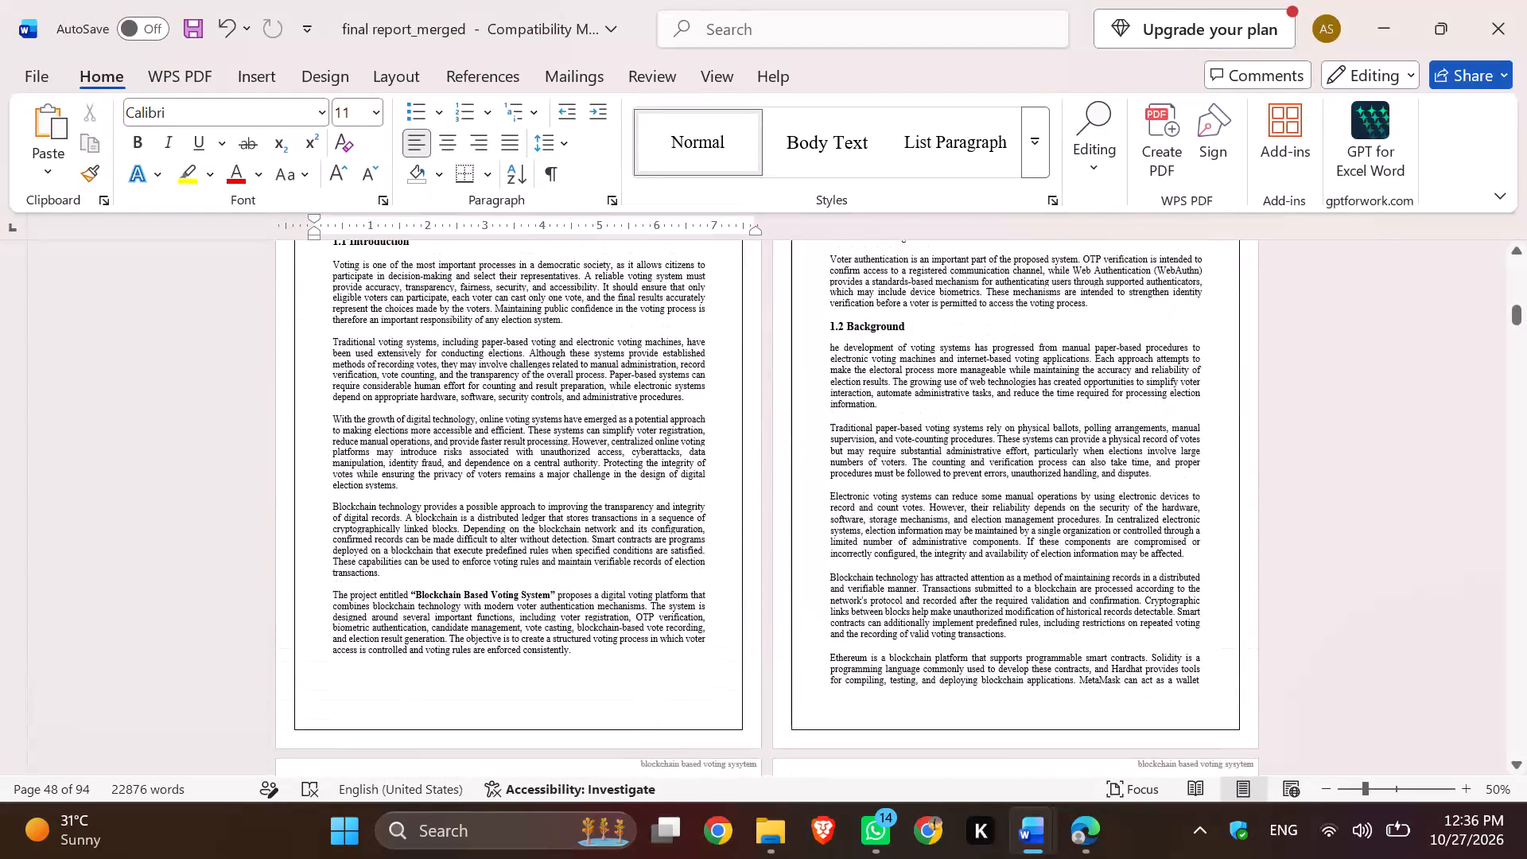
scroll(317, 446, up, 1)
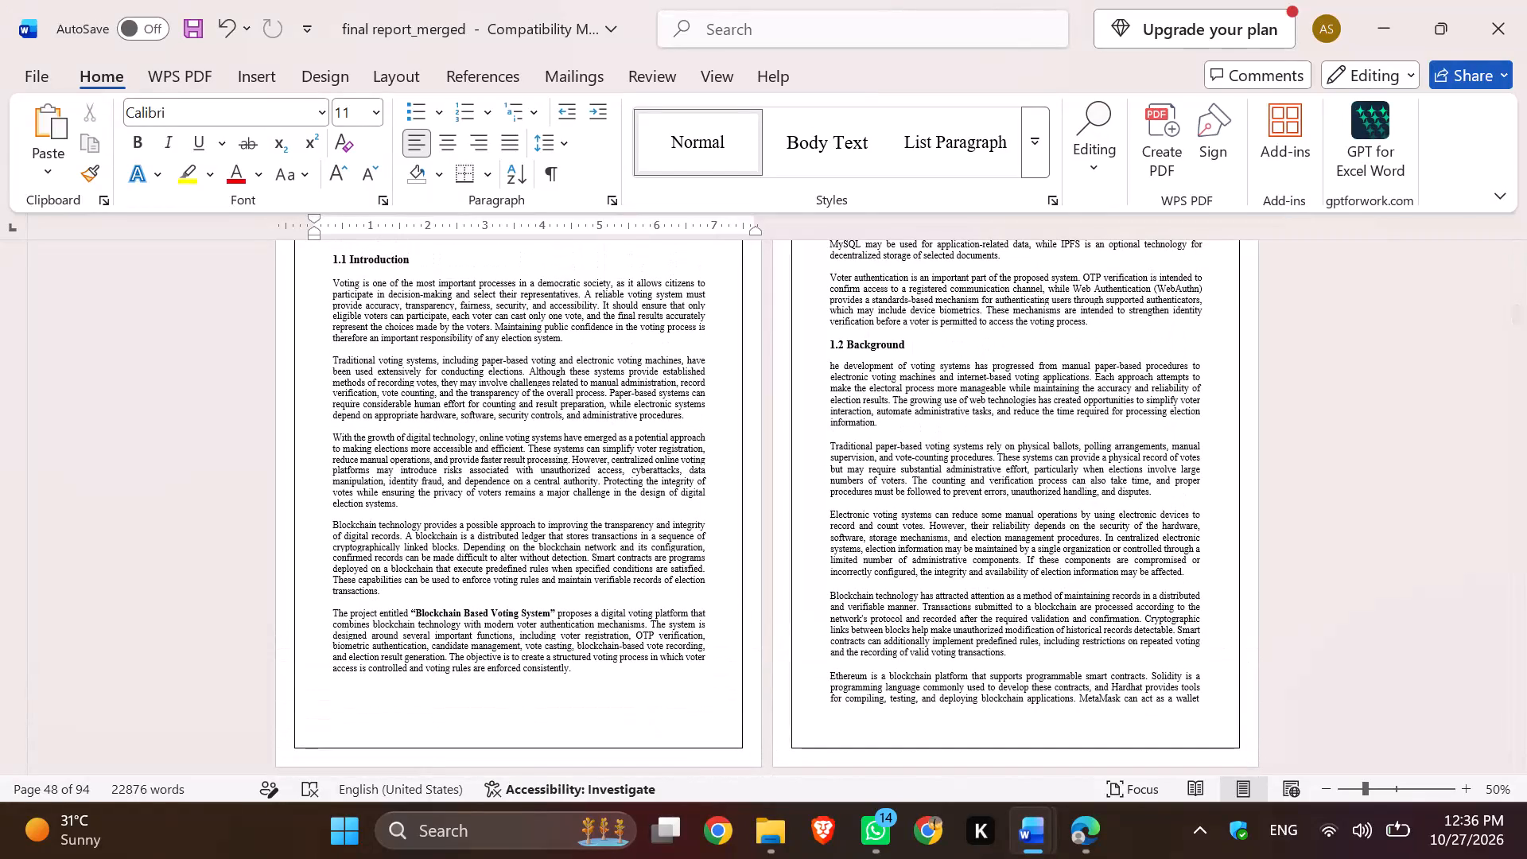
Insert the Blank (Three Columns) footer from the first page of Chapter 1.
click(394, 725)
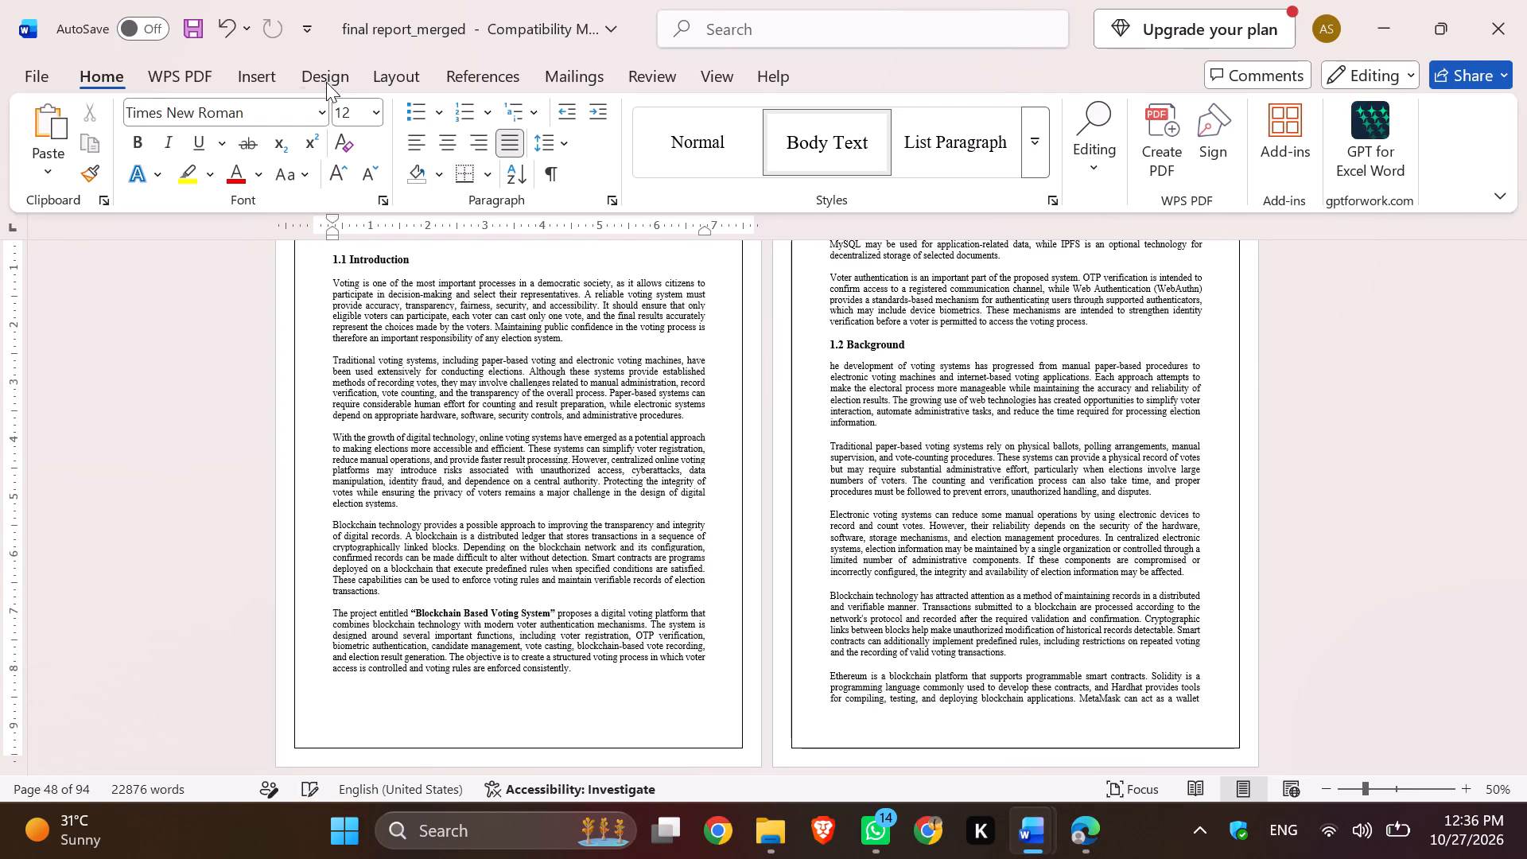
click(326, 80)
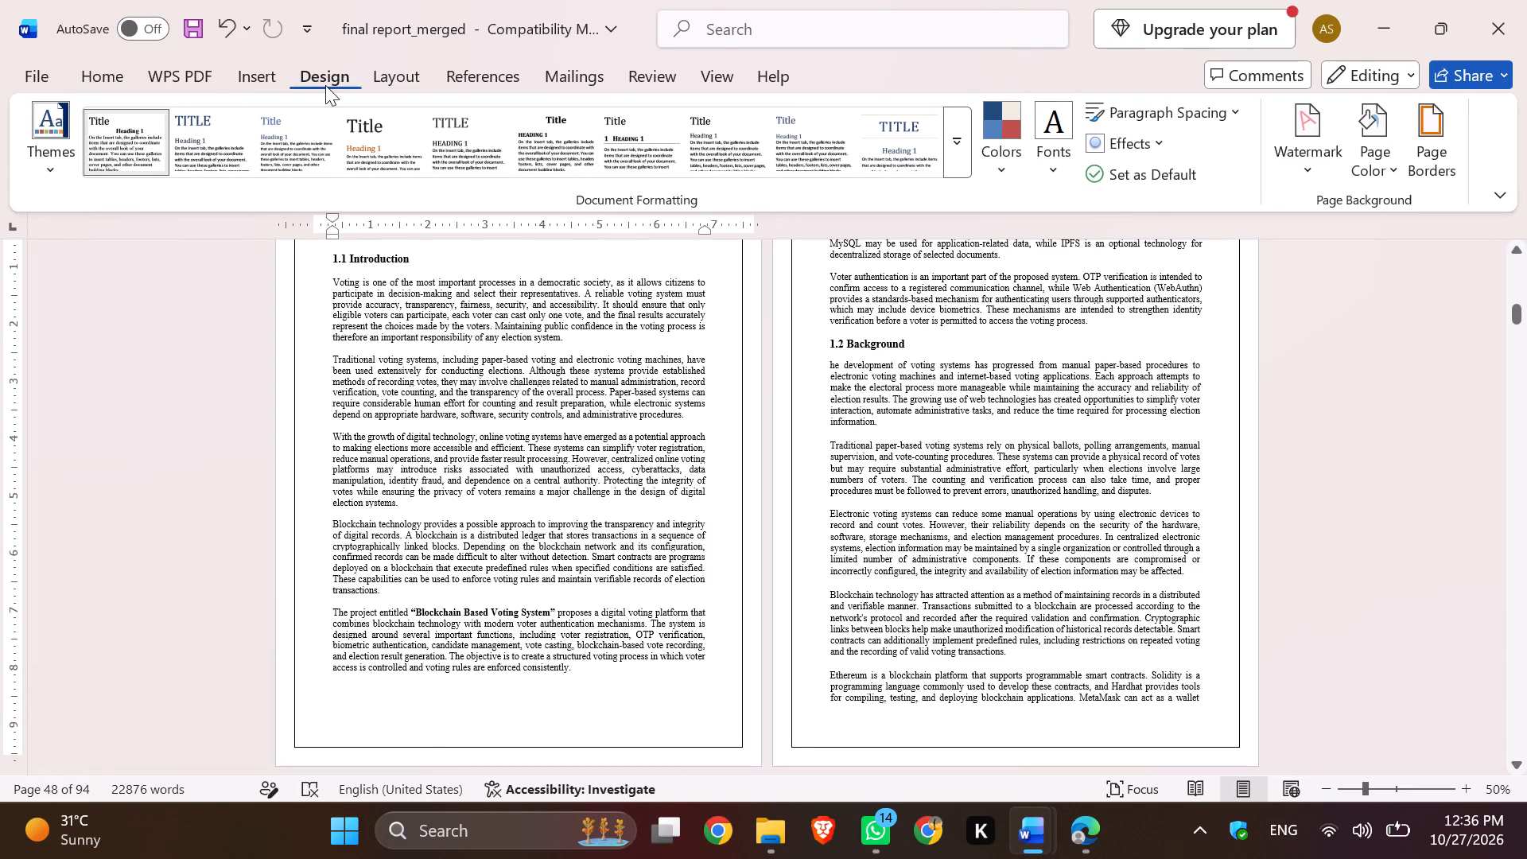
click(262, 79)
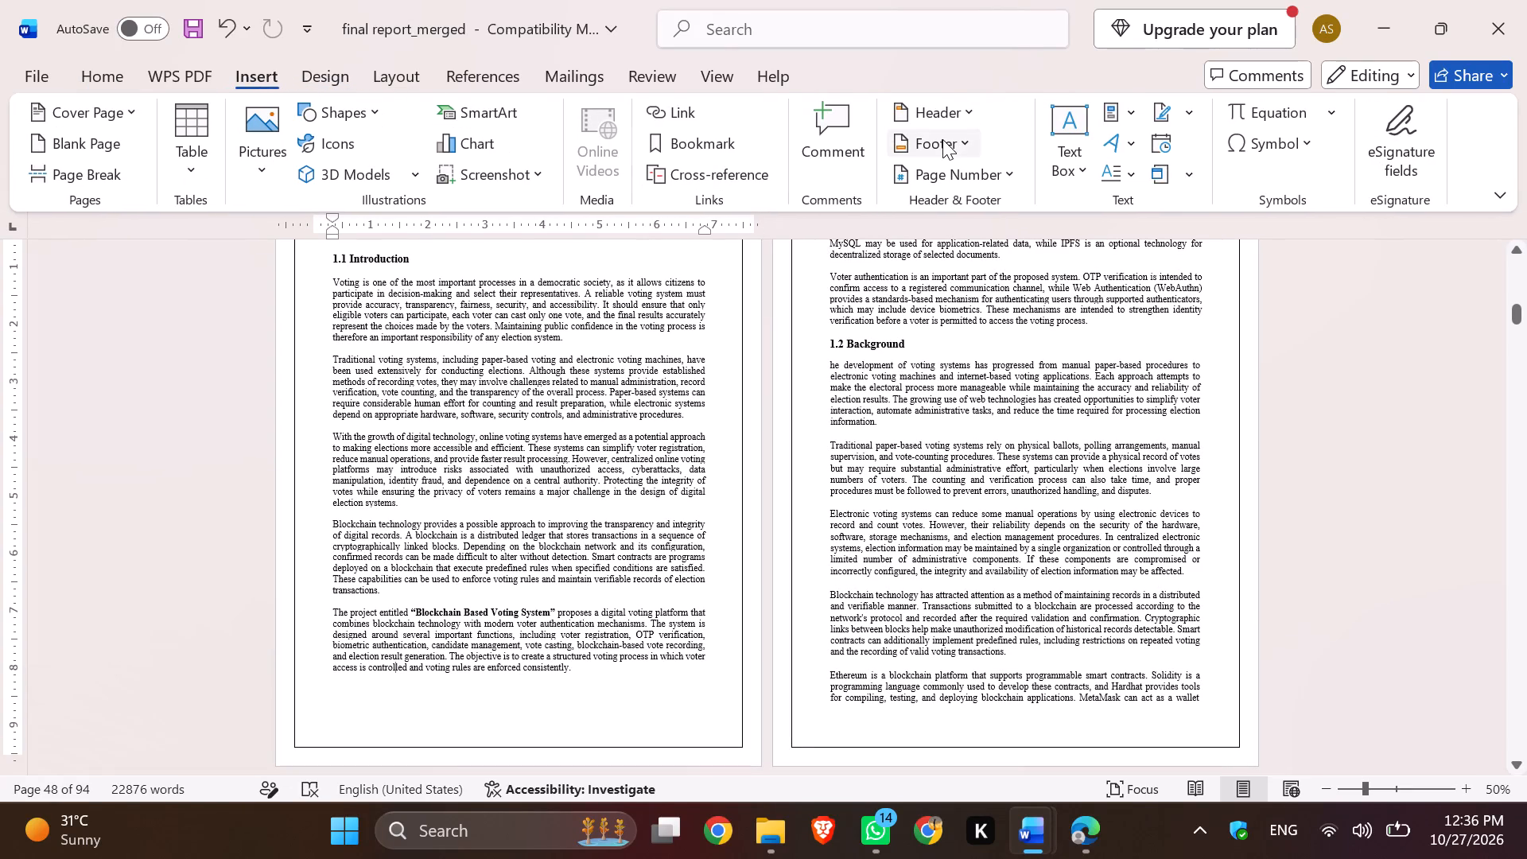
click(942, 139)
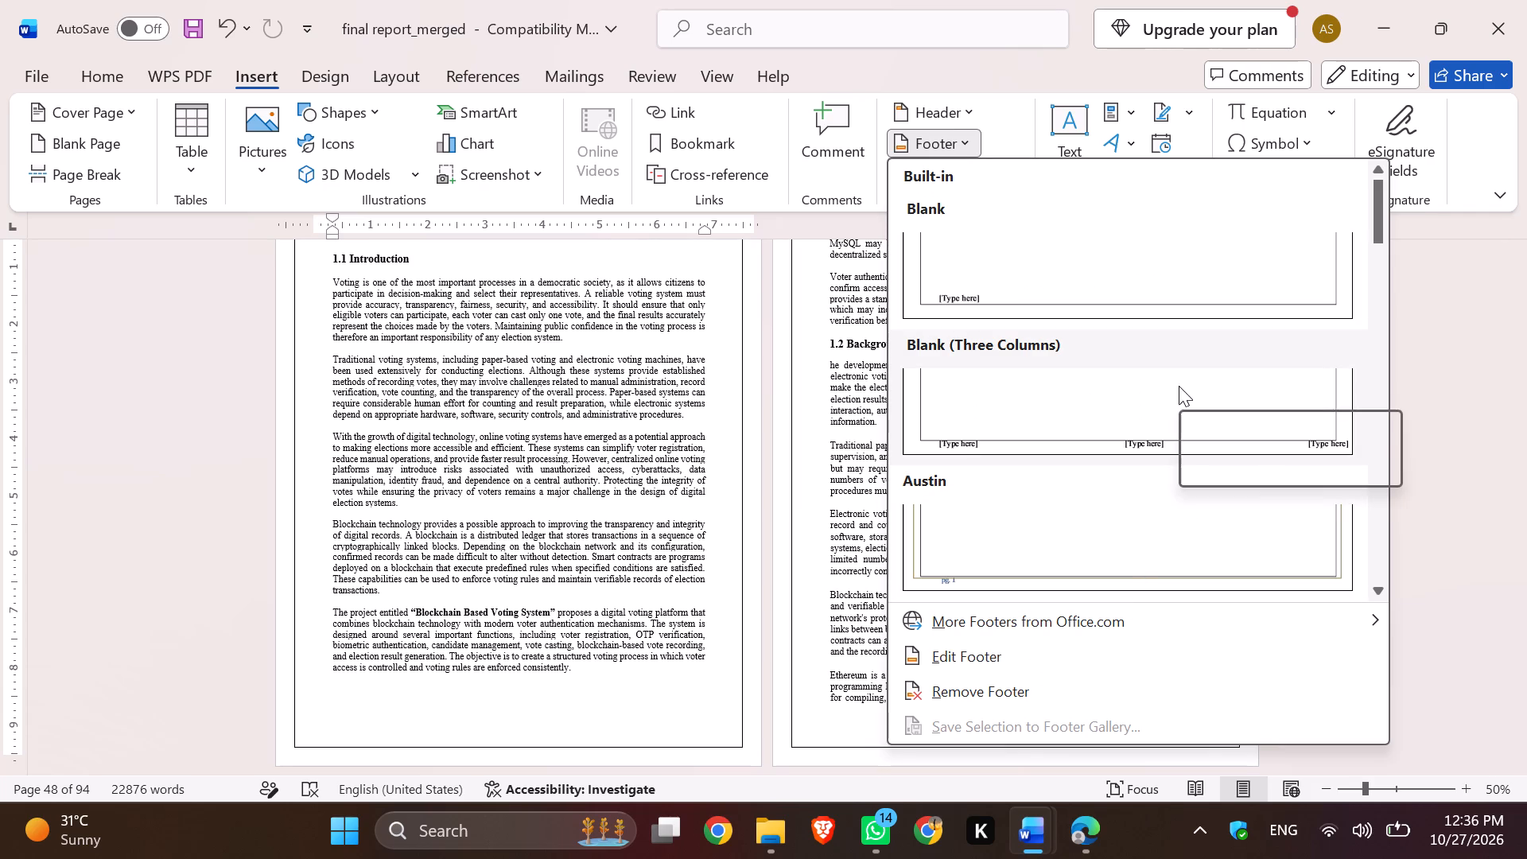
click(1137, 421)
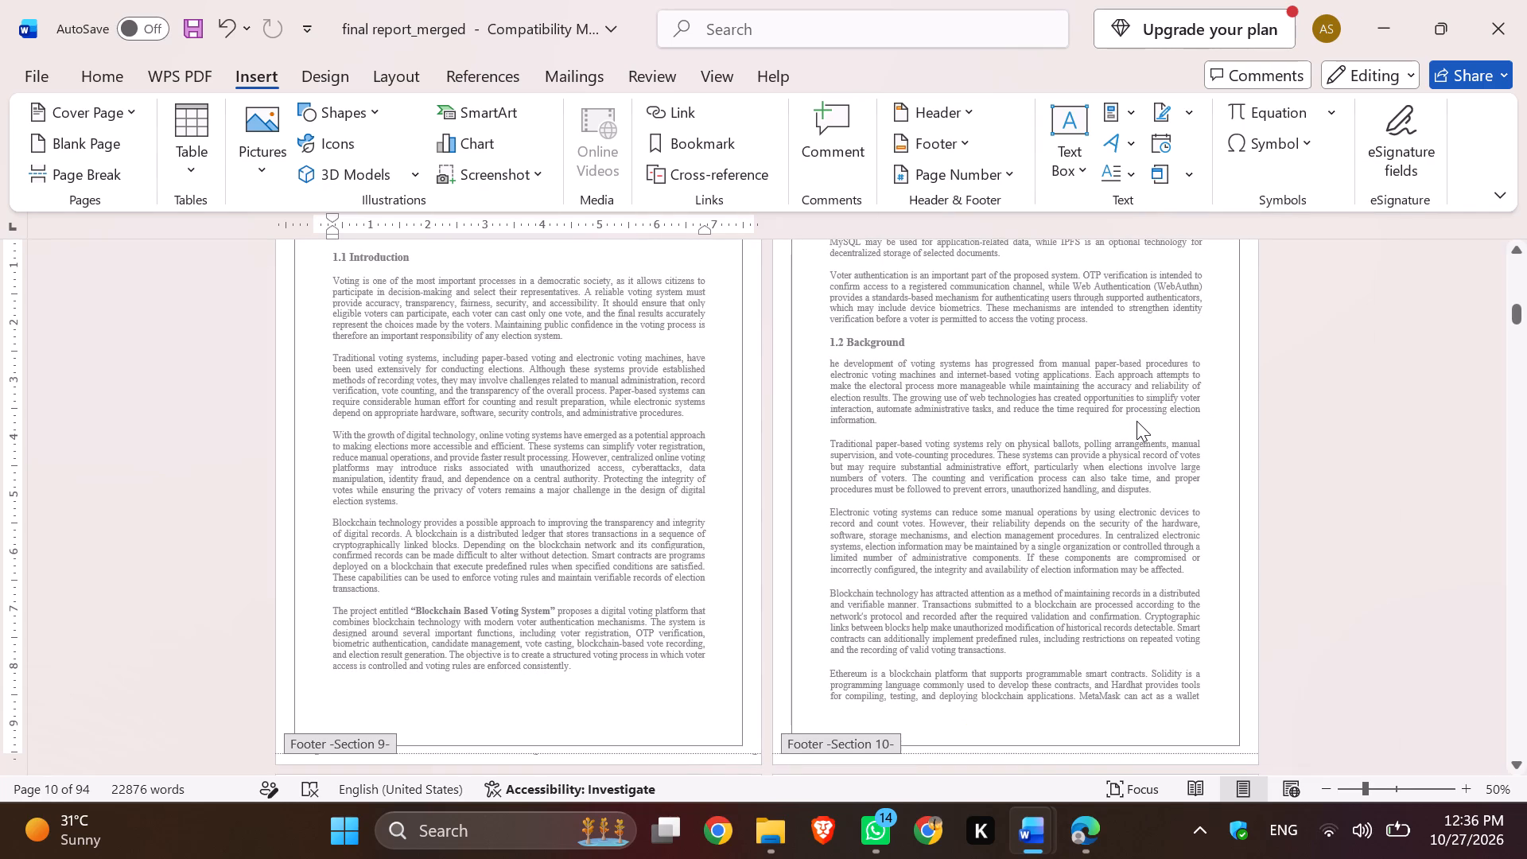
Compare the headers and footers of the contents, list of figures, list of tables and Chapter 1 sections.
scroll(618, 694, down, 1)
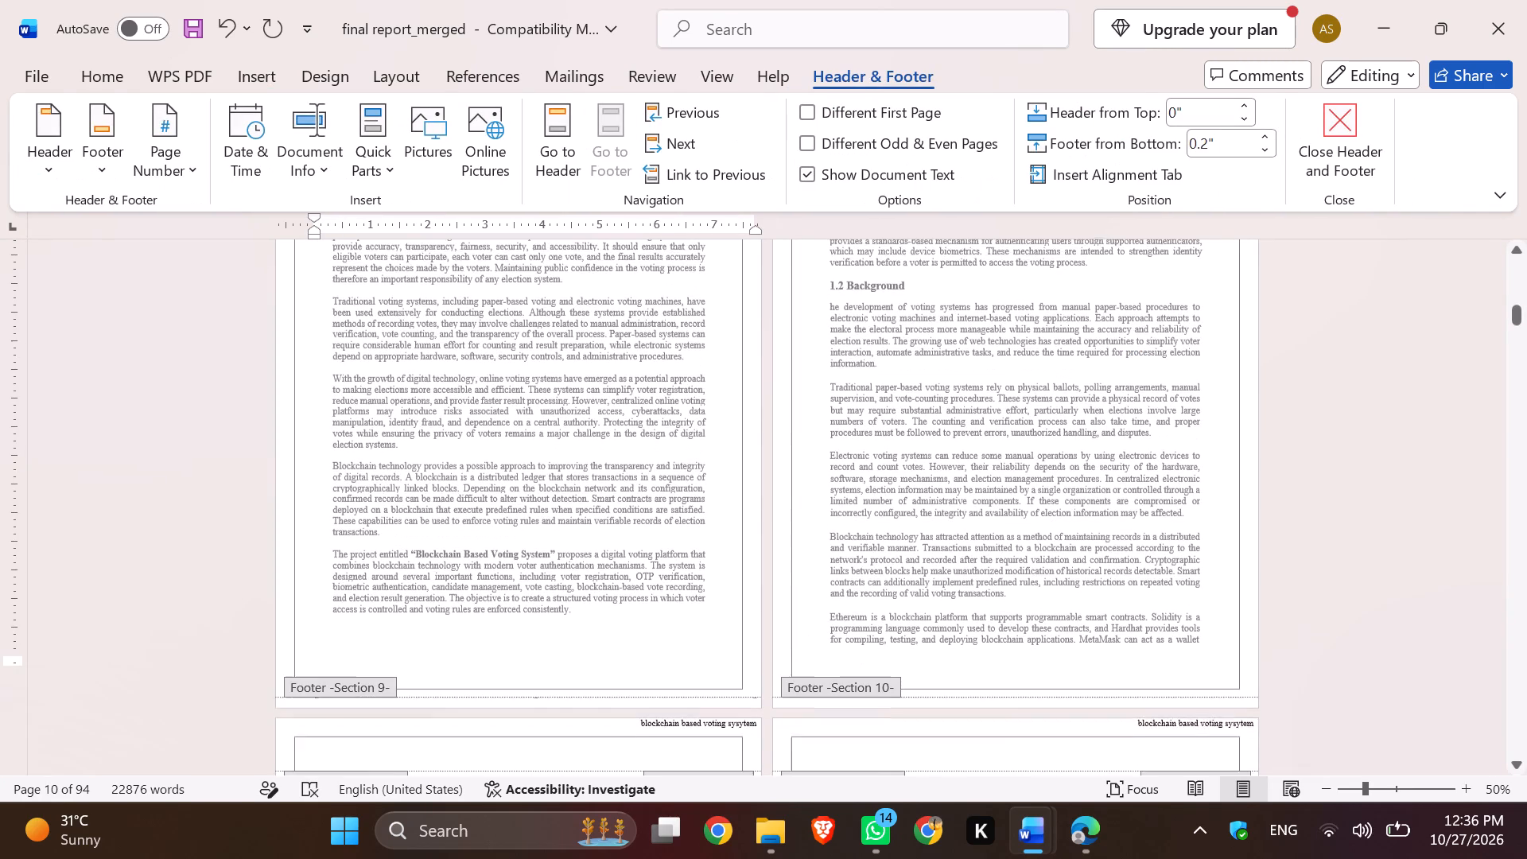
scroll(618, 694, down, 3)
scroll(618, 694, up, 1)
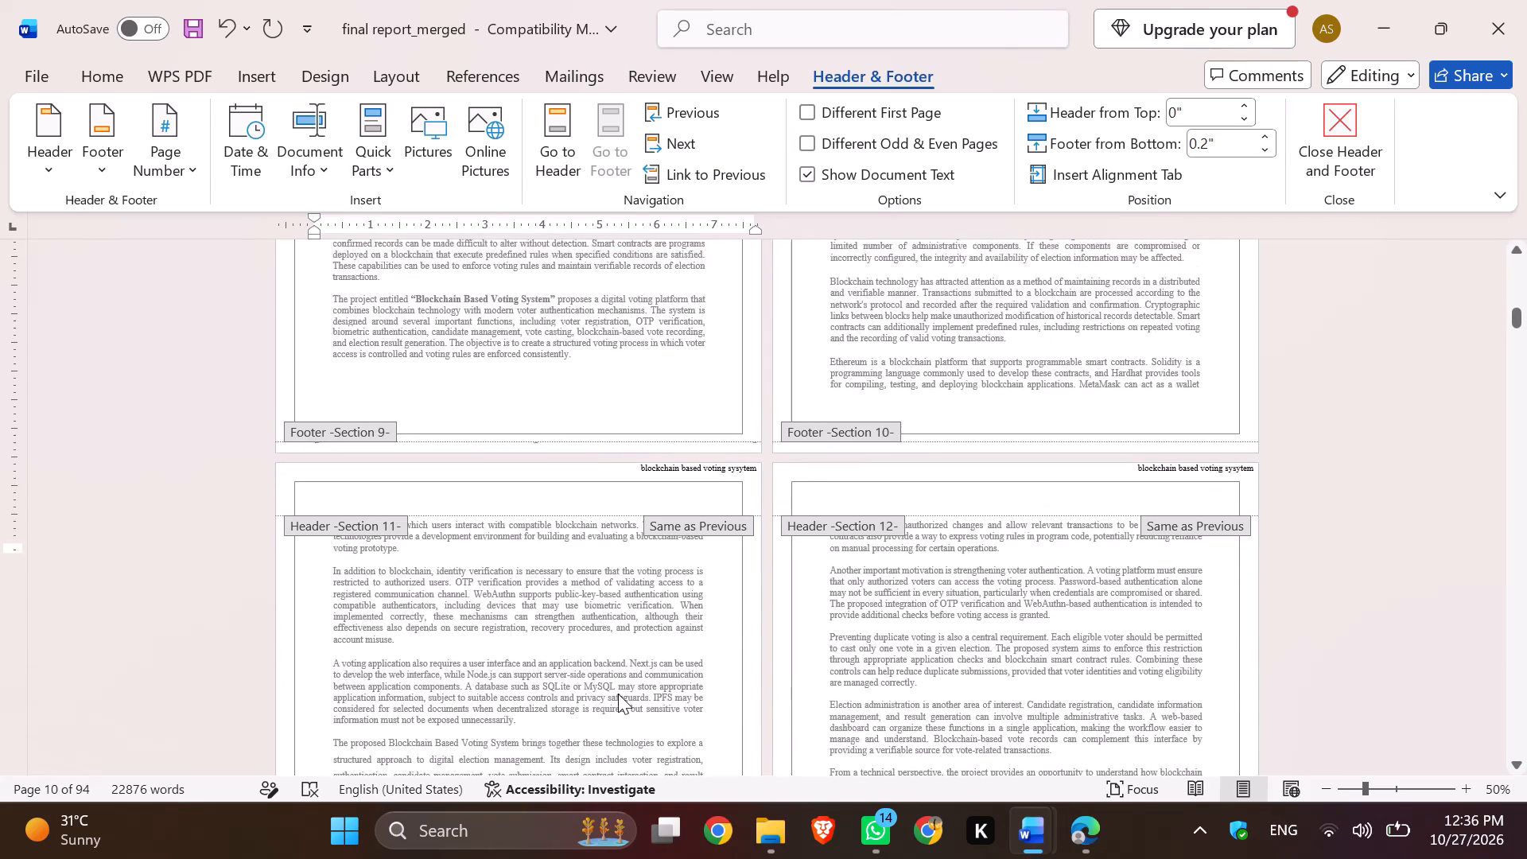
scroll(618, 694, up, 7)
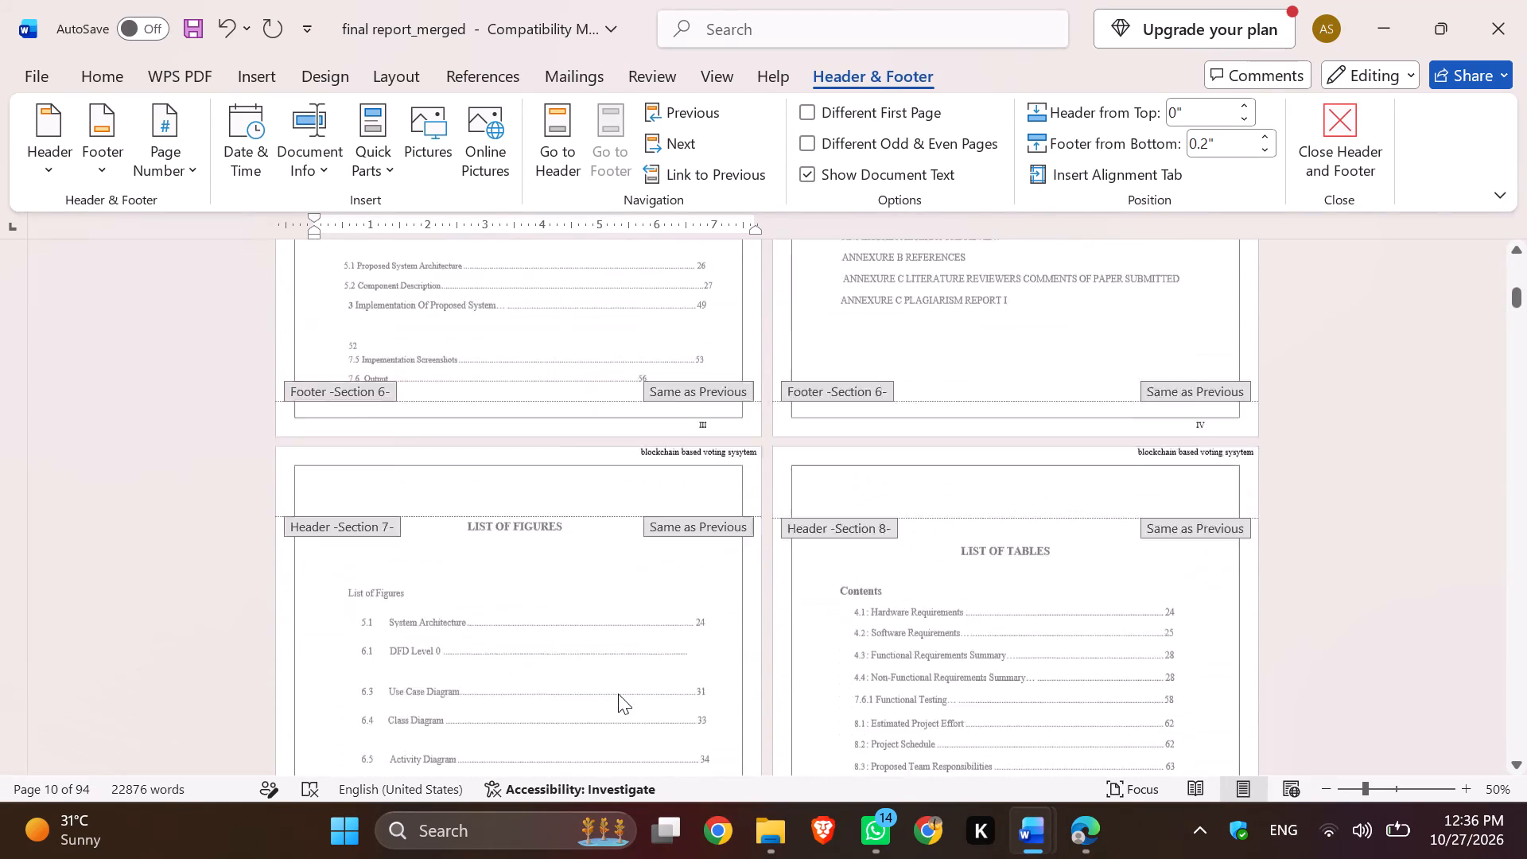
scroll(618, 694, up, 1)
scroll(618, 694, down, 6)
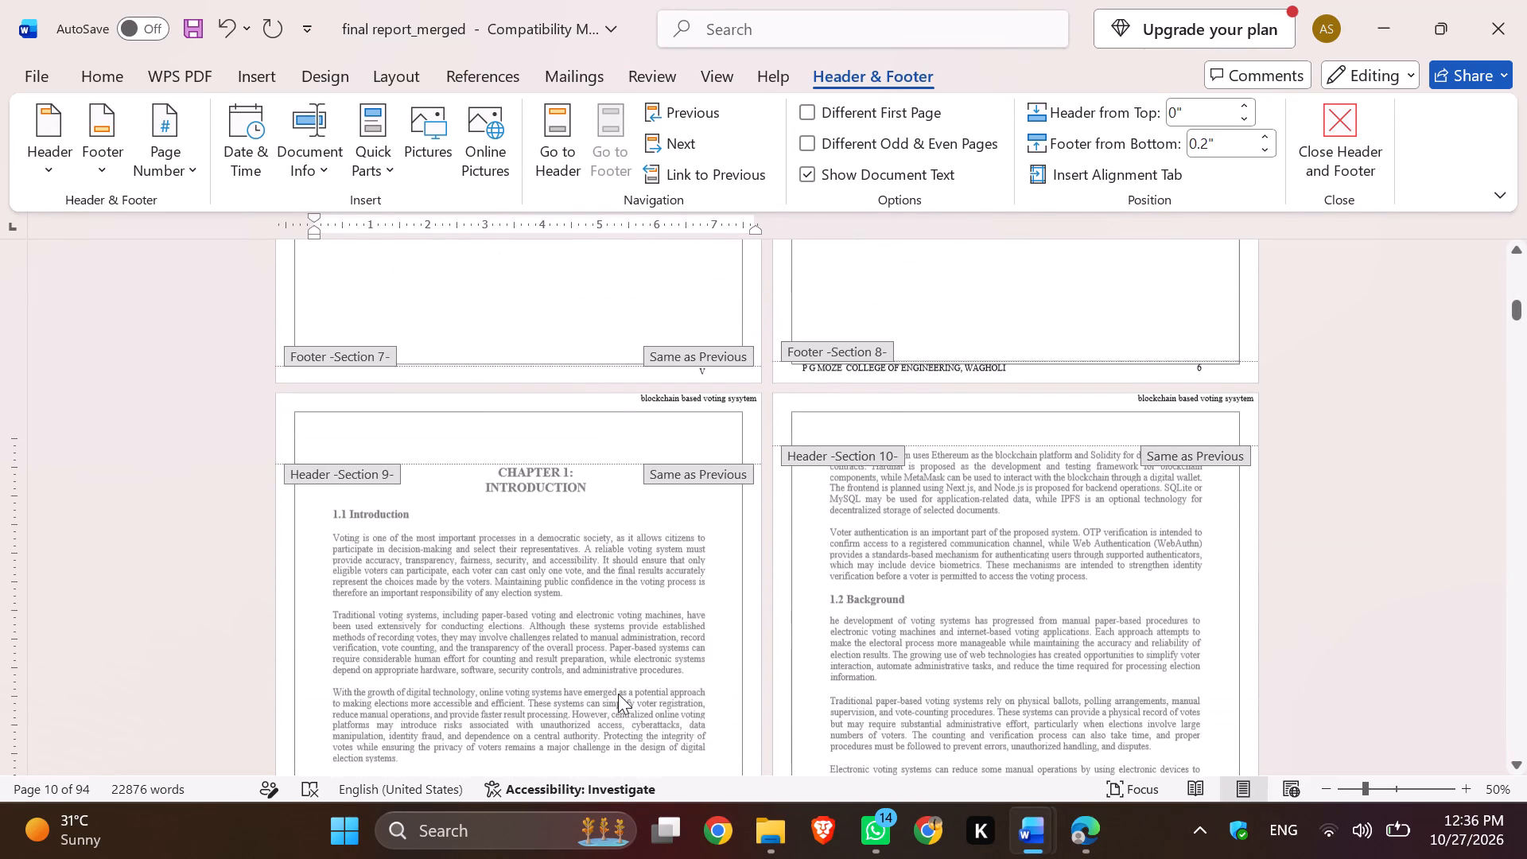
scroll(618, 694, down, 2)
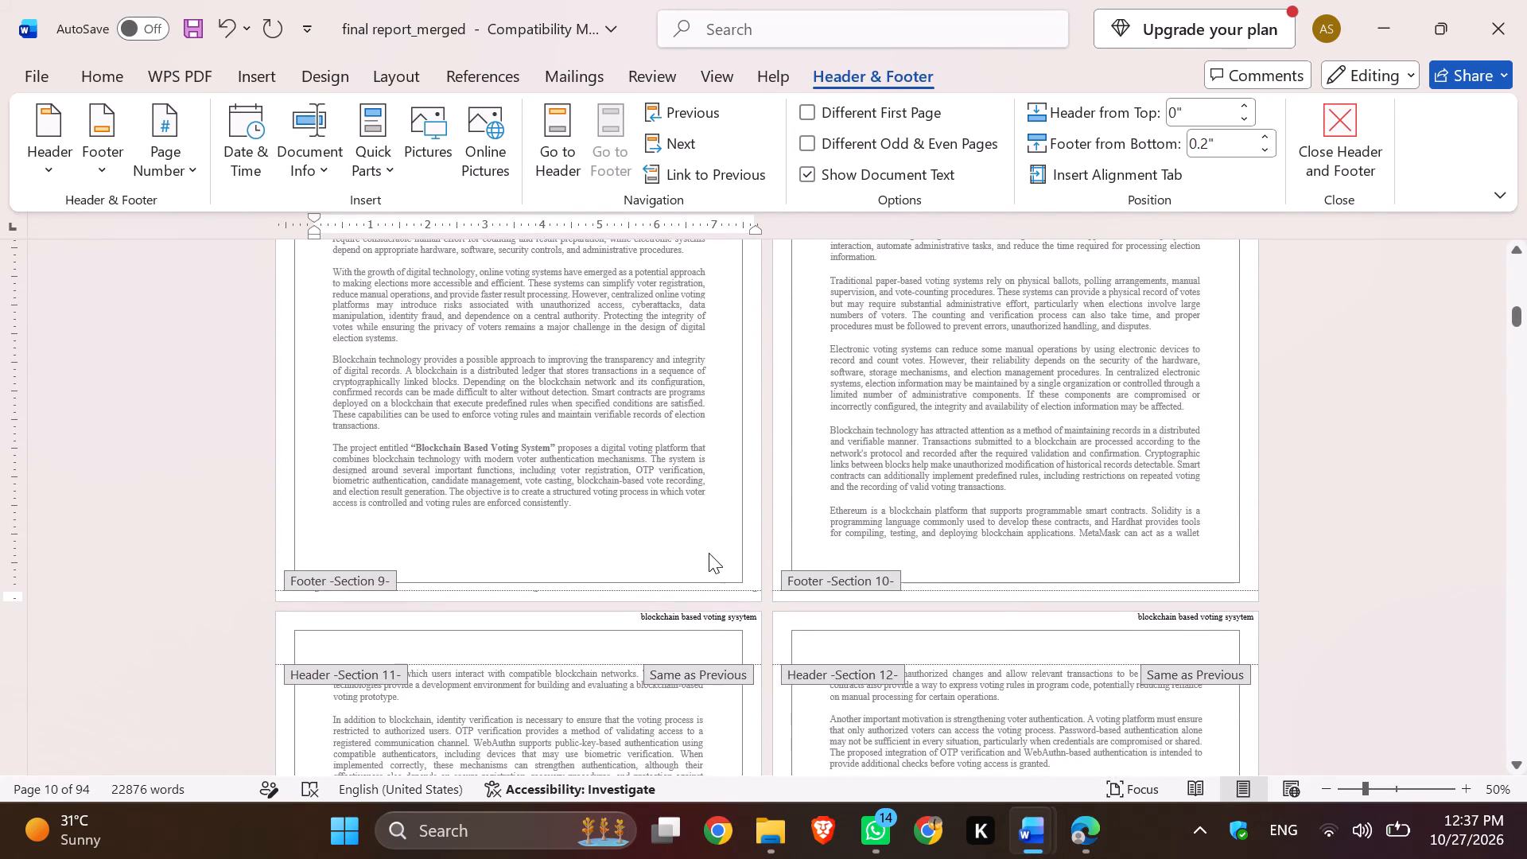
click(709, 553)
double_click(1293, 508)
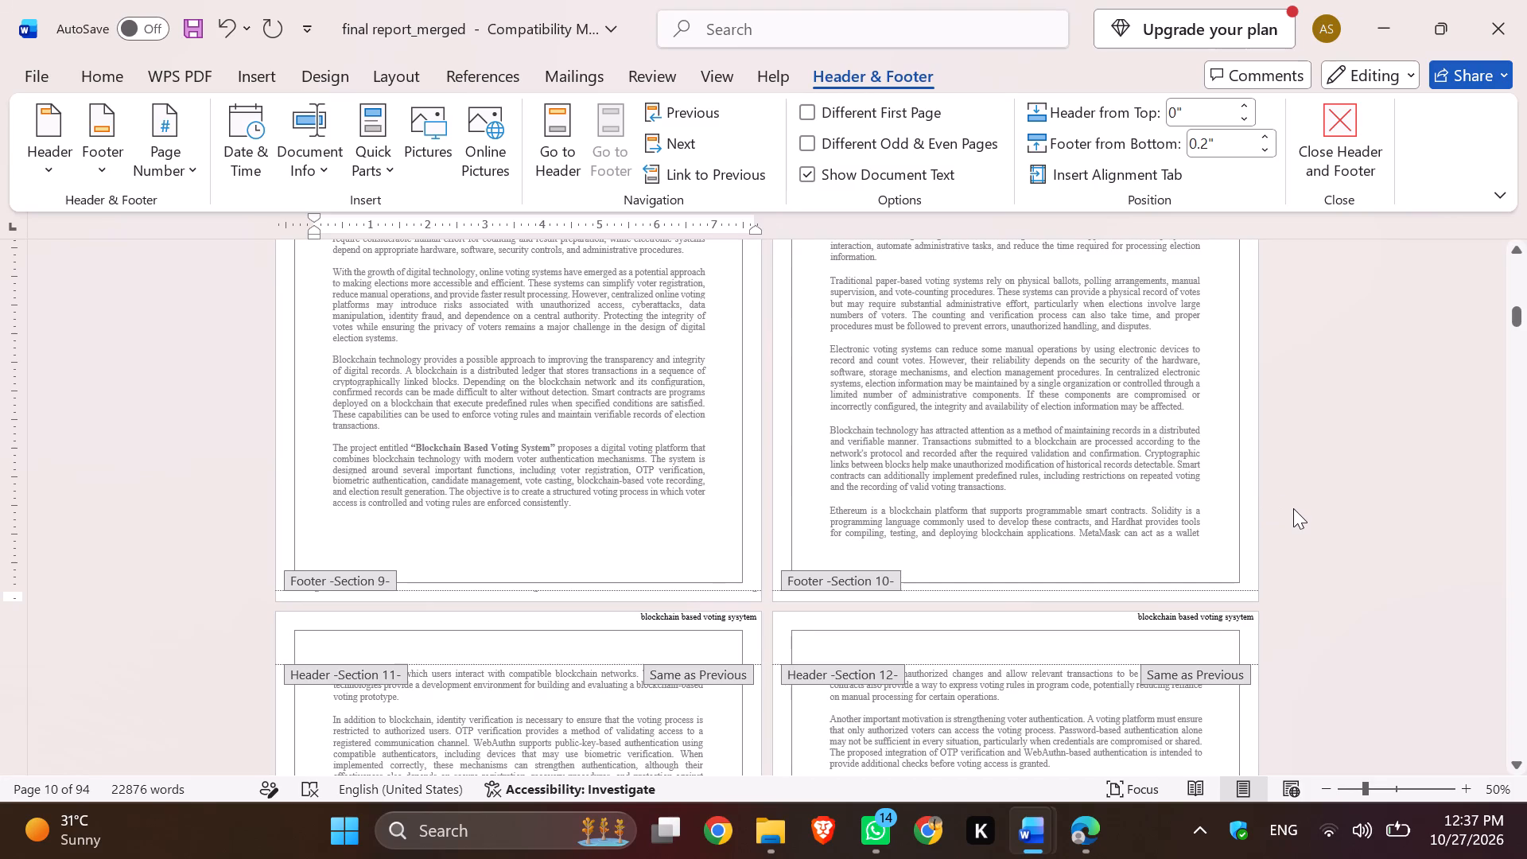
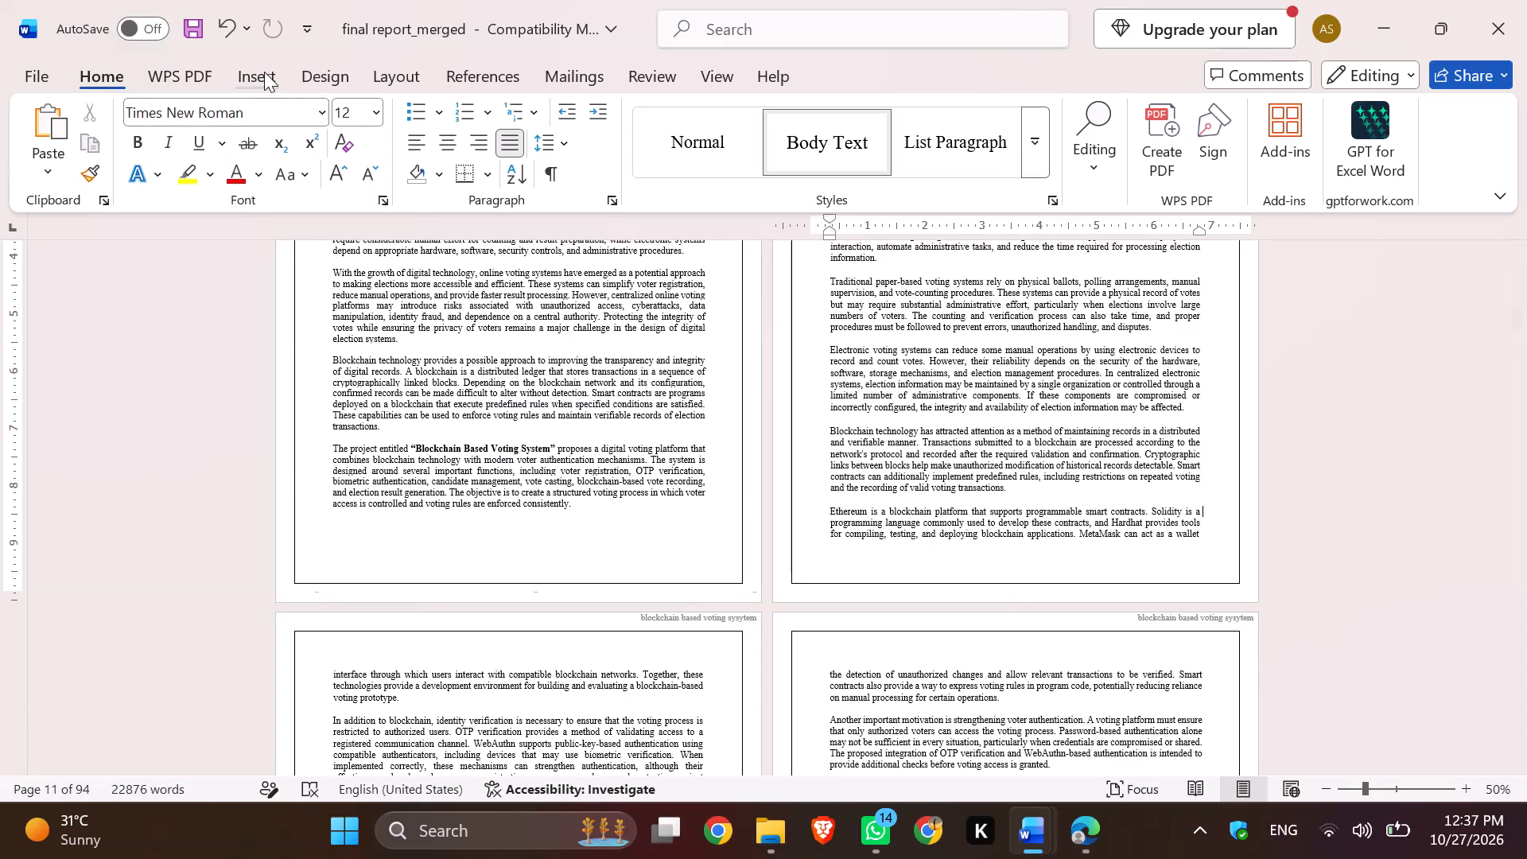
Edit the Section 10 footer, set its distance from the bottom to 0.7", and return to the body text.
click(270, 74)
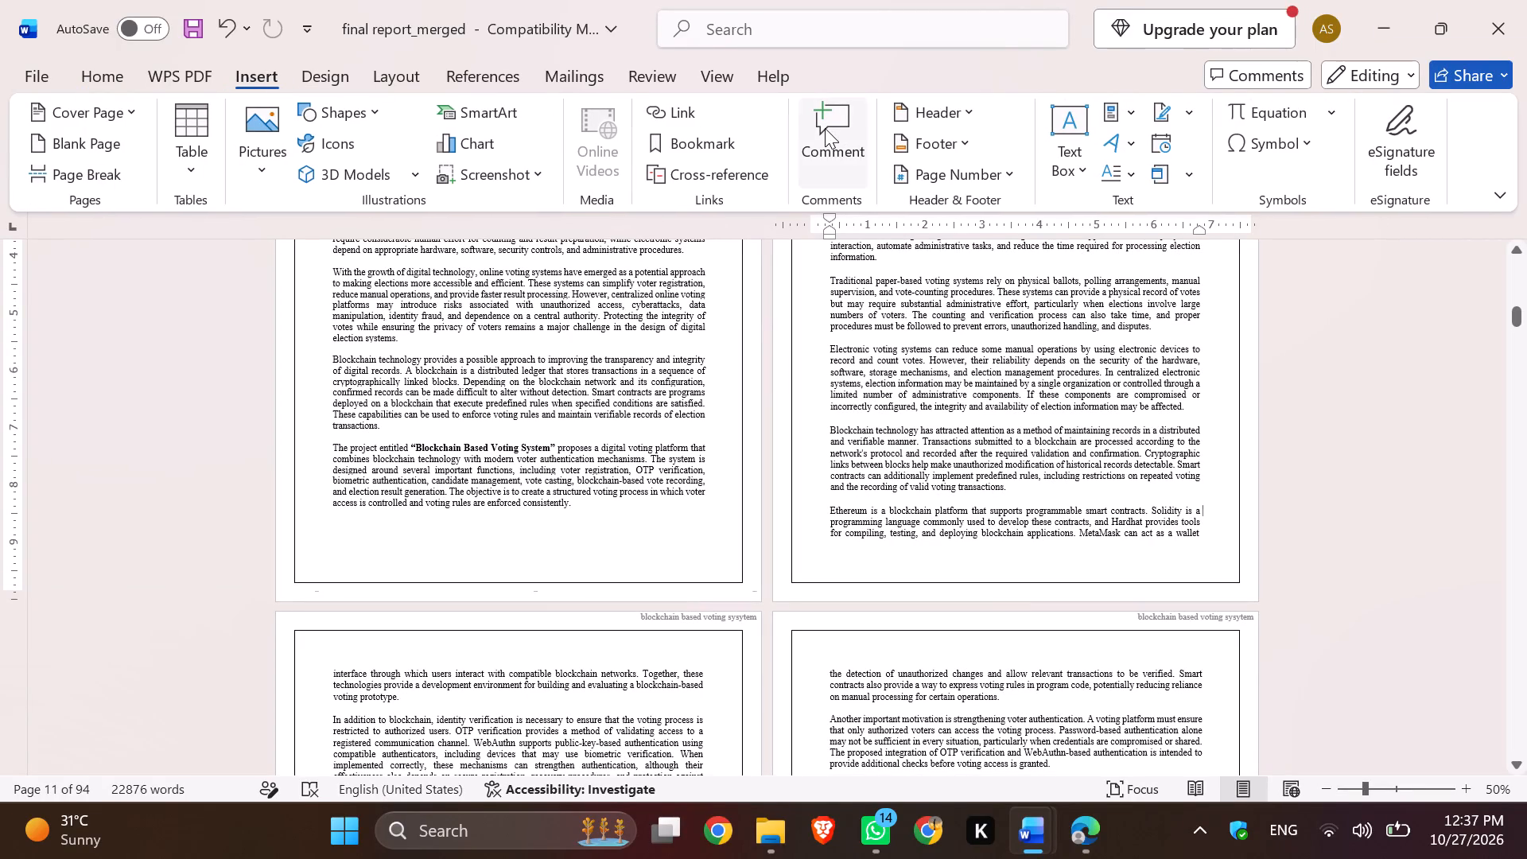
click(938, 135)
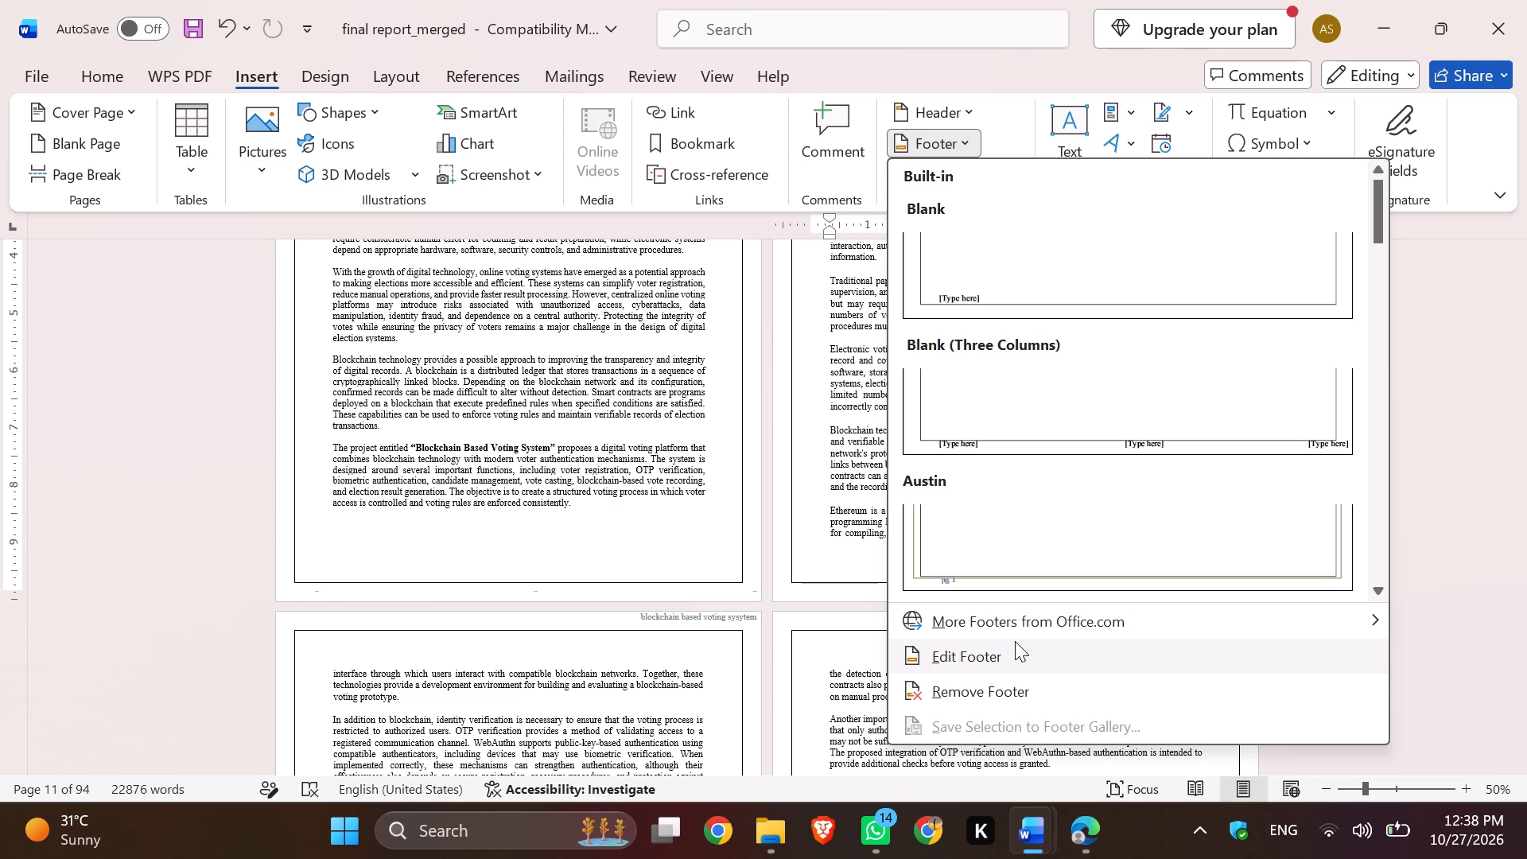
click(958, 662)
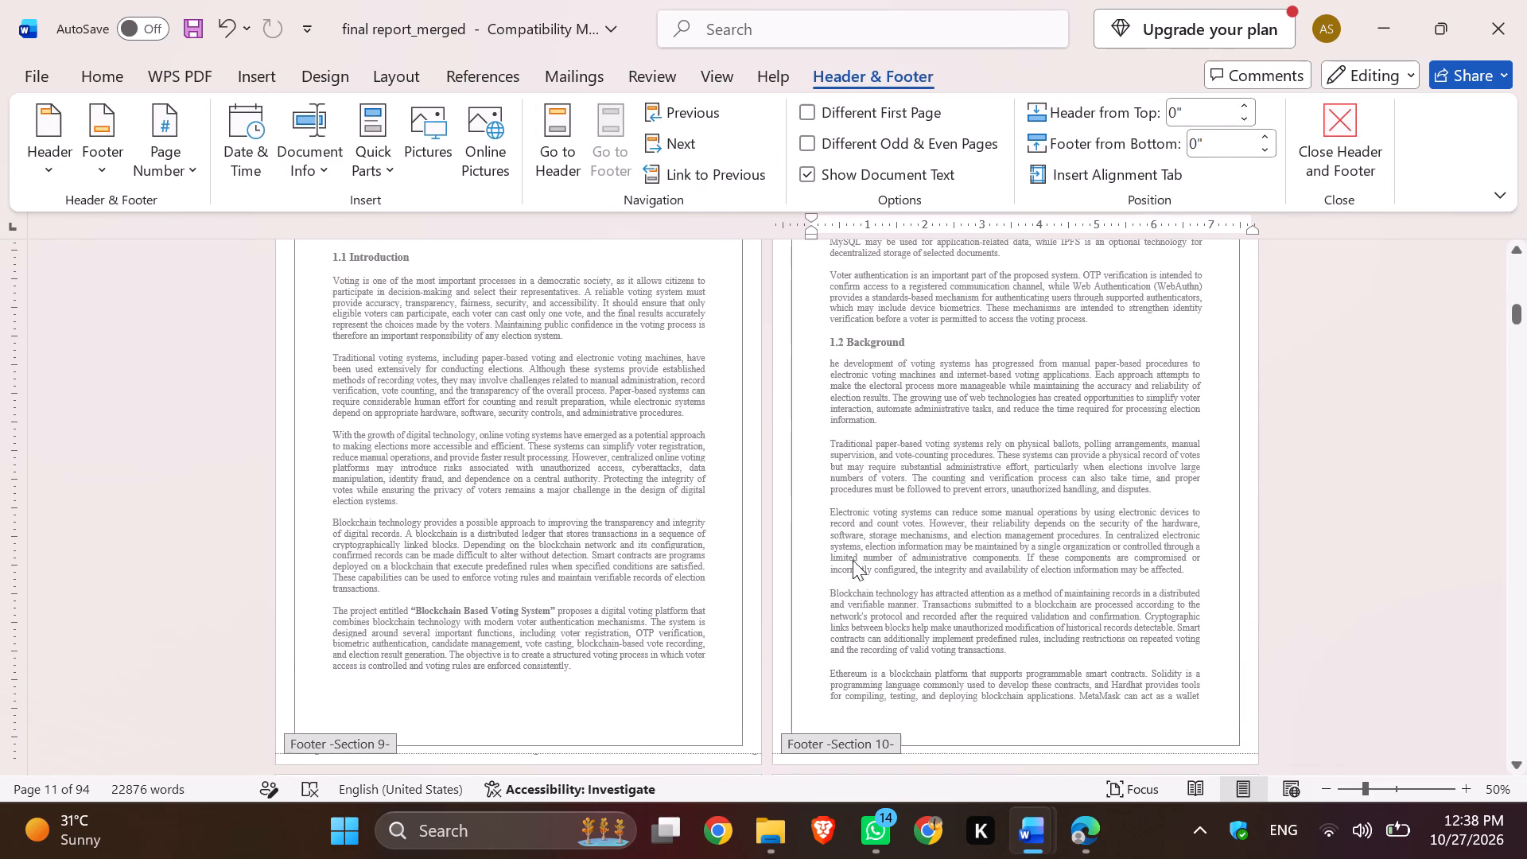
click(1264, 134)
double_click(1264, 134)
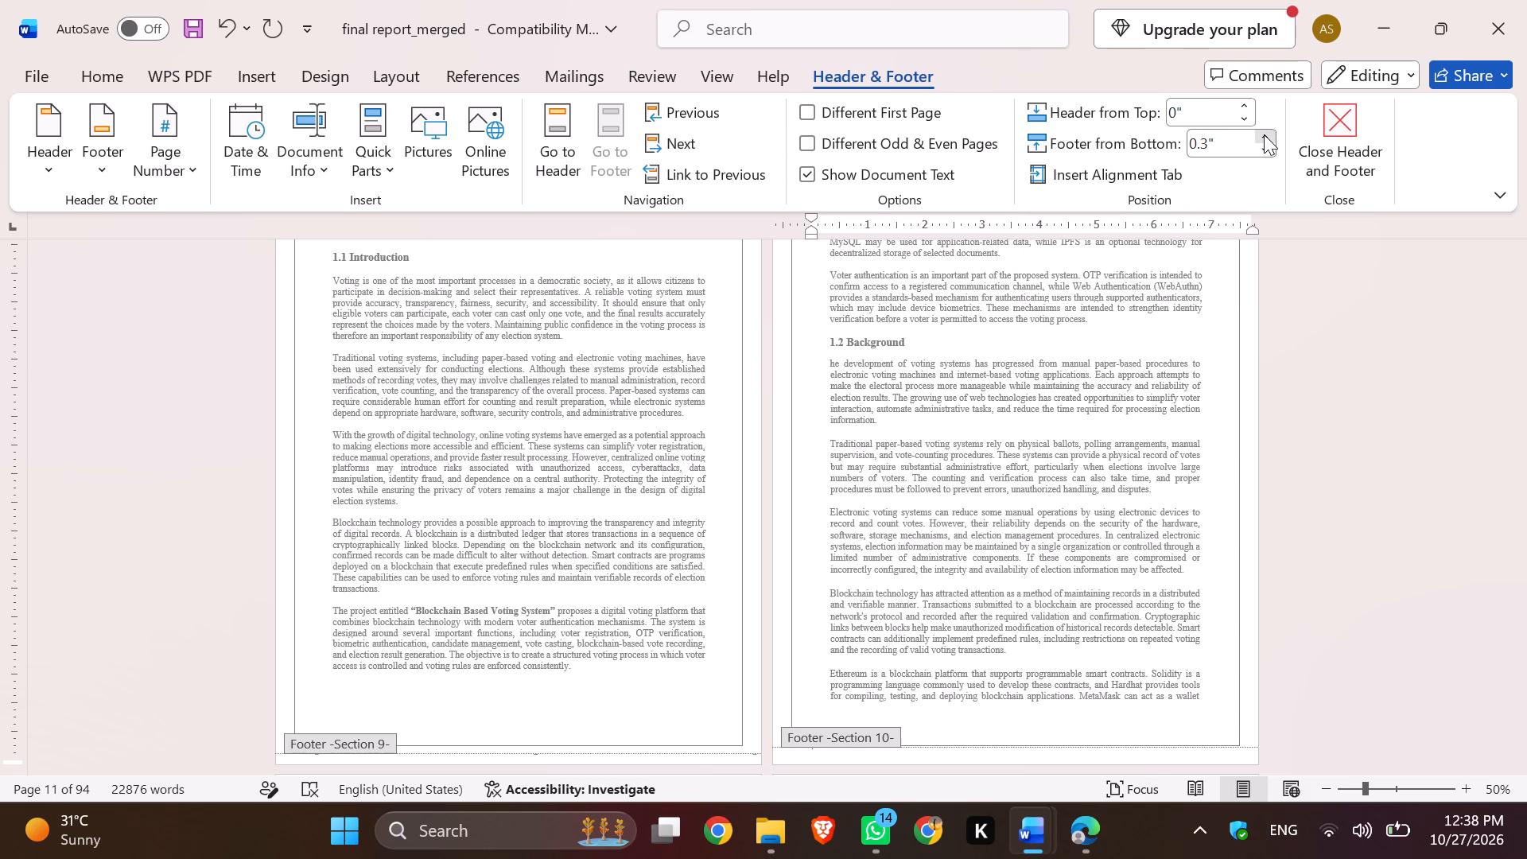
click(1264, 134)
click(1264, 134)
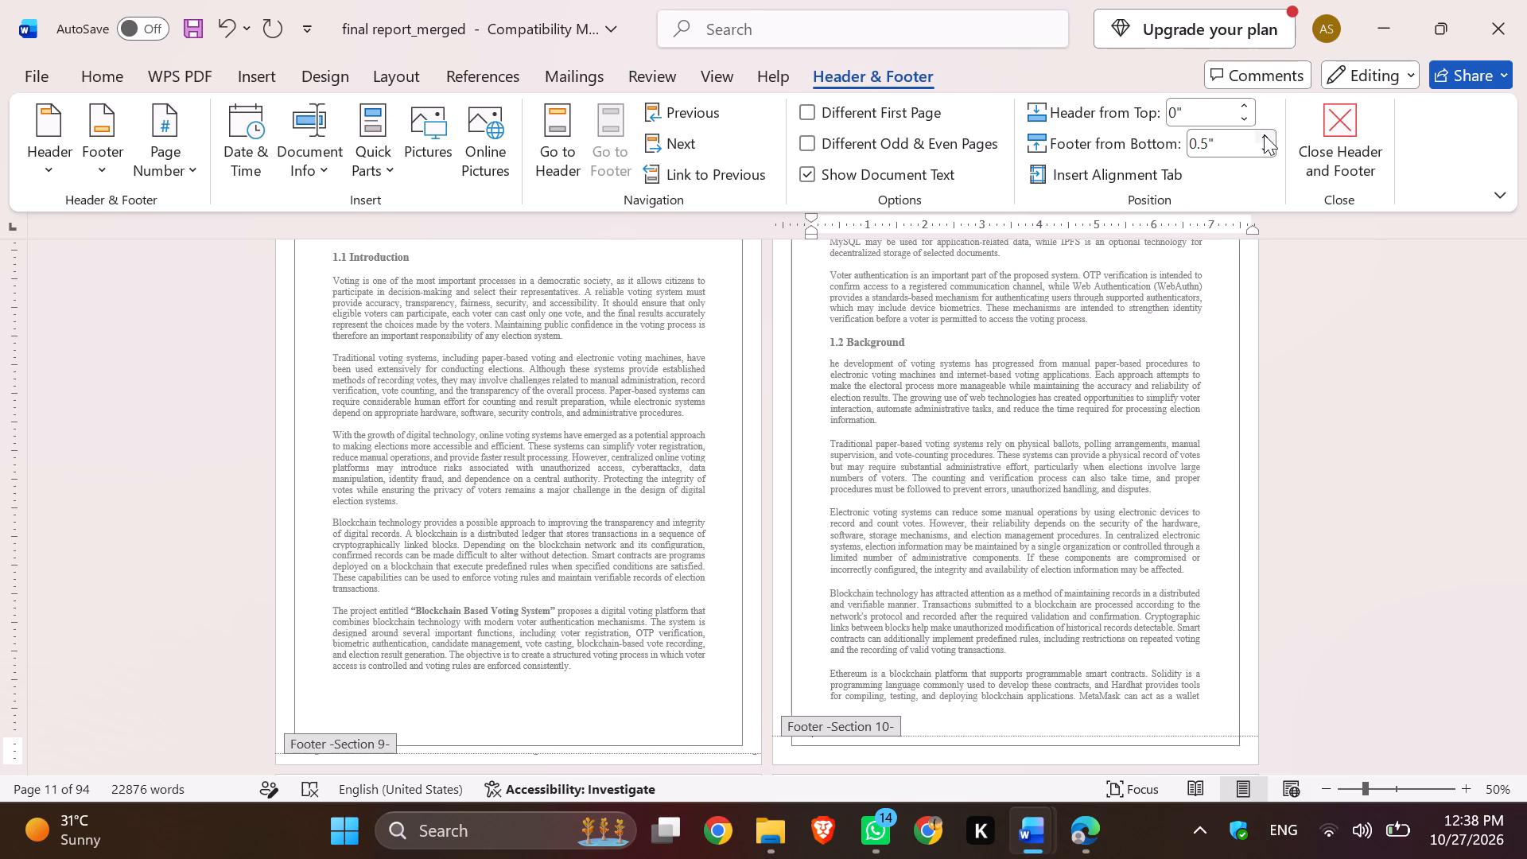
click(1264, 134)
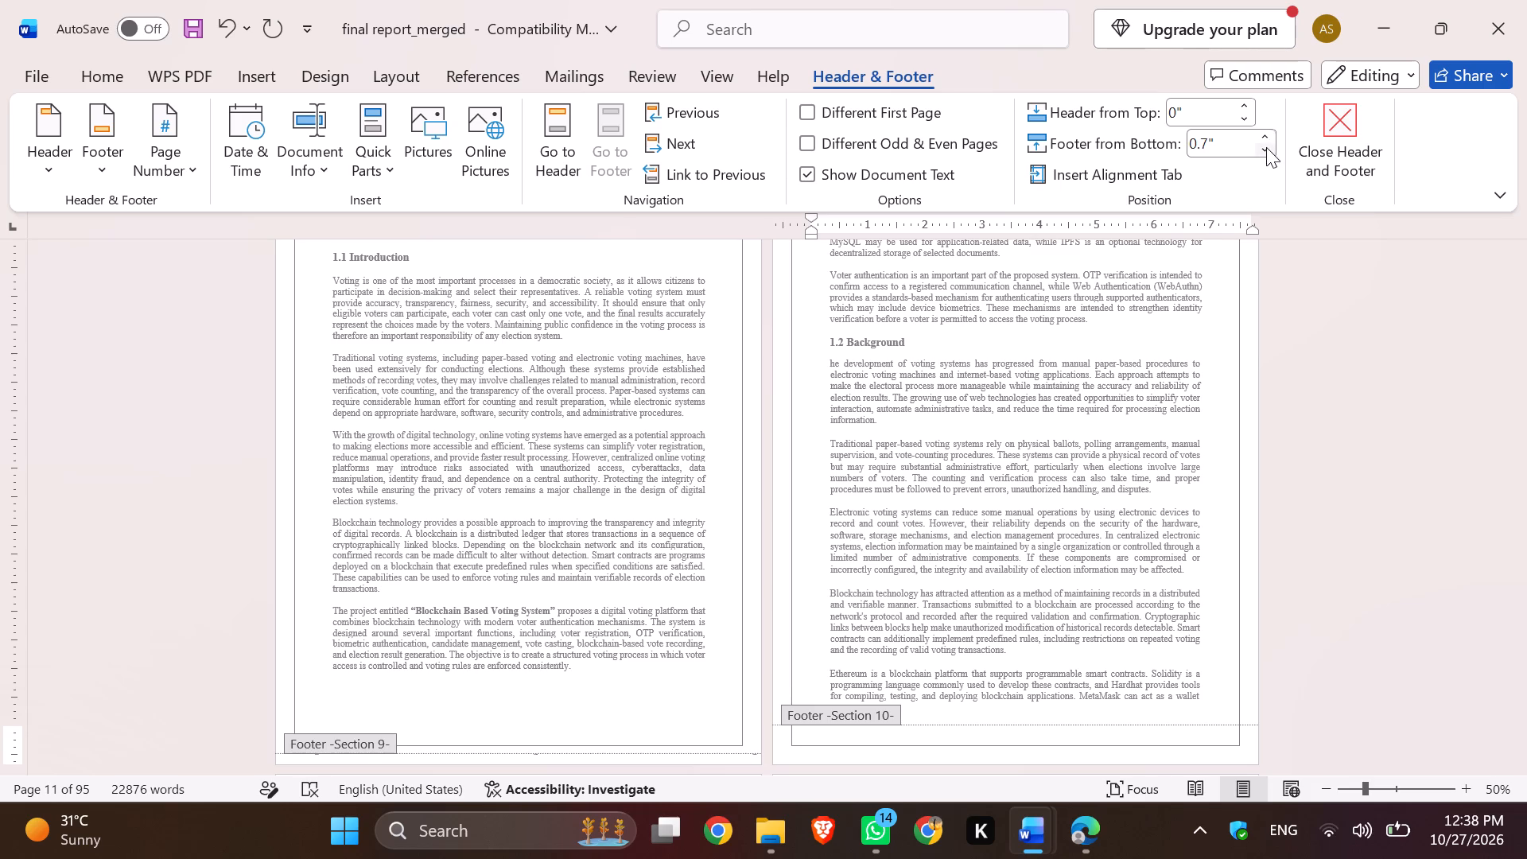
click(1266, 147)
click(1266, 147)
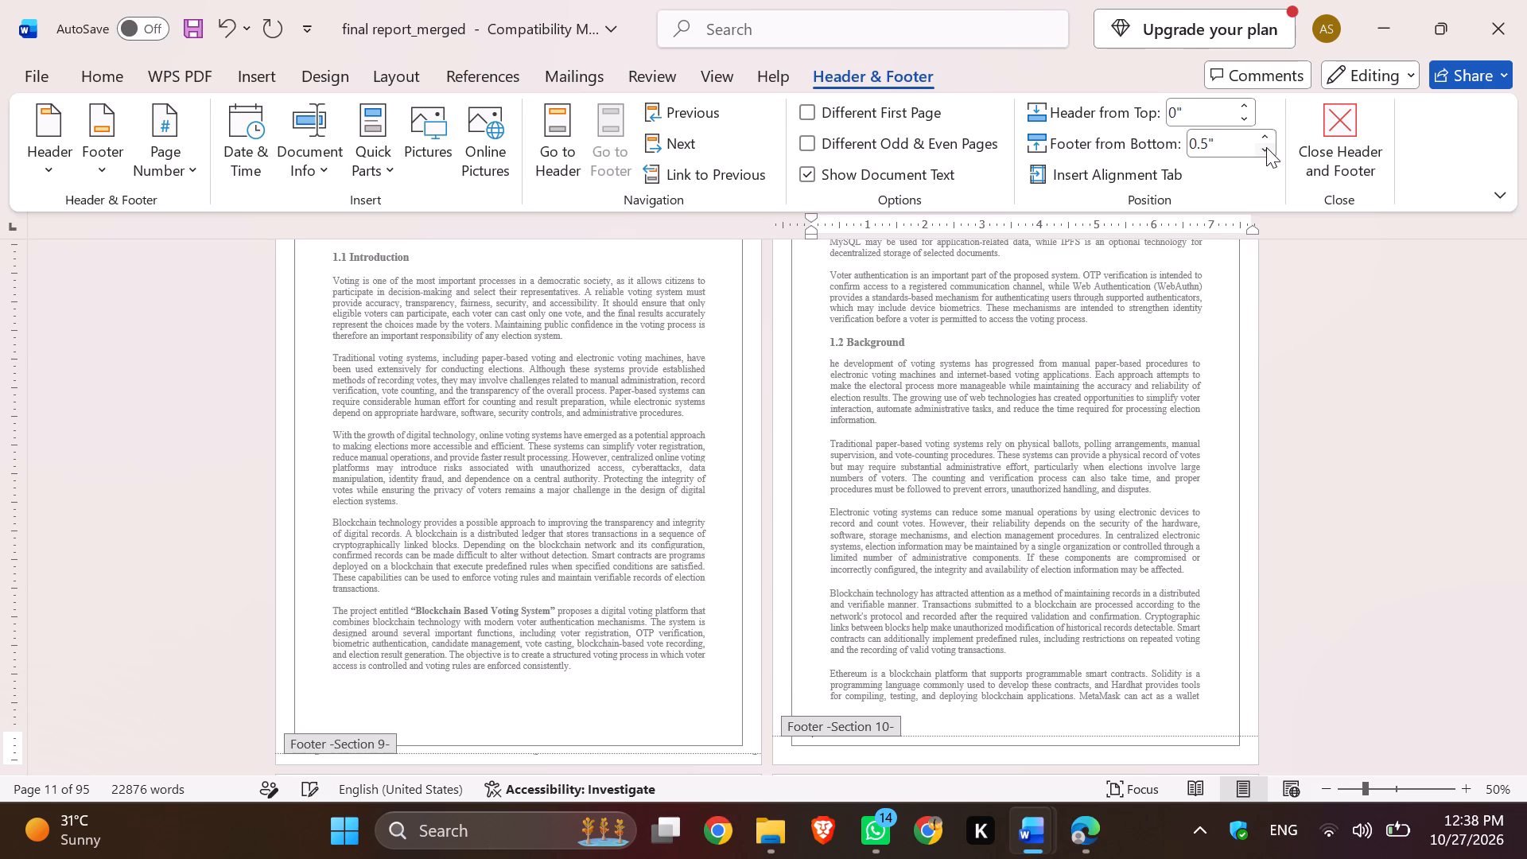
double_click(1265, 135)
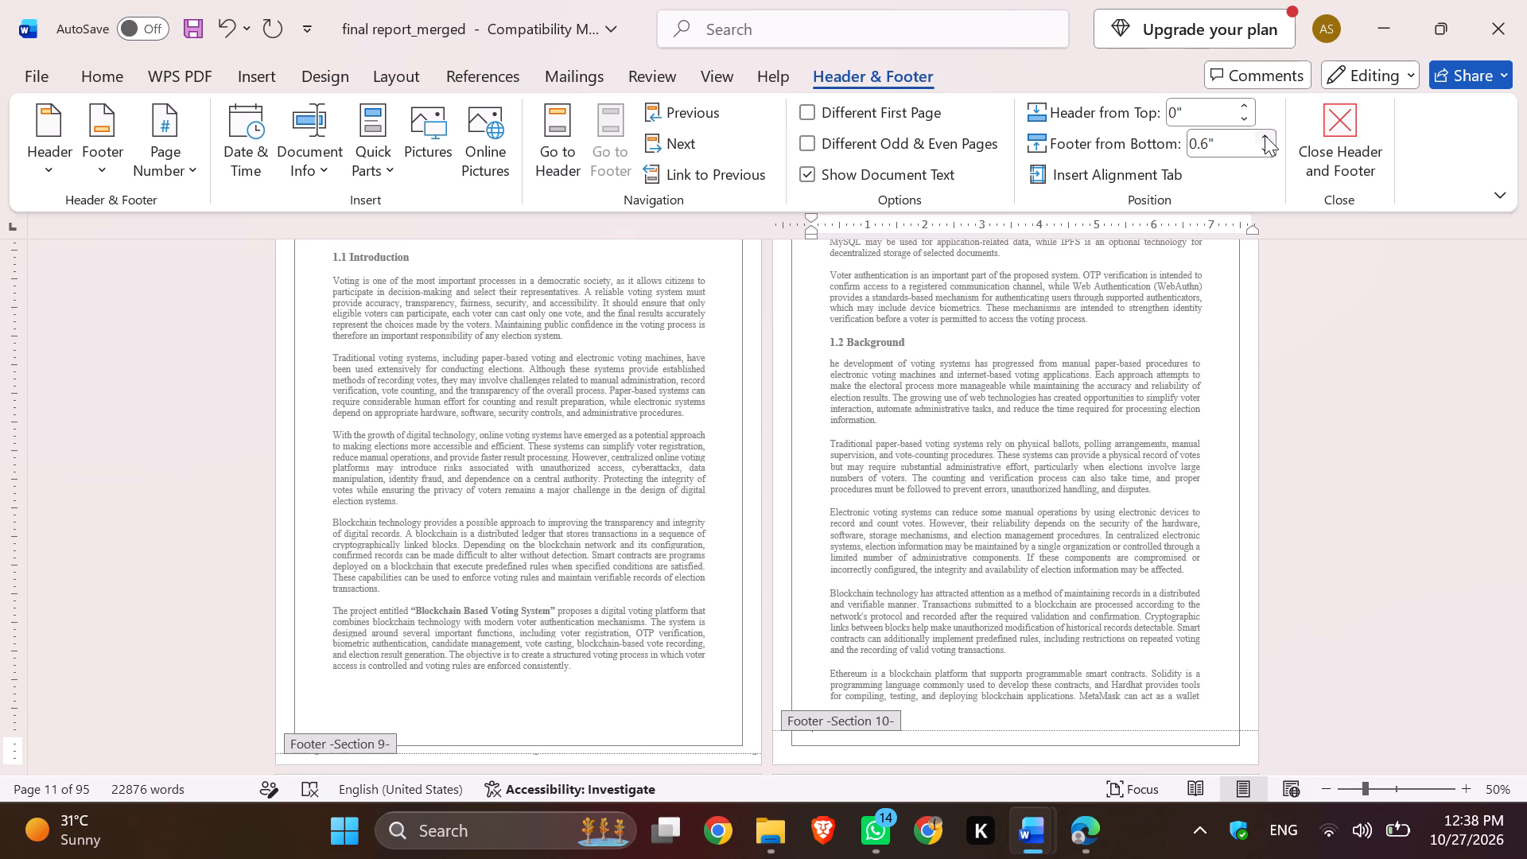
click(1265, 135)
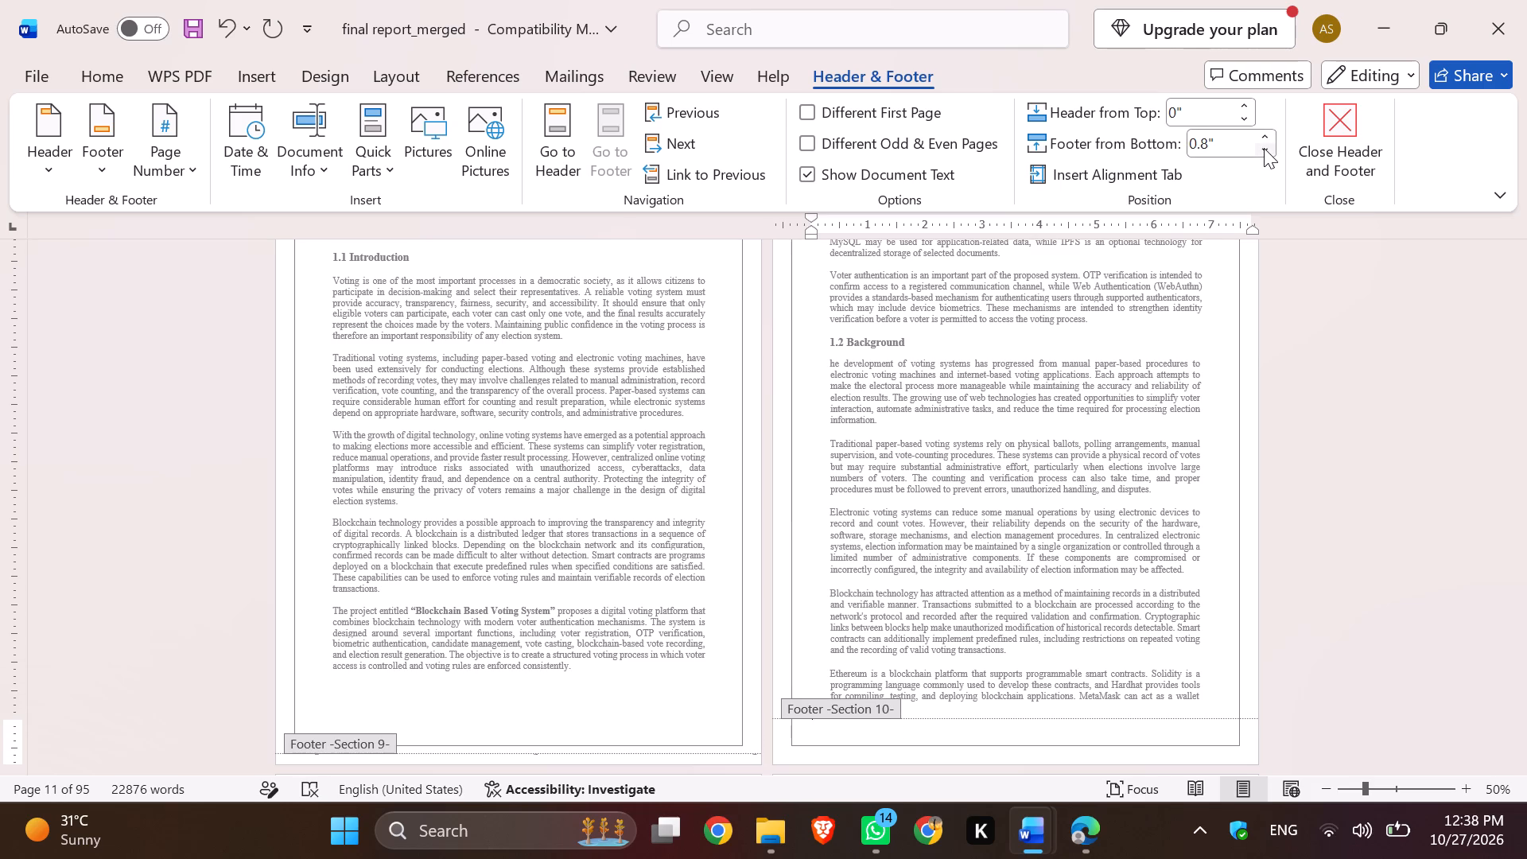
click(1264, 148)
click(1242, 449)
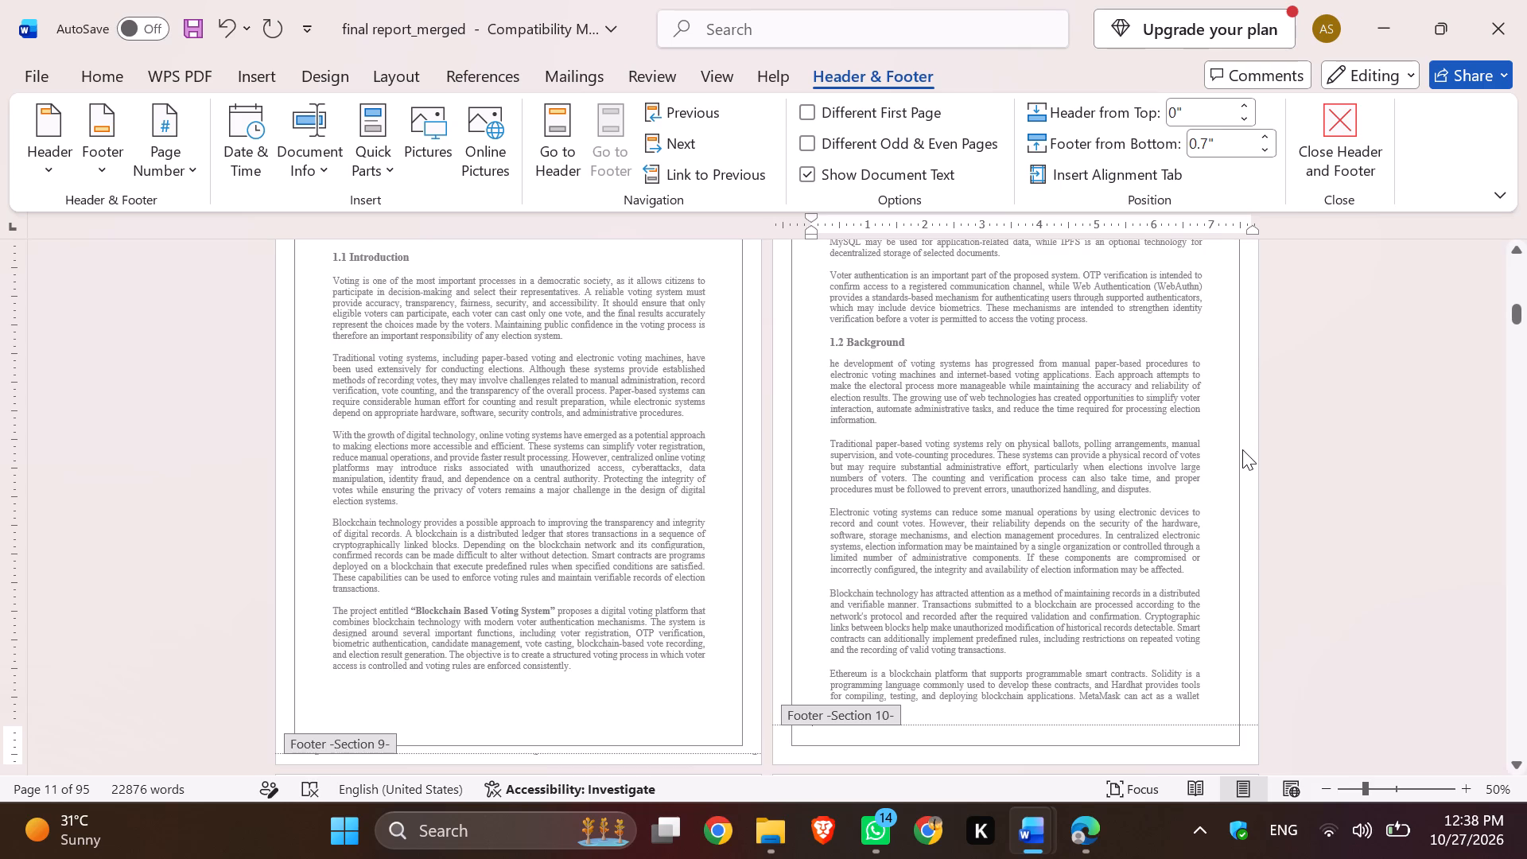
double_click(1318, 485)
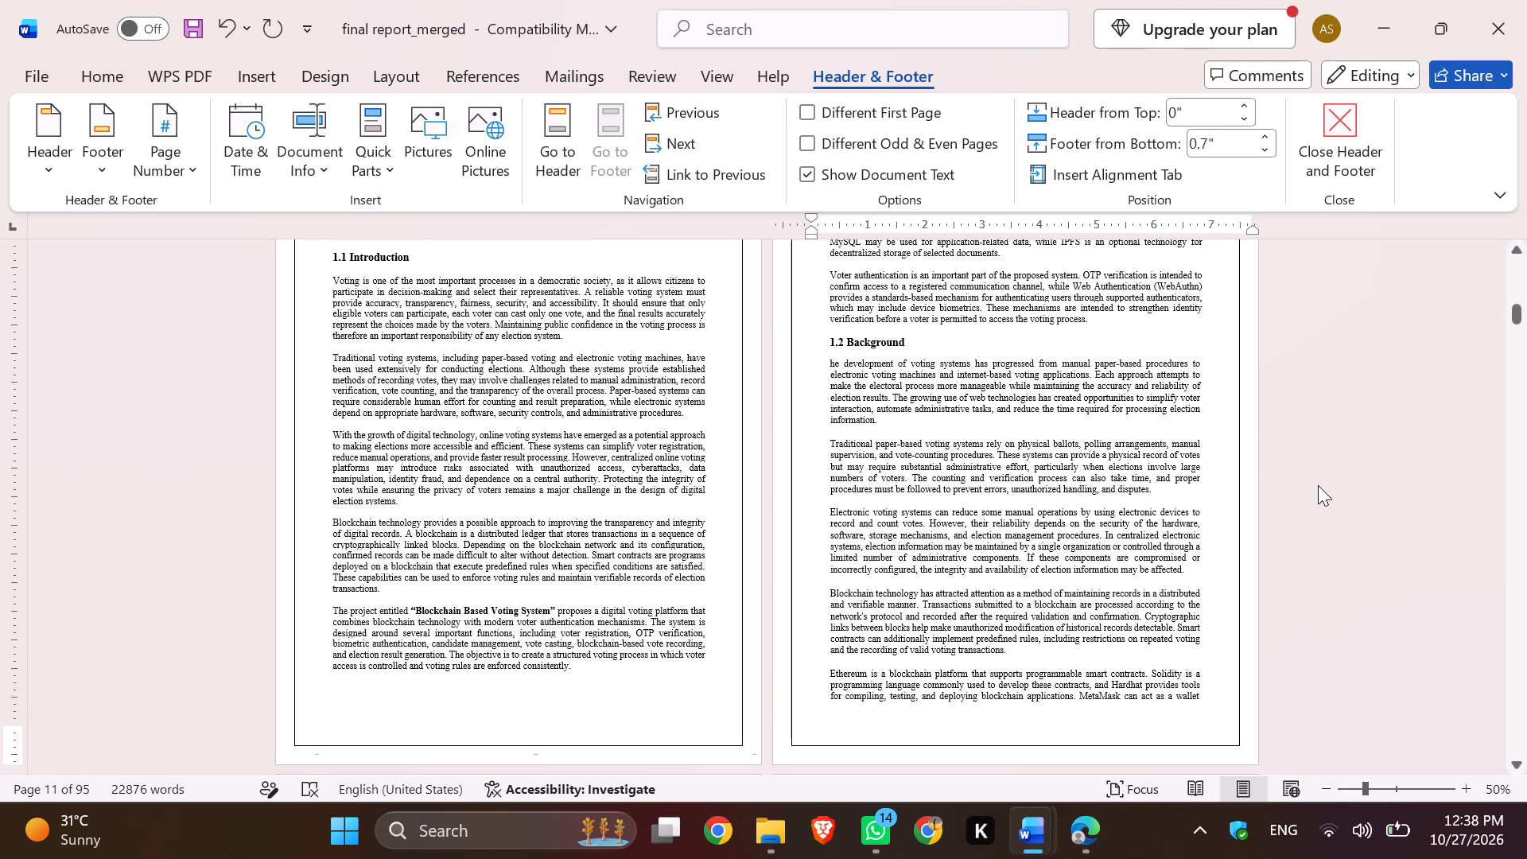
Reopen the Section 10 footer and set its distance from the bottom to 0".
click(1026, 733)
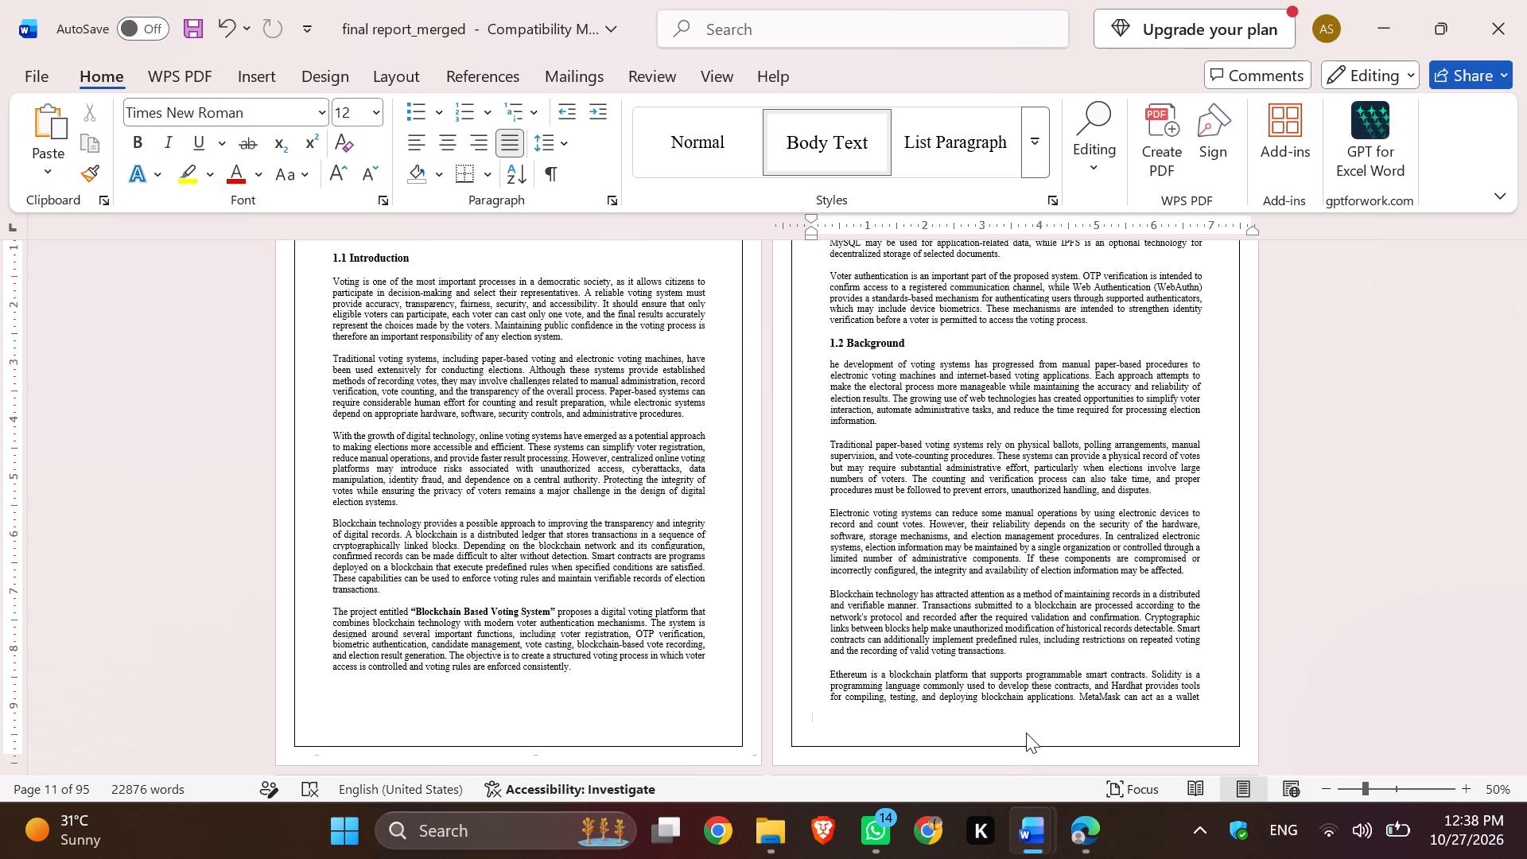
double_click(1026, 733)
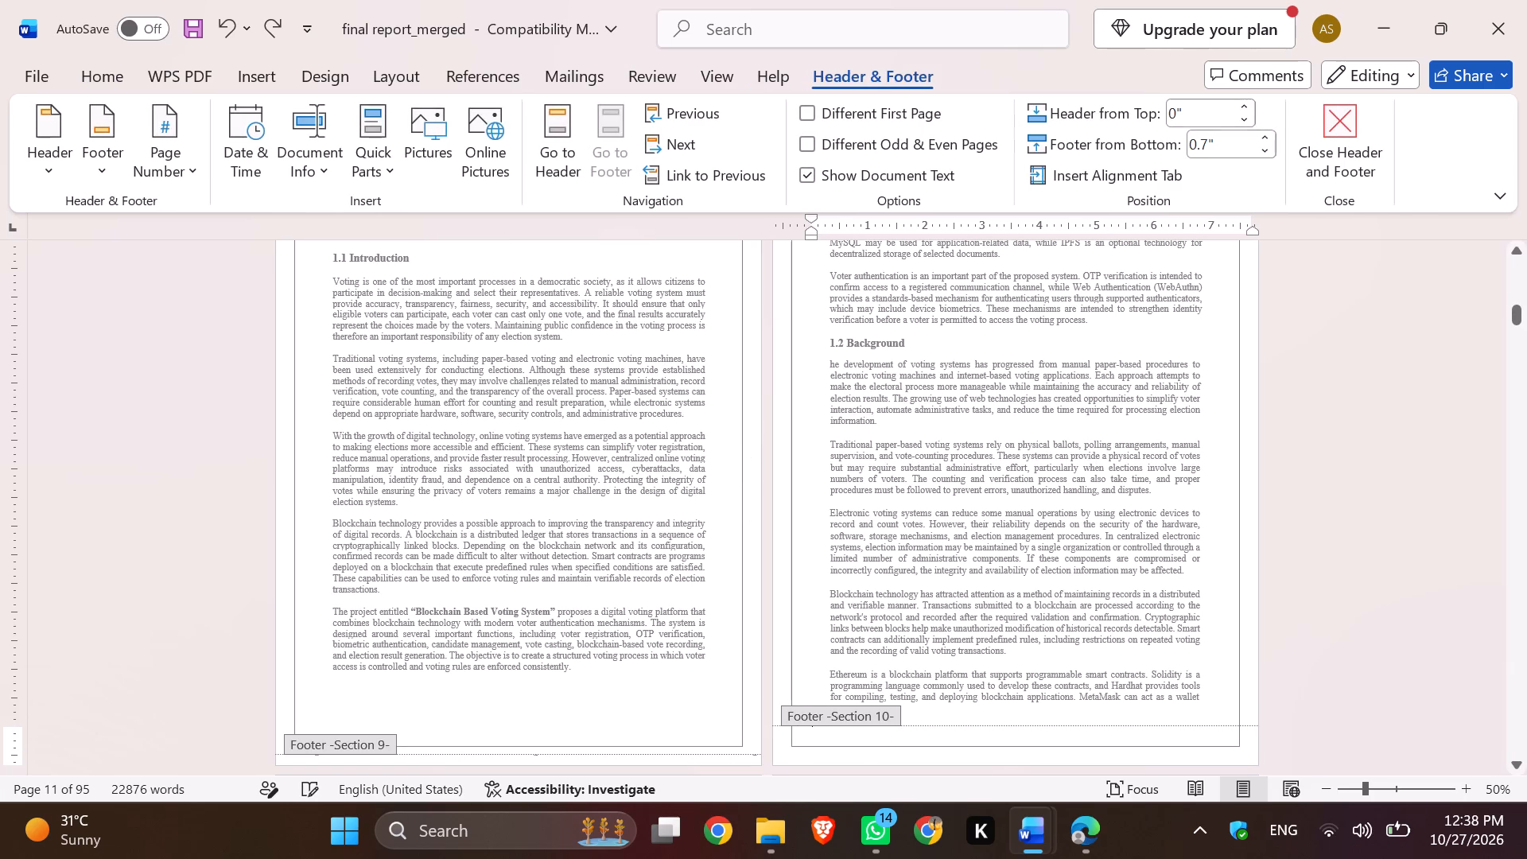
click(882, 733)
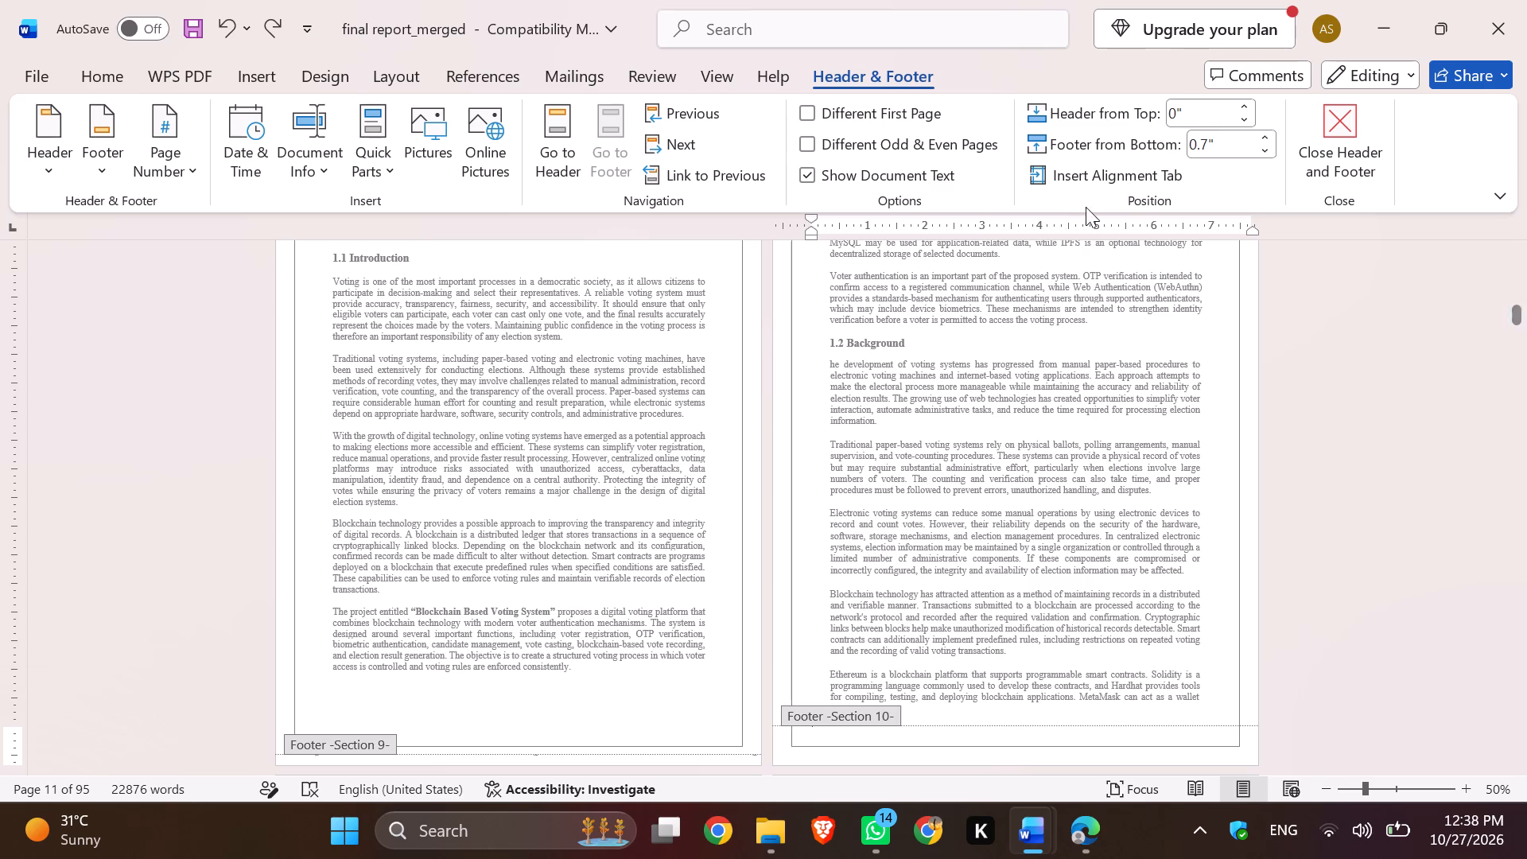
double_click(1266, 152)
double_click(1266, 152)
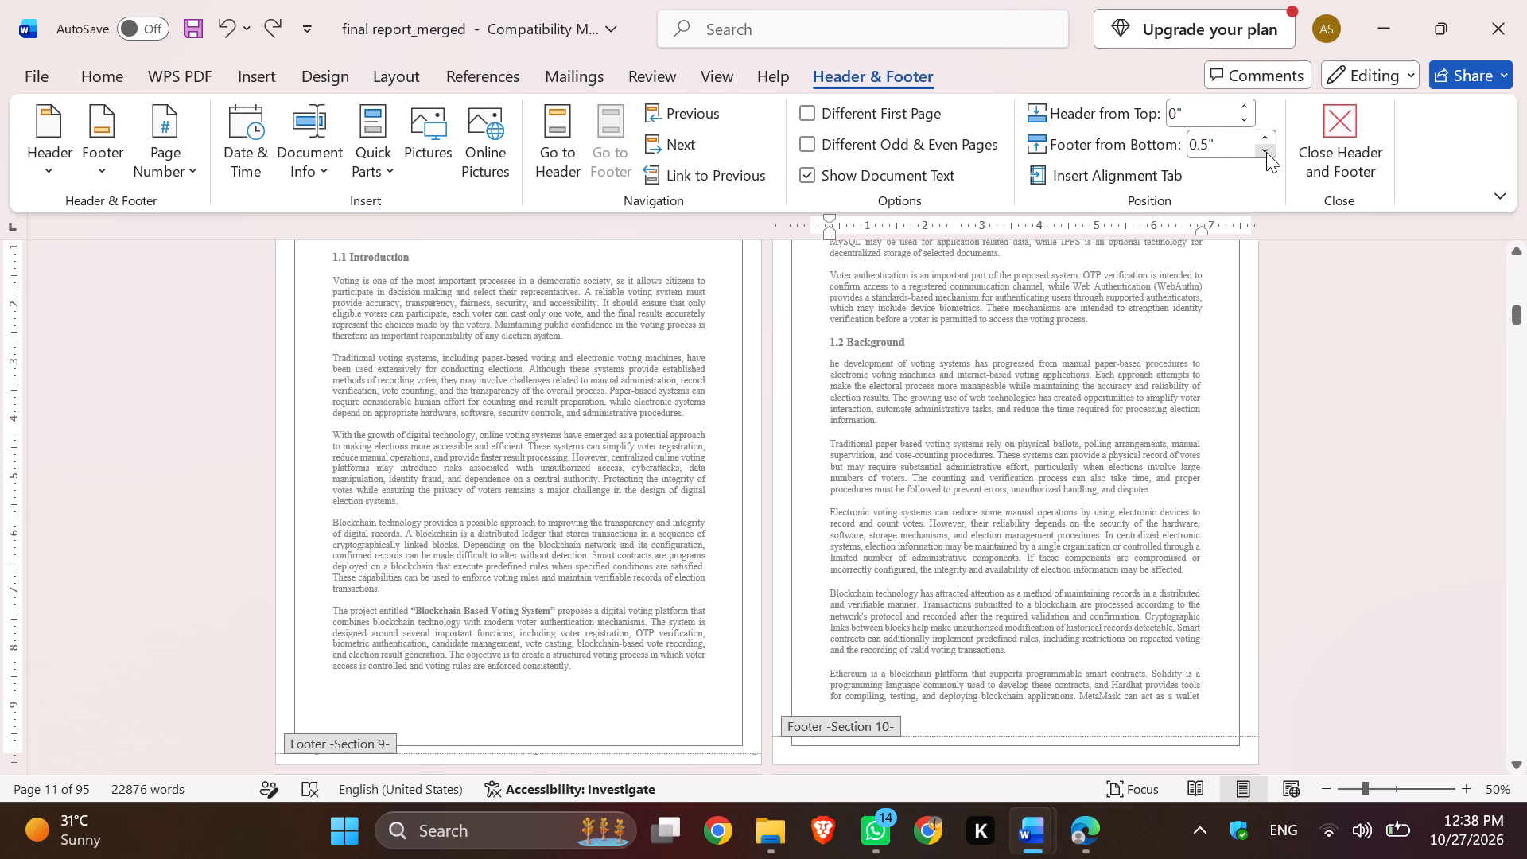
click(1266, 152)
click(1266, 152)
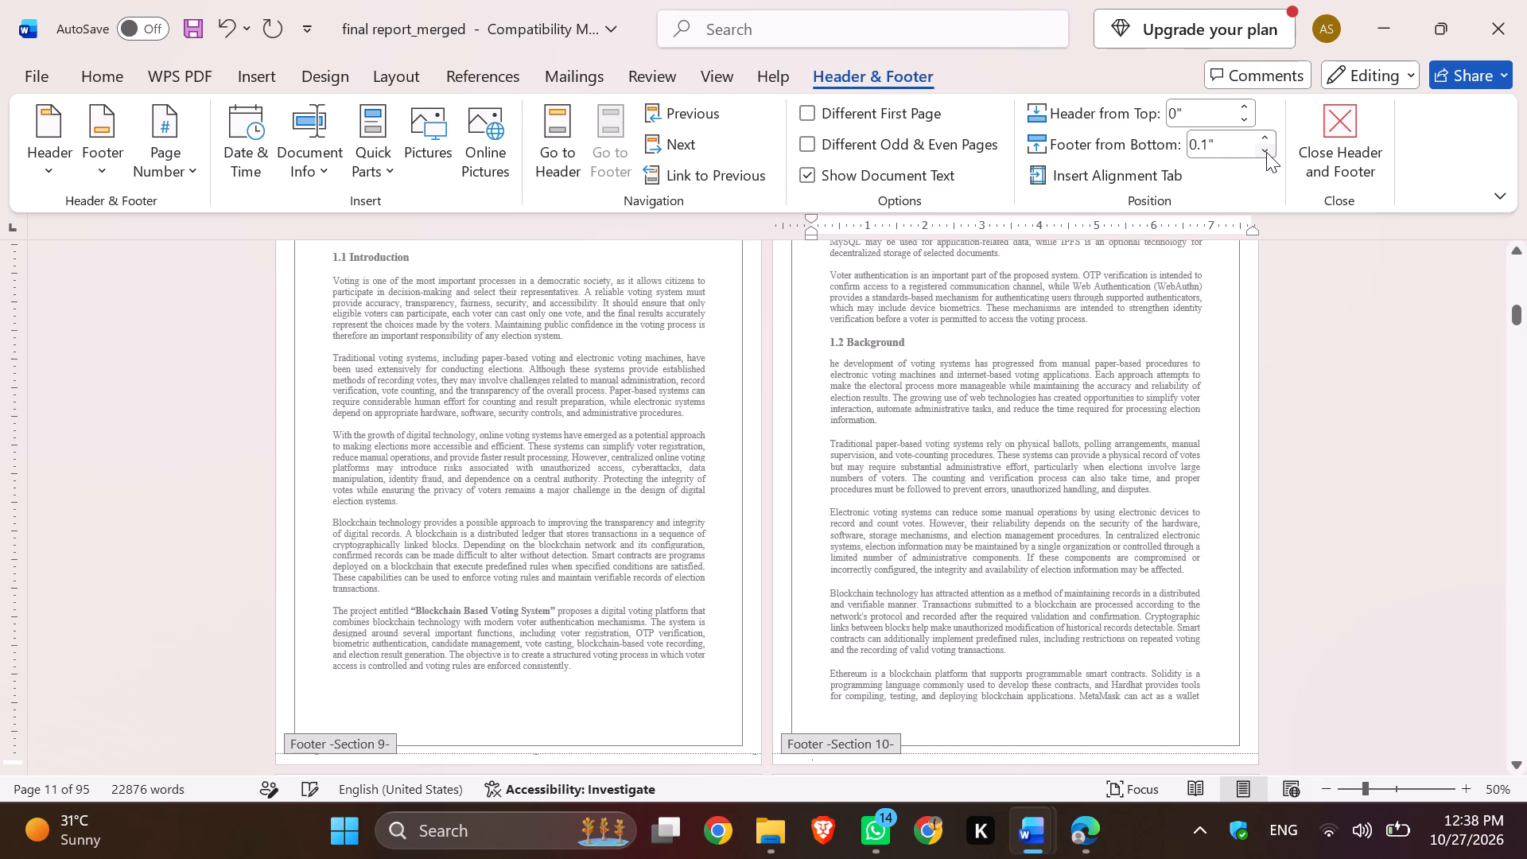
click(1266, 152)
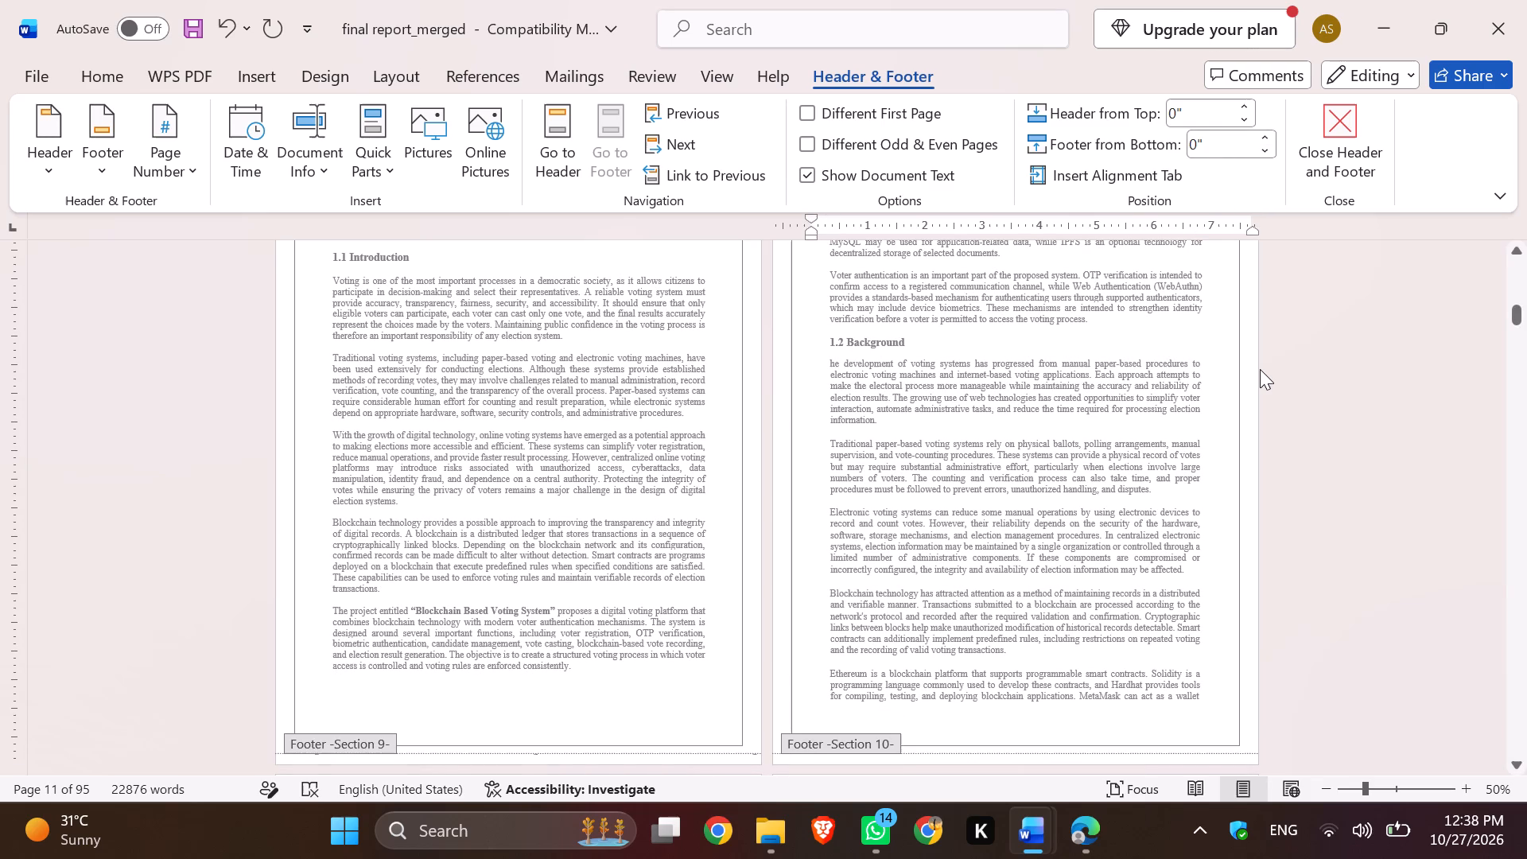
Save the report and leave footer editing for the body text.
key(ctrl+s)
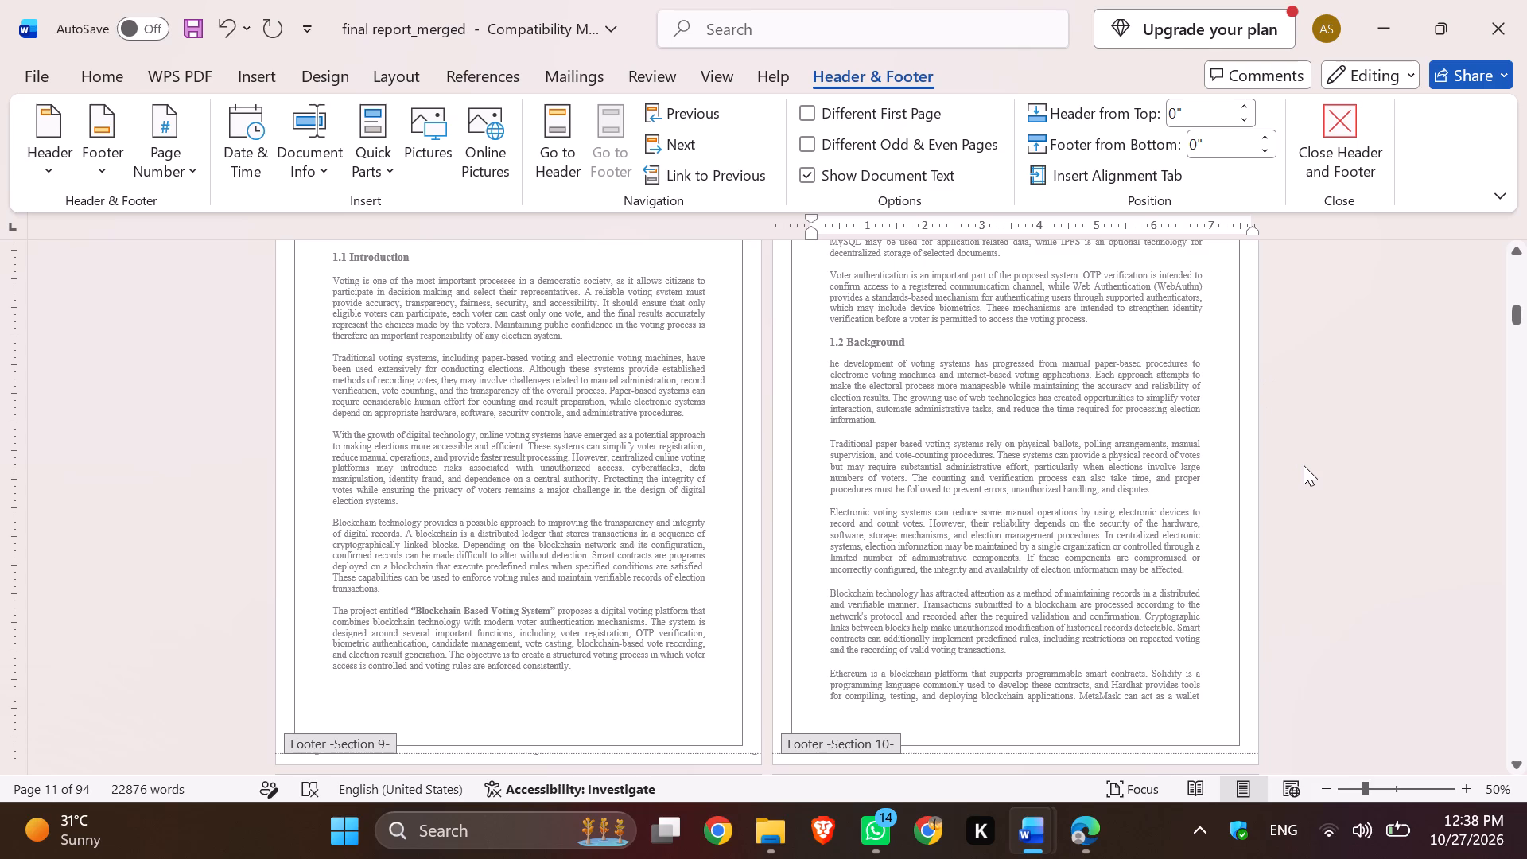
click(1304, 465)
click(1304, 465)
double_click(1328, 515)
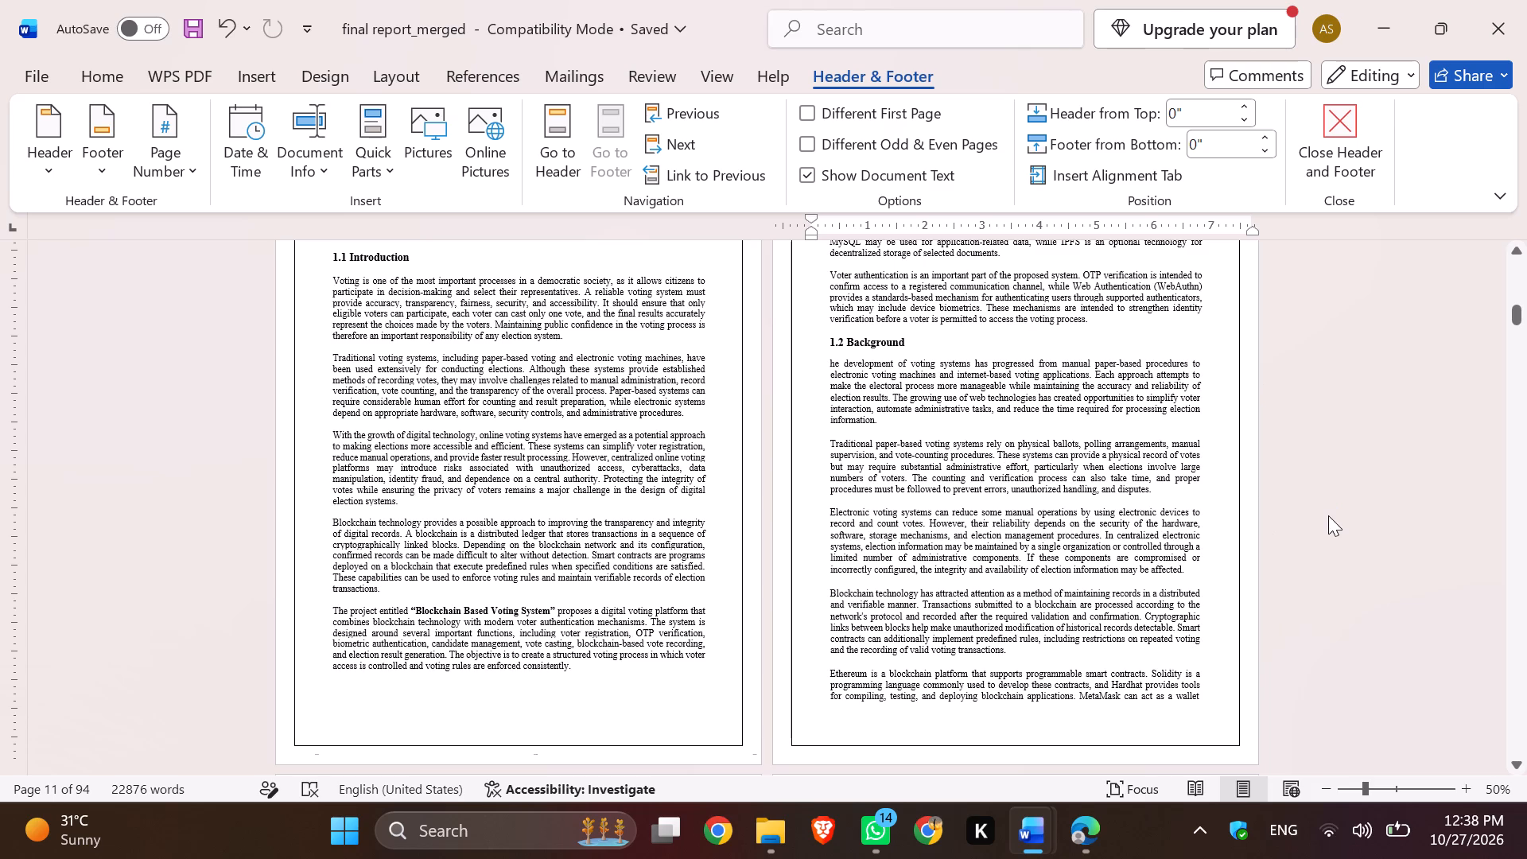
key(ctrl+s)
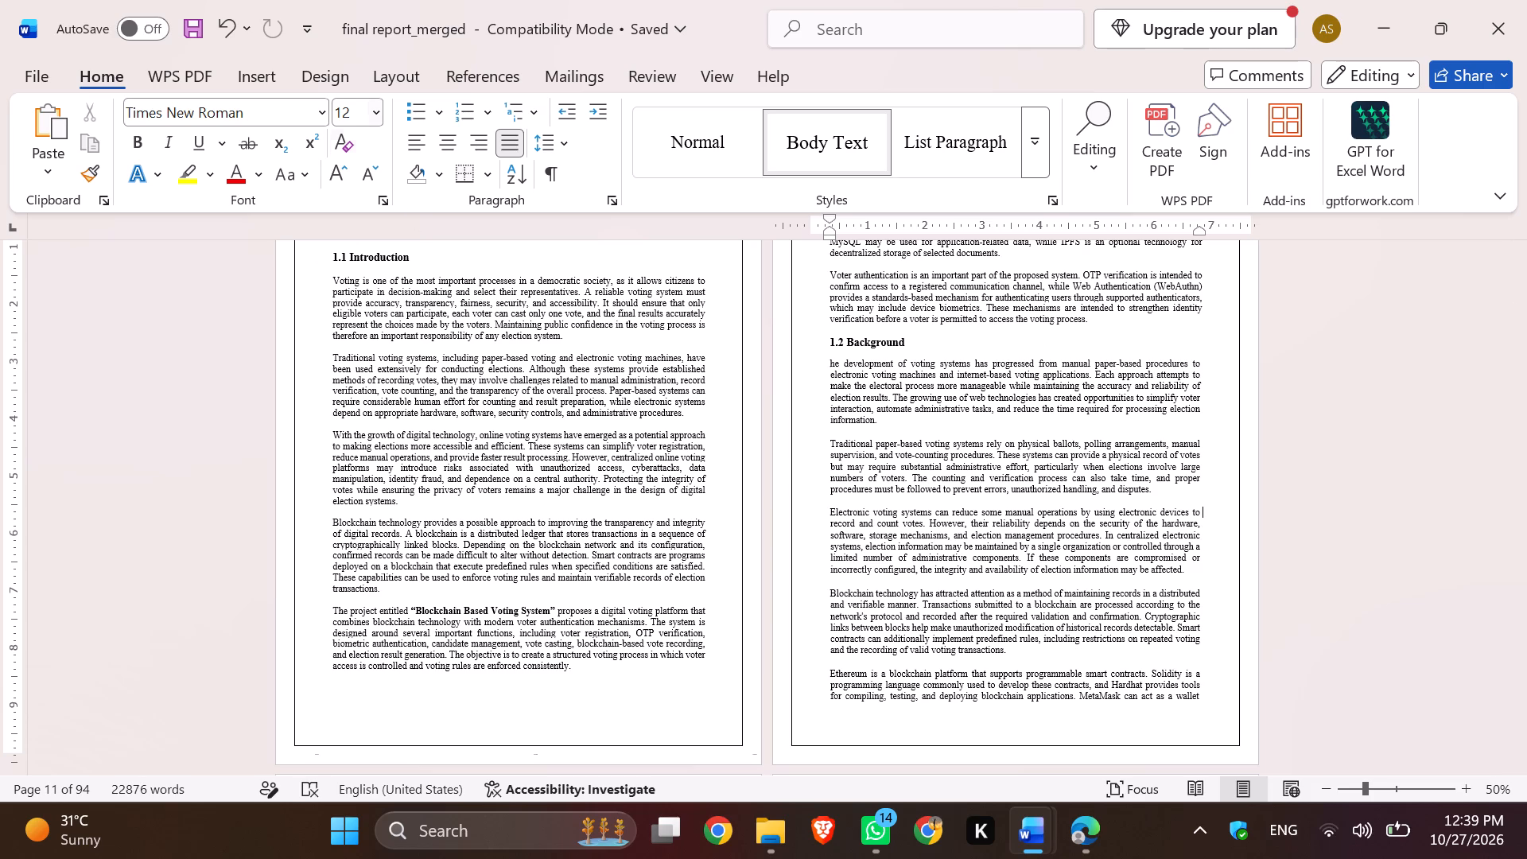
Open the custom page margin settings for the section containing 1.2 Background.
click(383, 76)
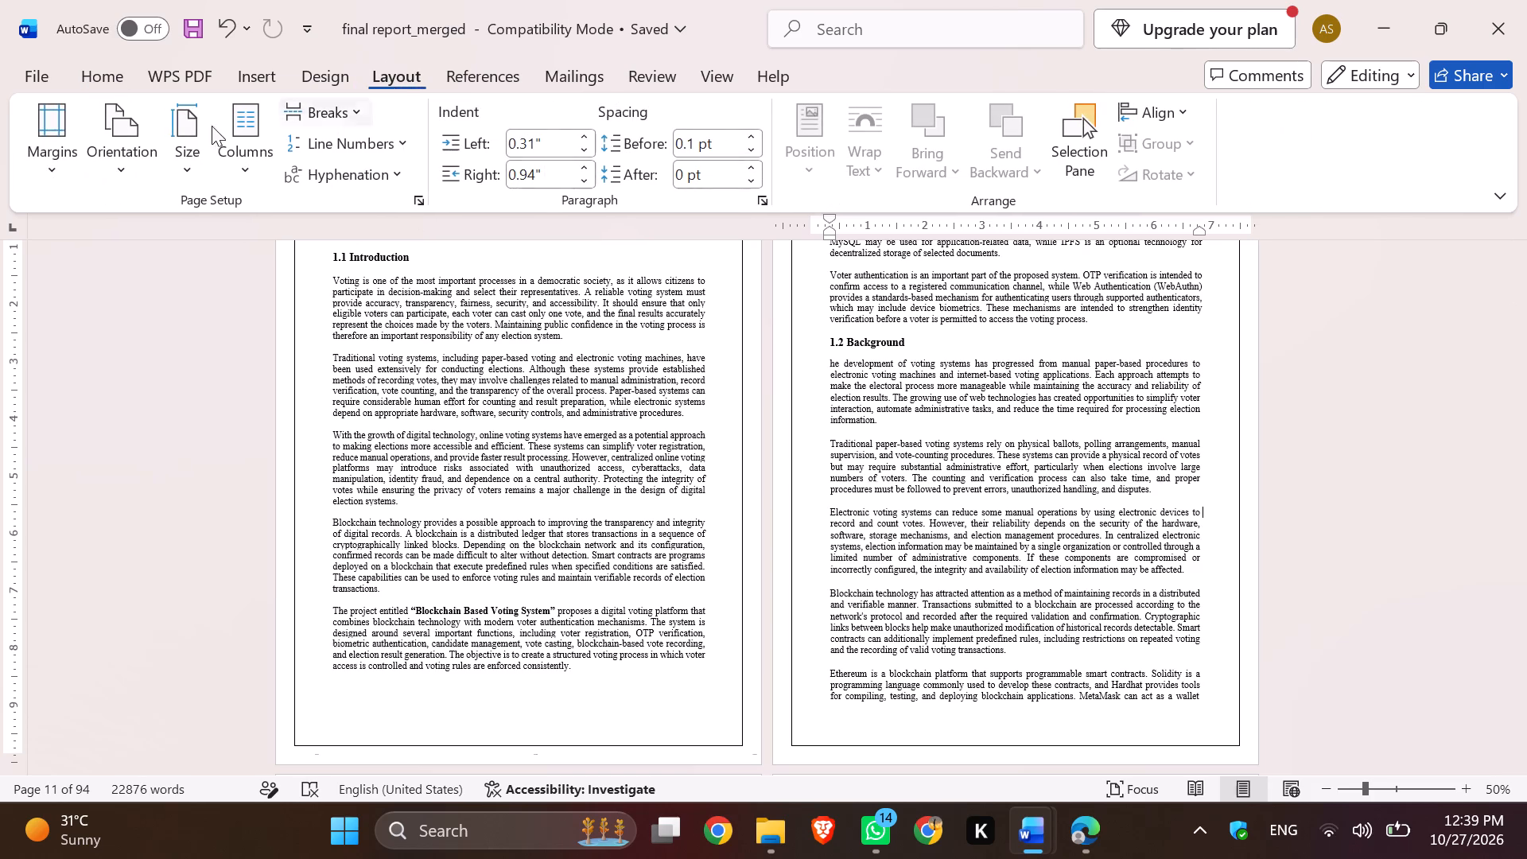
click(58, 116)
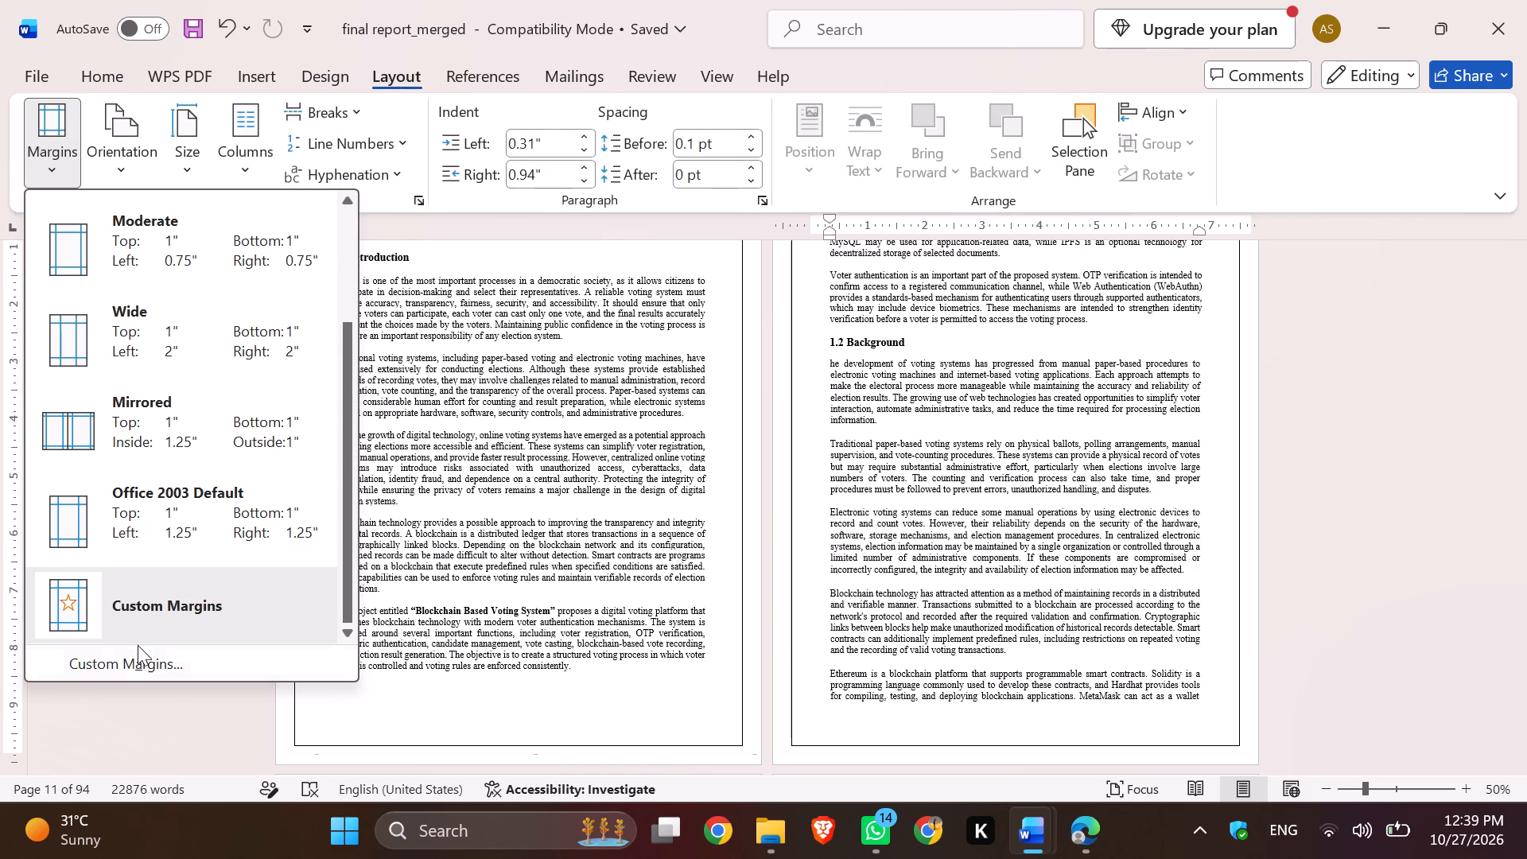
click(143, 608)
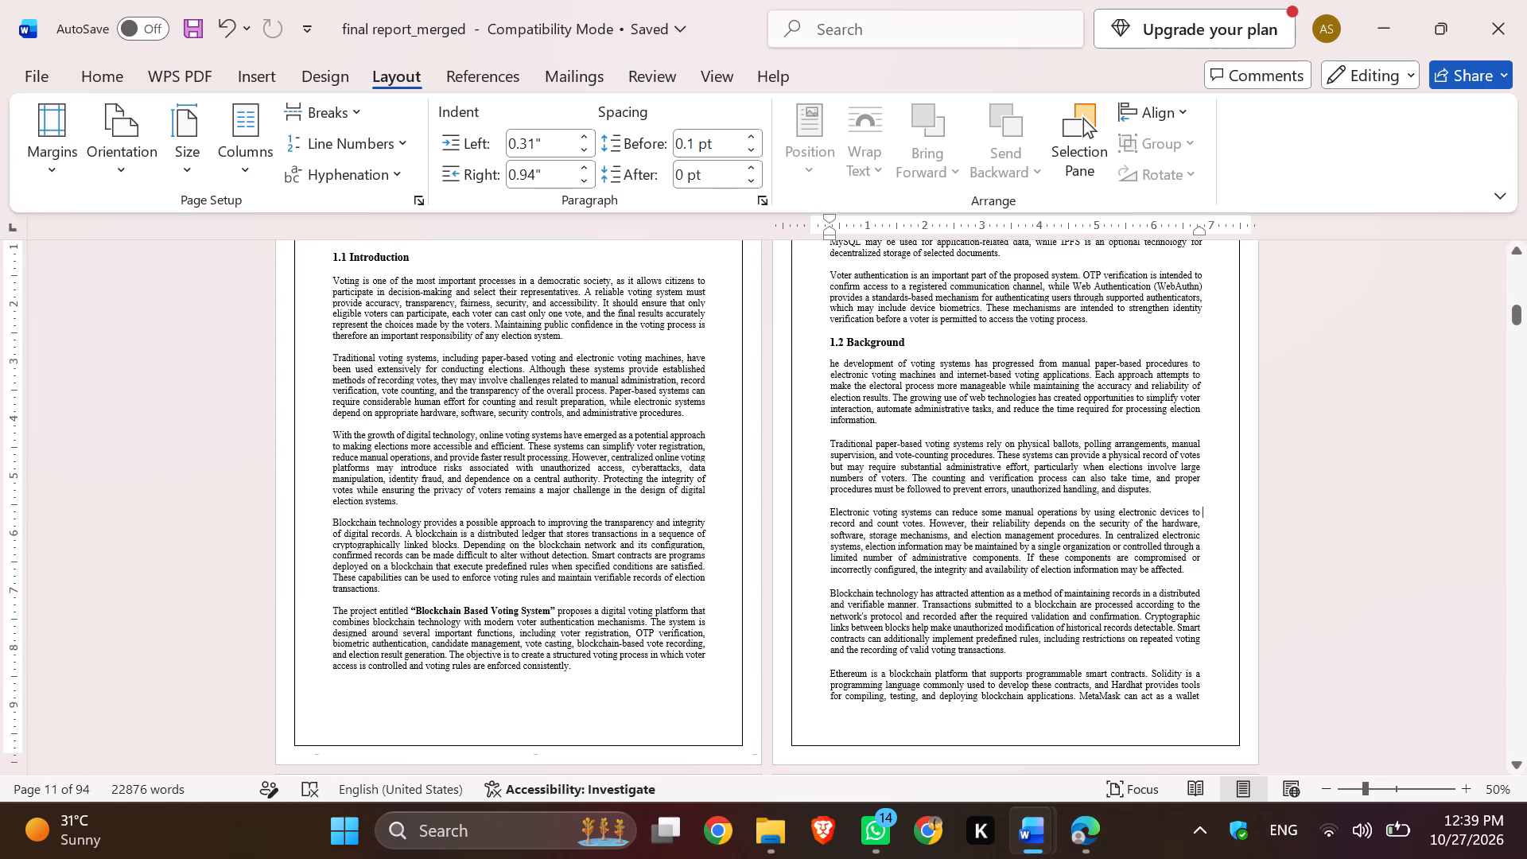
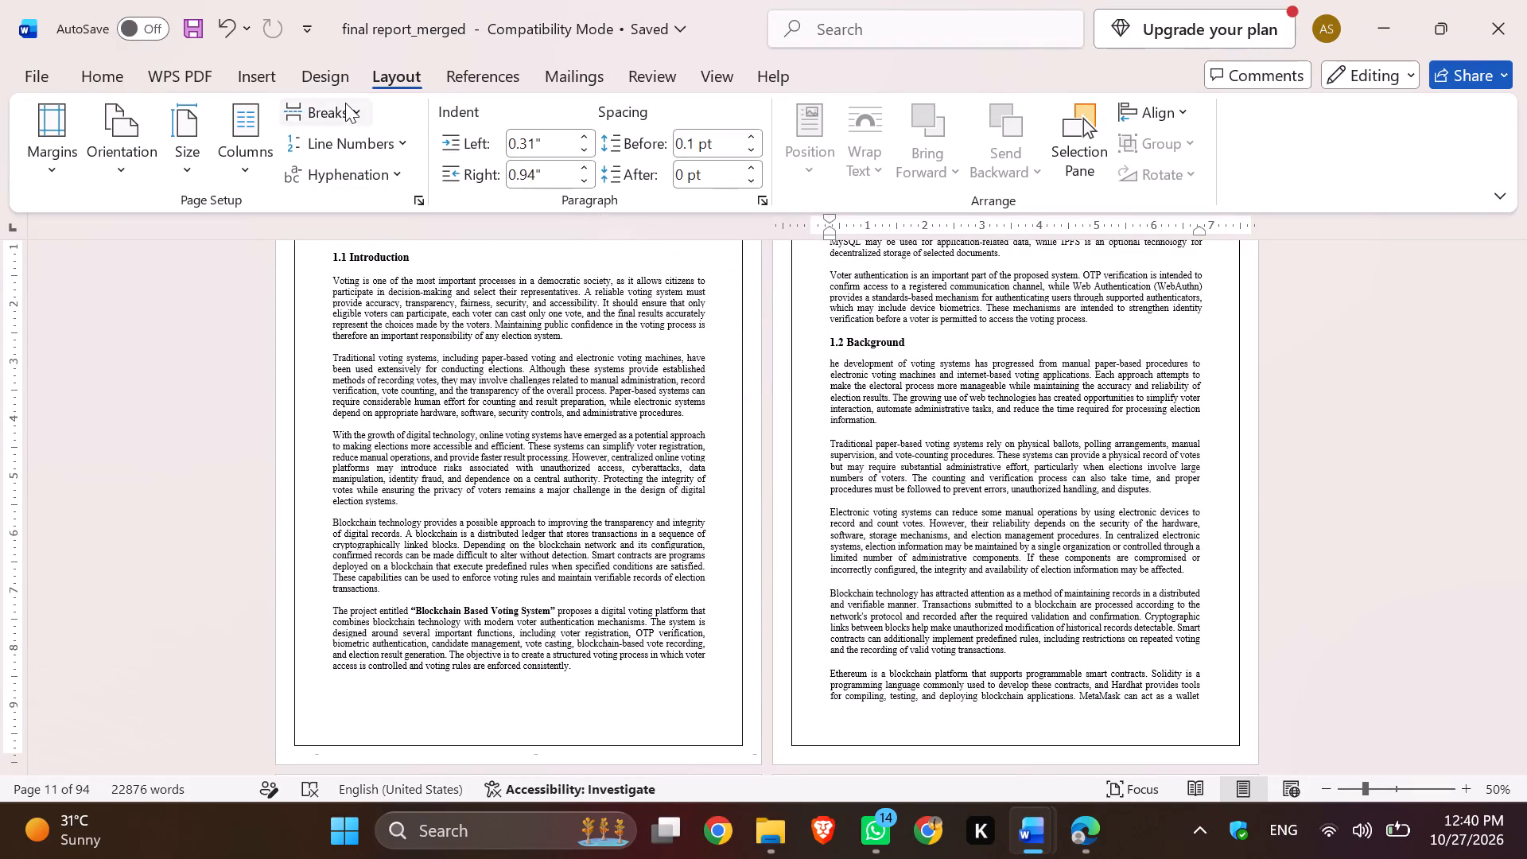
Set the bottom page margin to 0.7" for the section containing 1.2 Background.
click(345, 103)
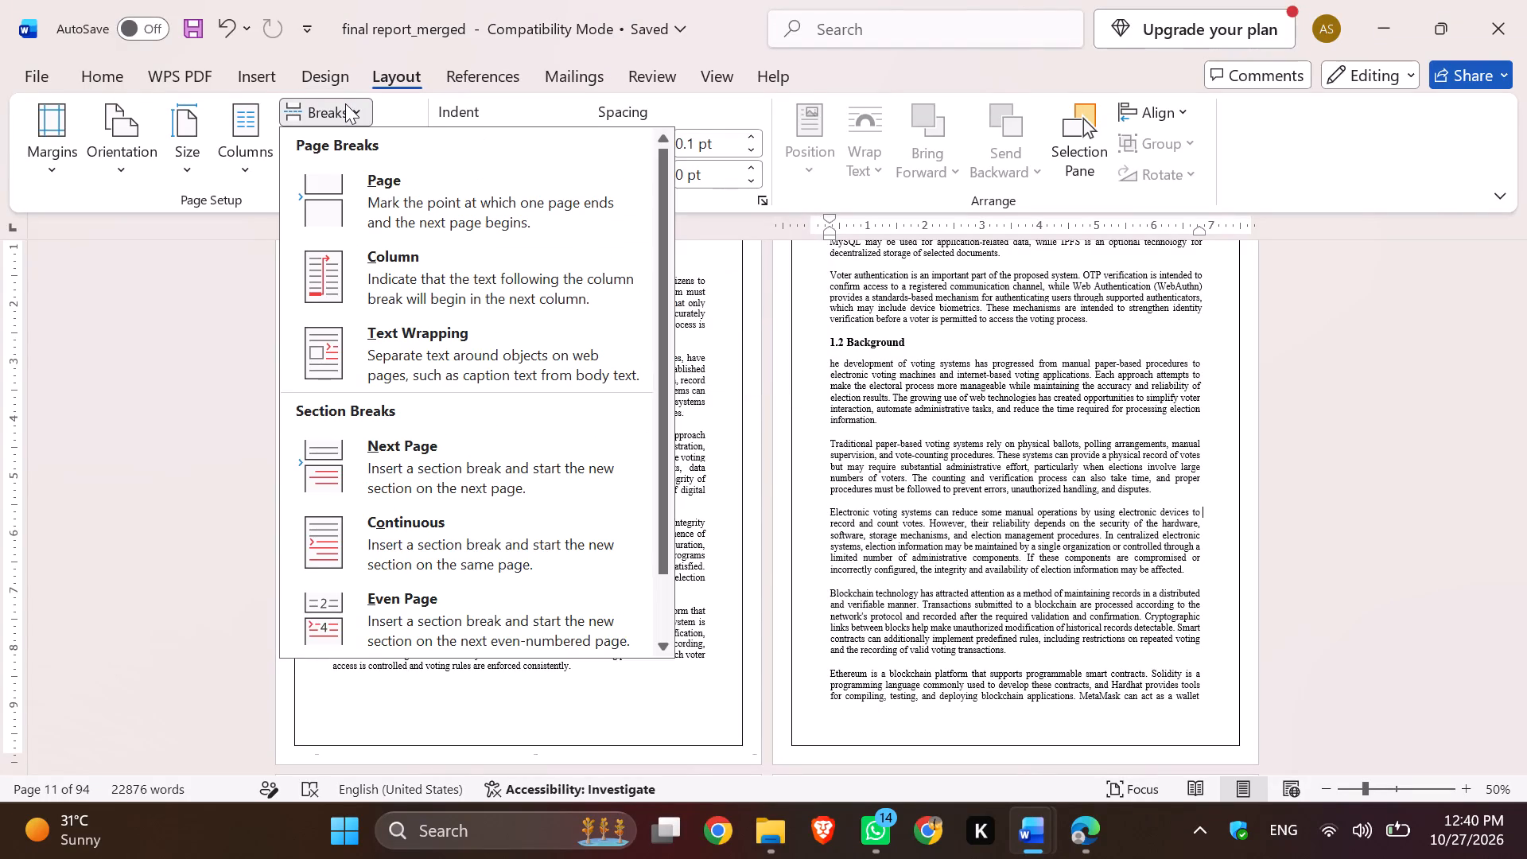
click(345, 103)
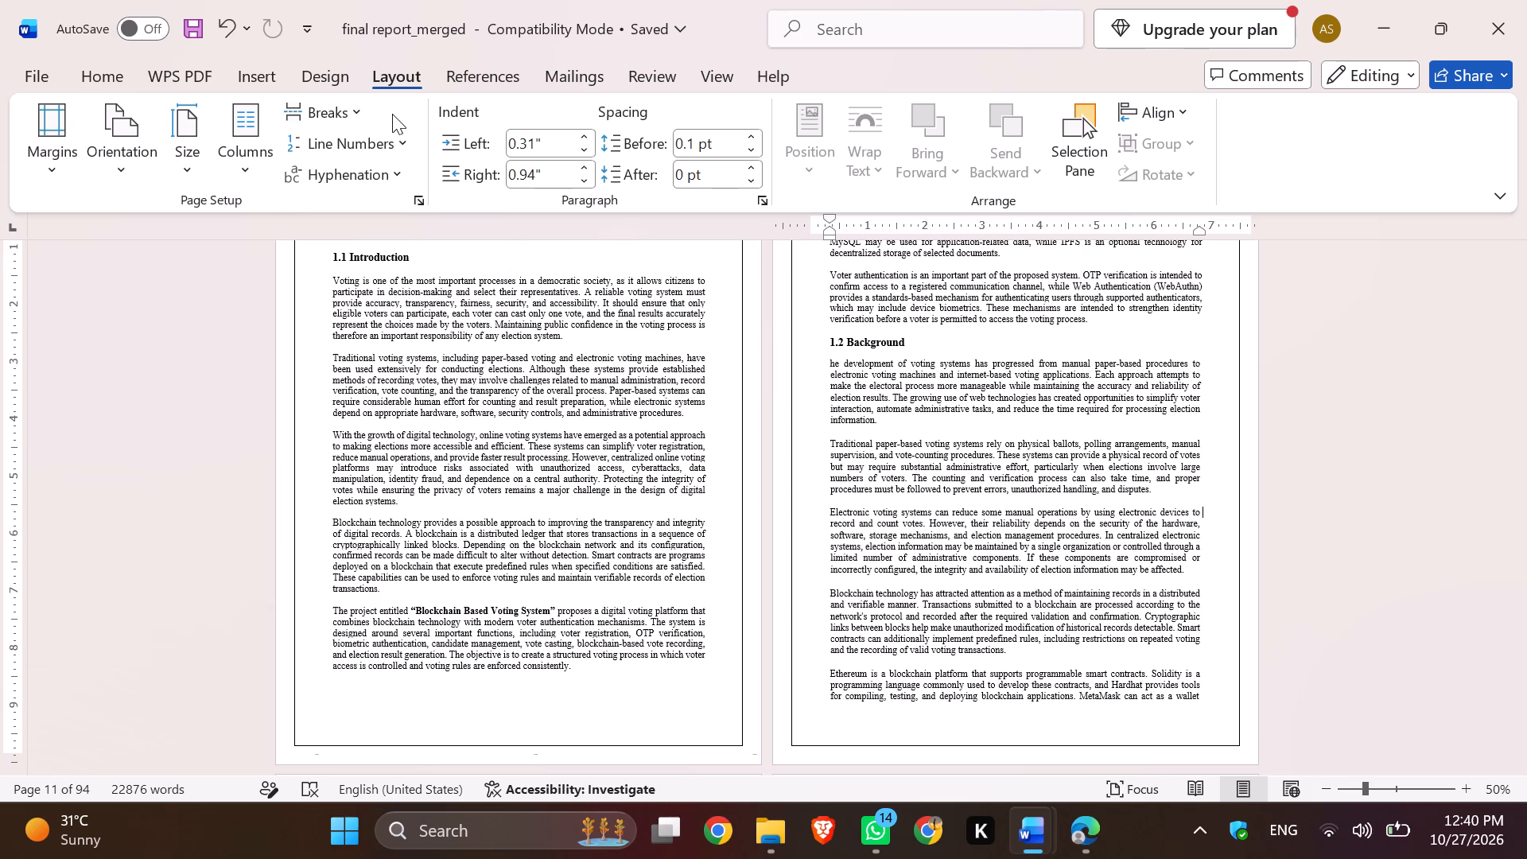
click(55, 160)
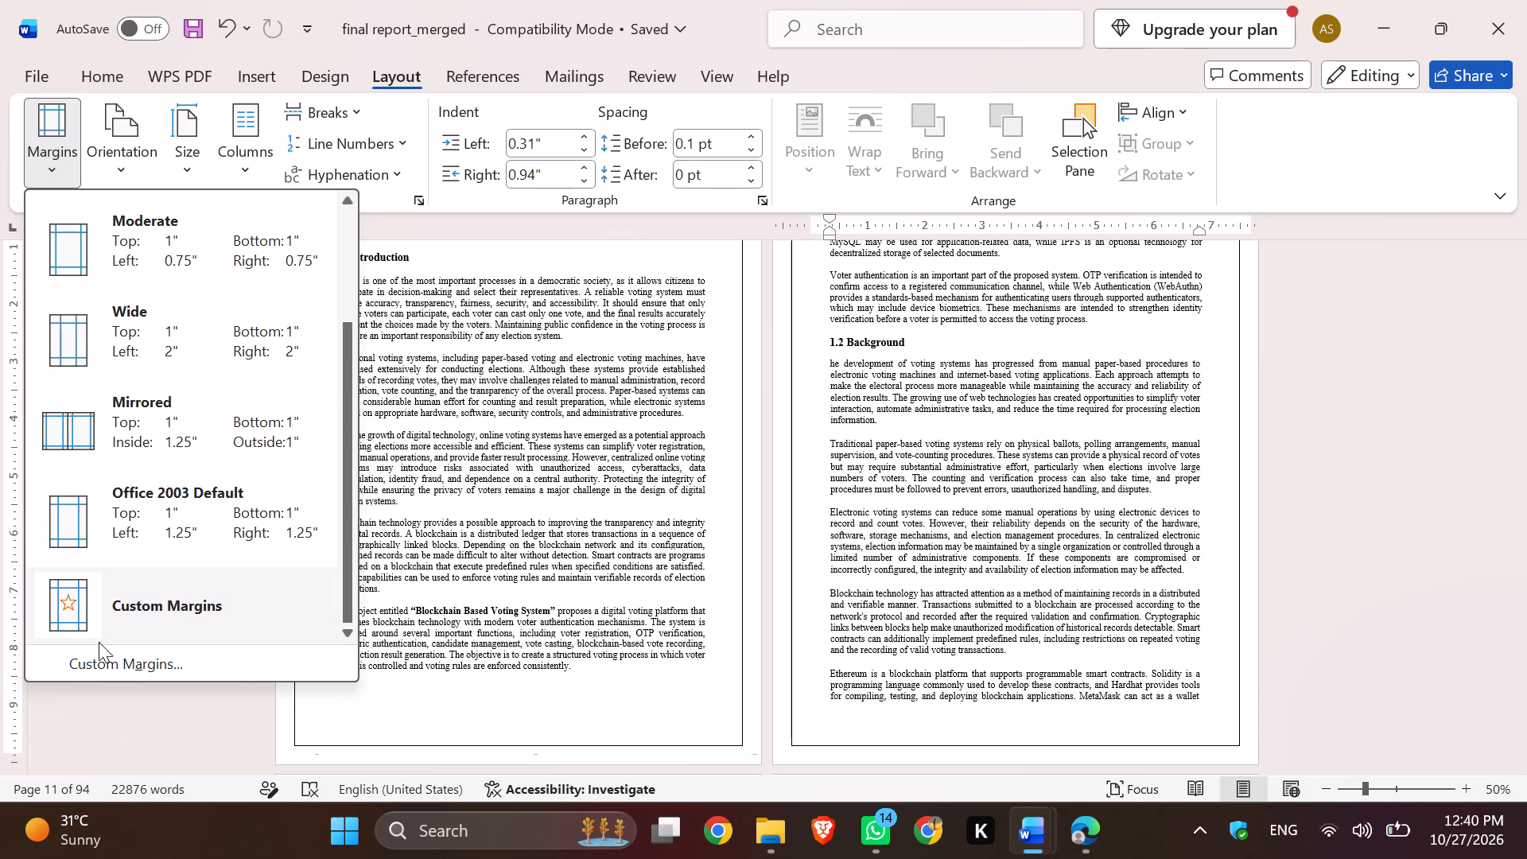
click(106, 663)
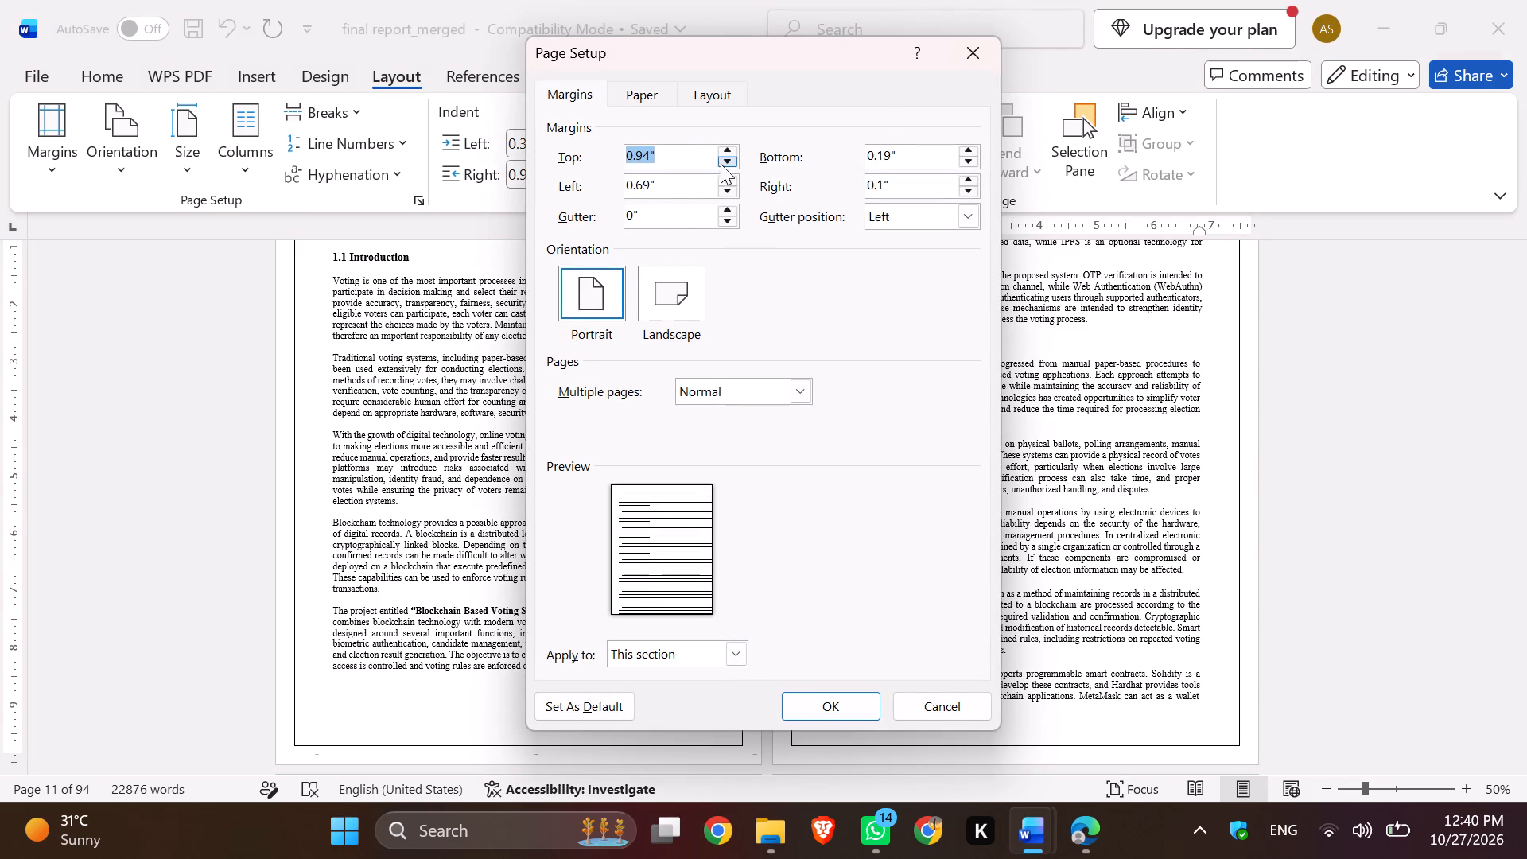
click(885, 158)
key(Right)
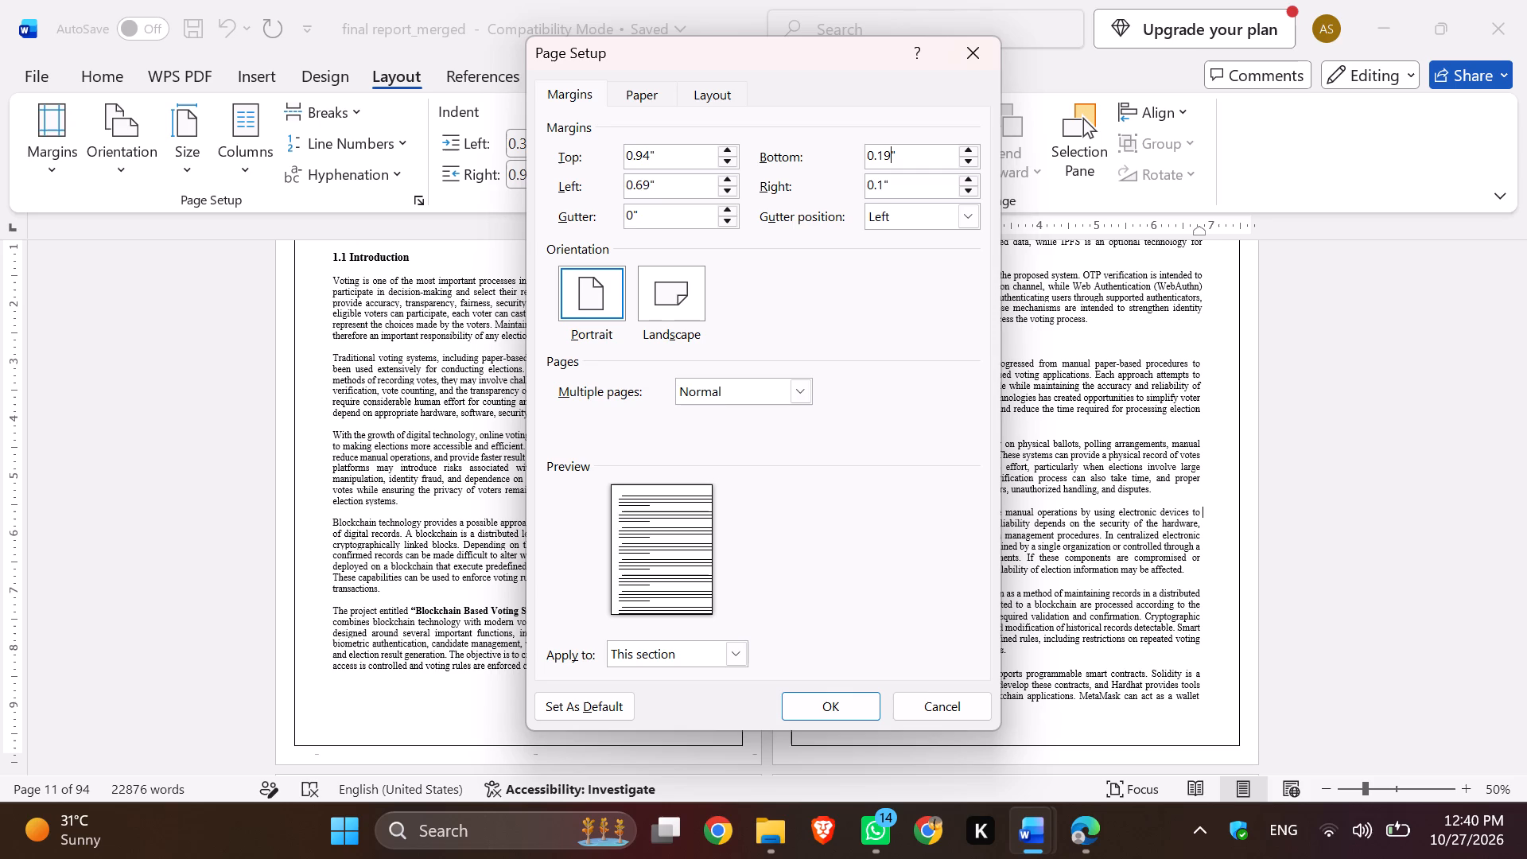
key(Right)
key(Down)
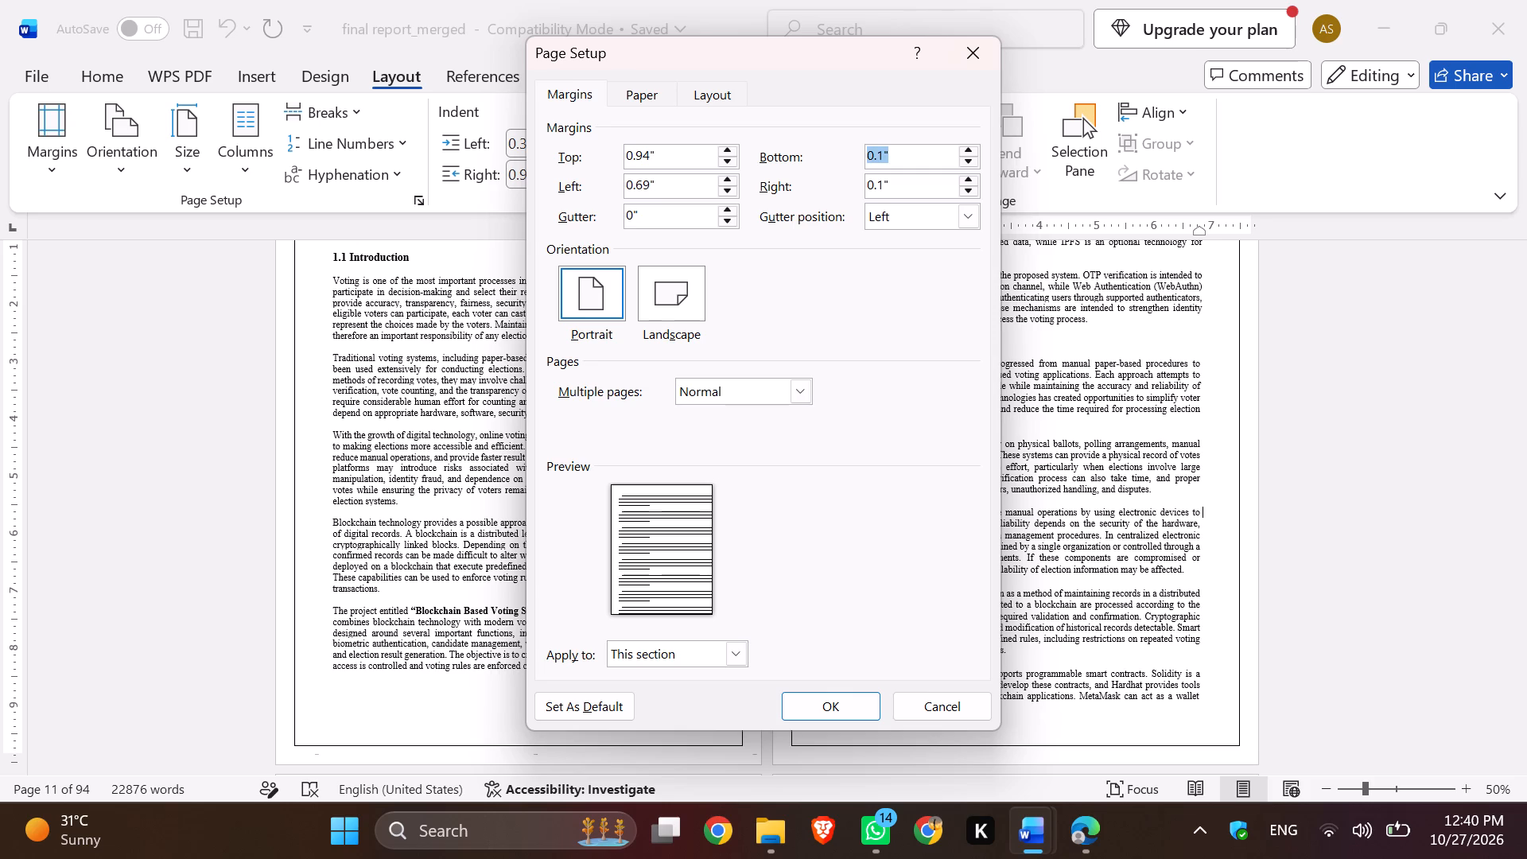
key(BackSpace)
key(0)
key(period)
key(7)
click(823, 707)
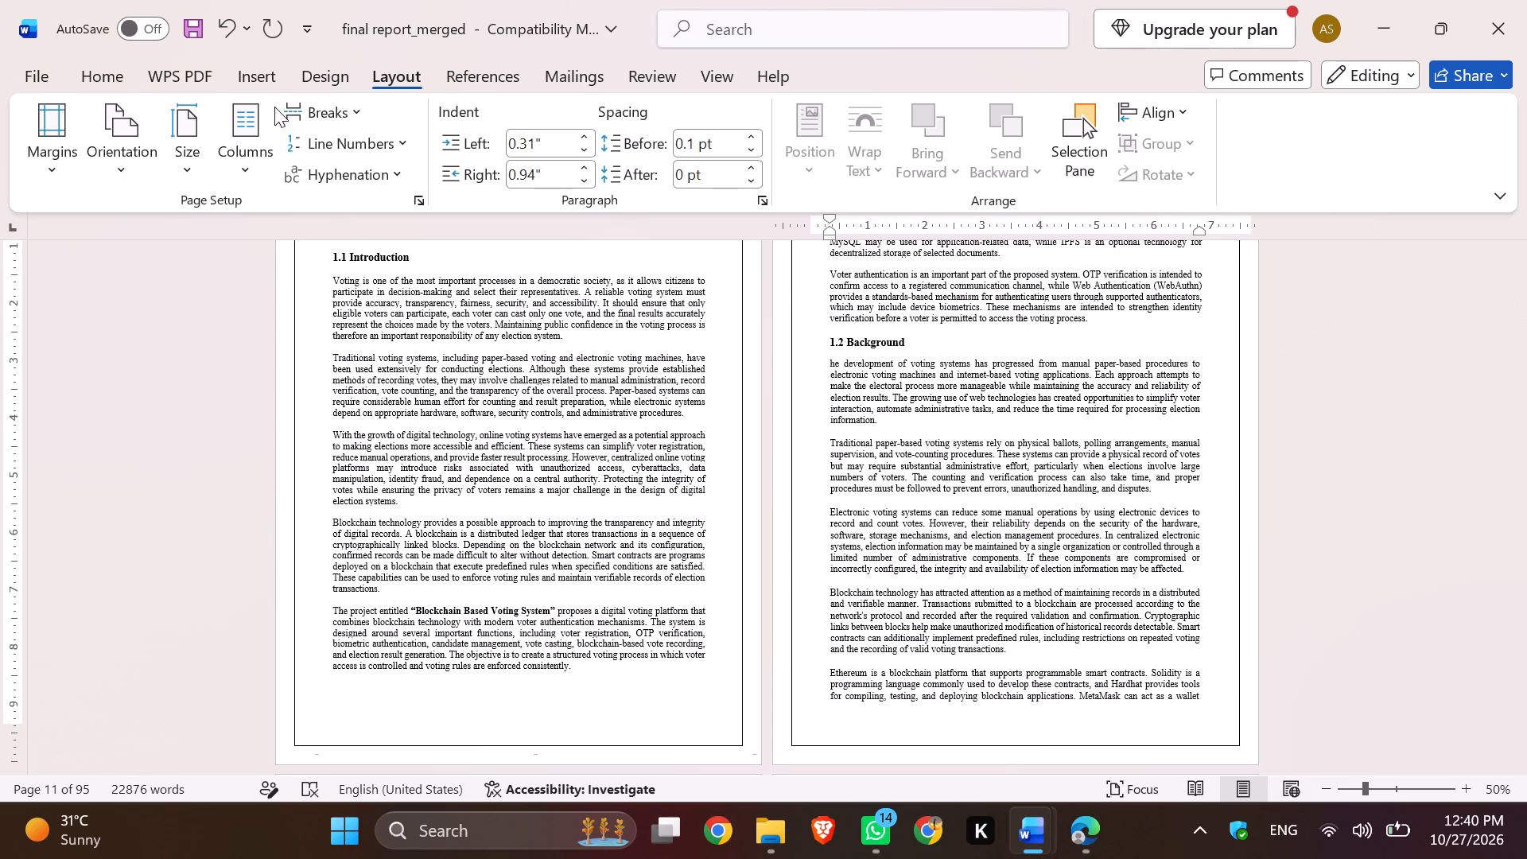
Insert a Blank (Three Columns) footer in the section containing 1.2 Background and return to the body text.
click(264, 83)
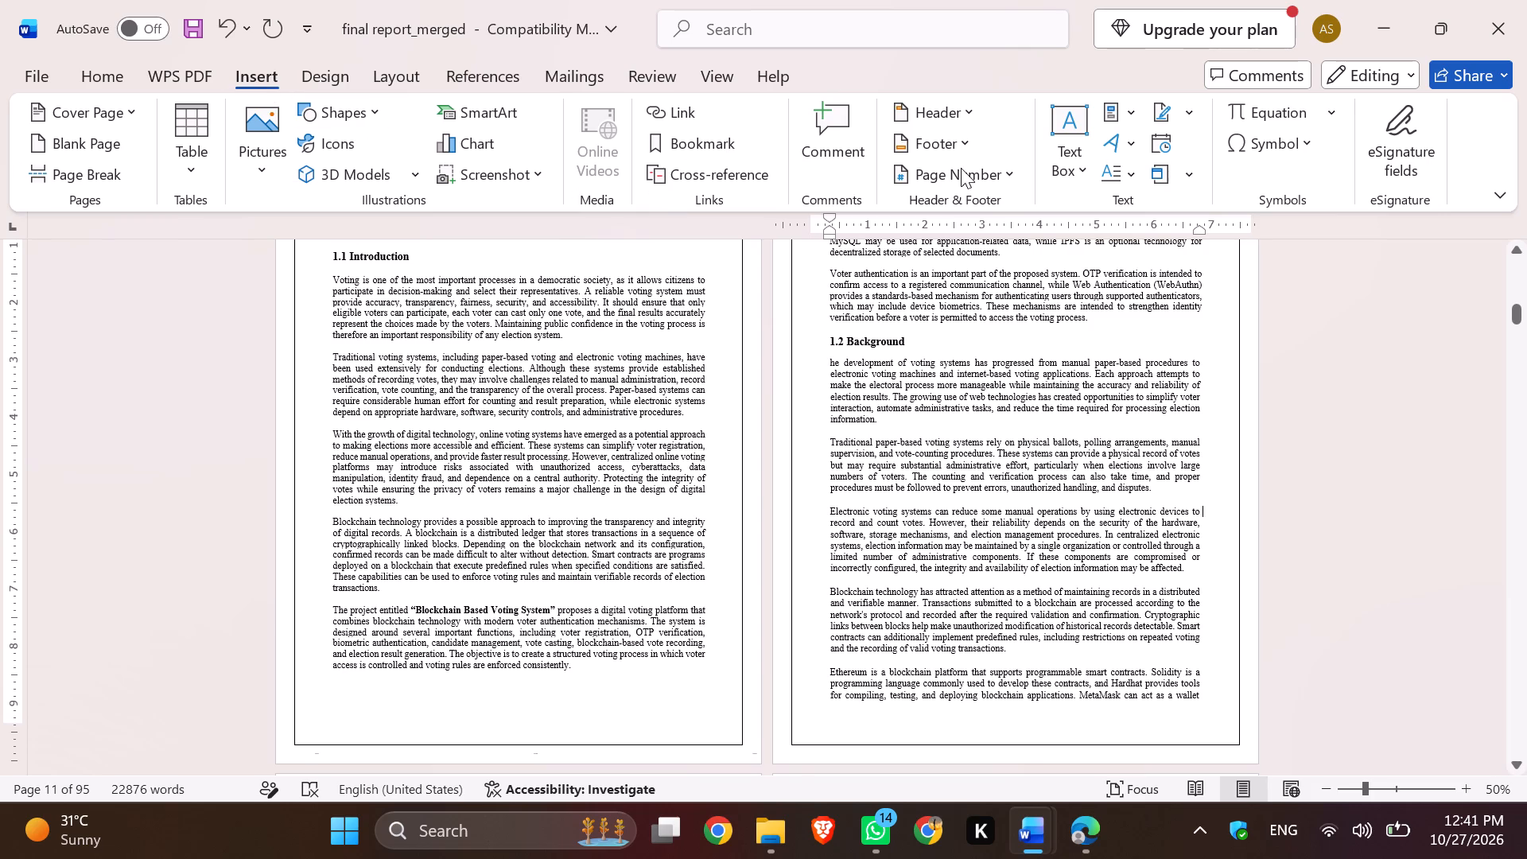
click(952, 144)
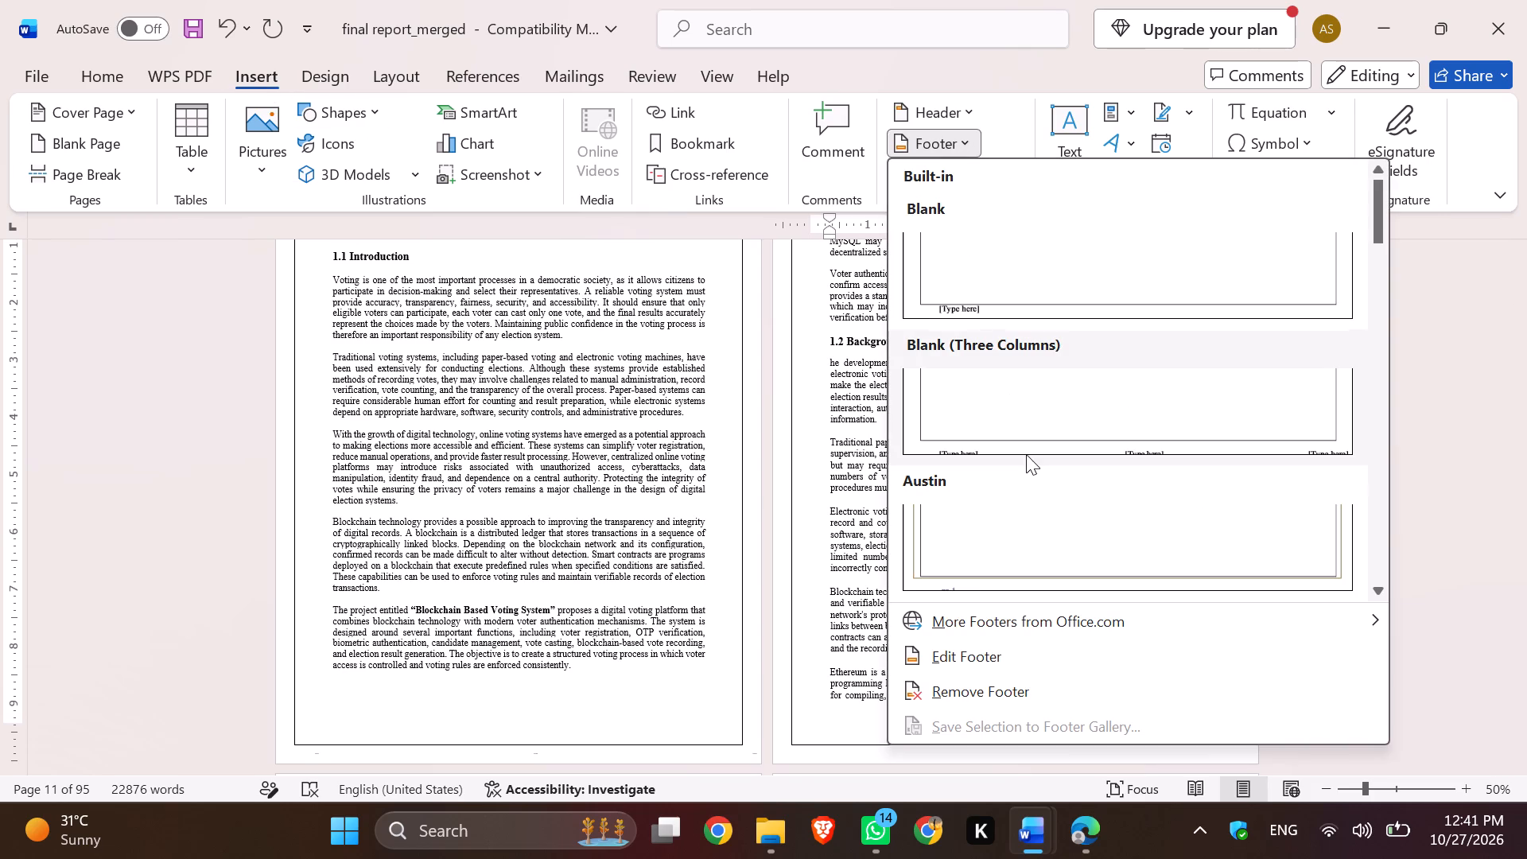
click(1056, 422)
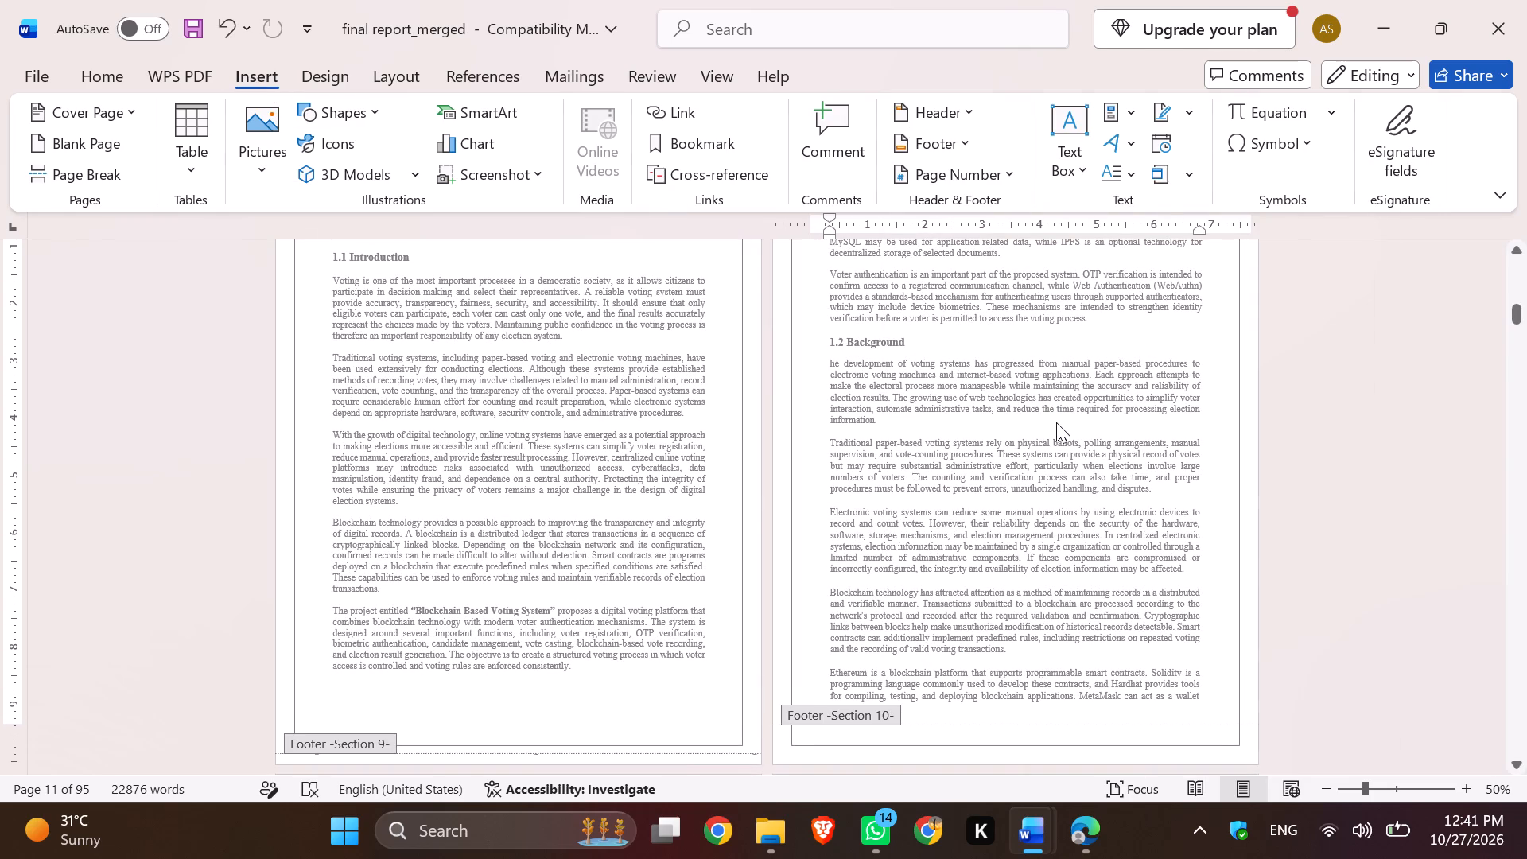
click(971, 721)
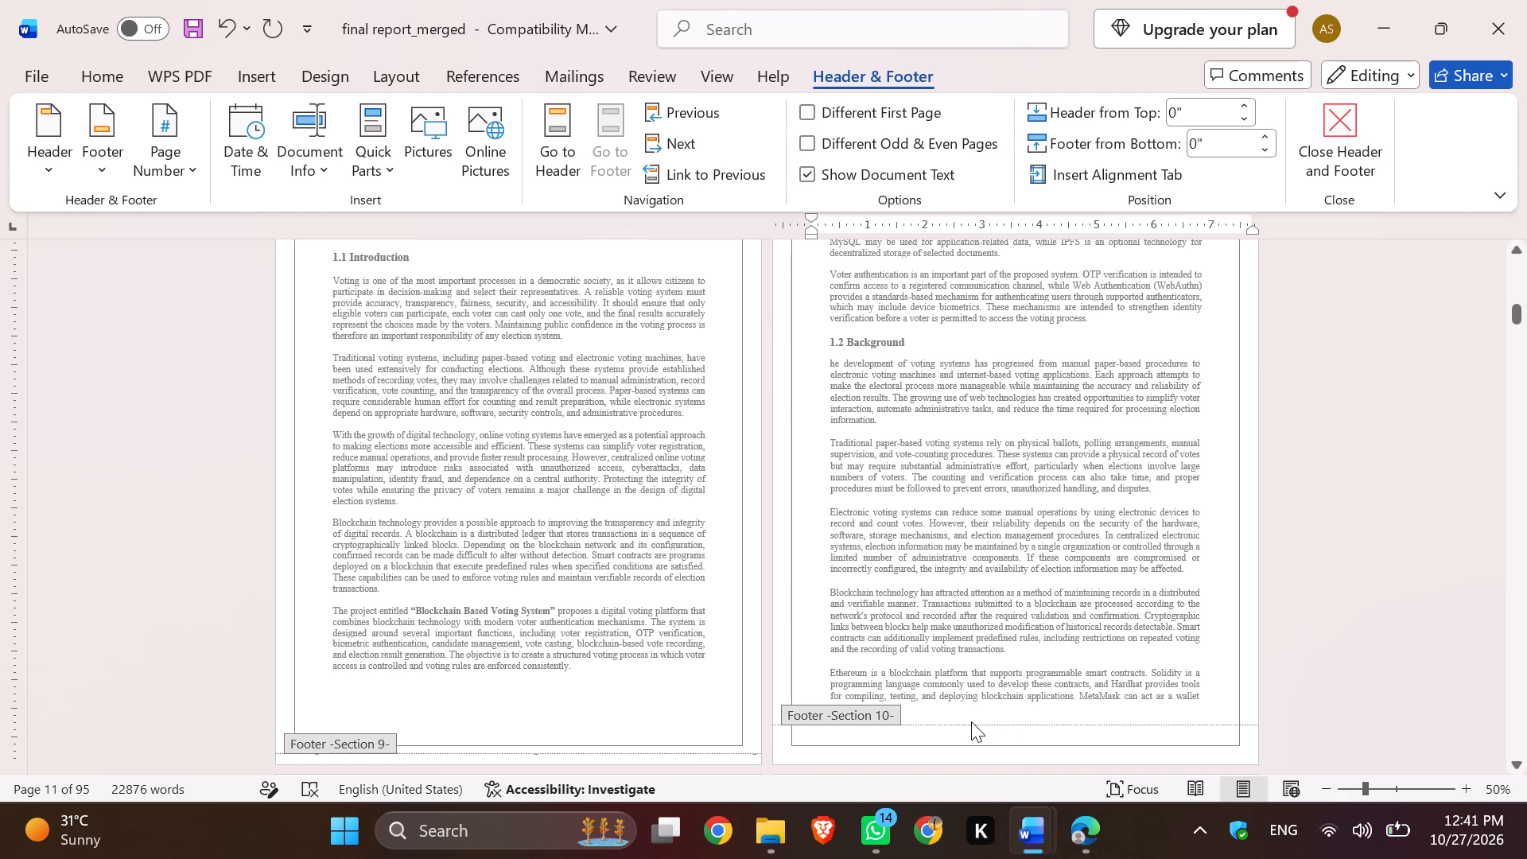
click(1366, 485)
click(1339, 114)
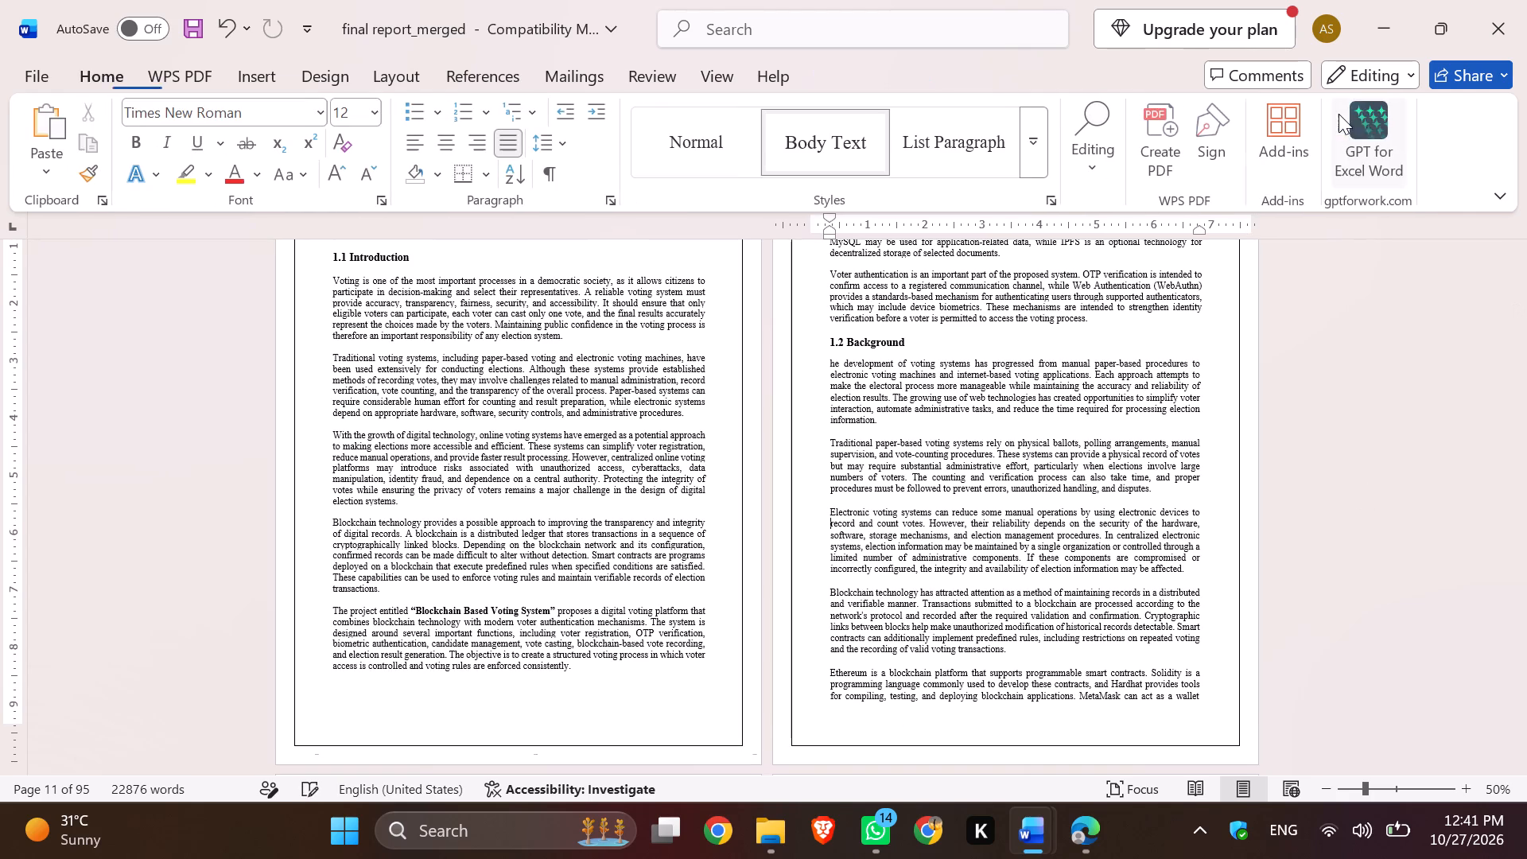
Examine the layout of the report's front pages, from the index back to the title page.
scroll(1286, 404, up, 15)
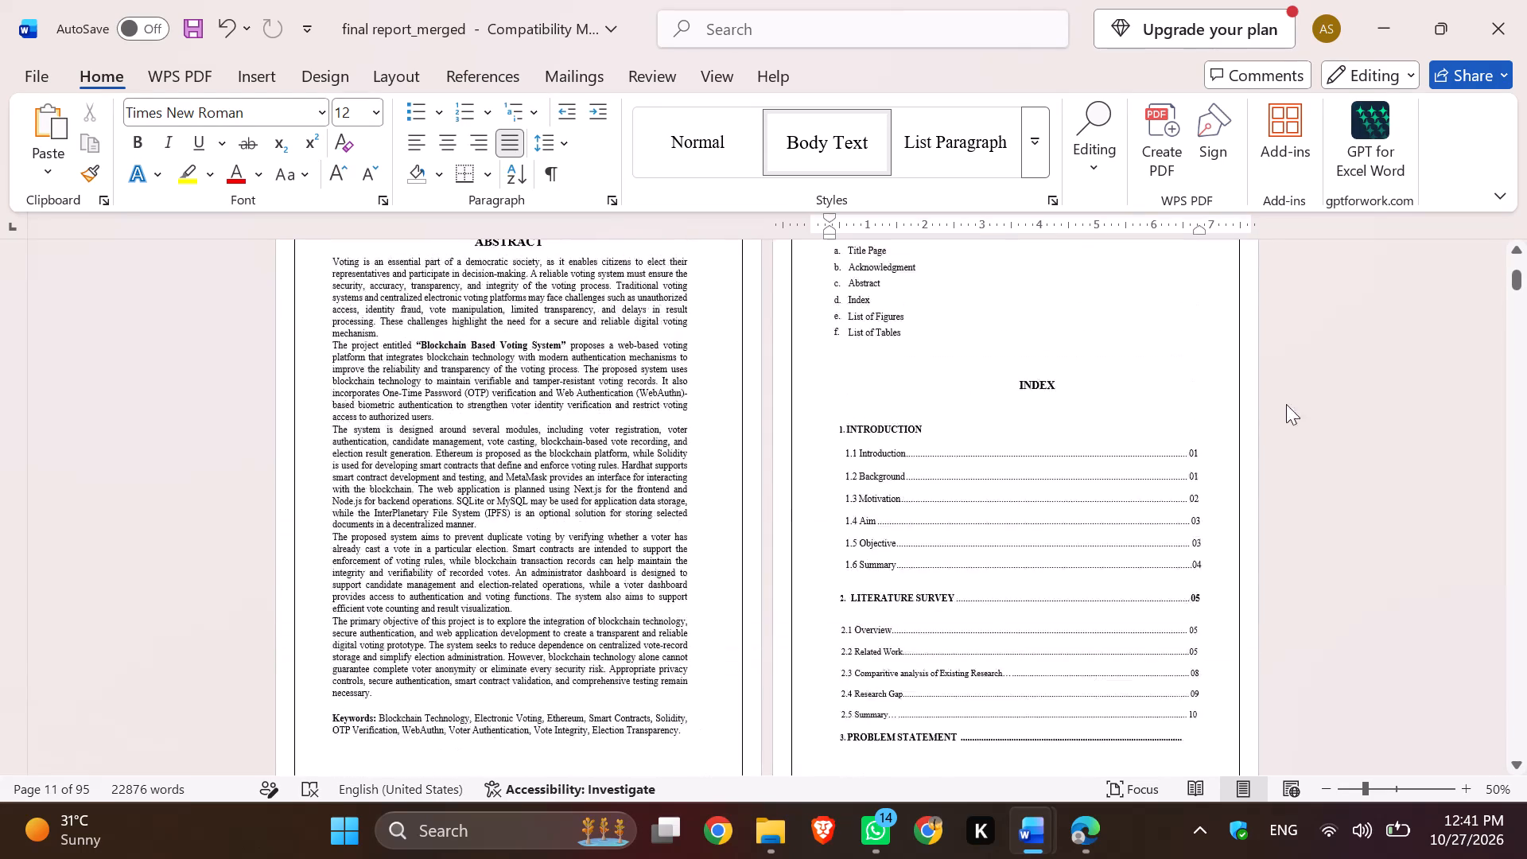
scroll(1286, 404, up, 5)
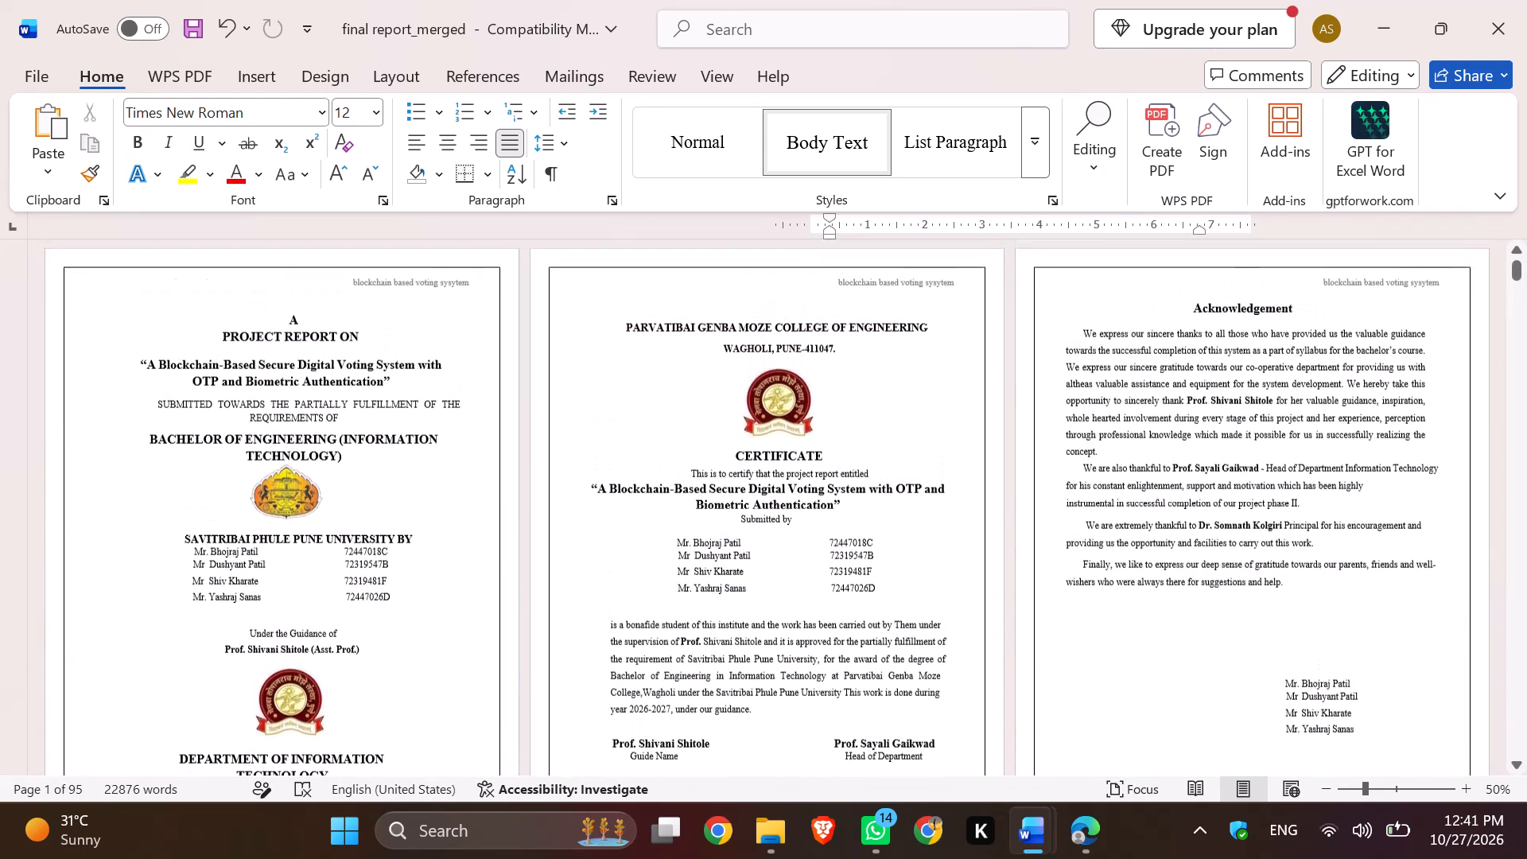
scroll(1286, 404, down, 1)
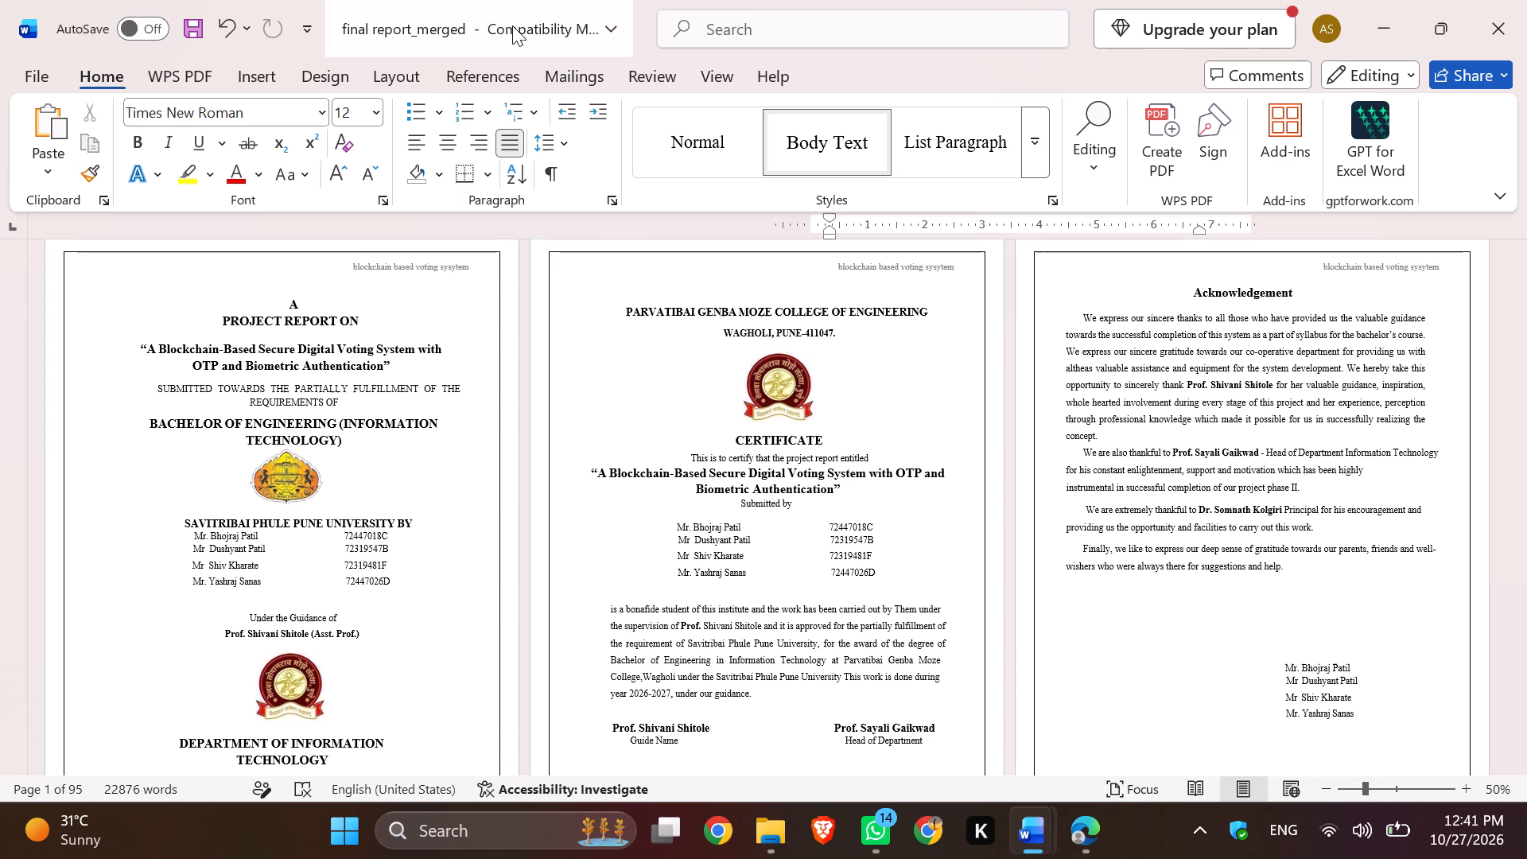
Set the top and bottom page margins to 2" for the section containing 1.2 Background.
click(403, 72)
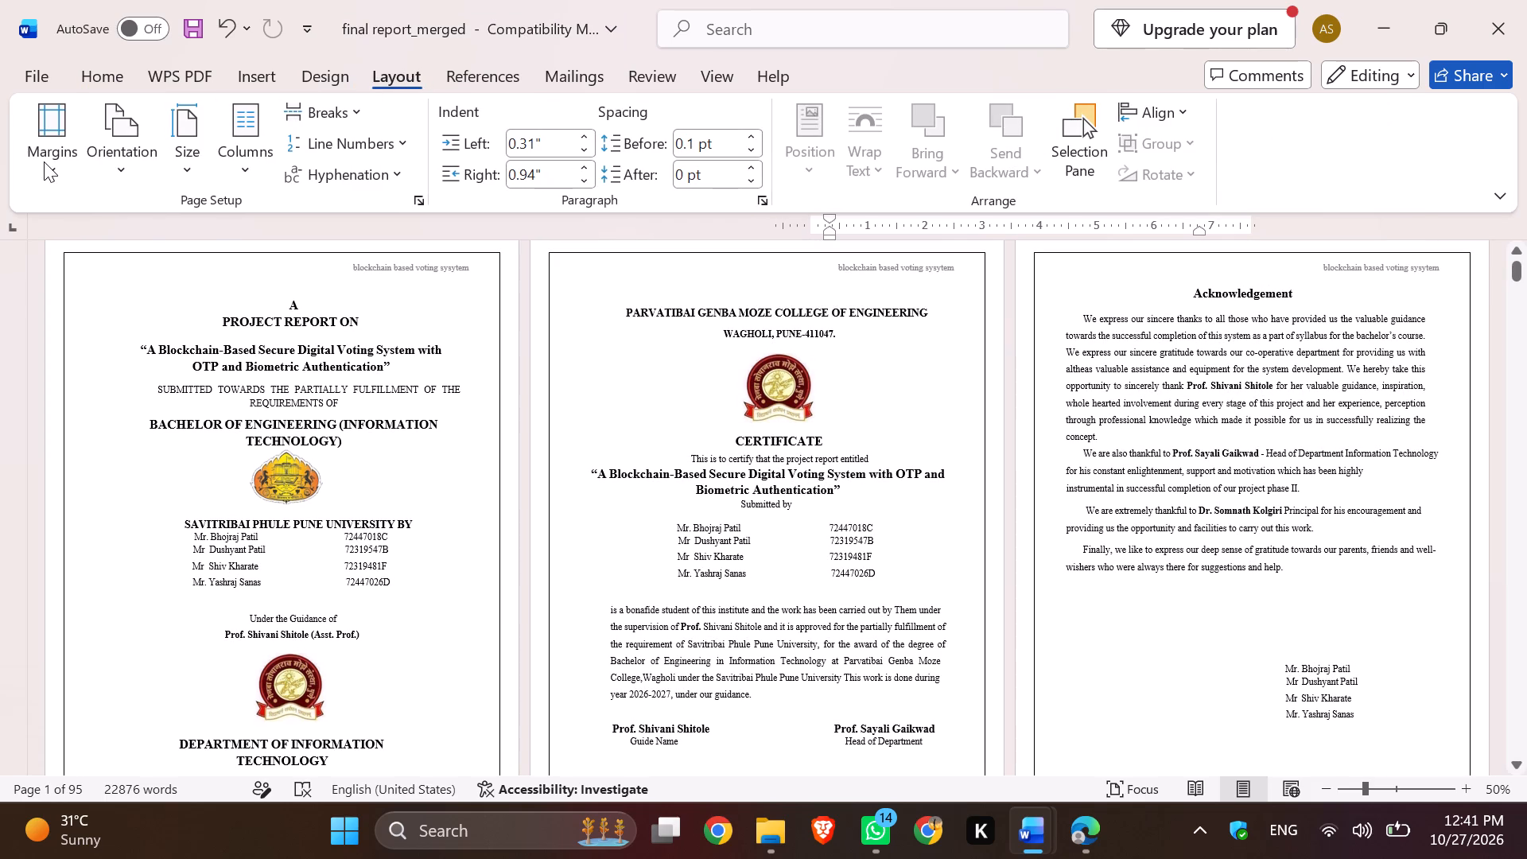
click(44, 161)
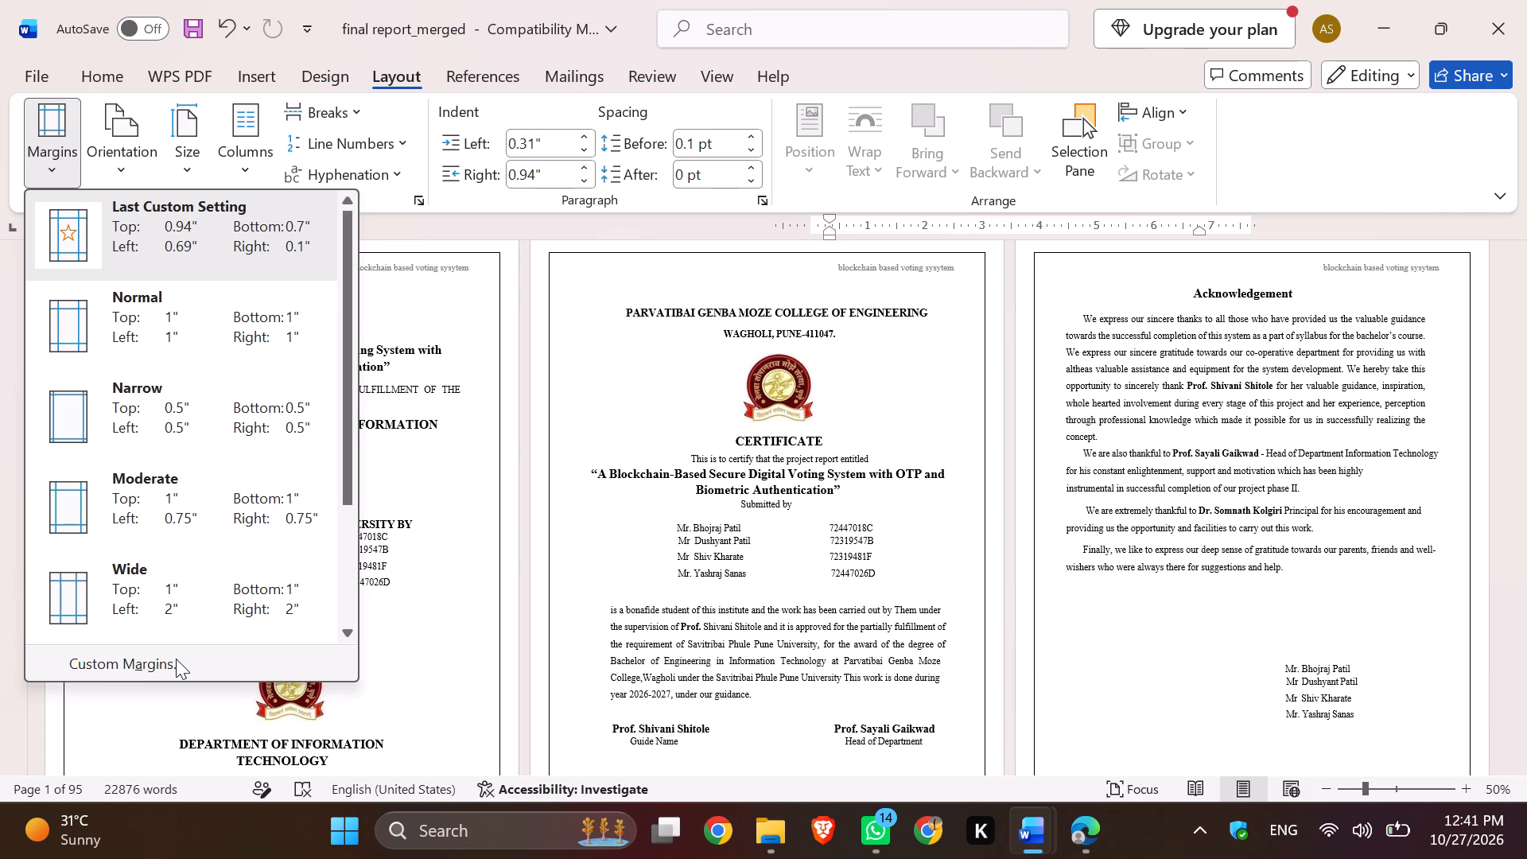
click(176, 659)
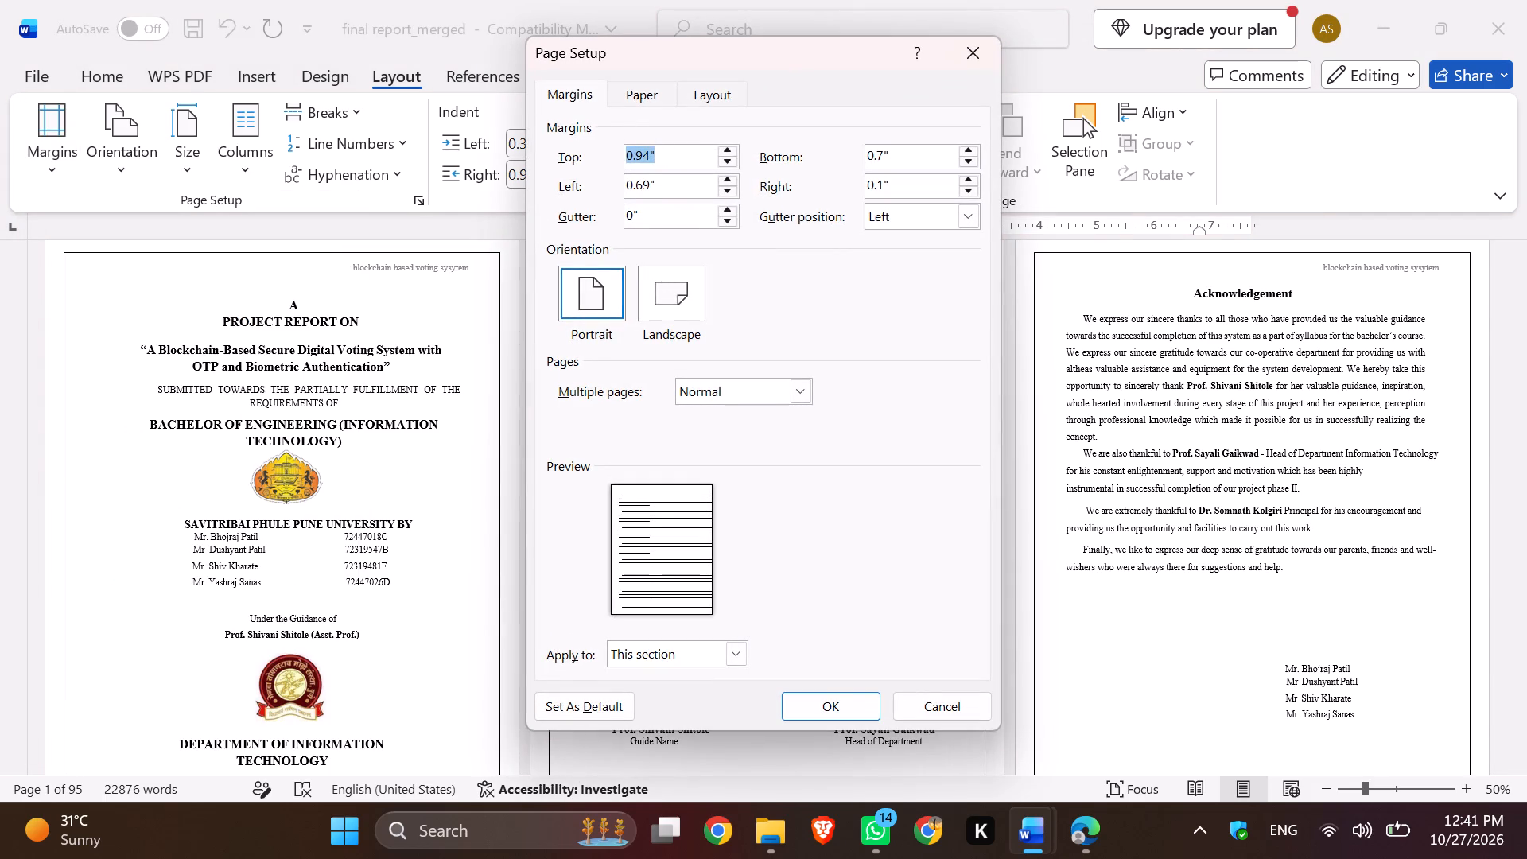
key(BackSpace)
key(2)
click(897, 156)
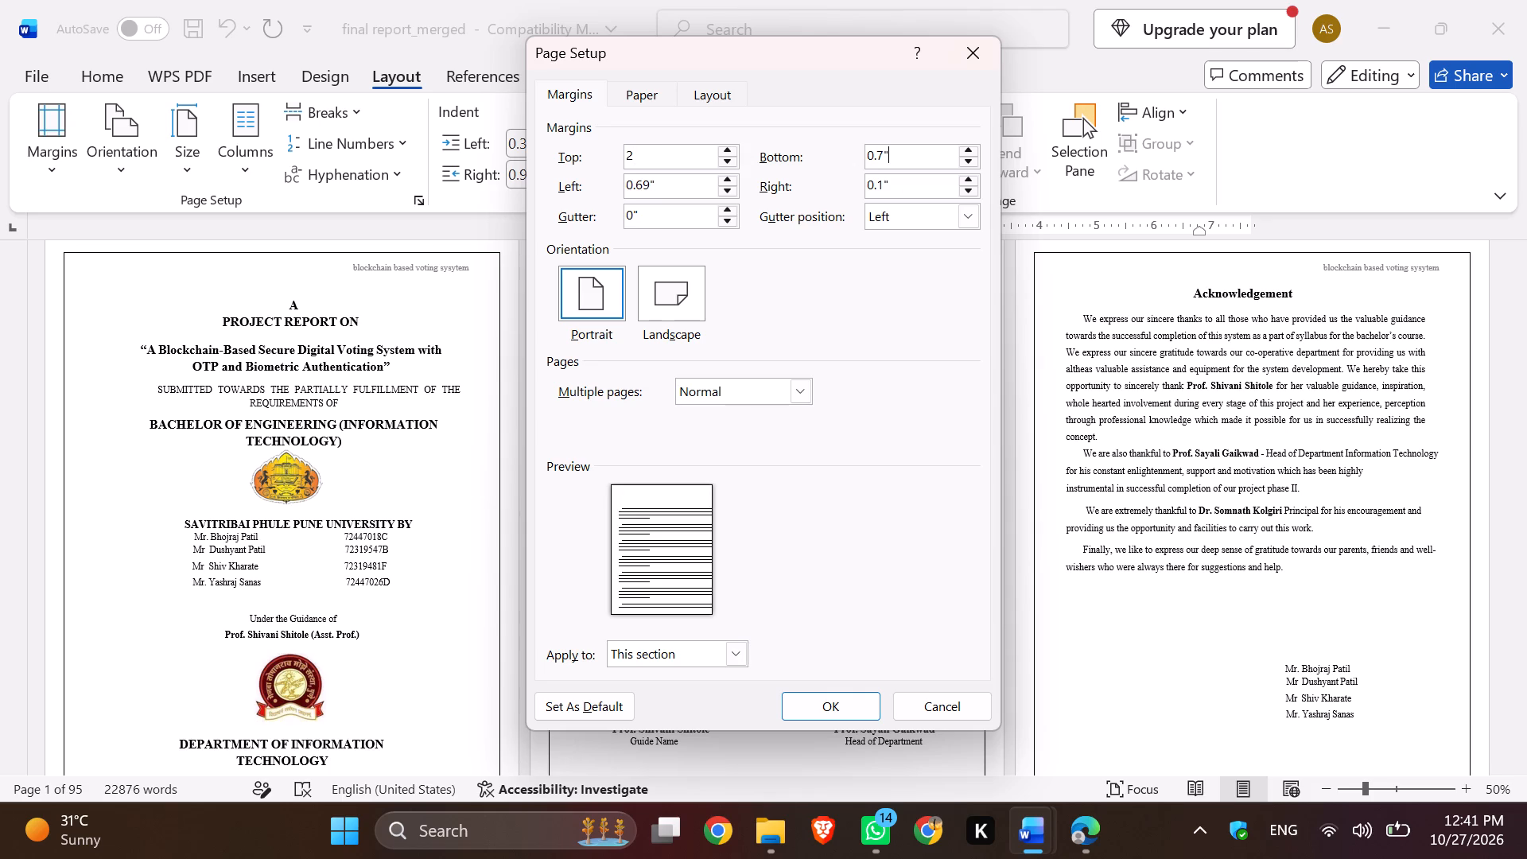
key(BackSpace)
key(BackSpace)
key(BackSpace)
key(BackSpace)
key(2)
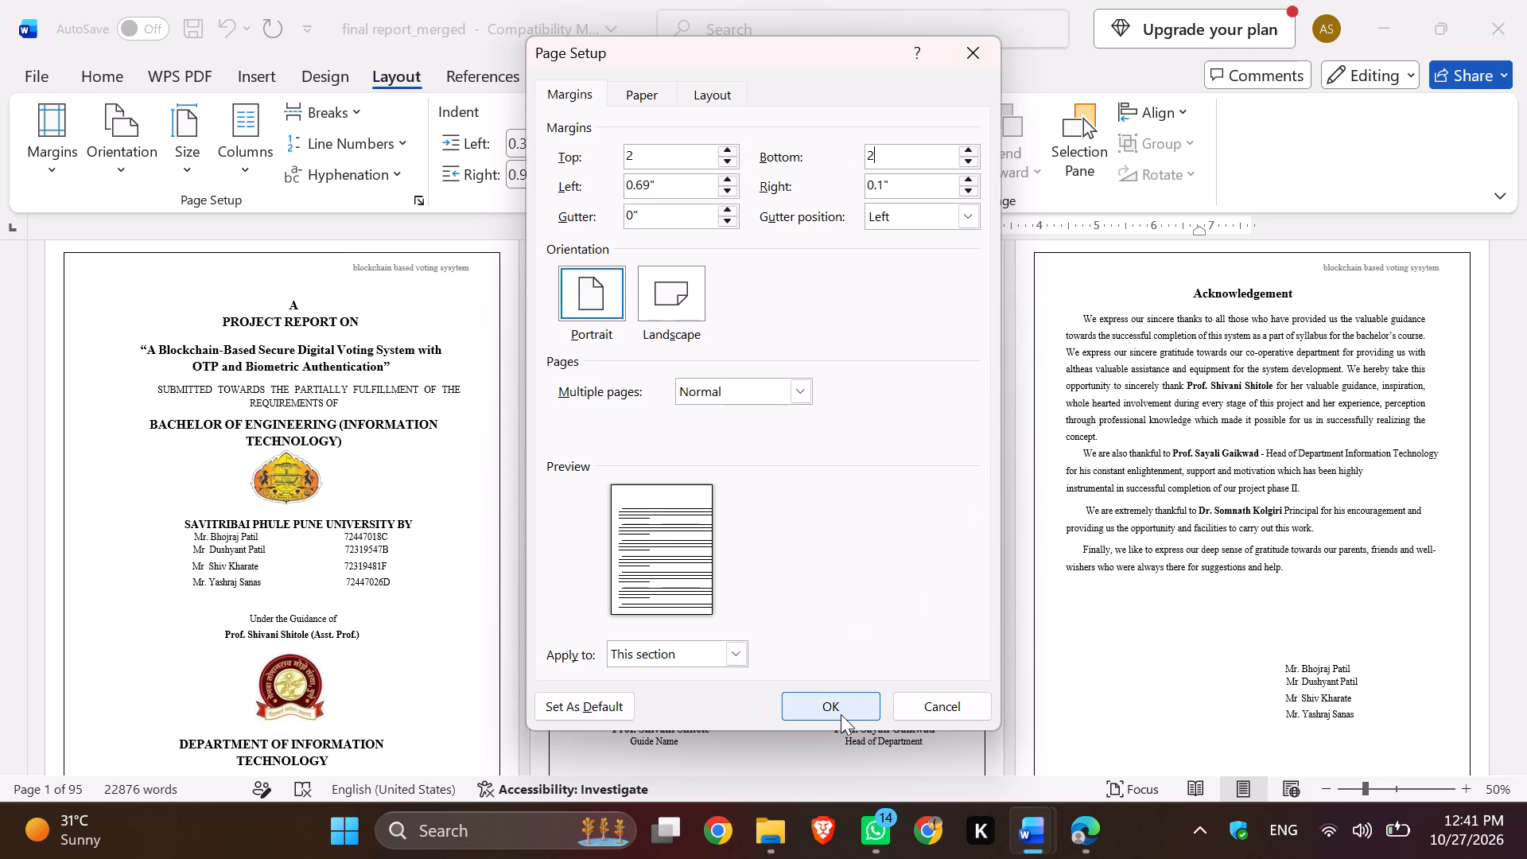
click(836, 707)
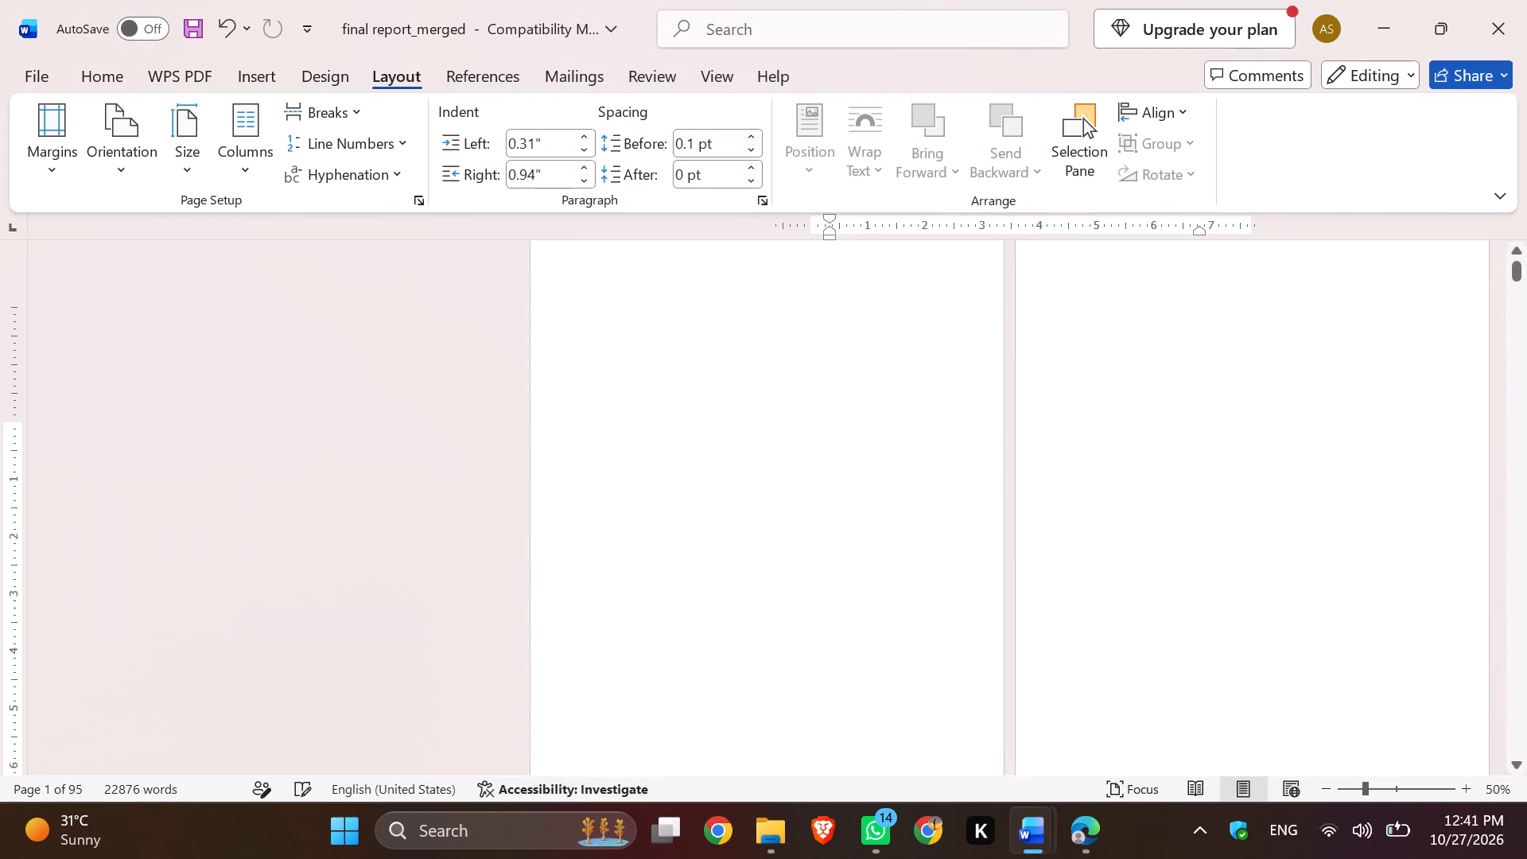
Examine the page layout and footers from Chapter 1 through the start of Chapter 3.
scroll(851, 554, down, 1)
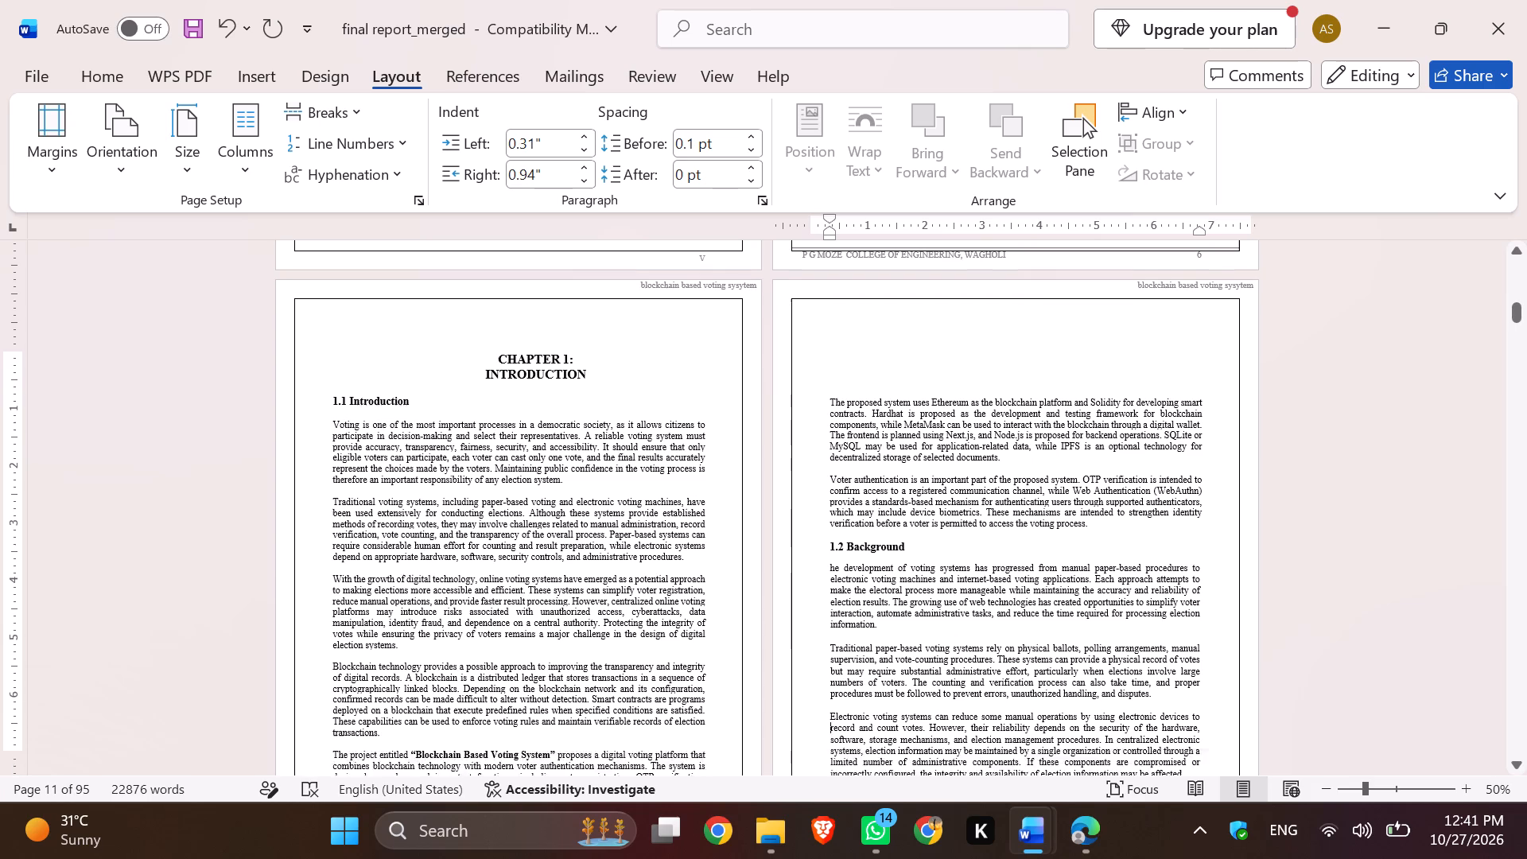
scroll(851, 554, down, 4)
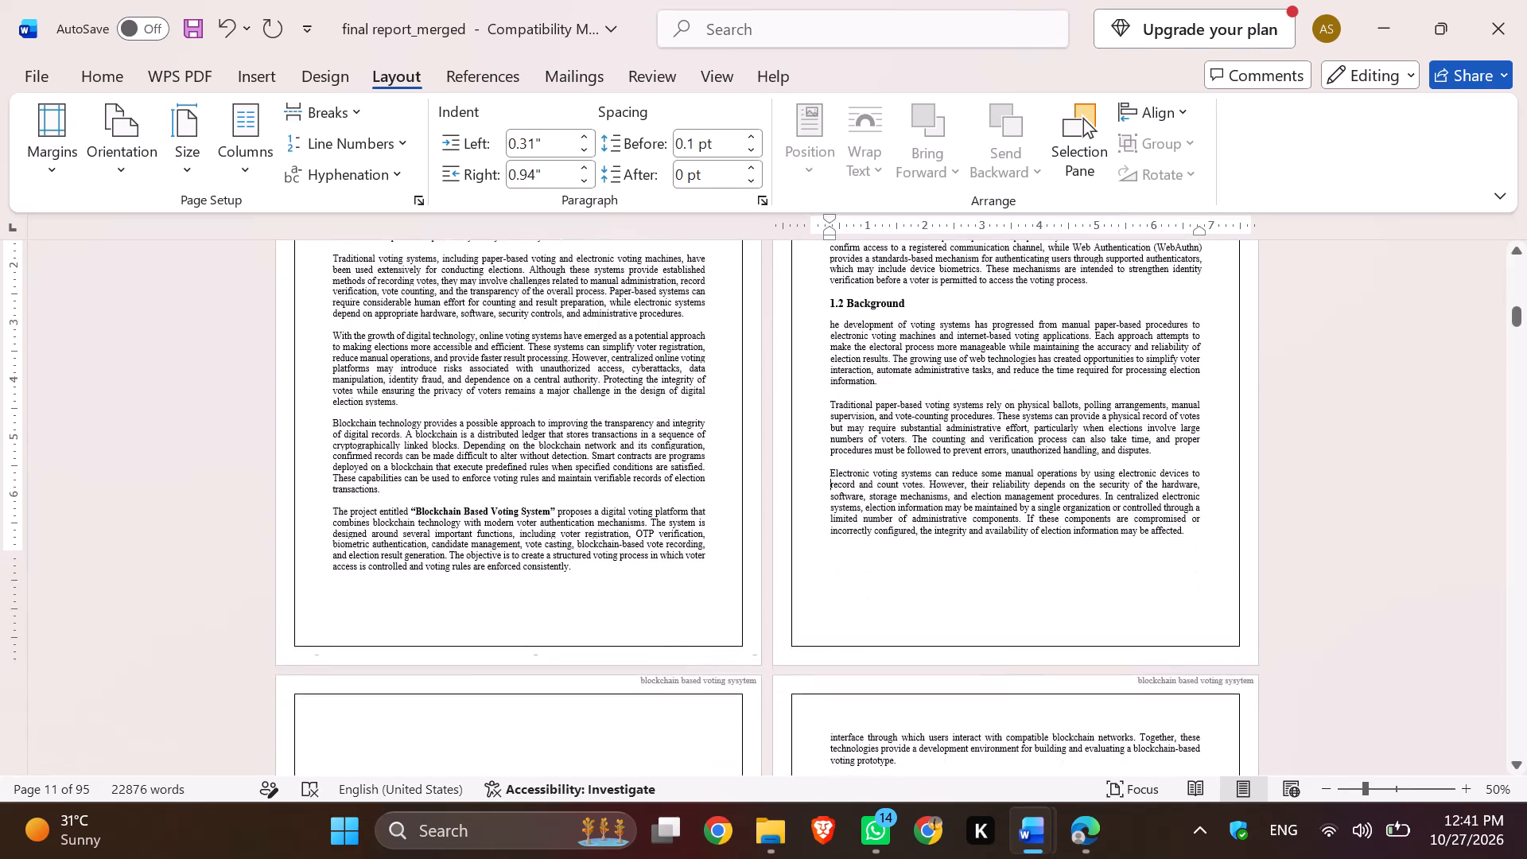
scroll(851, 554, down, 4)
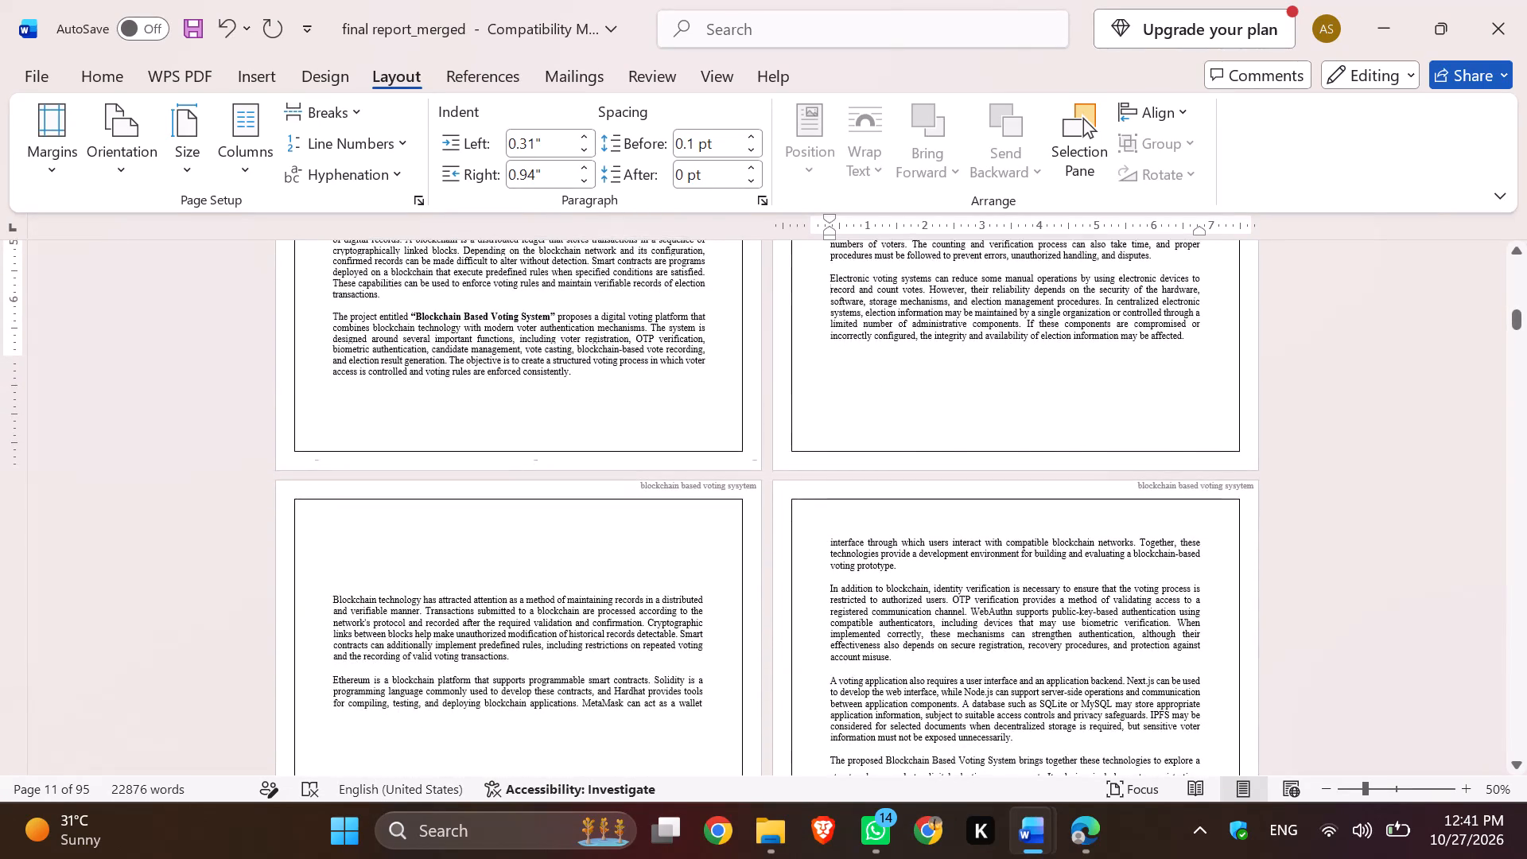
scroll(851, 554, down, 4)
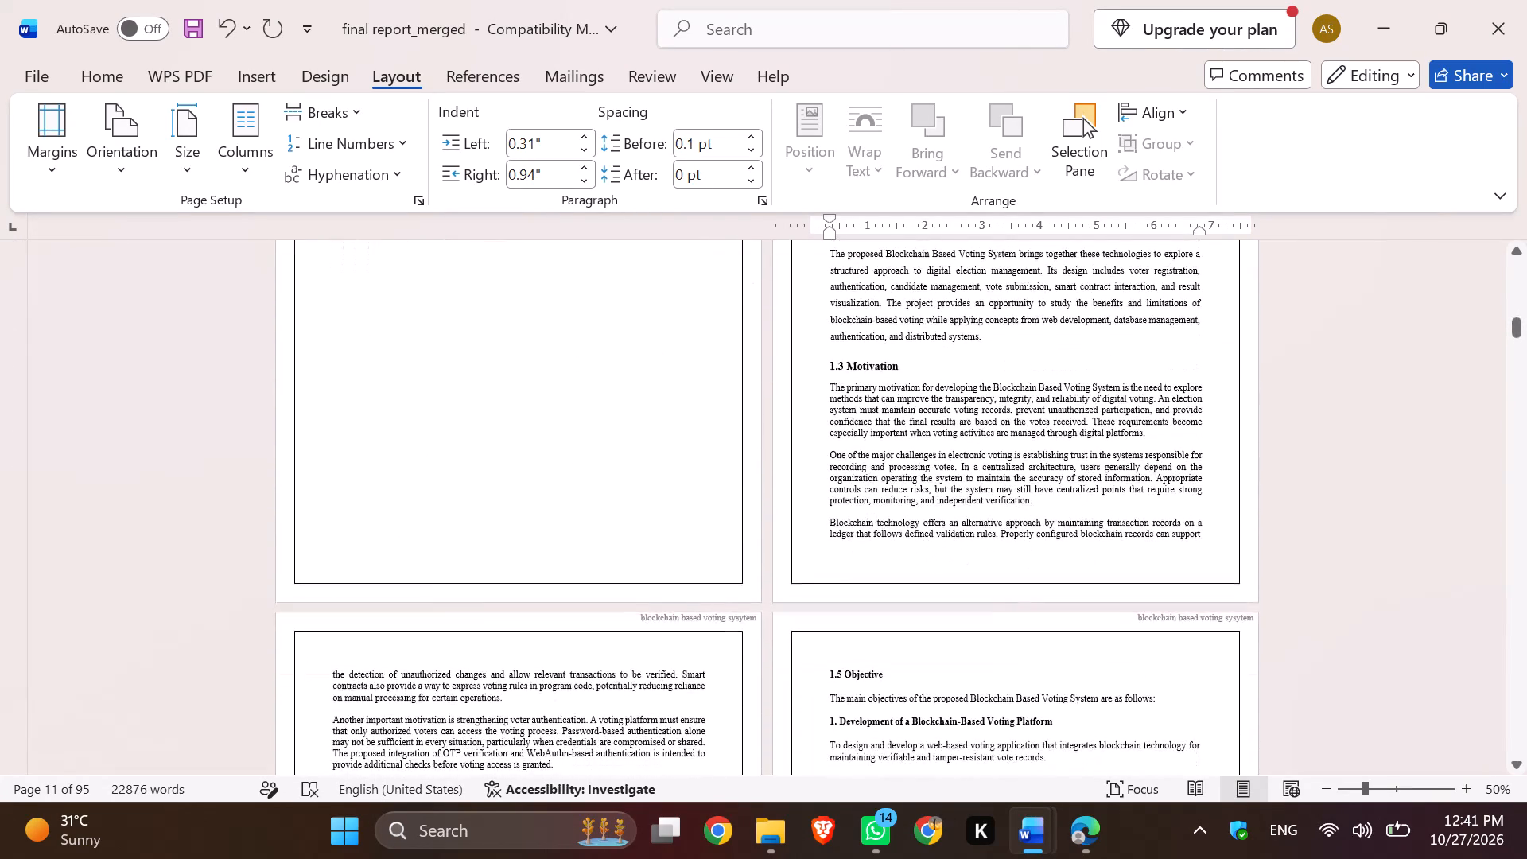
scroll(851, 554, down, 4)
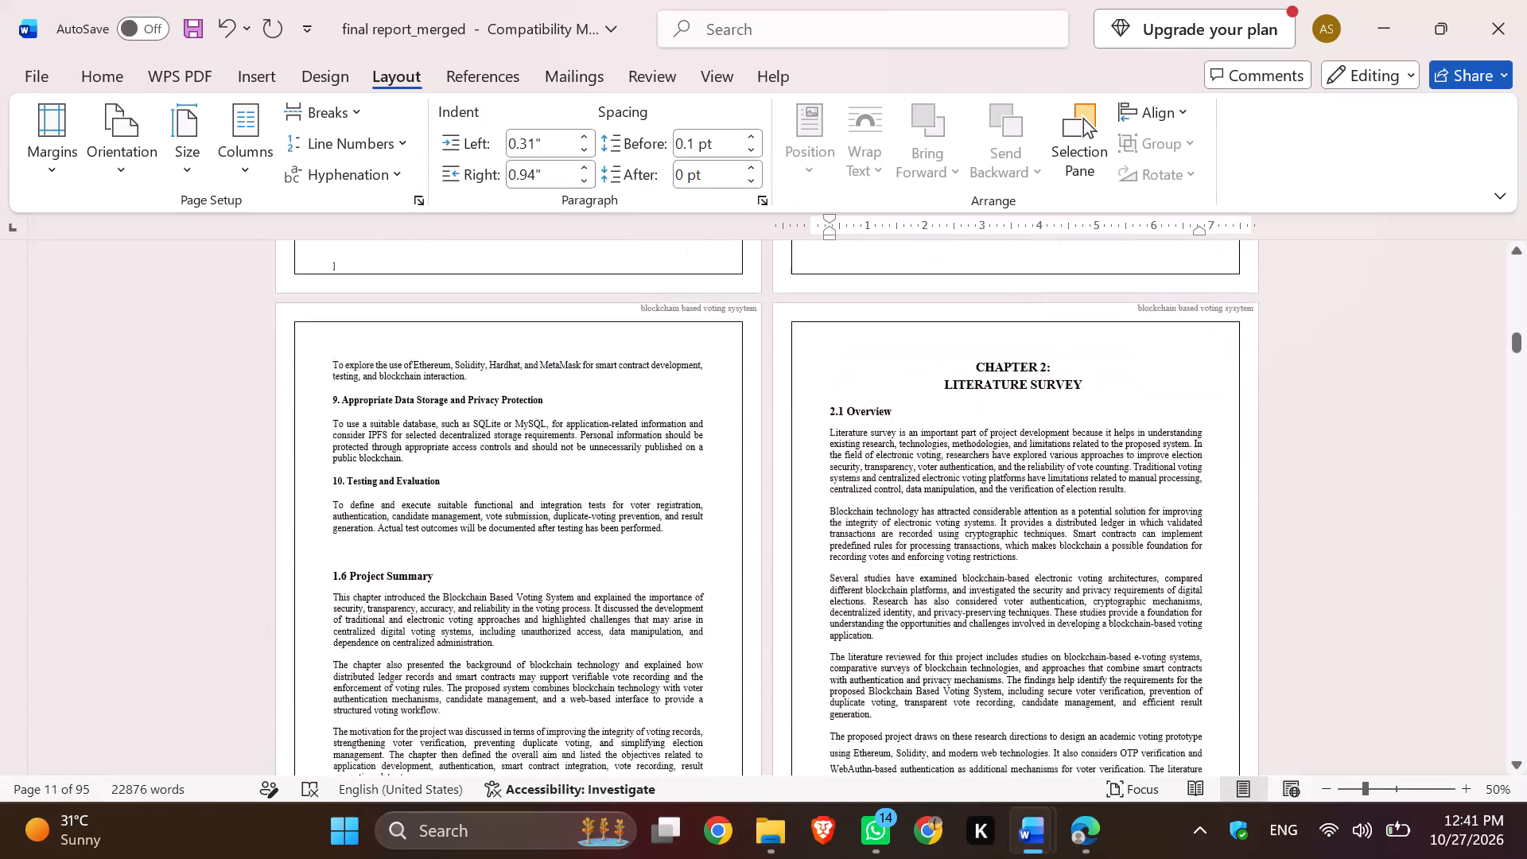
scroll(851, 554, down, 3)
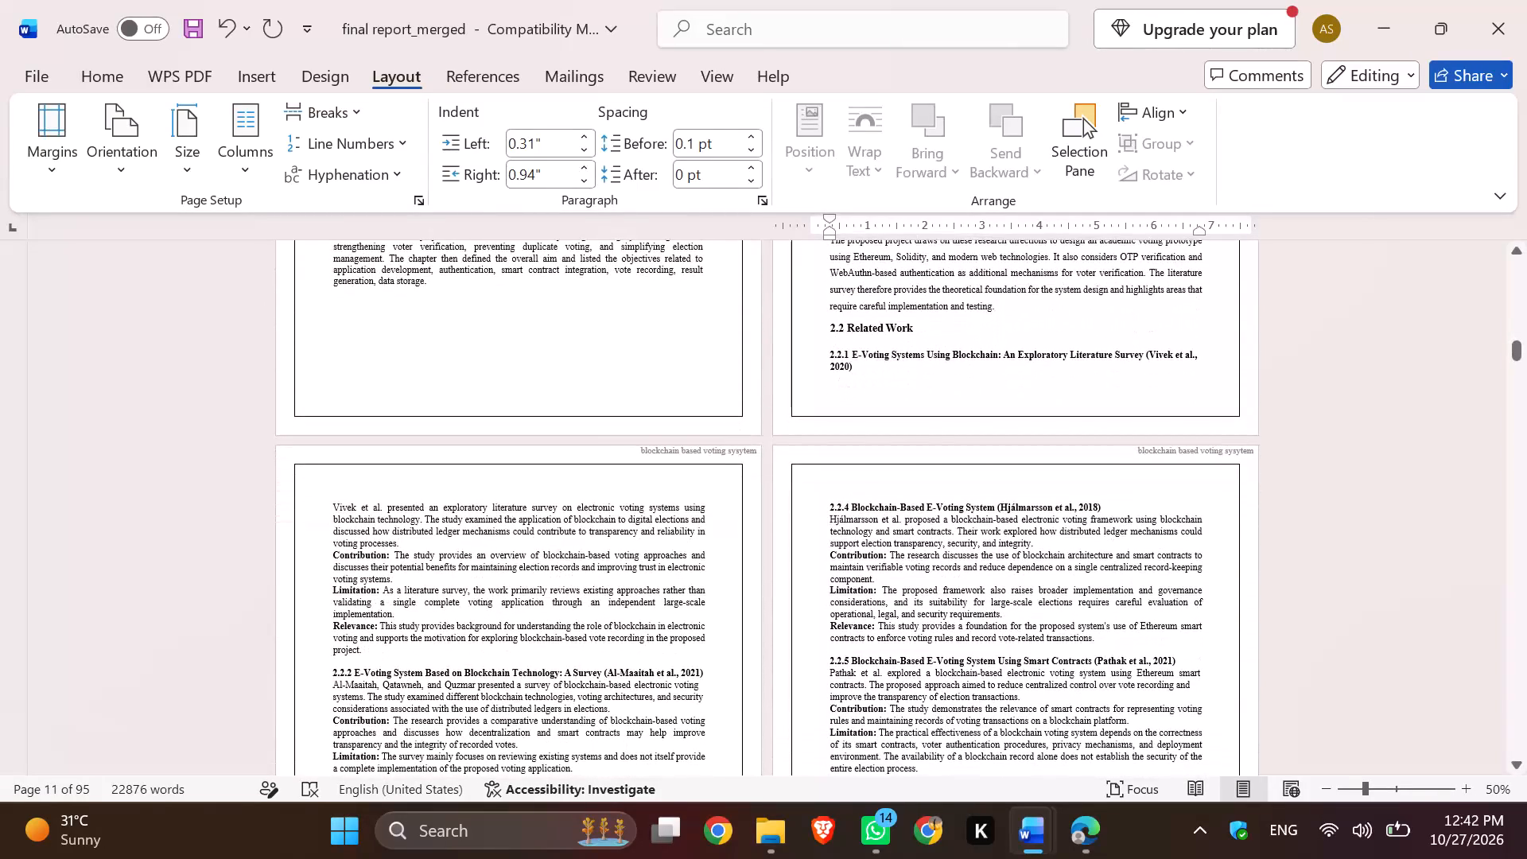
scroll(851, 554, down, 3)
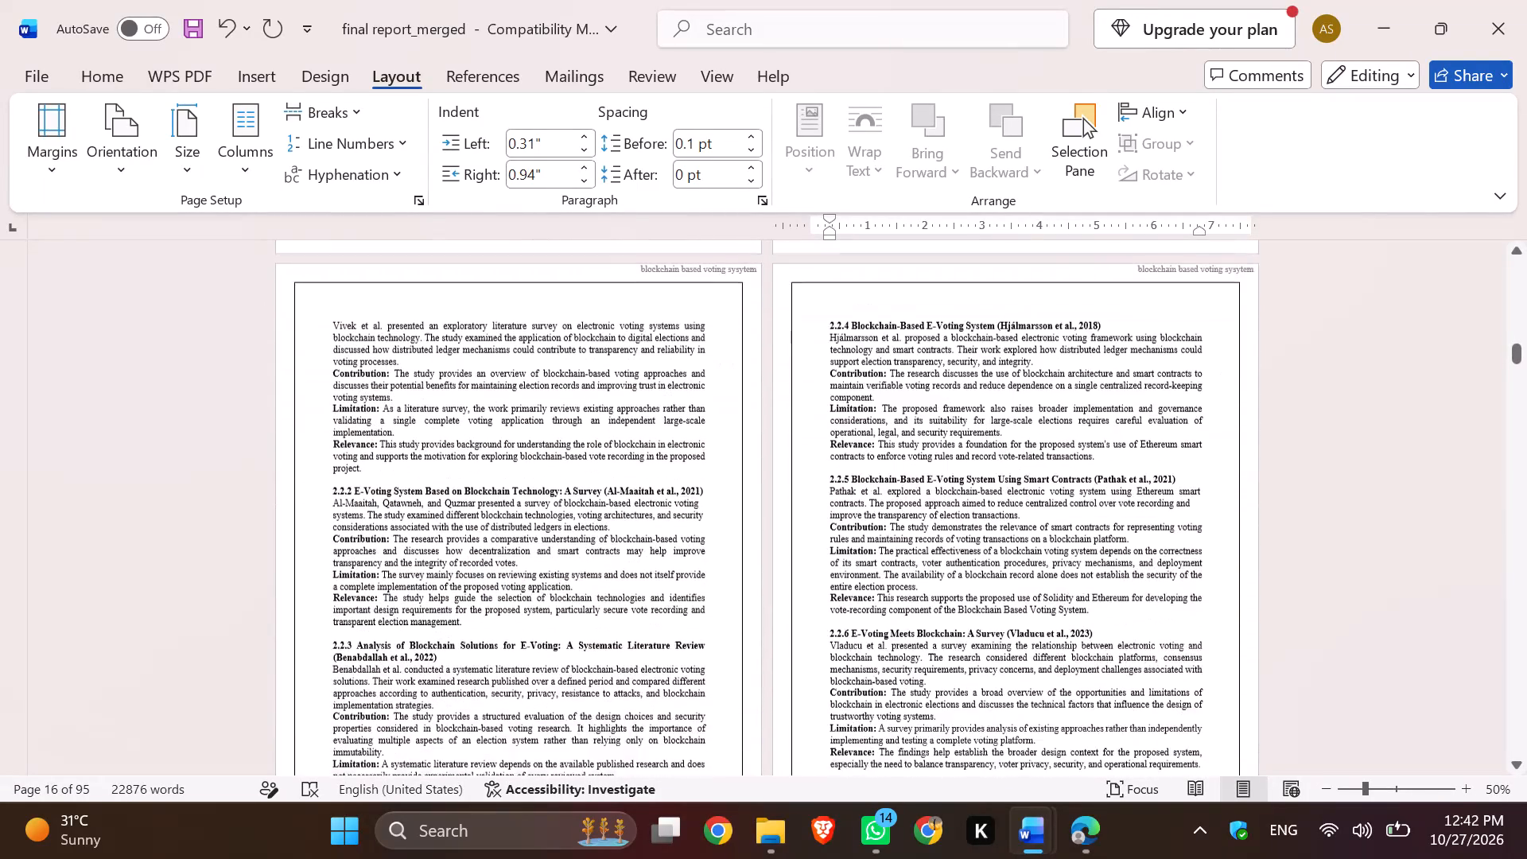
scroll(851, 554, down, 5)
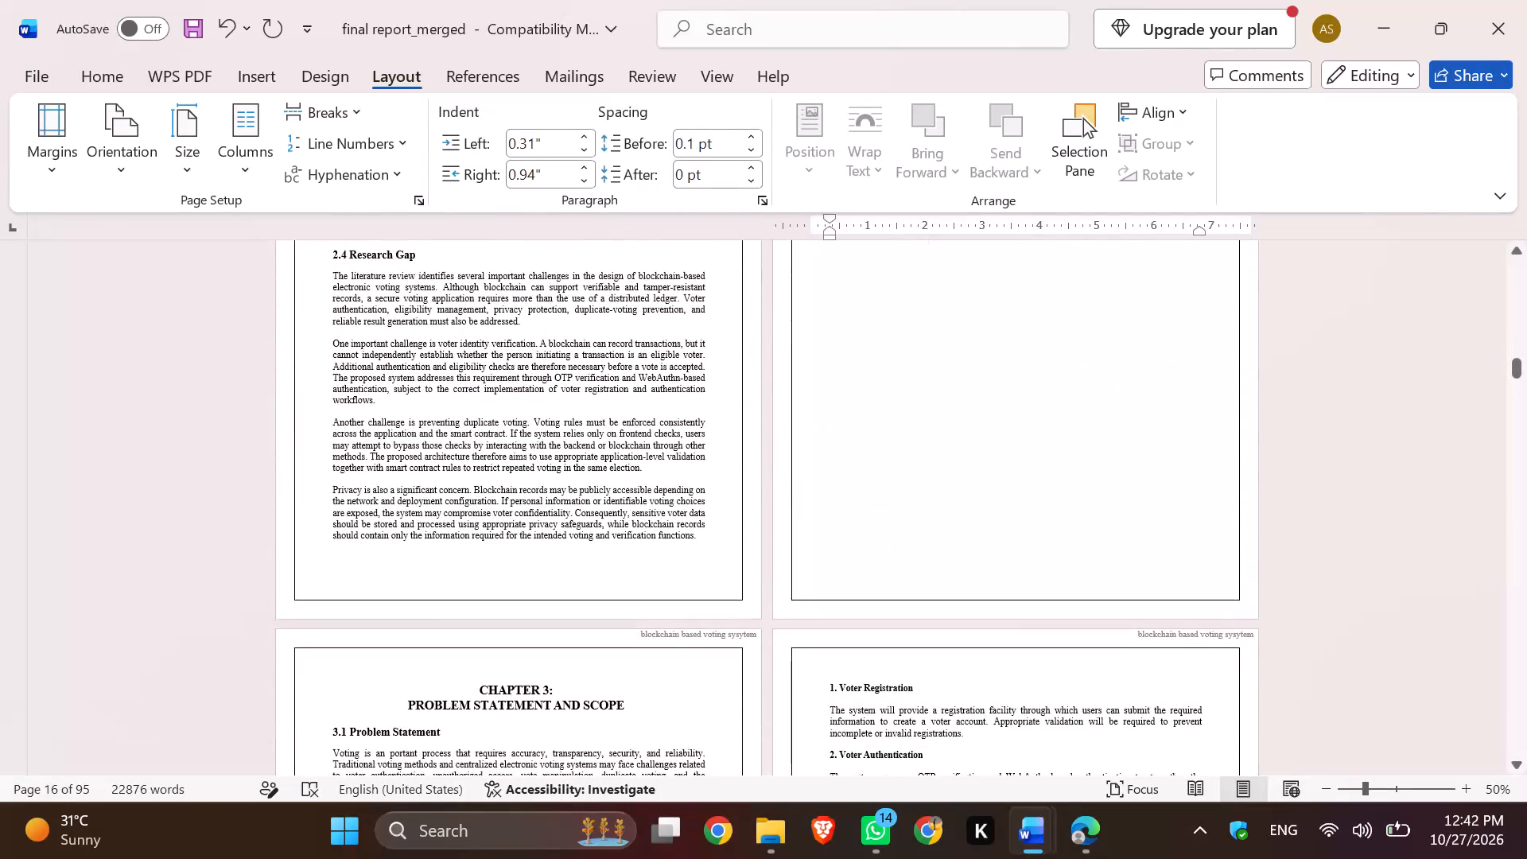
Replace the footer of the section containing 1.2 Background with the built-in Blank footer.
scroll(851, 554, down, 3)
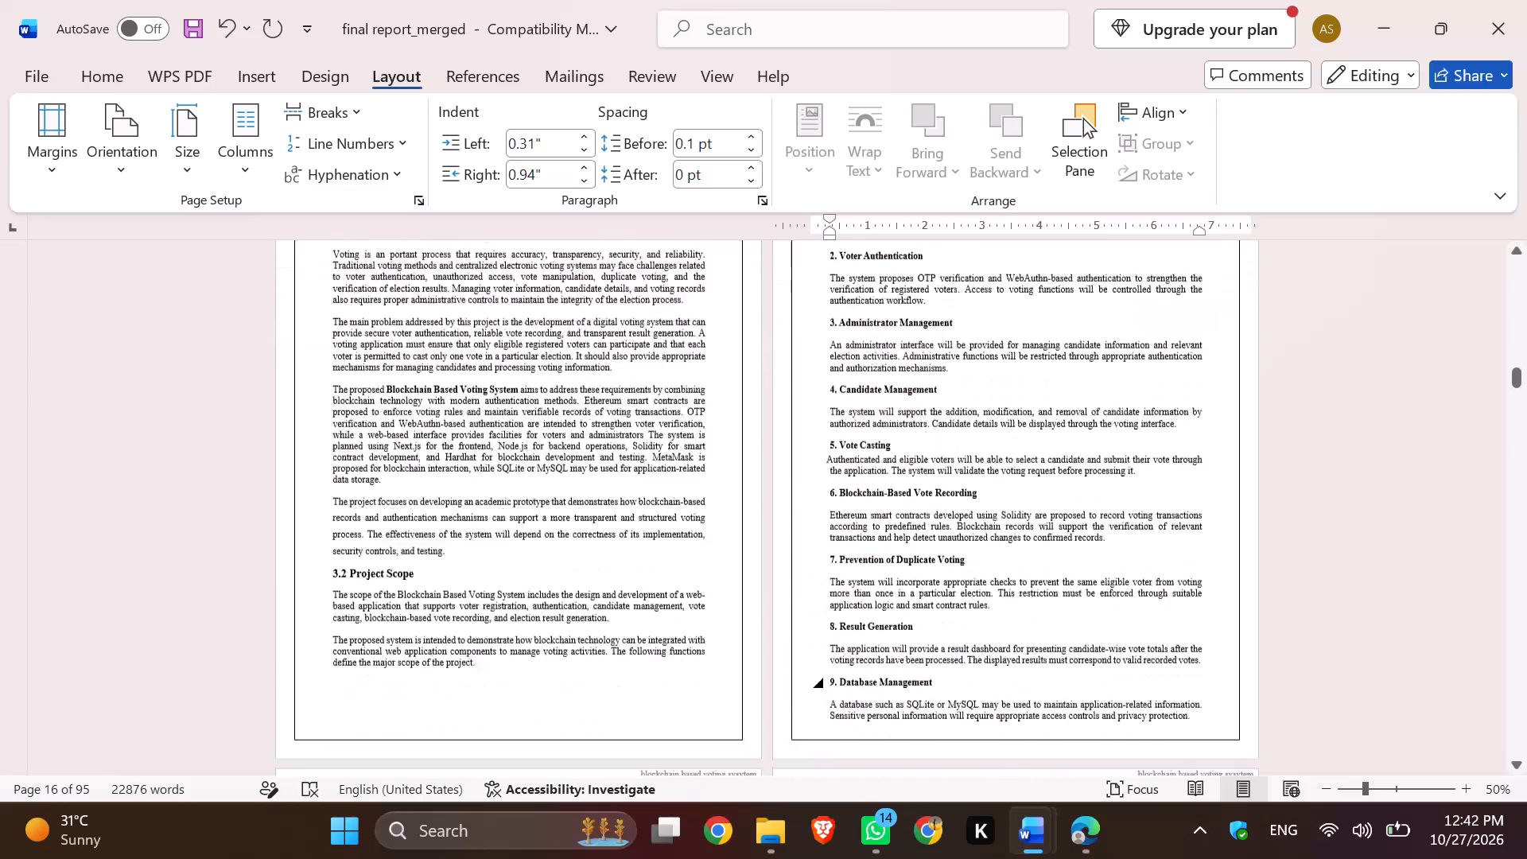
scroll(851, 554, down, 2)
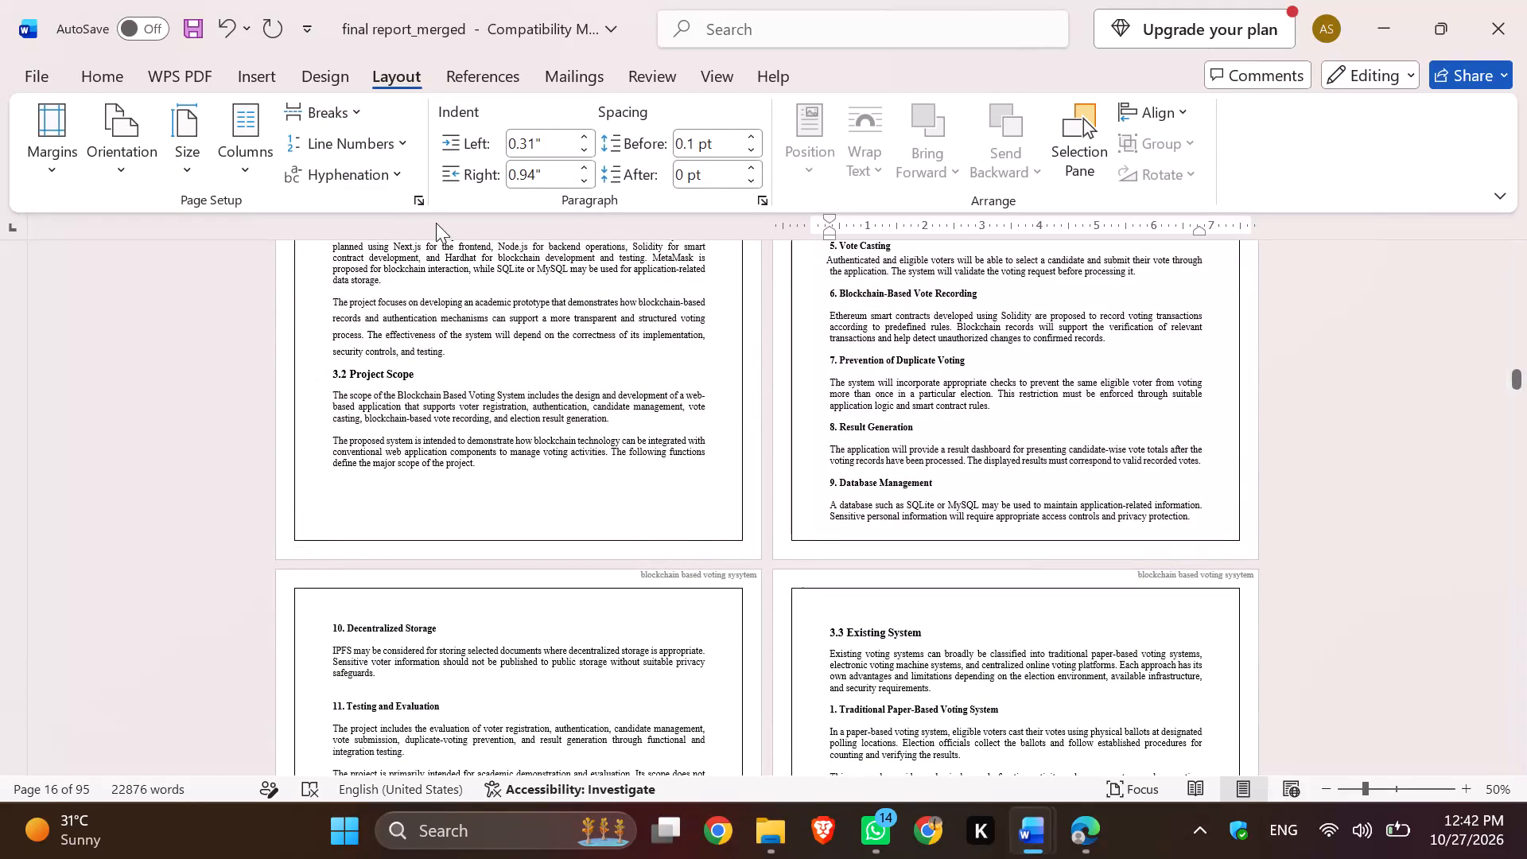
click(258, 88)
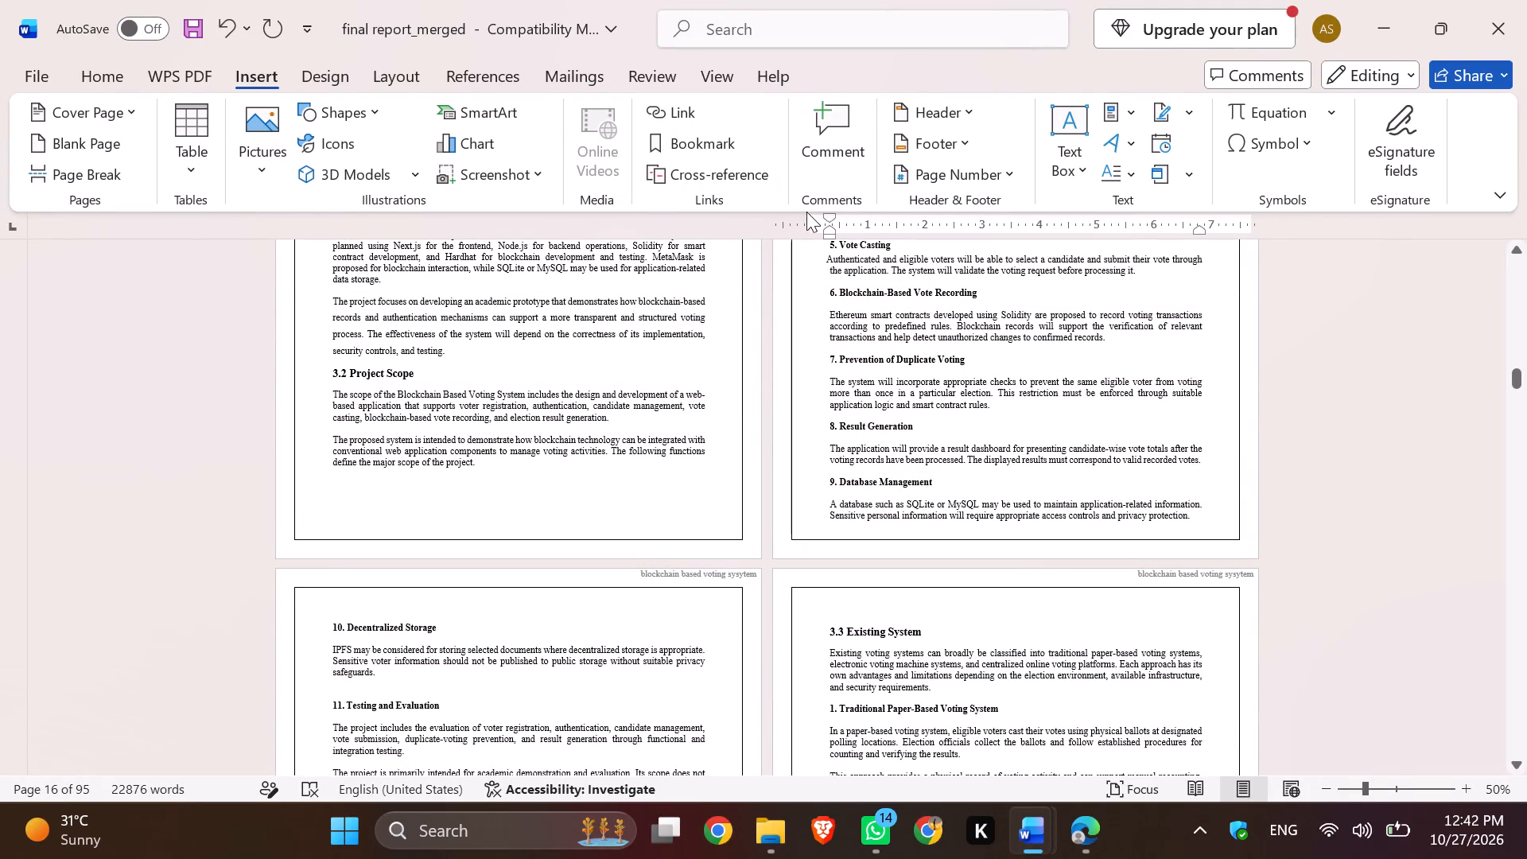
click(942, 138)
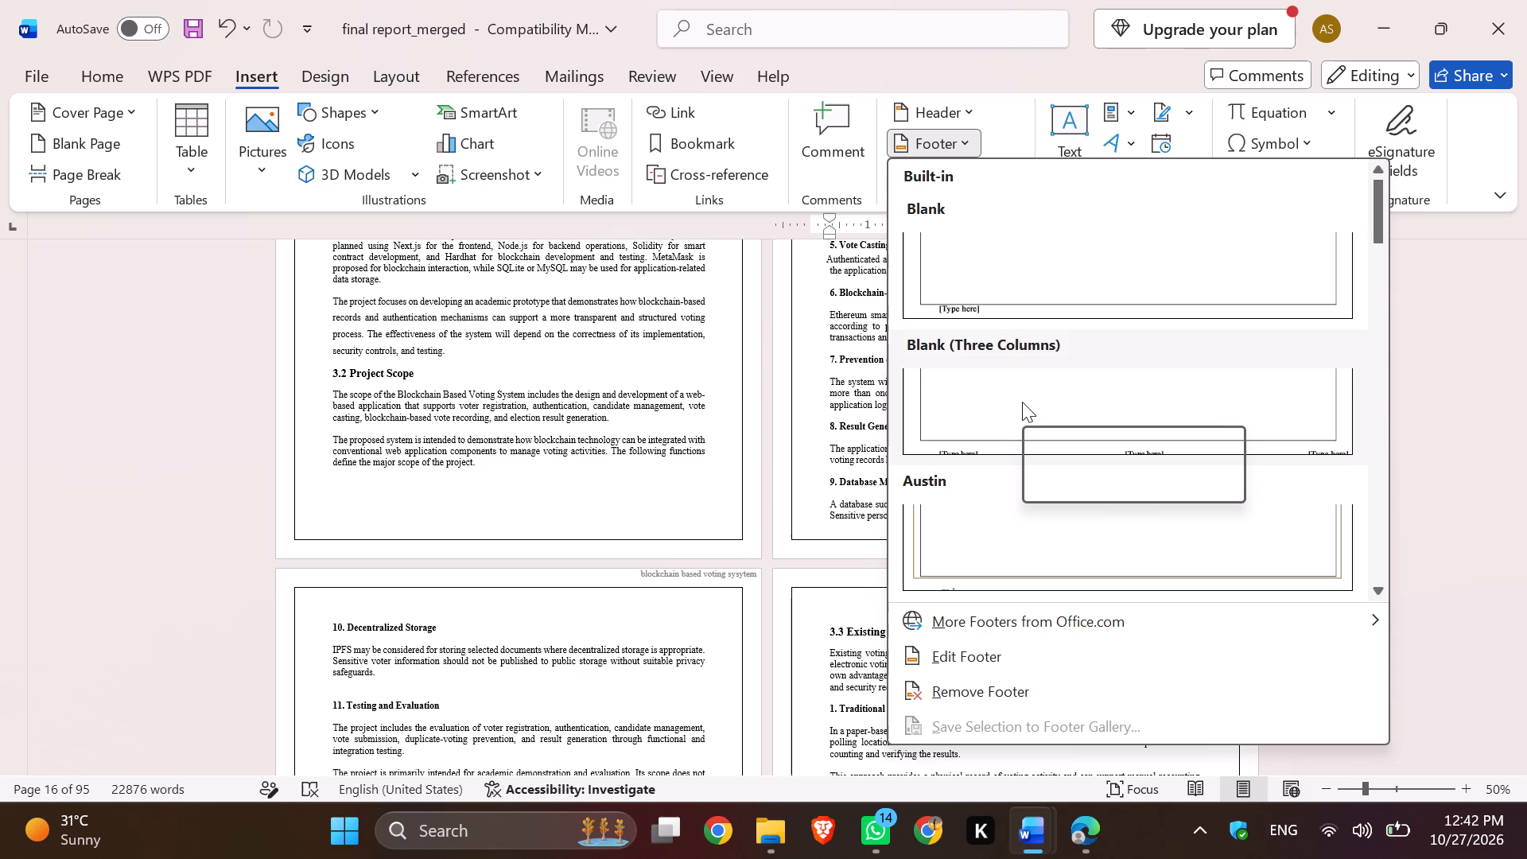
click(1005, 269)
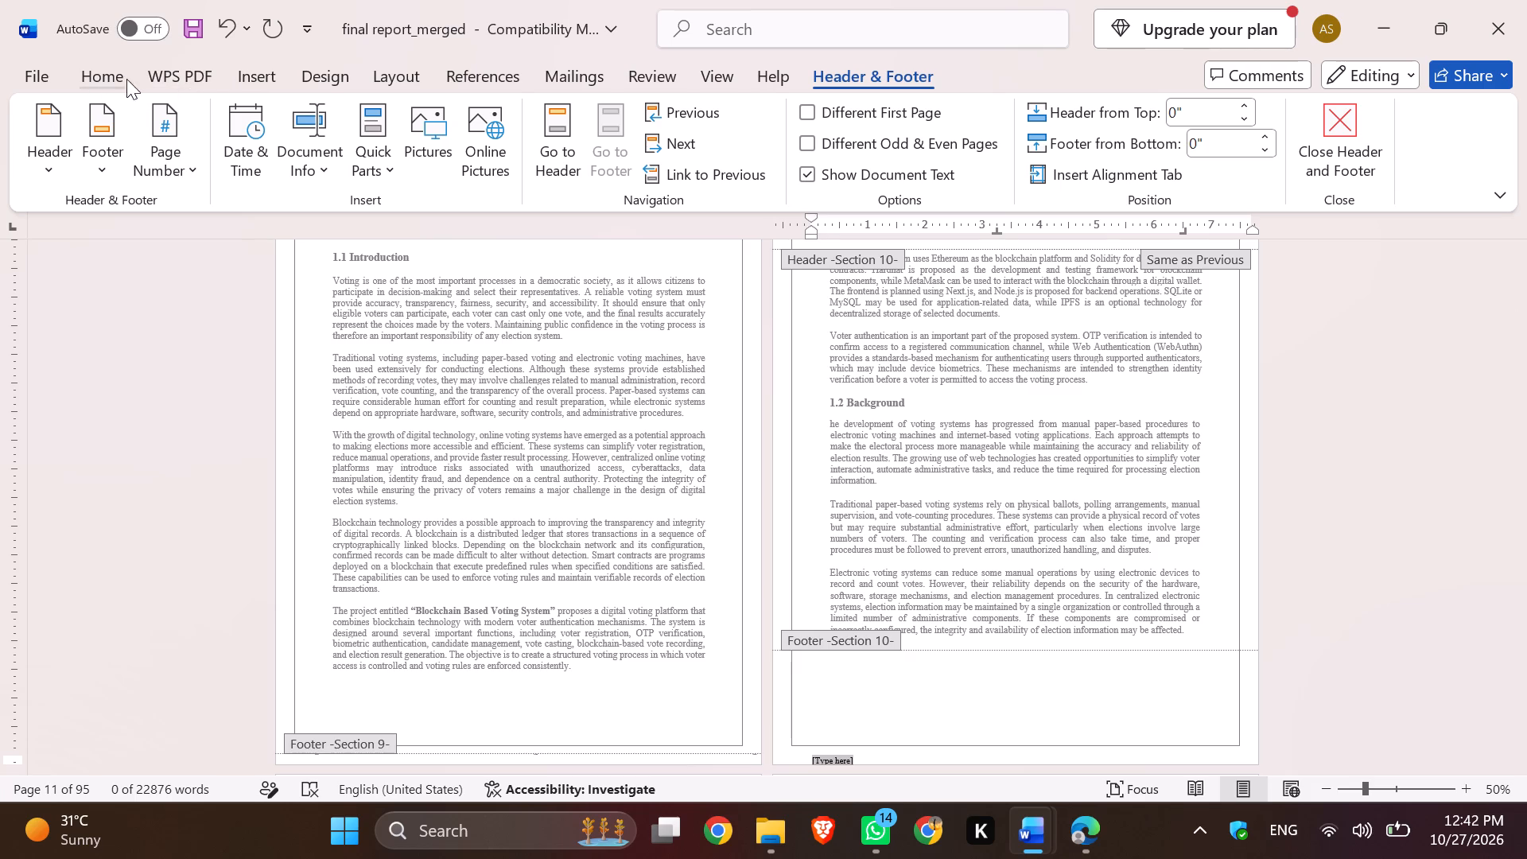
Set the top and bottom page margins to 1" for the section containing 1.2 Background.
click(388, 66)
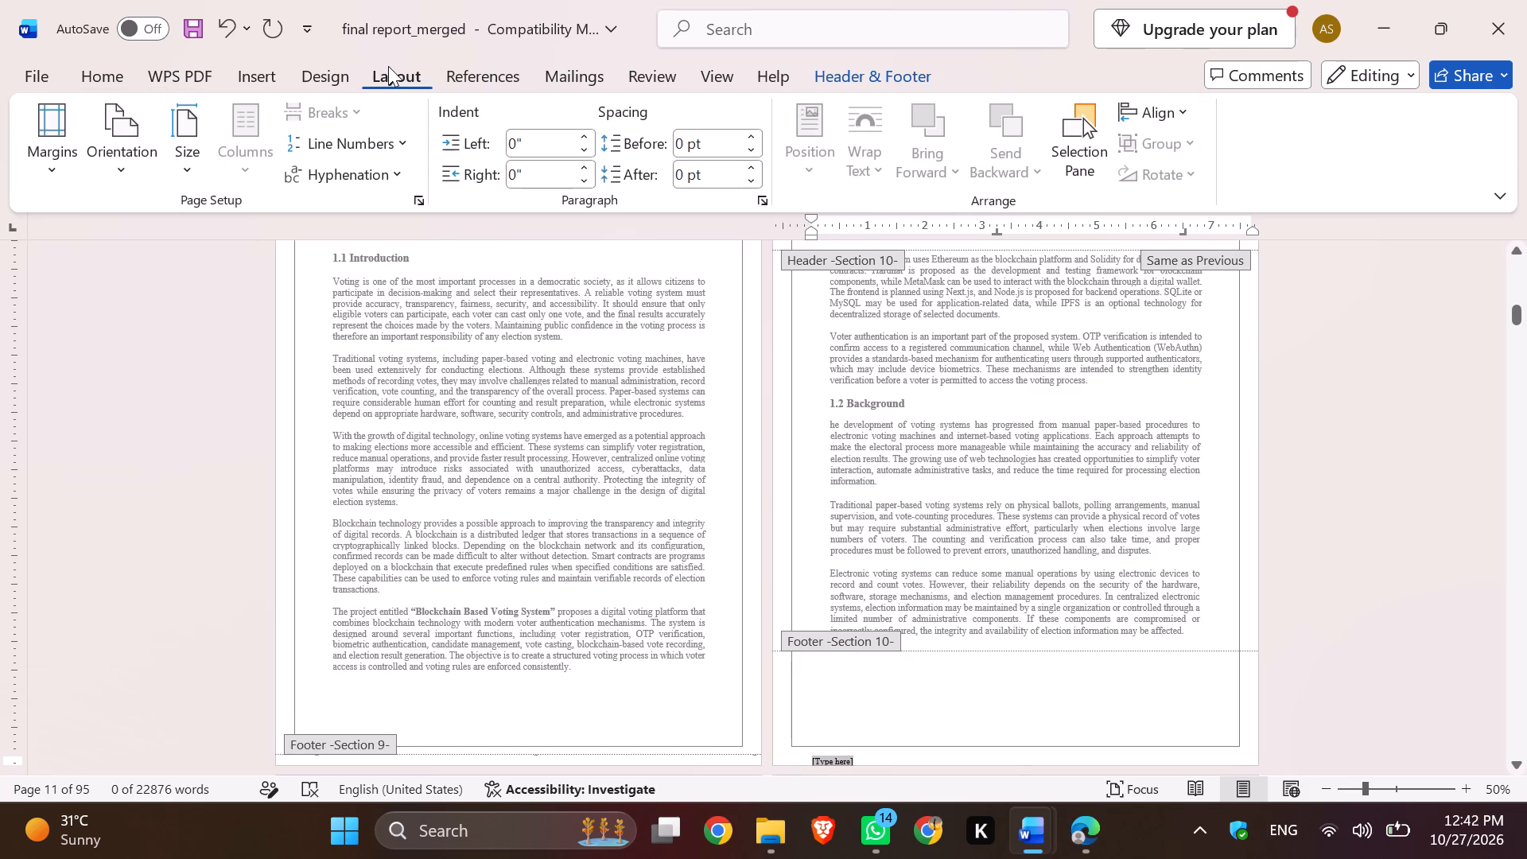
click(56, 169)
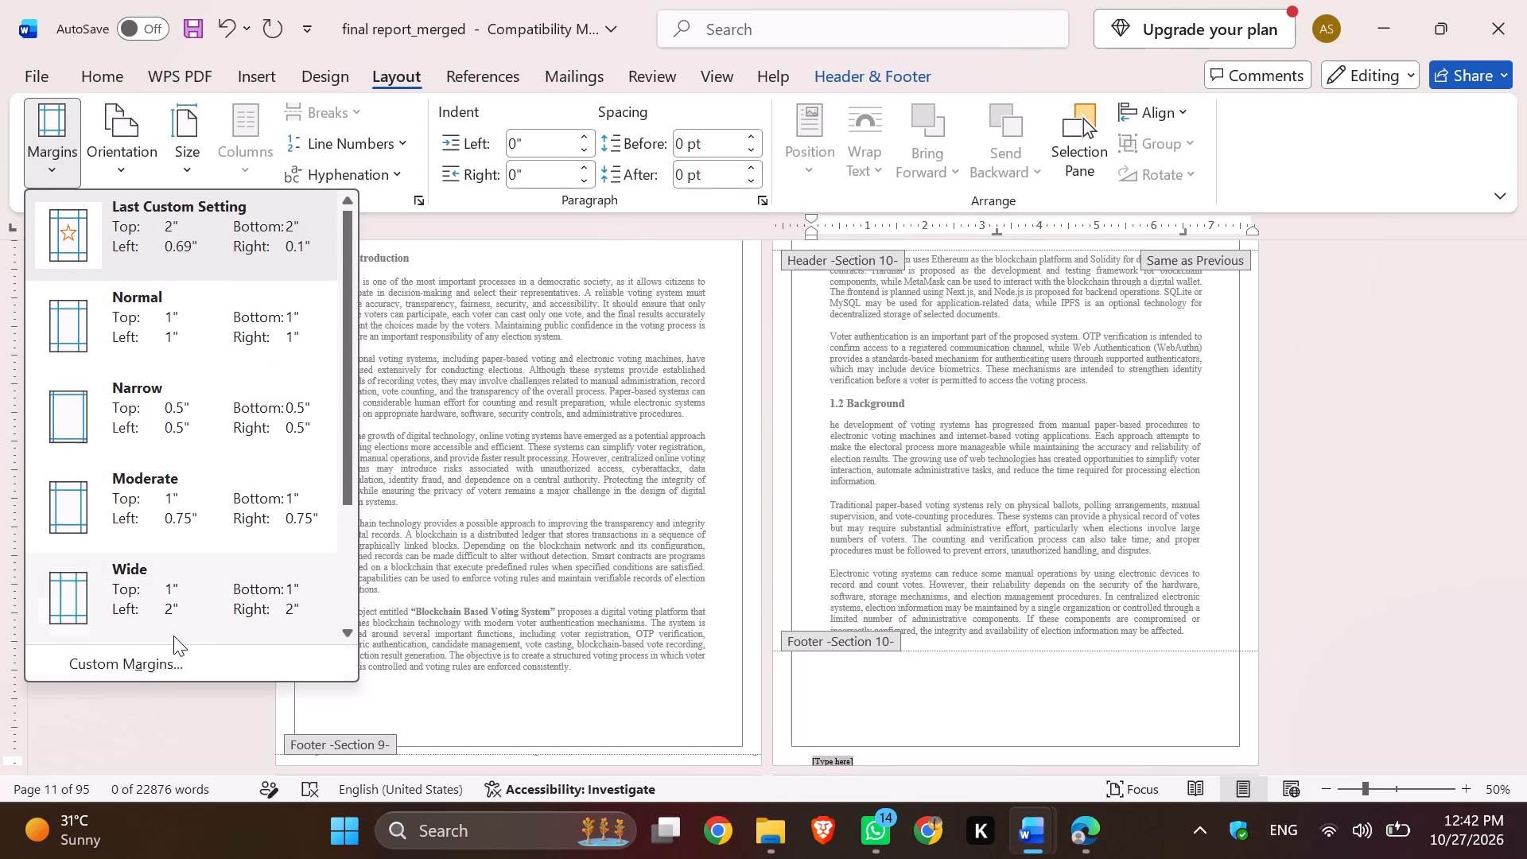
click(152, 662)
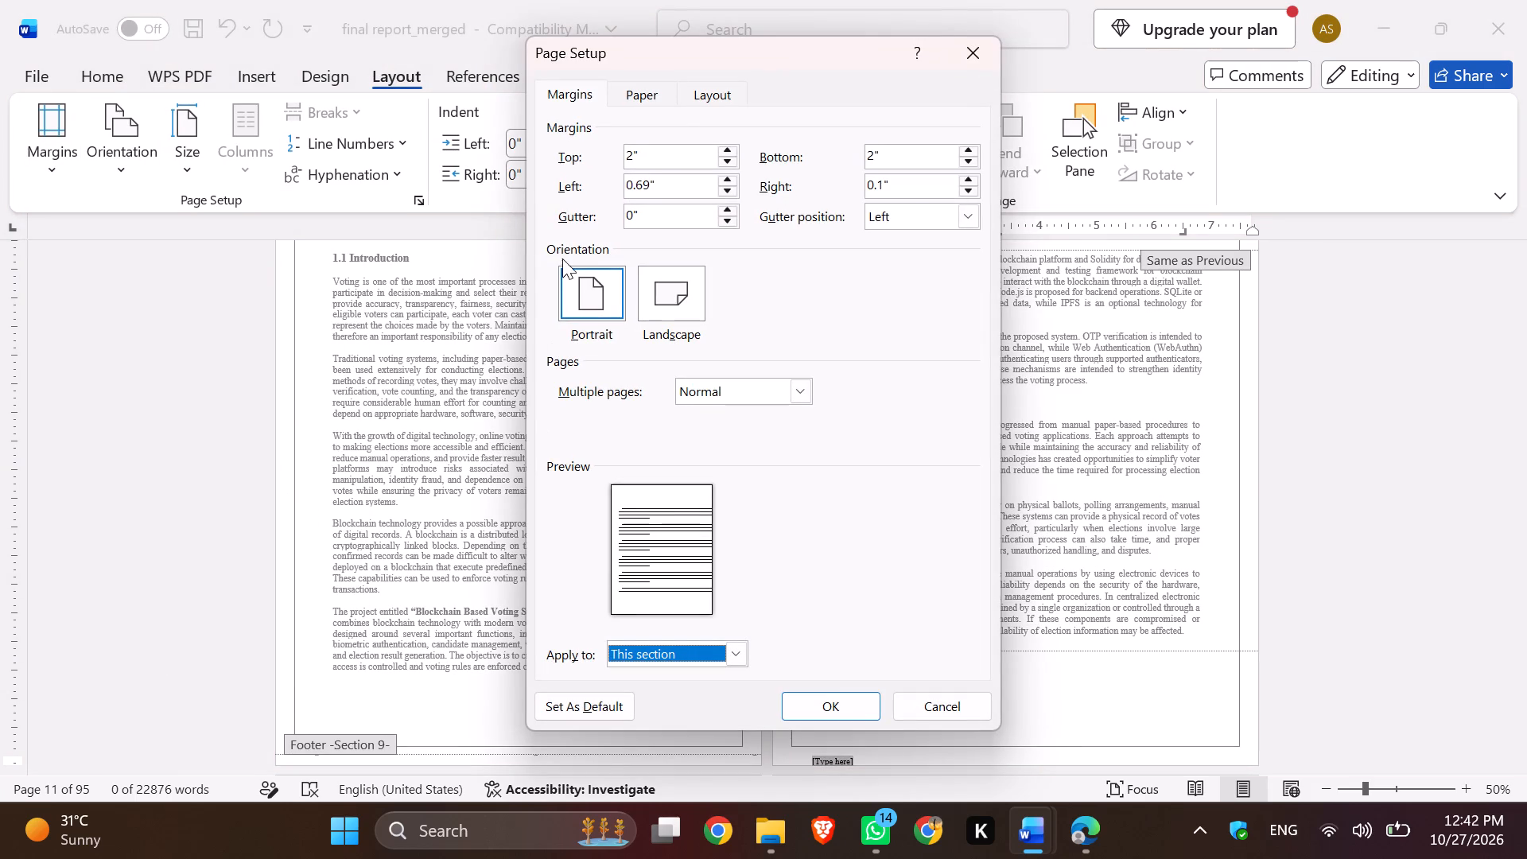
click(639, 161)
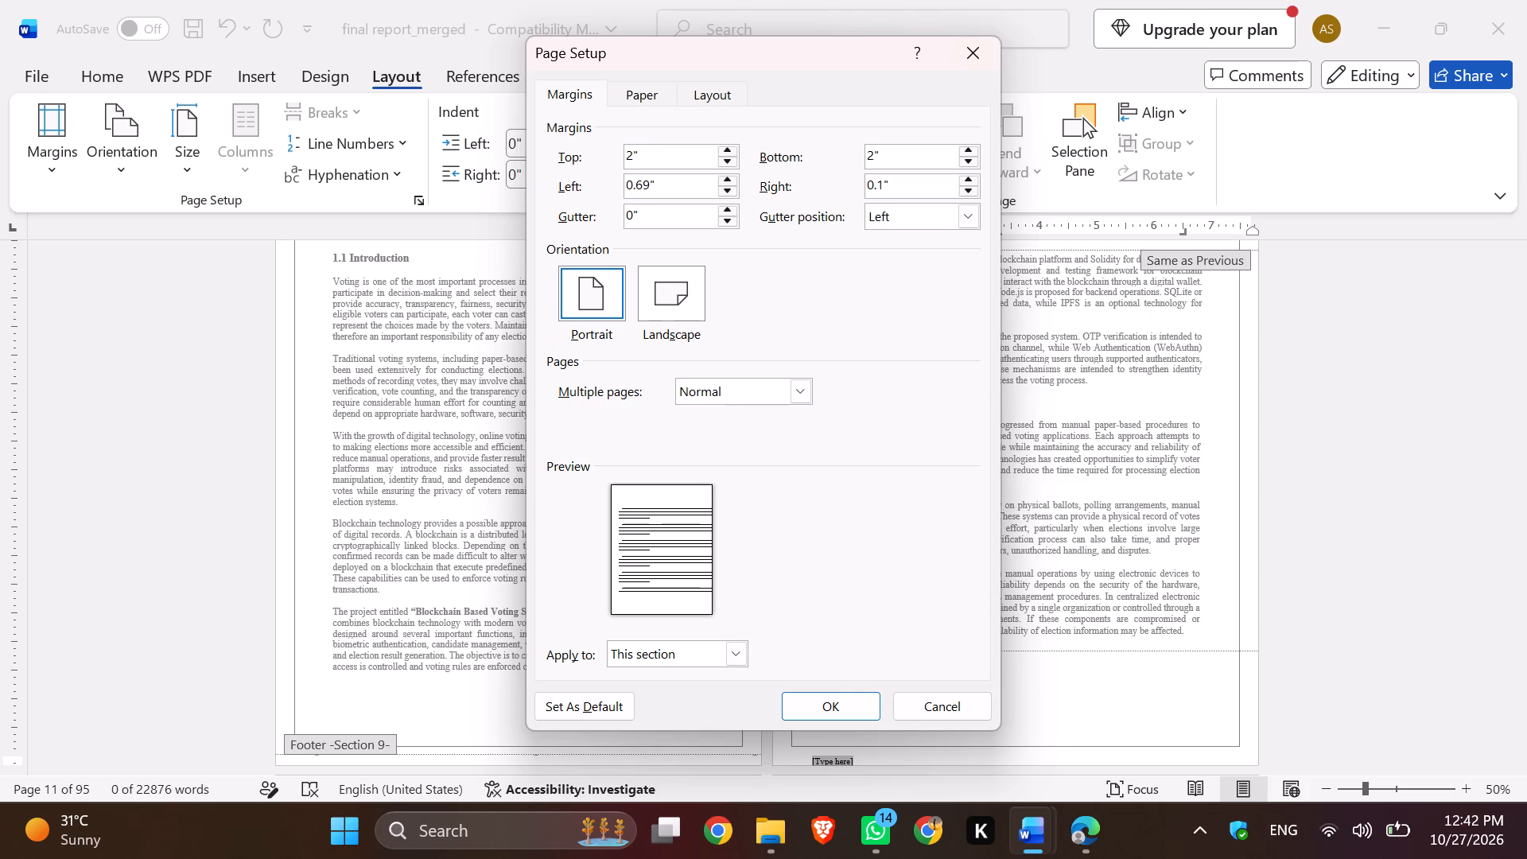
key(BackSpace)
key(BackSpace)
key(1)
click(893, 157)
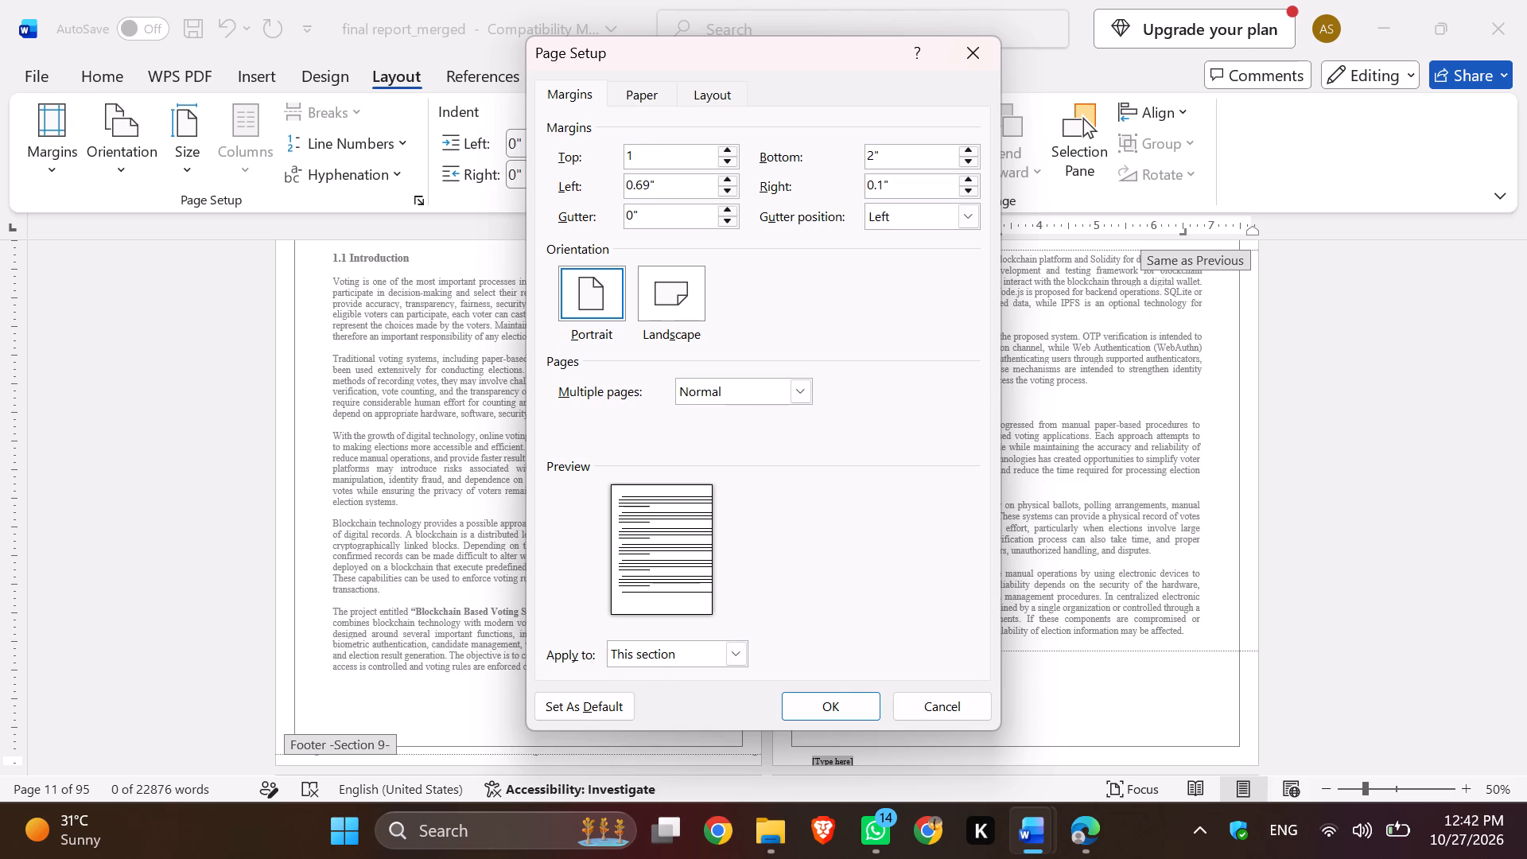
key(BackSpace)
key(BackSpace)
key(1)
click(845, 704)
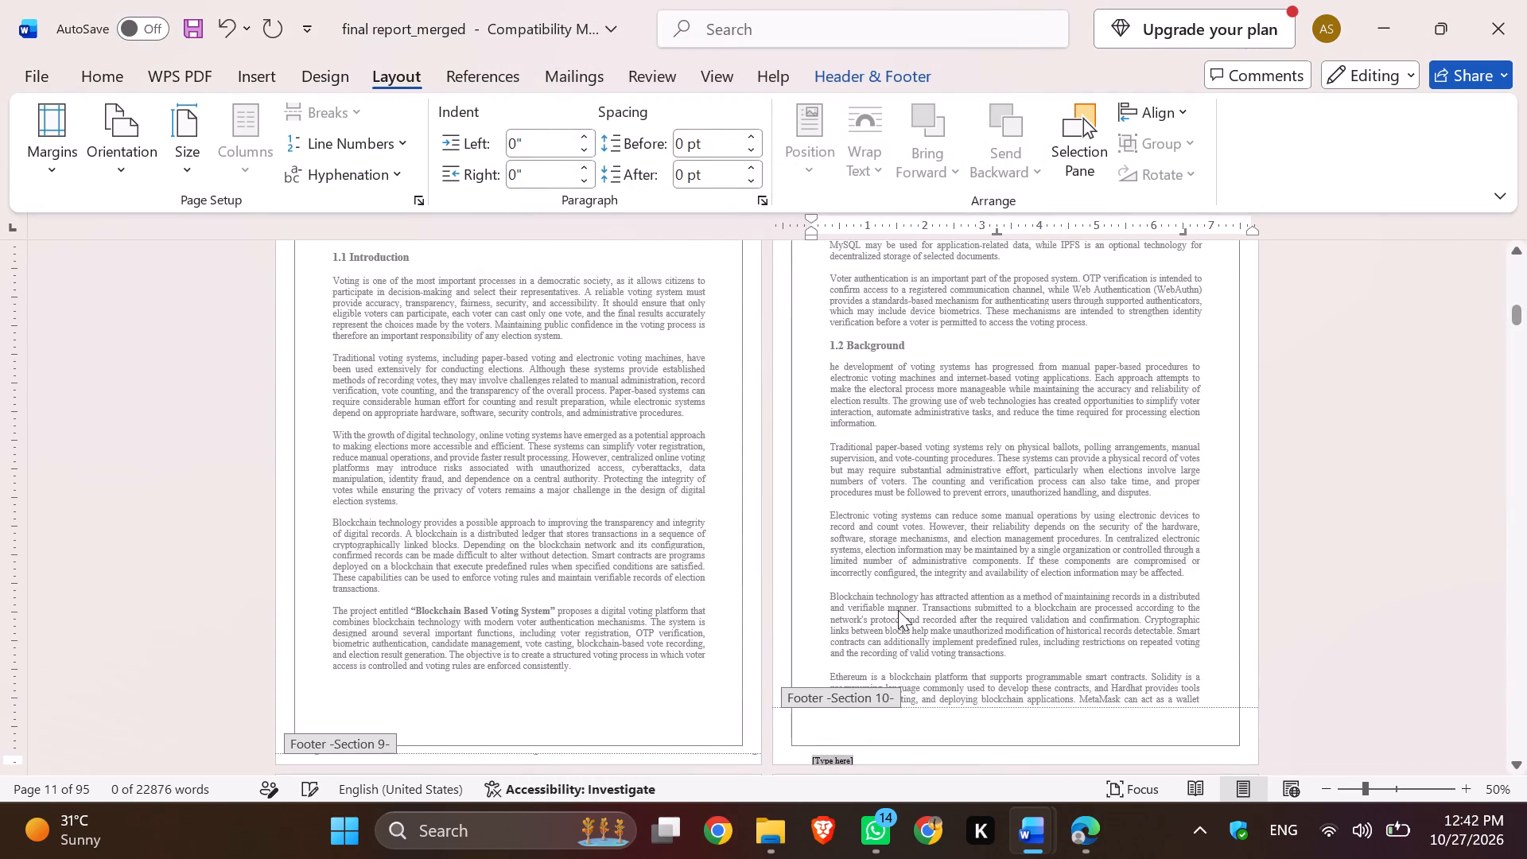
Examine the layout of the pages following 1.2 Background, across the boundary between Sections 10 and 11.
scroll(898, 610, down, 3)
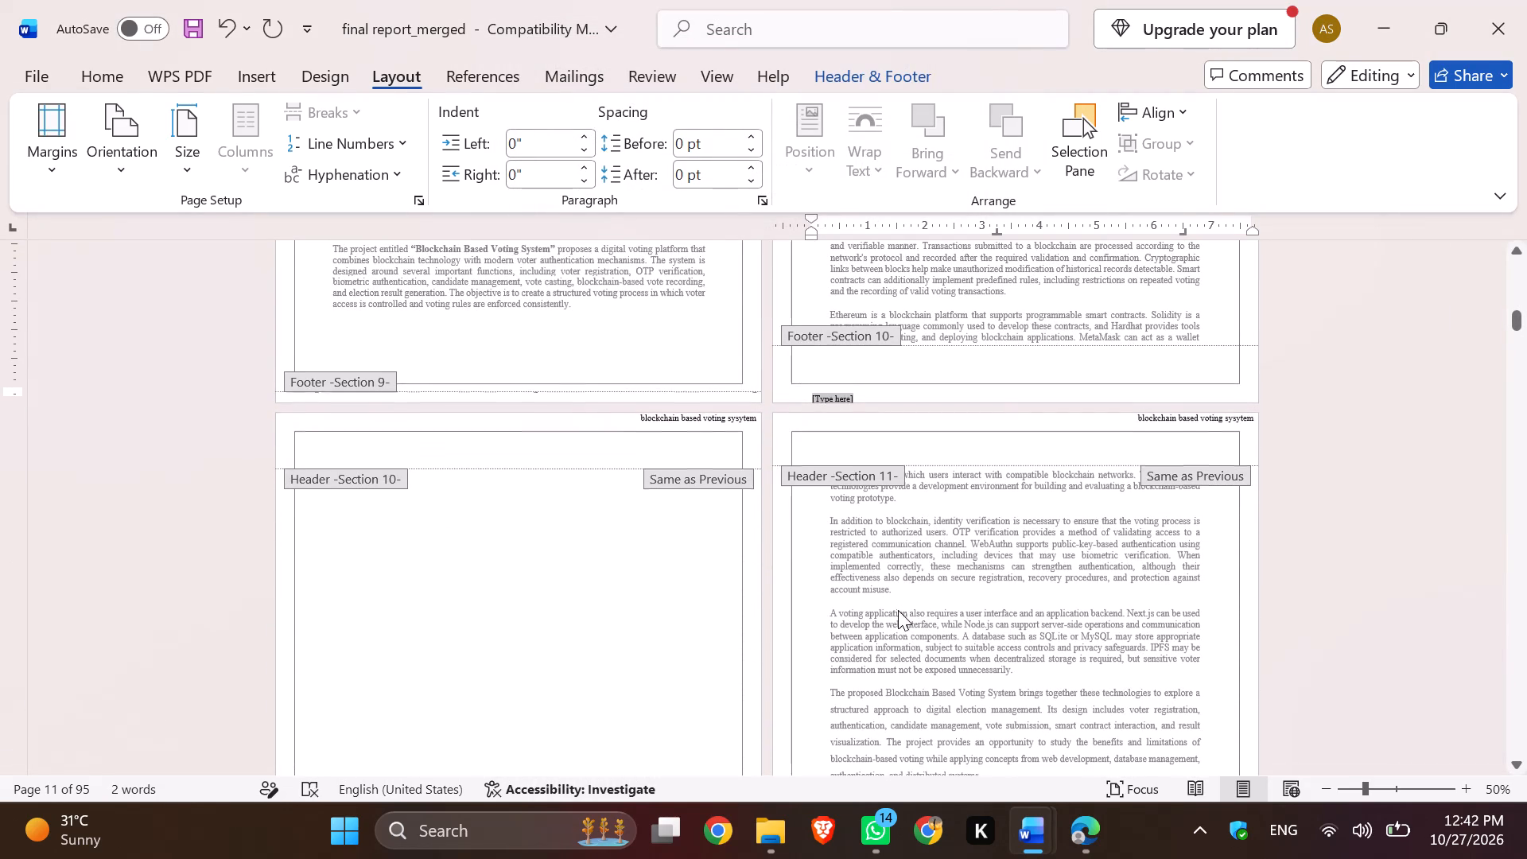
scroll(898, 610, down, 2)
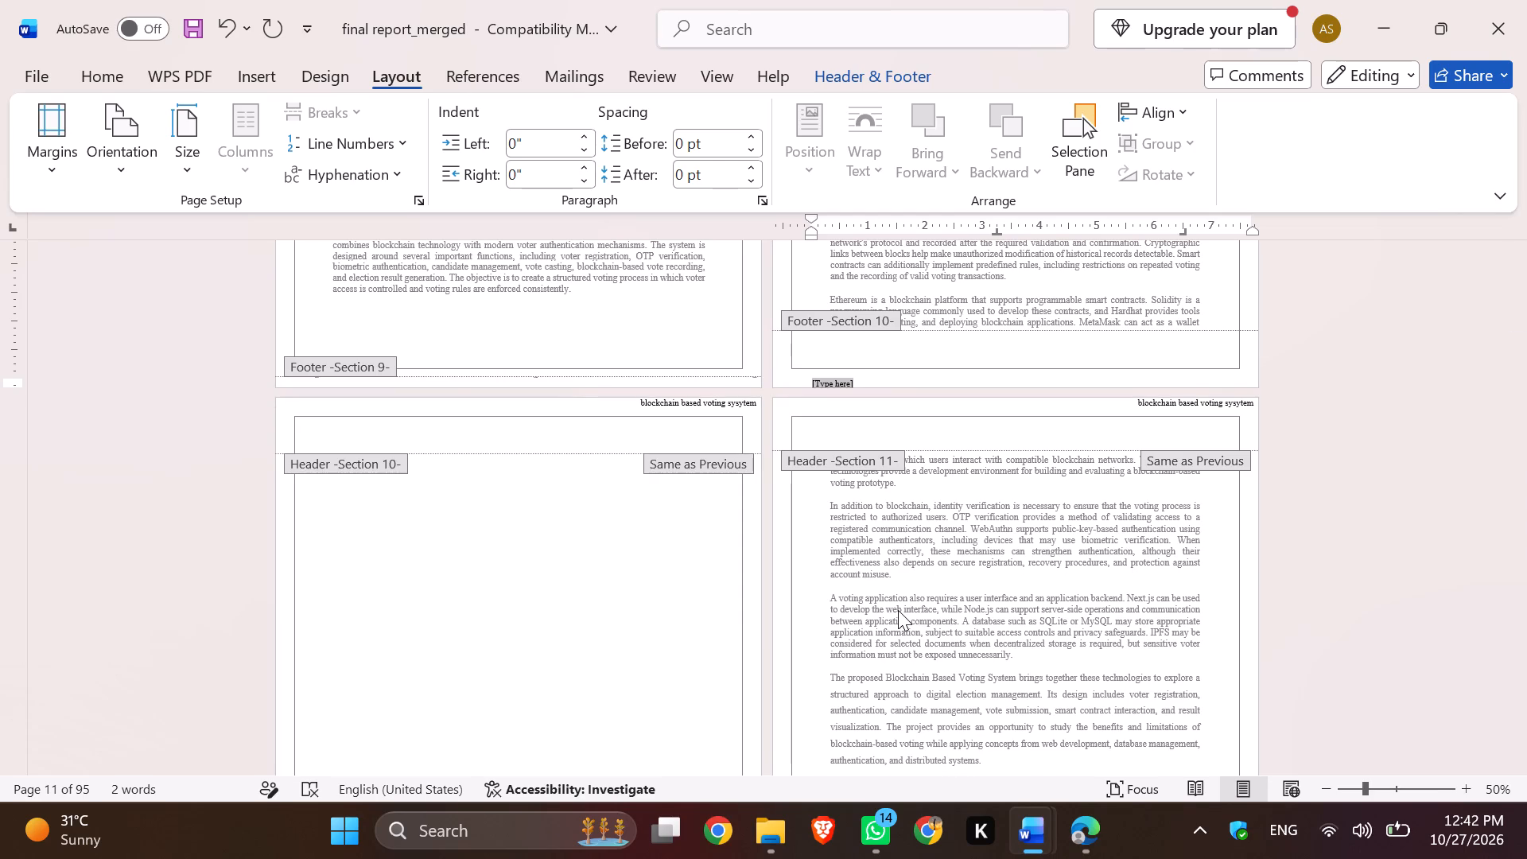
scroll(898, 610, down, 1)
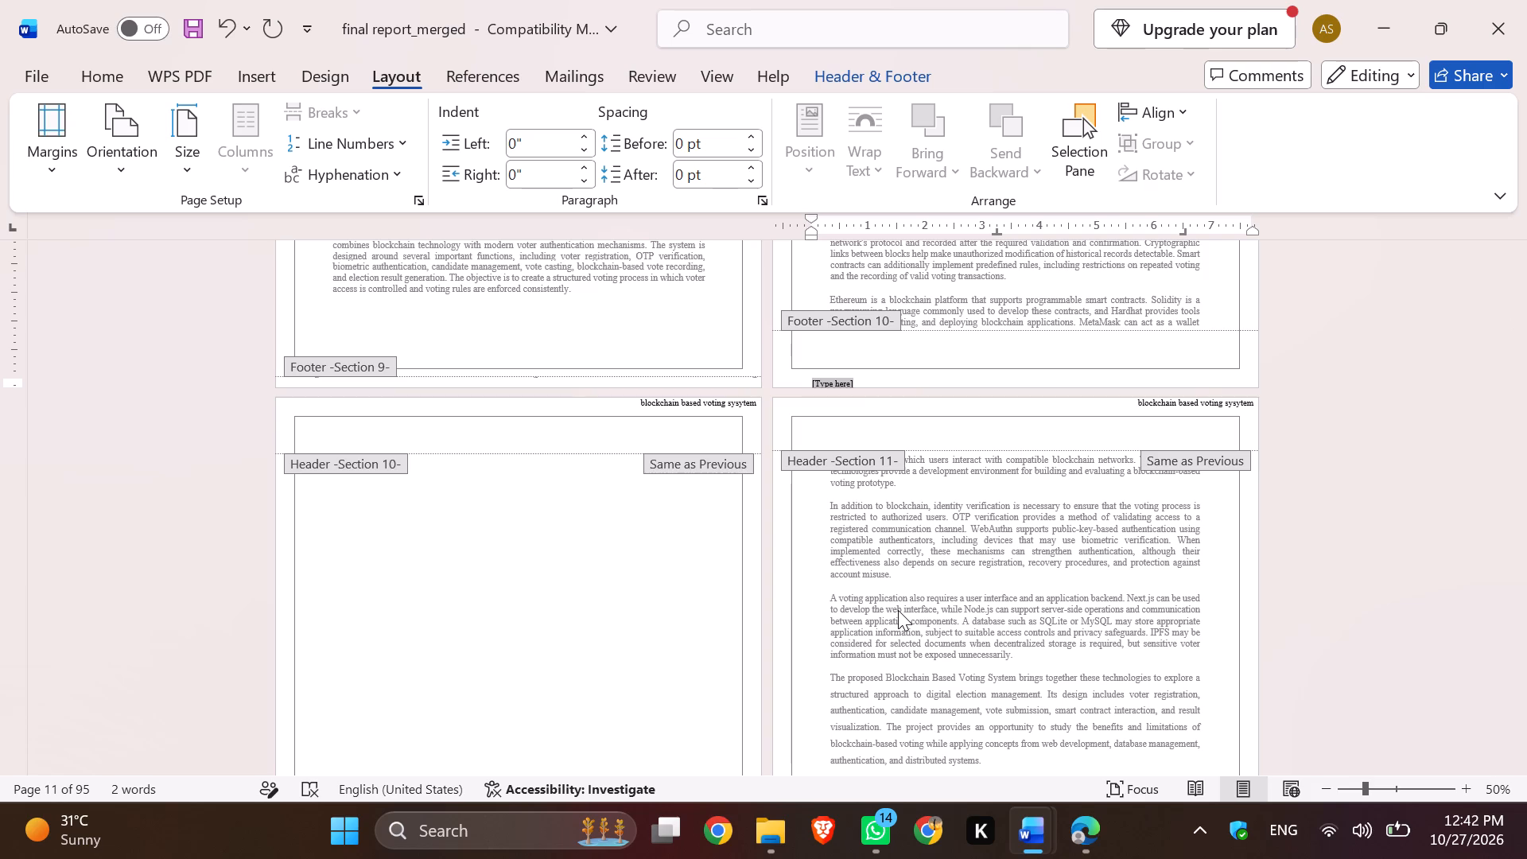
click(898, 610)
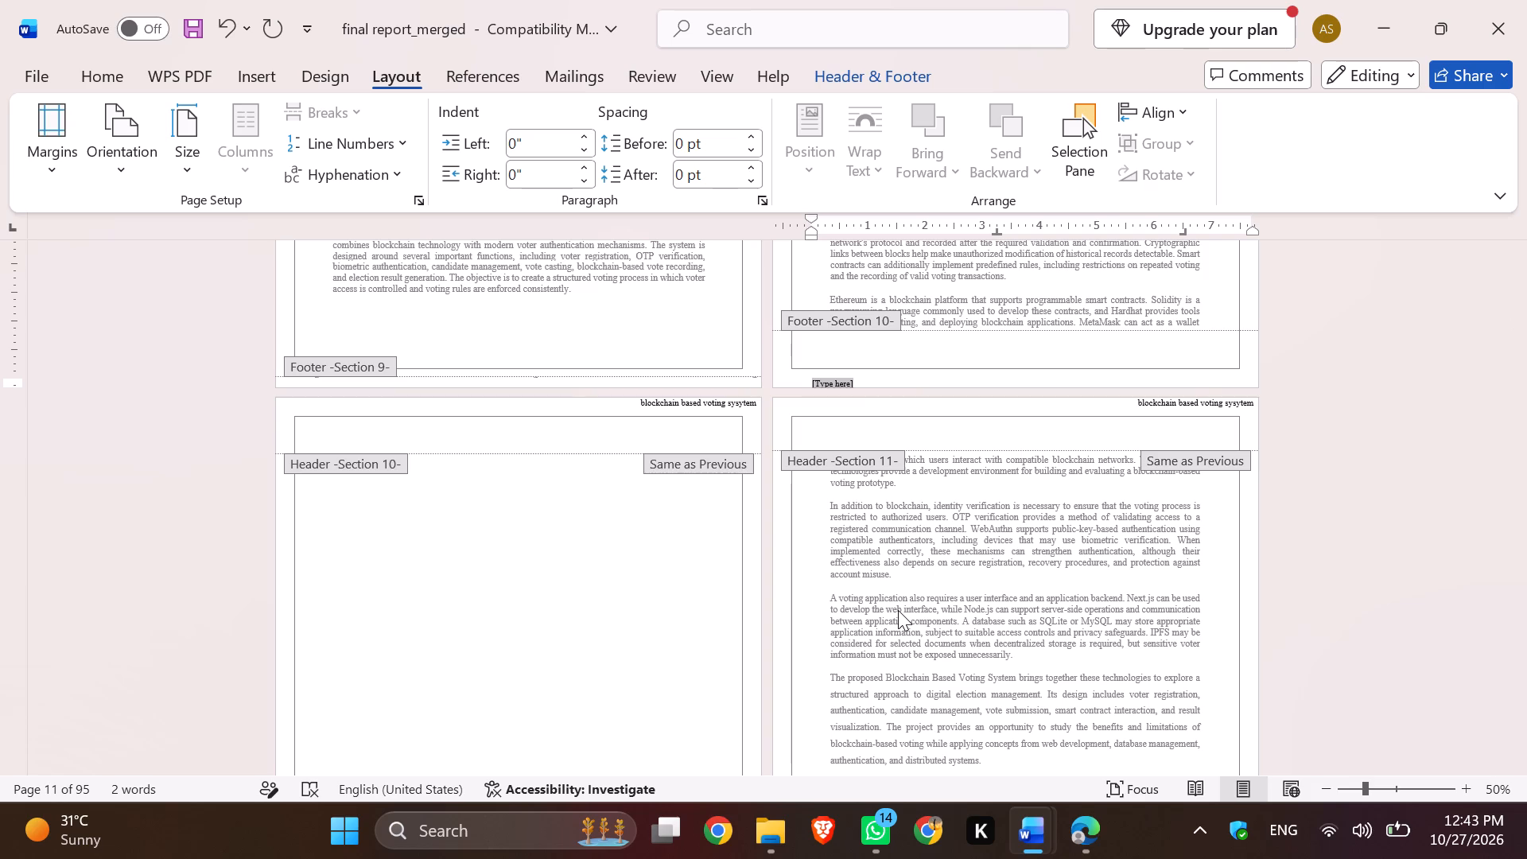
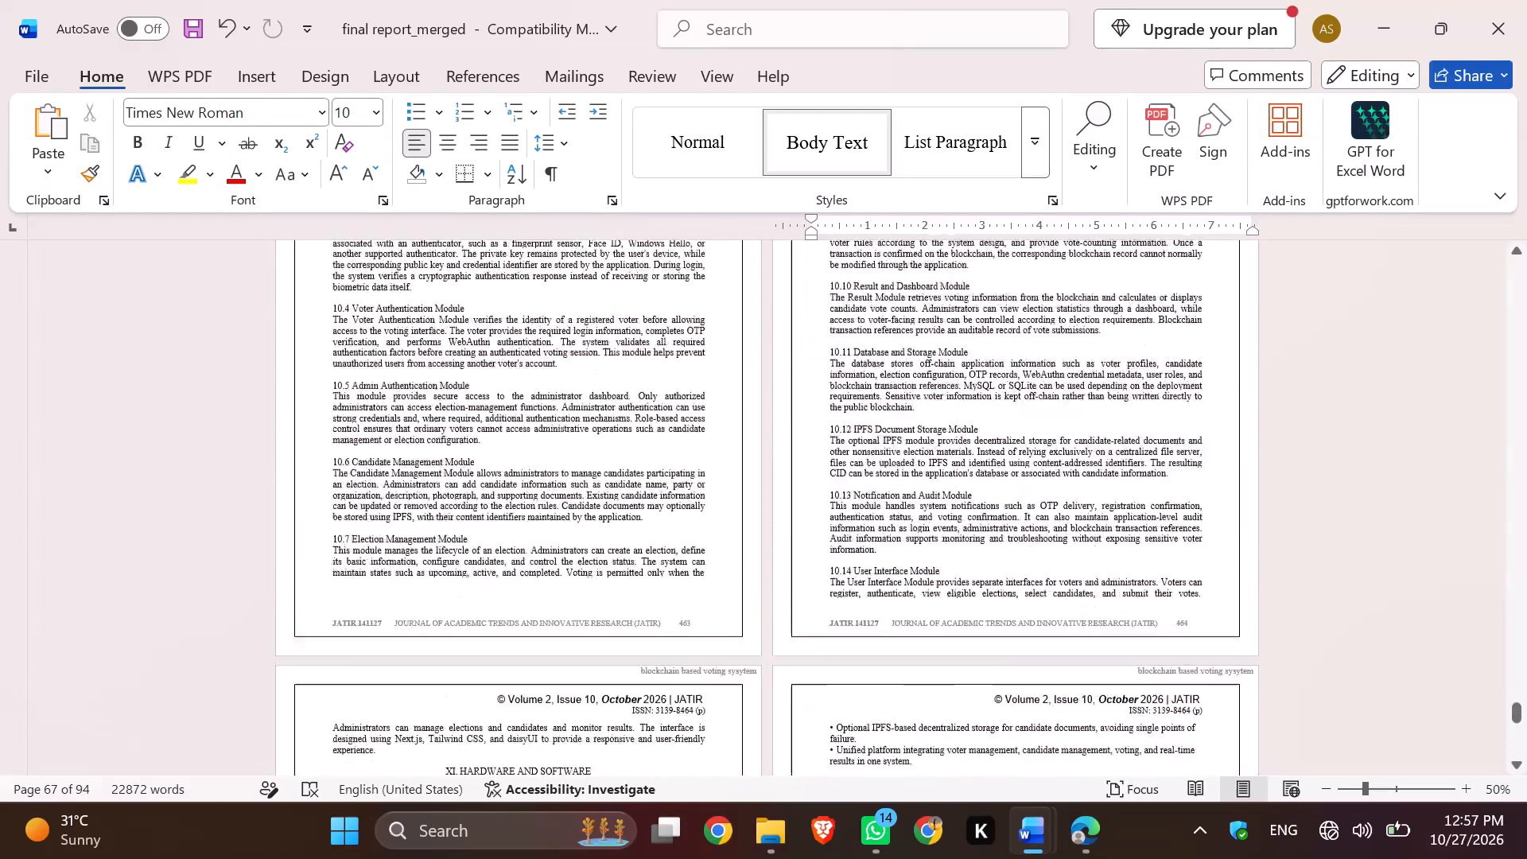
Save the report as a PDF named "report dushyant" in the Downloads folder.
scroll(1309, 643, up, 17)
scroll(1309, 643, up, 20)
scroll(1309, 643, up, 20)
scroll(1309, 643, up, 20)
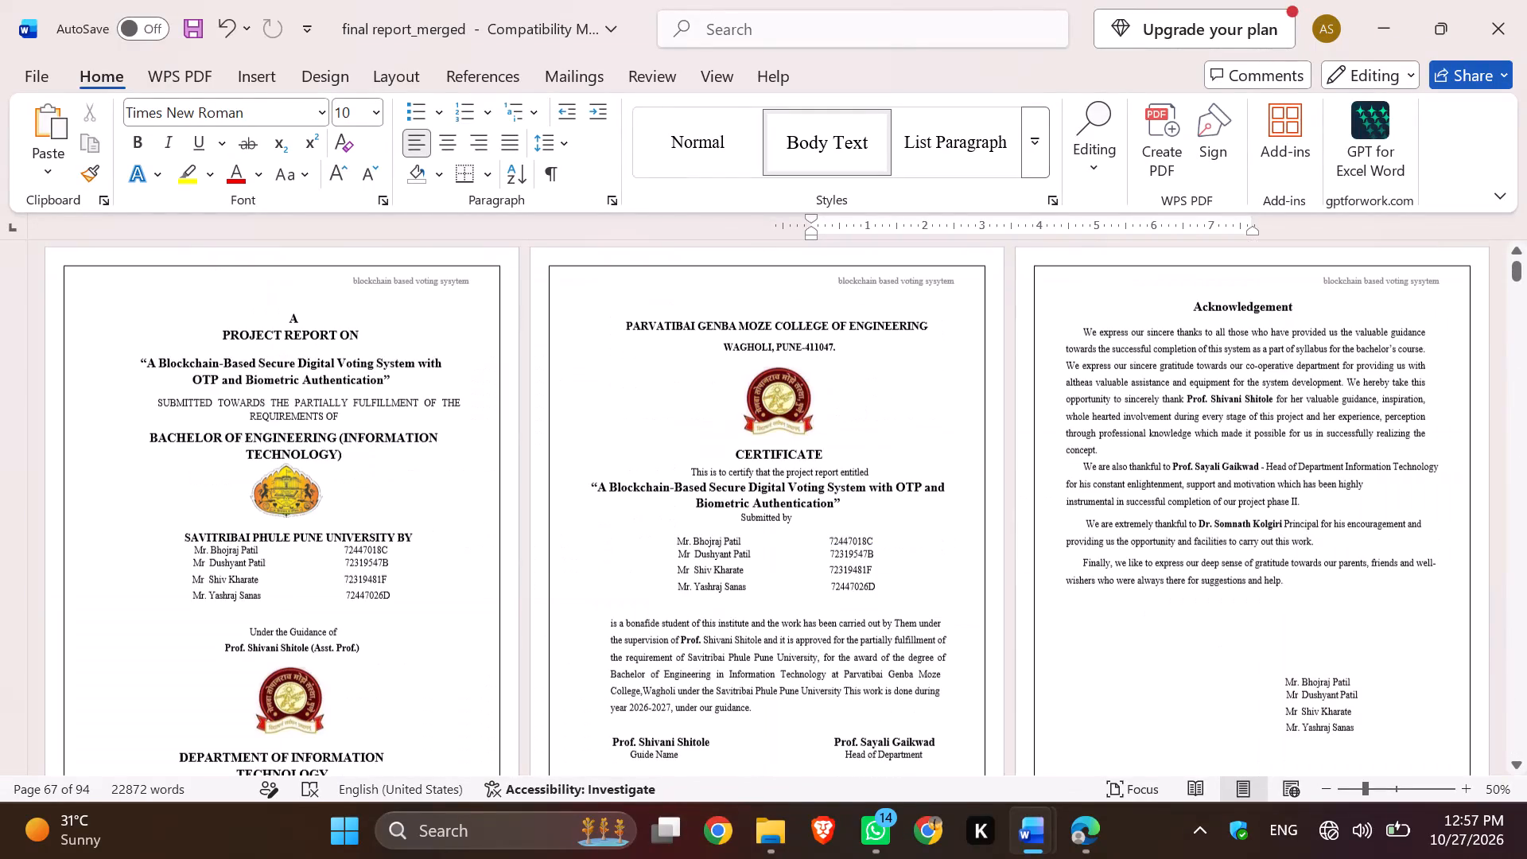
click(45, 84)
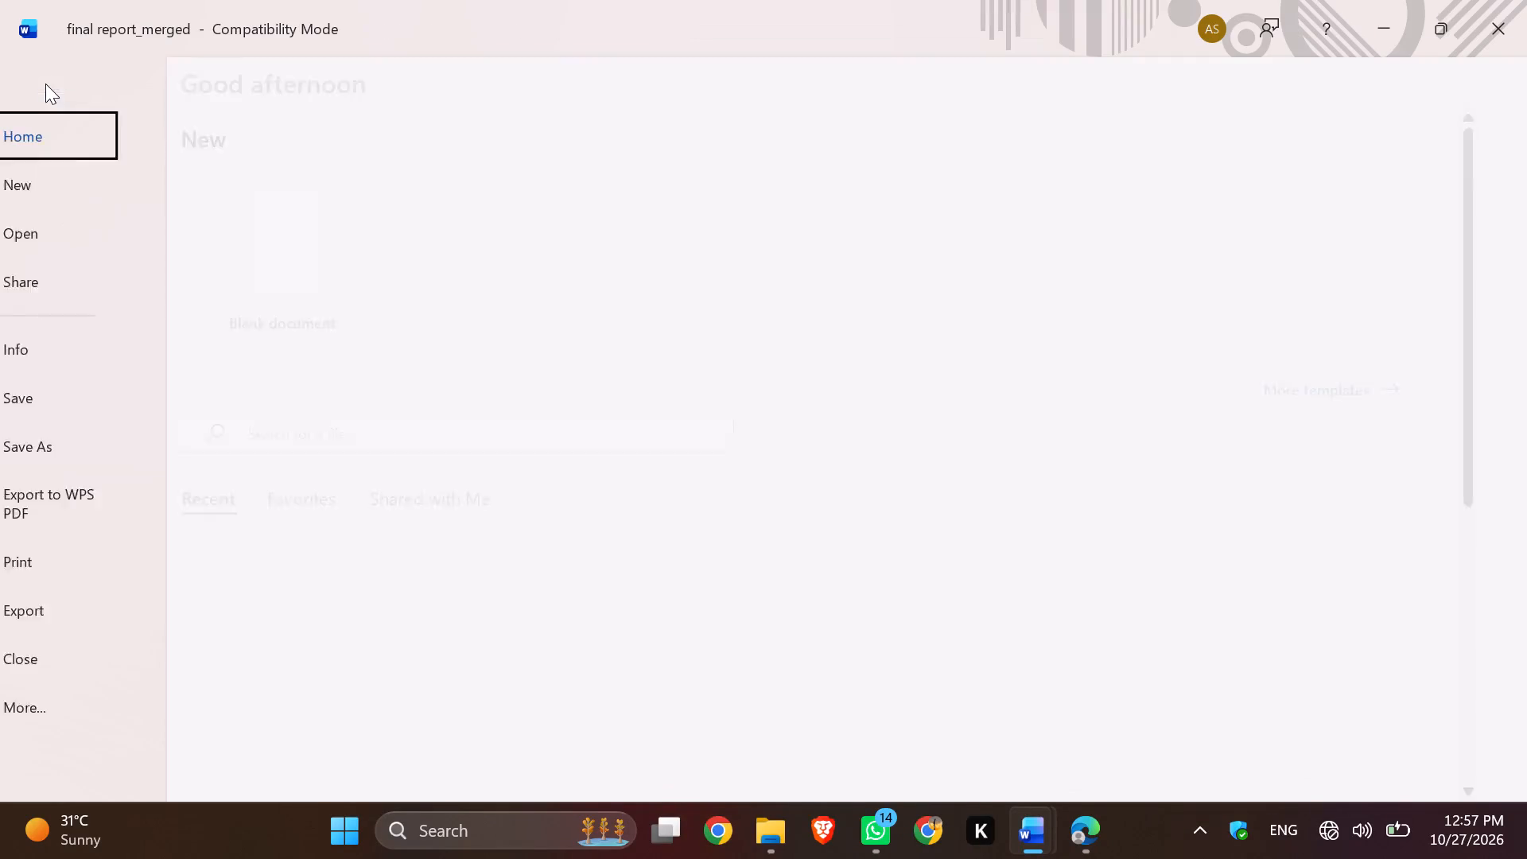
click(97, 455)
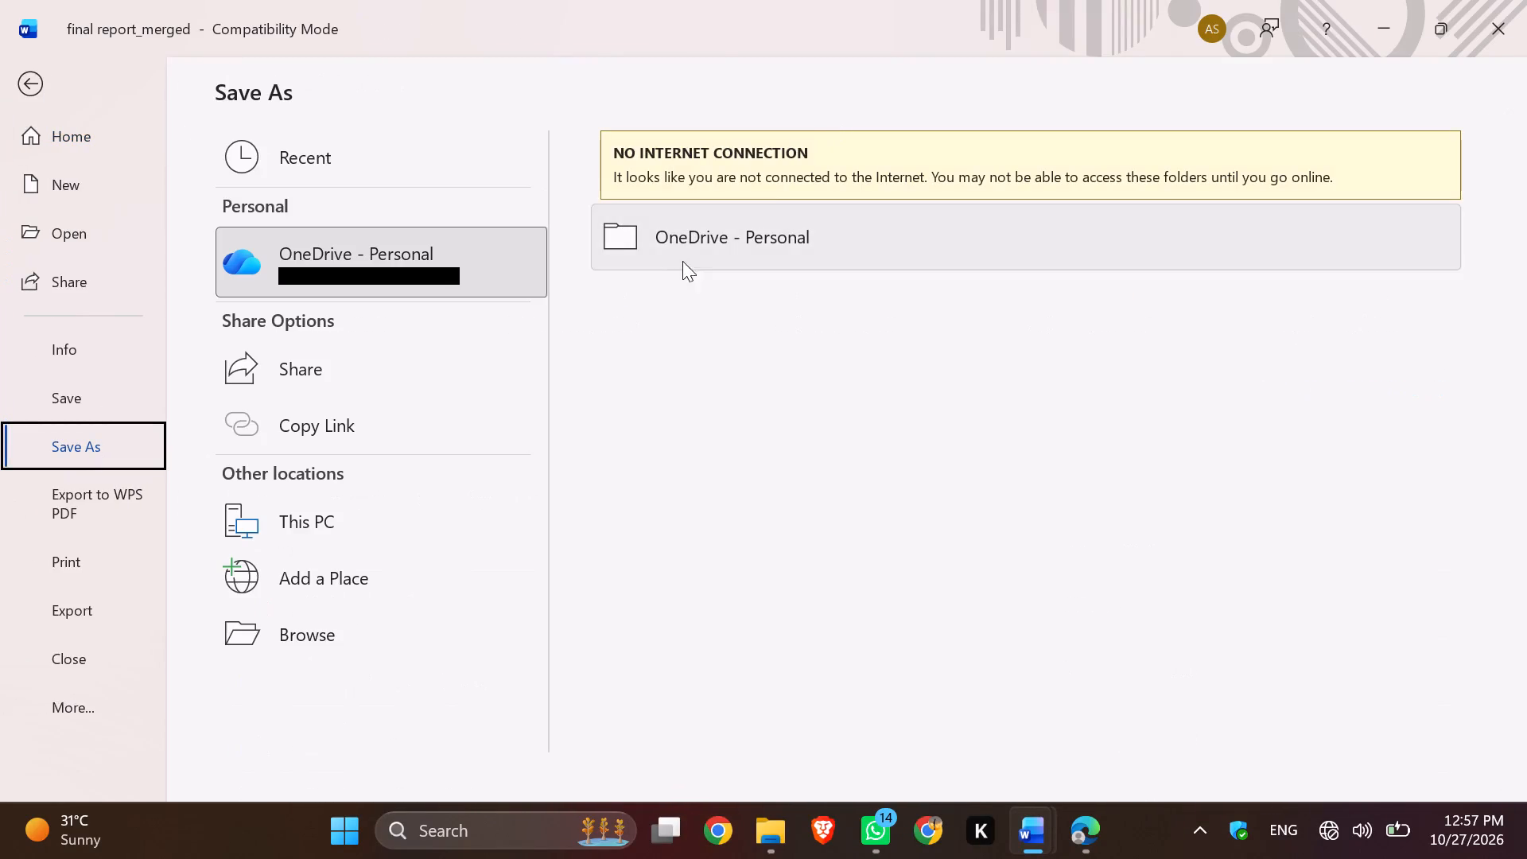
double_click(328, 515)
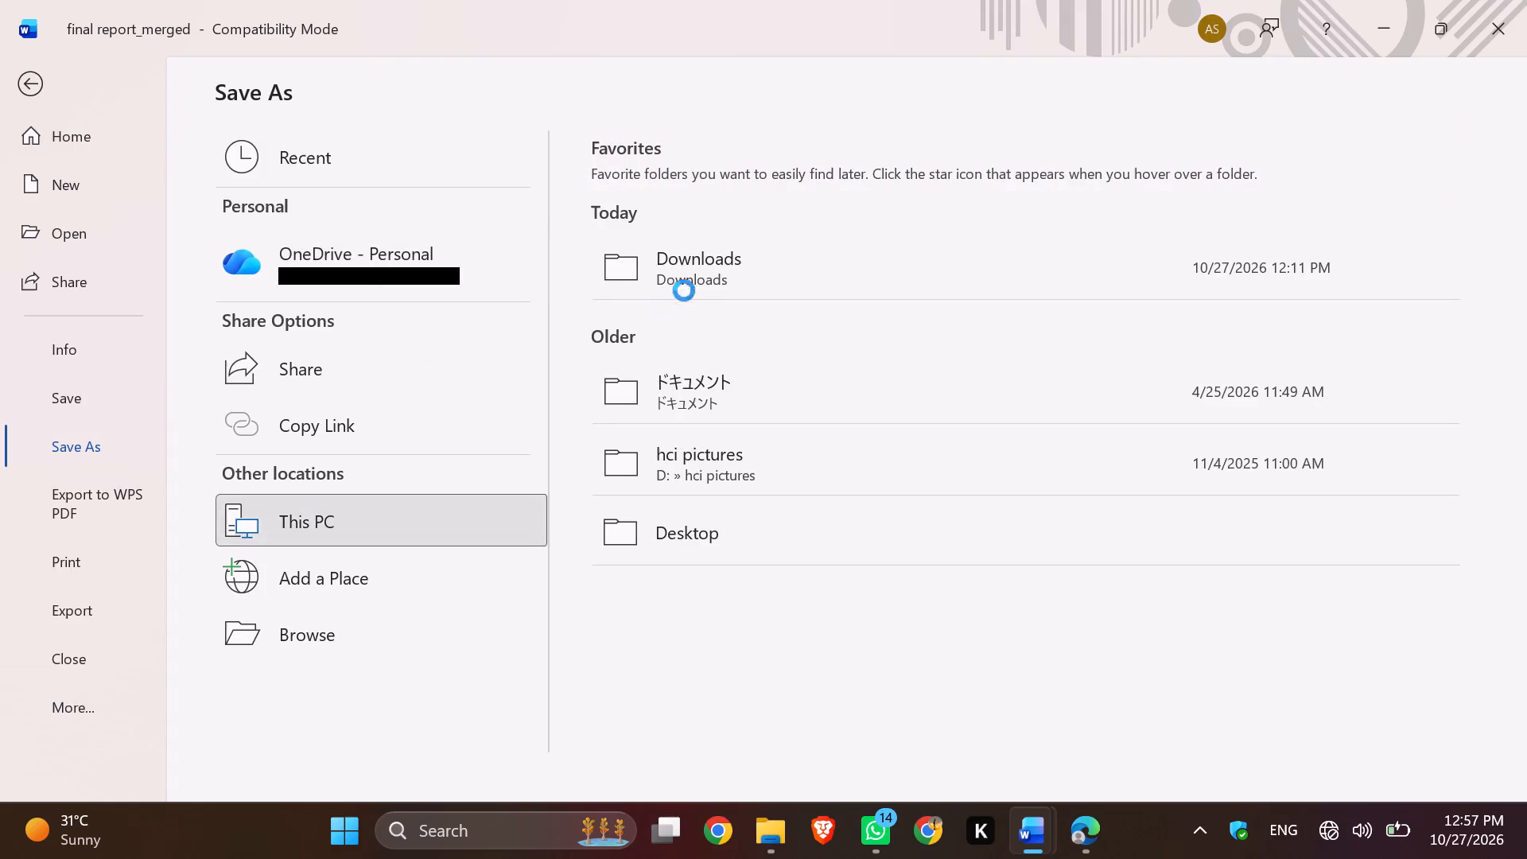
click(692, 282)
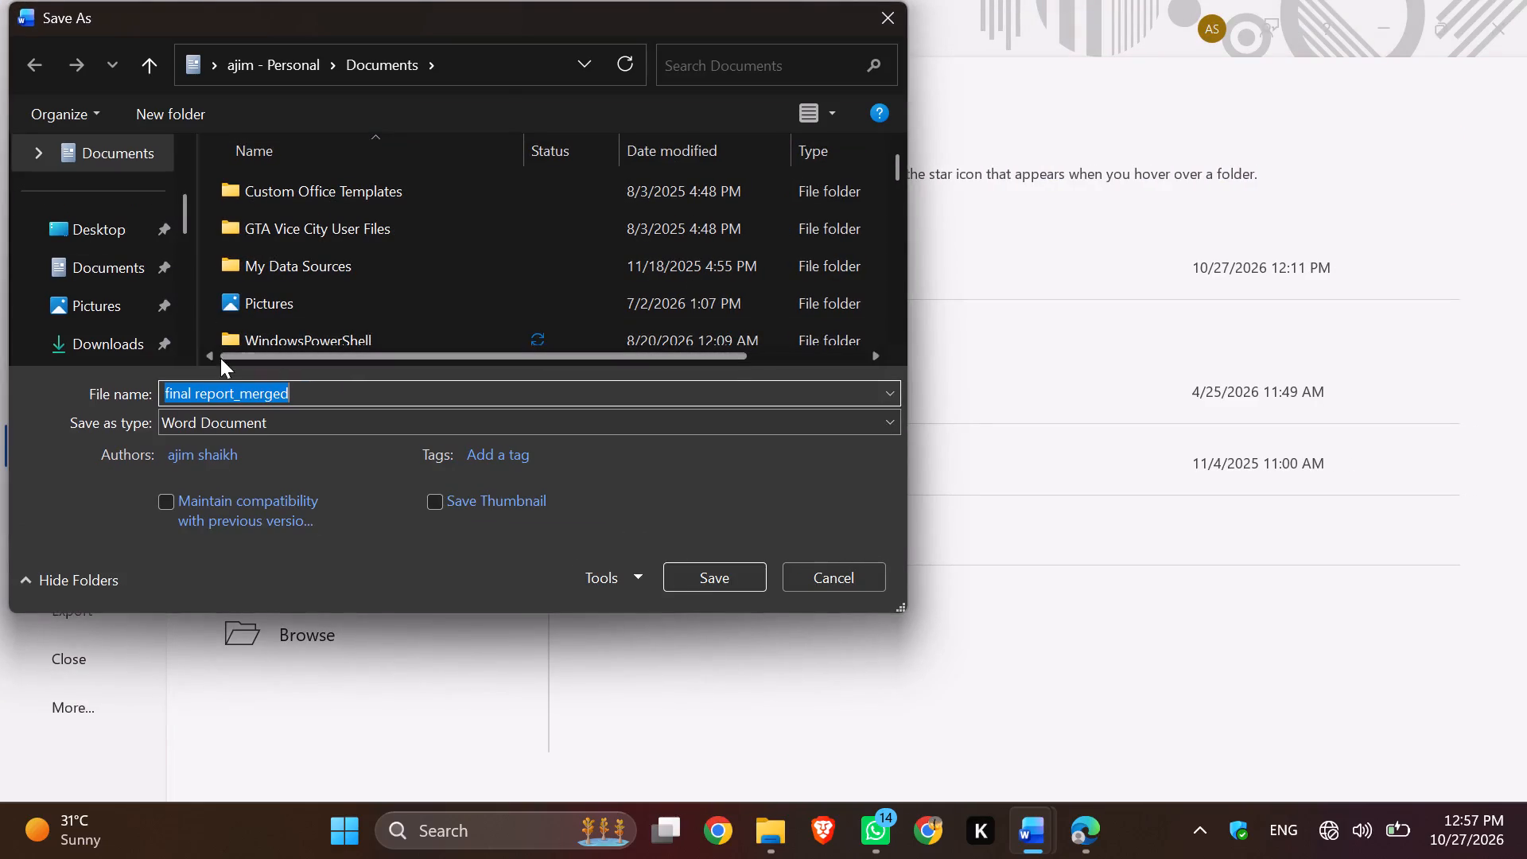
double_click(136, 357)
click(365, 397)
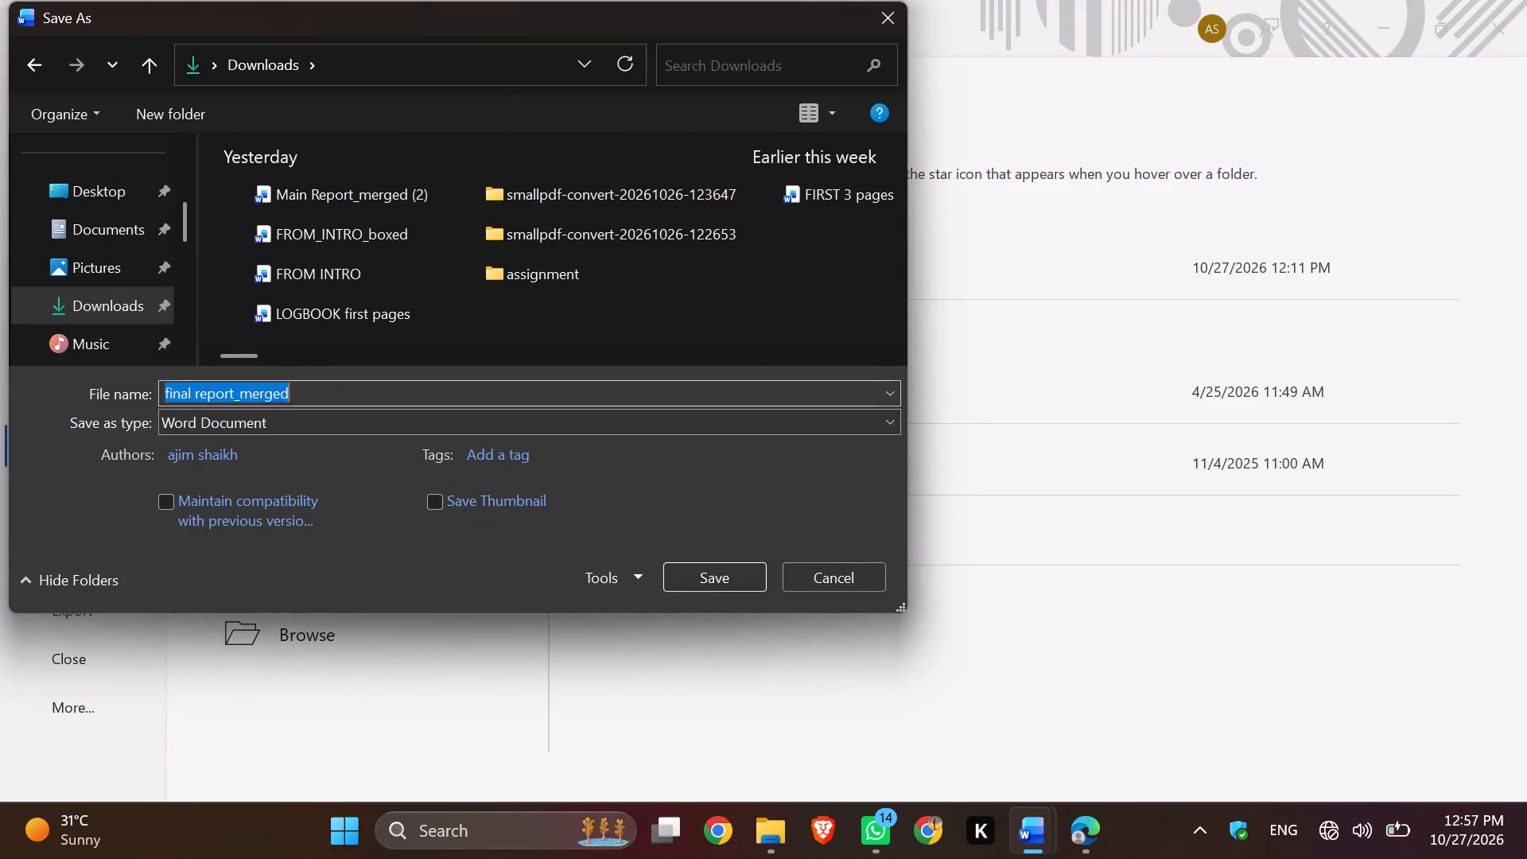
key(BackSpace)
text(report dushyant)
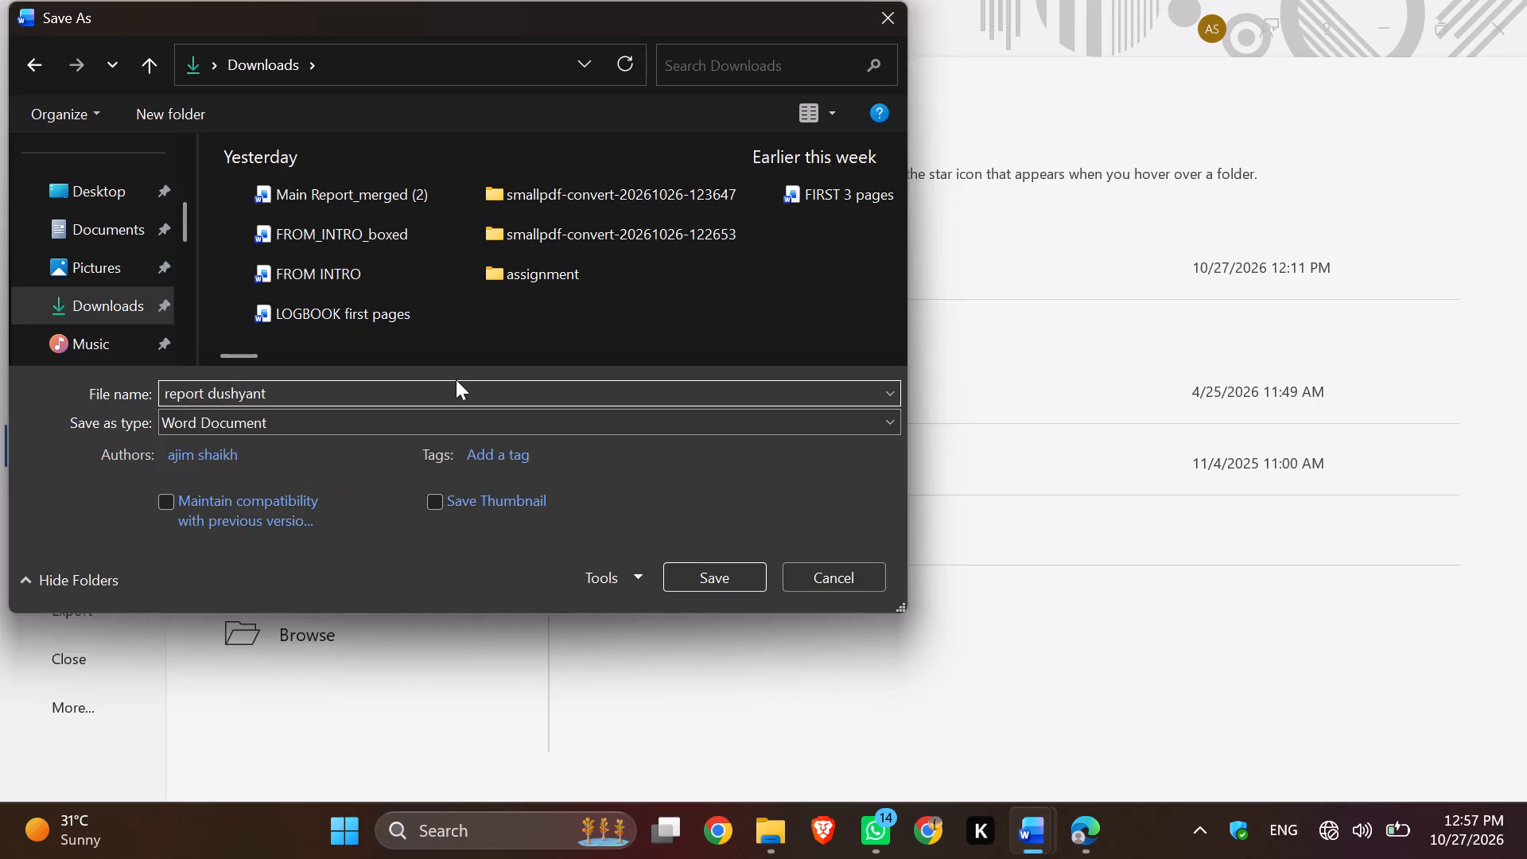
click(445, 414)
click(299, 560)
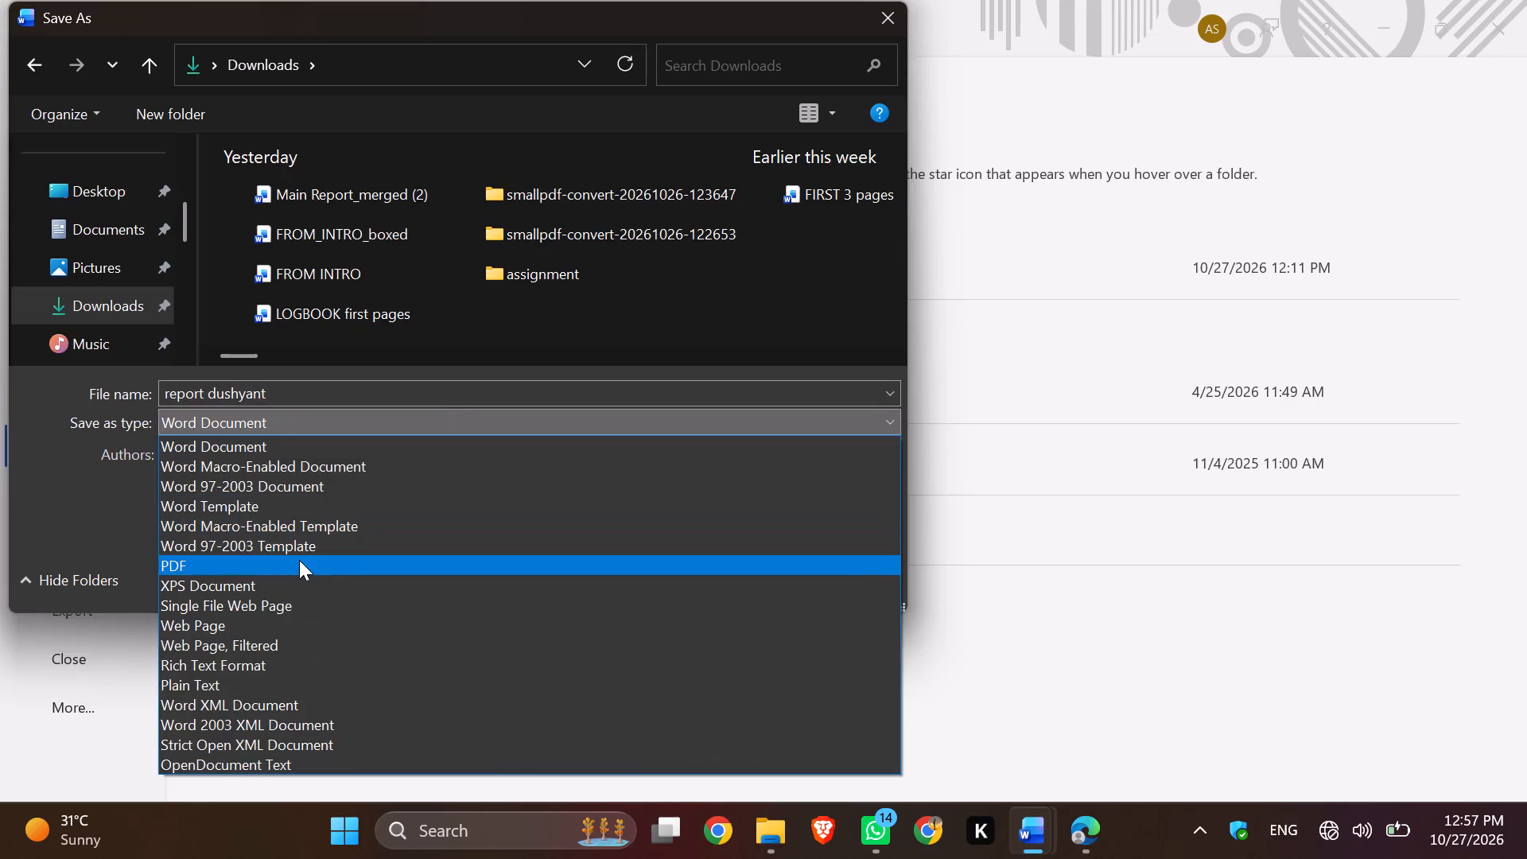
click(701, 615)
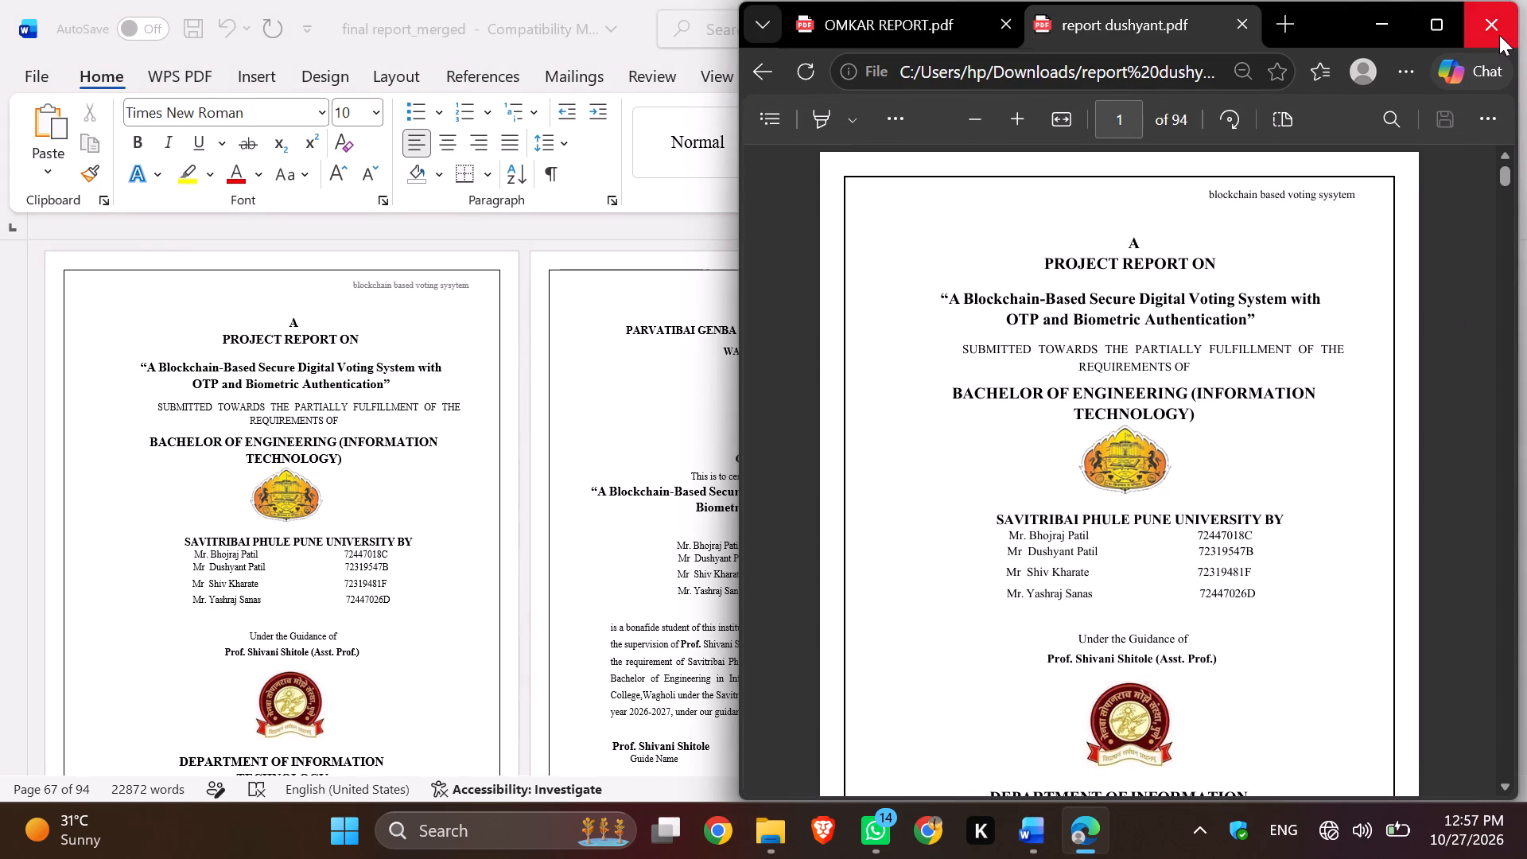
Examine the exported PDF's front matter, from the title page through the lists to Chapter 1, checking headers, footers and borders.
click(1432, 24)
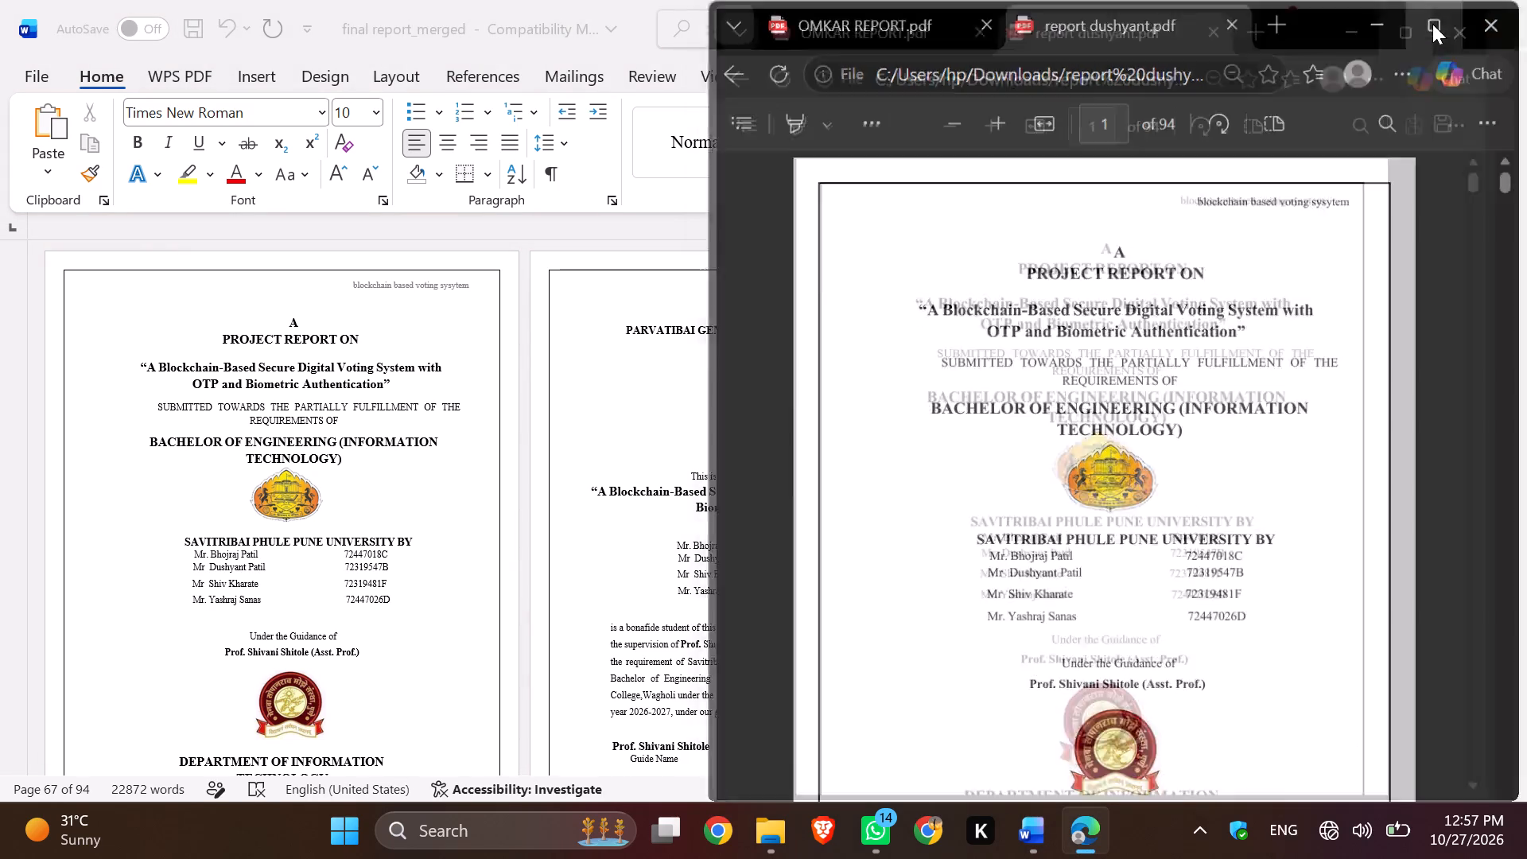
scroll(1124, 331, down, 4)
scroll(1124, 331, up, 1)
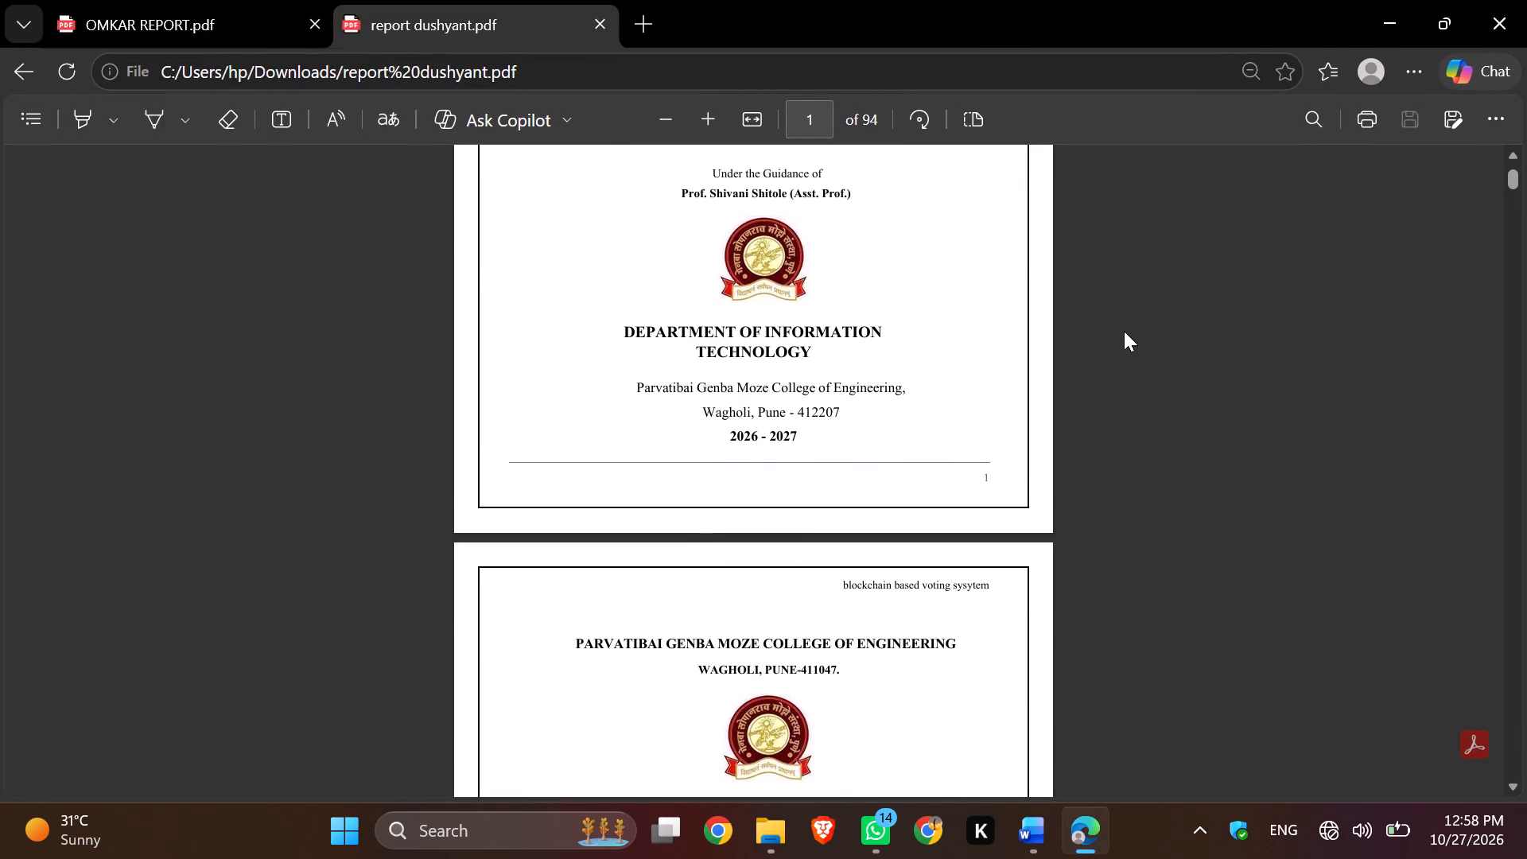
scroll(1124, 331, up, 1)
scroll(1124, 331, down, 6)
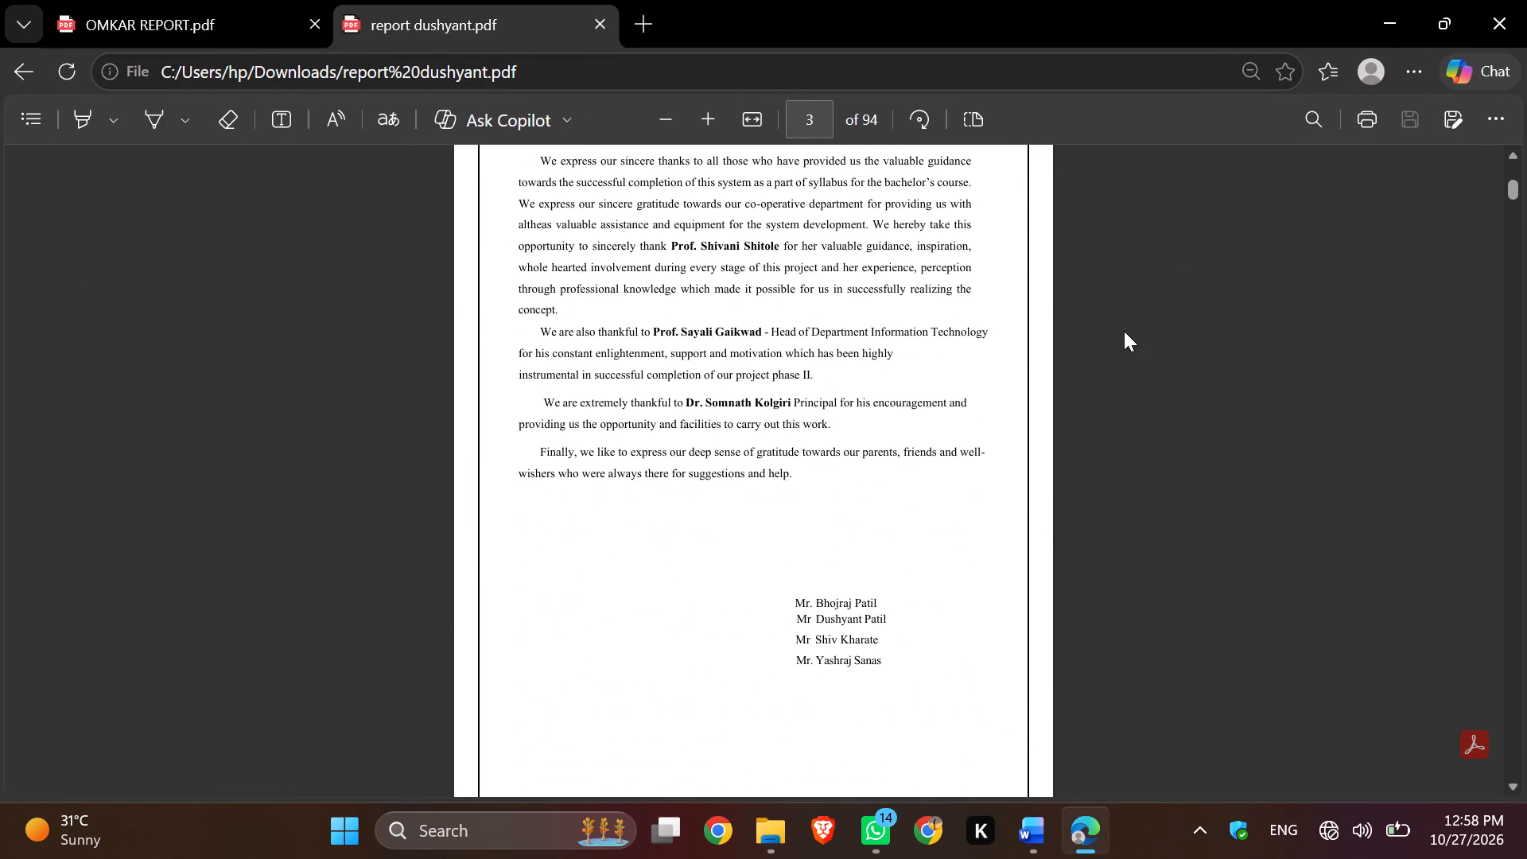
scroll(1124, 331, down, 10)
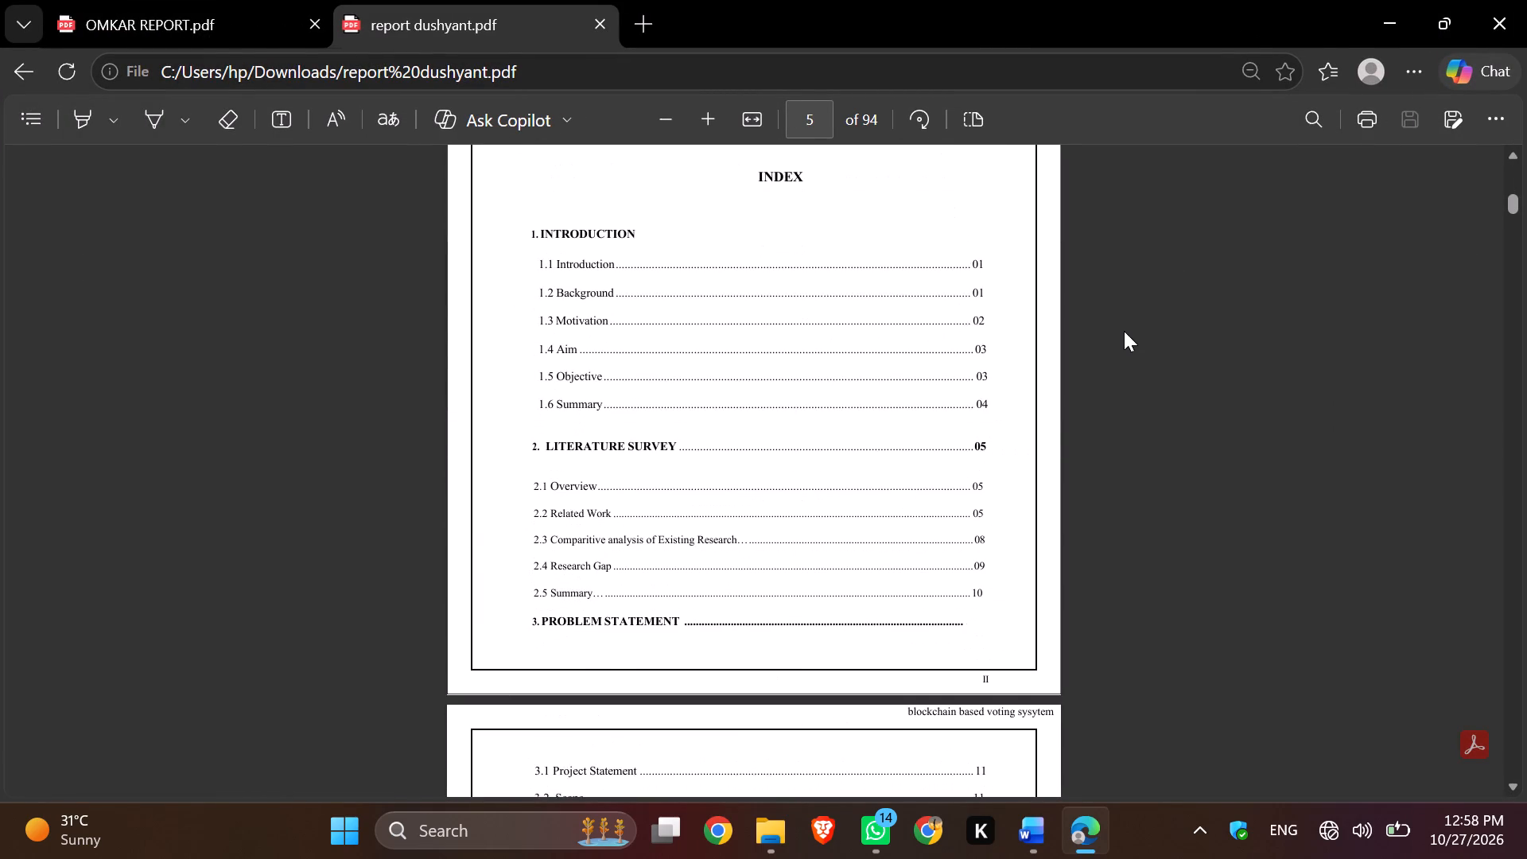
scroll(1124, 331, down, 8)
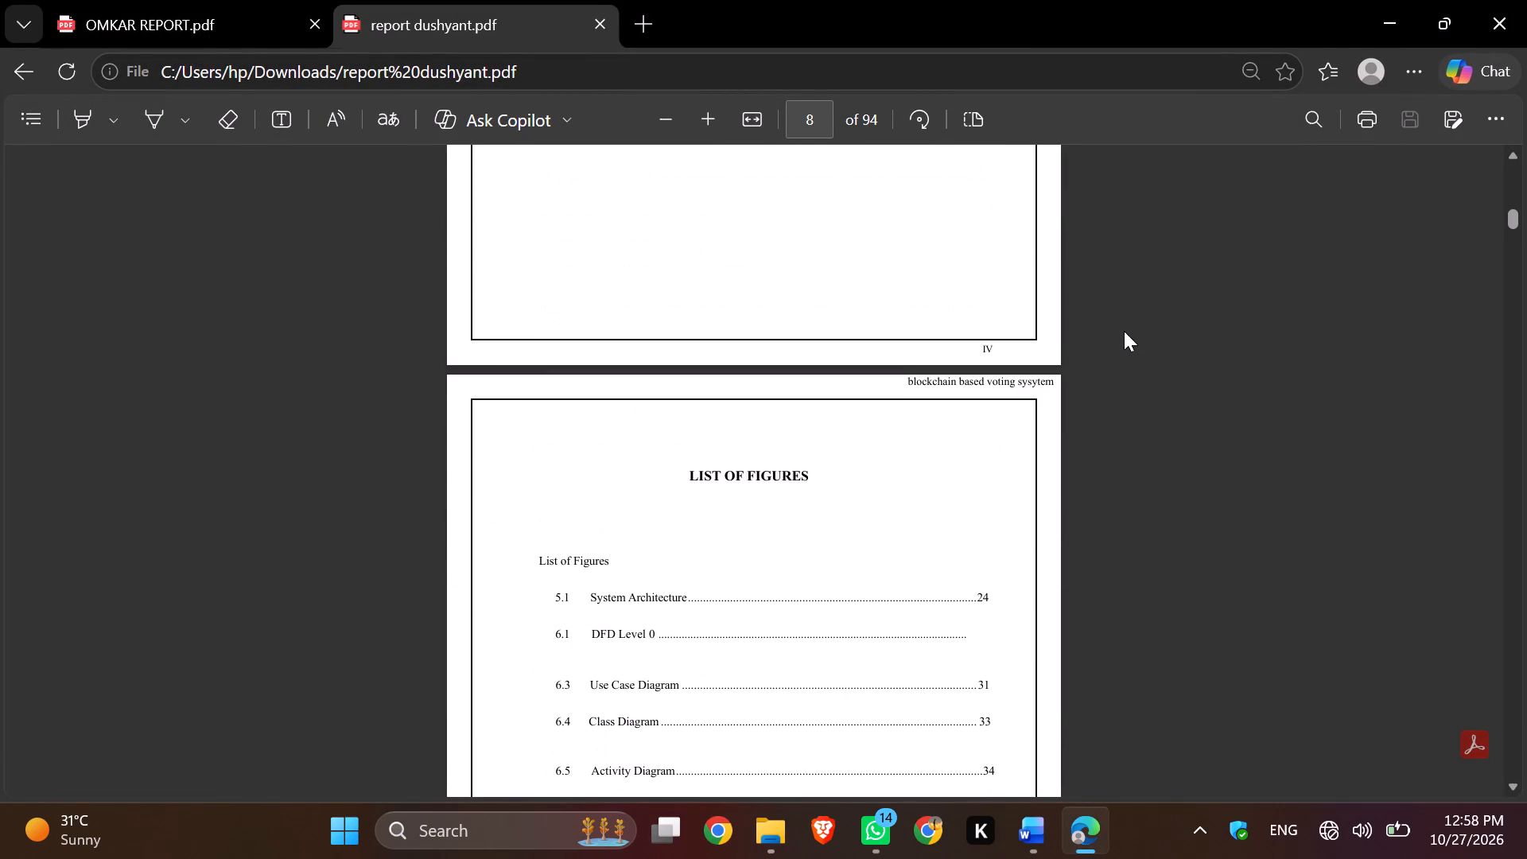
scroll(1124, 331, down, 9)
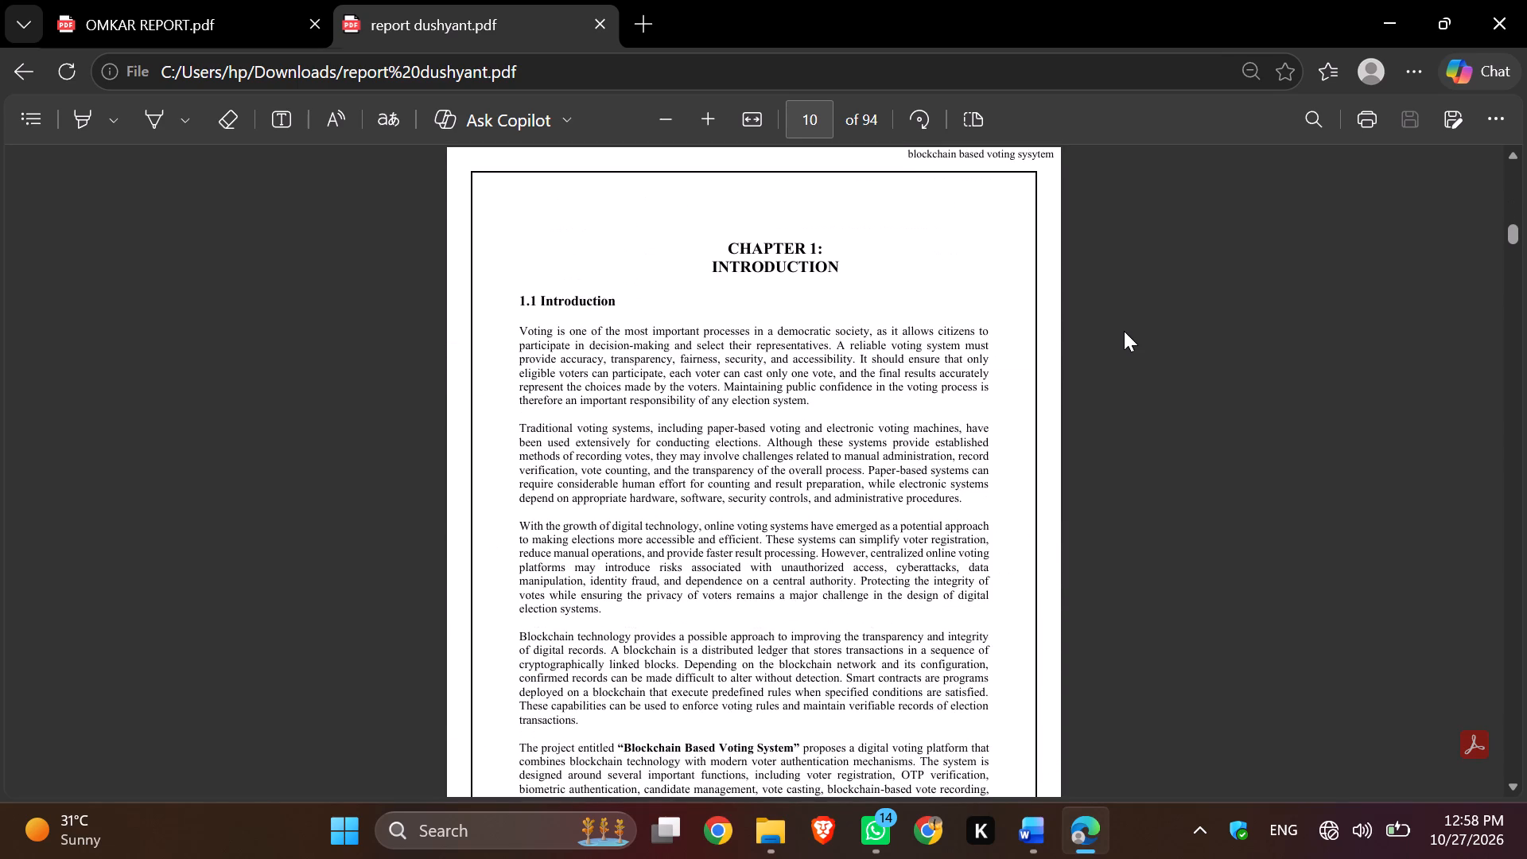
scroll(1124, 331, down, 1)
scroll(1124, 331, up, 2)
scroll(1124, 331, down, 3)
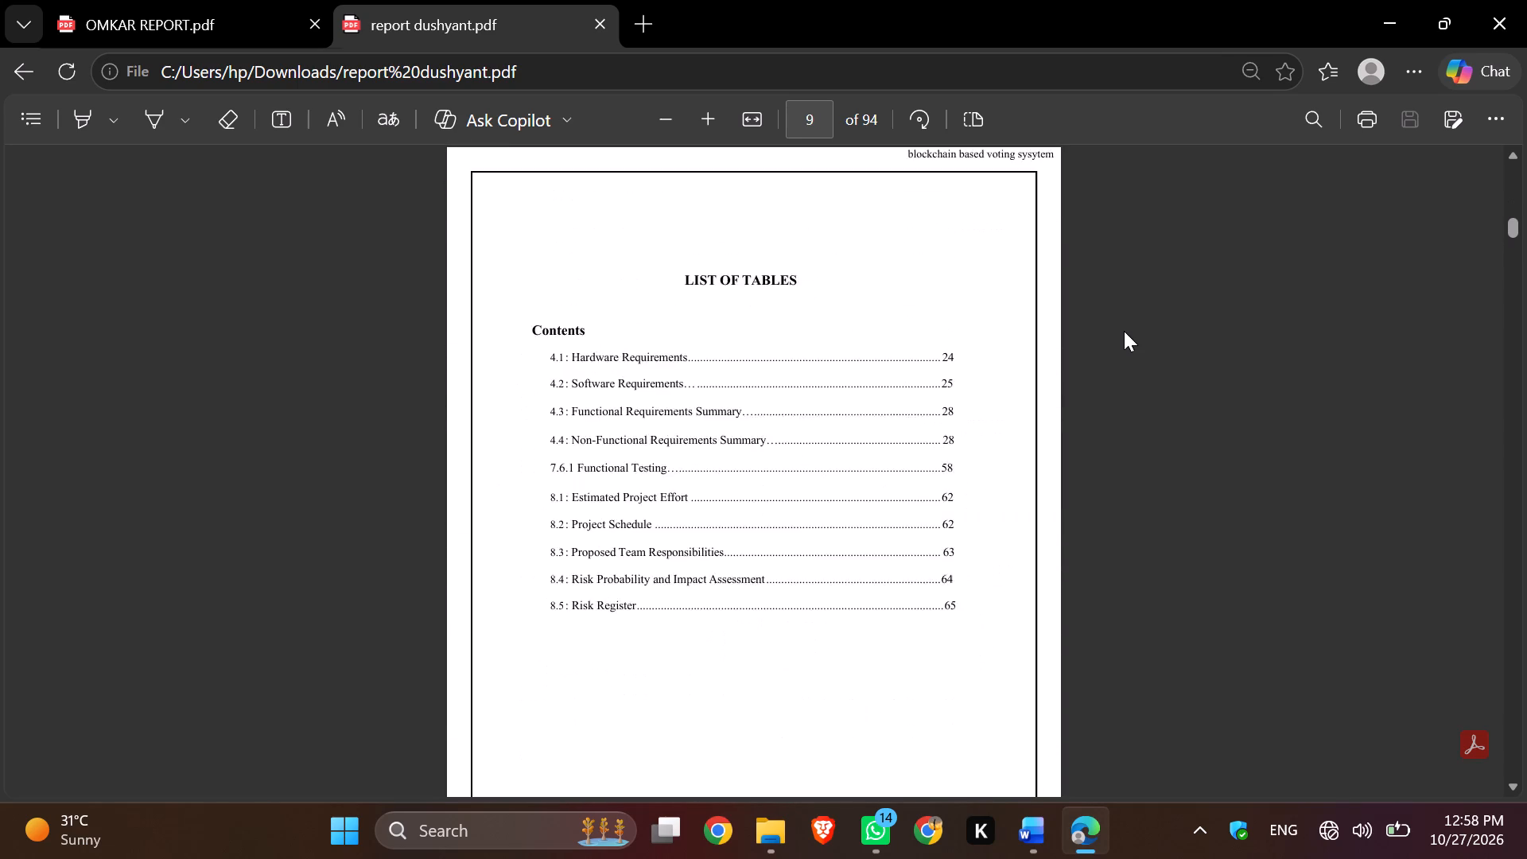
Examine the headers, footers and page layout of the PDF's chapters through the 6.8 Chapter Summary page and back.
scroll(1124, 331, down, 14)
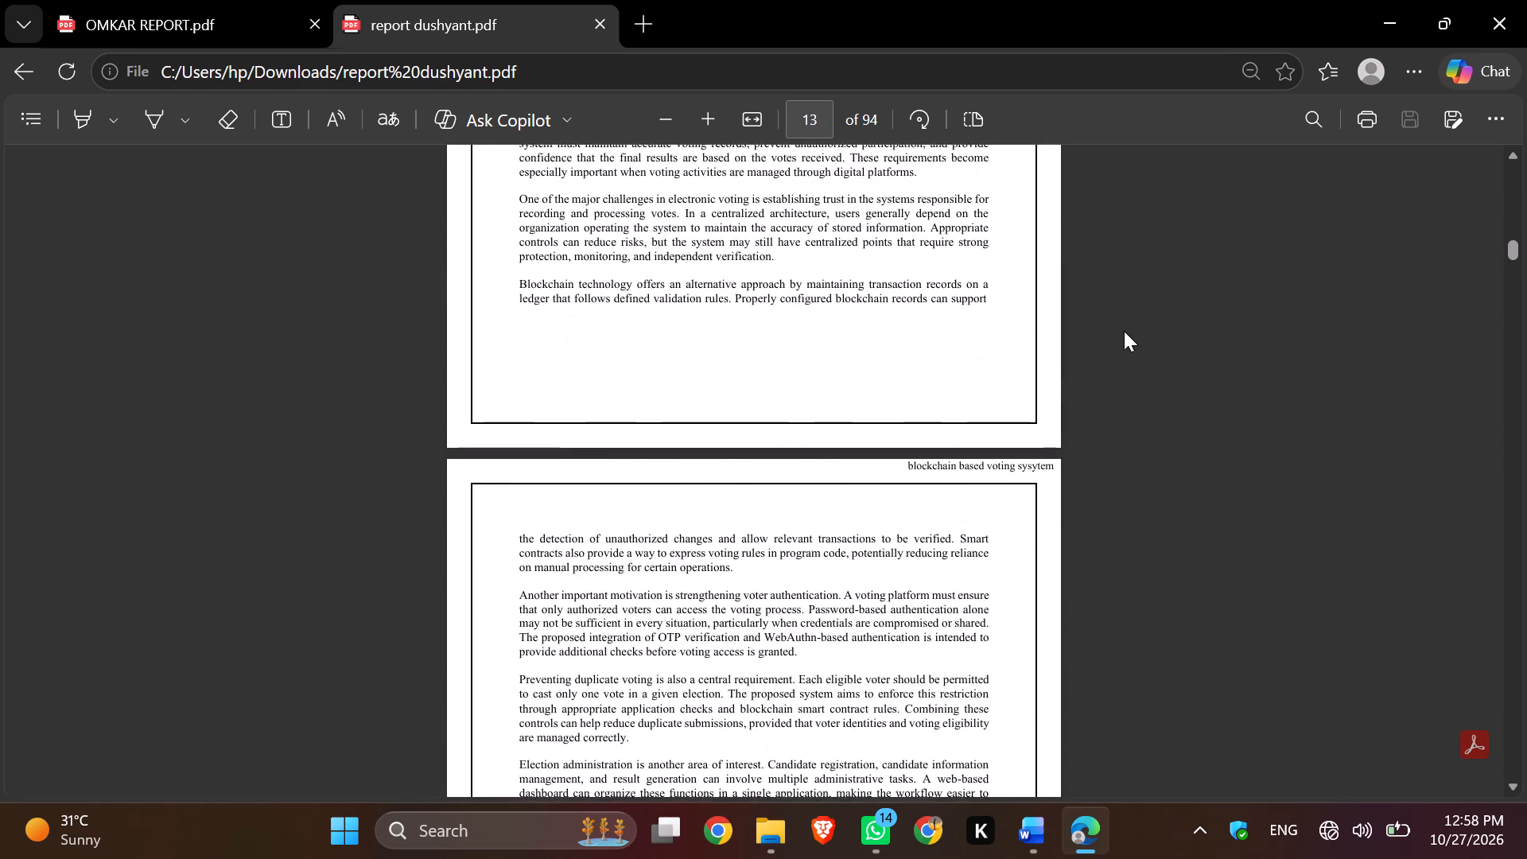
scroll(1124, 331, down, 14)
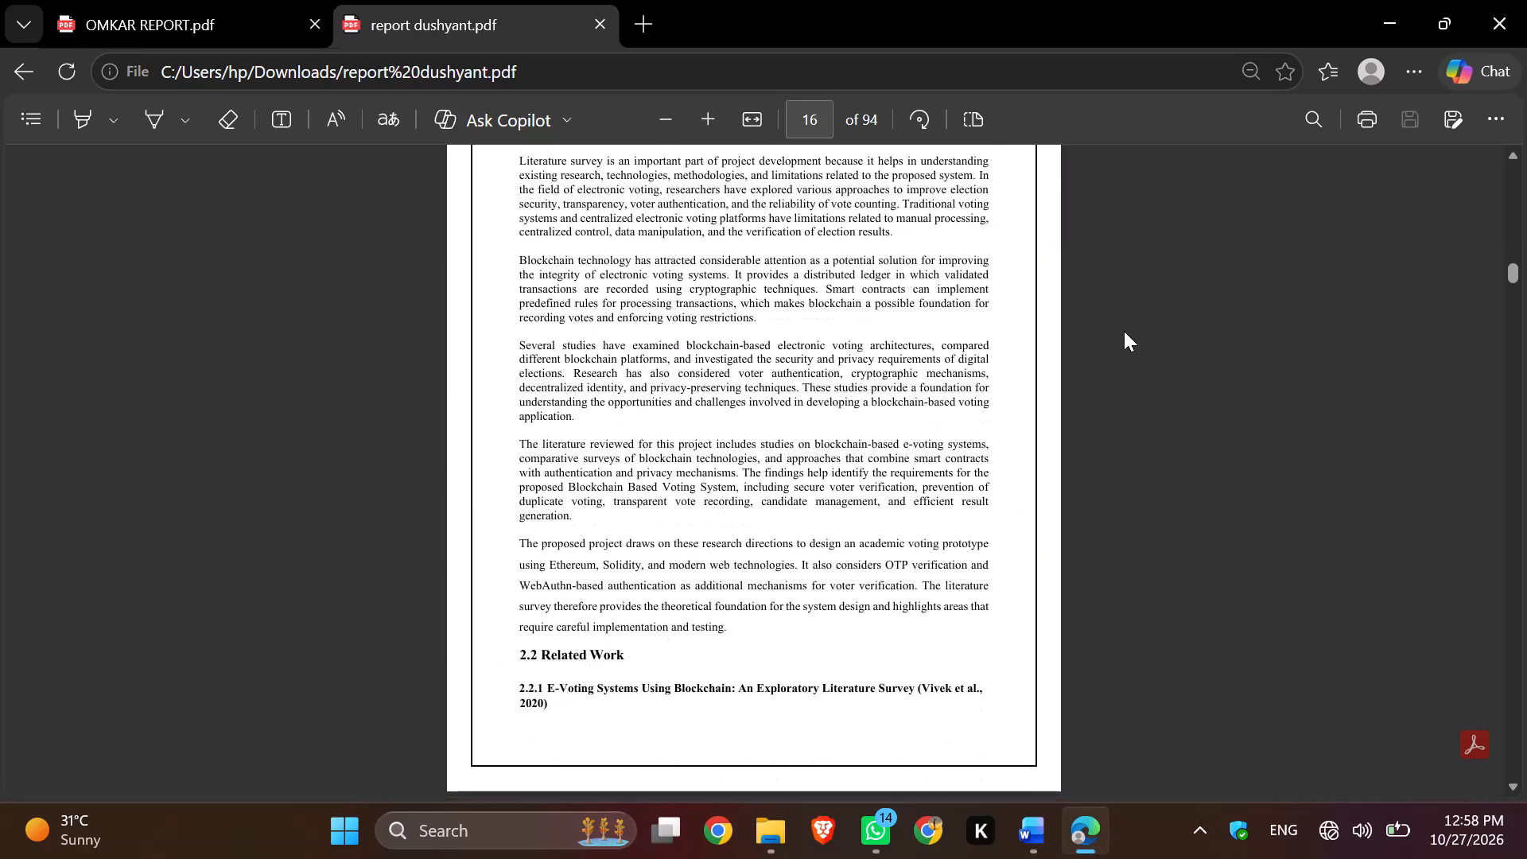
scroll(1124, 331, down, 12)
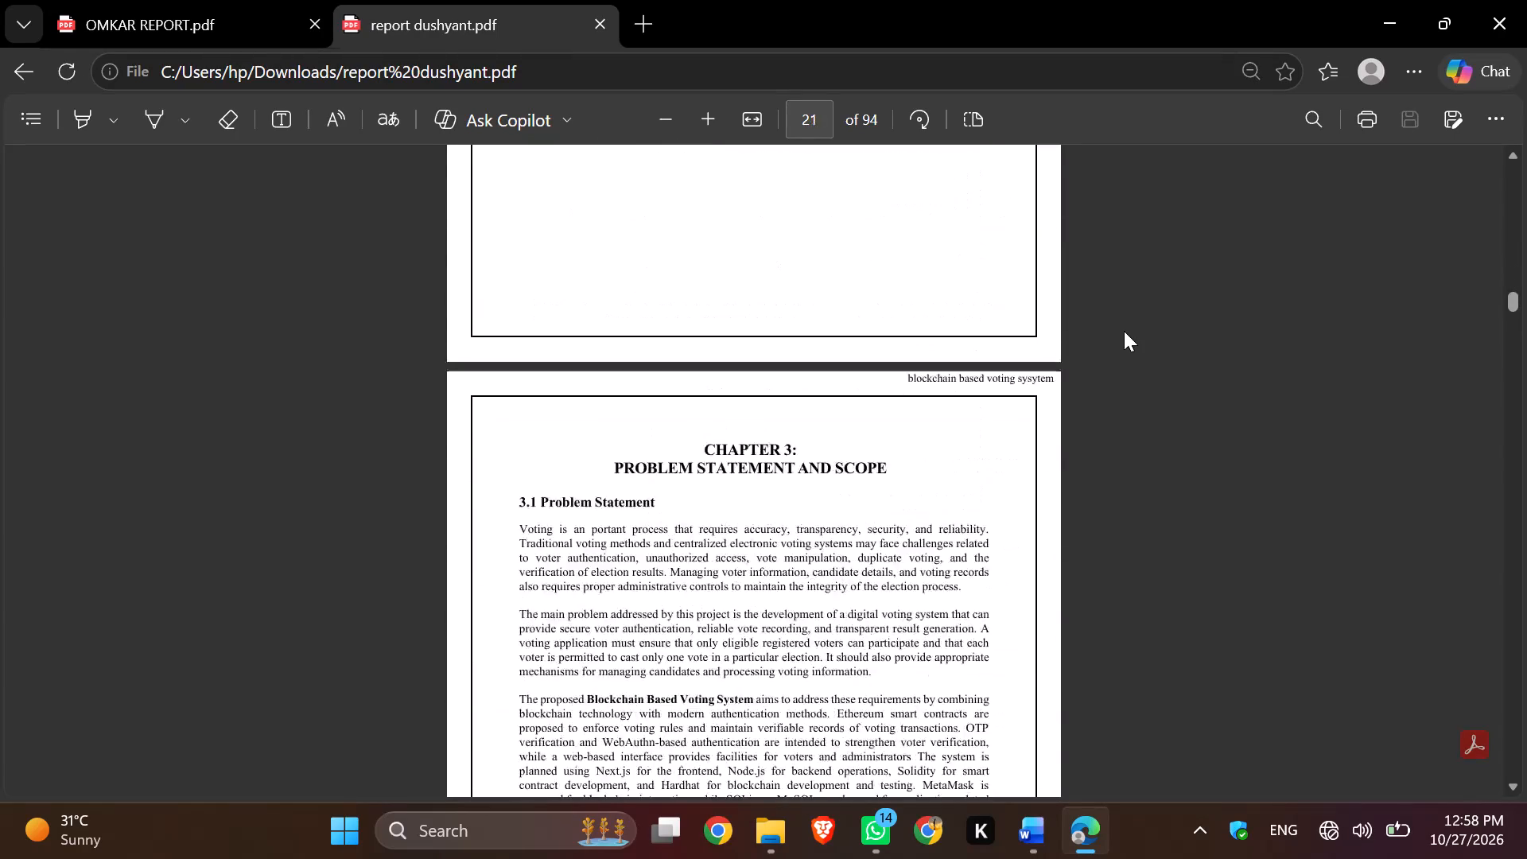
scroll(1124, 331, down, 20)
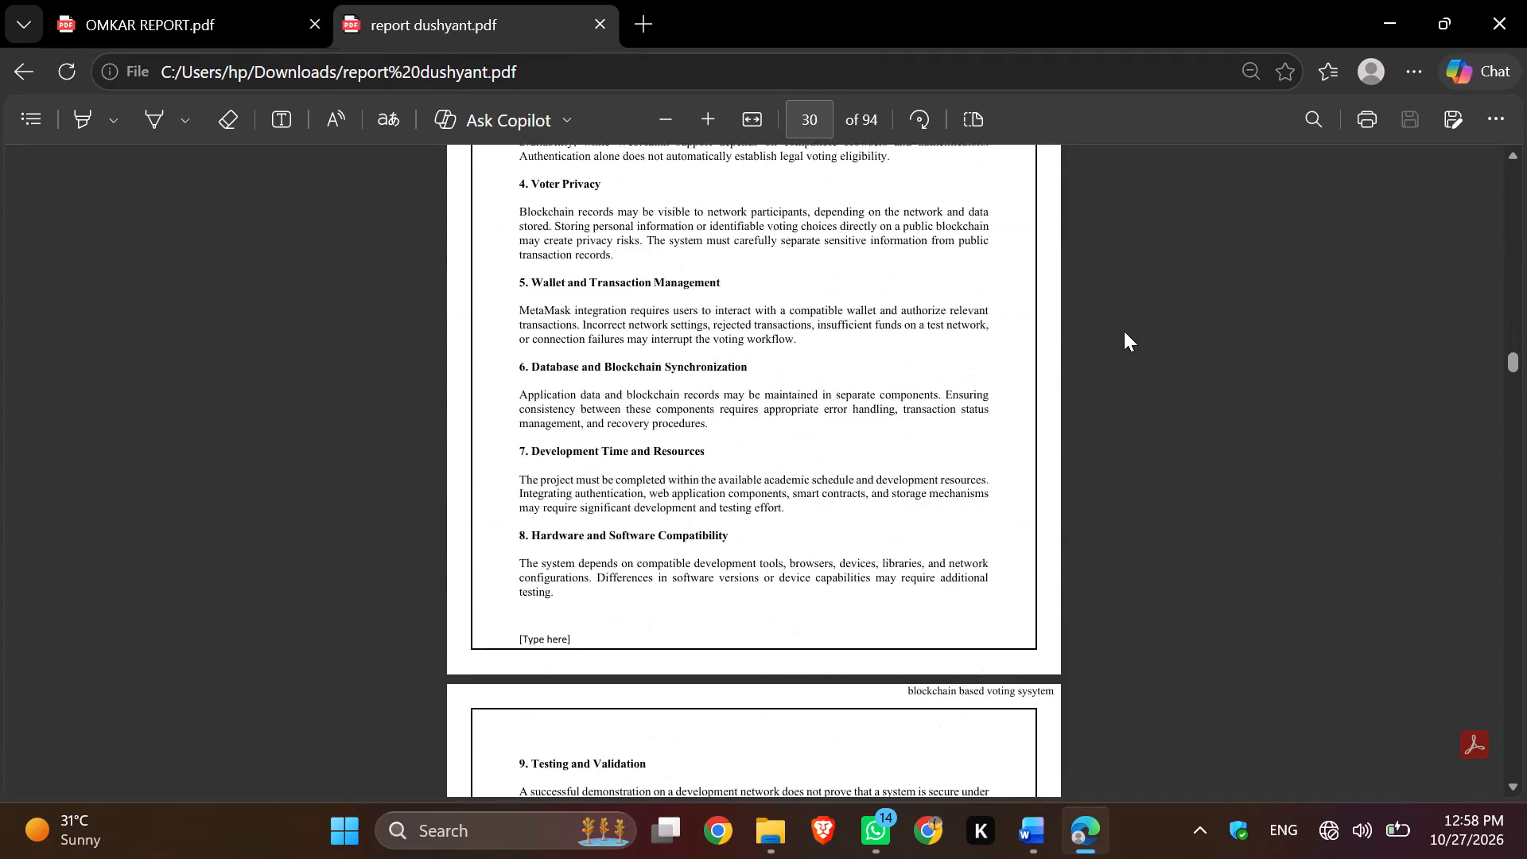
scroll(1124, 331, down, 19)
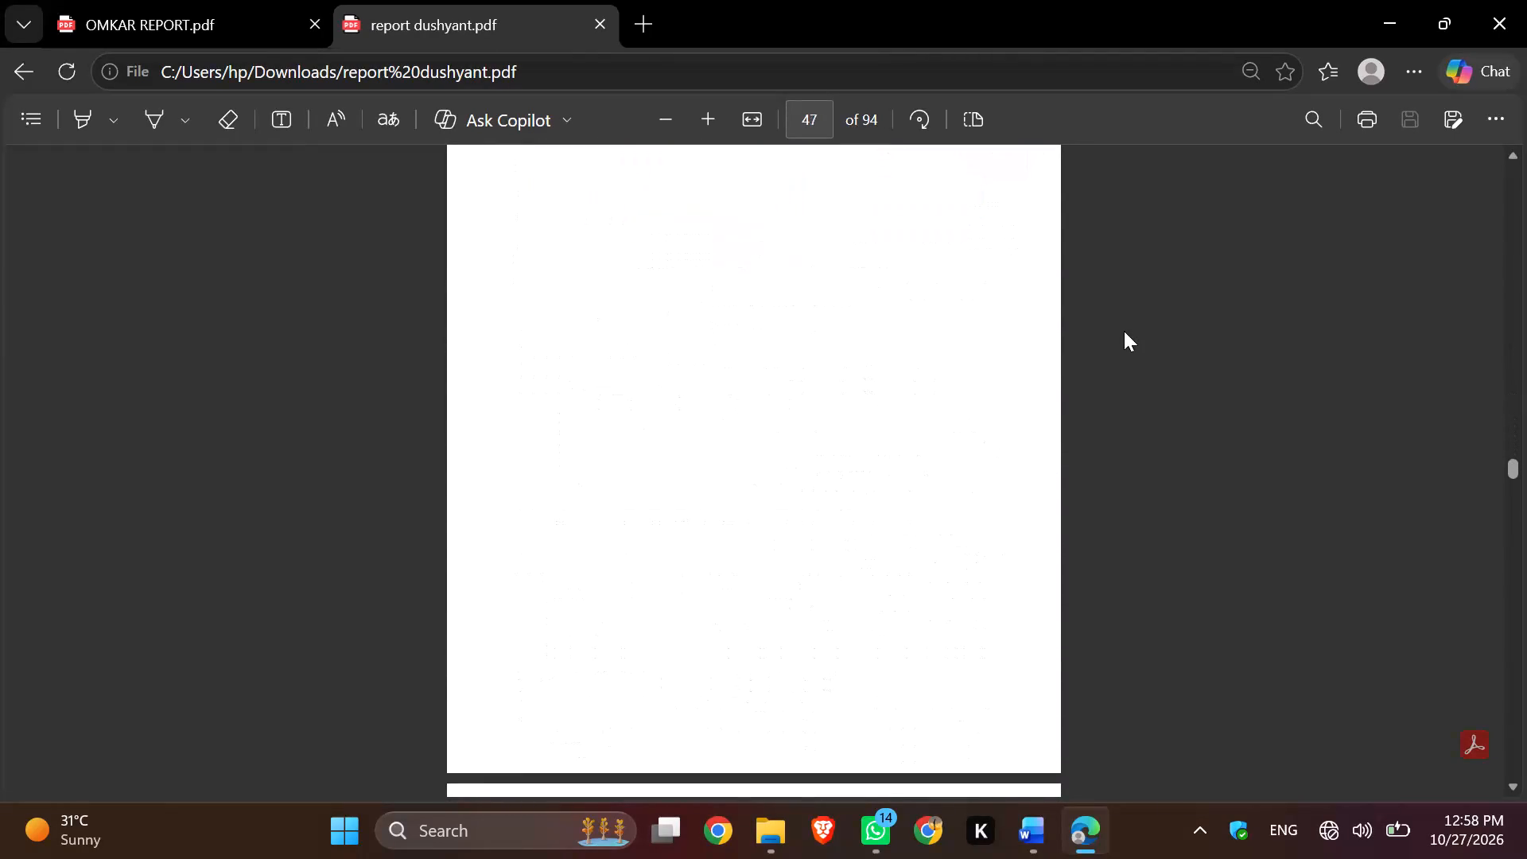
scroll(1124, 331, down, 10)
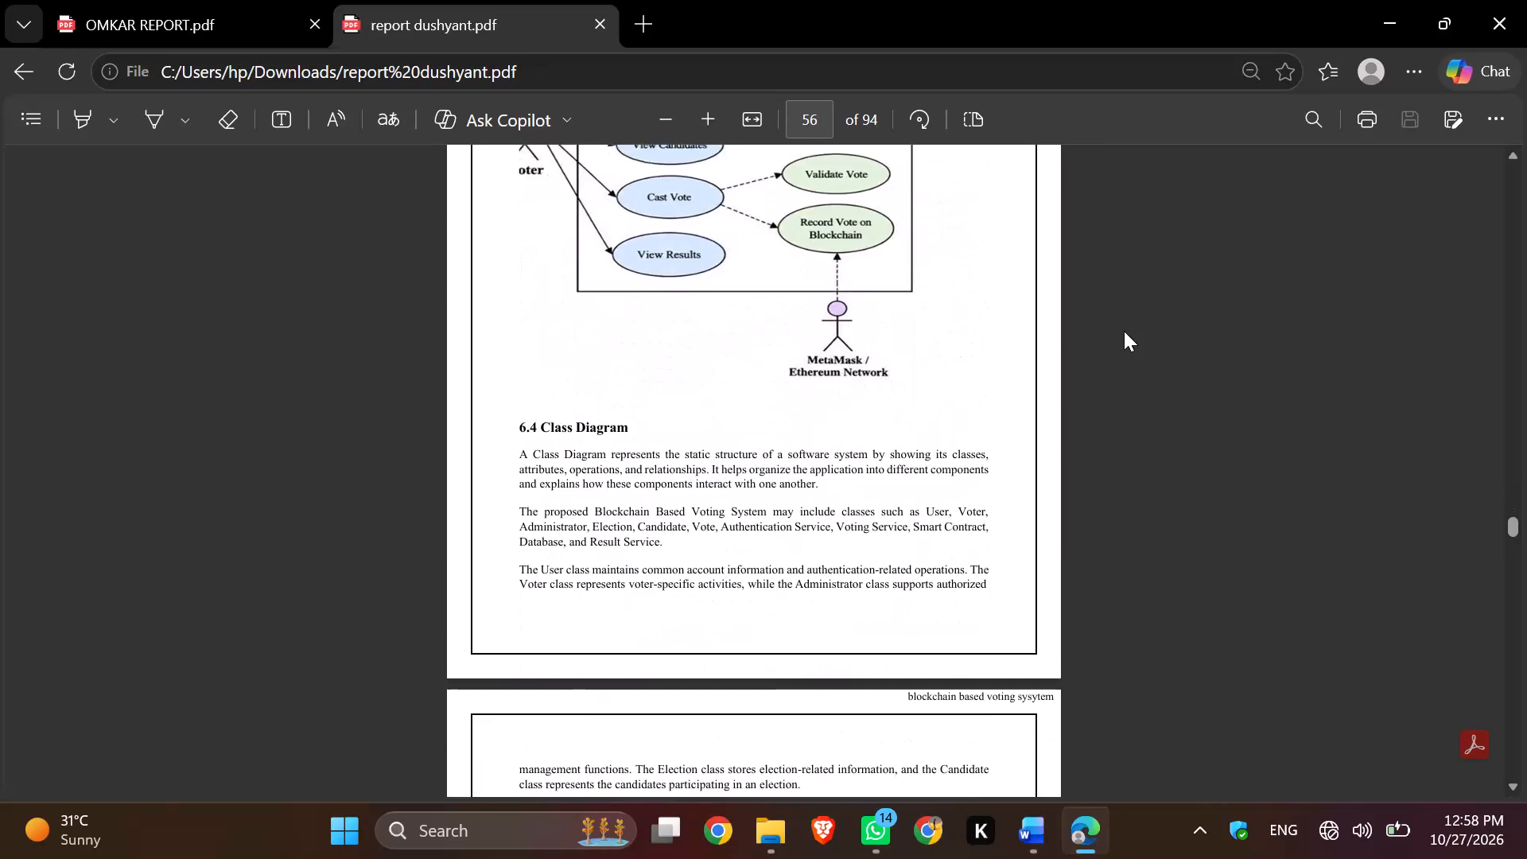
scroll(1124, 331, down, 14)
scroll(1124, 331, up, 1)
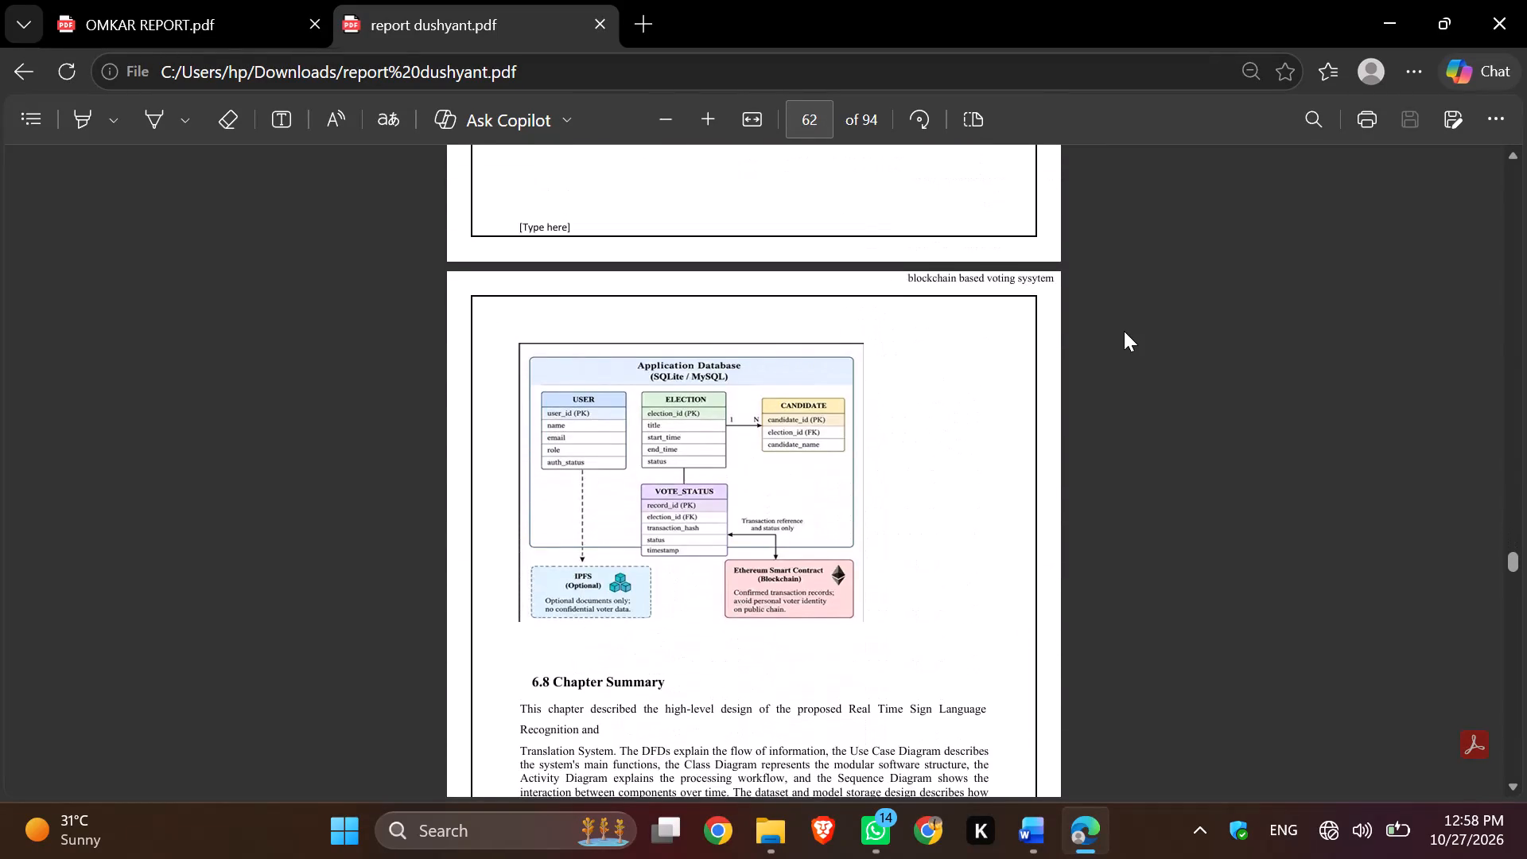
scroll(1124, 331, down, 7)
scroll(1124, 331, up, 20)
scroll(1124, 331, up, 20)
scroll(1124, 331, up, 1)
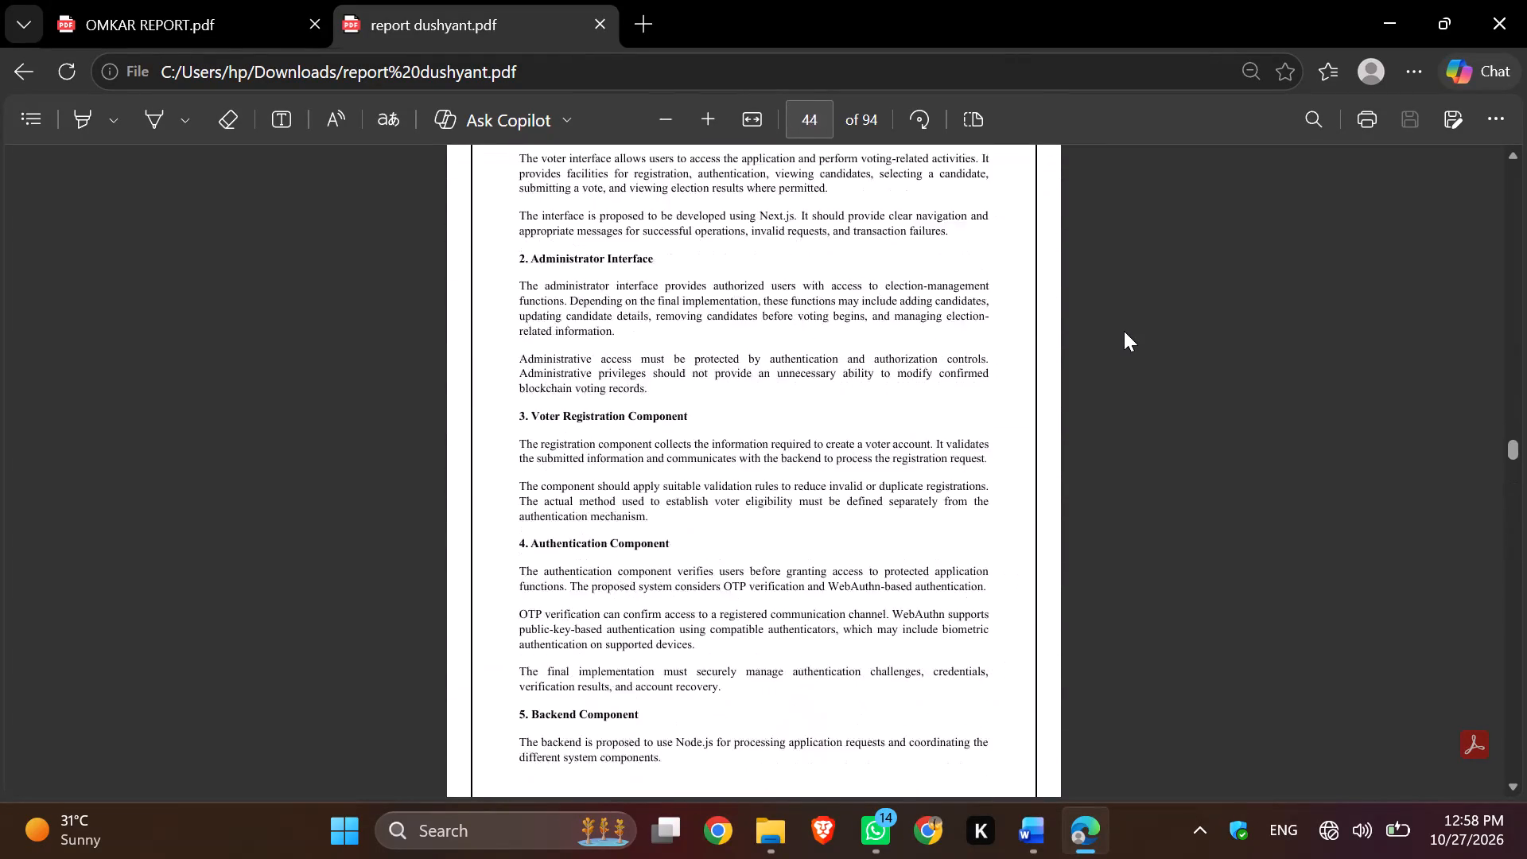
scroll(1124, 331, up, 14)
scroll(1124, 331, up, 20)
scroll(1124, 331, up, 10)
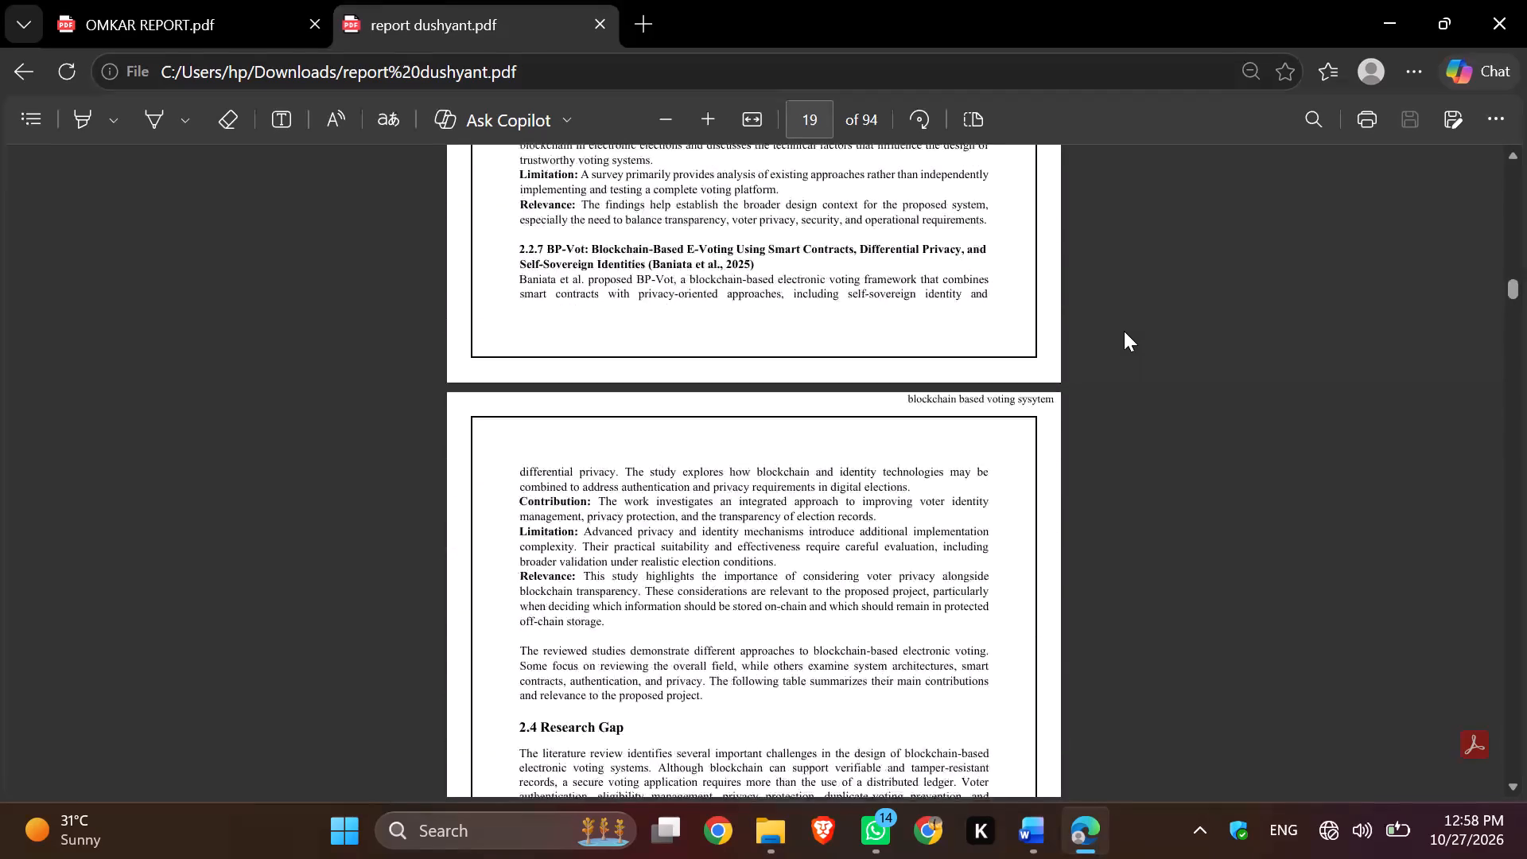
scroll(1124, 331, up, 17)
Switch back to final report_merged in Word and delete the page number and its line from the Section 1 footer.
click(1028, 858)
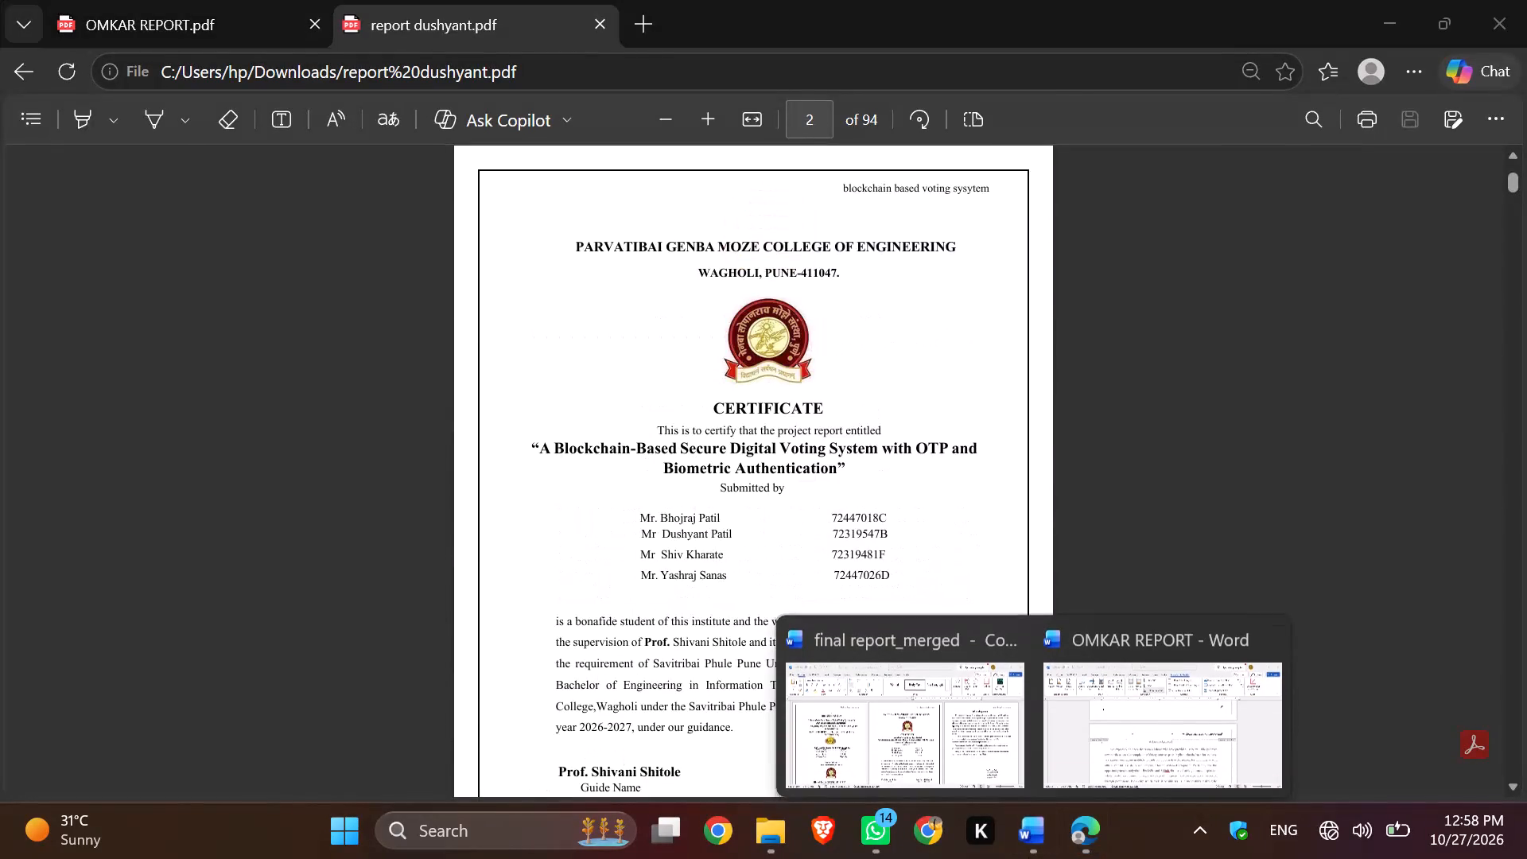
click(1109, 754)
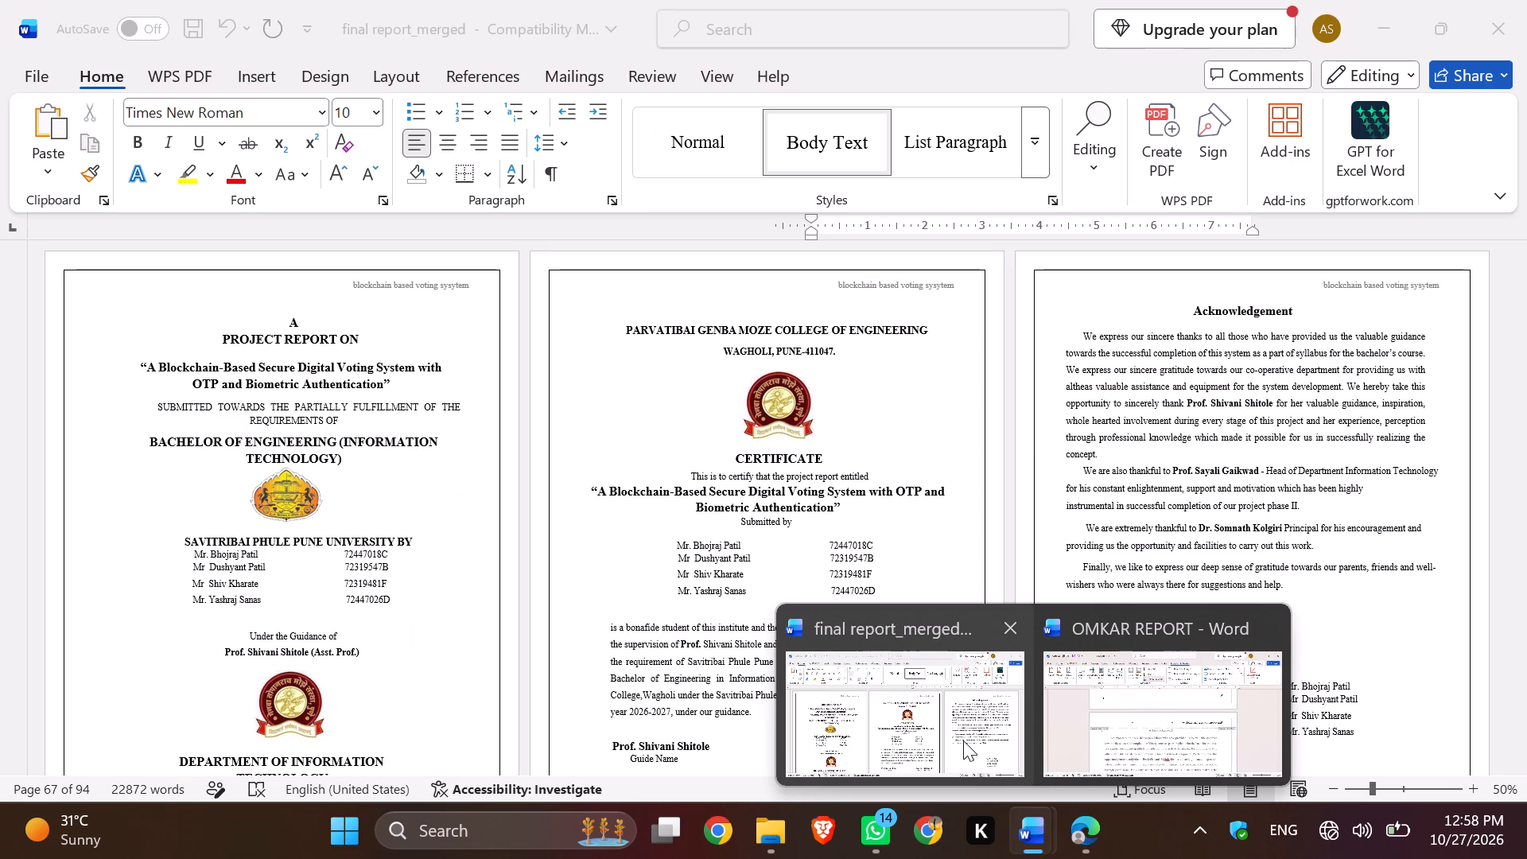
click(963, 740)
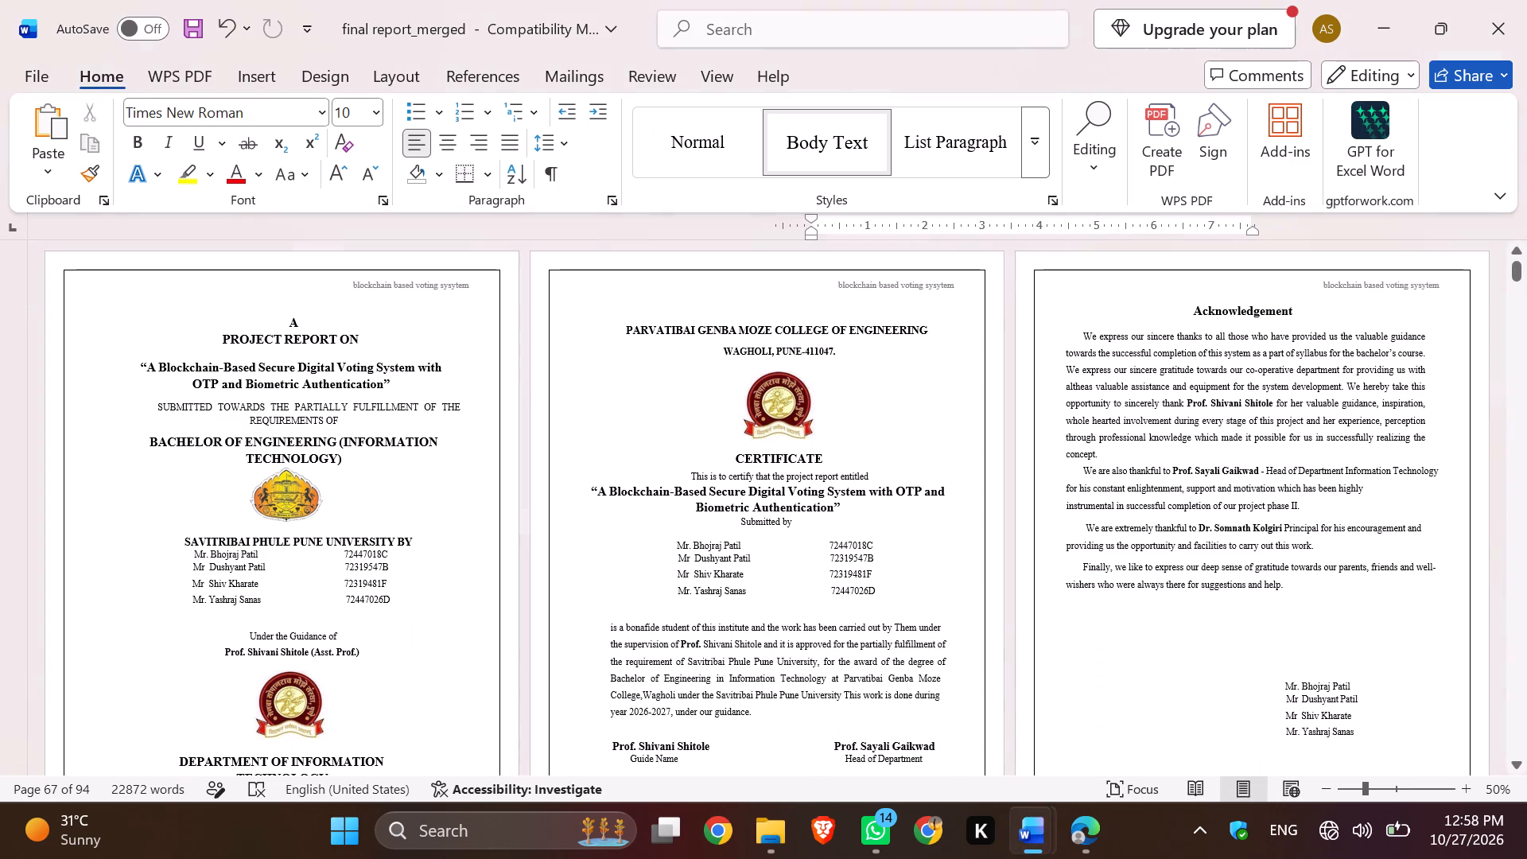
scroll(811, 630, down, 1)
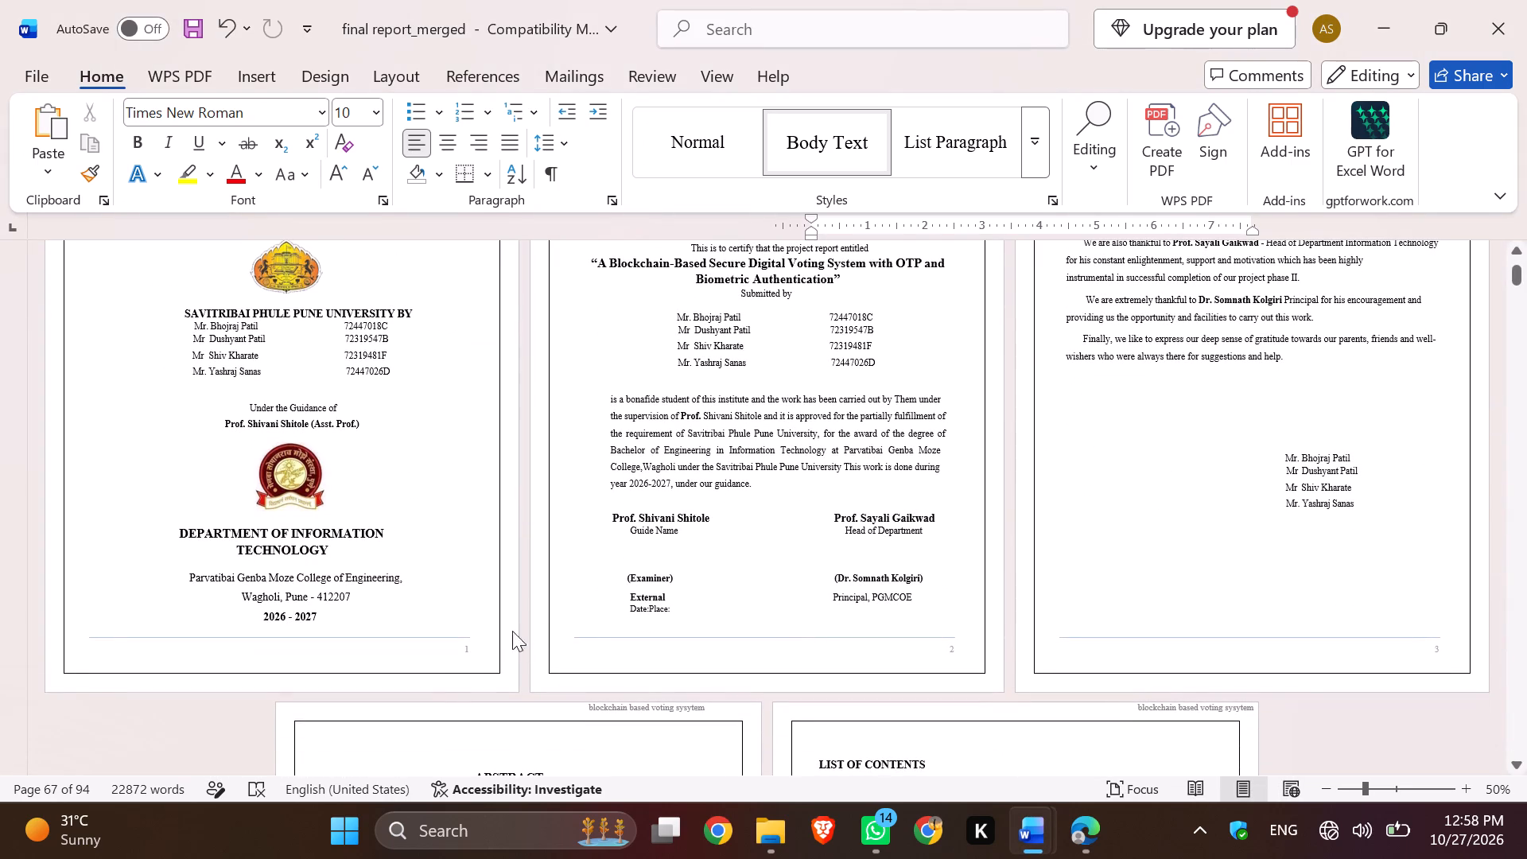
double_click(459, 646)
triple_click(468, 646)
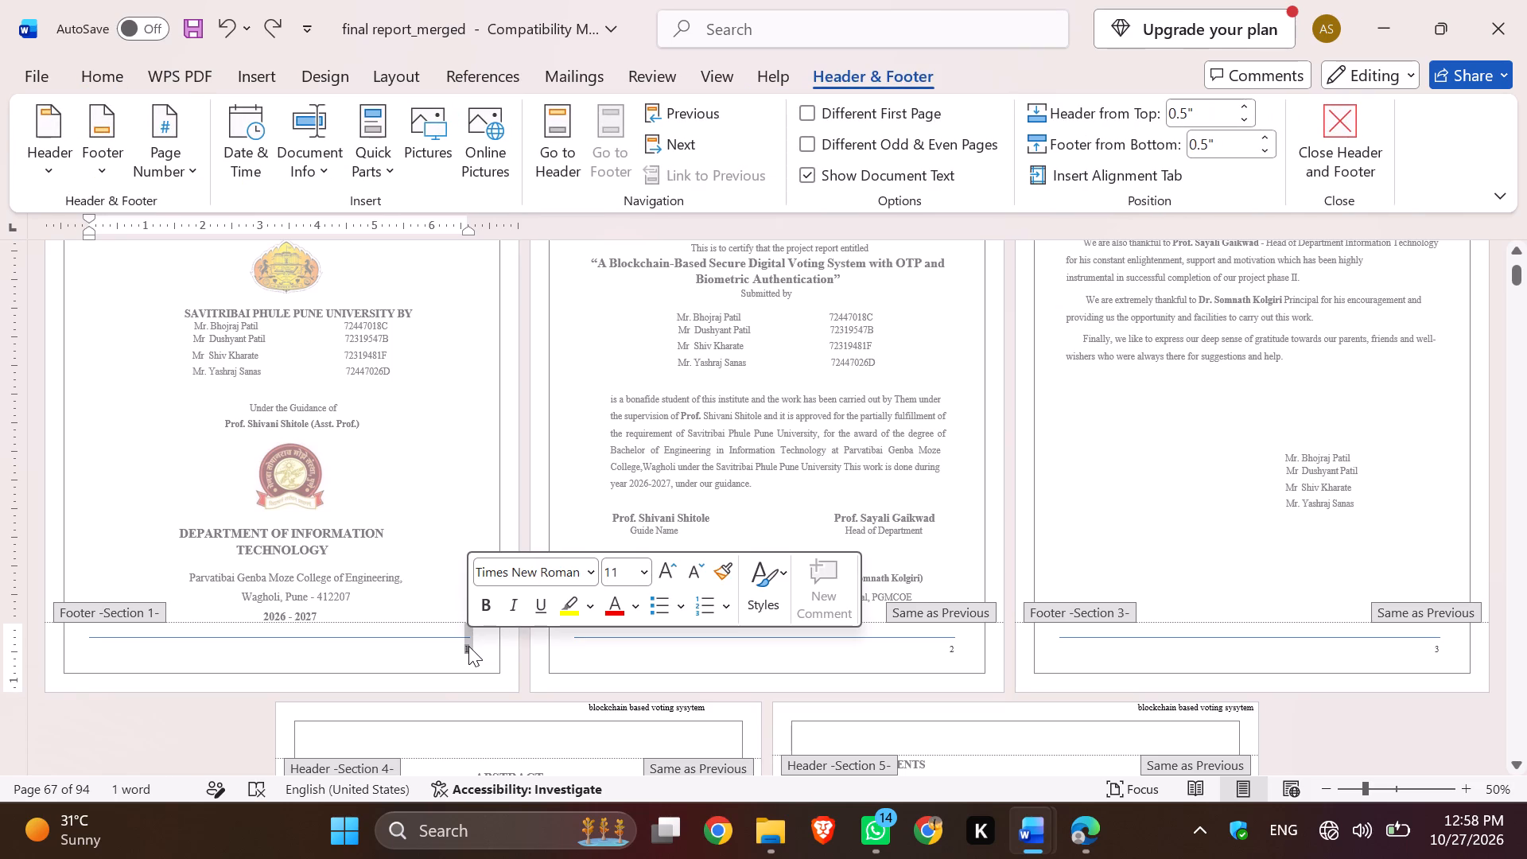
key(BackSpace)
Delete the Roman-numeral page number from the text box in the Section 4 footer.
scroll(1226, 513, down, 2)
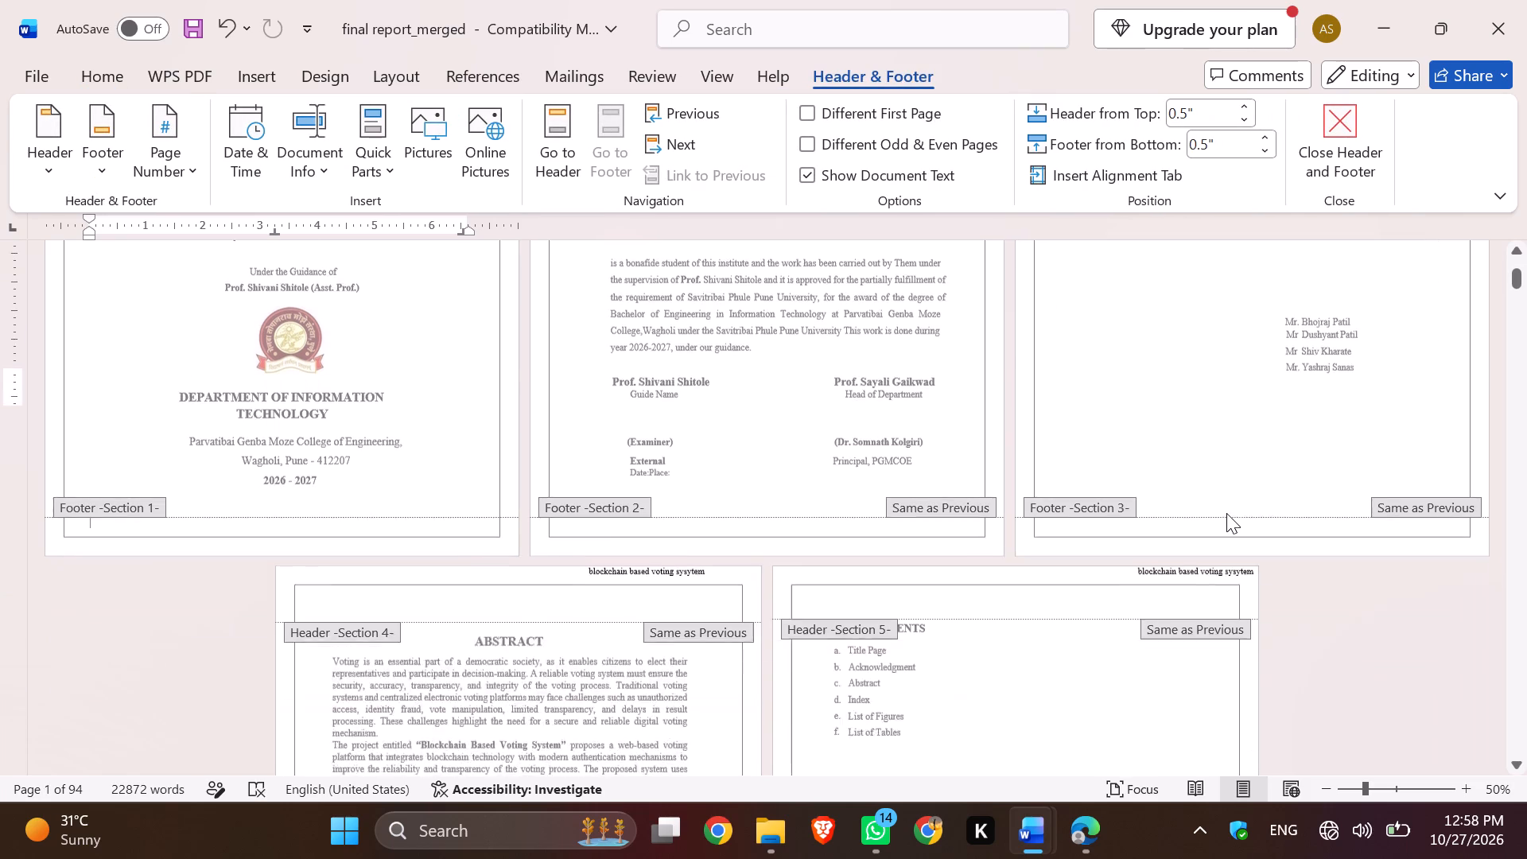
scroll(1226, 513, down, 5)
scroll(1226, 513, up, 1)
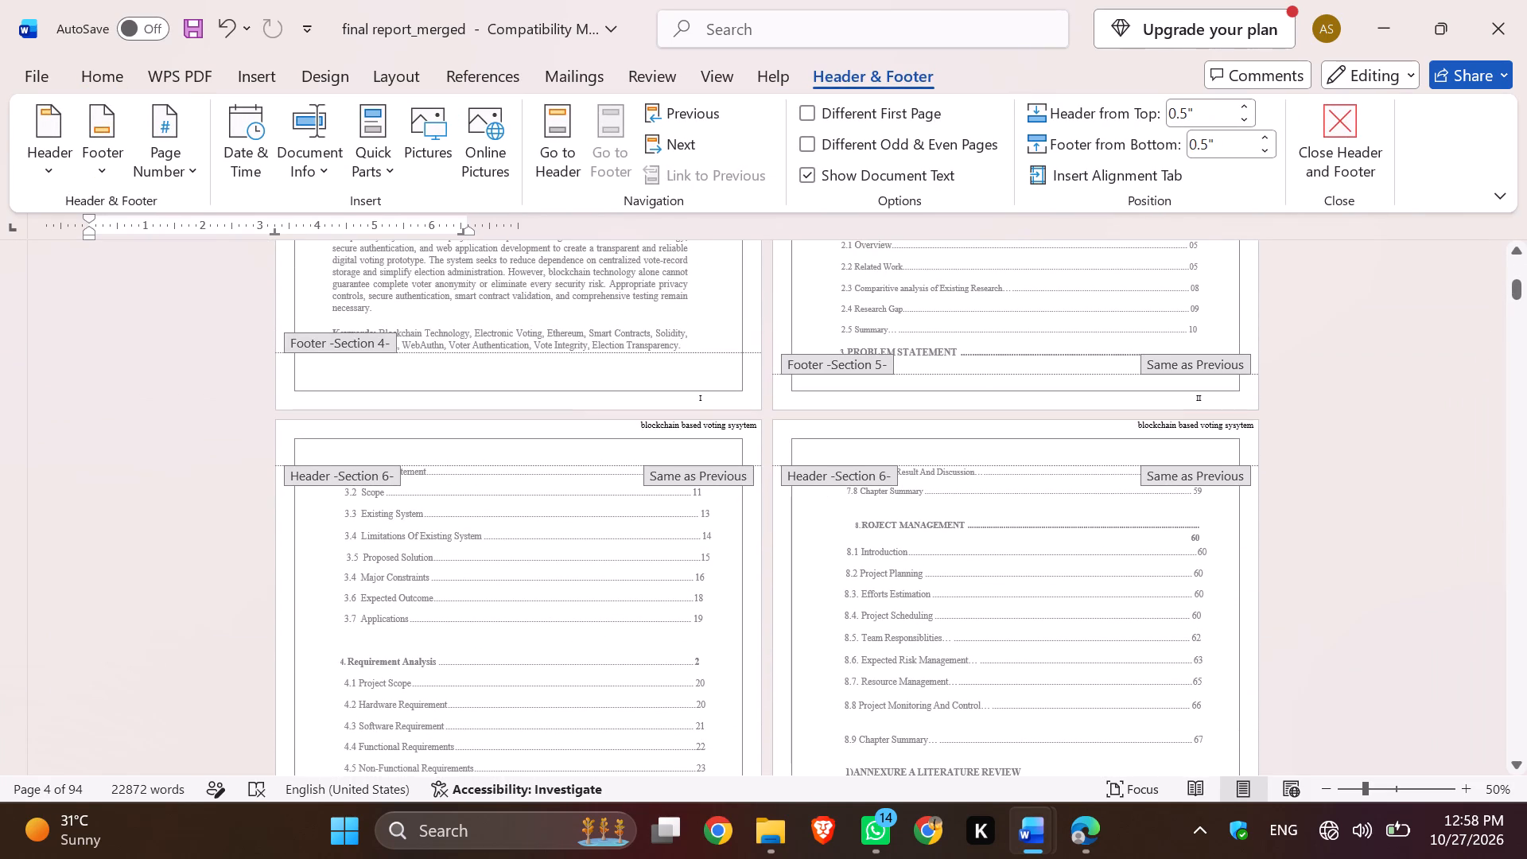
click(704, 402)
key(BackSpace)
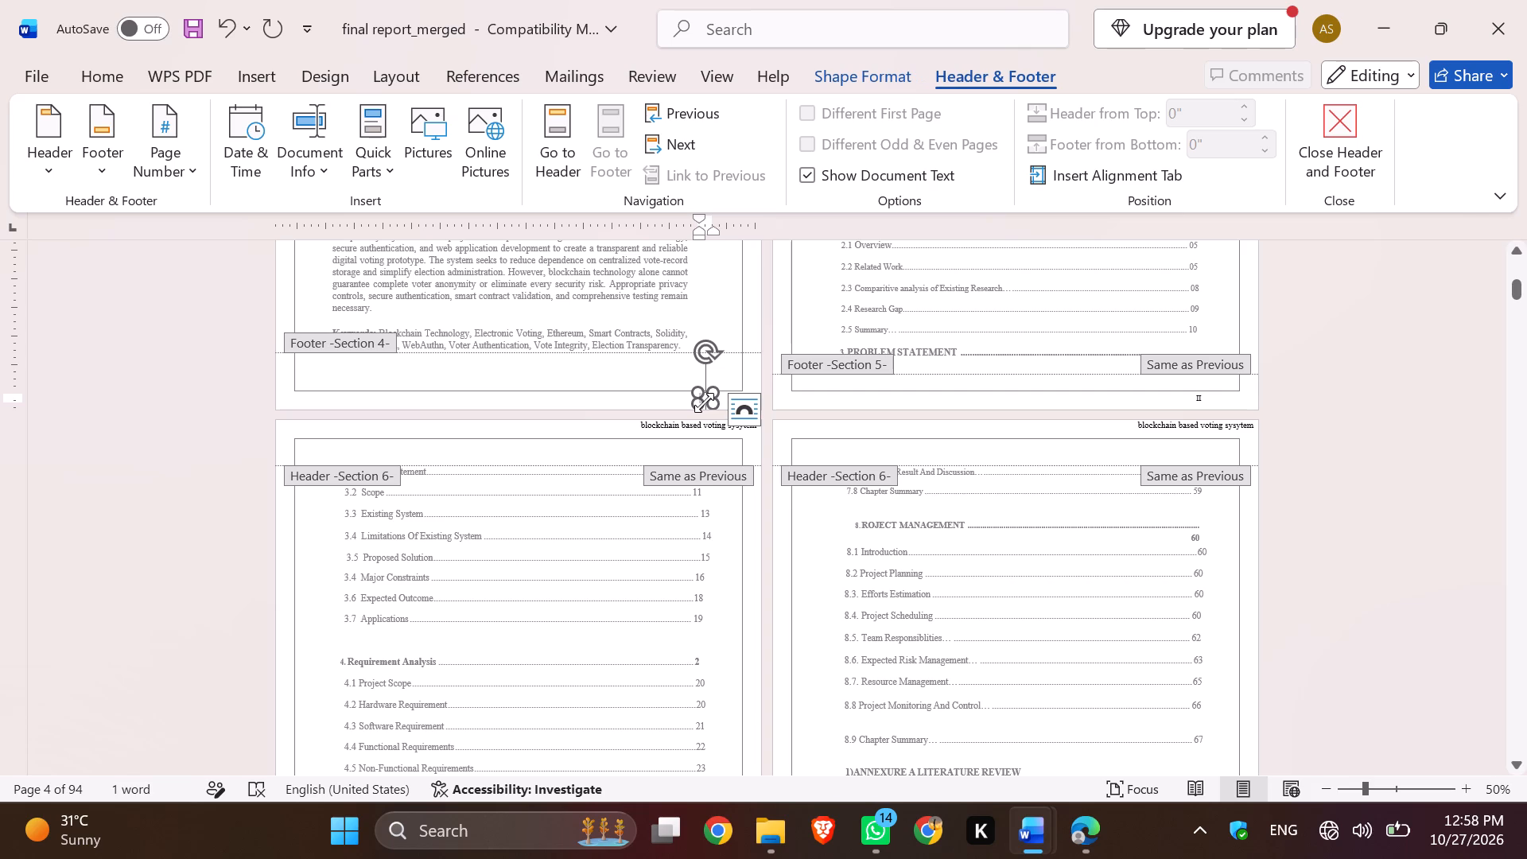
double_click(717, 399)
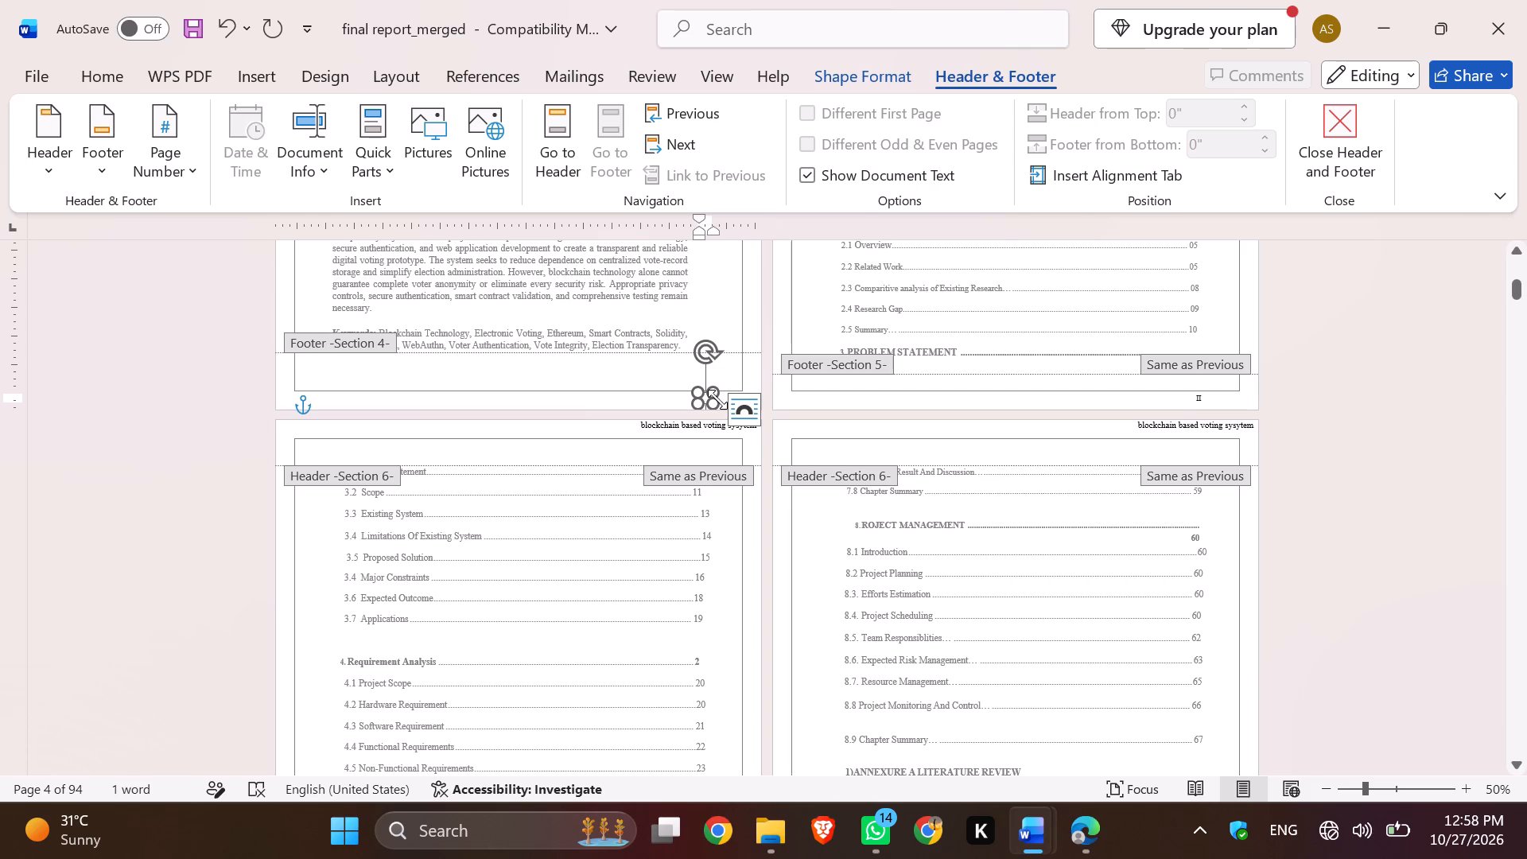
Delete the Roman-numeral page-number text box from the linked Section 4 and Section 5 footers.
double_click(1206, 395)
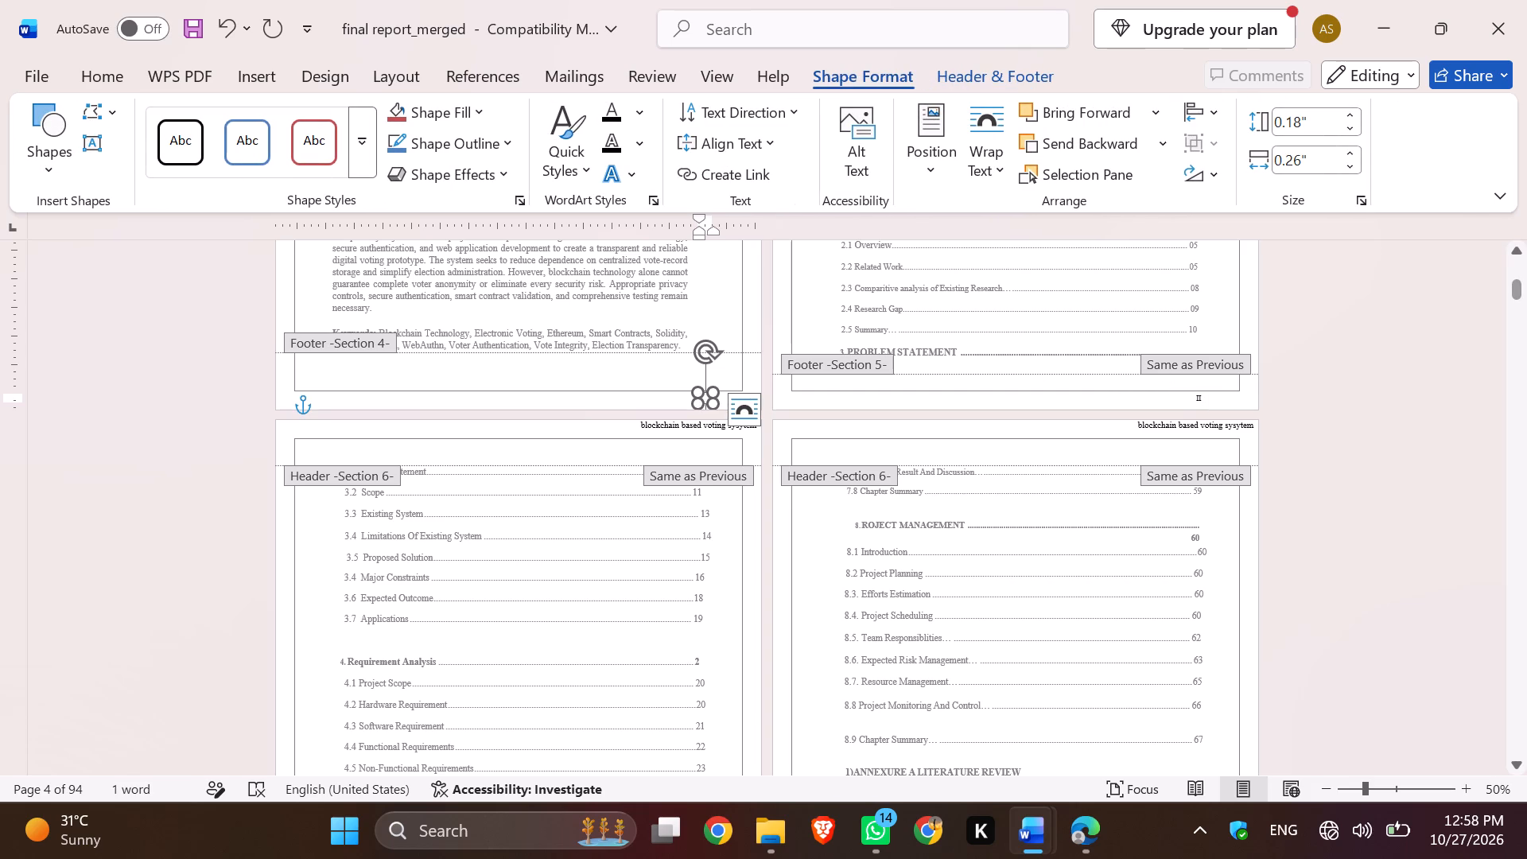
key(BackSpace)
Delete the page-number text box beside the college name in the Section 8 footer.
scroll(1078, 429, down, 6)
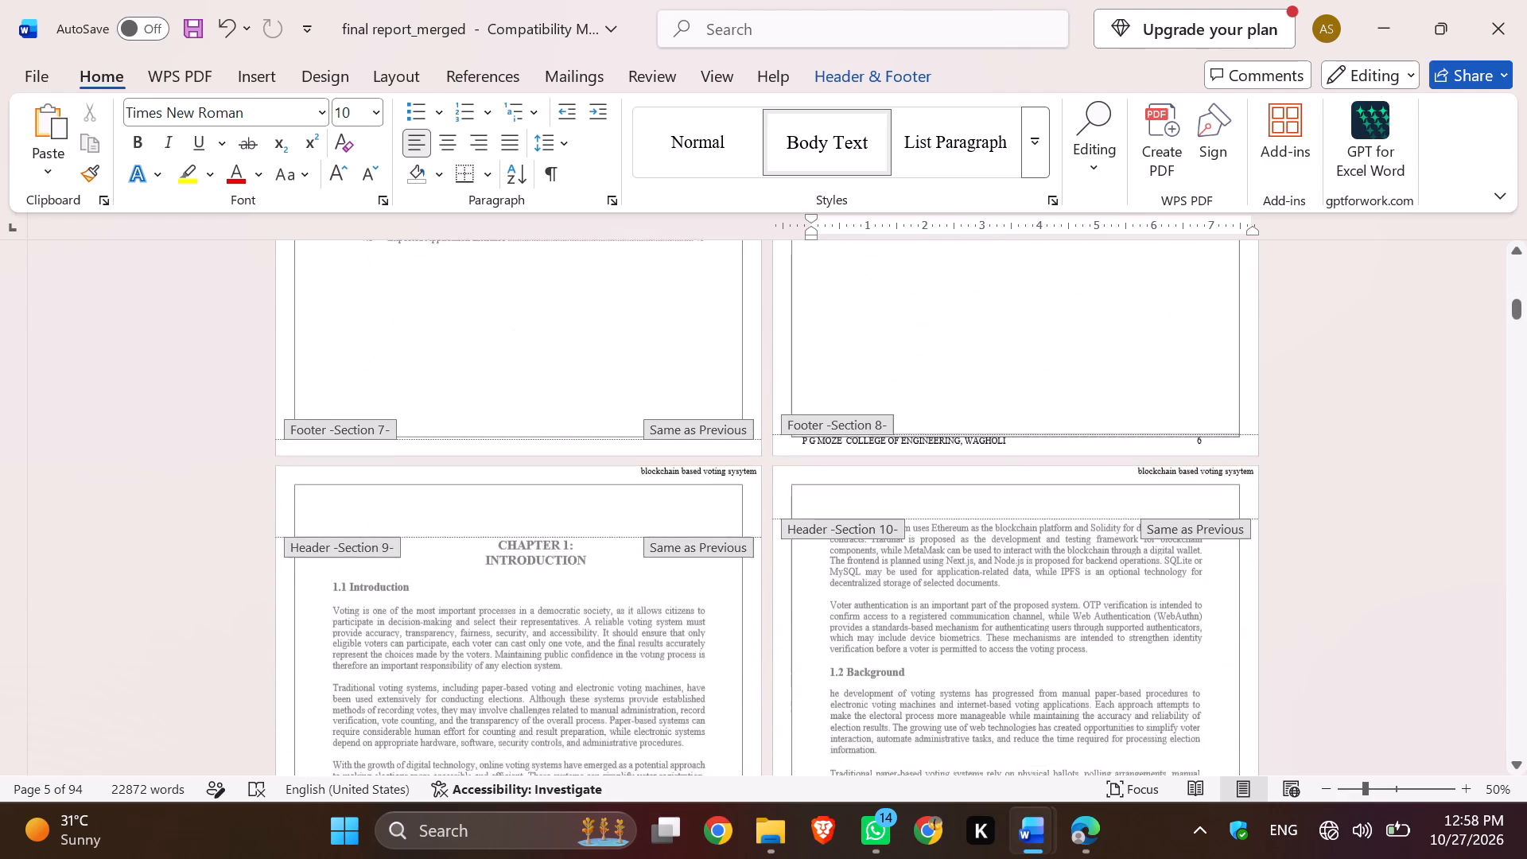
double_click(1202, 418)
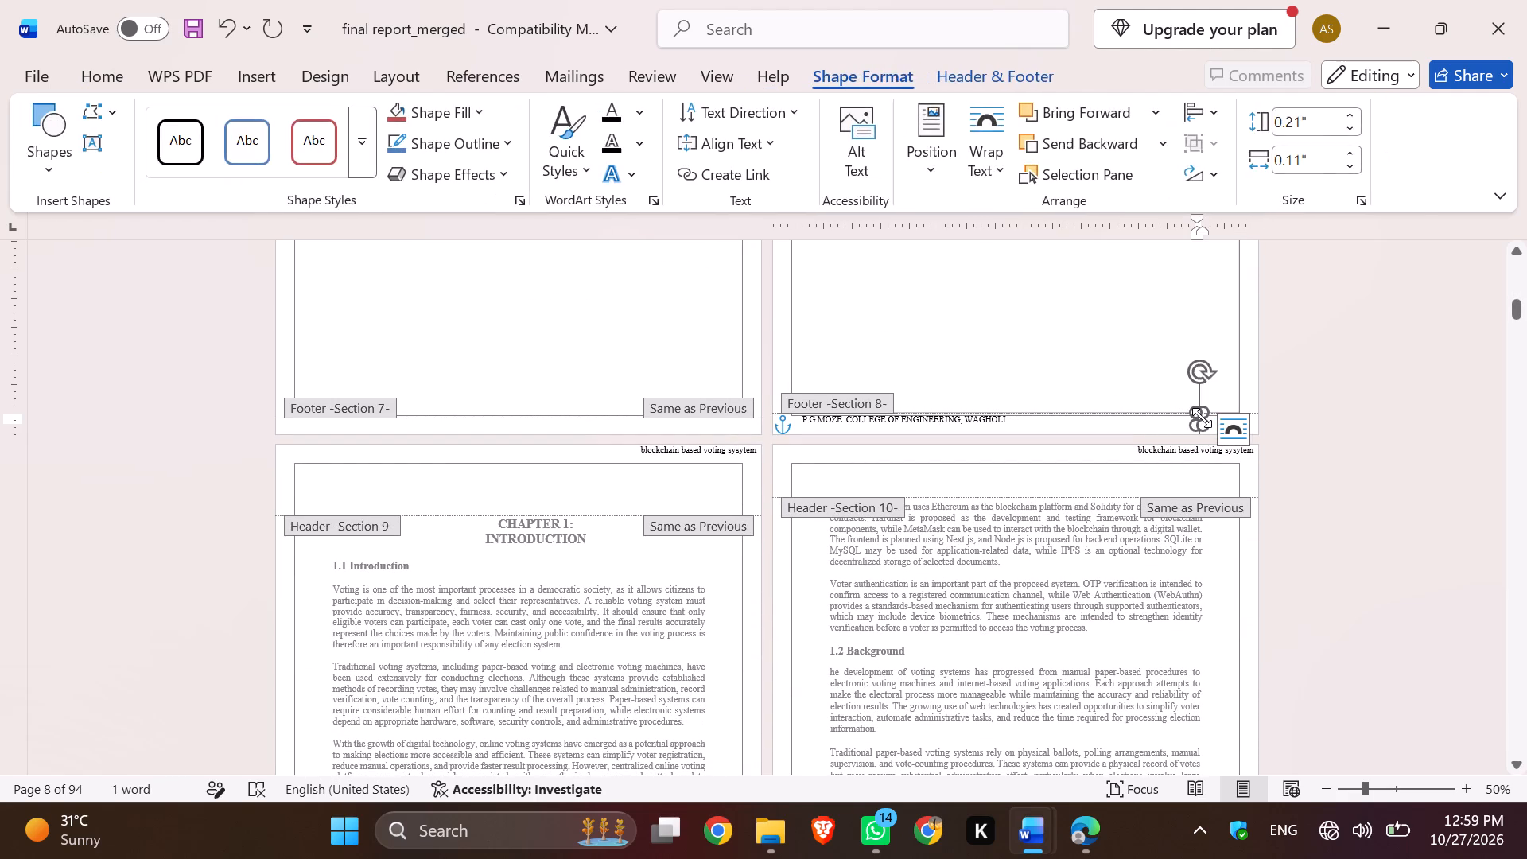
key(BackSpace)
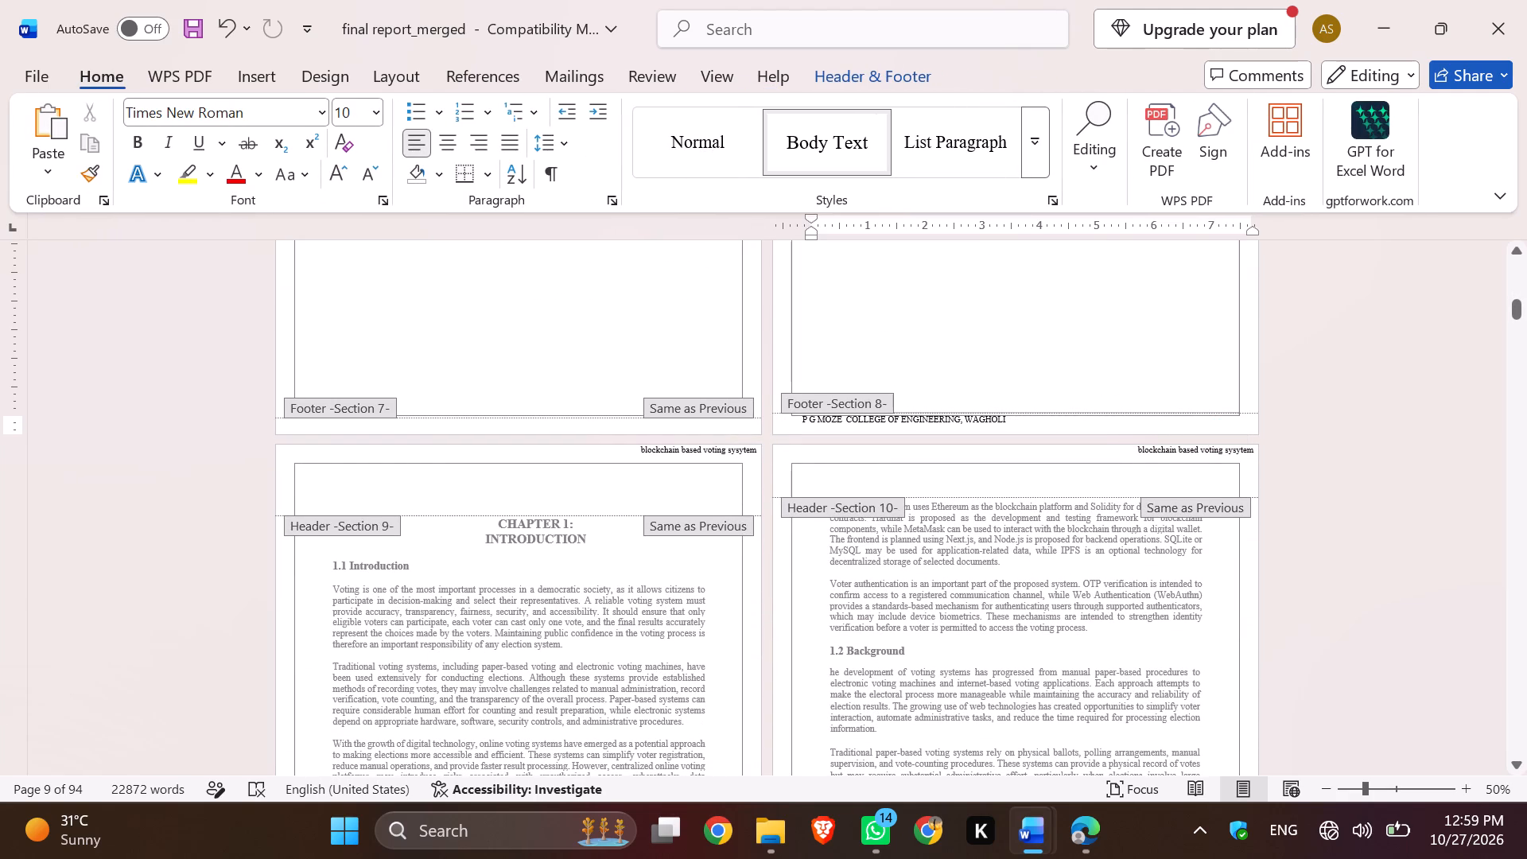
Check the footers through the start of Chapter 3 for leftover page numbers, close footer editing and save the report.
scroll(1021, 478, down, 7)
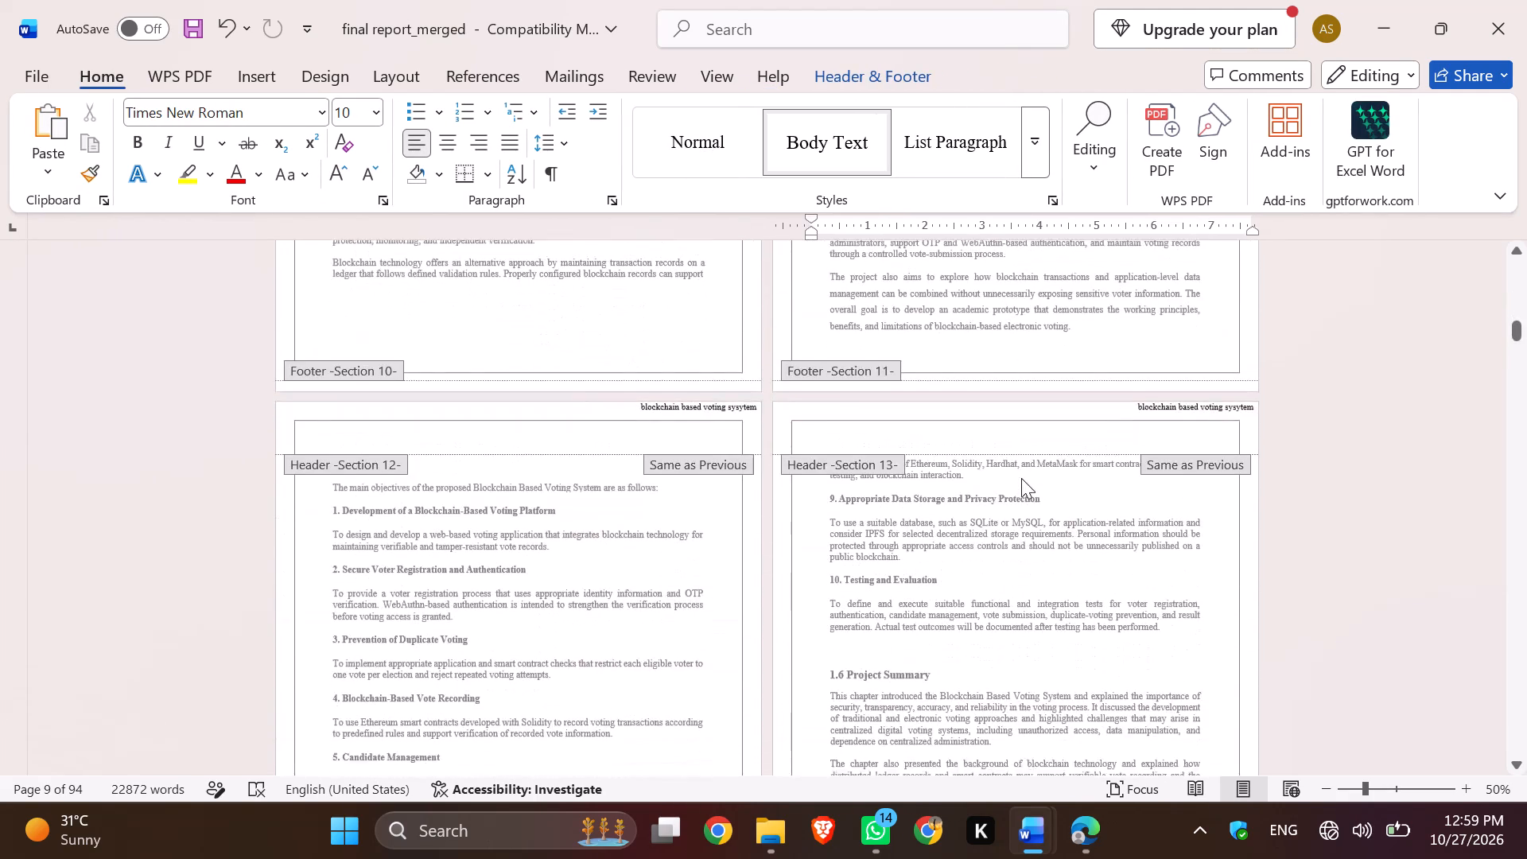
scroll(1021, 478, down, 5)
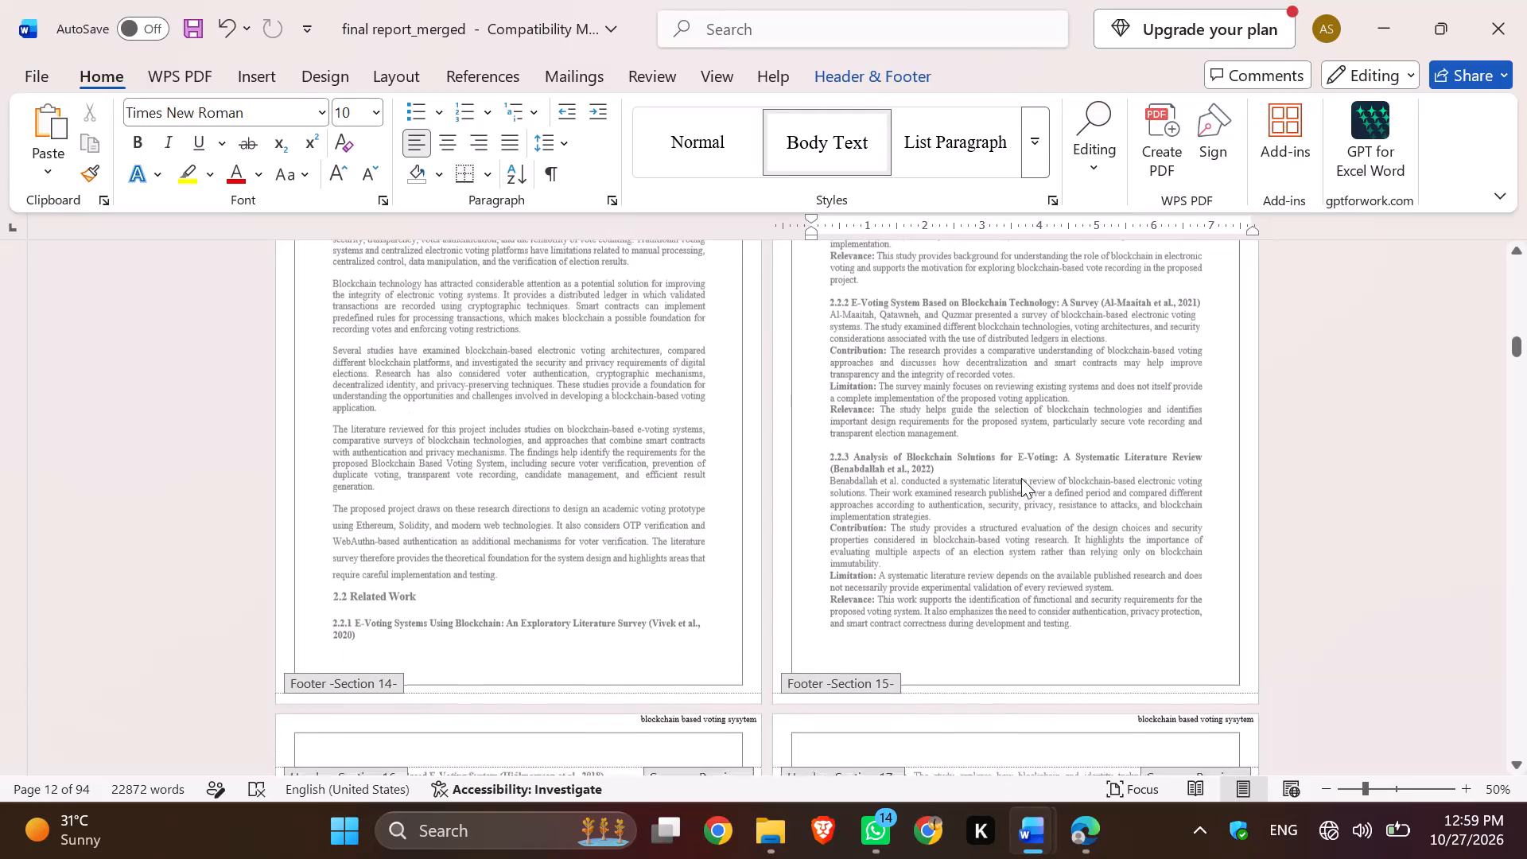
scroll(1021, 478, down, 5)
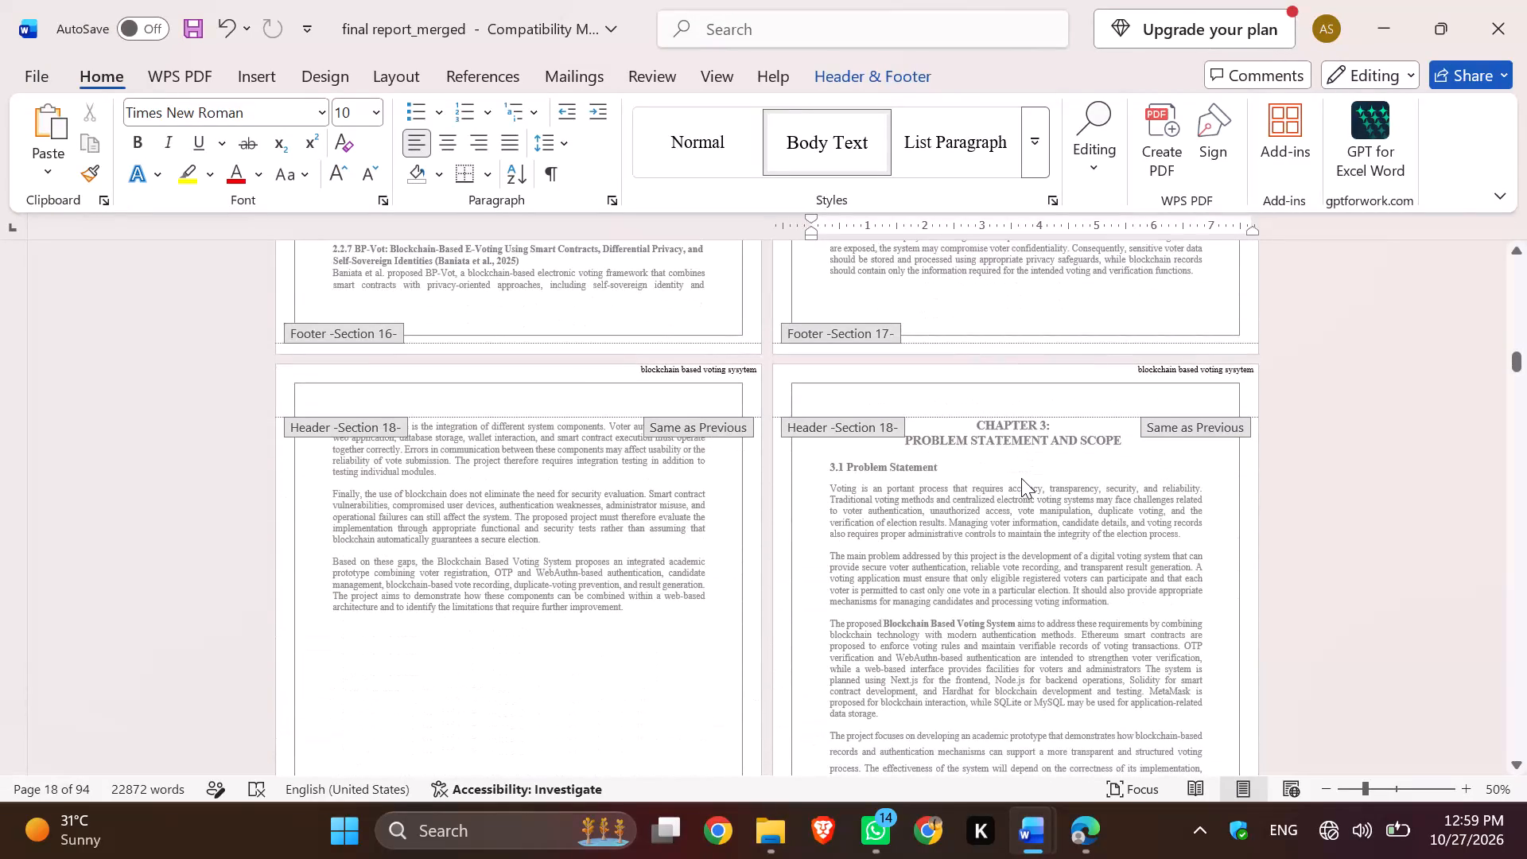
double_click(1303, 484)
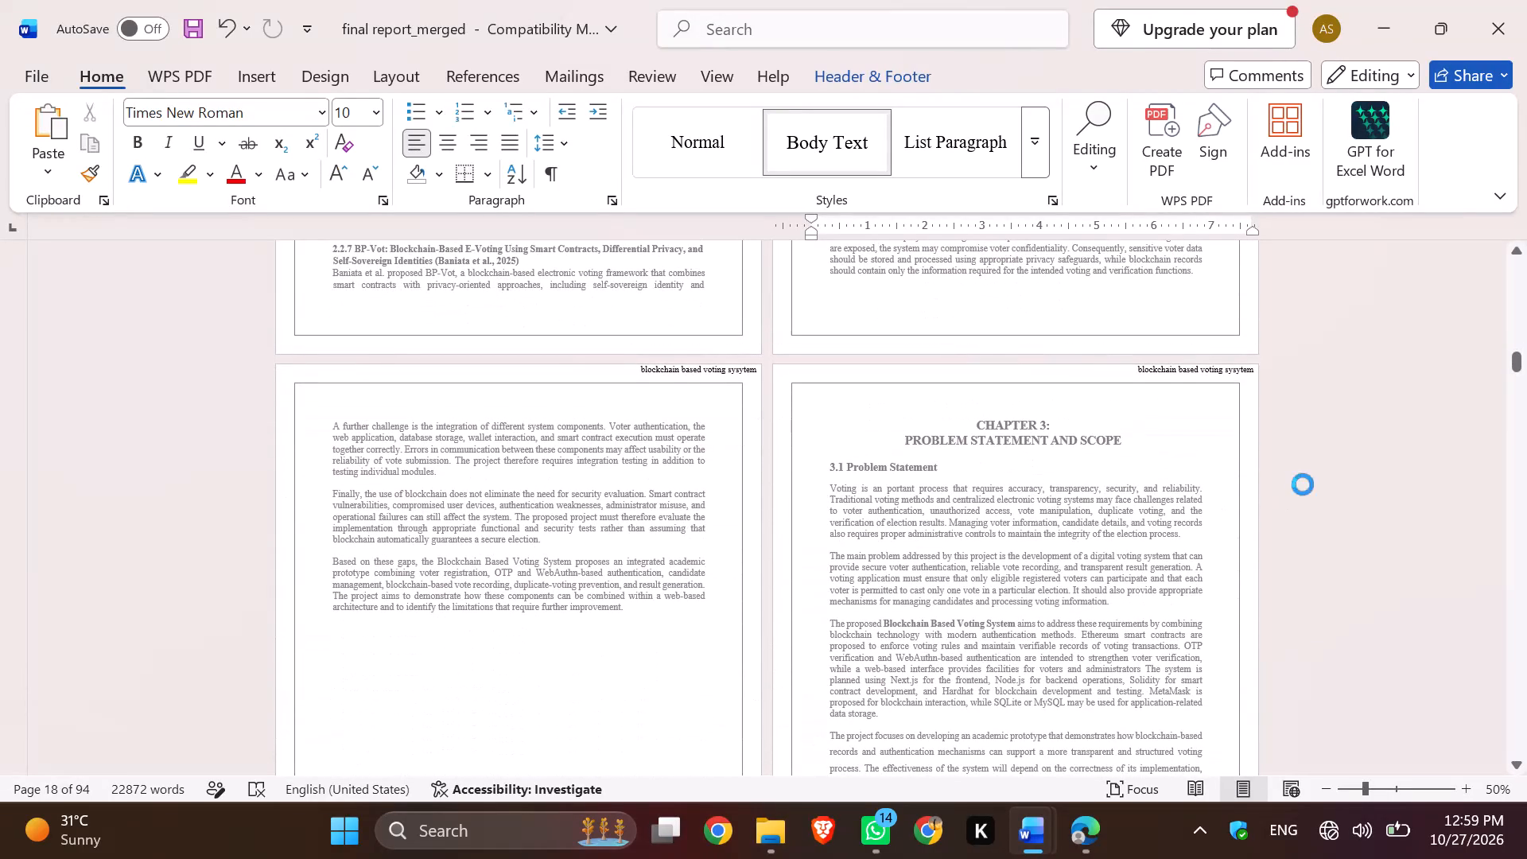
key(ctrl+s)
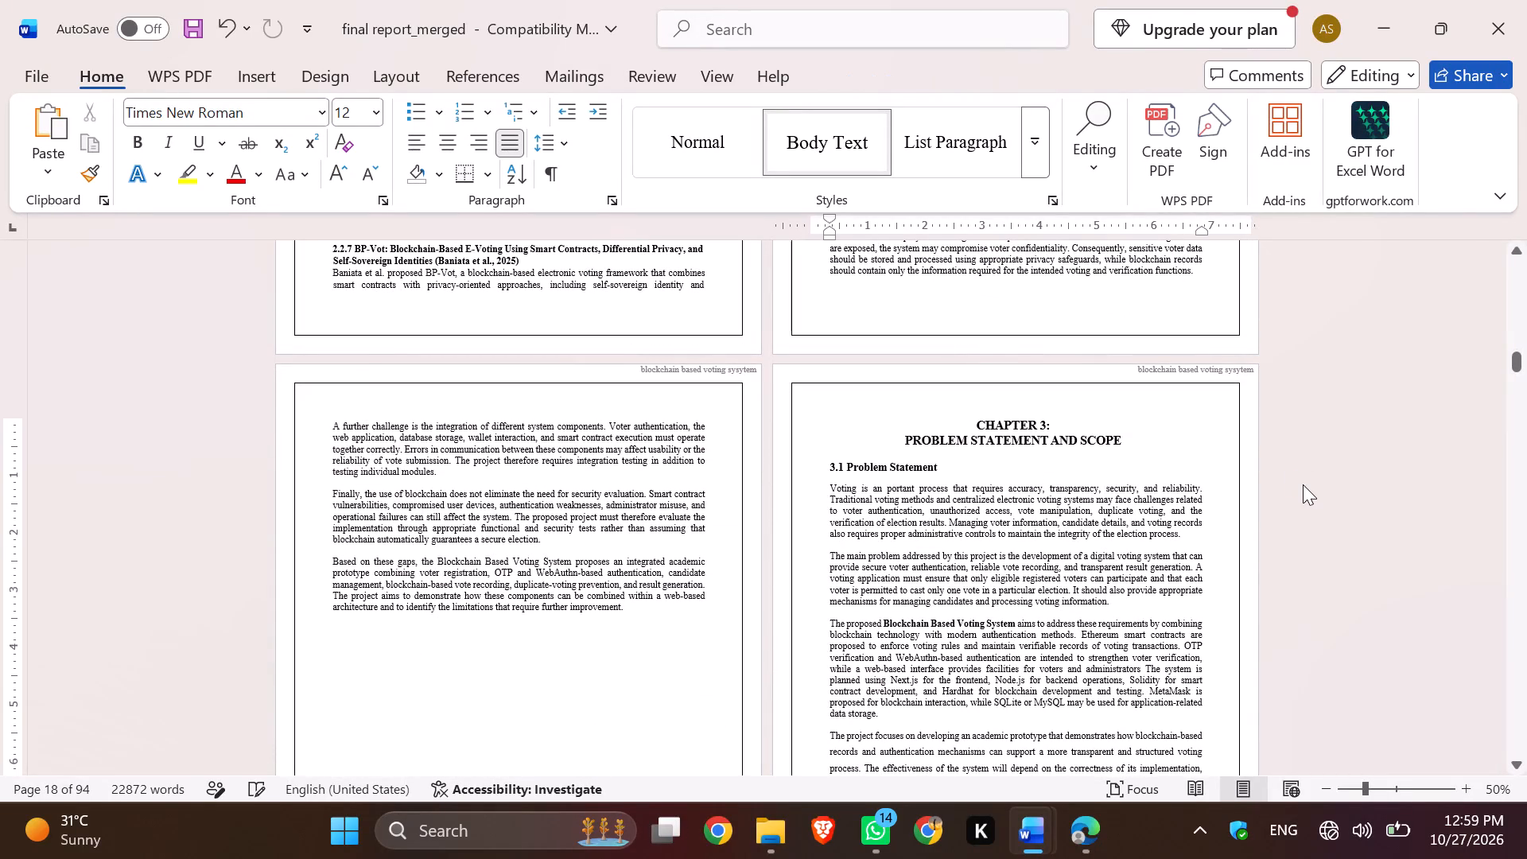
Save a copy of the report as a PDF named final in the Downloads folder.
click(43, 76)
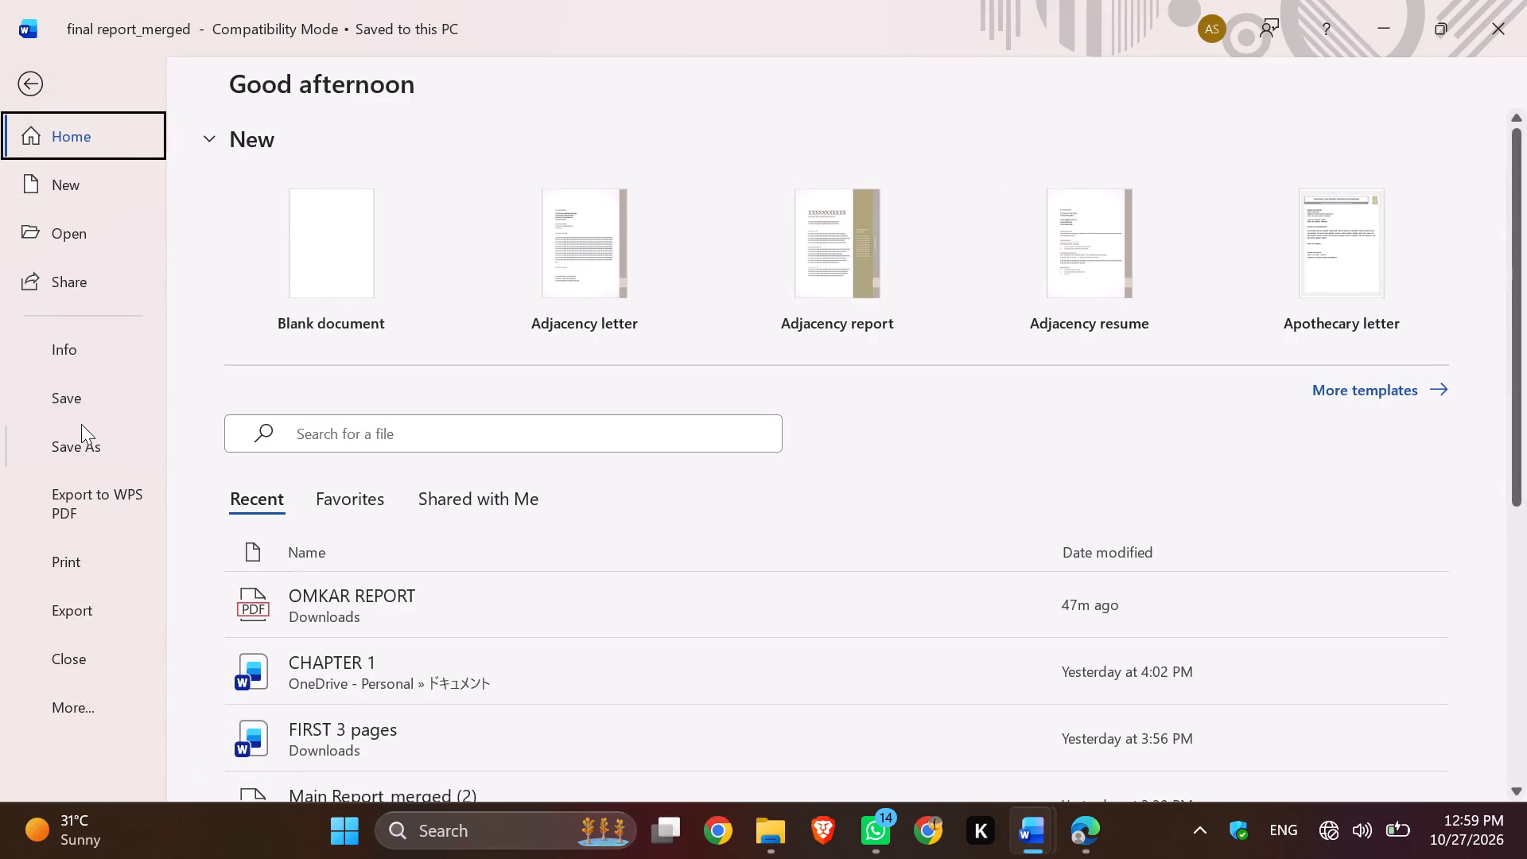
click(84, 461)
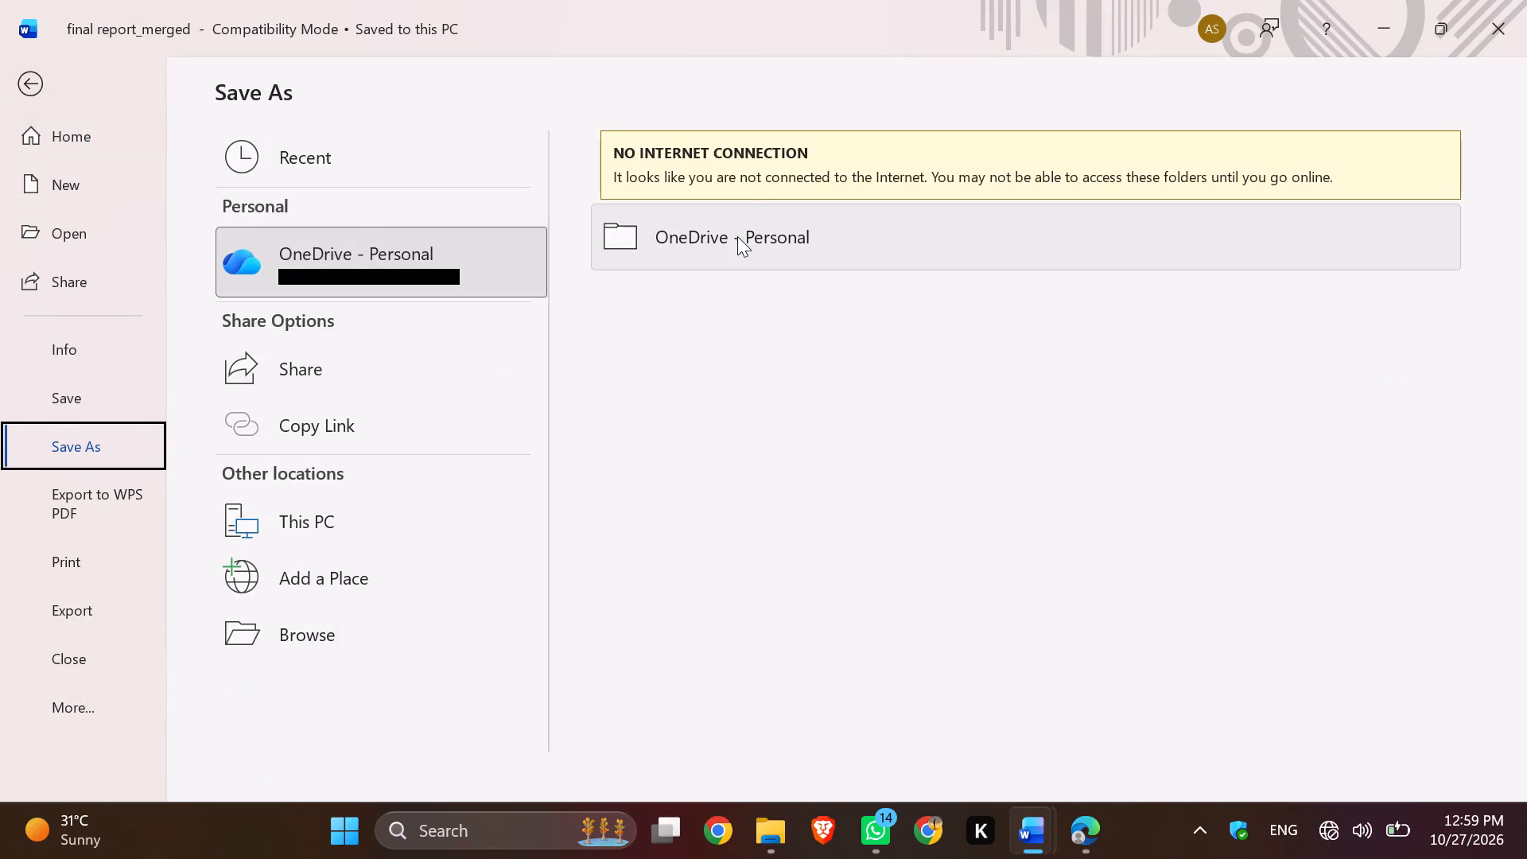
click(737, 236)
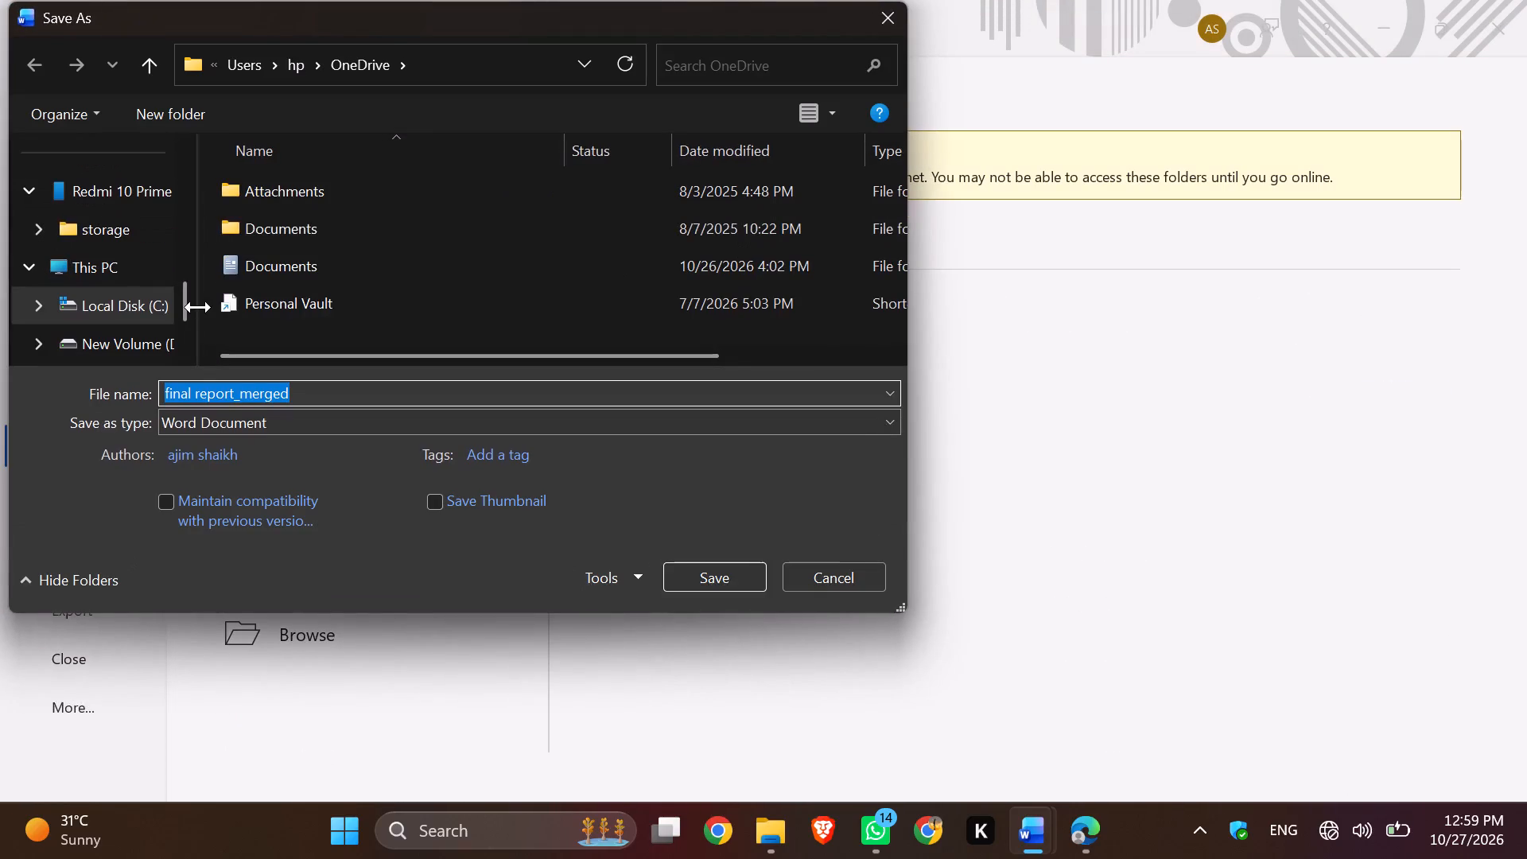
click(868, 21)
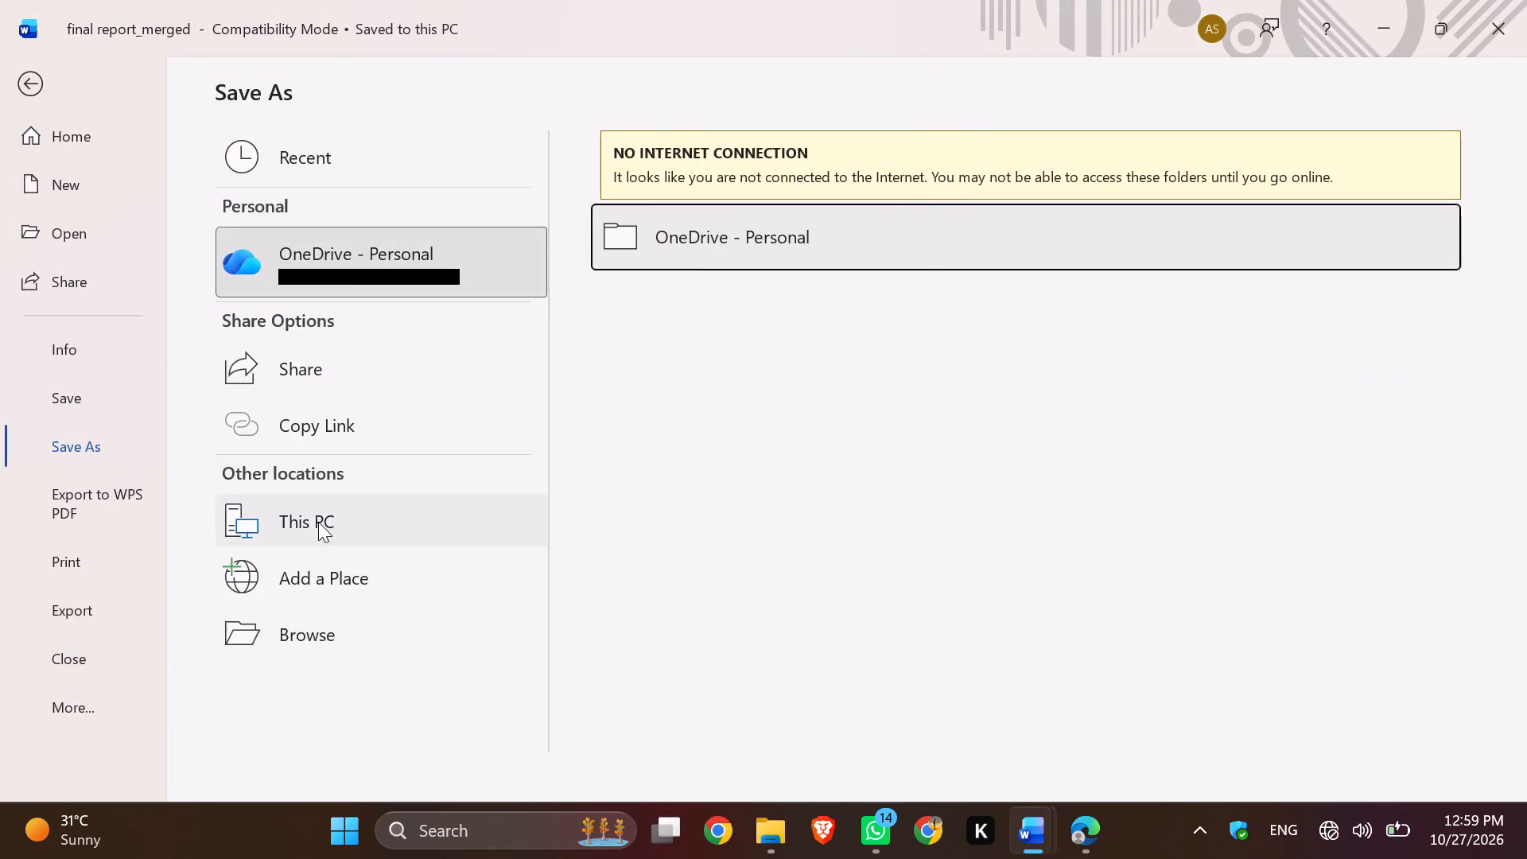
double_click(318, 522)
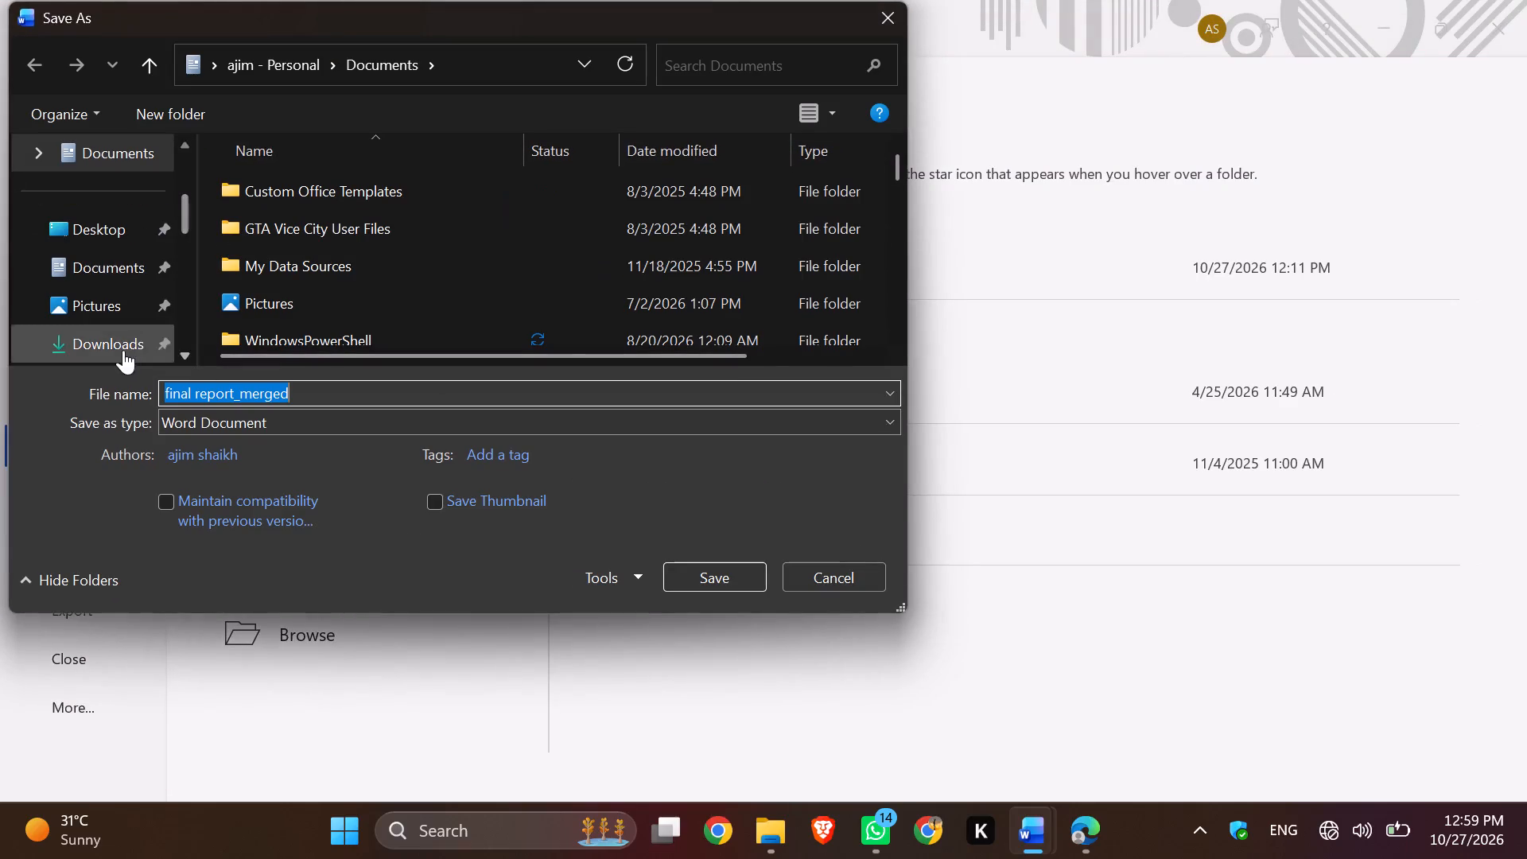
key(BackSpace)
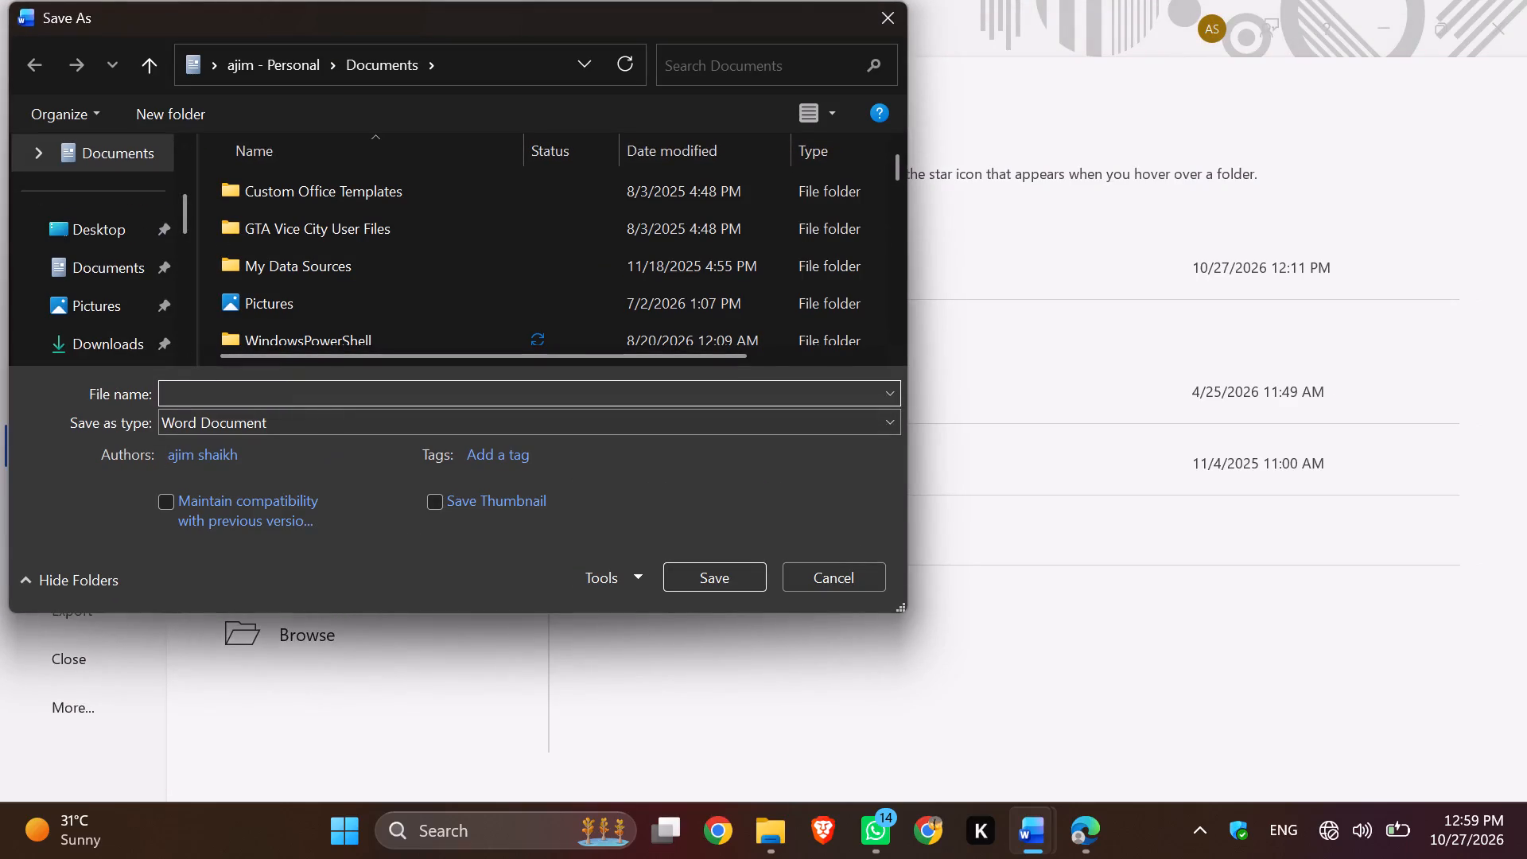
text(final)
double_click(119, 357)
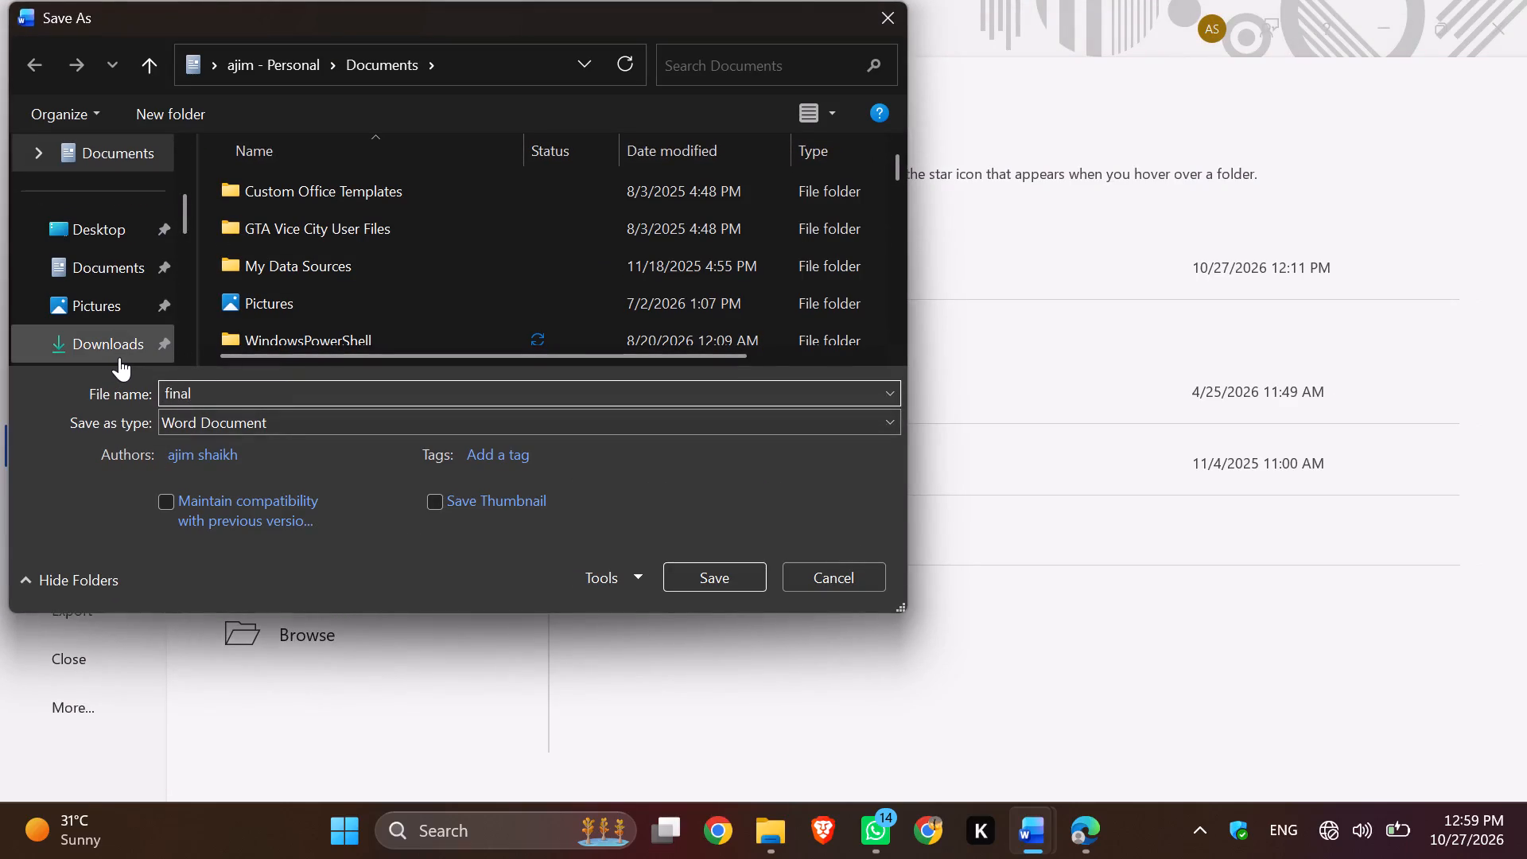
click(282, 418)
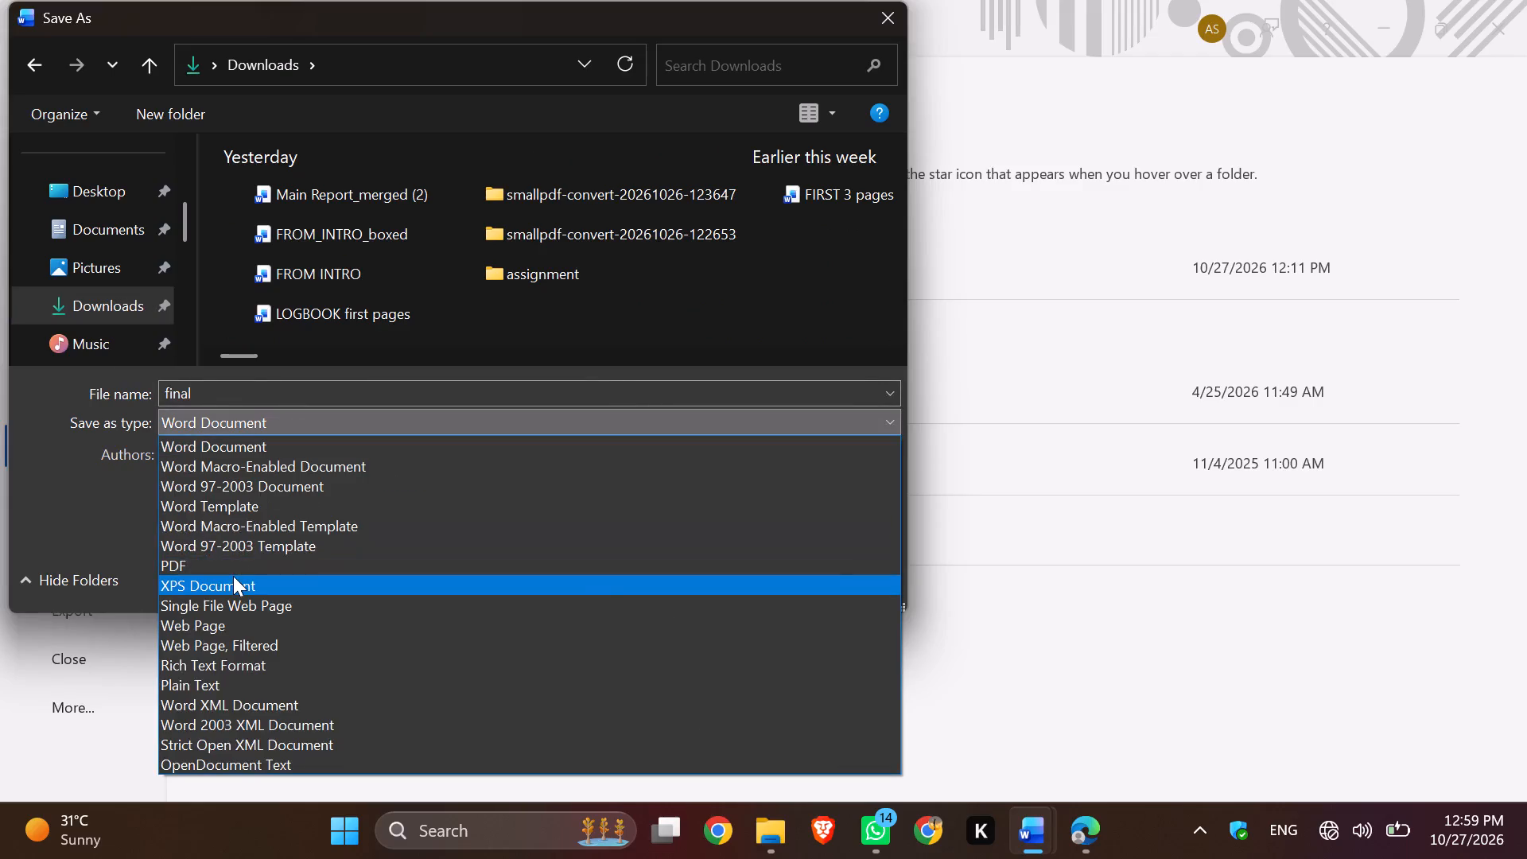
click(233, 576)
click(301, 433)
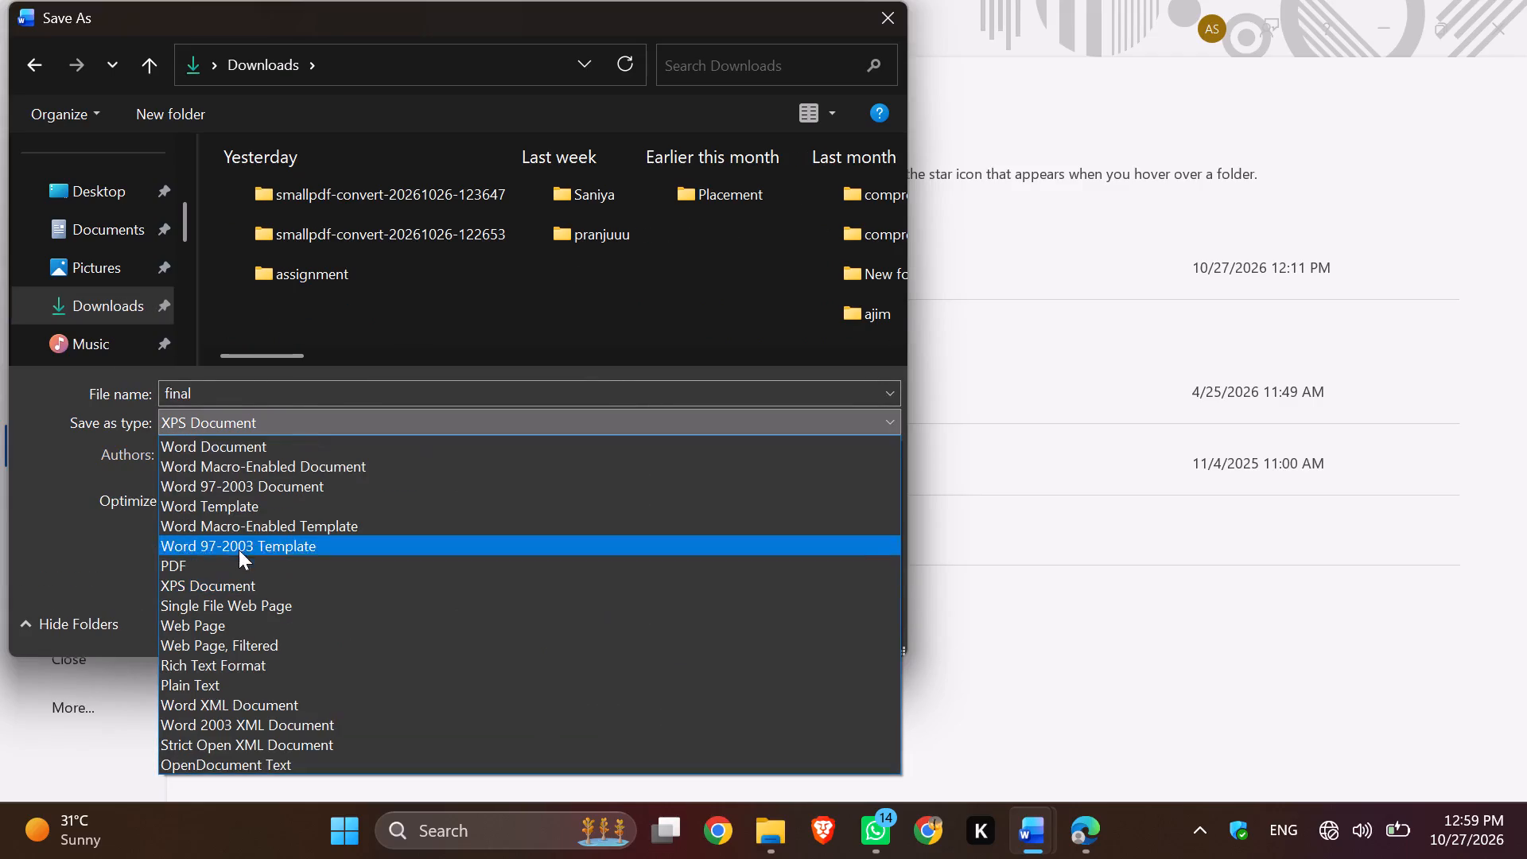
click(235, 560)
click(714, 619)
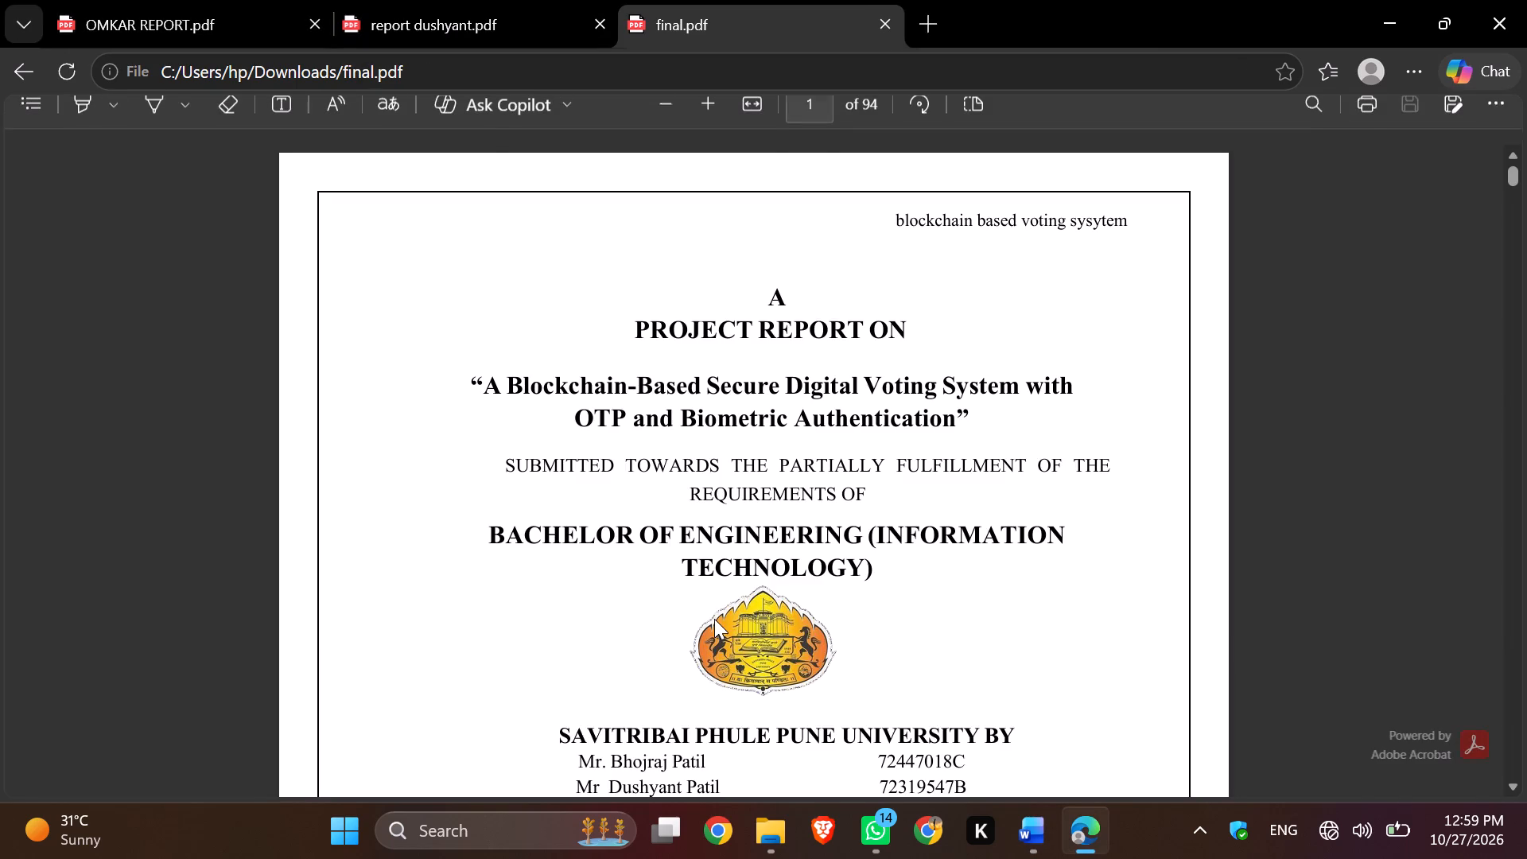
Examine the first three pages of the new final.pdf, checking their headers, footers and borders.
scroll(1041, 471, down, 6)
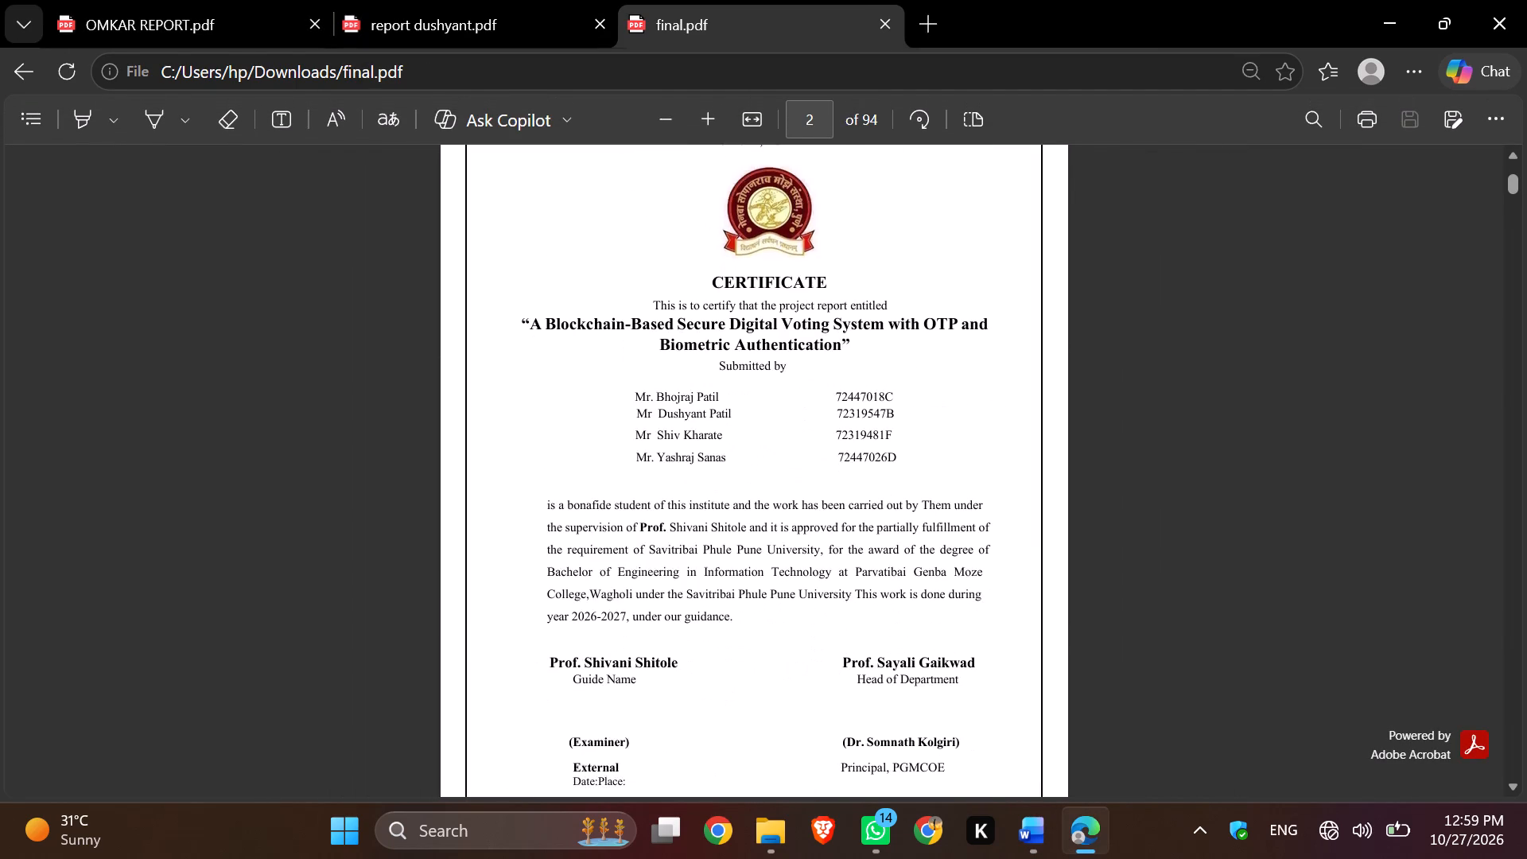
scroll(1041, 471, down, 5)
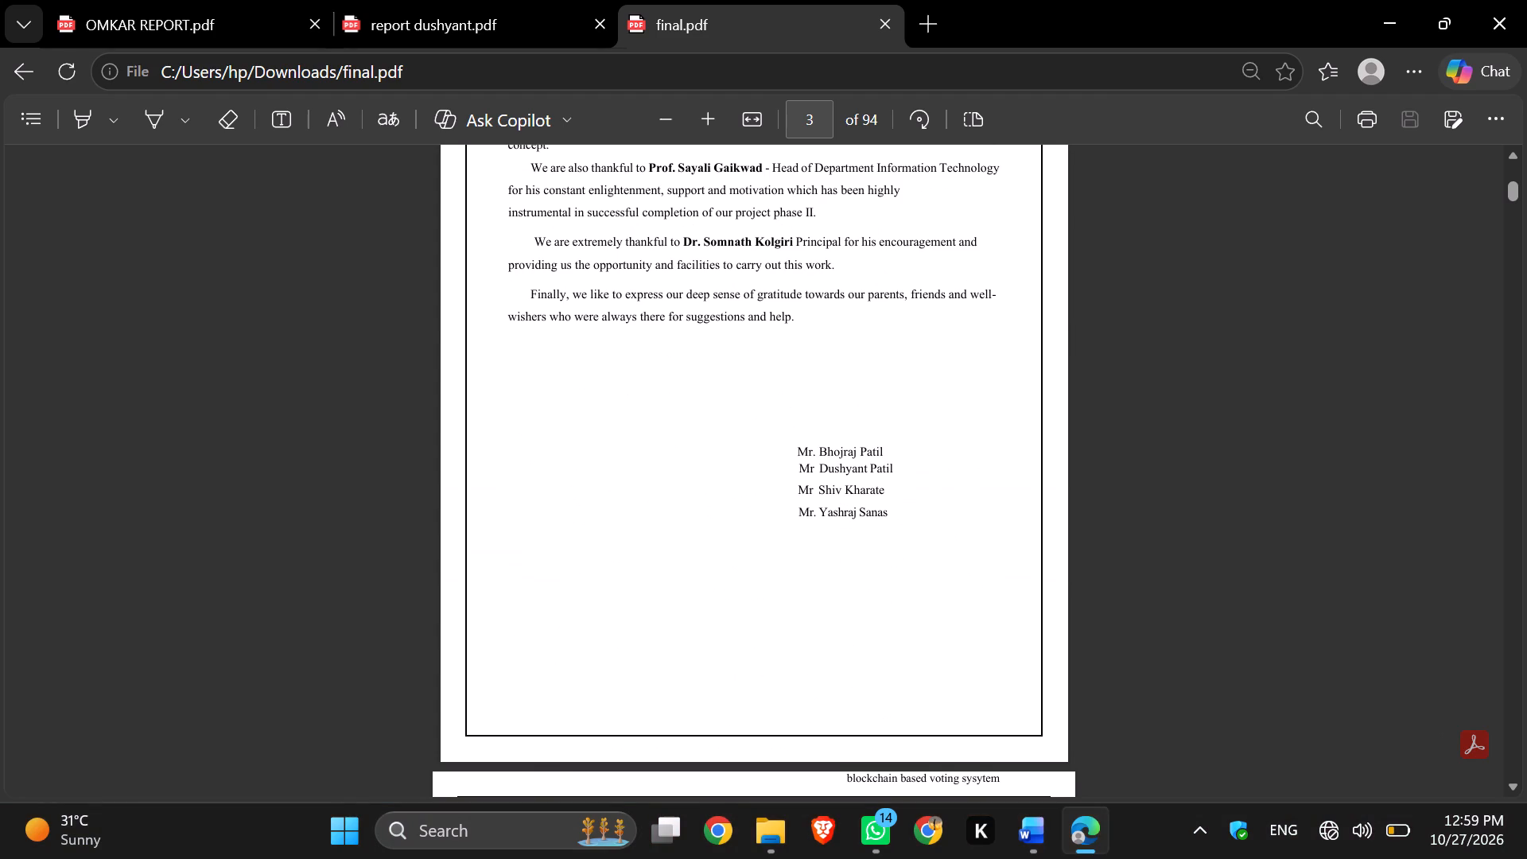
scroll(1041, 471, up, 10)
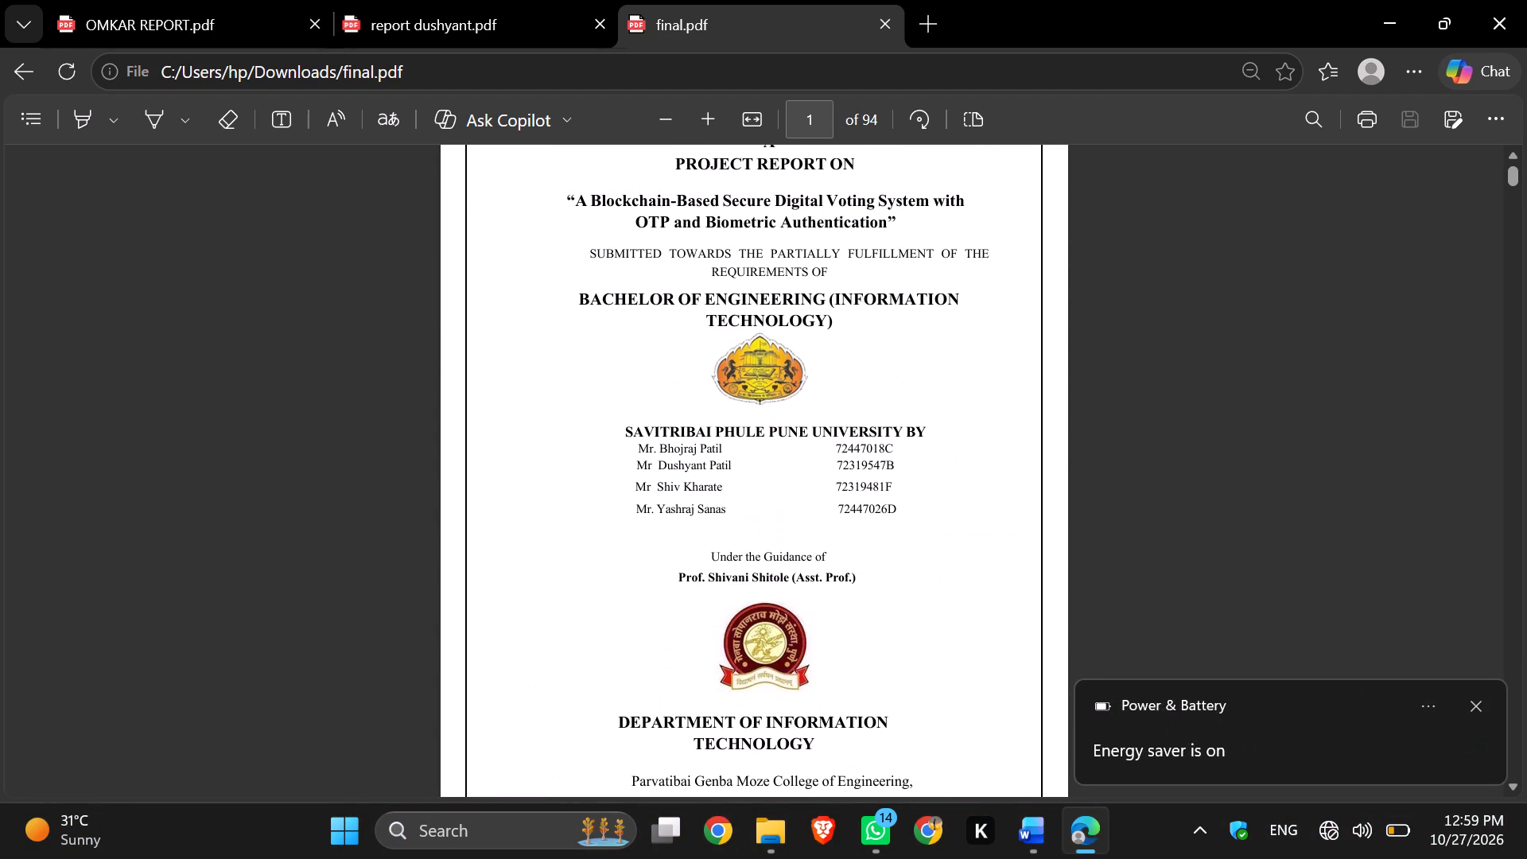
click(1480, 706)
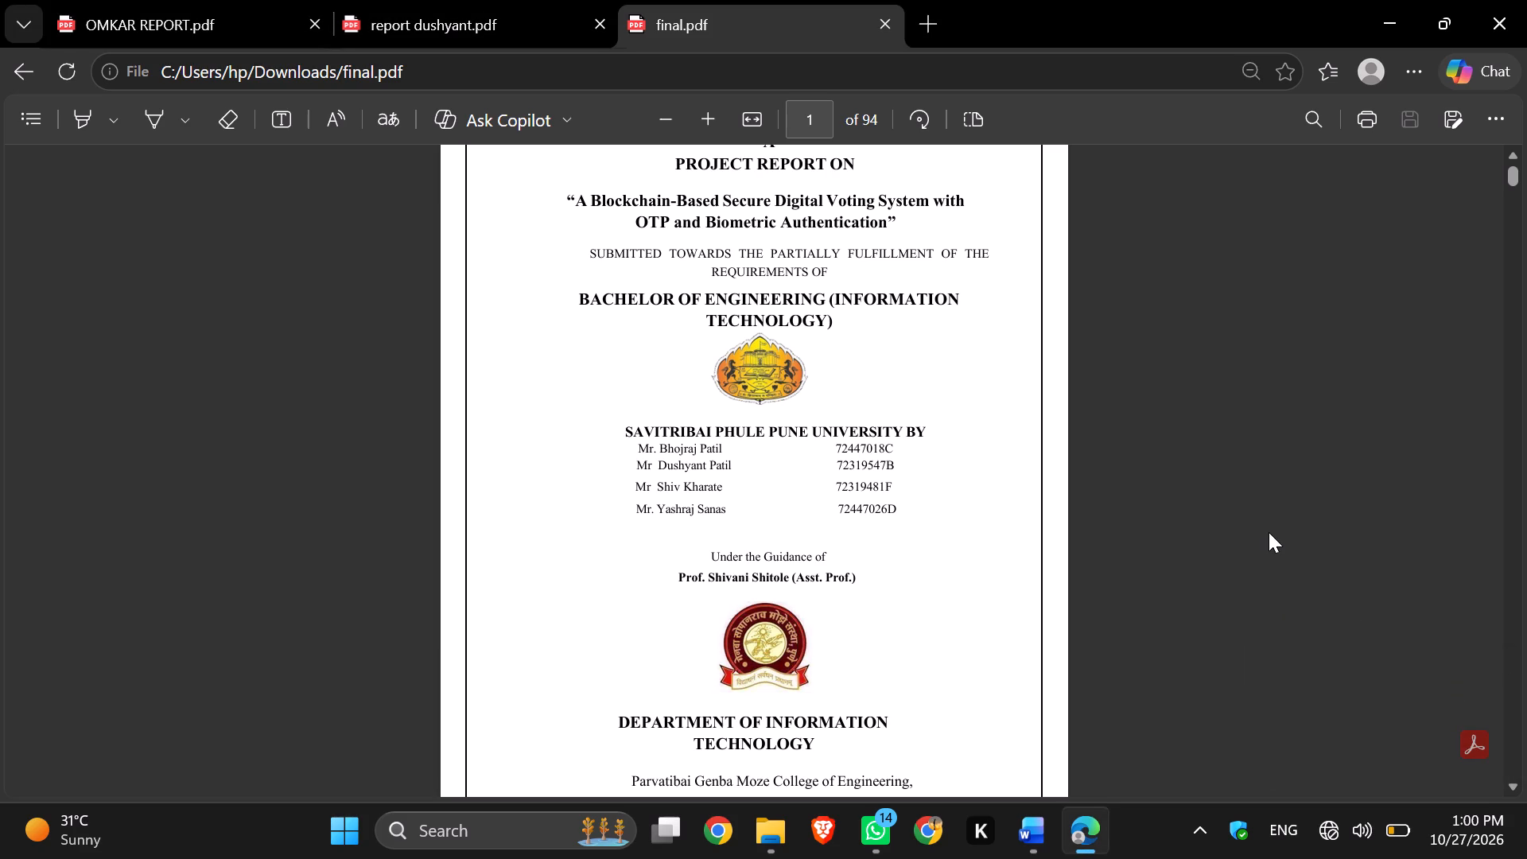
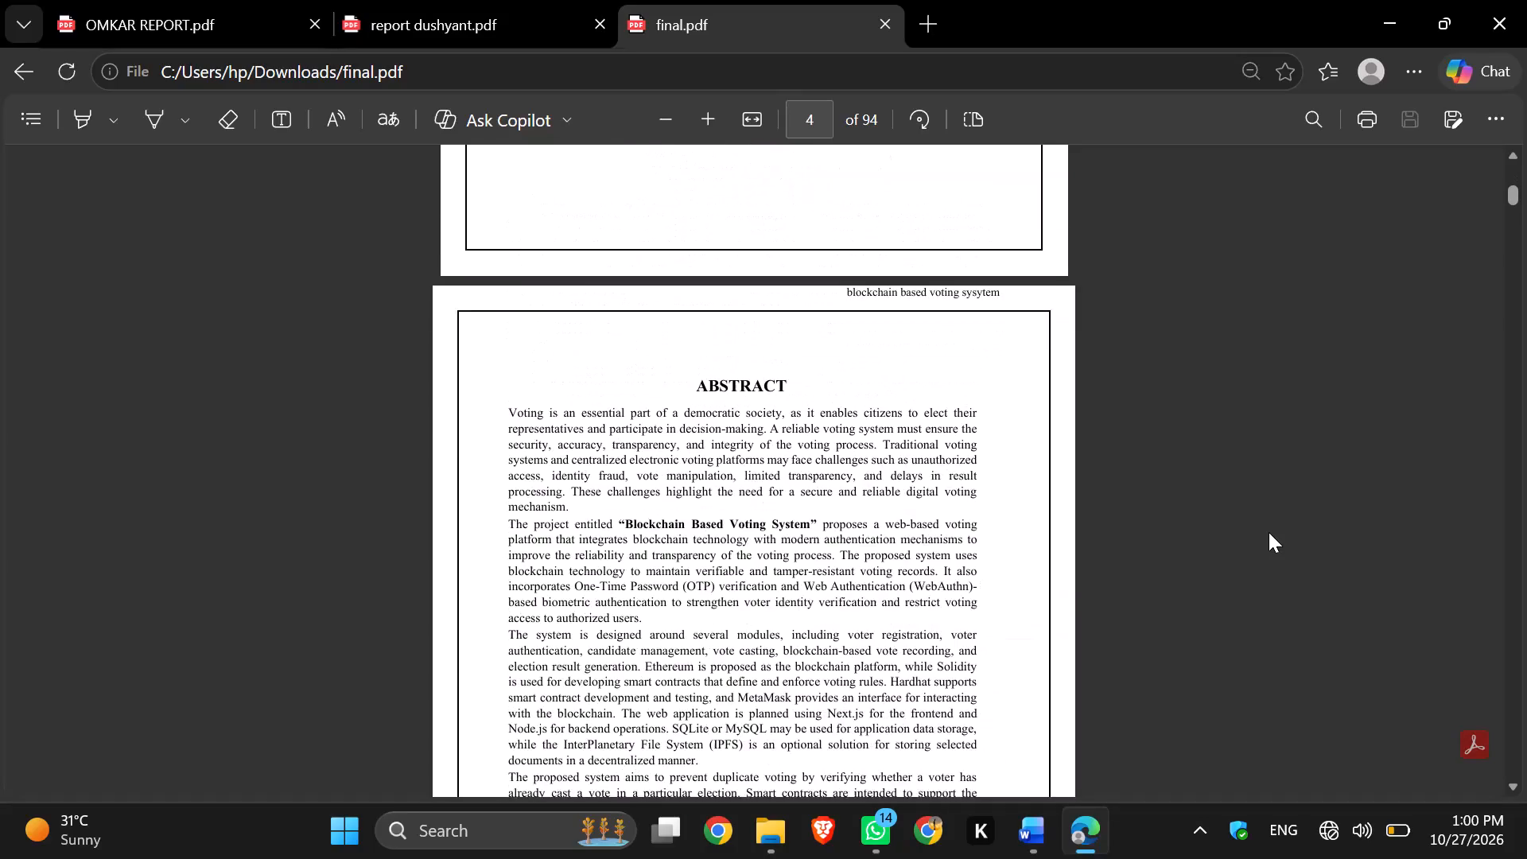
Examine final.pdf from the Abstract through the related-work pages of Chapter 2, checking headers, footers and page borders.
scroll(1269, 532, down, 2)
scroll(1269, 532, up, 2)
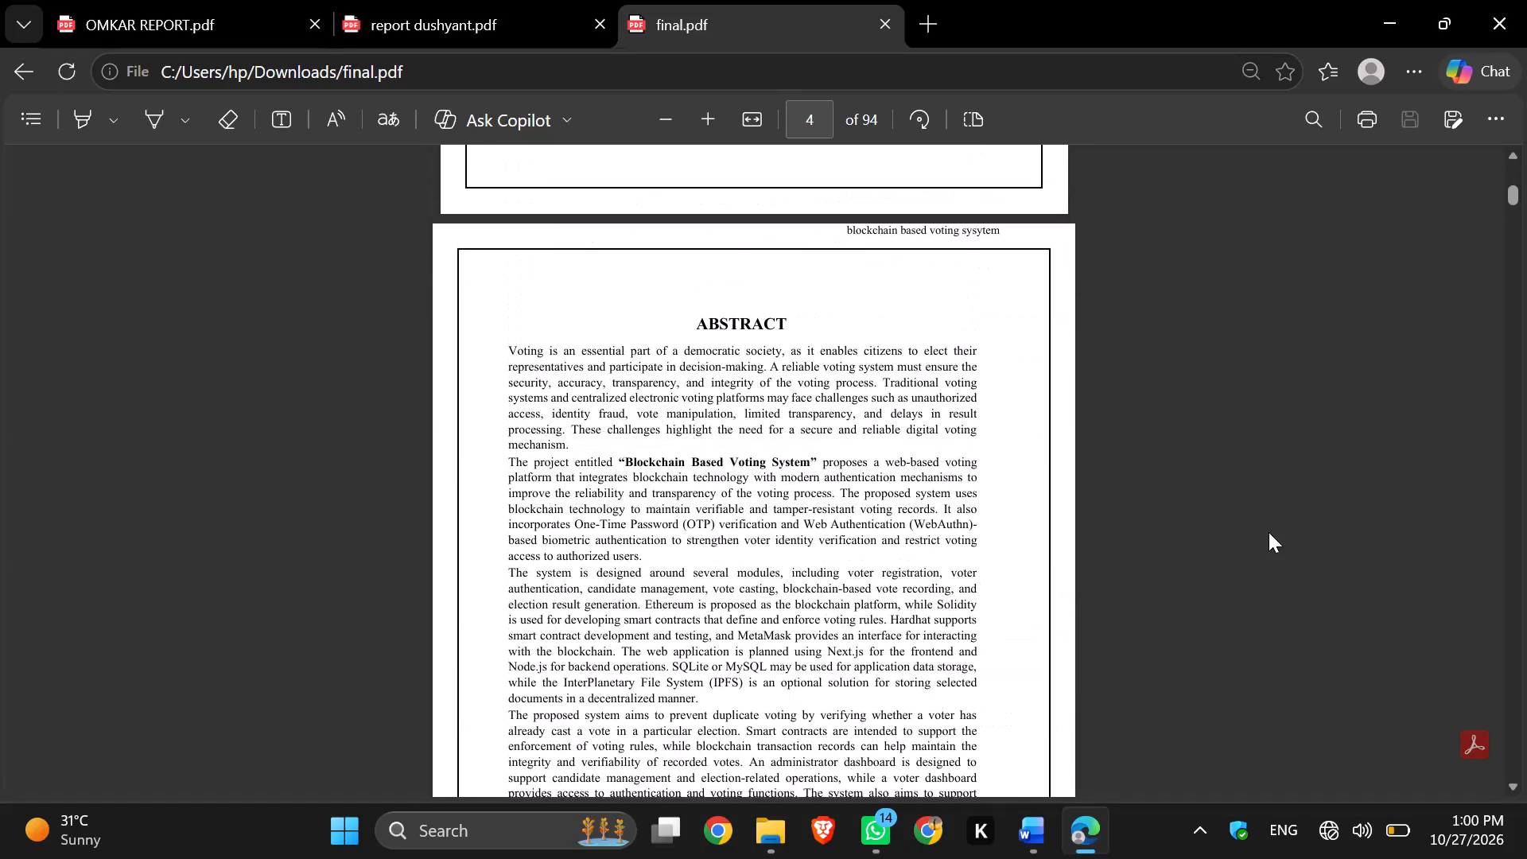
scroll(1269, 532, down, 9)
scroll(1269, 532, up, 1)
scroll(1269, 532, down, 10)
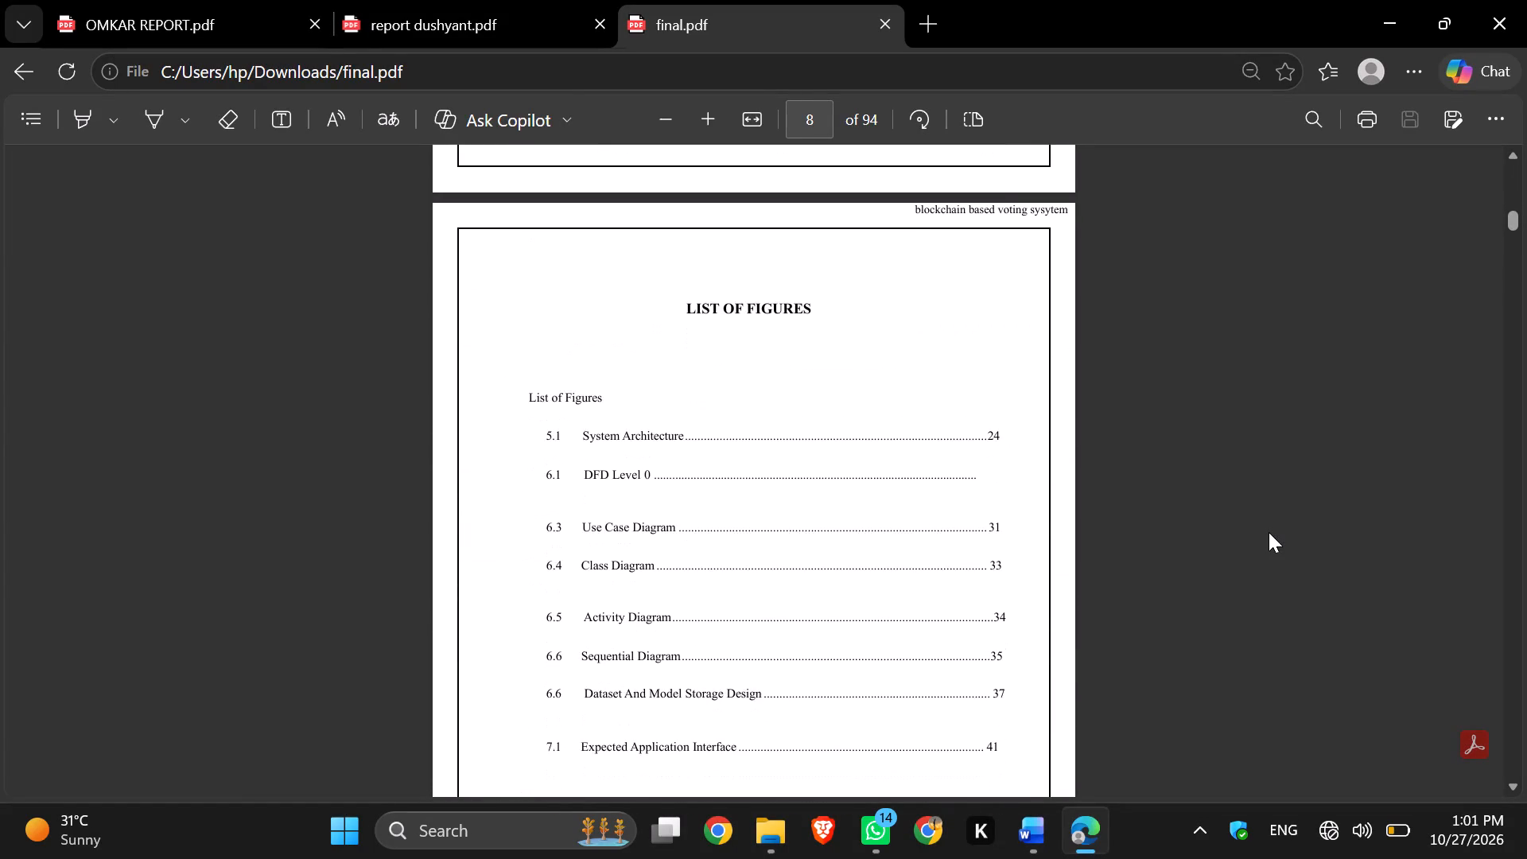
scroll(1269, 532, down, 12)
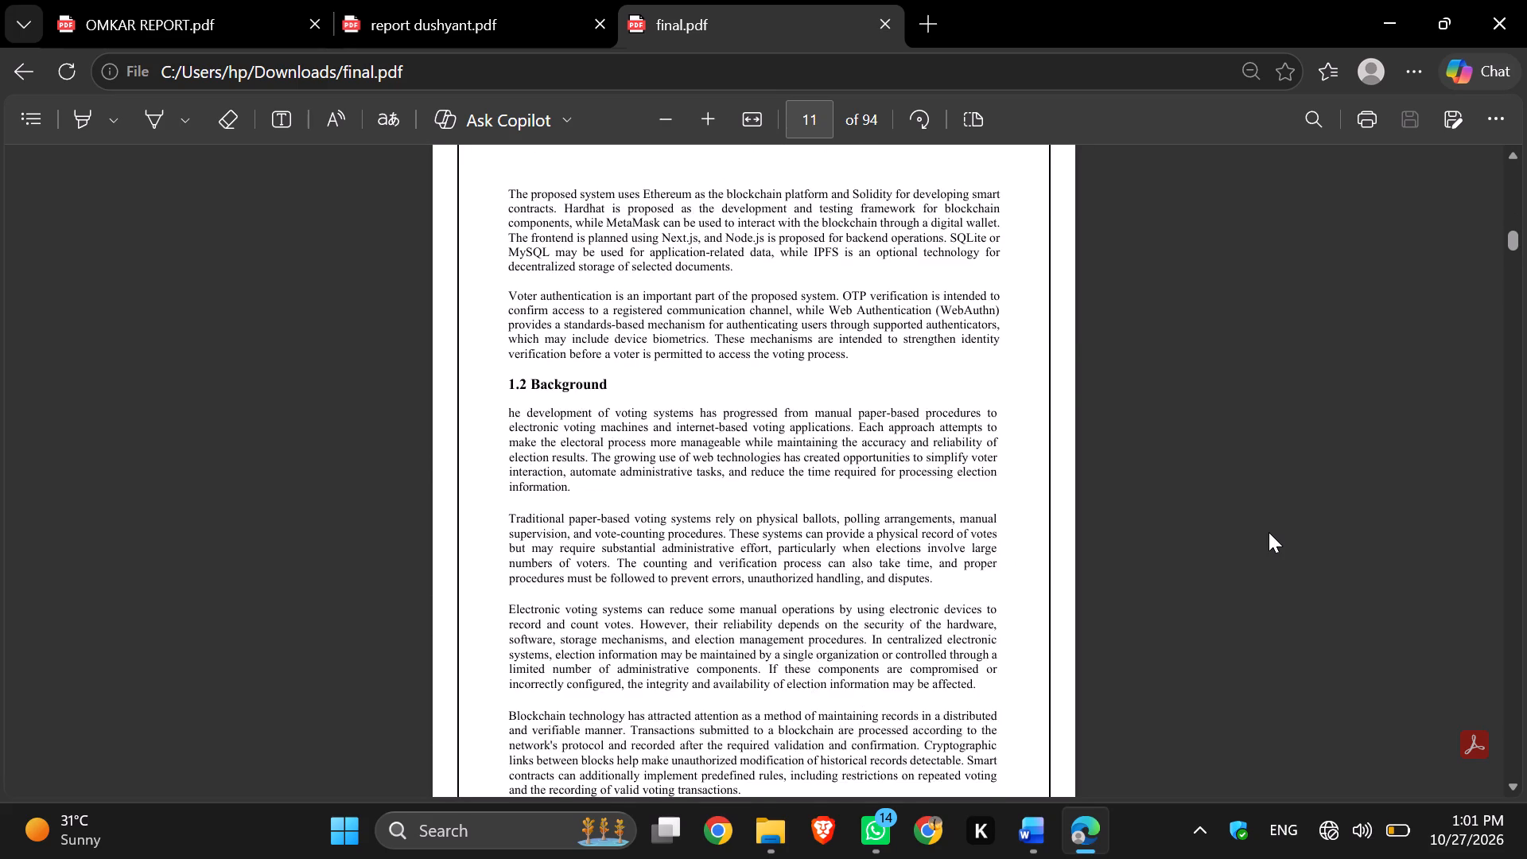
scroll(1269, 532, down, 10)
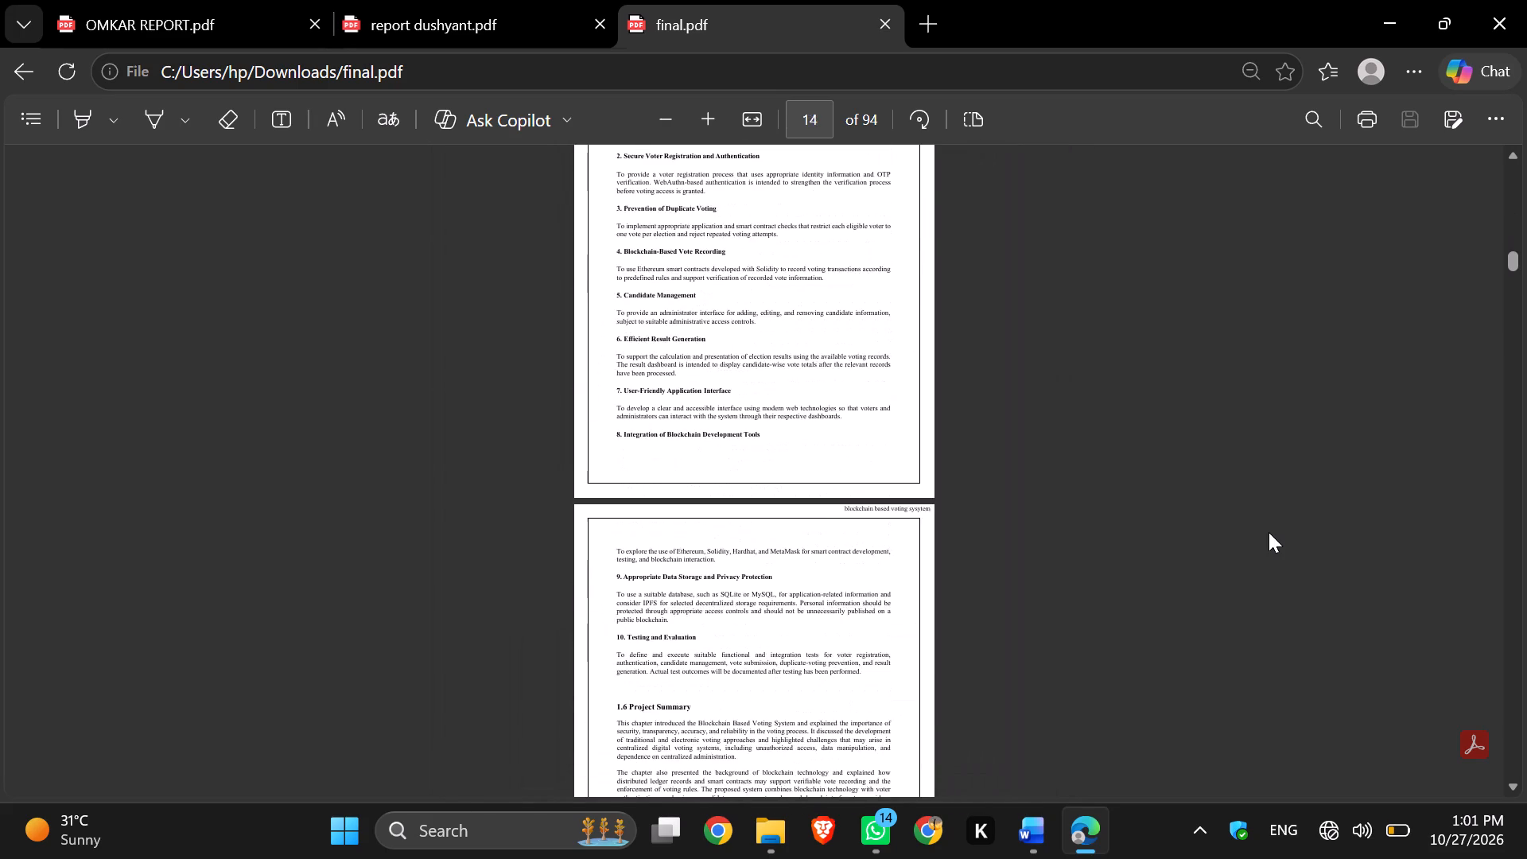
scroll(1269, 532, down, 8)
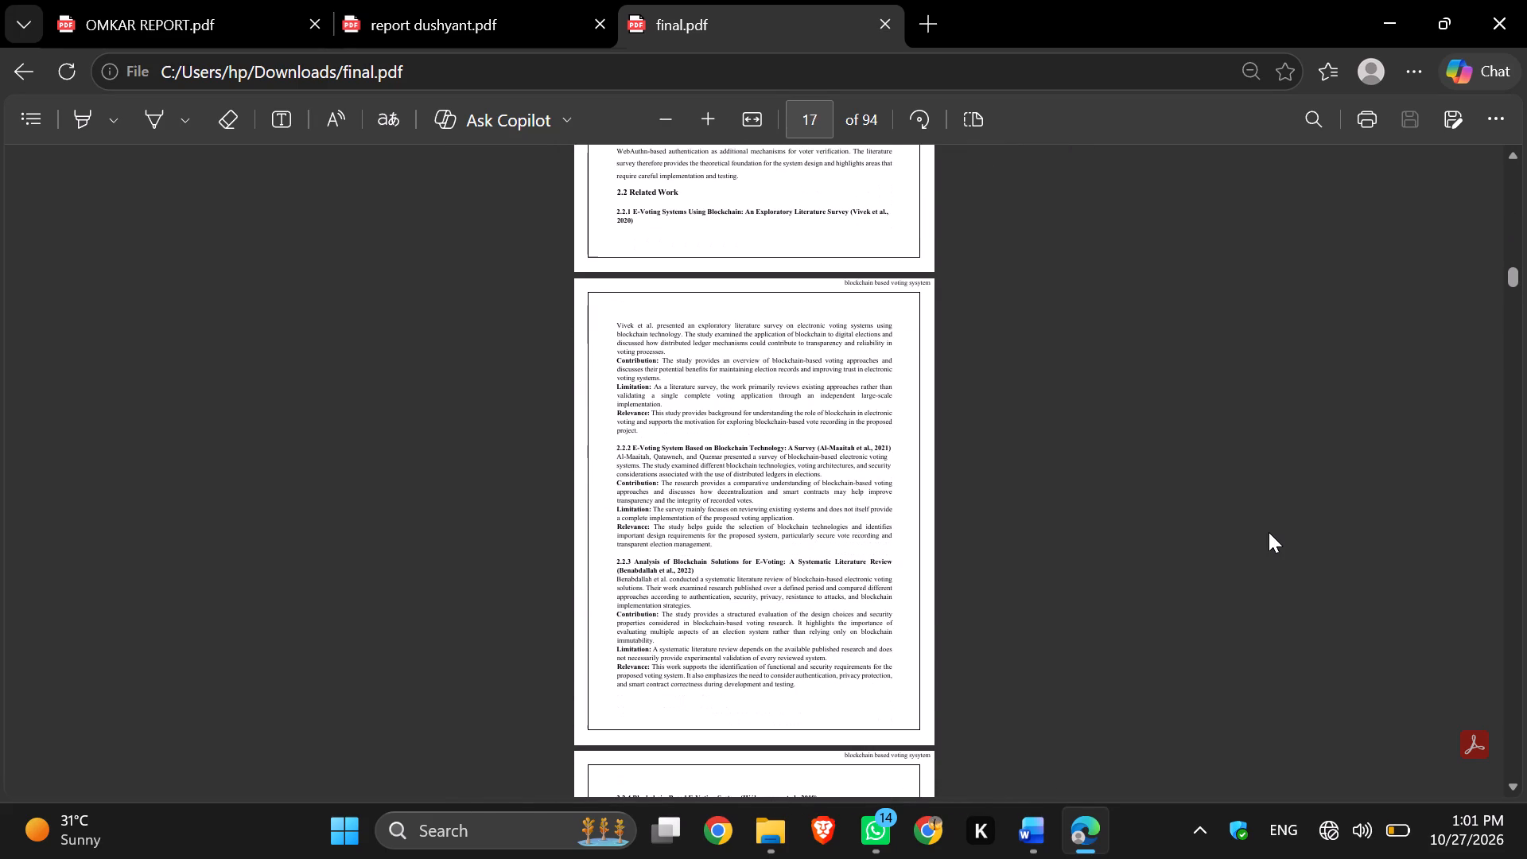
Recheck the front matter of final.pdf from the certificate through the List of Figures, comparing page layout, and return to the cover page.
scroll(1269, 532, up, 17)
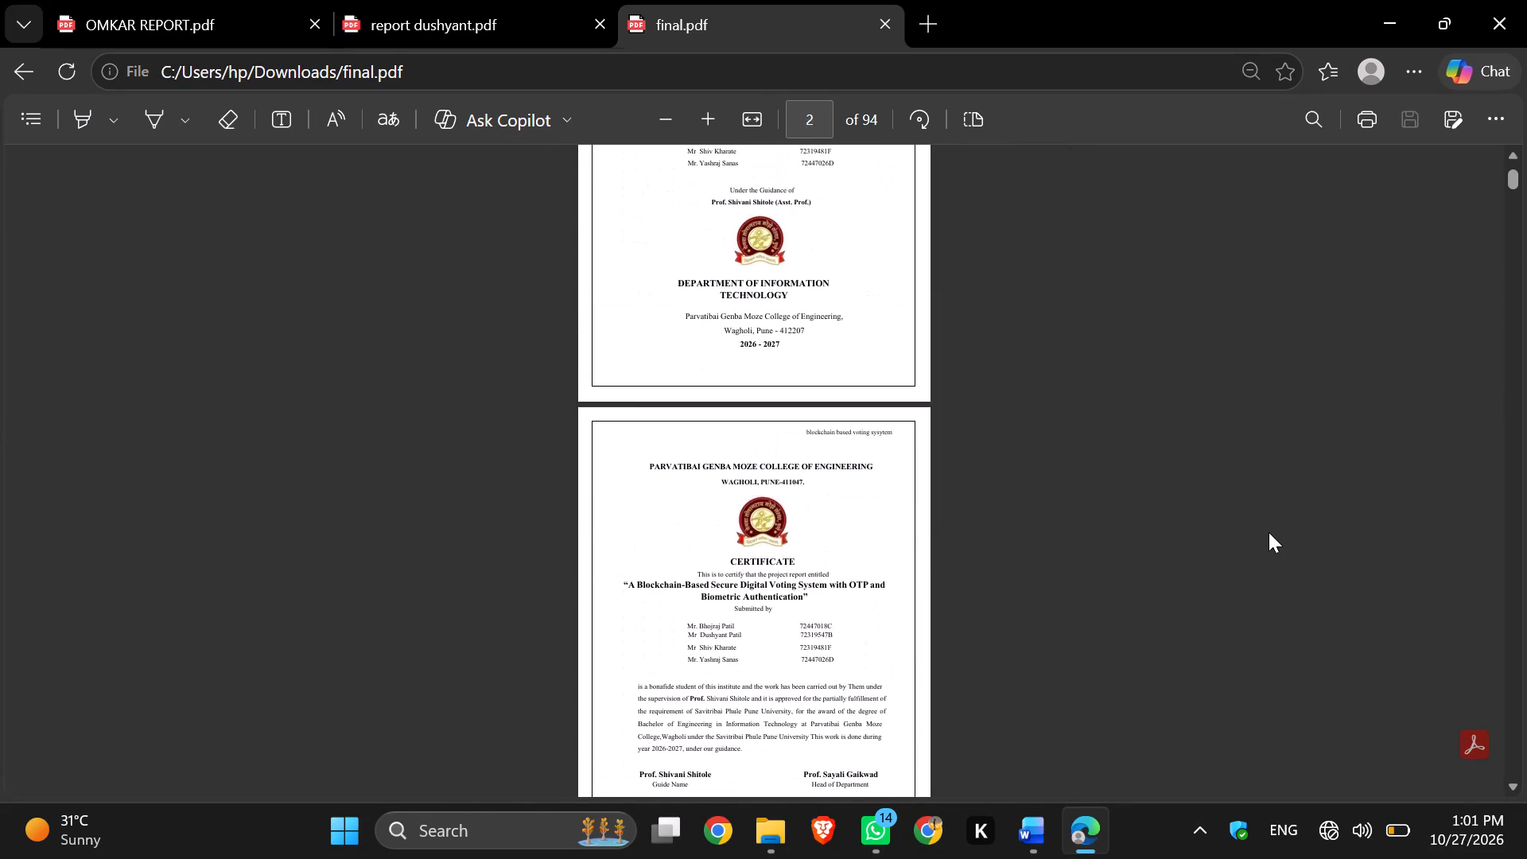
scroll(1269, 532, down, 1)
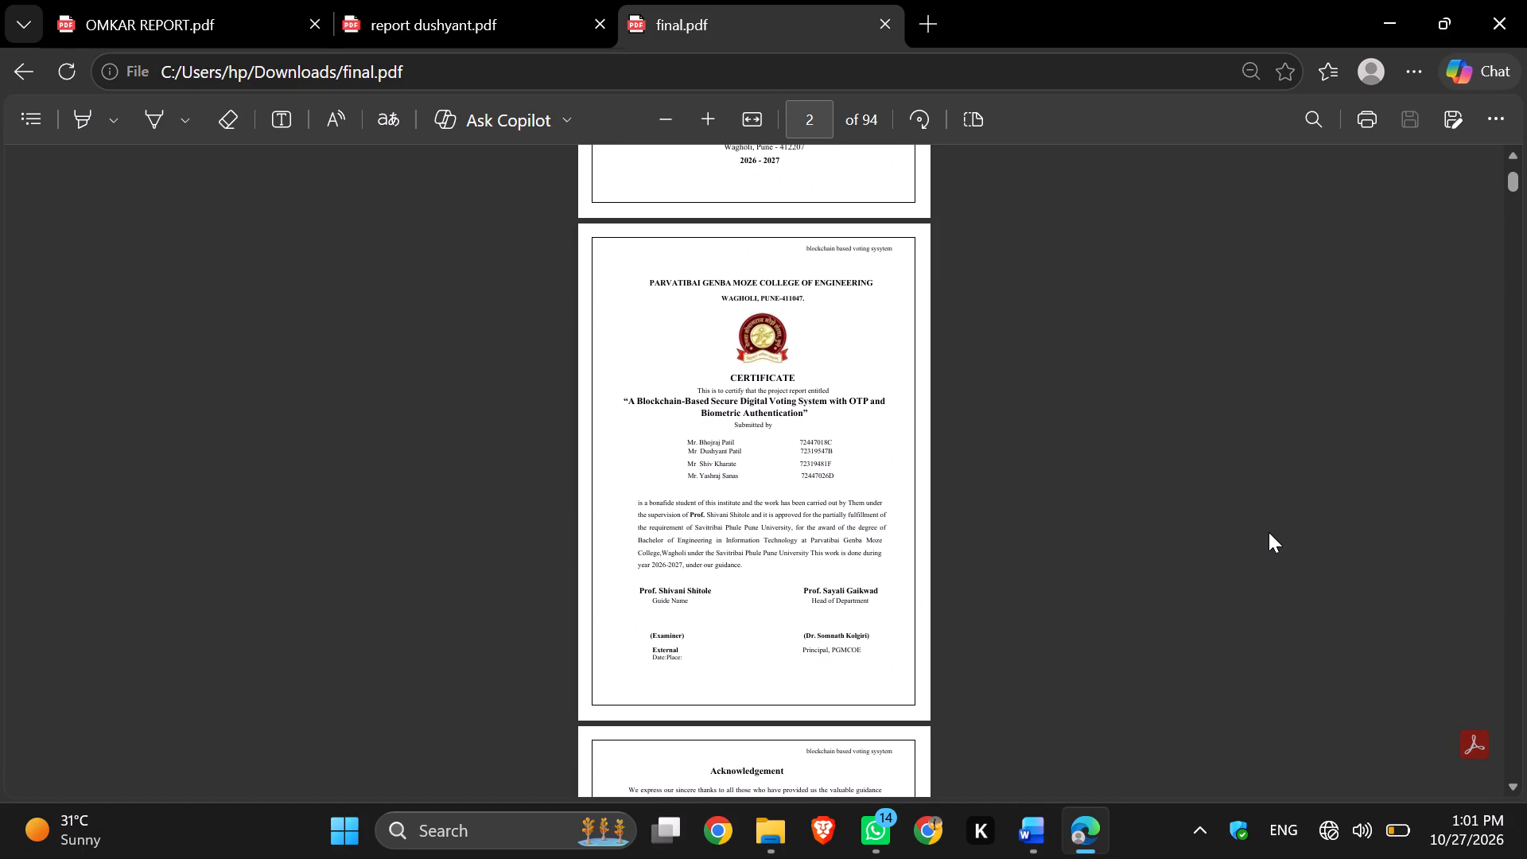
scroll(1269, 532, down, 6)
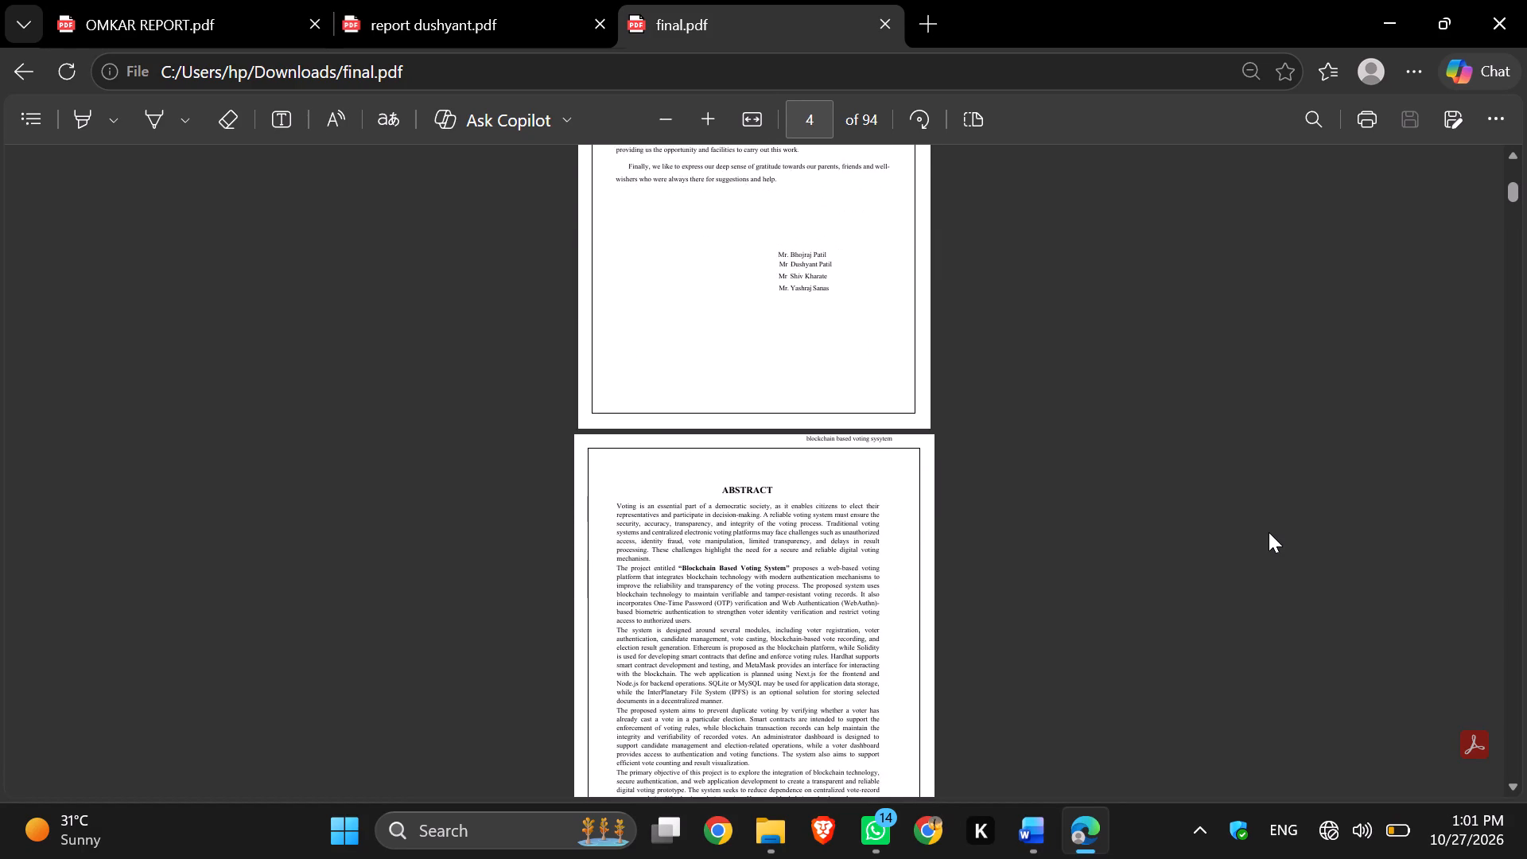
scroll(1269, 532, down, 8)
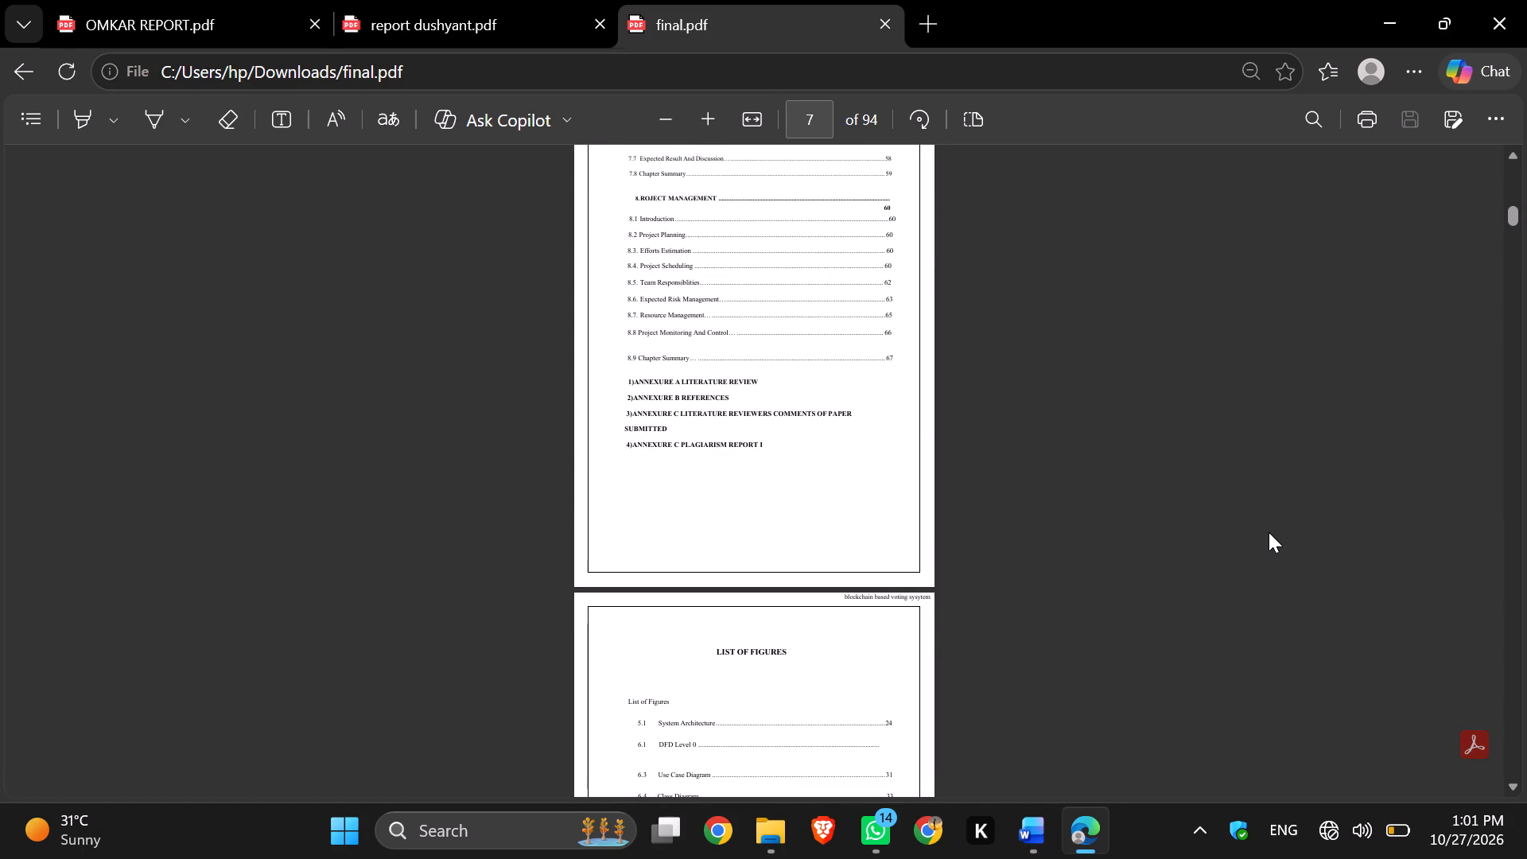
scroll(1269, 532, down, 1)
scroll(1269, 532, up, 6)
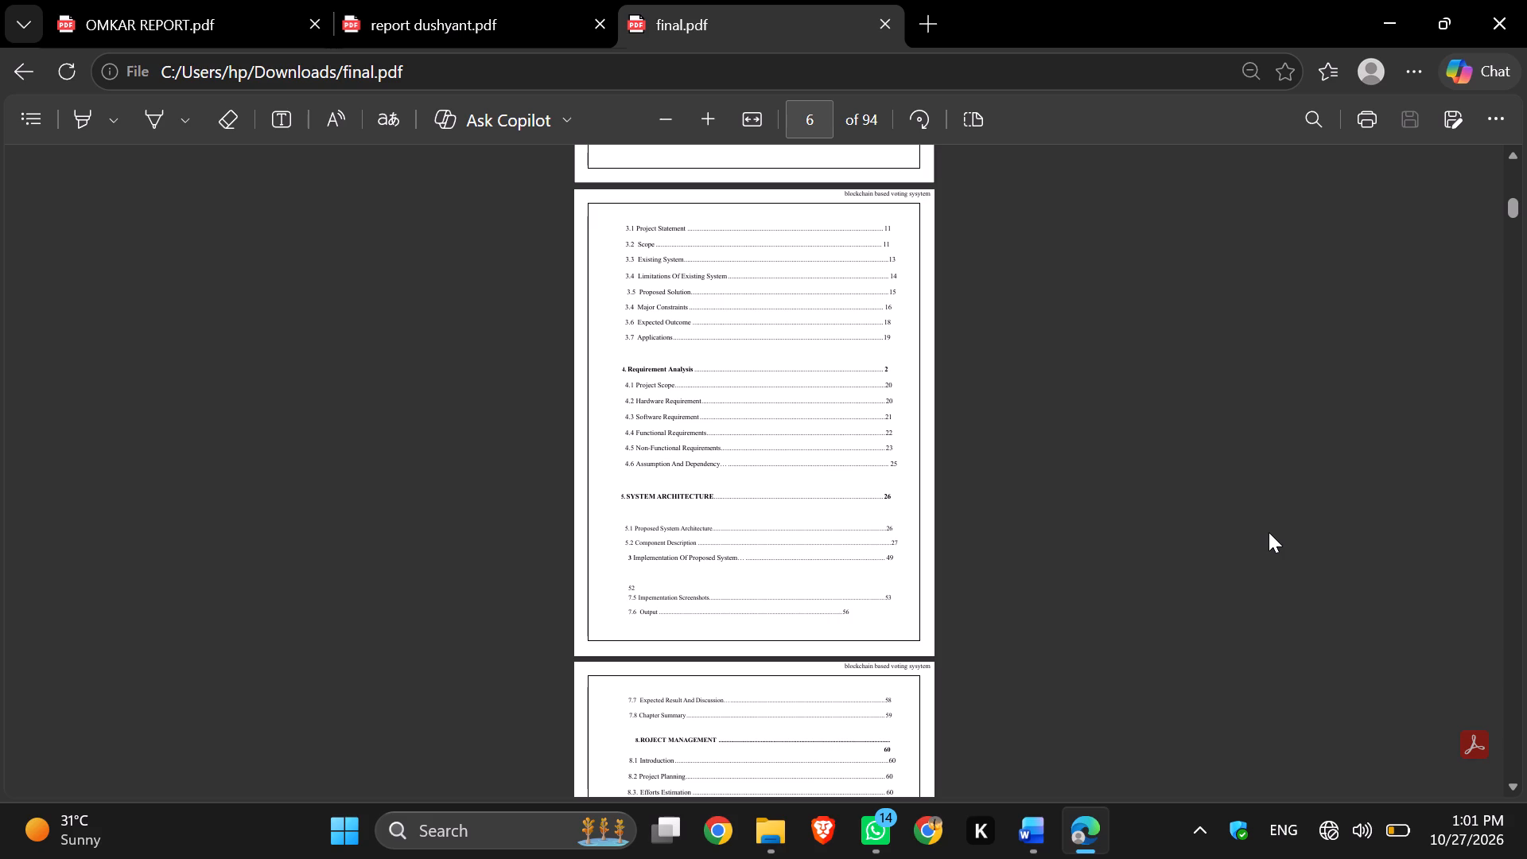
scroll(1269, 532, down, 4)
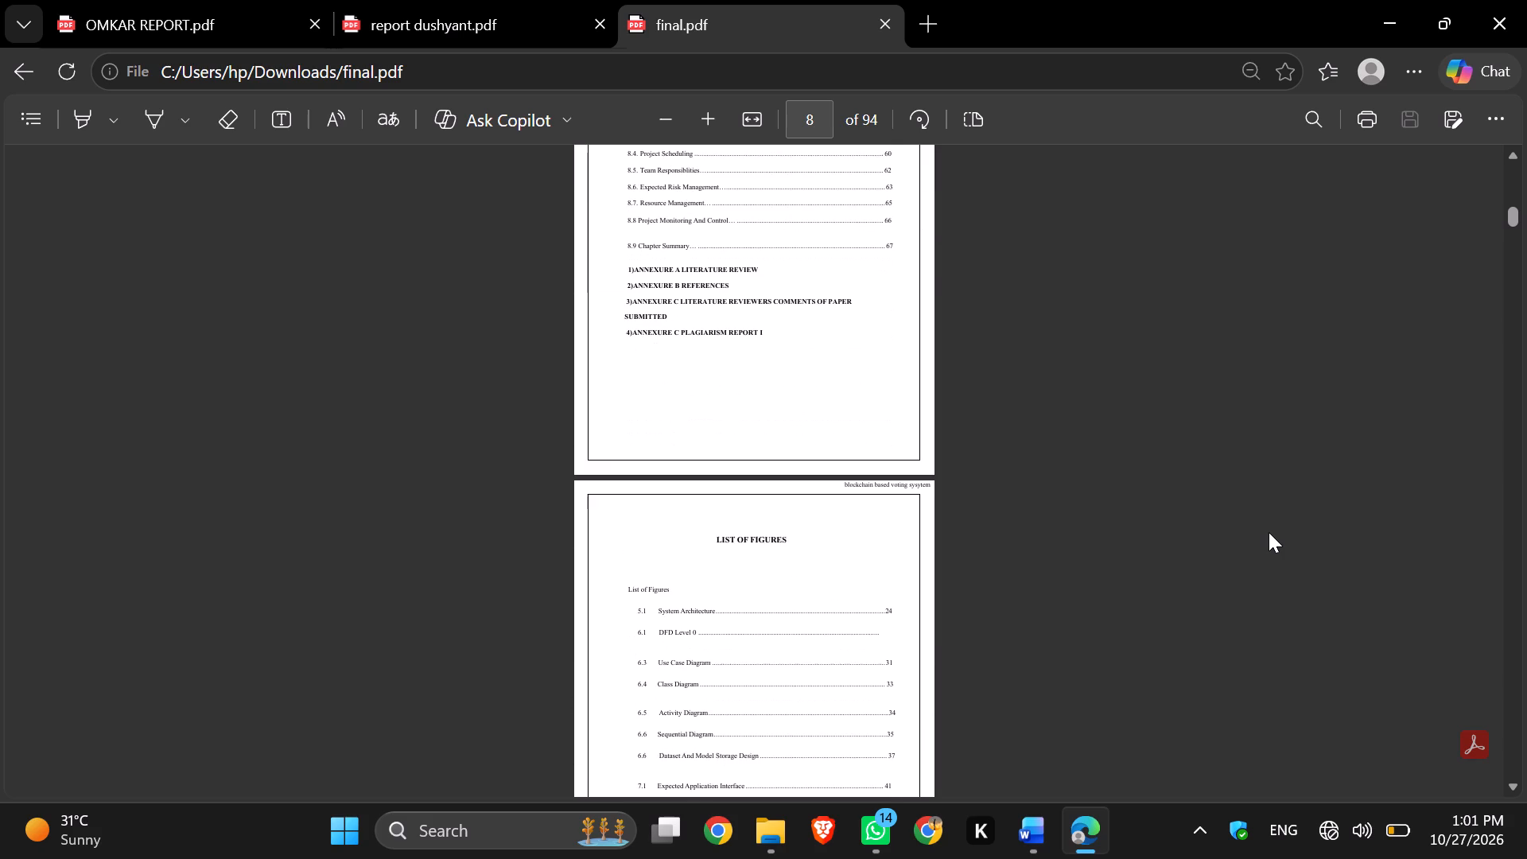
scroll(1269, 532, down, 2)
scroll(1269, 532, up, 15)
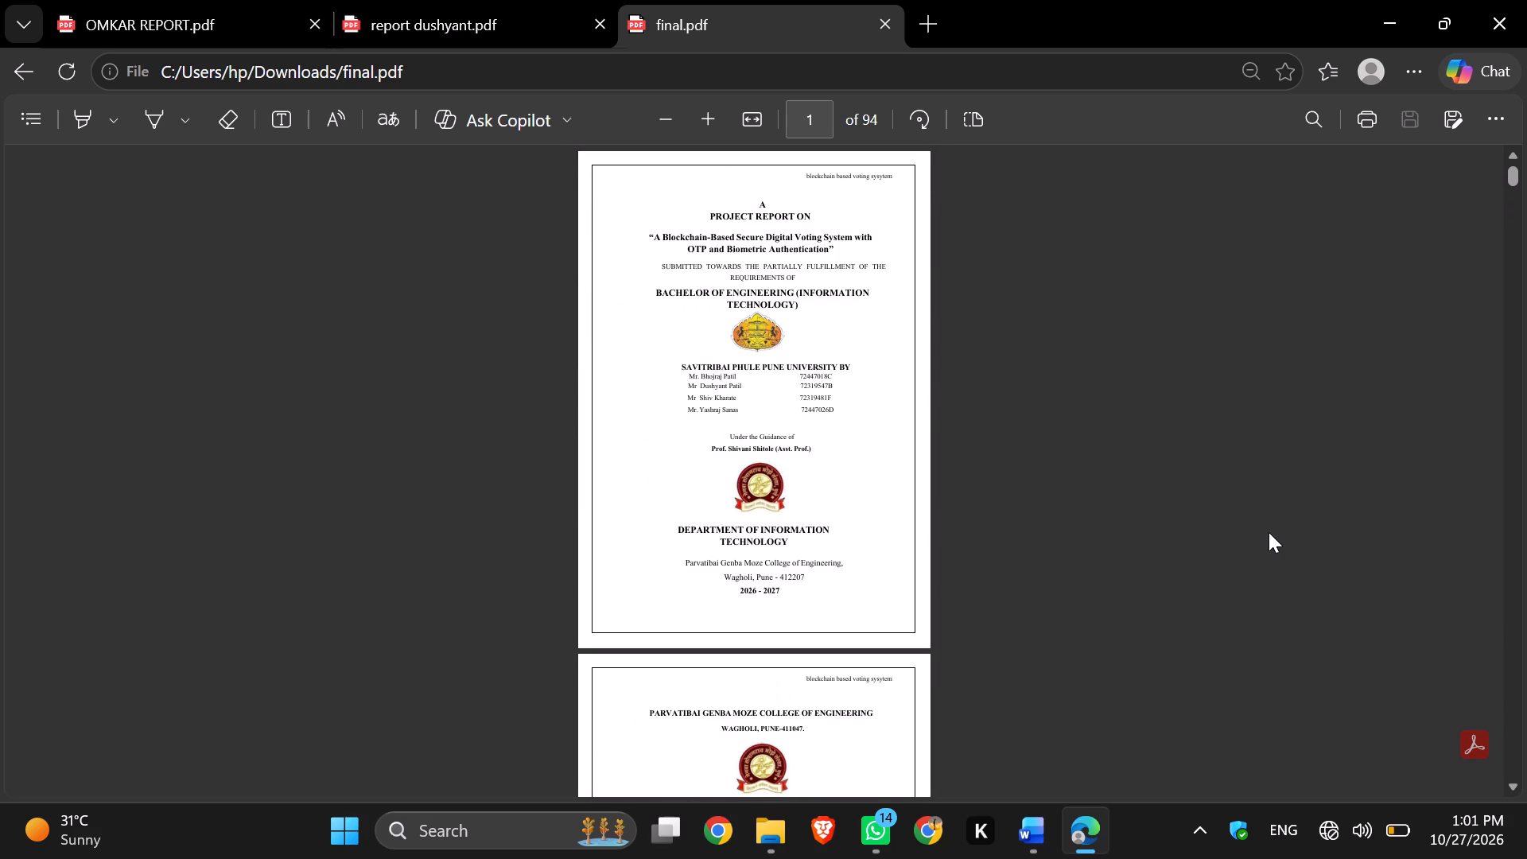
scroll(1269, 532, up, 1)
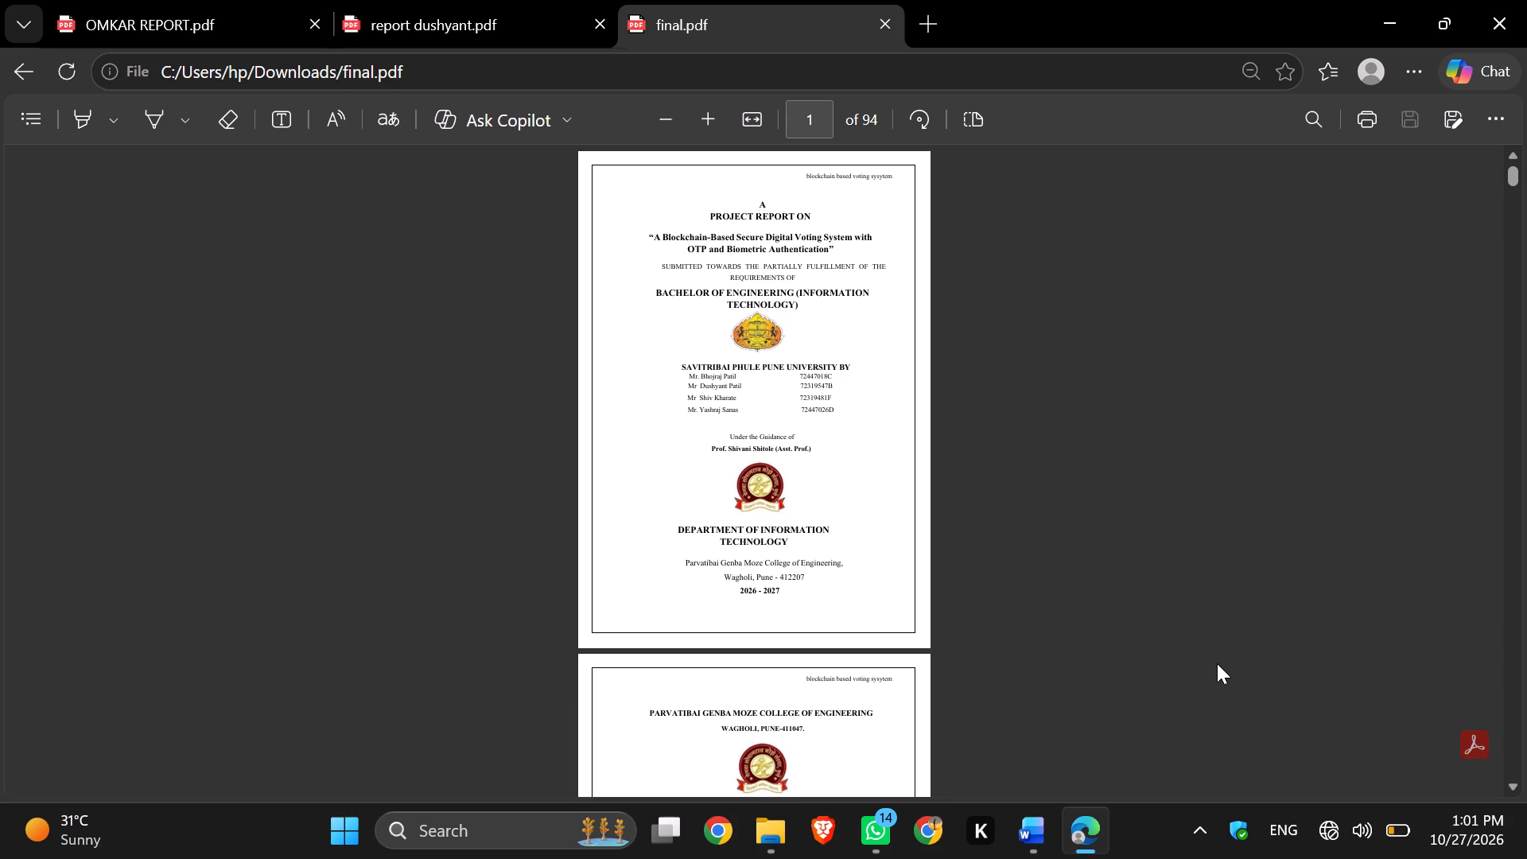
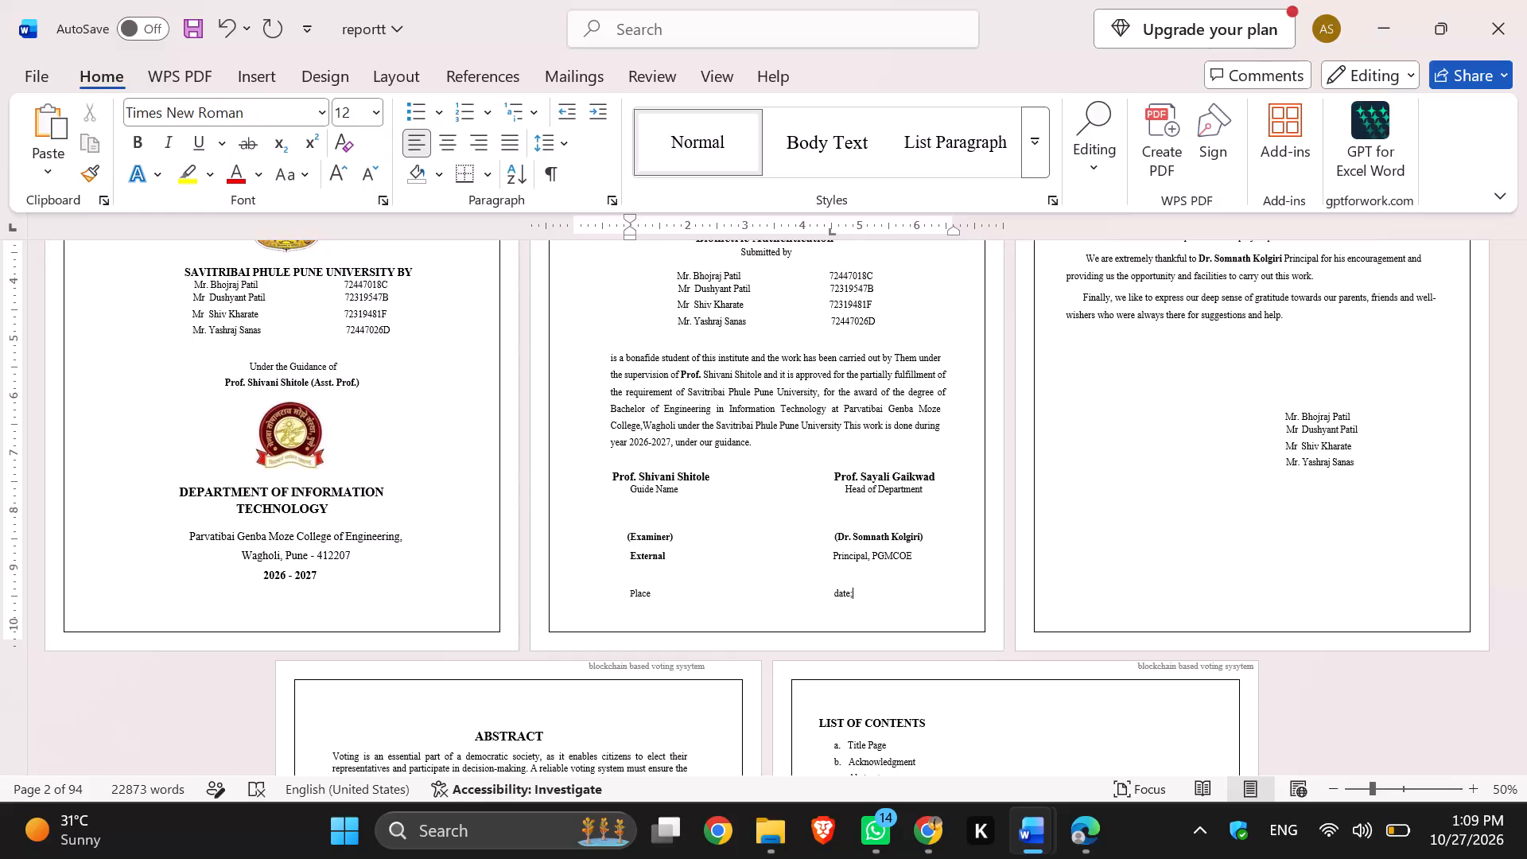
Remove the date label beside Place on the certificate page and enter "Date:" on a new line directly below Place.
key(BackSpace)
key(BackSpace)
key(BackSpace)
key(BackSpace)
key(BackSpace)
key(shift+d)
key(BackSpace)
key(BackSpace)
key(BackSpace)
key(BackSpace)
key(BackSpace)
key(BackSpace)
key(BackSpace)
key(BackSpace)
key(BackSpace)
key(BackSpace)
key(BackSpace)
key(BackSpace)
key(BackSpace)
key(BackSpace)
key(BackSpace)
key(BackSpace)
key(BackSpace)
key(BackSpace)
key(BackSpace)
key(BackSpace)
key(Return)
key(d)
key(BackSpace)
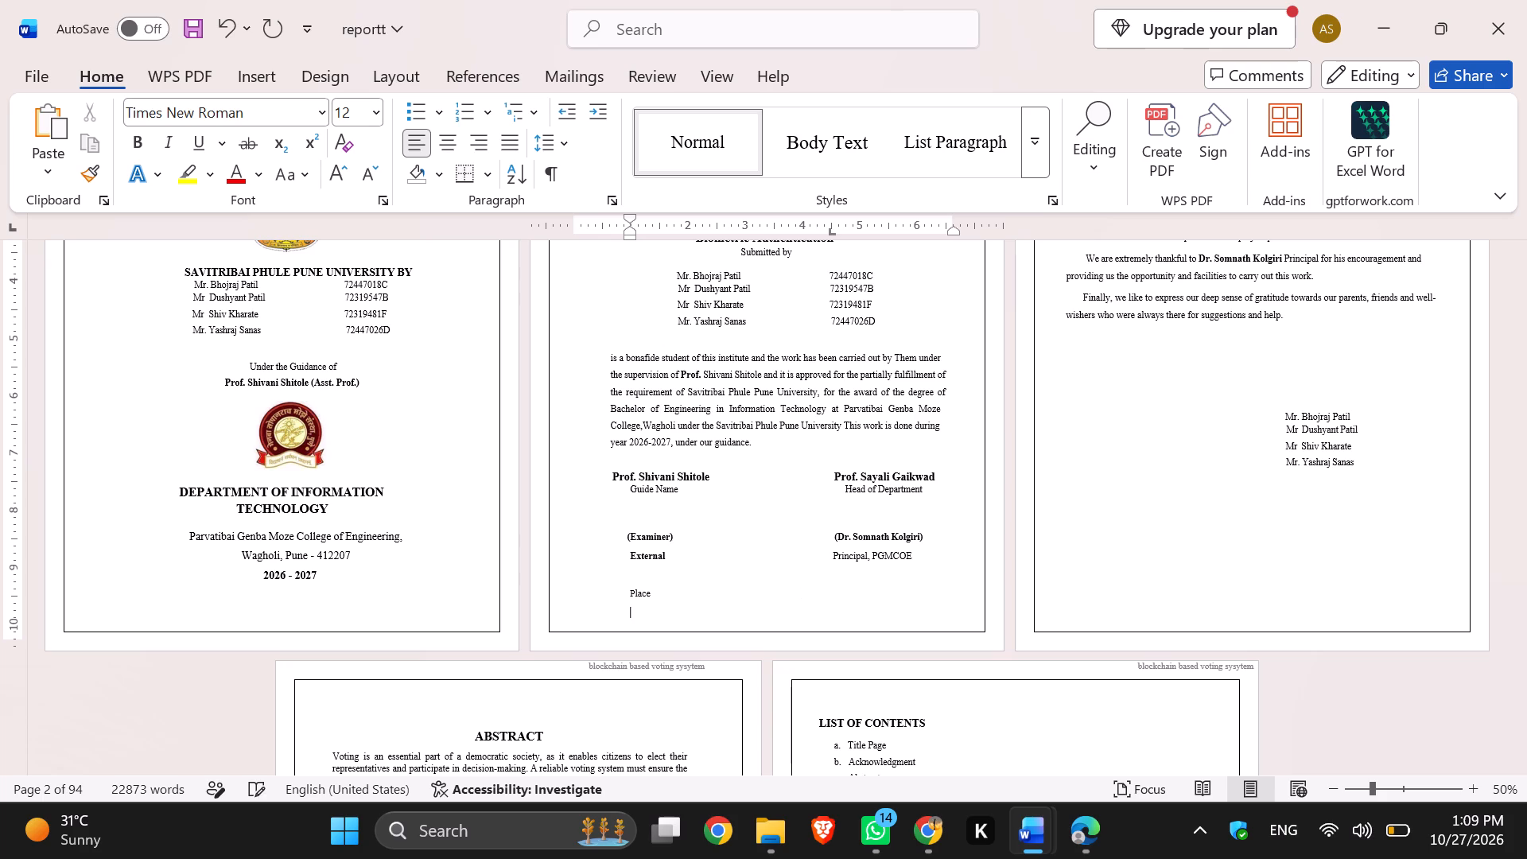
text(Date)
key(shift+colon)
Save a copy of the report in the Downloads folder as a PDF named "reportt final".
scroll(857, 599, down, 1)
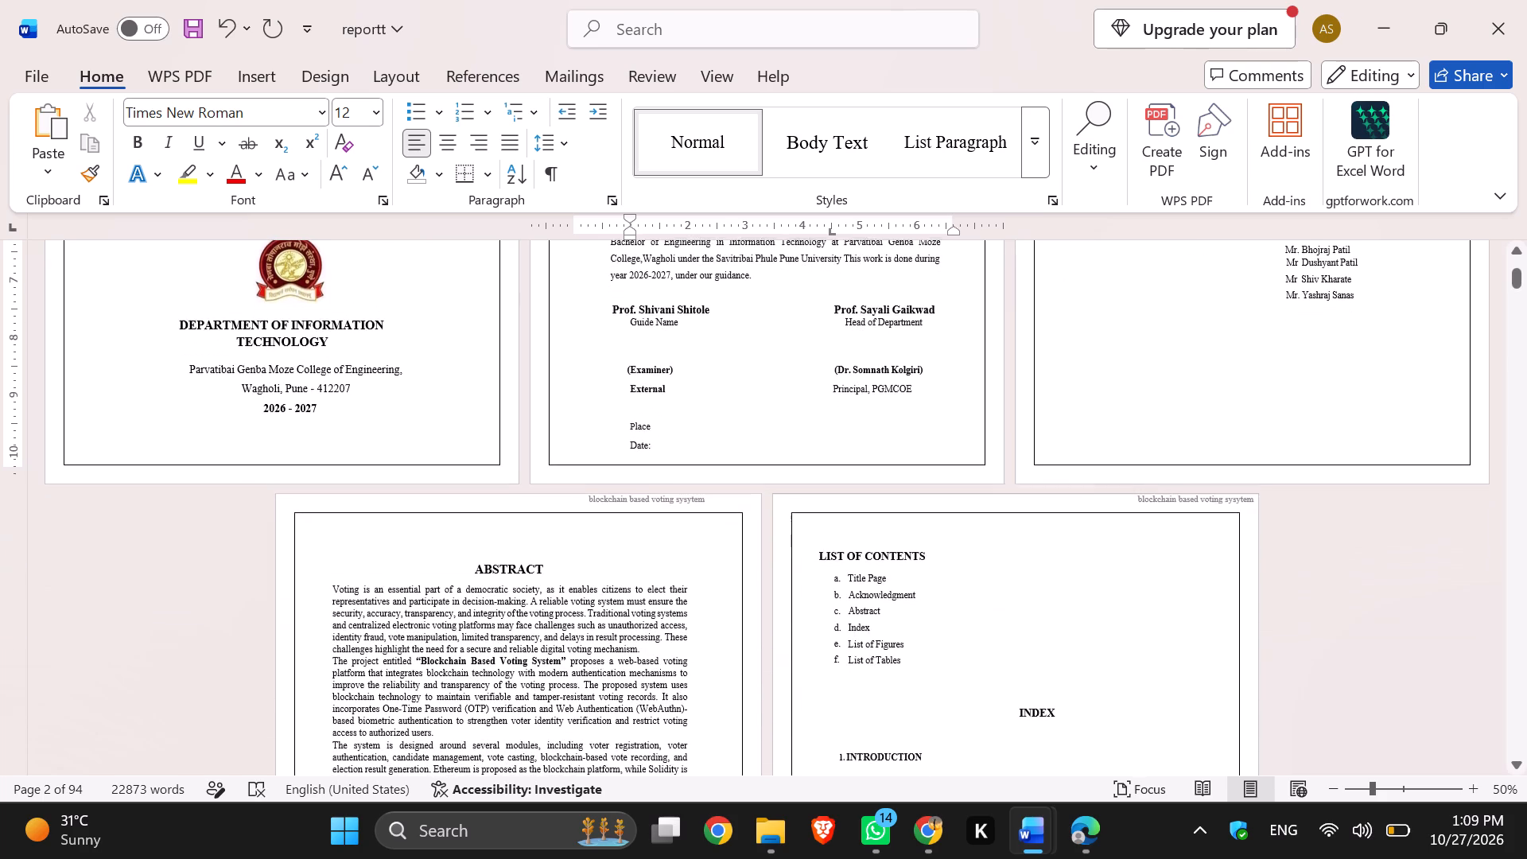
scroll(857, 599, up, 2)
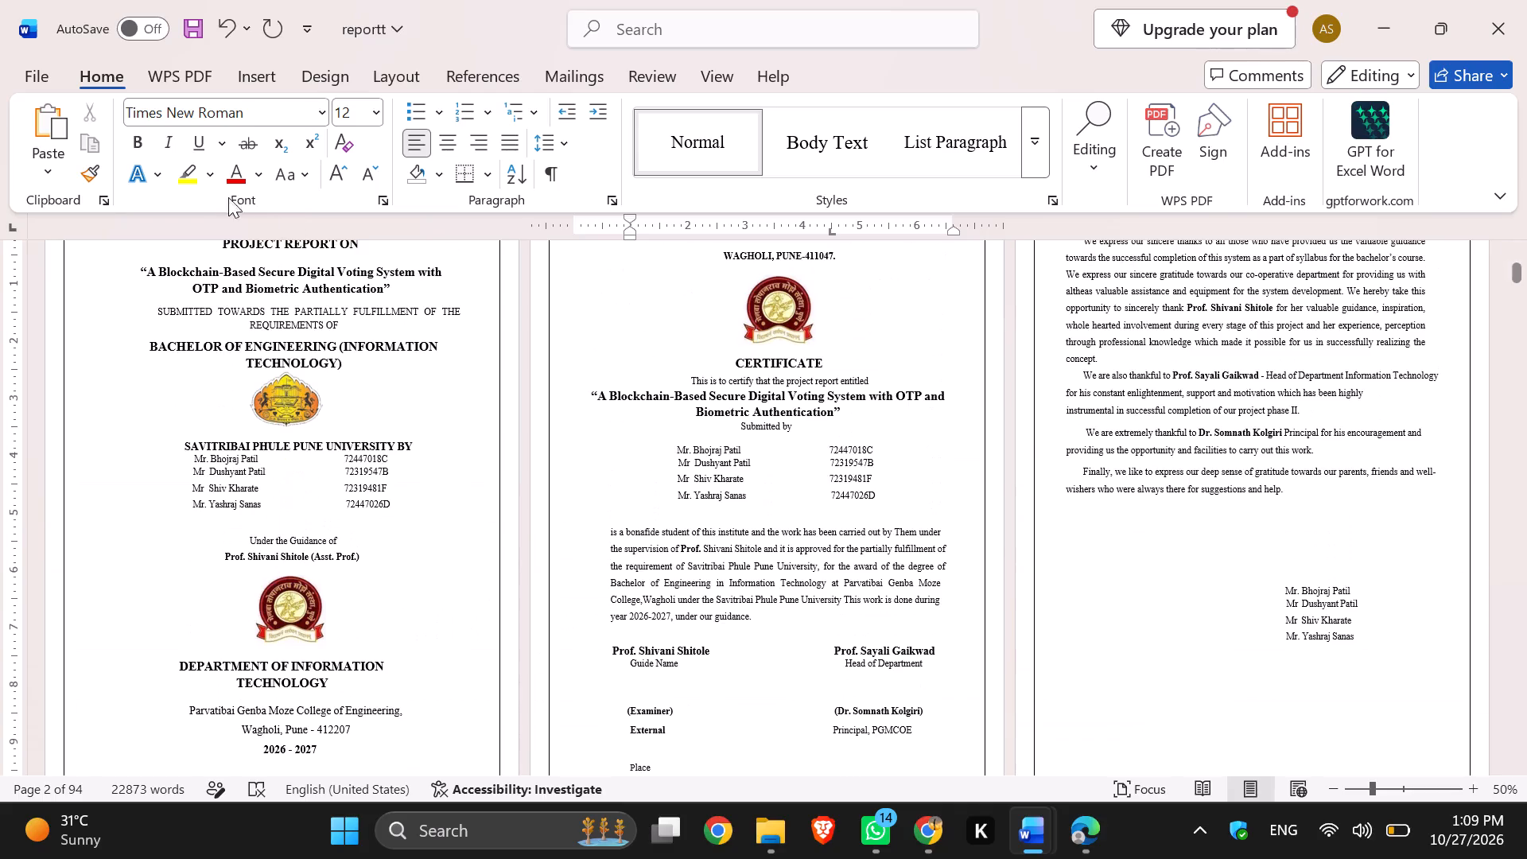
click(41, 82)
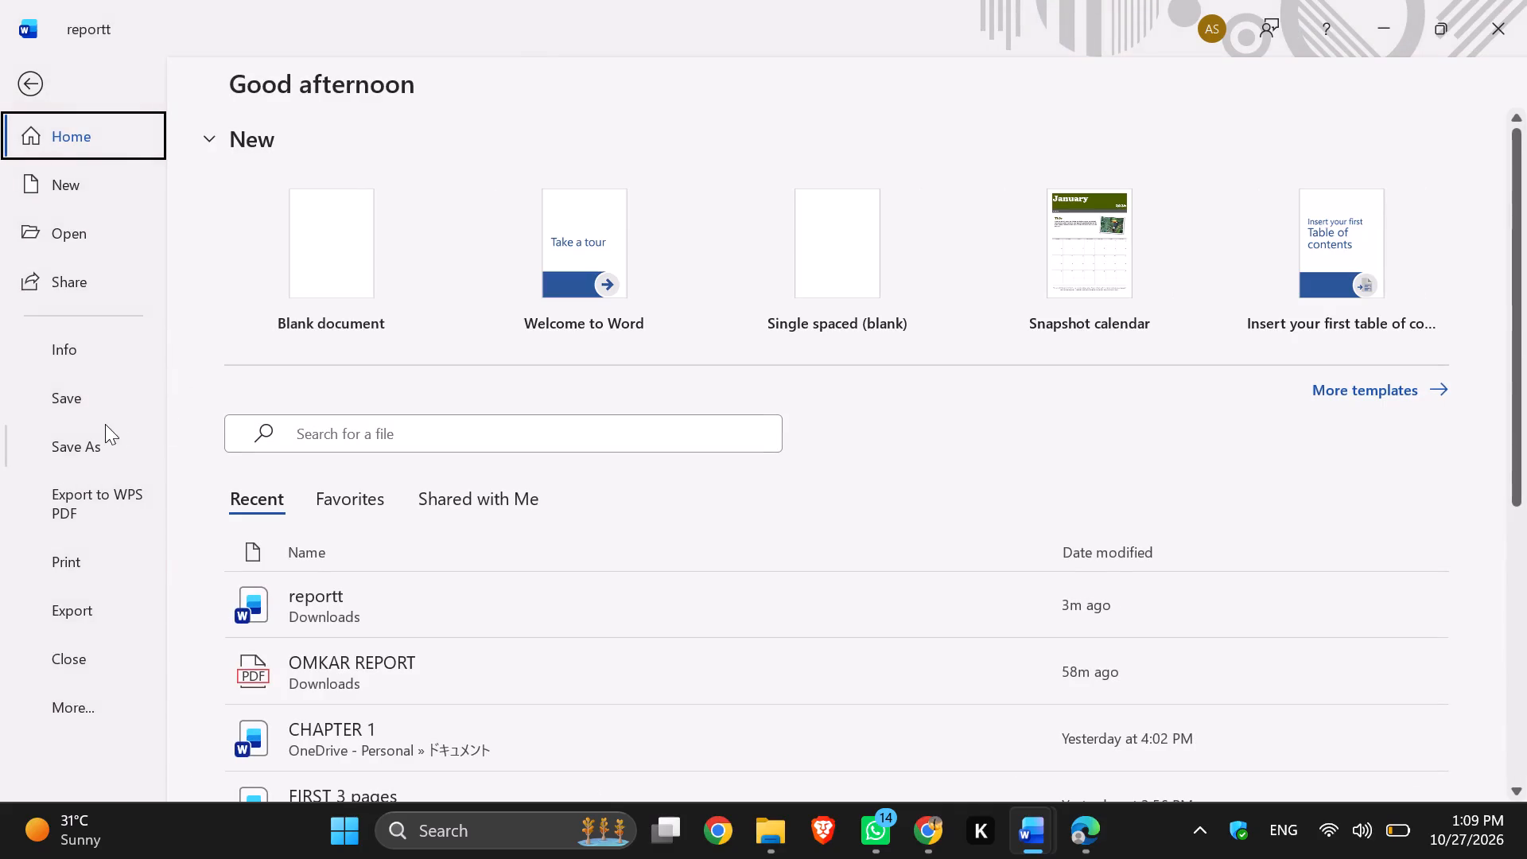
click(80, 455)
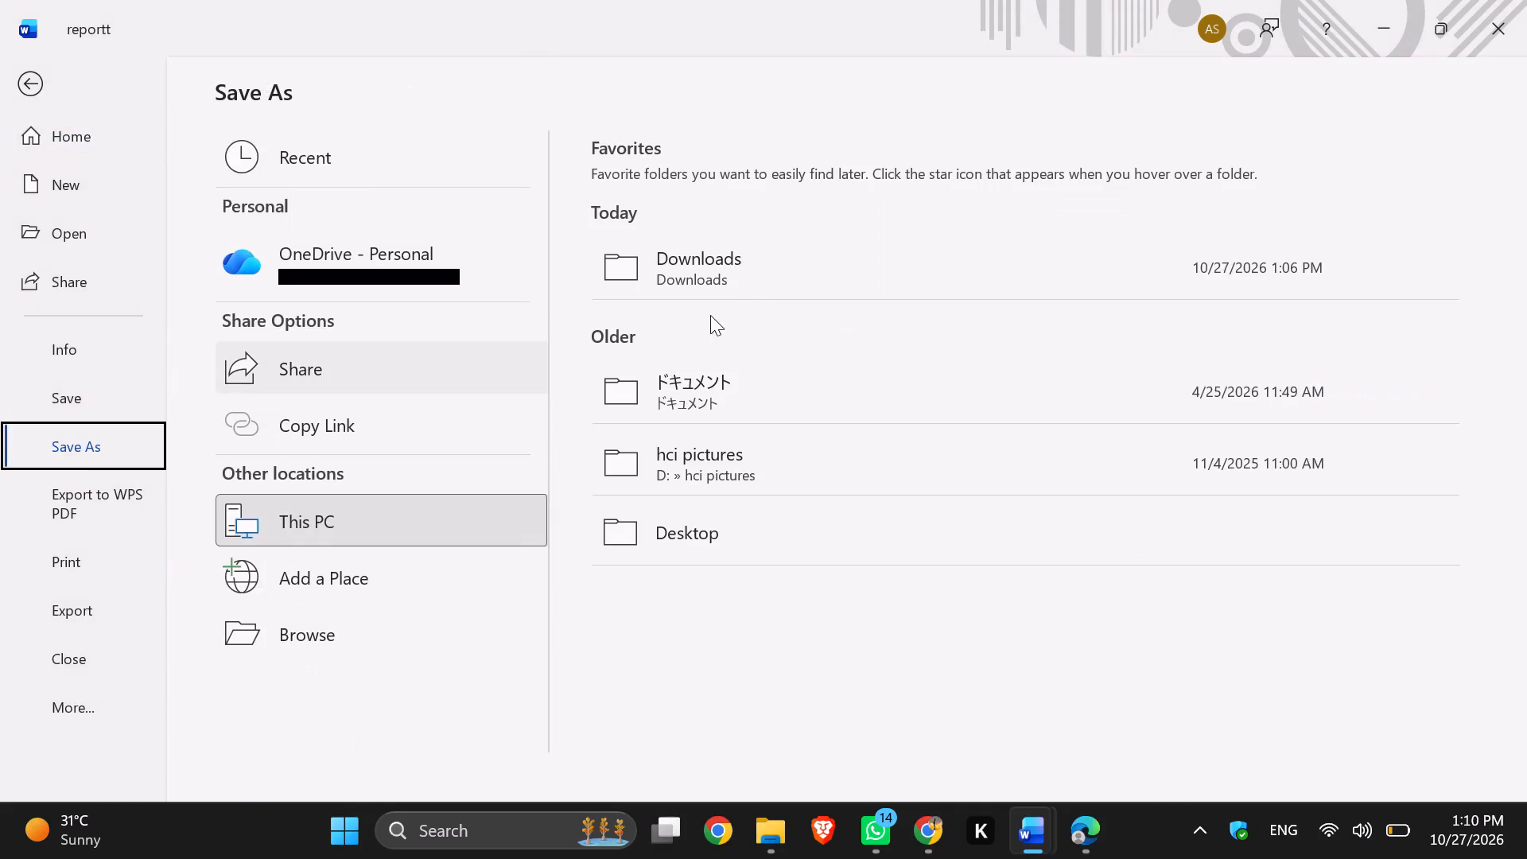
click(757, 276)
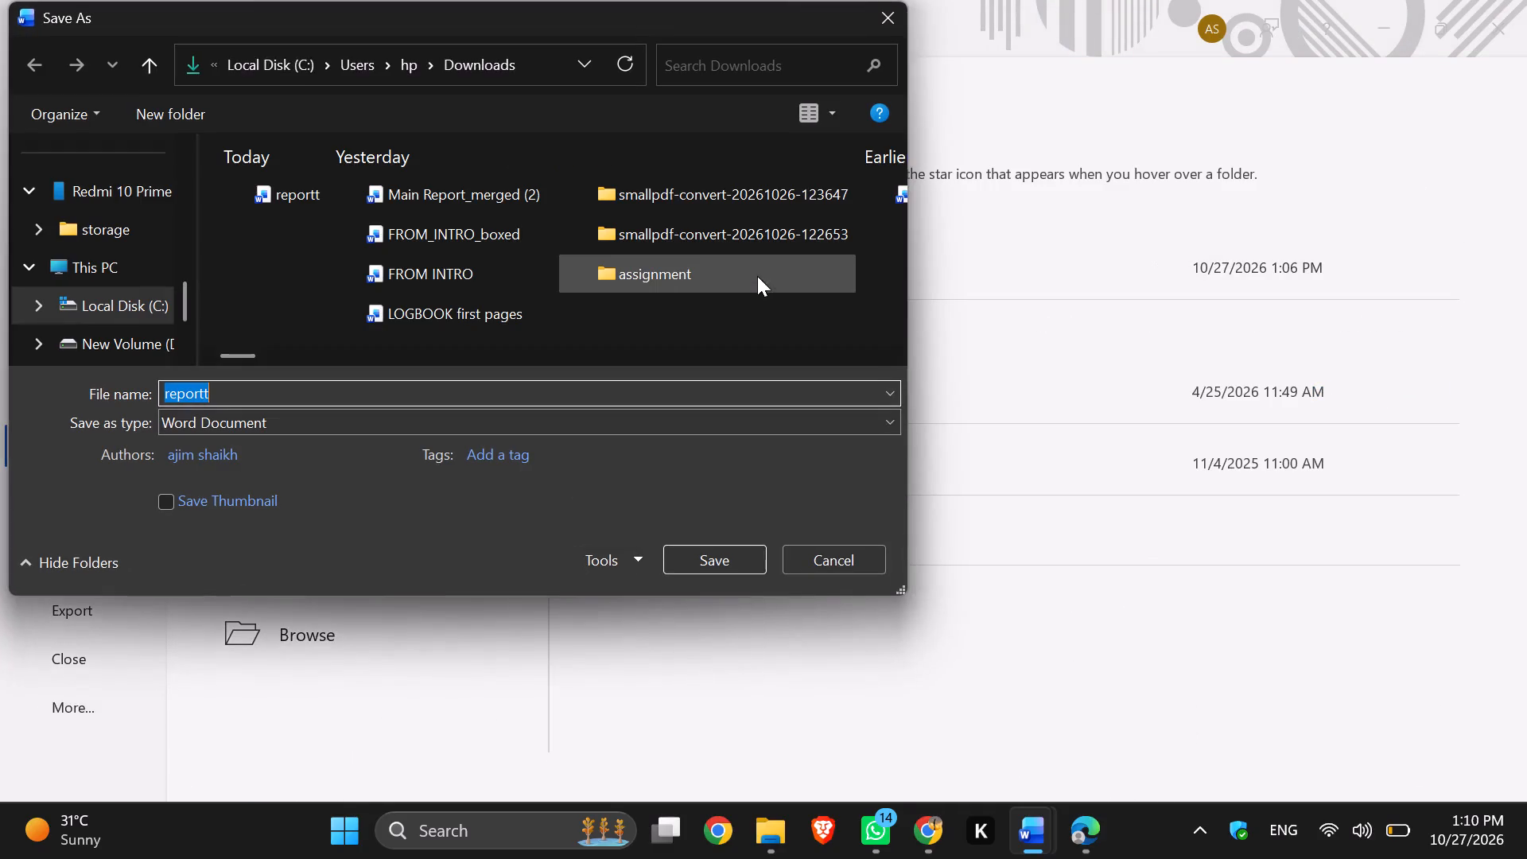
click(337, 398)
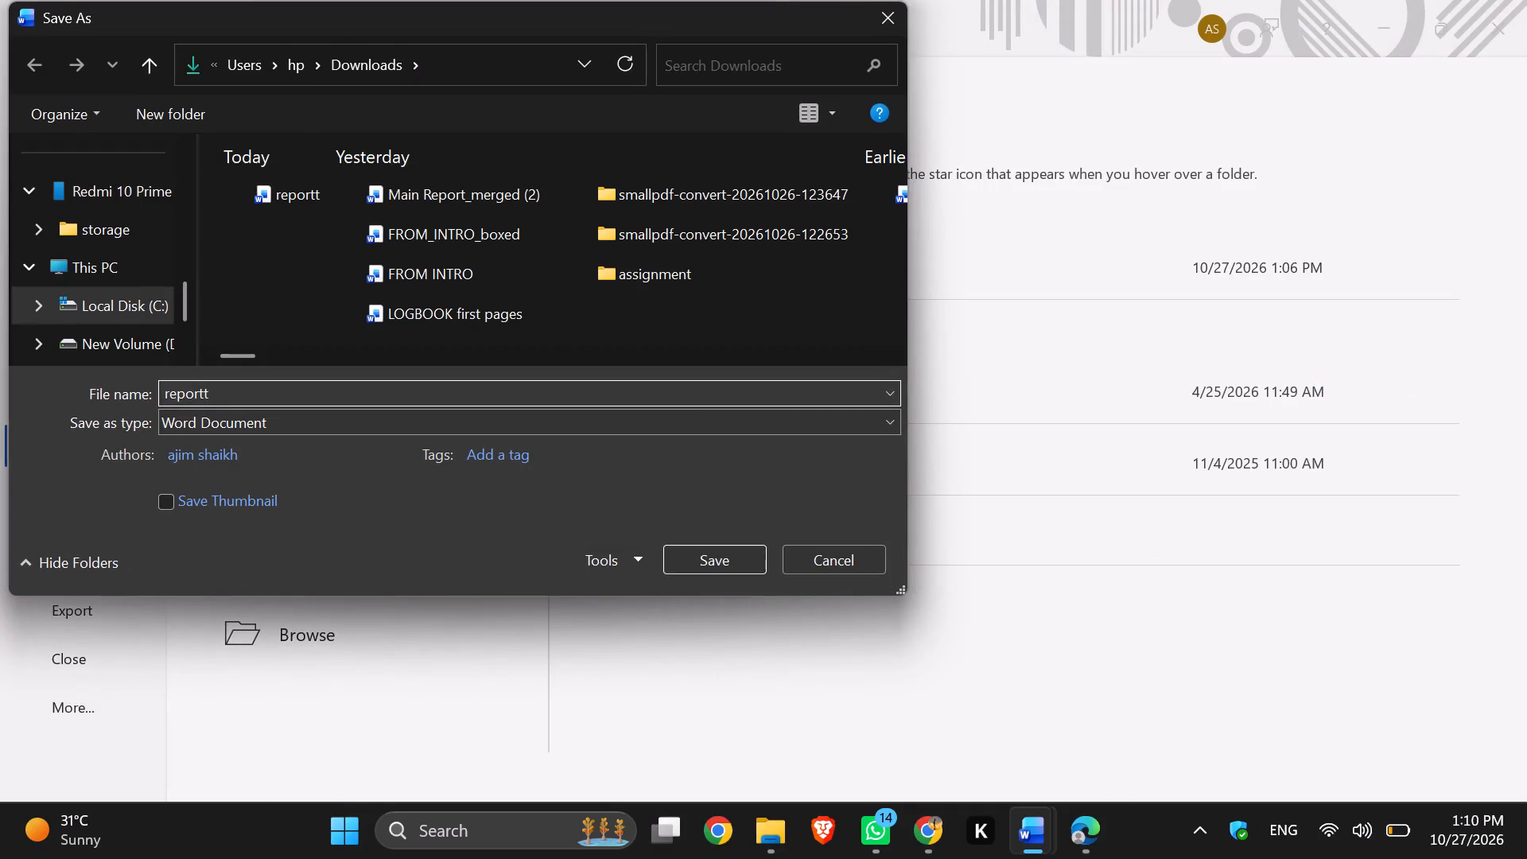
key(space)
text(final)
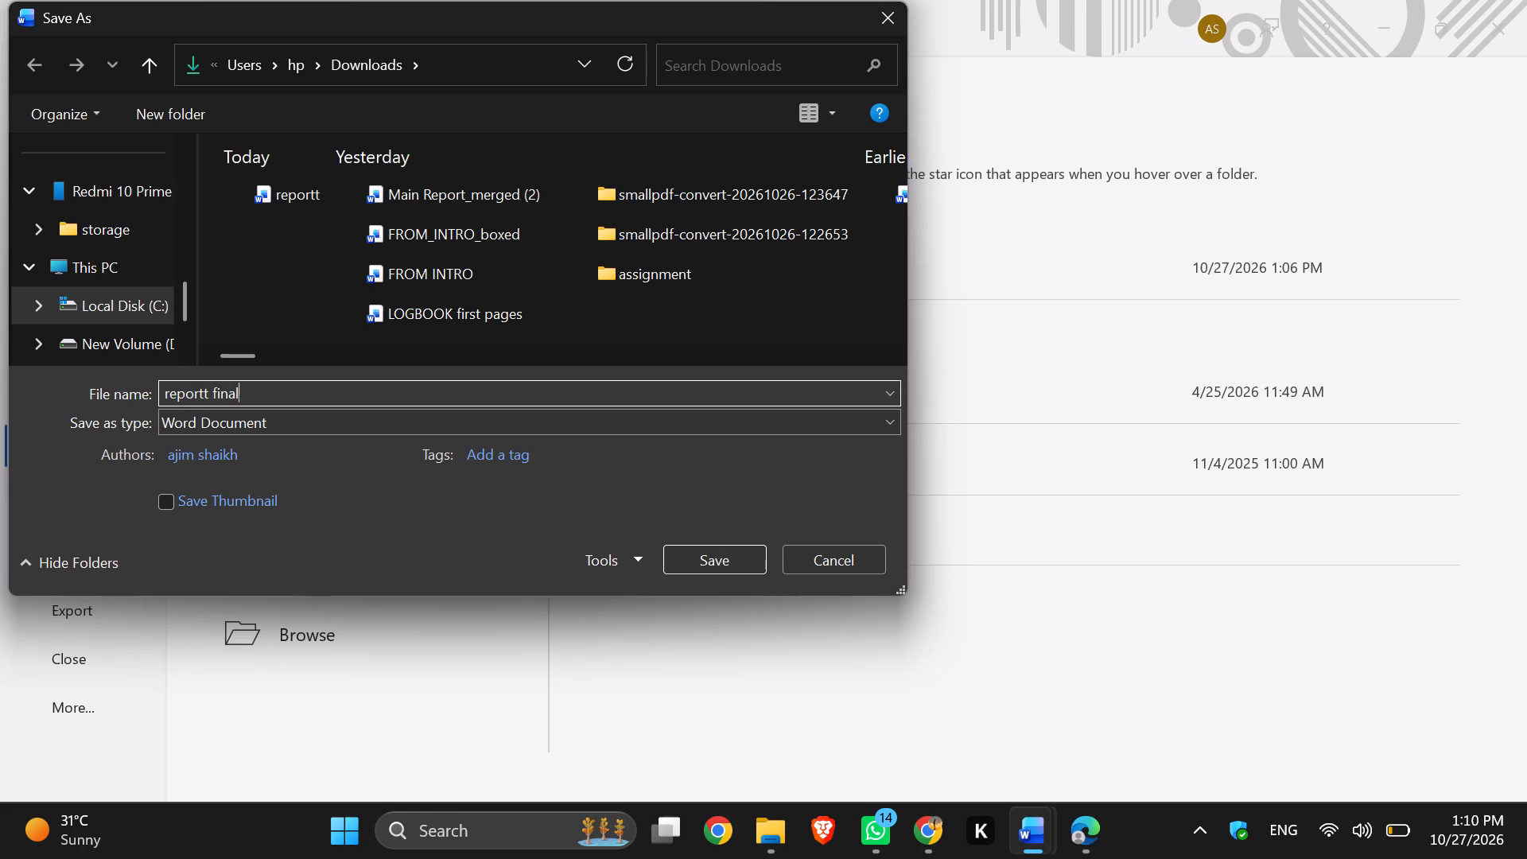
click(364, 411)
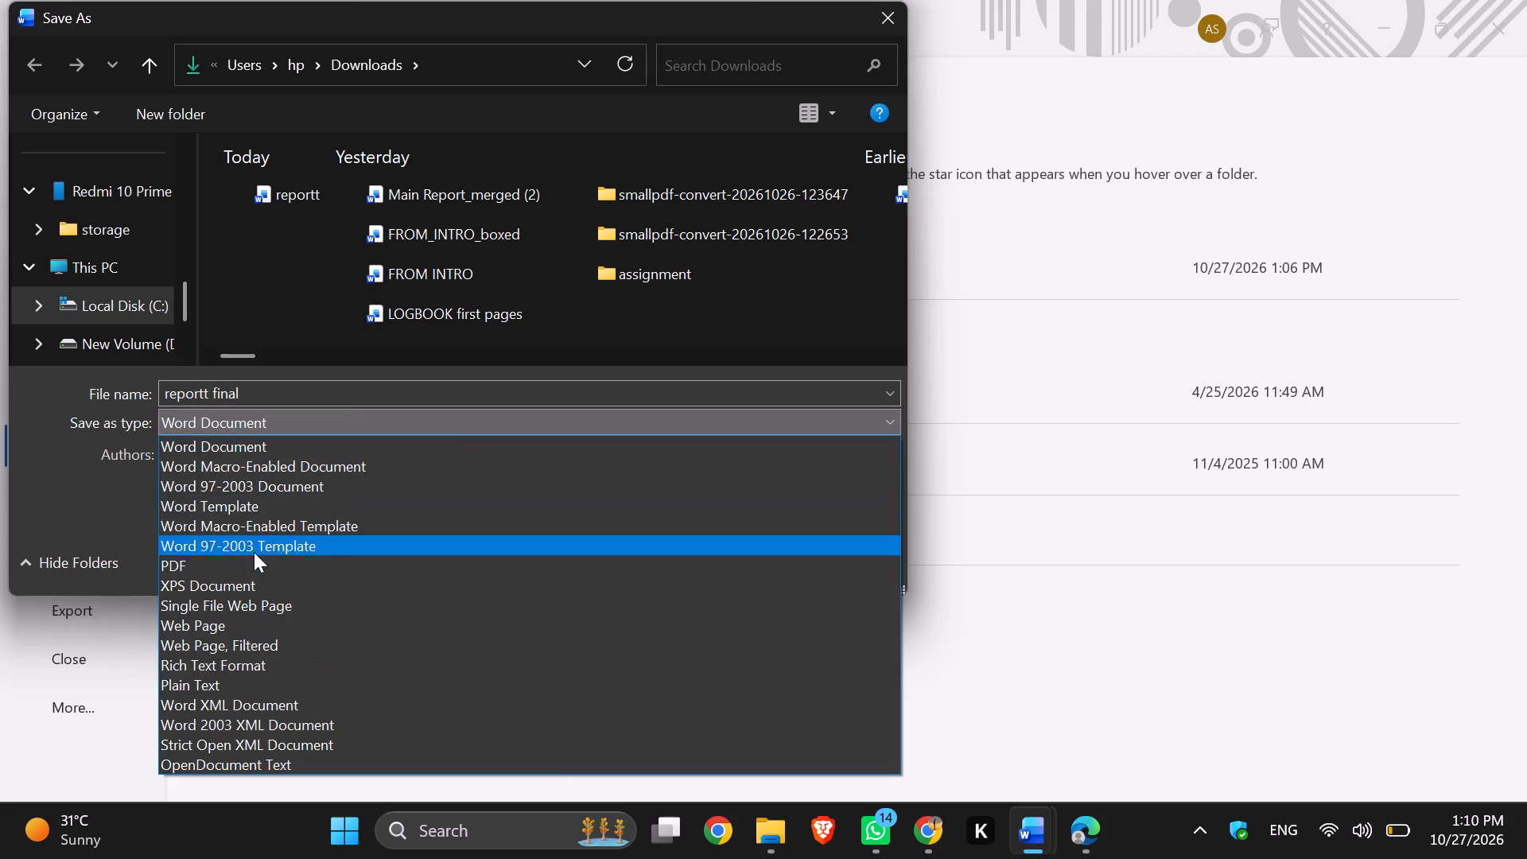
click(251, 562)
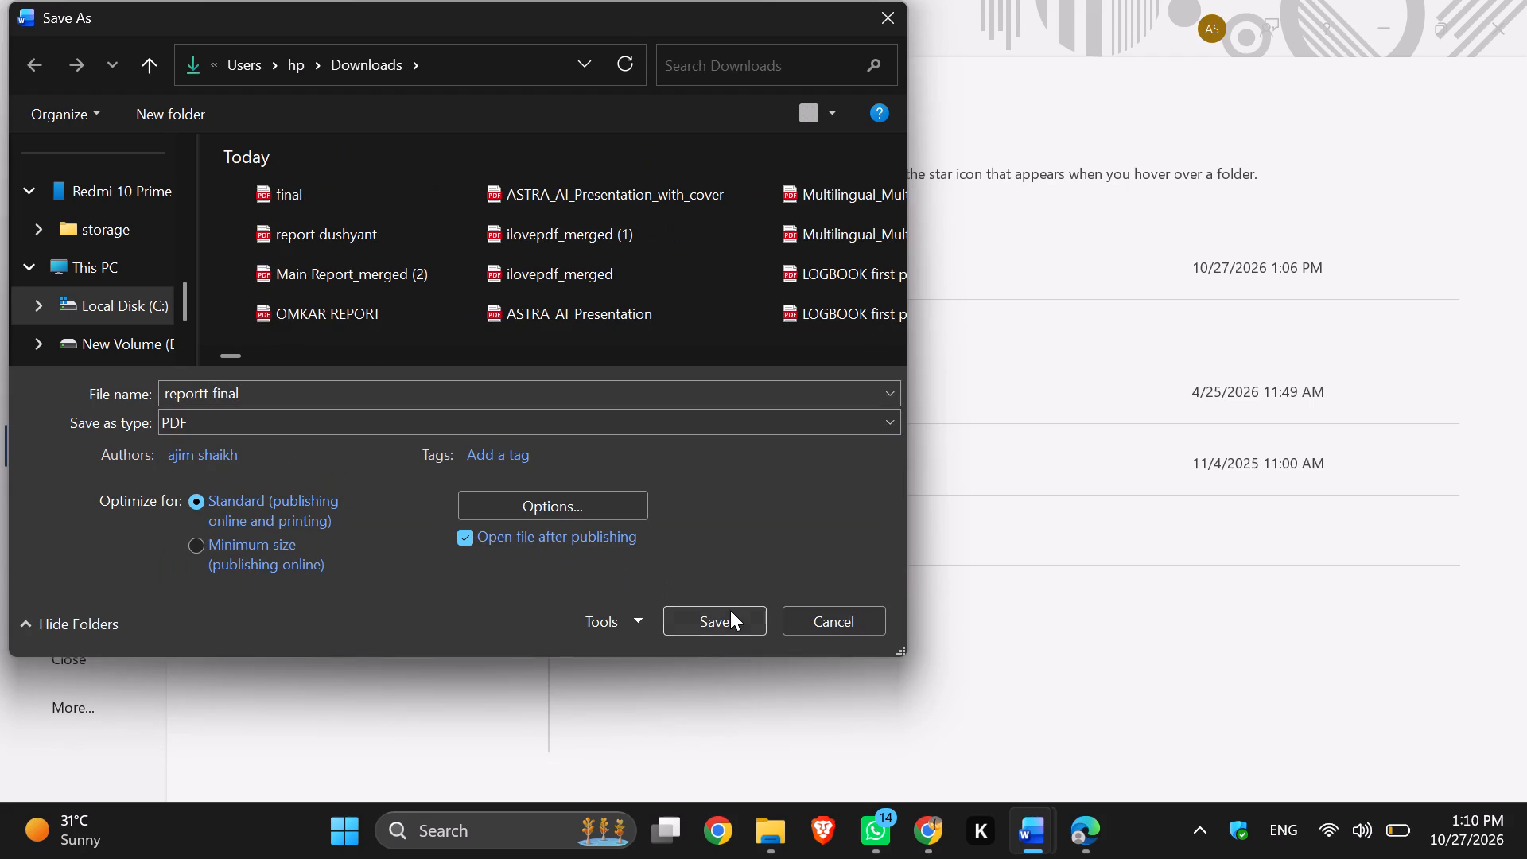
Complete saving the report as the PDF "reportt final" in the Downloads folder.
click(728, 612)
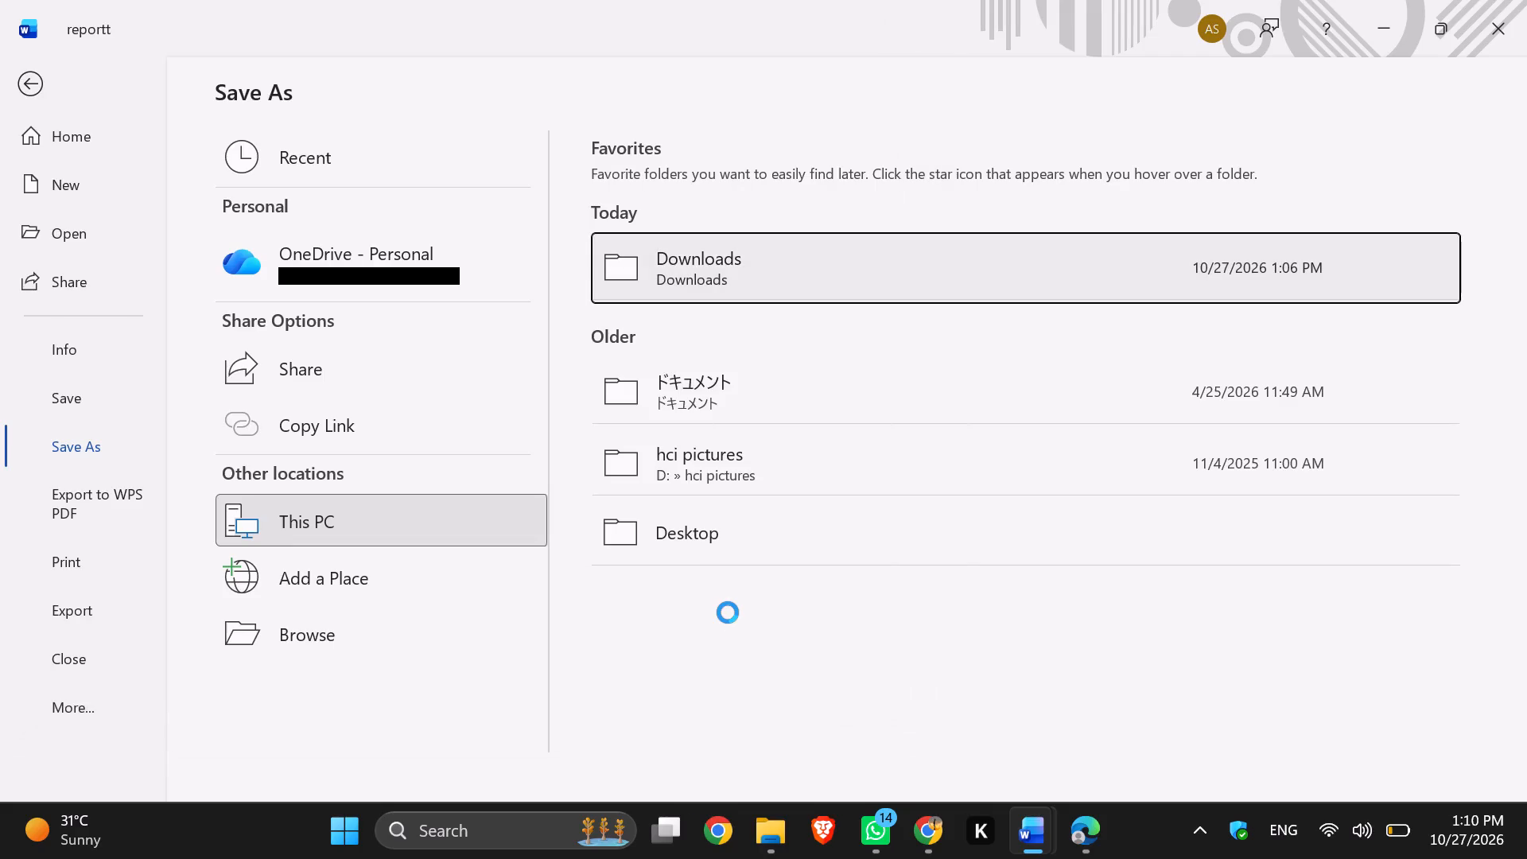
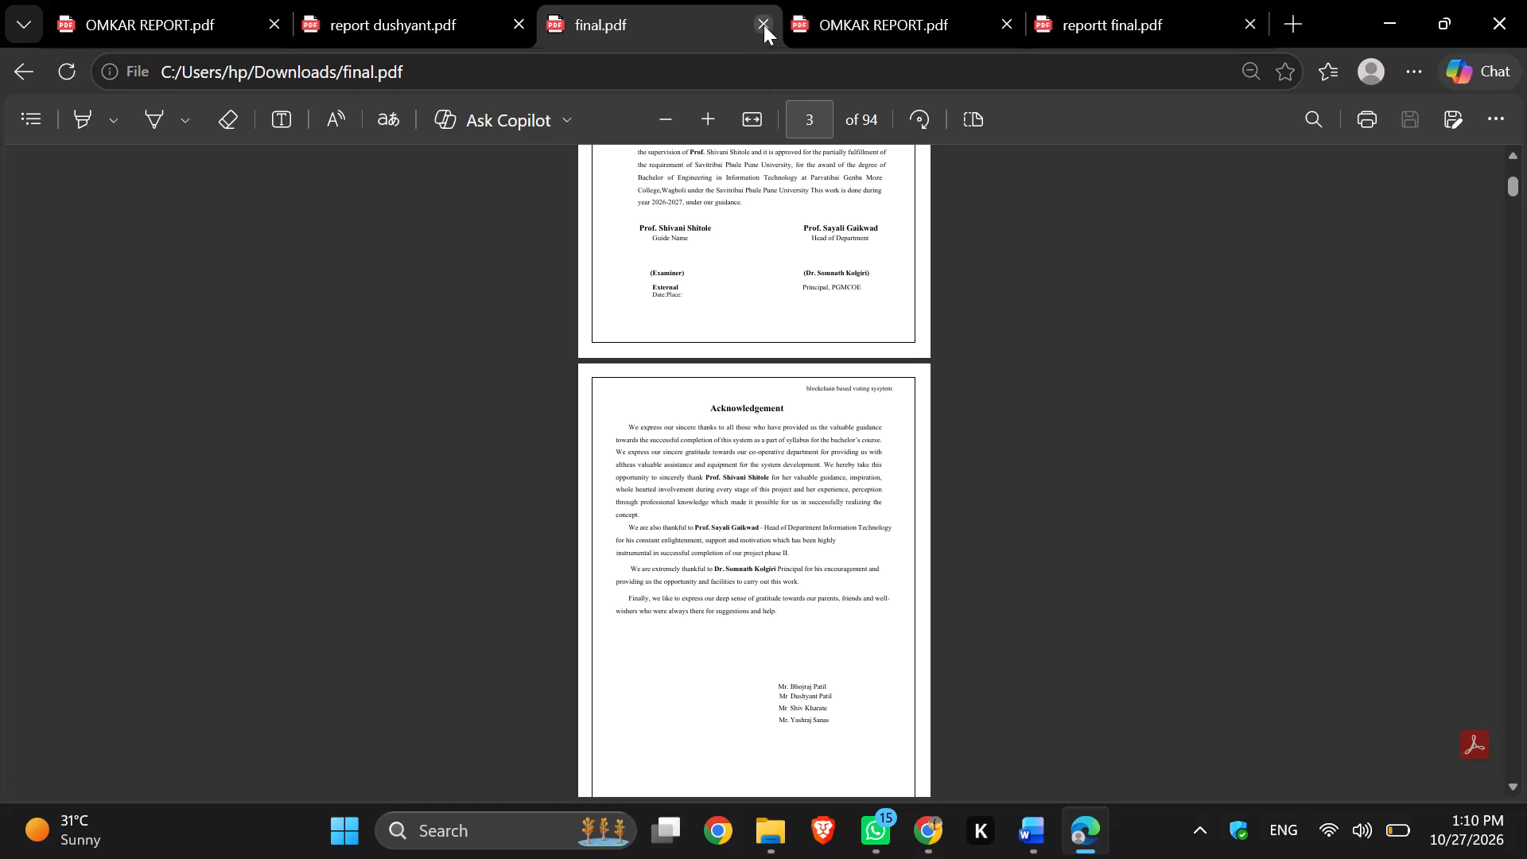
Close the outdated report PDFs final.pdf and report dushyant.pdf.
click(763, 25)
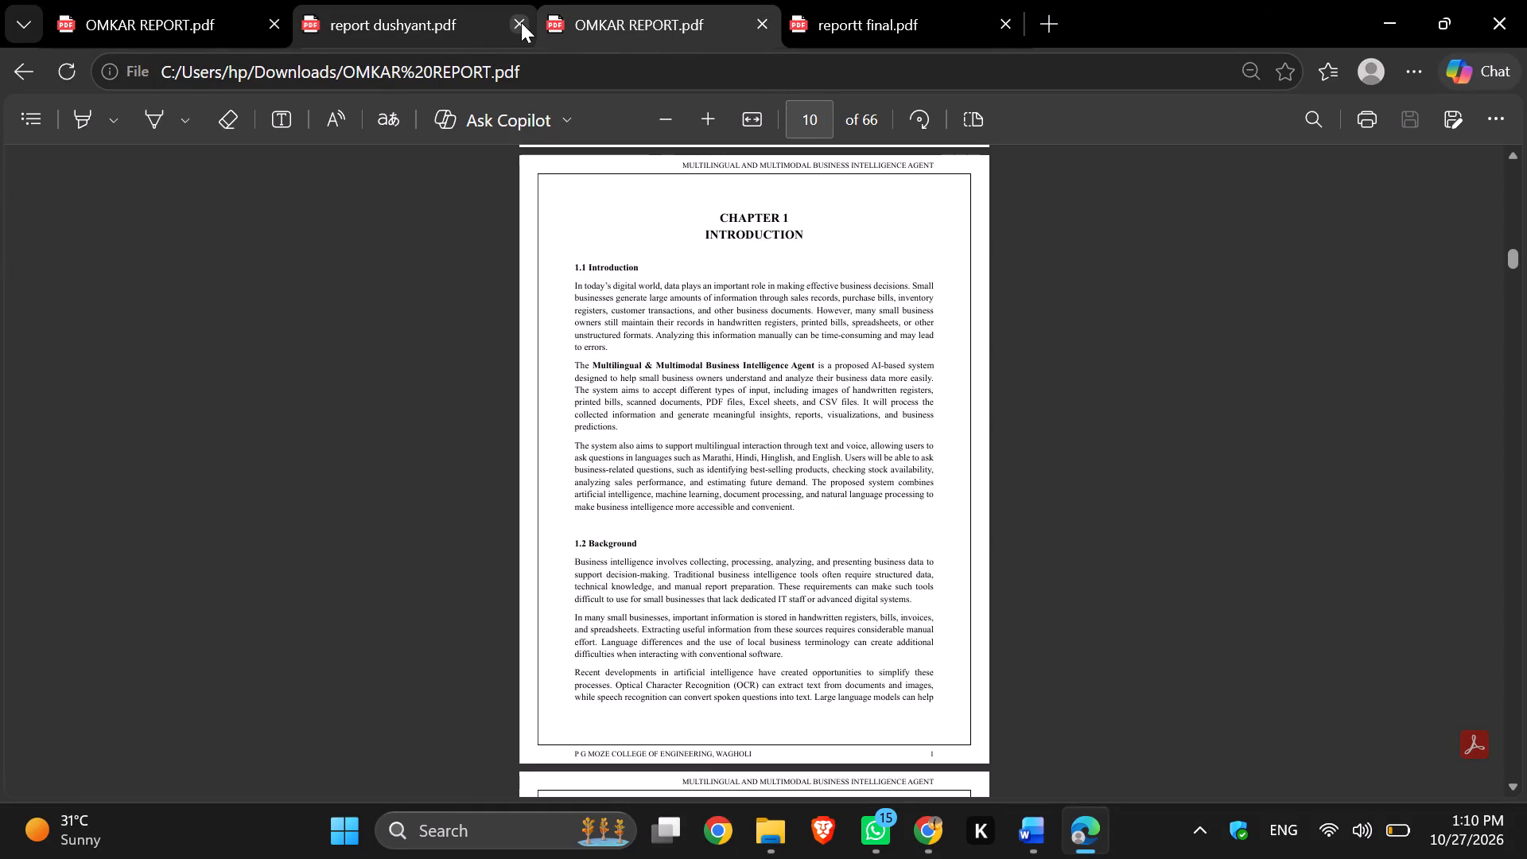
click(521, 22)
Review the exported reportt final.pdf from the cover through the certificate page, checking the Place and Date lines and the page border.
click(674, 24)
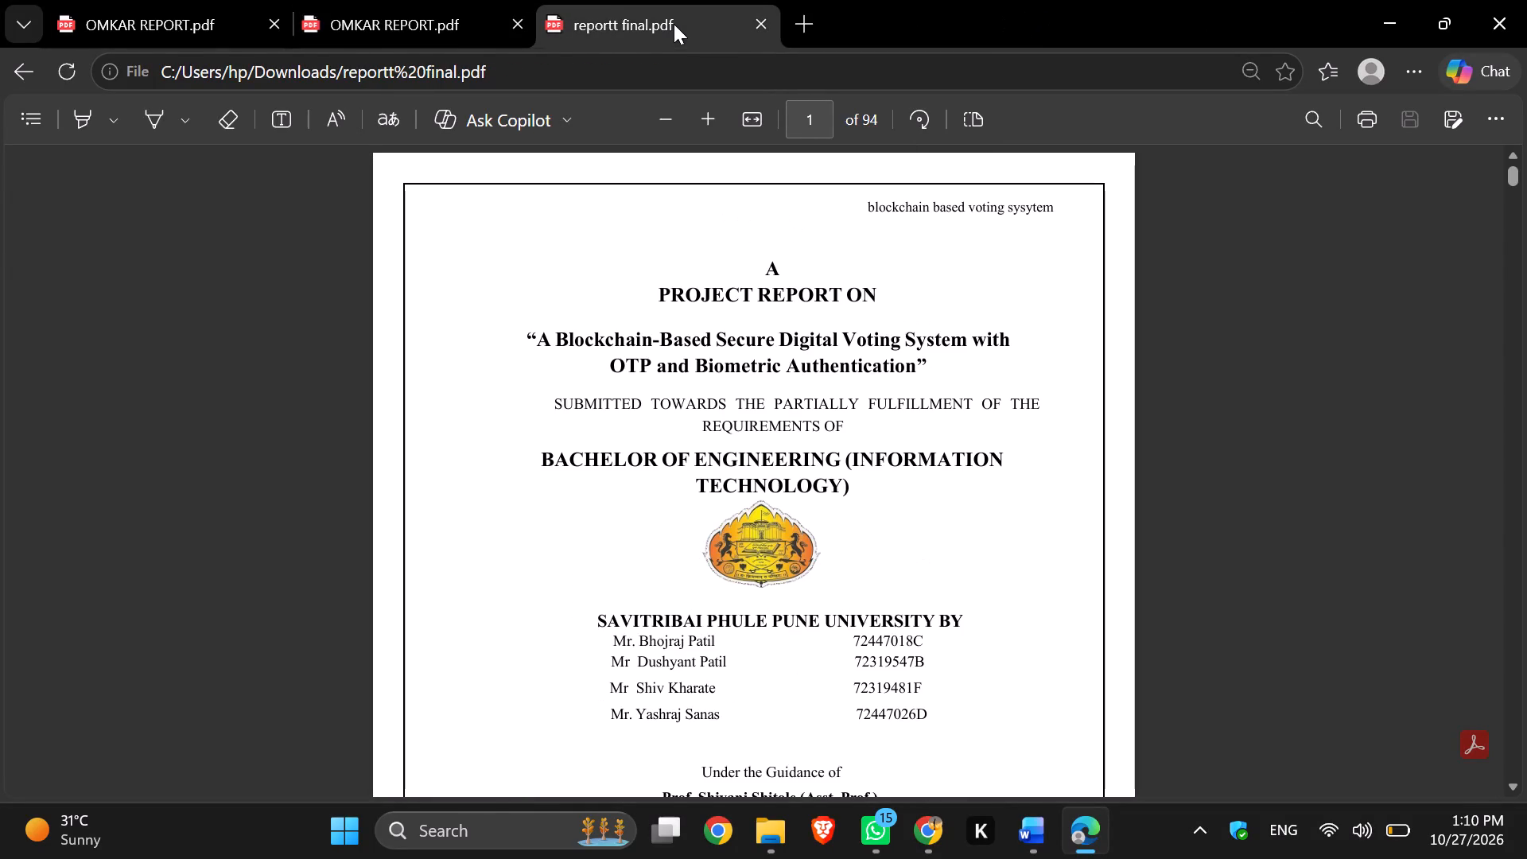
scroll(814, 375, down, 6)
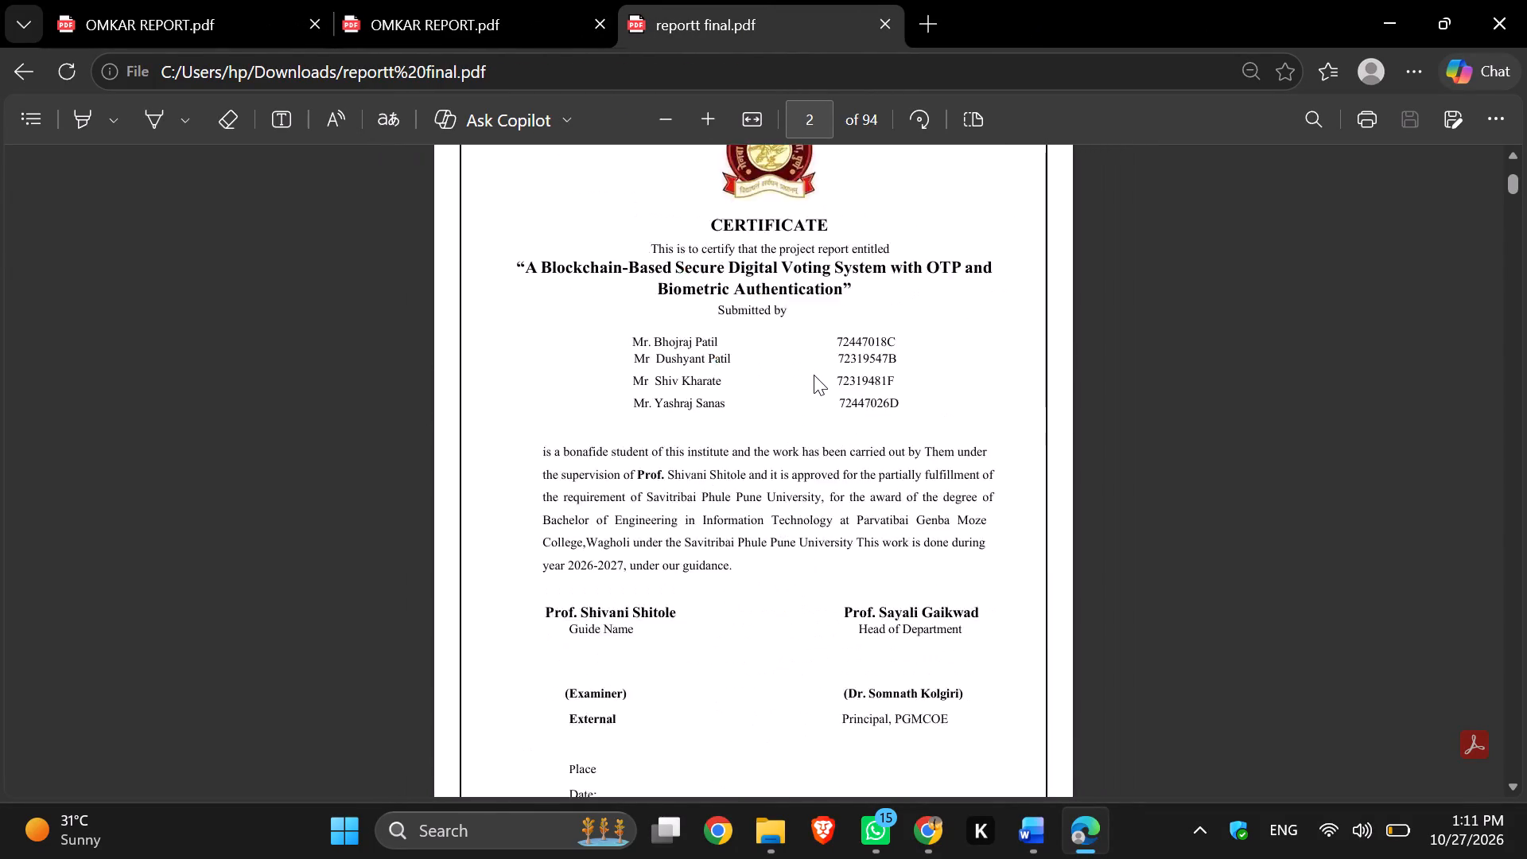
scroll(814, 375, down, 2)
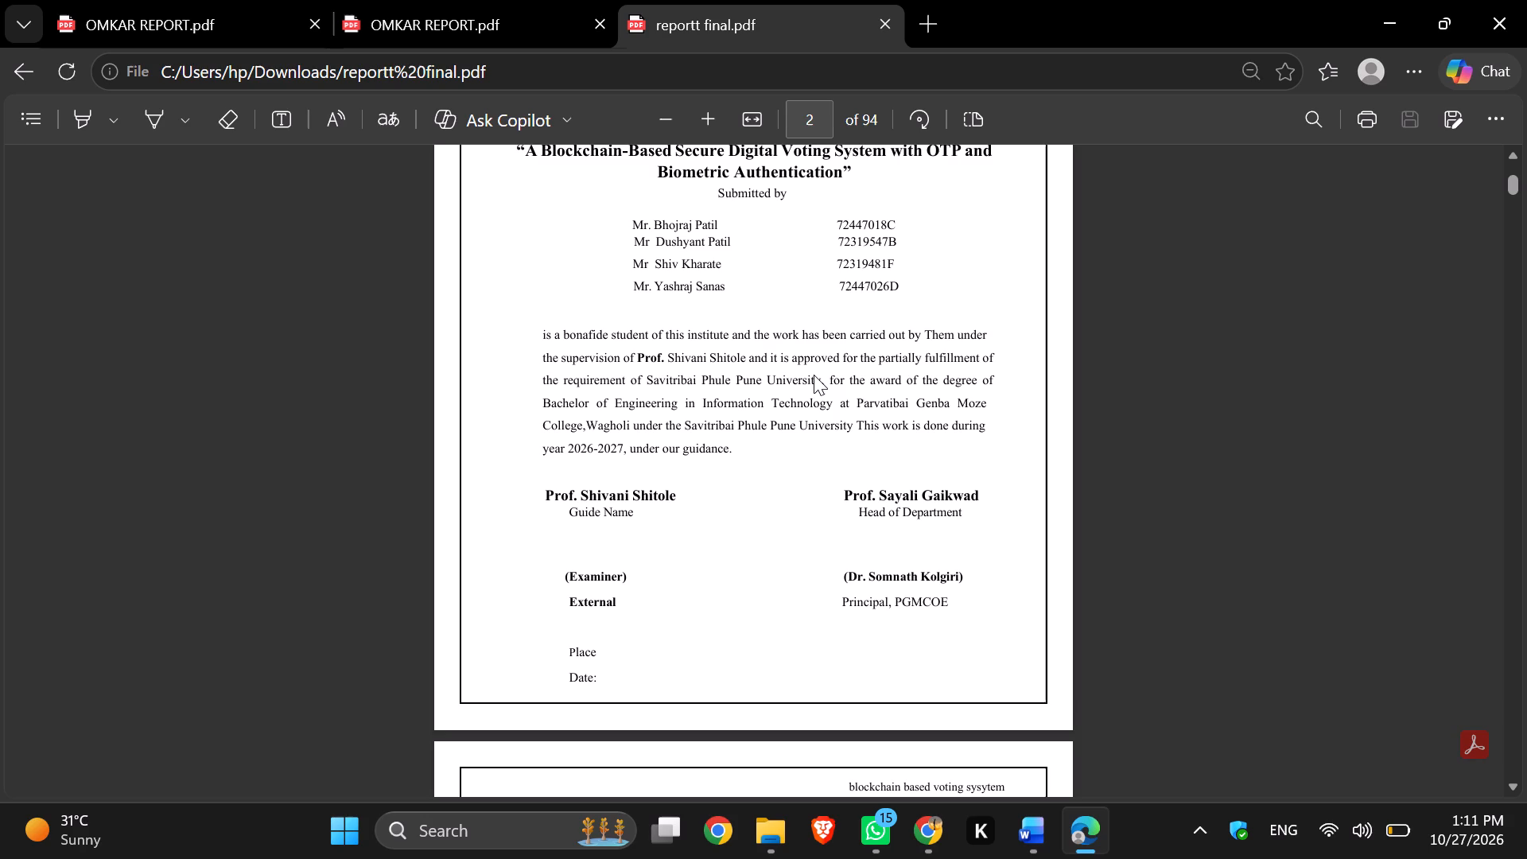
Check the header, page border and text layout of the title and certificate pages in the exported PDF.
scroll(814, 375, up, 8)
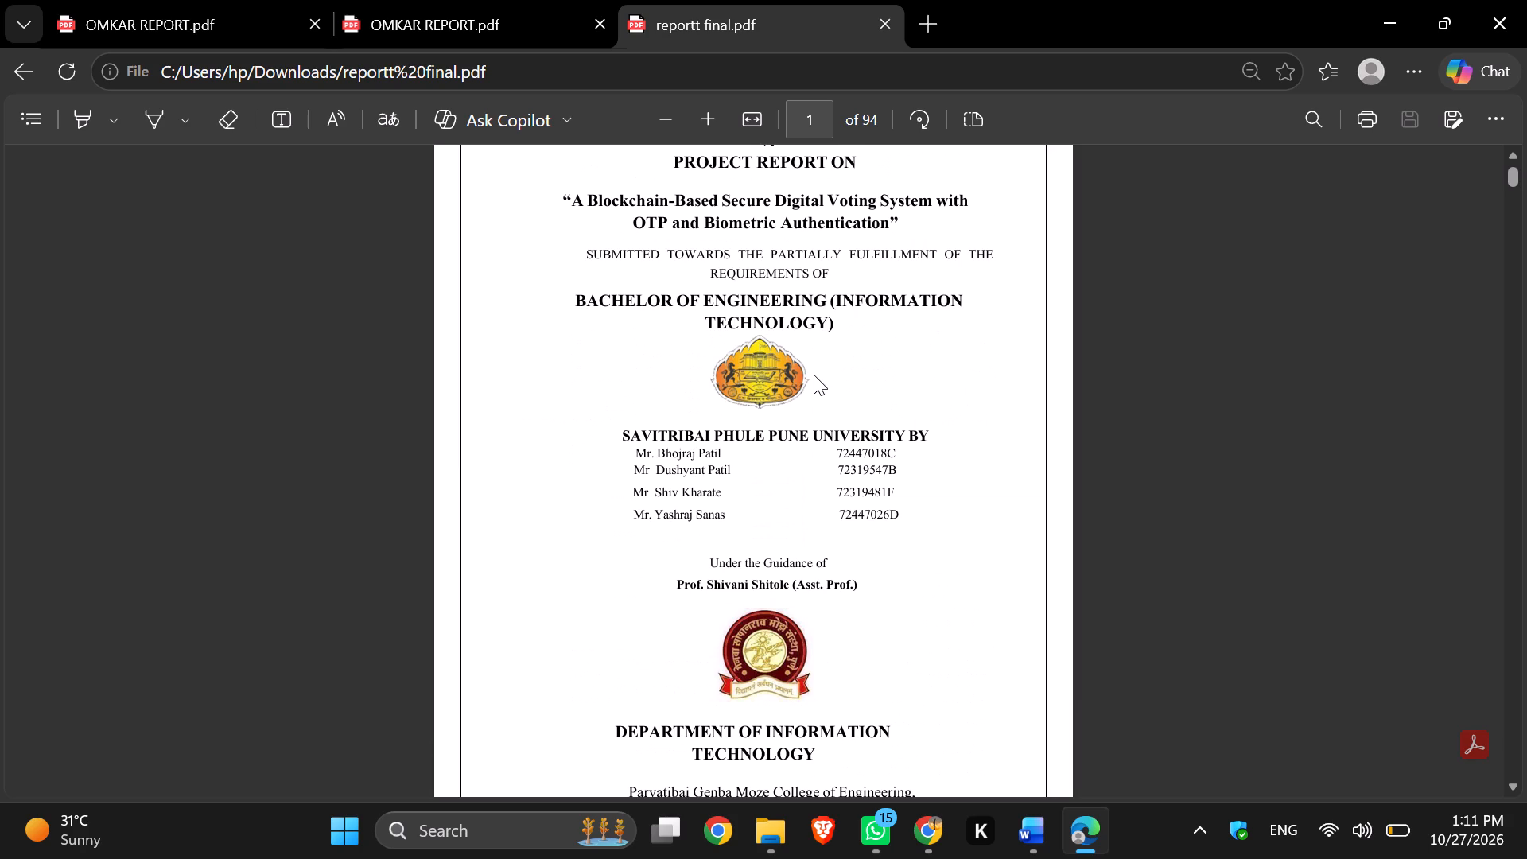
click(856, 605)
scroll(856, 605, down, 1)
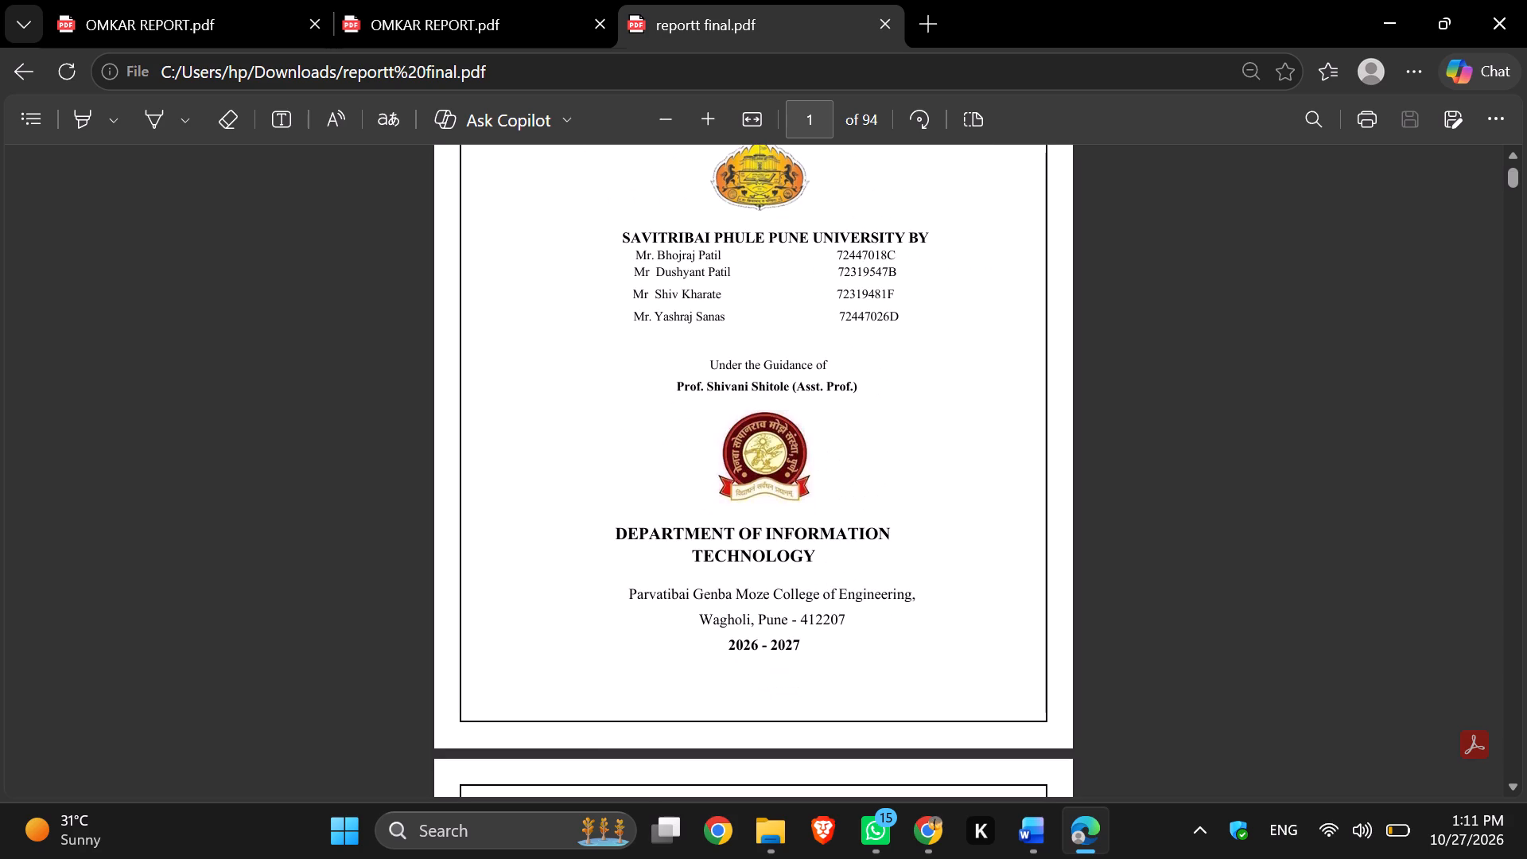
scroll(856, 605, down, 1)
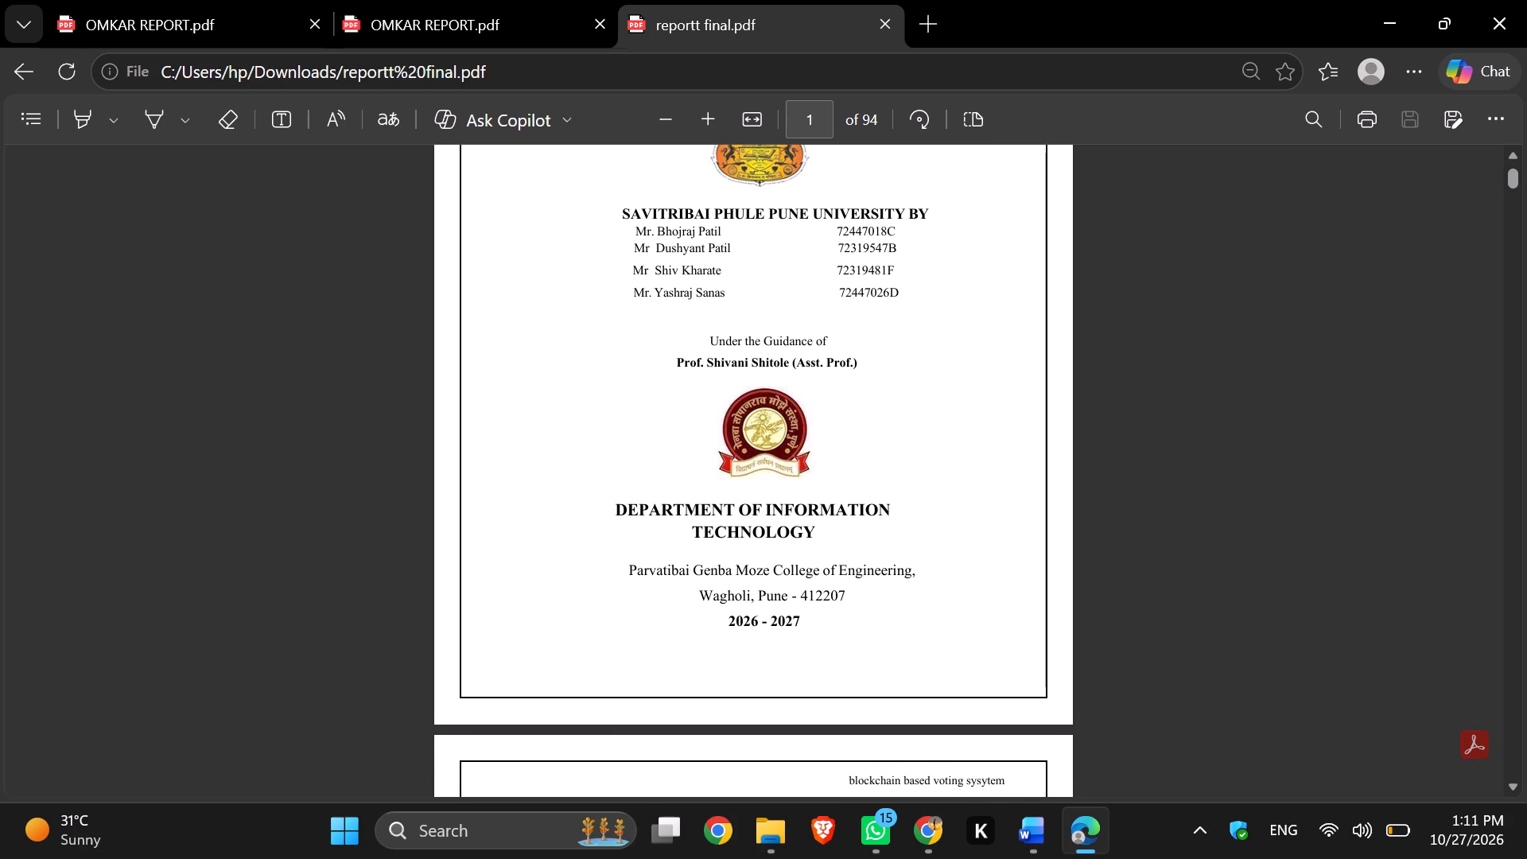
scroll(736, 381, up, 1)
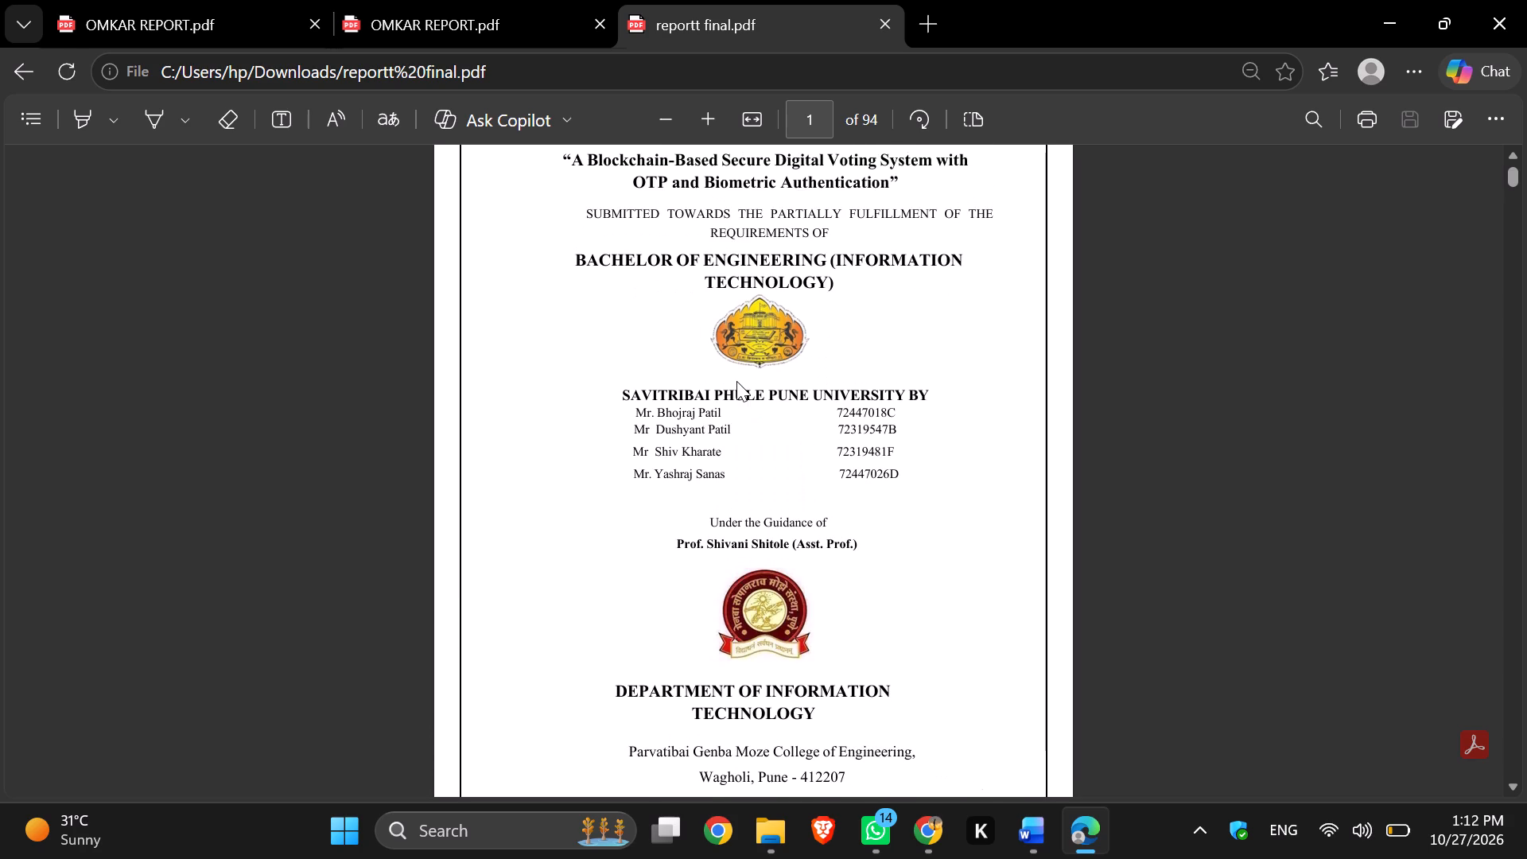
click(730, 415)
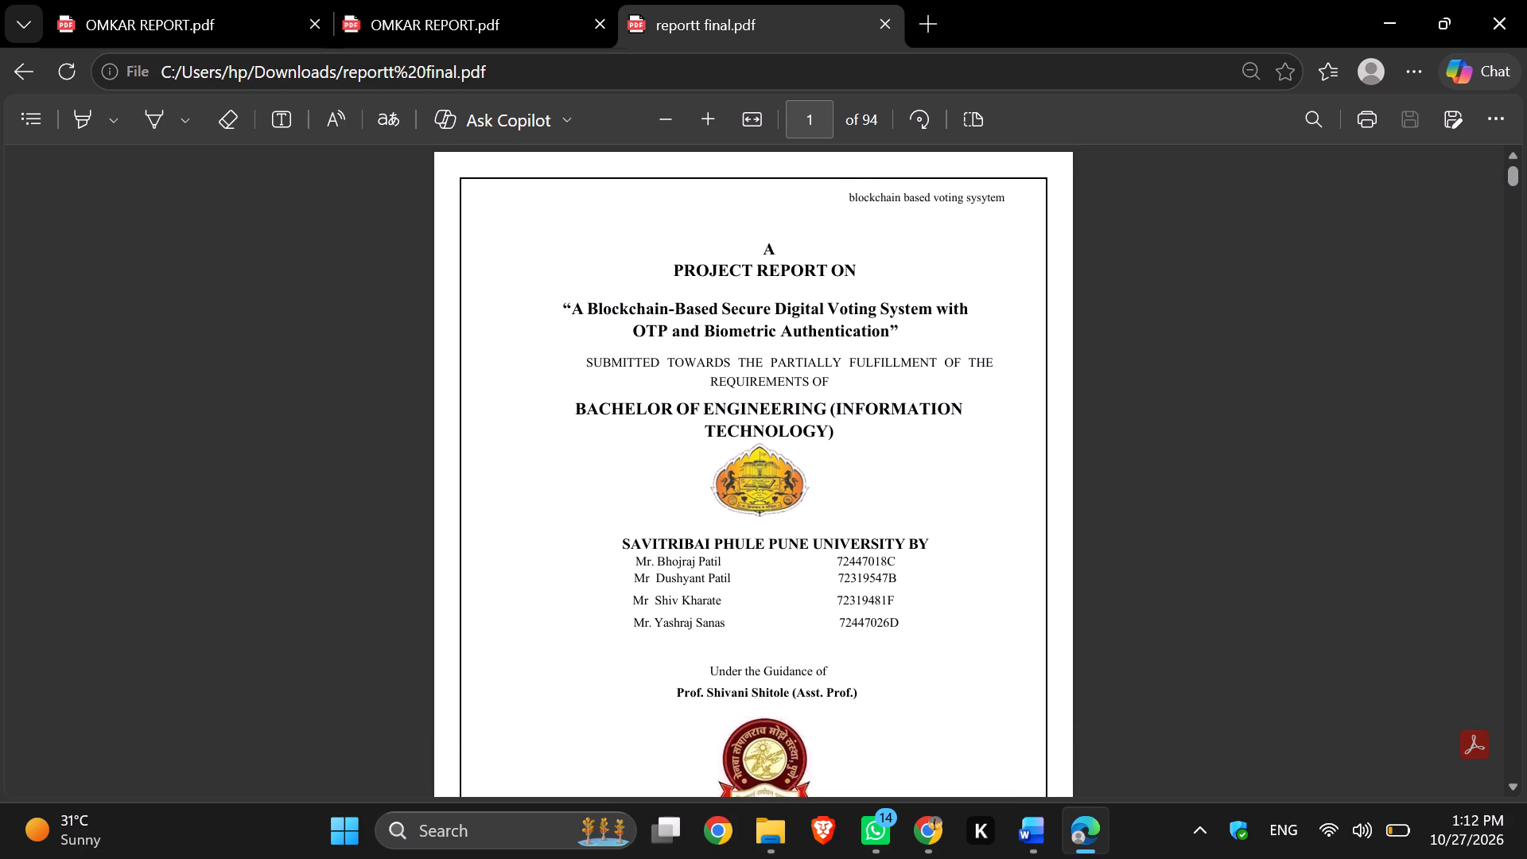
scroll(730, 415, up, 2)
scroll(968, 400, down, 2)
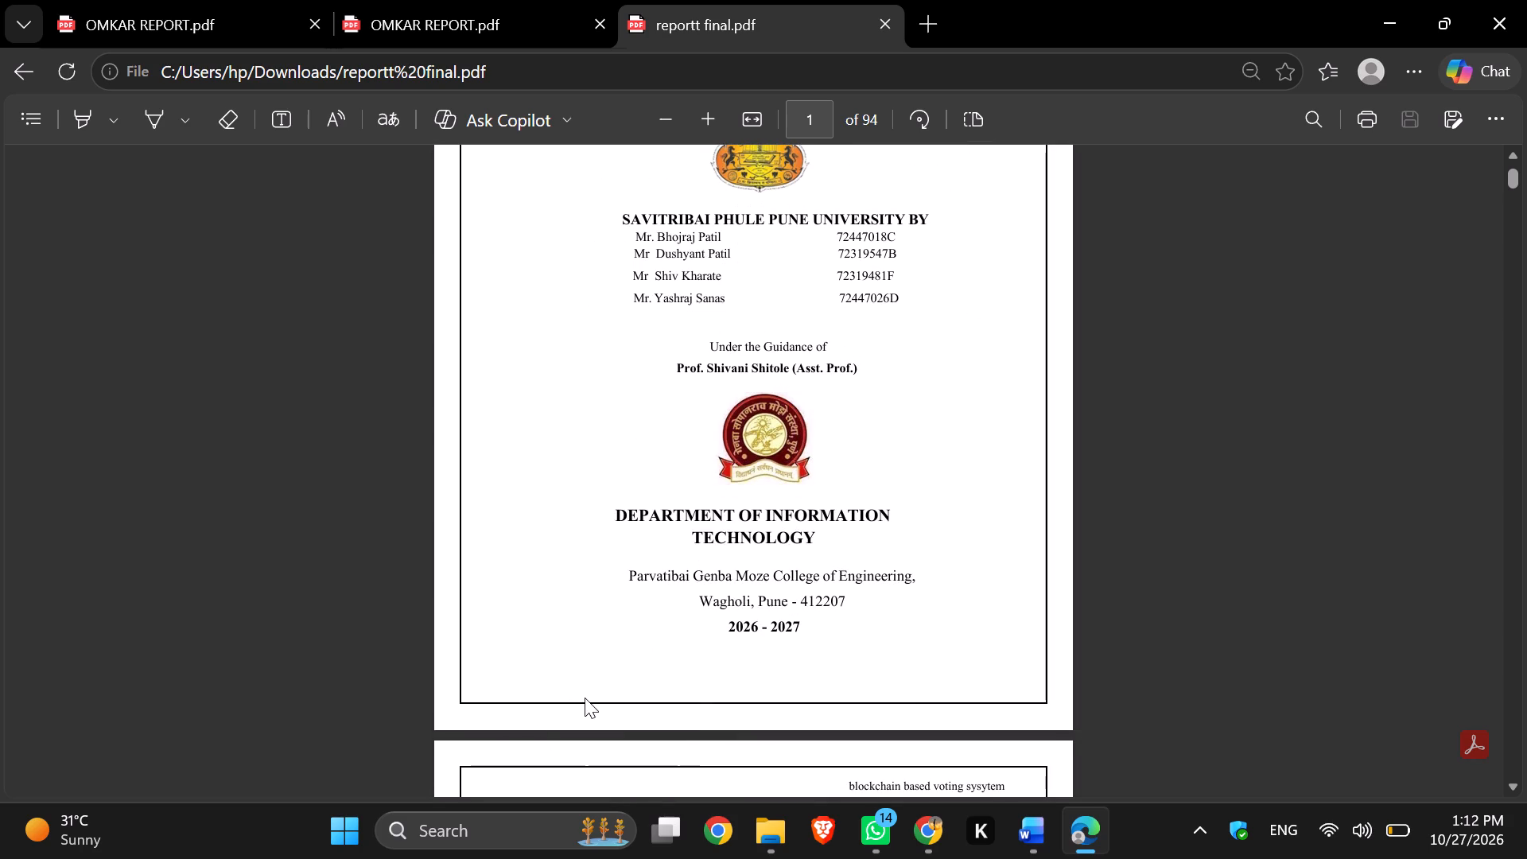
scroll(1022, 710, down, 4)
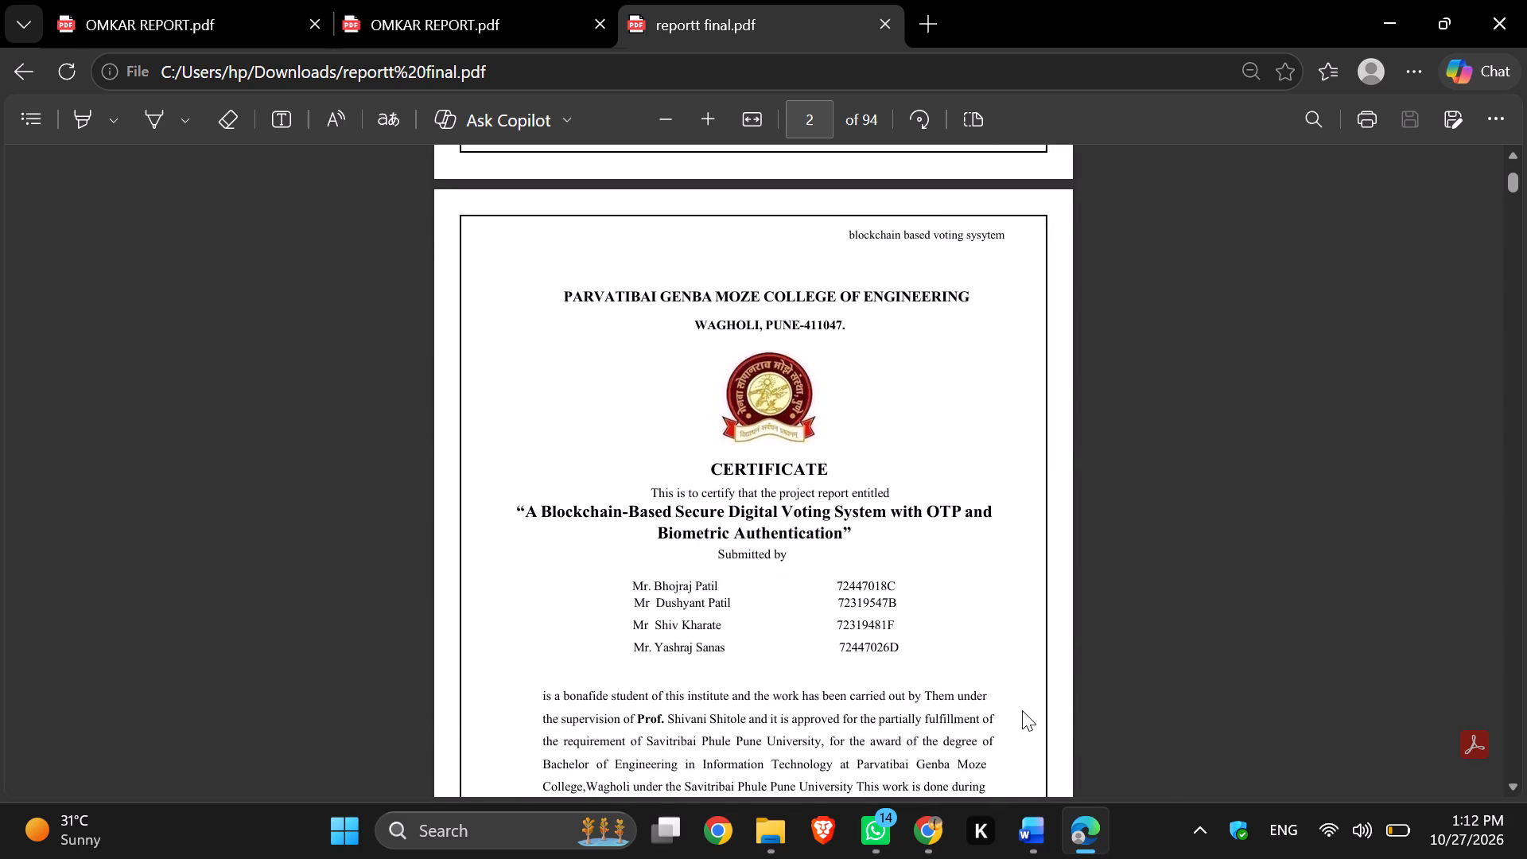
scroll(1022, 710, down, 5)
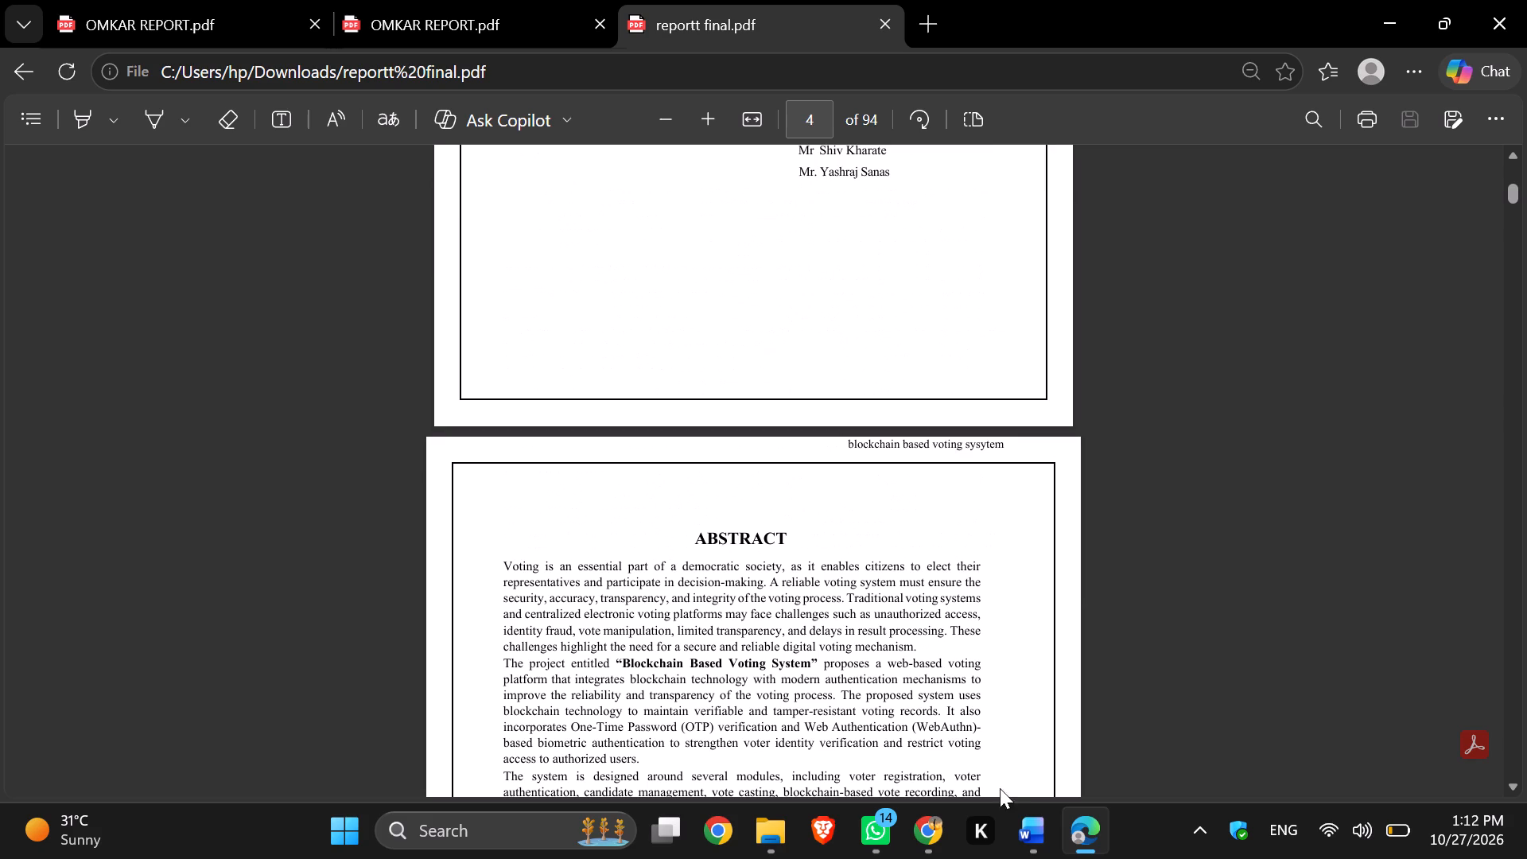
Review the layout, header and borders of the Acknowledgement and Abstract pages in the exported PDF.
scroll(850, 674, up, 2)
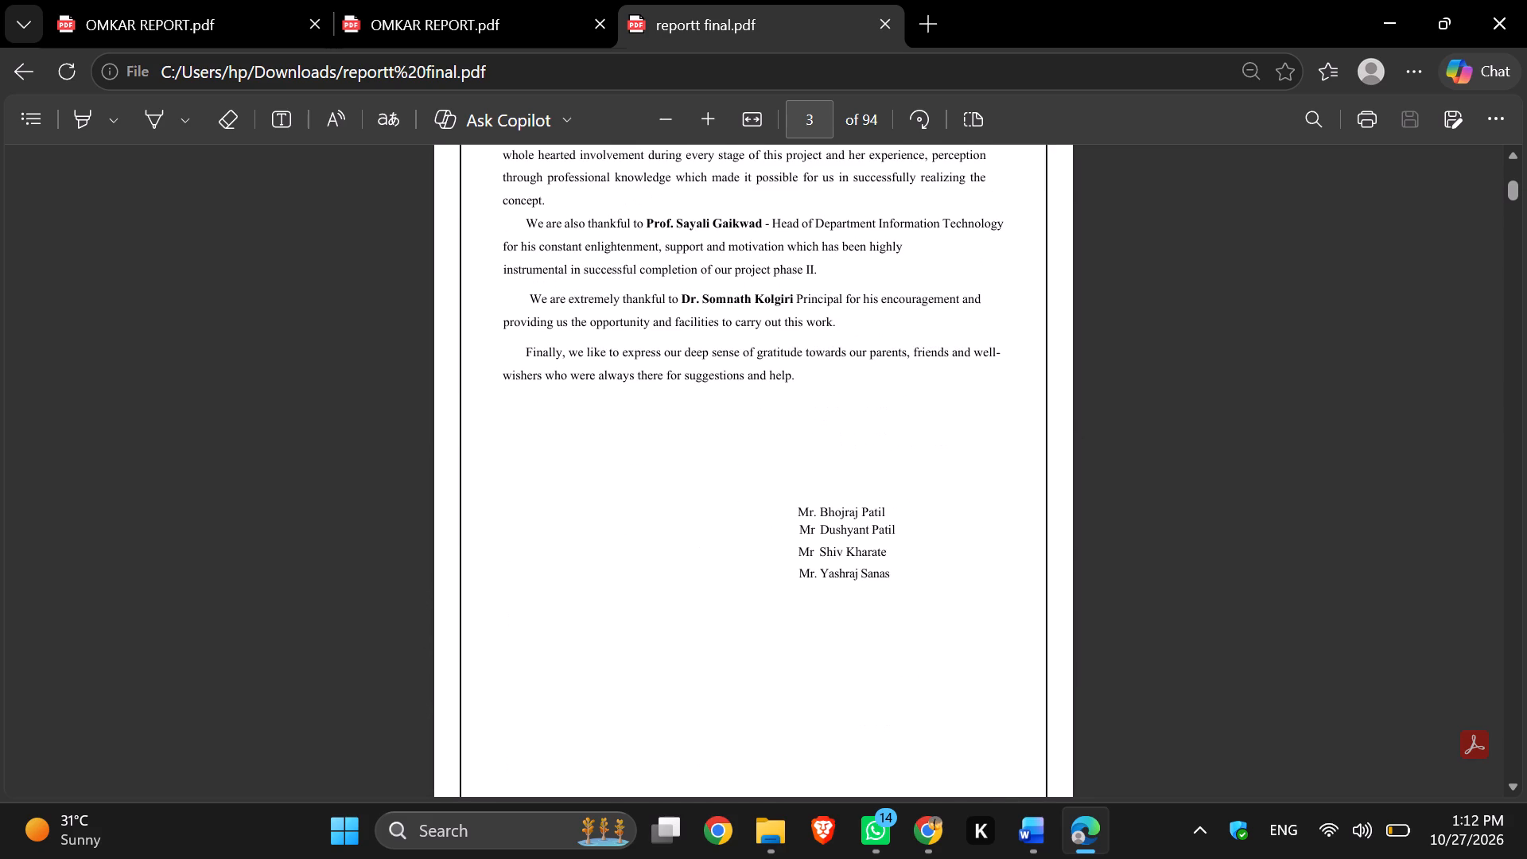
scroll(850, 674, up, 1)
scroll(850, 674, down, 2)
scroll(850, 674, up, 1)
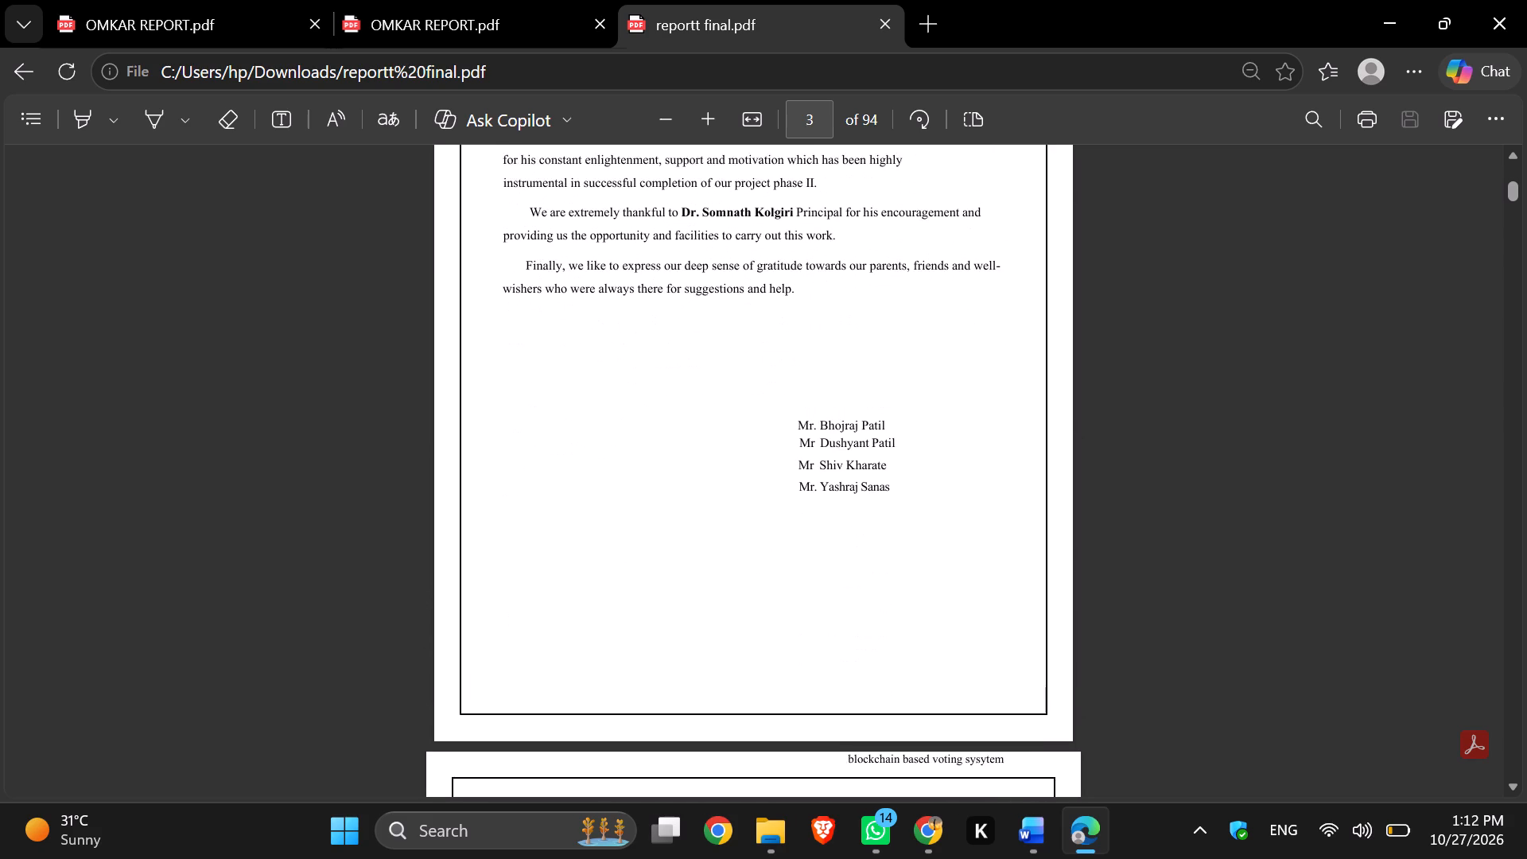
scroll(850, 674, up, 1)
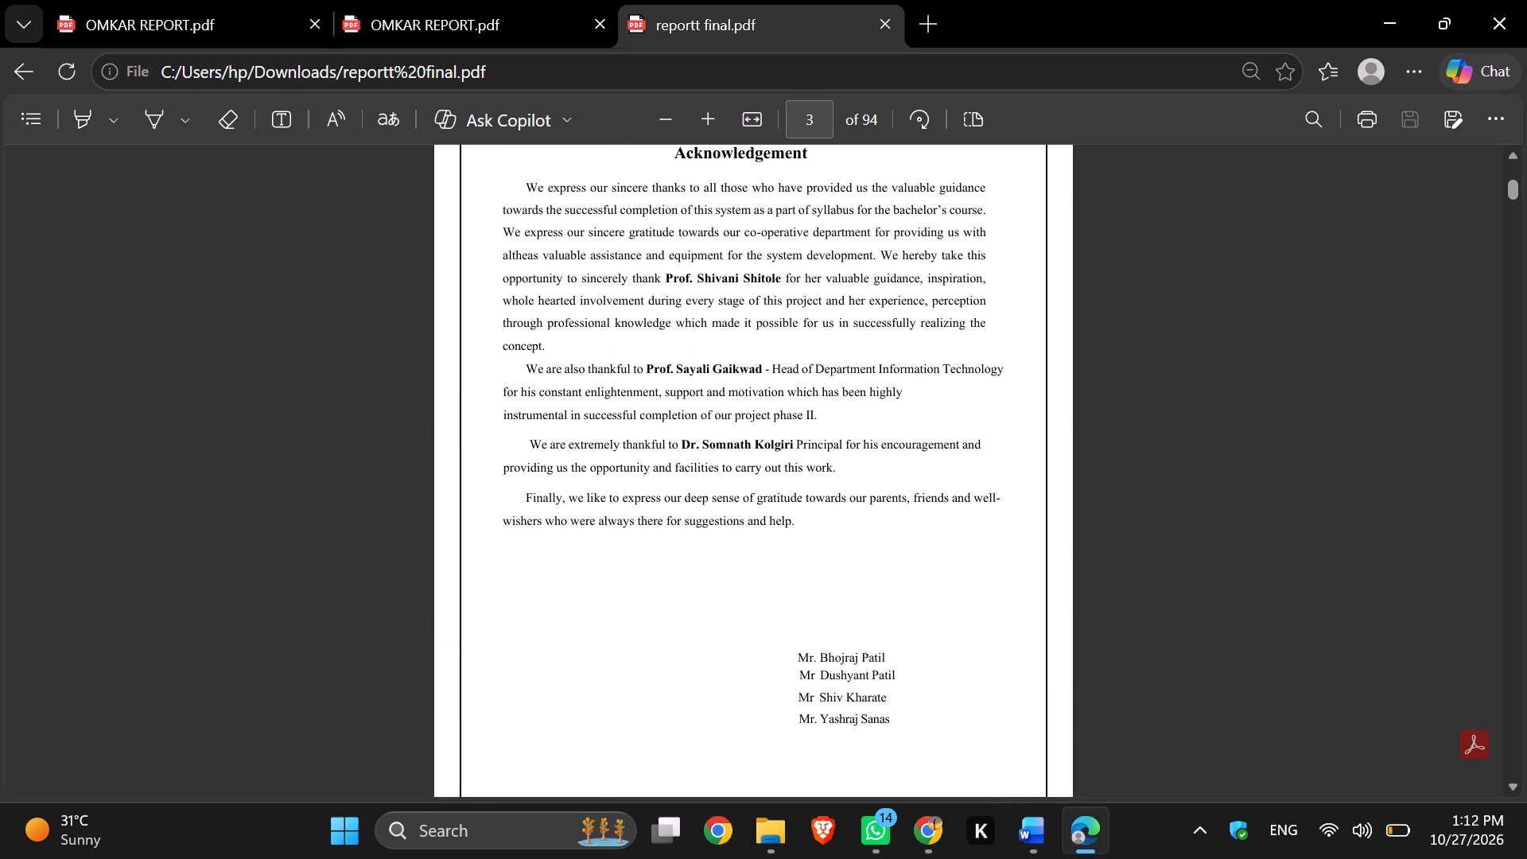
scroll(850, 674, down, 6)
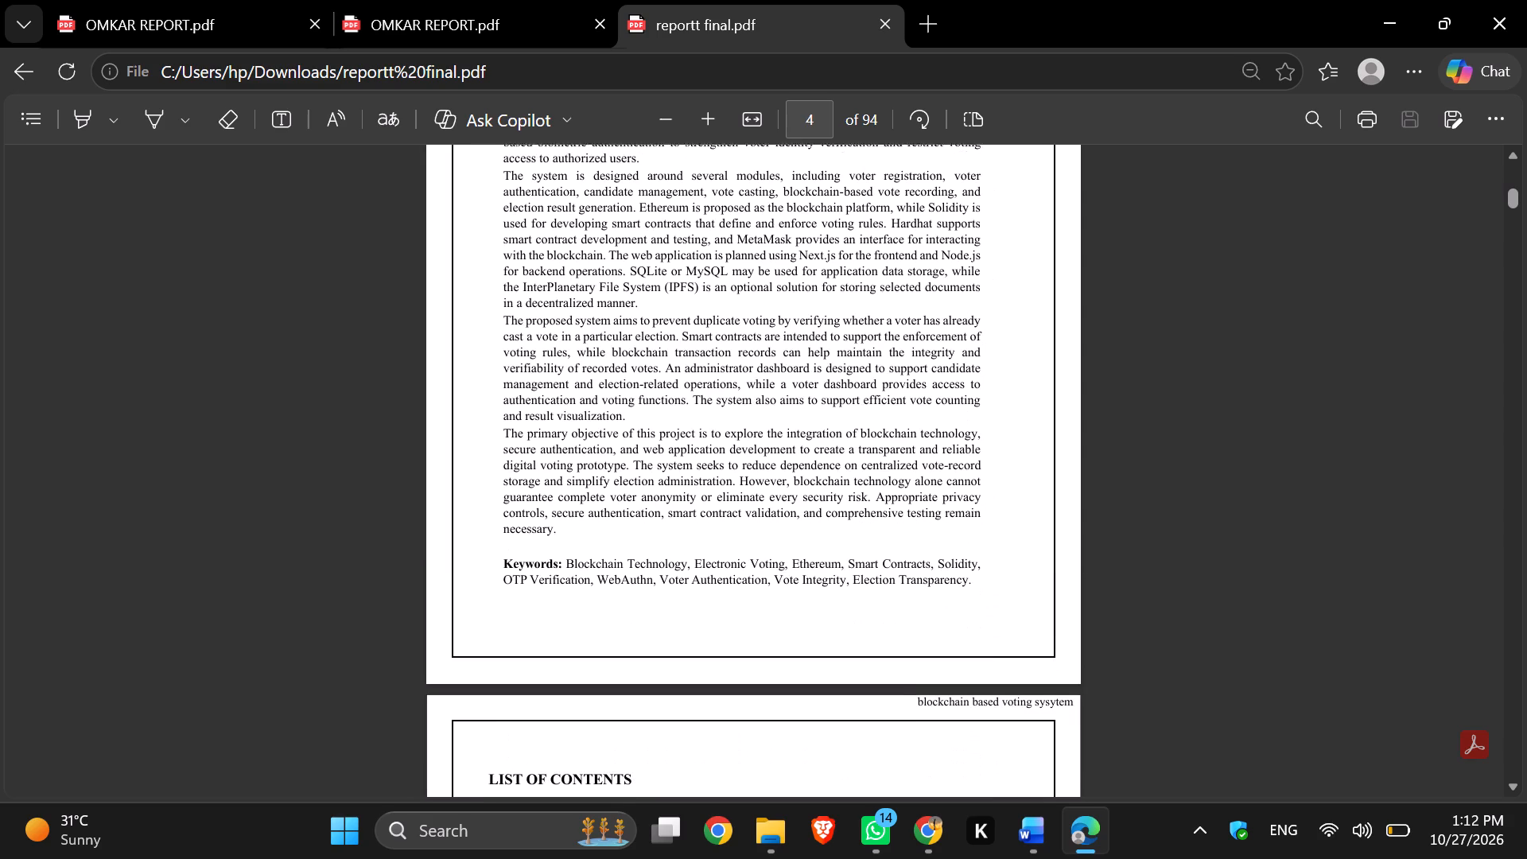
Review the List of Contents, Index and List of Figures pages up to the start of Chapter 1 in the exported PDF.
scroll(850, 674, down, 4)
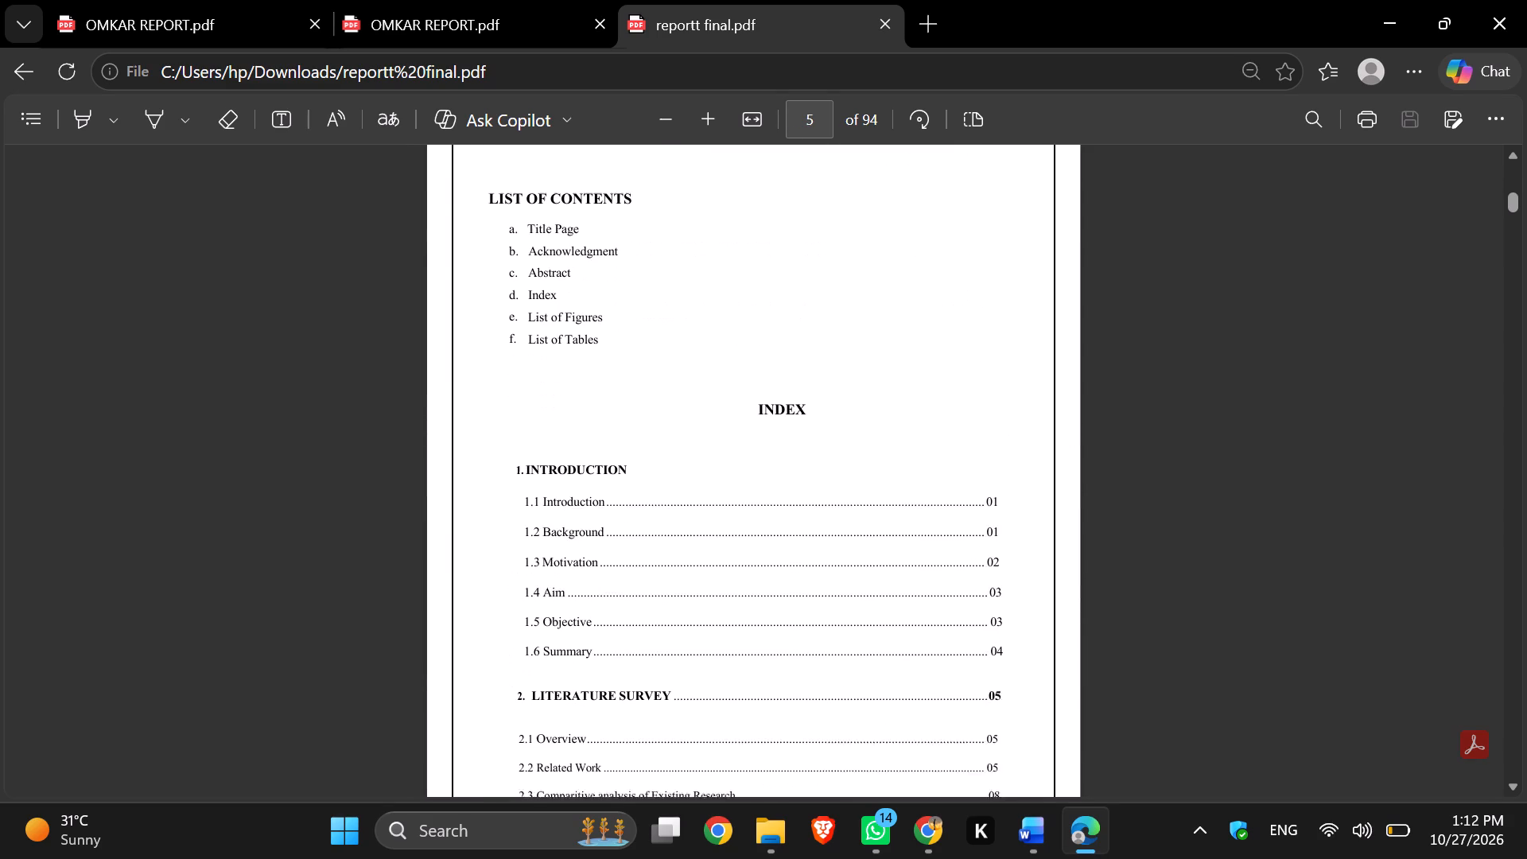
scroll(850, 674, down, 6)
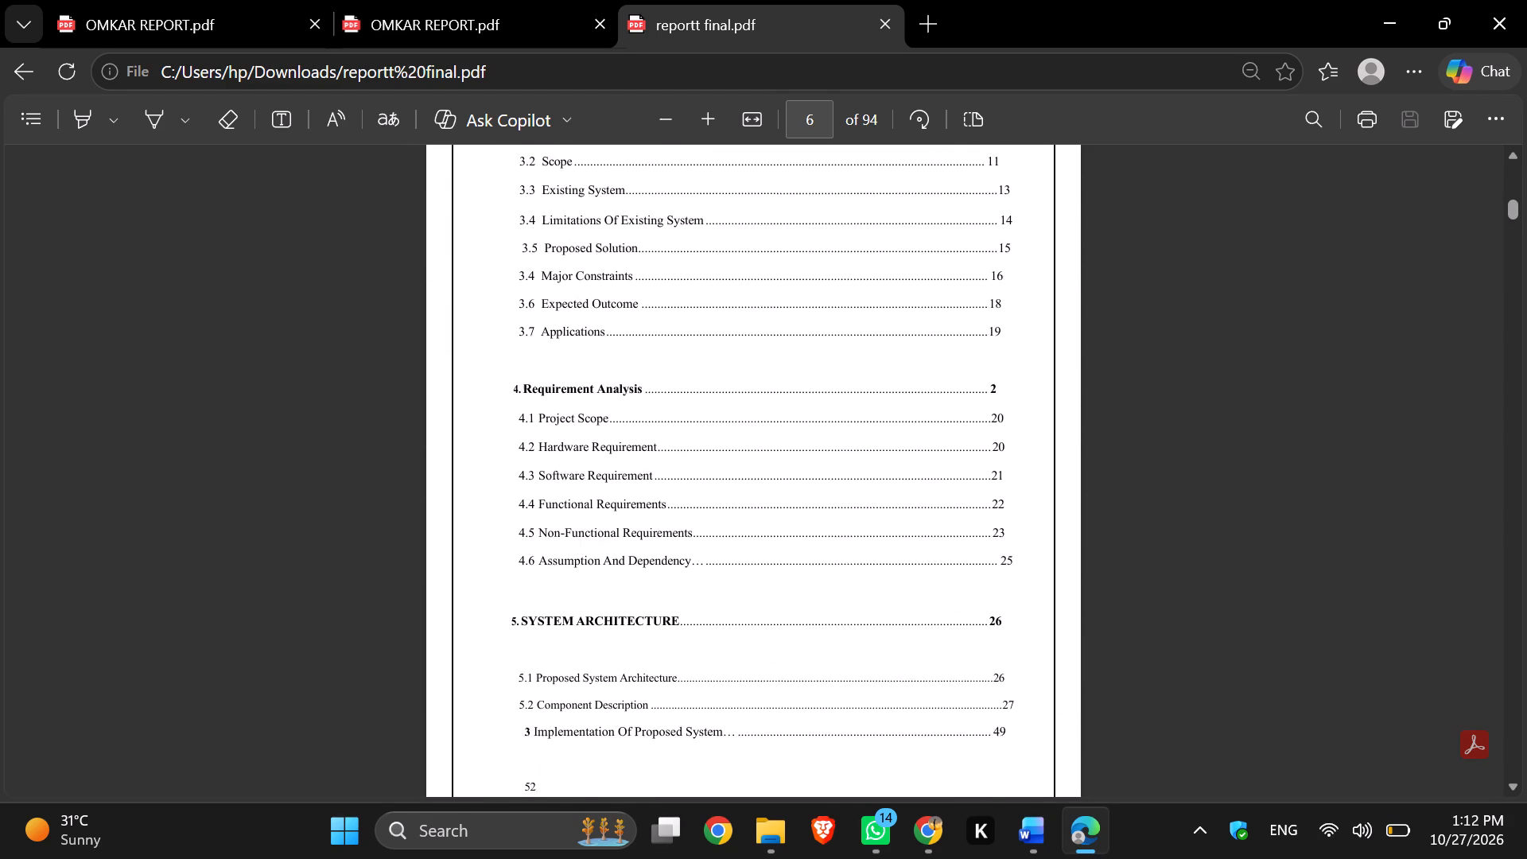
scroll(850, 674, down, 8)
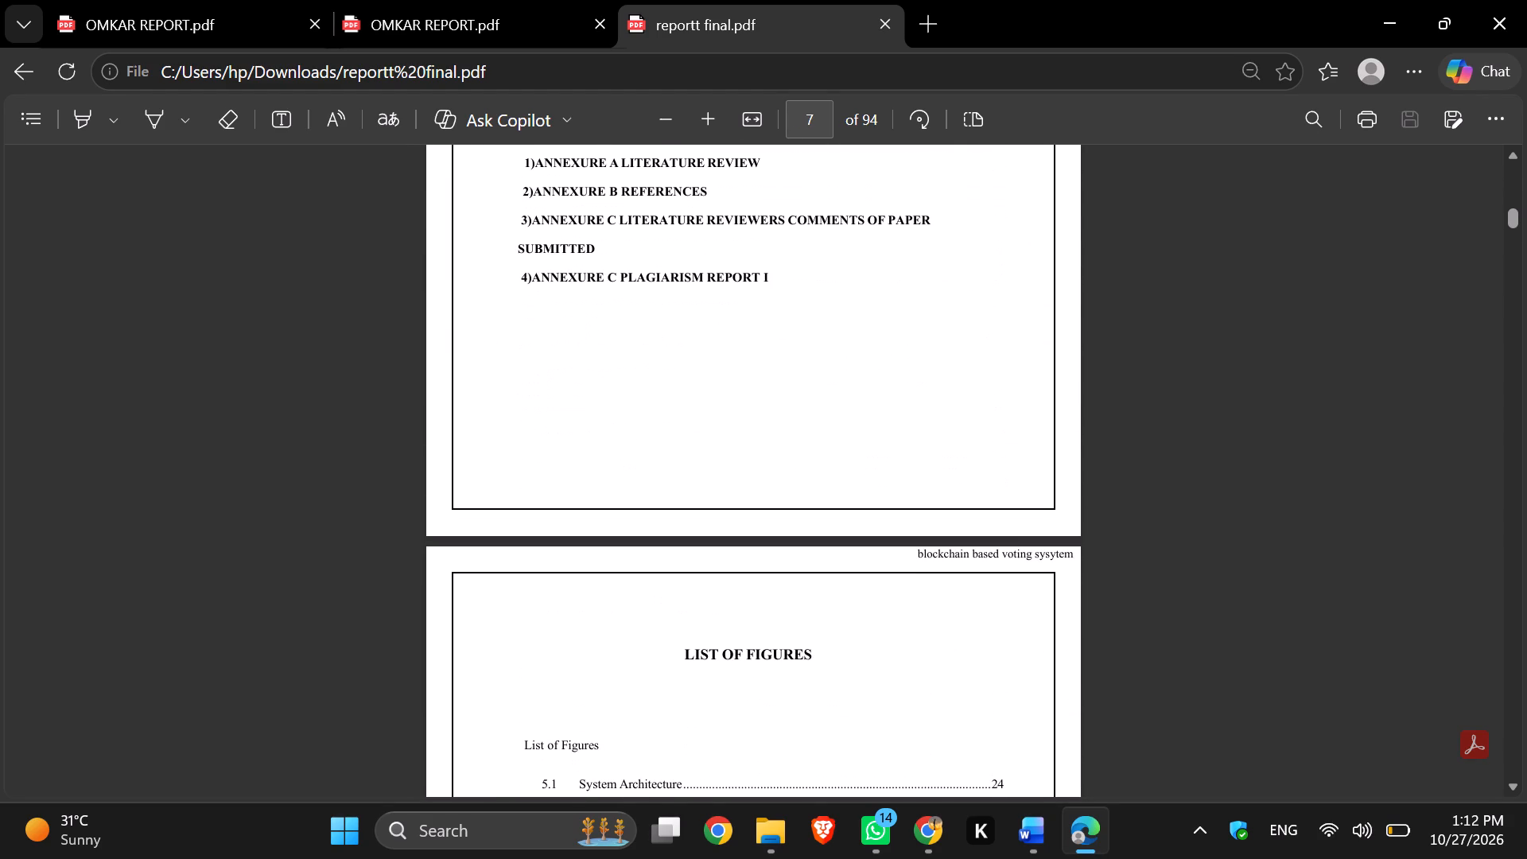
scroll(850, 674, down, 1)
scroll(850, 674, up, 1)
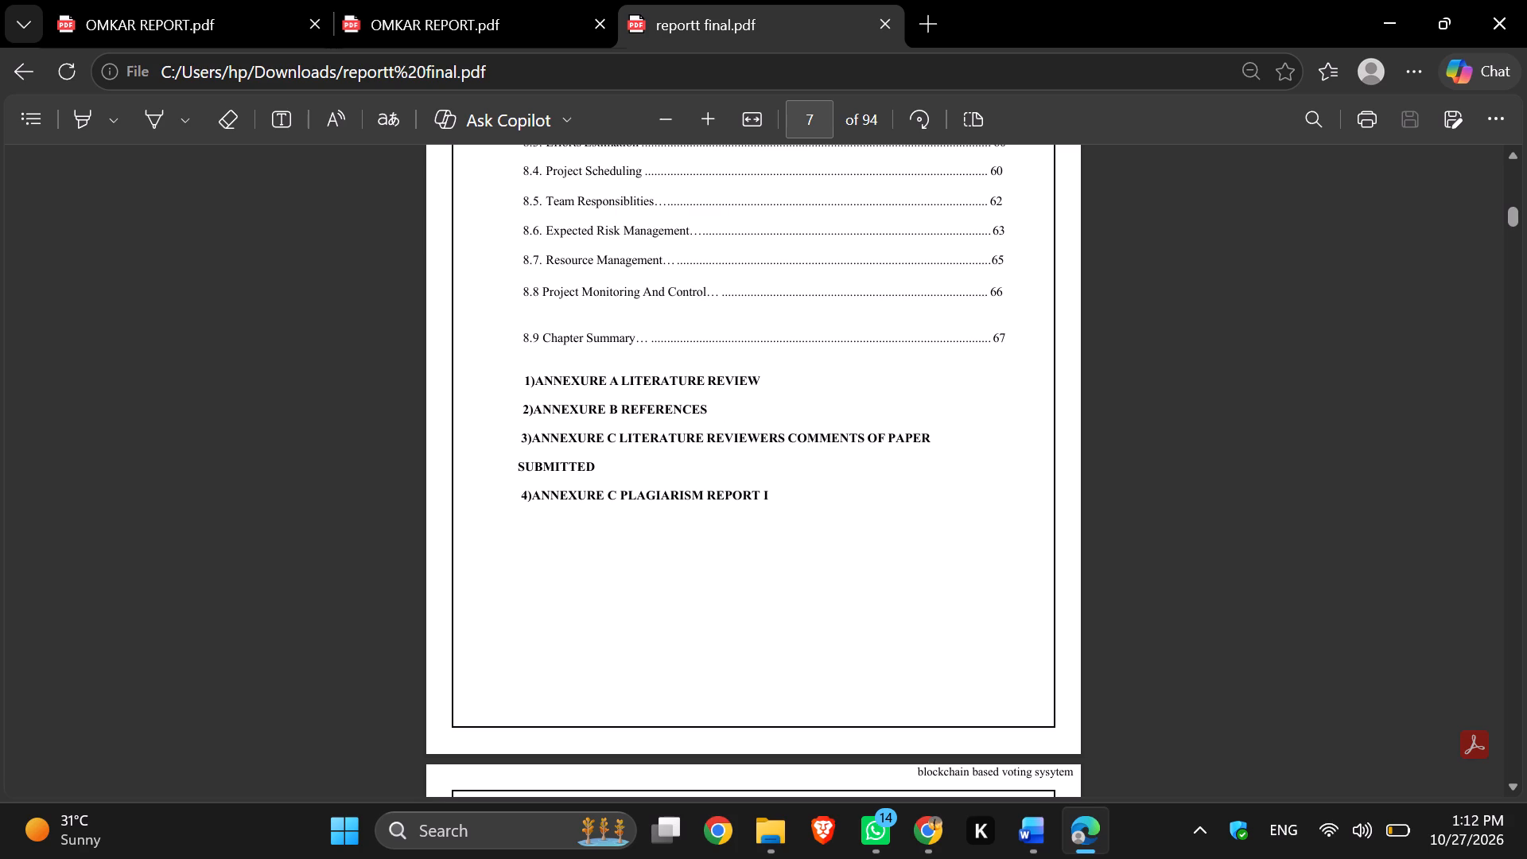
Recheck the Index pages of the exported PDF, from the Introduction entries through the Project Management and annexure entries.
scroll(640, 452, up, 2)
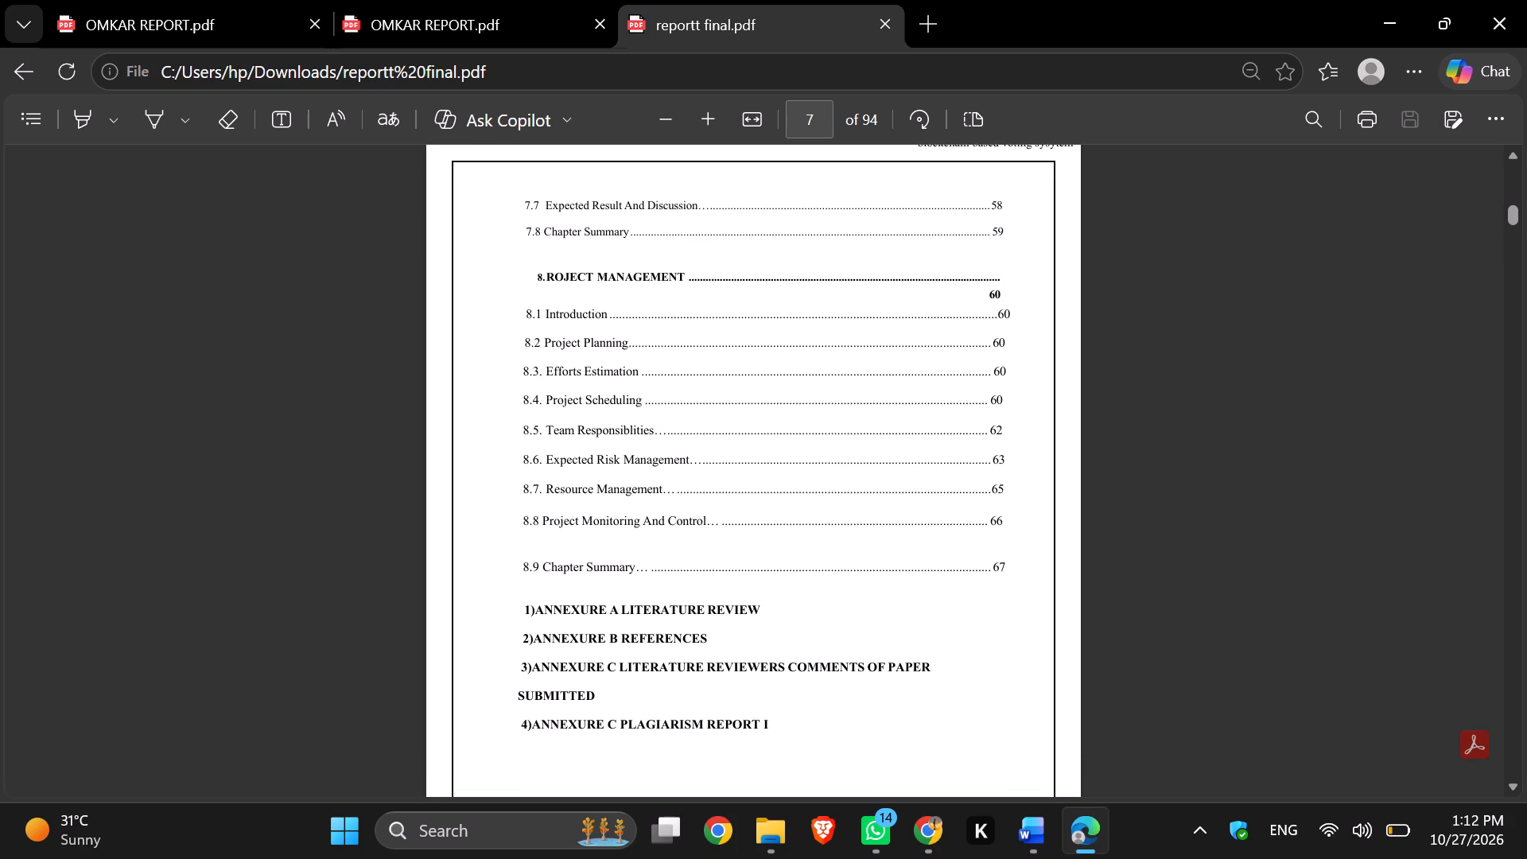
scroll(640, 452, up, 5)
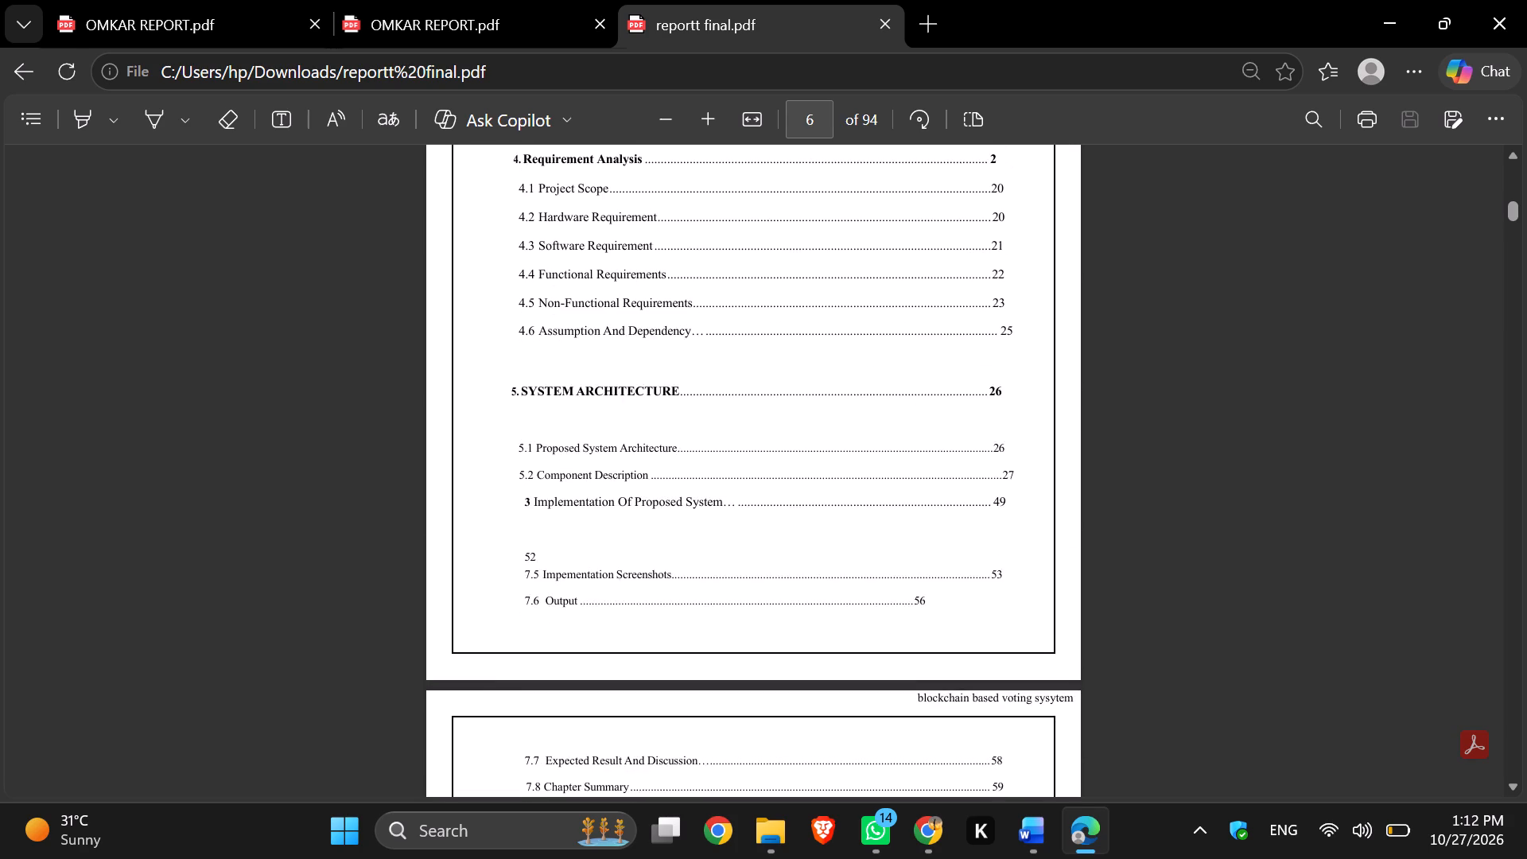
scroll(640, 452, up, 5)
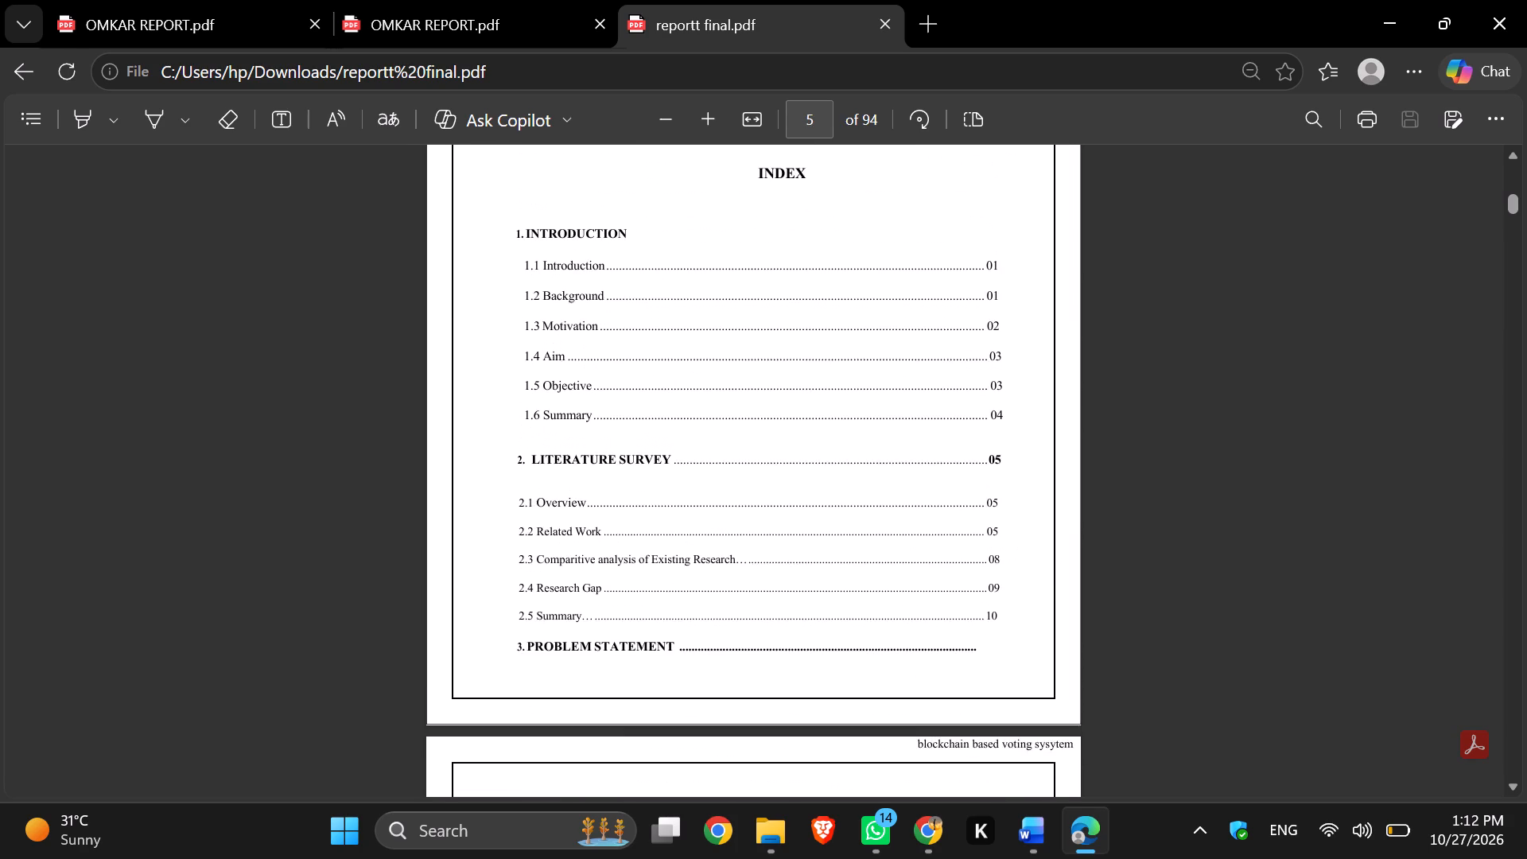
scroll(640, 452, down, 5)
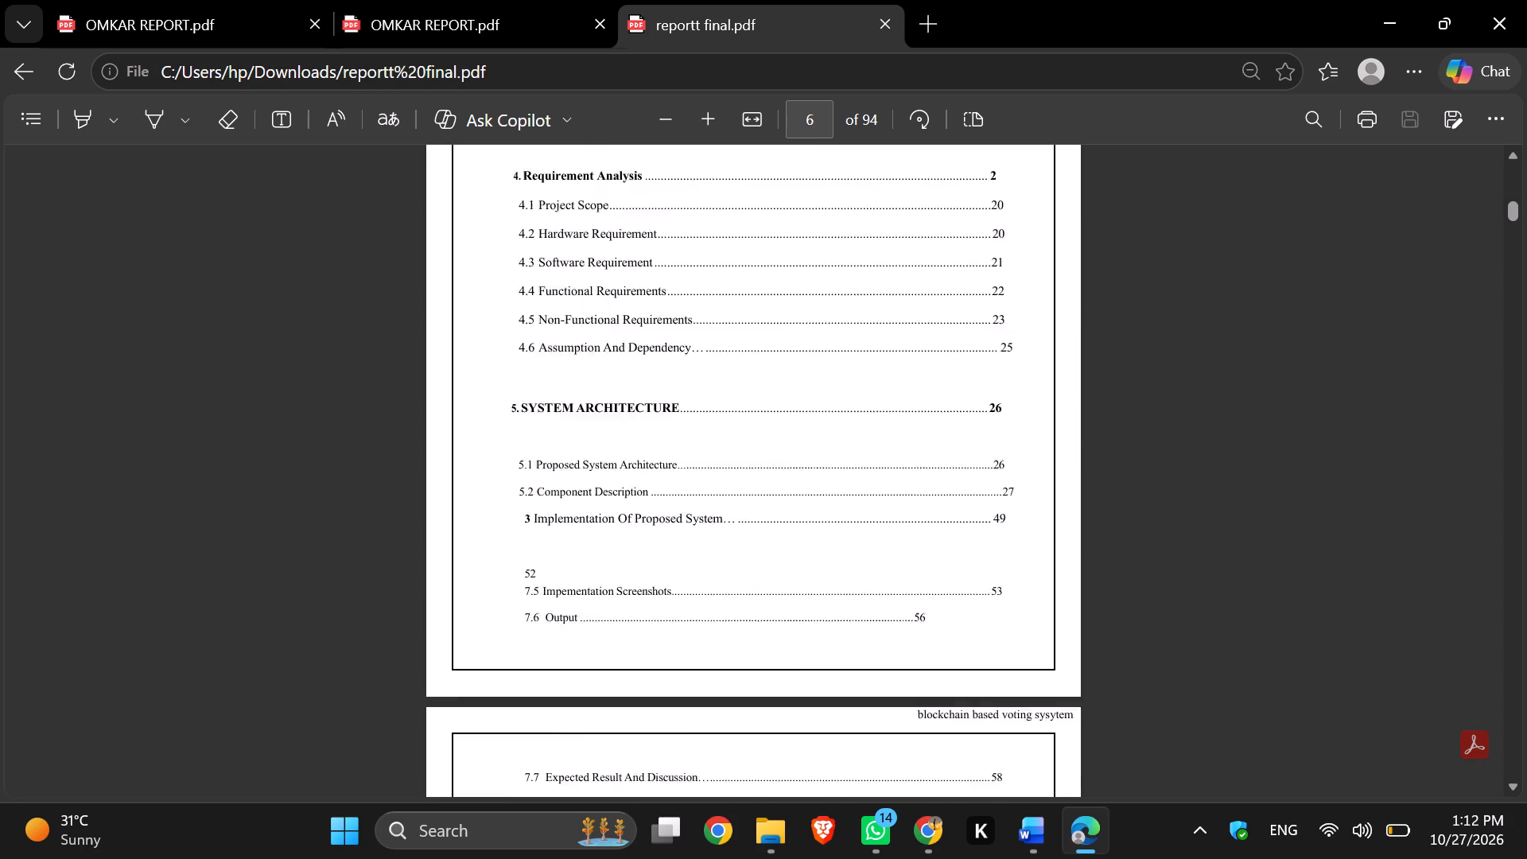
scroll(640, 452, down, 3)
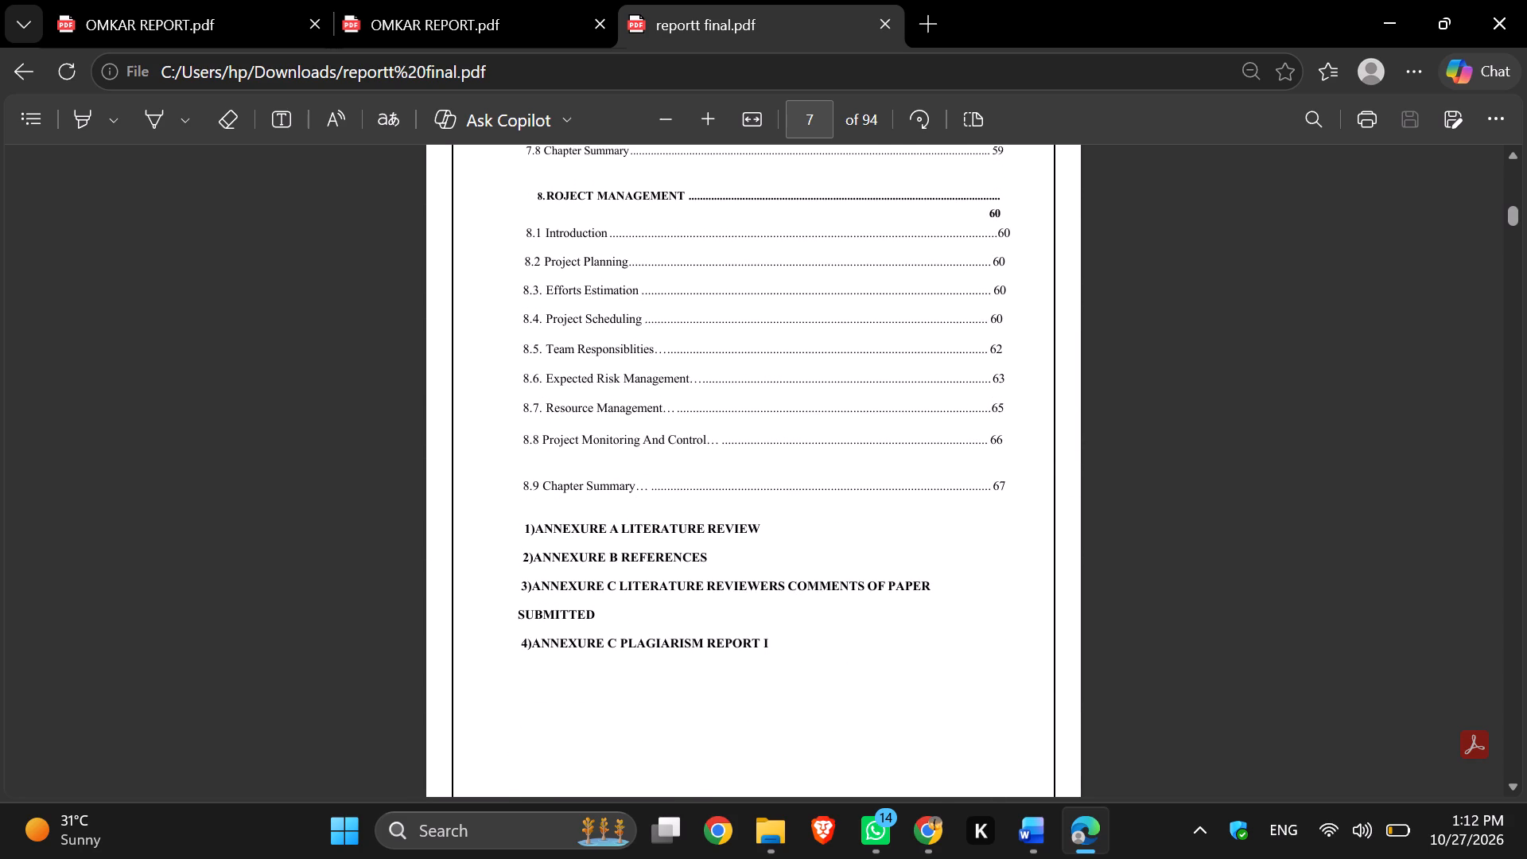
scroll(640, 452, down, 2)
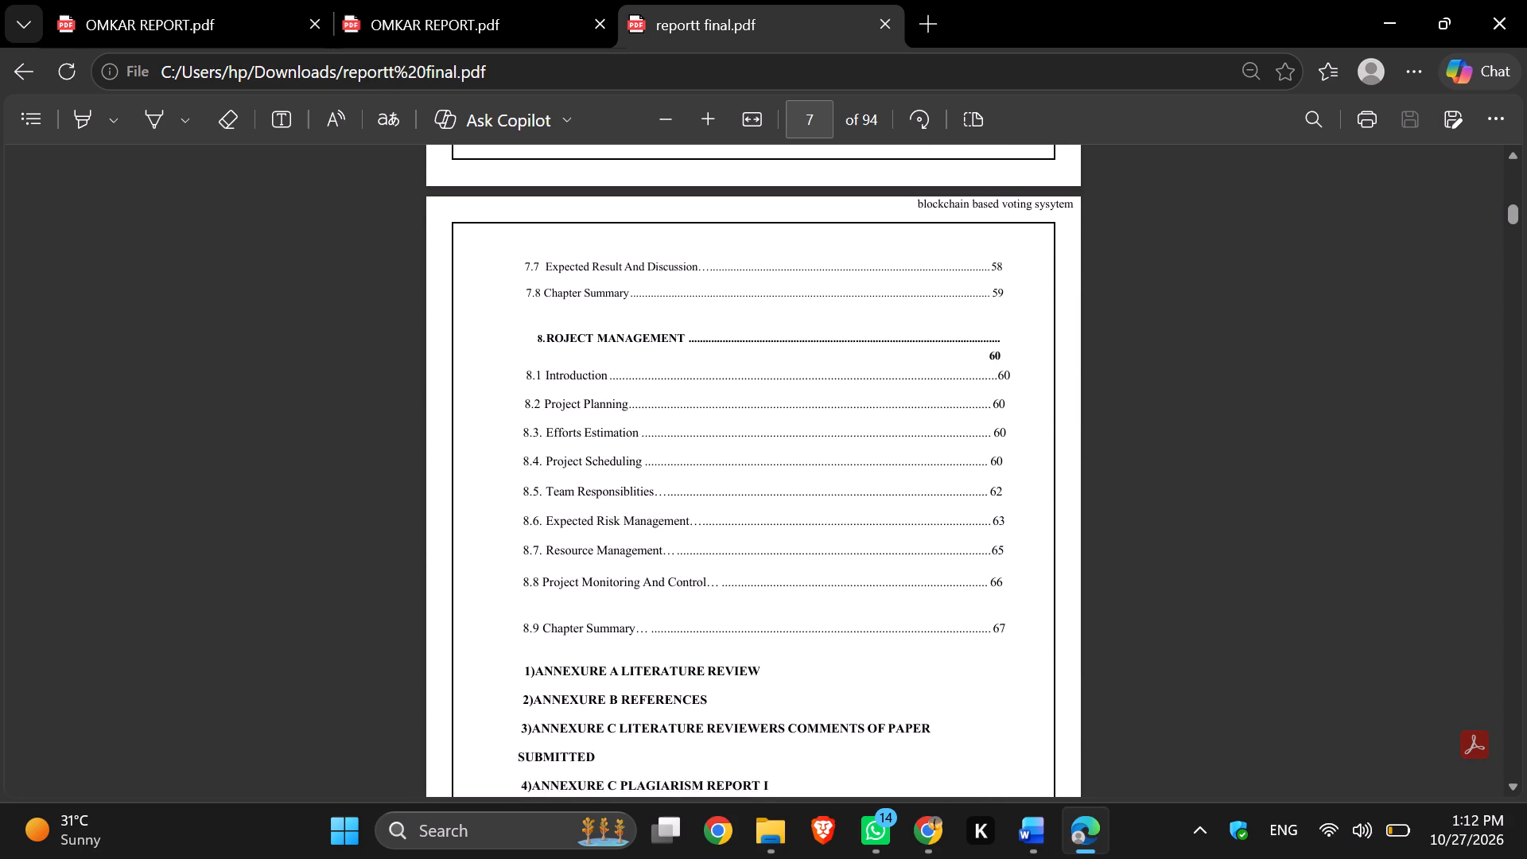
scroll(640, 452, down, 3)
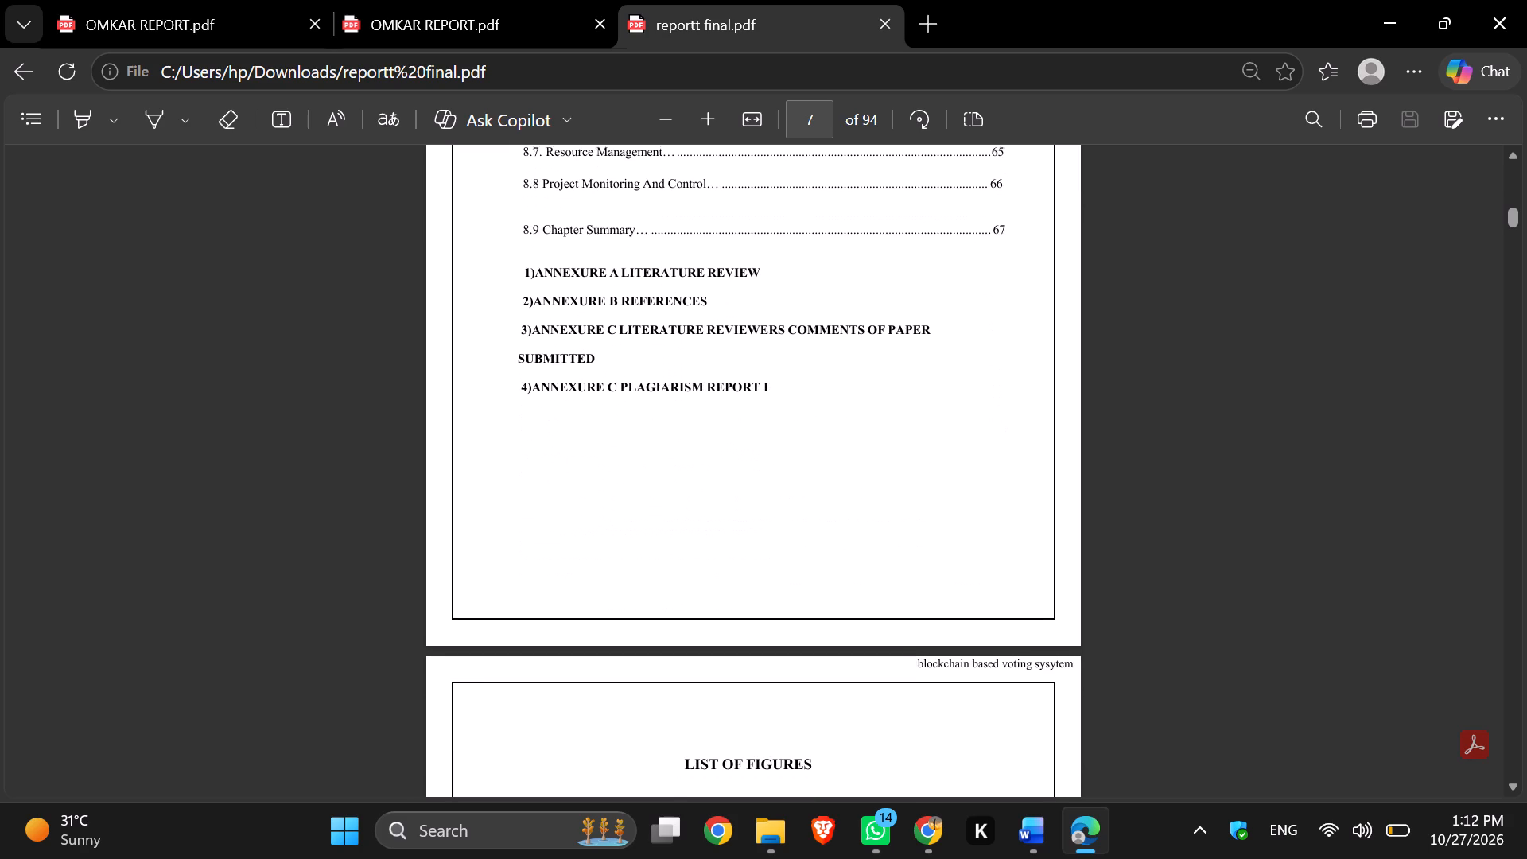
scroll(640, 452, down, 2)
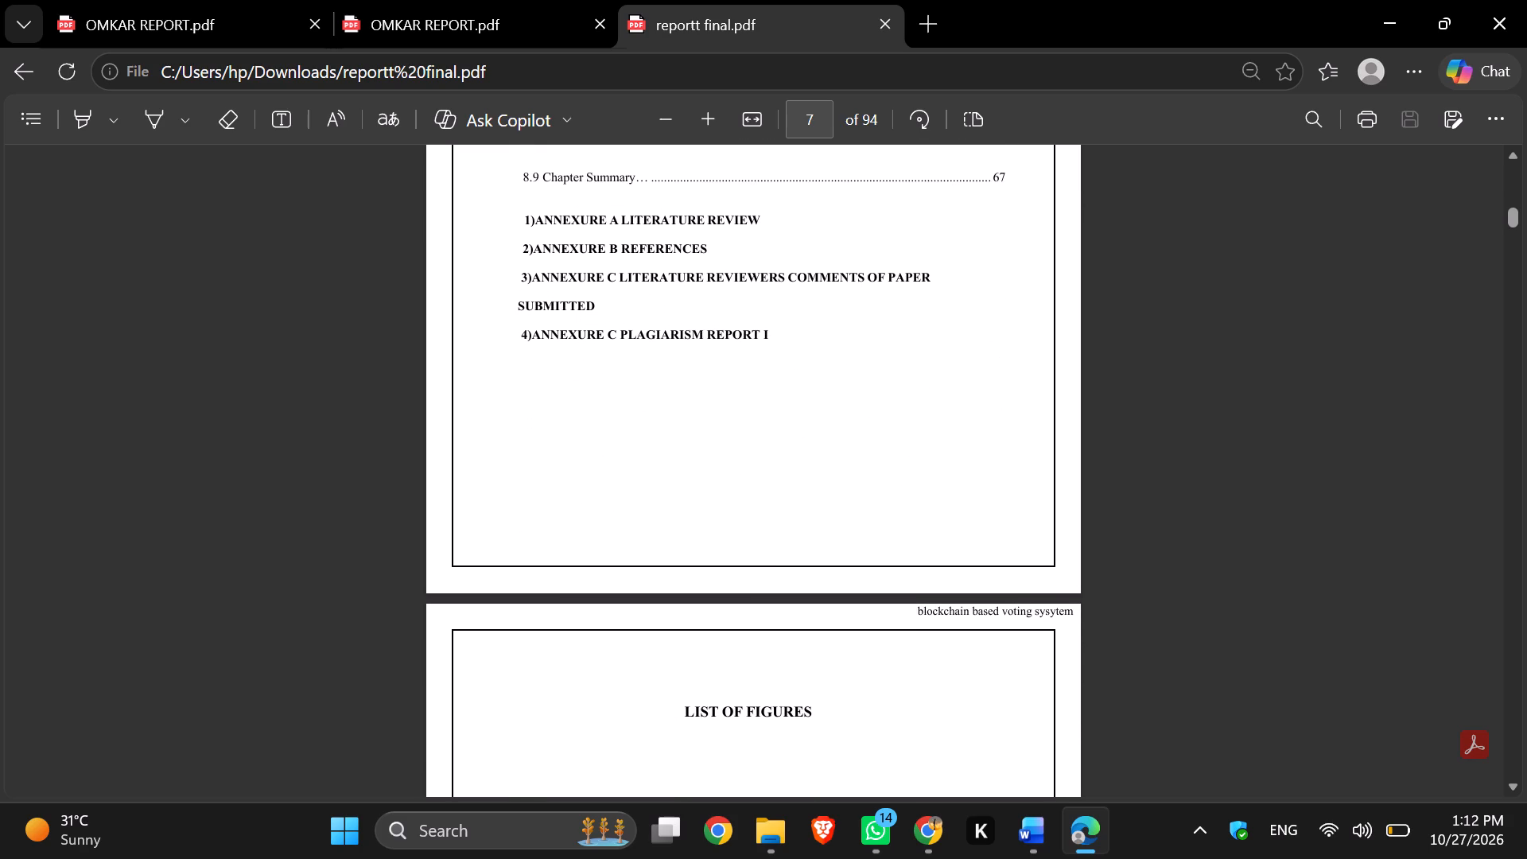
scroll(640, 452, down, 1)
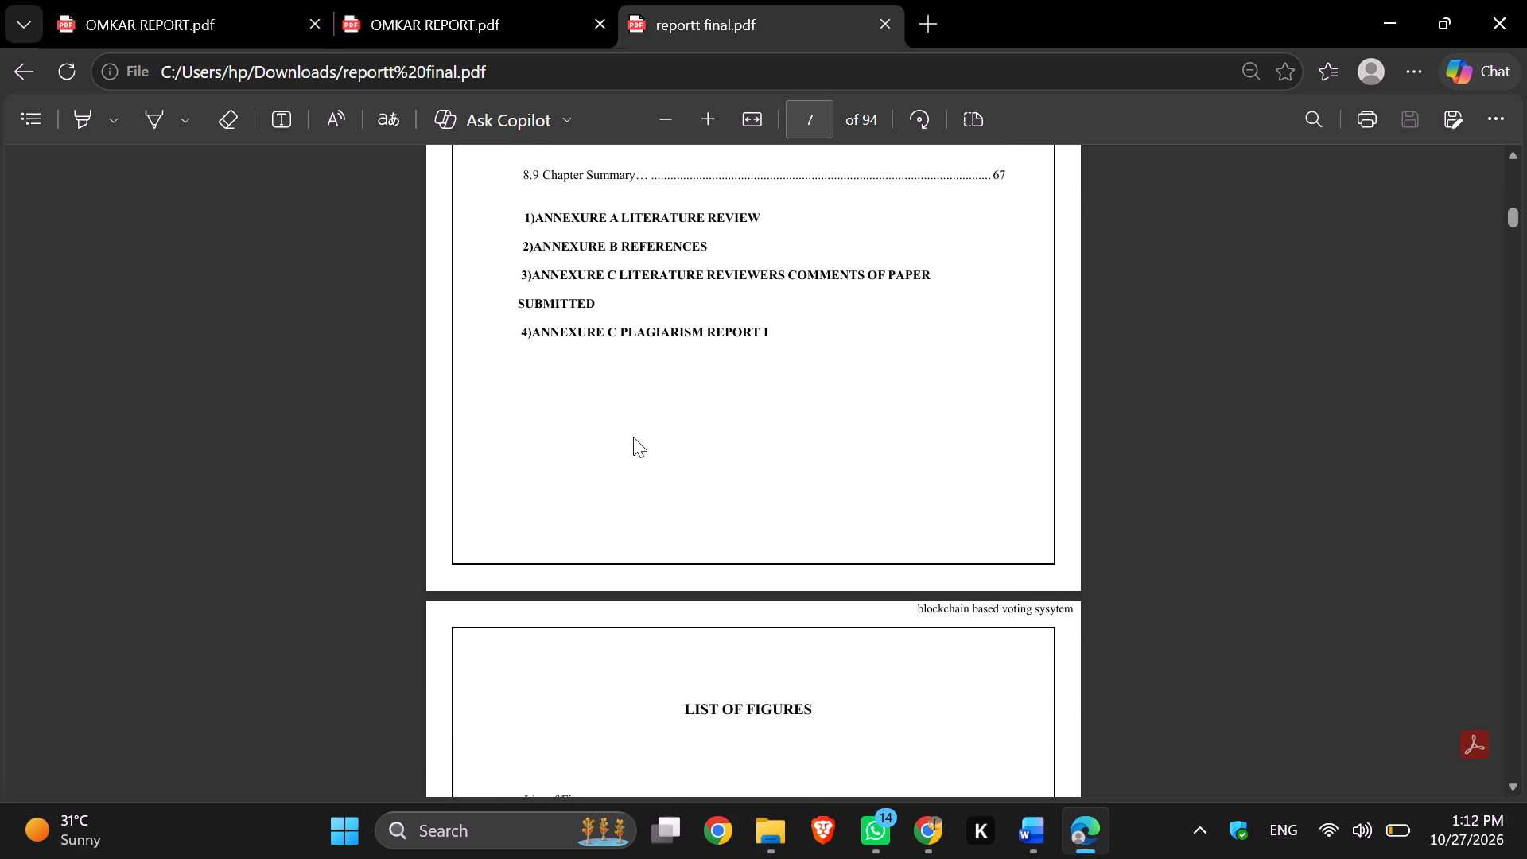
Examine the List of Figures and List of Tables pages and the footer and border at the transition to Chapter 1.
scroll(633, 437, down, 2)
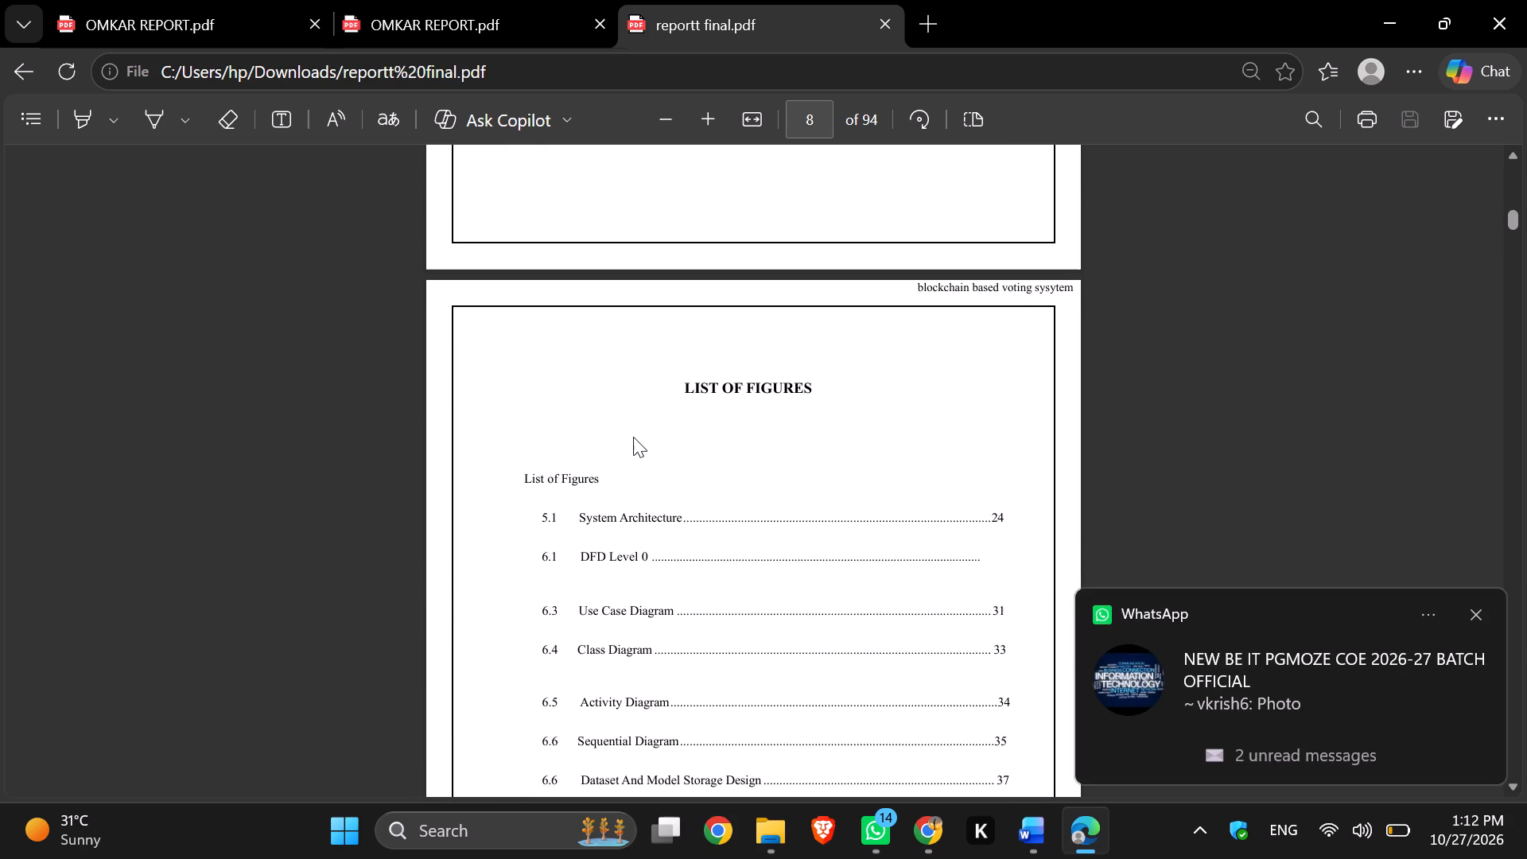
scroll(633, 437, down, 3)
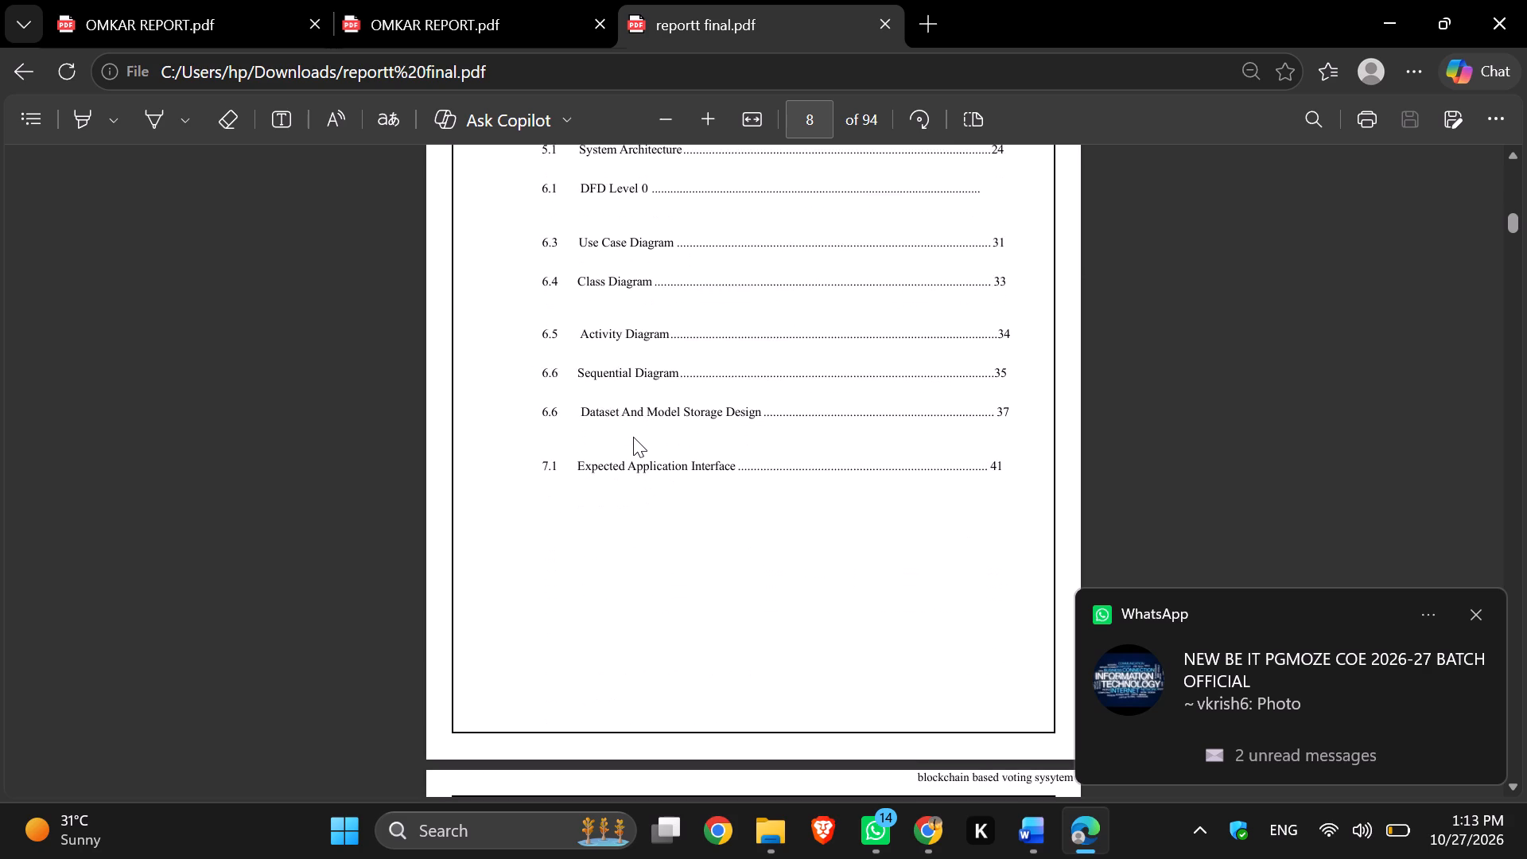
scroll(633, 437, down, 2)
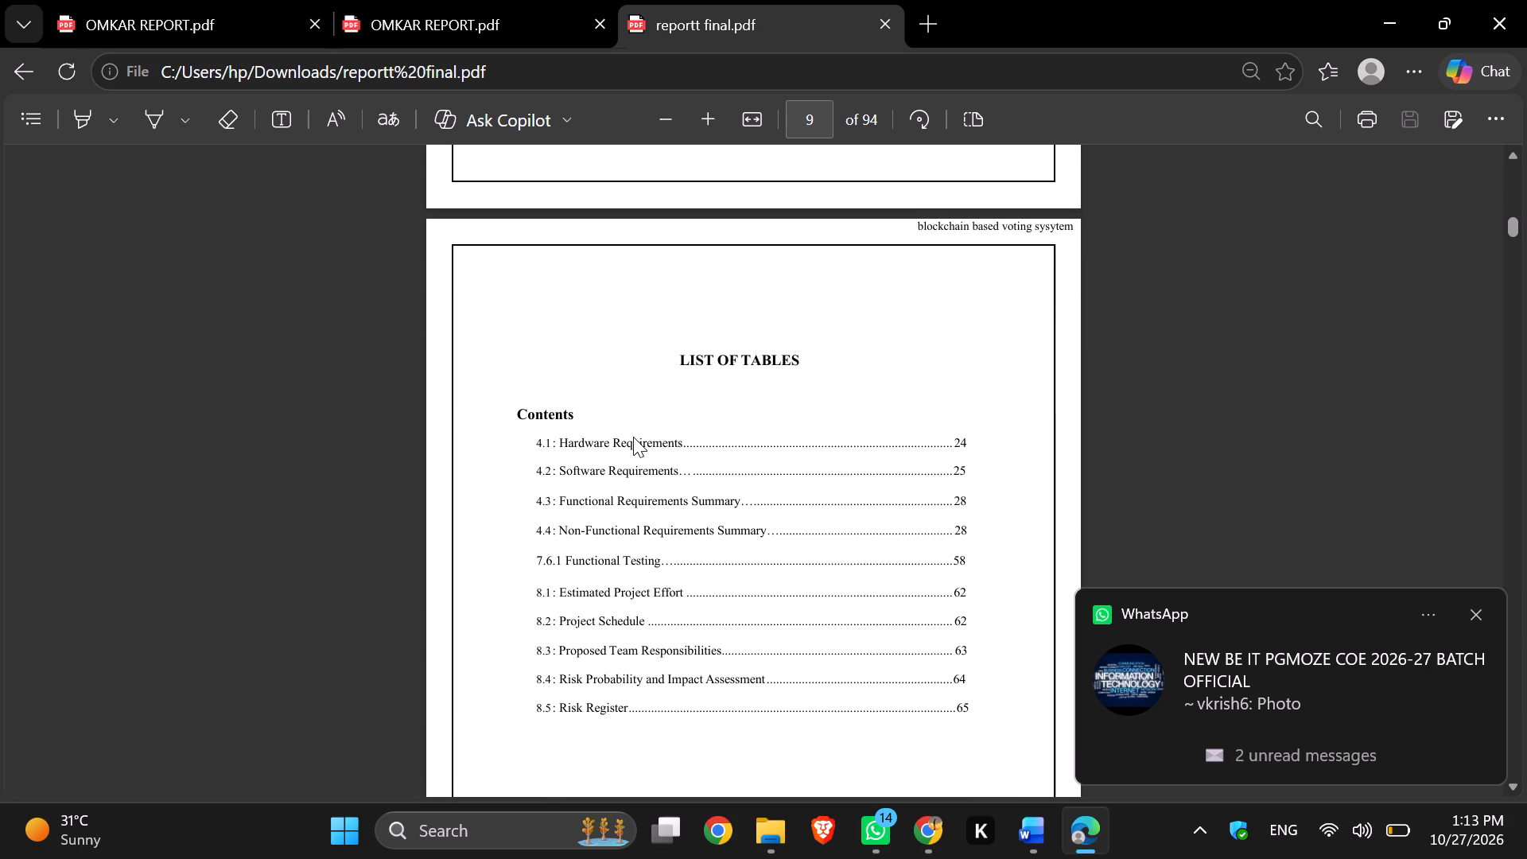
scroll(633, 437, down, 5)
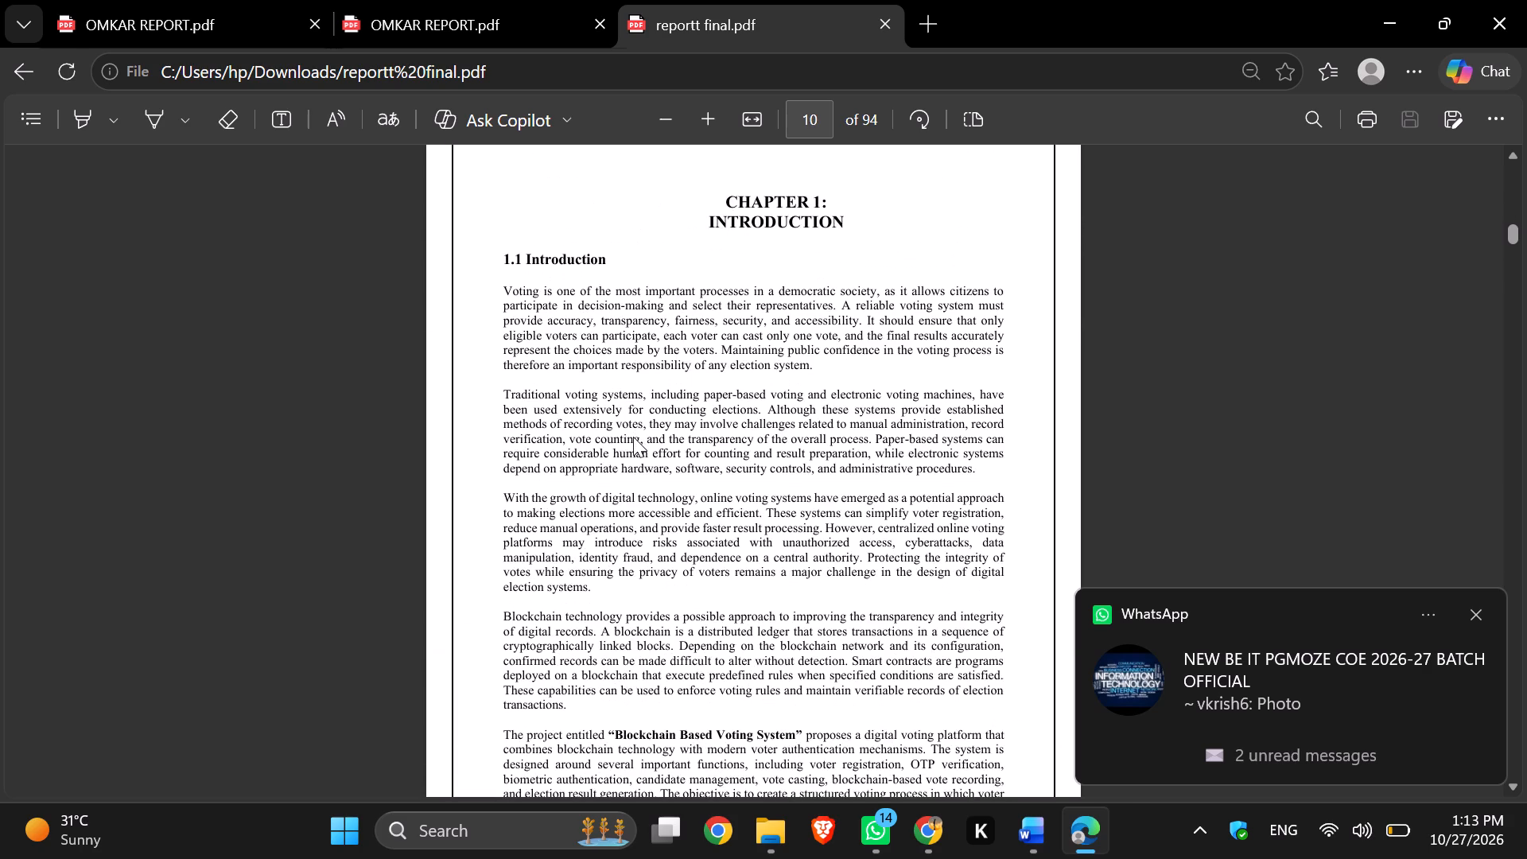
scroll(633, 437, up, 3)
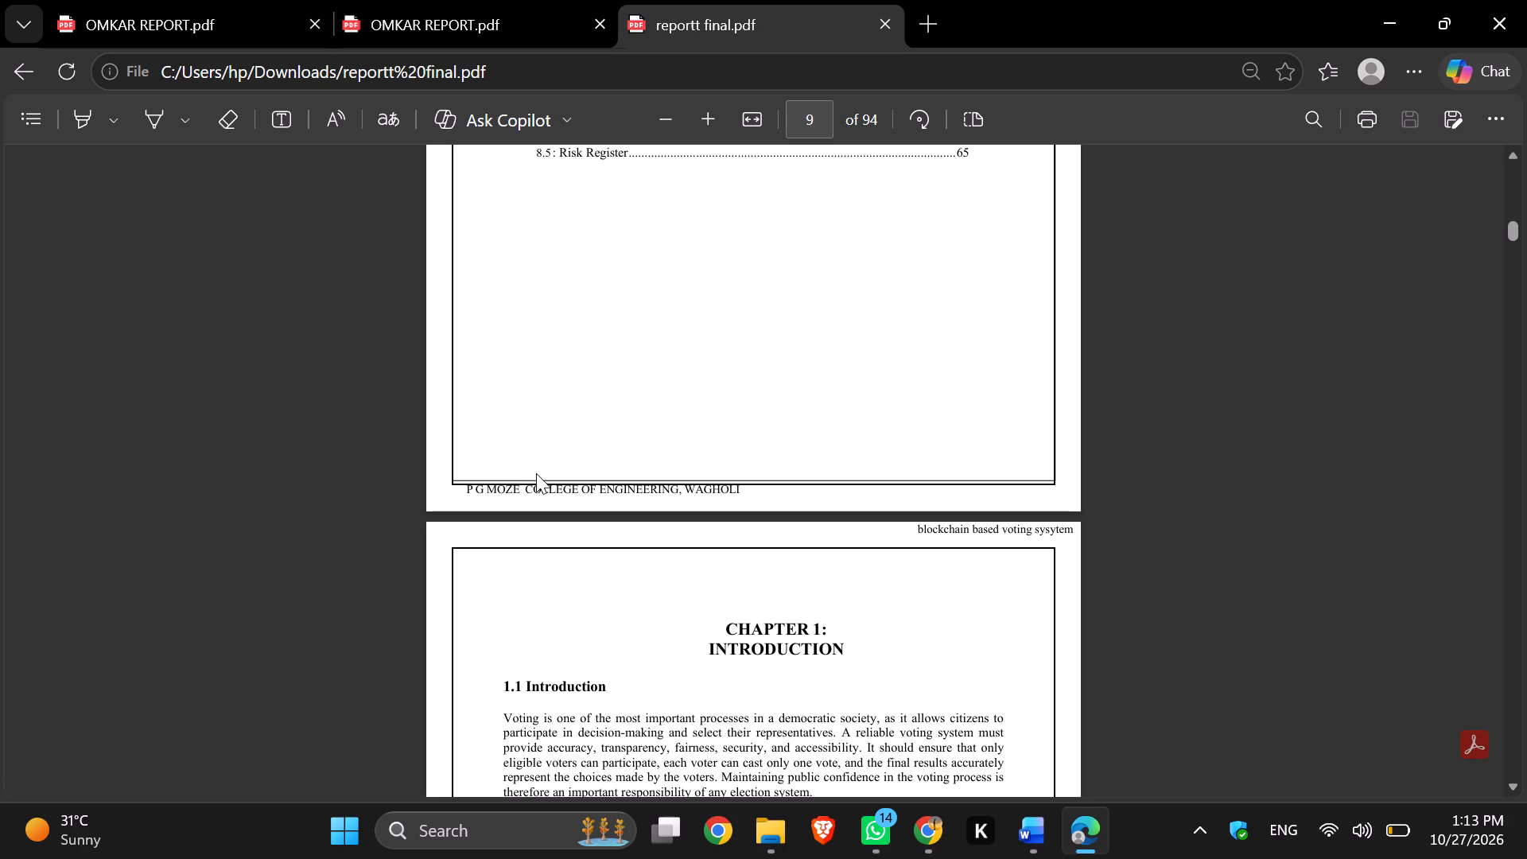
scroll(947, 484, right, 1)
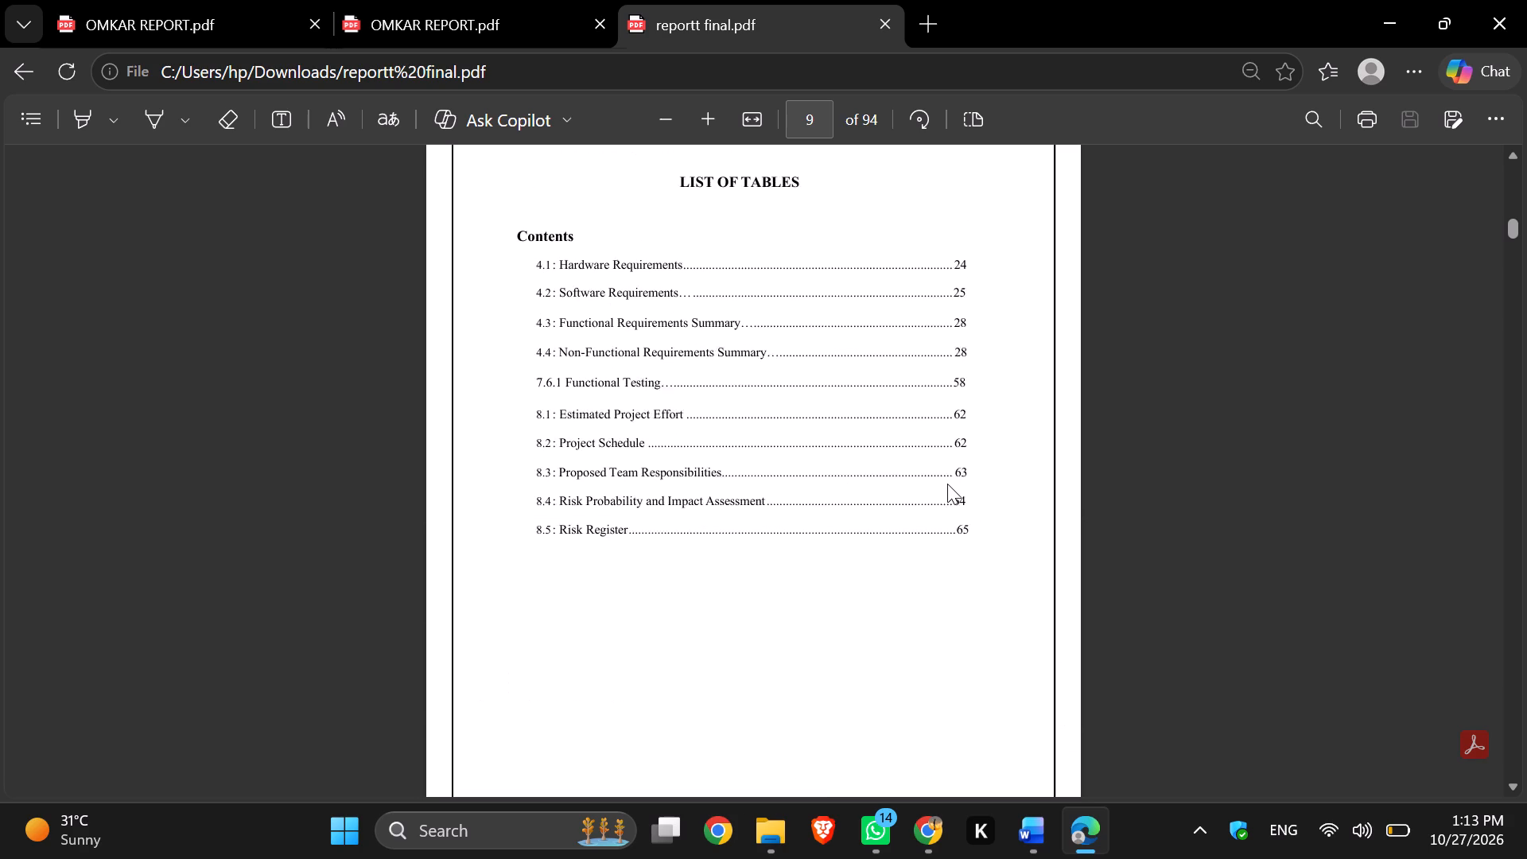
scroll(947, 484, right, 1)
scroll(947, 484, down, 2)
scroll(947, 484, up, 1)
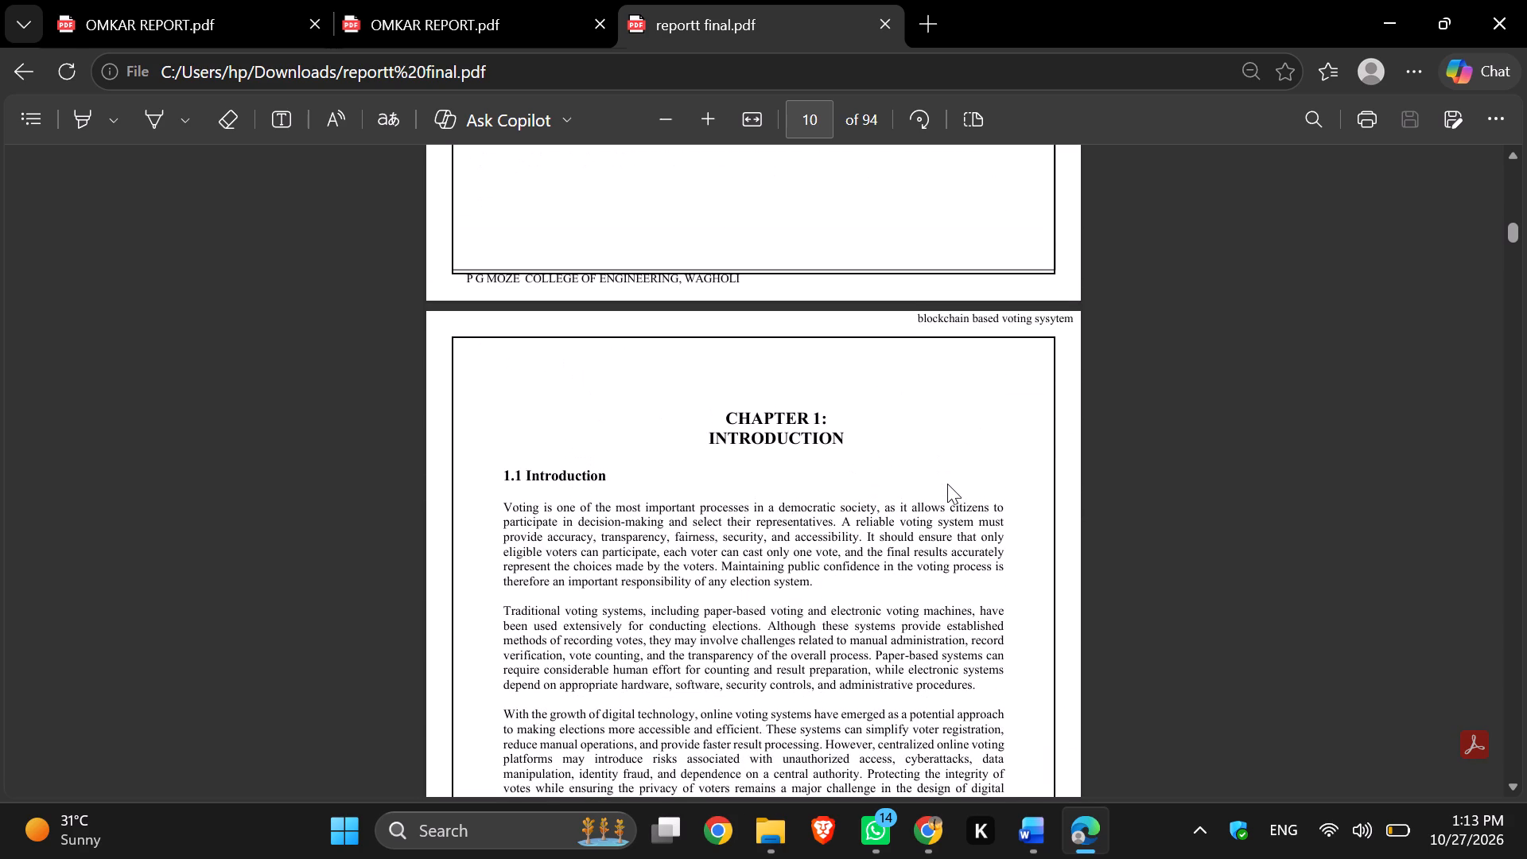
scroll(947, 484, up, 1)
click(836, 406)
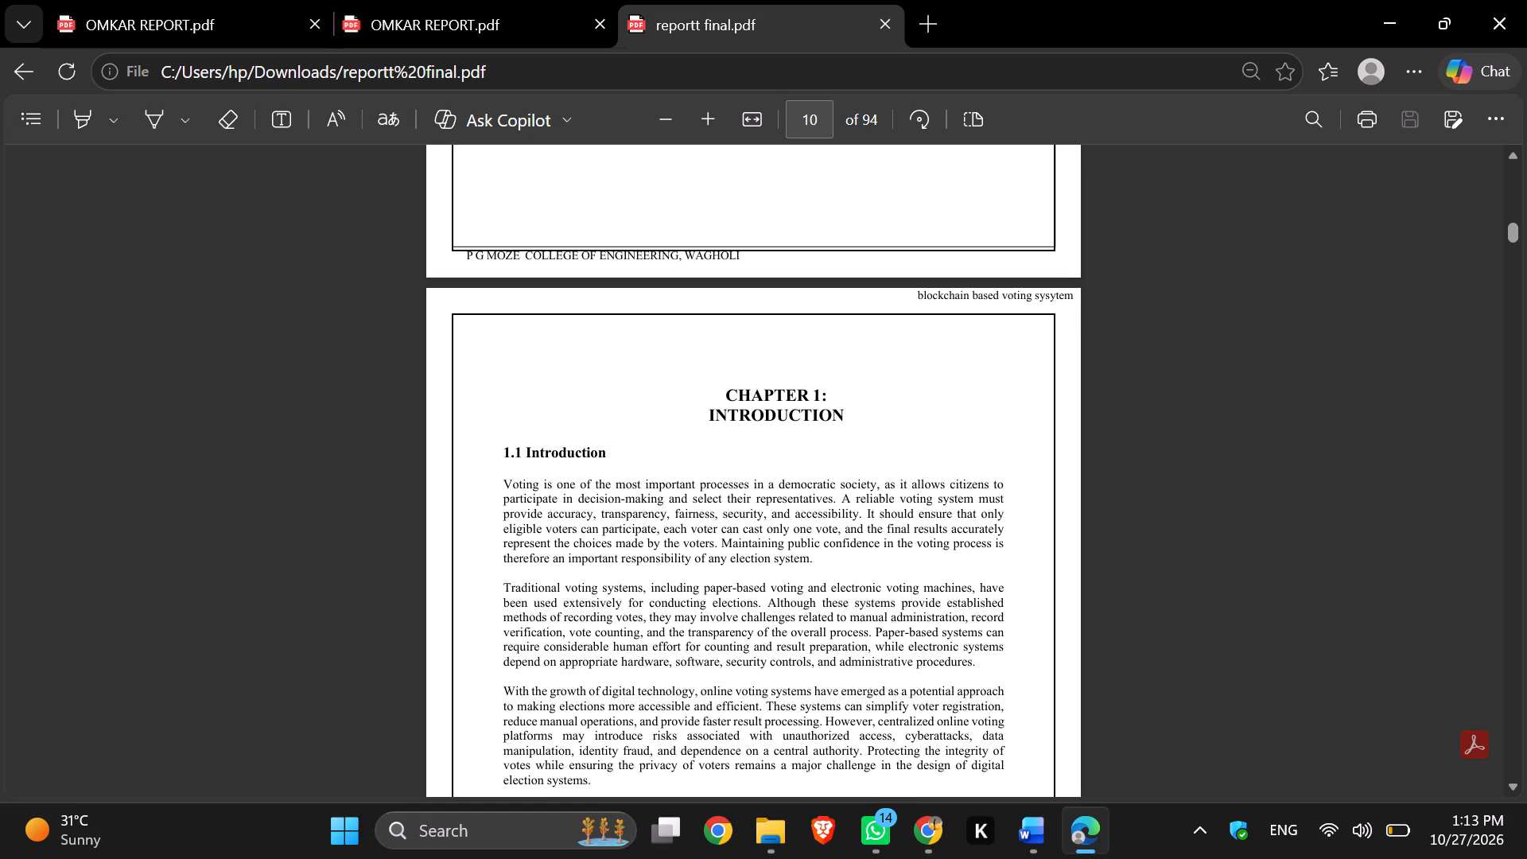
Examine the headers, footers, borders and text flow across Chapter 1 sections 1.1 Introduction to 1.3 Motivation.
scroll(836, 406, down, 3)
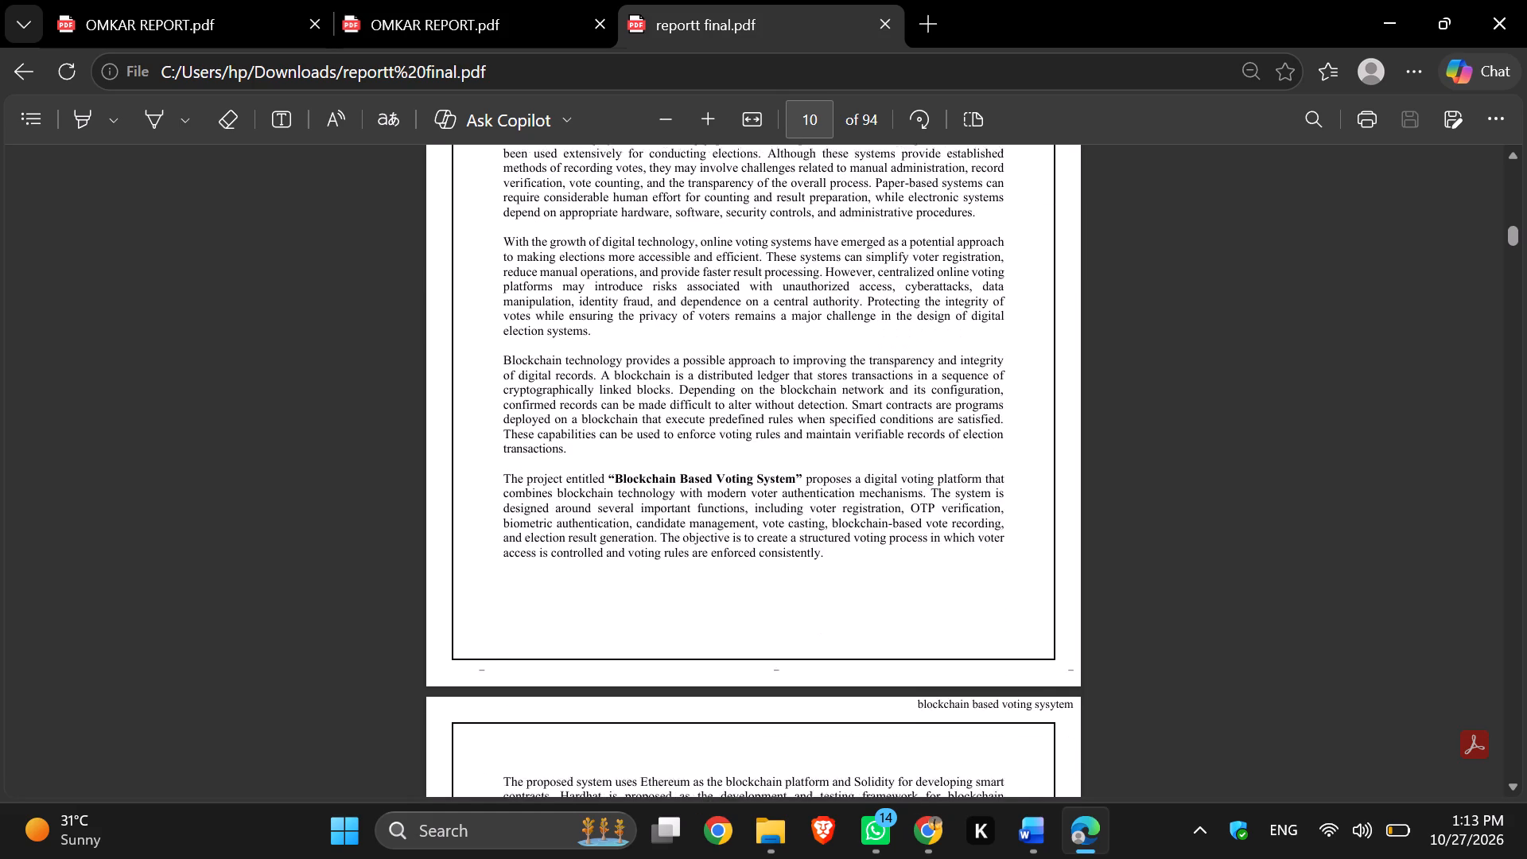
scroll(836, 406, down, 3)
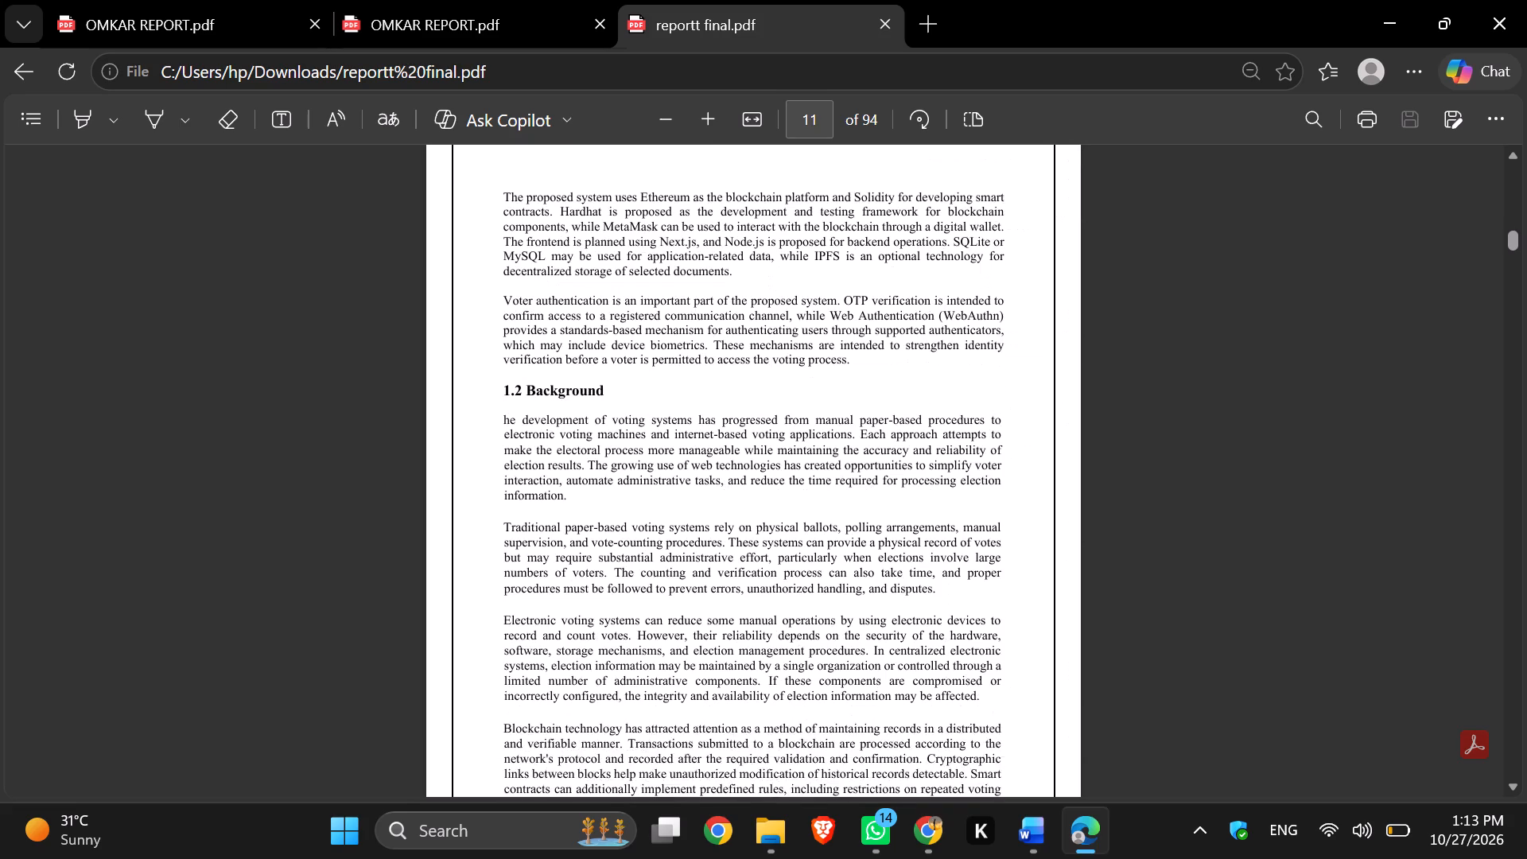
scroll(836, 406, down, 3)
scroll(836, 406, up, 2)
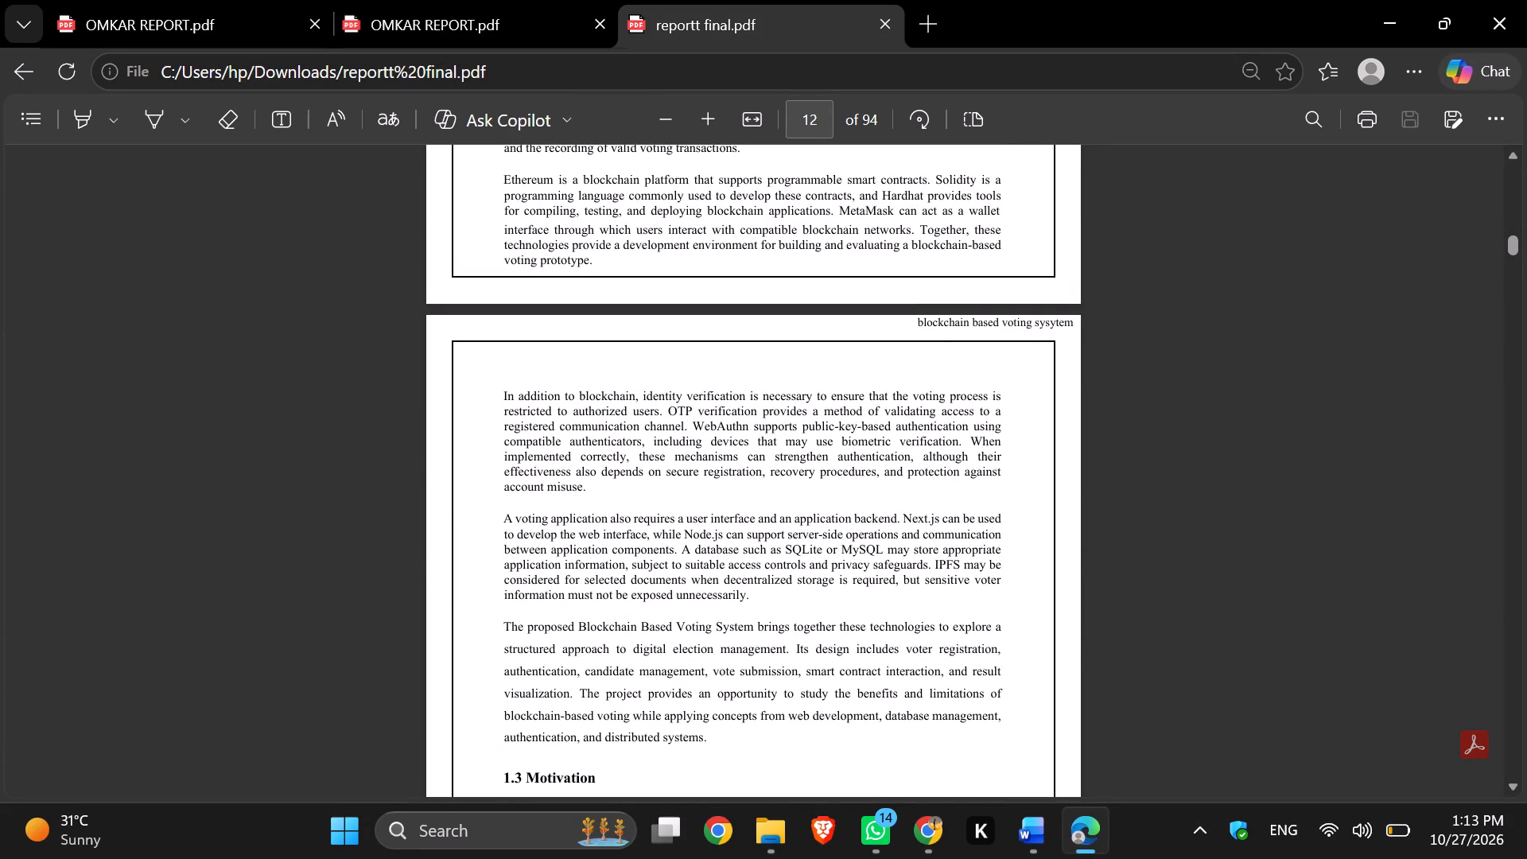
scroll(1008, 368, down, 3)
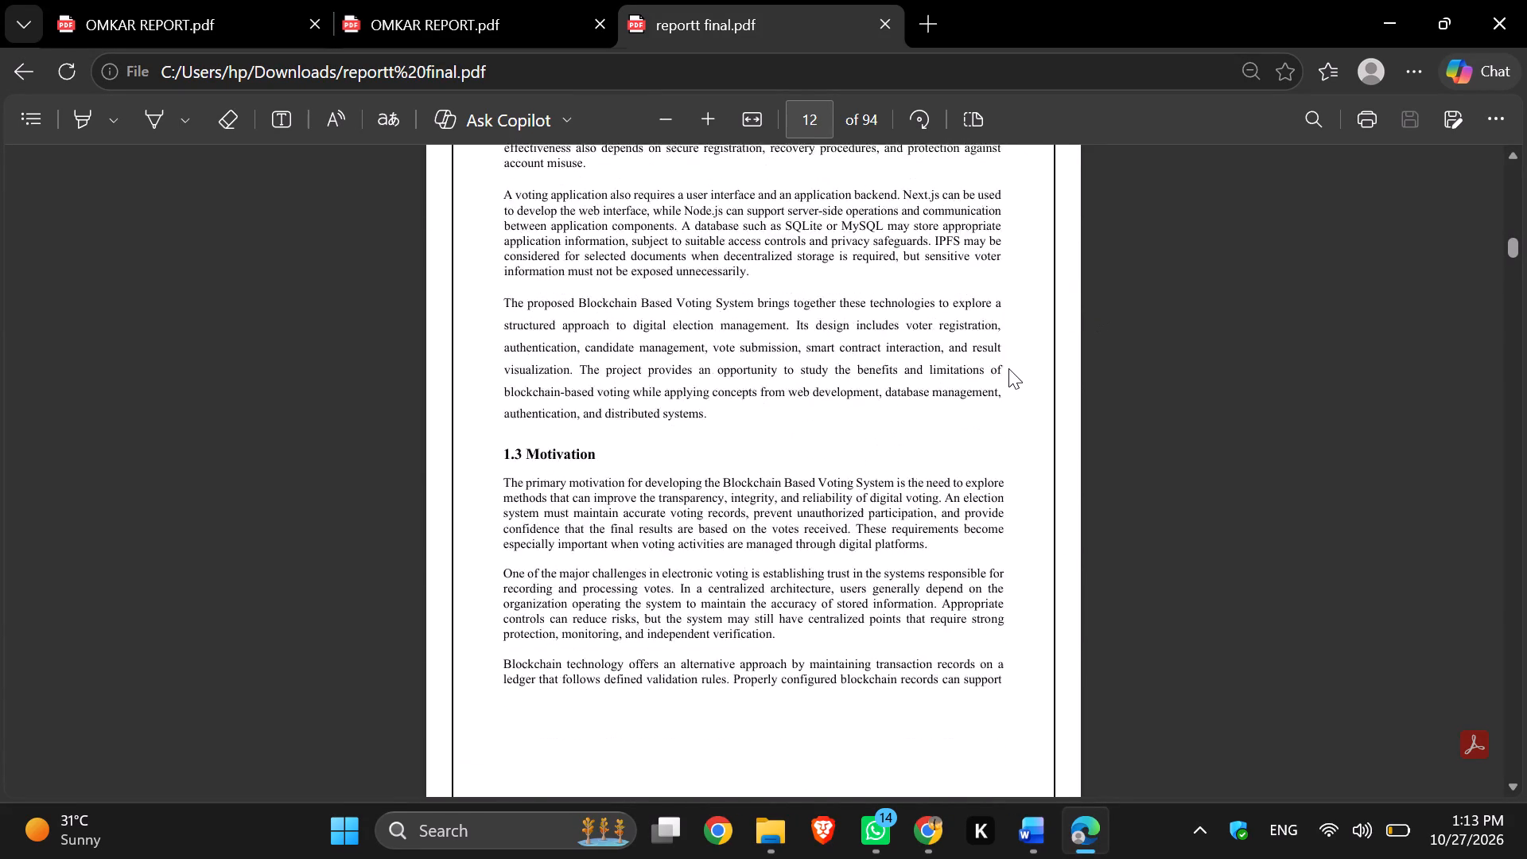
scroll(1008, 368, down, 4)
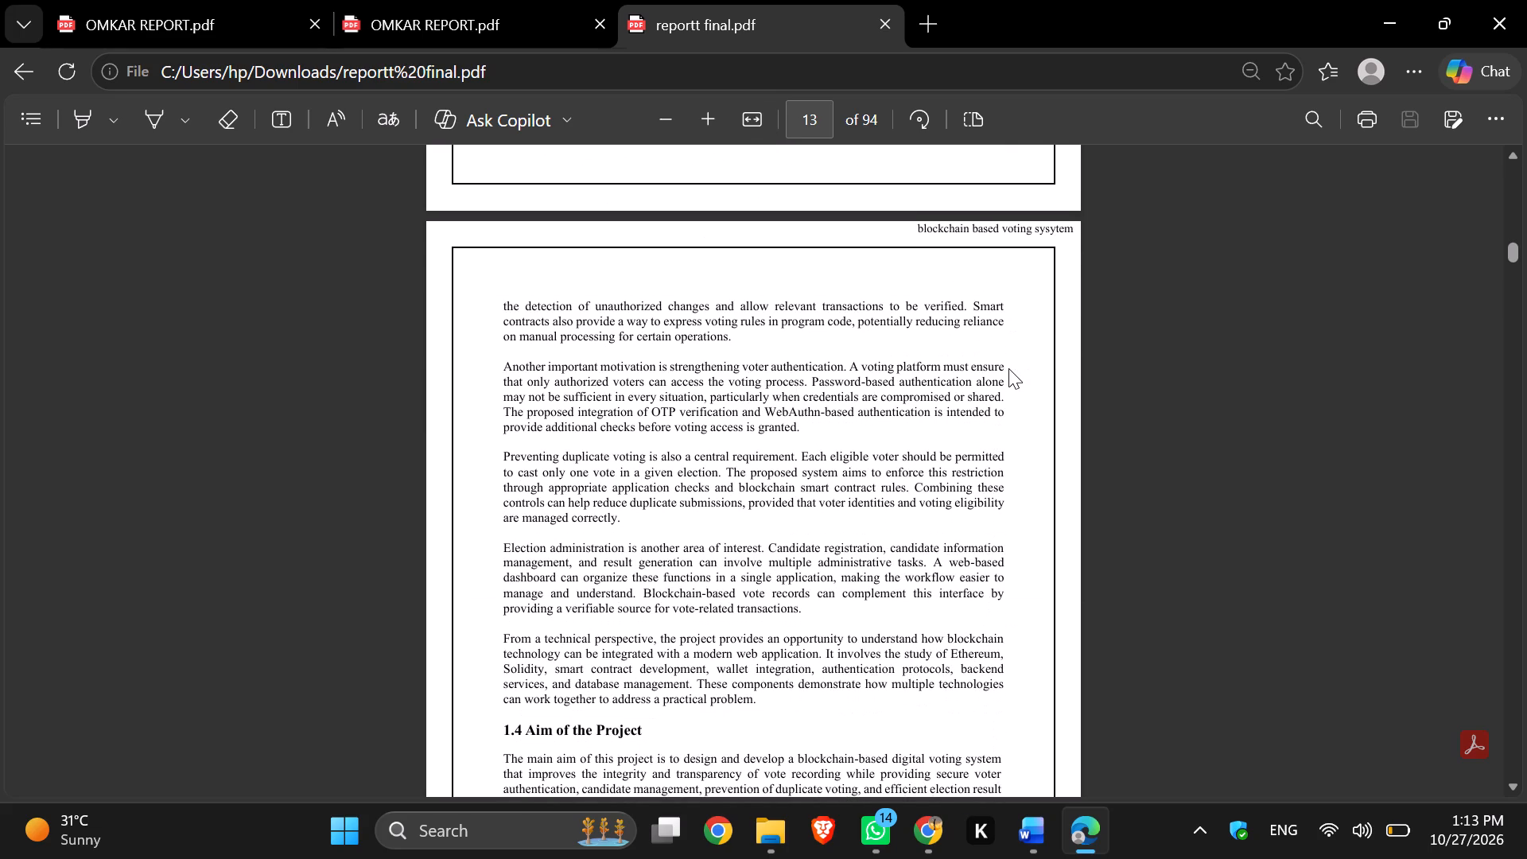
scroll(1008, 368, down, 1)
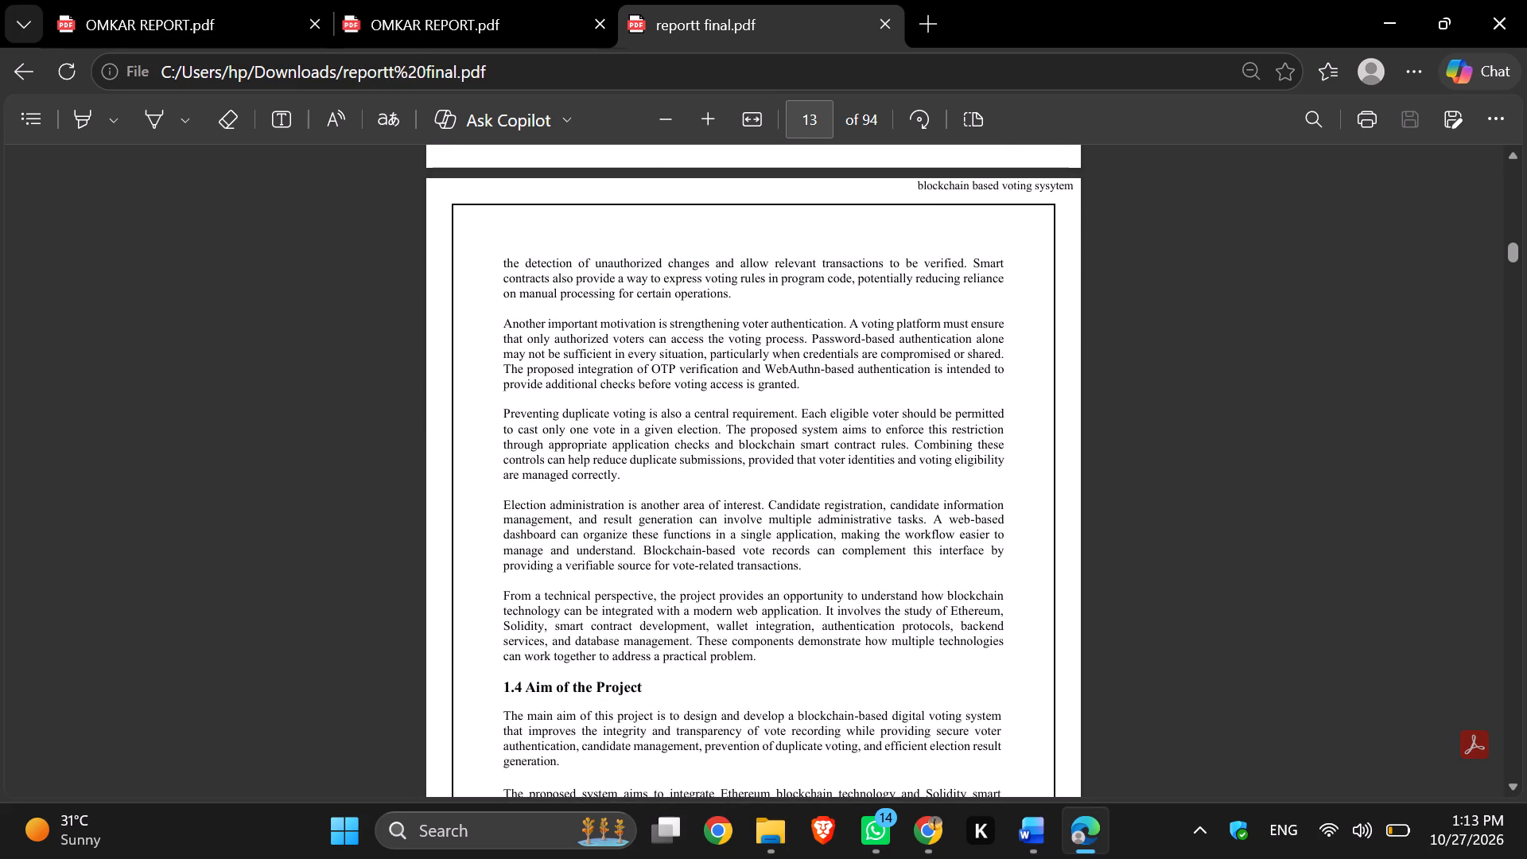
Examine the page layout of the rest of Chapter 1, from 1.4 Aim of the Project through 1.6 Project Summary.
scroll(1015, 189, down, 4)
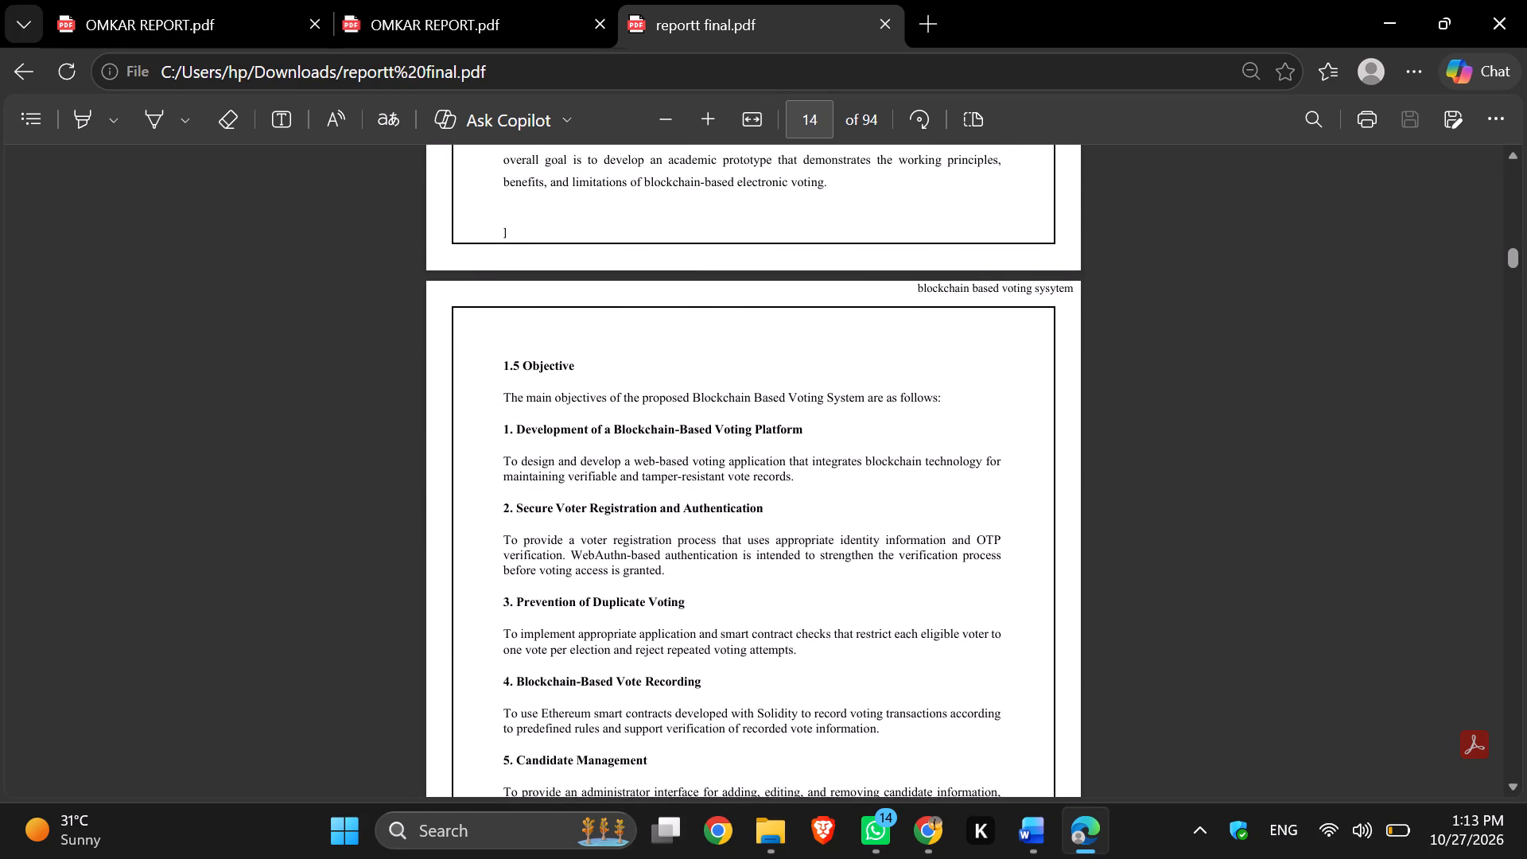
scroll(1015, 189, down, 4)
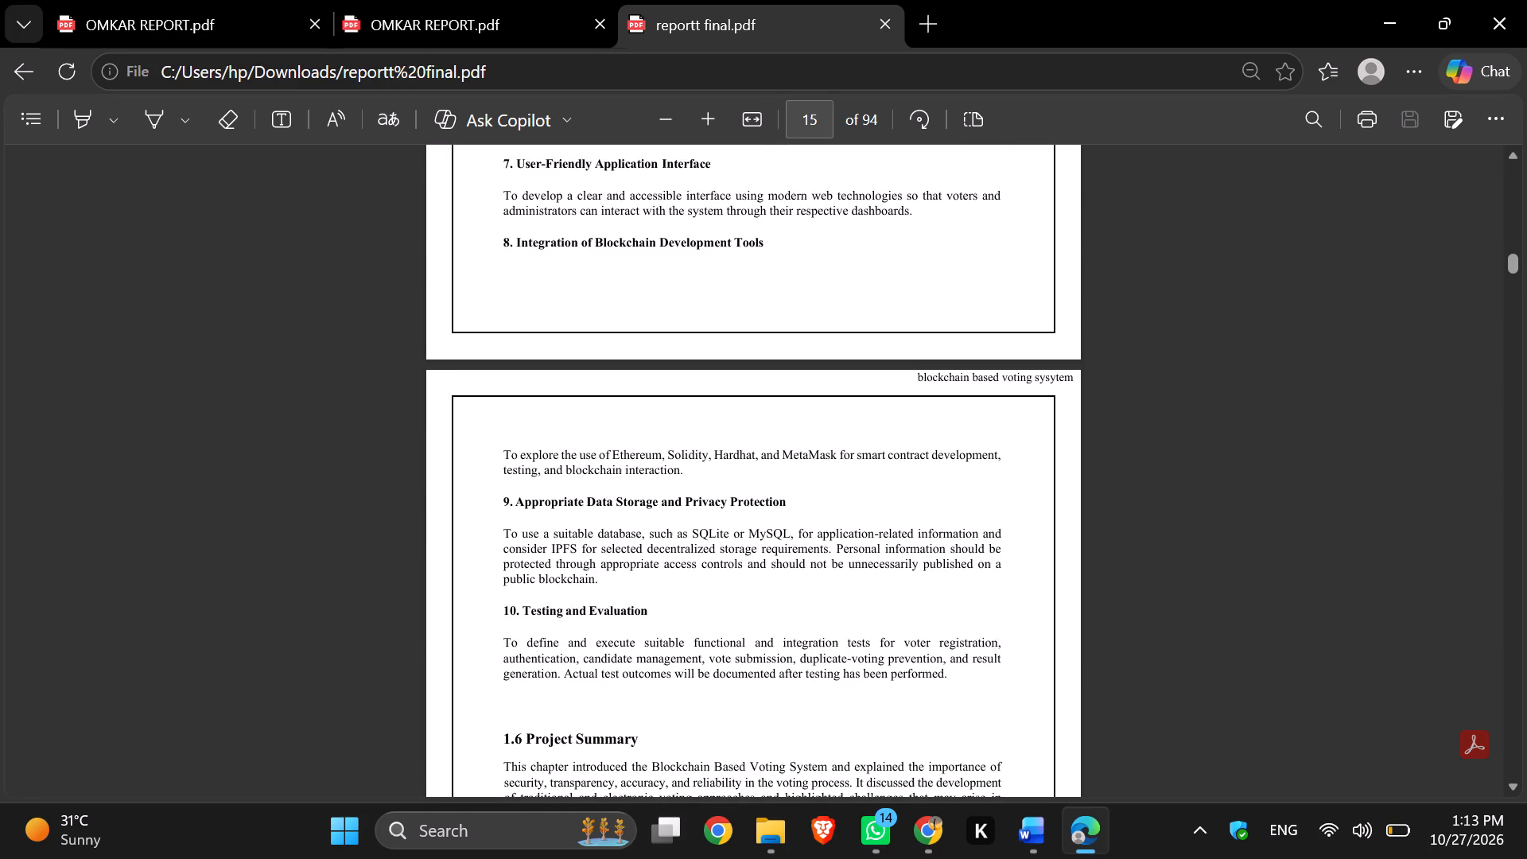
scroll(1015, 189, down, 5)
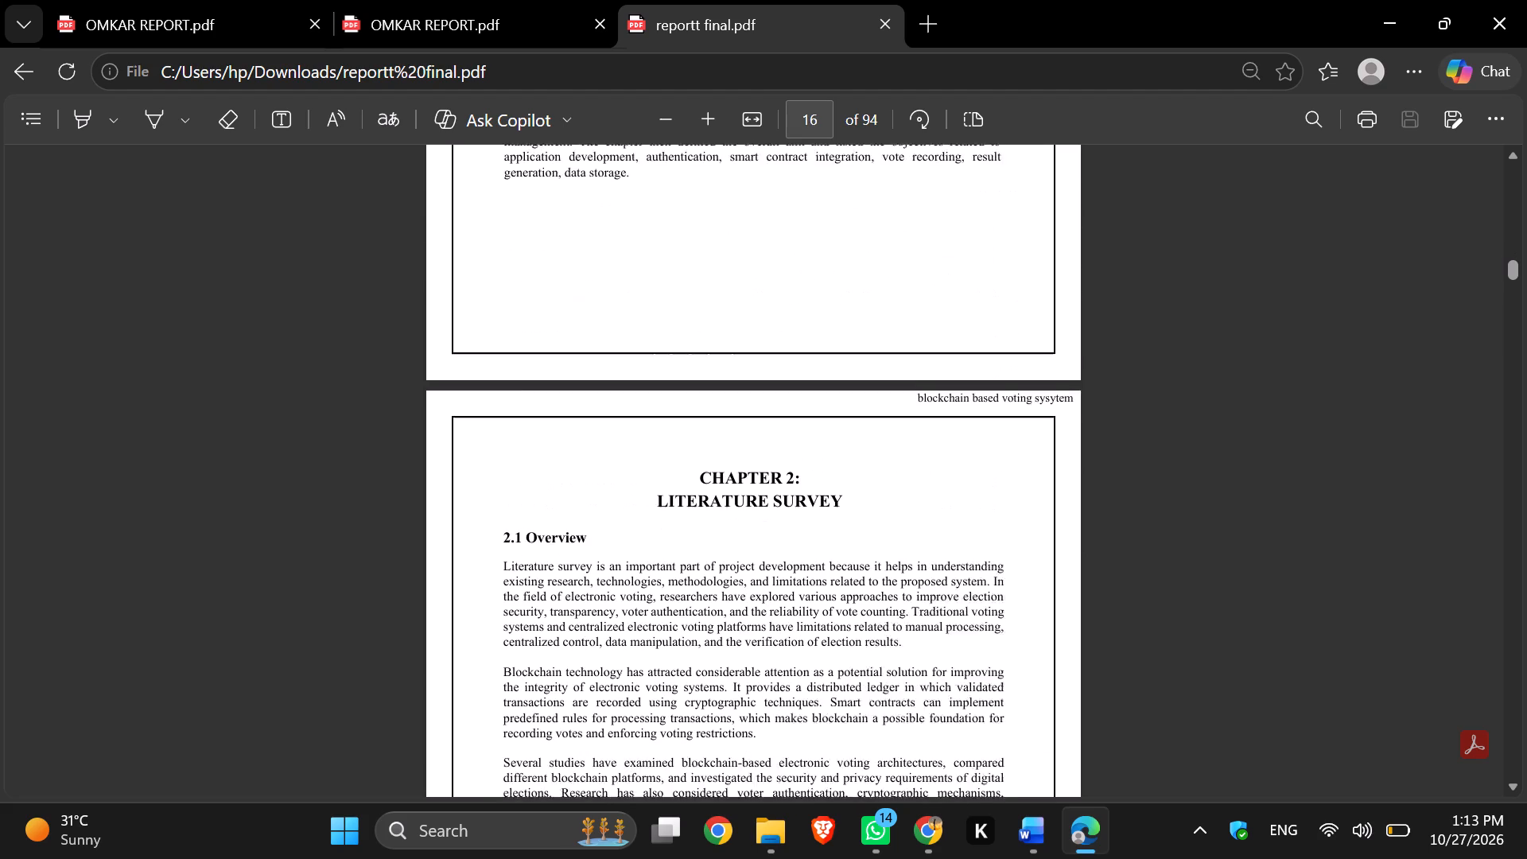
Check the page breaks, headers and borders throughout Chapter 2, Literature Survey.
scroll(1015, 189, down, 4)
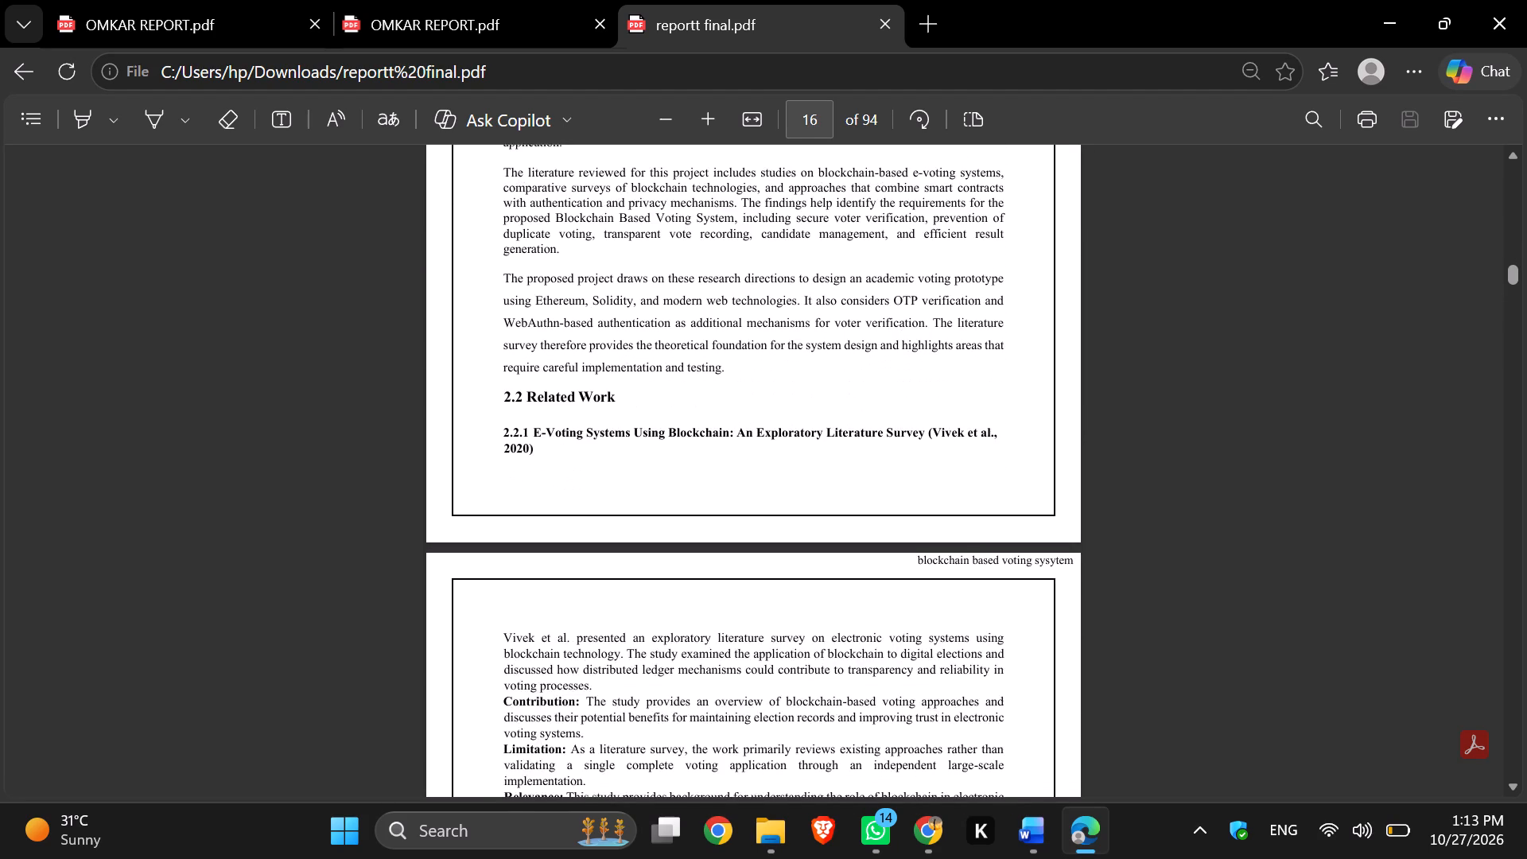
scroll(1015, 189, down, 8)
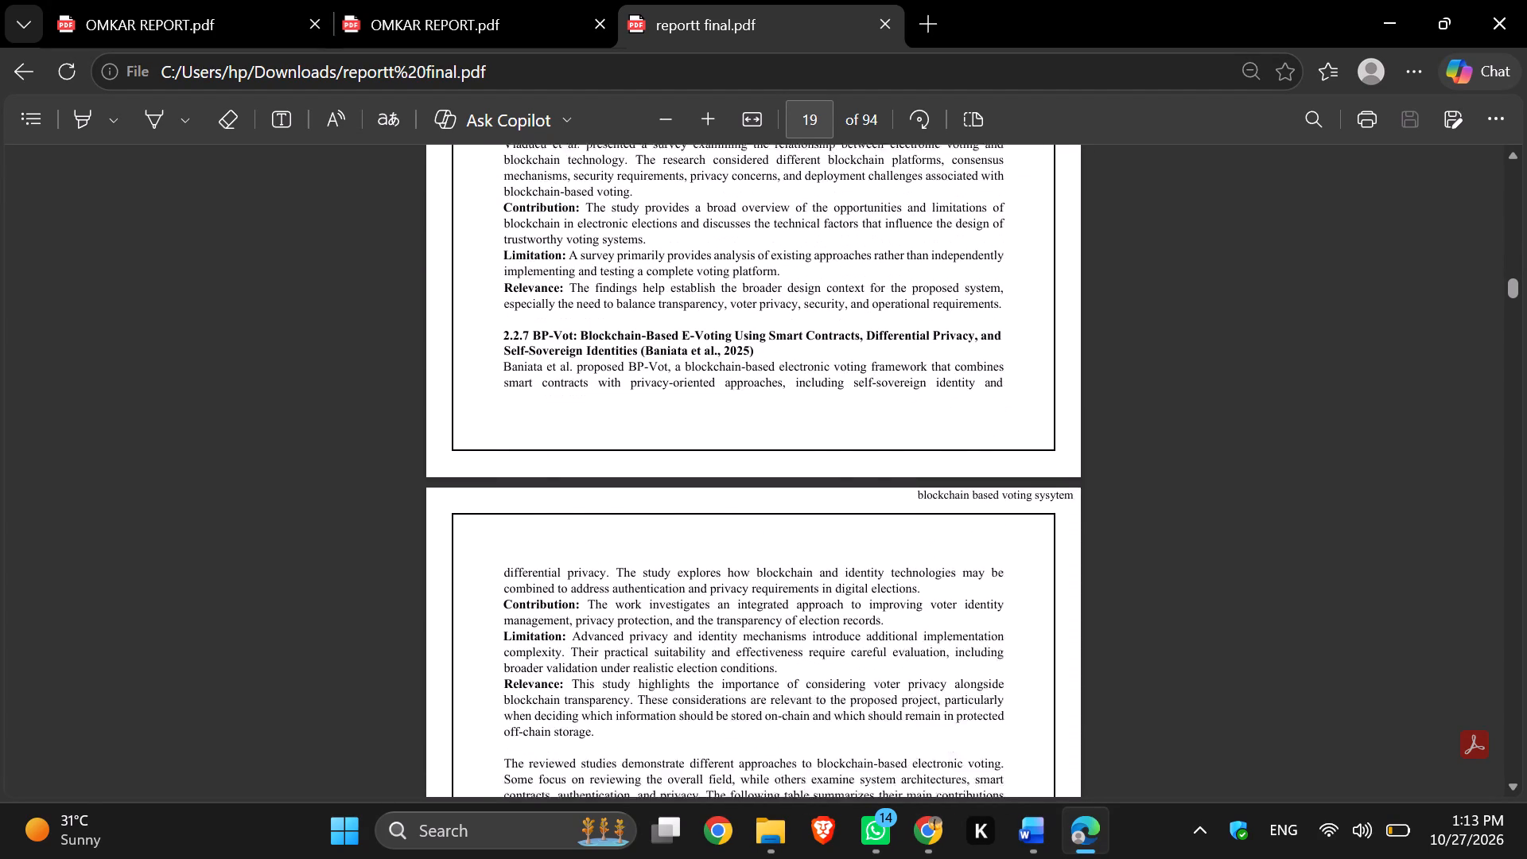
scroll(1015, 189, down, 9)
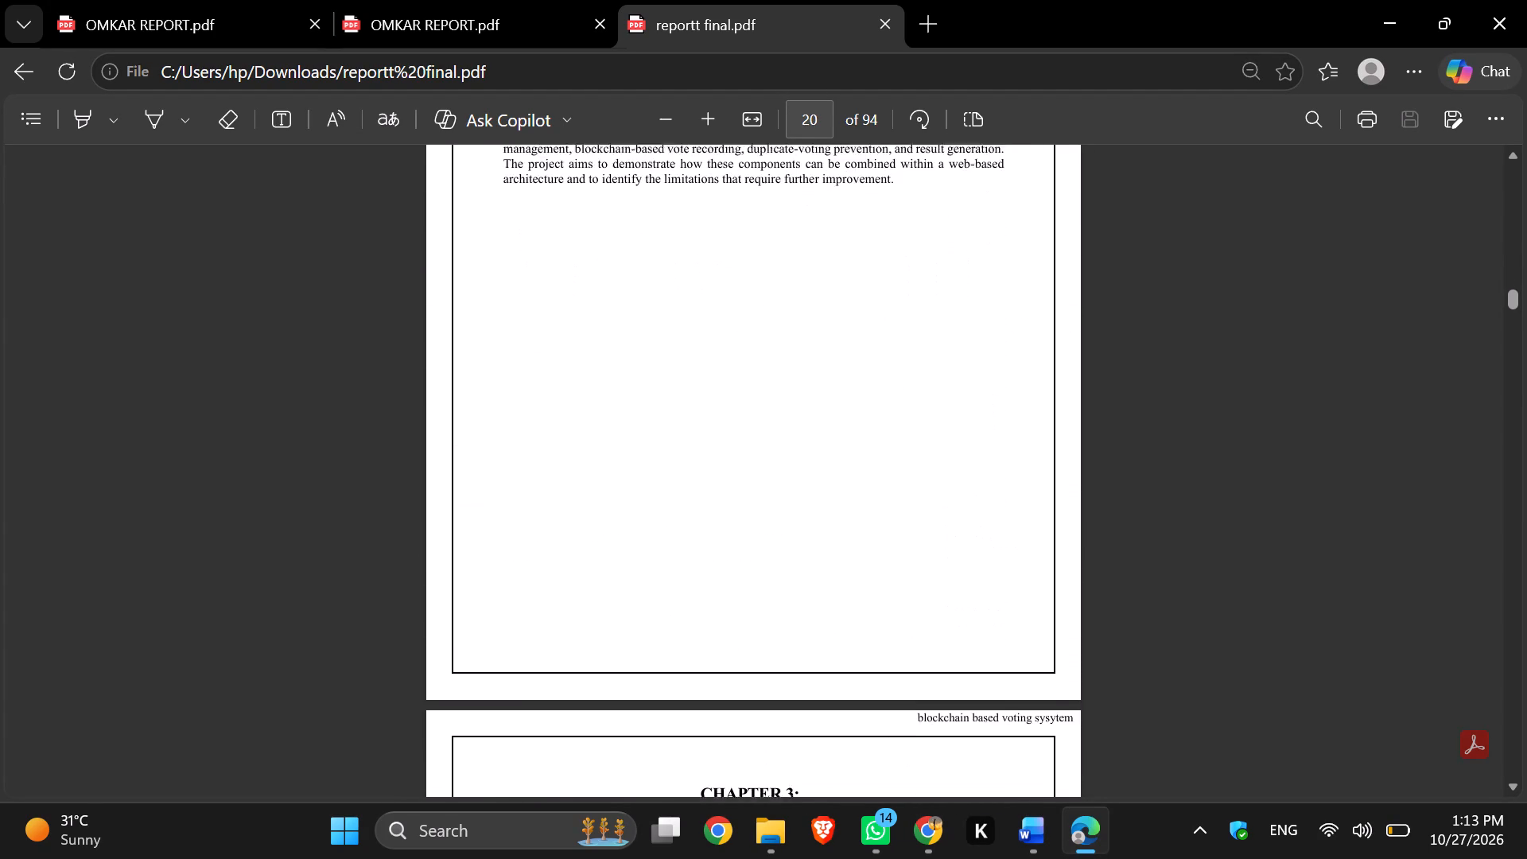
Examine the page breaks, headings and borders in Chapter 3 sections 3.1 Problem Statement and 3.2 Project Scope.
scroll(1015, 189, down, 2)
scroll(1015, 189, up, 1)
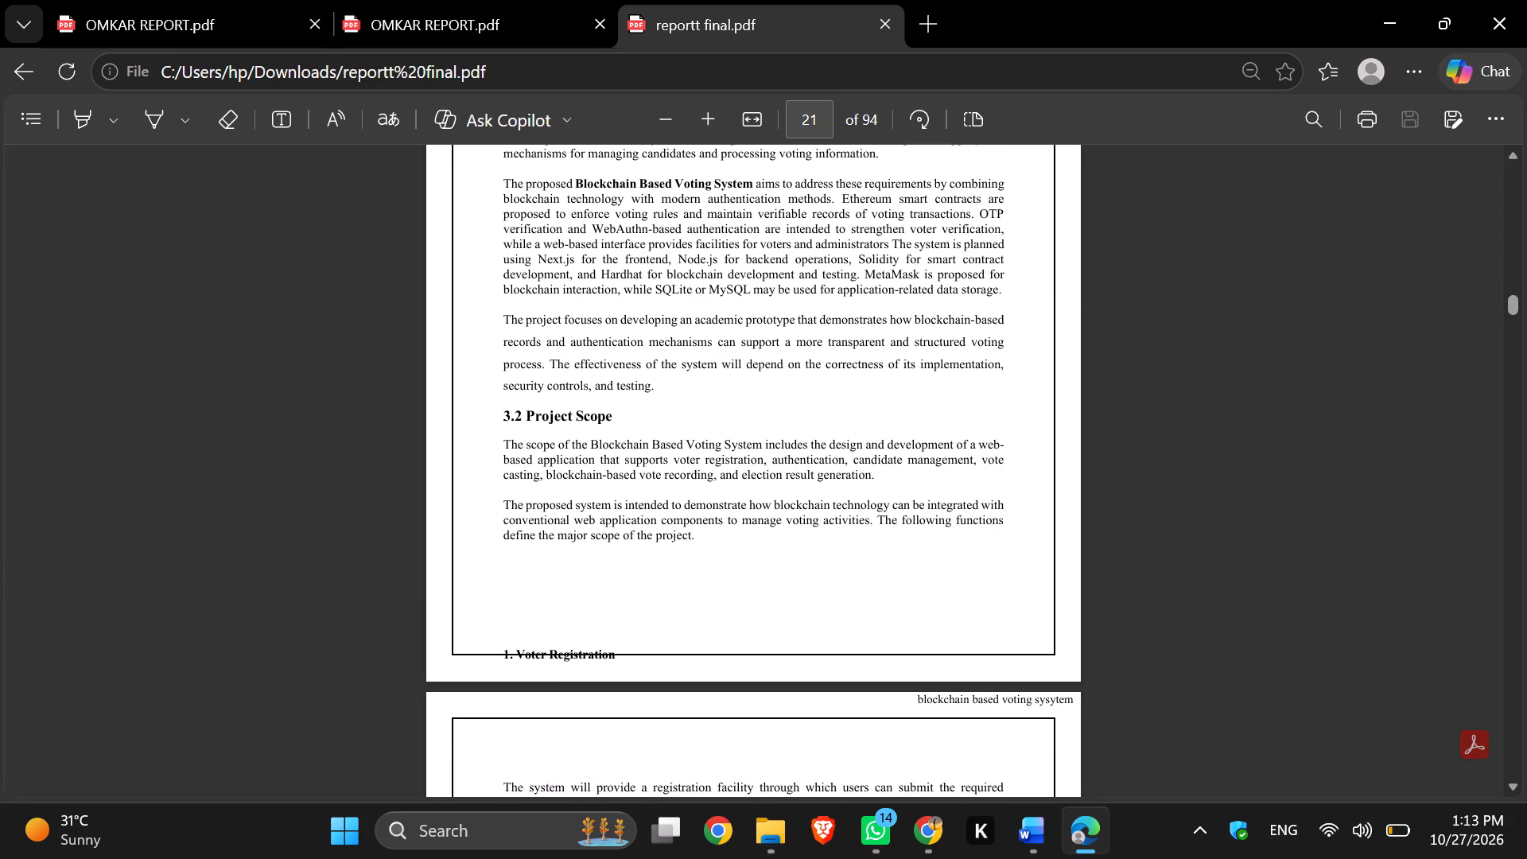
scroll(1015, 189, up, 4)
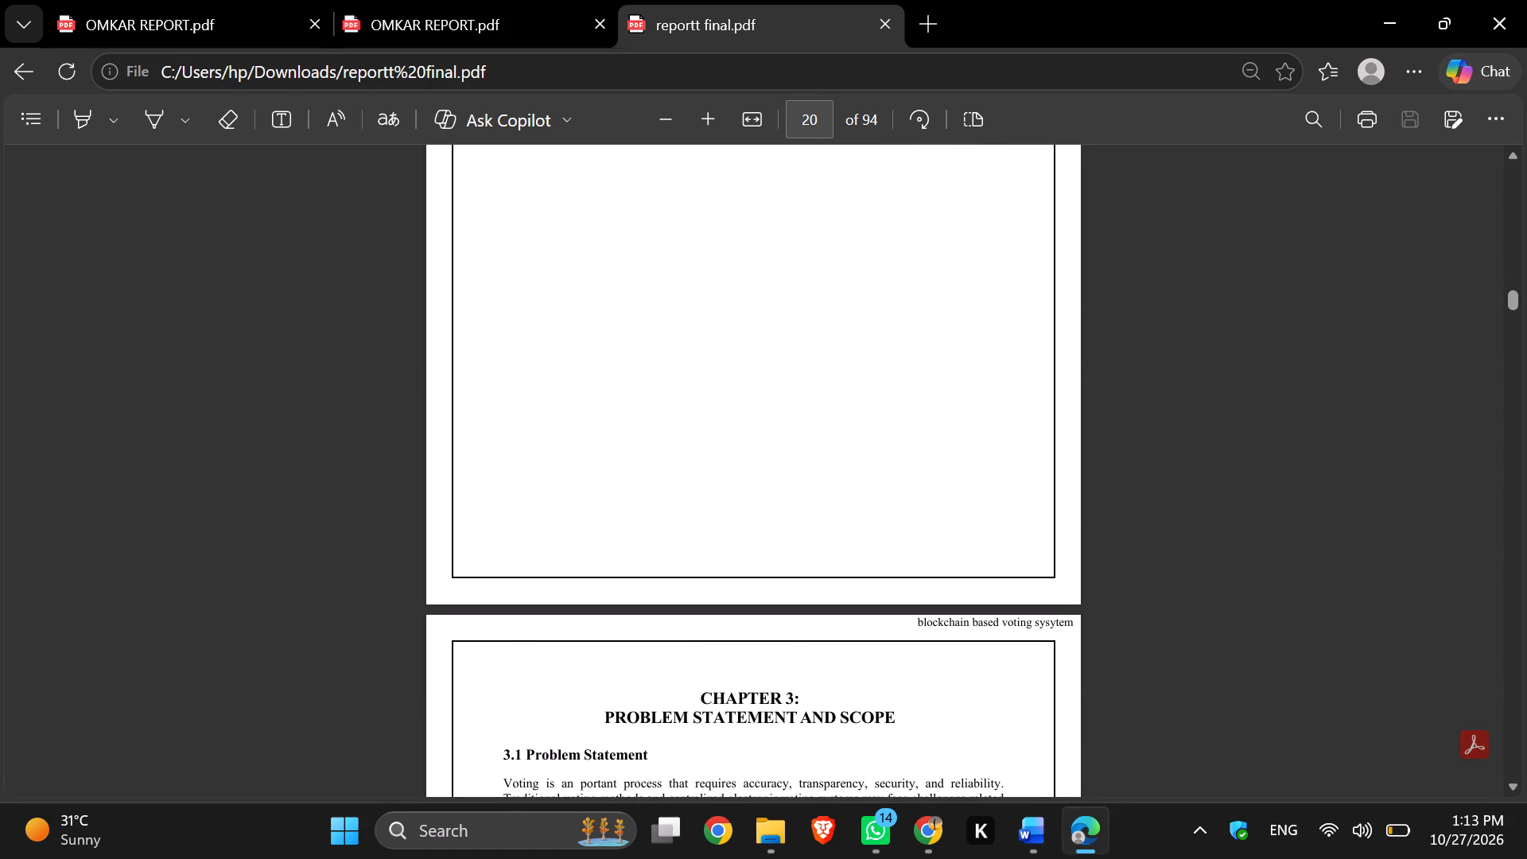
scroll(1015, 189, up, 2)
scroll(1043, 231, down, 2)
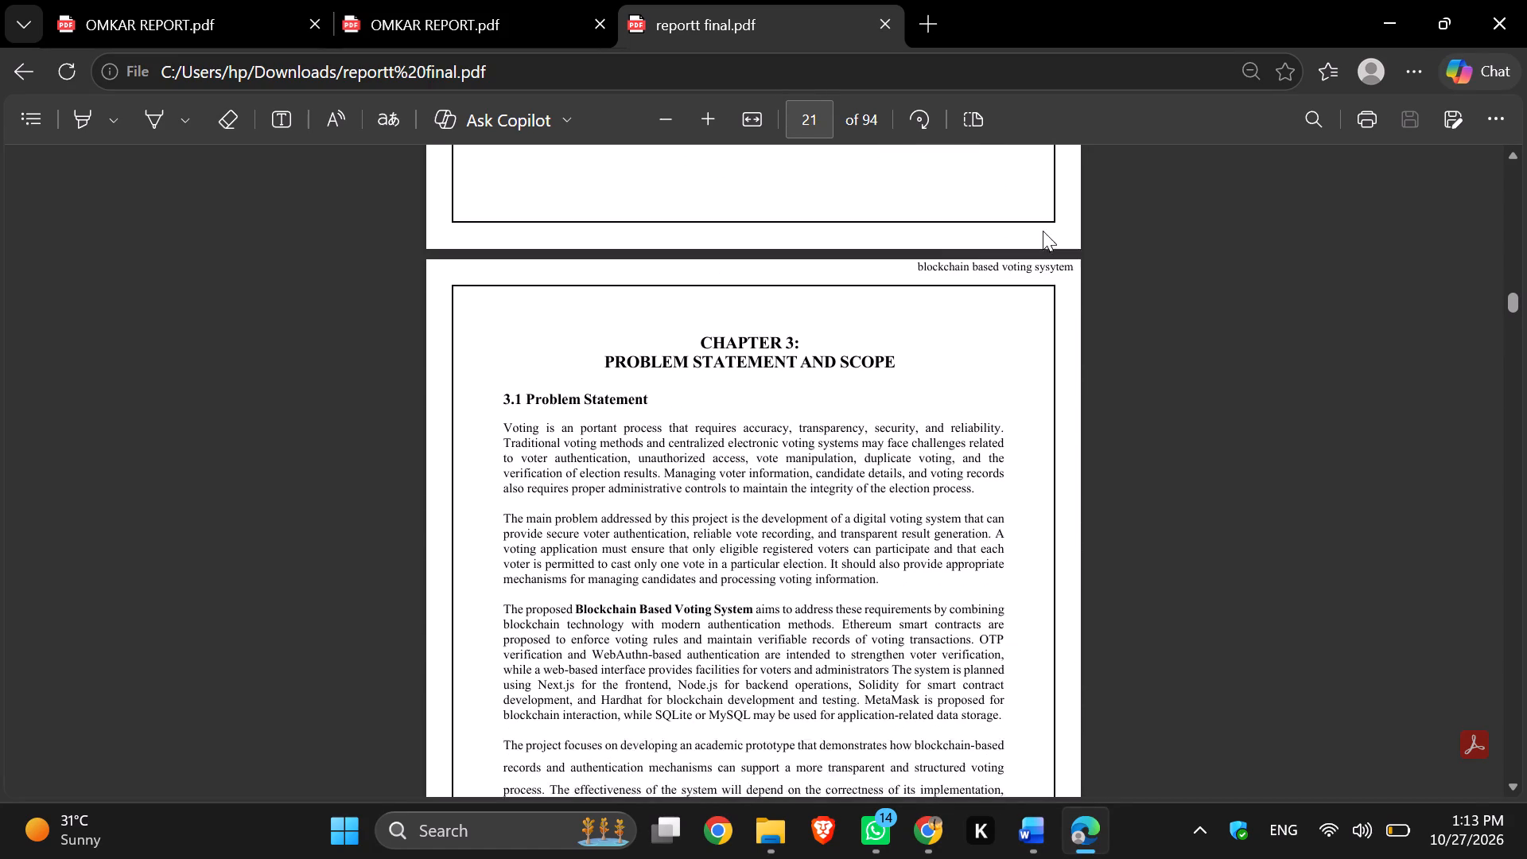
scroll(1043, 231, down, 1)
scroll(826, 332, down, 5)
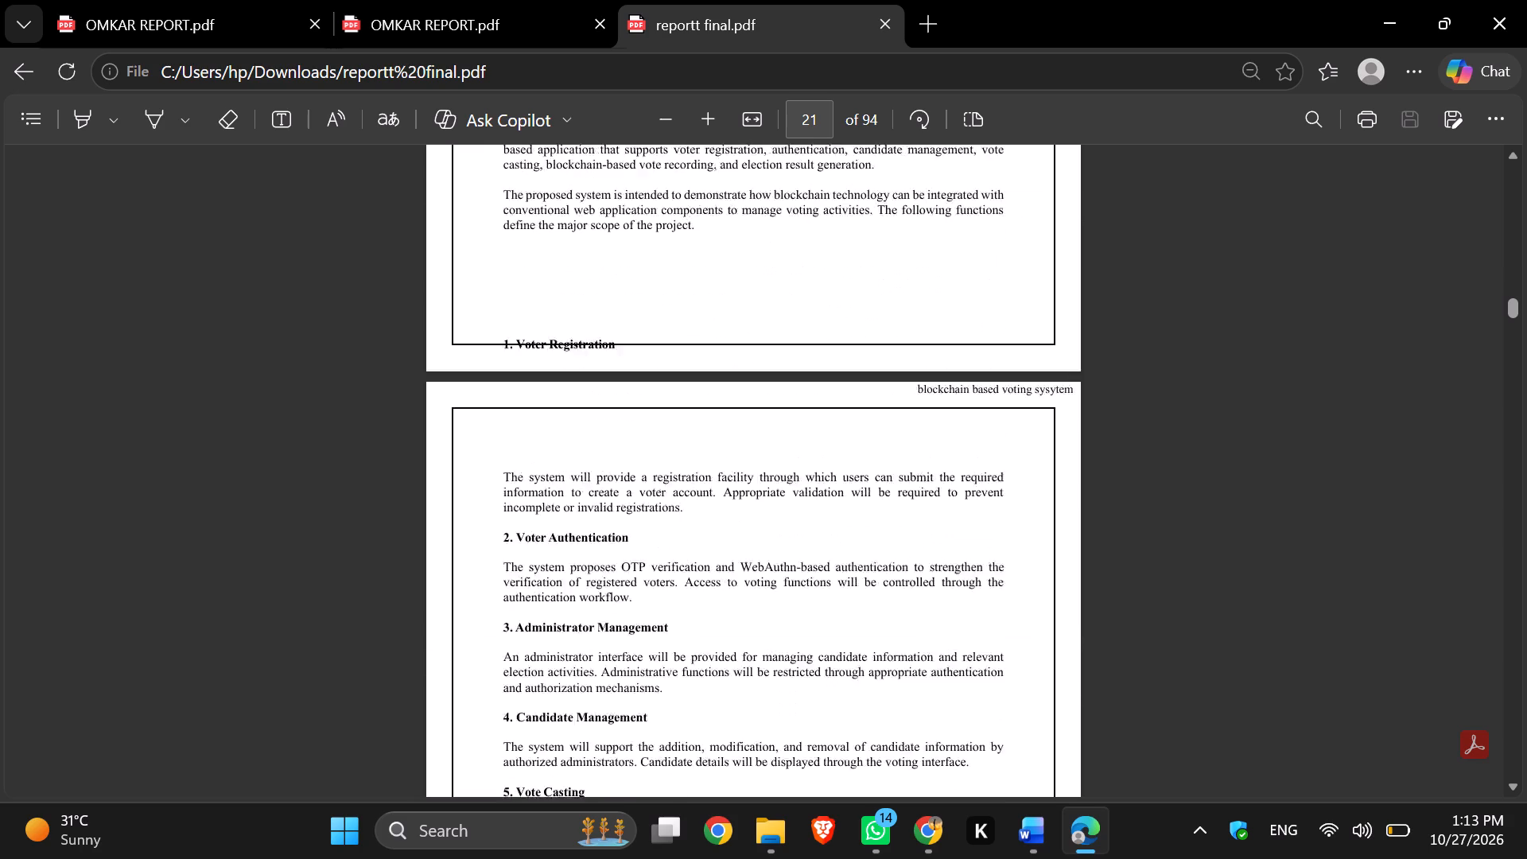
scroll(826, 332, down, 1)
scroll(826, 332, up, 1)
scroll(826, 332, down, 1)
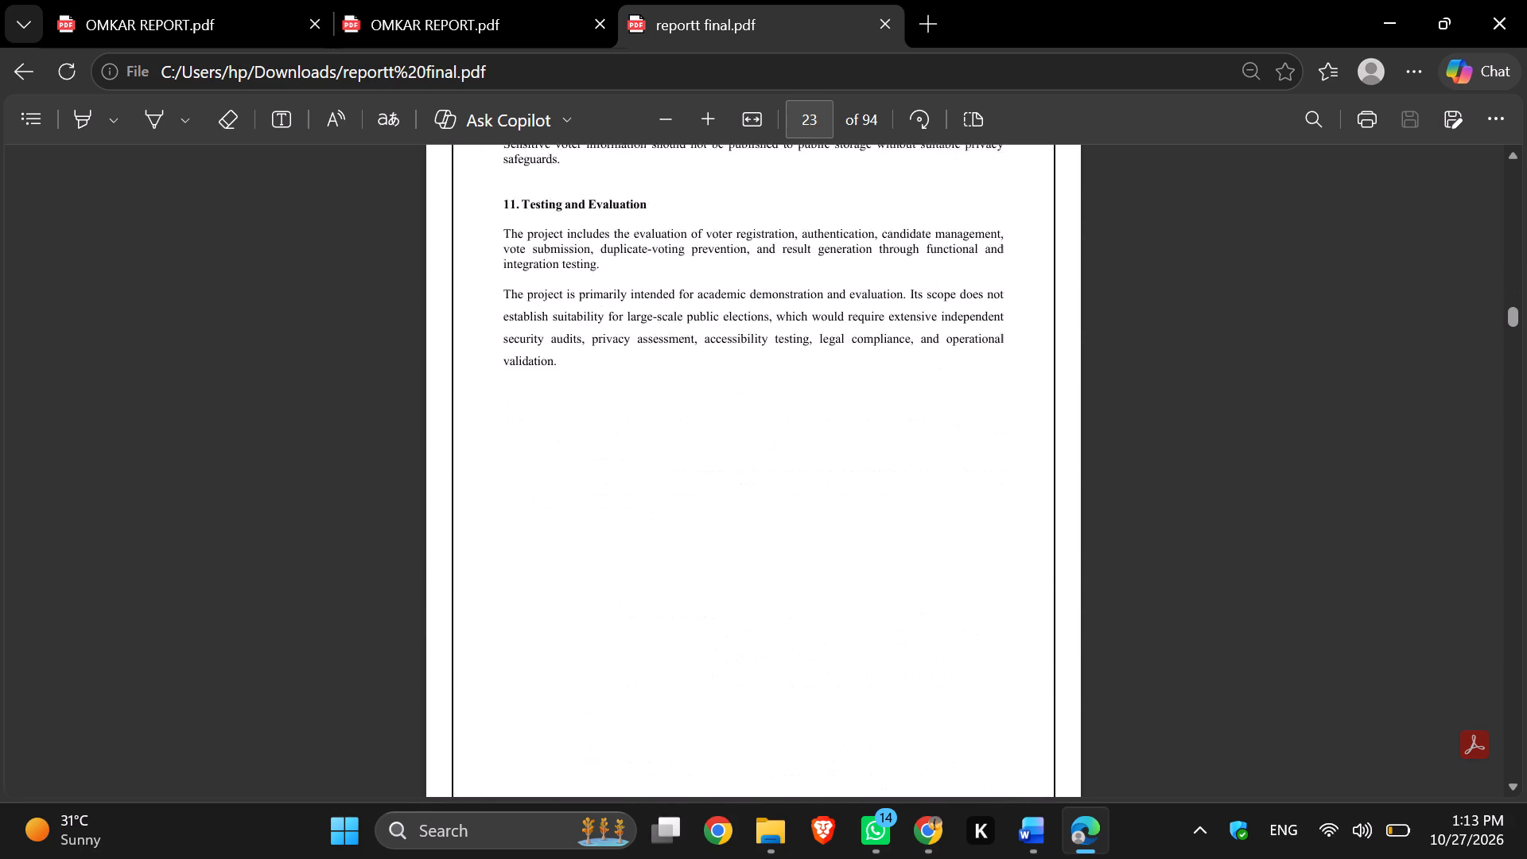
Check the text flow, borders and footers through the rest of Chapter 3, from the existing voting systems to the potential applications.
scroll(826, 332, down, 1)
scroll(826, 332, up, 2)
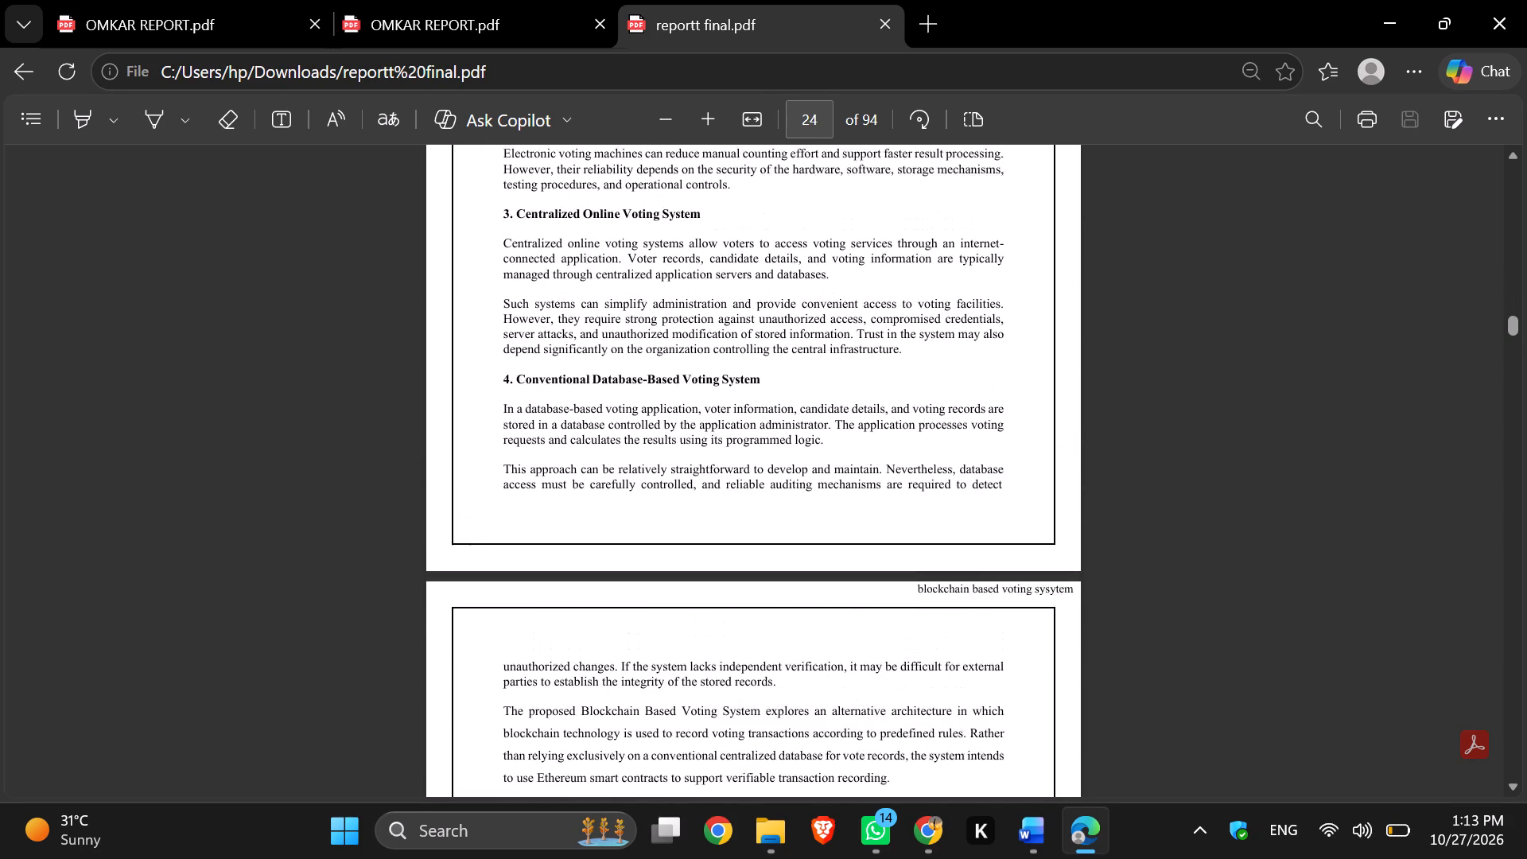
scroll(826, 332, up, 2)
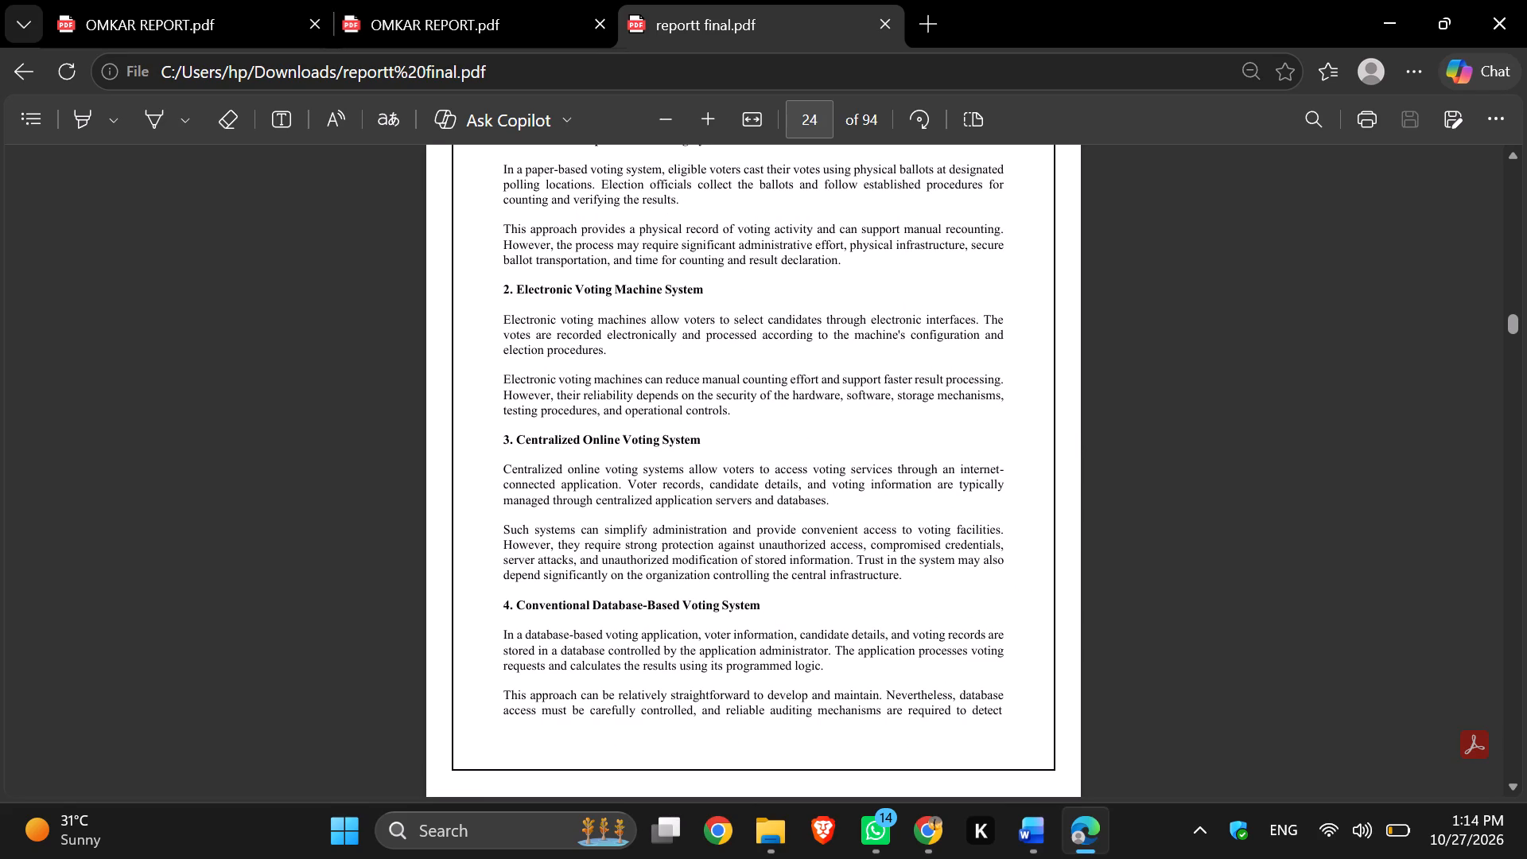
scroll(826, 332, down, 2)
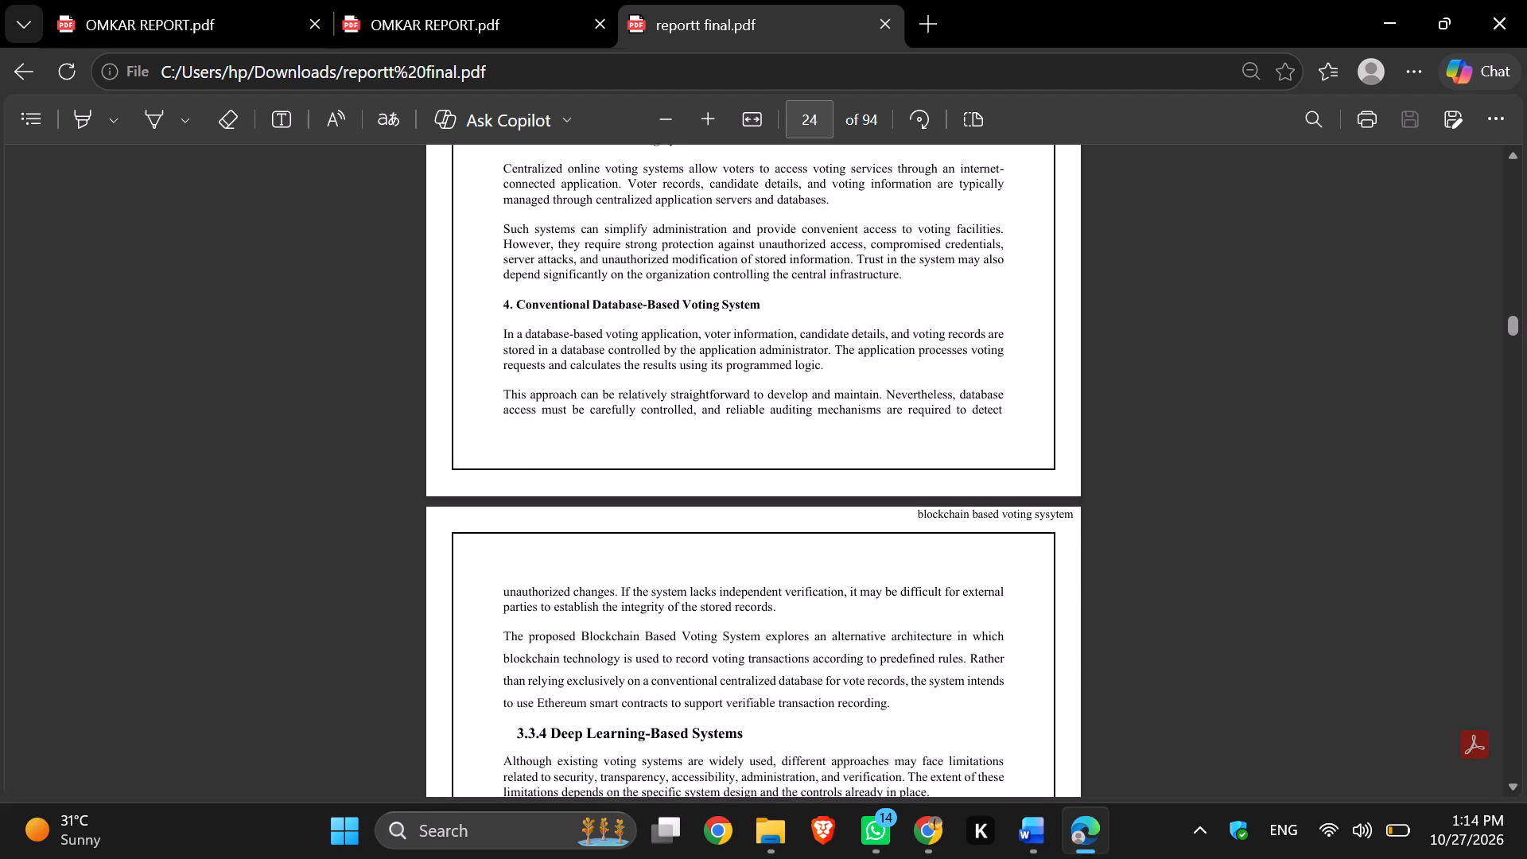
scroll(826, 332, down, 7)
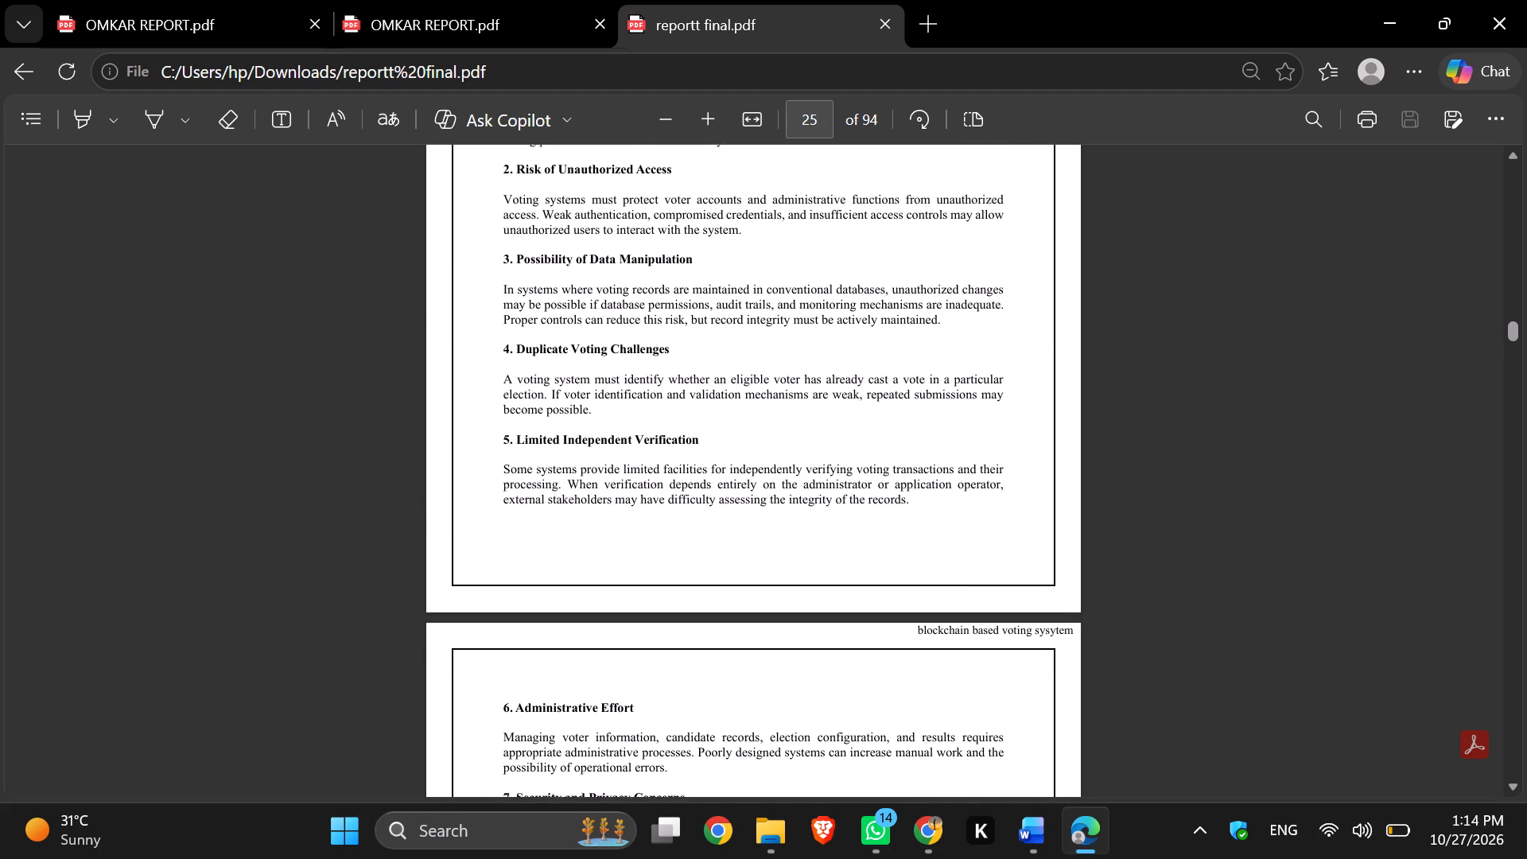
scroll(826, 332, down, 7)
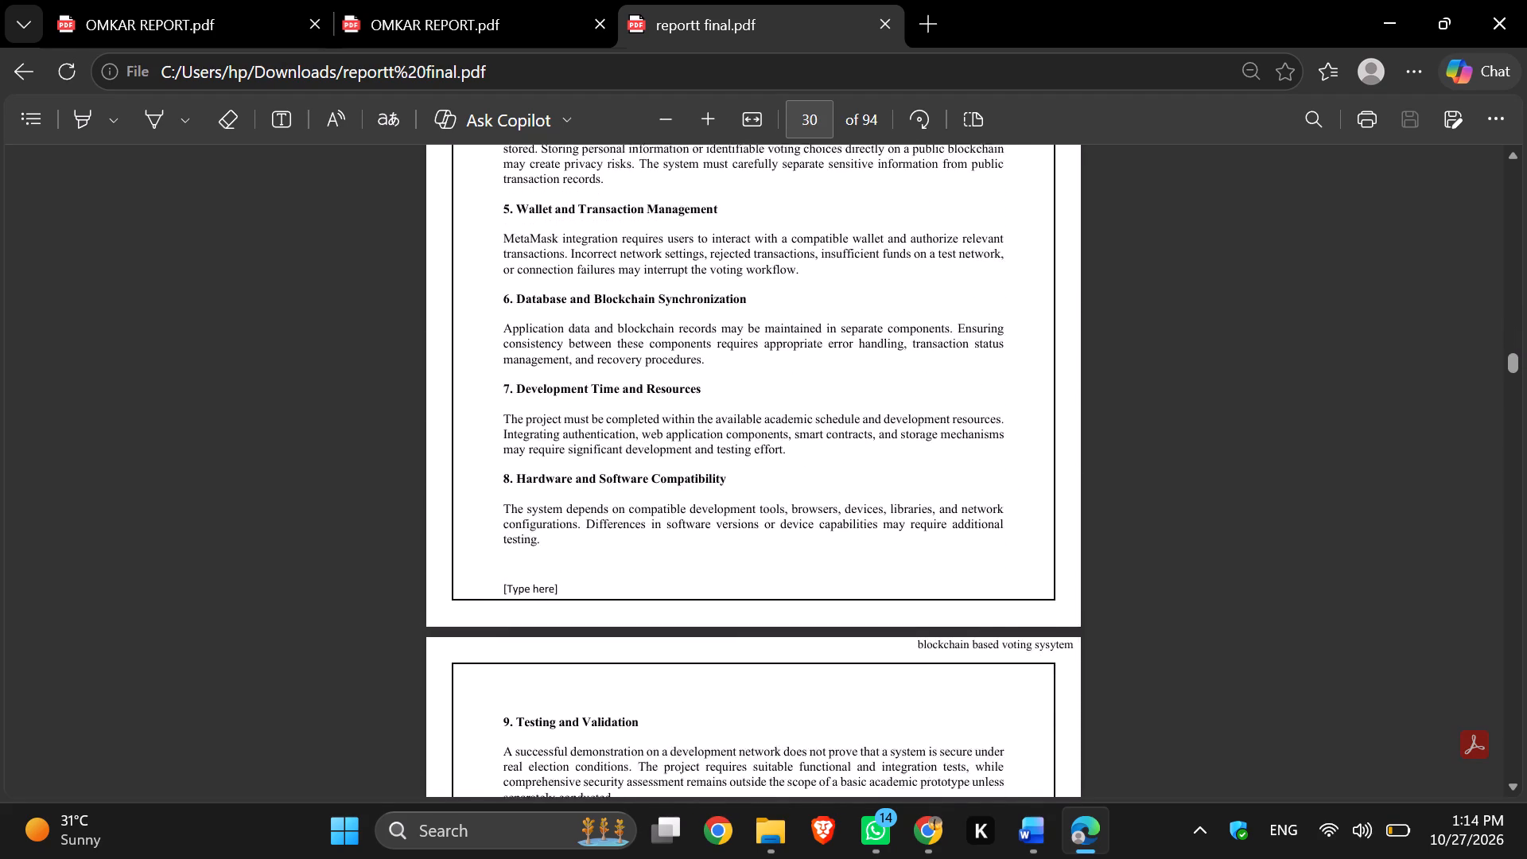
scroll(826, 332, down, 2)
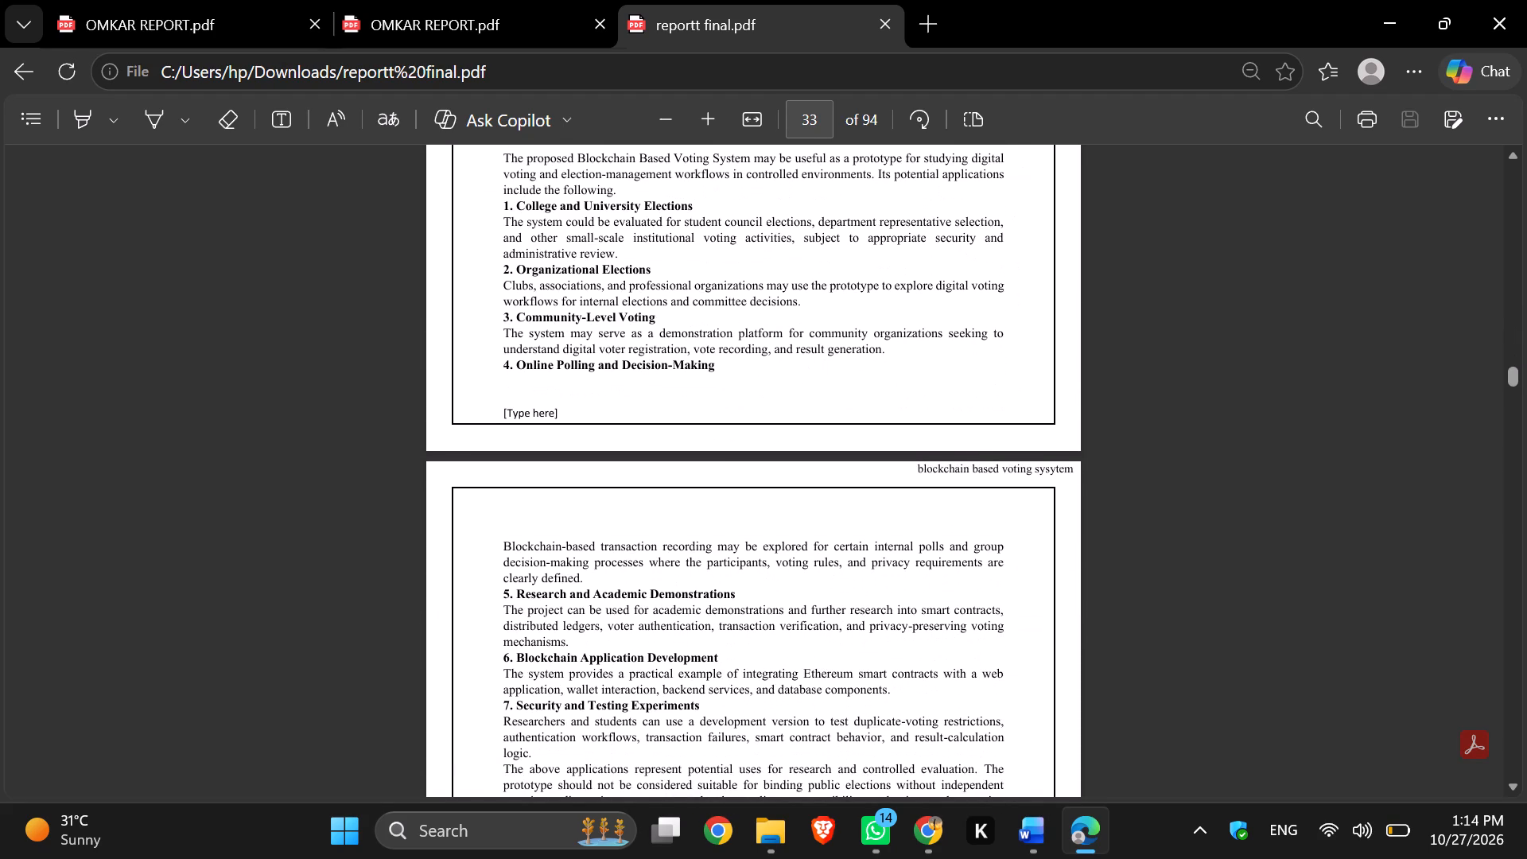
click(525, 414)
Inspect the layout from the end of Chapter 3 into Chapter 4, Requirements Analysis, covering section 4.1 Project Scope.
scroll(525, 414, down, 5)
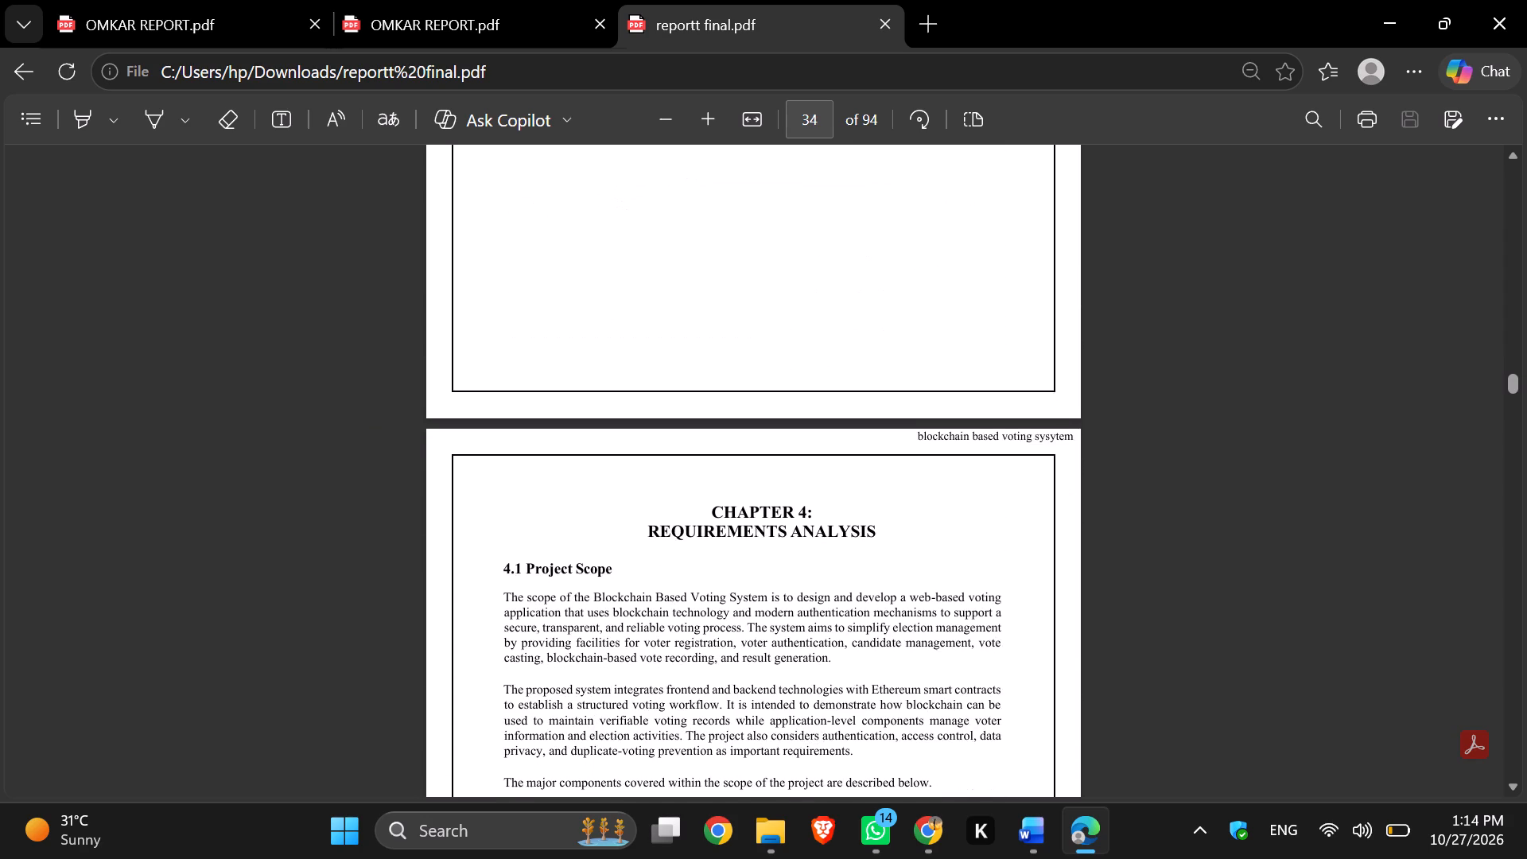
scroll(525, 414, down, 4)
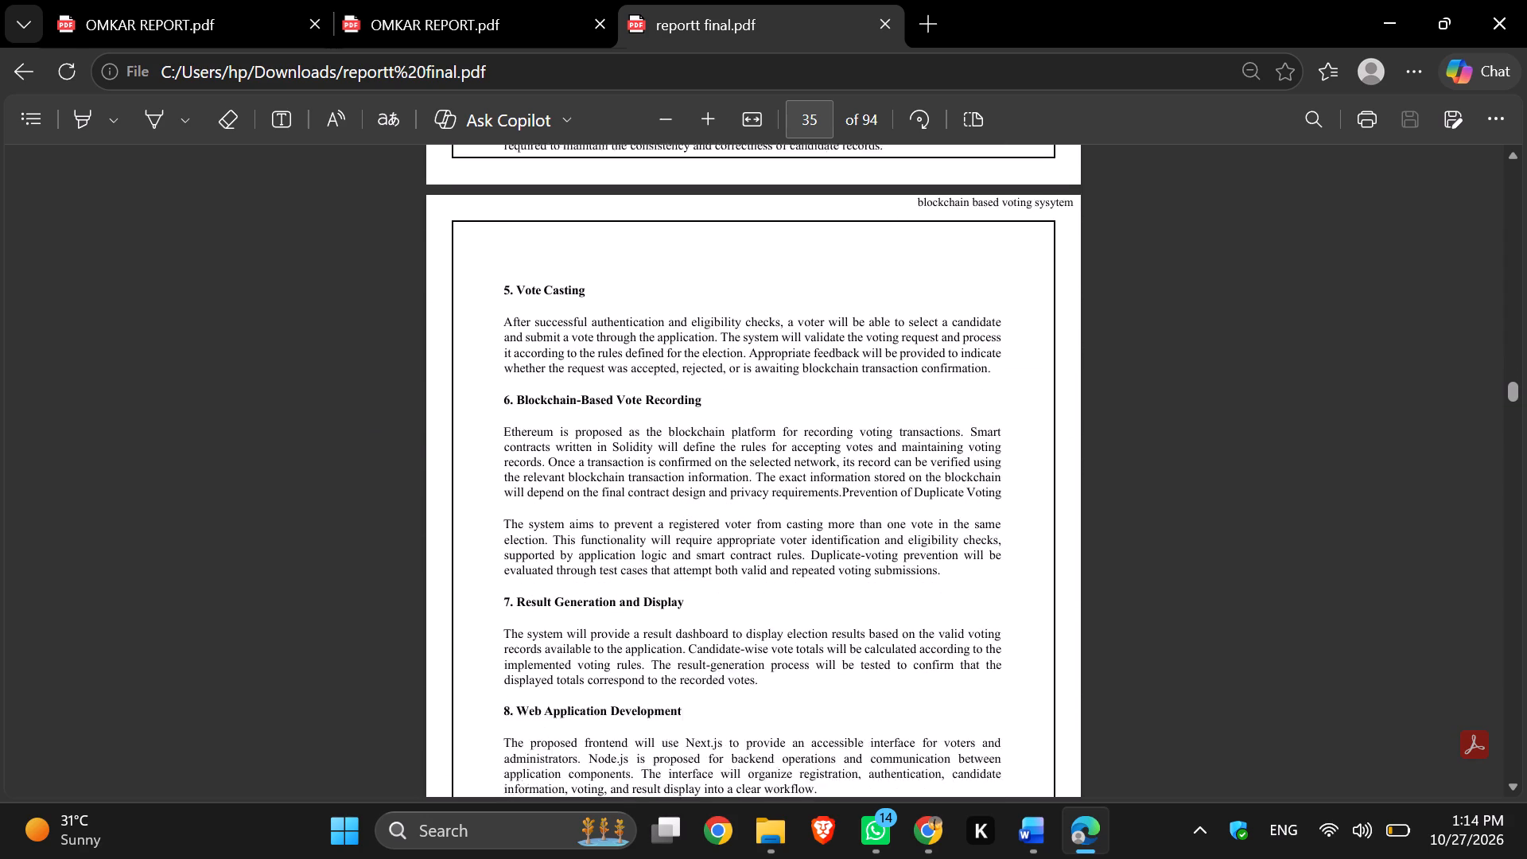
Check the page breaks, headings and borders in Chapter 4, from the remaining scope items through 4.2 Hardware Requirements to 4.5 Non-Functional Requirements.
scroll(525, 414, down, 3)
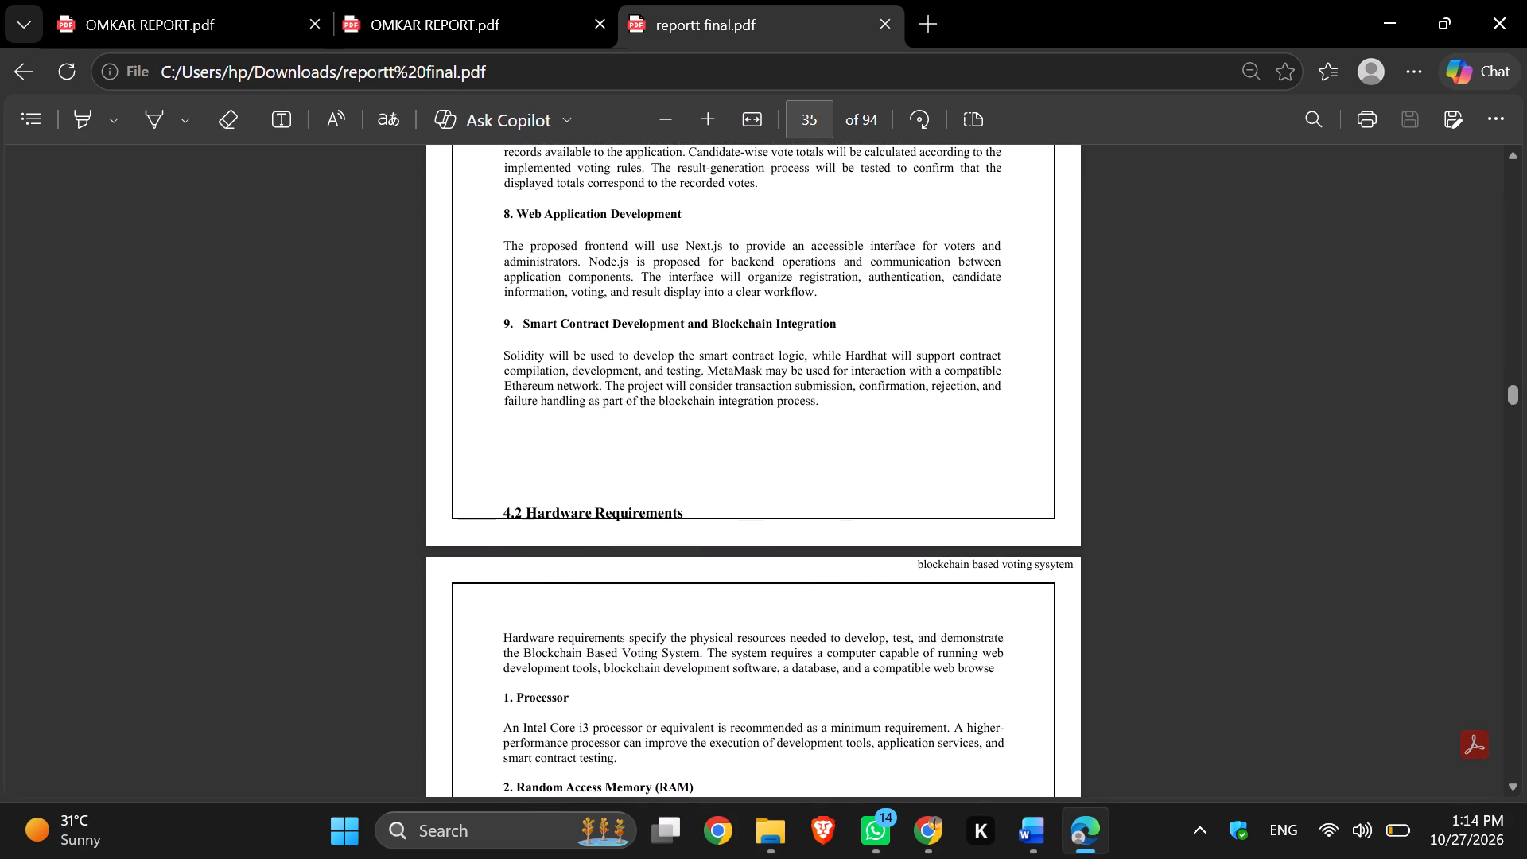
scroll(554, 488, down, 4)
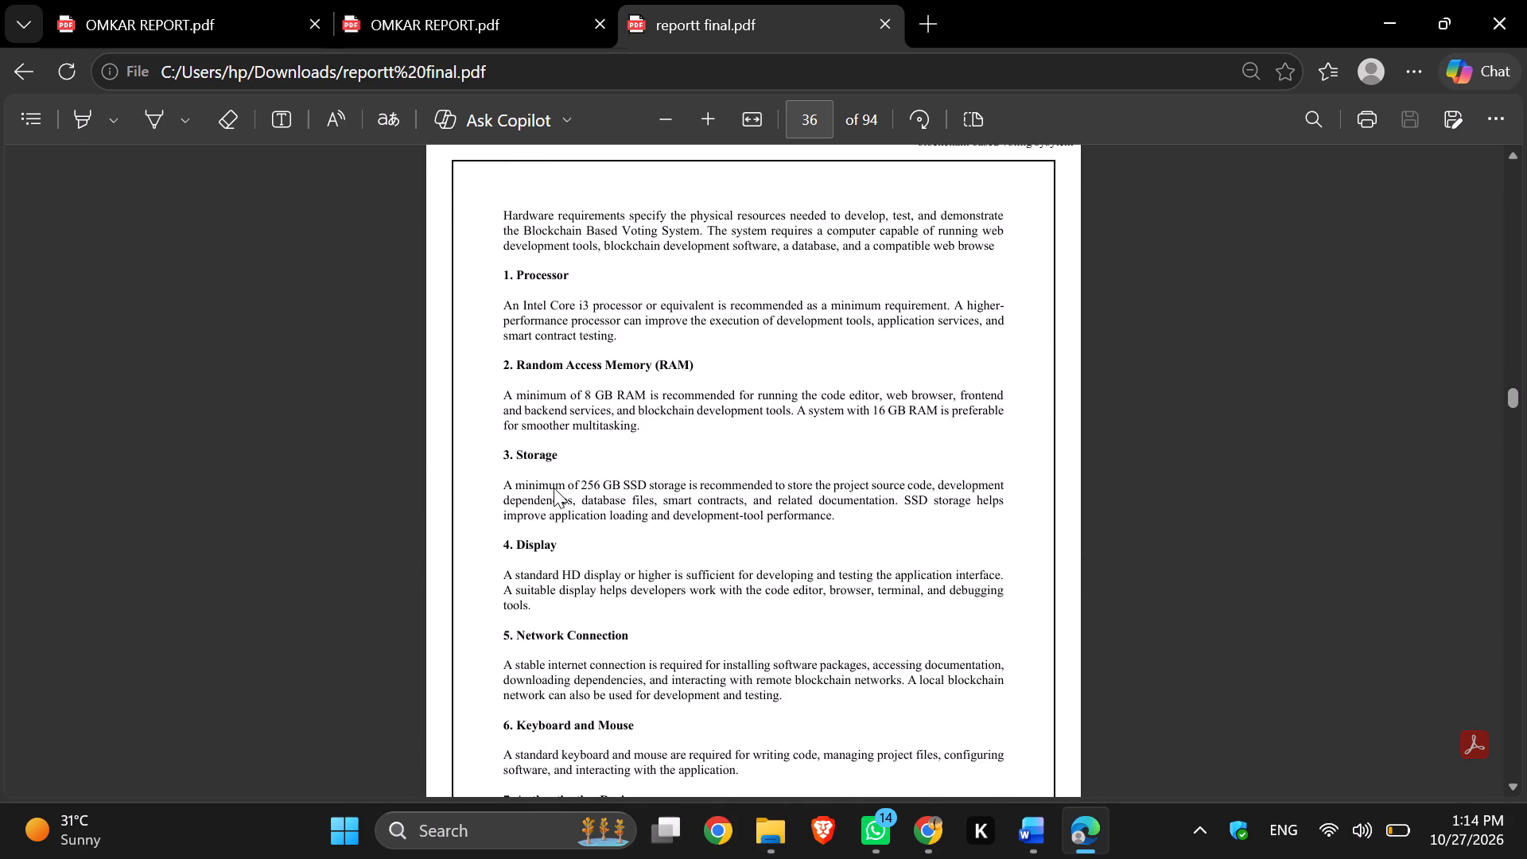
scroll(554, 488, down, 5)
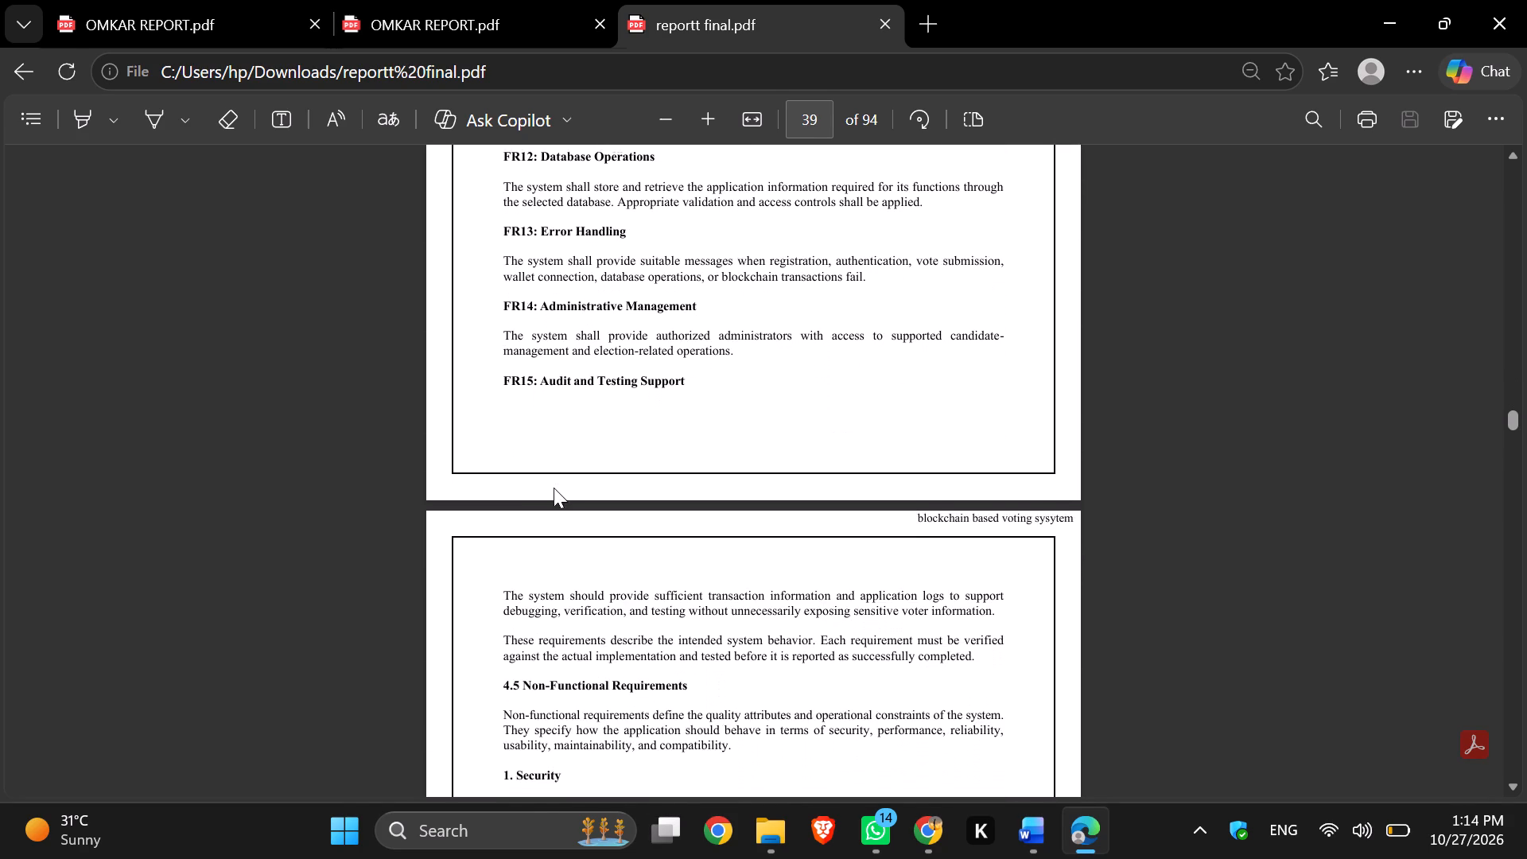
scroll(554, 488, down, 3)
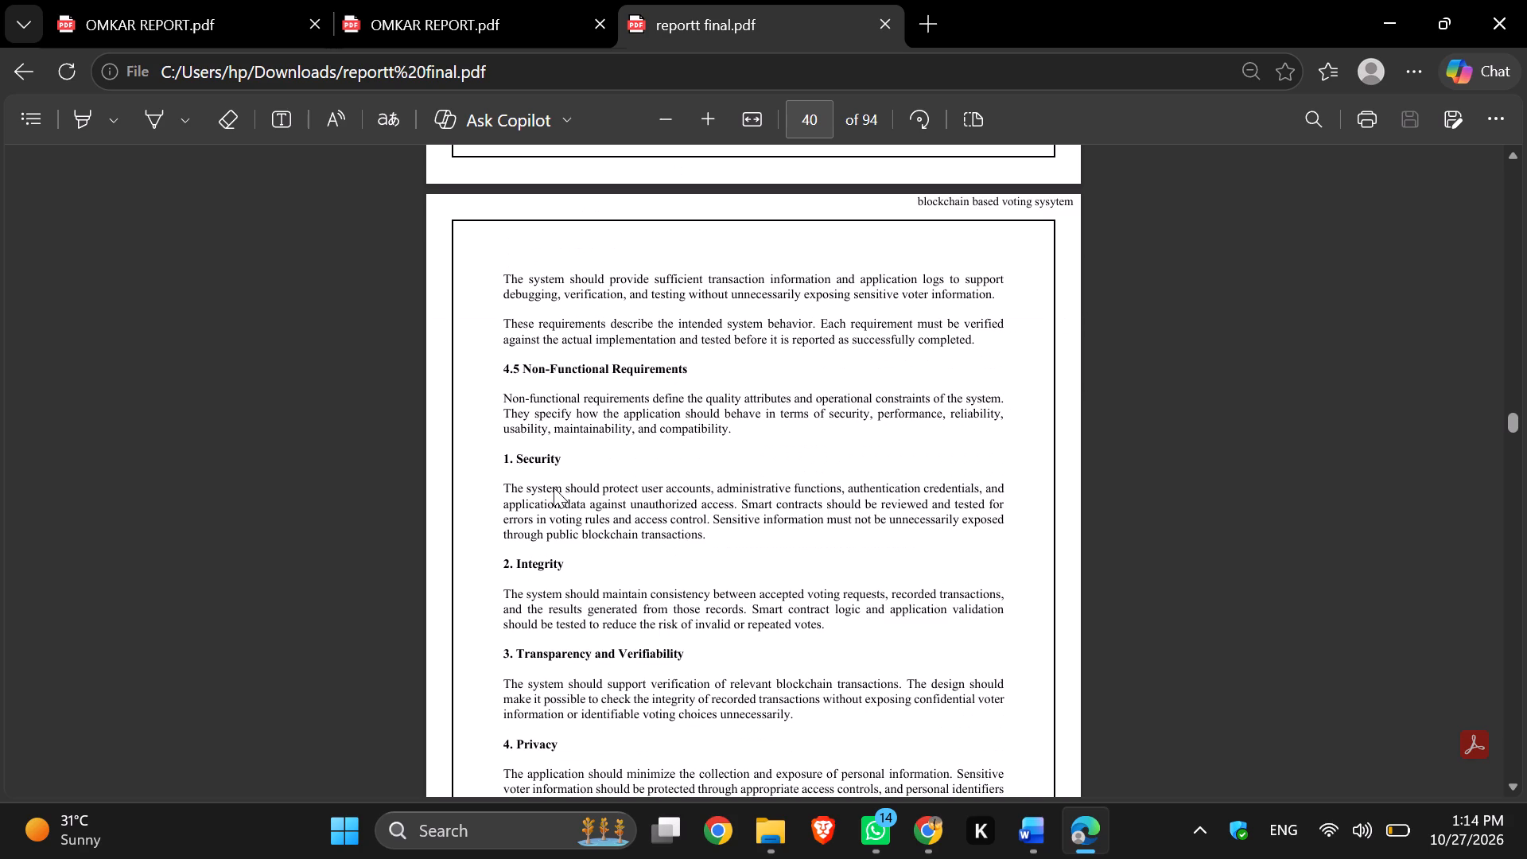
scroll(554, 488, down, 1)
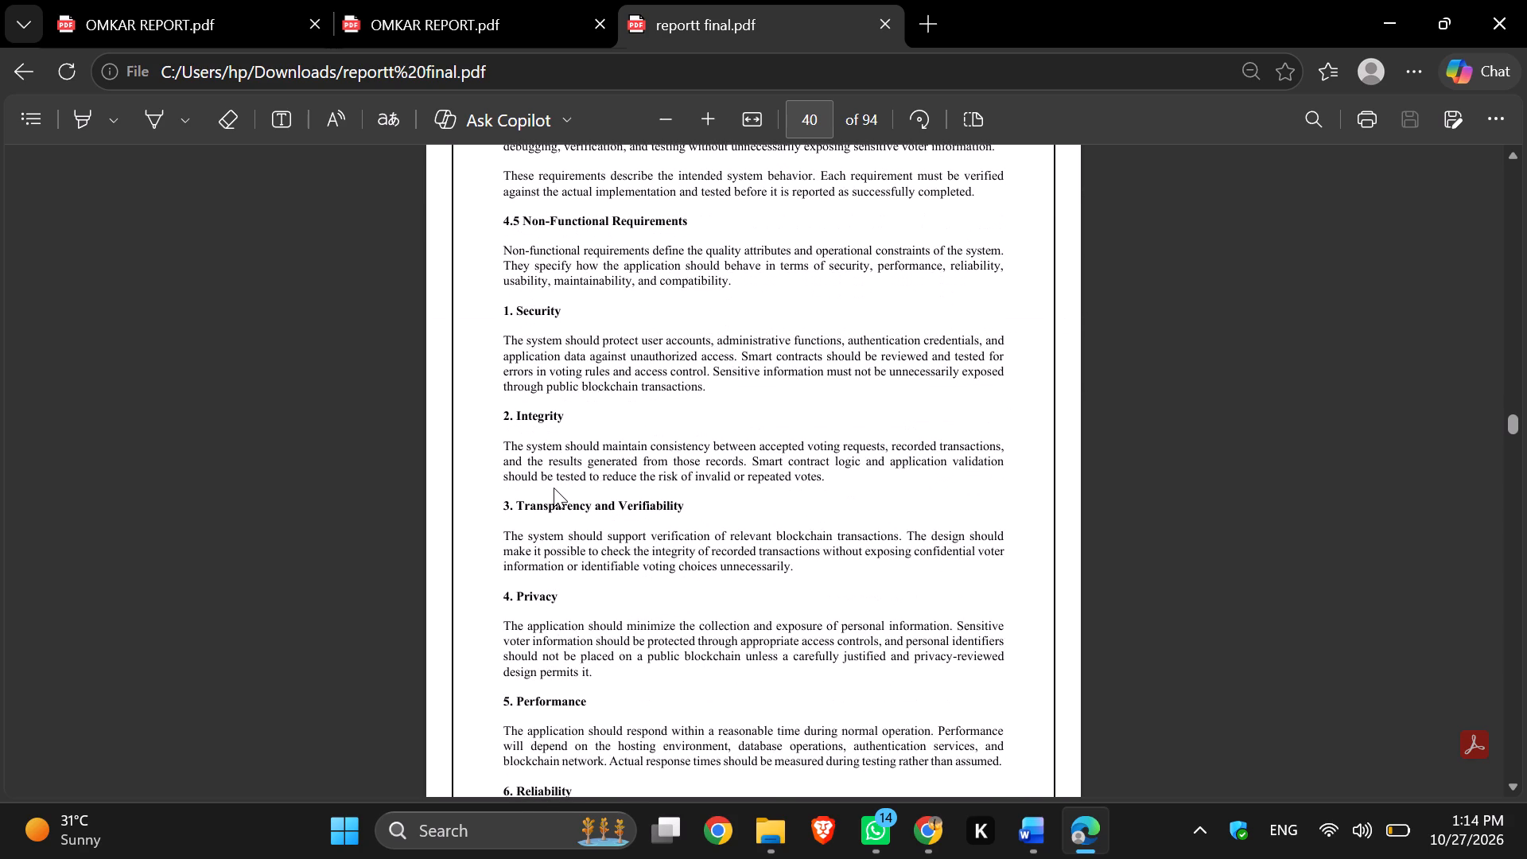
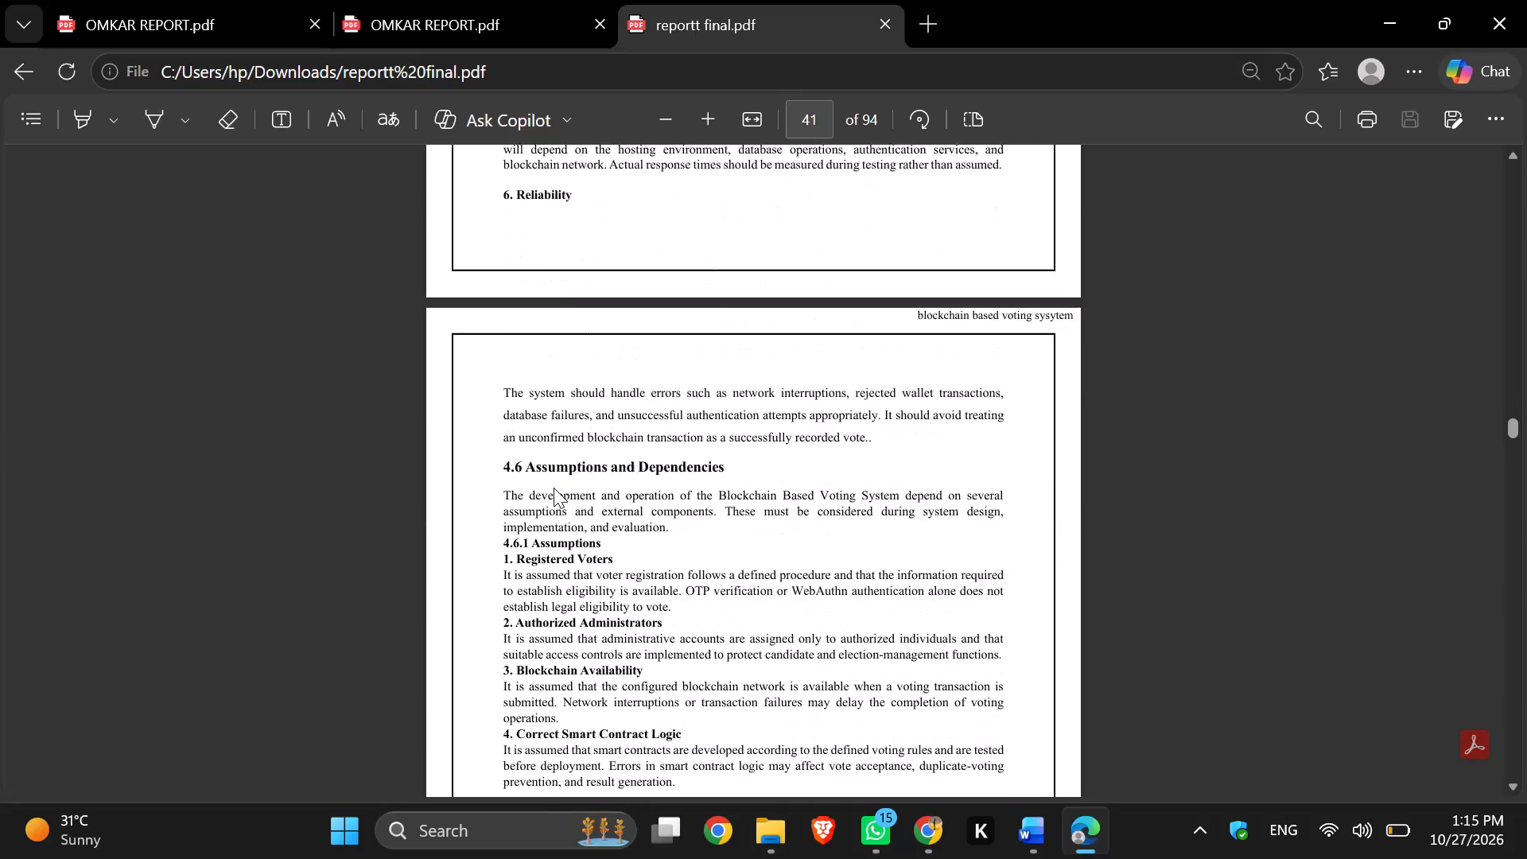
Check the layout from section 4.6 Assumptions and Dependencies through the layers, diagrams and modules of Chapter 5, System Architecture.
scroll(554, 488, down, 3)
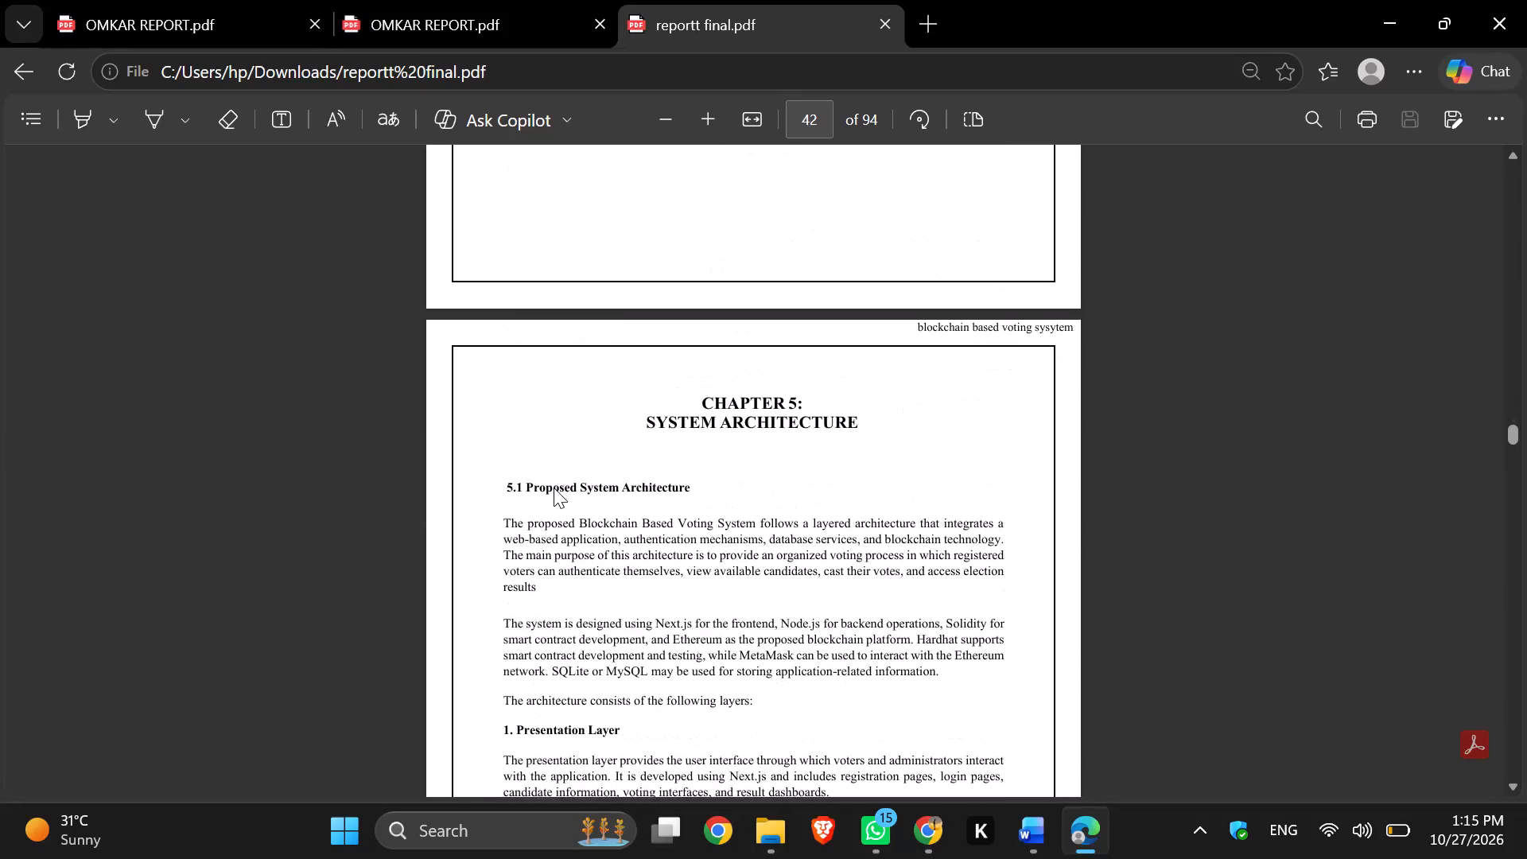
scroll(554, 488, down, 3)
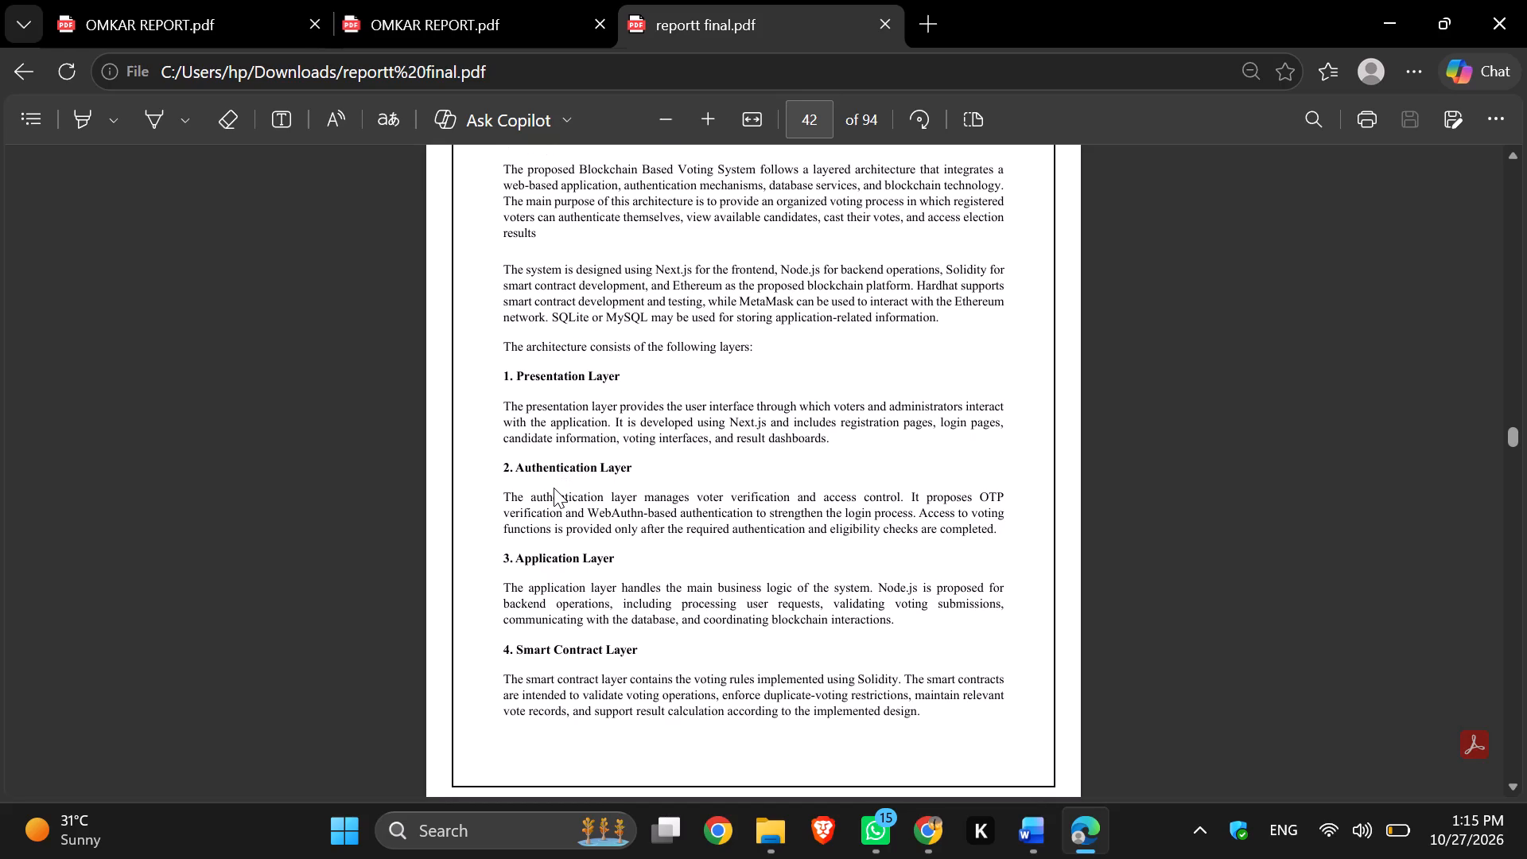
scroll(554, 488, down, 3)
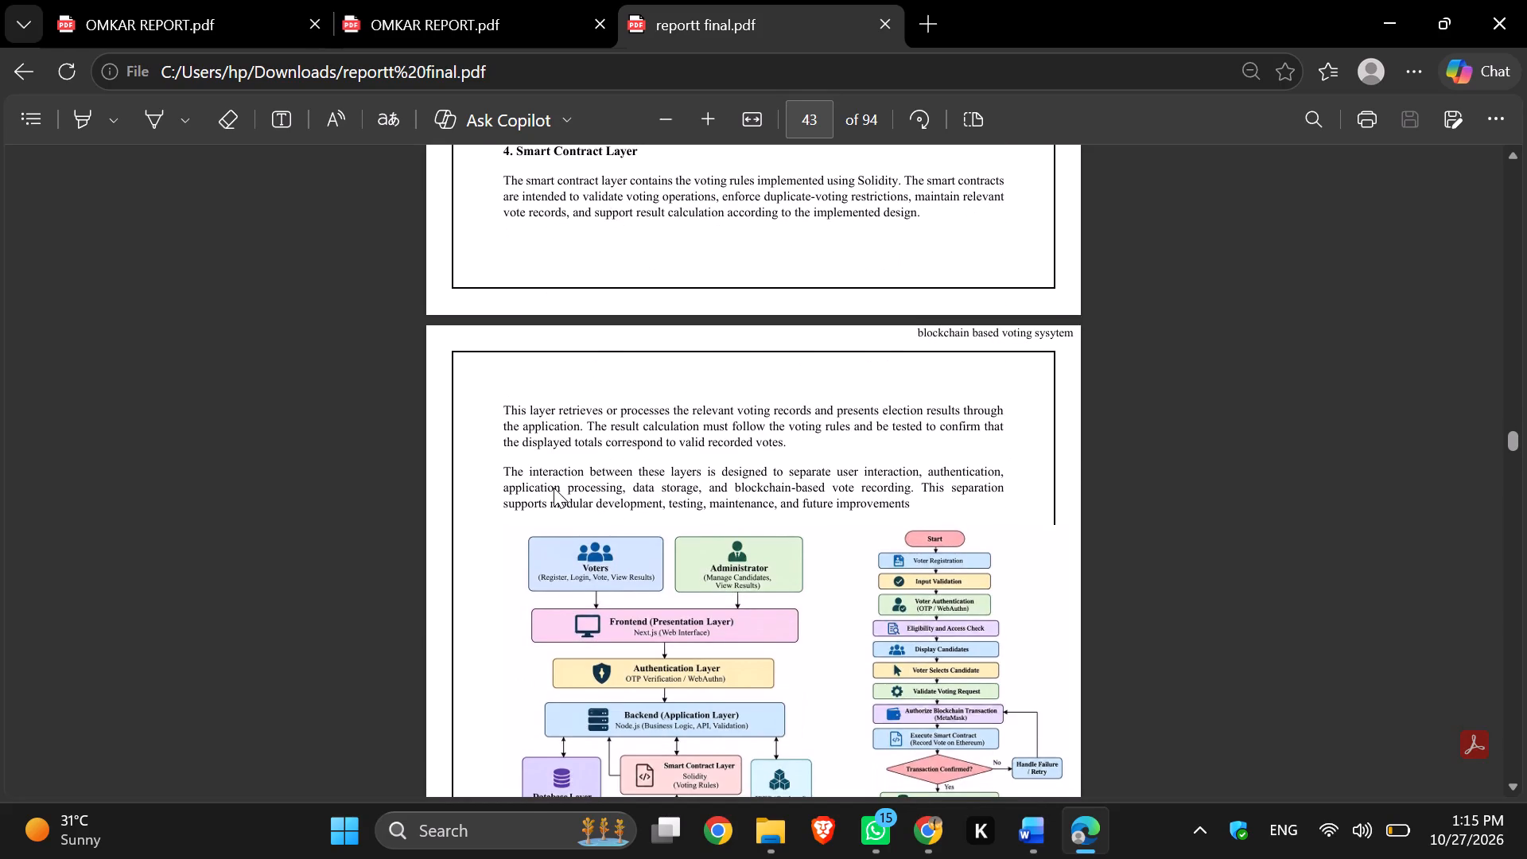
scroll(554, 488, down, 18)
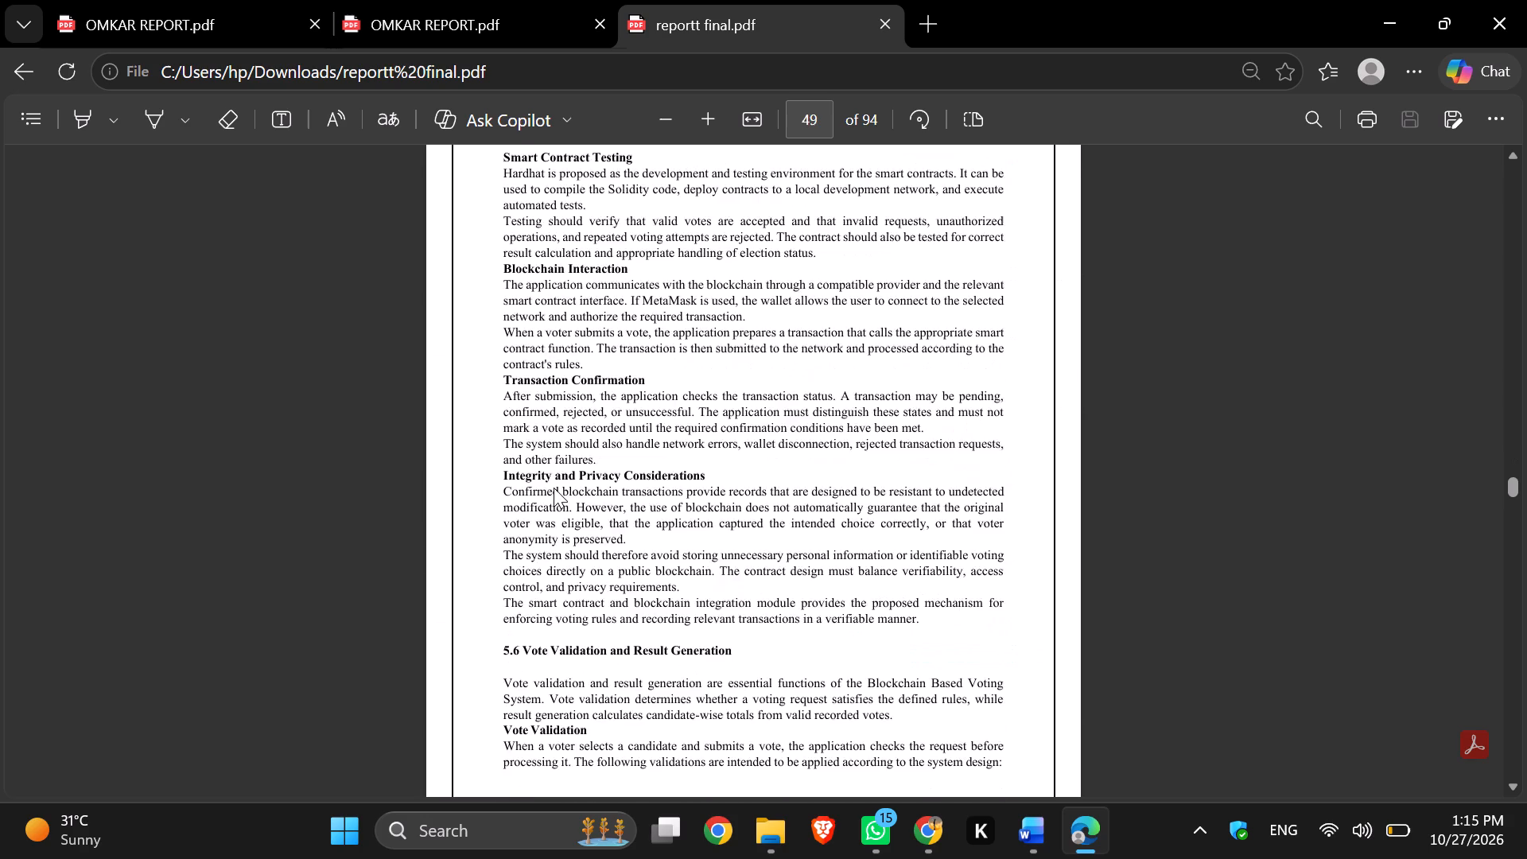
Check the page breaks, diagrams and text from section 5.6 through Chapter 6, including the storage design and the 6.8 Chapter Summary.
scroll(554, 488, down, 8)
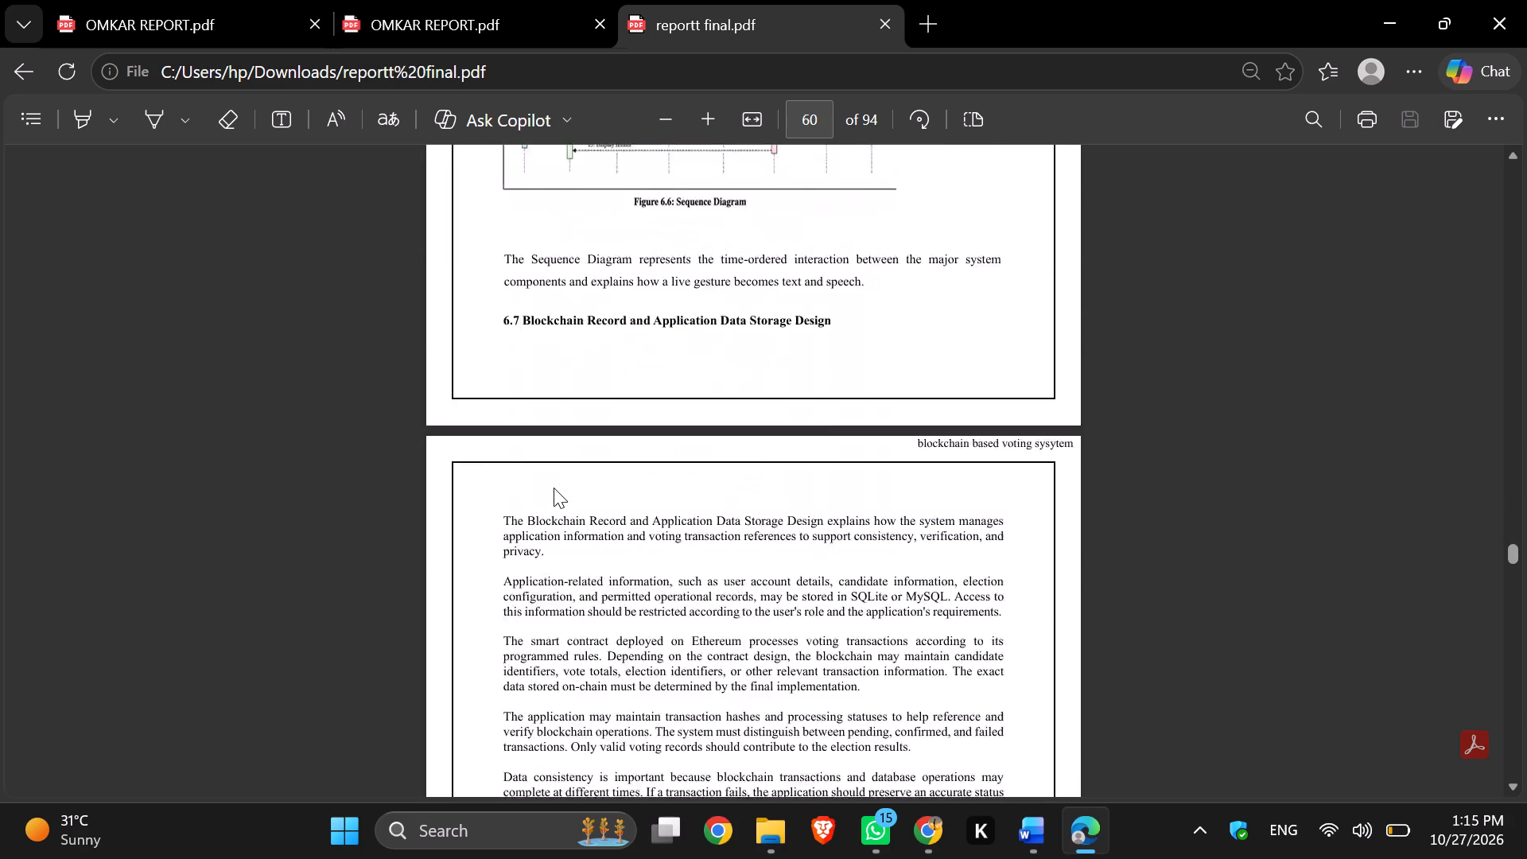
scroll(554, 488, down, 5)
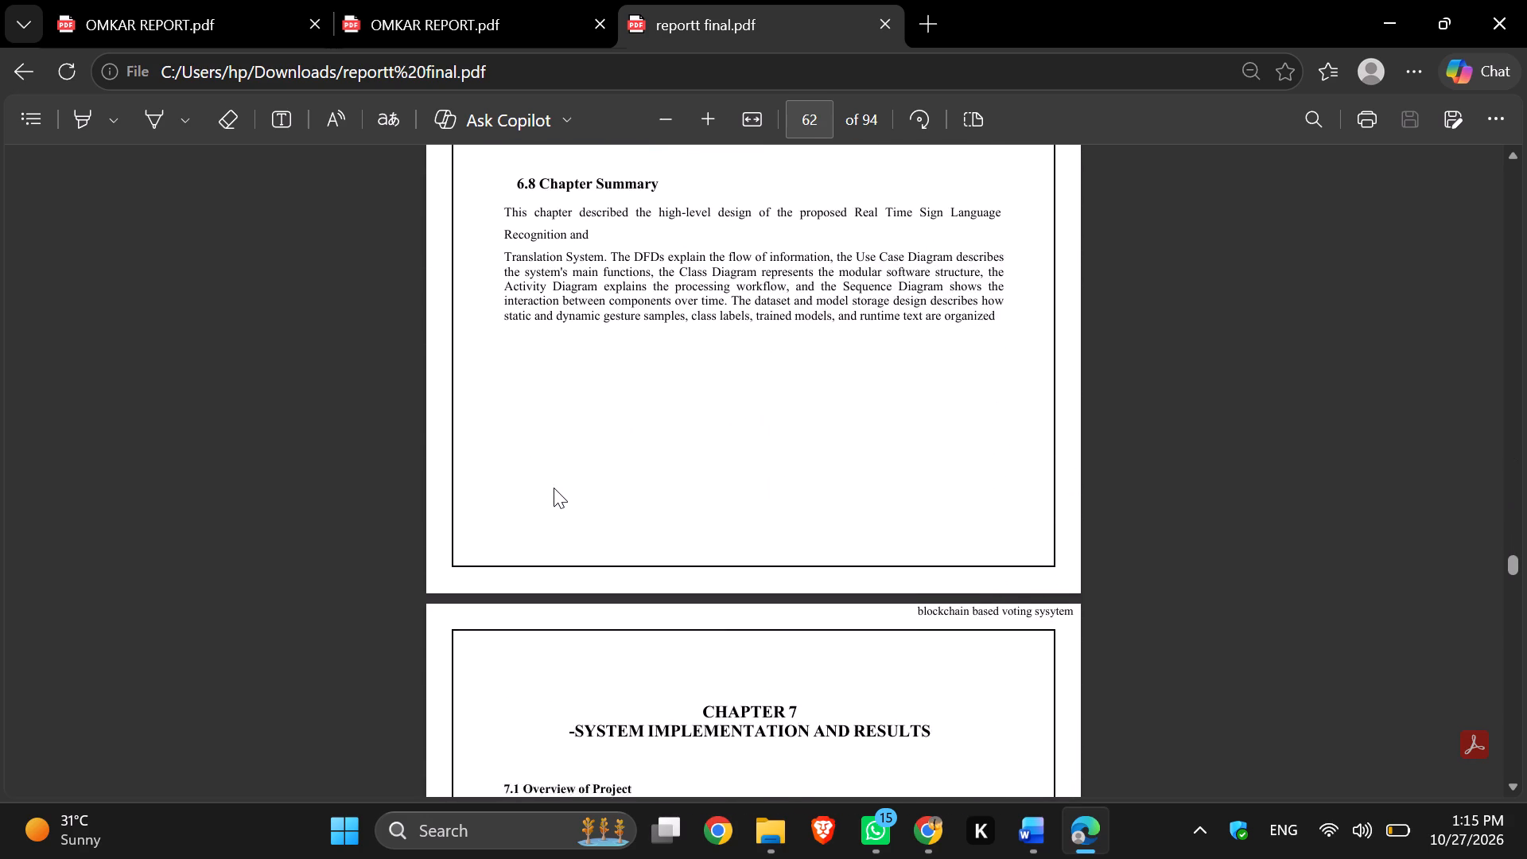
scroll(554, 488, down, 1)
scroll(554, 488, up, 3)
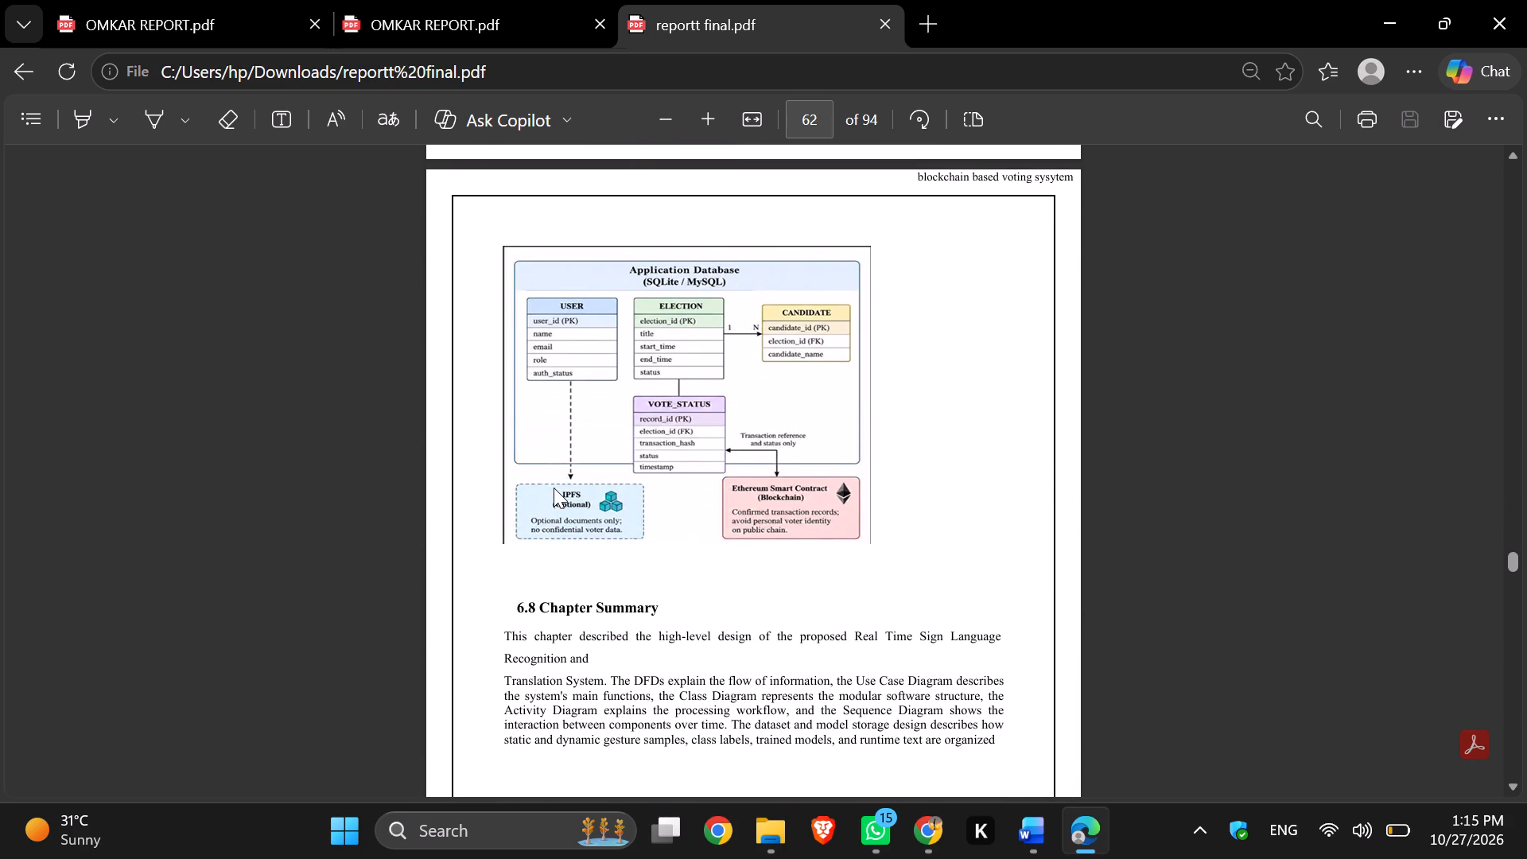
Inspect the screenshots, headings, borders and footers throughout Chapter 7, System Implementation and Results.
scroll(554, 488, down, 6)
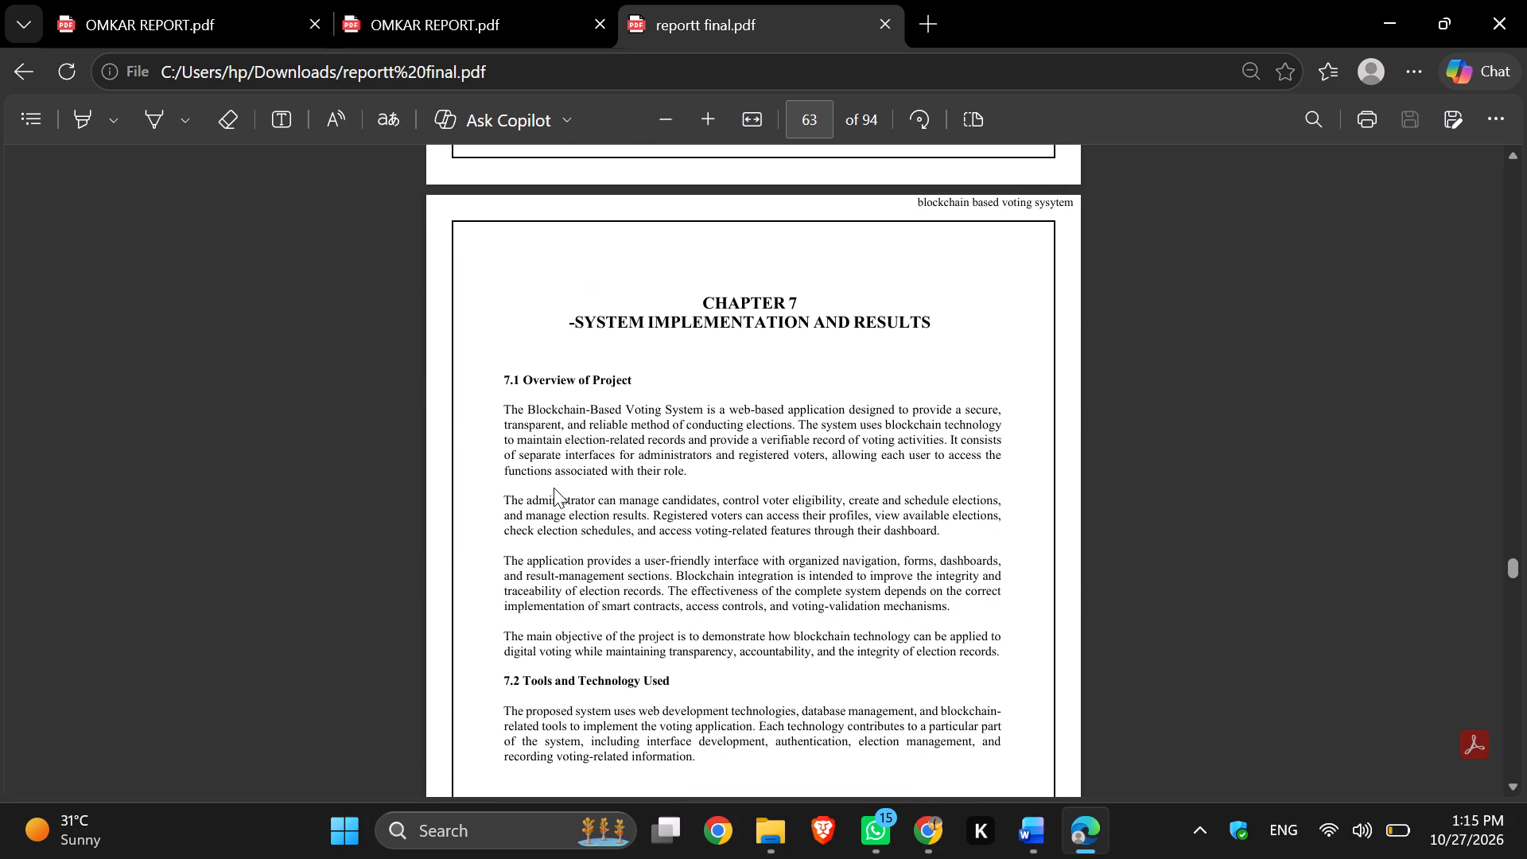
scroll(554, 488, down, 6)
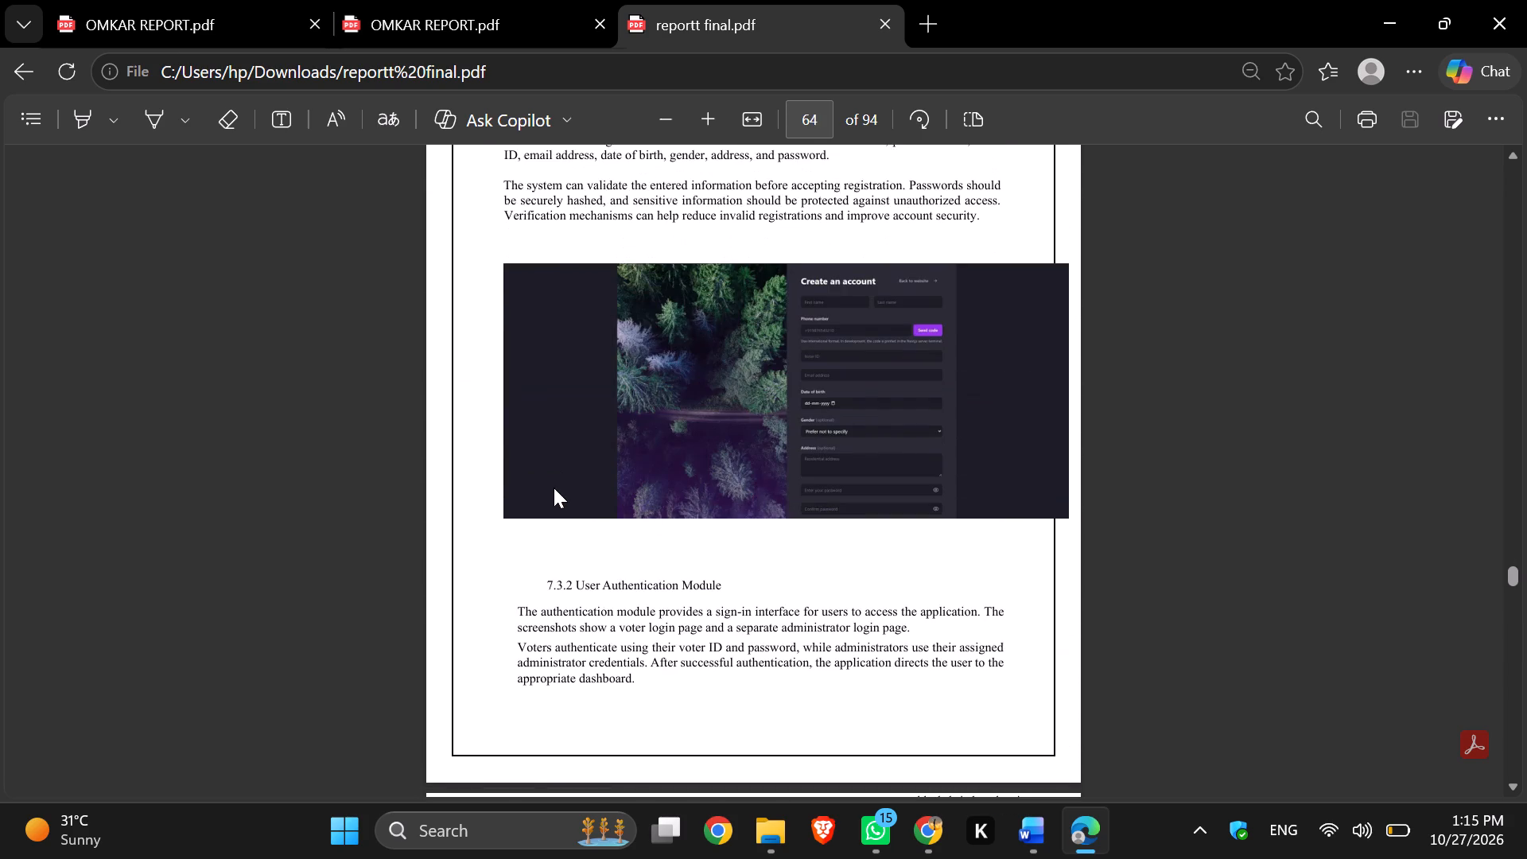
scroll(554, 488, down, 8)
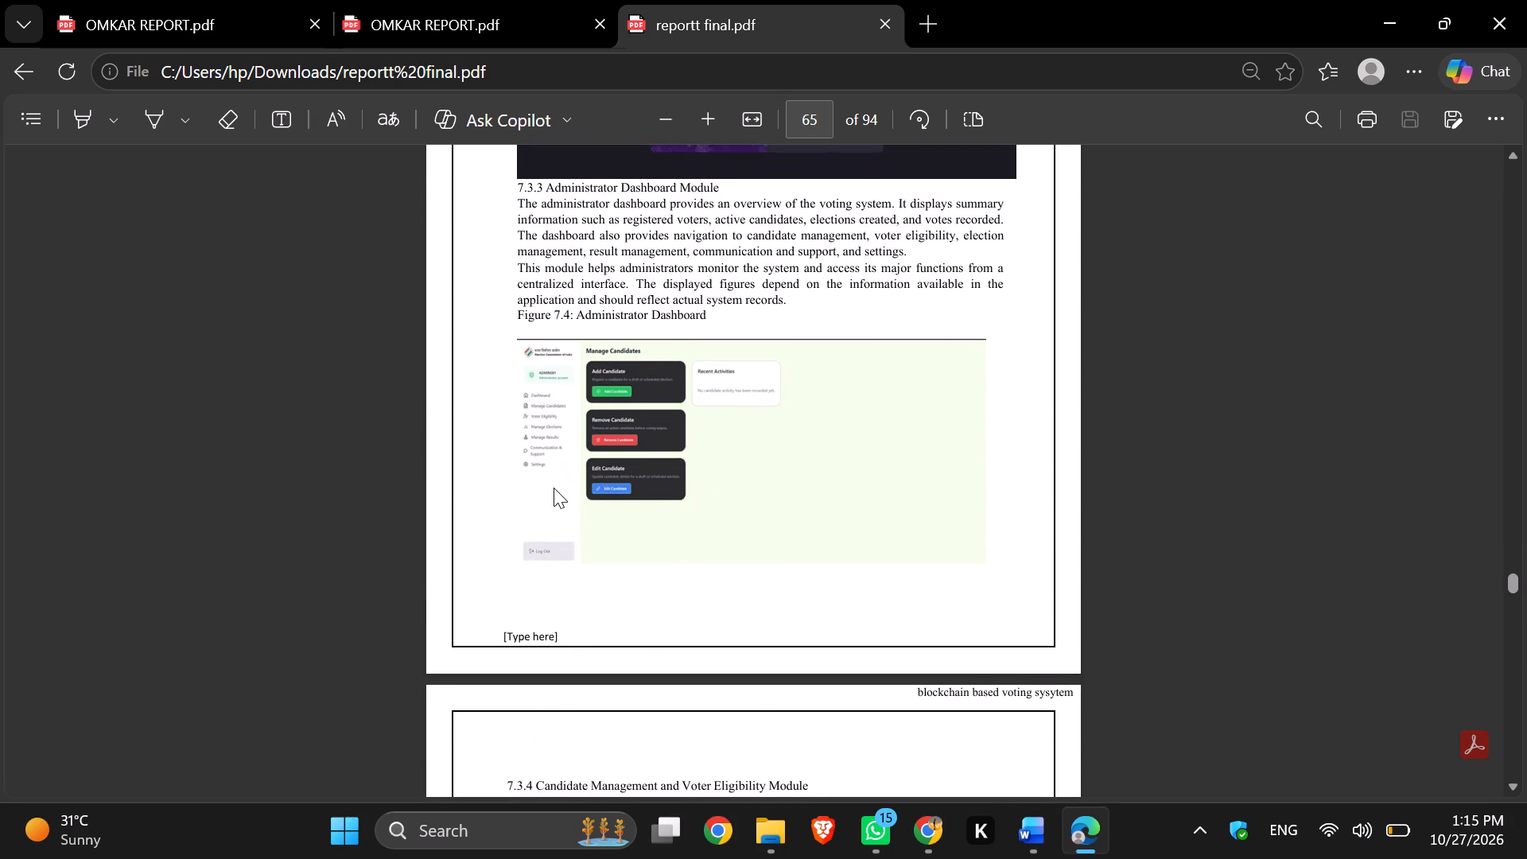
scroll(554, 488, down, 10)
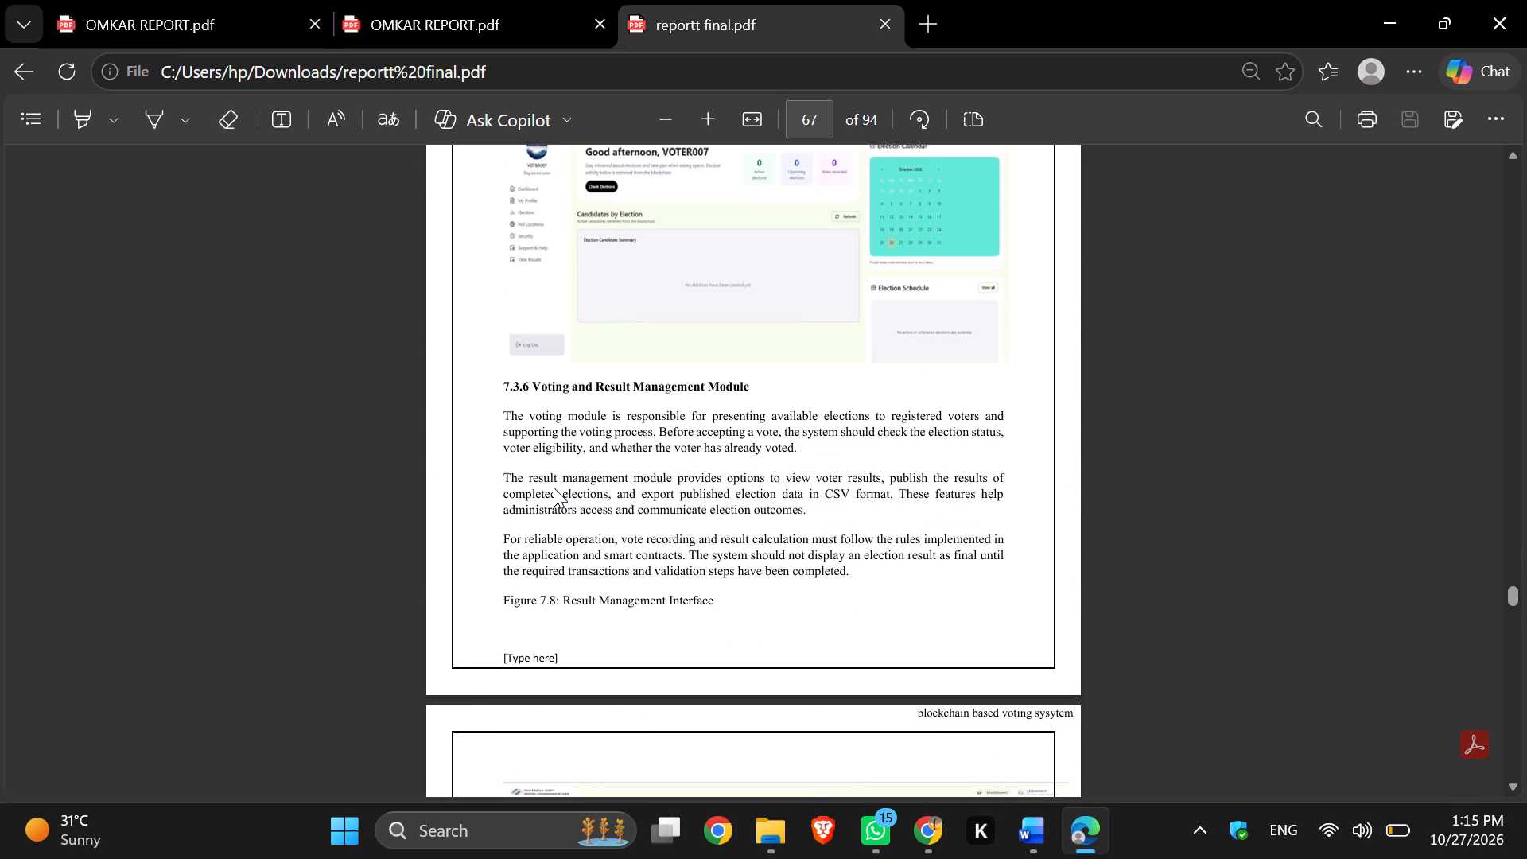
scroll(554, 488, down, 9)
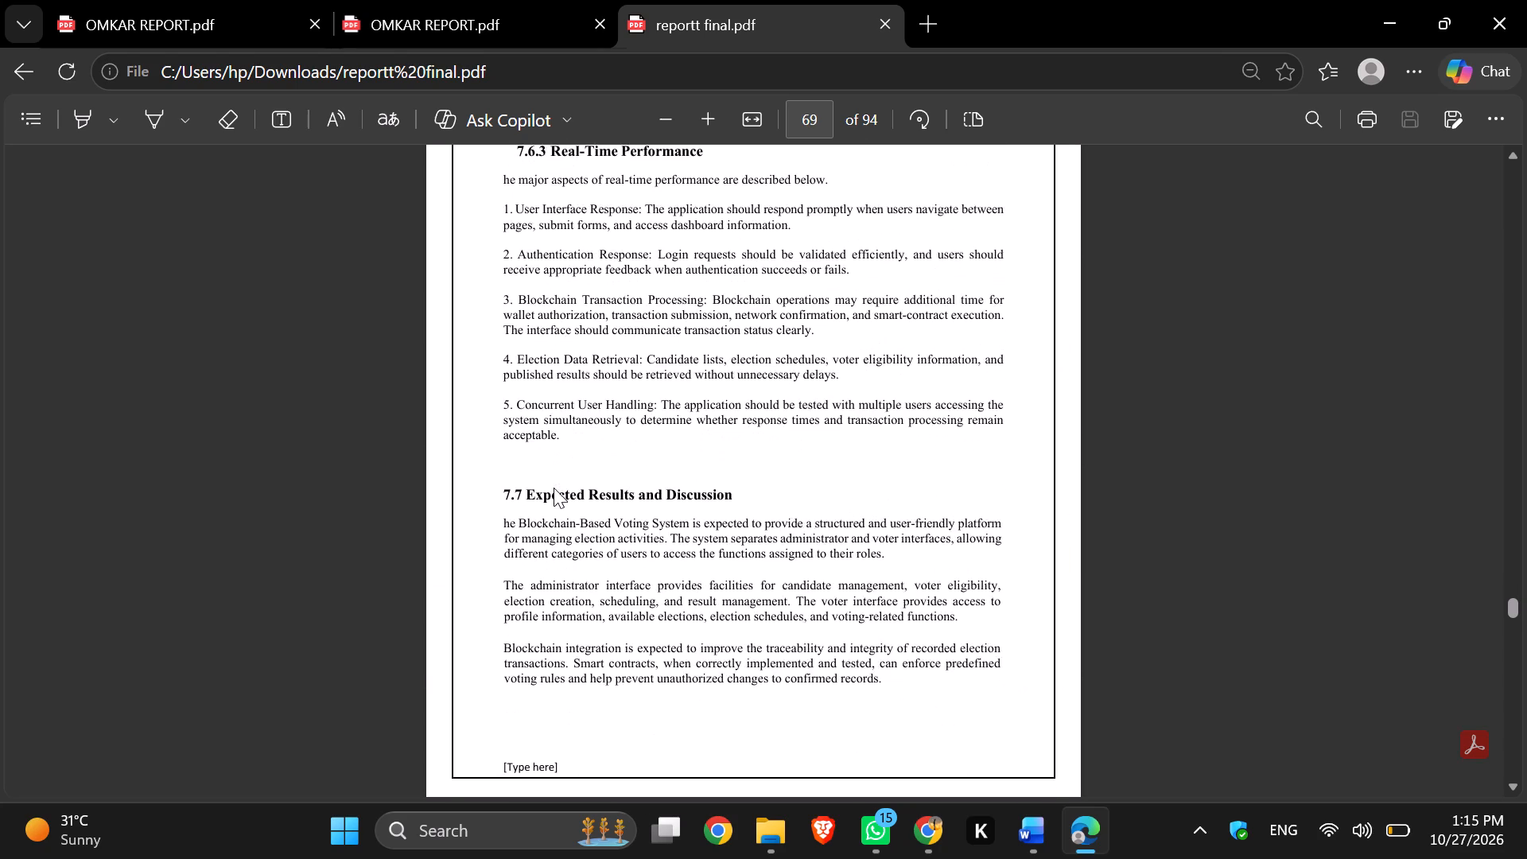
Examine Chapter 8's layout, including the Table 8.2 project schedule, team responsibilities, risk management and resource management sections.
scroll(554, 488, down, 5)
scroll(554, 488, up, 3)
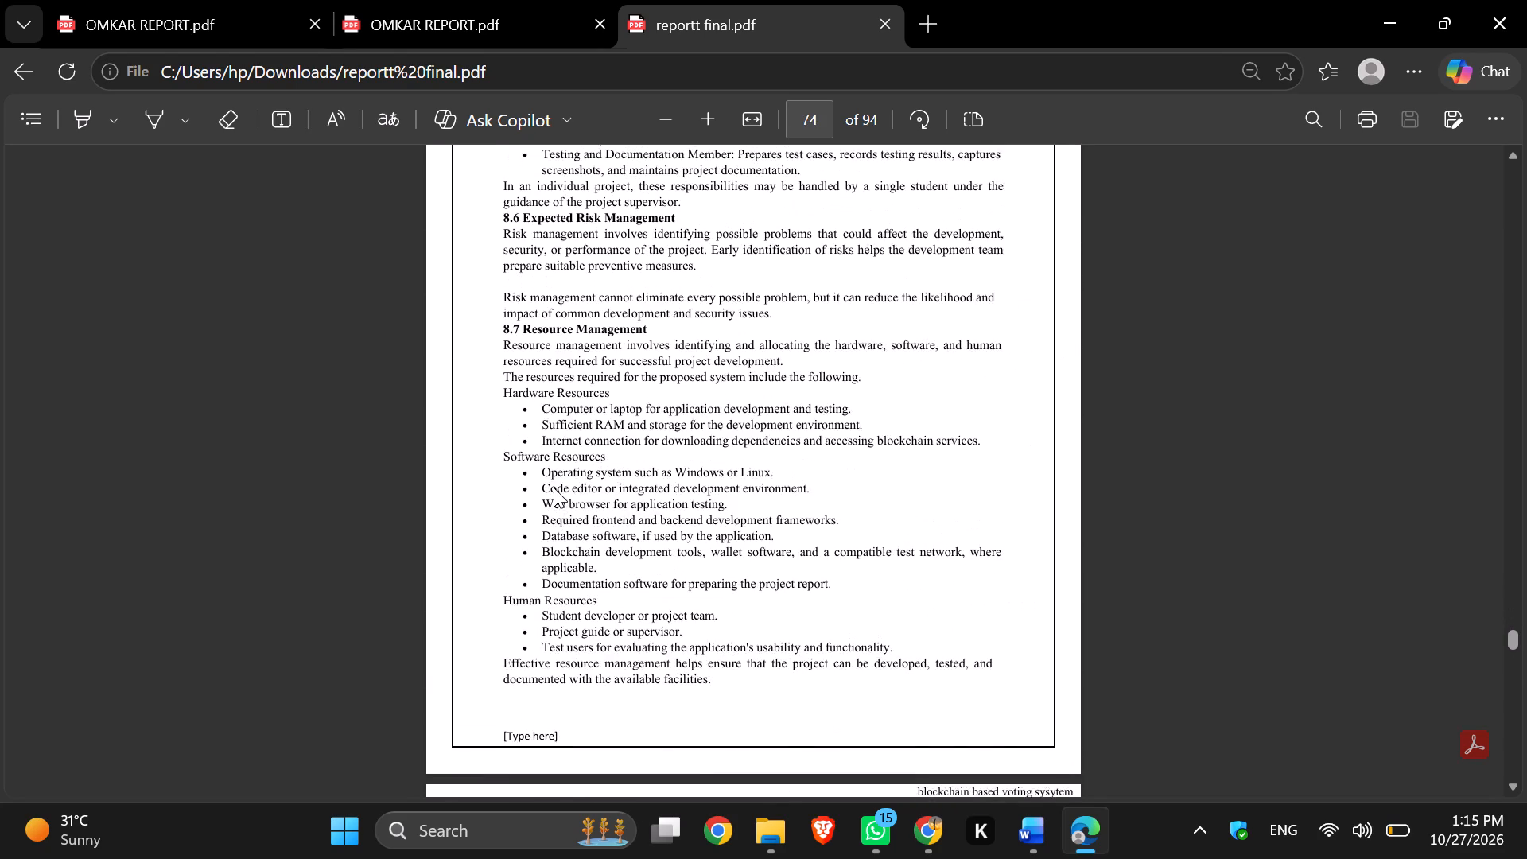
scroll(554, 488, up, 6)
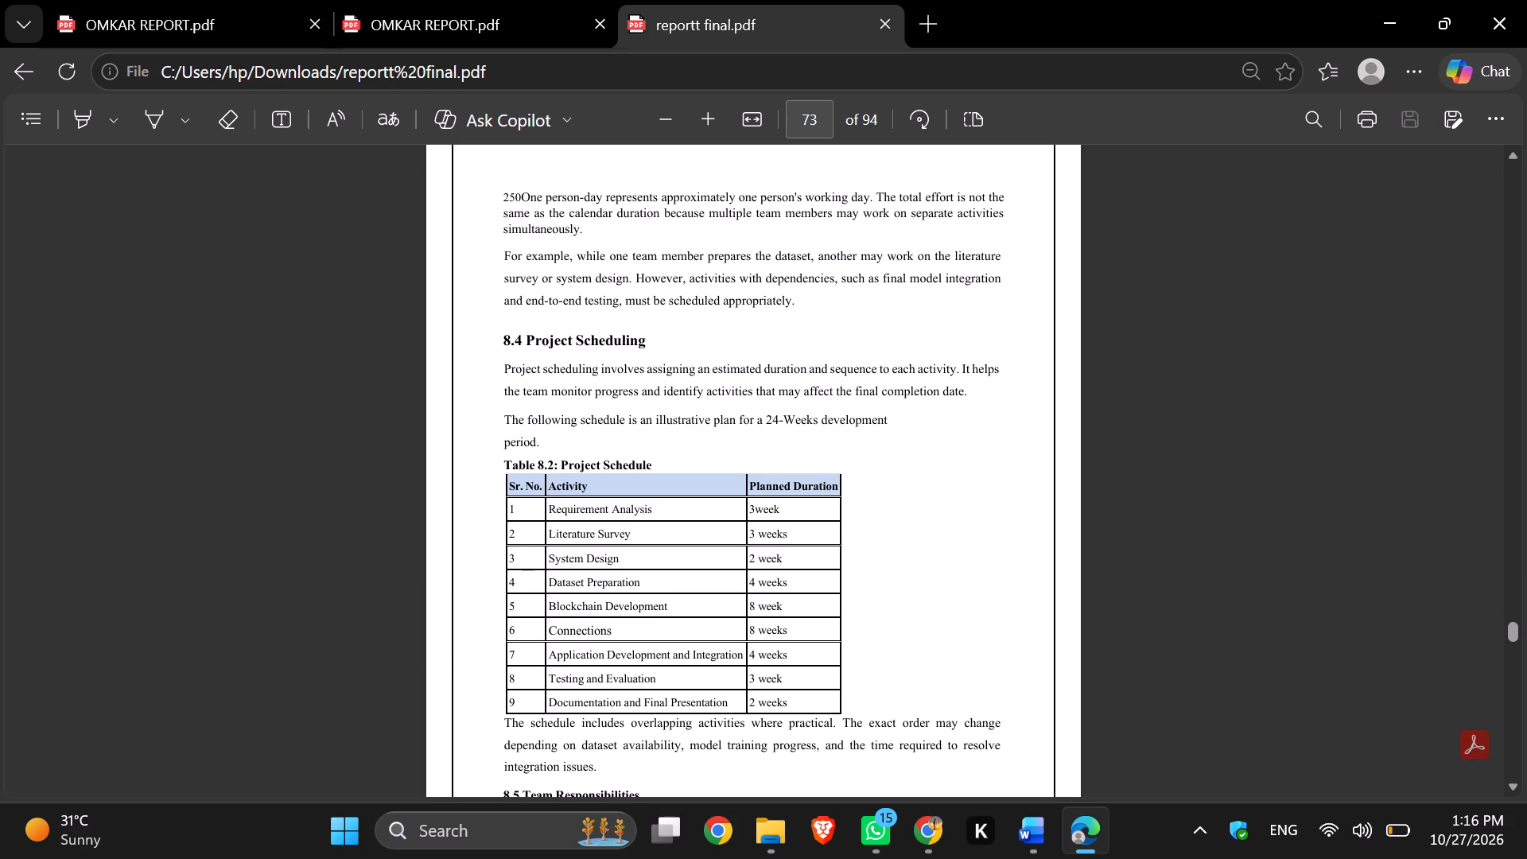
scroll(563, 556, down, 1)
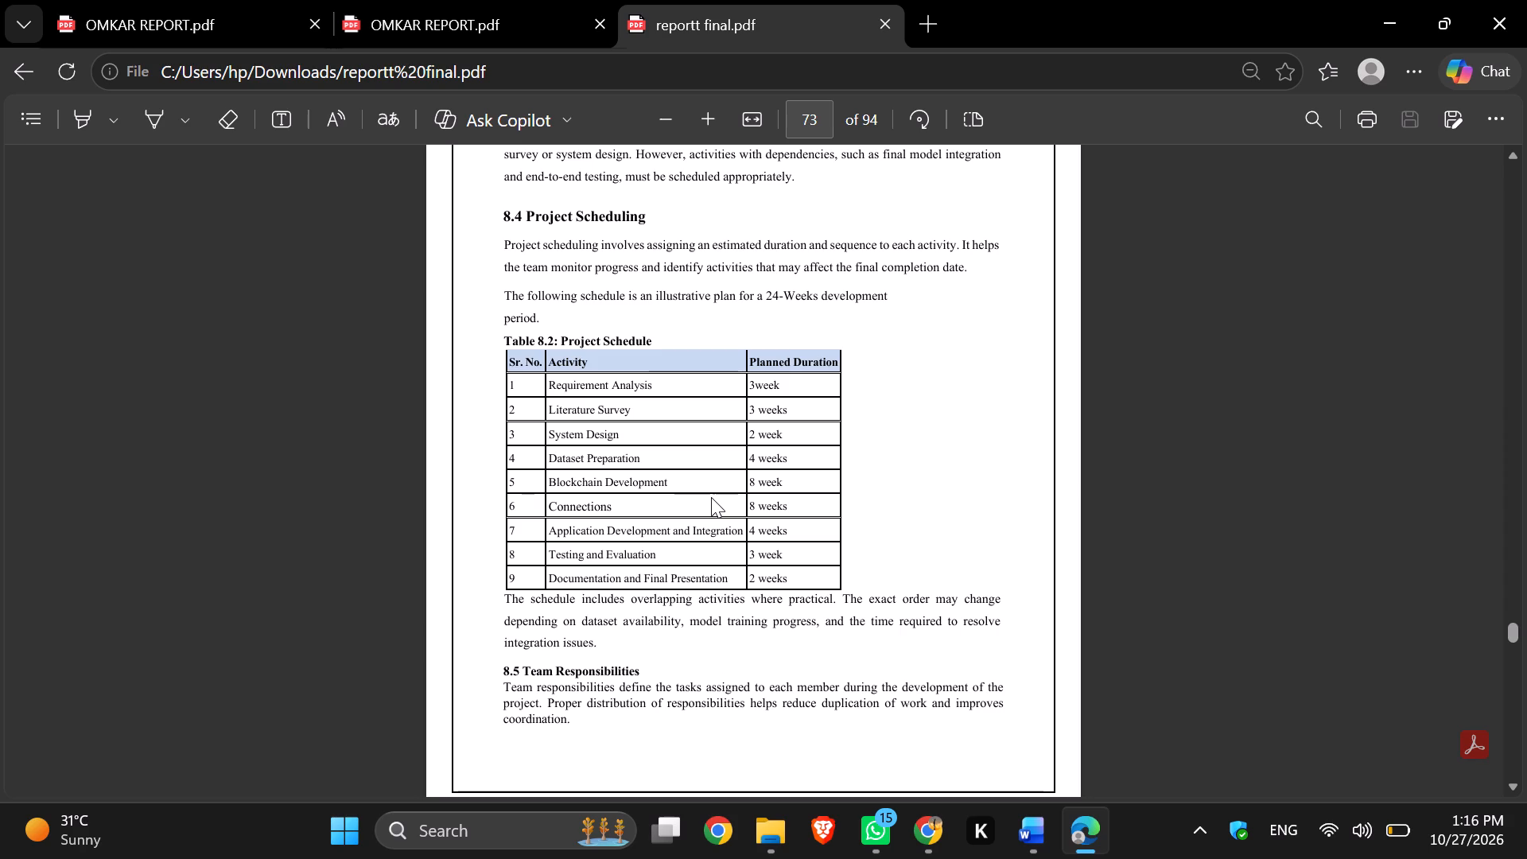
scroll(711, 497, down, 2)
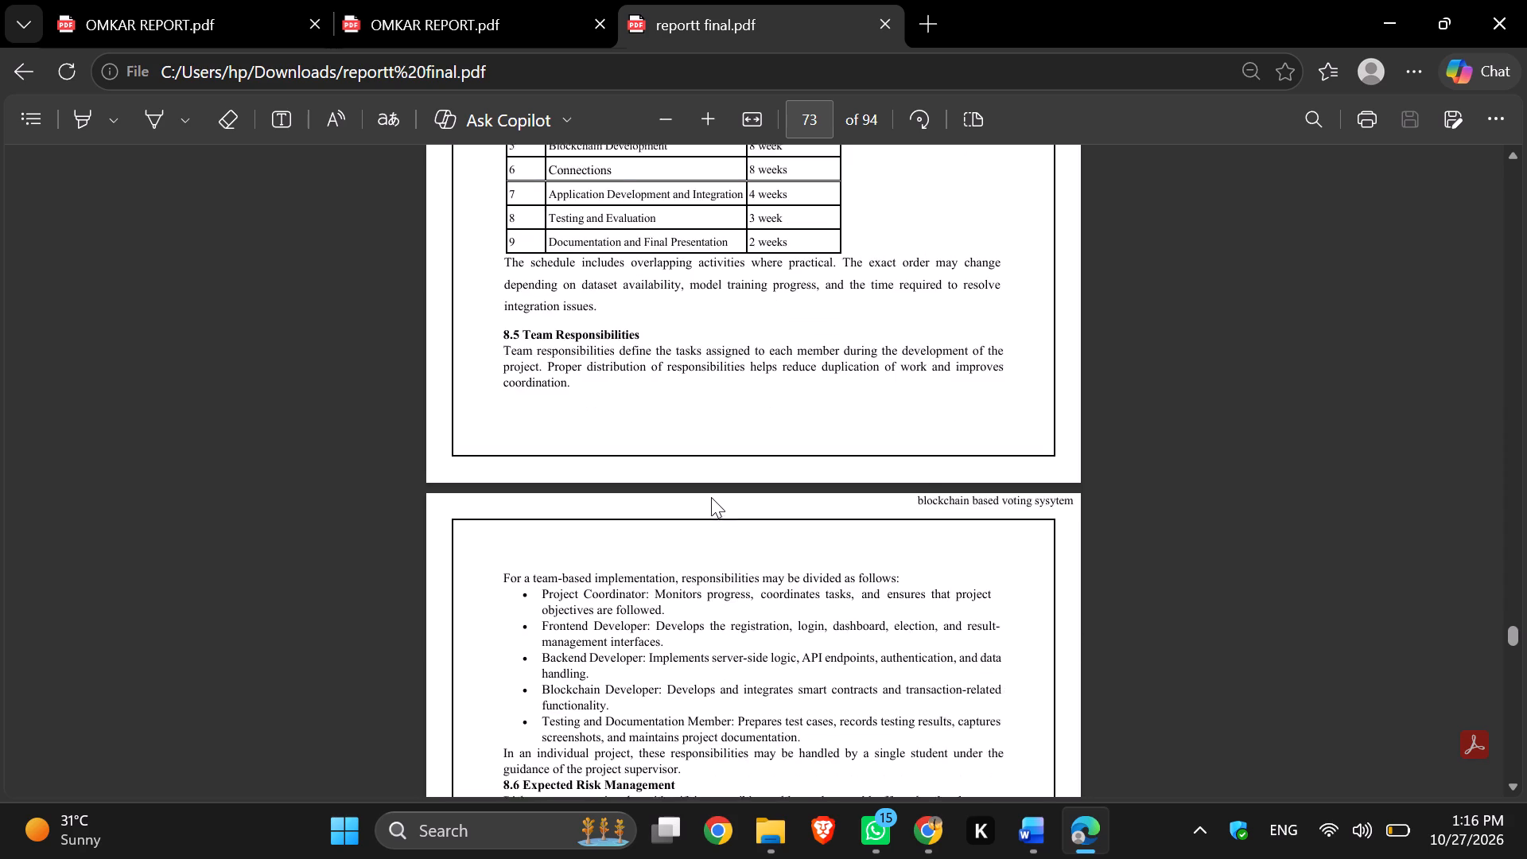
scroll(711, 497, down, 9)
Check the headings and page breaks in Chapter 9, from the system features and advantages to the social impact and final conclusion.
scroll(711, 497, down, 5)
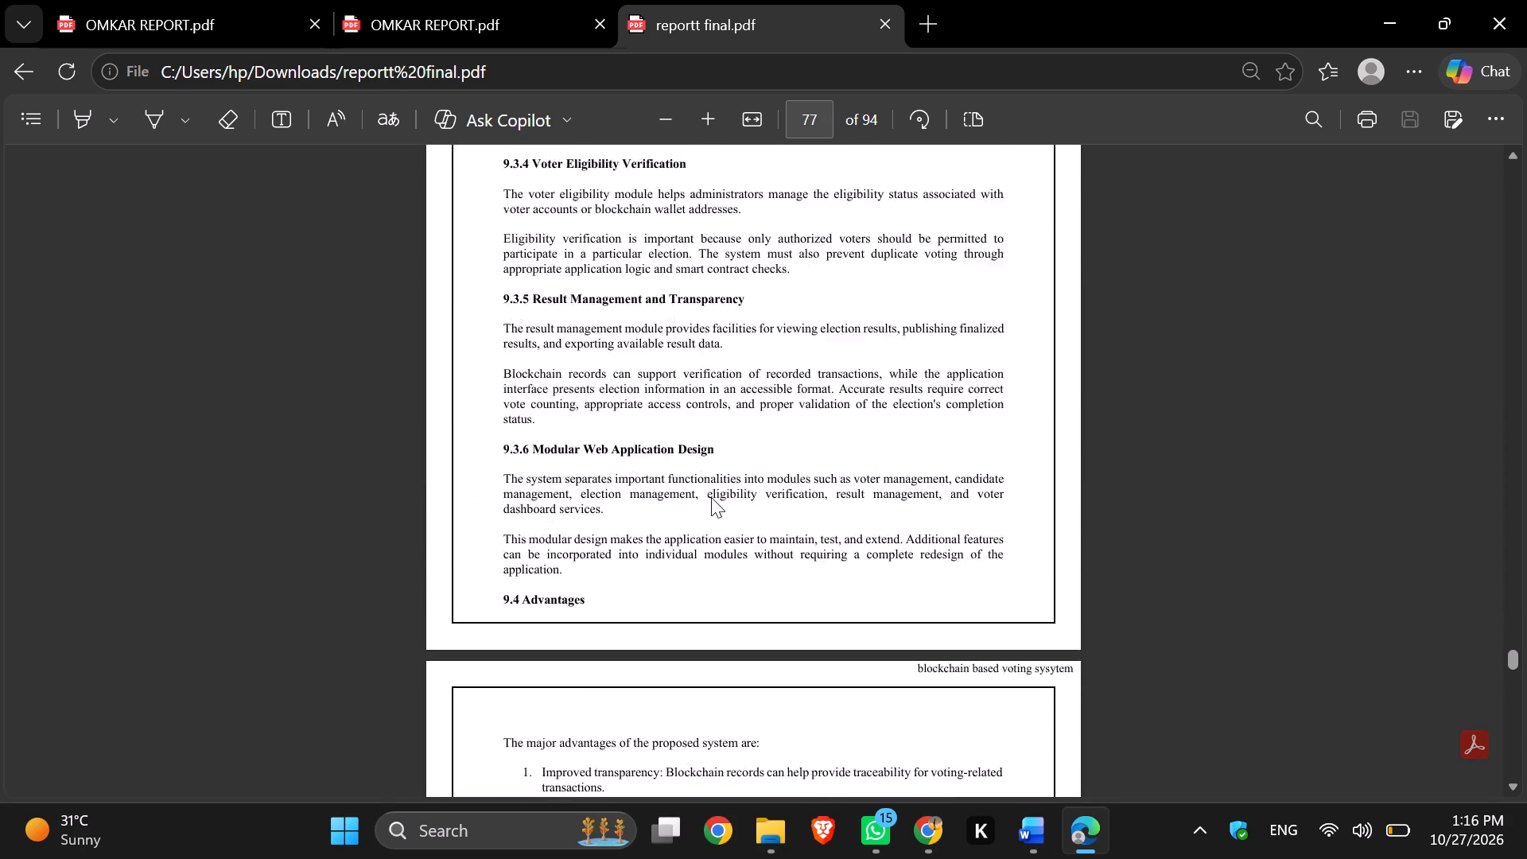
scroll(711, 497, down, 9)
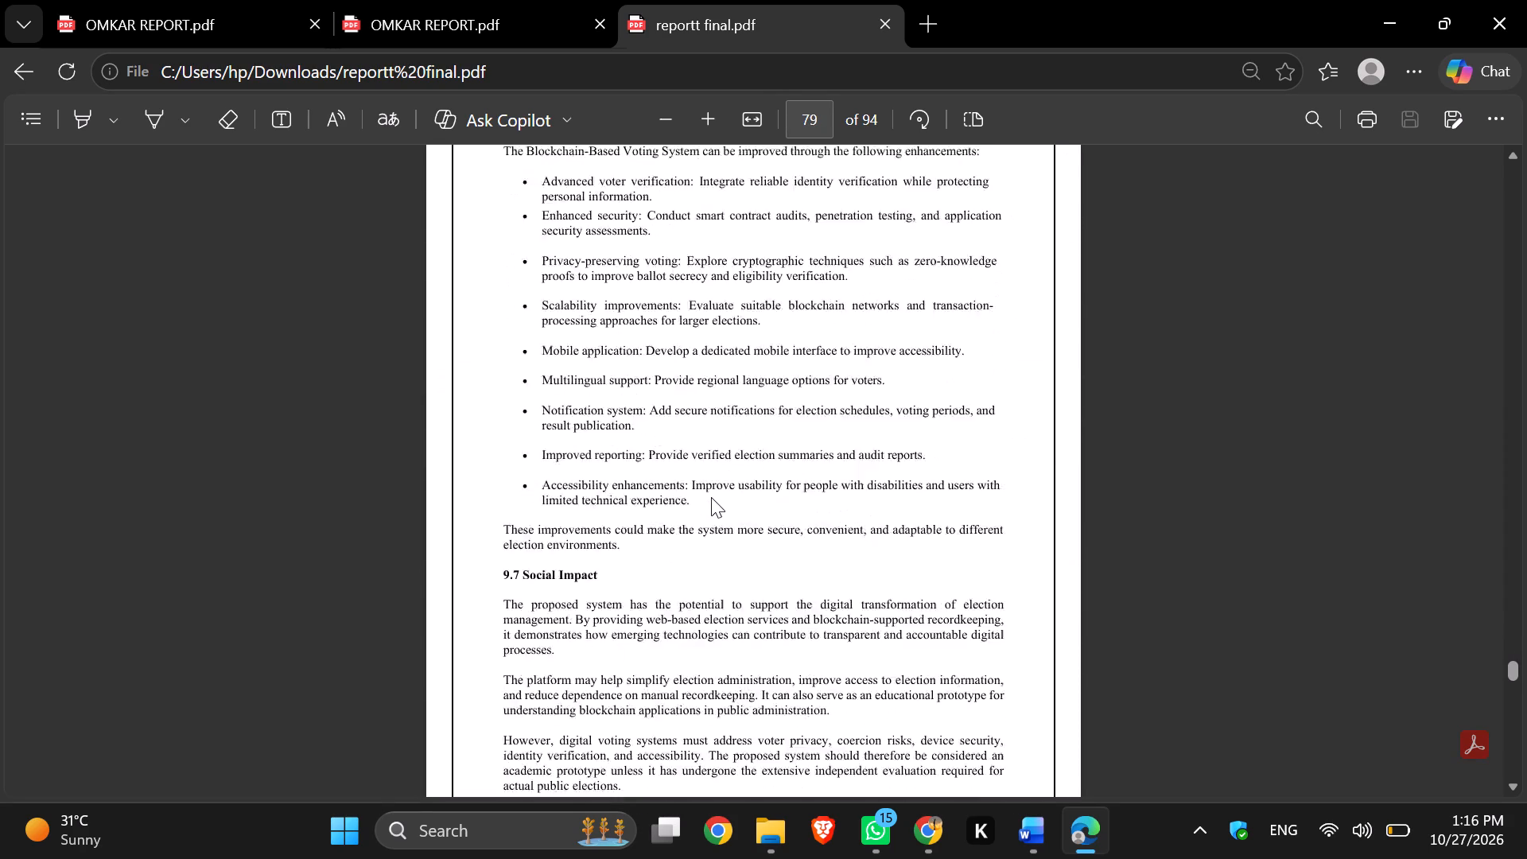
scroll(711, 497, down, 4)
scroll(711, 497, up, 3)
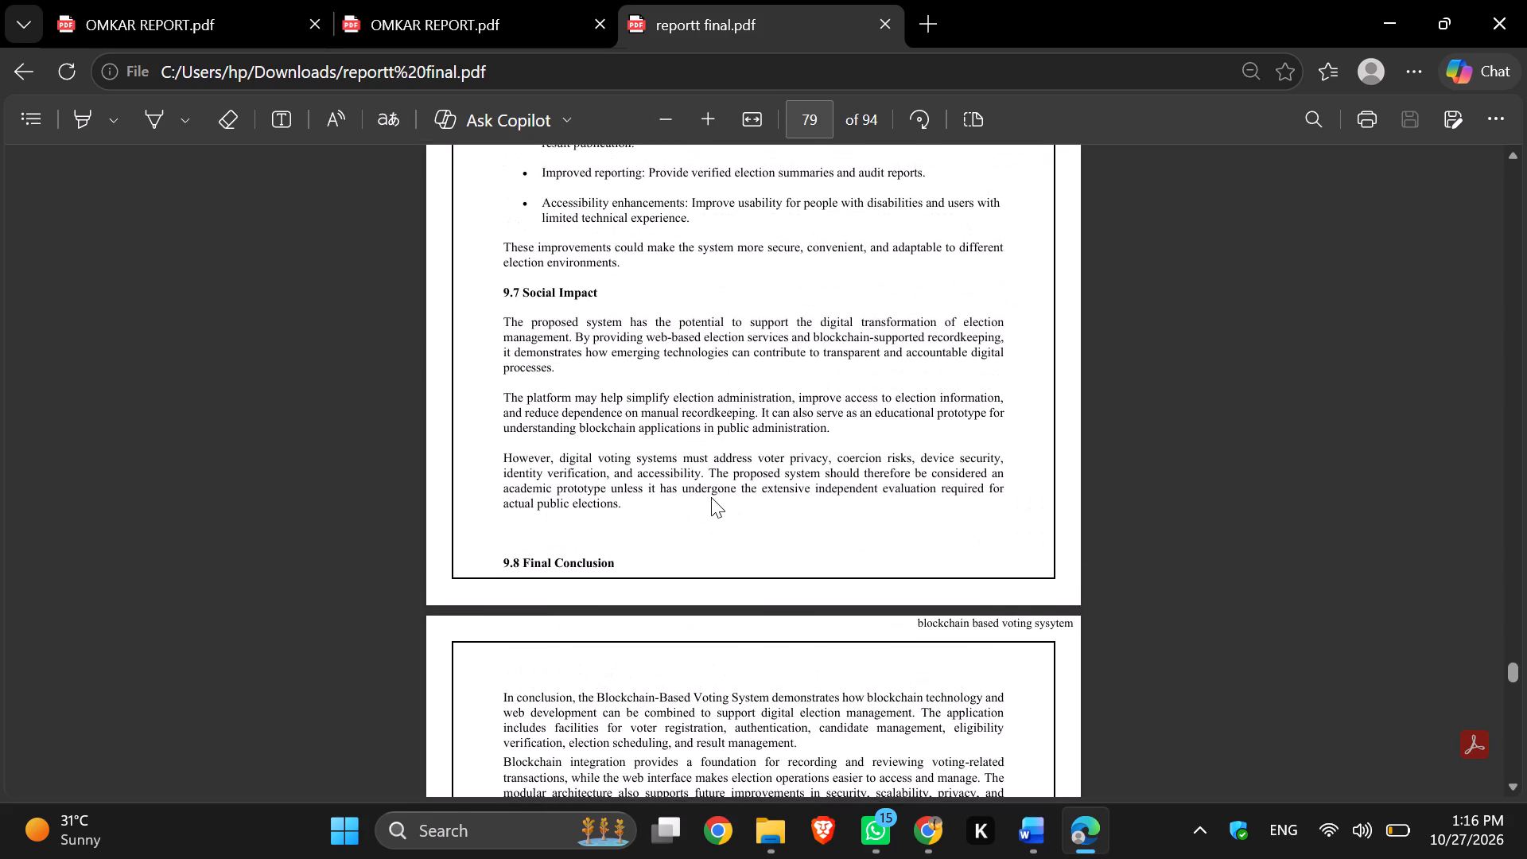
Examine the layout of Annexure A Literature Review and the reference list in Annexure B.
scroll(546, 564, down, 7)
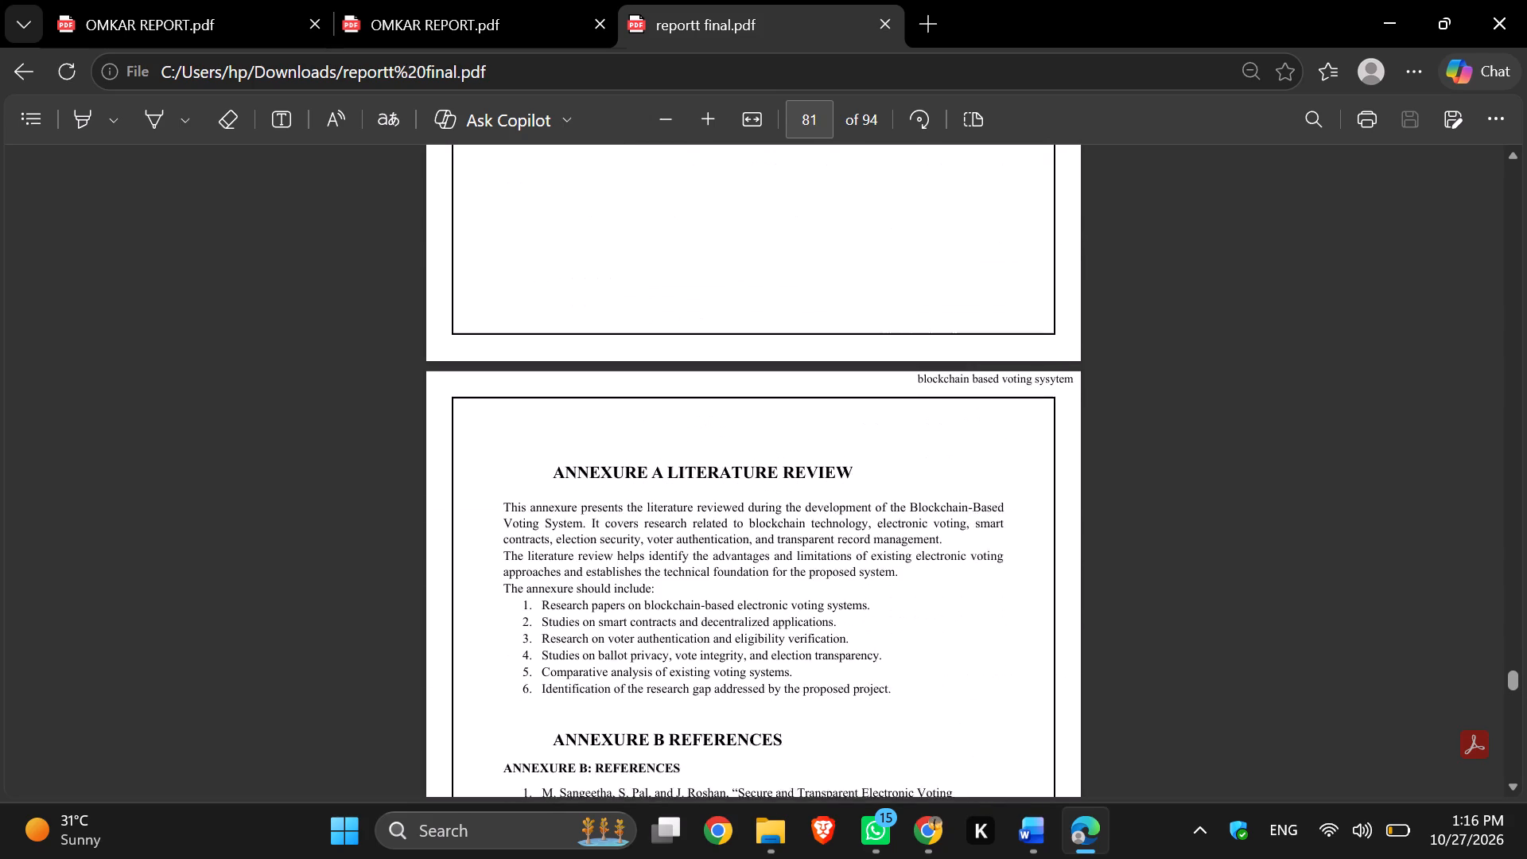
scroll(546, 564, down, 1)
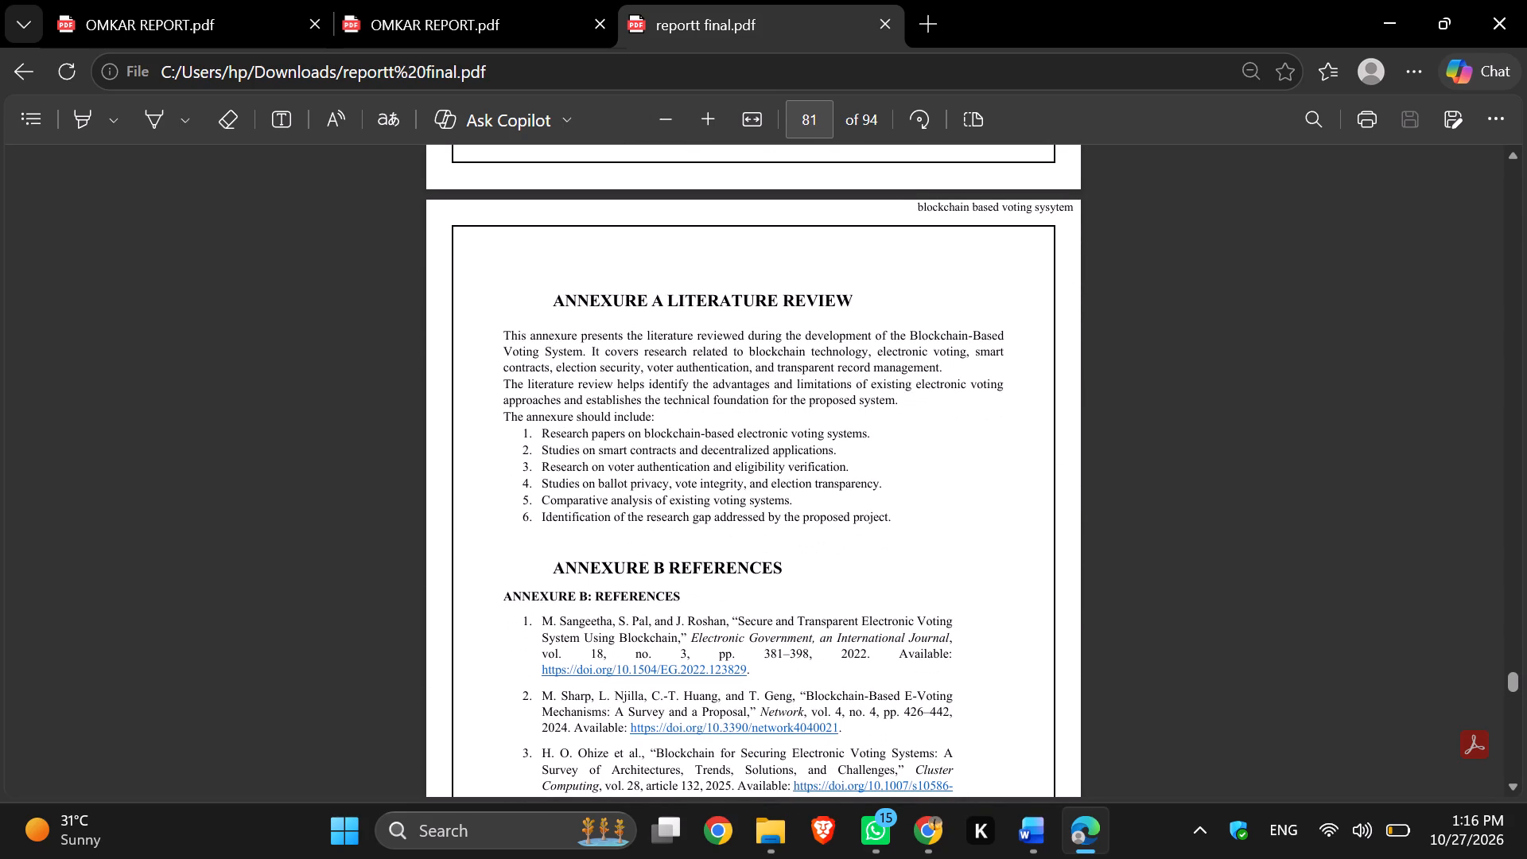
scroll(546, 564, down, 2)
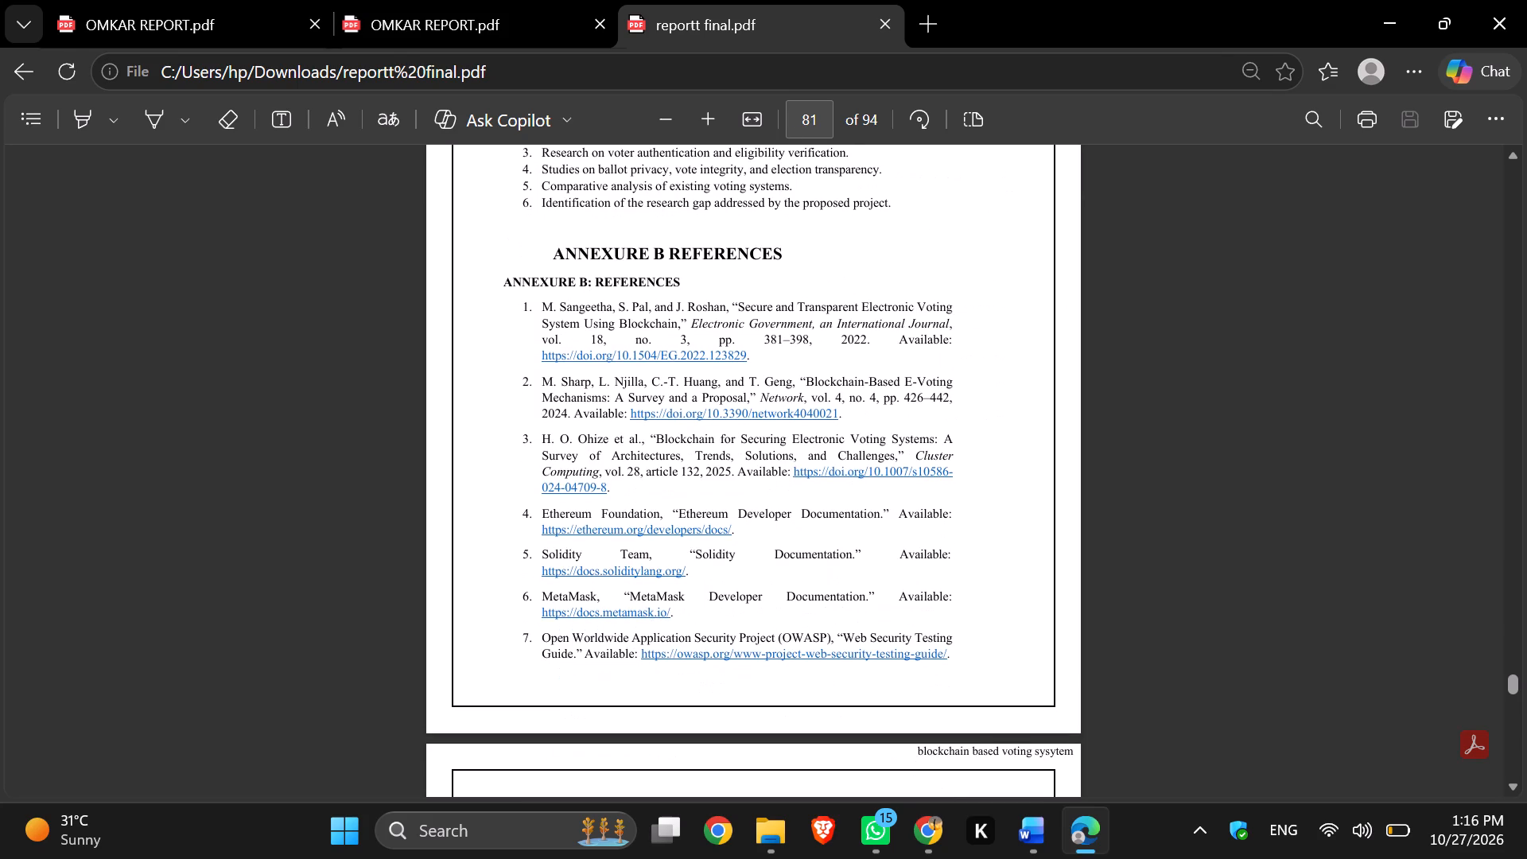
scroll(546, 564, up, 1)
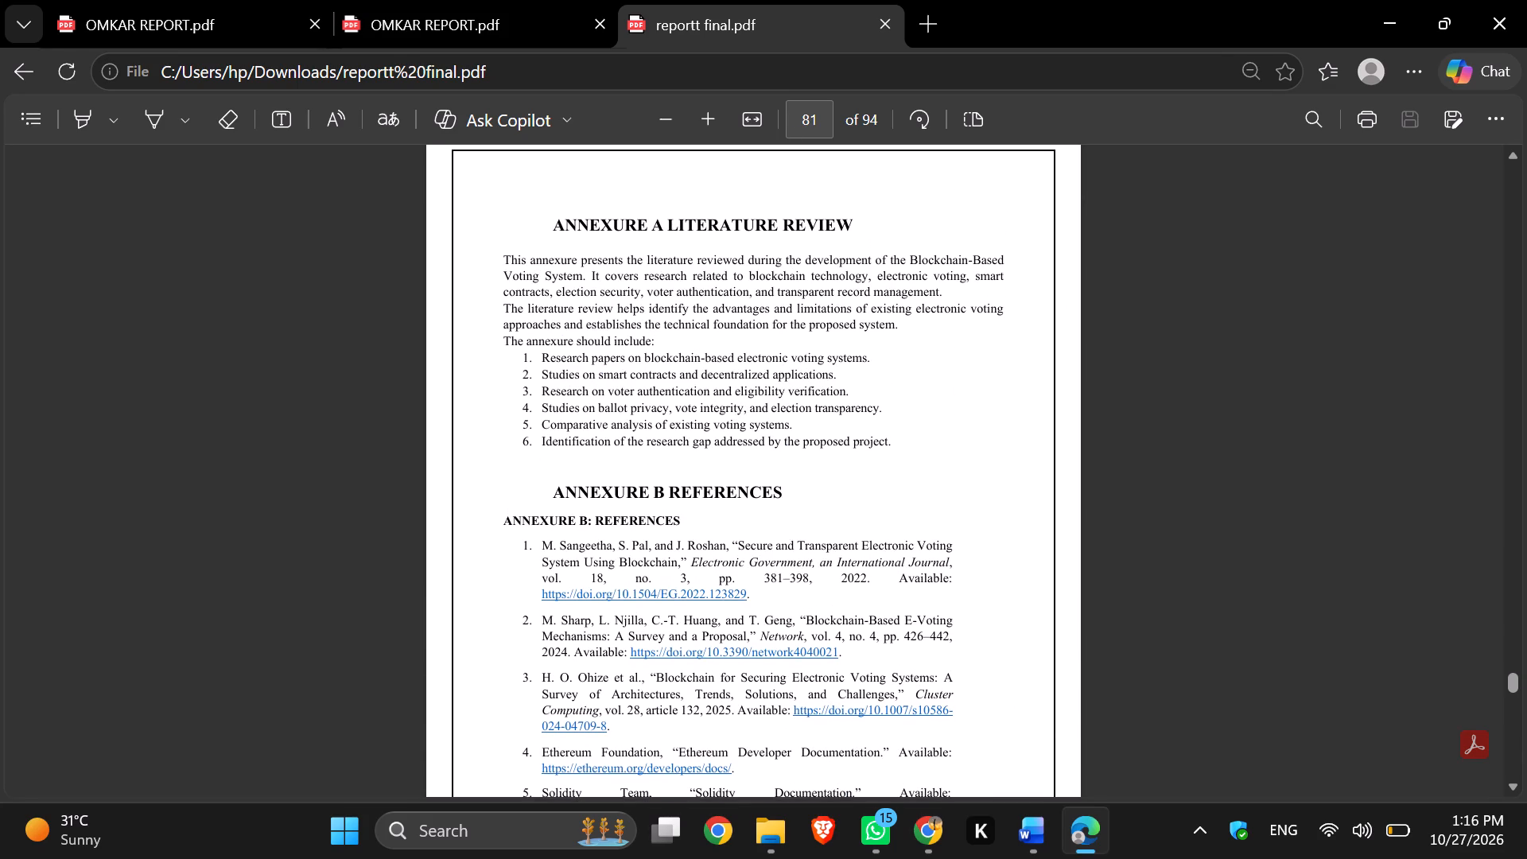
scroll(587, 477, down, 3)
scroll(587, 477, up, 1)
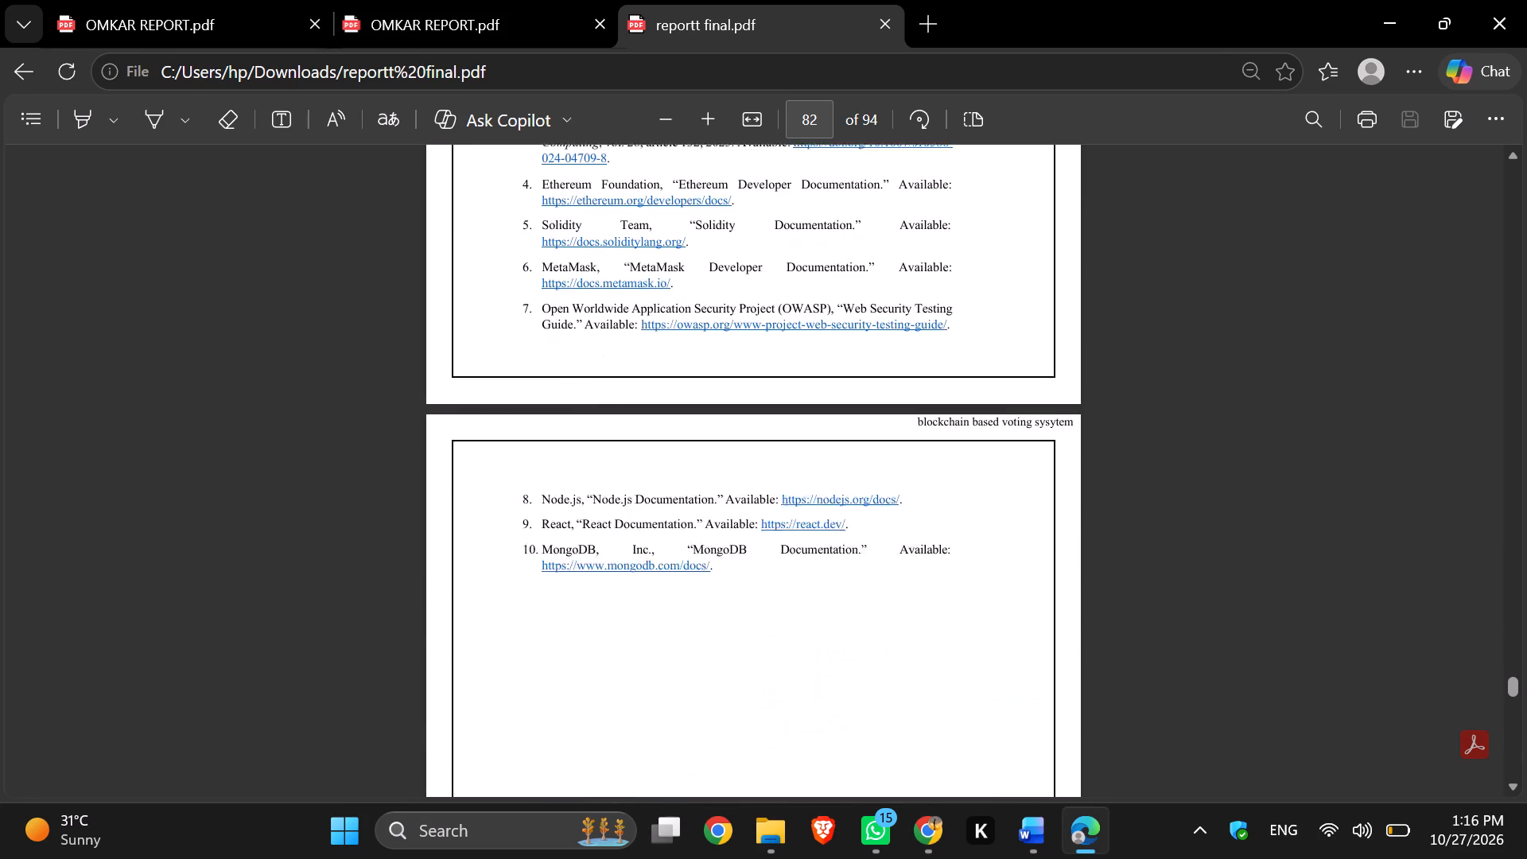
scroll(587, 477, up, 1)
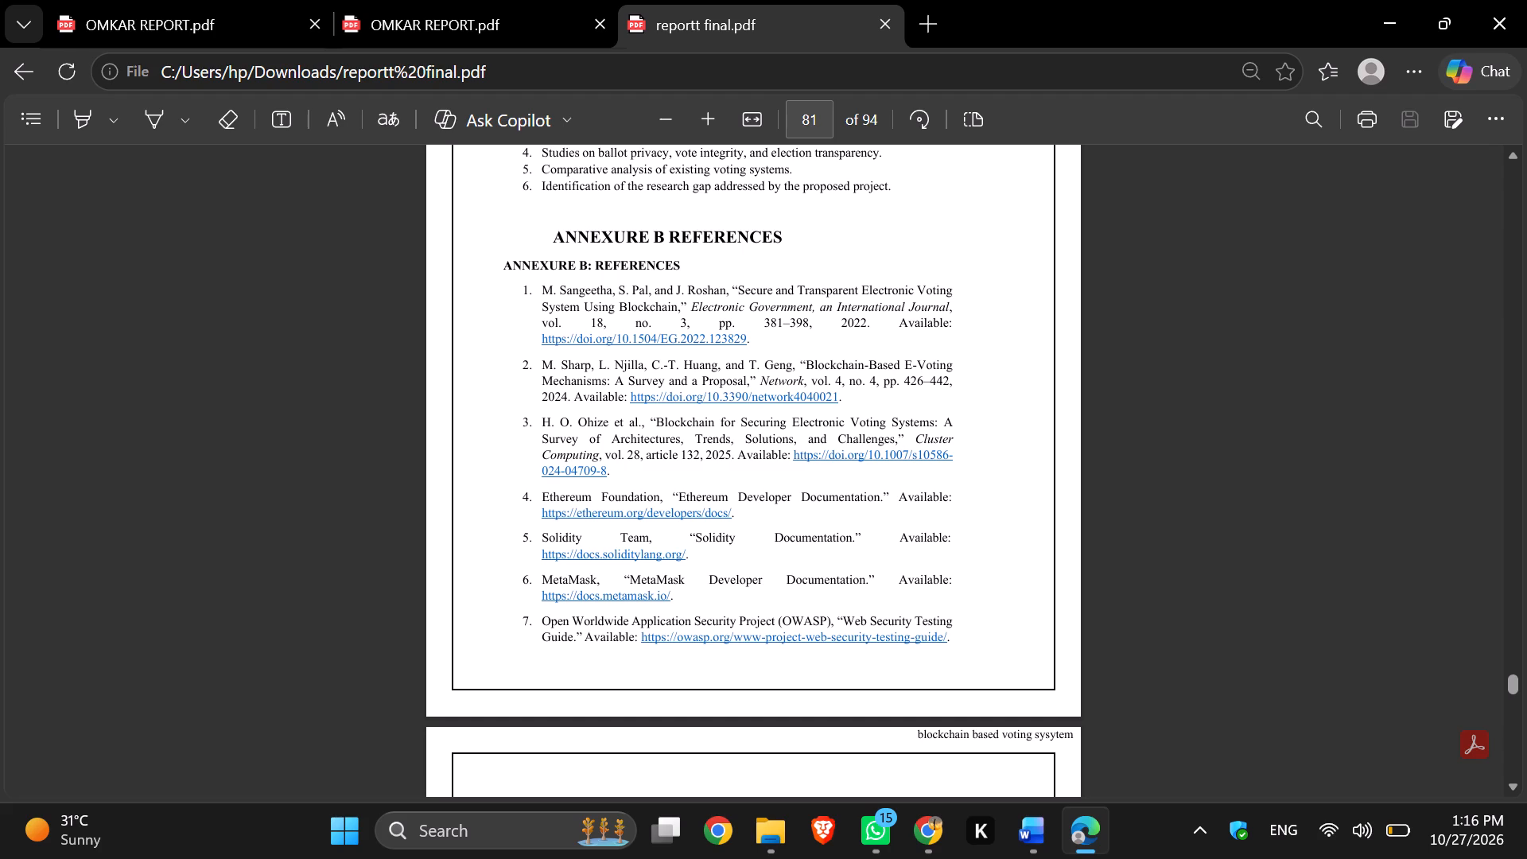
Inspect the plagiarism detection report page and the opening page of the attached JATIR paper for borders and headers.
scroll(587, 224, down, 9)
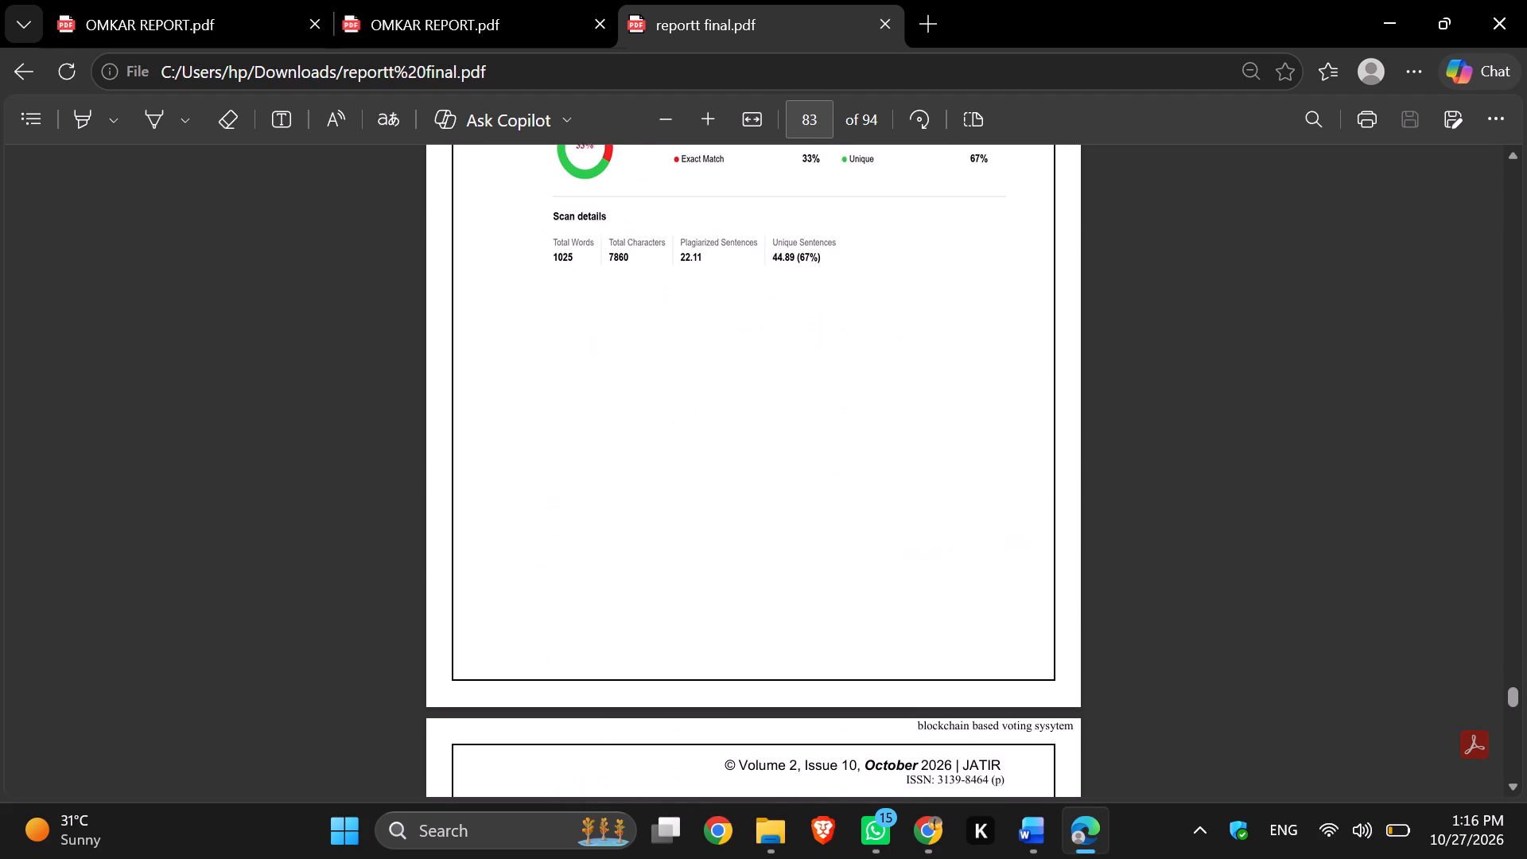
scroll(587, 224, up, 4)
scroll(587, 224, down, 7)
scroll(587, 224, up, 3)
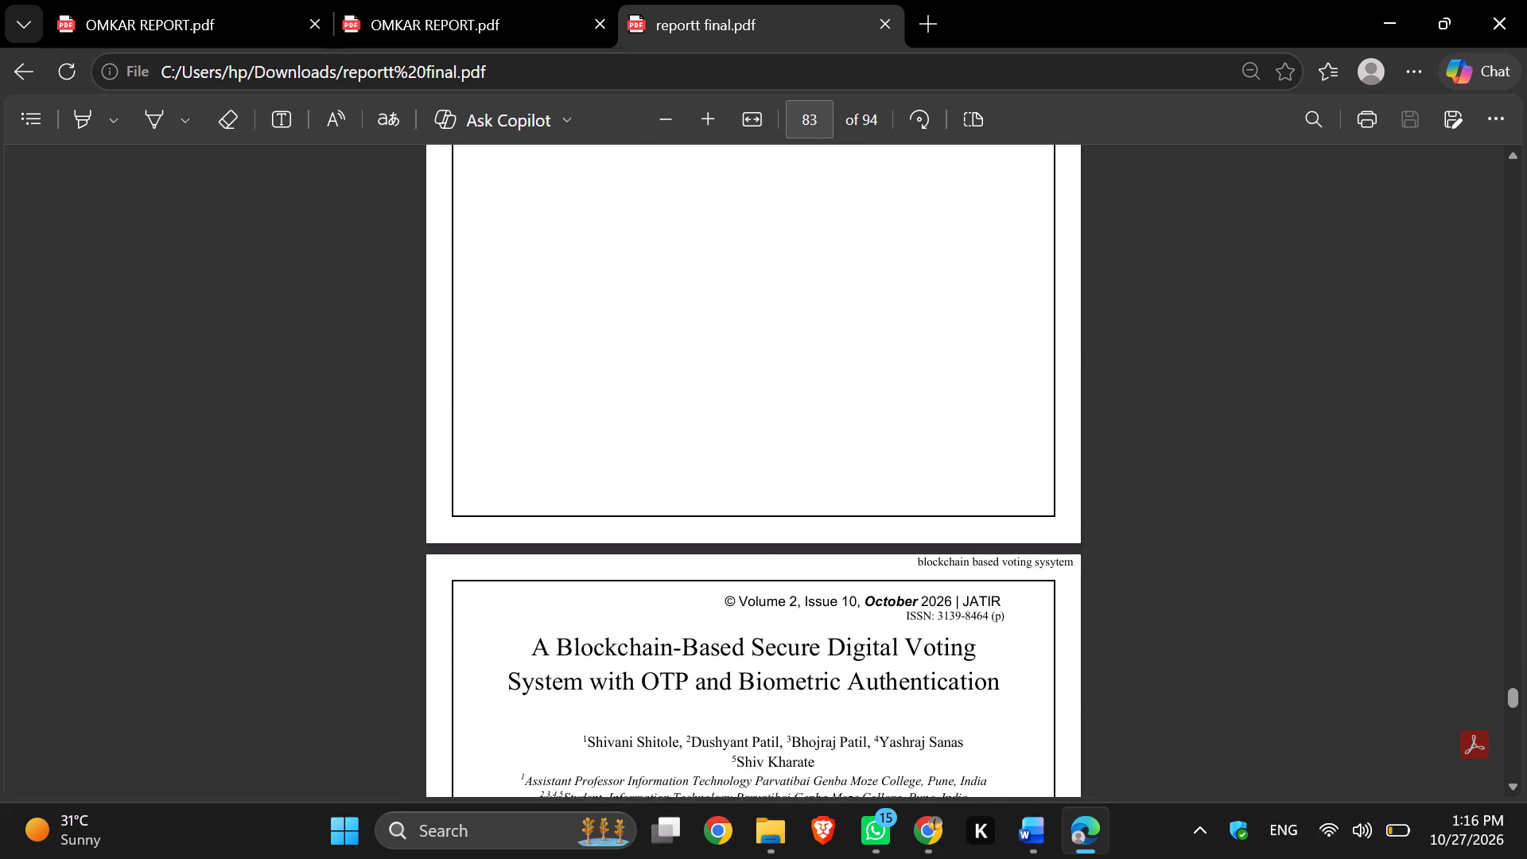
scroll(587, 224, up, 2)
scroll(587, 224, down, 2)
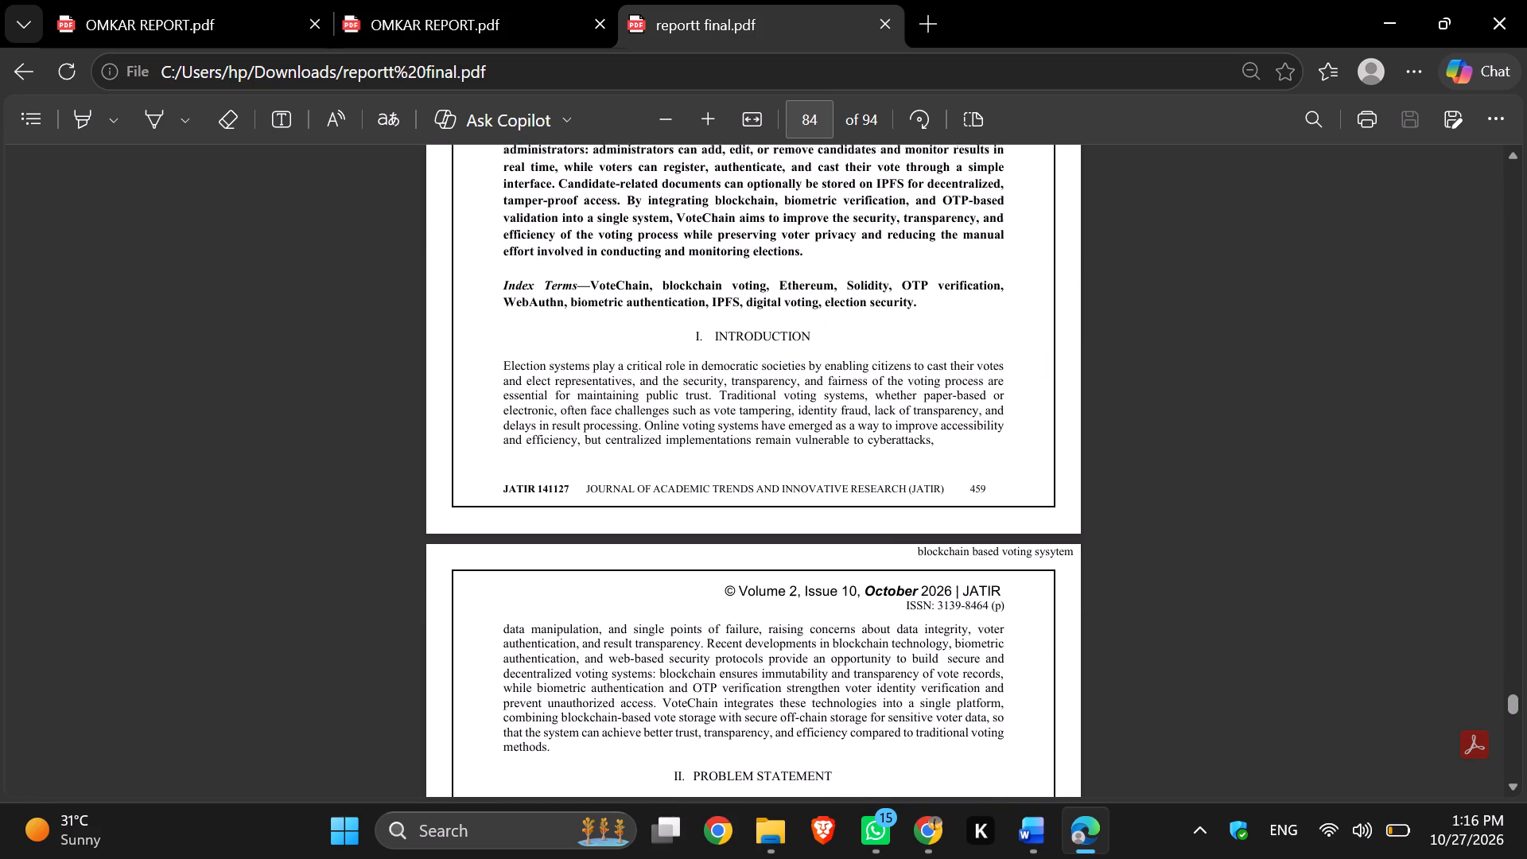
scroll(587, 224, down, 1)
scroll(670, 350, up, 3)
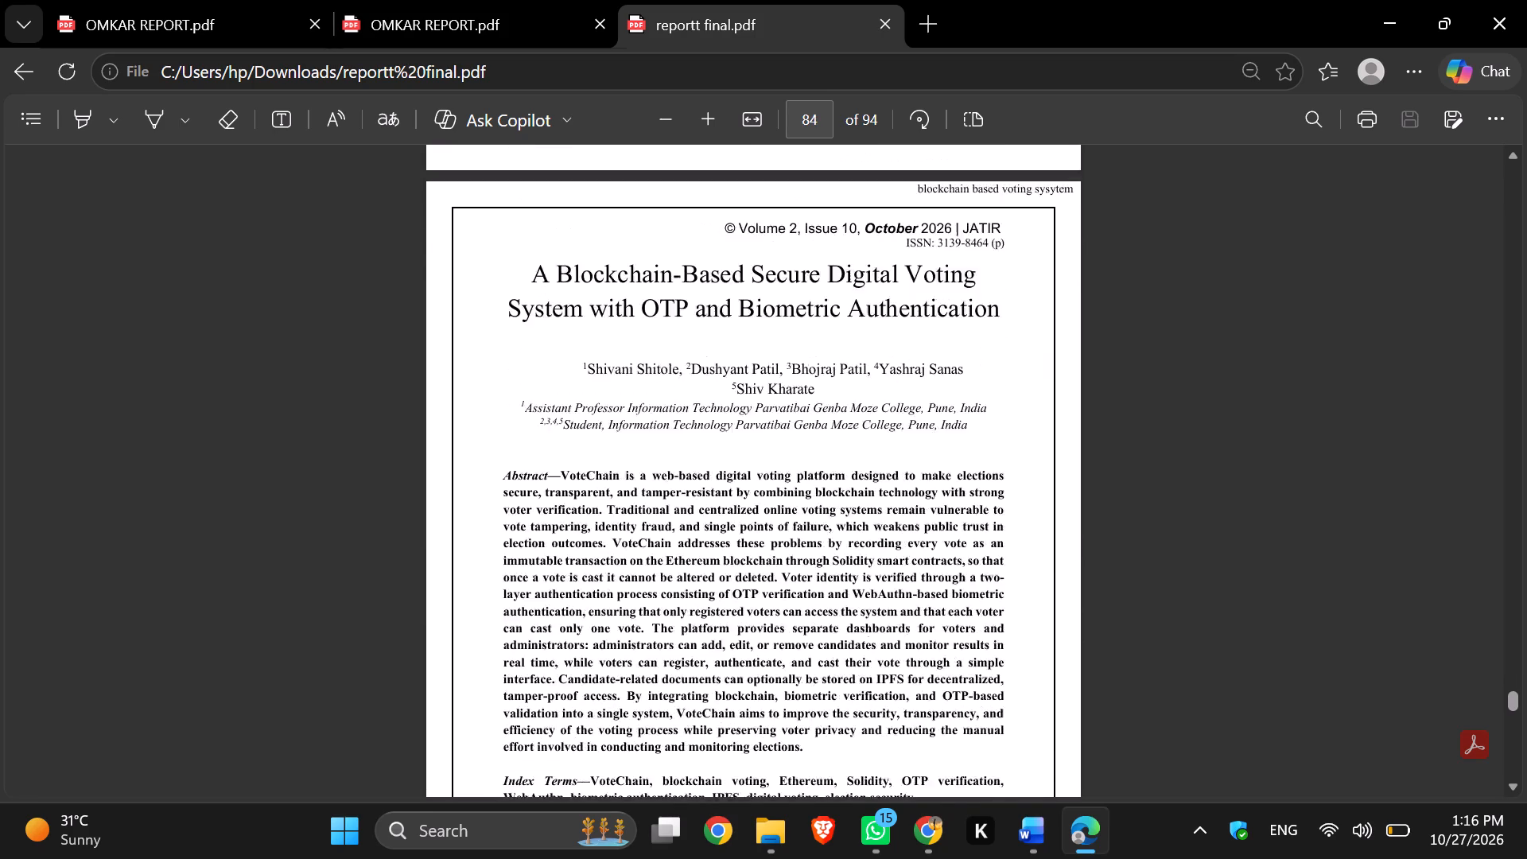
scroll(670, 350, up, 1)
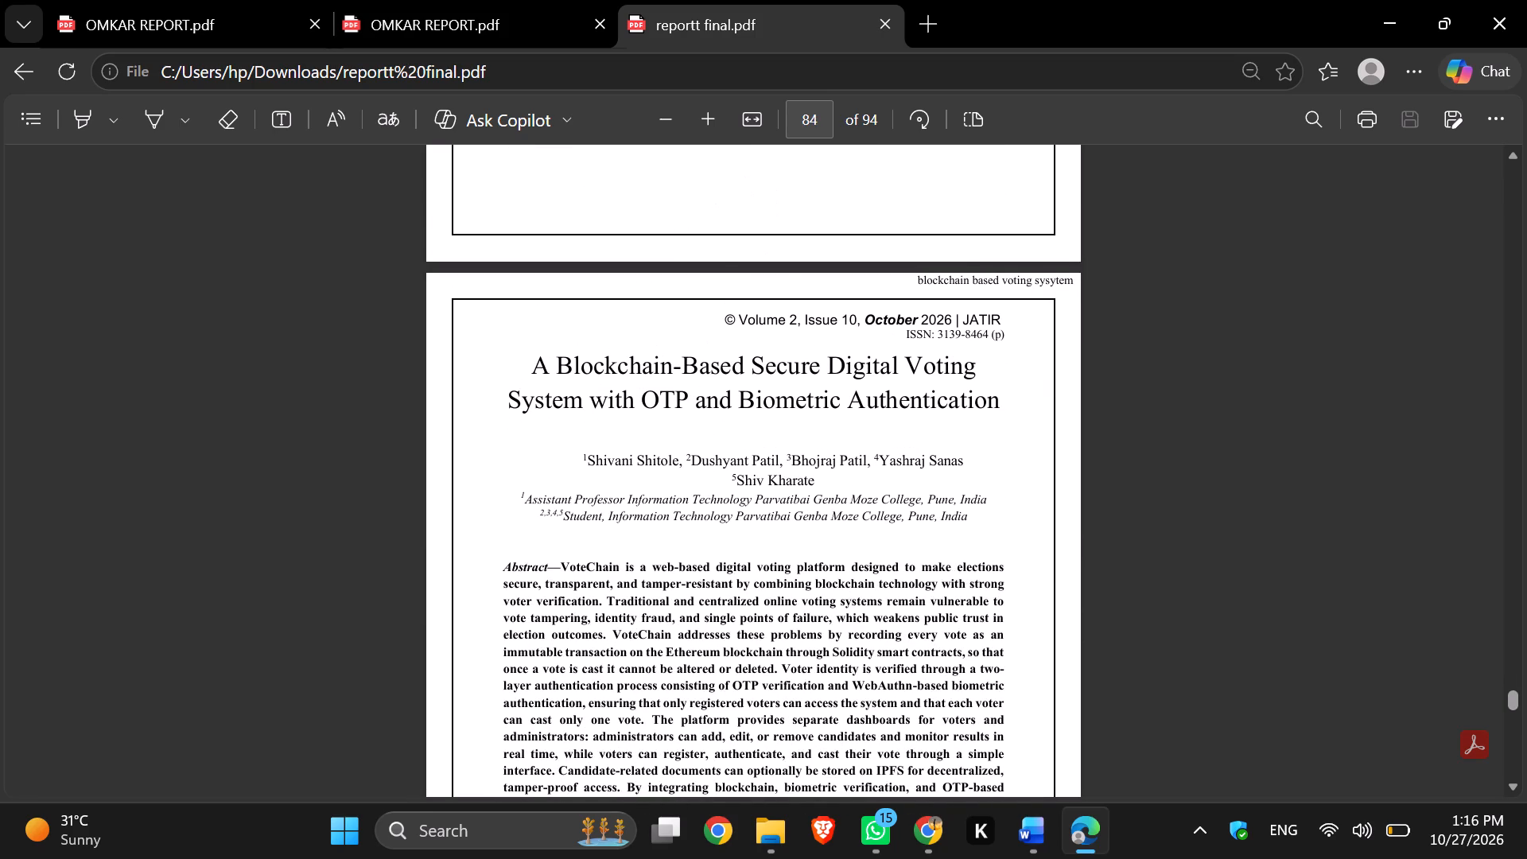
Check the headers, footers and borders of the JATIR paper from its project scope section to its references on the last page.
scroll(795, 307, down, 10)
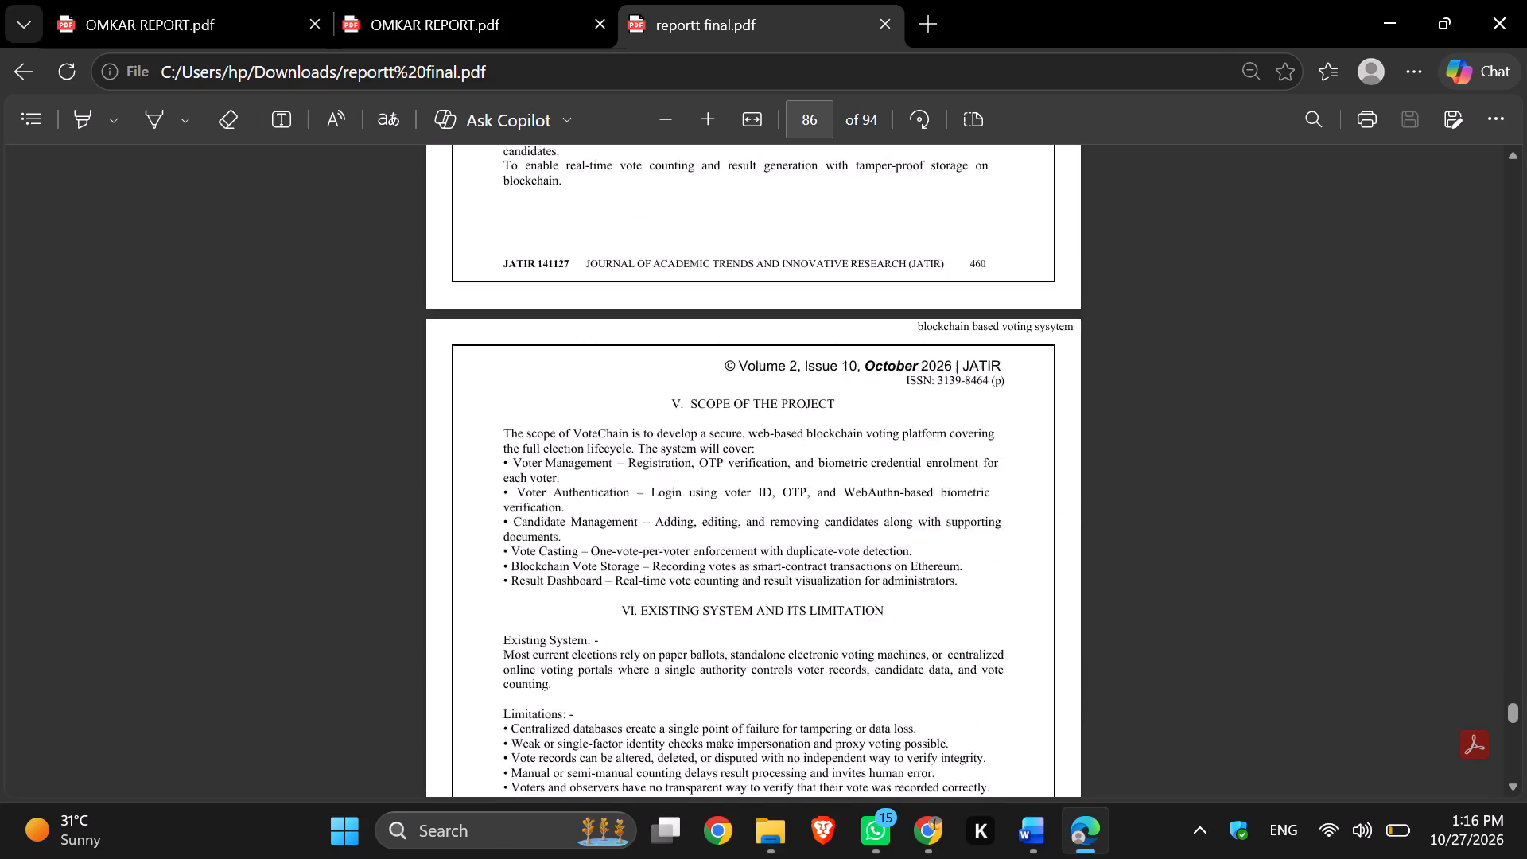
scroll(795, 307, down, 8)
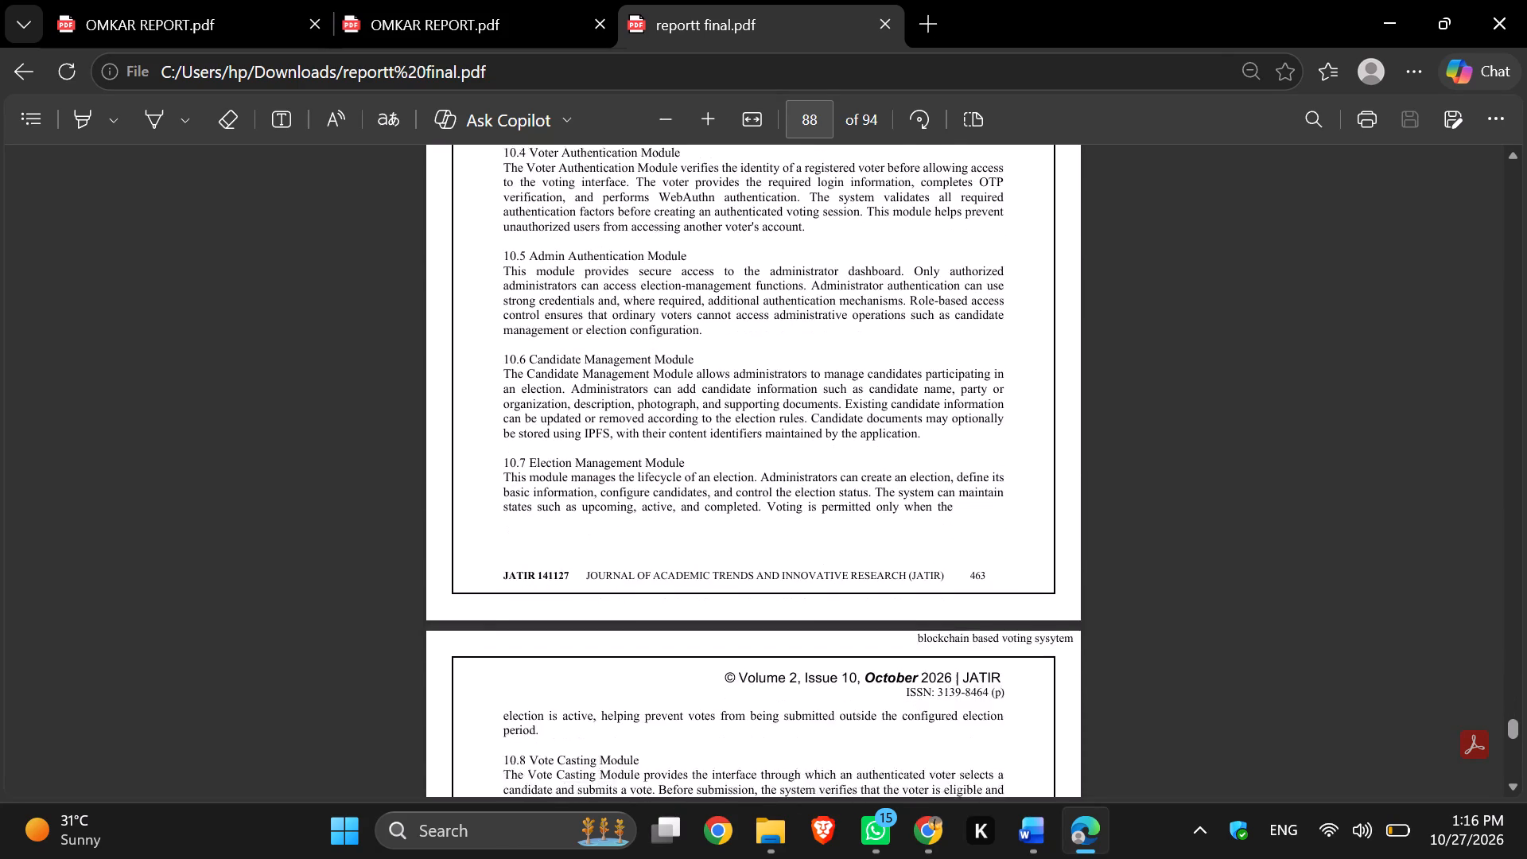
scroll(795, 307, down, 18)
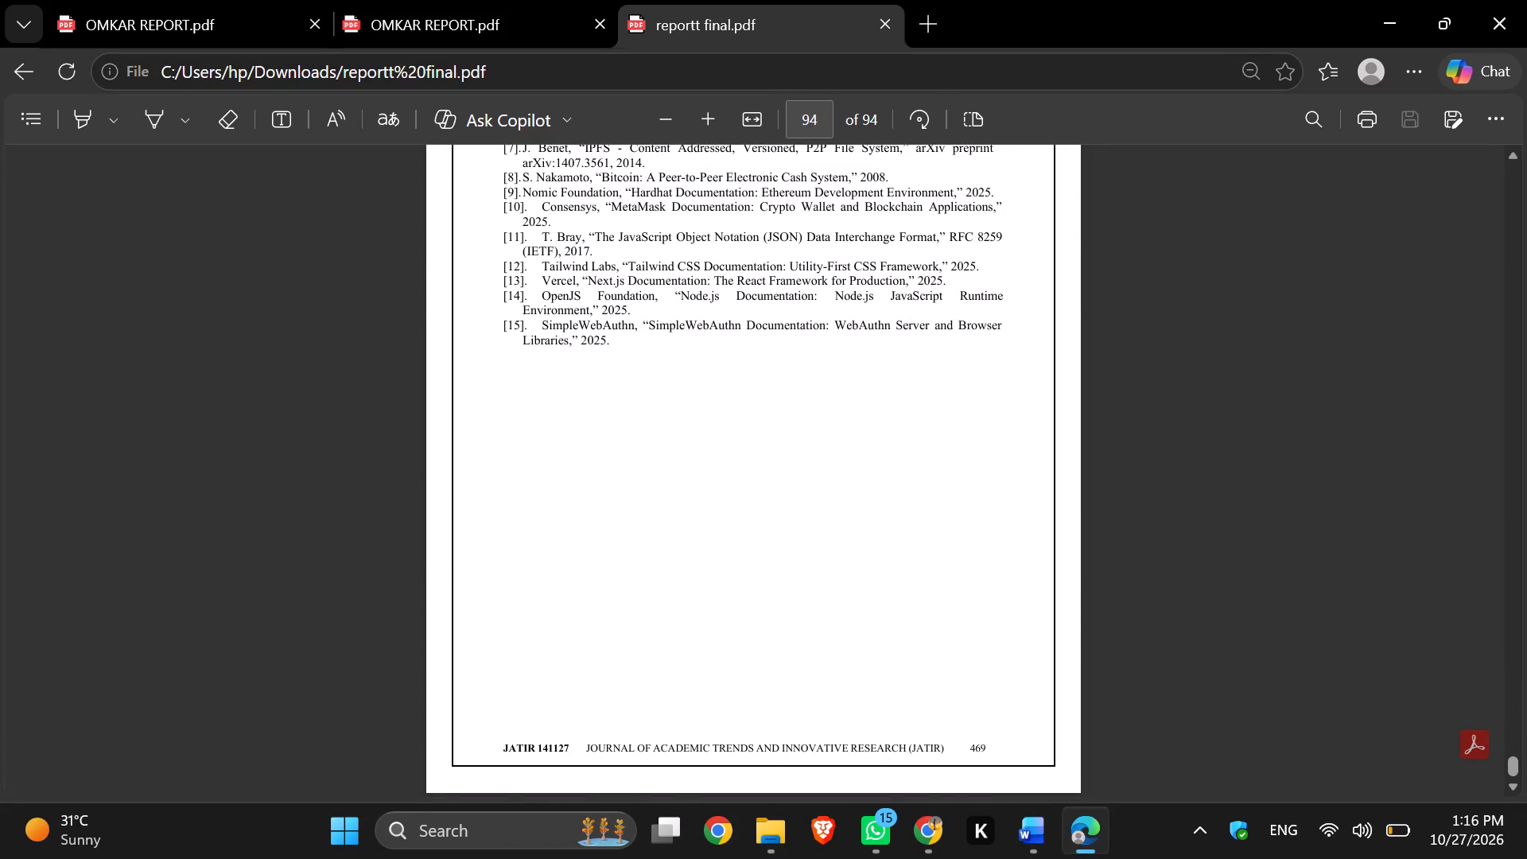
Go back through the JATIR paper and re-examine the plagiarism detection report page.
scroll(795, 307, up, 19)
scroll(795, 307, up, 4)
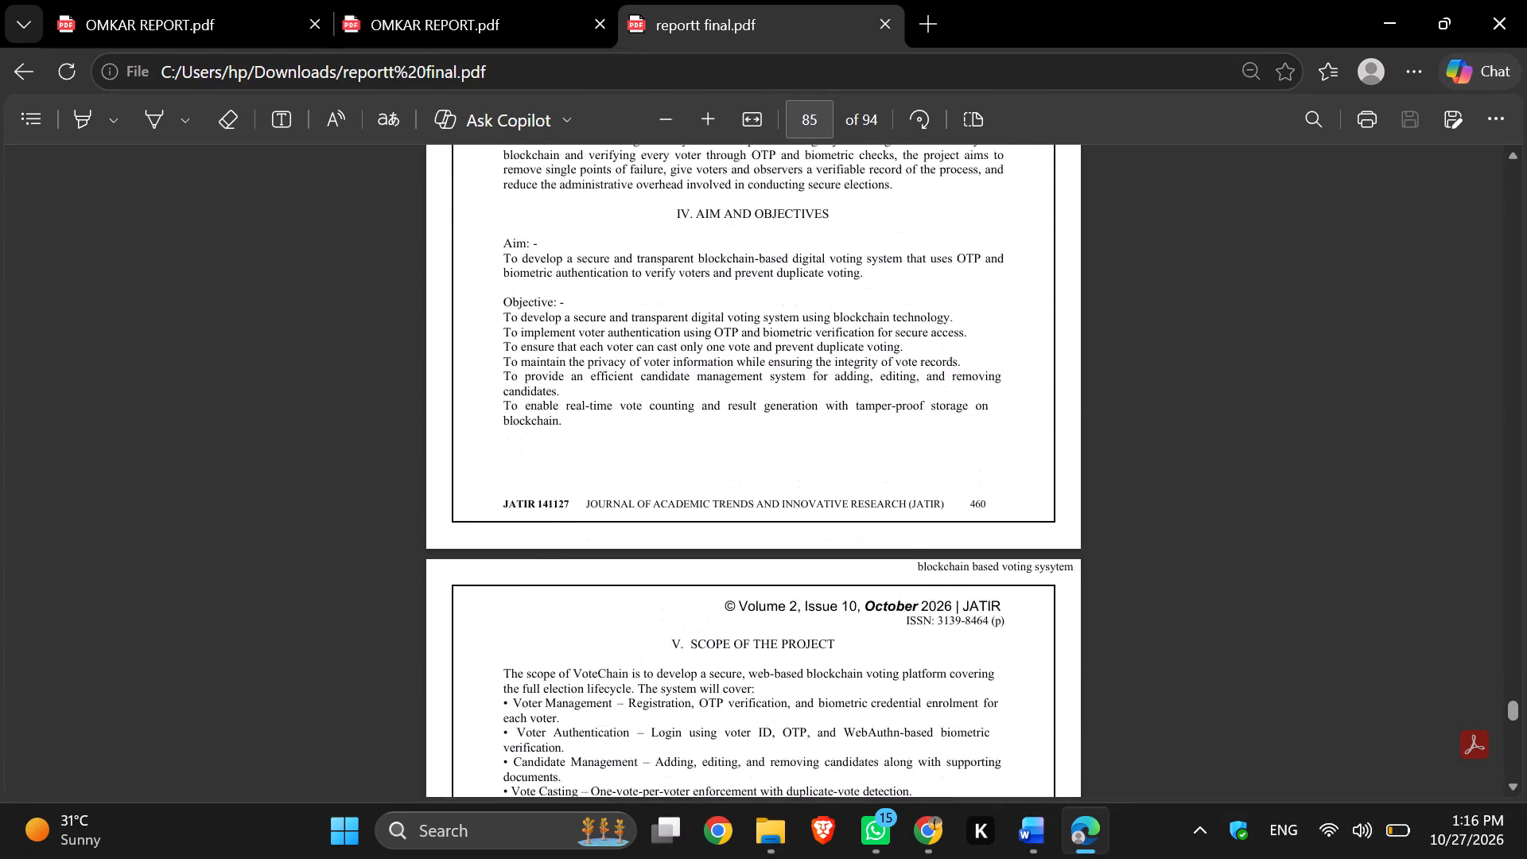
scroll(795, 307, up, 2)
scroll(795, 307, down, 7)
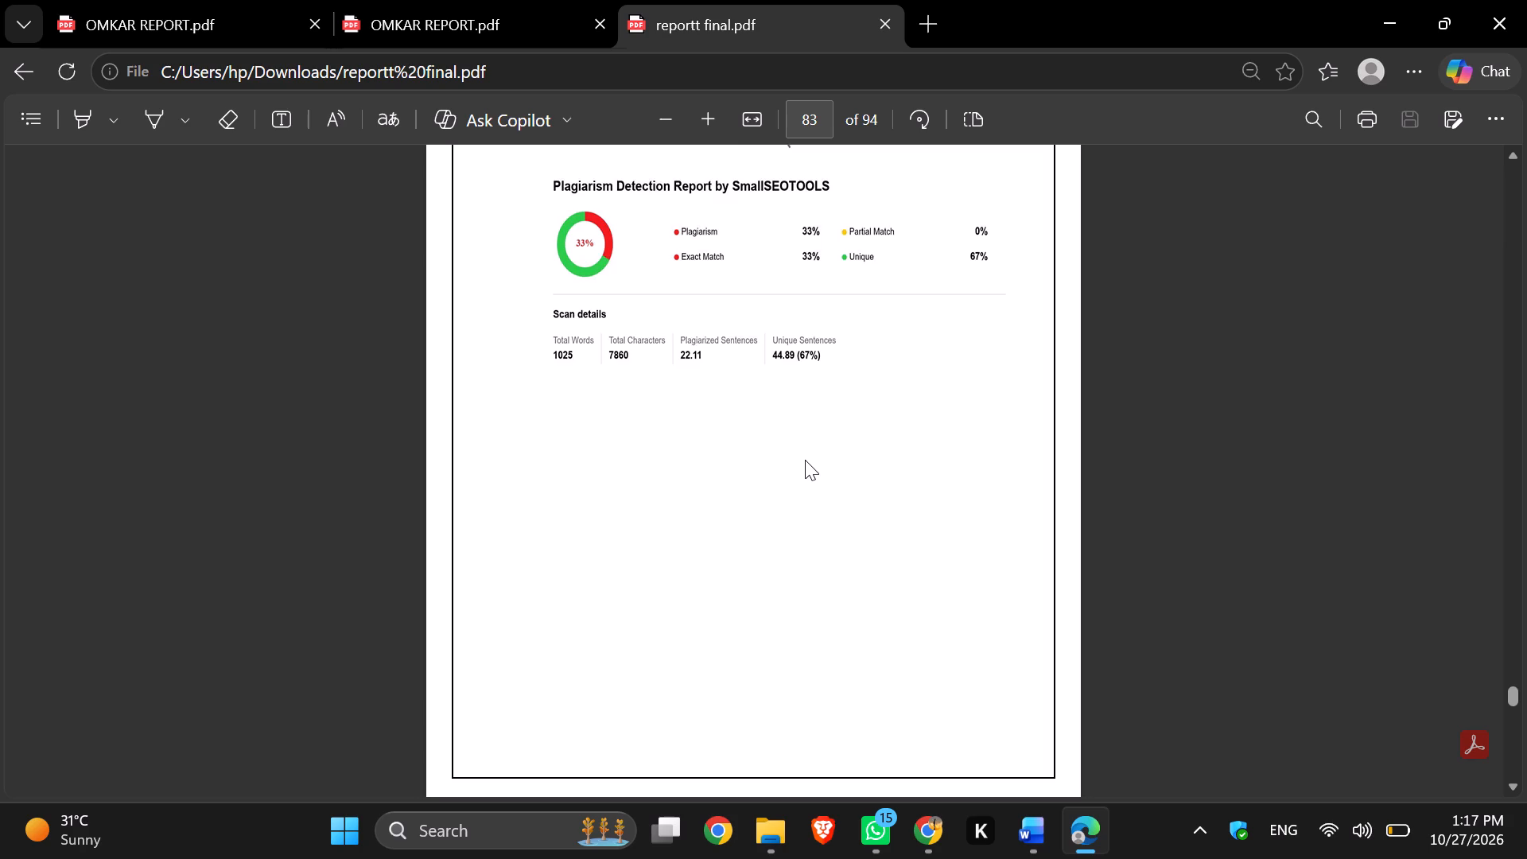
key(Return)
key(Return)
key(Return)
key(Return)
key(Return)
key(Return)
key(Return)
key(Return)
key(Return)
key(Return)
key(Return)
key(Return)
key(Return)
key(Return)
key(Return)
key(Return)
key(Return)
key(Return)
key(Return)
scroll(792, 593, up, 4)
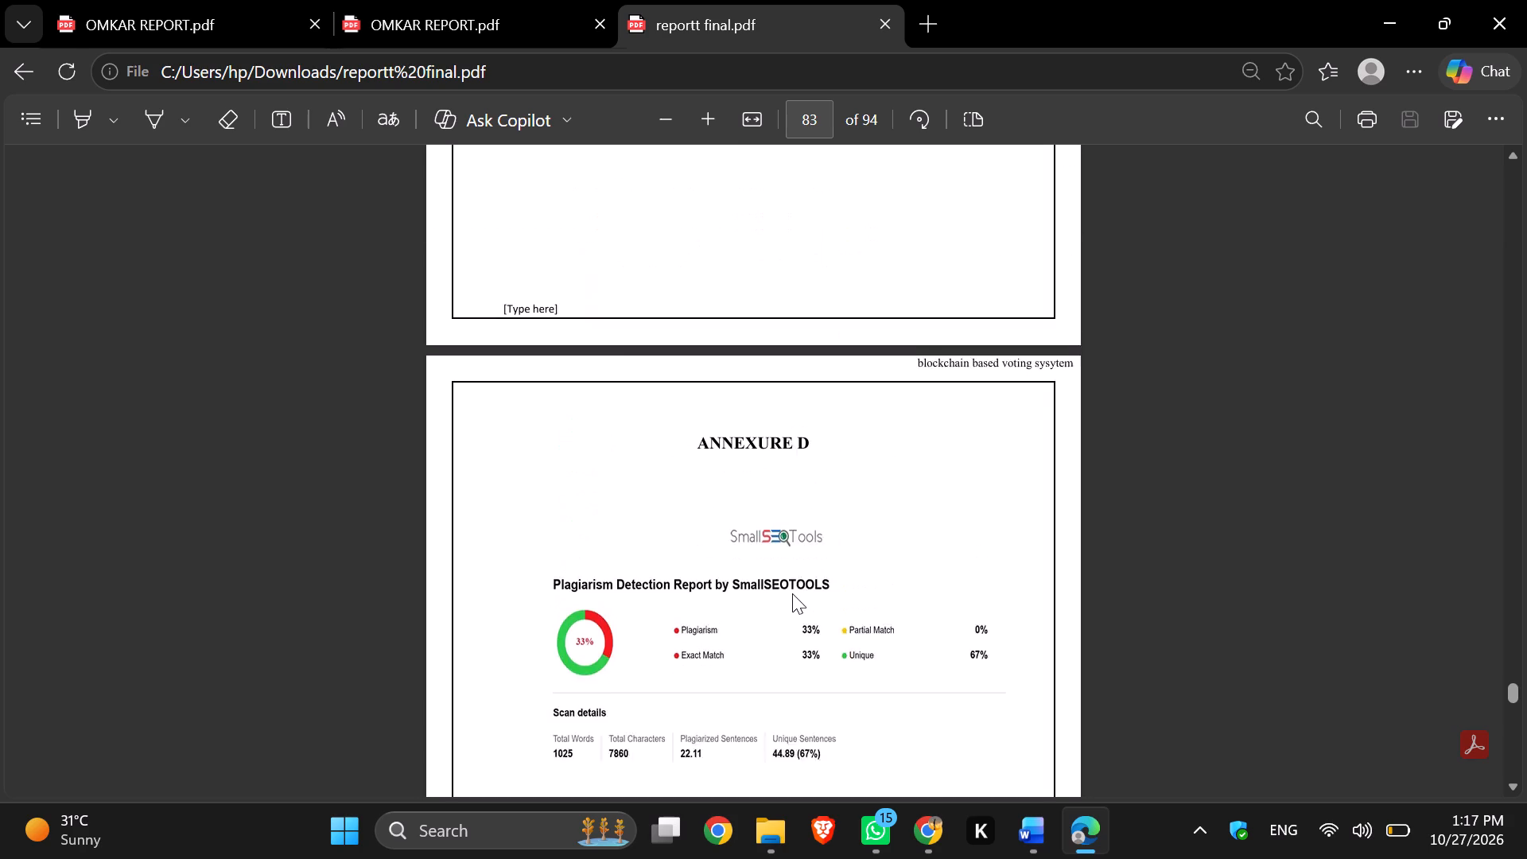
scroll(792, 593, up, 3)
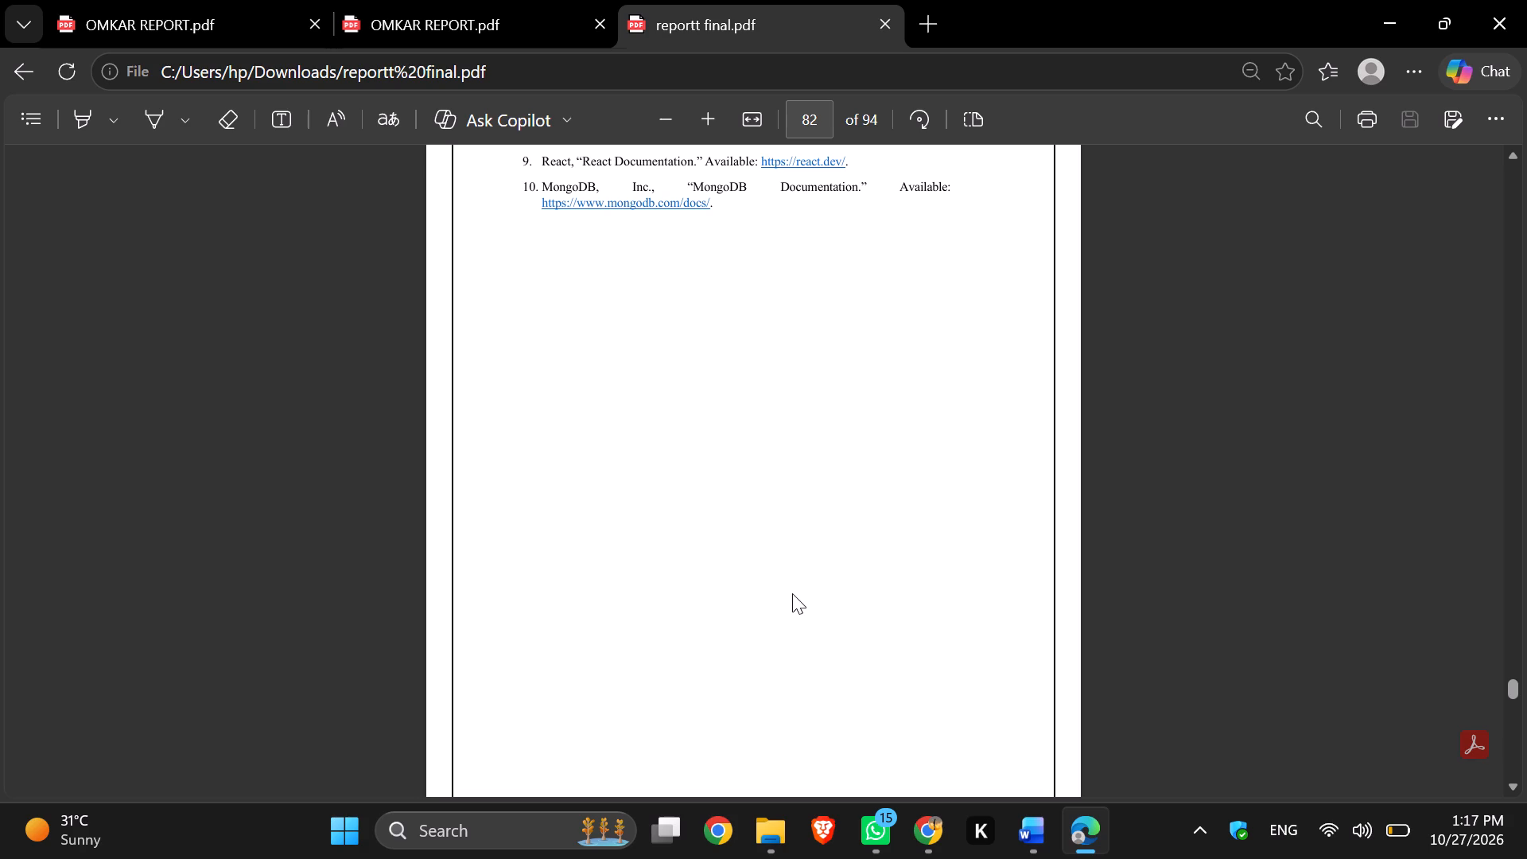
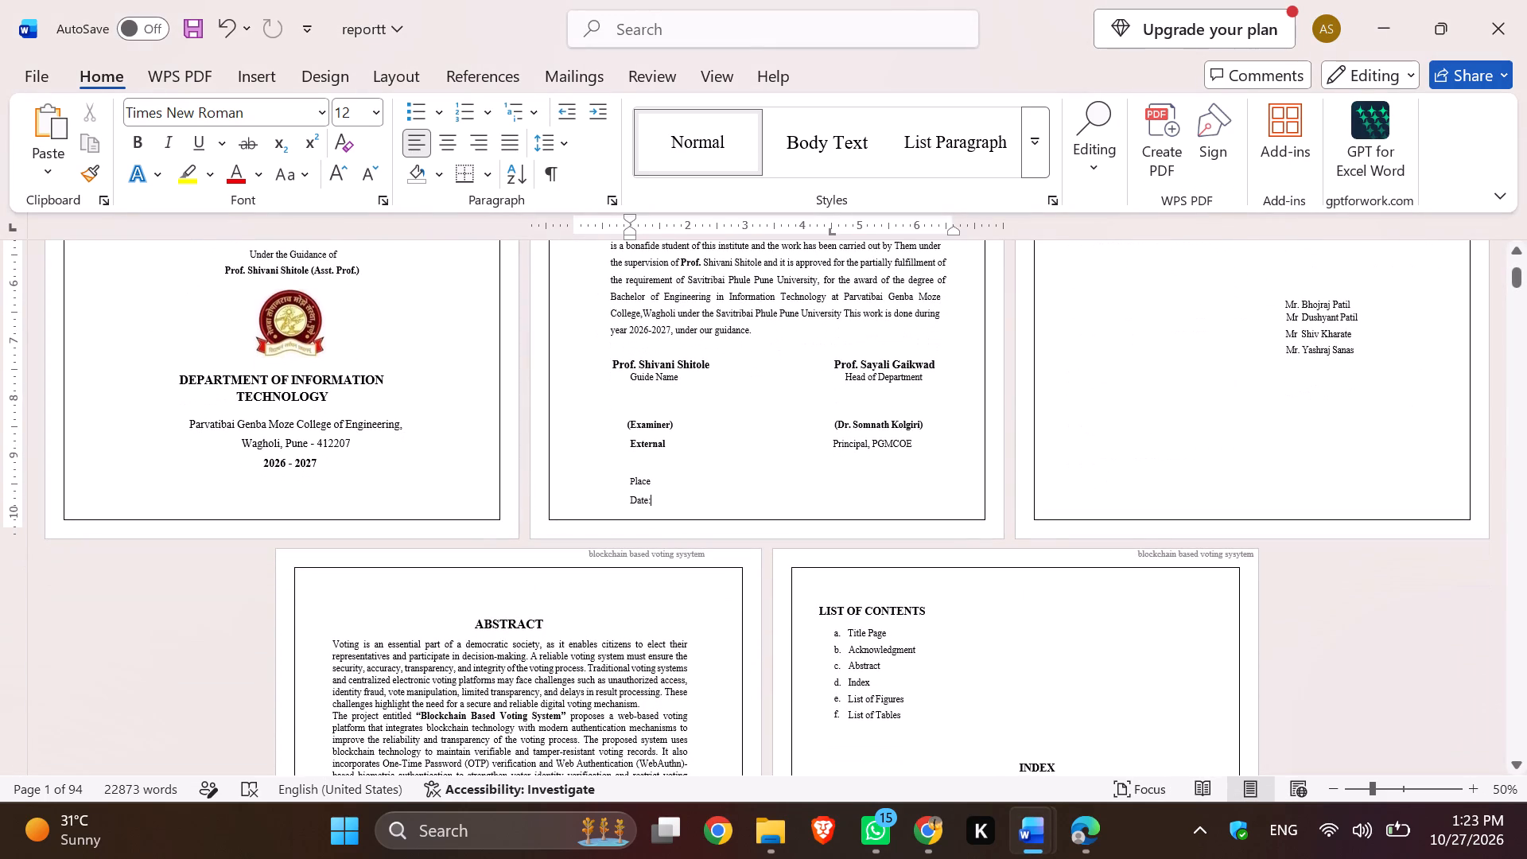
click(400, 73)
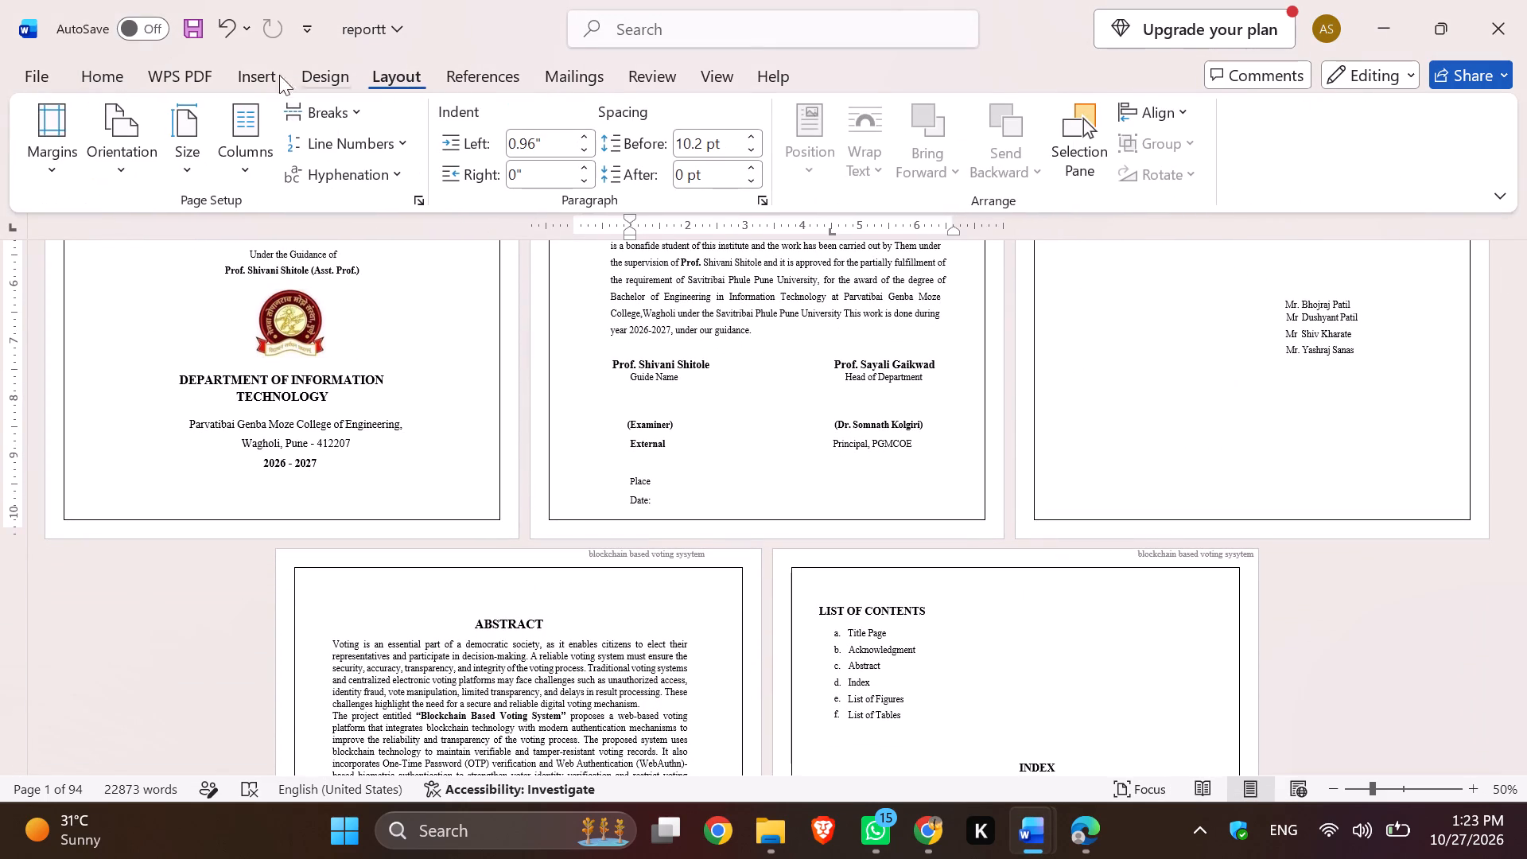
click(253, 67)
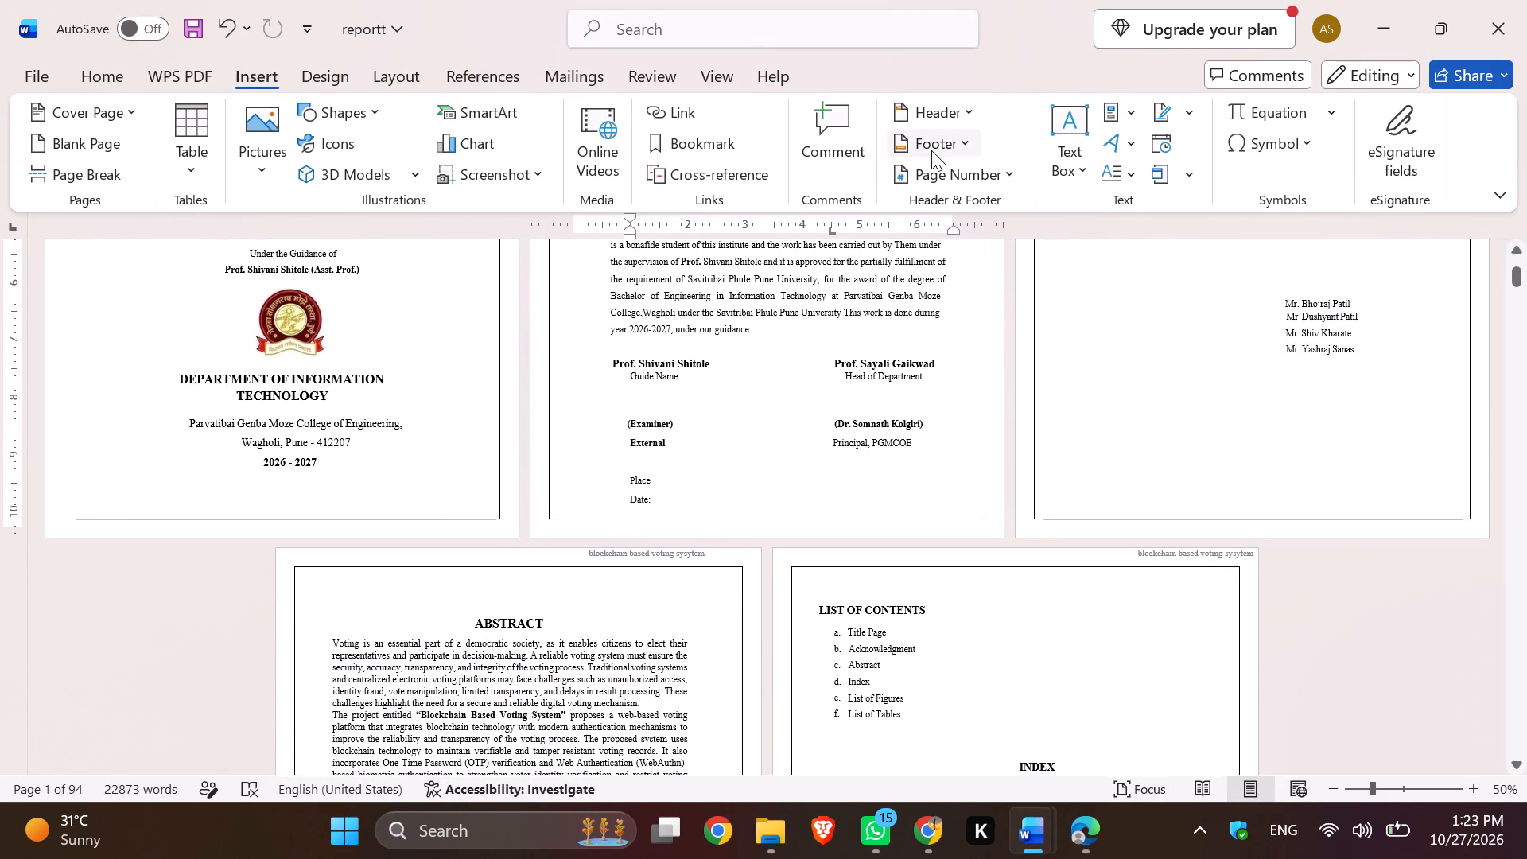
click(931, 150)
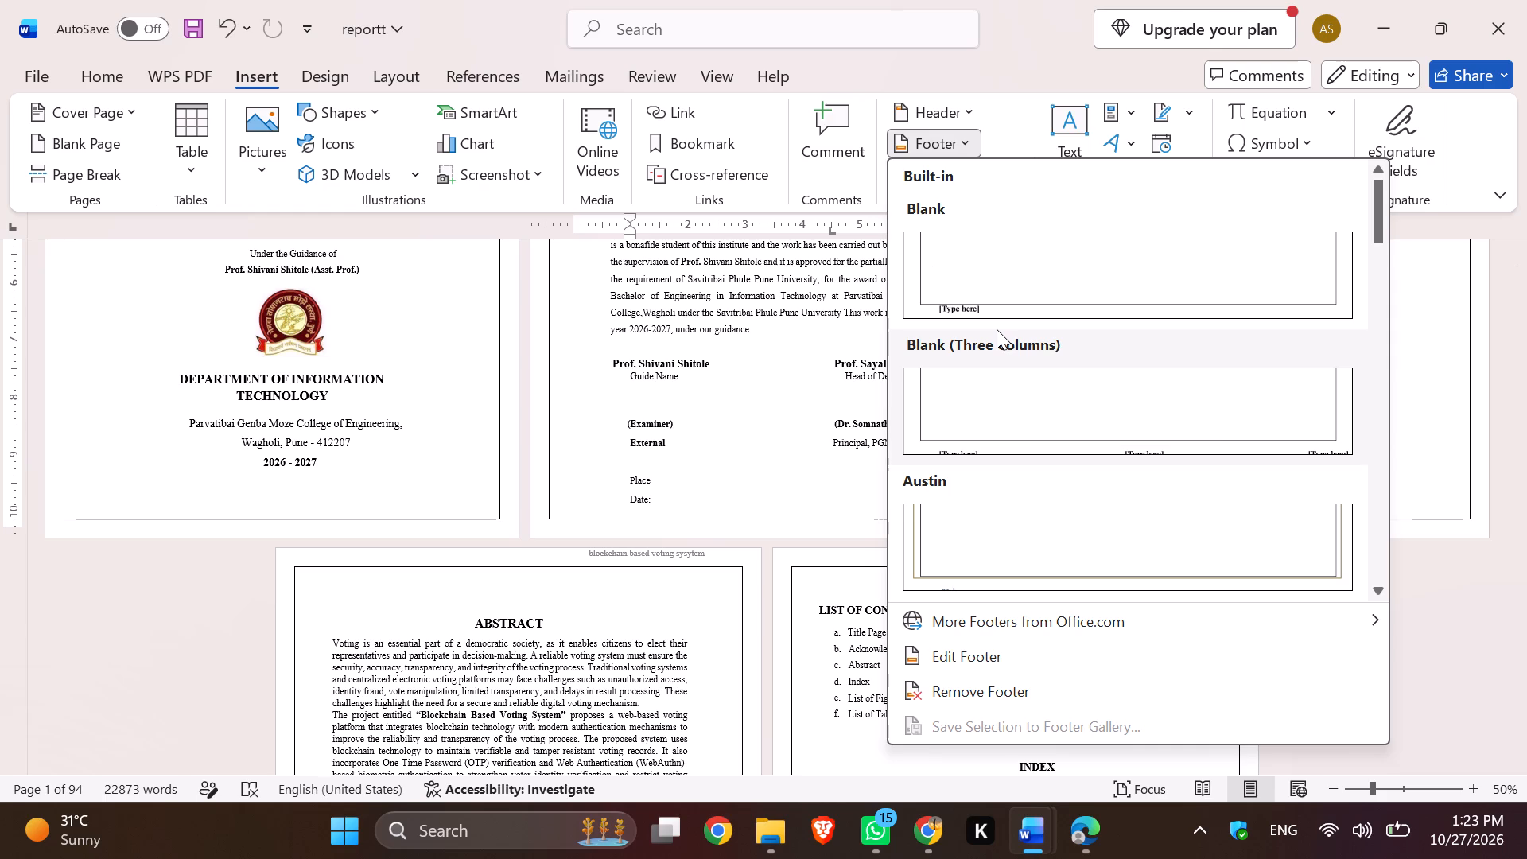
click(962, 437)
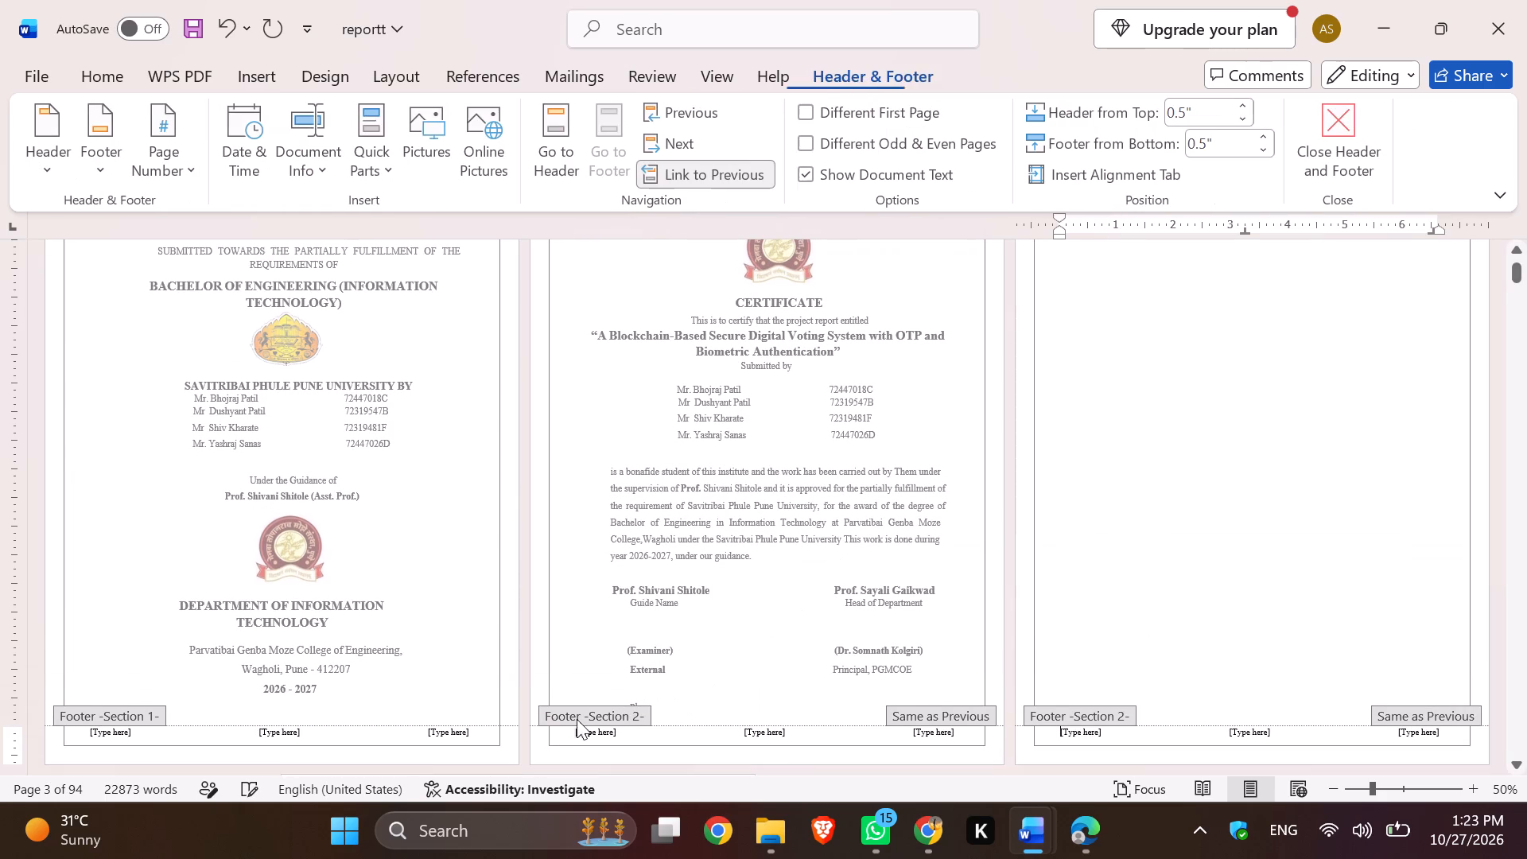
Replace the left placeholder of the Section 1 footer with "P G Moze Collage of Engineering,Wagholi".
click(149, 733)
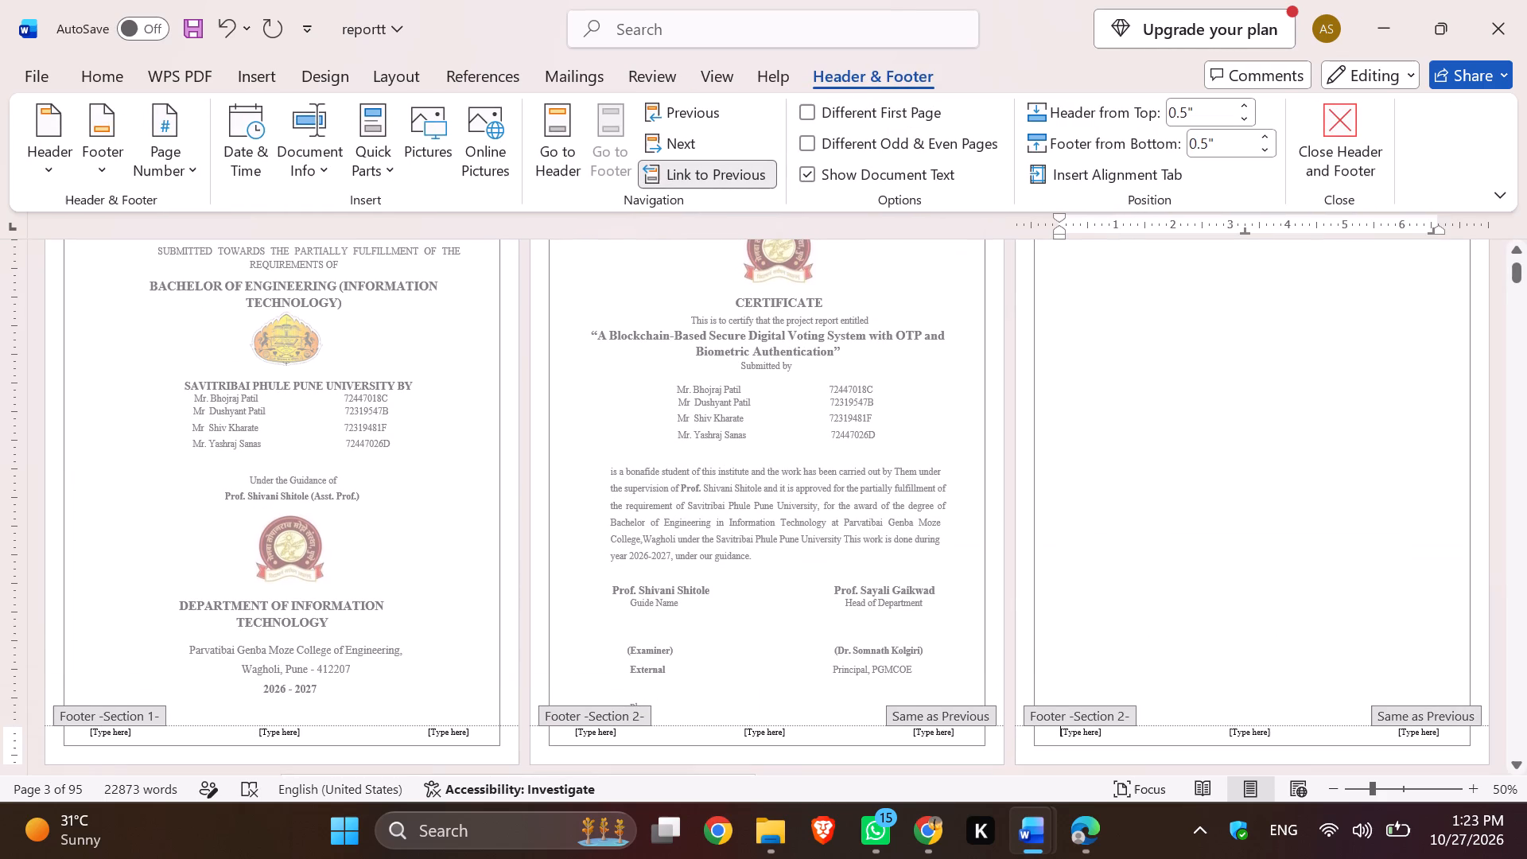
key(BackSpace)
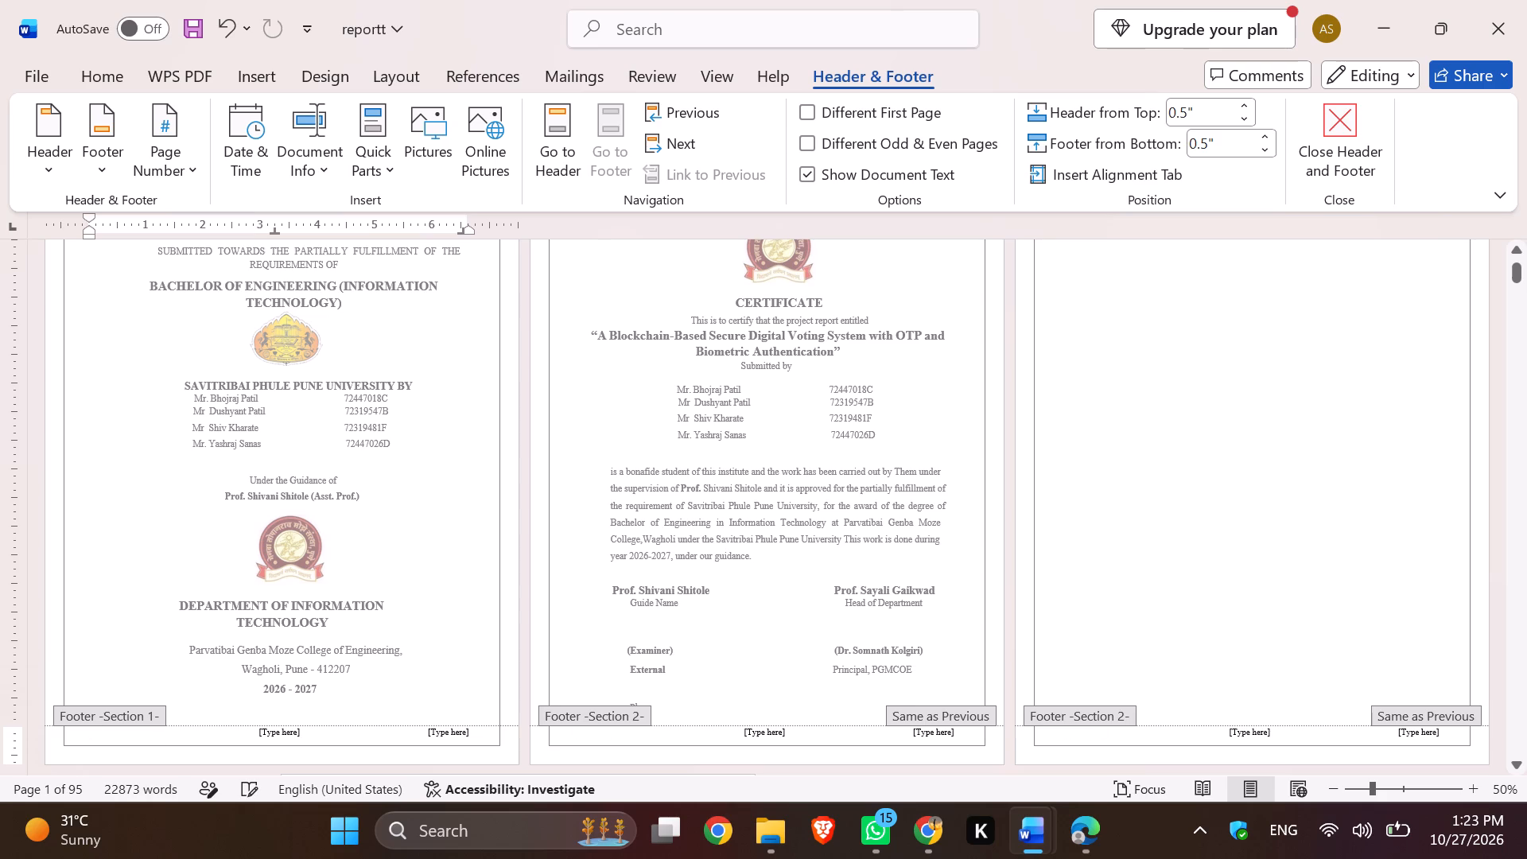
text(P)
key(space)
text(G)
key(space)
key(m)
text(oz)
text(er)
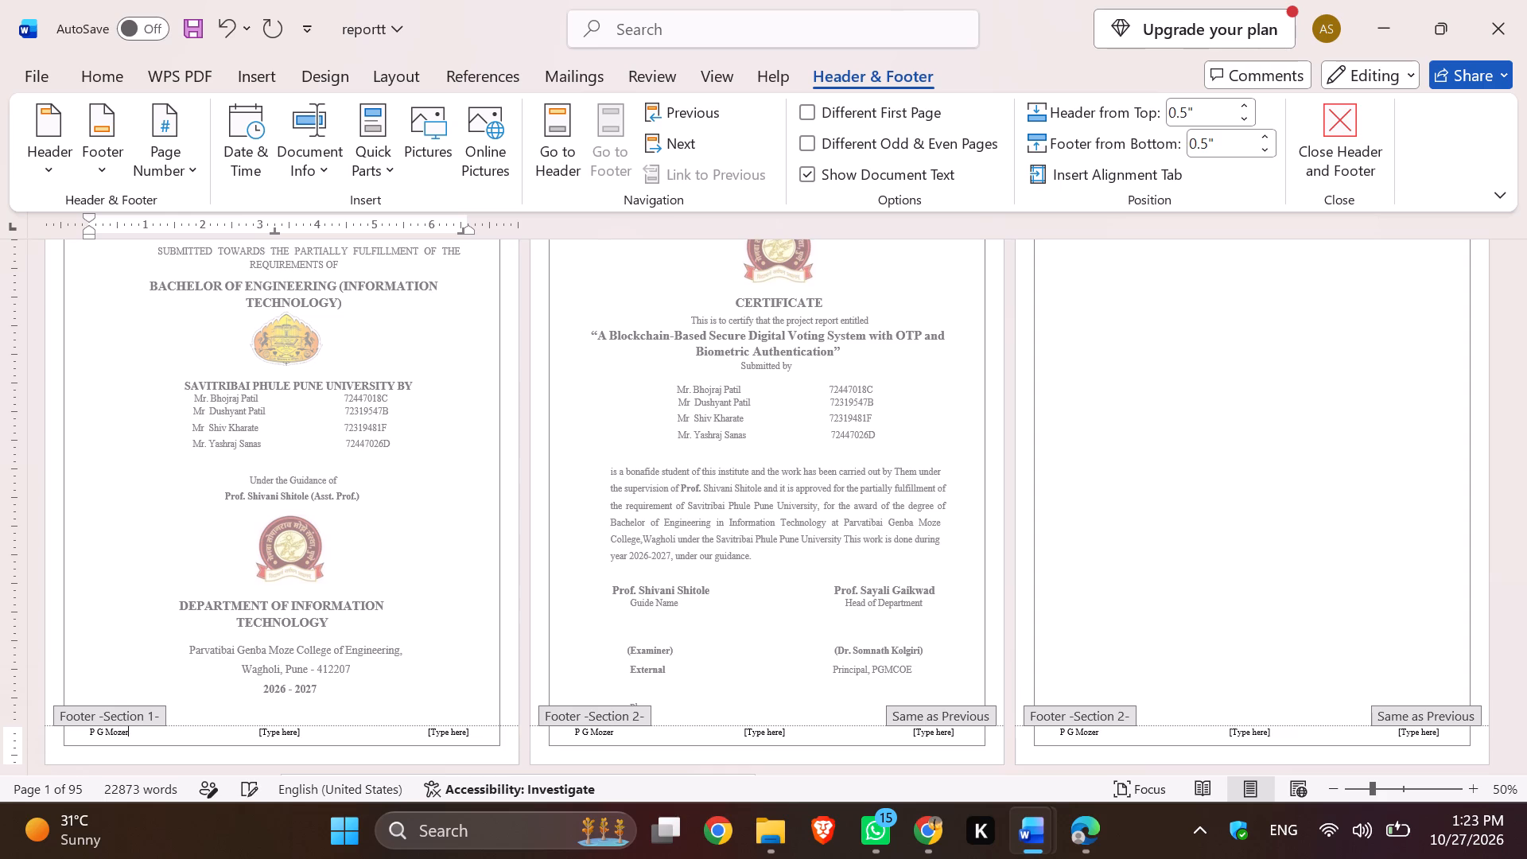
key(BackSpace)
key(space)
key(c)
text(agw)
text(=e=)
key(BackSpace)
key(BackSpace)
key(BackSpace)
key(BackSpace)
text(e)
key(space)
text(of)
key(space)
key(e)
key(n)
text(gineering)
key(space)
key(BackSpace)
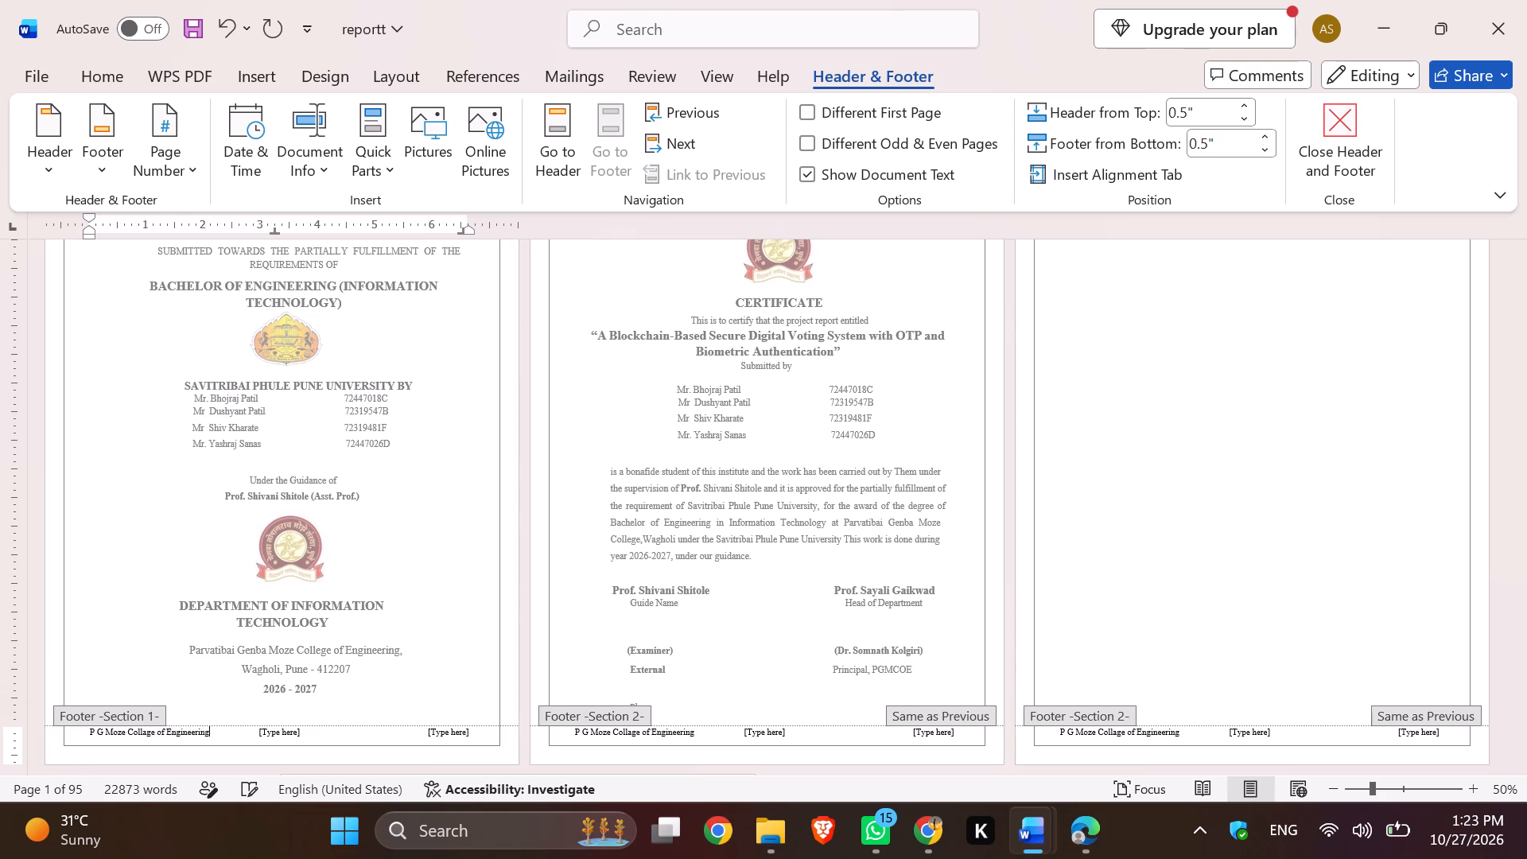
key(comma)
key(w)
text(agholi)
Delete the centre and right placeholders from the Section 1 footer.
click(309, 727)
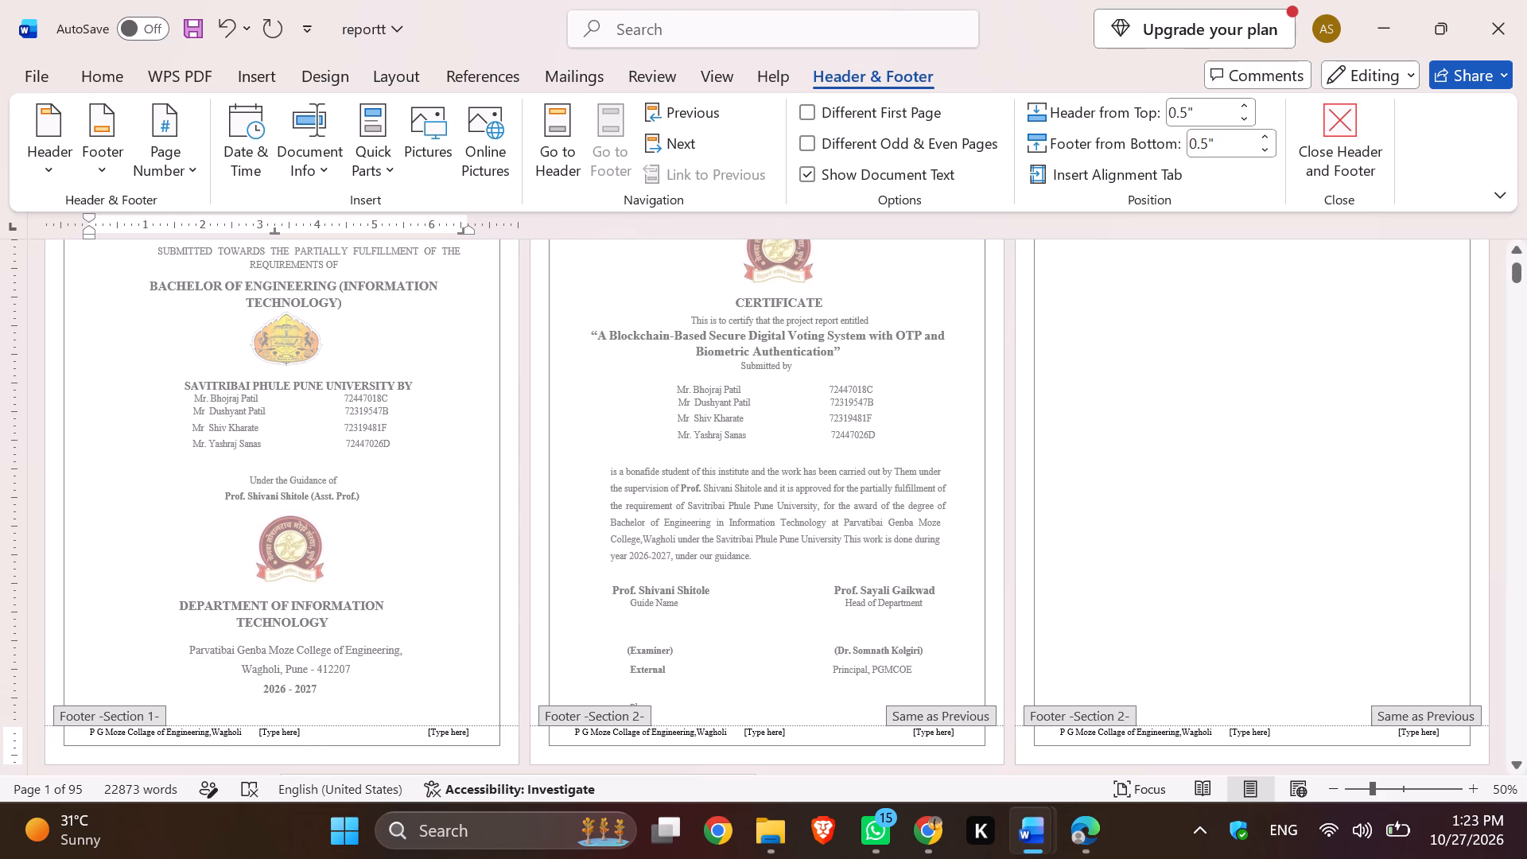
key(BackSpace)
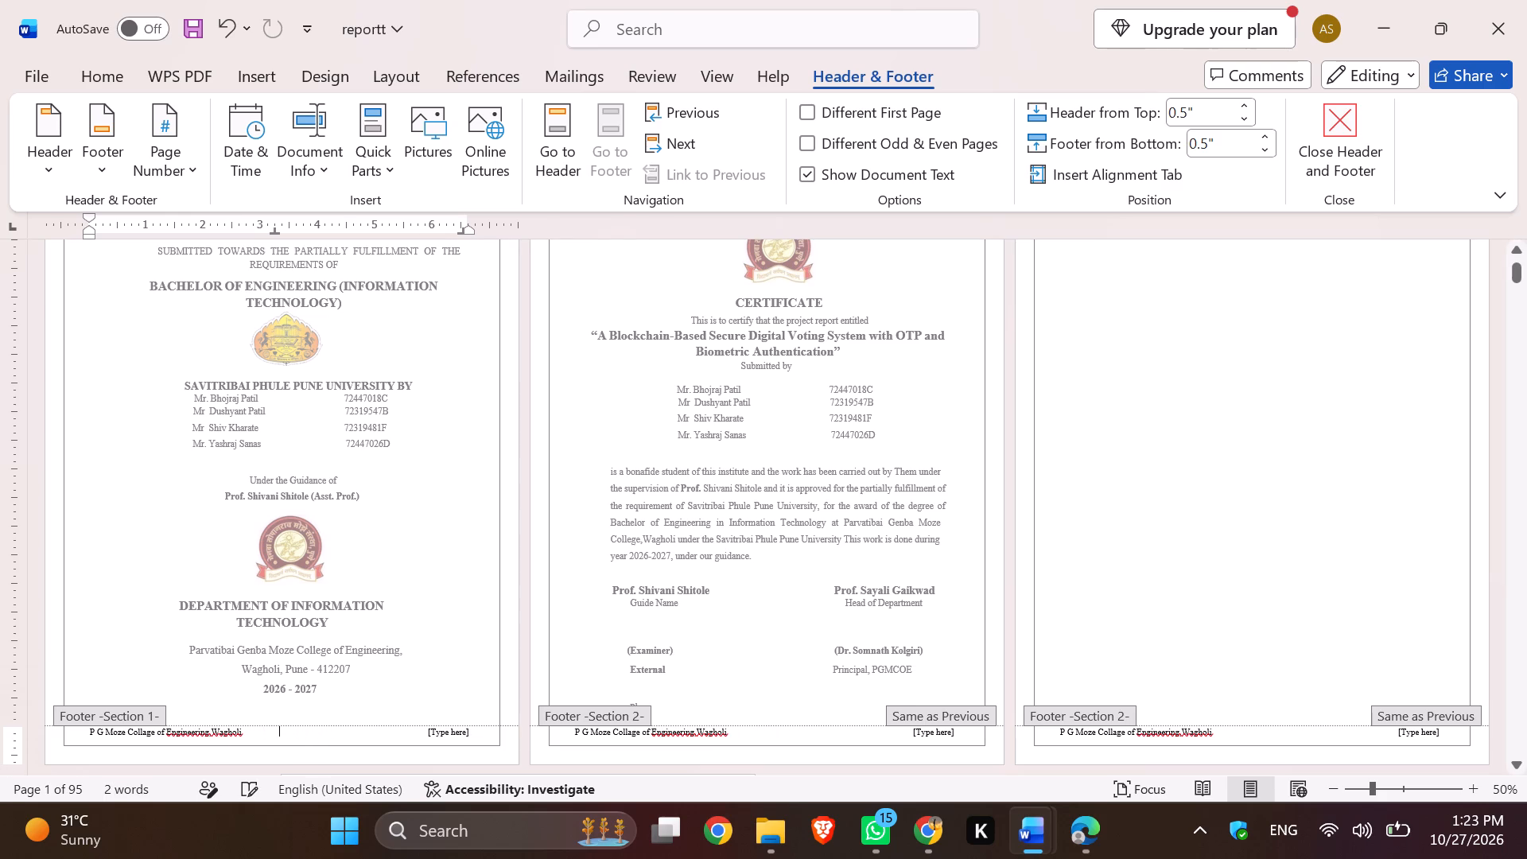
click(473, 729)
key(BackSpace)
key(BackSpace)
Shift the footer paragraph's first-line indent about 0.7 inch into the left margin so the college name starts near the page edge.
scroll(473, 729, down, 1)
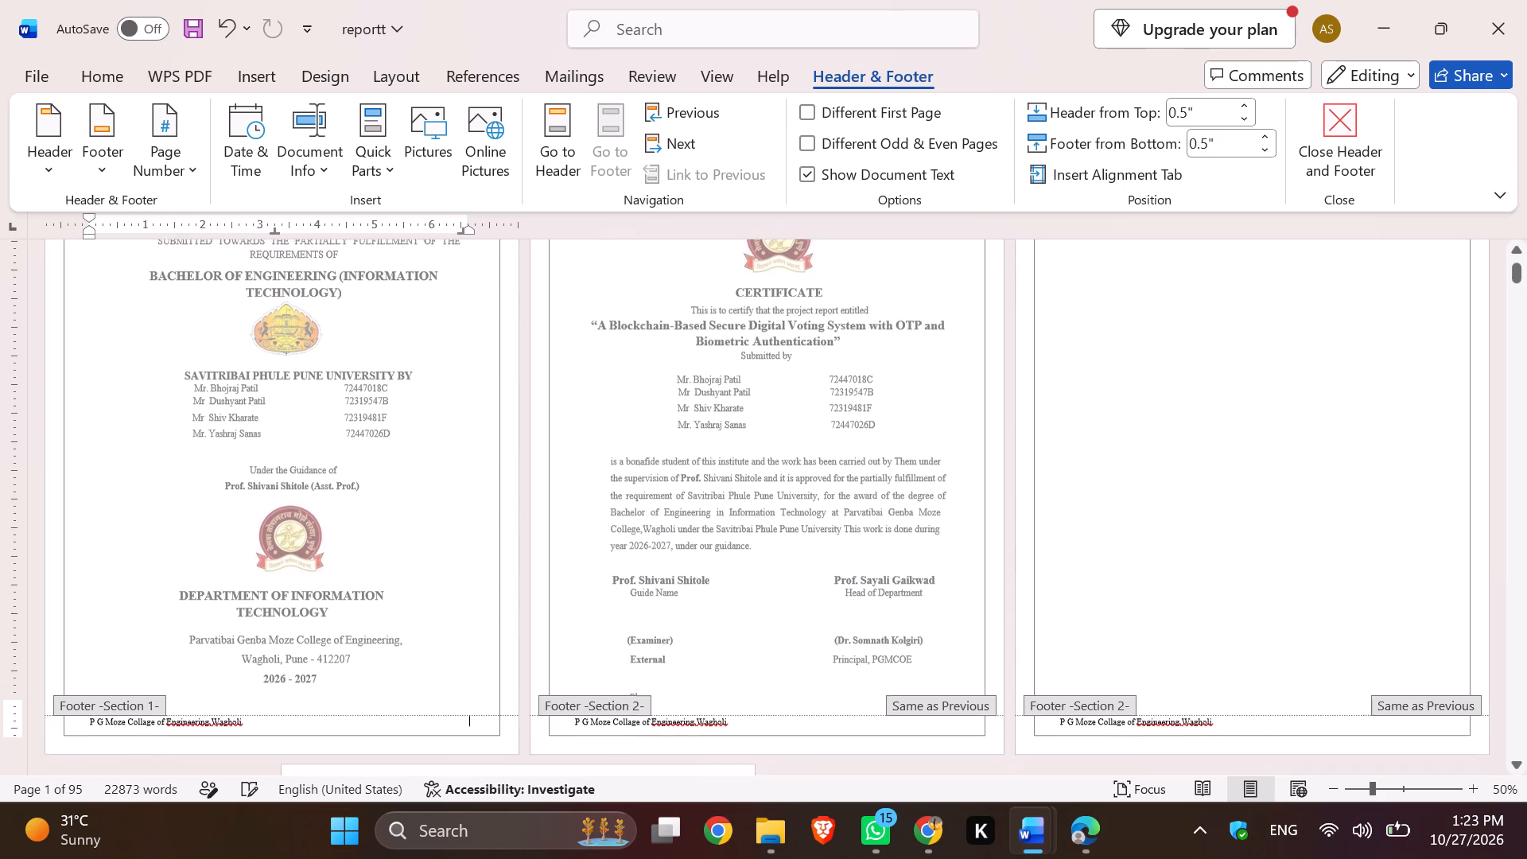
scroll(473, 729, down, 1)
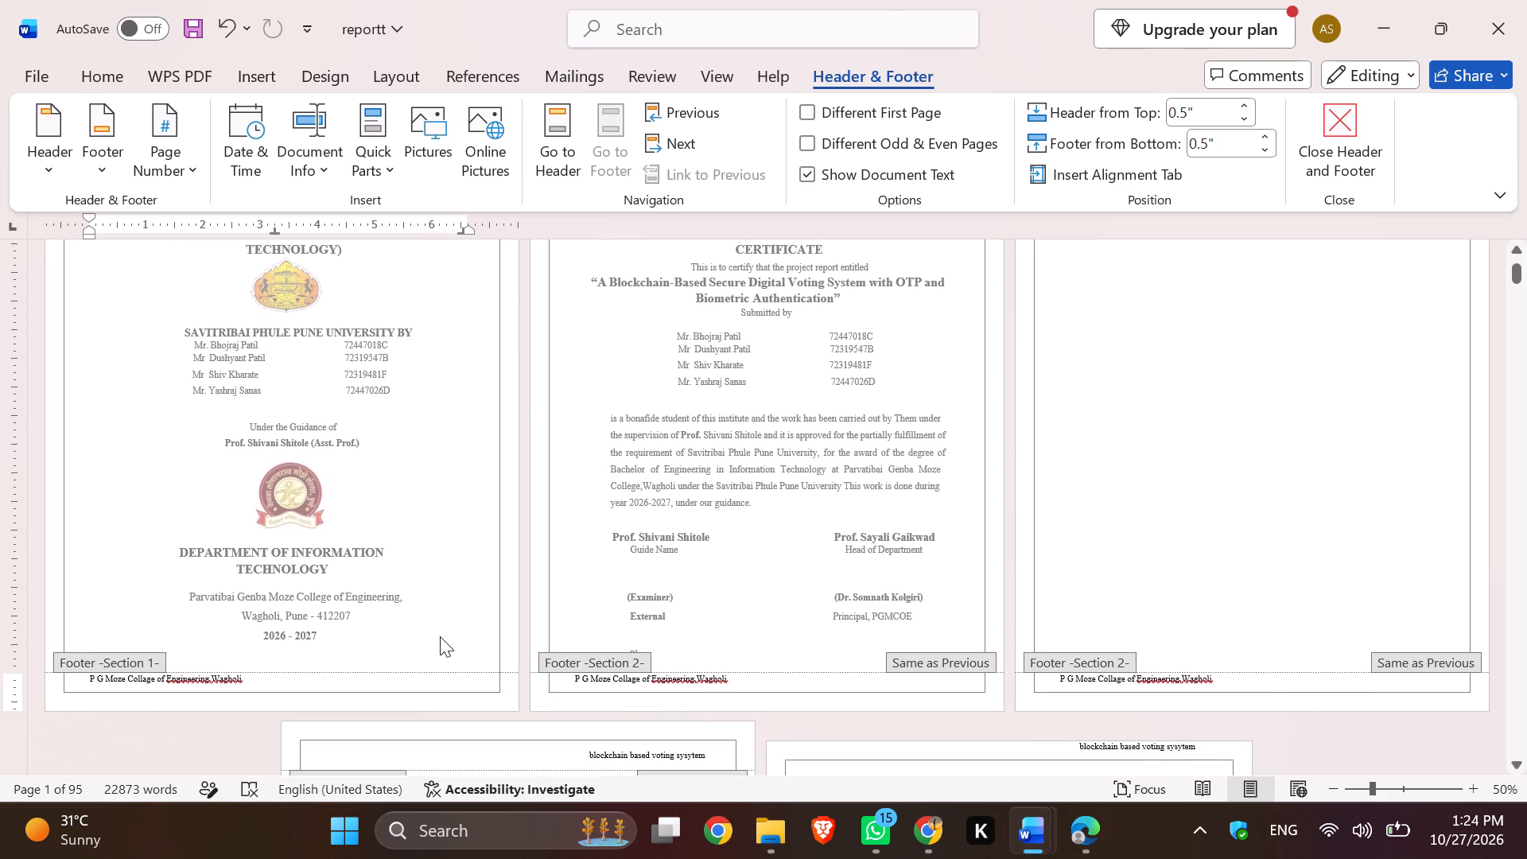
click(445, 636)
drag(77, 192, 85, 227)
drag(85, 227, 86, 232)
drag(86, 232, 96, 239)
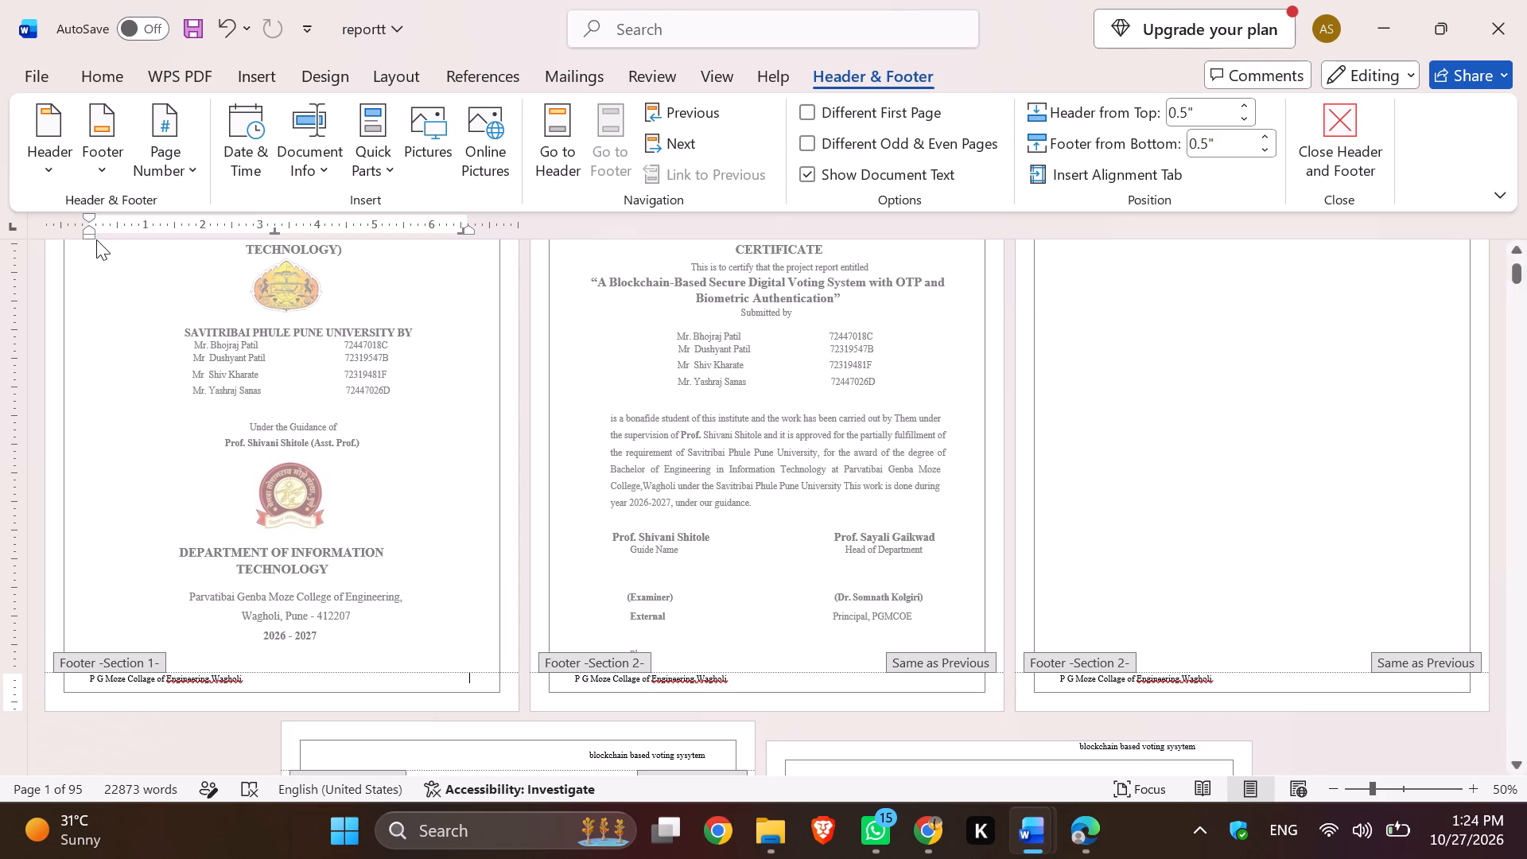
drag(96, 239, 88, 218)
drag(88, 218, 52, 222)
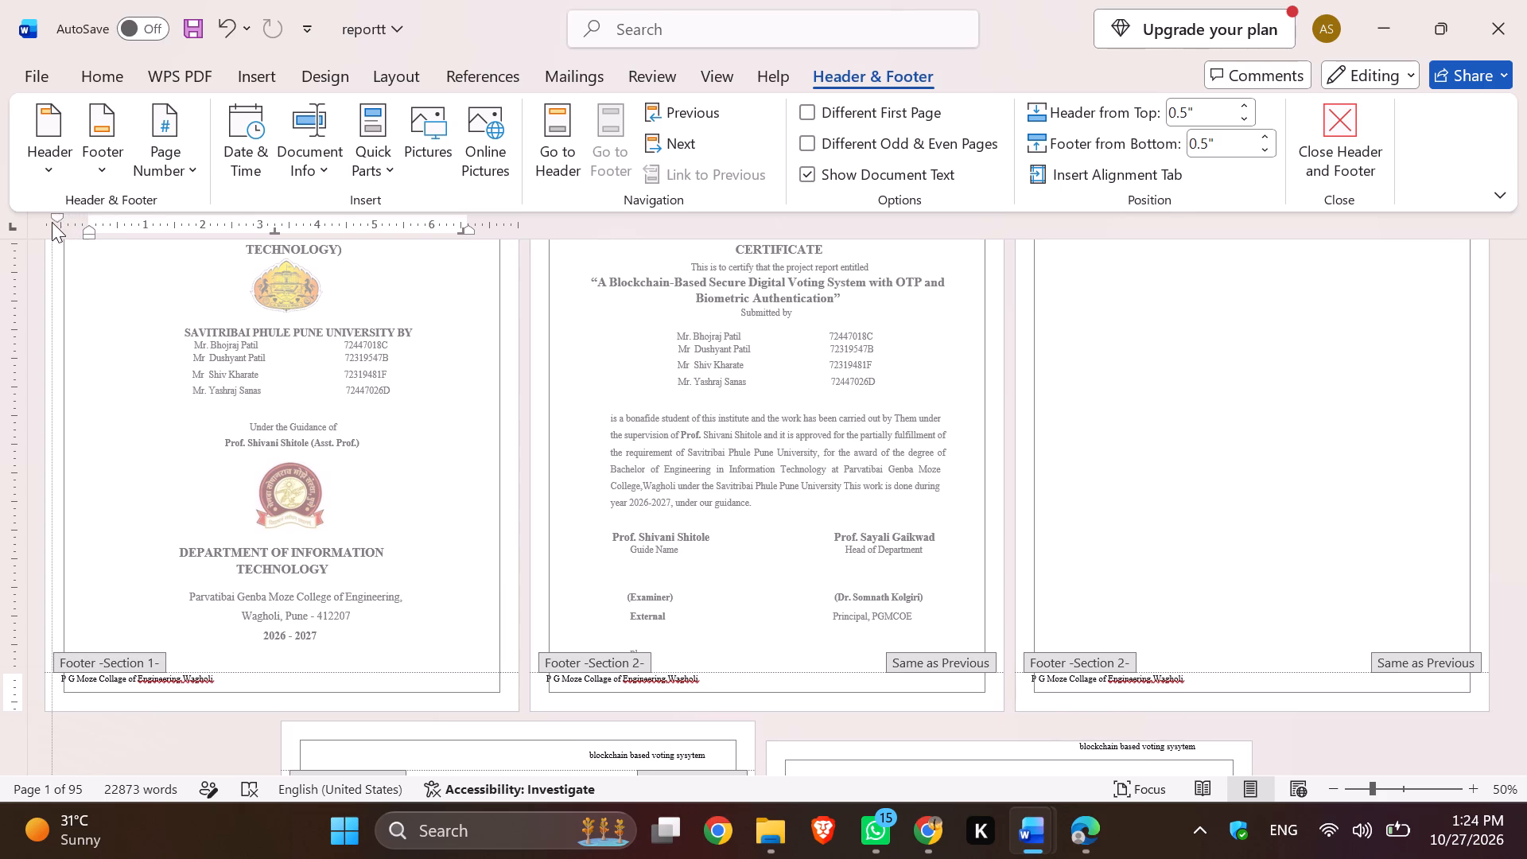
drag(52, 222, 54, 227)
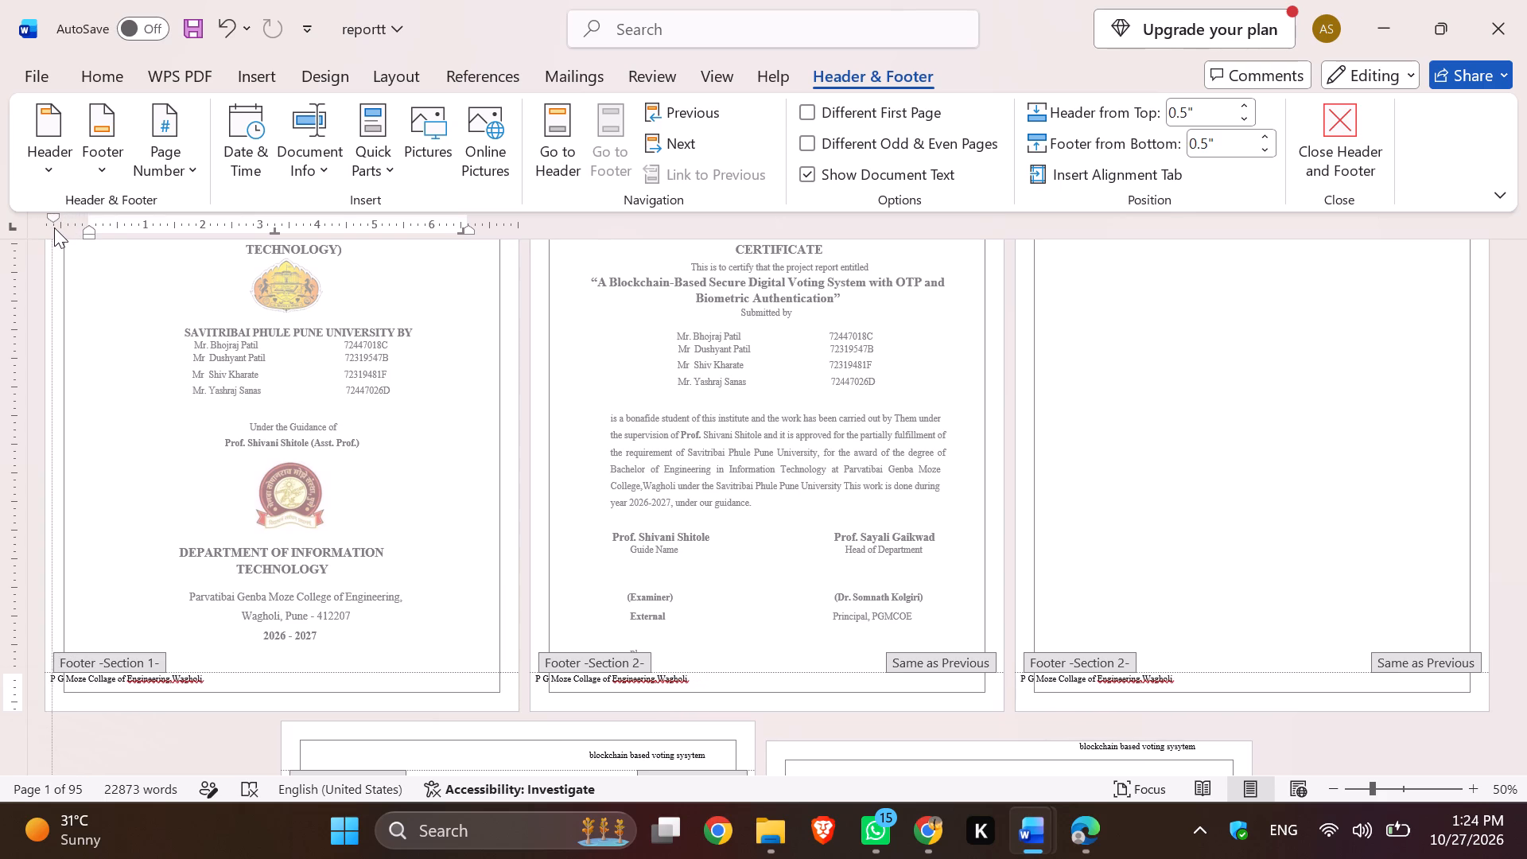
drag(54, 227, 45, 227)
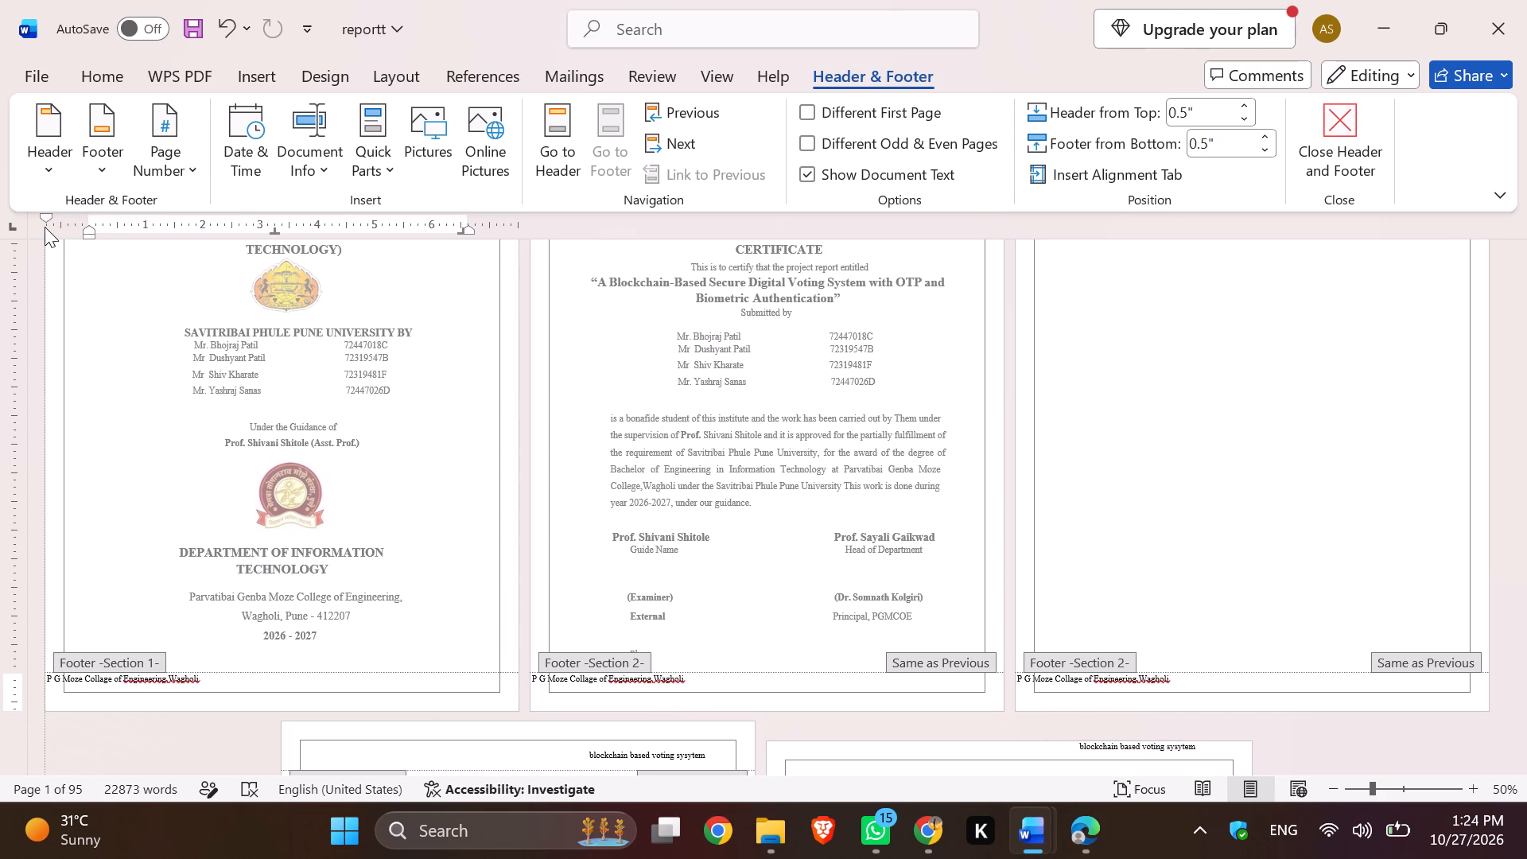
drag(45, 227, 48, 227)
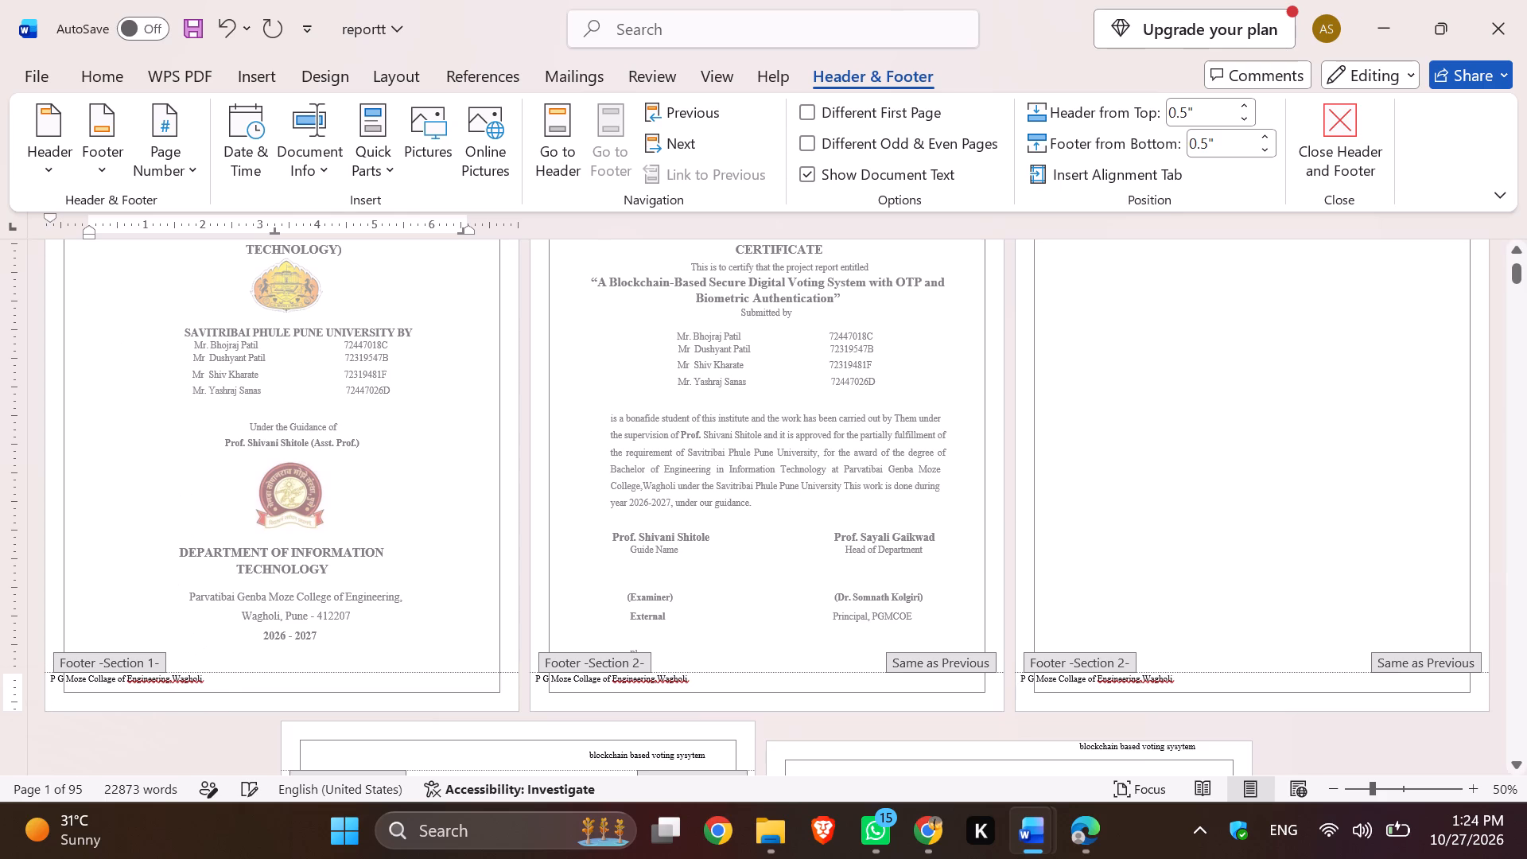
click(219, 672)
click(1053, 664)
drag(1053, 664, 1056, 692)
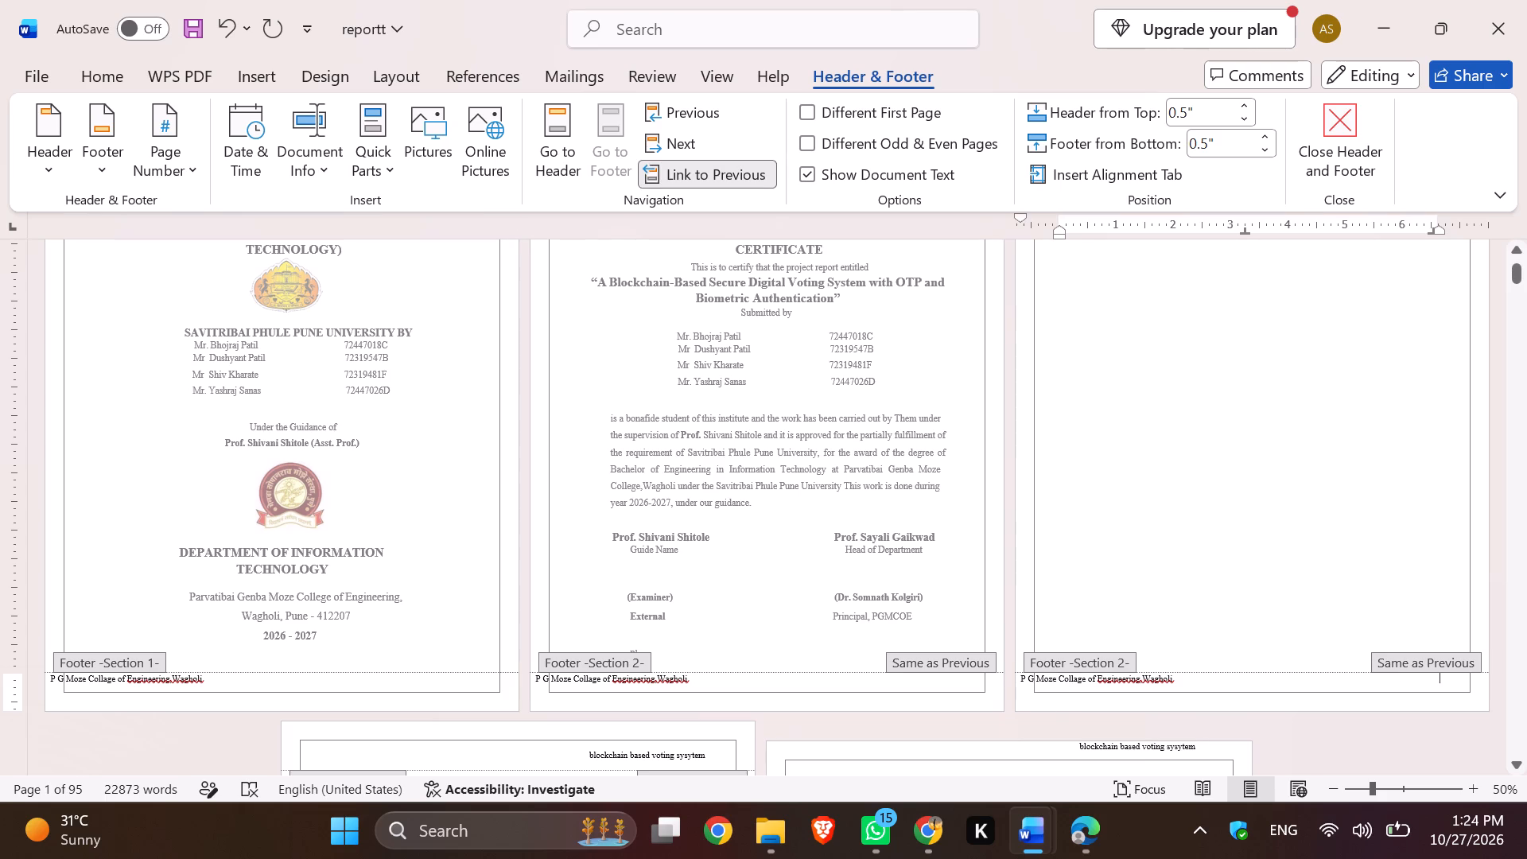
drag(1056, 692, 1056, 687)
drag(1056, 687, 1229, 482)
Set the bottom page margin of the current section, Section 2, to 0.02" using custom margins.
click(387, 72)
click(52, 119)
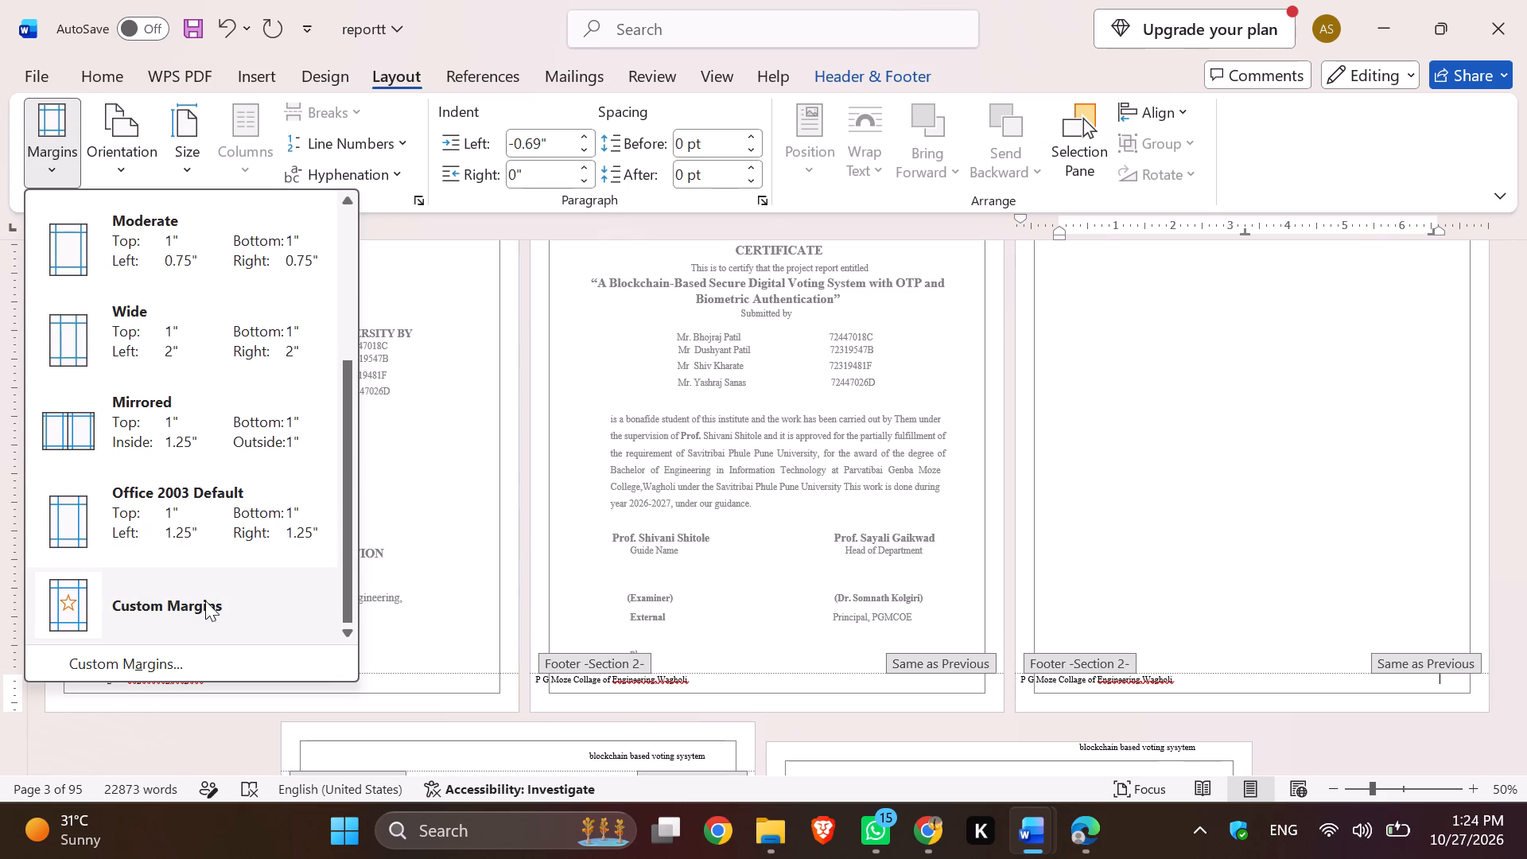
click(204, 624)
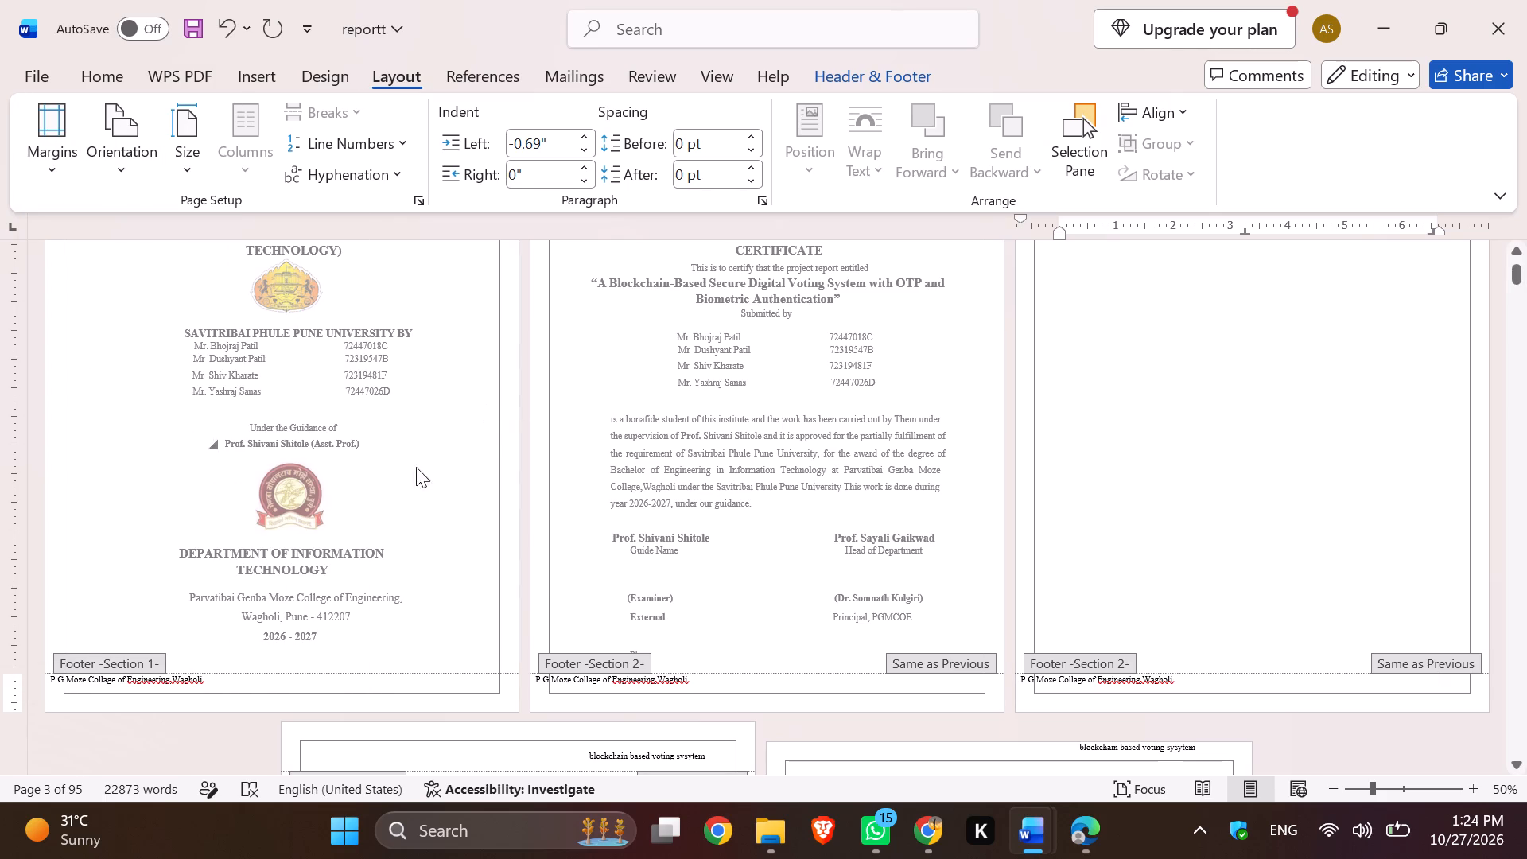
click(55, 152)
click(141, 655)
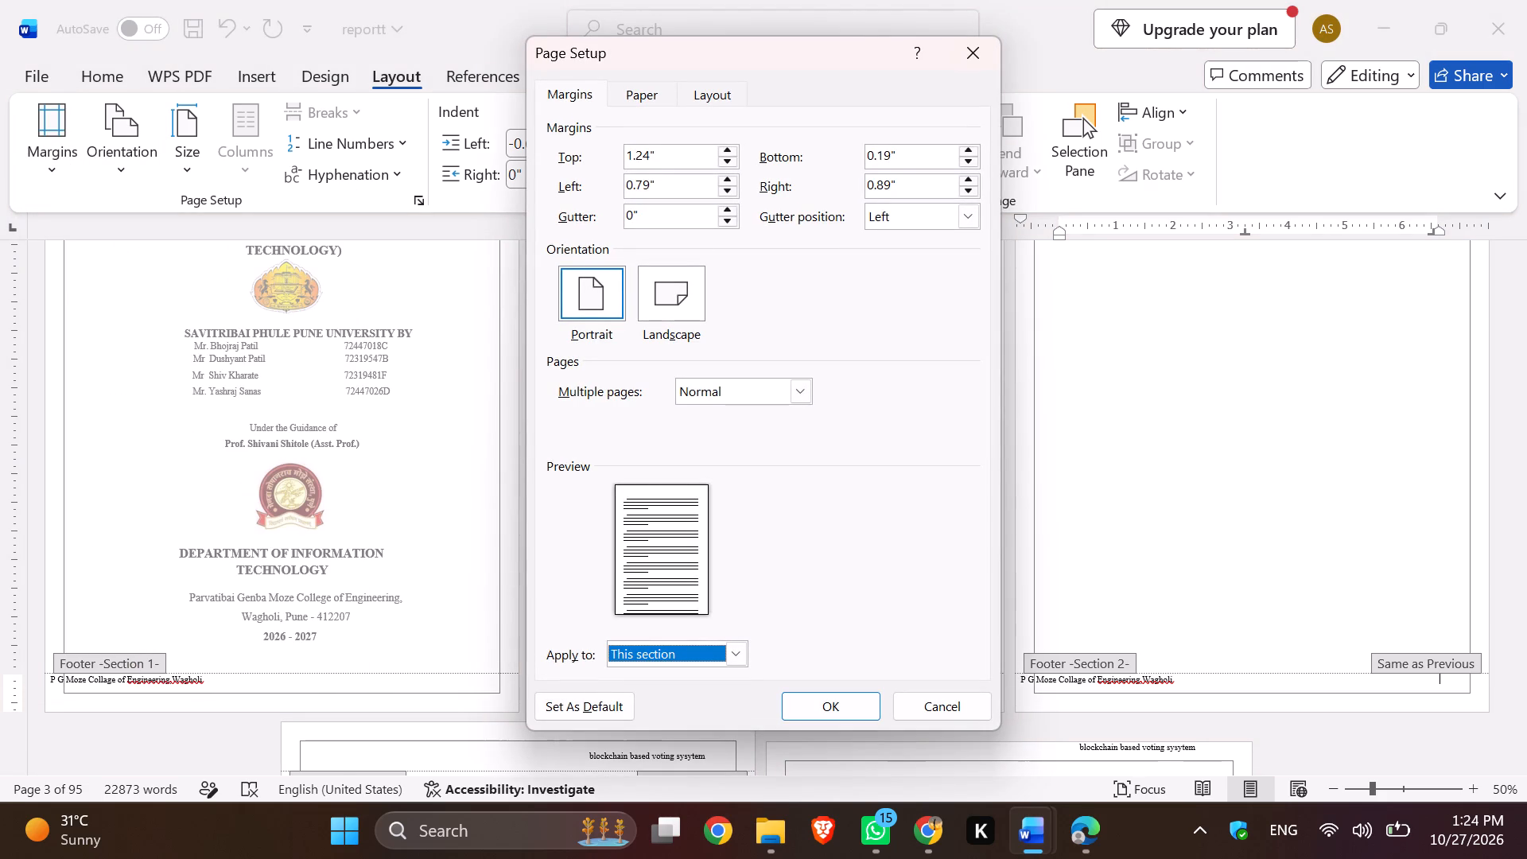
click(888, 156)
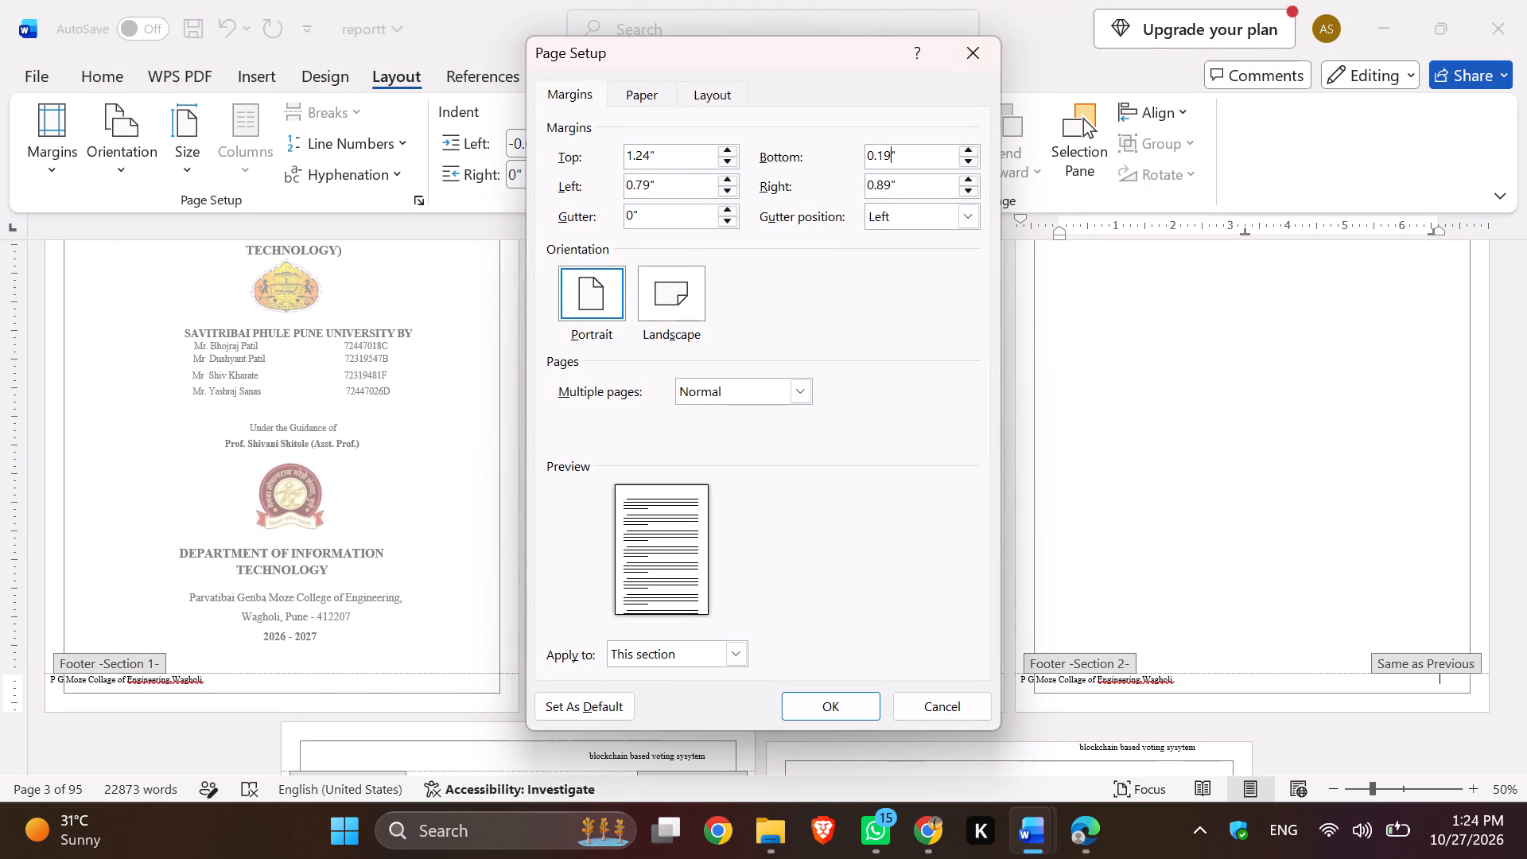
key(BackSpace)
key(BackSpace)
key(0)
key(2)
click(827, 705)
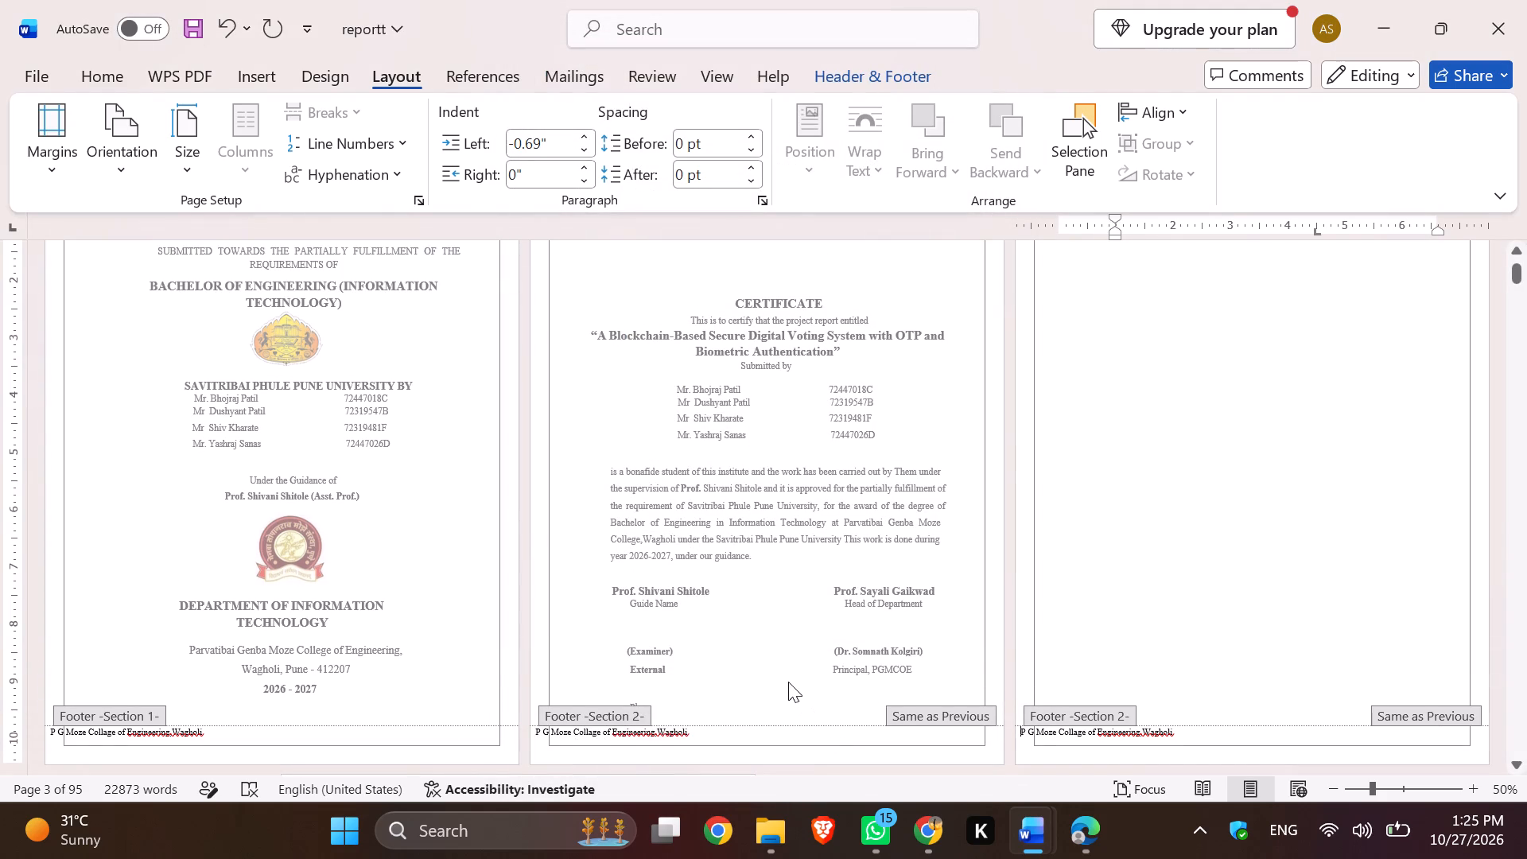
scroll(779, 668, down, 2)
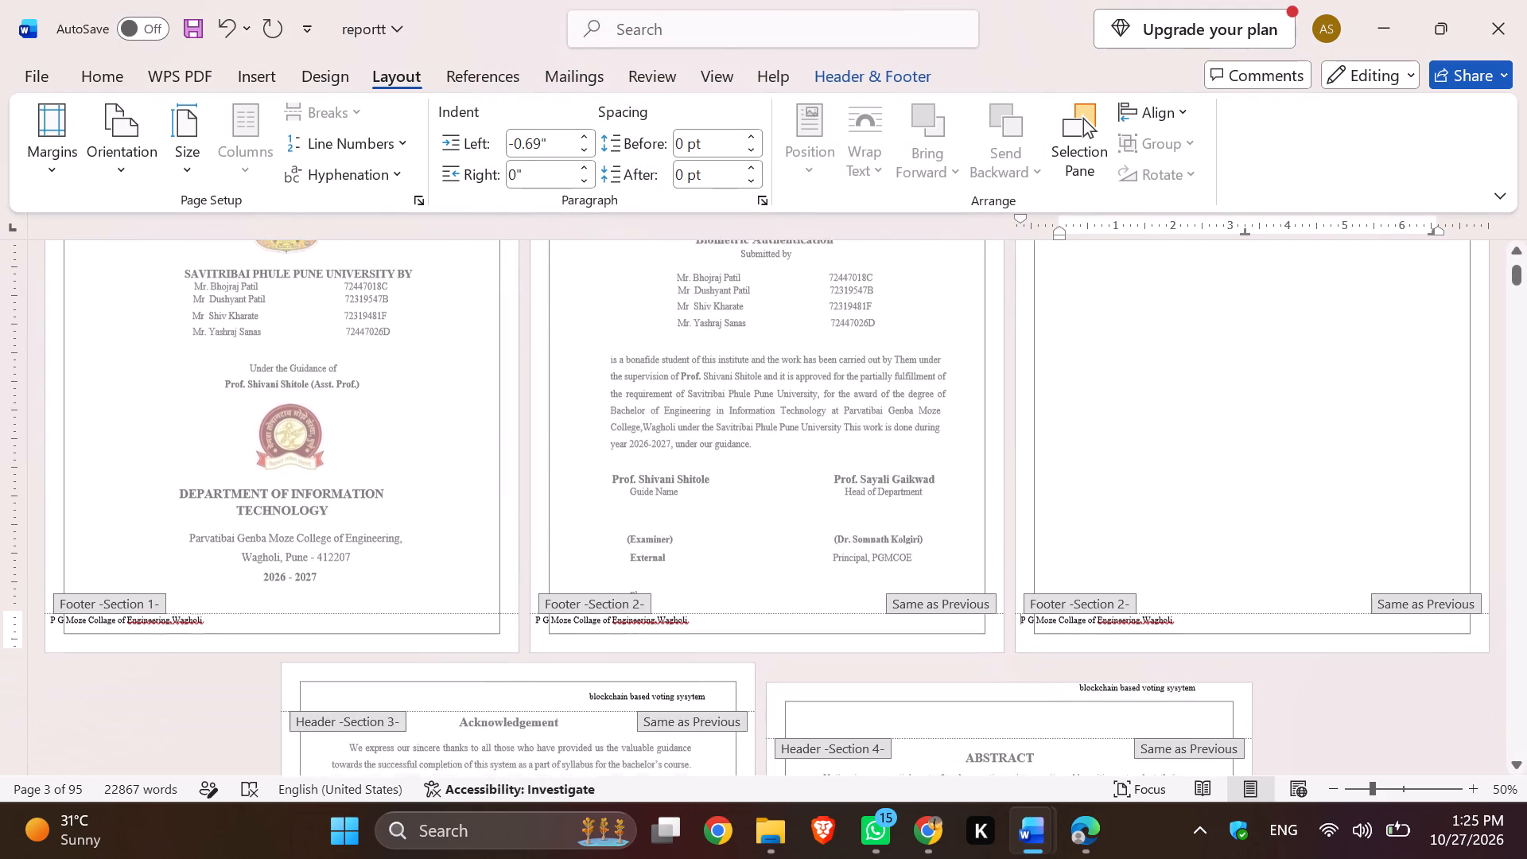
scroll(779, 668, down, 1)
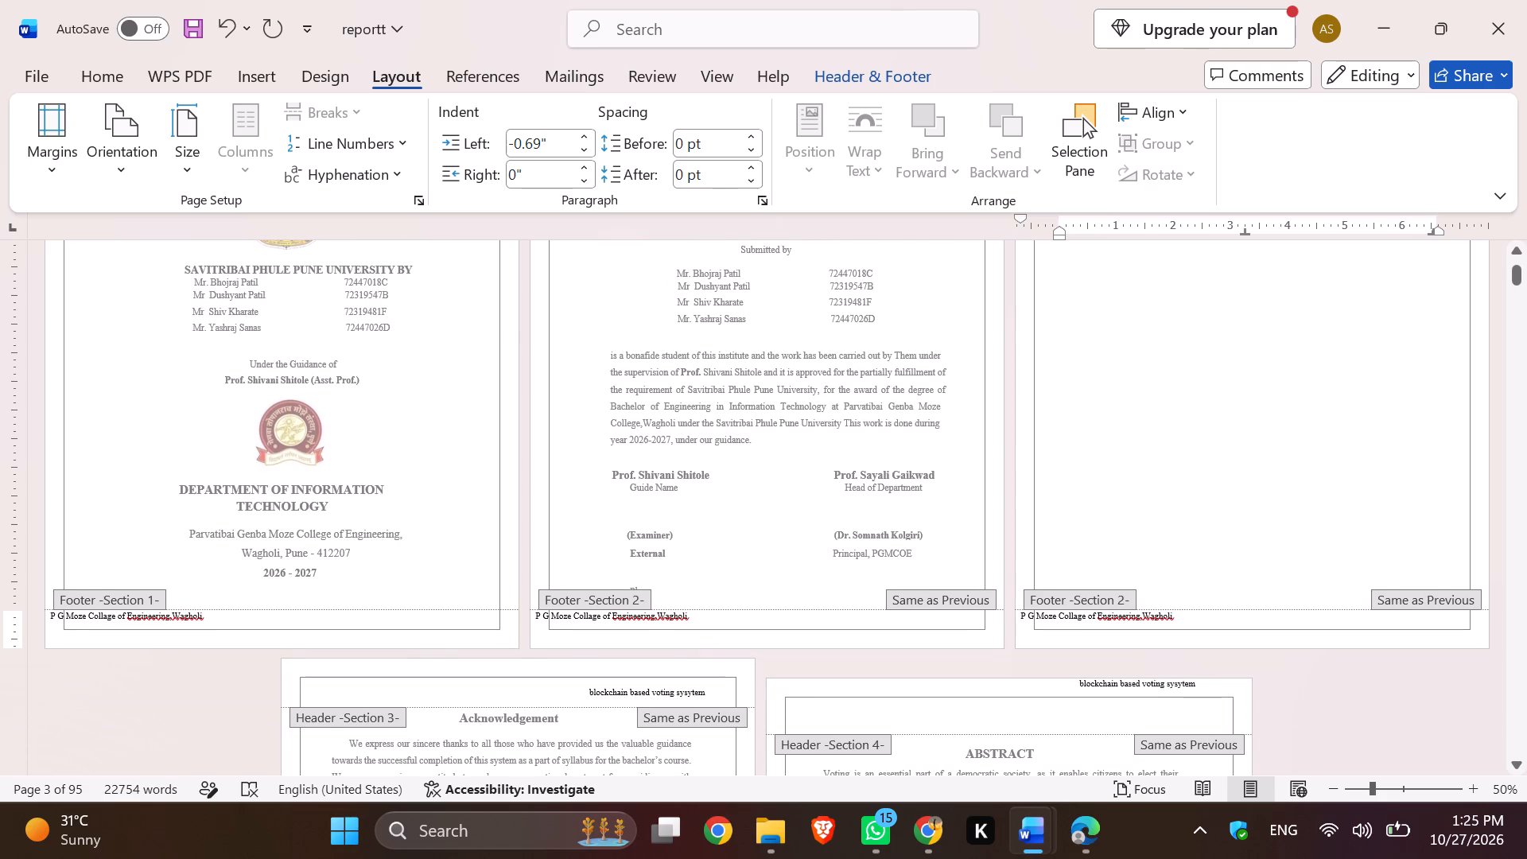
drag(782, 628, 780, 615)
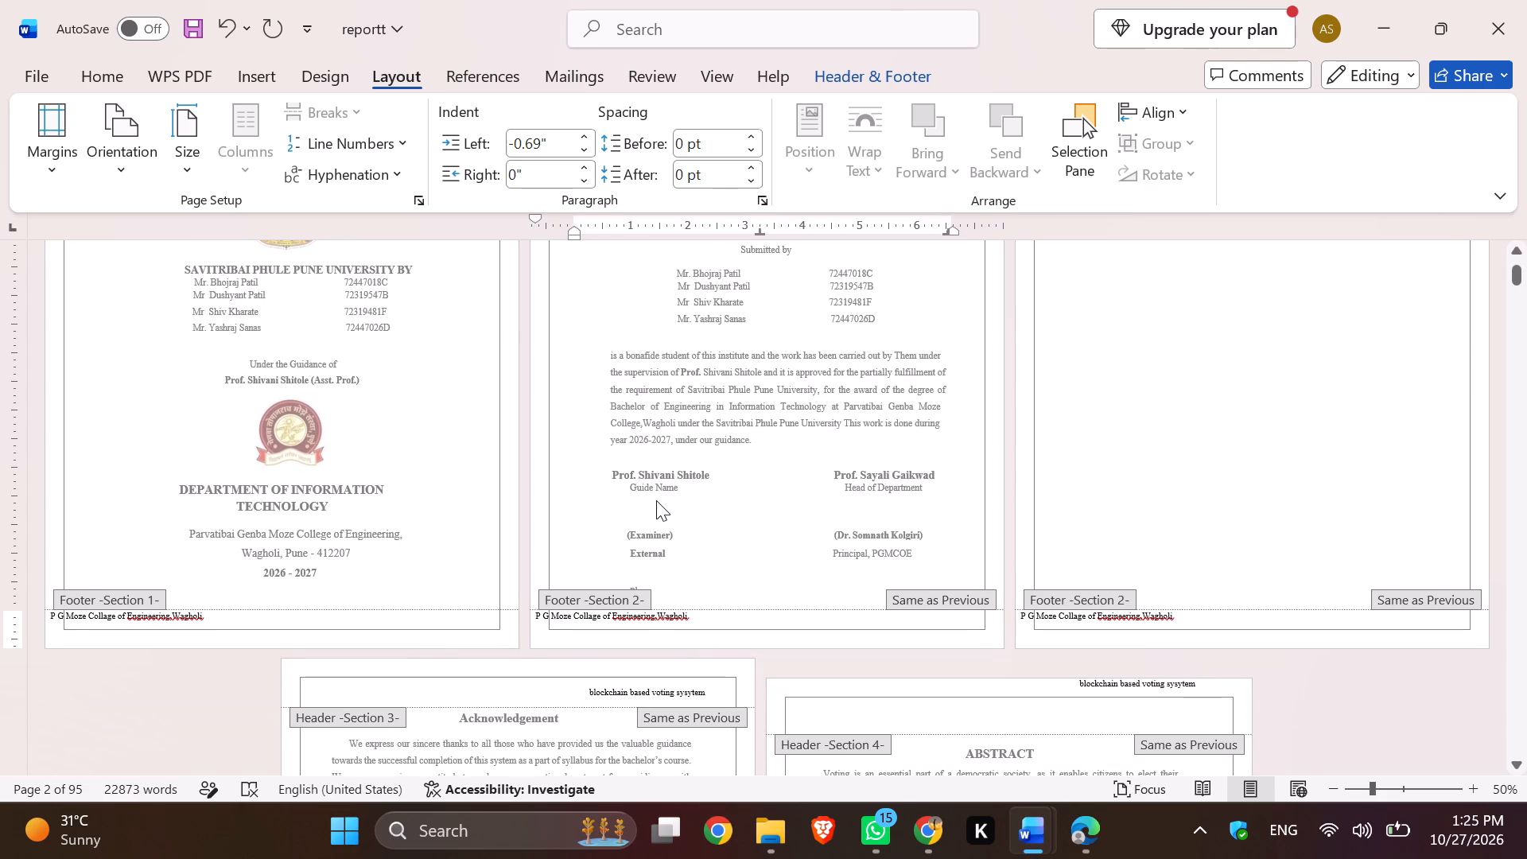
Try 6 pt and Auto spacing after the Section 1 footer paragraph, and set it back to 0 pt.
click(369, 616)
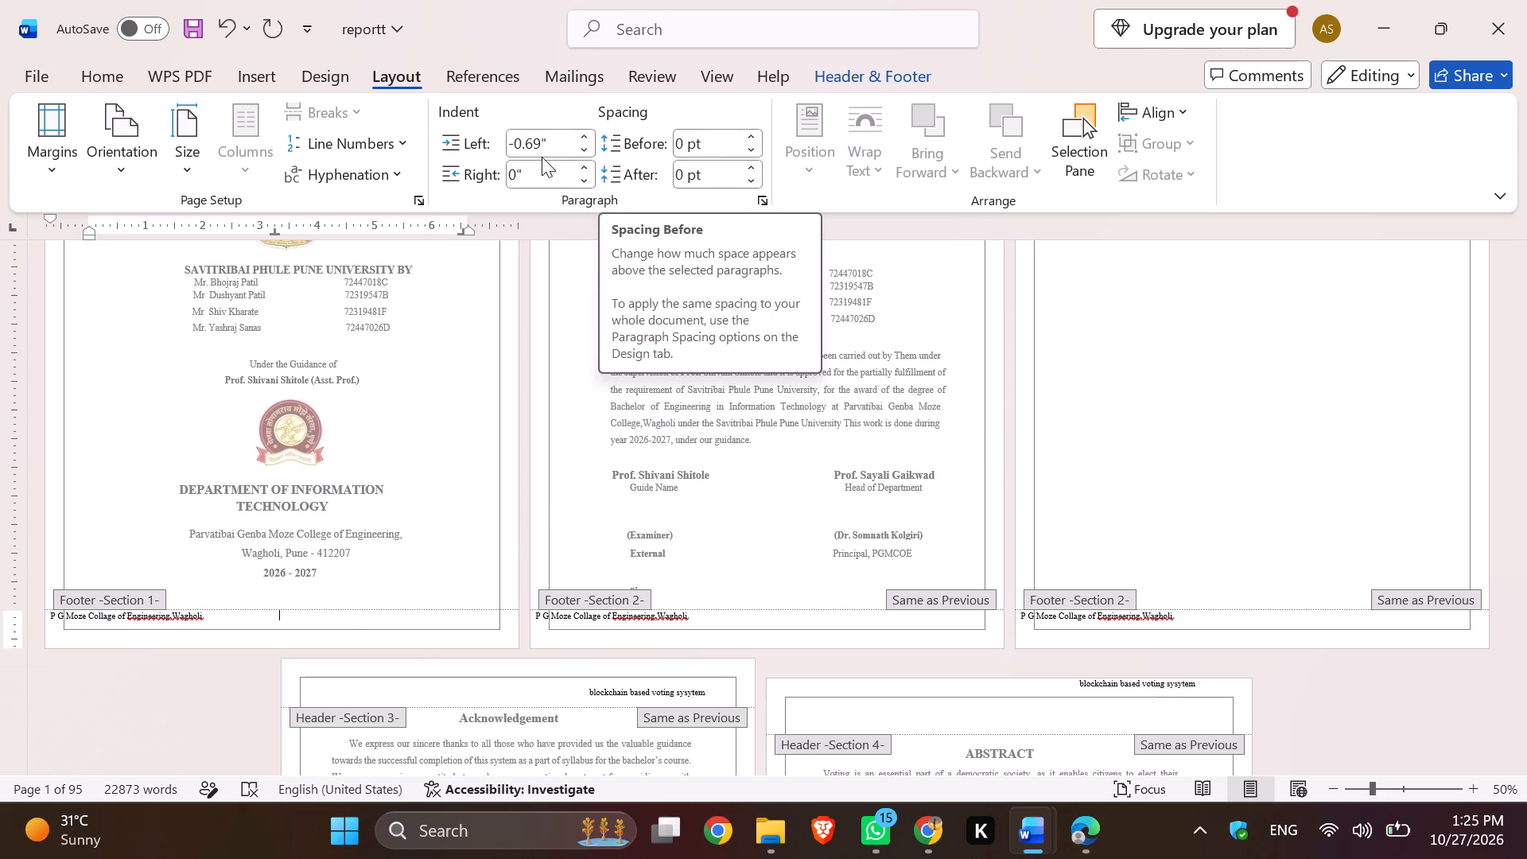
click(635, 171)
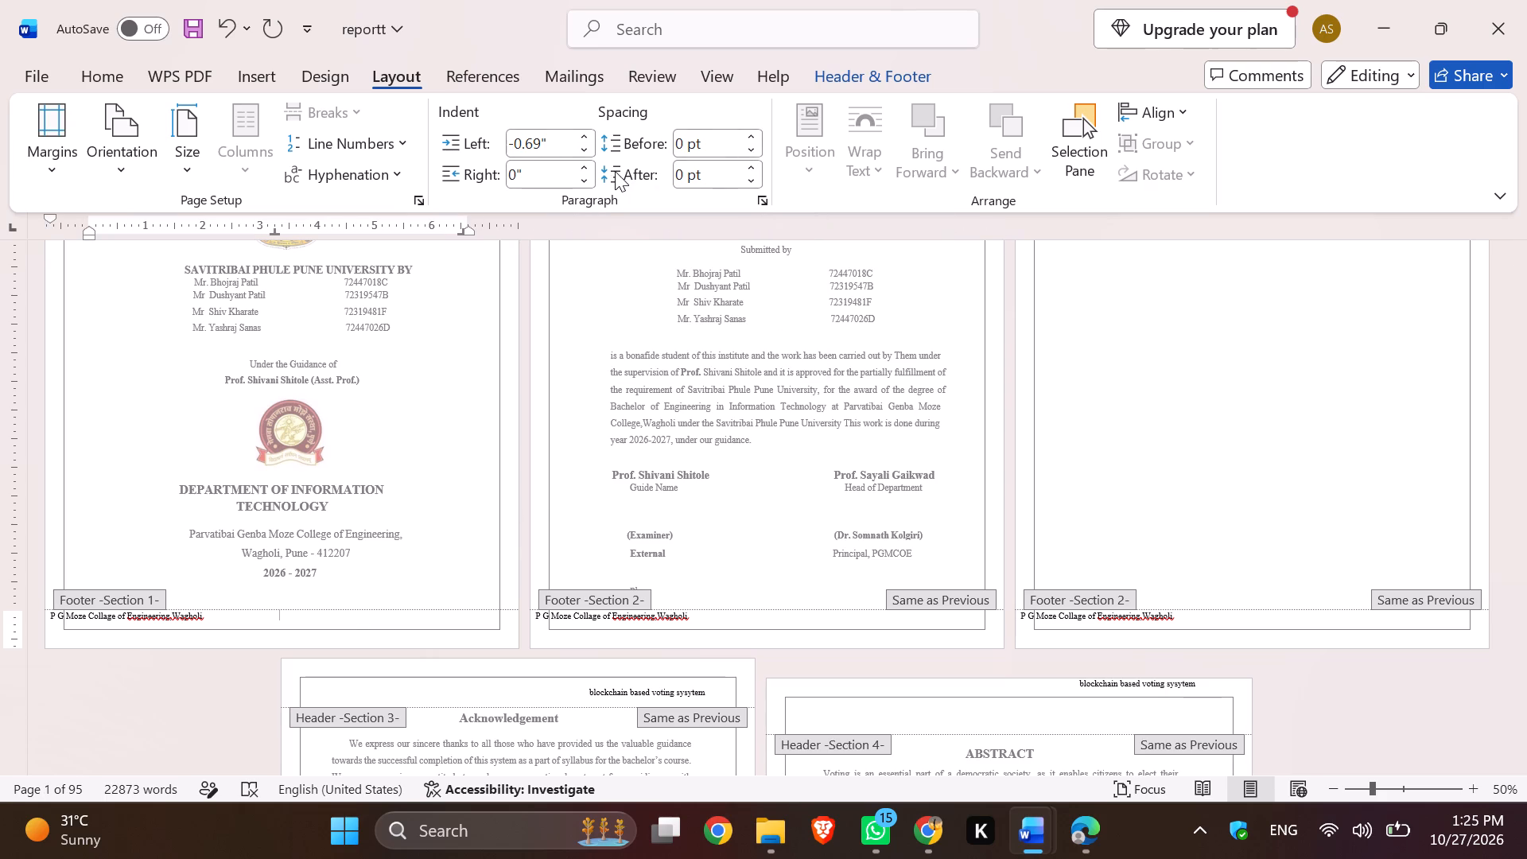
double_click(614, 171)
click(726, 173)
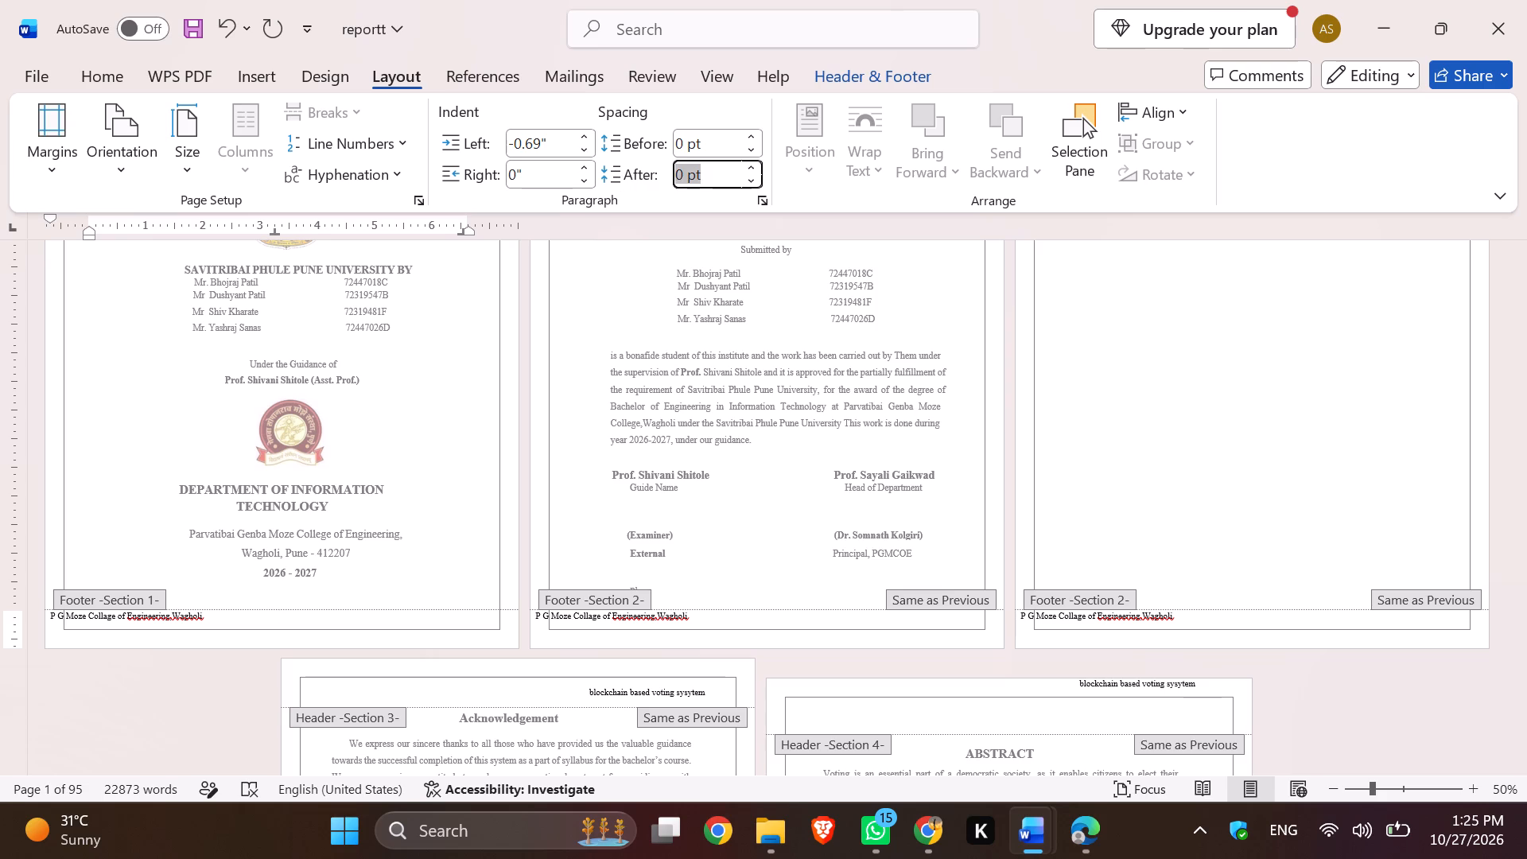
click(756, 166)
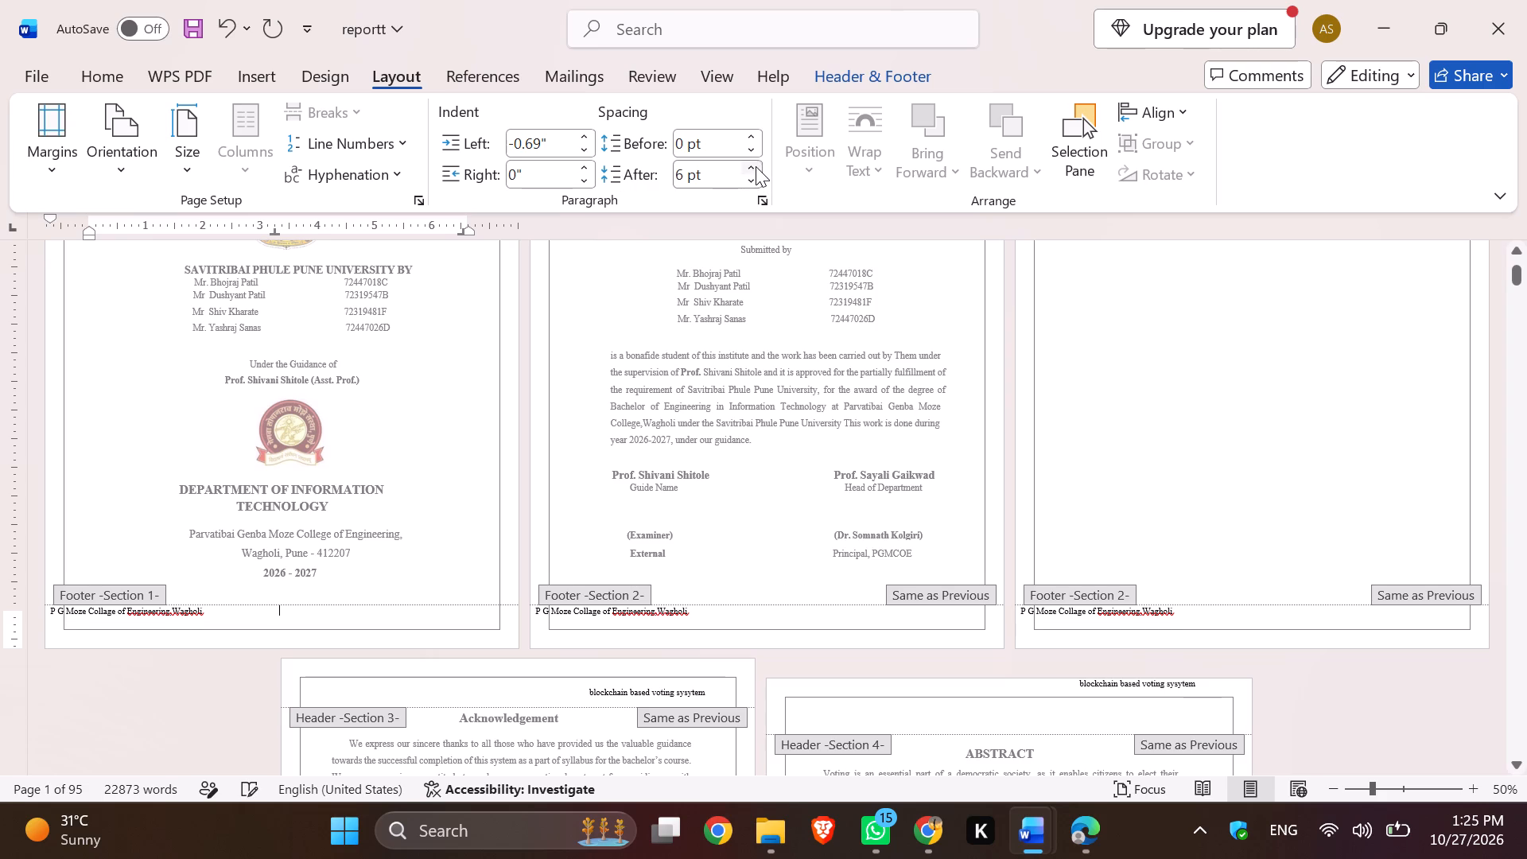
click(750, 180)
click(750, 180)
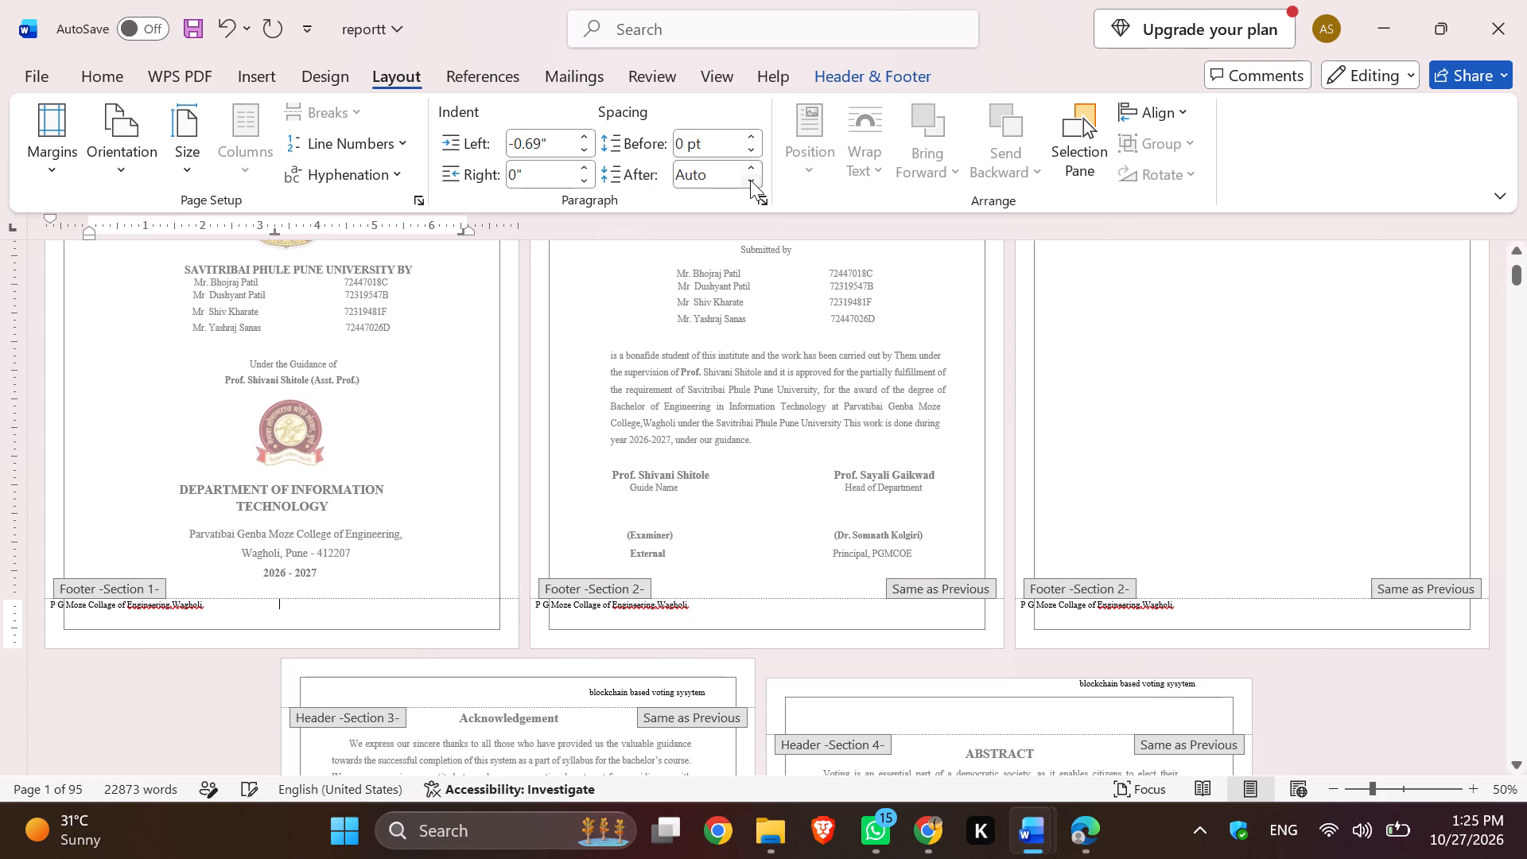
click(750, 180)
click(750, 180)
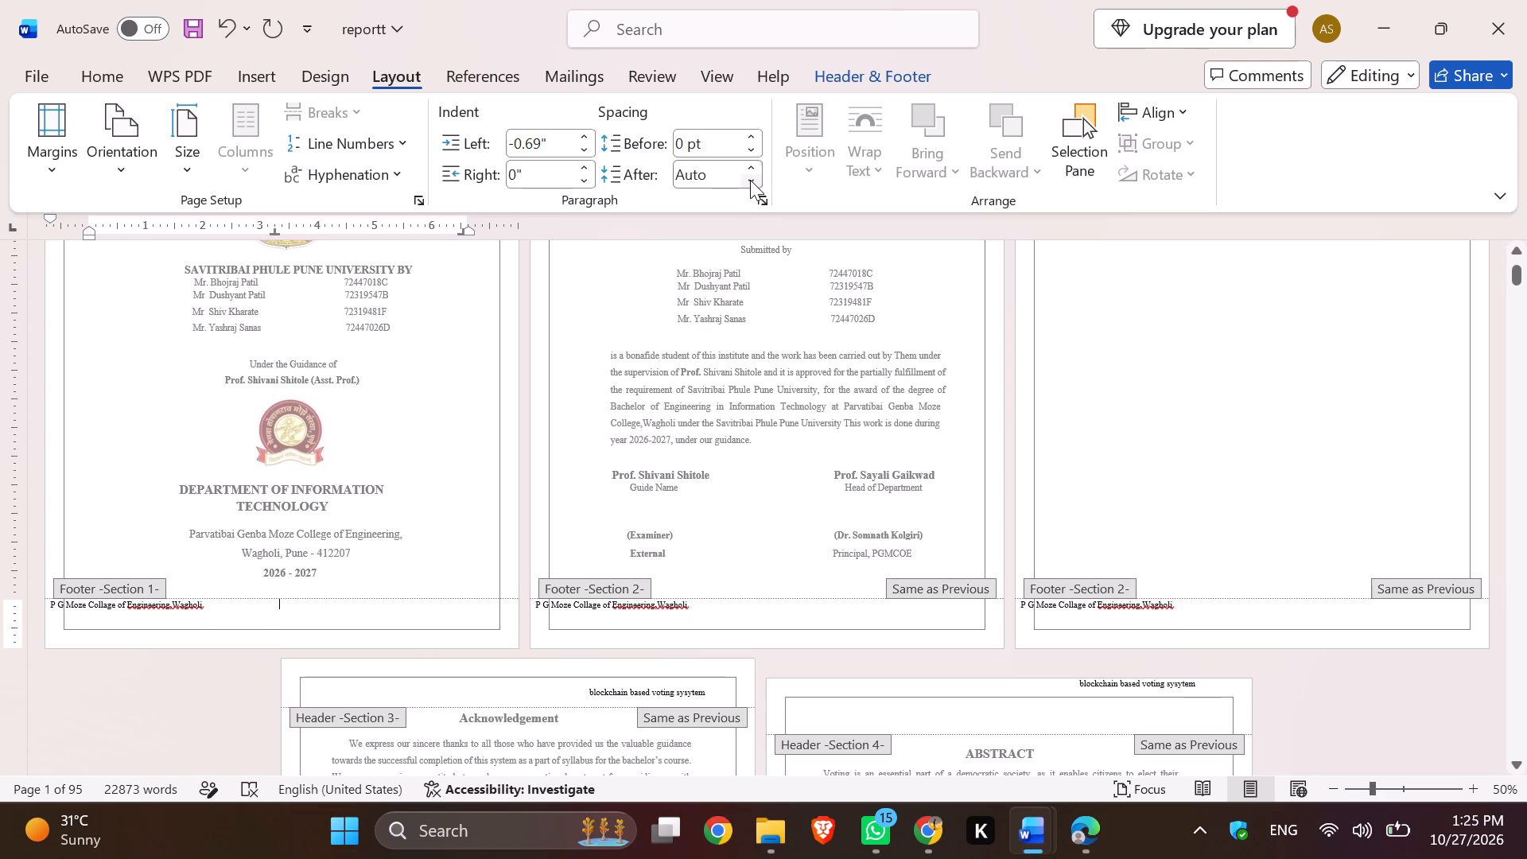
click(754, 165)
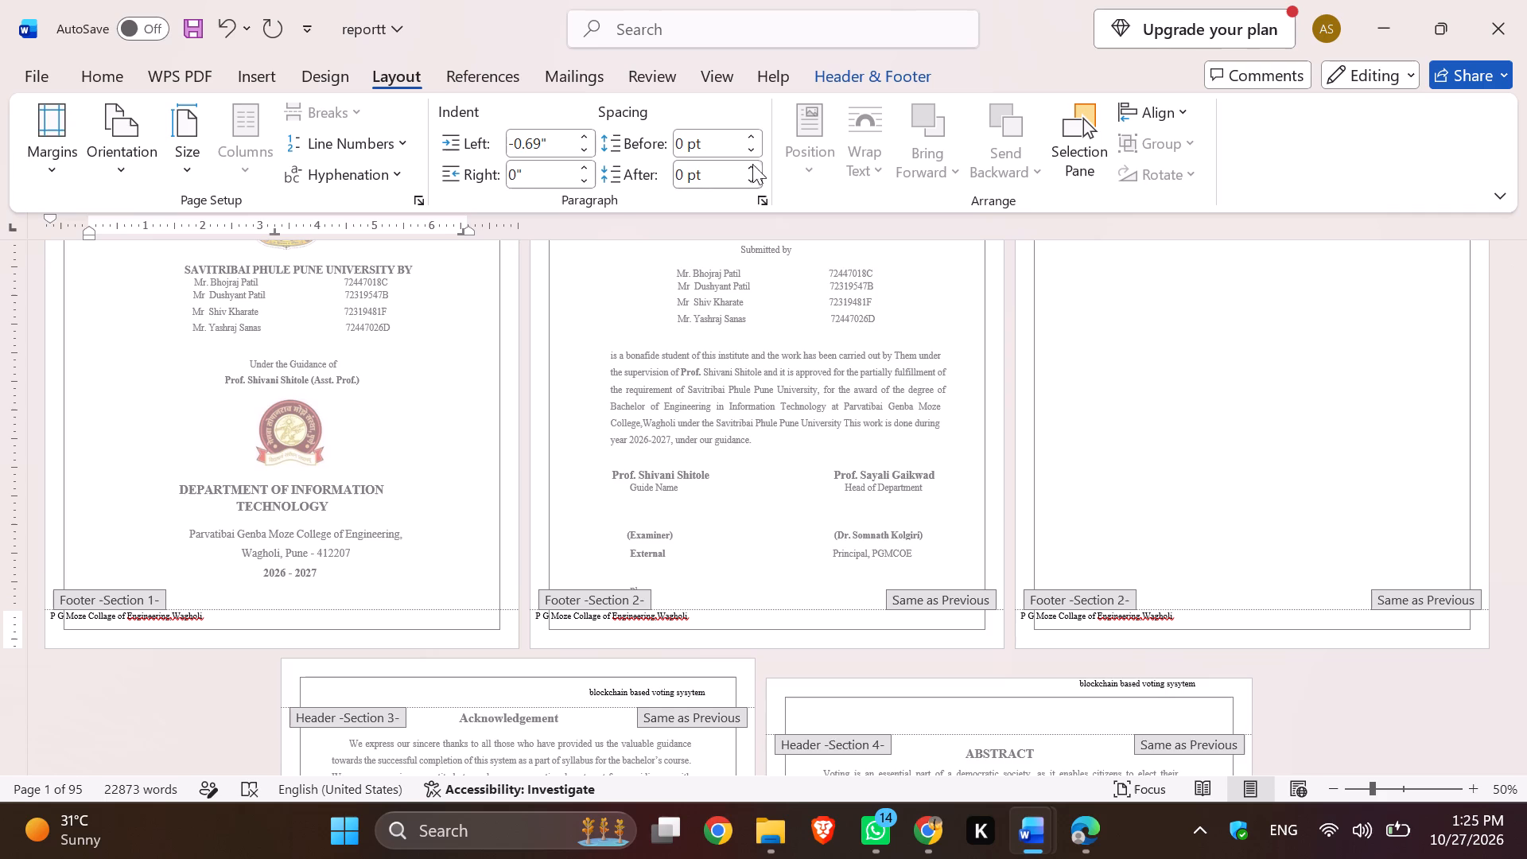
Set the spacing before the Section 1 footer paragraph to Auto.
click(754, 141)
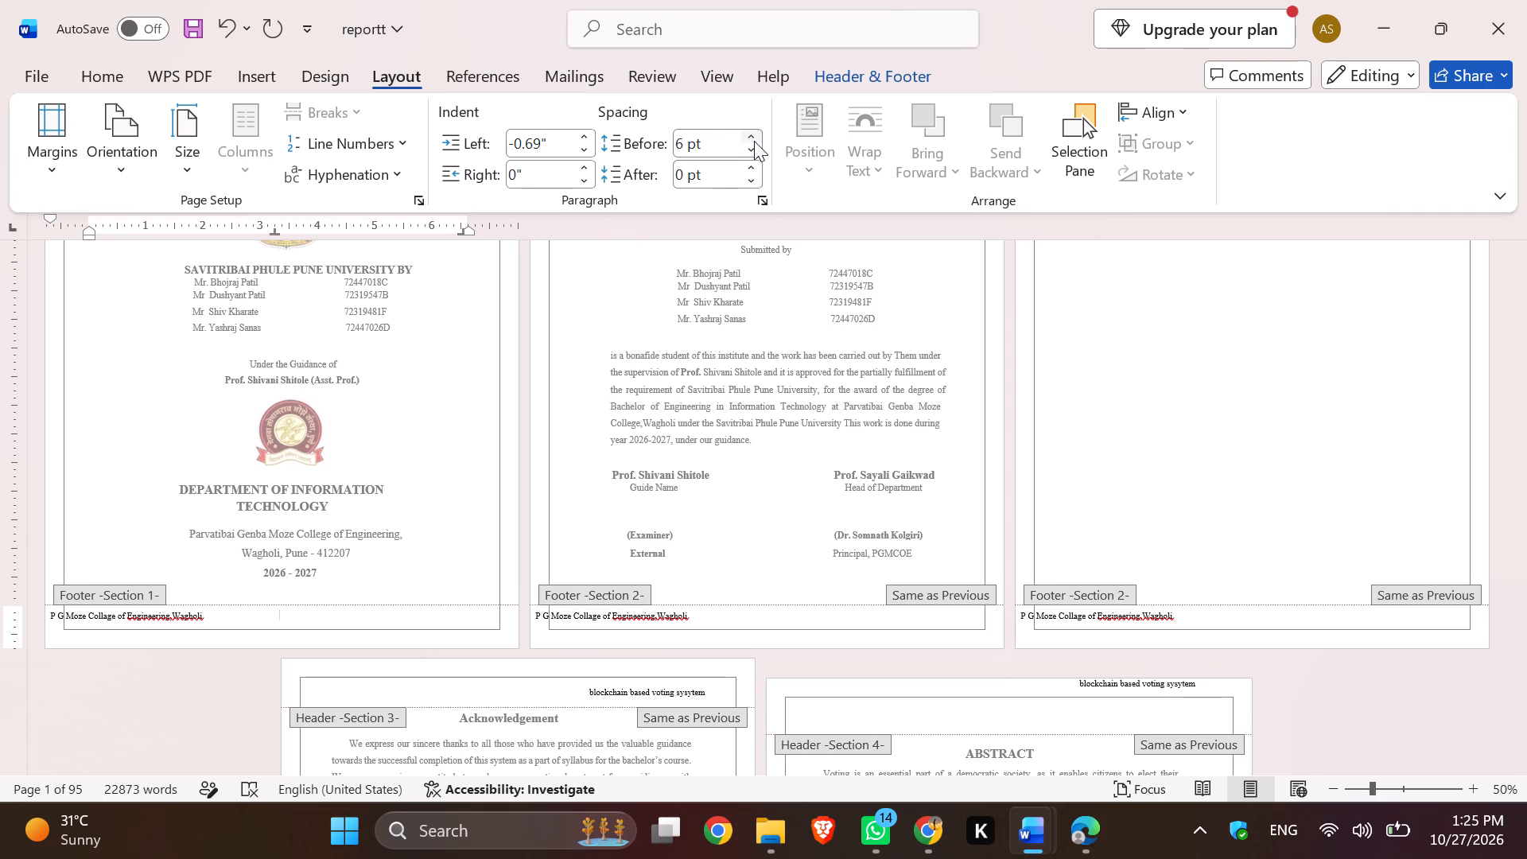
click(754, 141)
click(751, 151)
click(751, 151)
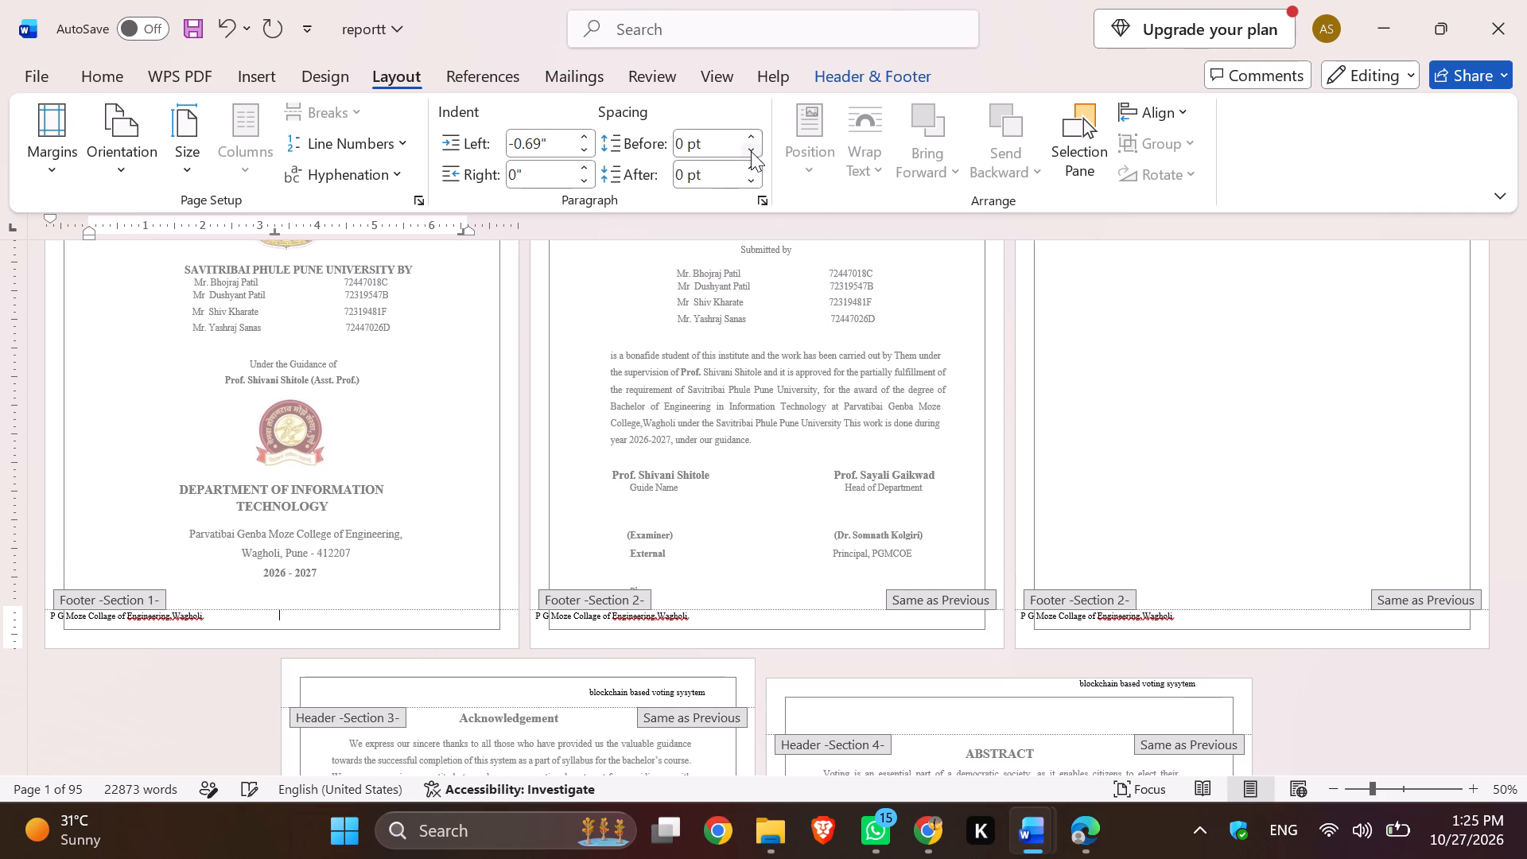
click(751, 151)
click(751, 151)
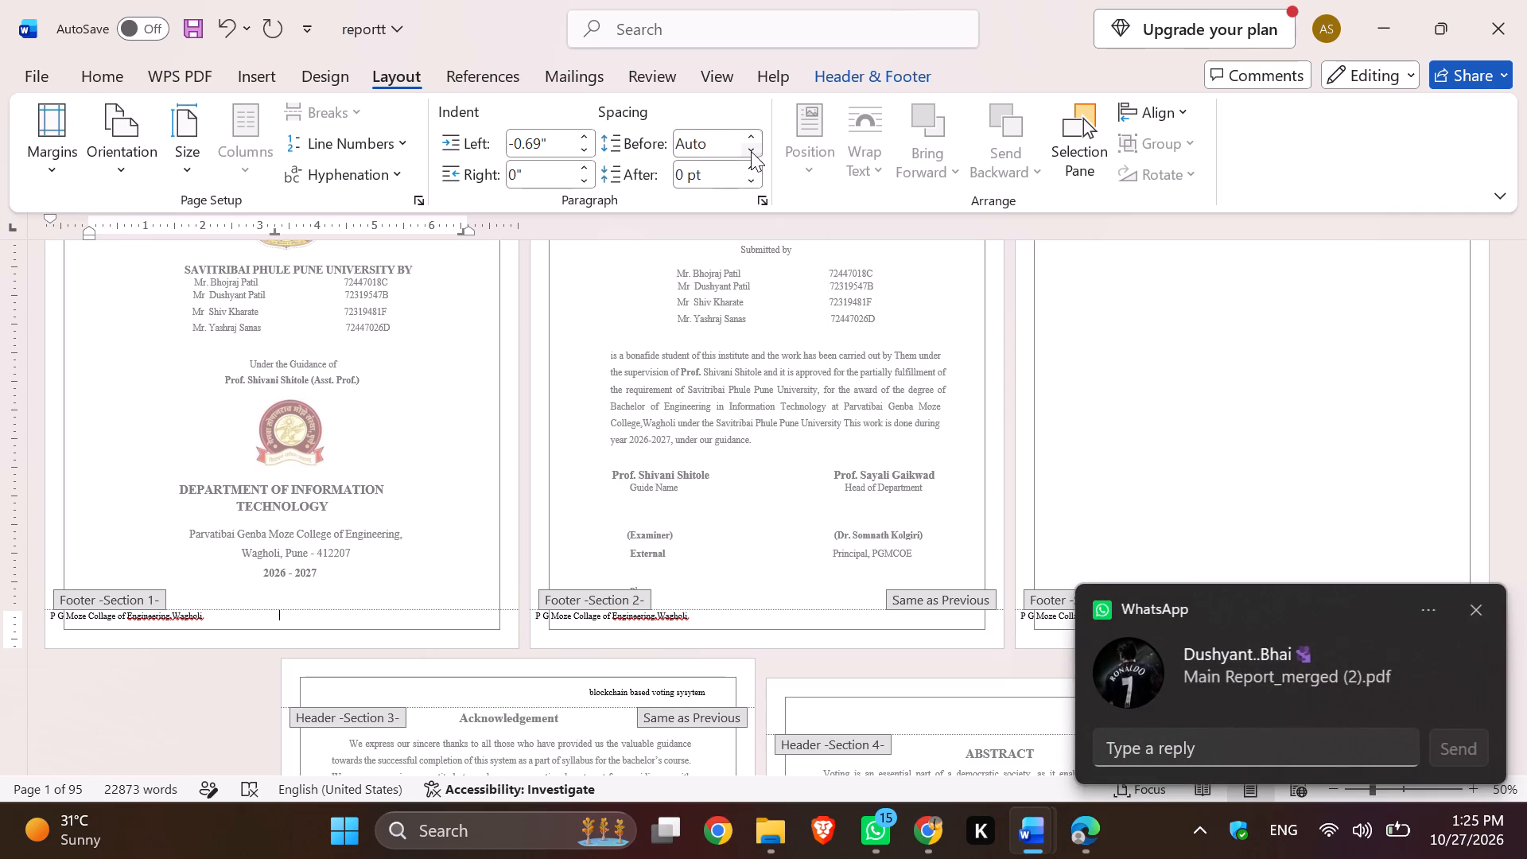
click(751, 151)
click(751, 151)
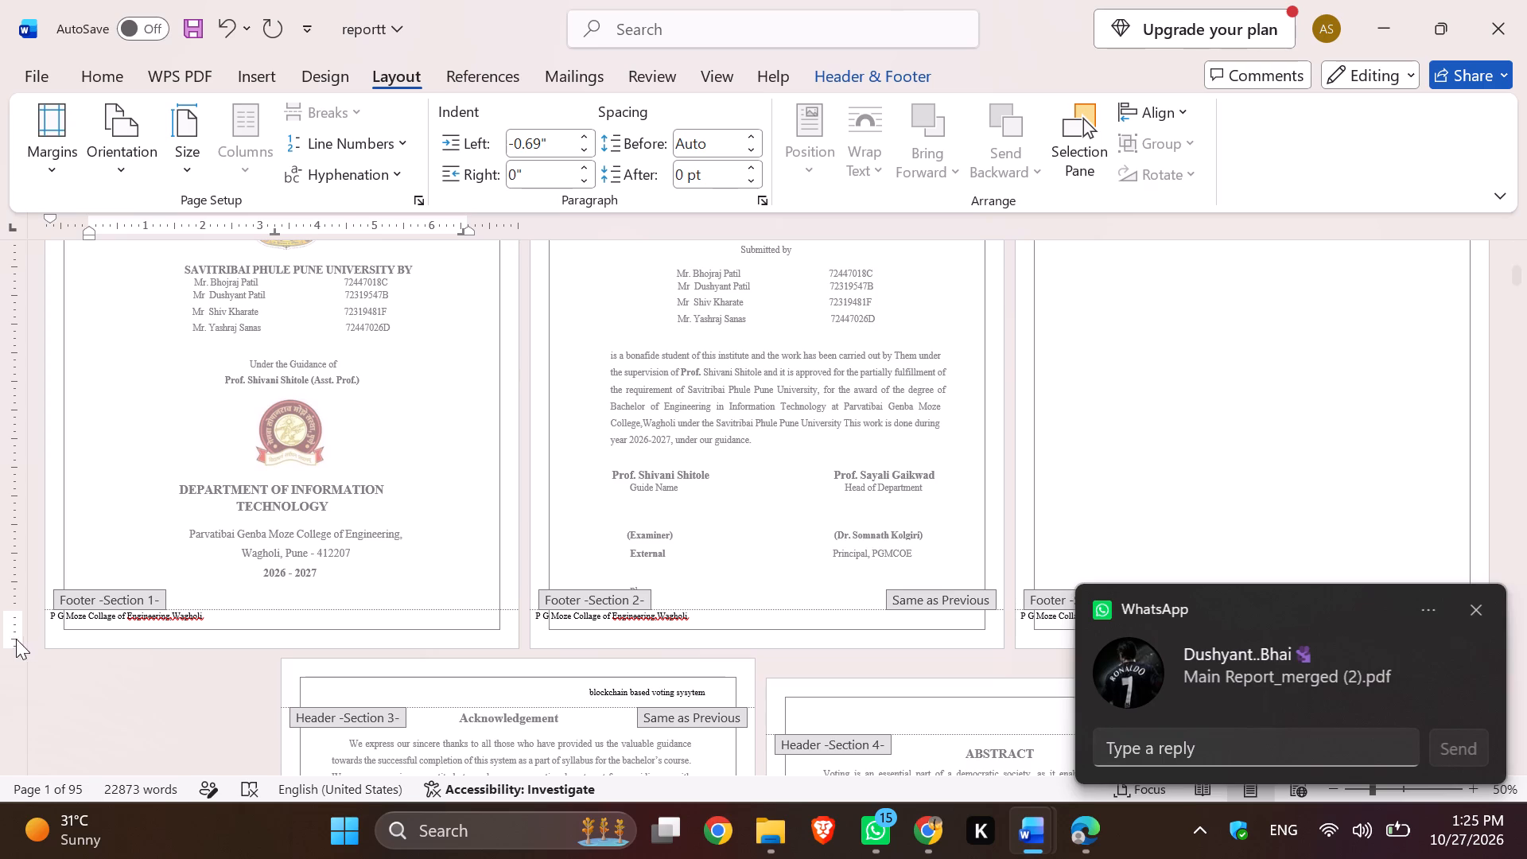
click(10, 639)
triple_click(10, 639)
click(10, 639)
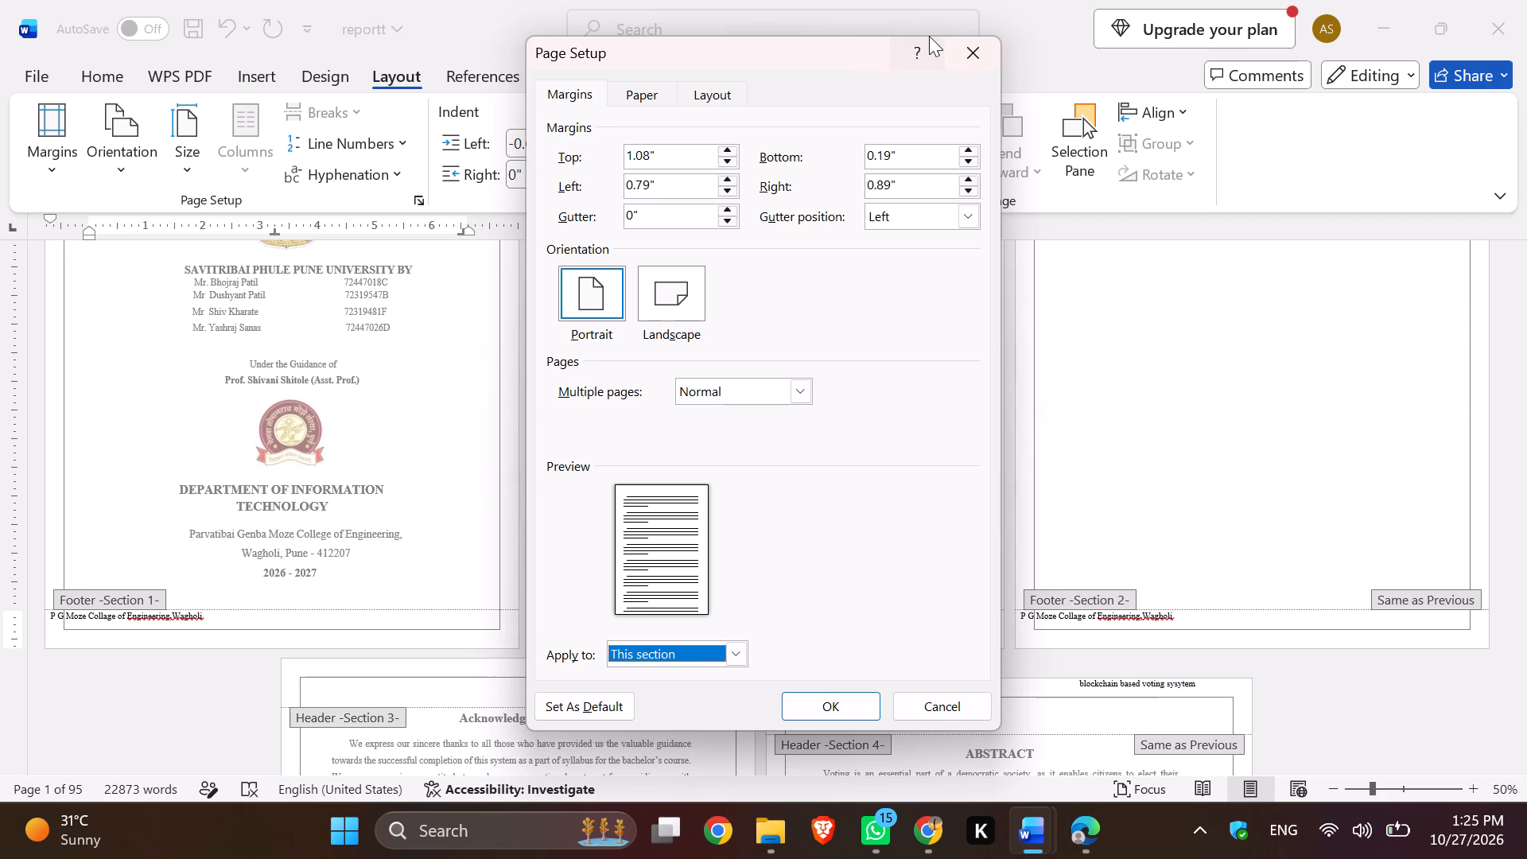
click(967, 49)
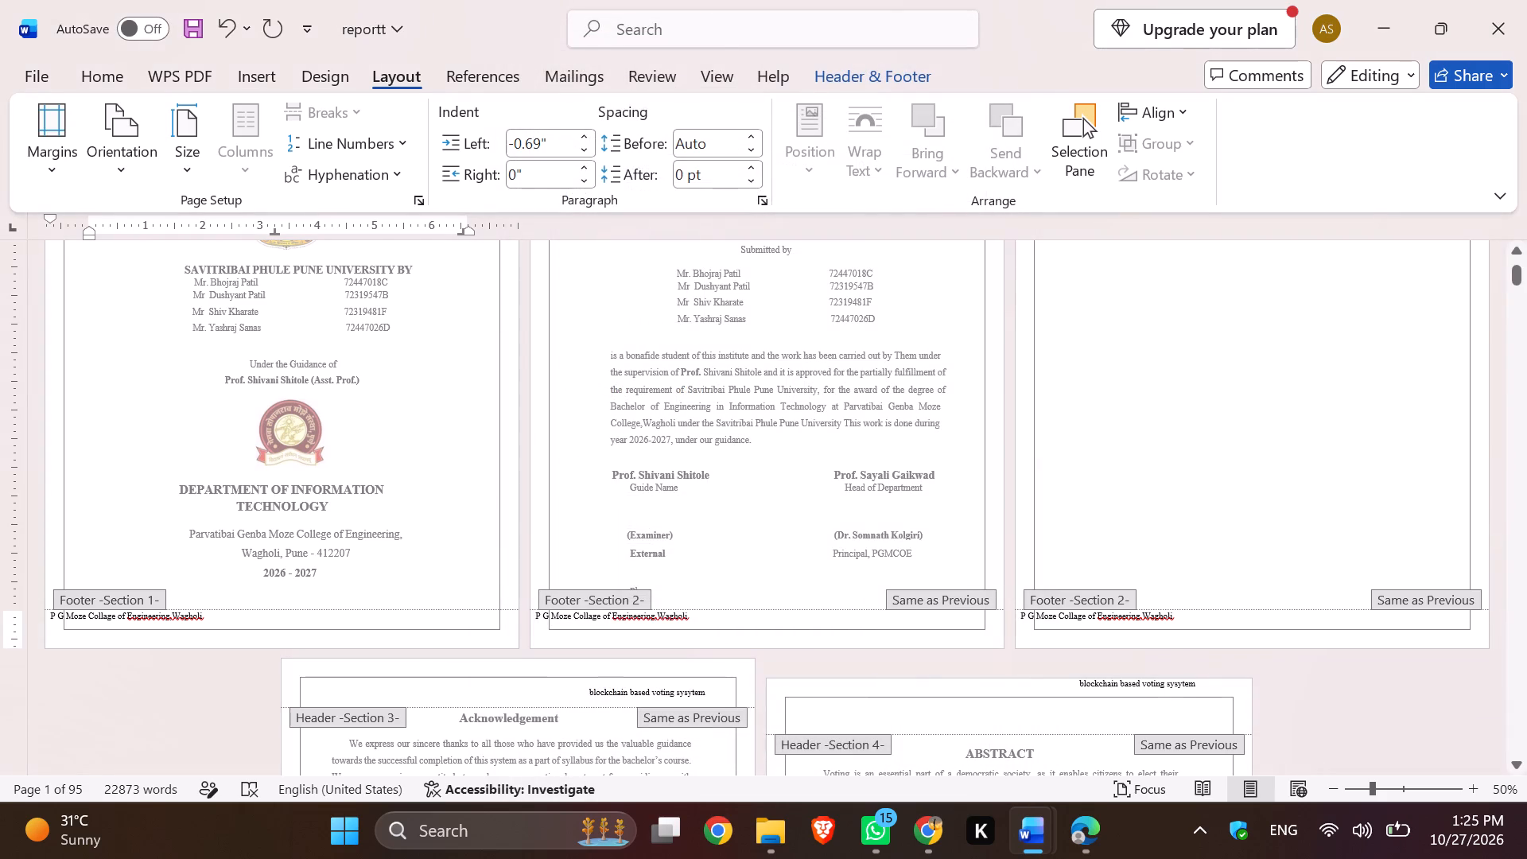
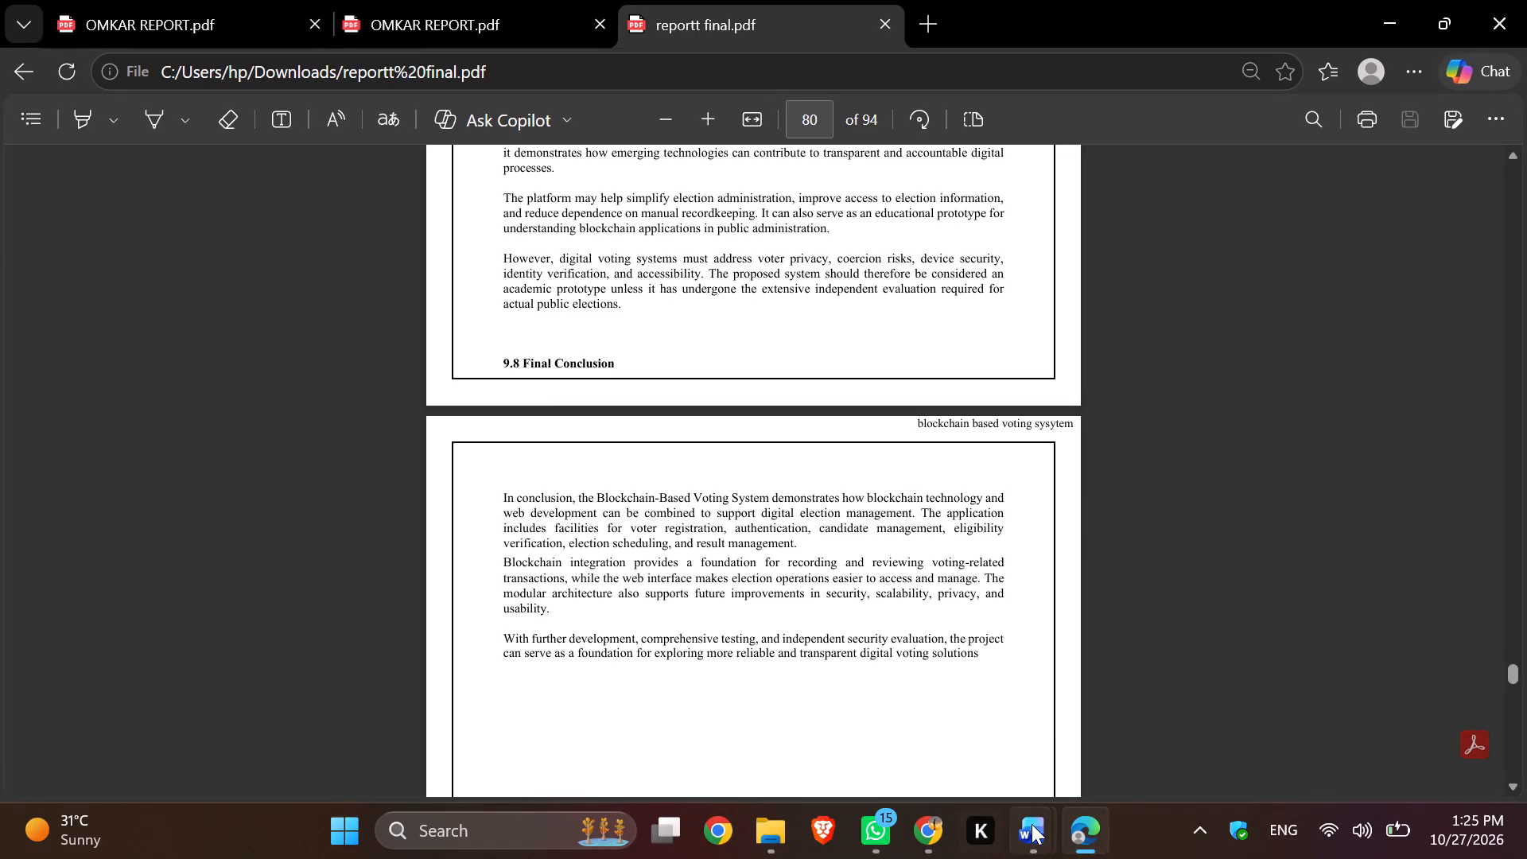
Switch to the reportt document in Word and examine the footers from Section 1 to Section 4, inspecting the Section 3 footer up close.
click(1032, 824)
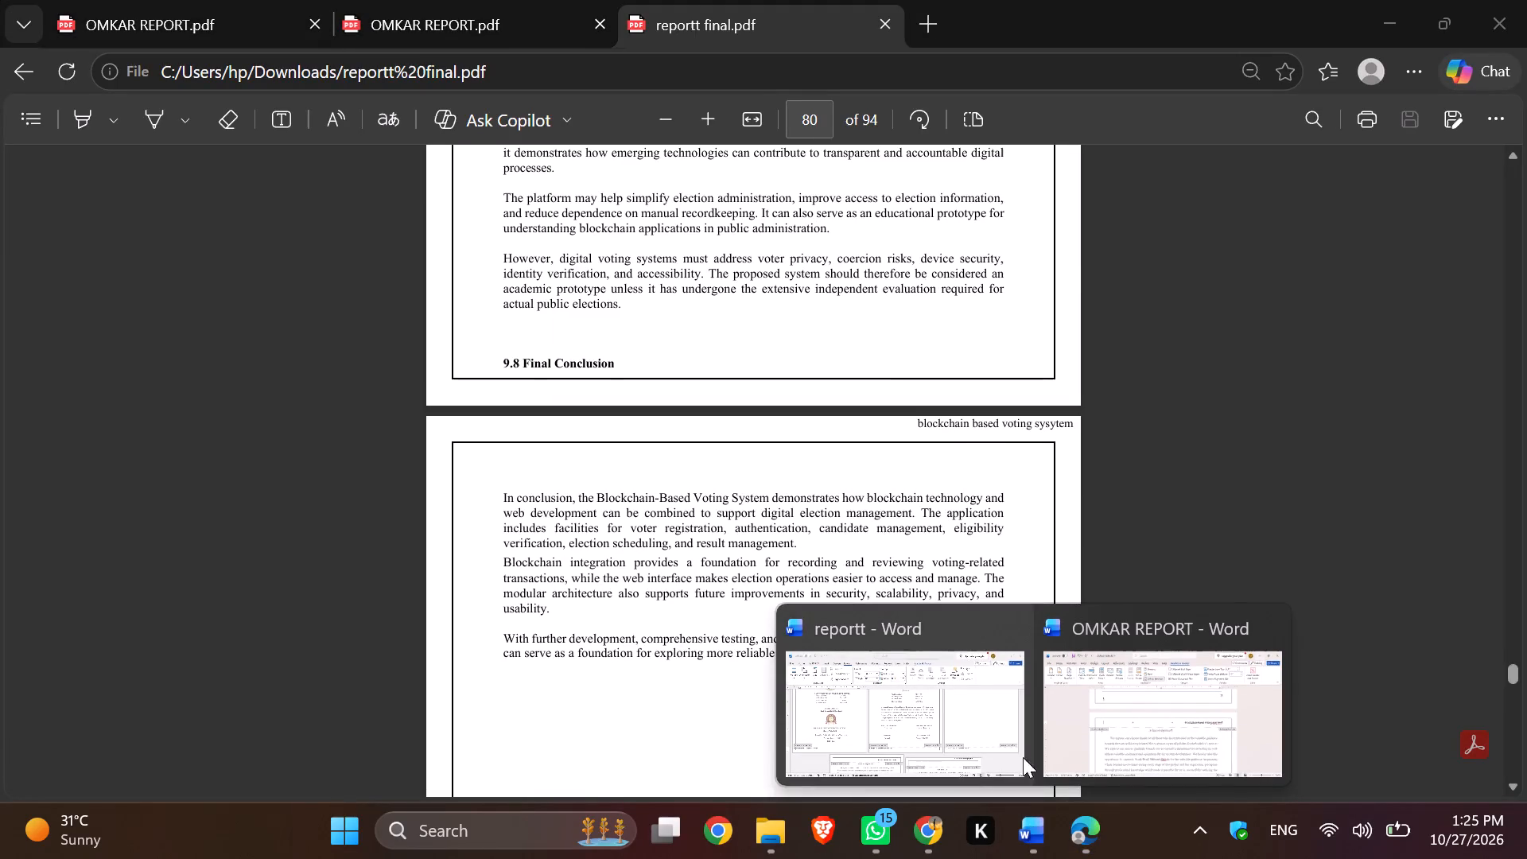
click(988, 719)
scroll(896, 574, down, 3)
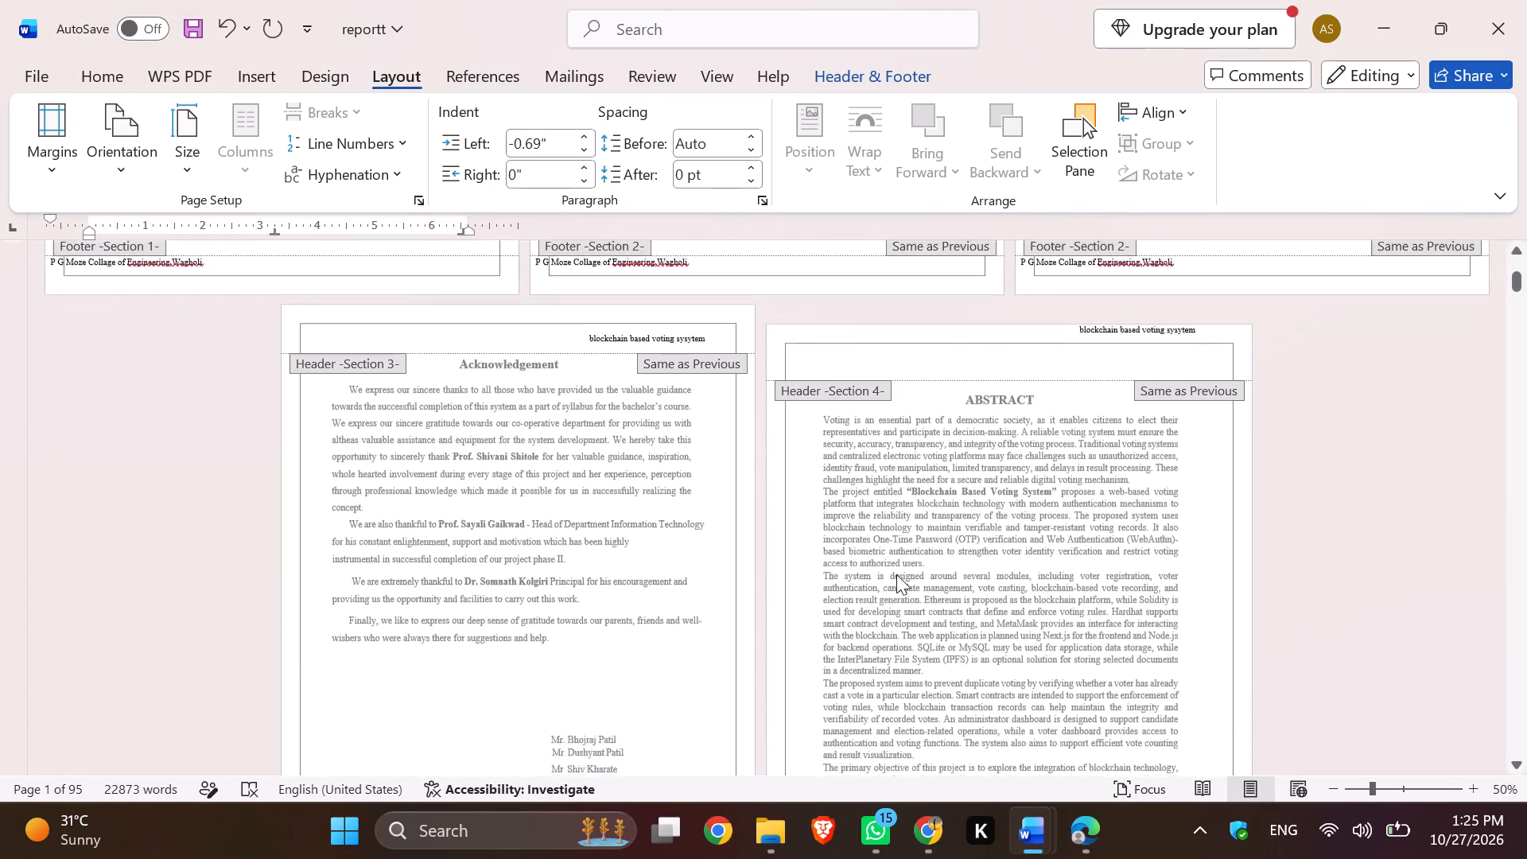
scroll(896, 574, down, 3)
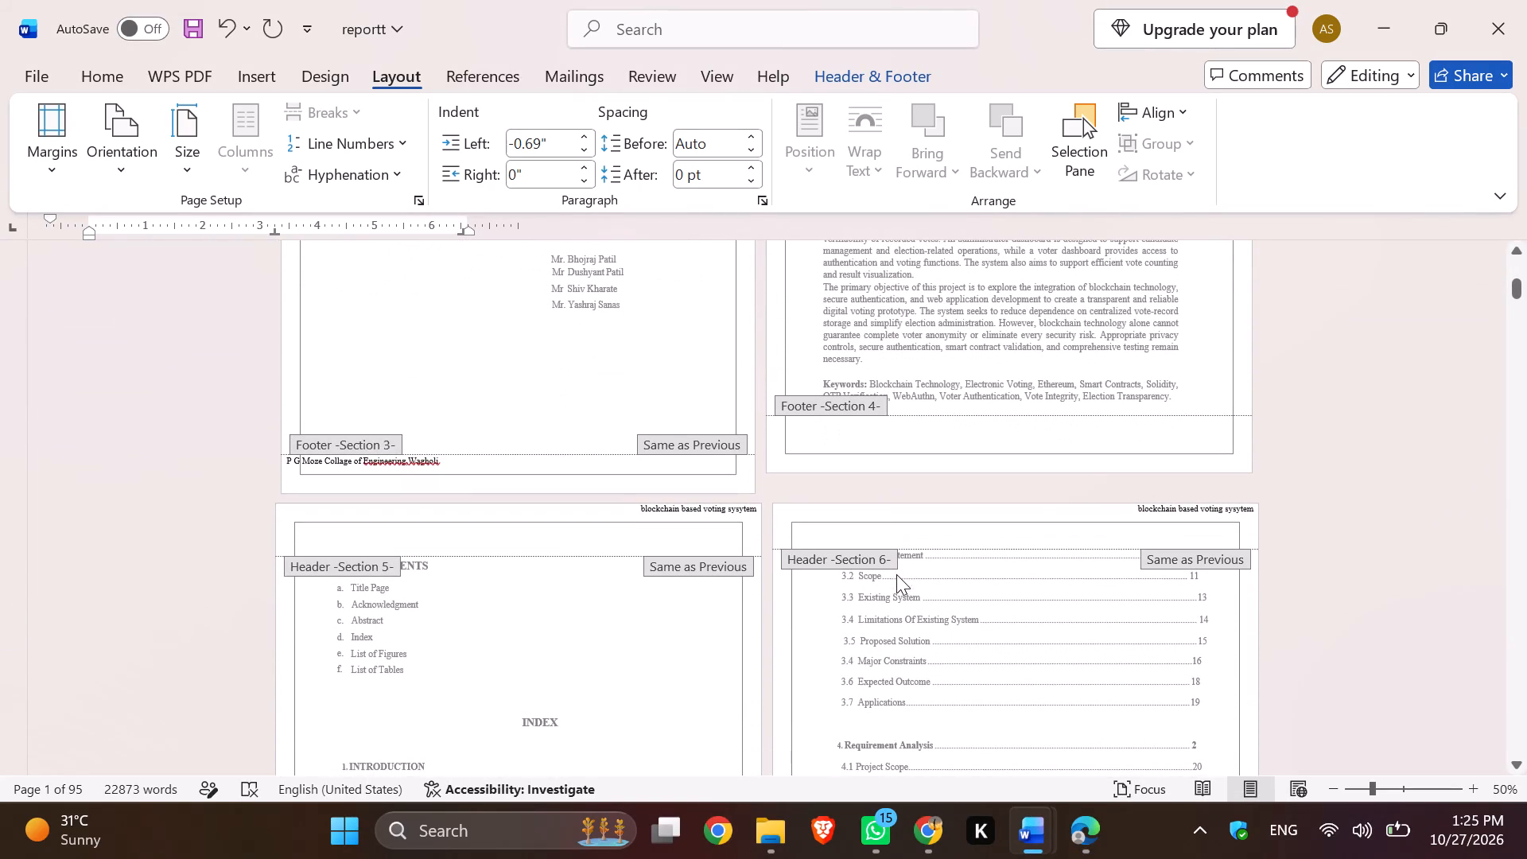
scroll(896, 574, down, 1)
click(569, 455)
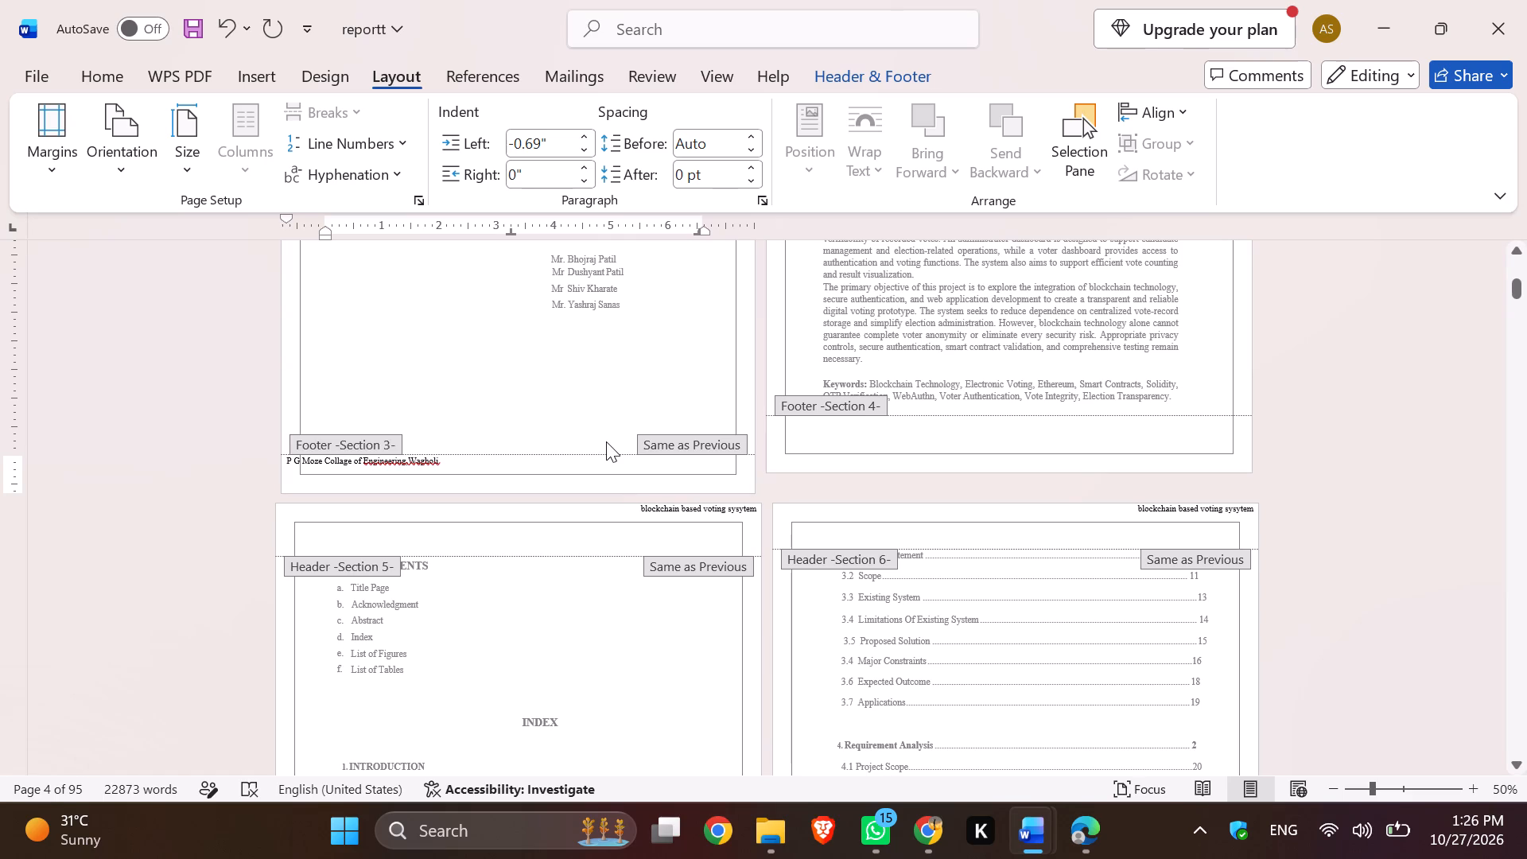
ctrl+scroll(606, 441, up, 3)
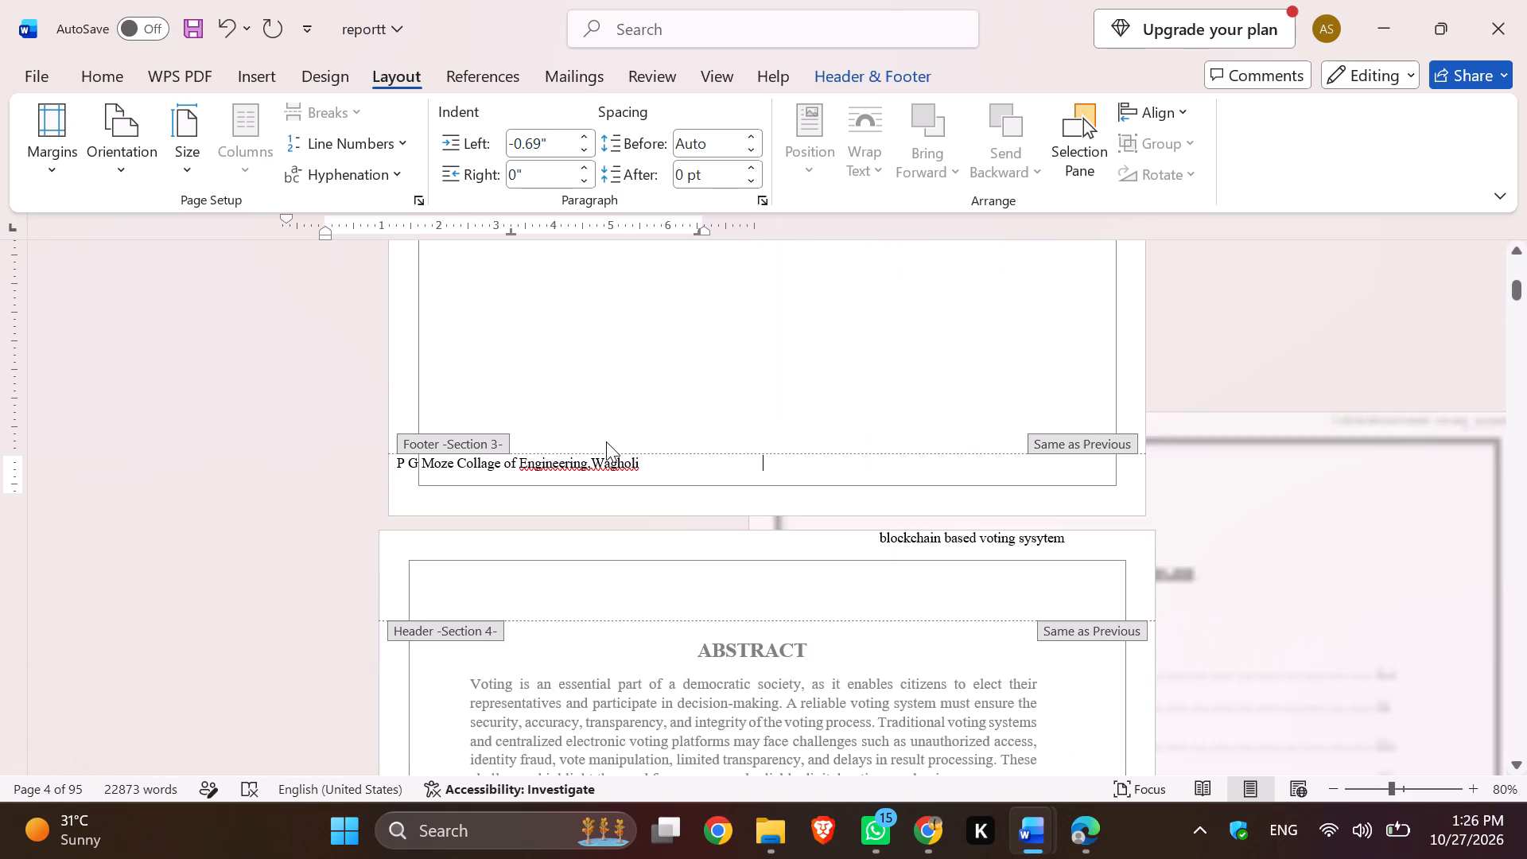
ctrl+scroll(650, 440, up, 4)
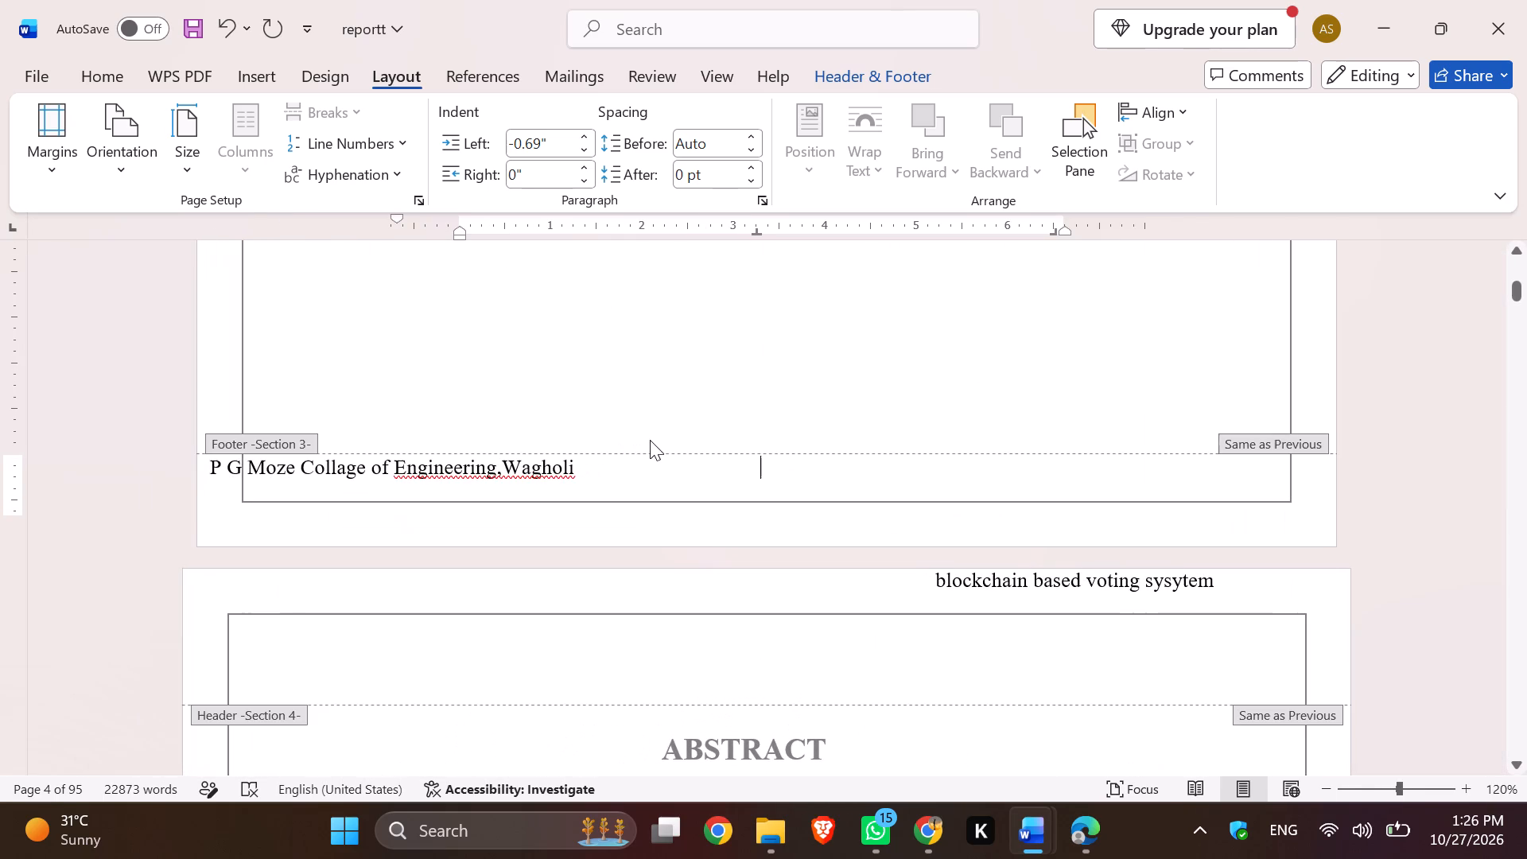
ctrl+scroll(636, 430, up, 1)
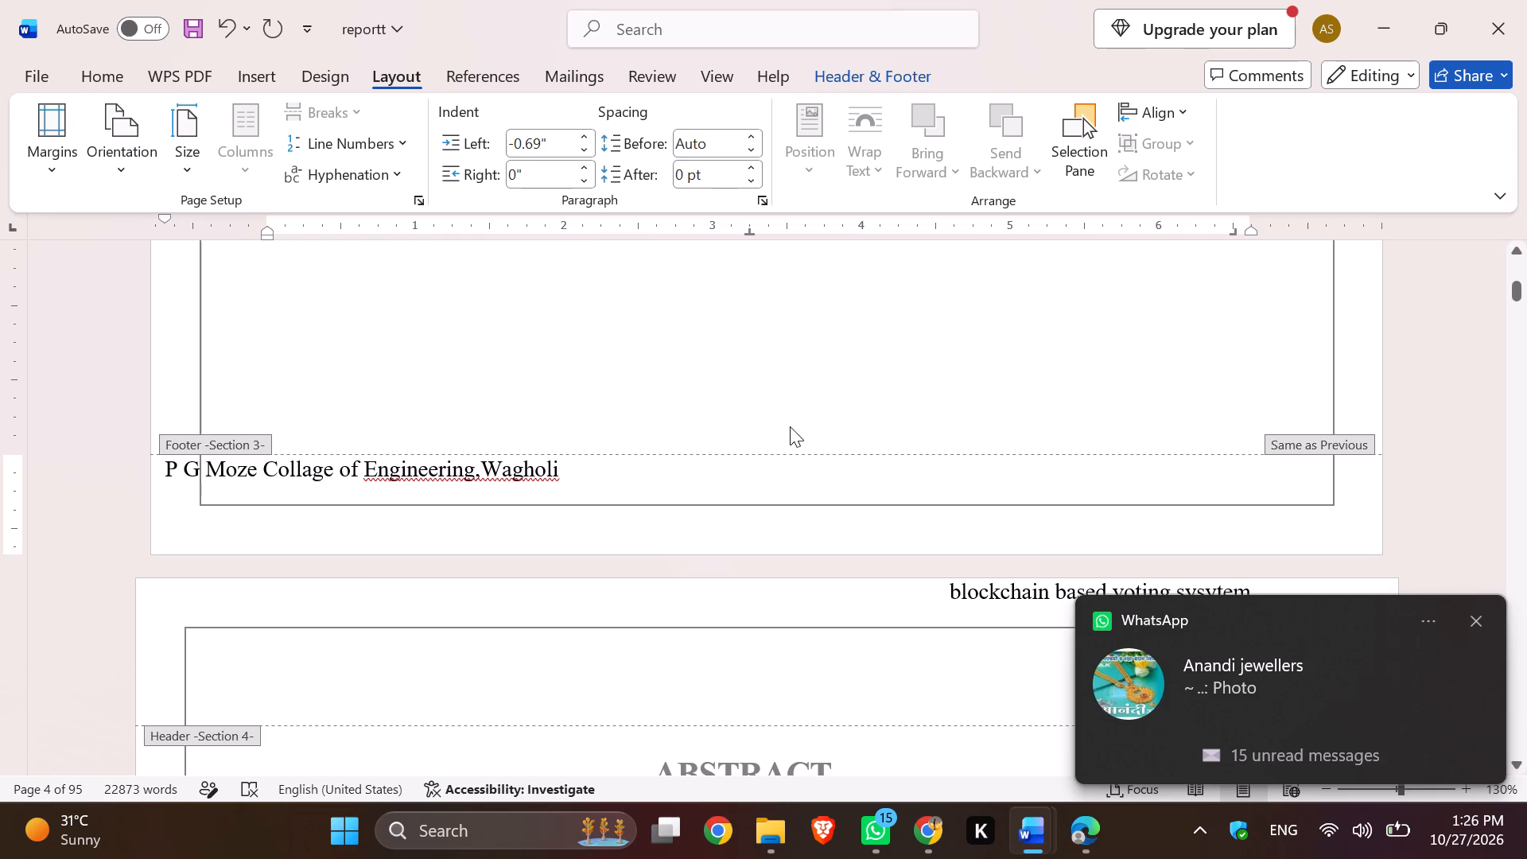
click(1475, 617)
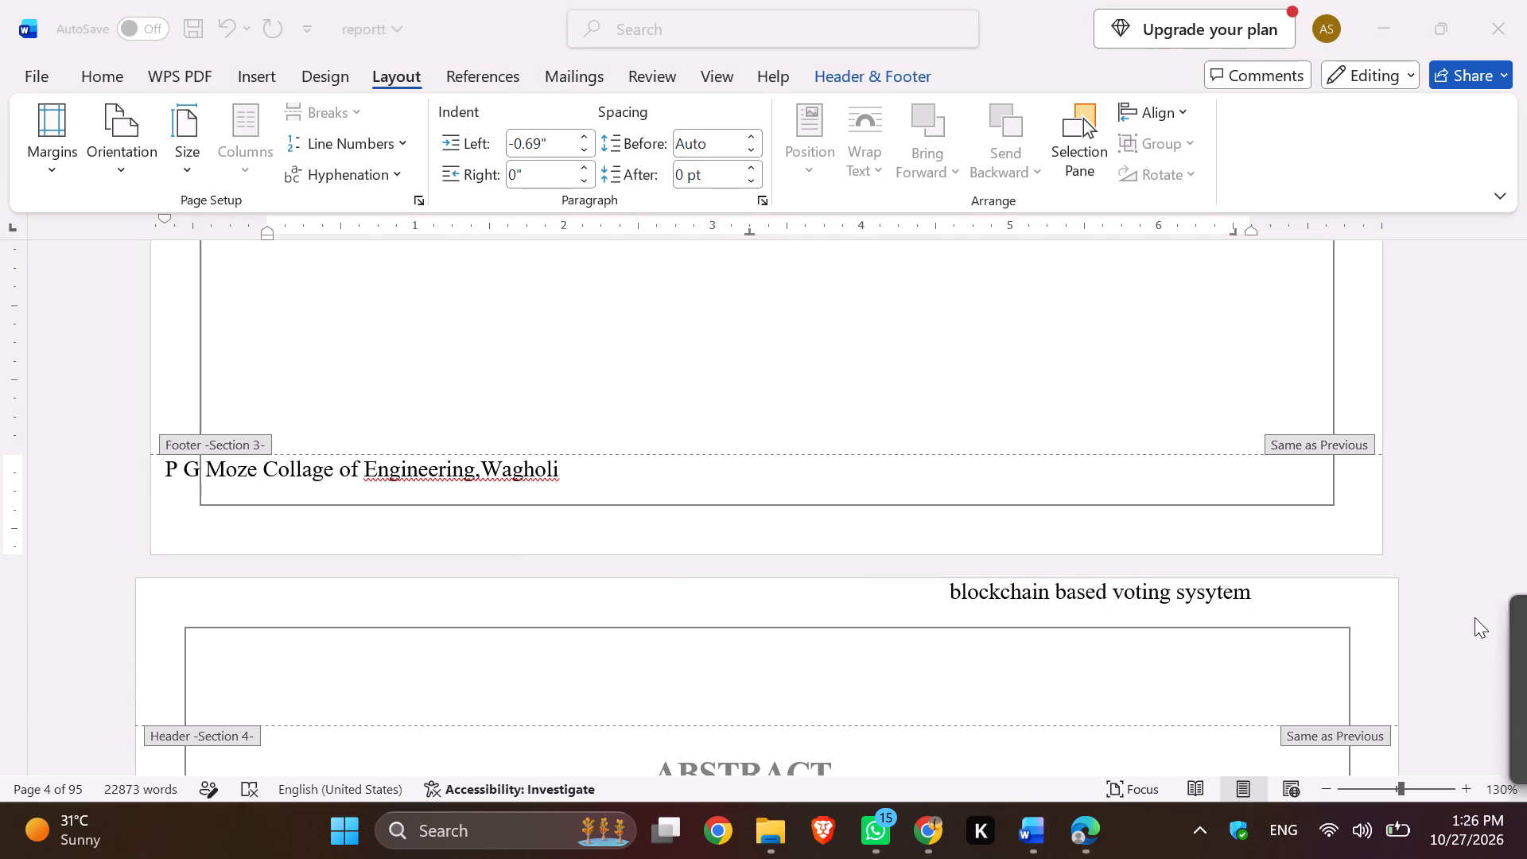
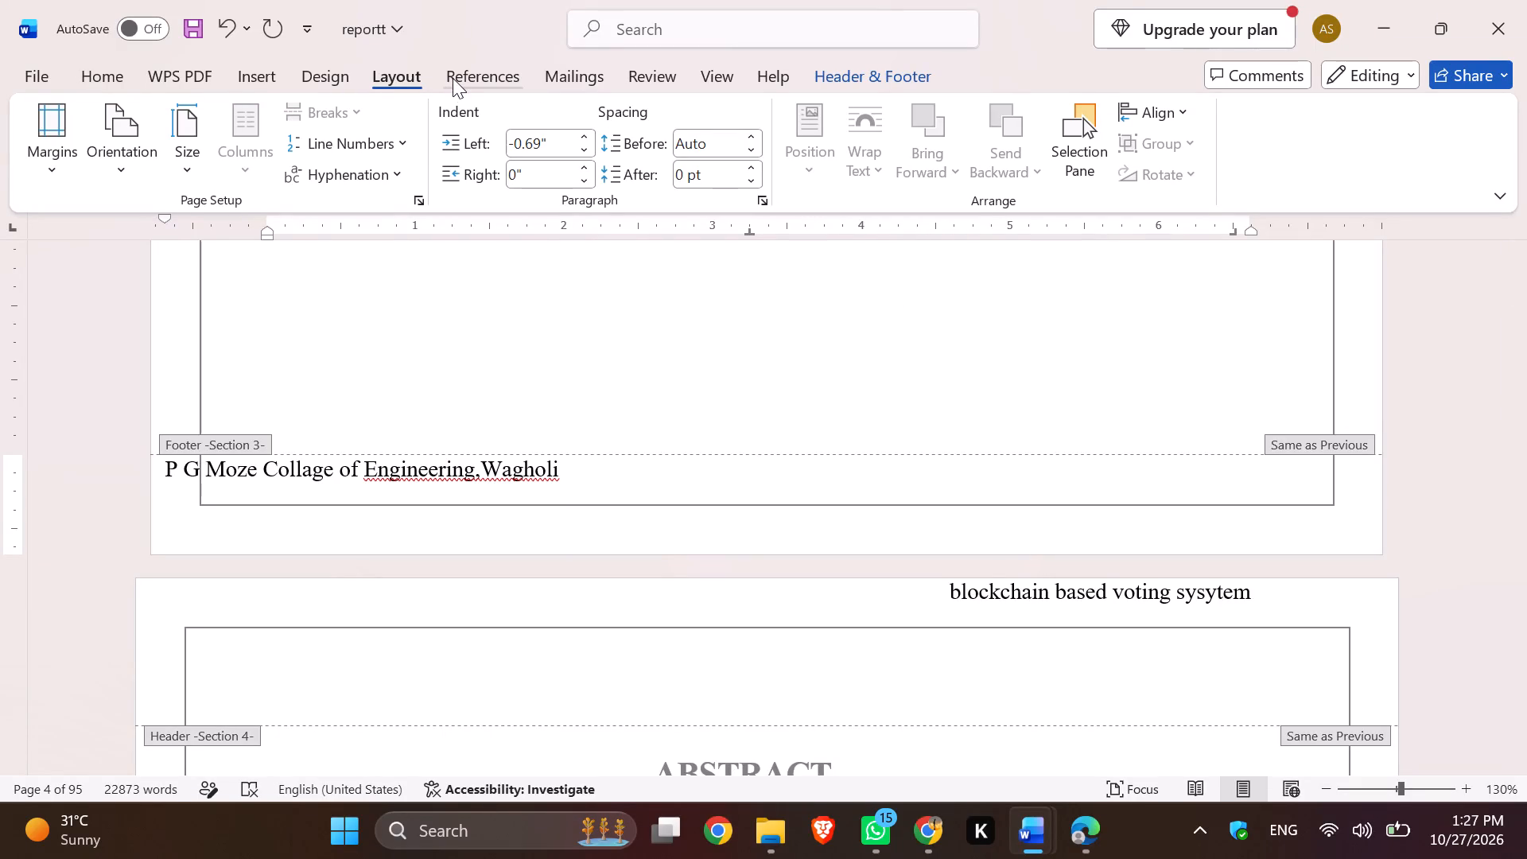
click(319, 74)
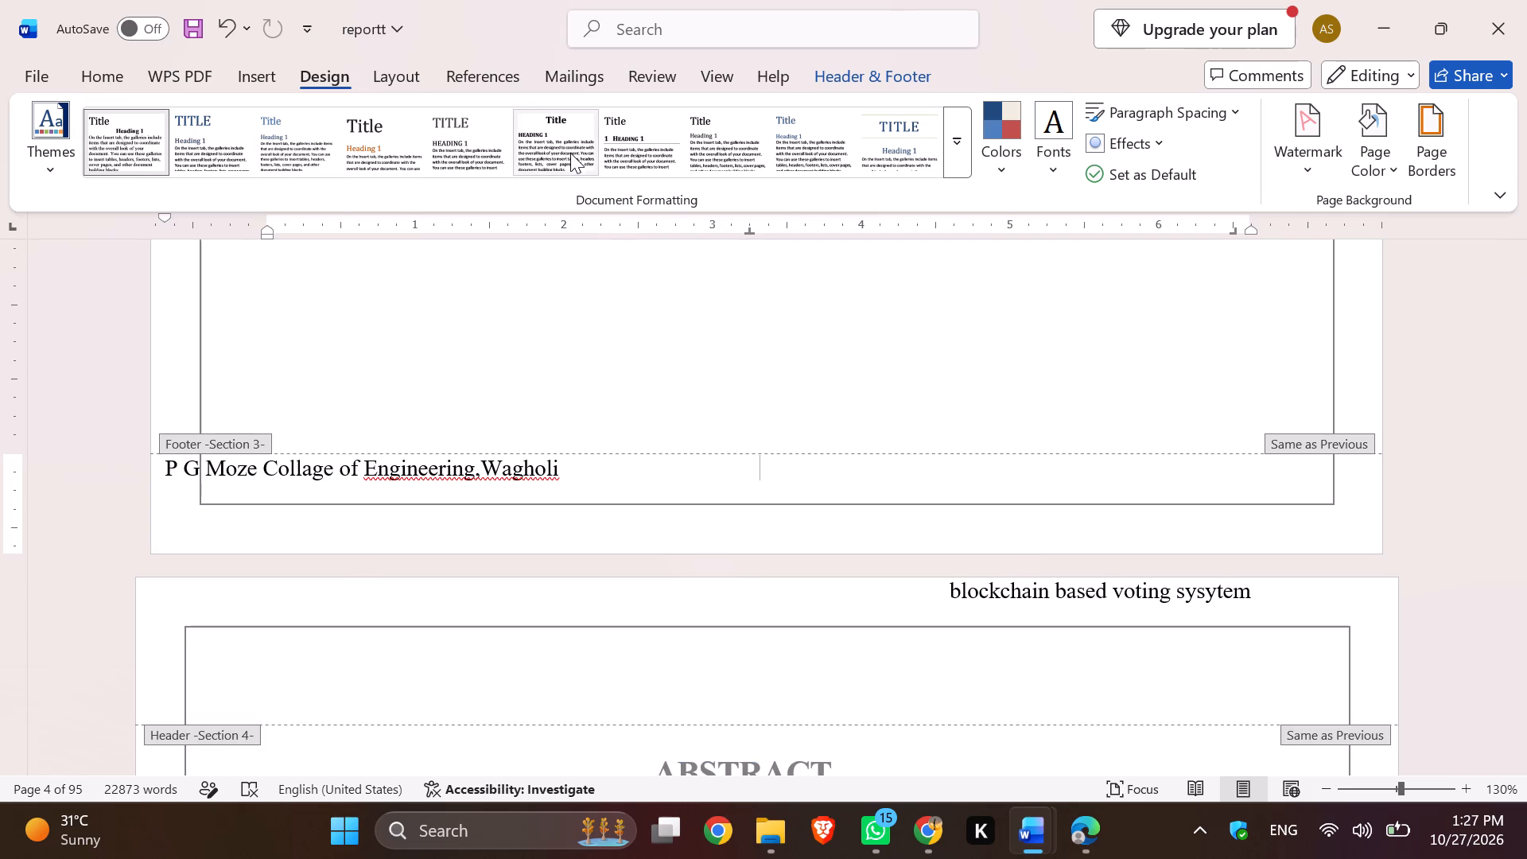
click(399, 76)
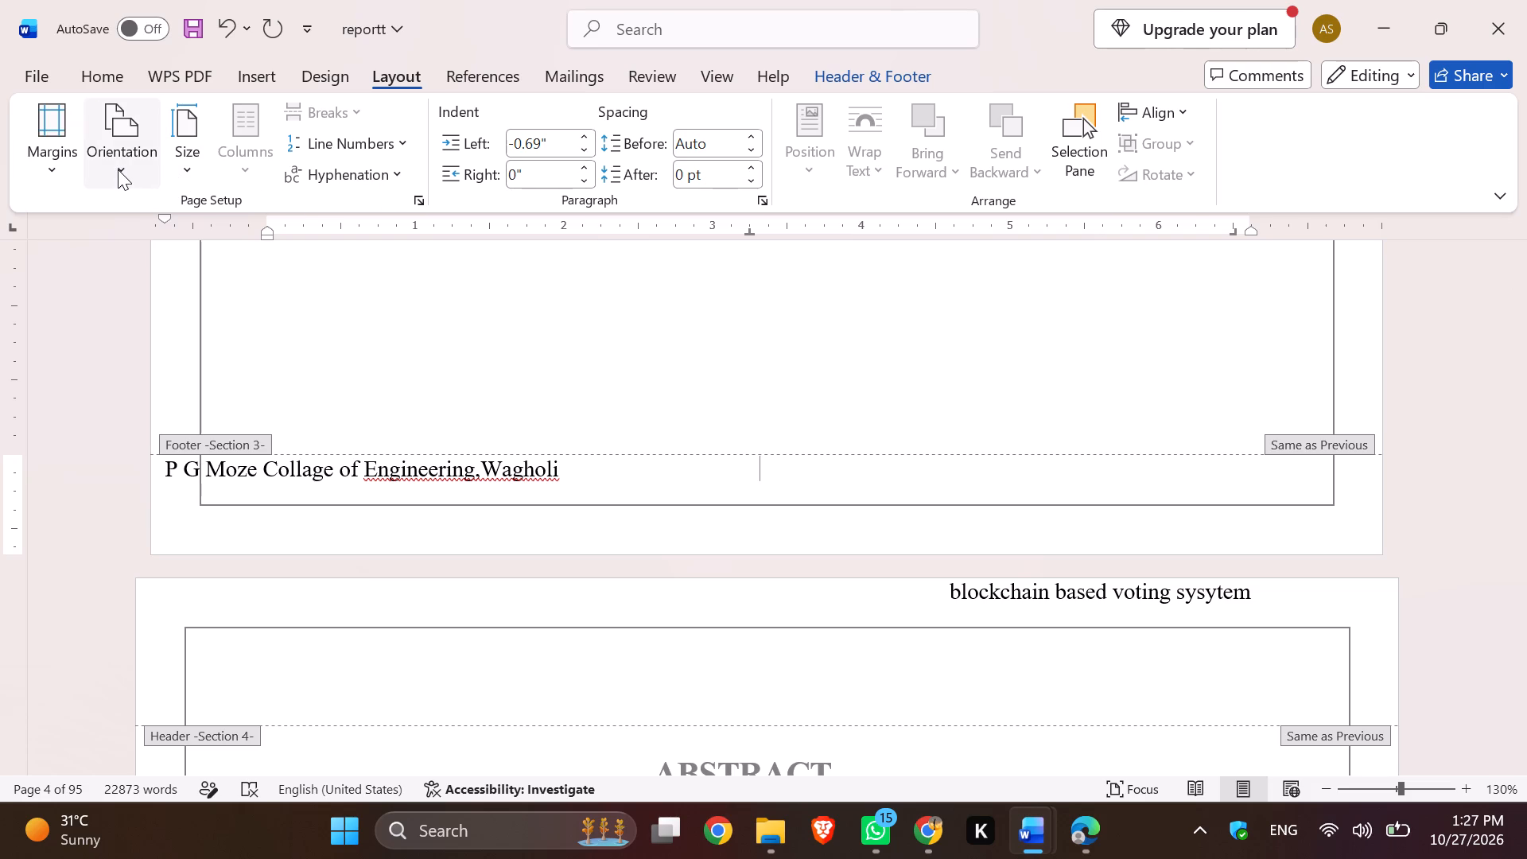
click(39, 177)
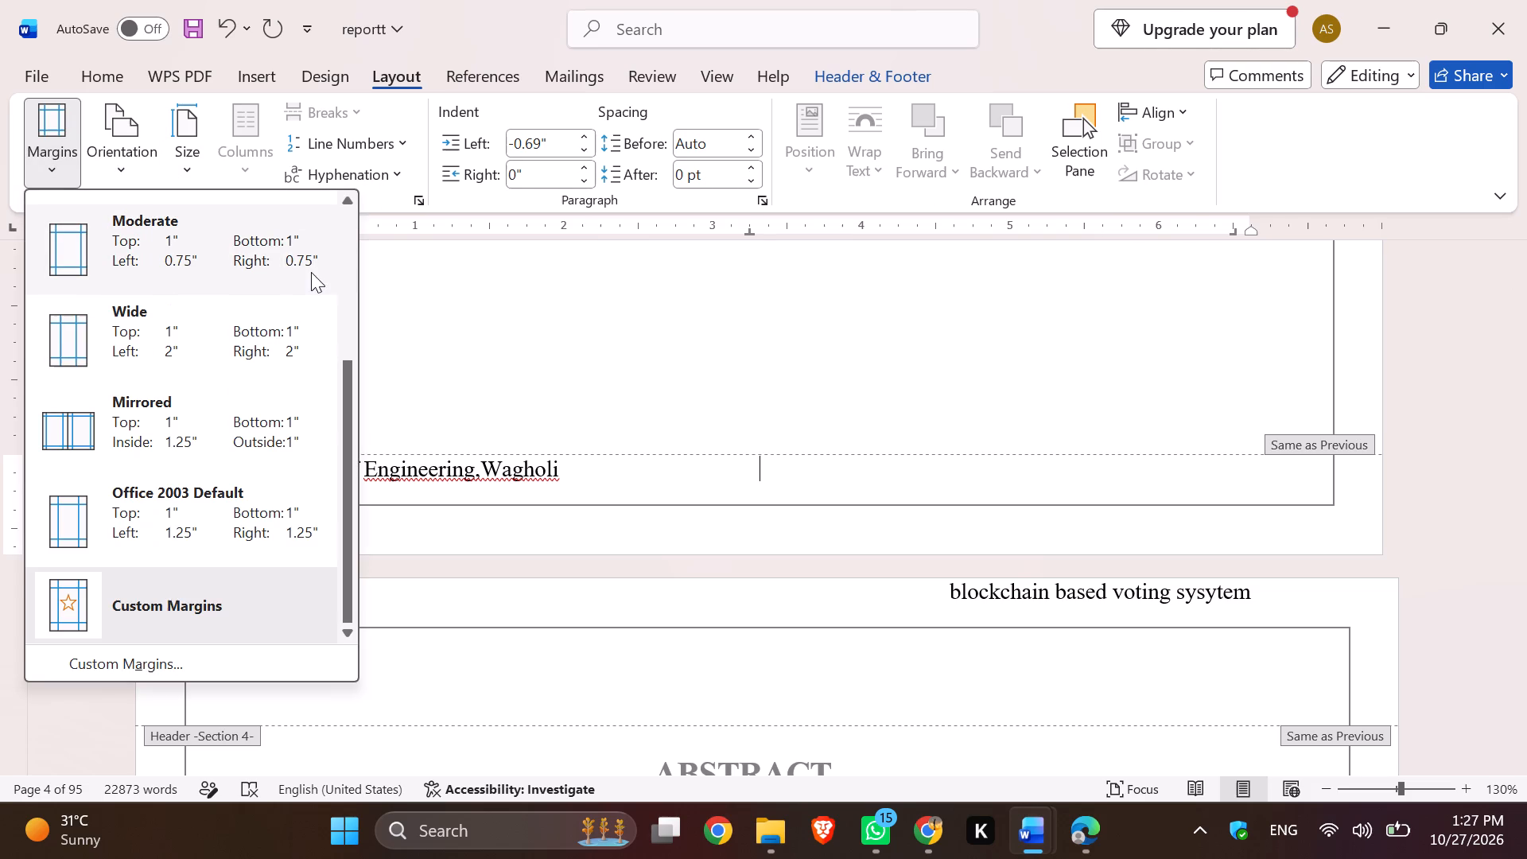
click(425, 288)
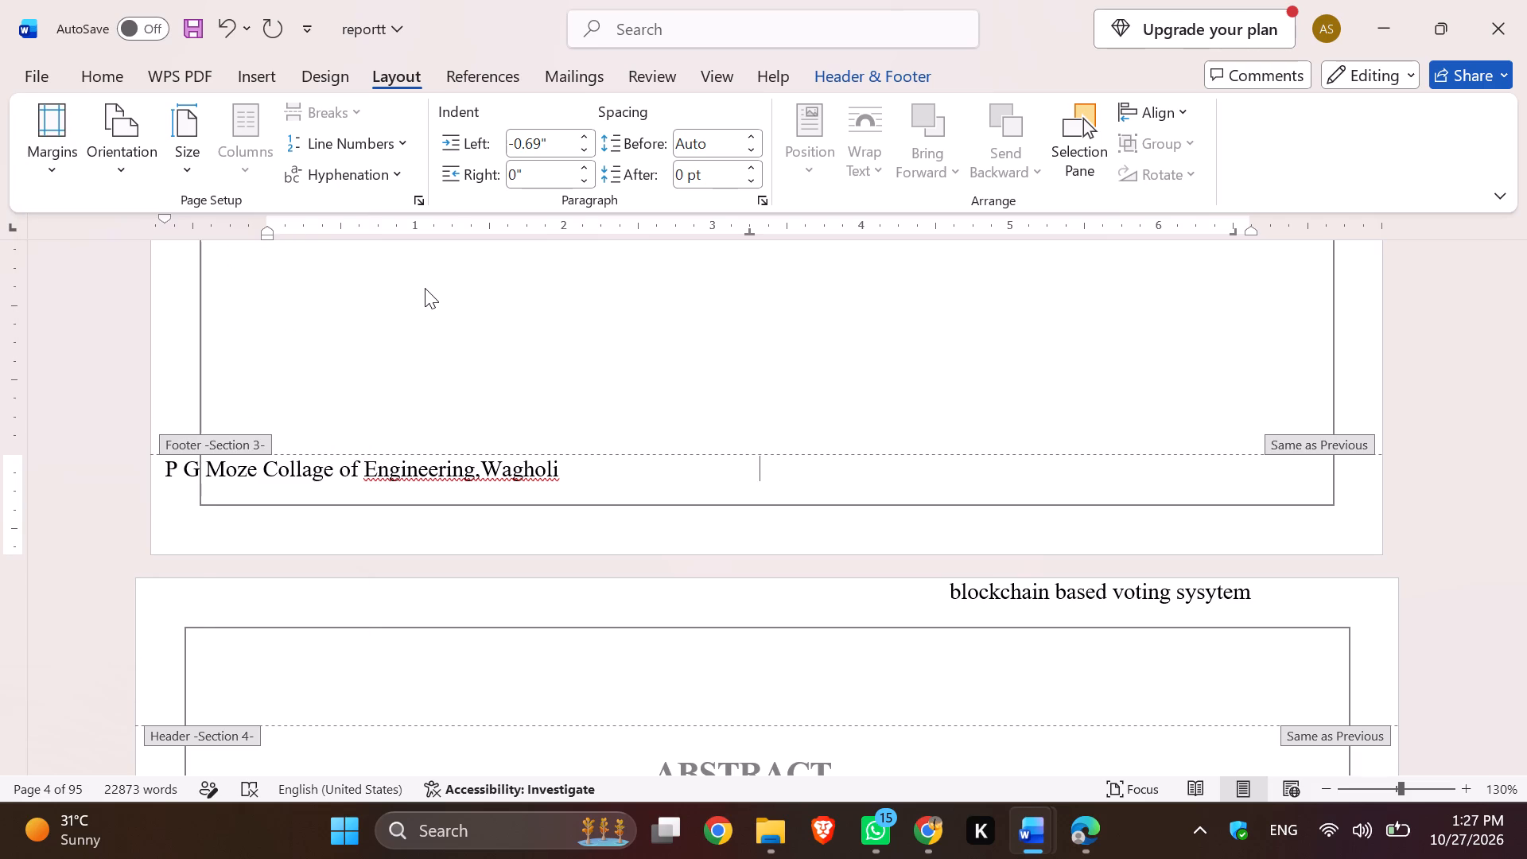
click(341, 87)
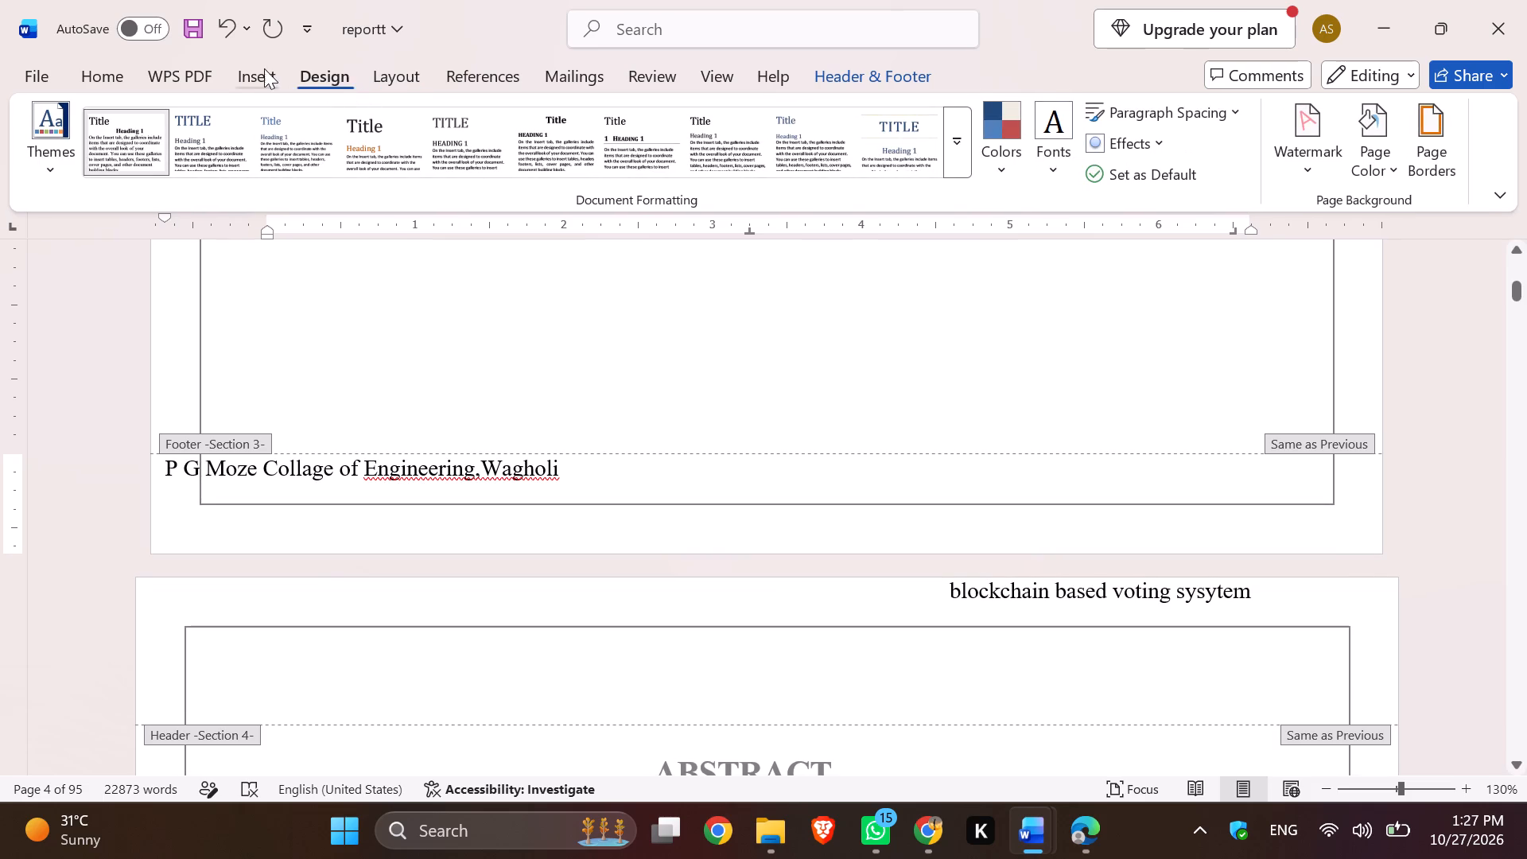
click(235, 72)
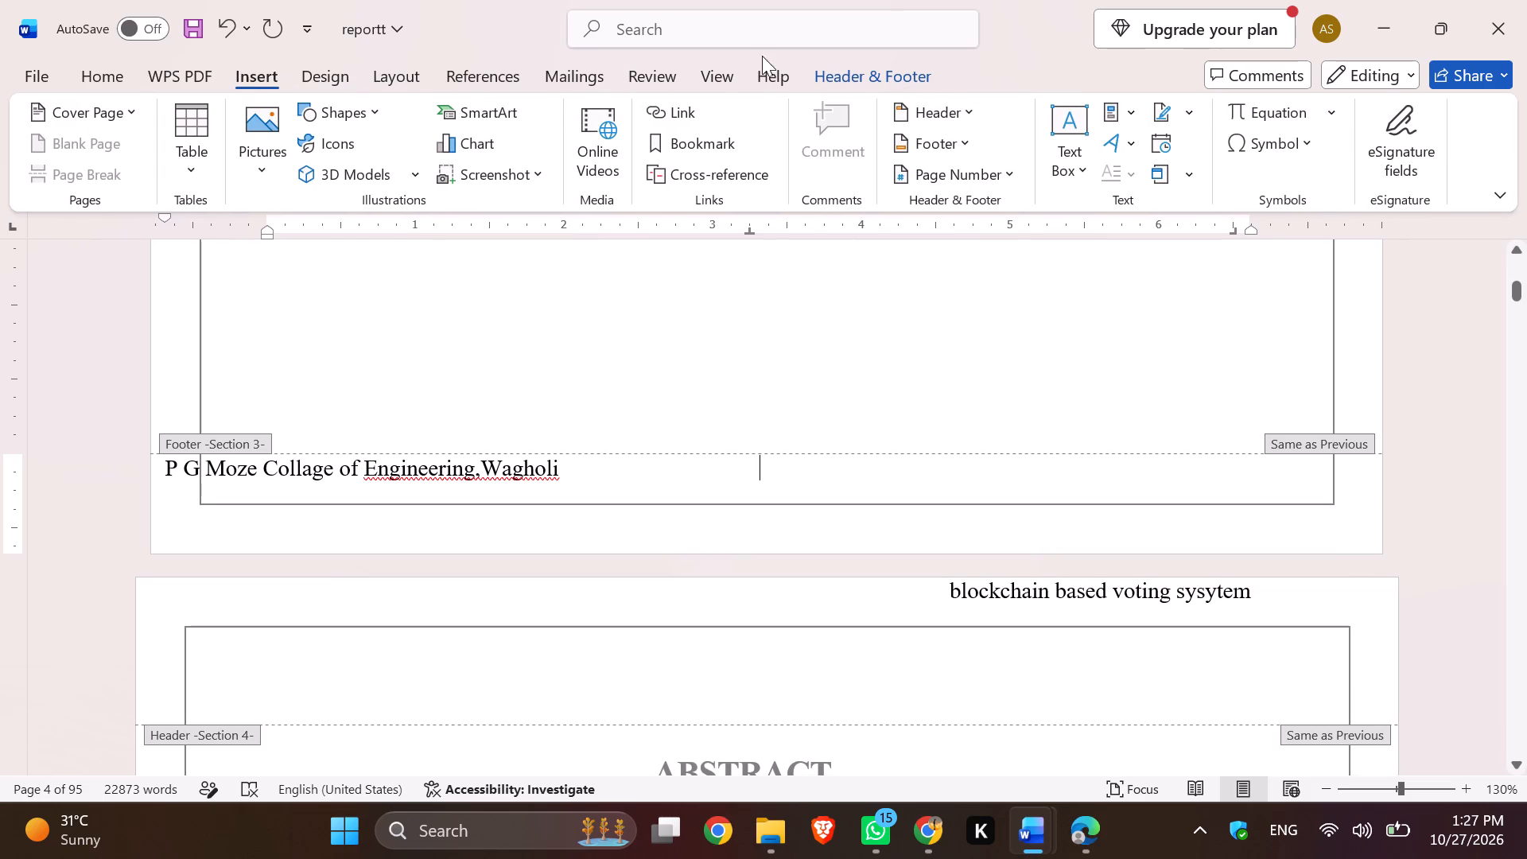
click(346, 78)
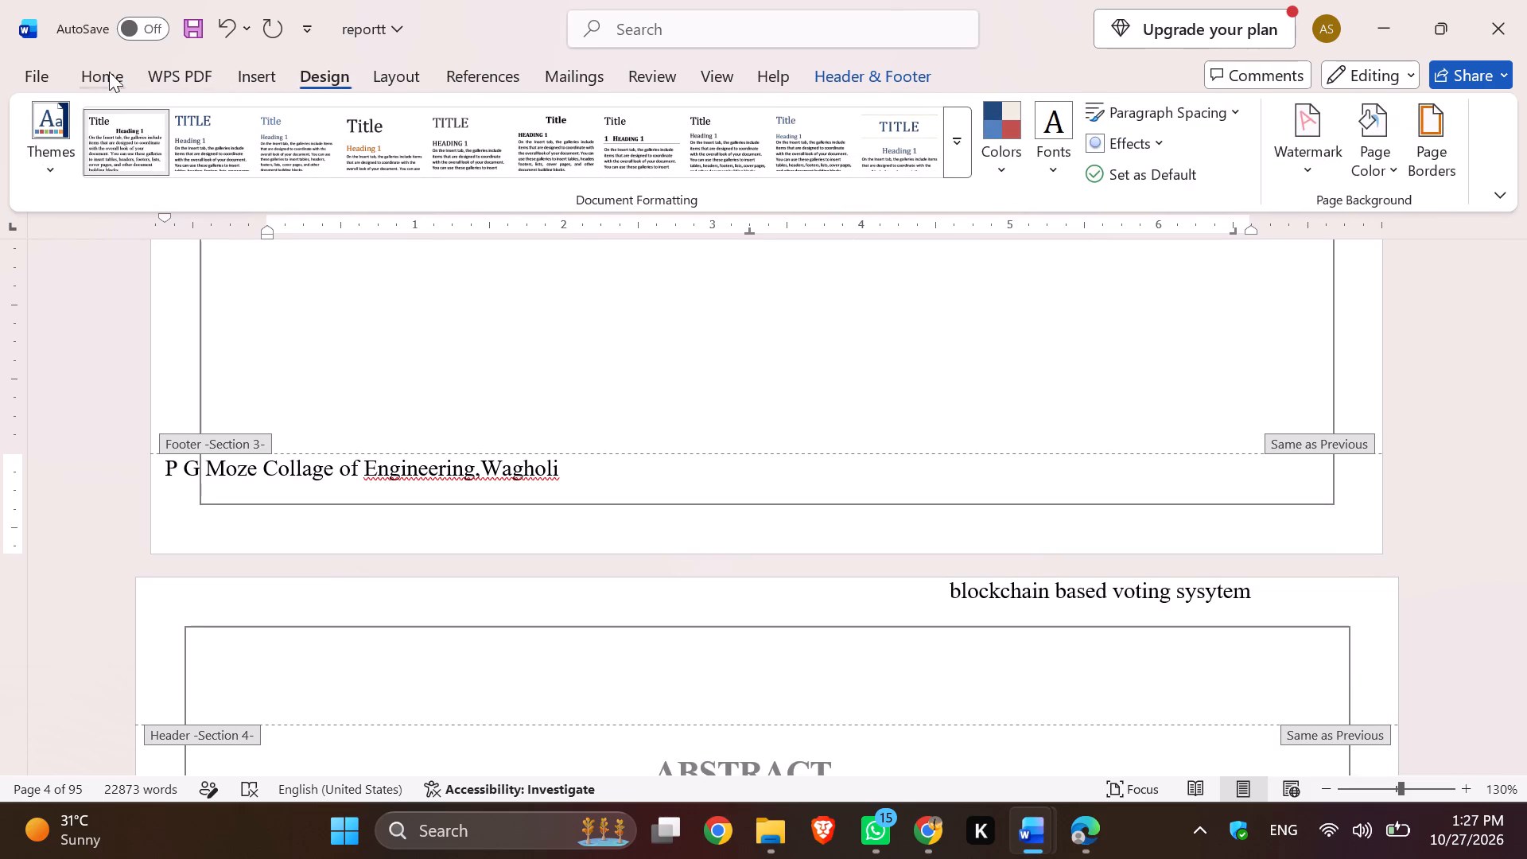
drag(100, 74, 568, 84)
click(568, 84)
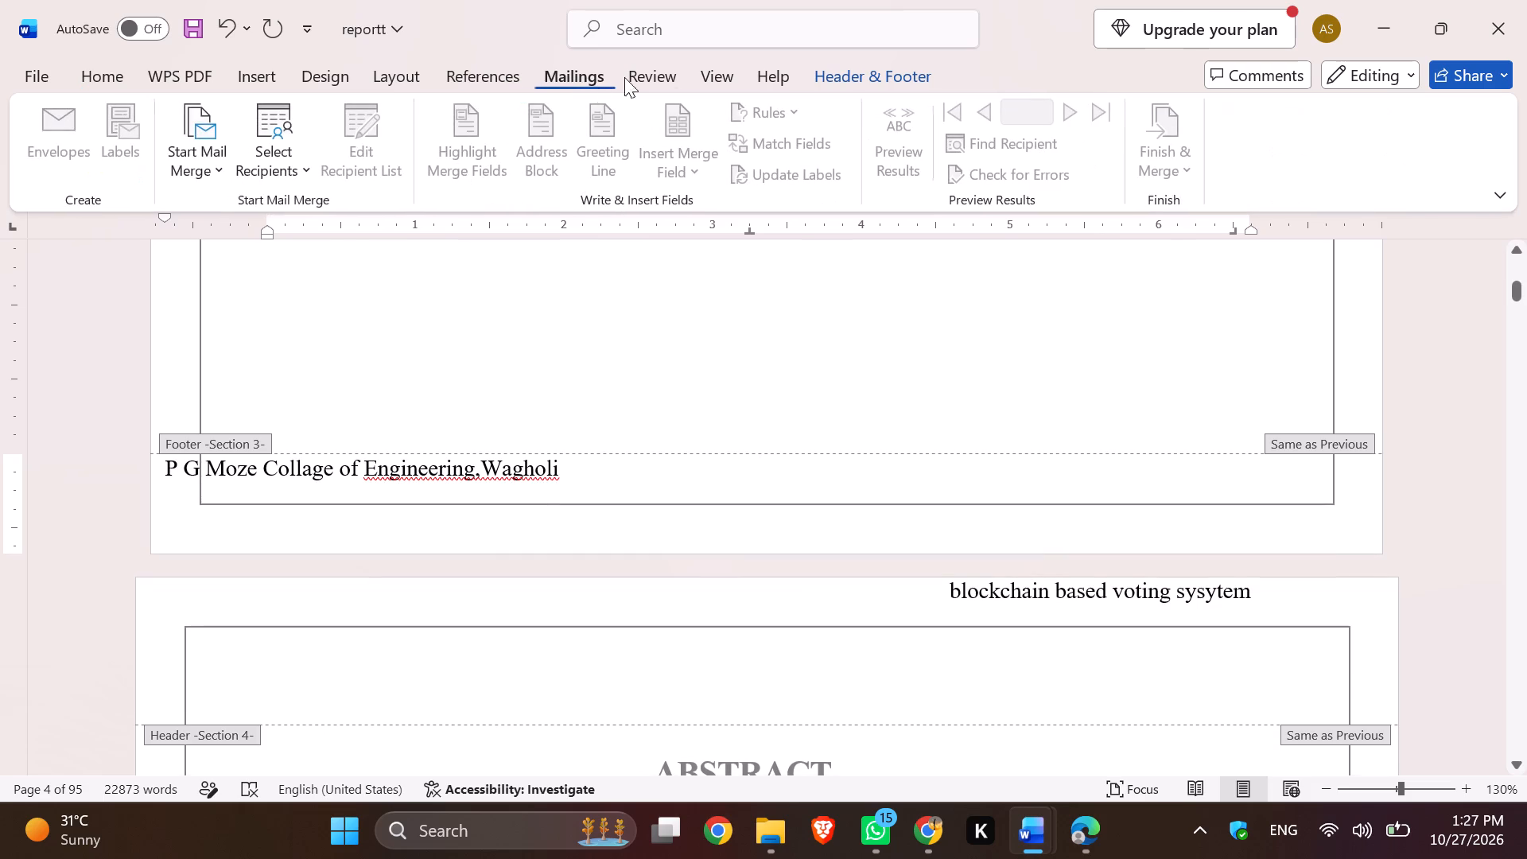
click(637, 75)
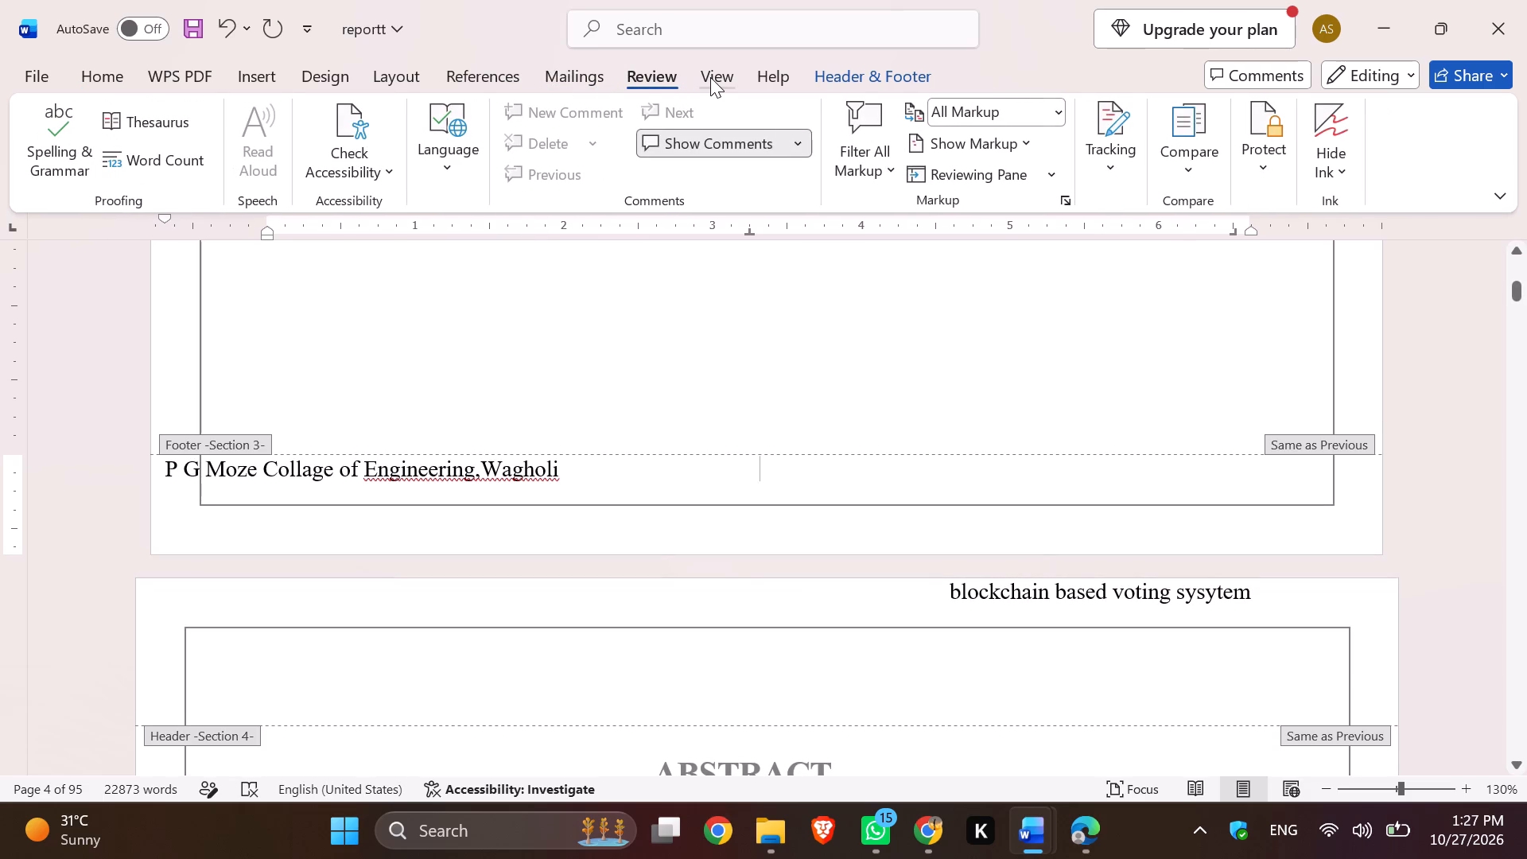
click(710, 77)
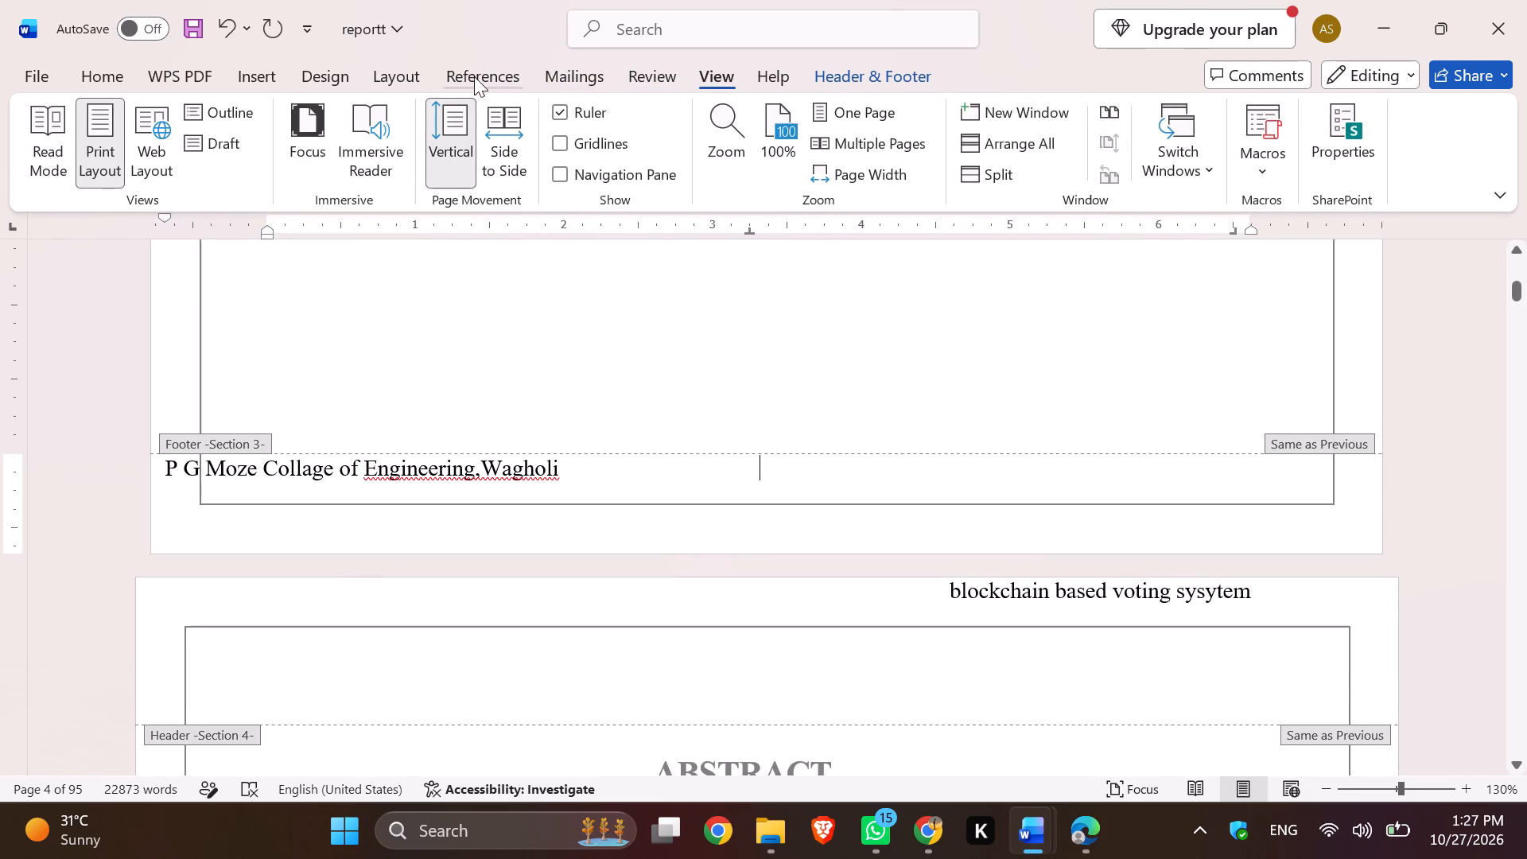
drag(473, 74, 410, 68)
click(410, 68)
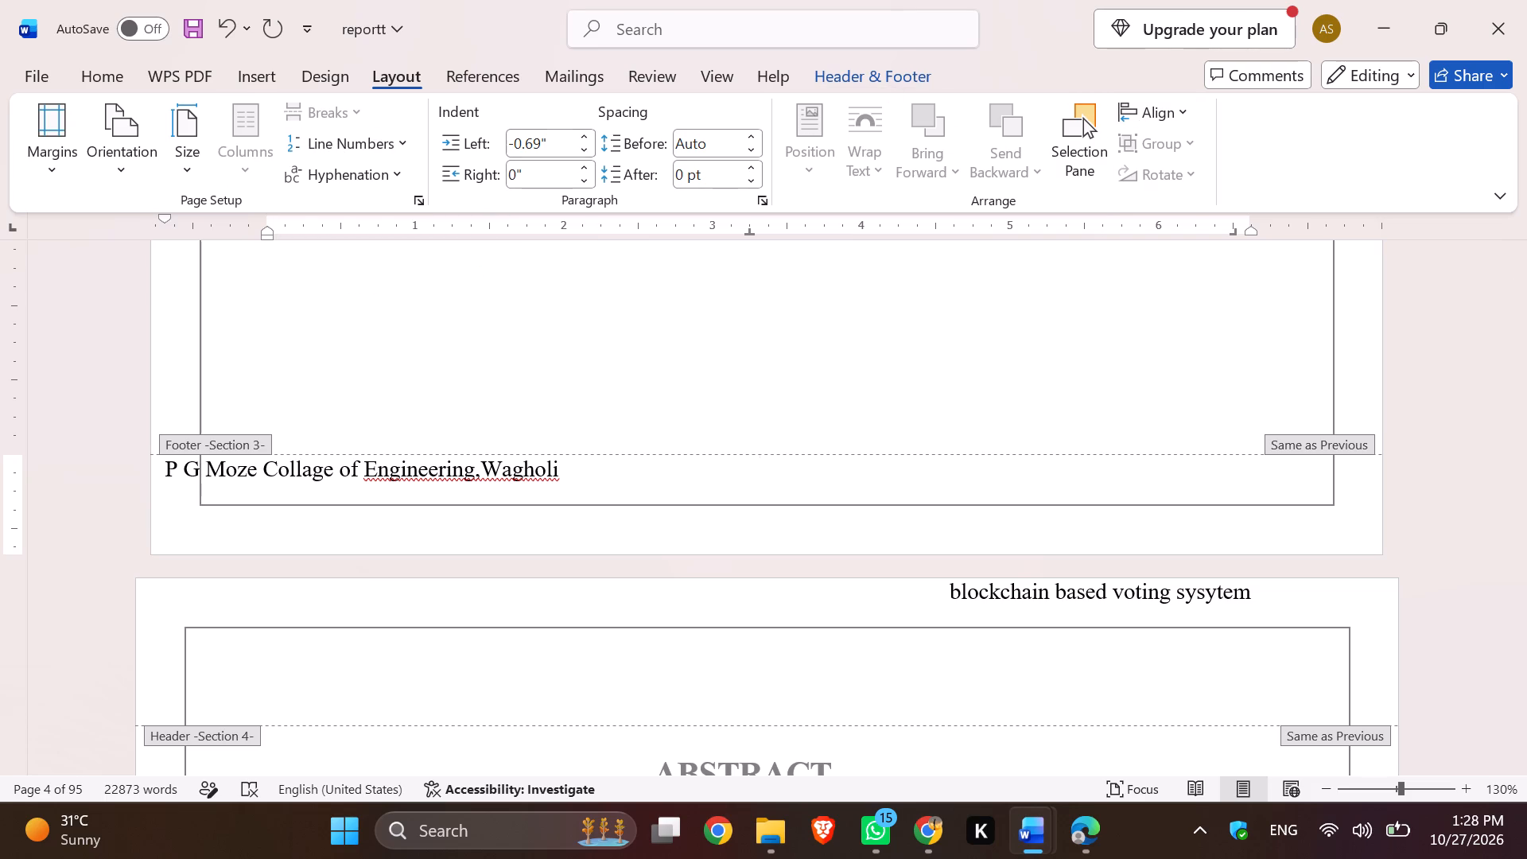
Set the 1 pt box page border to measure its margins from Text, applied to the whole document.
click(340, 80)
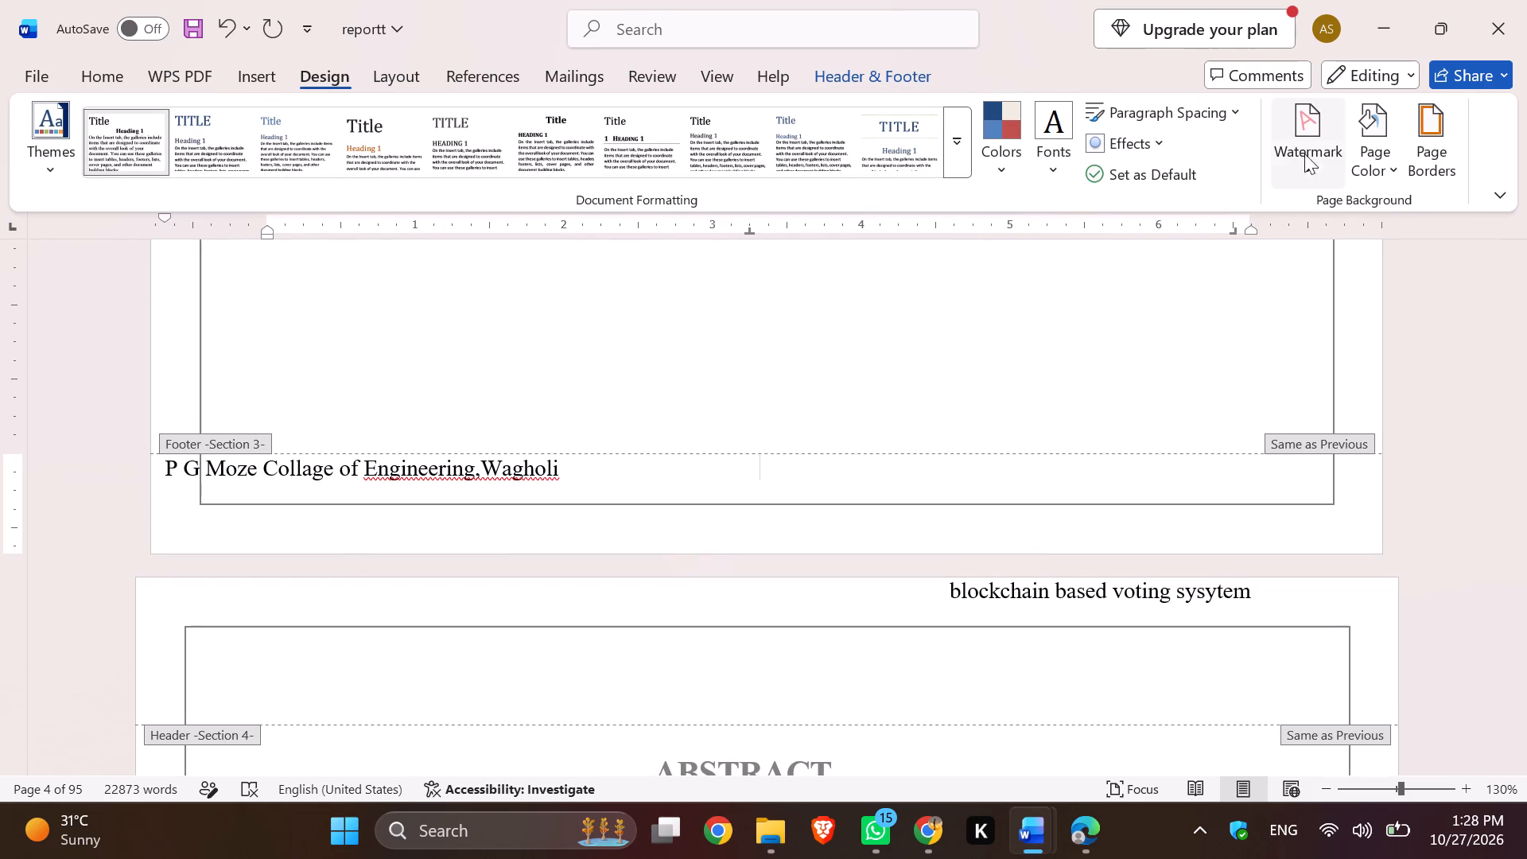
click(1431, 172)
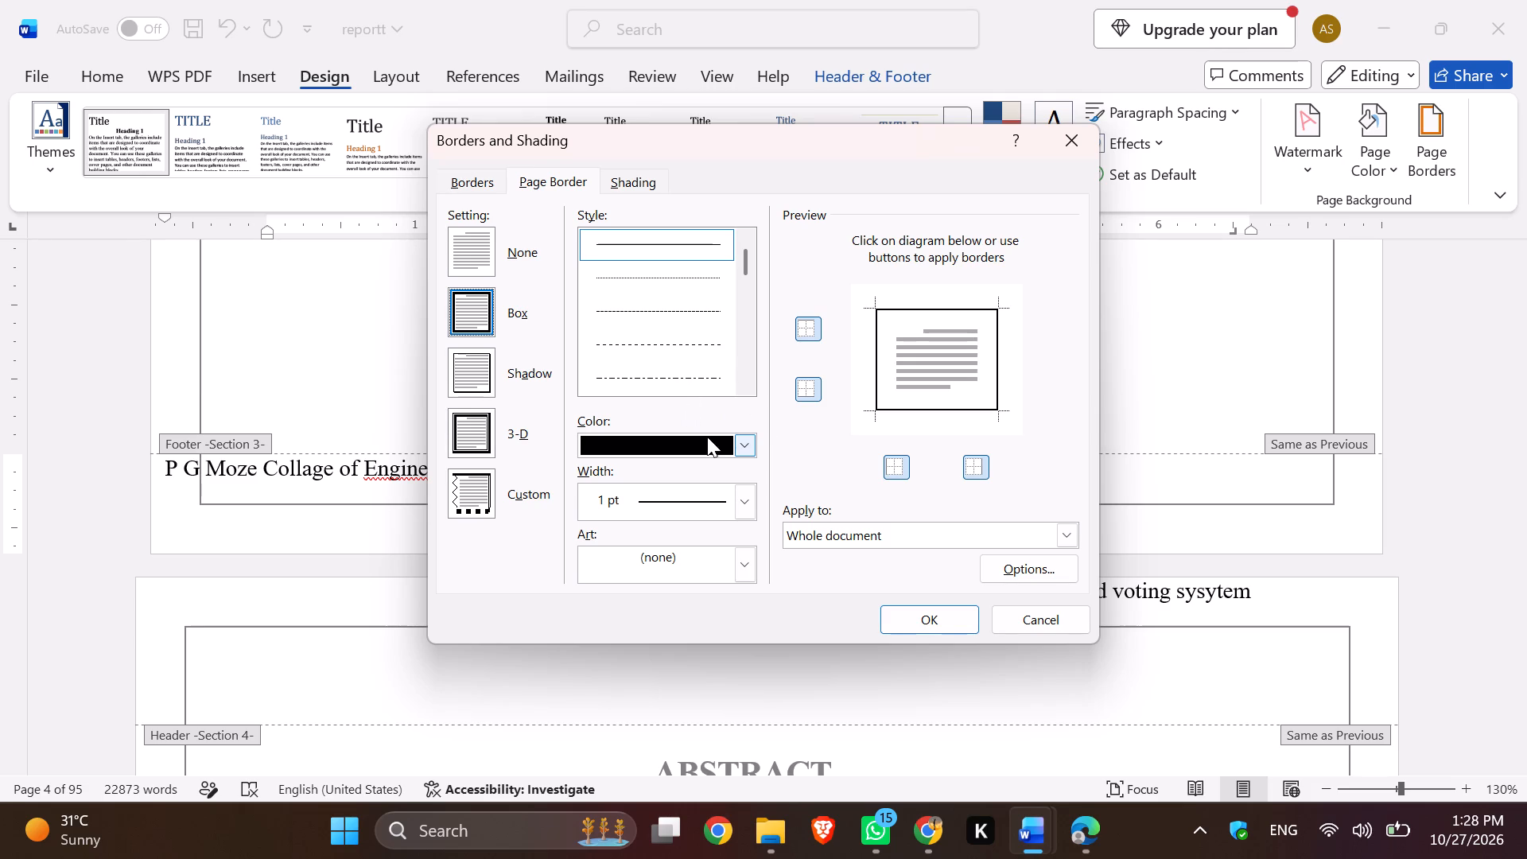
click(931, 619)
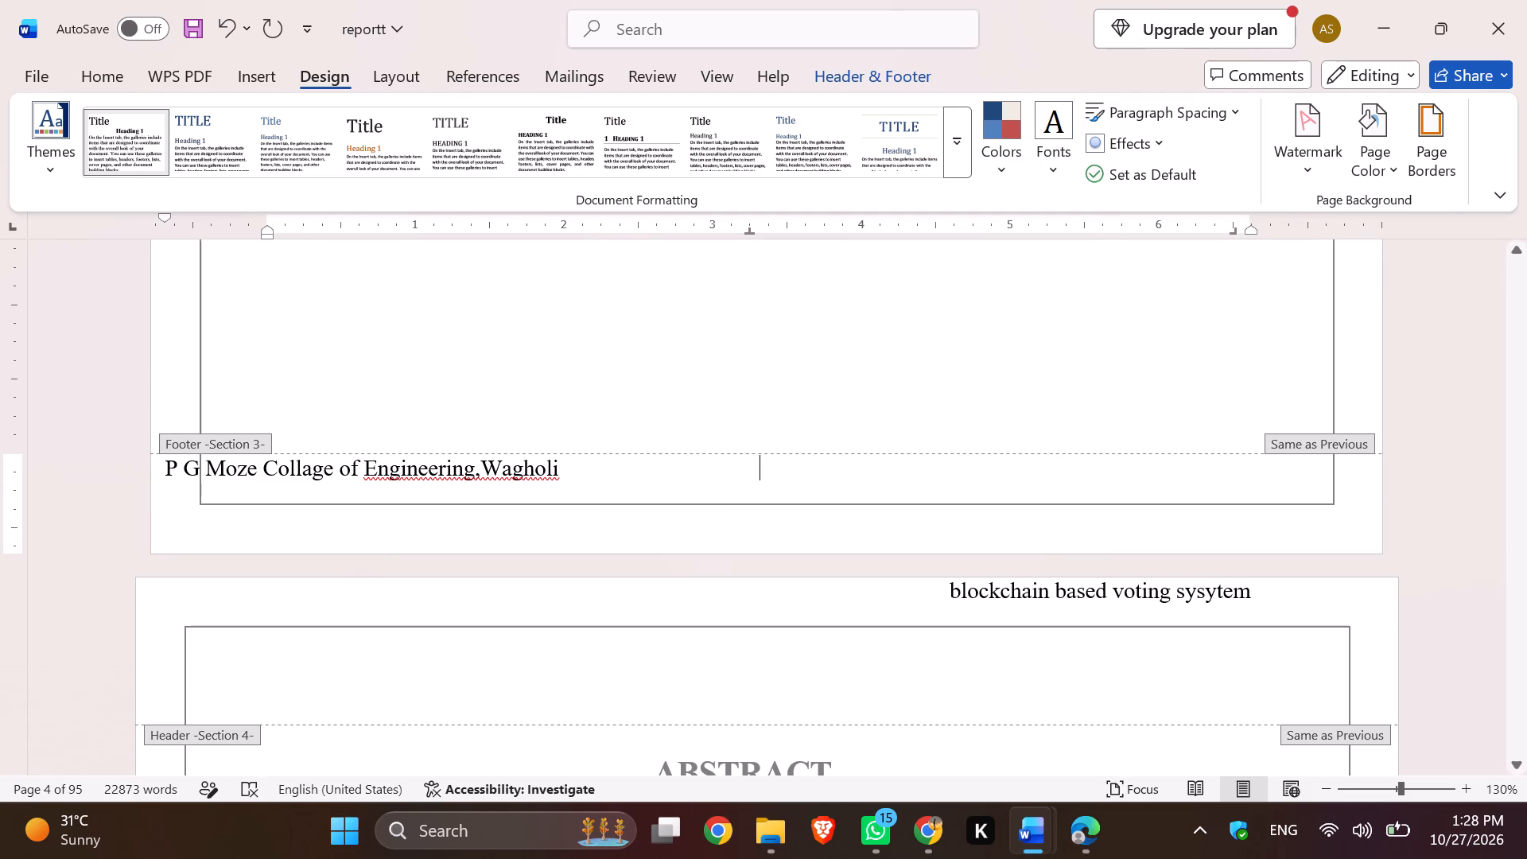
click(1423, 169)
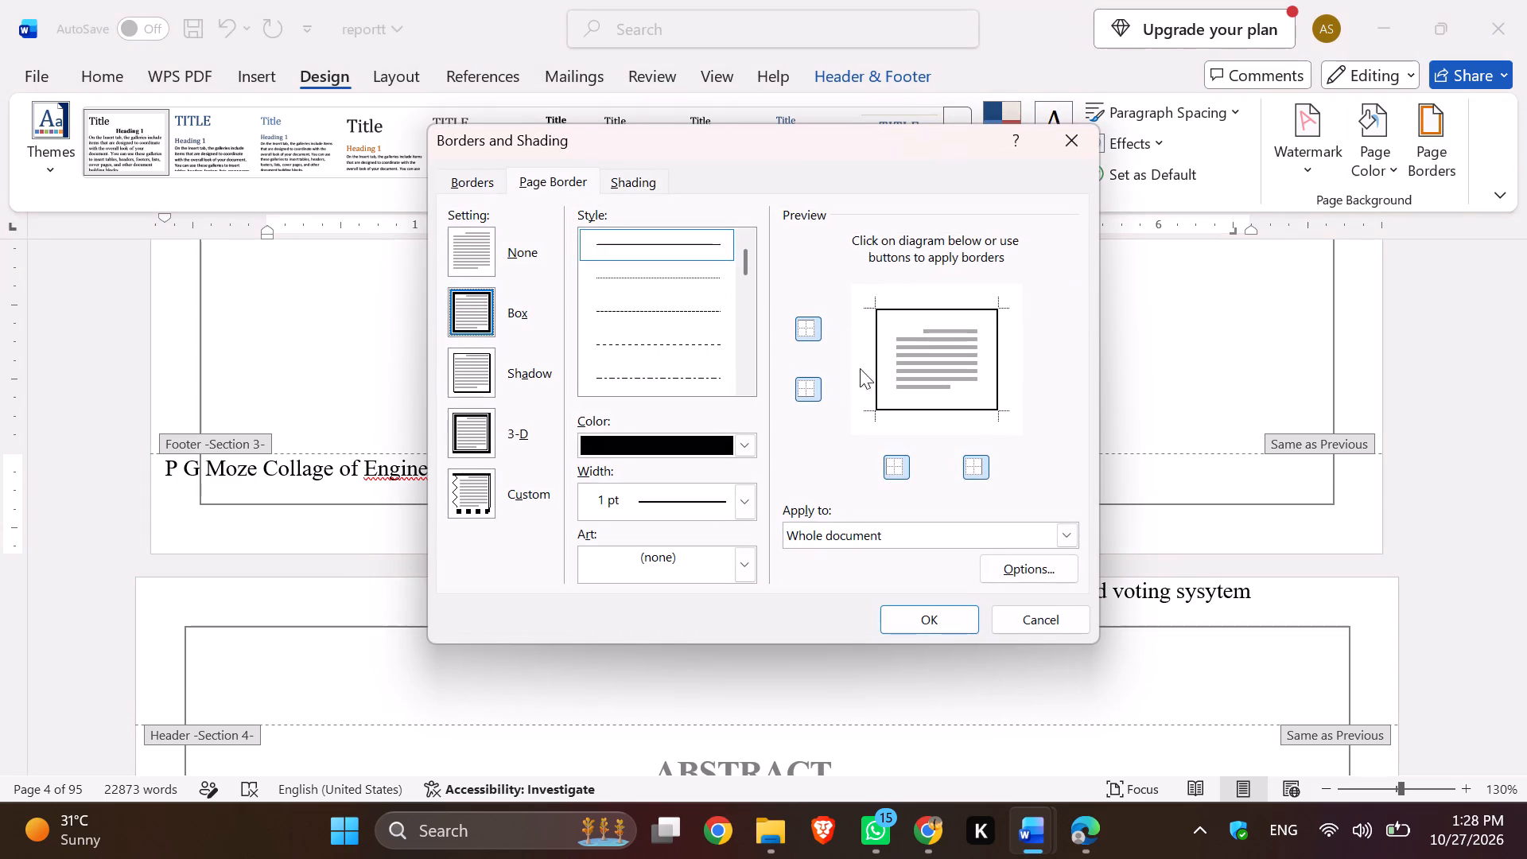
click(1020, 562)
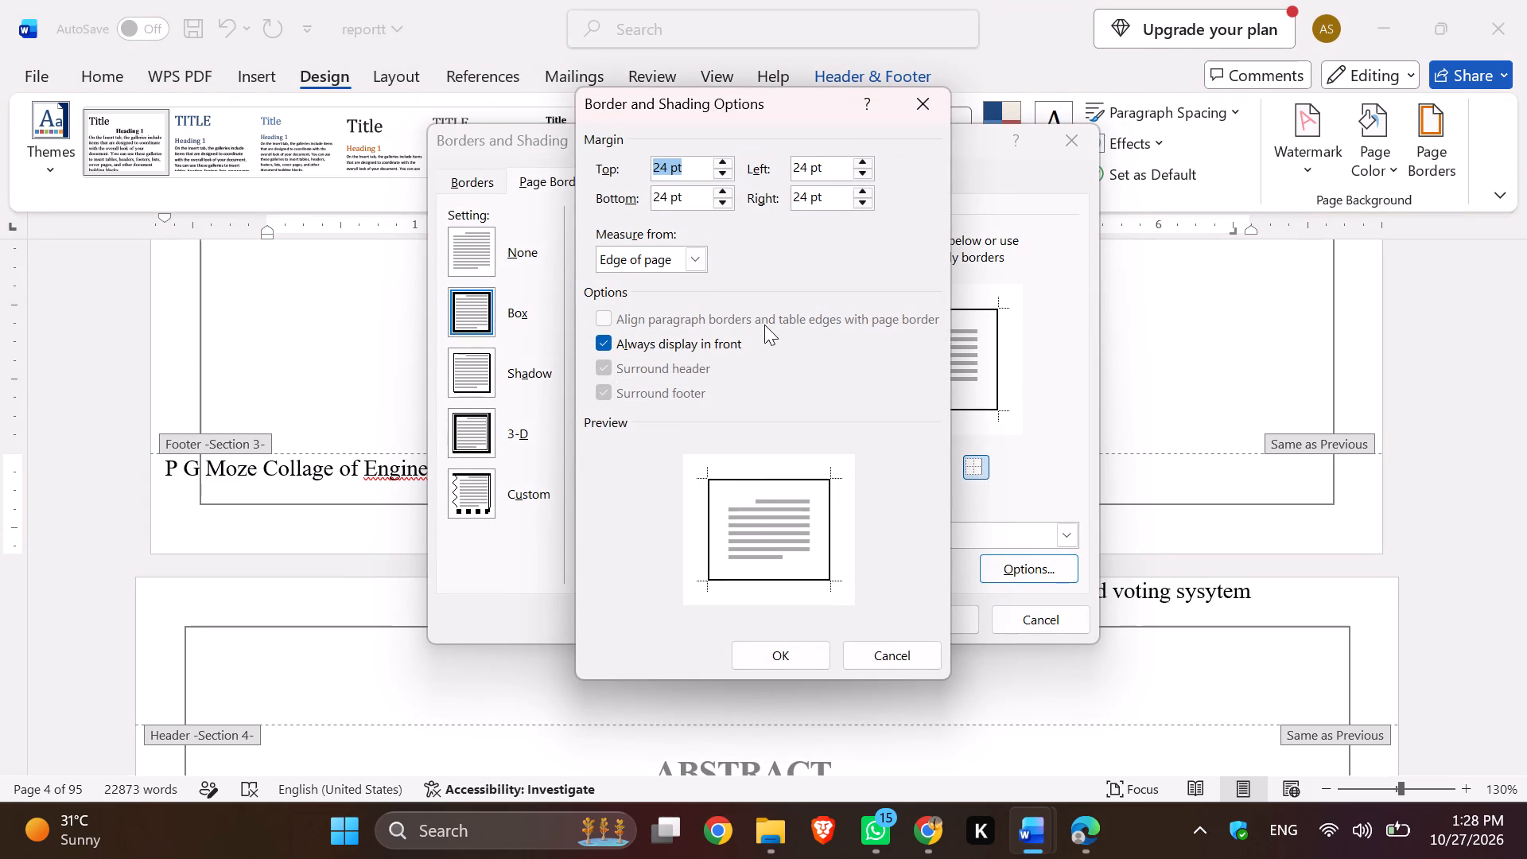
click(836, 177)
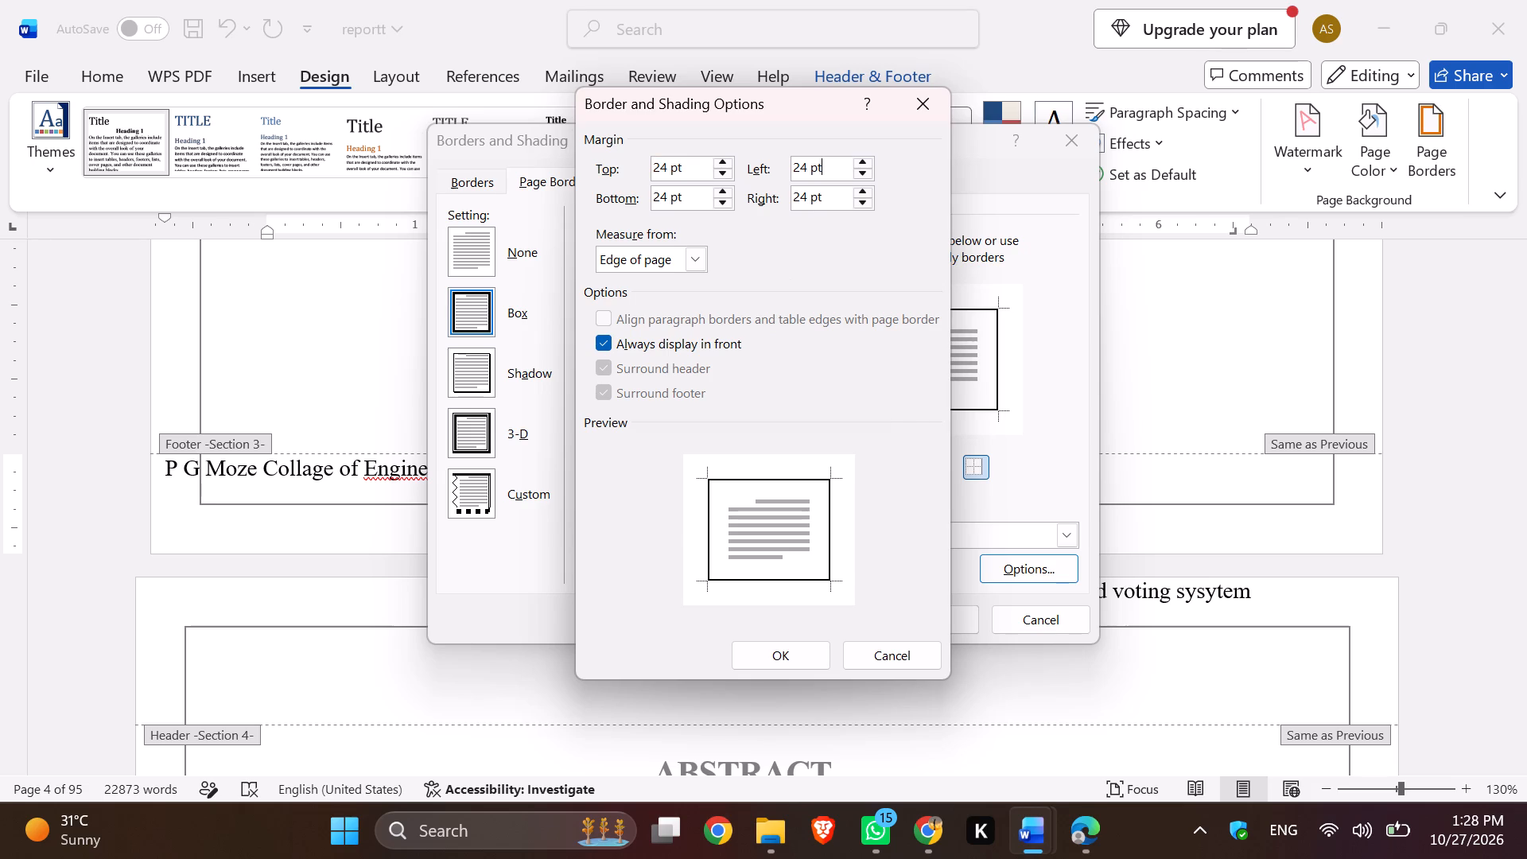
click(836, 177)
key(BackSpace)
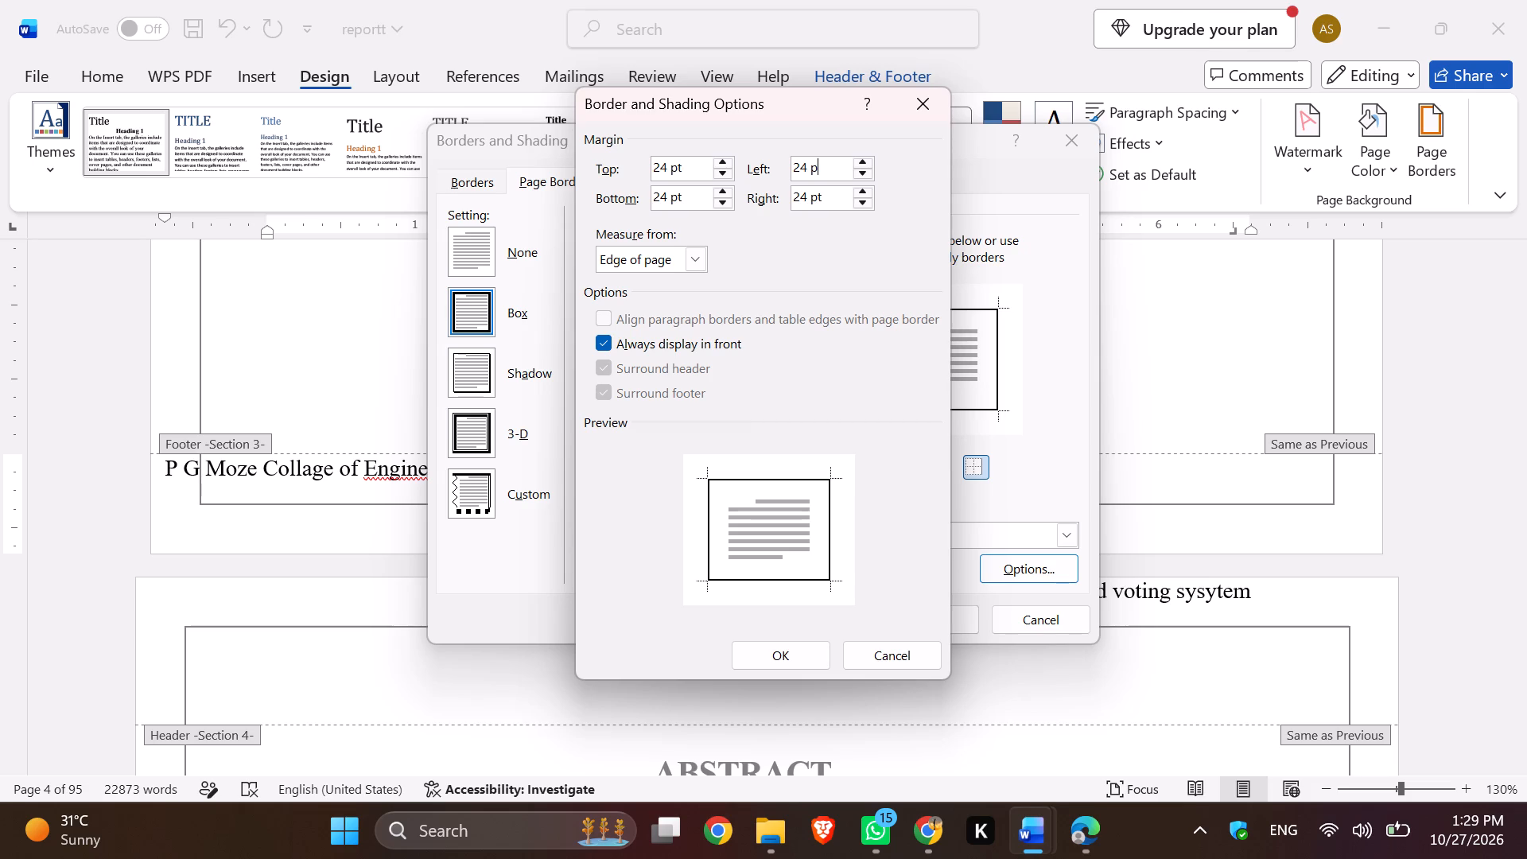
key(BackSpace)
key(BackSpace)
key(BackSpace)
key(BackSpace)
click(836, 177)
click(694, 258)
key(2)
key(4)
click(661, 273)
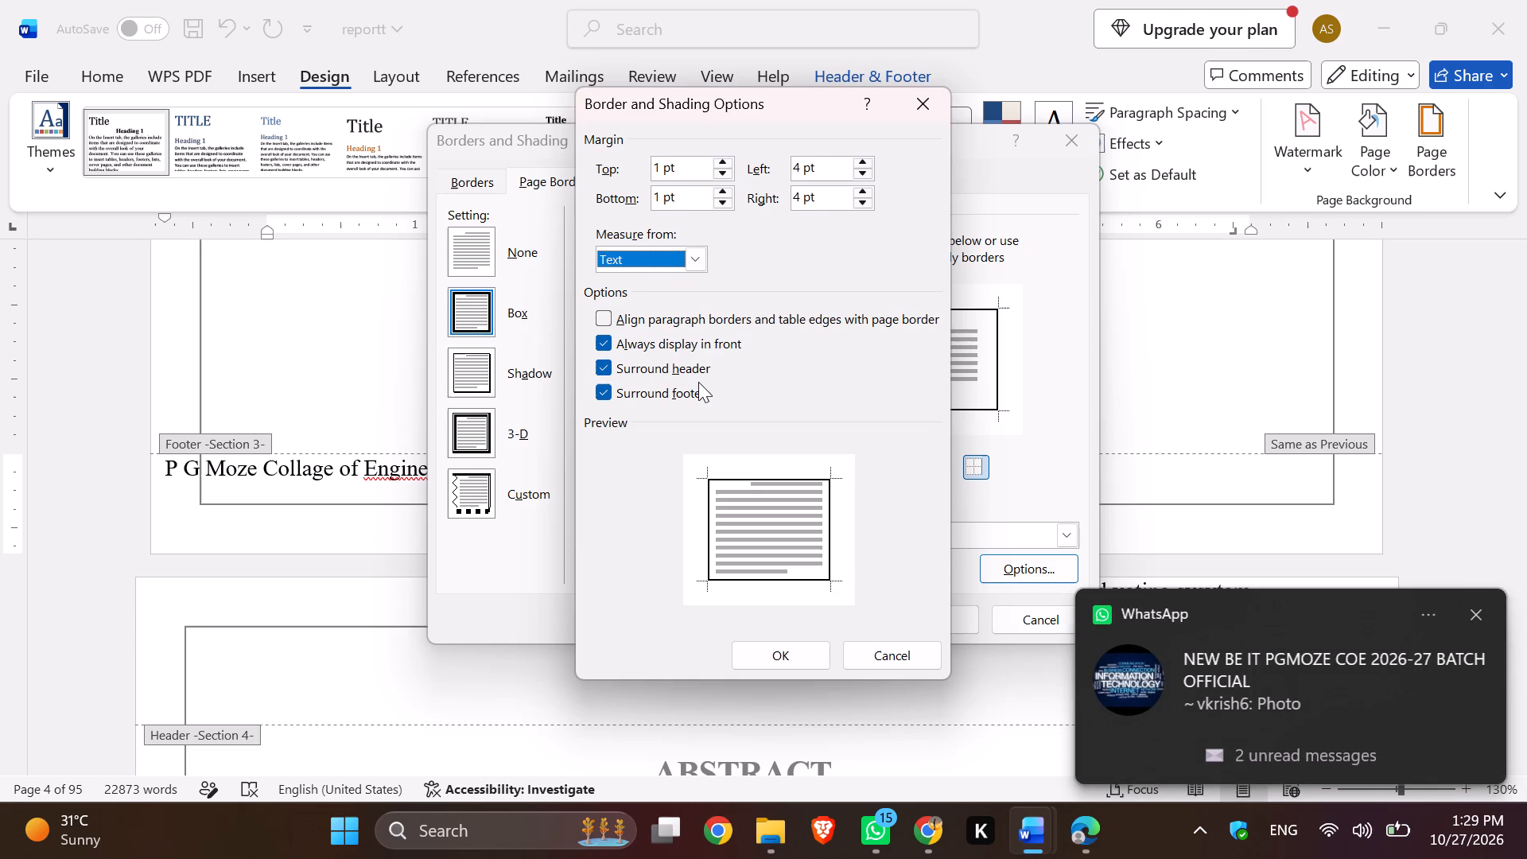
click(799, 658)
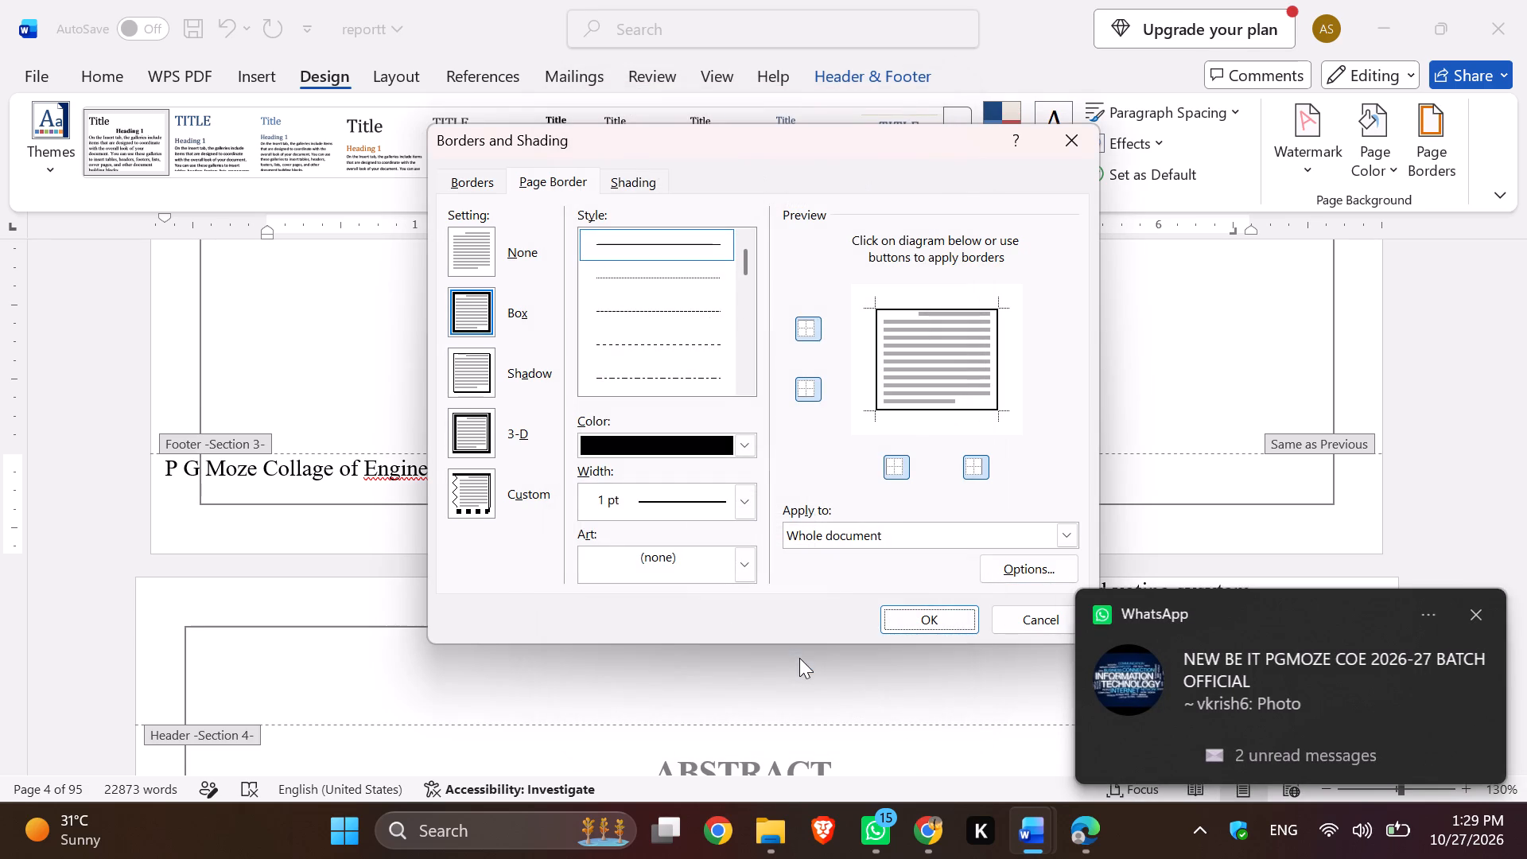
click(904, 612)
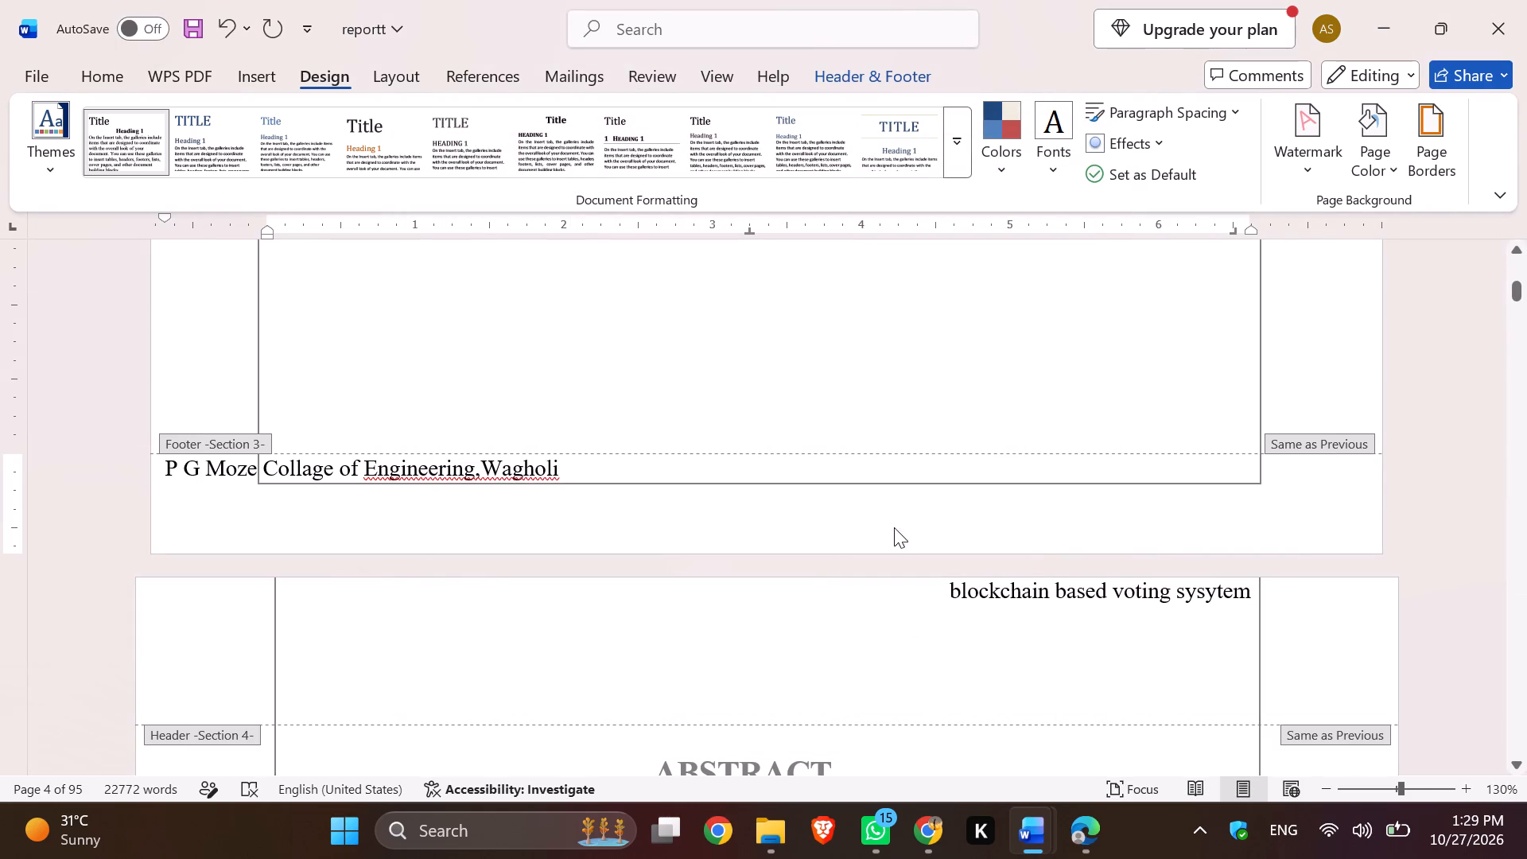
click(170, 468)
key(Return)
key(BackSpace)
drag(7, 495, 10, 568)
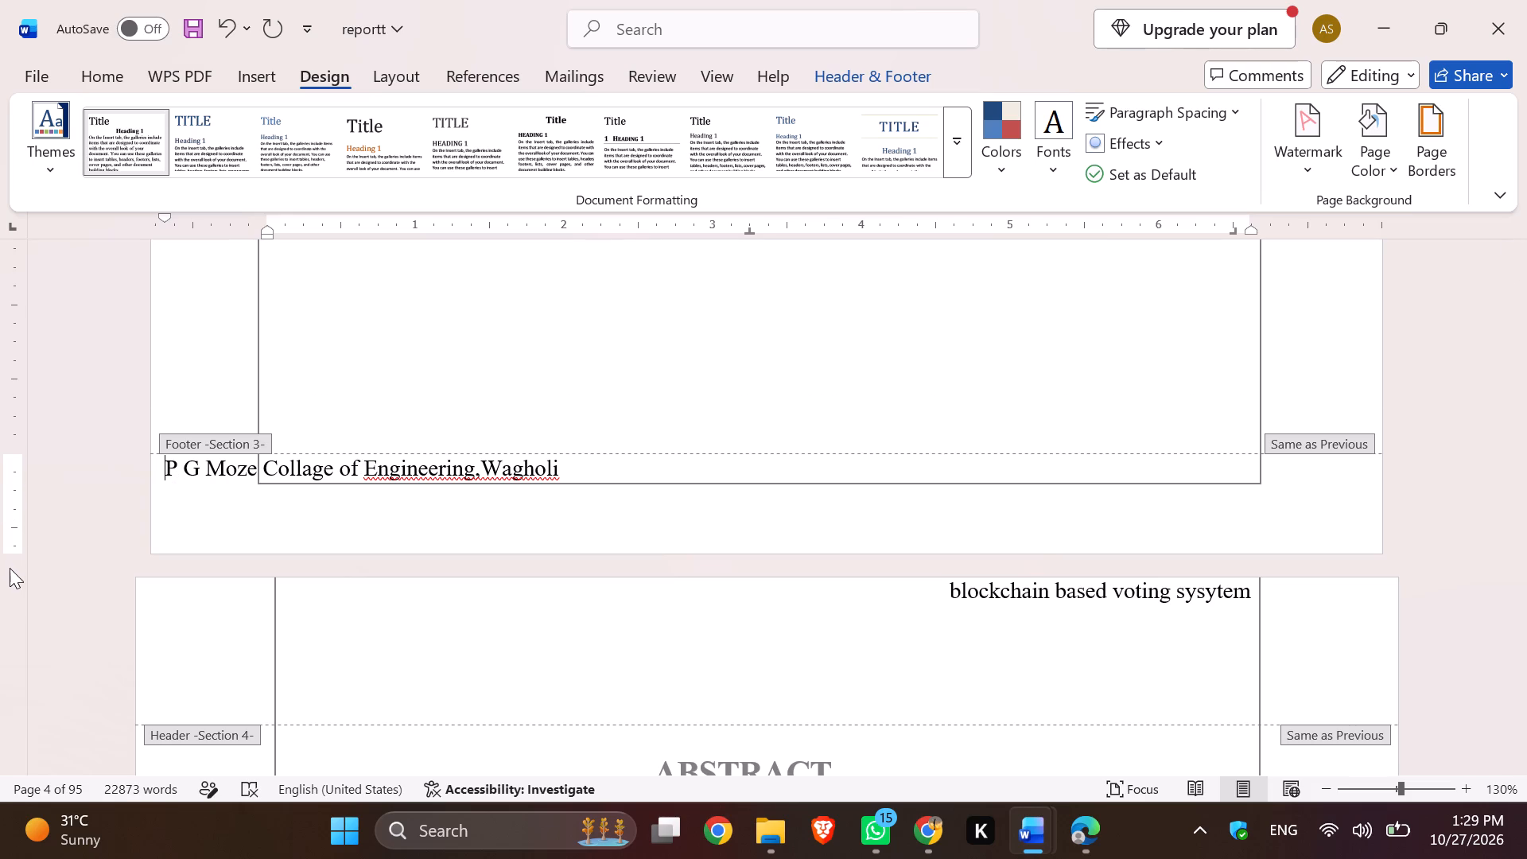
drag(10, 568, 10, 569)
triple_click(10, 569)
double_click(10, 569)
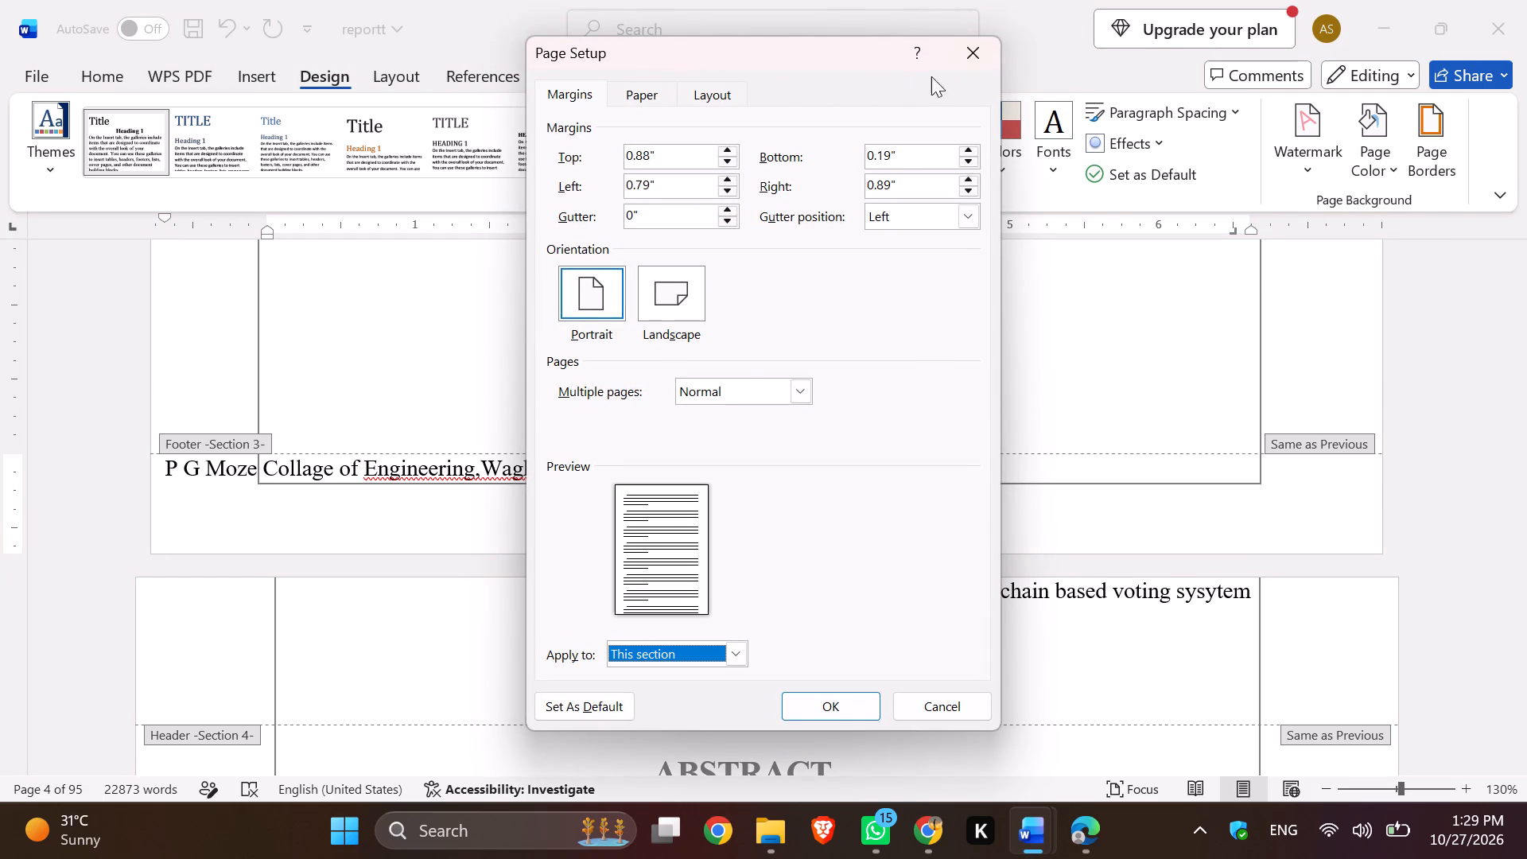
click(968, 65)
Apply the Moderate margins preset to Section 3 from its college-name footer.
scroll(892, 461, down, 1)
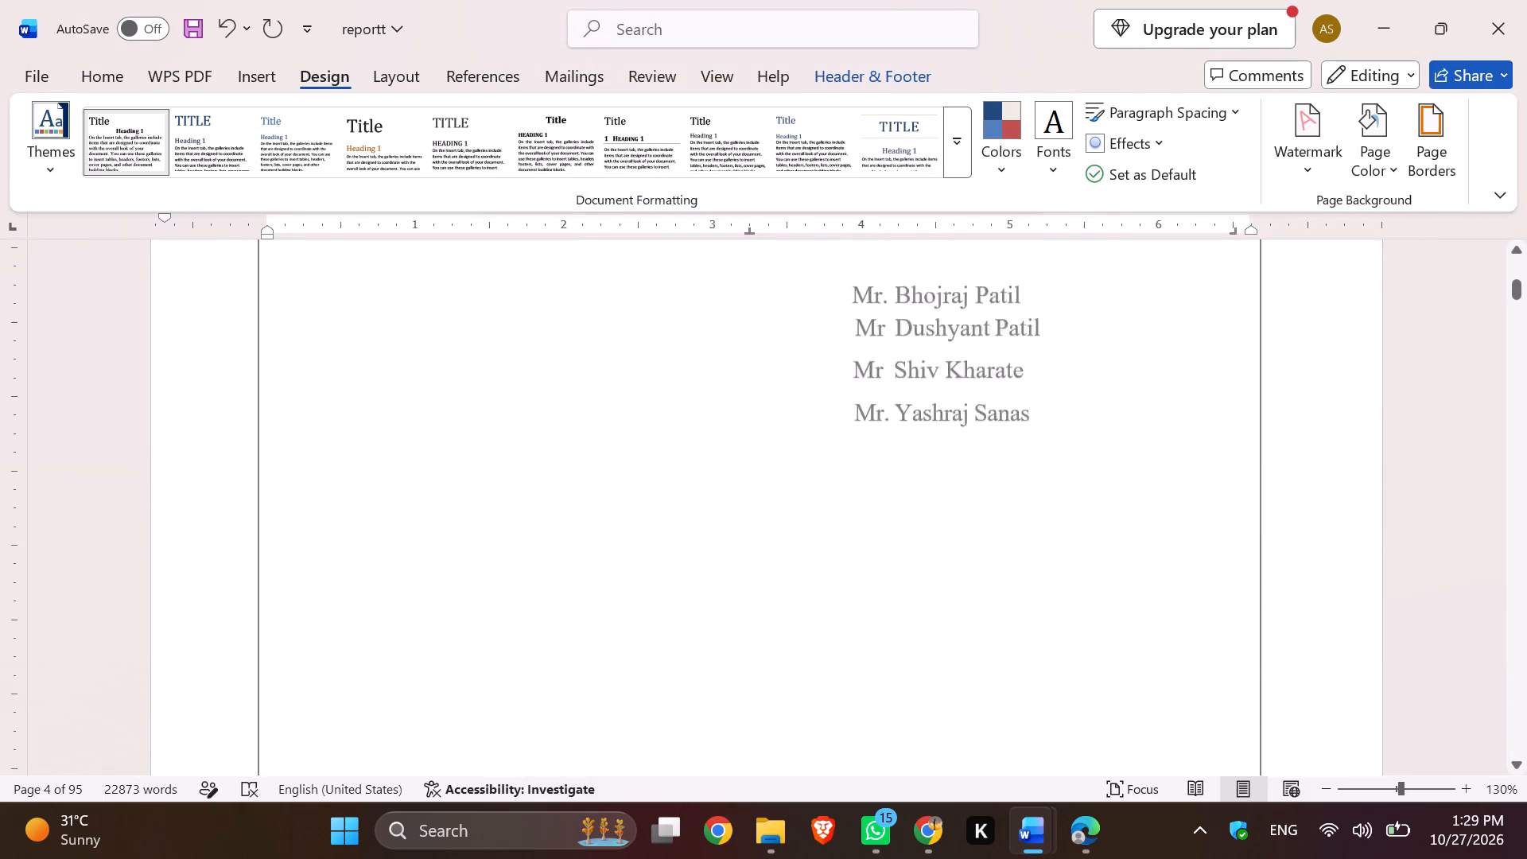
scroll(892, 461, down, 2)
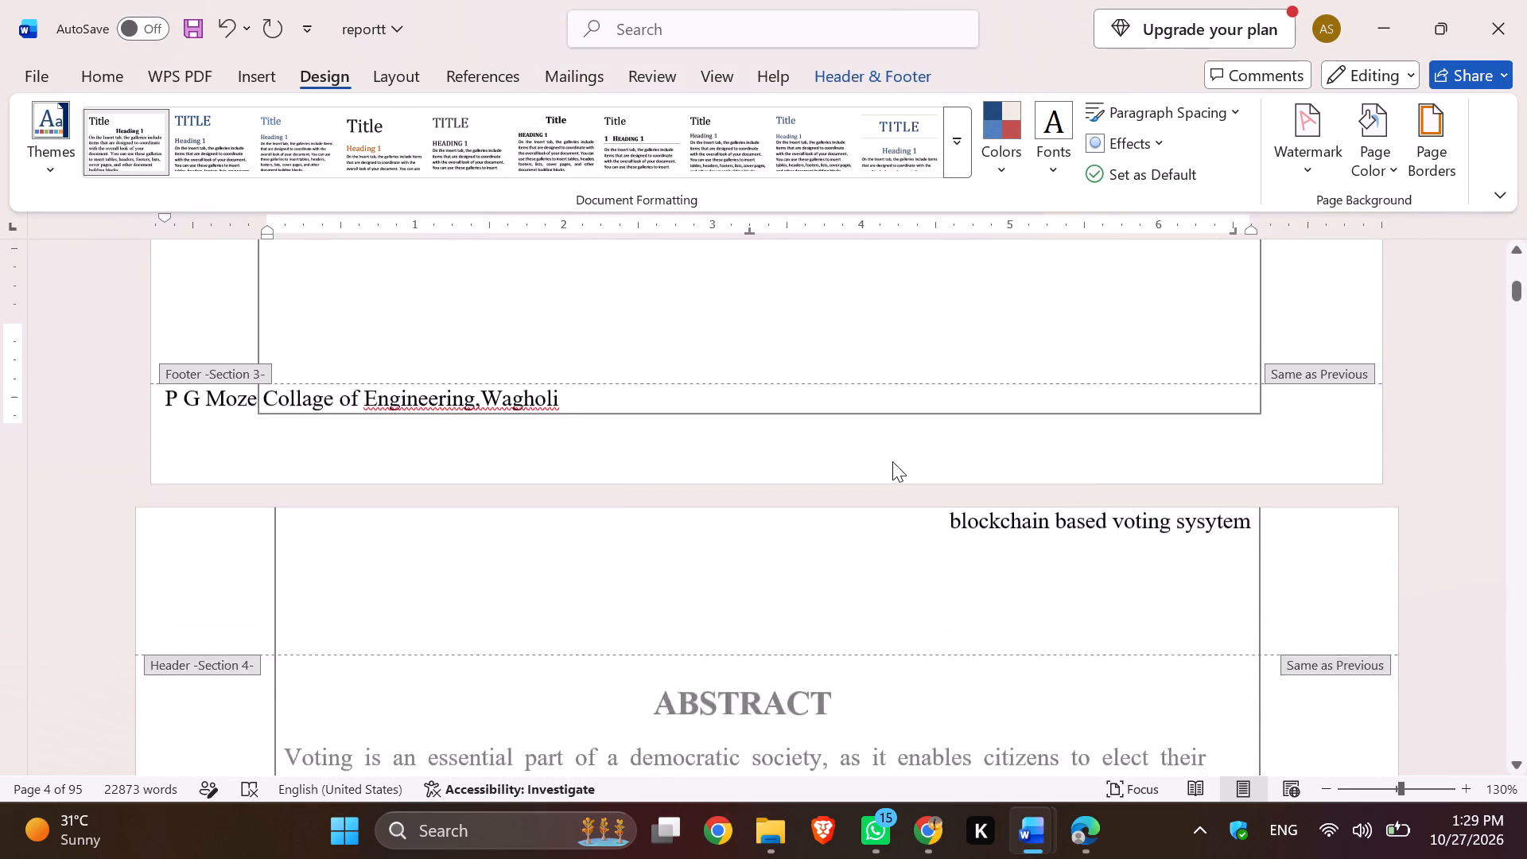
scroll(892, 461, down, 1)
click(627, 321)
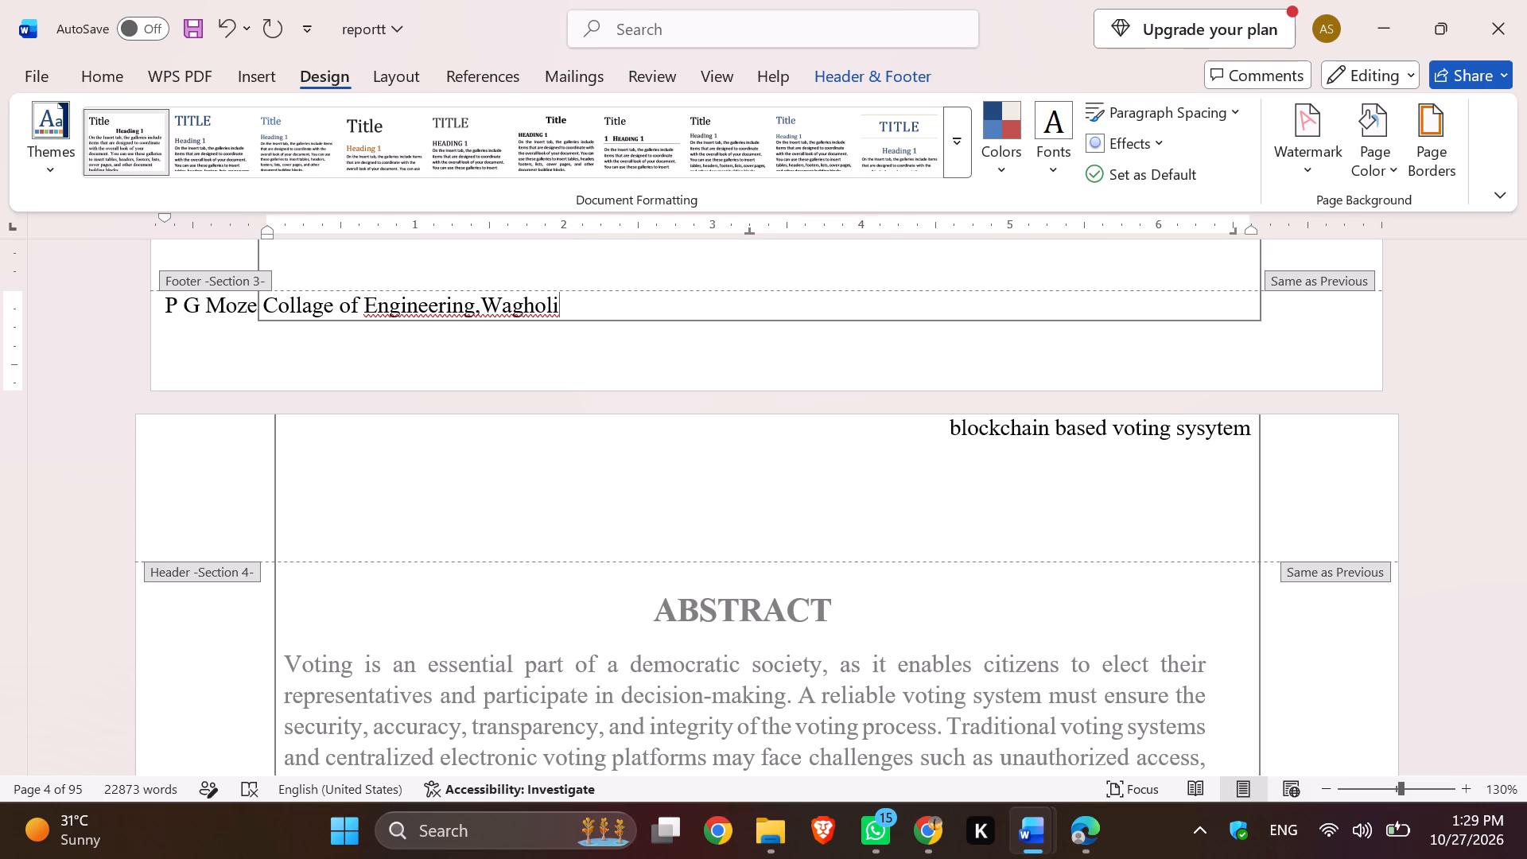
double_click(627, 321)
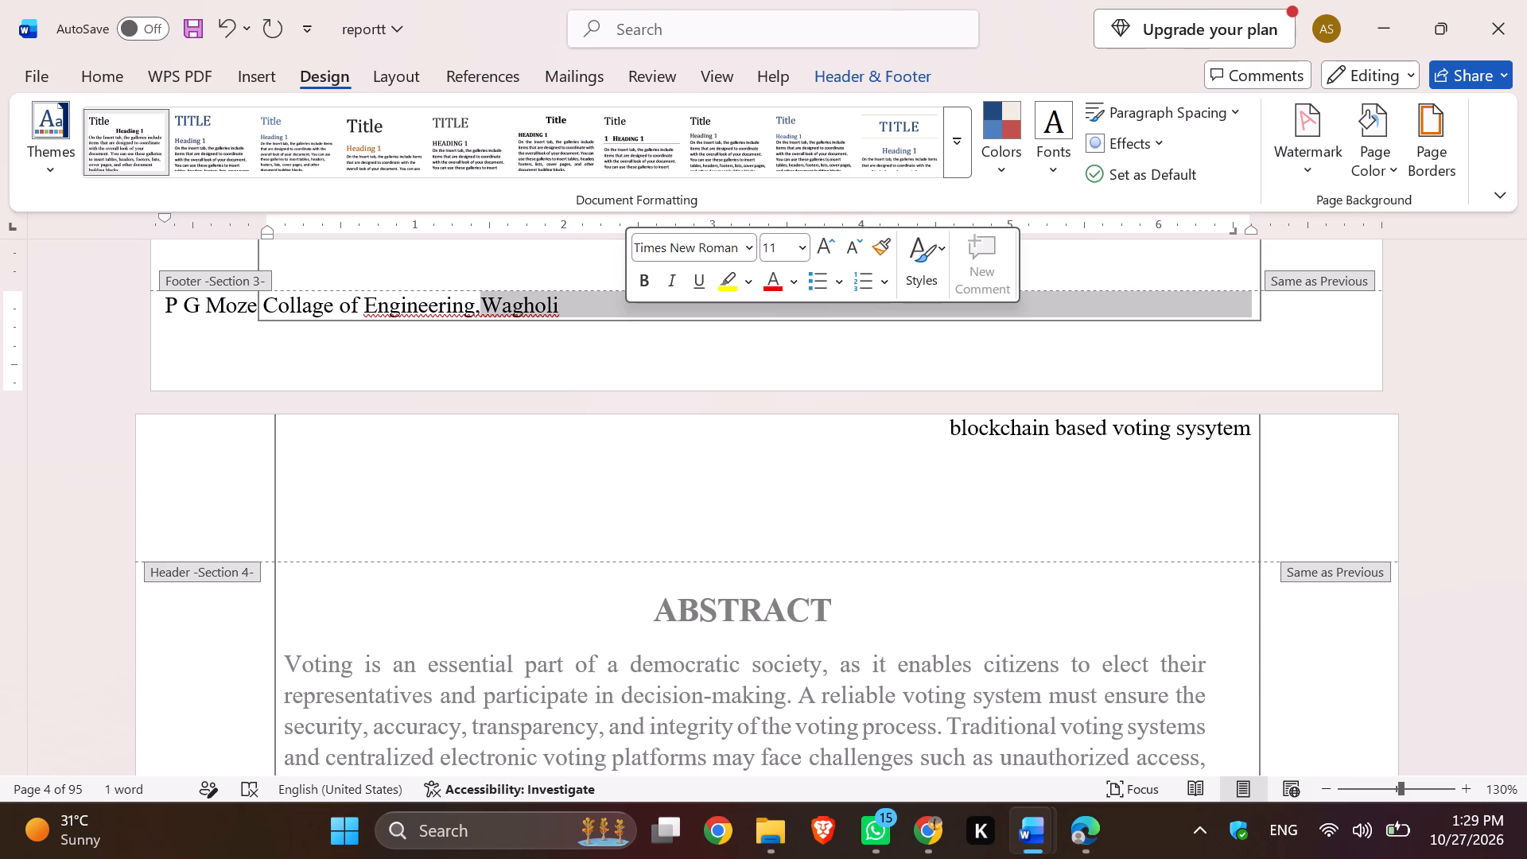
click(572, 316)
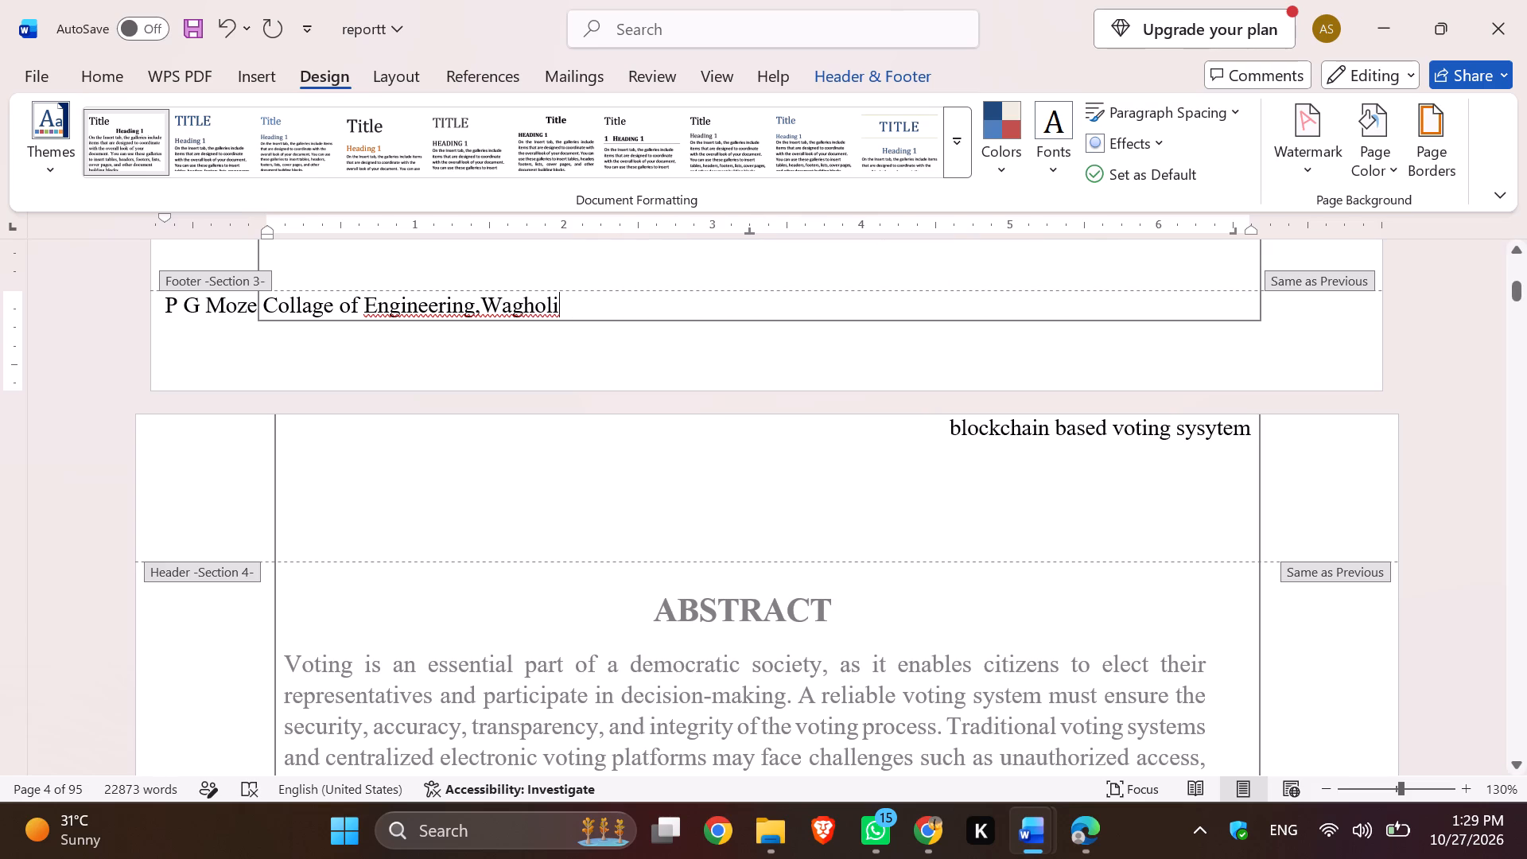
click(382, 81)
click(79, 120)
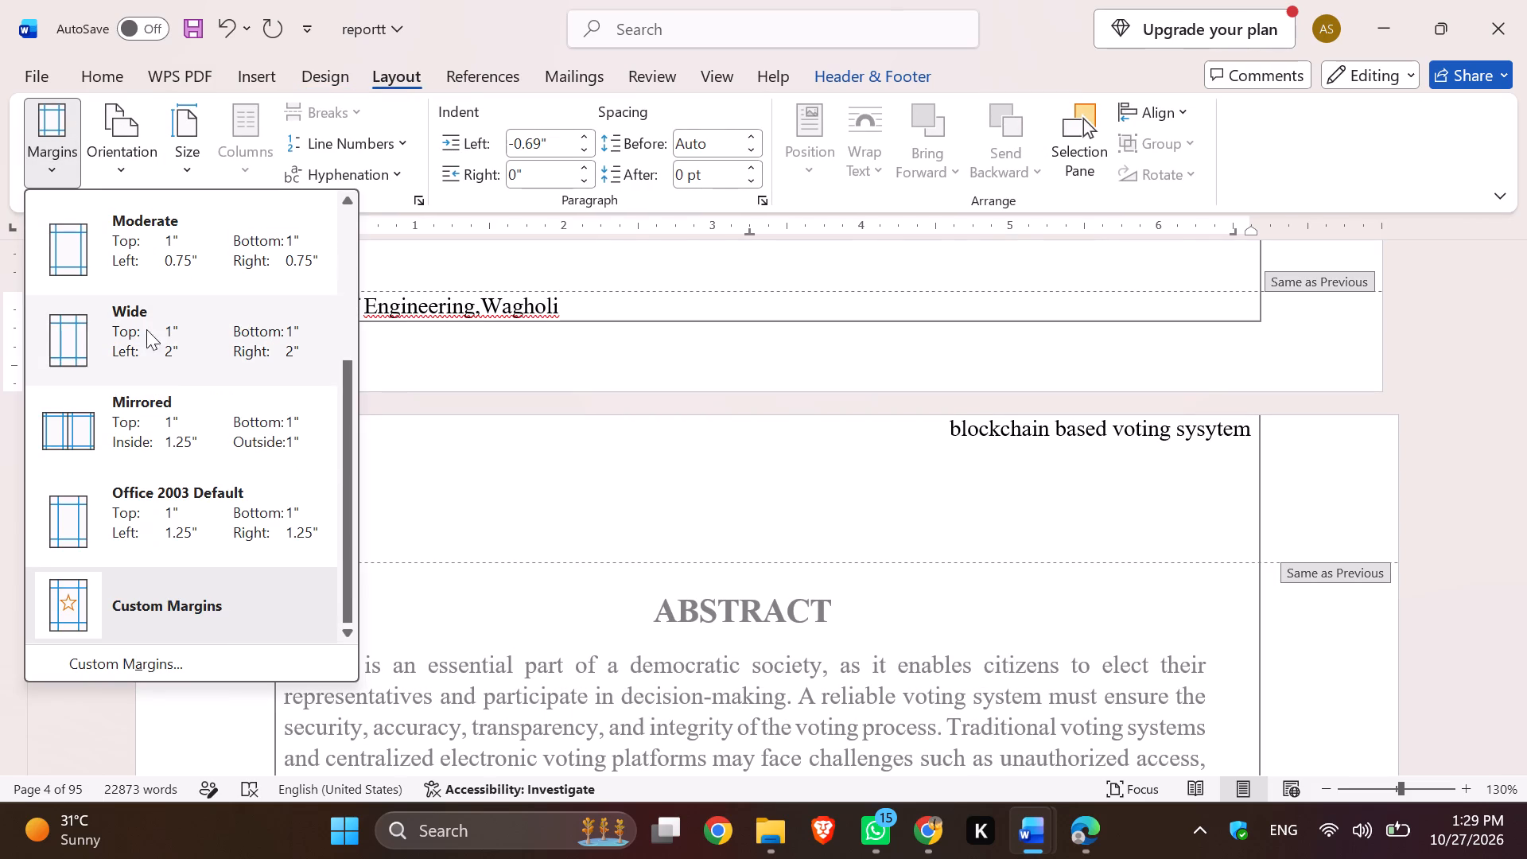
click(145, 250)
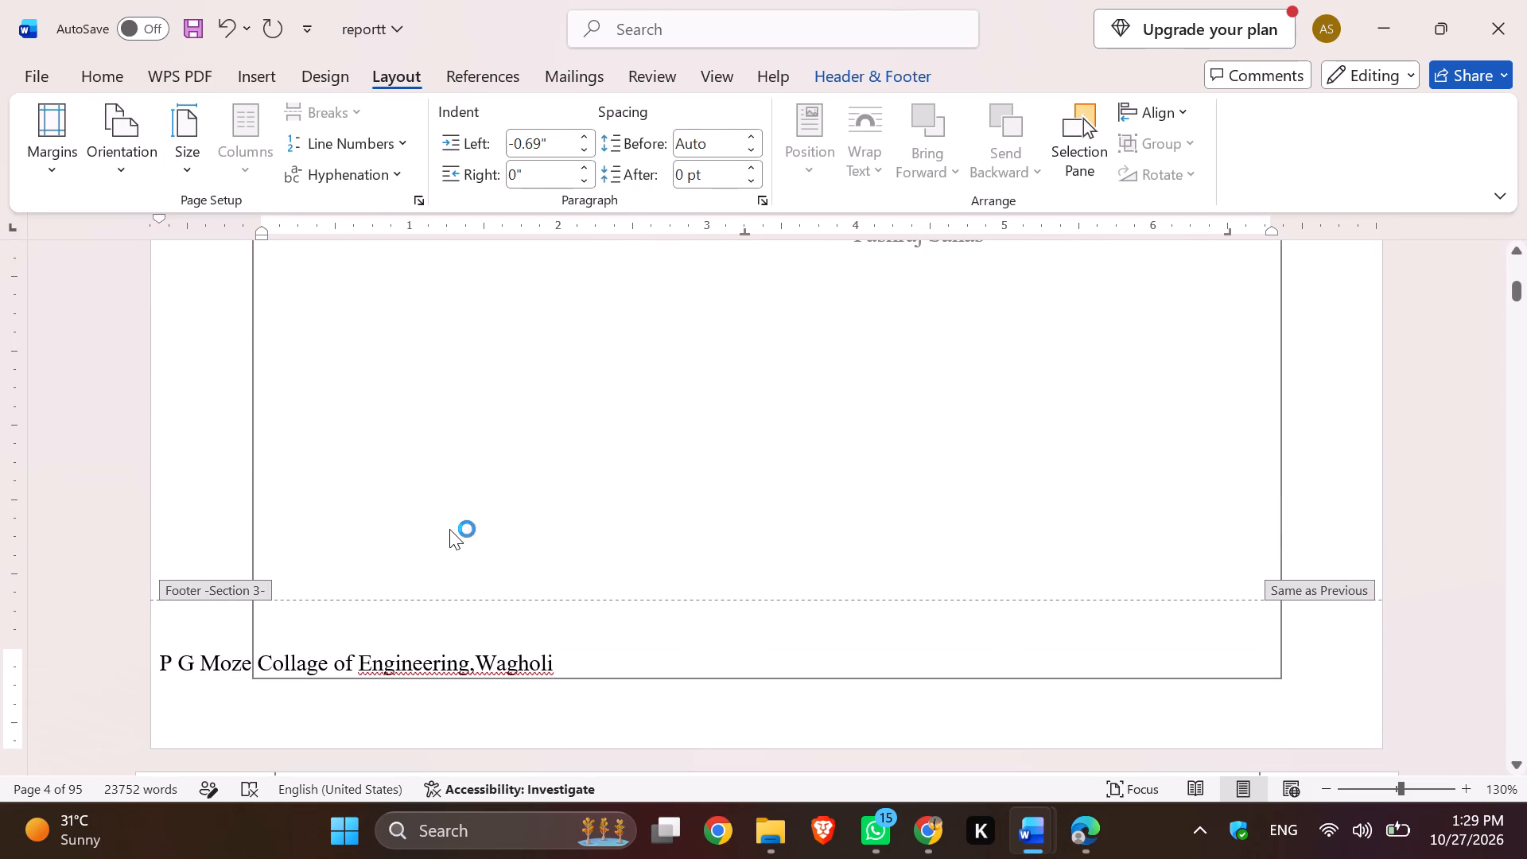
Examine the page borders, headers and footers across the multi-page overview from Section 1 to Section 10.
ctrl+scroll(453, 539, down, 7)
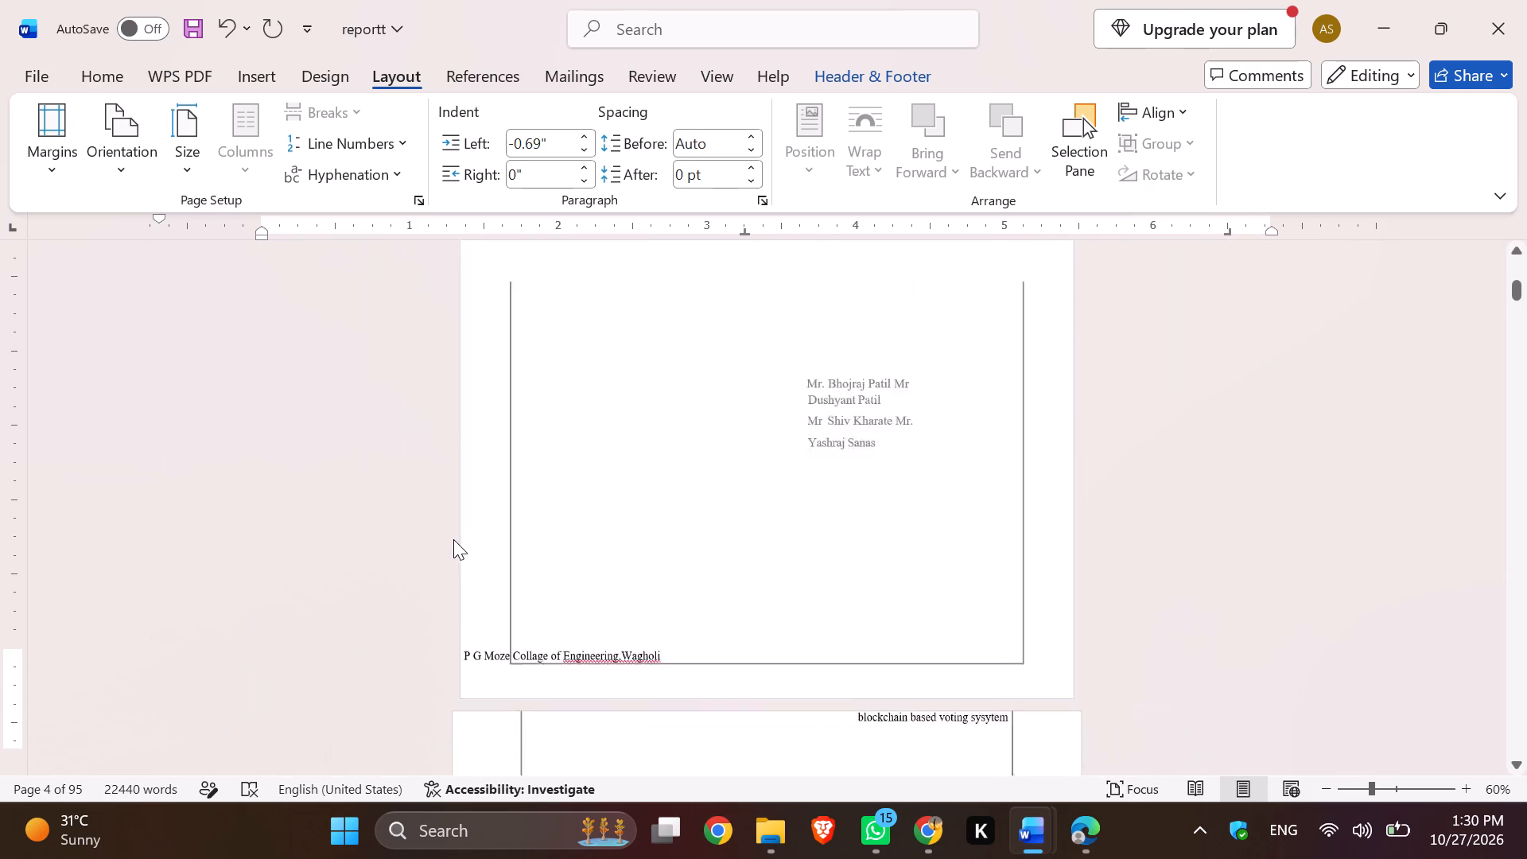
ctrl+scroll(457, 556, down, 3)
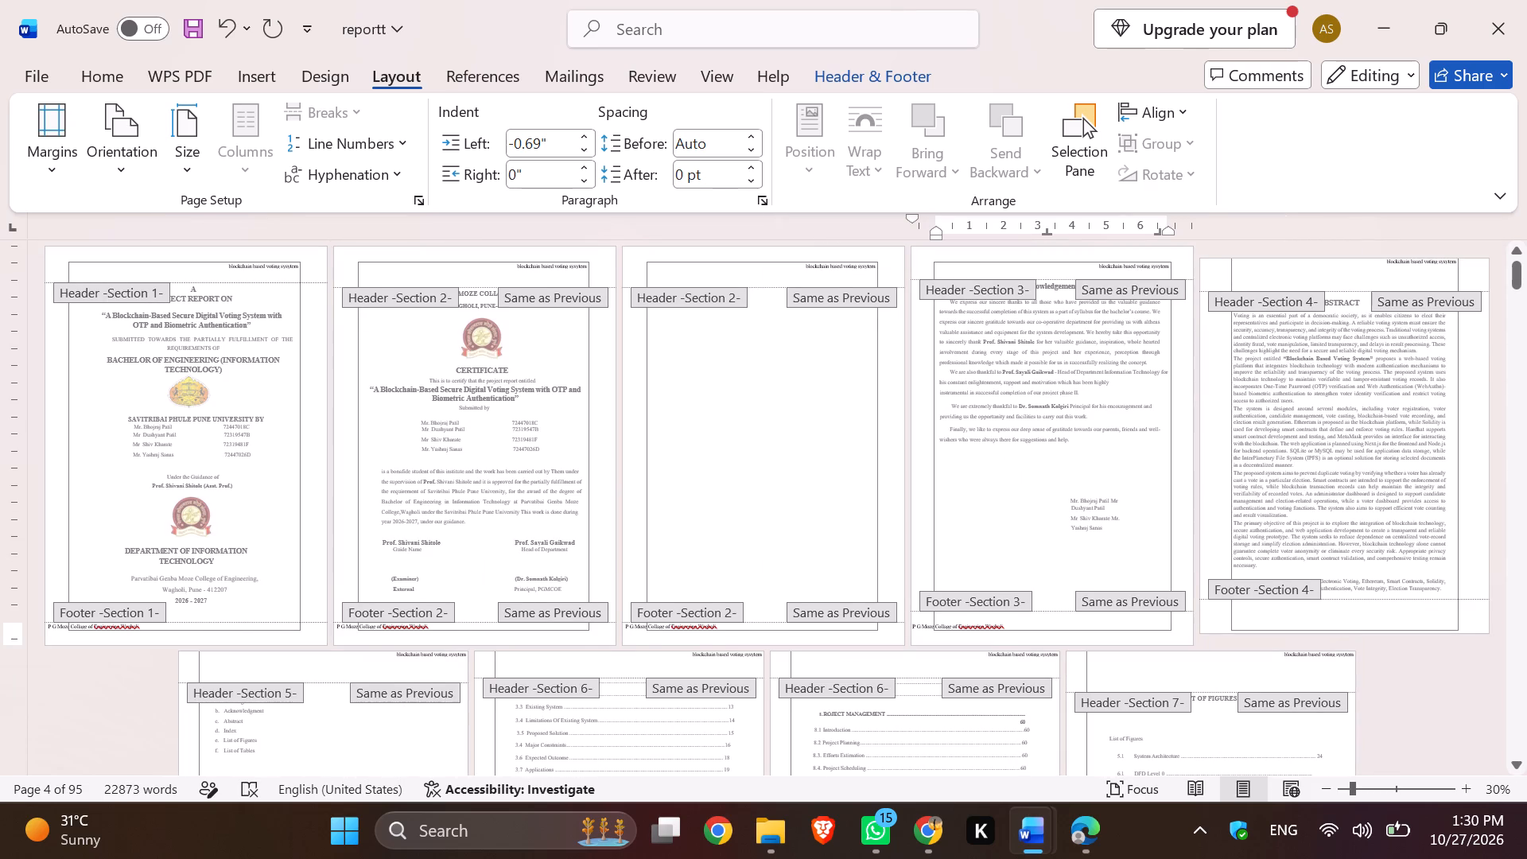
scroll(1187, 667, down, 2)
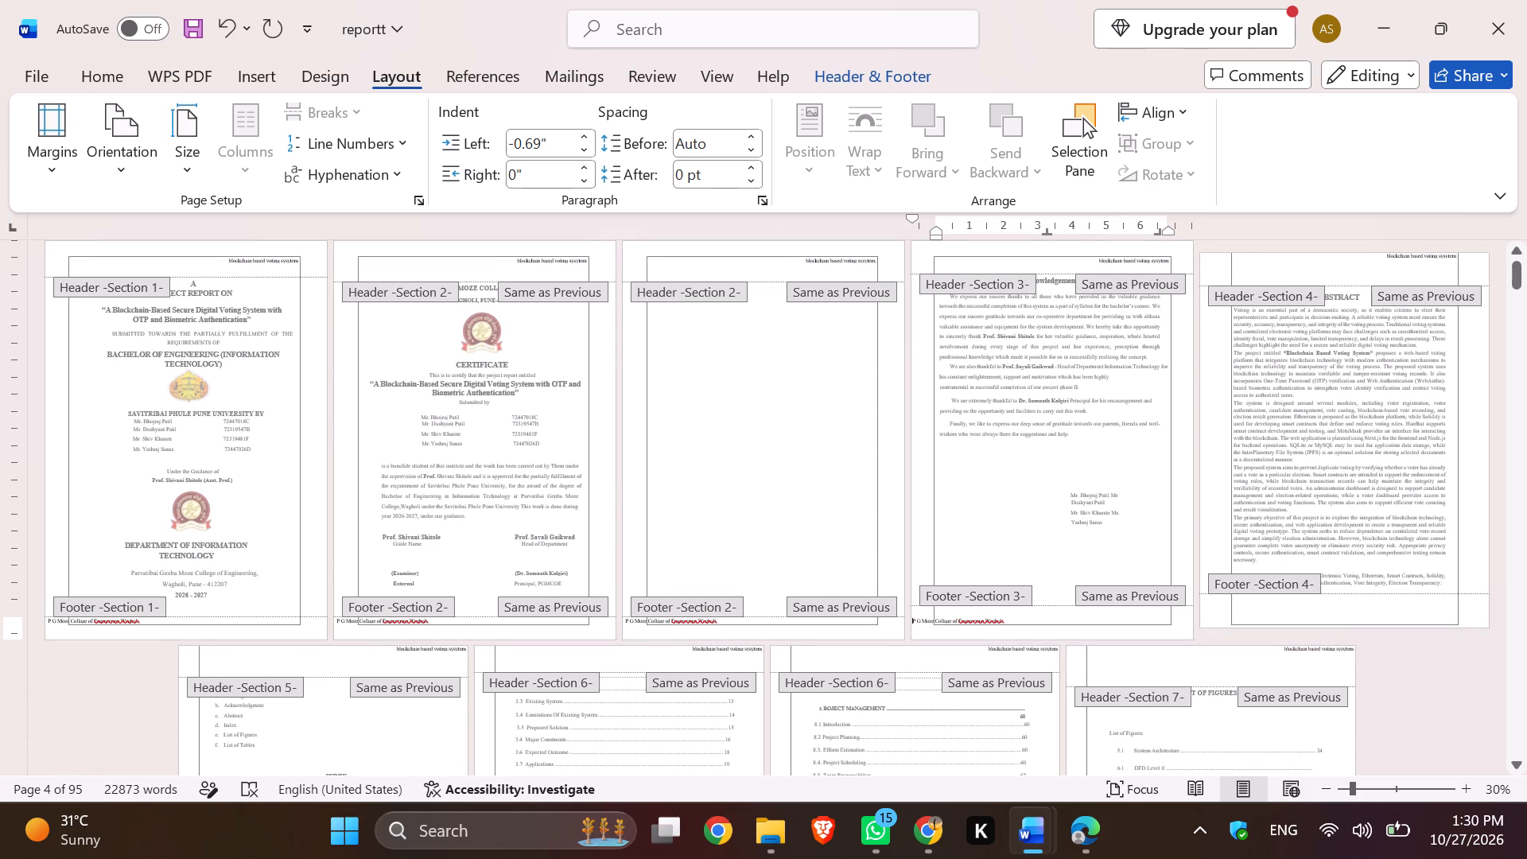
scroll(1187, 667, down, 3)
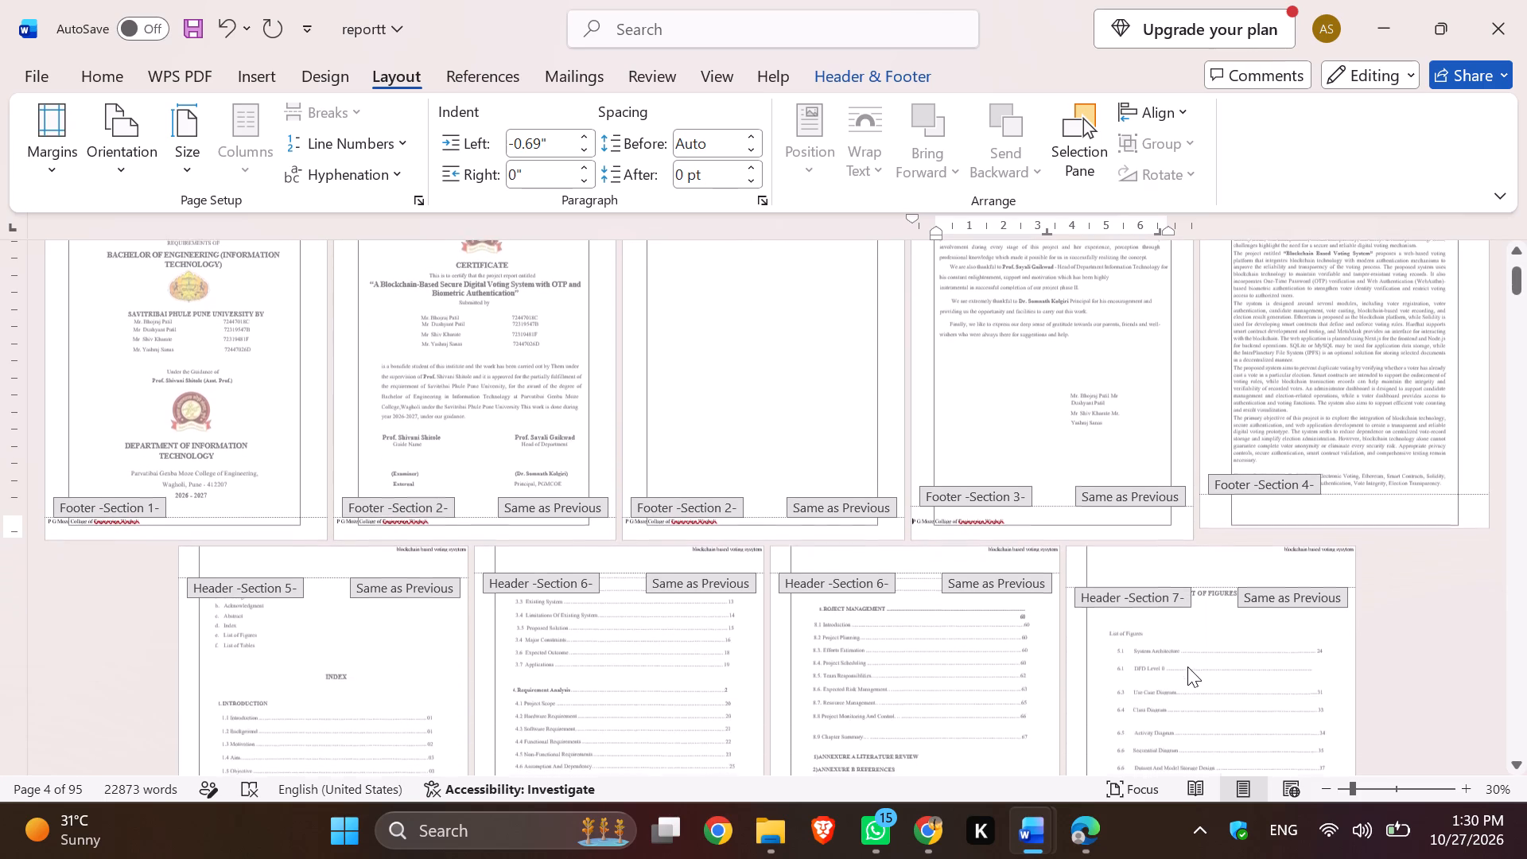
scroll(1187, 667, down, 4)
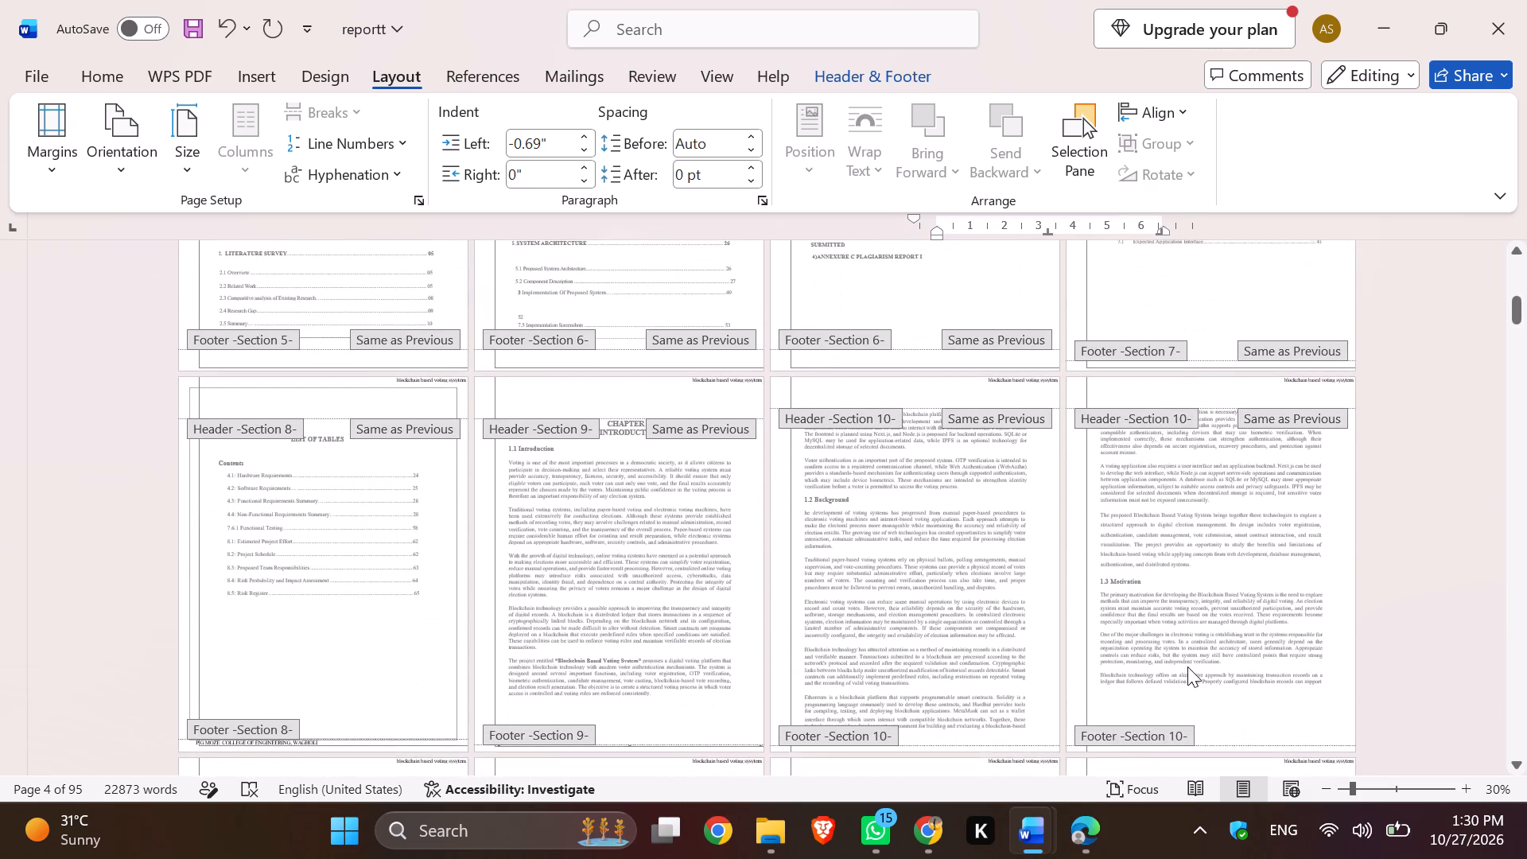
scroll(1187, 667, down, 1)
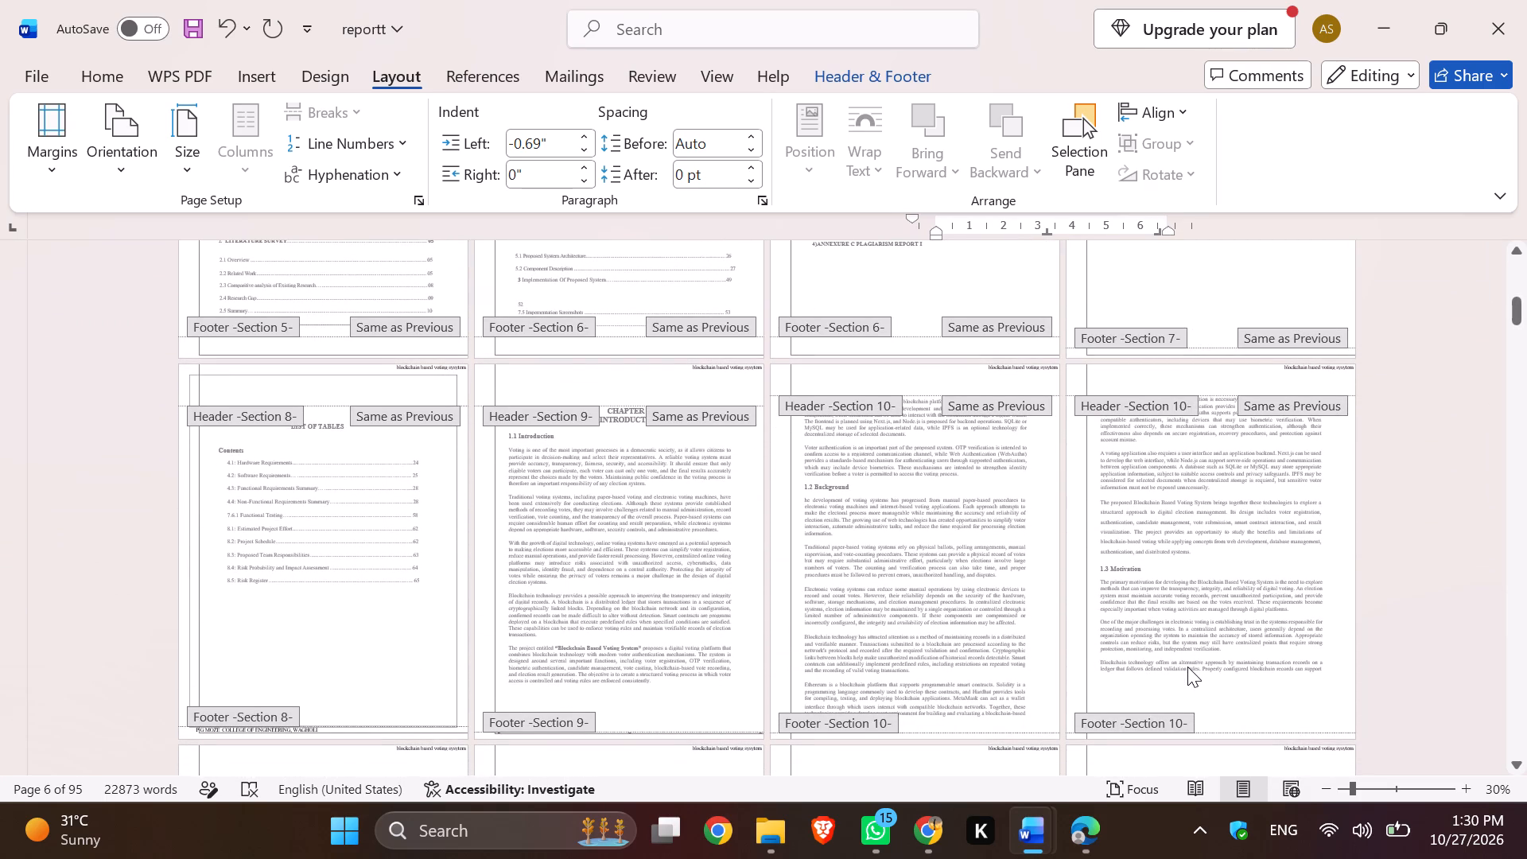
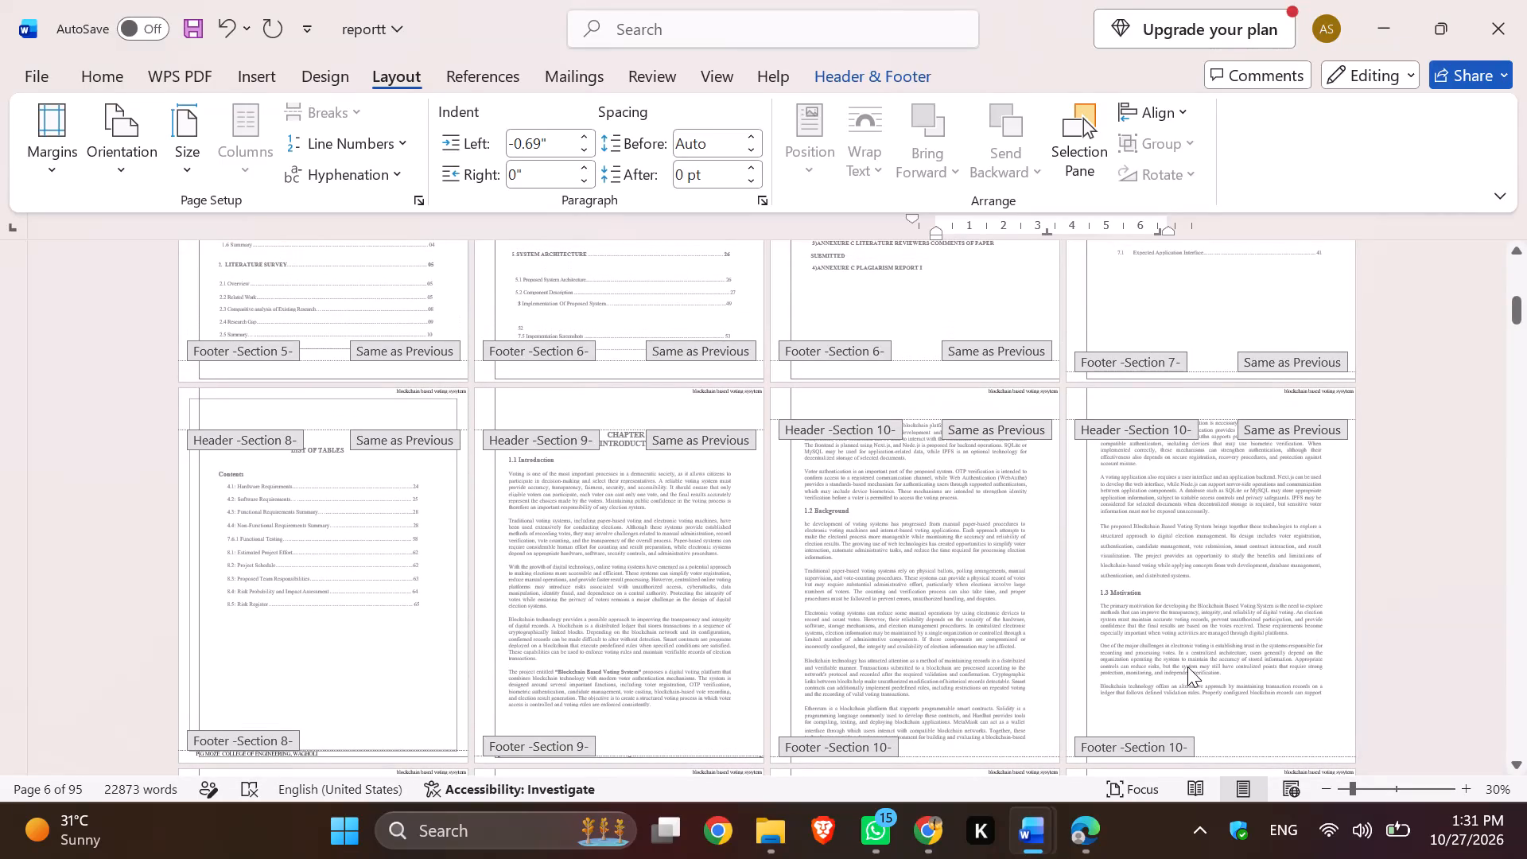
Review the page borders, headers and footers of Sections 10 back to 5 in the multi-page overview.
scroll(1187, 667, up, 1)
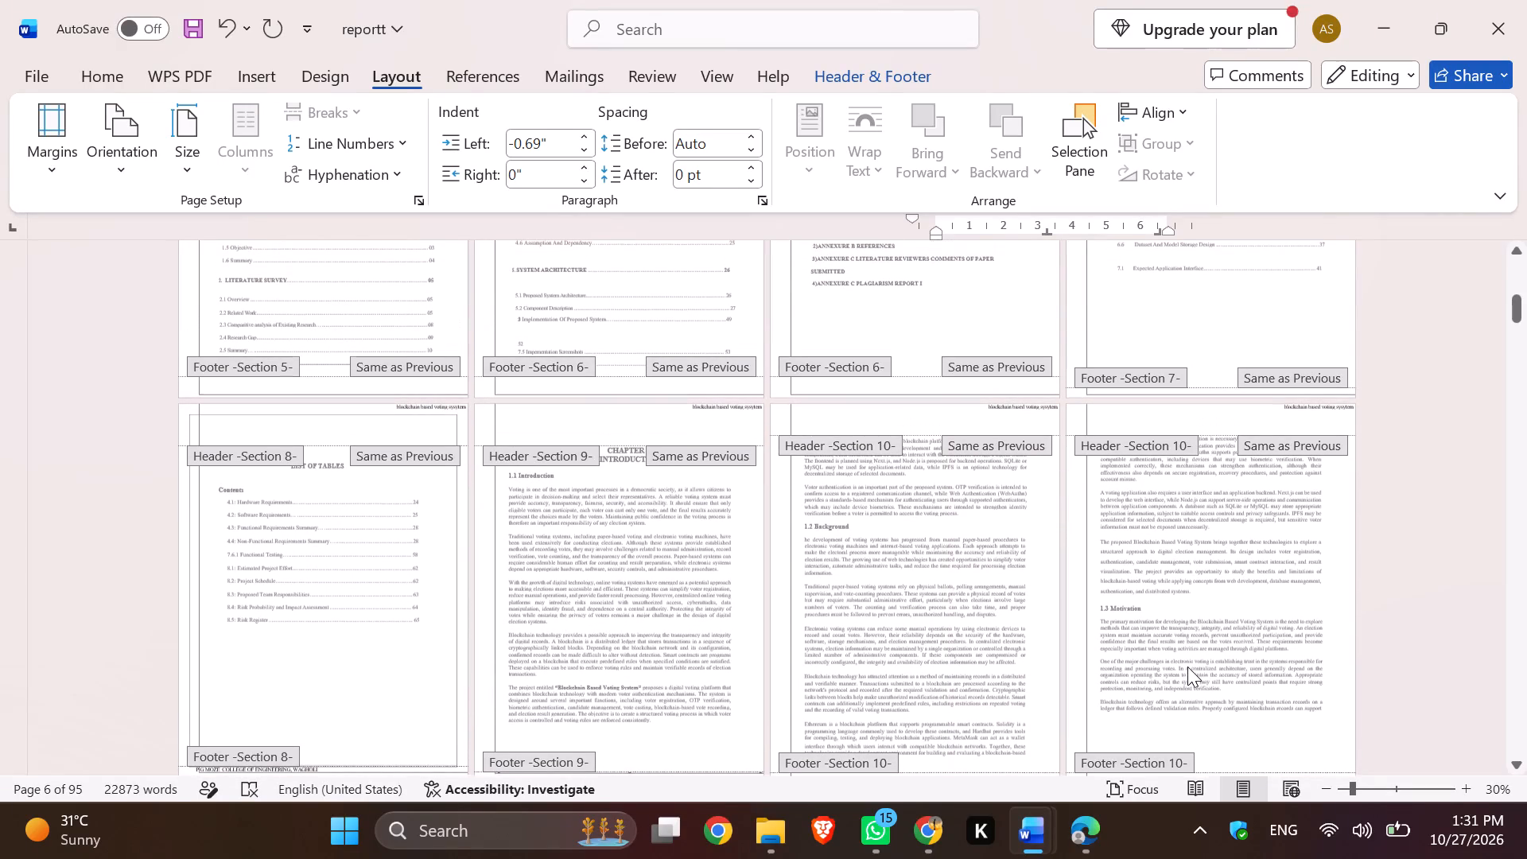
scroll(1187, 667, up, 1)
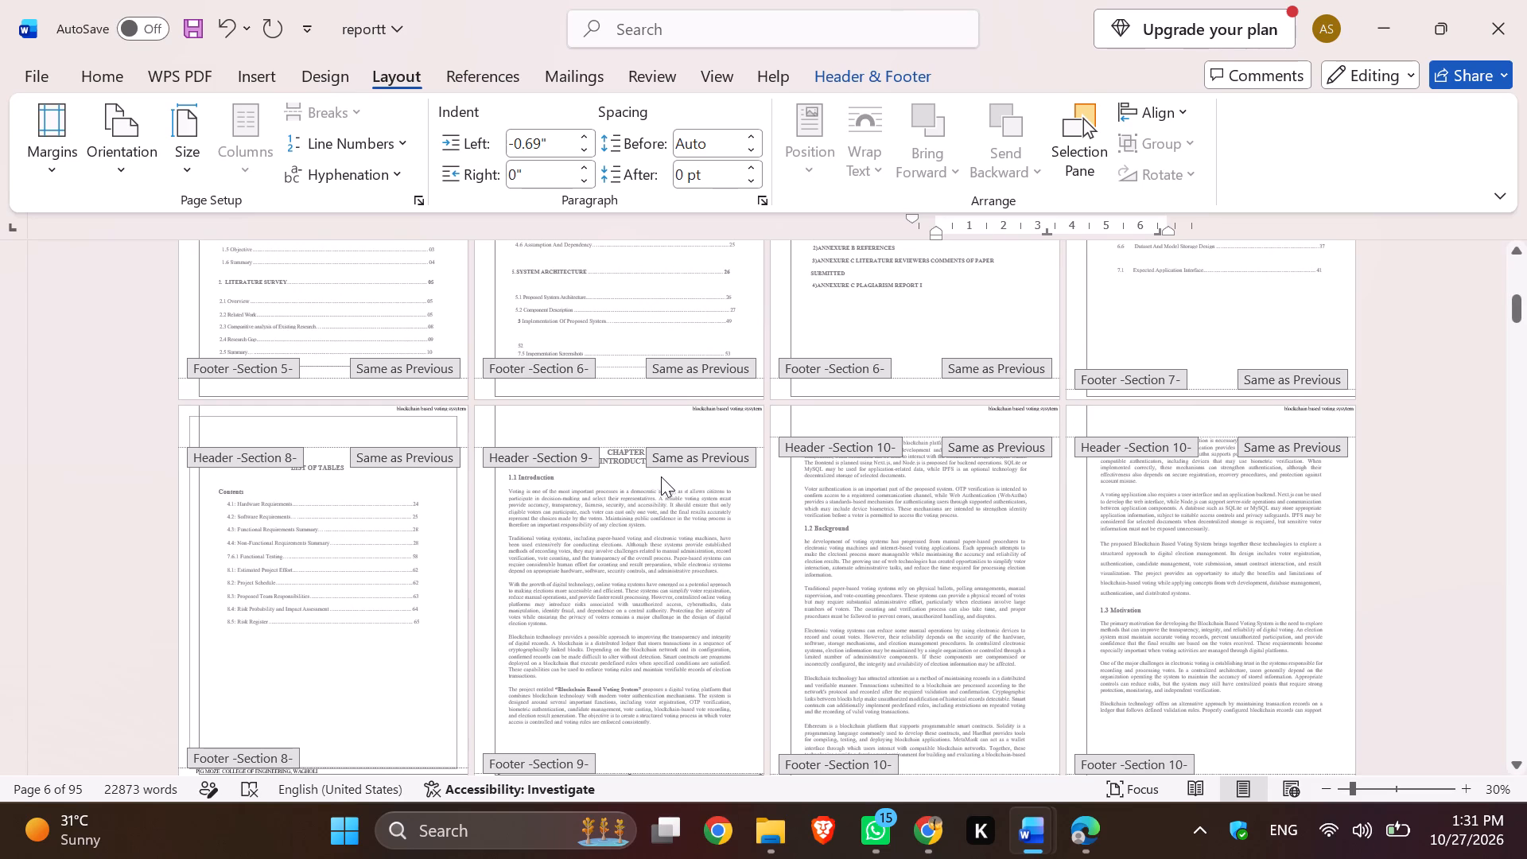
scroll(697, 472, up, 1)
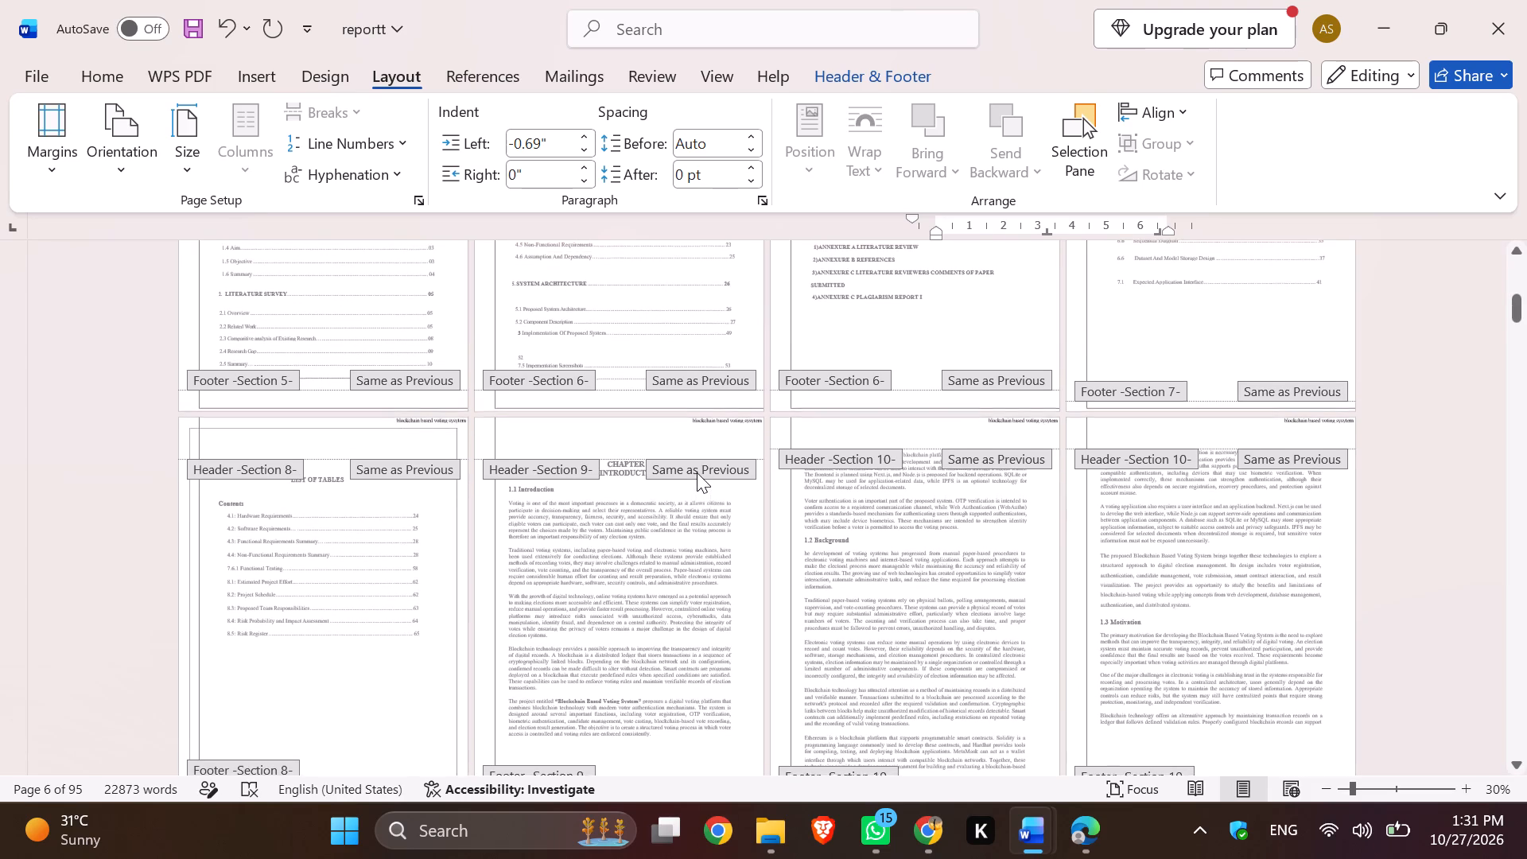
scroll(697, 472, up, 3)
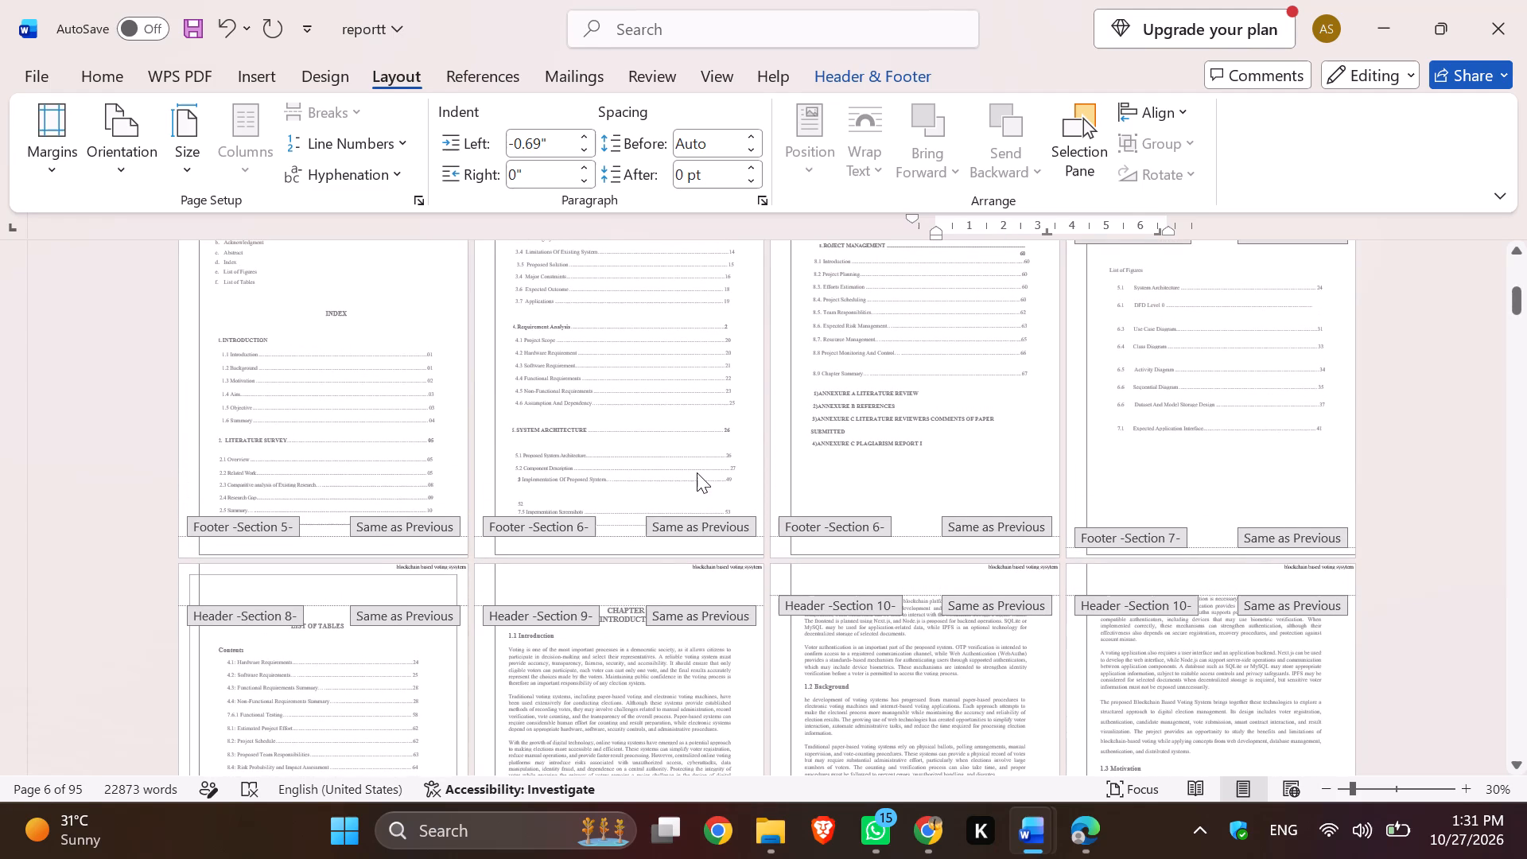
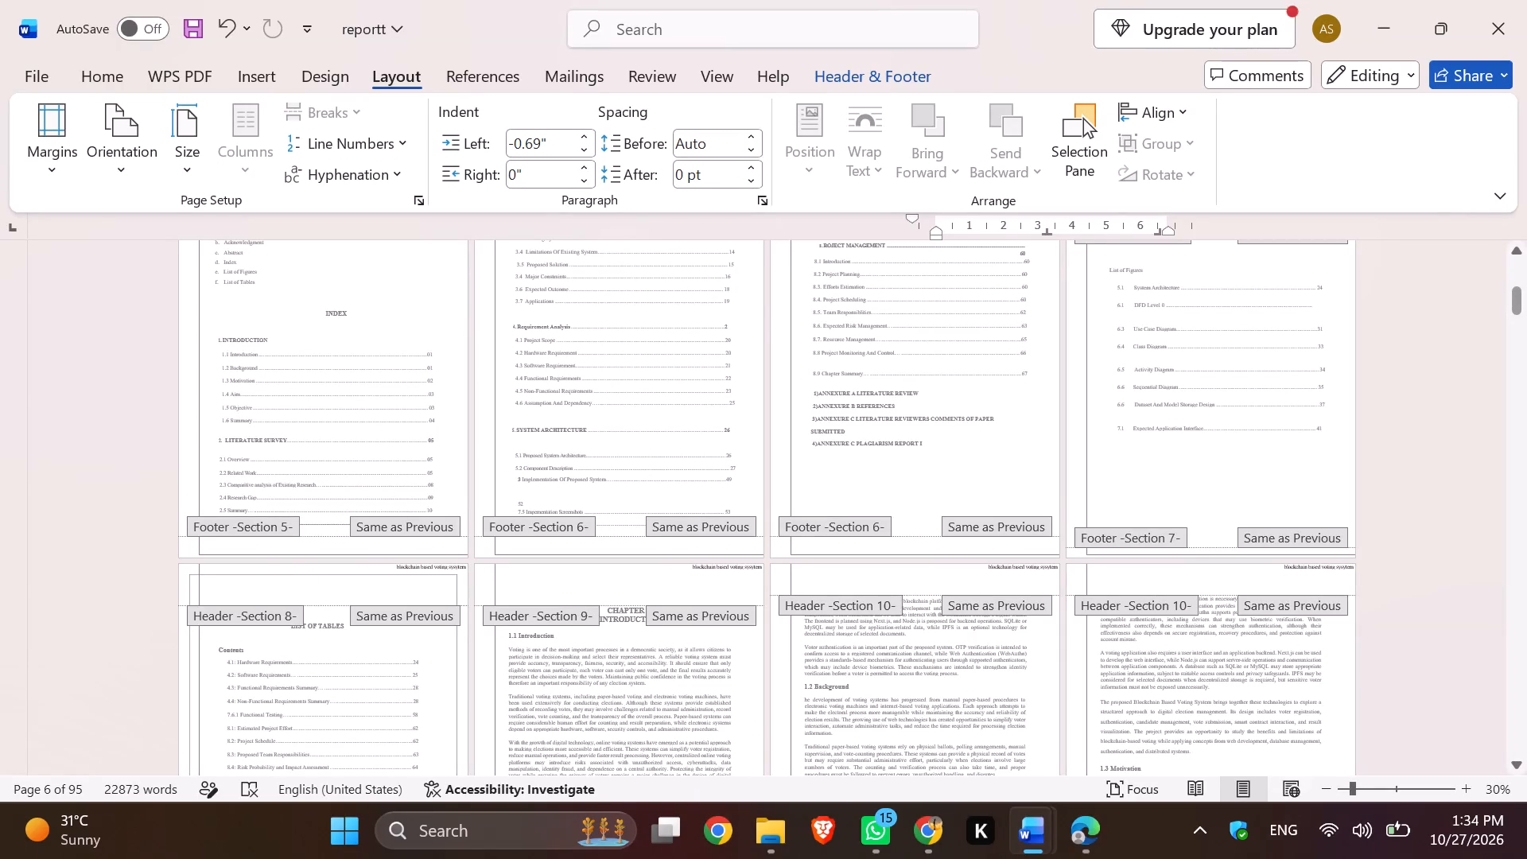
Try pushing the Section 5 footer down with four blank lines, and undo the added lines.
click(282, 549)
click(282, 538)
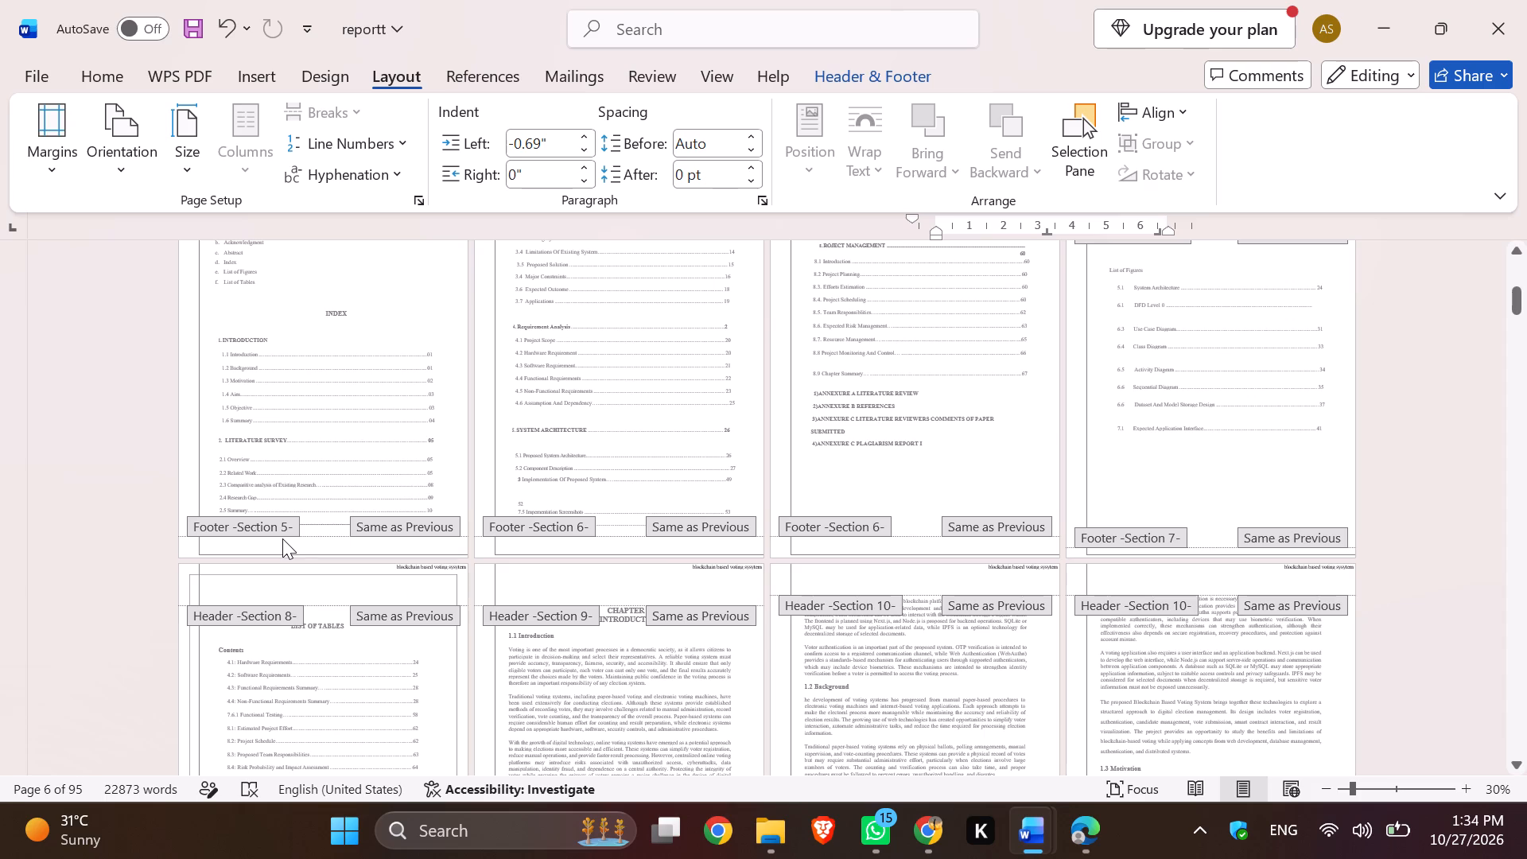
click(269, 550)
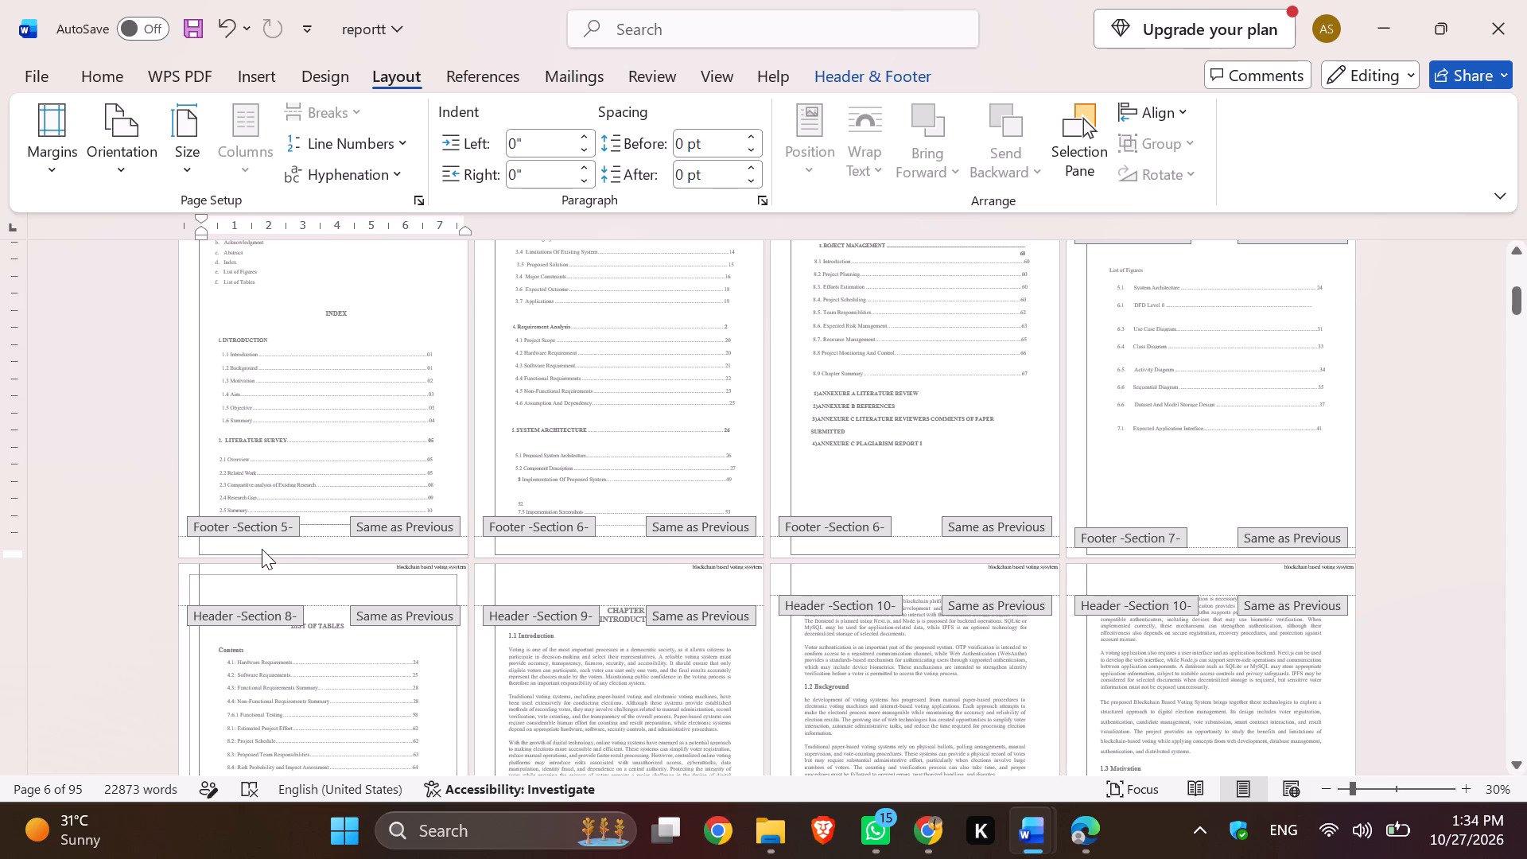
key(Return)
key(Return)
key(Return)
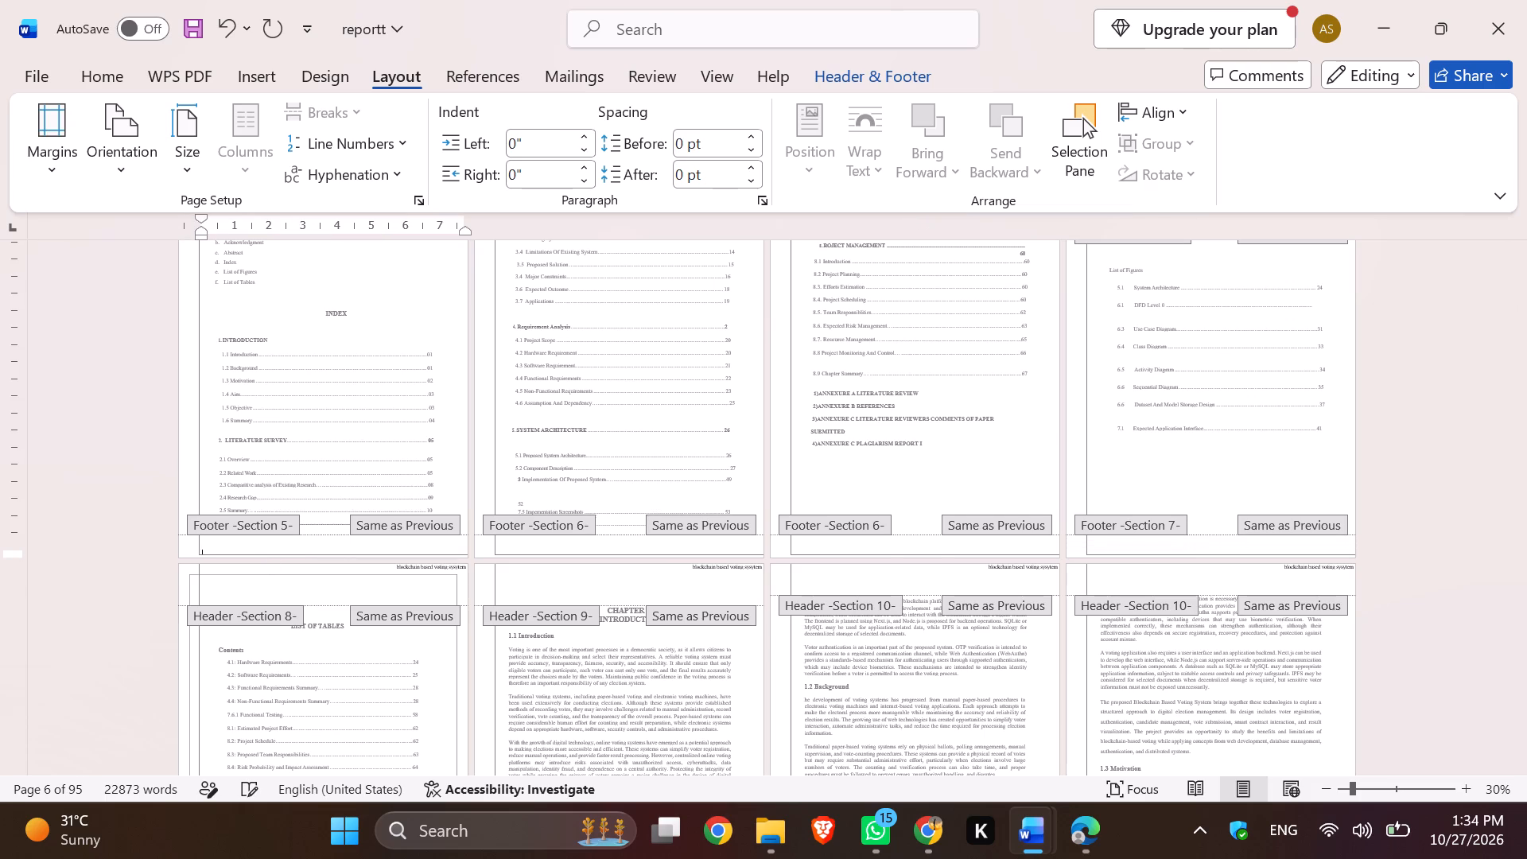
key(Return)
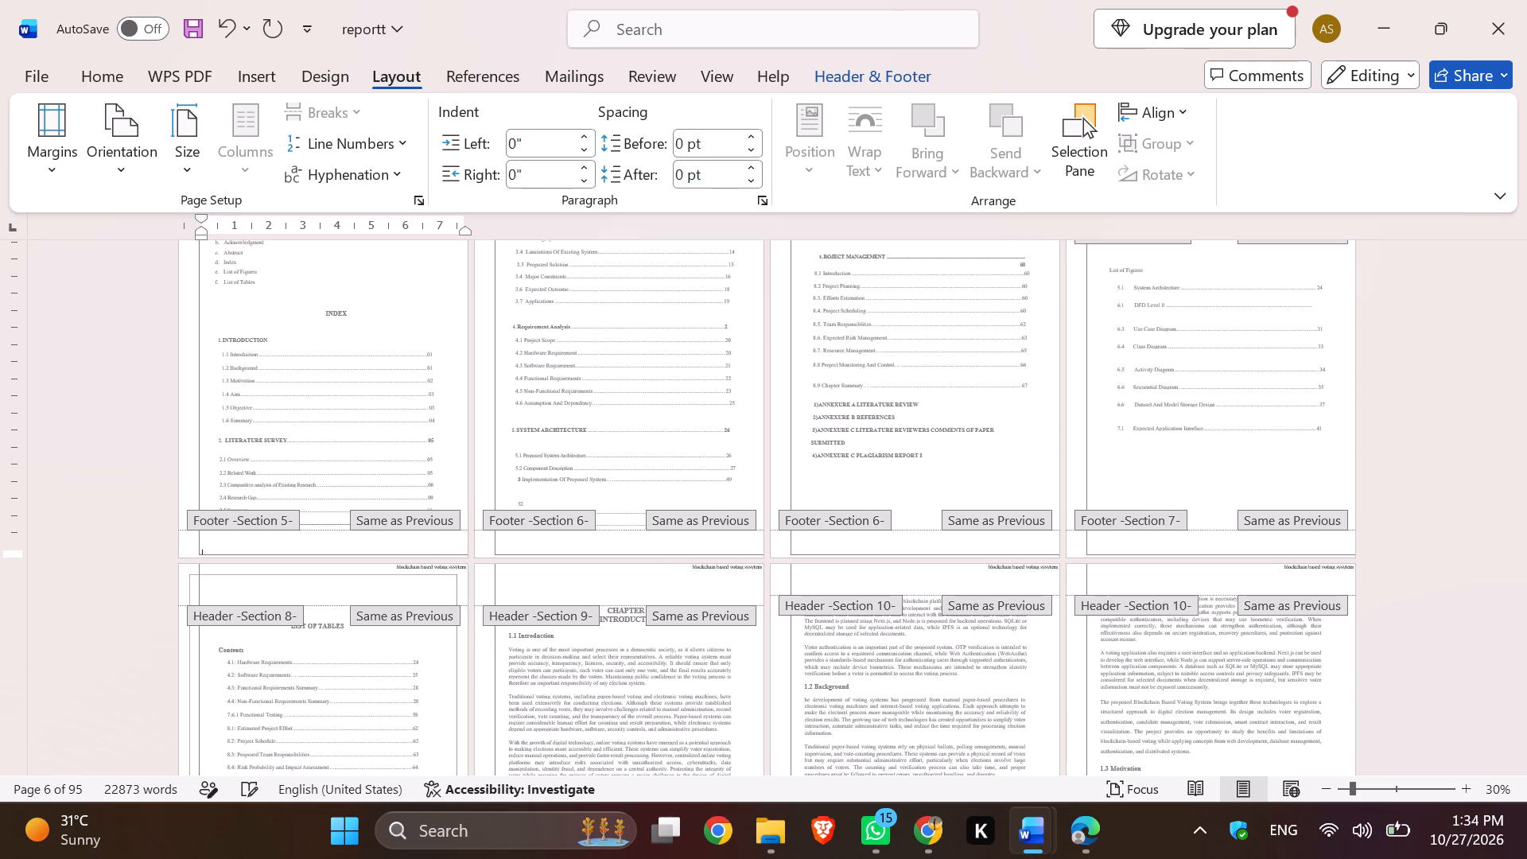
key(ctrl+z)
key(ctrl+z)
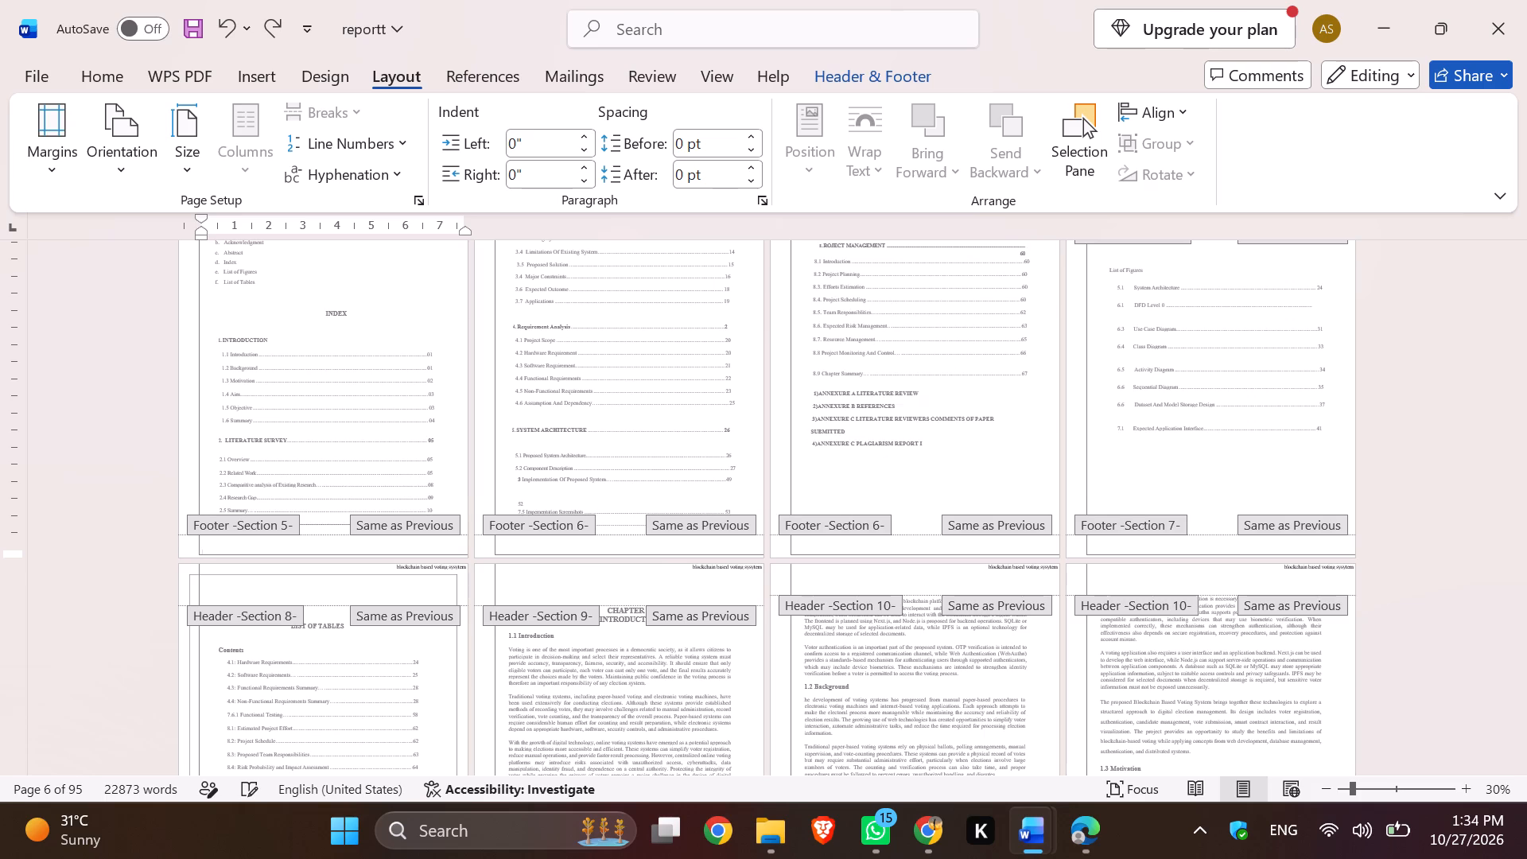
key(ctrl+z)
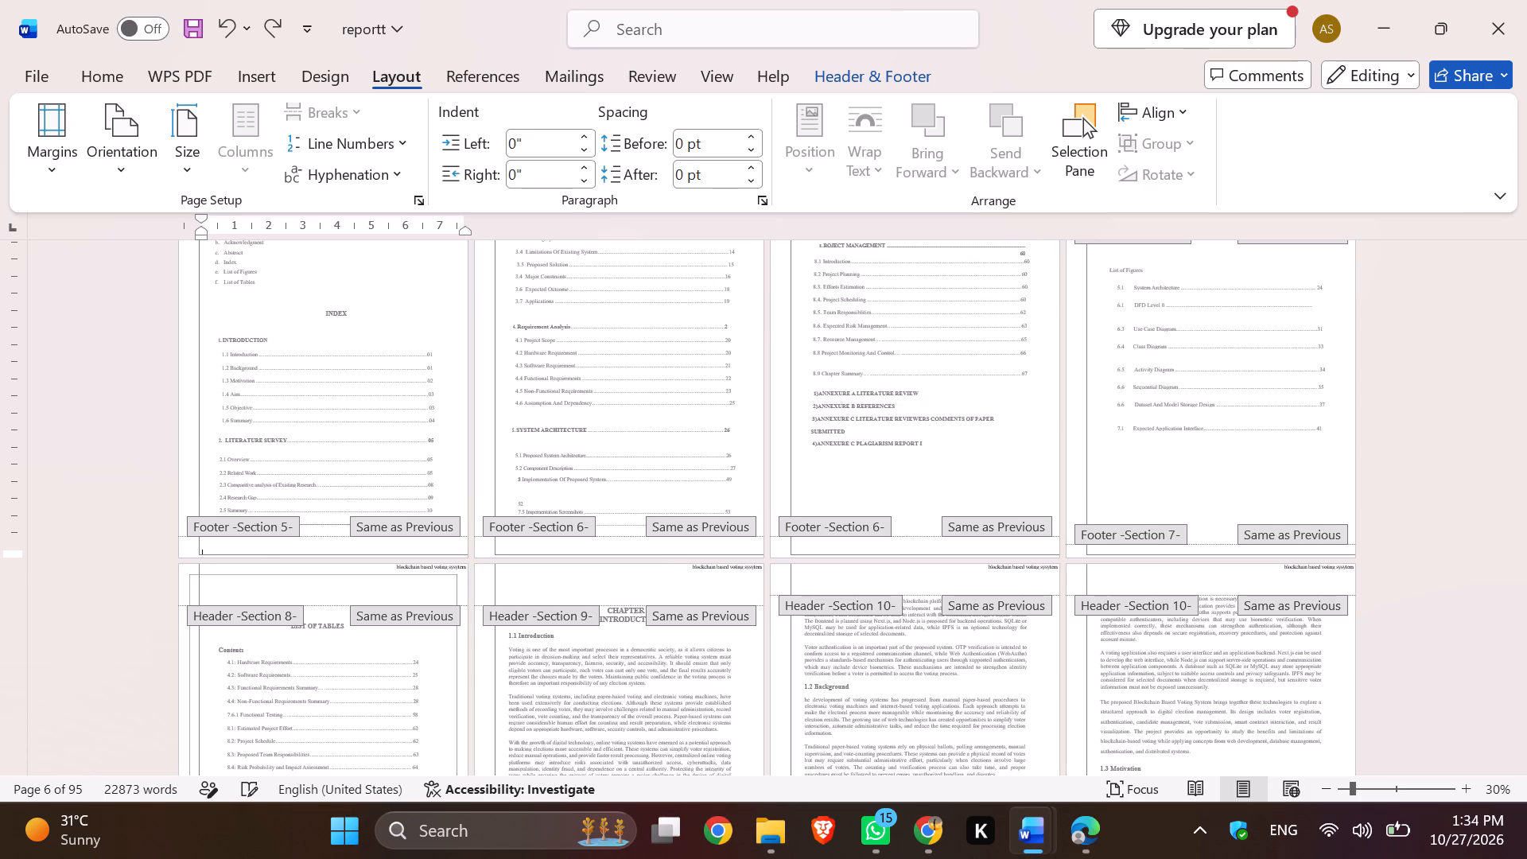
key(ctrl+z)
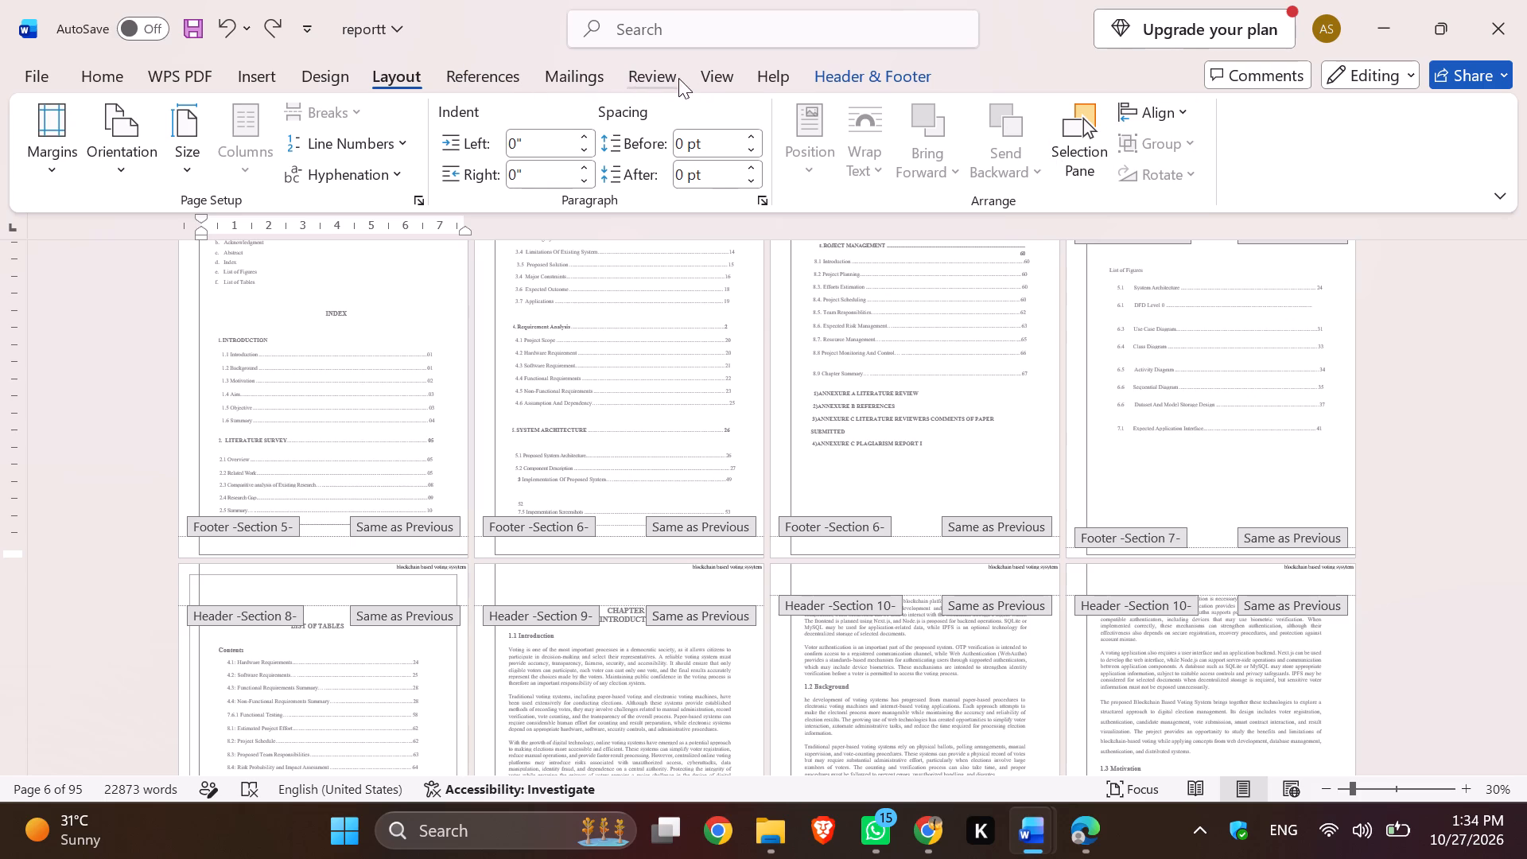
Open the gallery of built-in footer designs for the Section 5 footer.
click(270, 76)
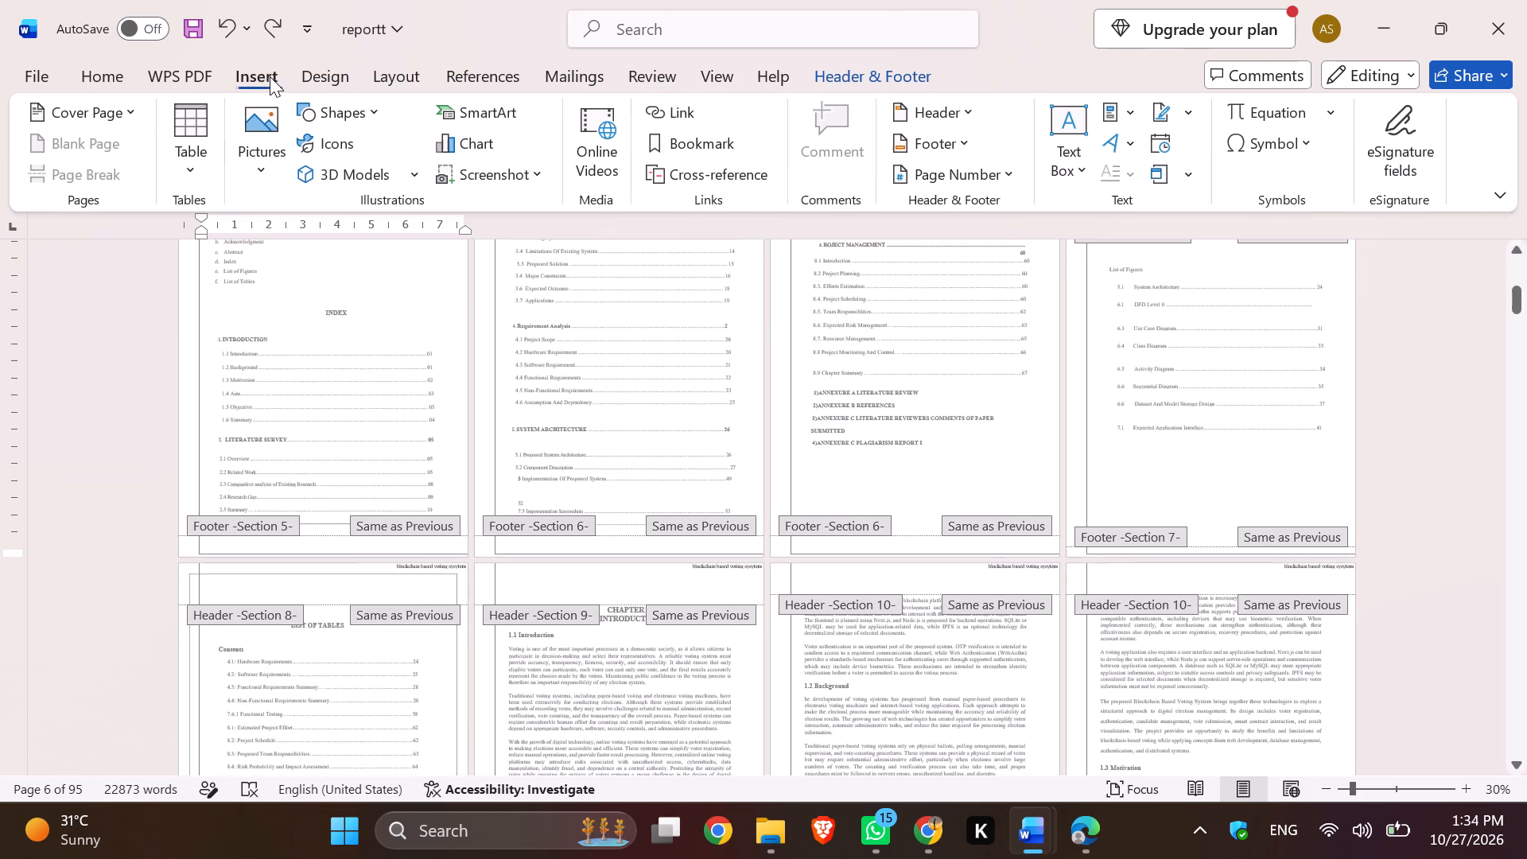
click(959, 145)
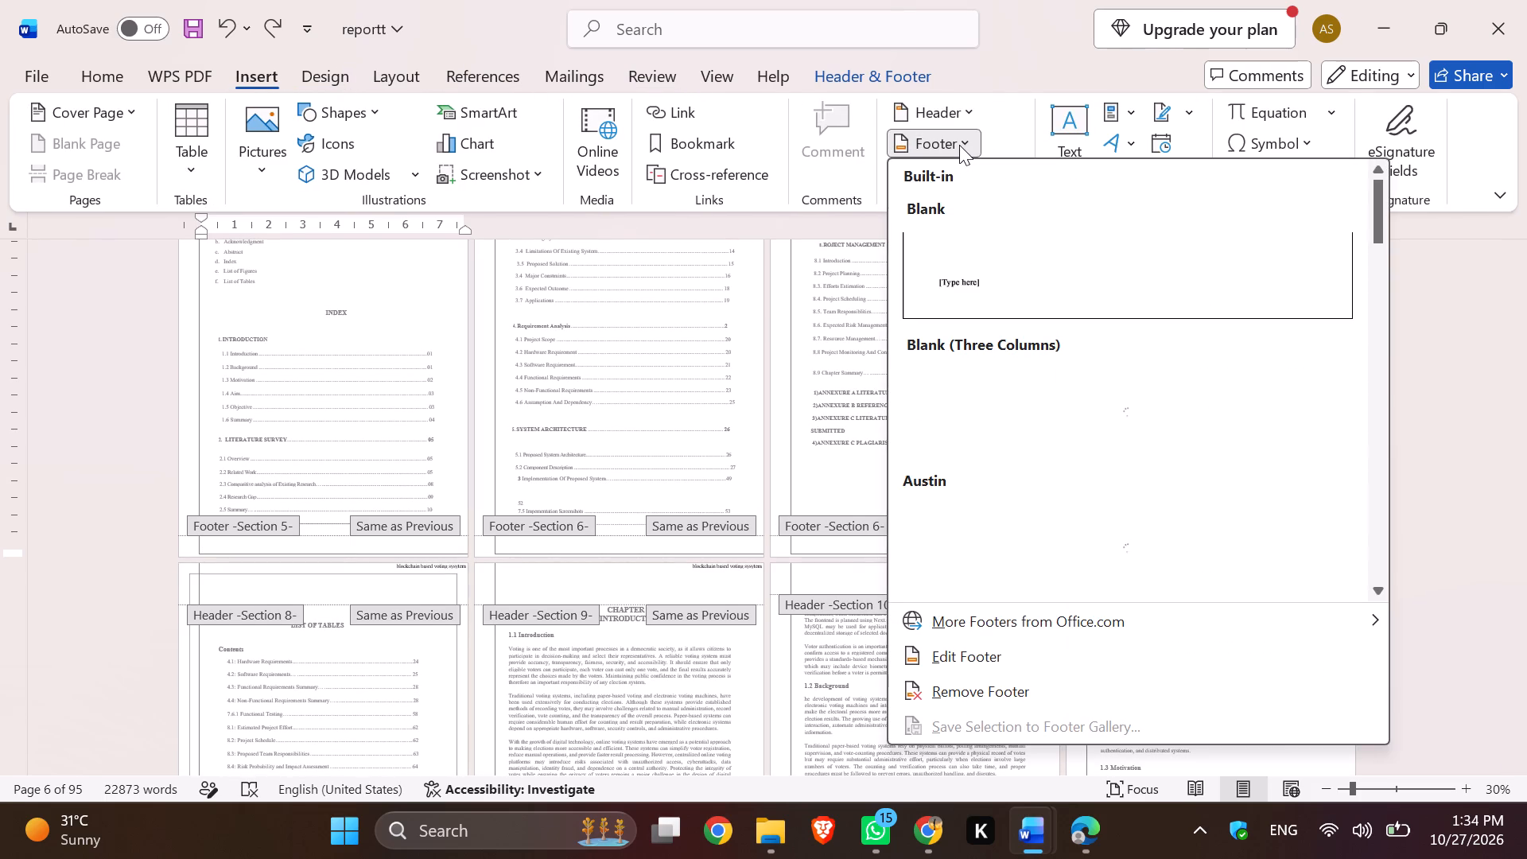
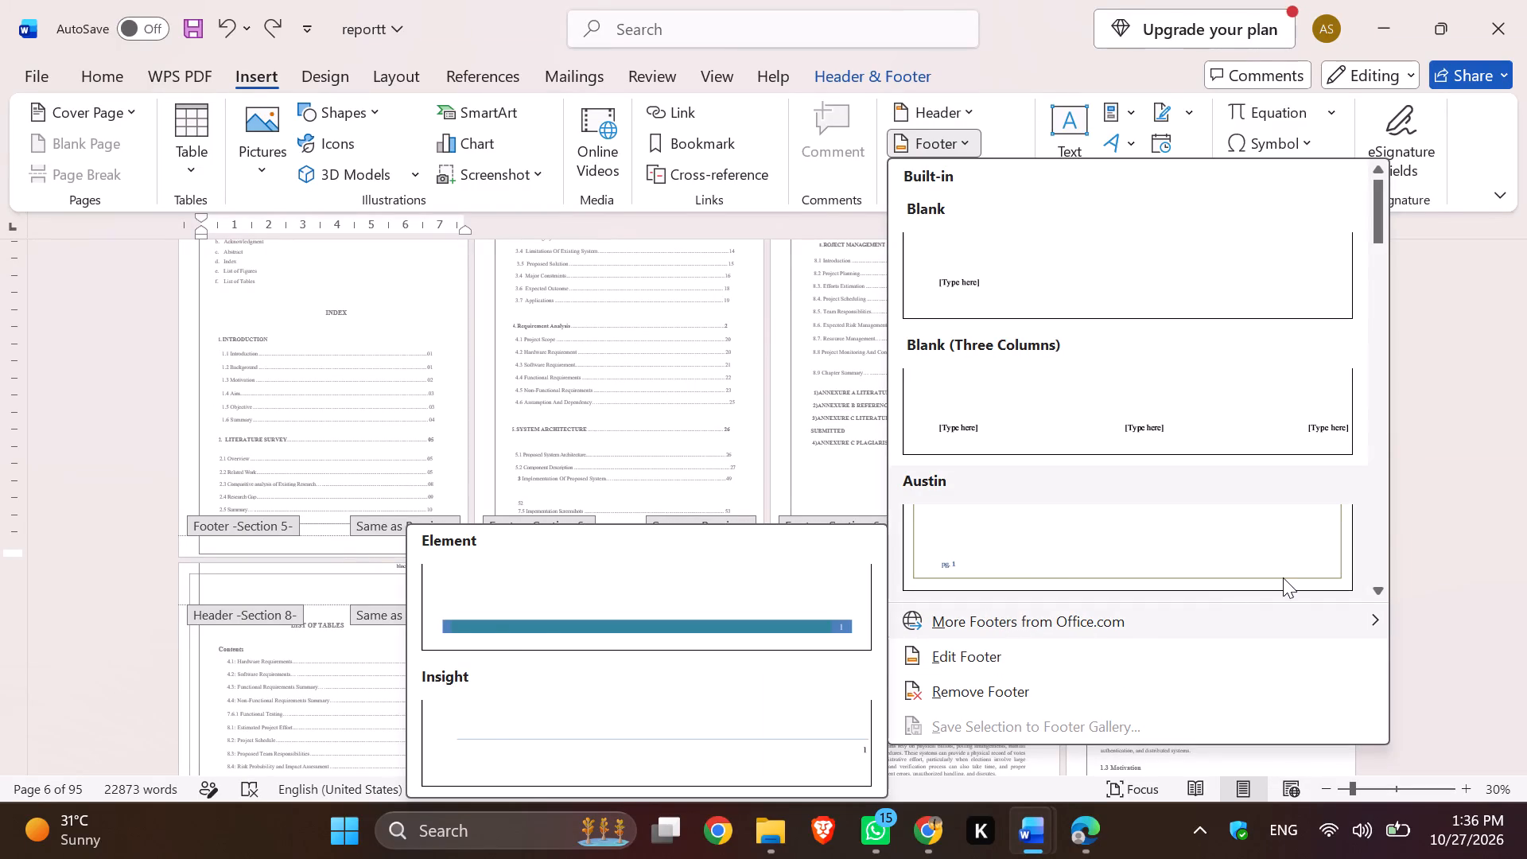
Dismiss the footer gallery and examine header and footer consistency from Section 5 through the later chapters' sections and back to the cover page.
click(1478, 504)
scroll(1315, 460, down, 1)
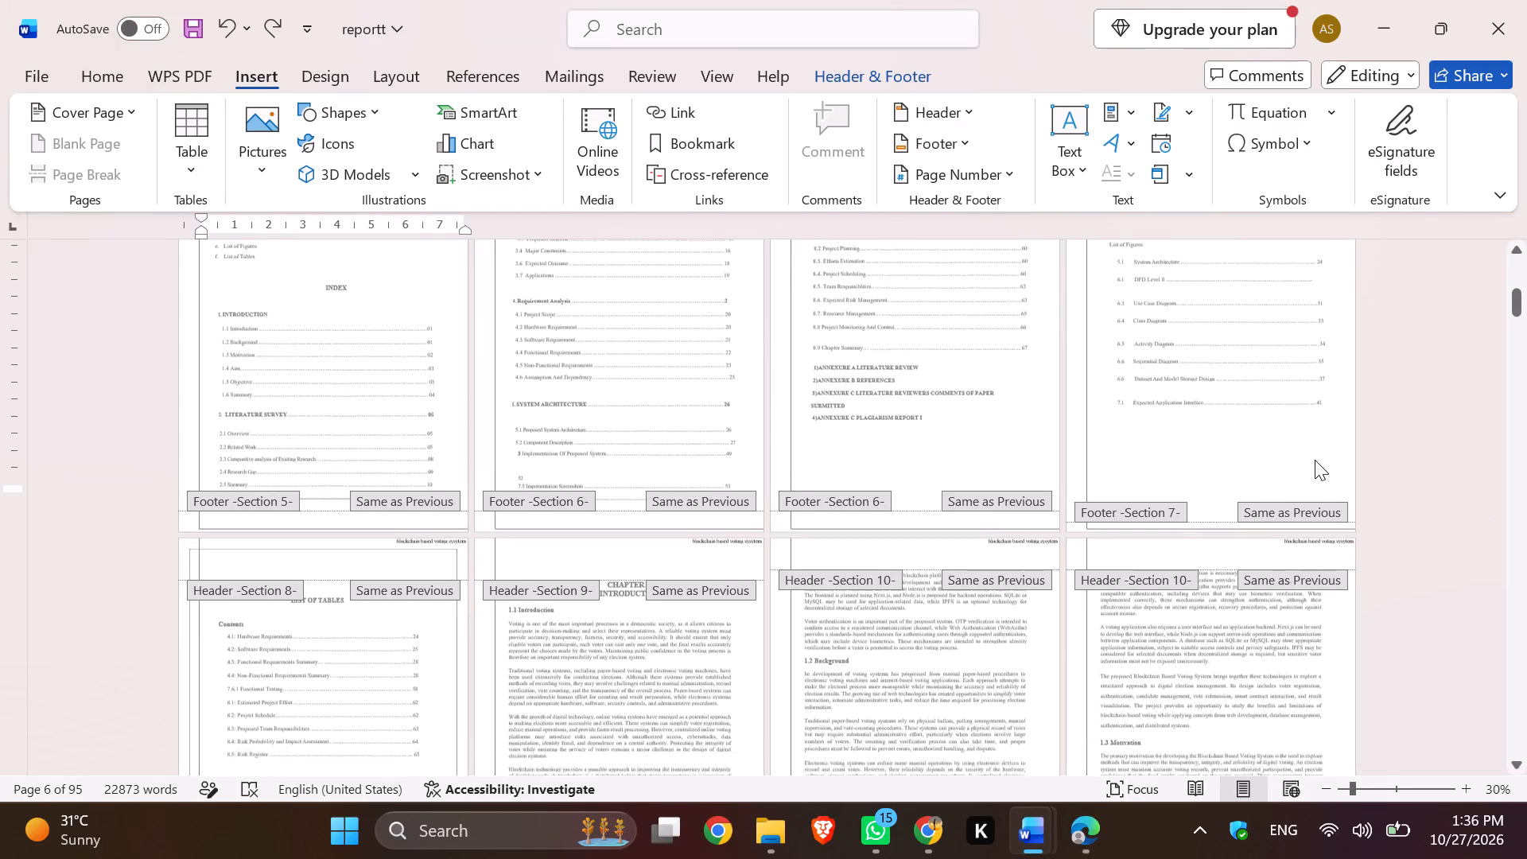
scroll(1315, 460, down, 4)
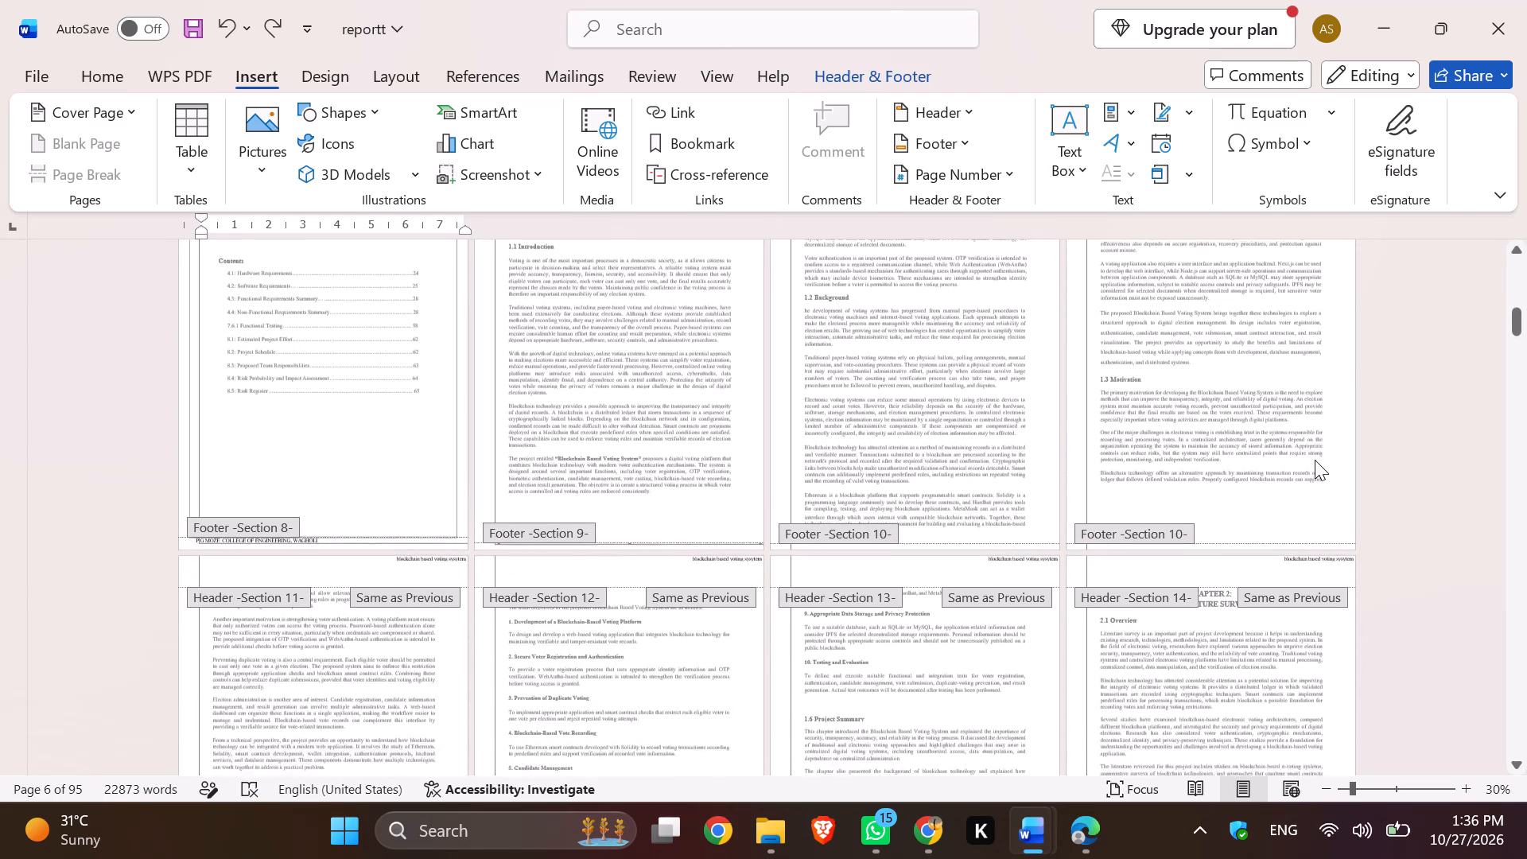
scroll(1315, 460, down, 4)
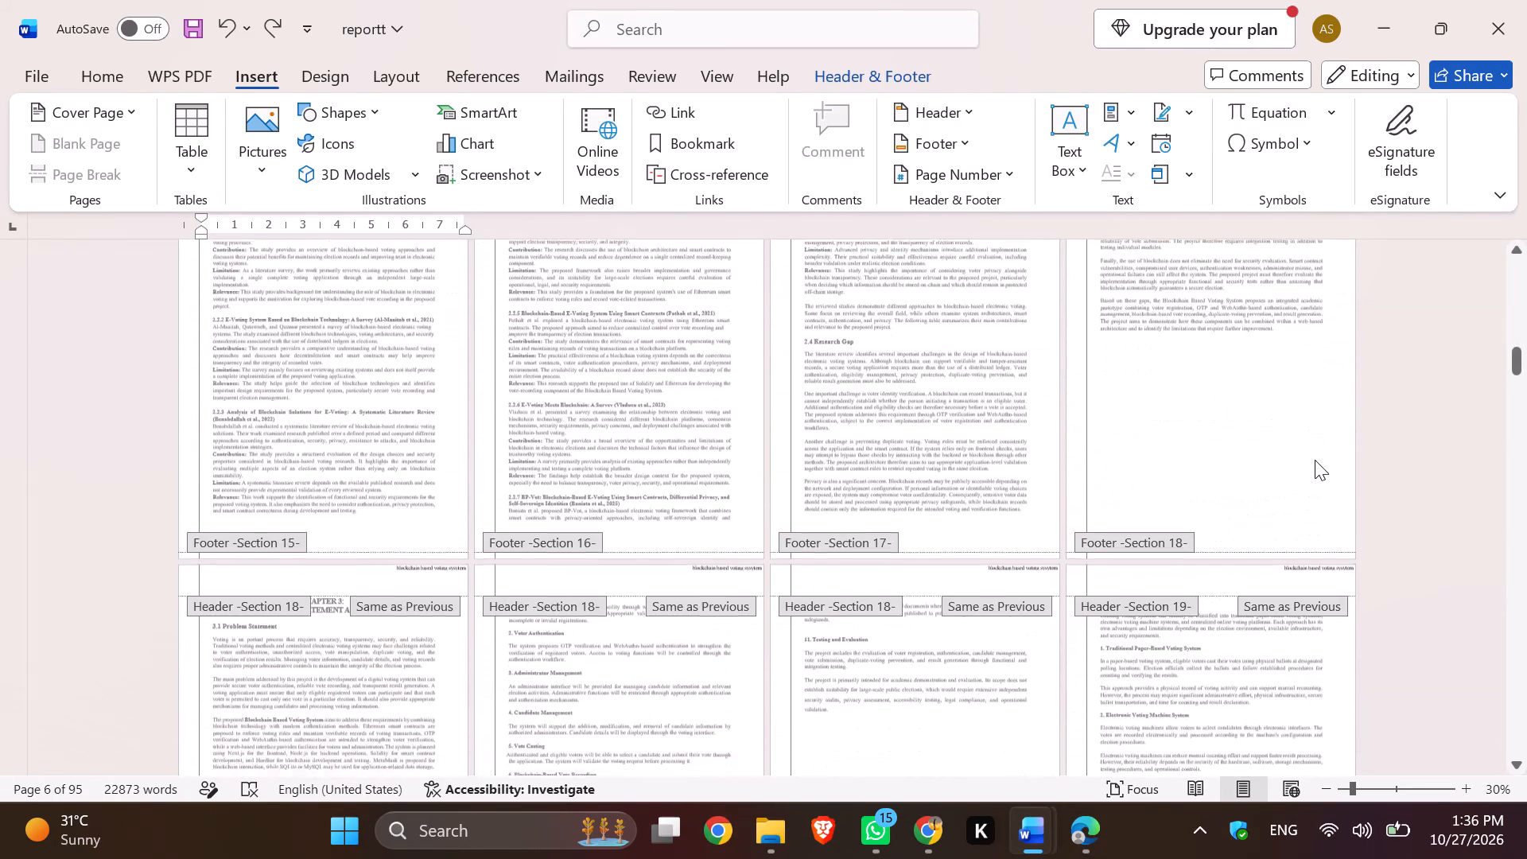
scroll(1315, 460, down, 3)
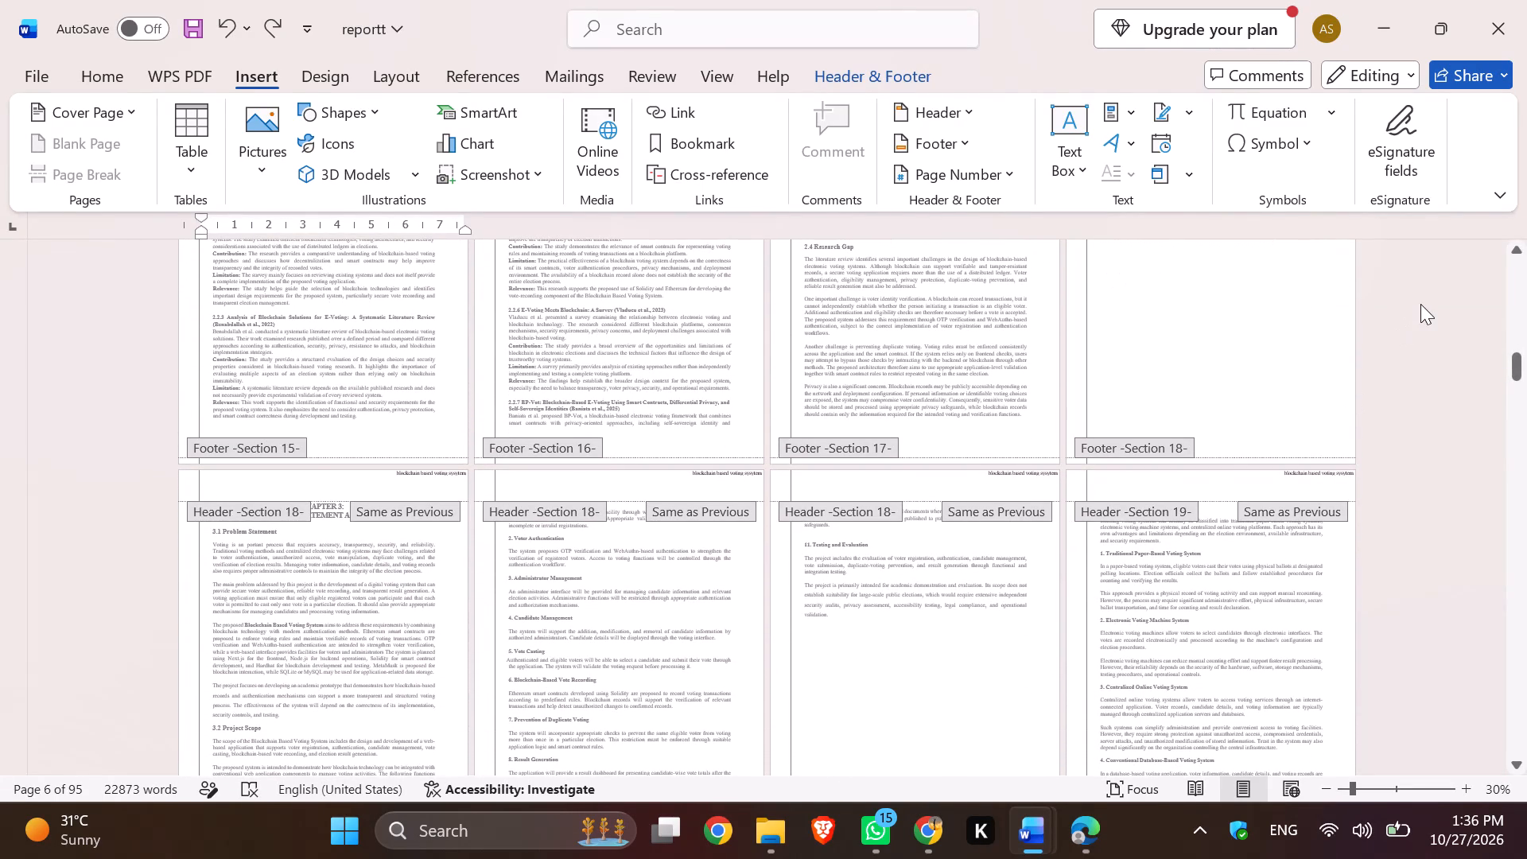
scroll(1398, 336, down, 6)
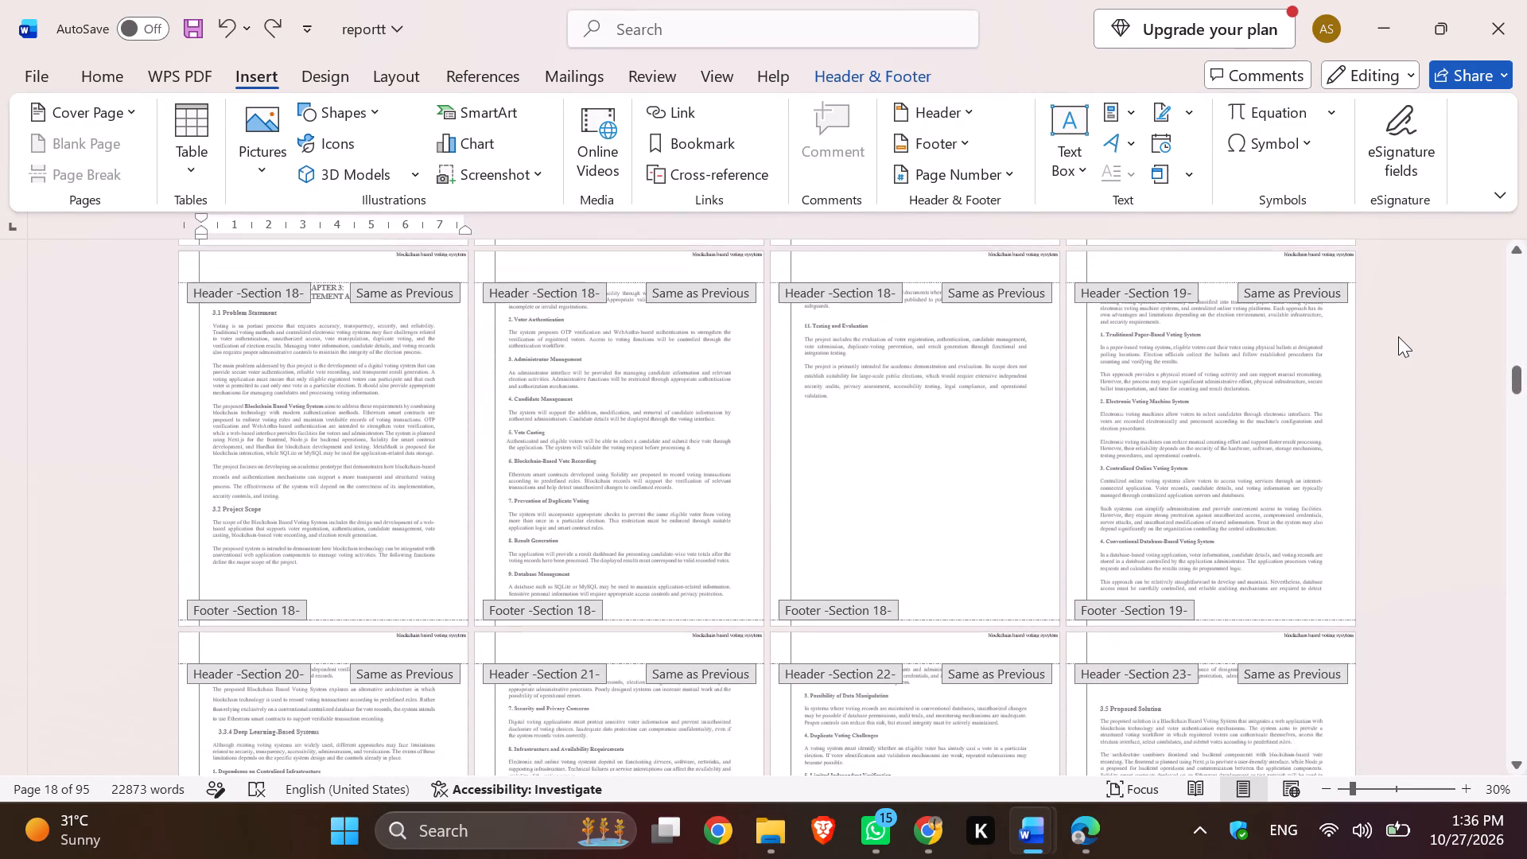
scroll(1398, 336, down, 9)
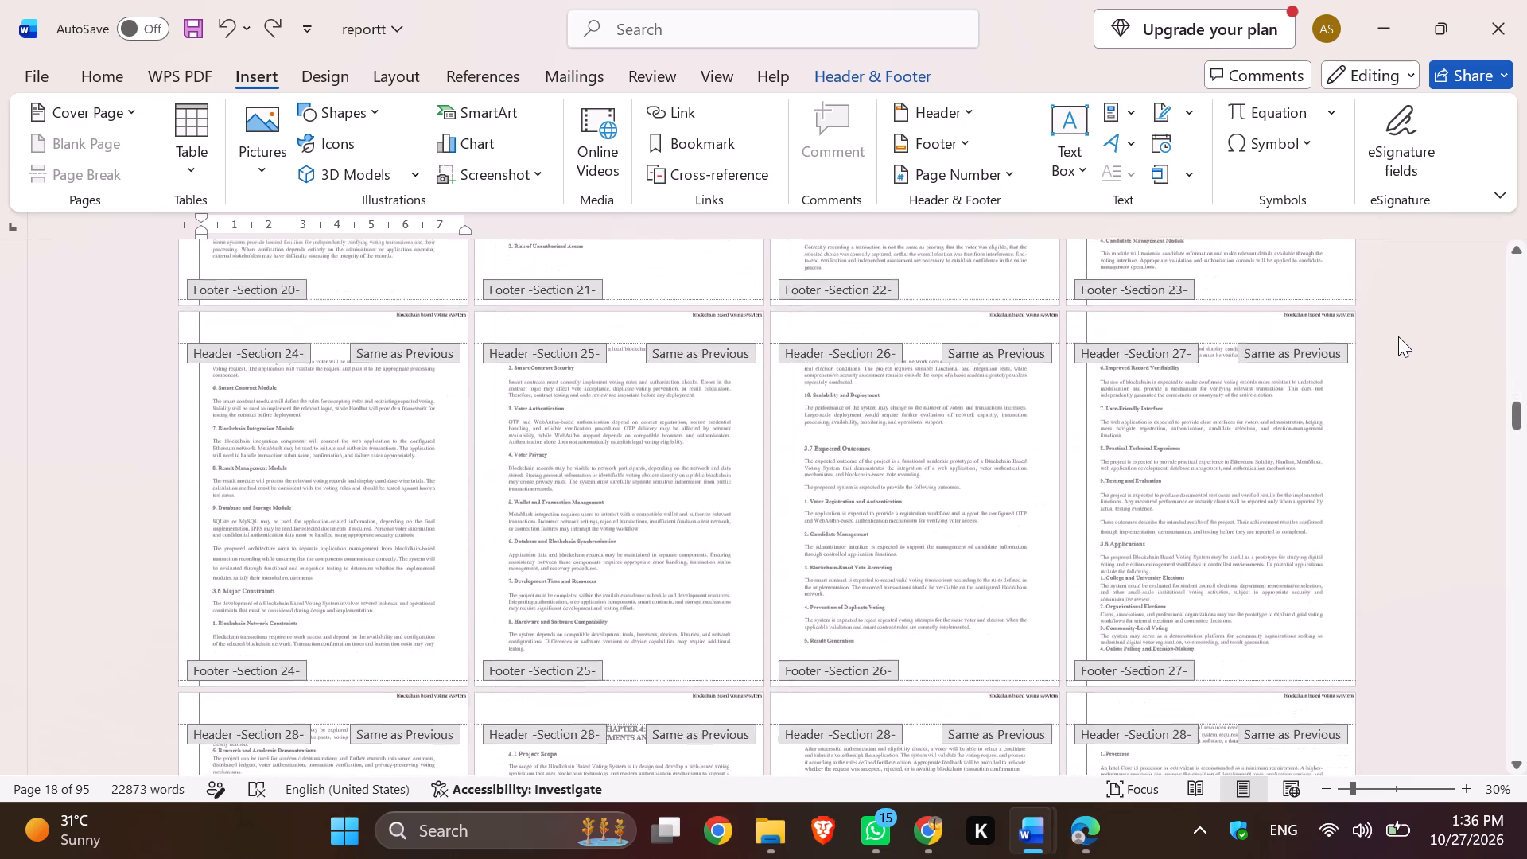
scroll(1398, 336, down, 6)
scroll(1398, 336, up, 4)
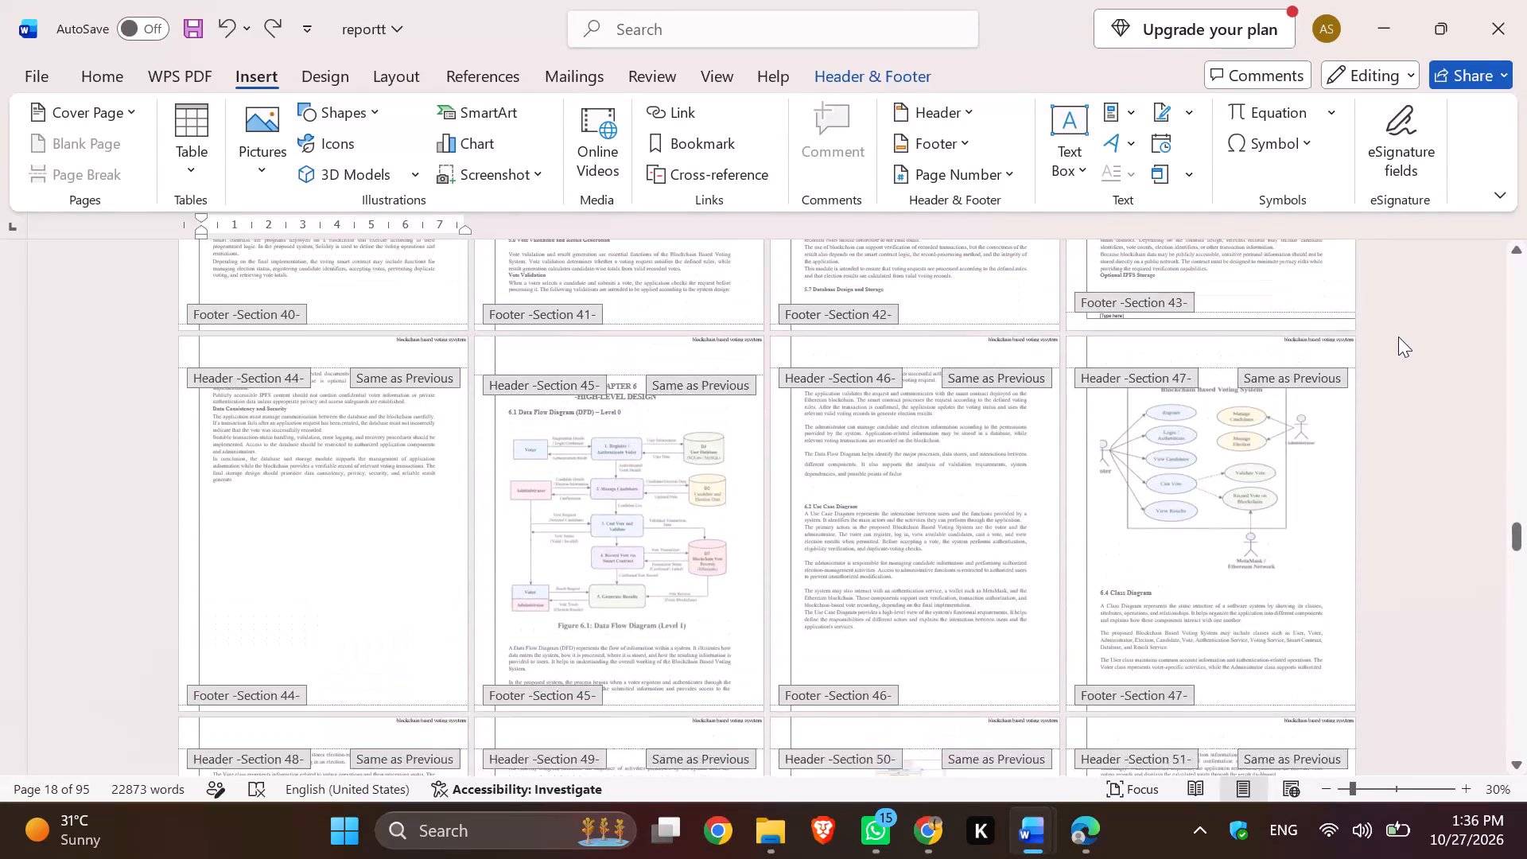
scroll(1398, 336, up, 20)
scroll(1398, 336, up, 20)
scroll(1398, 336, up, 20)
scroll(1398, 336, up, 7)
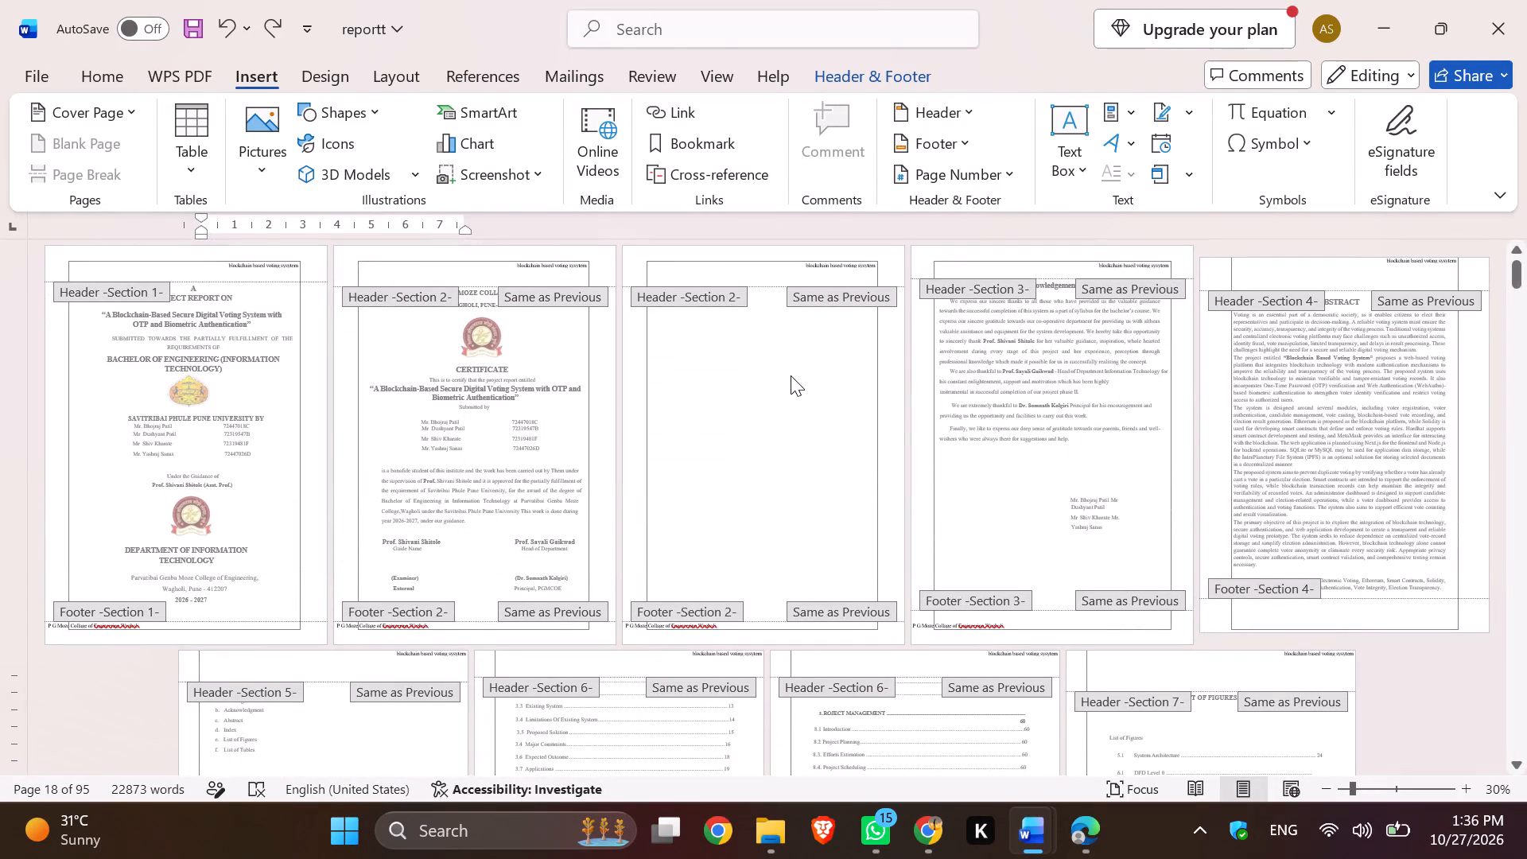
Examine the page borders, header text and college-name footers on the cover and certificate pages in Sections 1 and 2.
scroll(791, 375, left, 1)
scroll(791, 375, up, 2)
scroll(791, 375, down, 1)
scroll(791, 375, up, 1)
scroll(791, 375, down, 1)
scroll(791, 375, up, 1)
scroll(791, 375, down, 1)
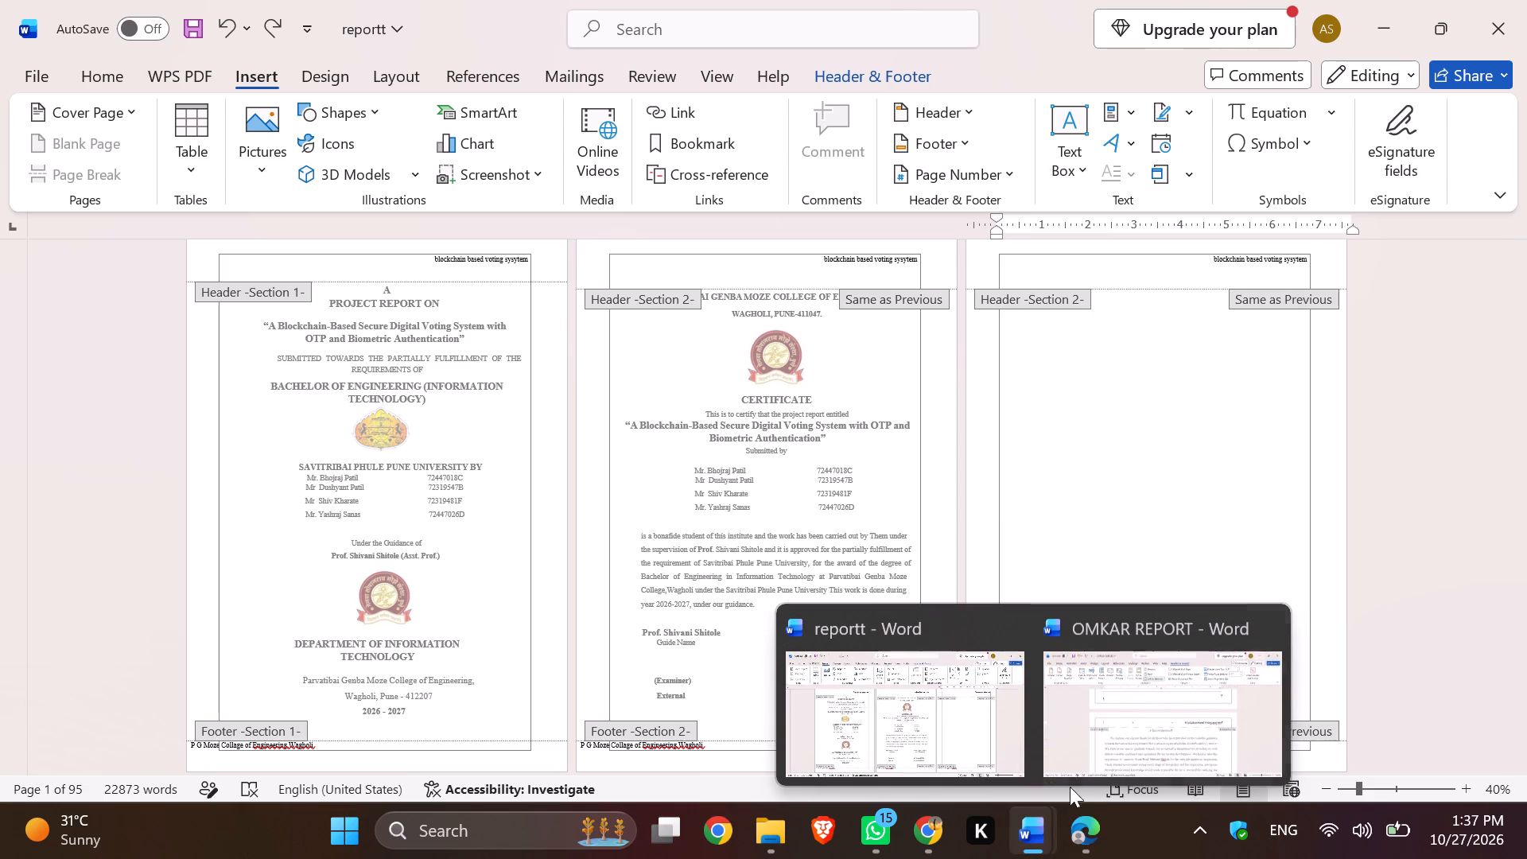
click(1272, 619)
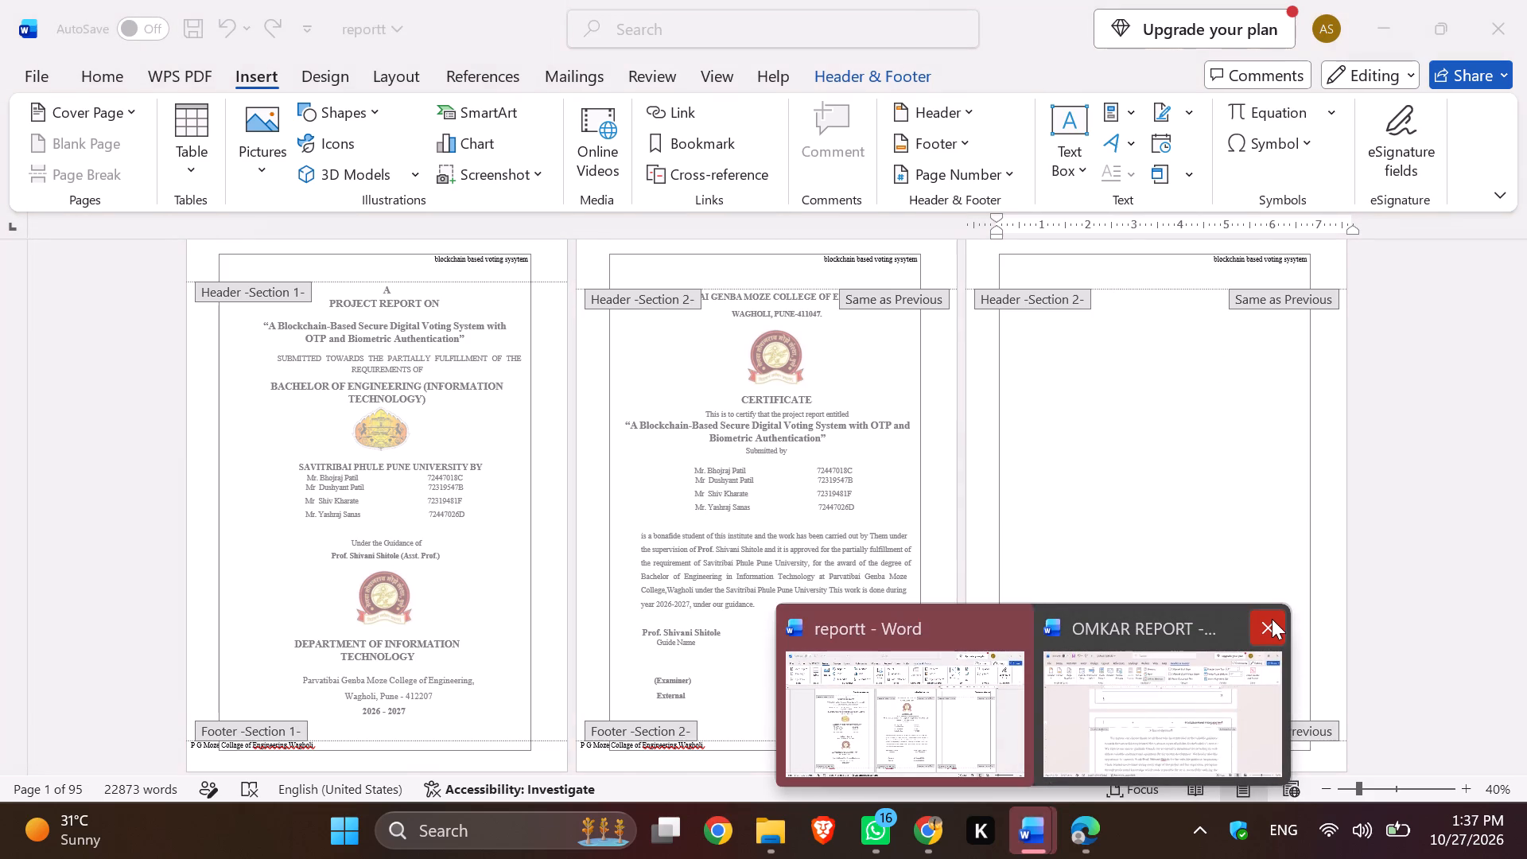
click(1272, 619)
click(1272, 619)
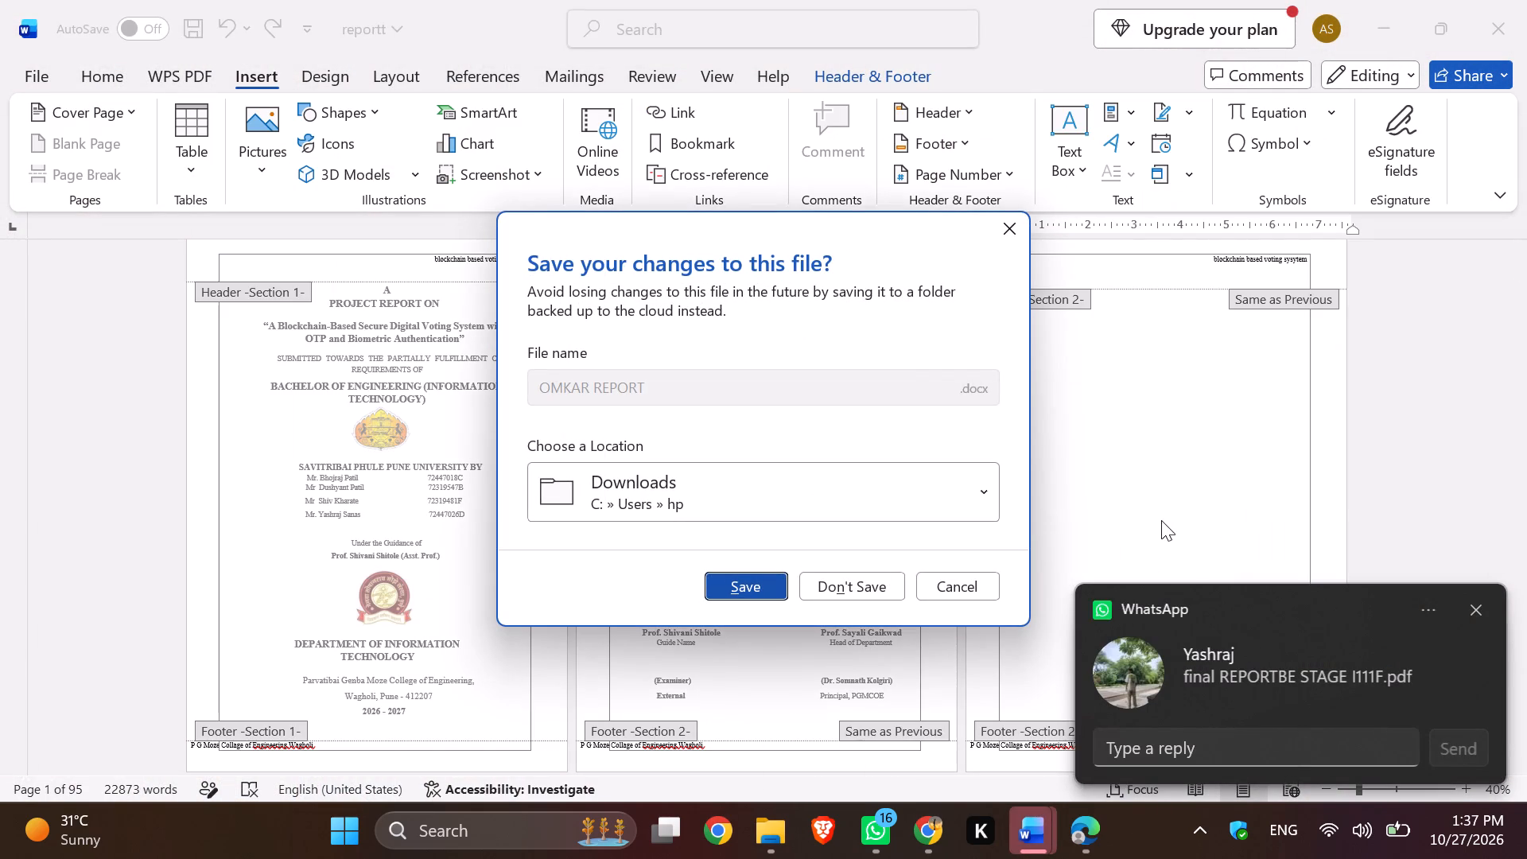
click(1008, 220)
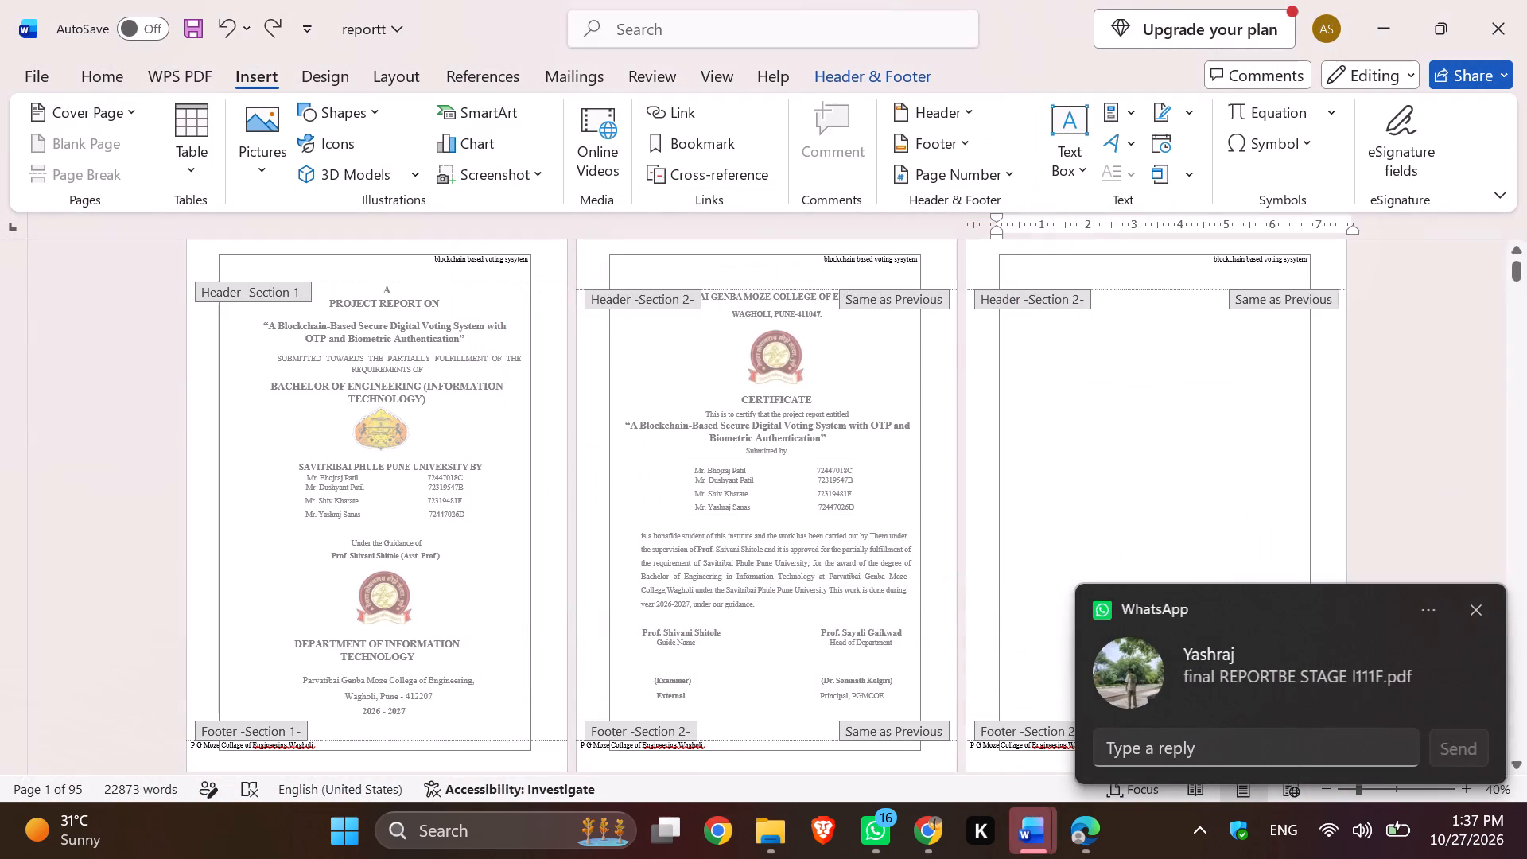
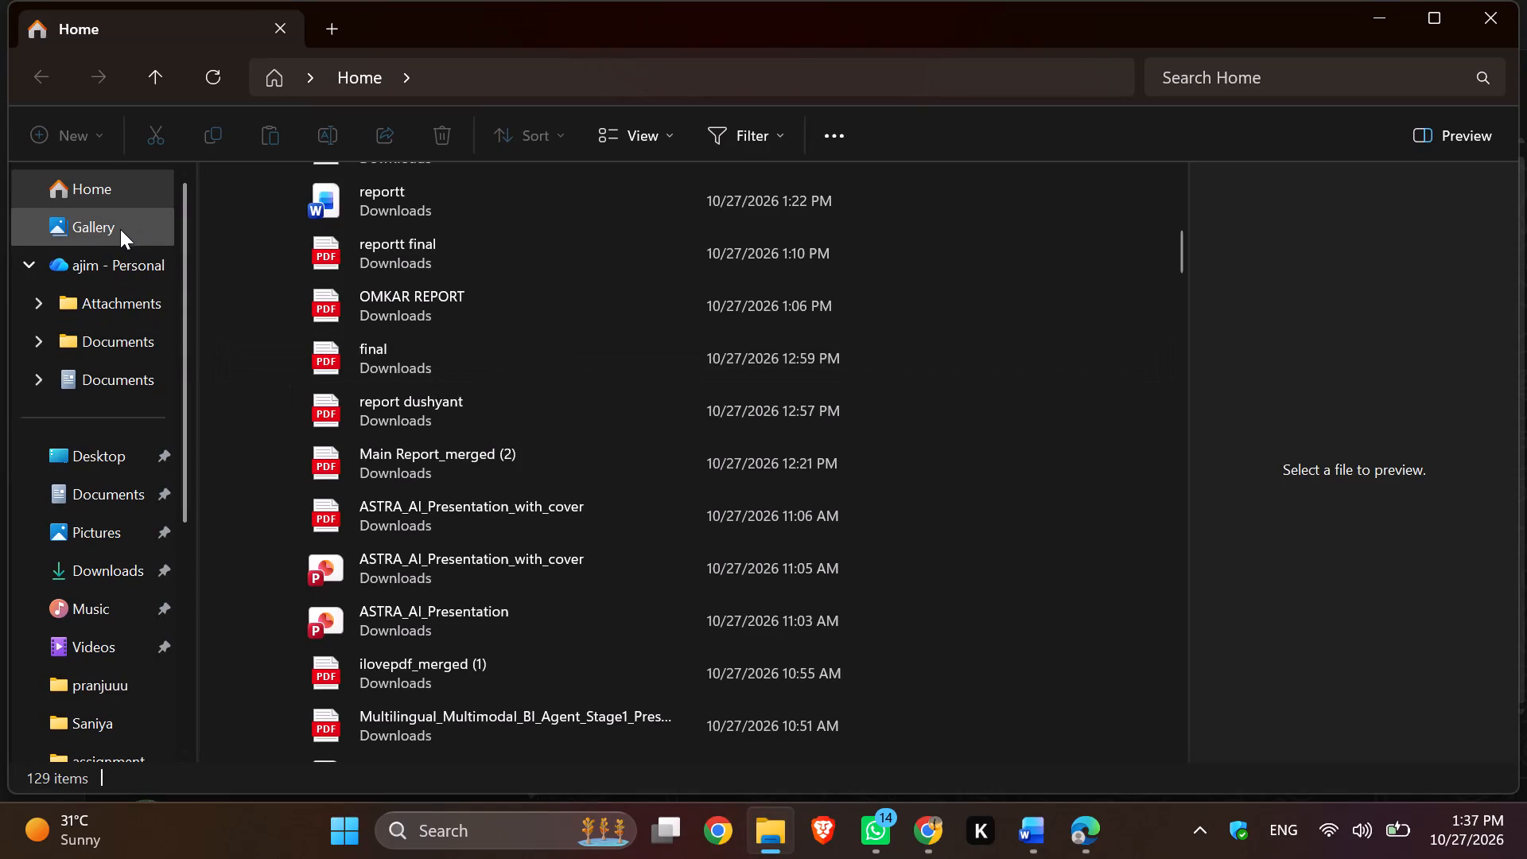
In File Explorer, locate the recent PDF "final REPORTBE STAGE I111F" and bring up the choice of other apps to open it with.
click(120, 230)
click(115, 194)
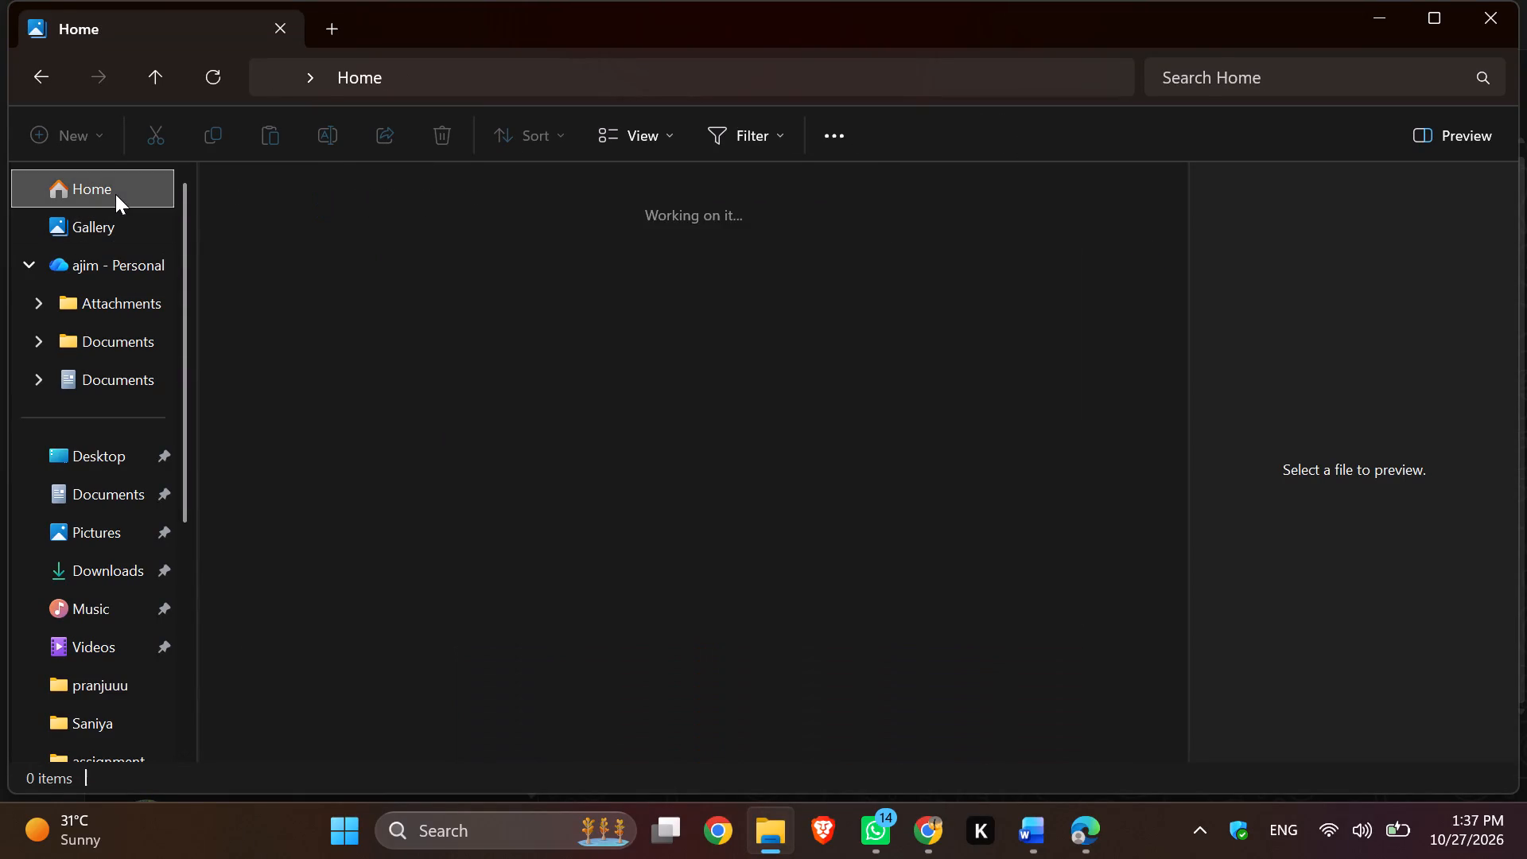
scroll(457, 414, down, 1)
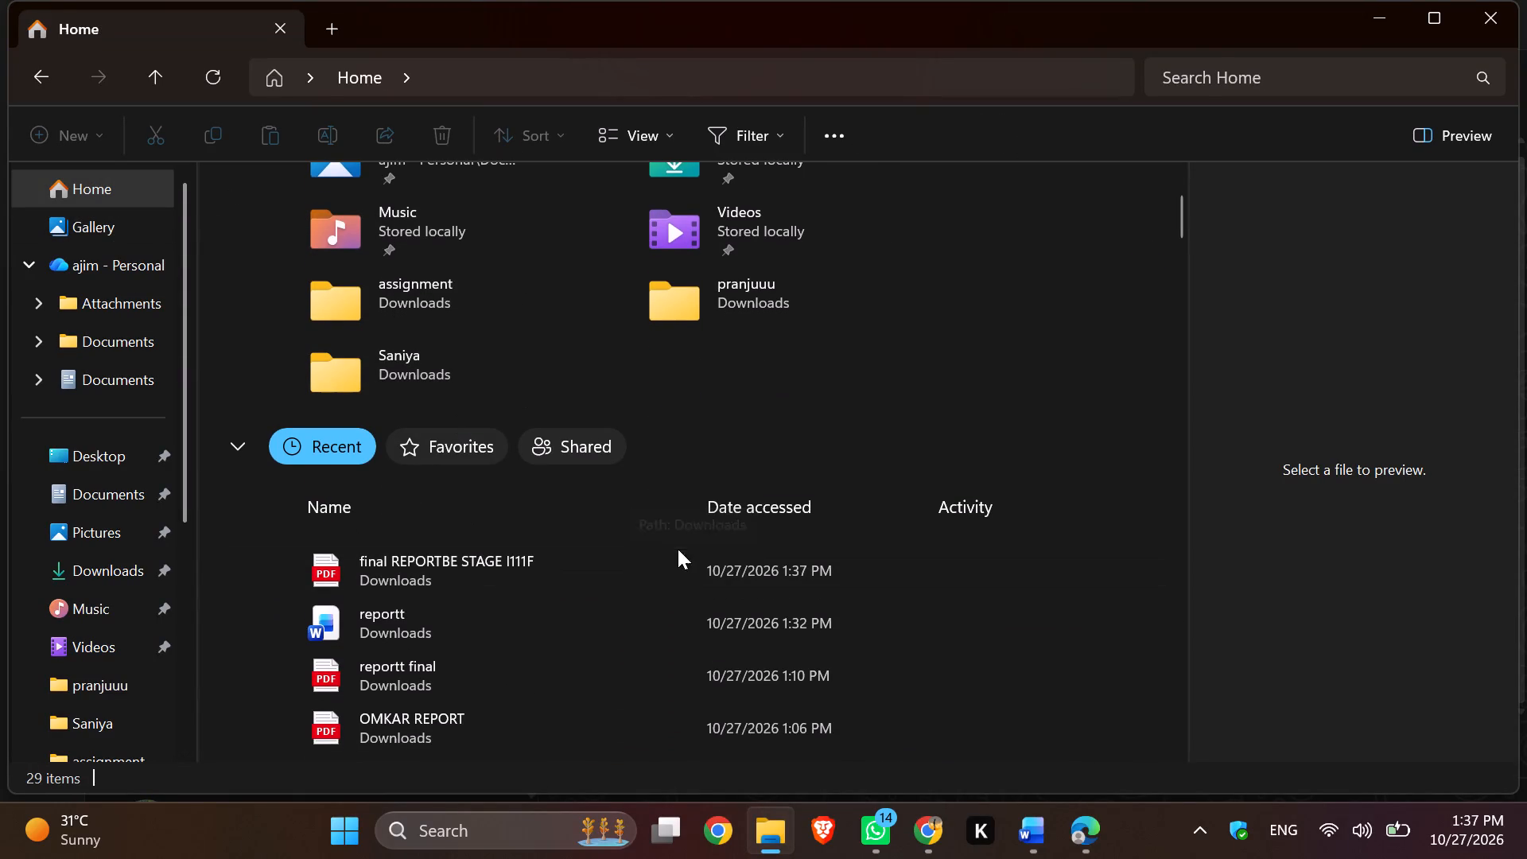
click(676, 569)
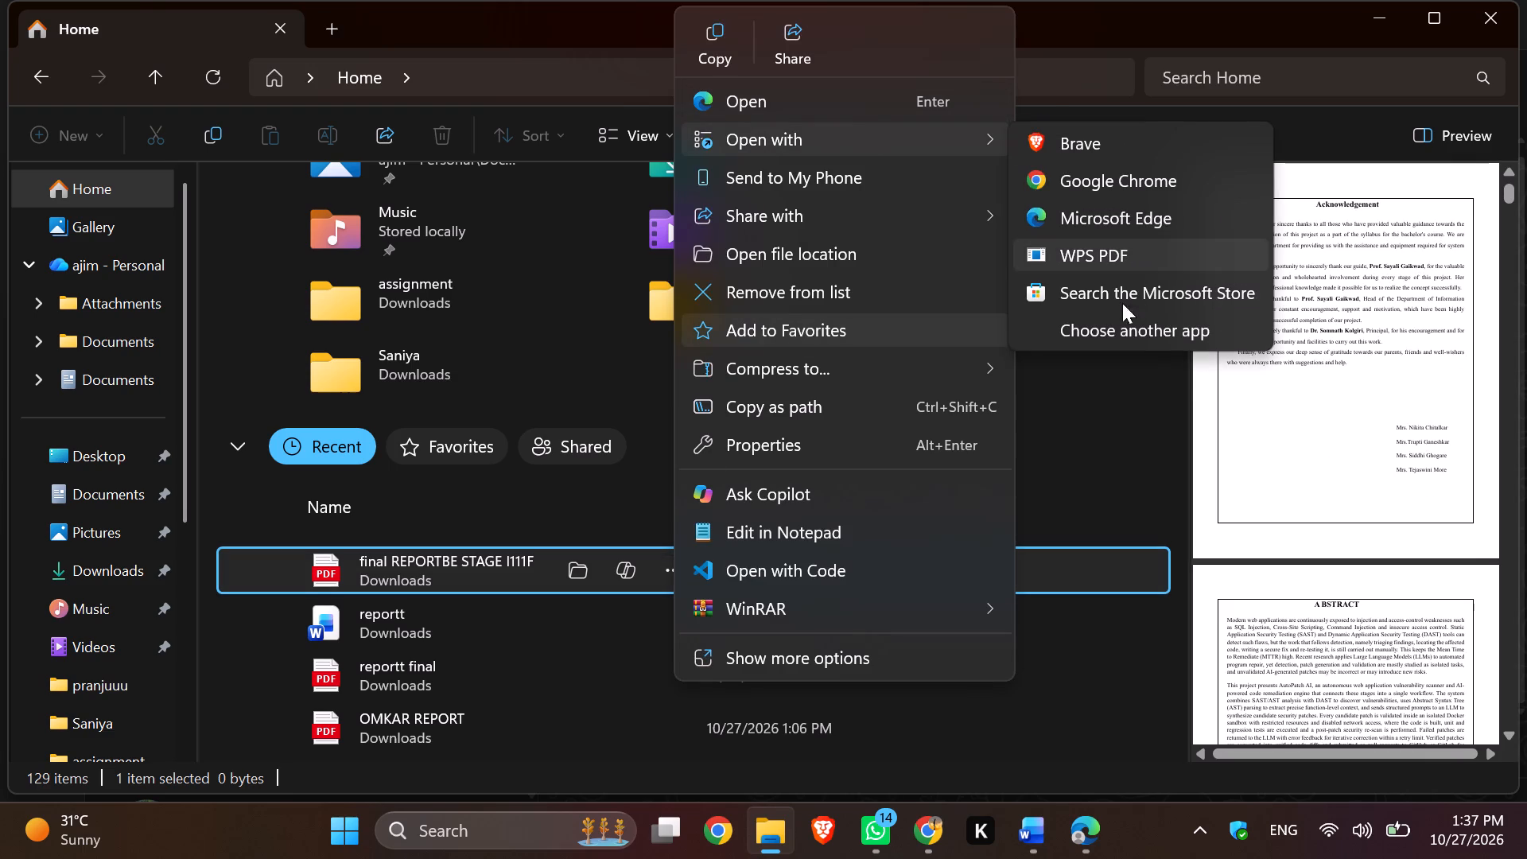
click(1101, 330)
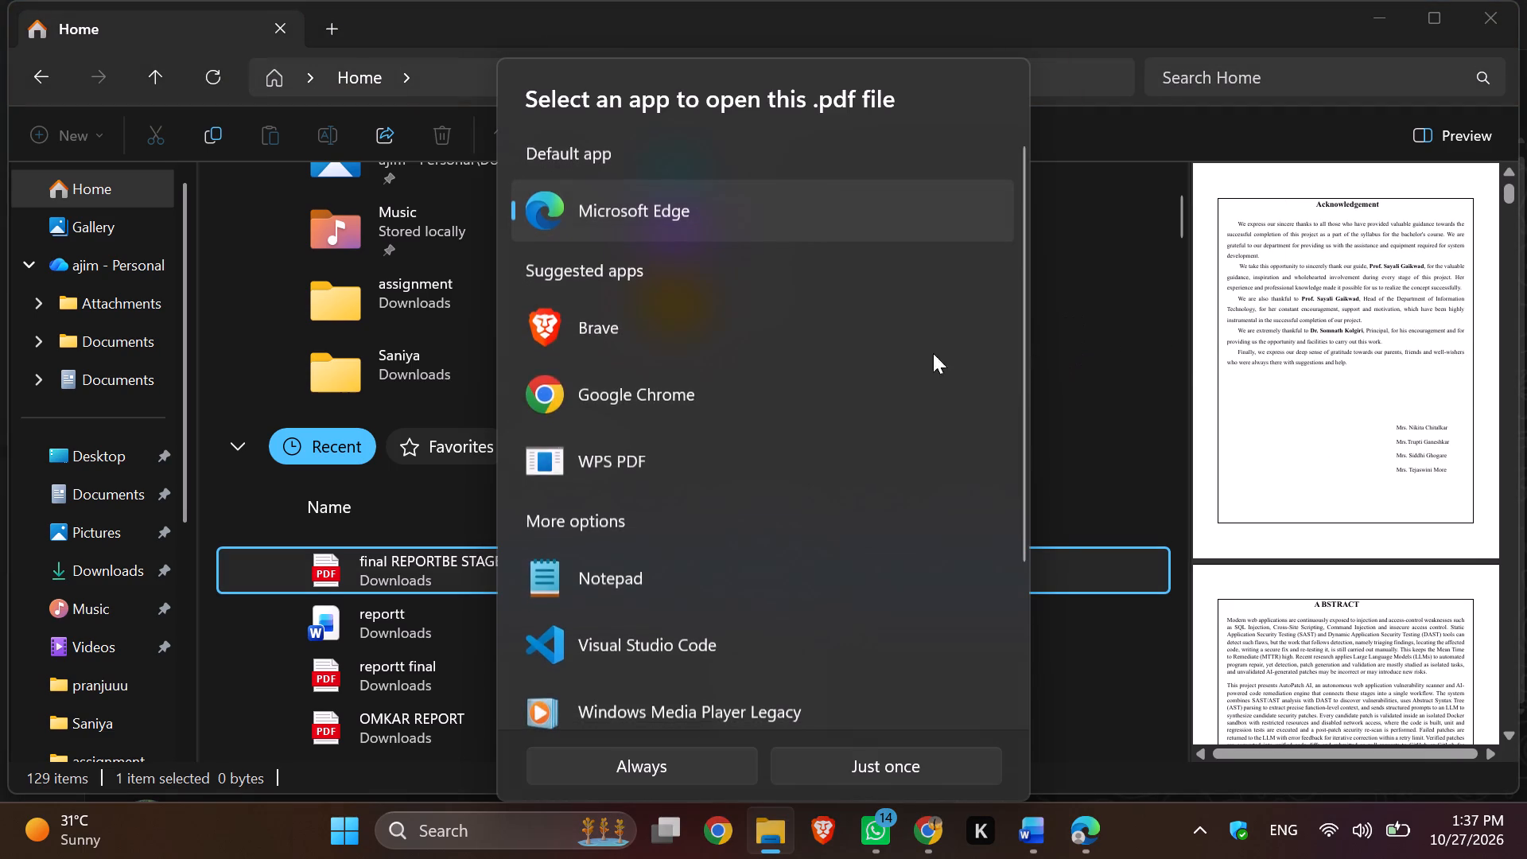
Open the final REPORTBE STAGE PDF from Downloads in Word for conversion to an editable document.
scroll(793, 429, down, 3)
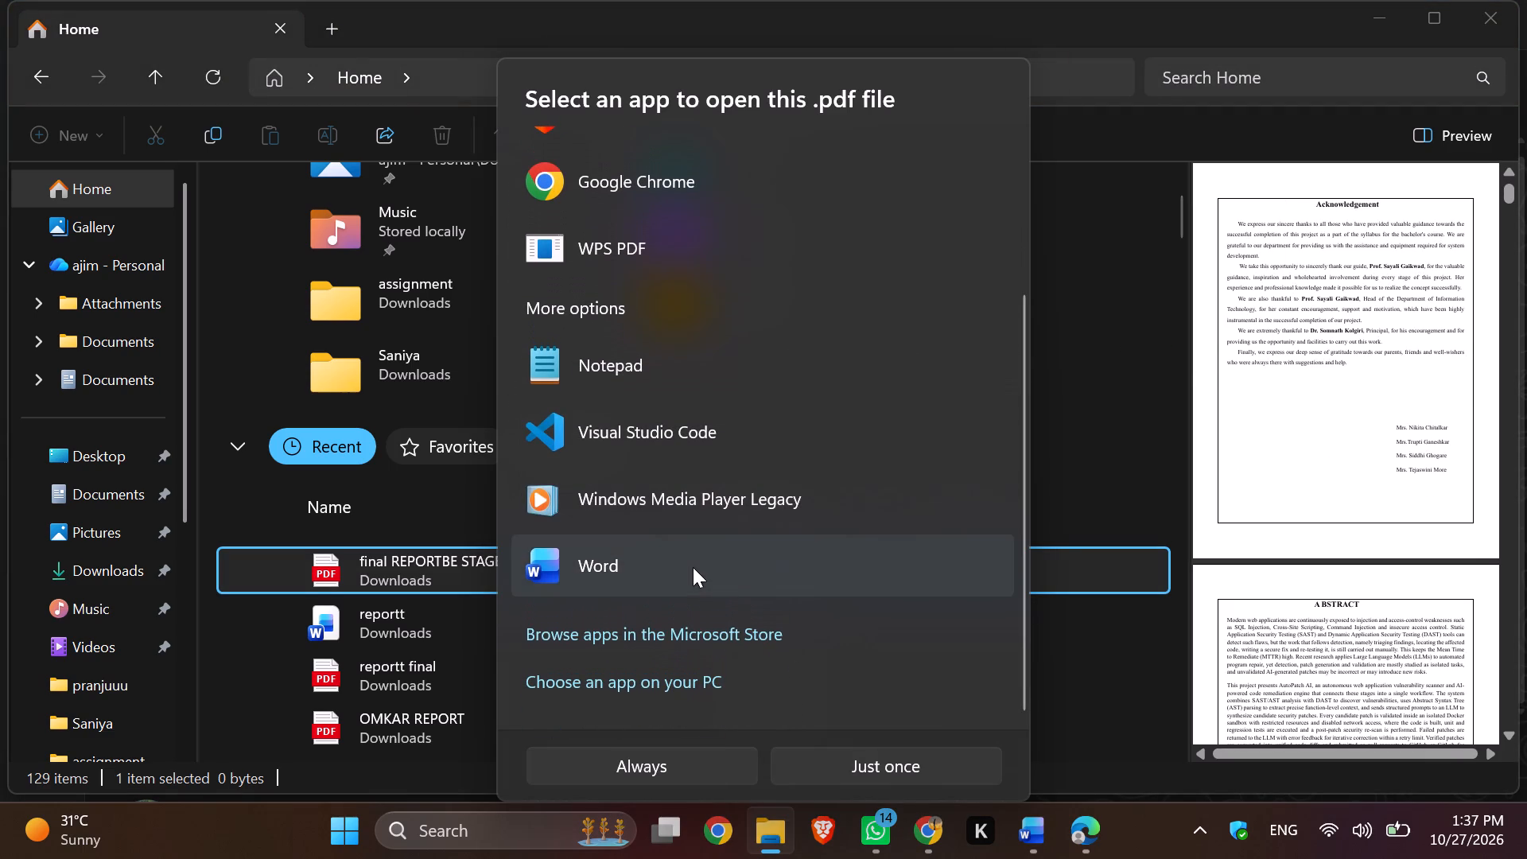
click(693, 567)
double_click(693, 567)
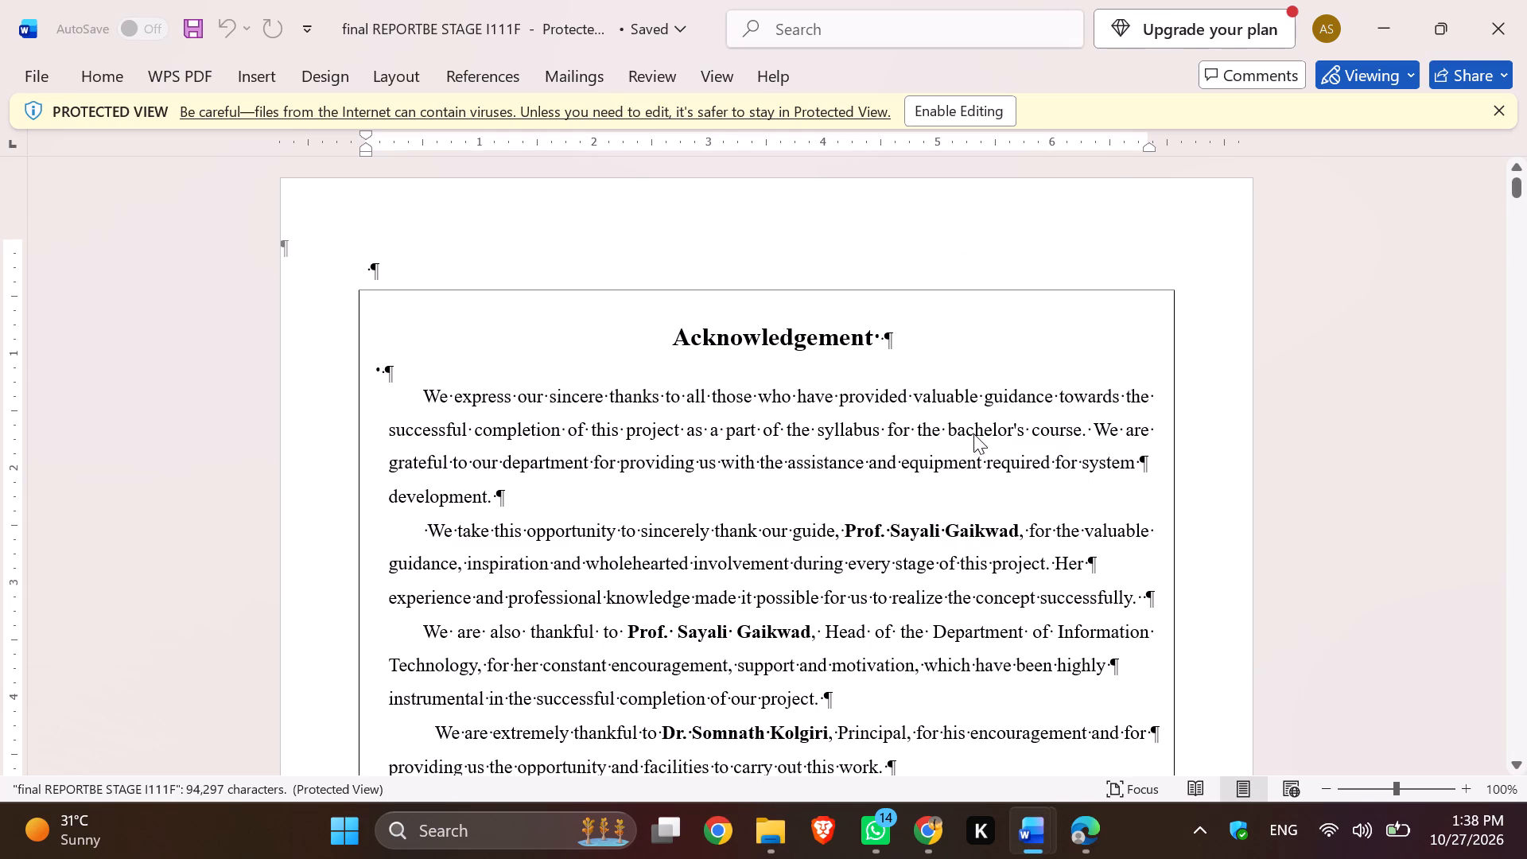
Examine the Acknowledgement page's border, margins and text layout in the opened final REPORTBE STAGE document.
scroll(973, 433, down, 4)
scroll(973, 433, up, 4)
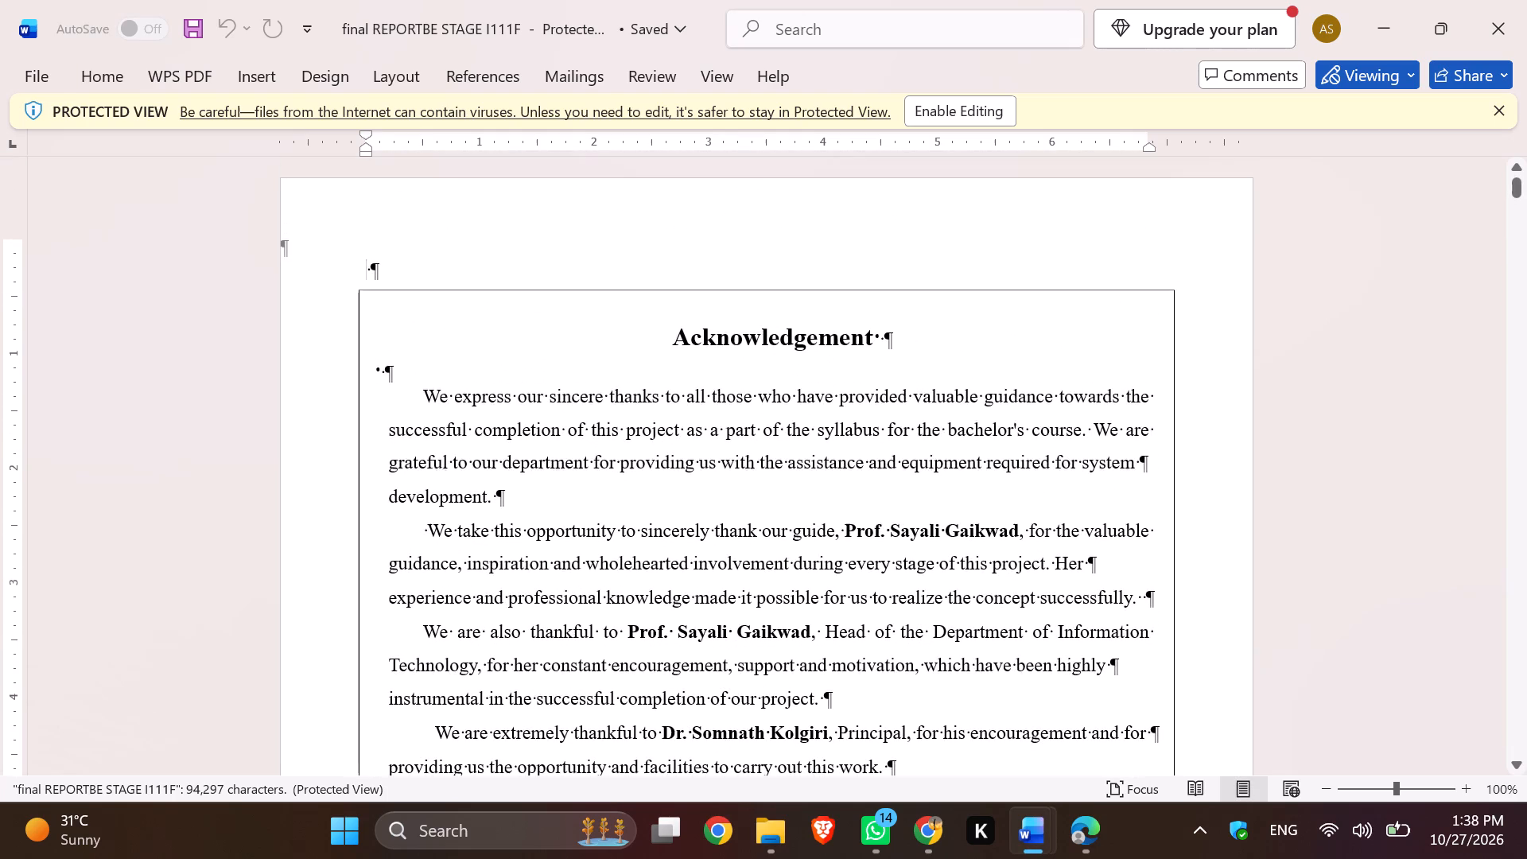
scroll(973, 433, up, 2)
scroll(973, 433, down, 1)
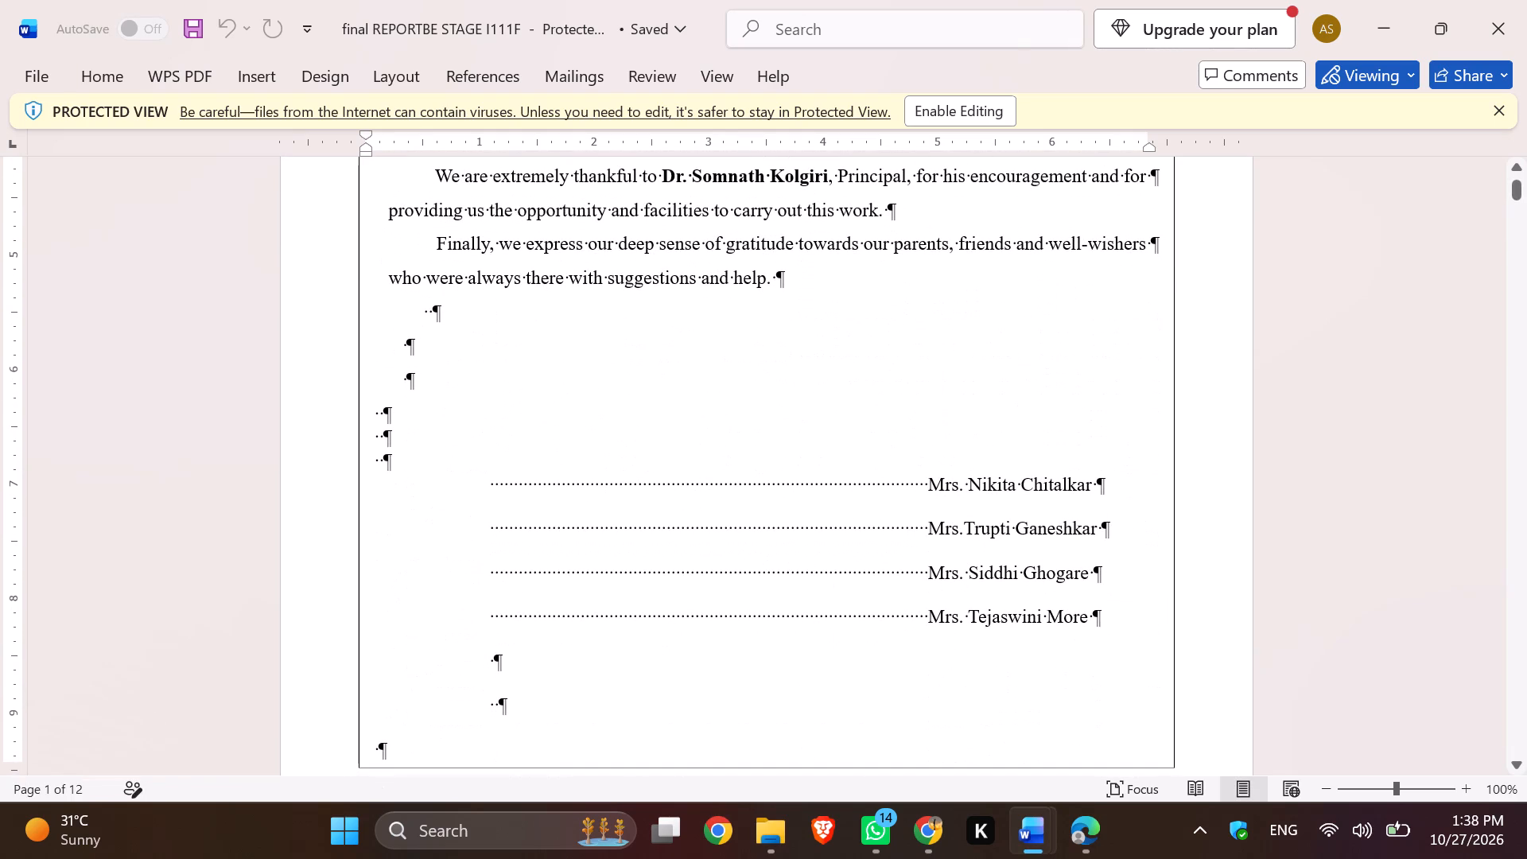
scroll(973, 433, down, 1)
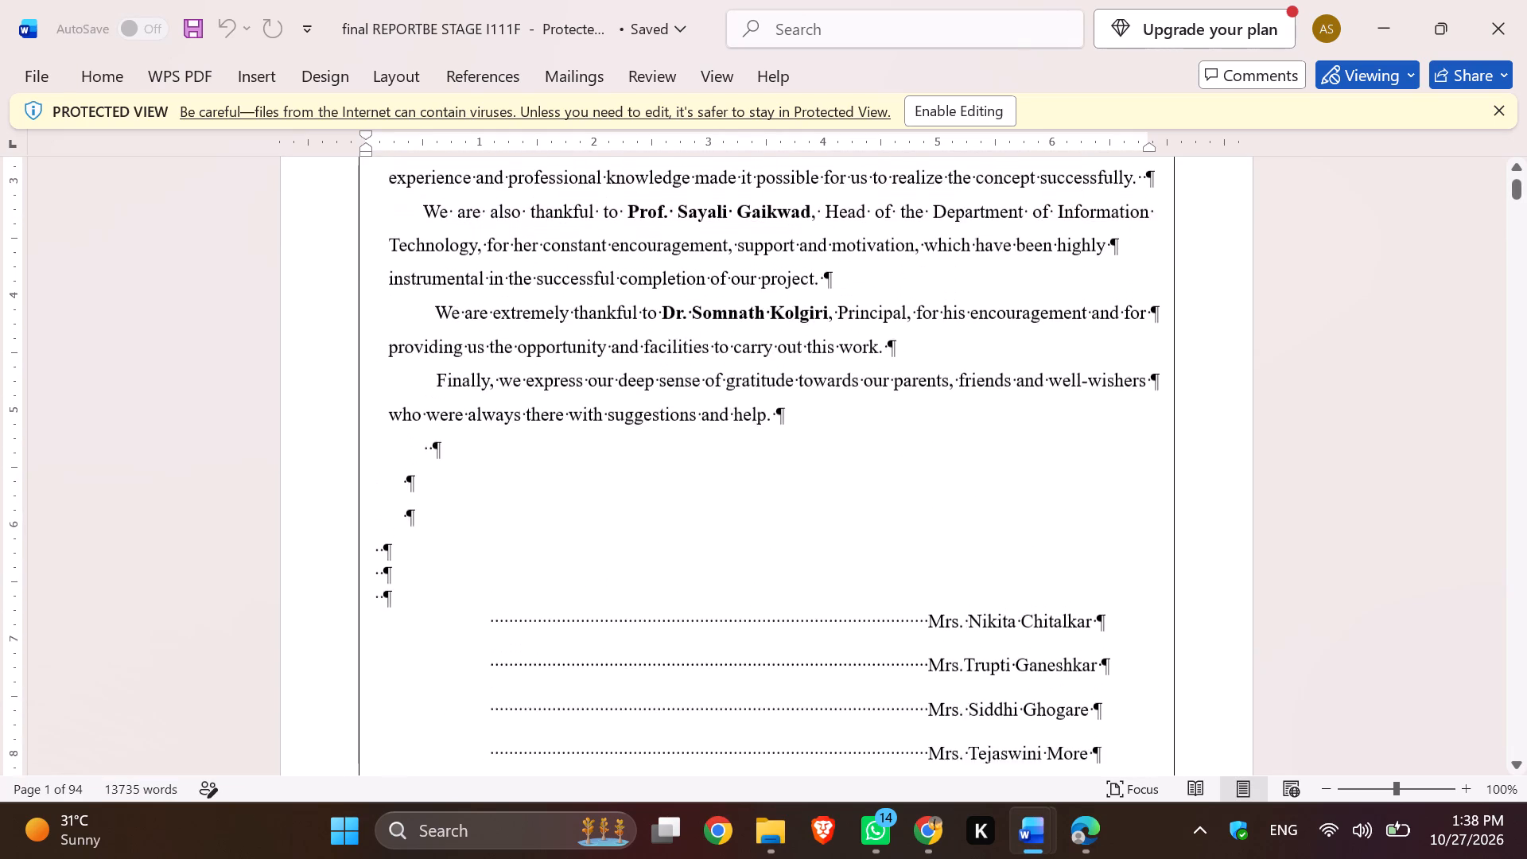
scroll(973, 433, up, 2)
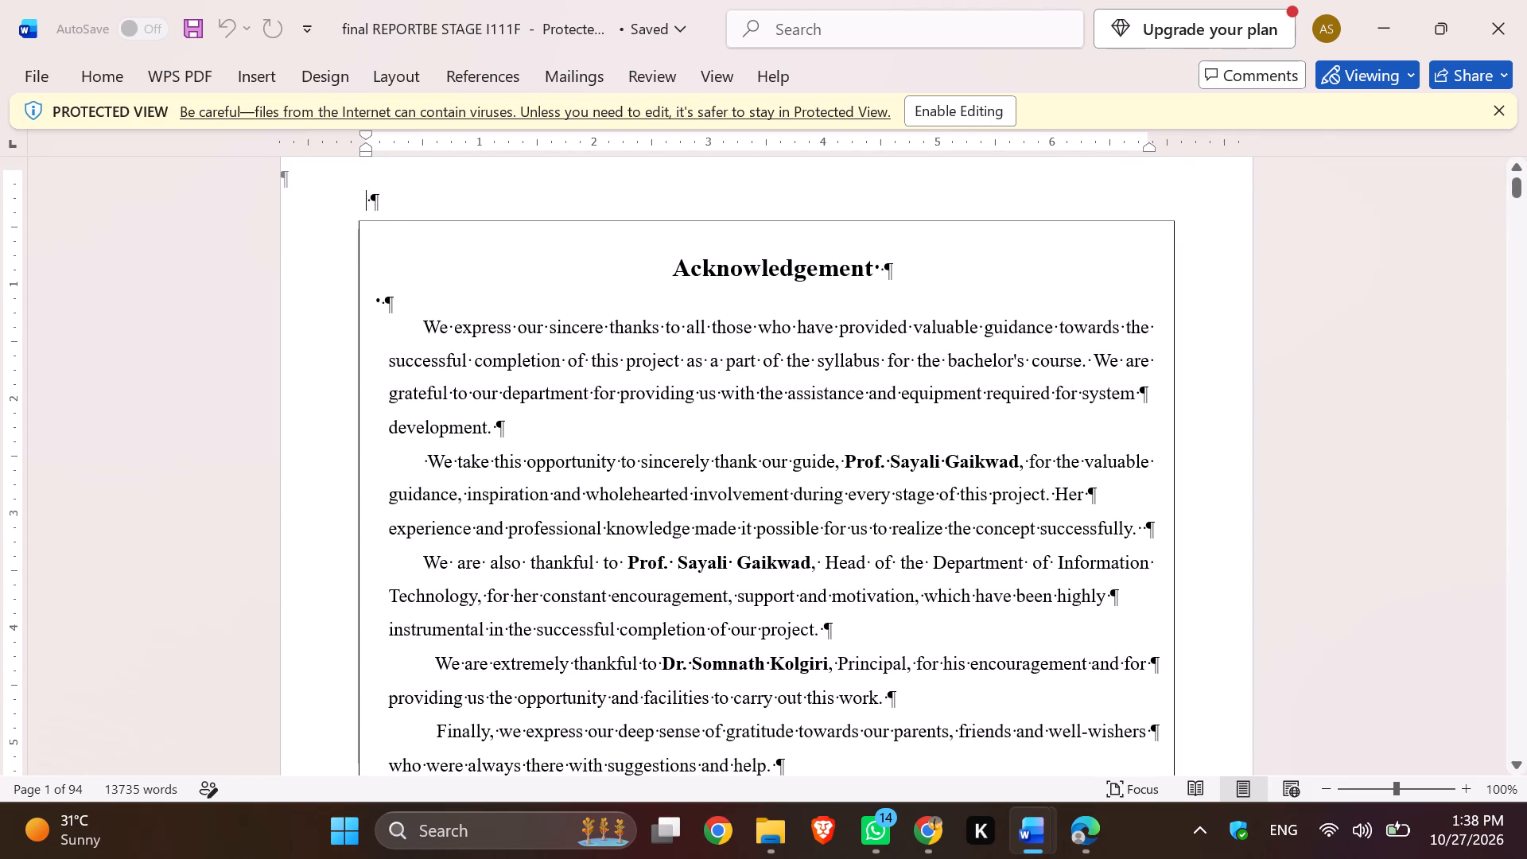
scroll(654, 422, down, 1)
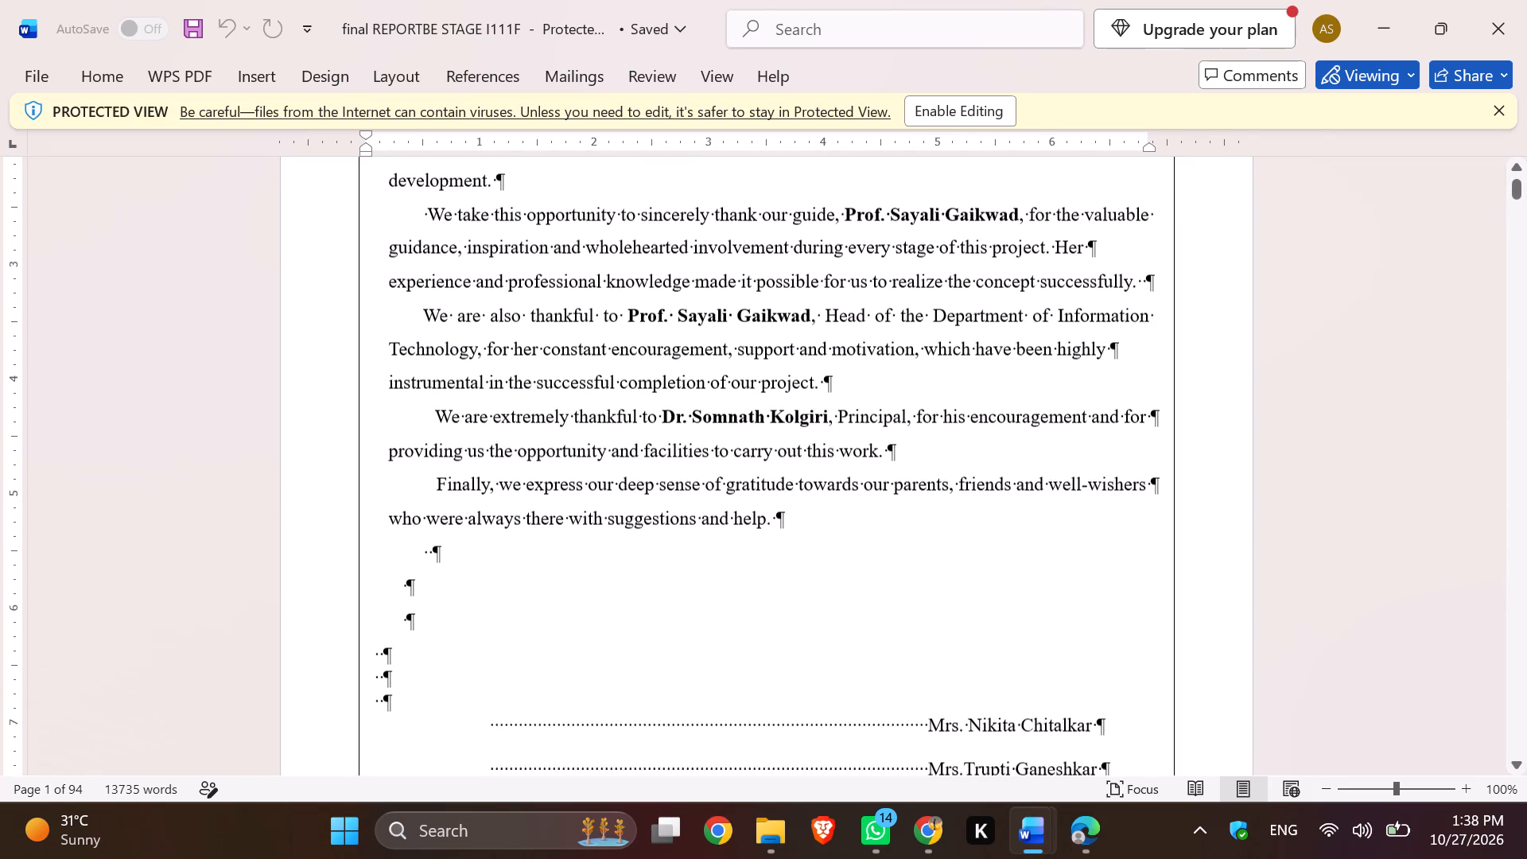
scroll(654, 422, down, 1)
scroll(654, 422, up, 1)
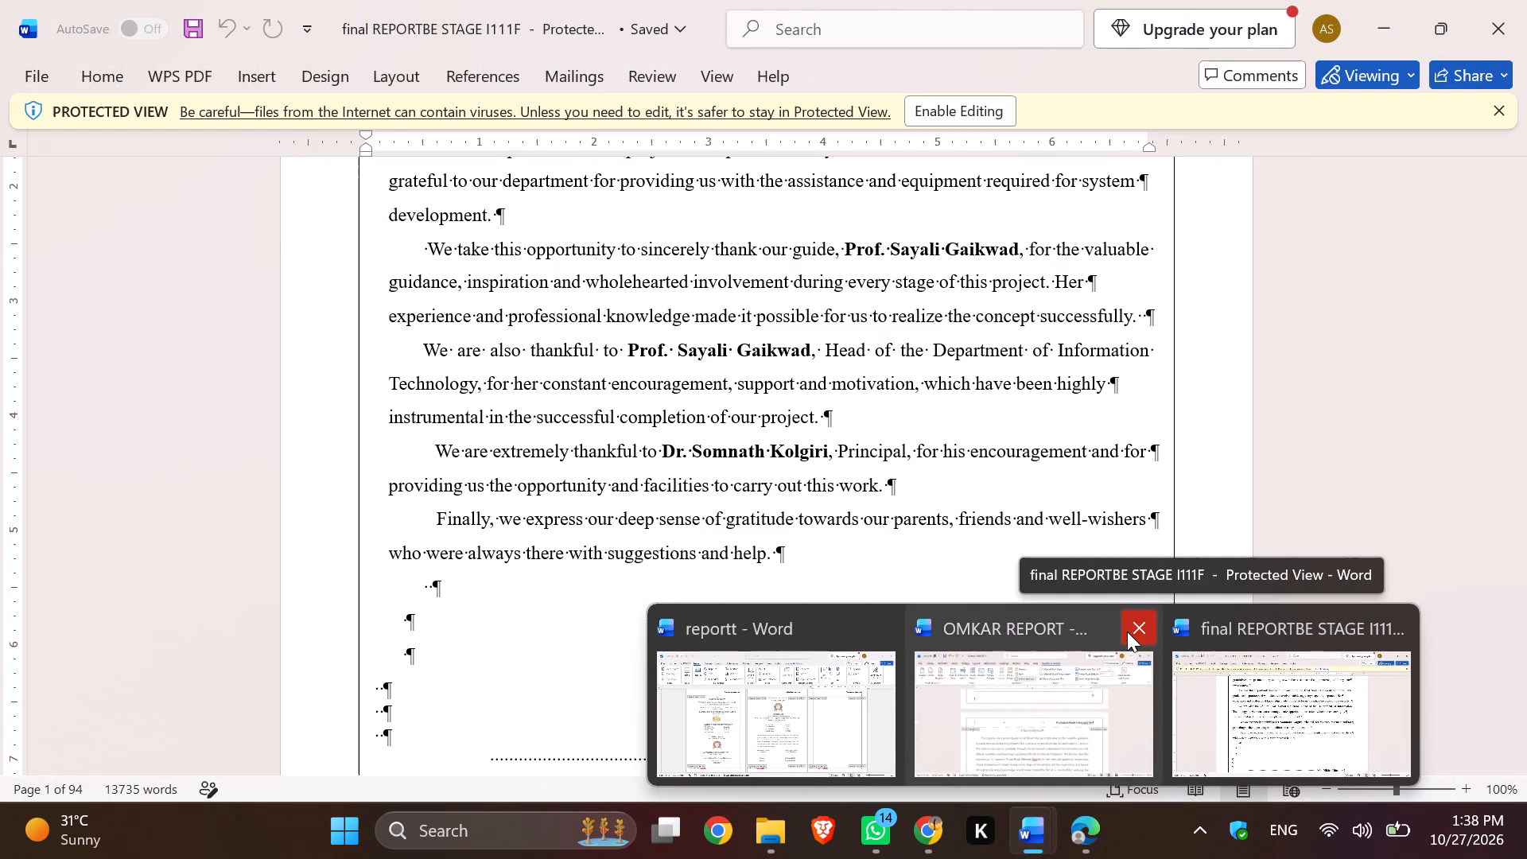
Close the OMKAR REPORT document, saving it as a Word document named OMKAR REPORT in Downloads.
click(1127, 632)
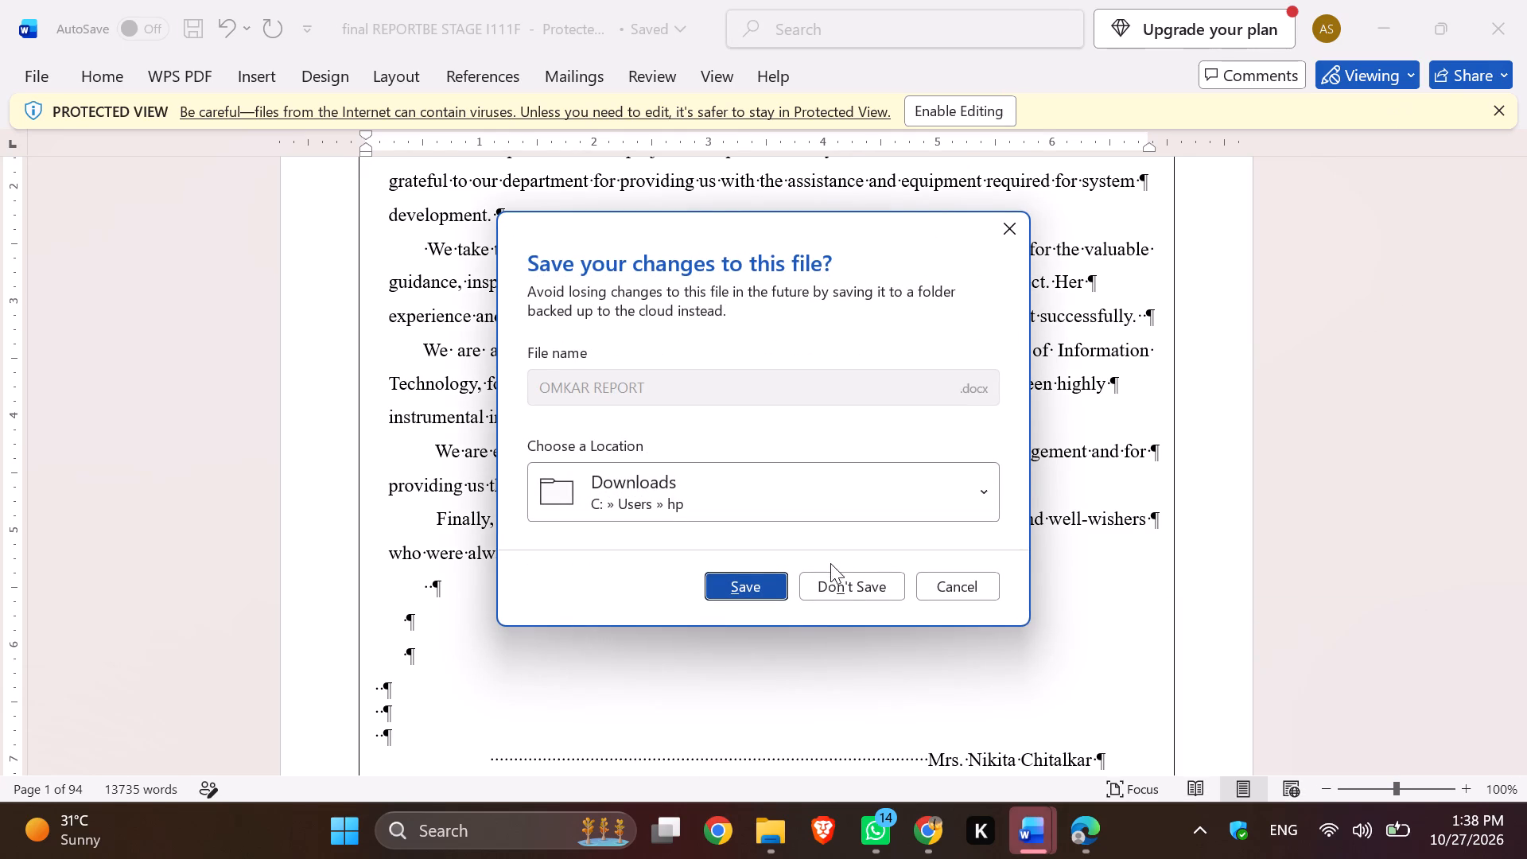
click(743, 591)
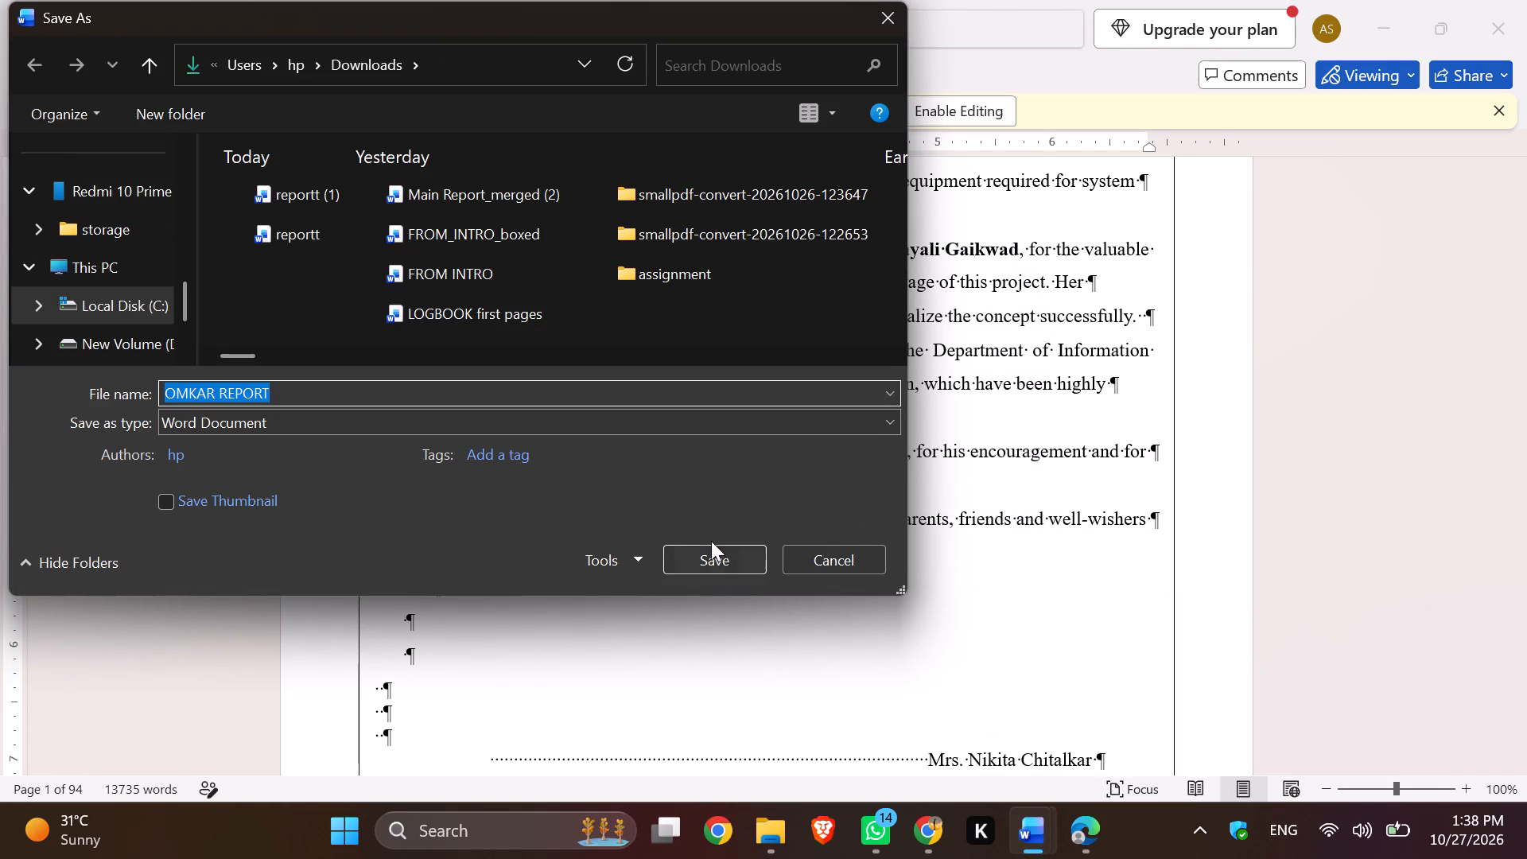
click(713, 555)
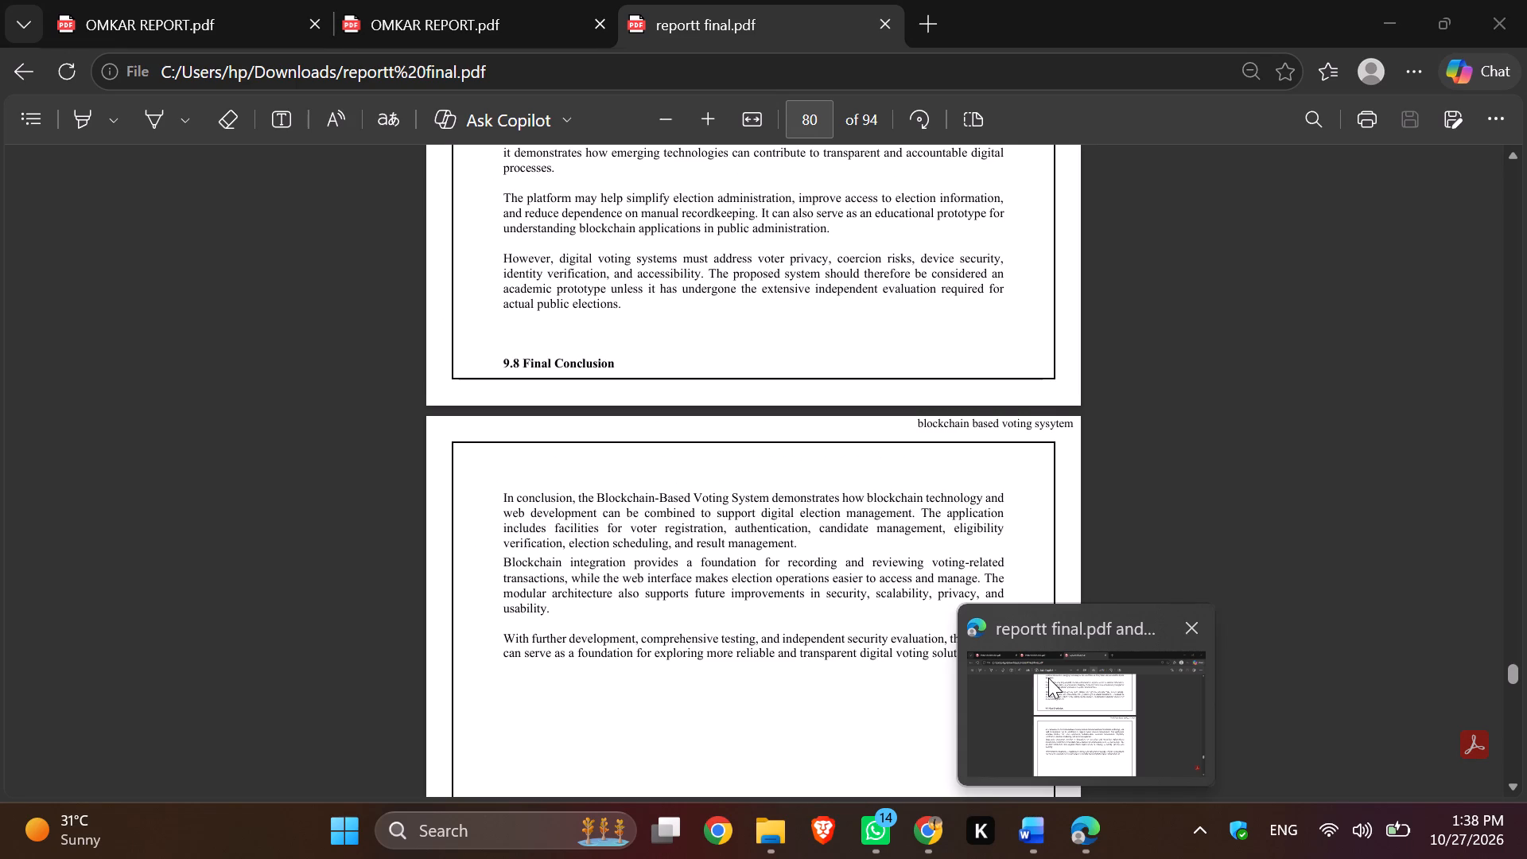
Switch to the reportt document and examine the headers and borders on the Acknowledgement, Abstract and Index pages.
click(1059, 716)
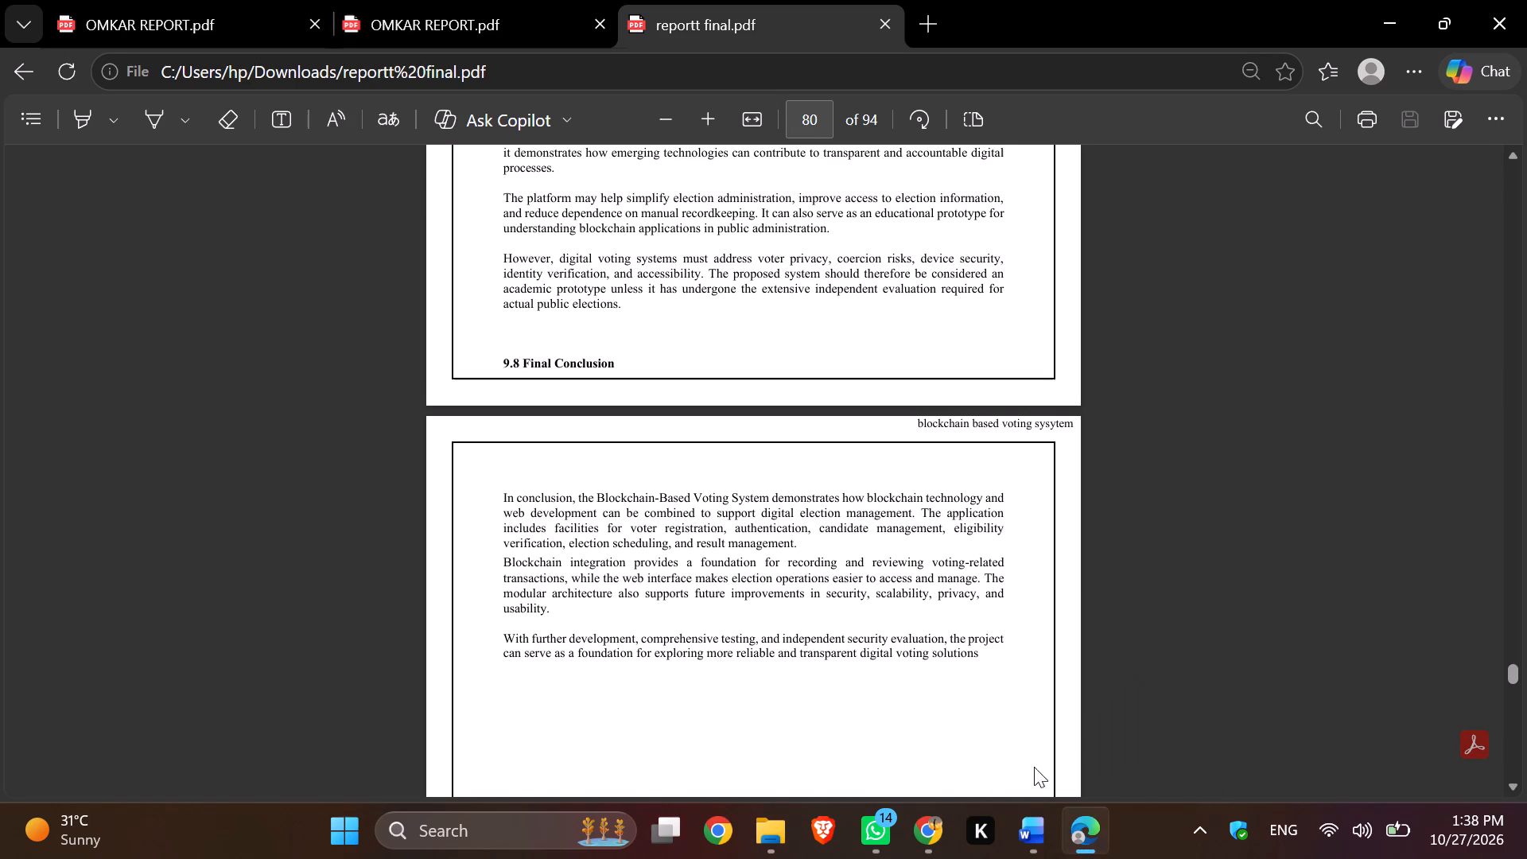
click(965, 719)
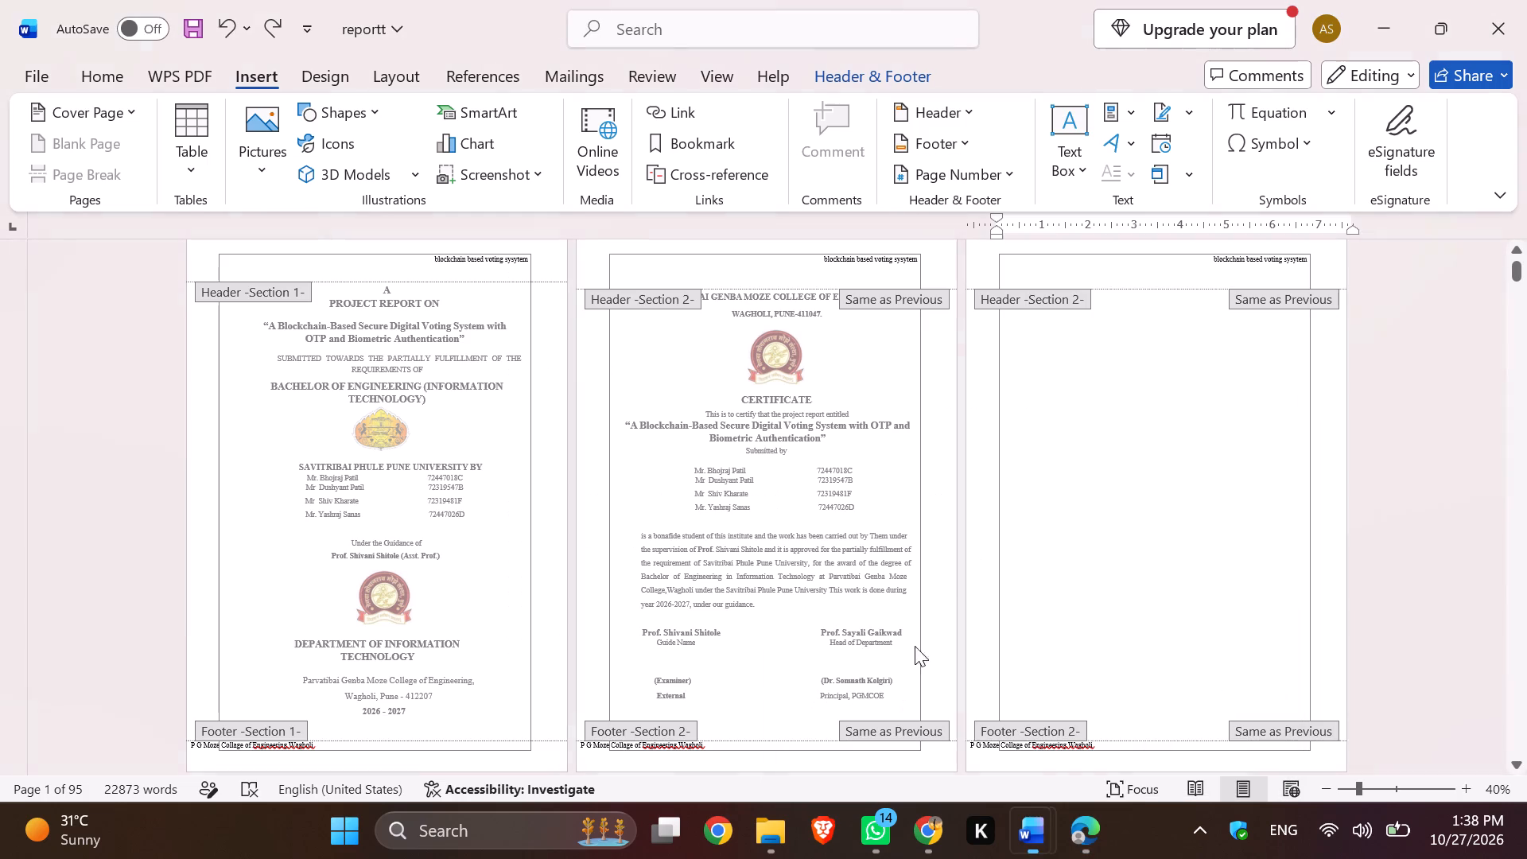
scroll(899, 586, down, 3)
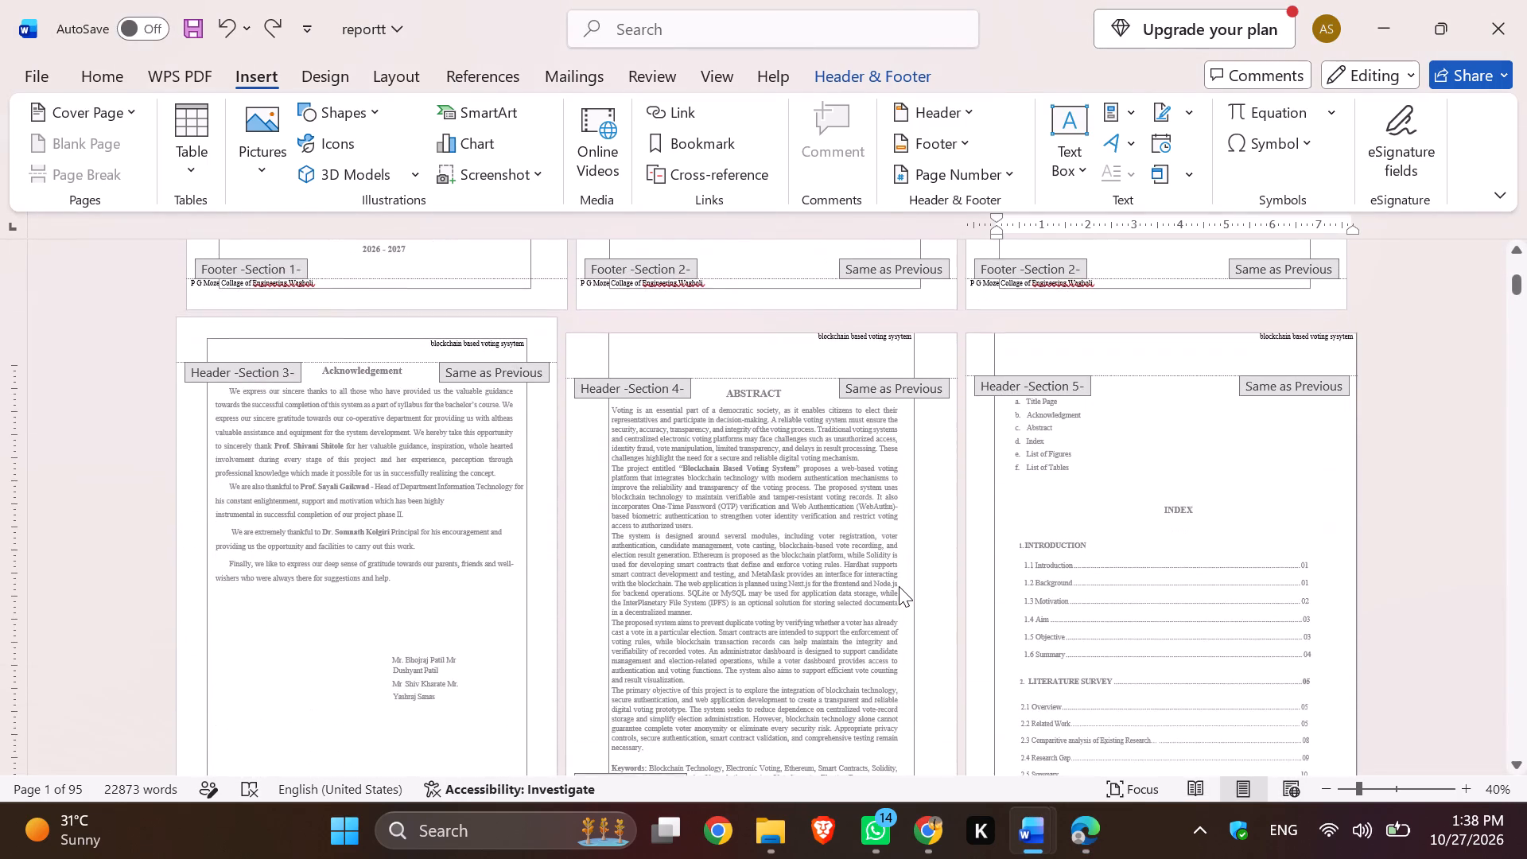
scroll(899, 586, down, 2)
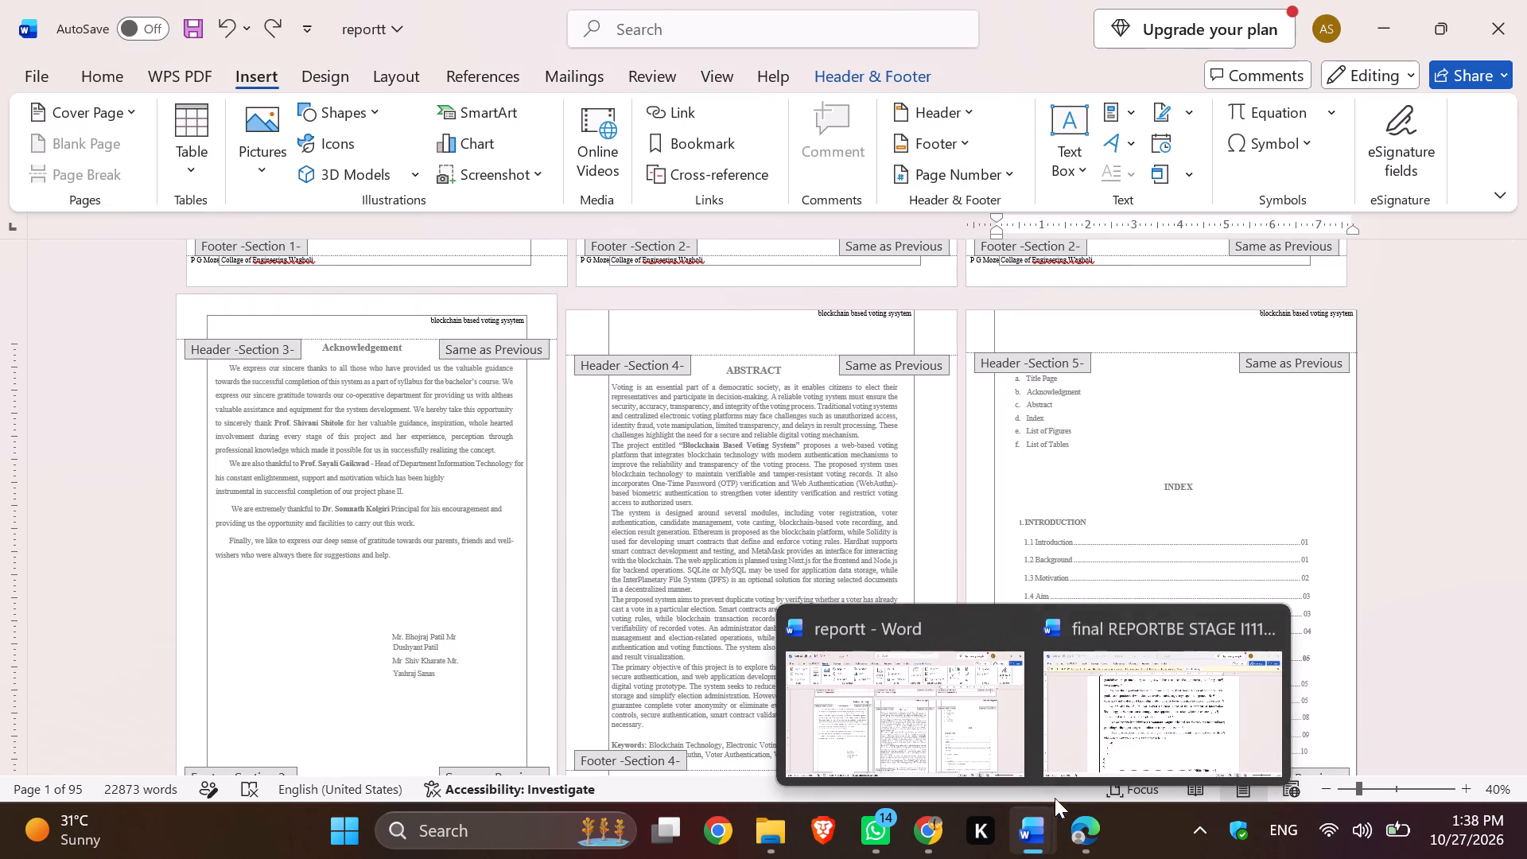
Enable editing in the final REPORTBE STAGE document and view its Acknowledgement and Abstract pages side by side.
click(1118, 717)
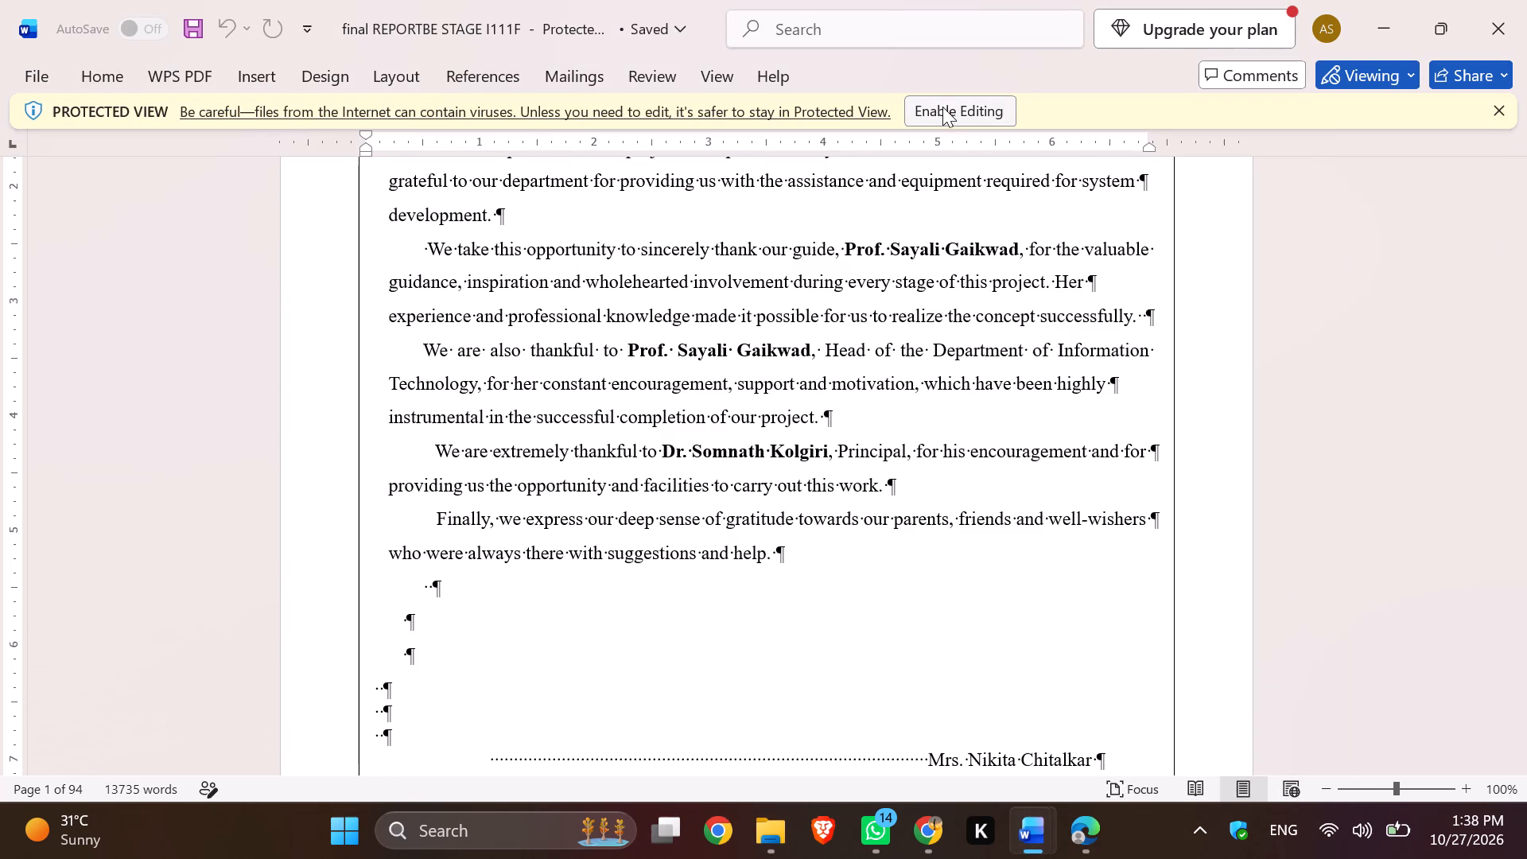
click(941, 108)
click(941, 108)
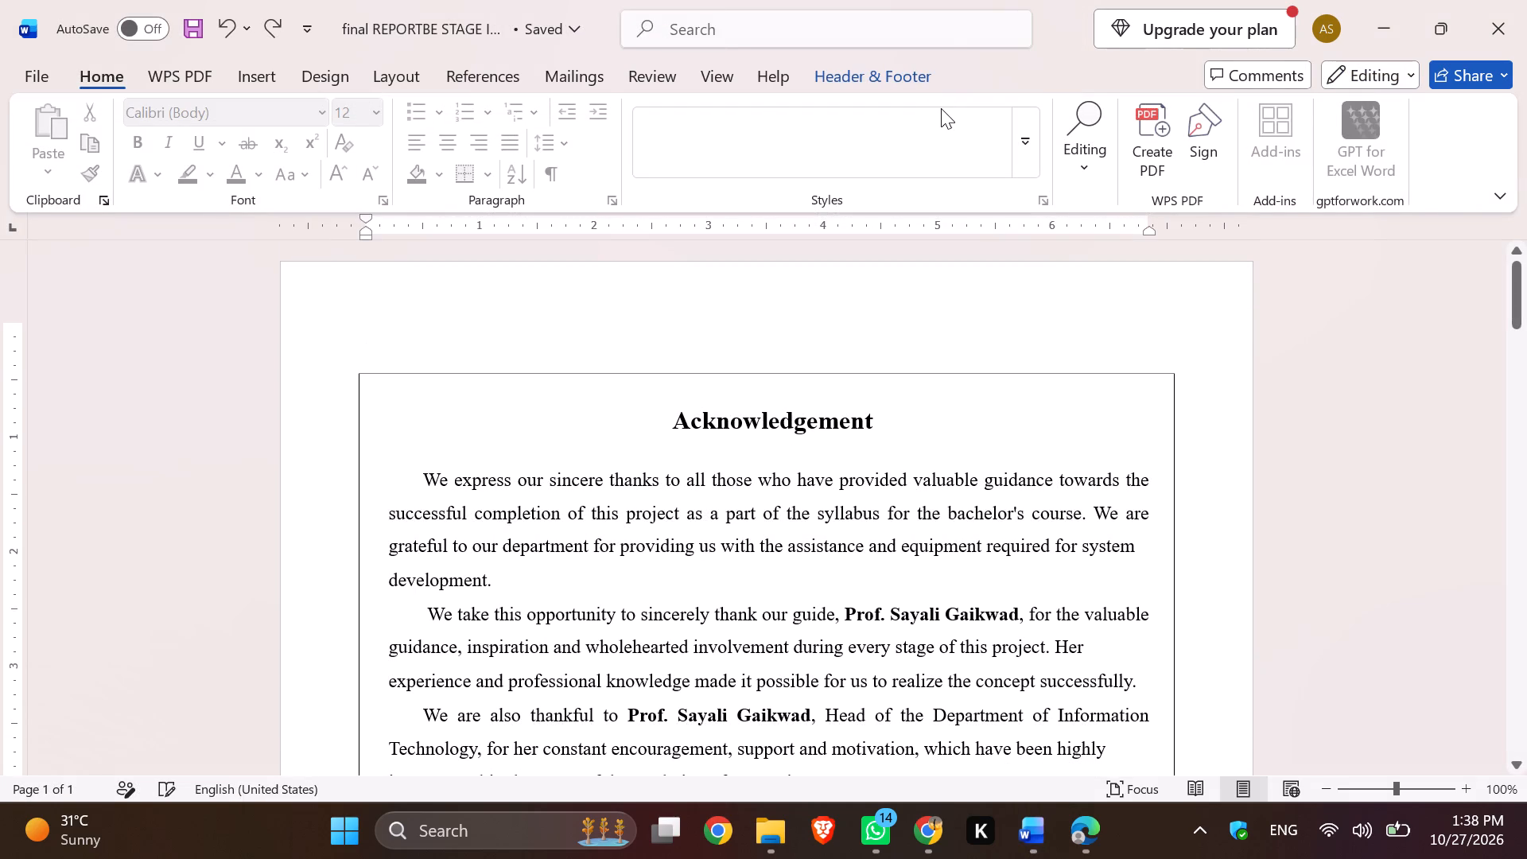
ctrl+scroll(975, 0, up, 1)
ctrl+scroll(975, 0, down, 1)
scroll(988, 321, down, 1)
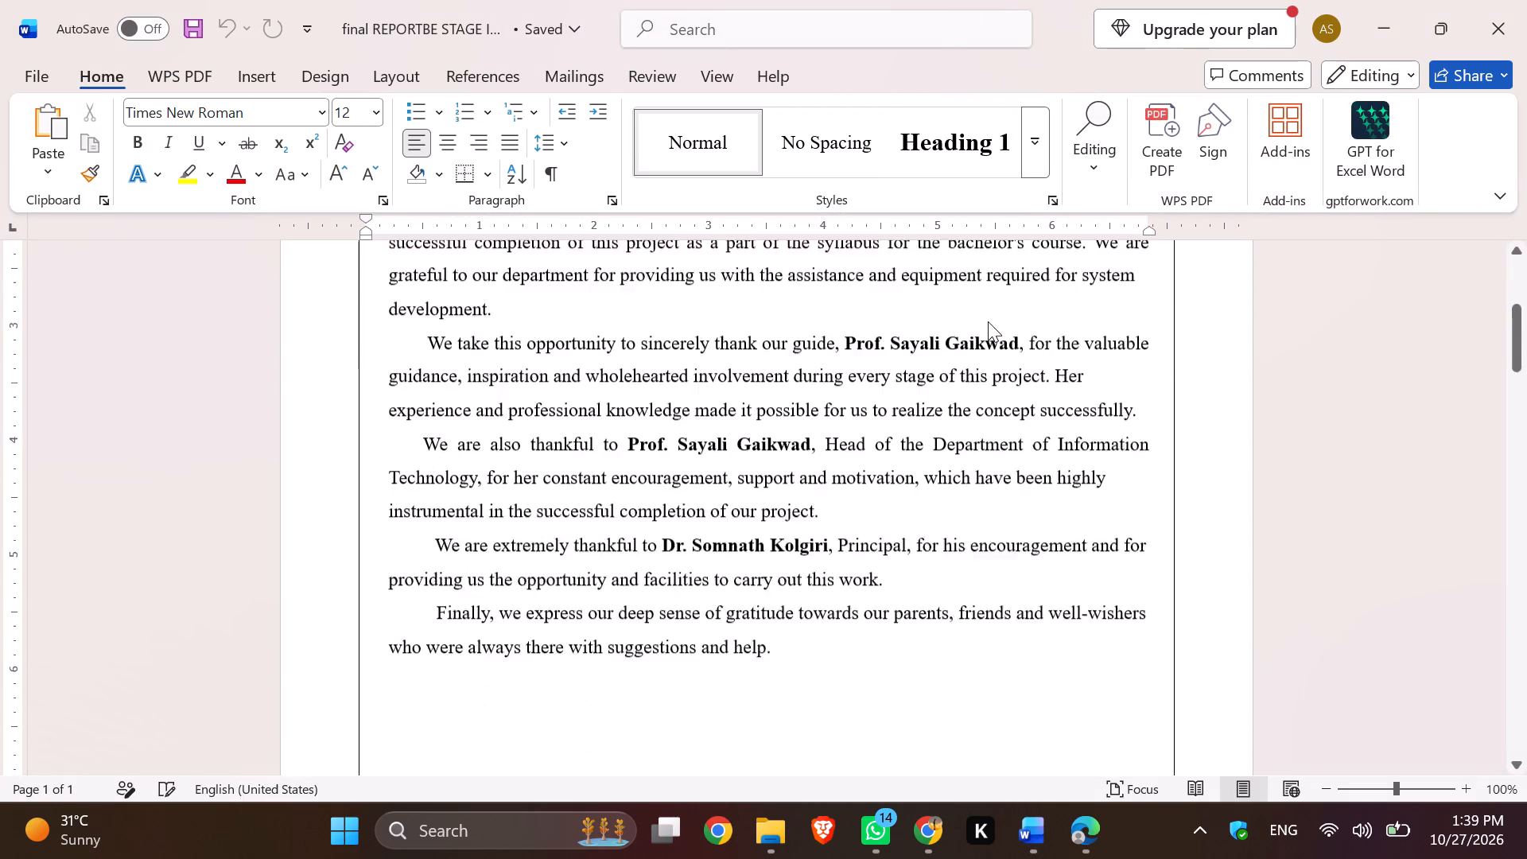
scroll(988, 321, down, 1)
ctrl+scroll(988, 321, down, 4)
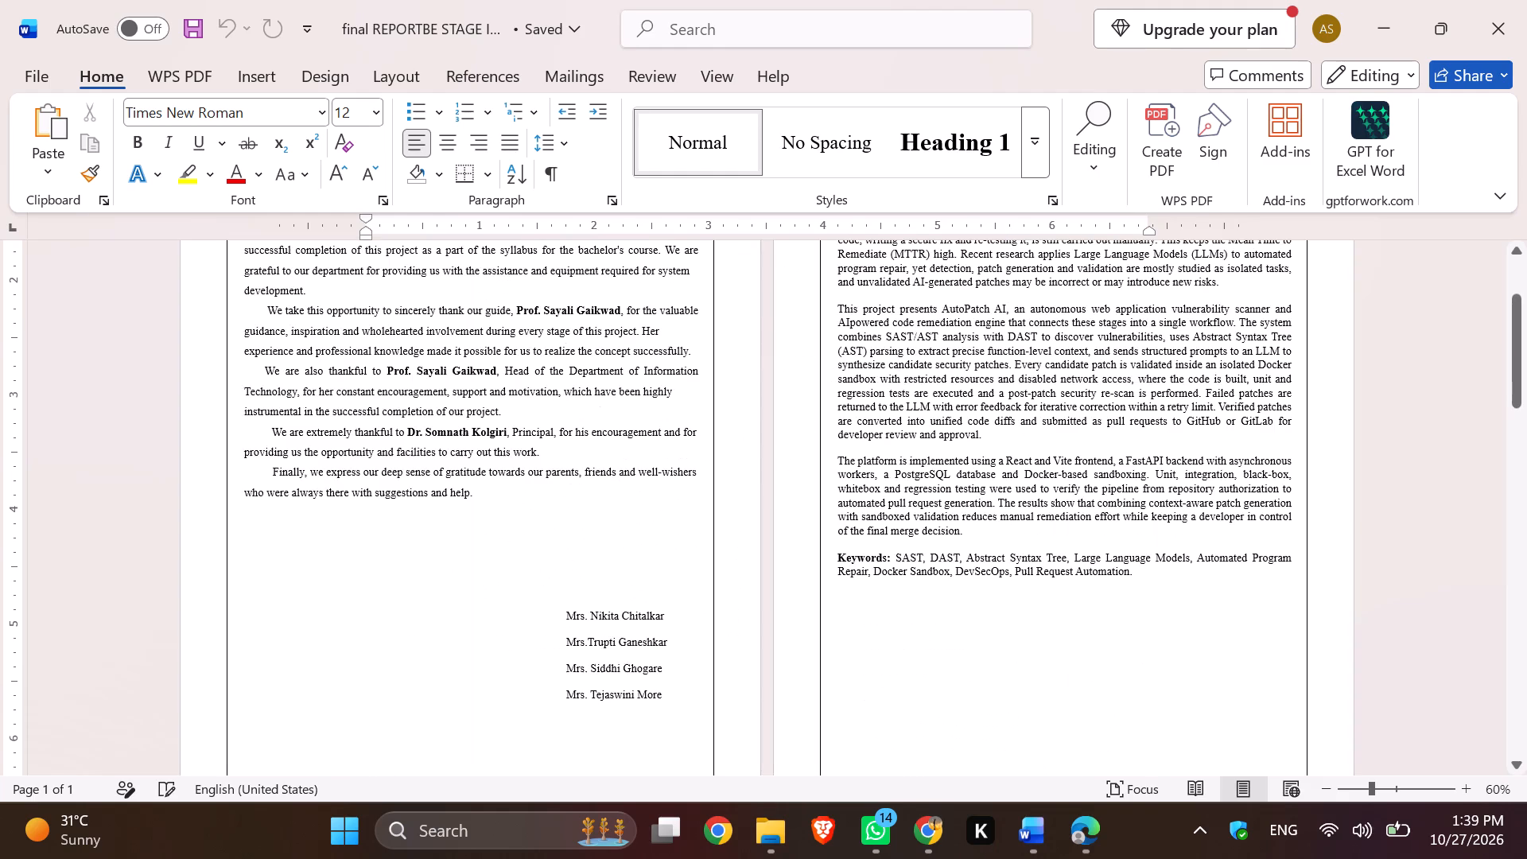
scroll(965, 443, up, 1)
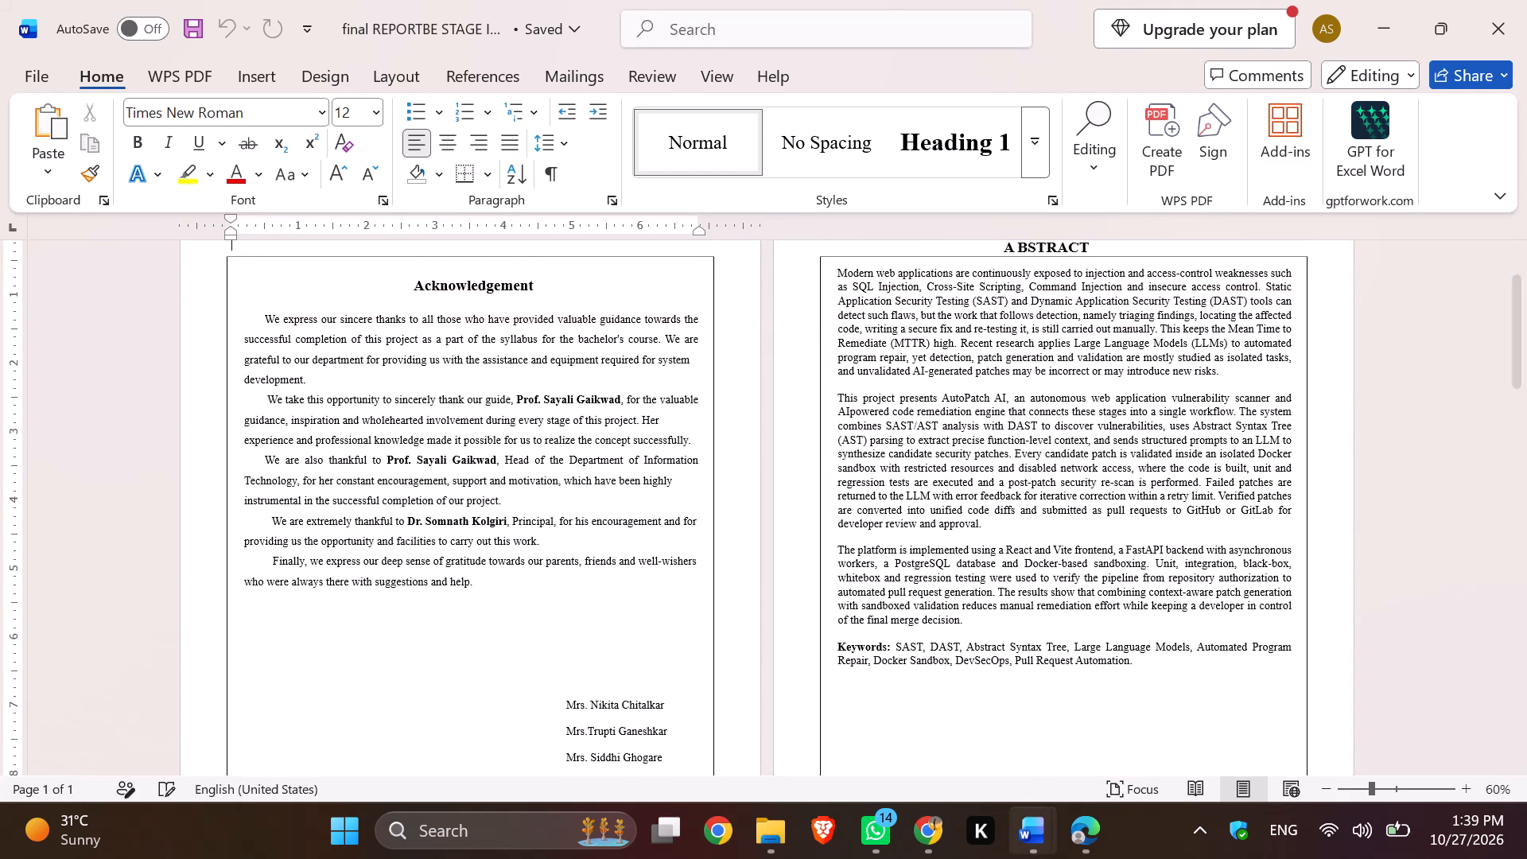
Return to the reportt document and examine the header, border and text of Section 3's Acknowledgement page.
click(944, 681)
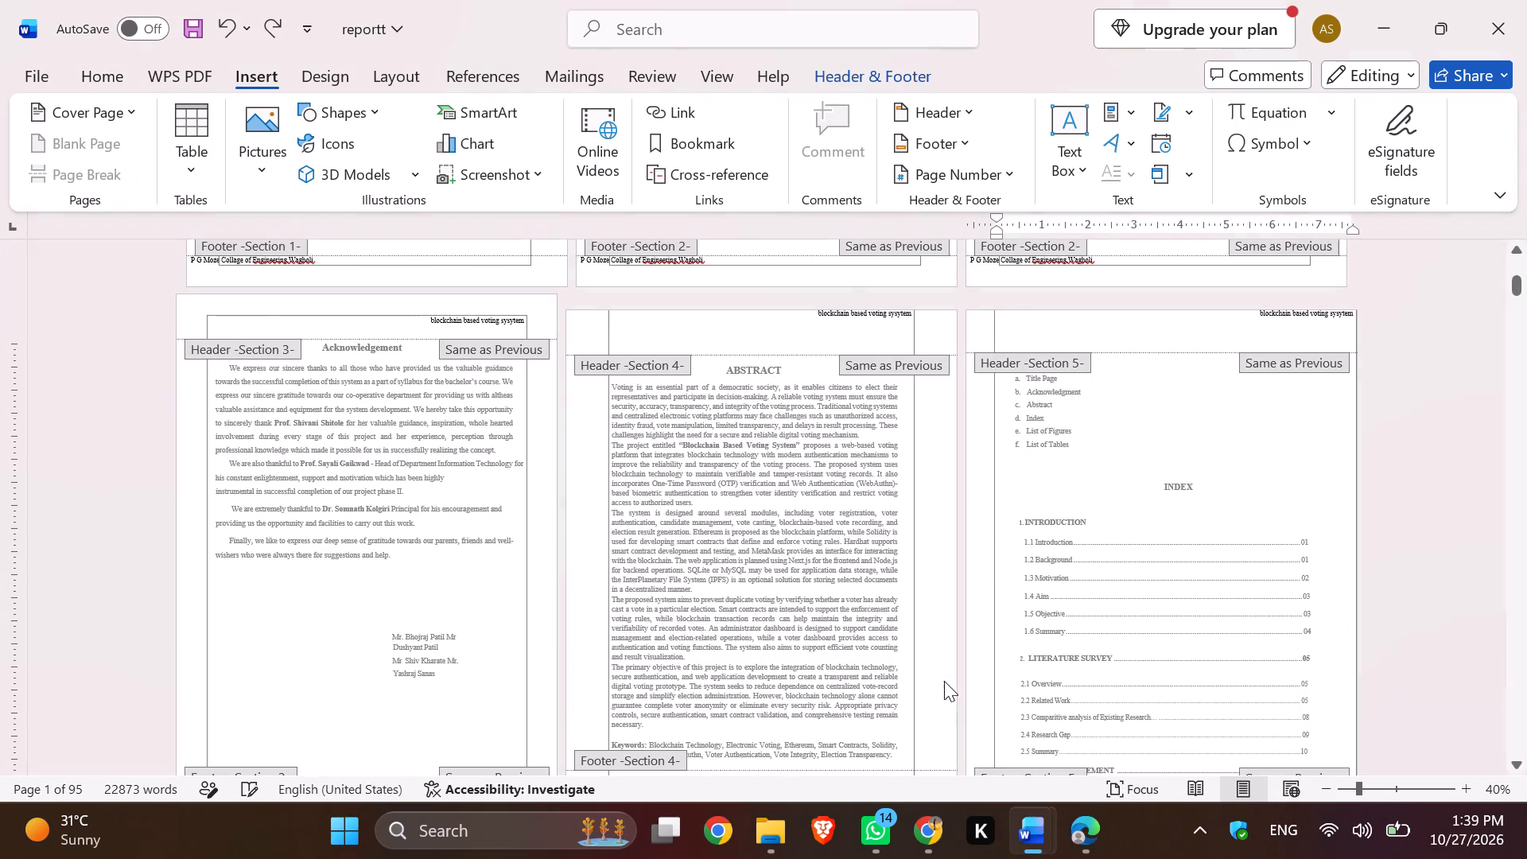
scroll(795, 598, right, 1)
scroll(992, 499, right, 1)
ctrl+scroll(520, 569, up, 4)
scroll(638, 565, down, 1)
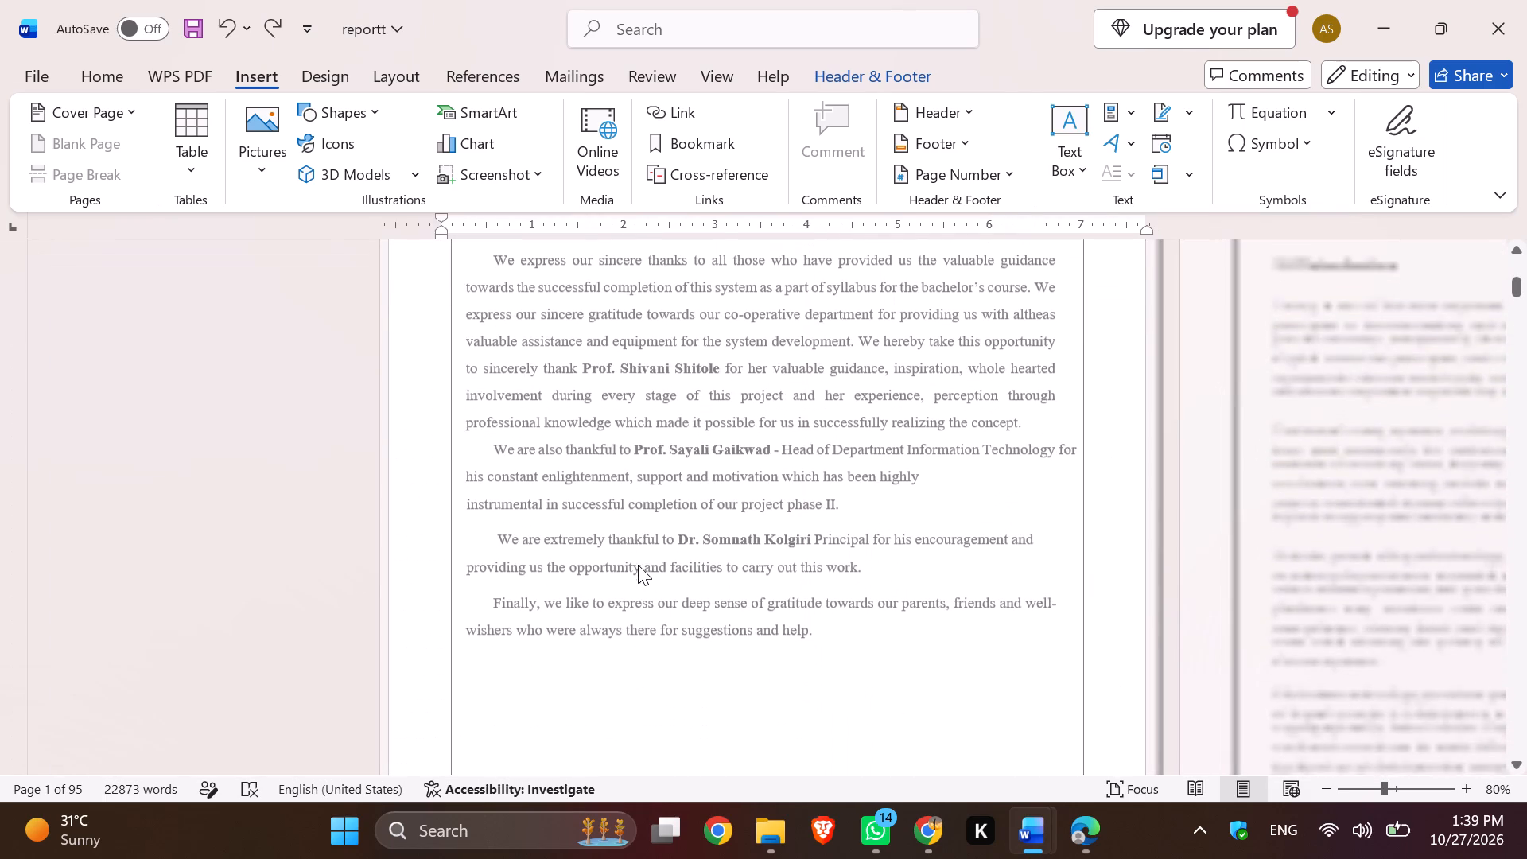
scroll(638, 565, down, 1)
scroll(639, 425, up, 1)
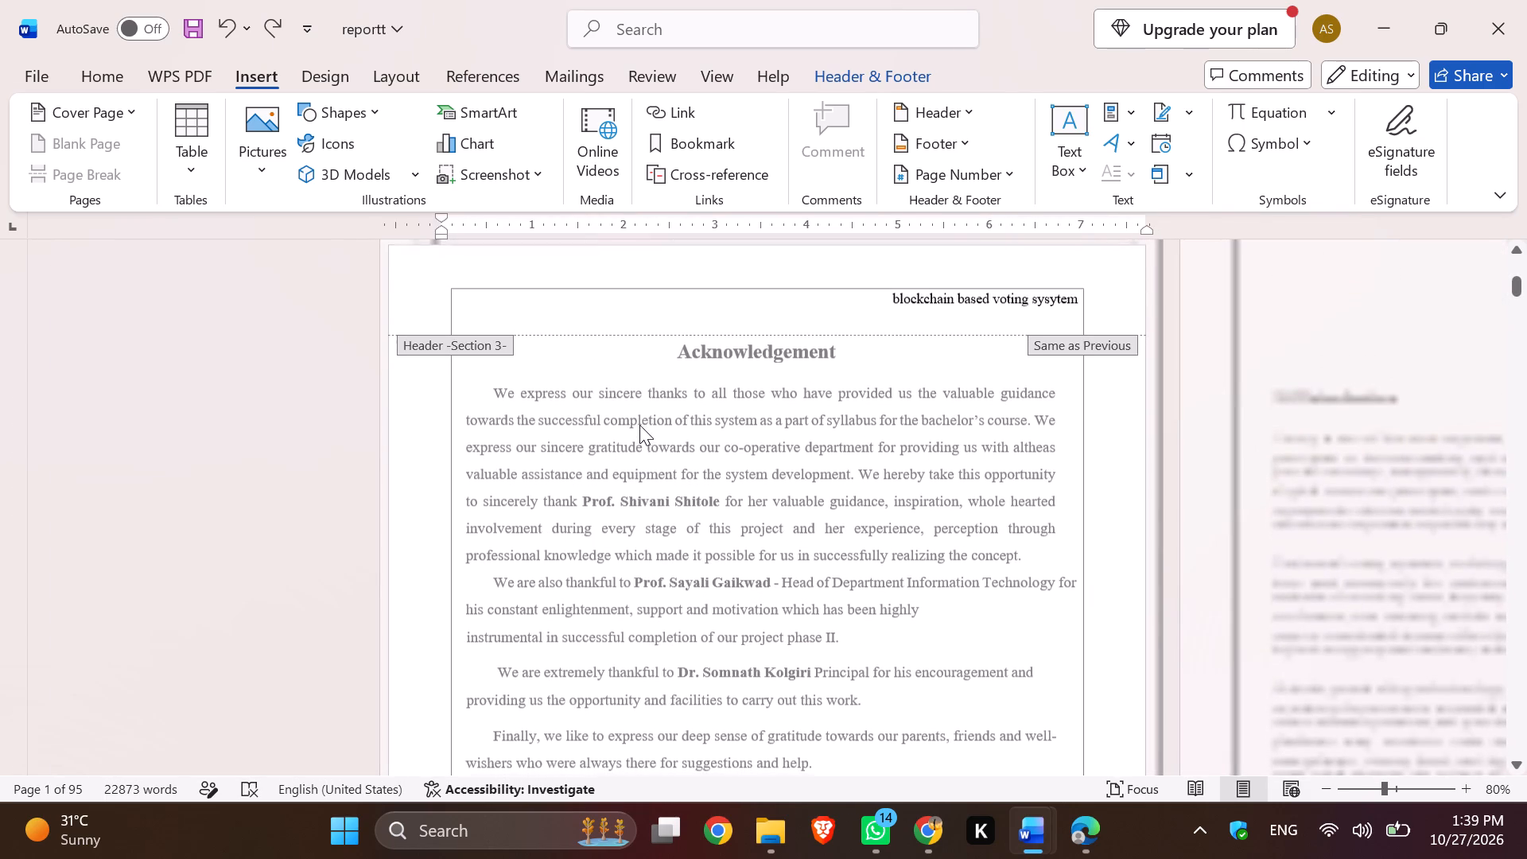
scroll(639, 425, up, 1)
Remove the footer while working on the Acknowledgement page in Section 3 of the reportt document.
click(494, 380)
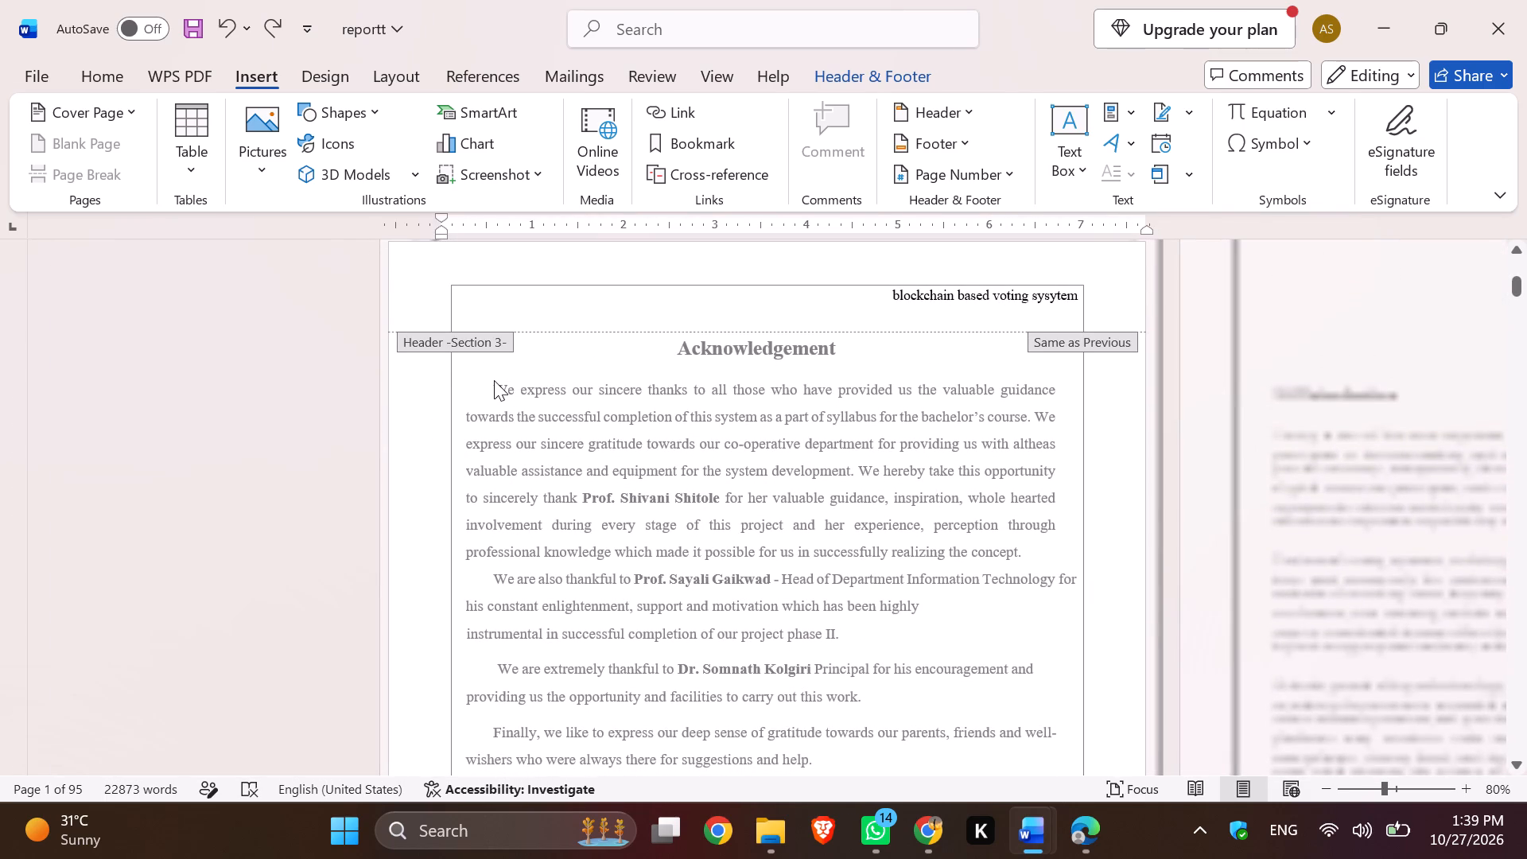
click(496, 384)
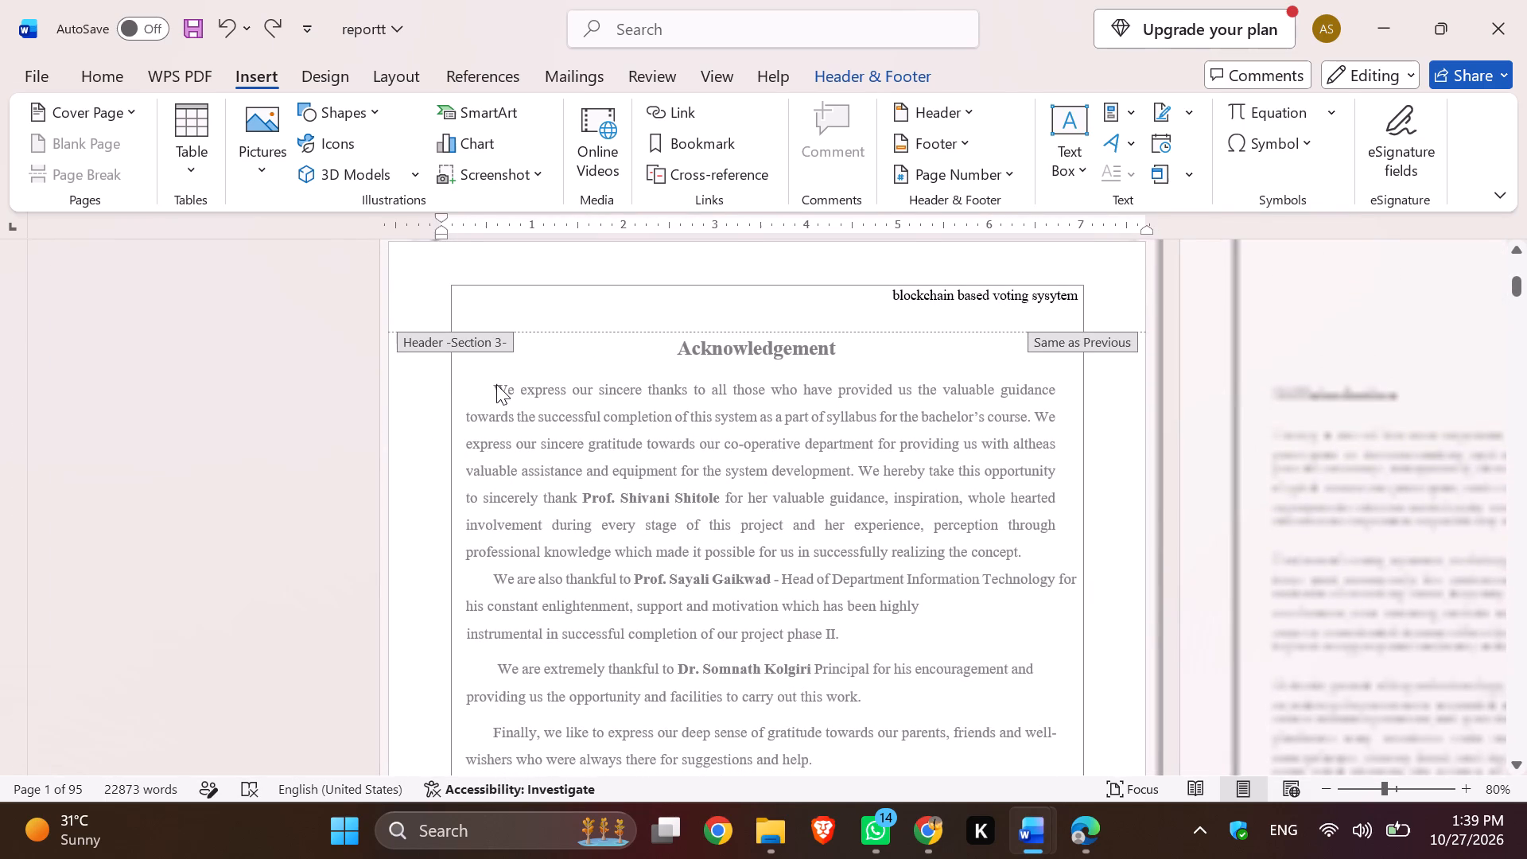
click(495, 382)
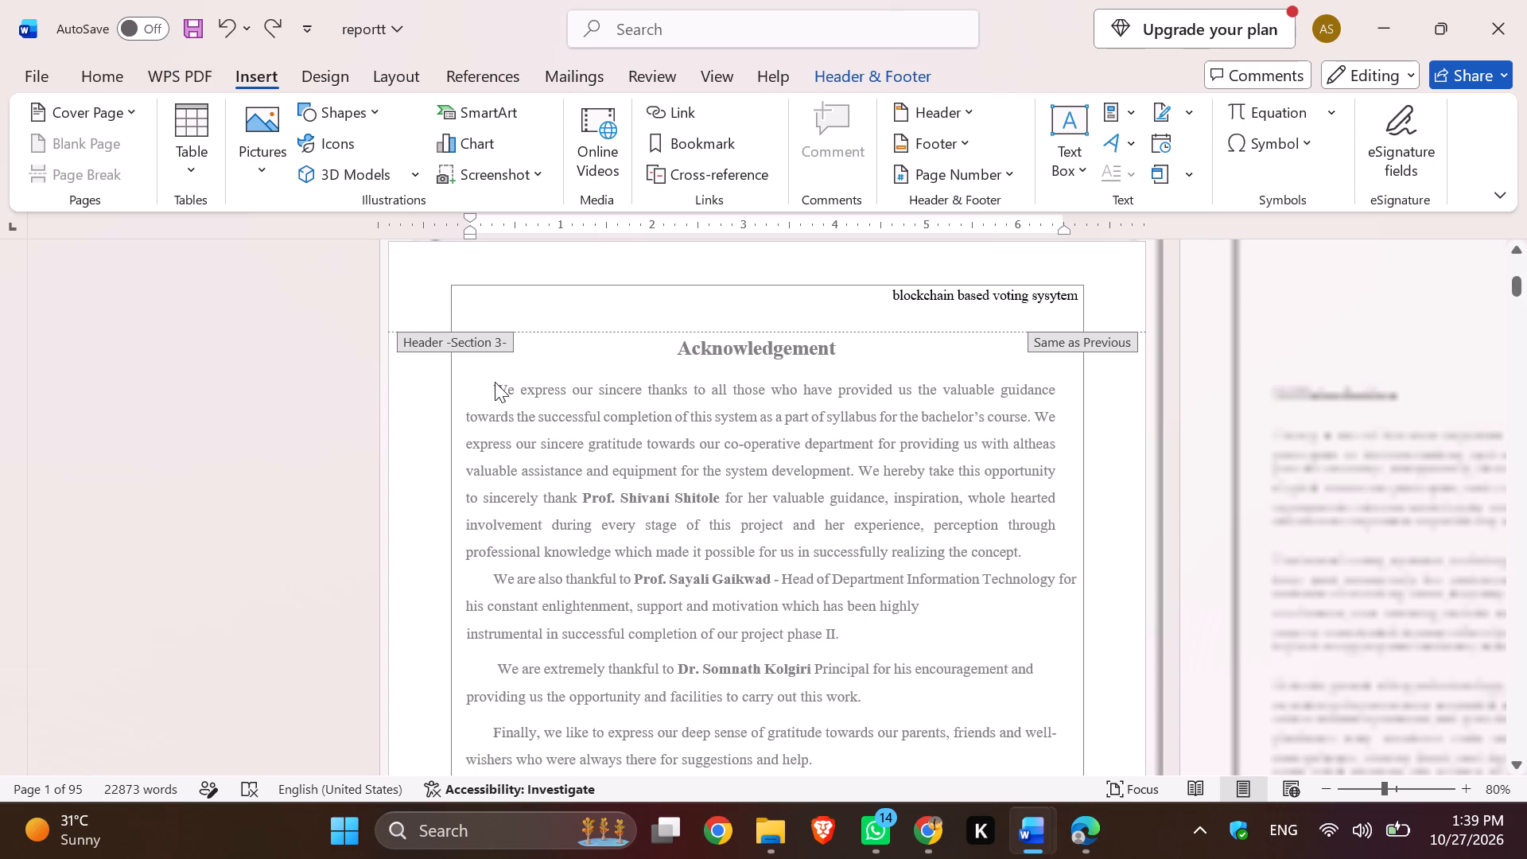
click(405, 362)
drag(497, 388, 564, 423)
drag(564, 423, 419, 303)
click(947, 139)
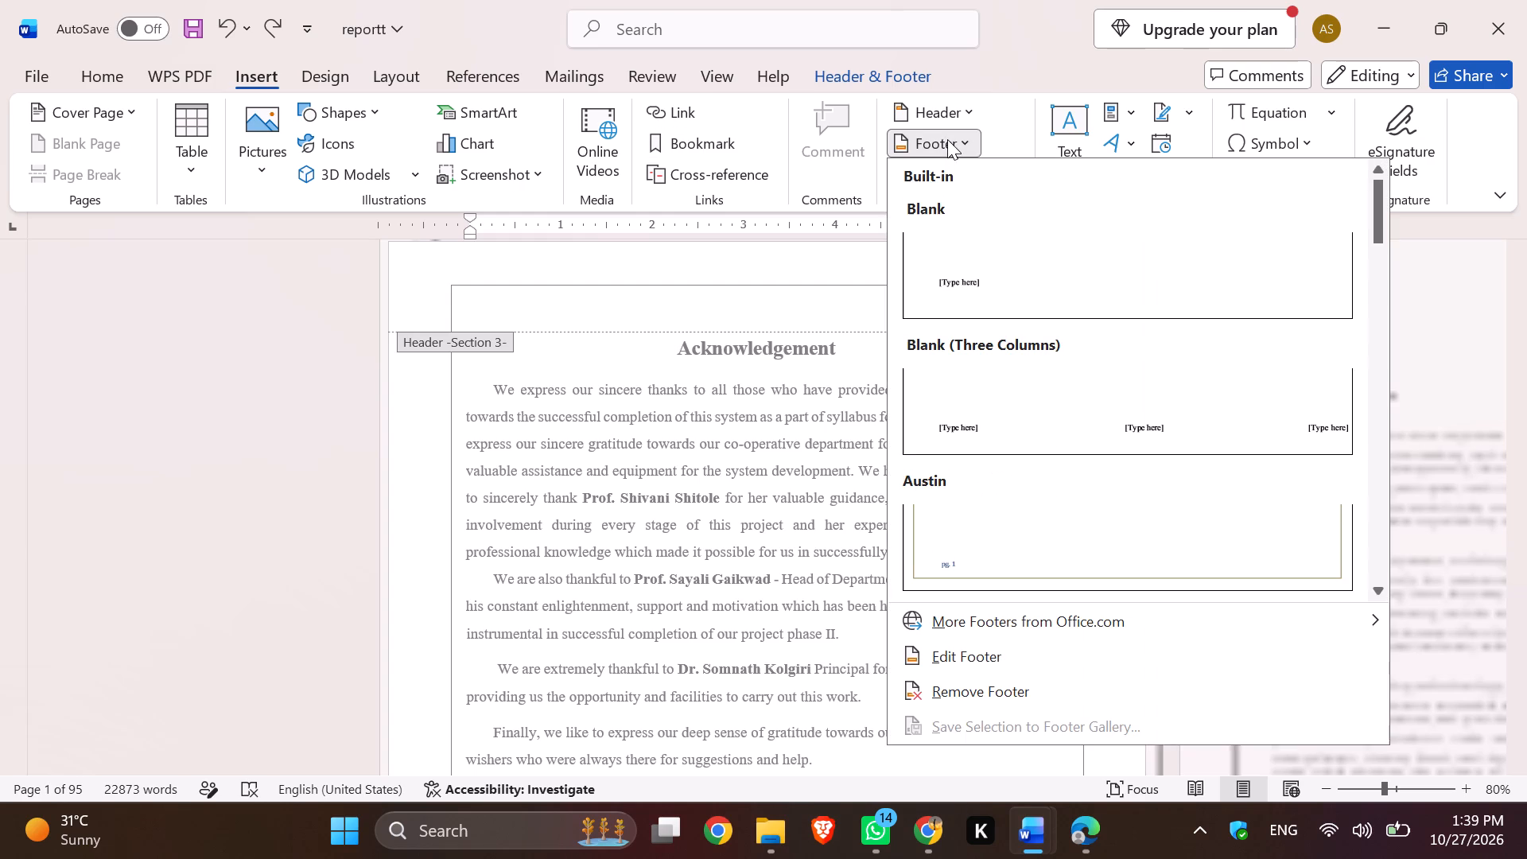
click(975, 691)
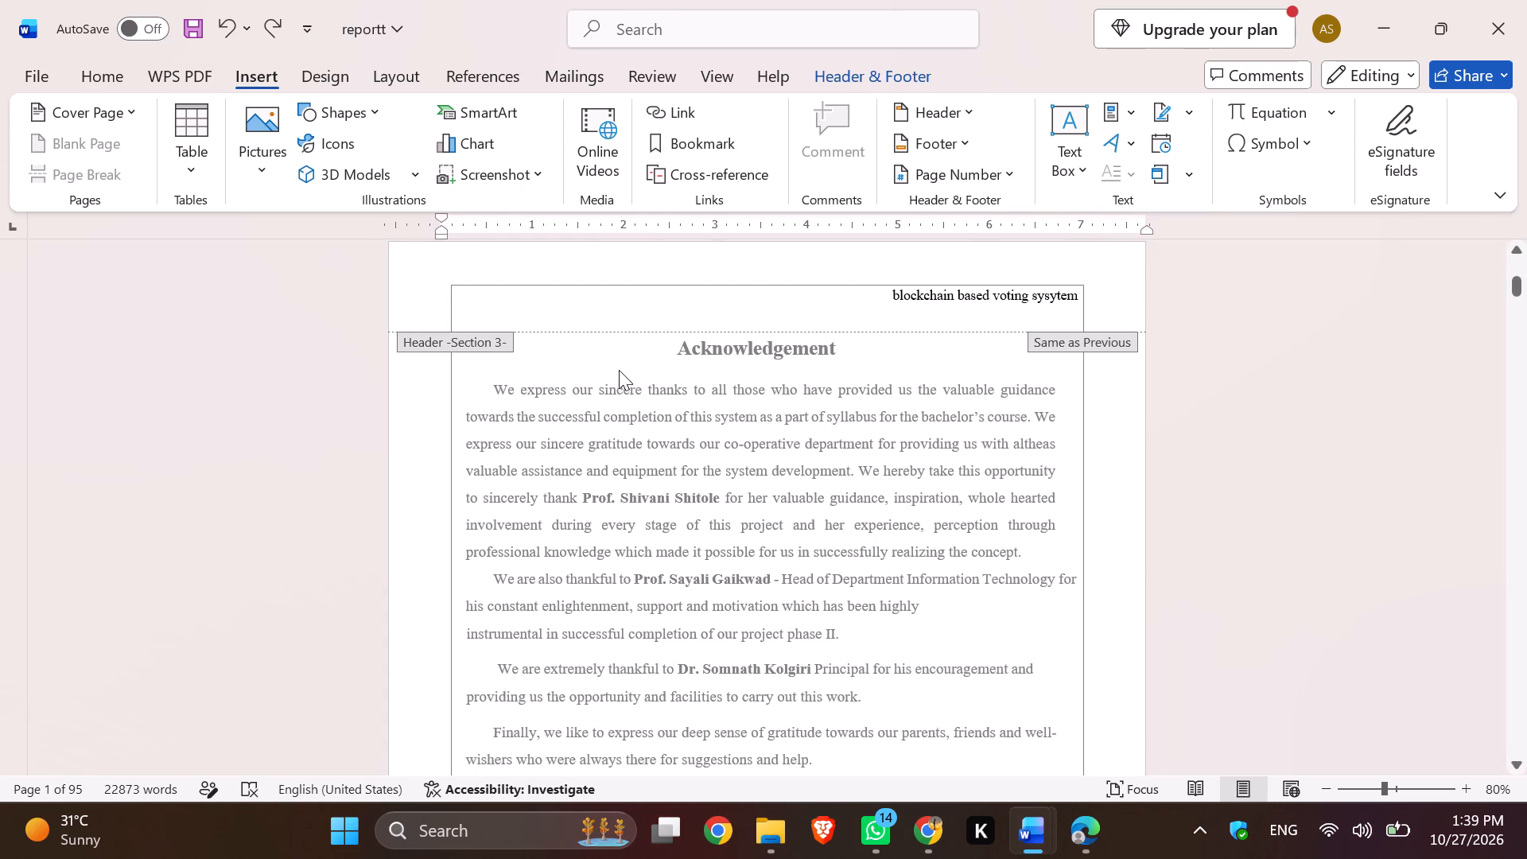
Remove the header text from the Acknowledgement page in Section 3 of the reportt document.
click(651, 358)
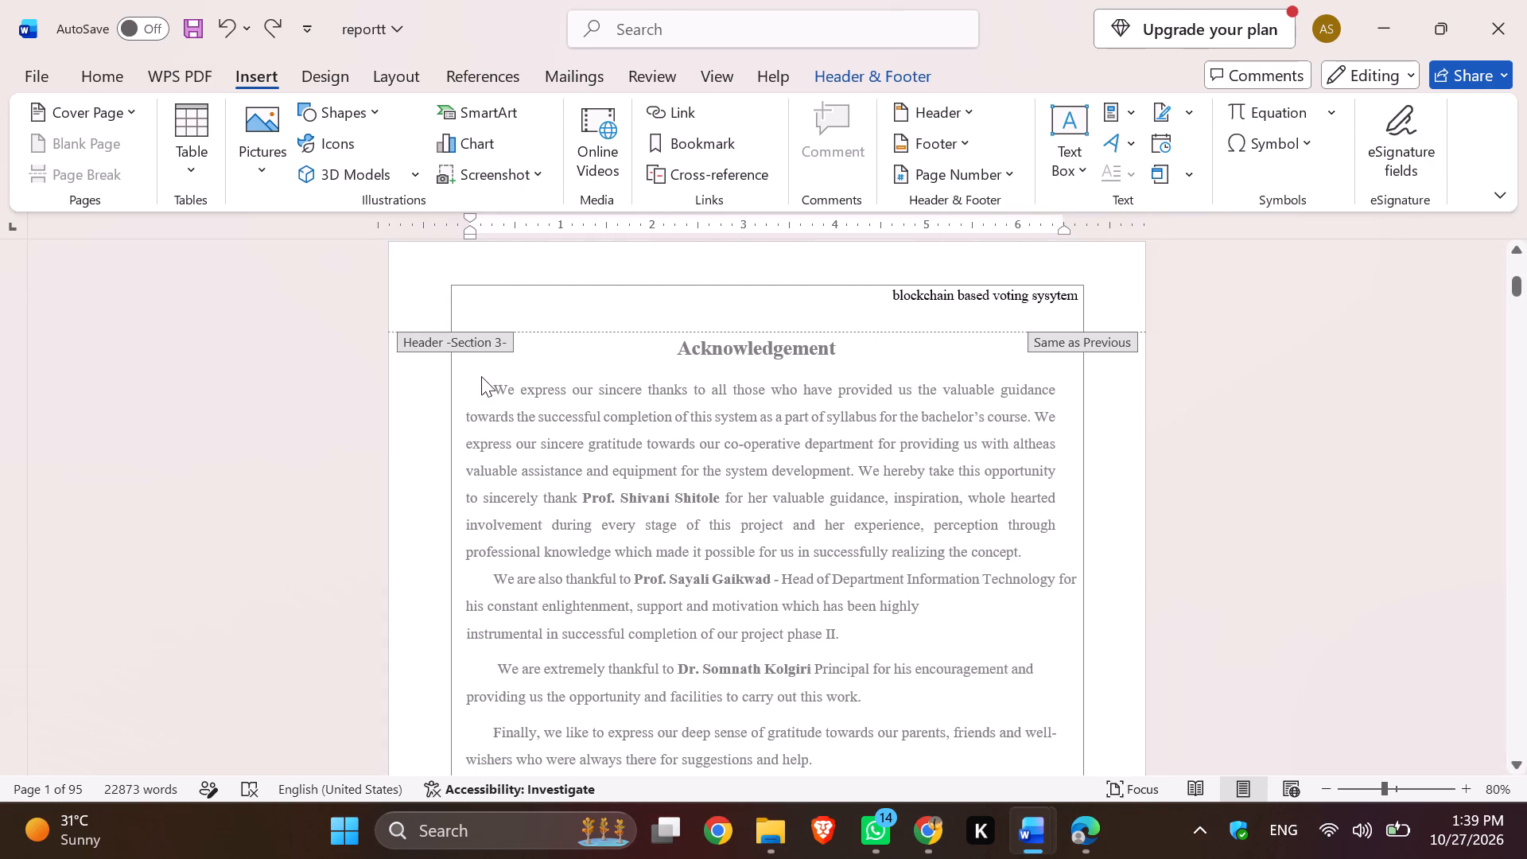
drag(481, 376, 538, 109)
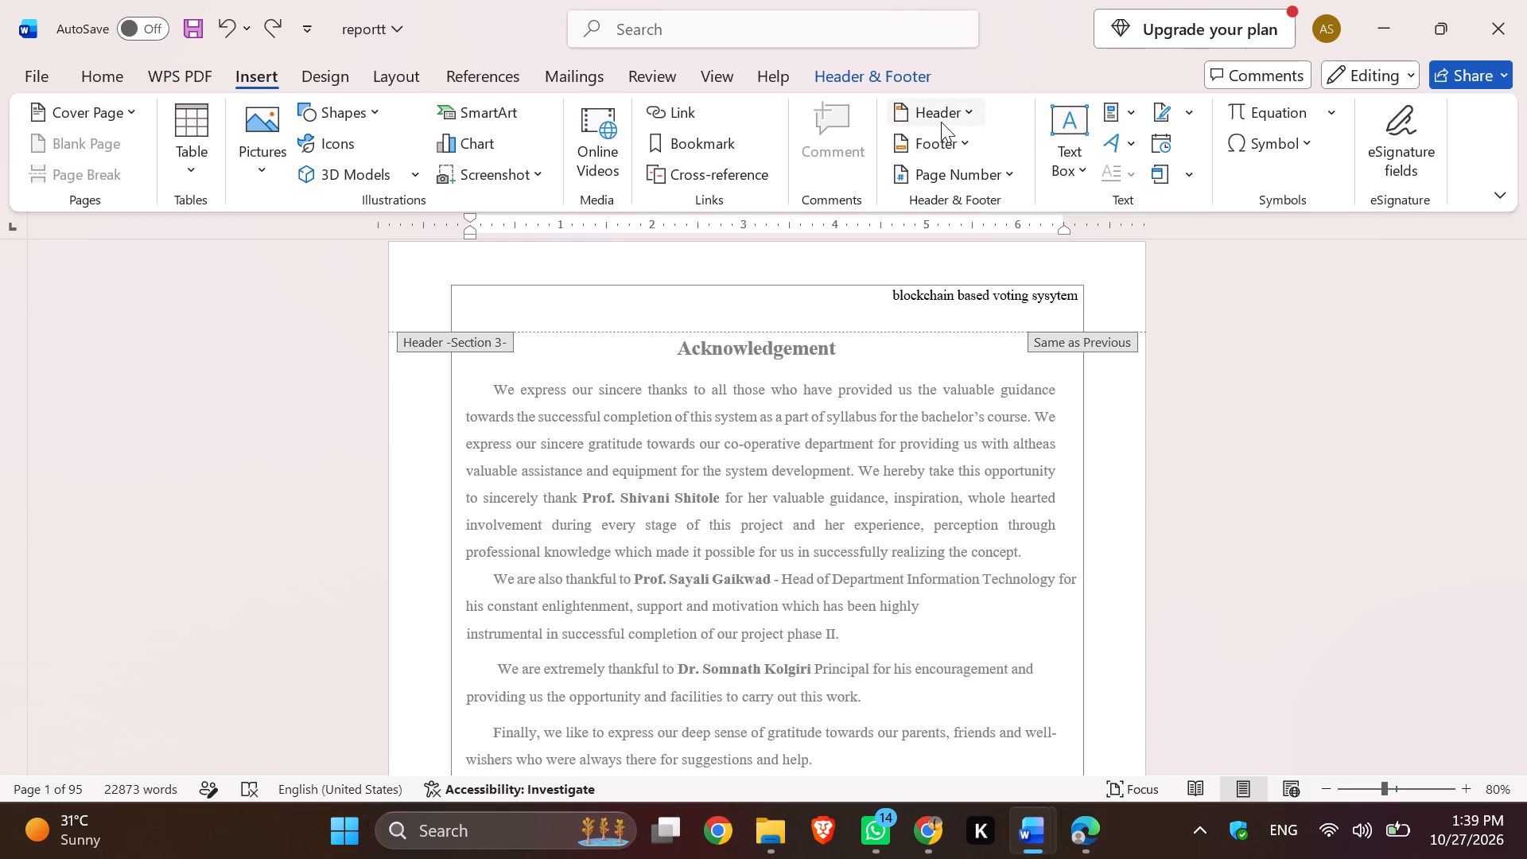
click(941, 122)
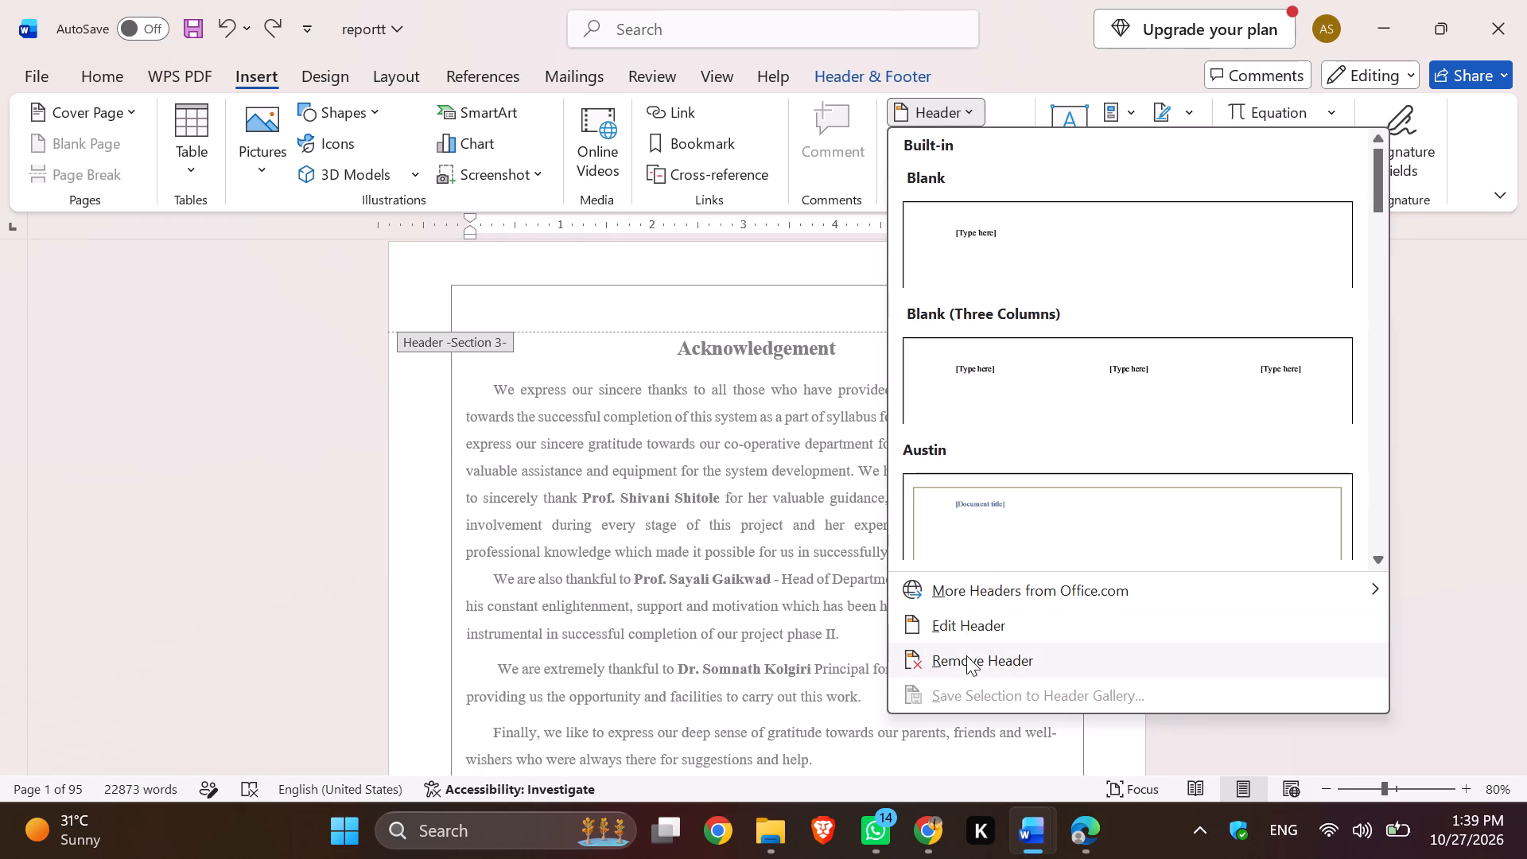
click(966, 655)
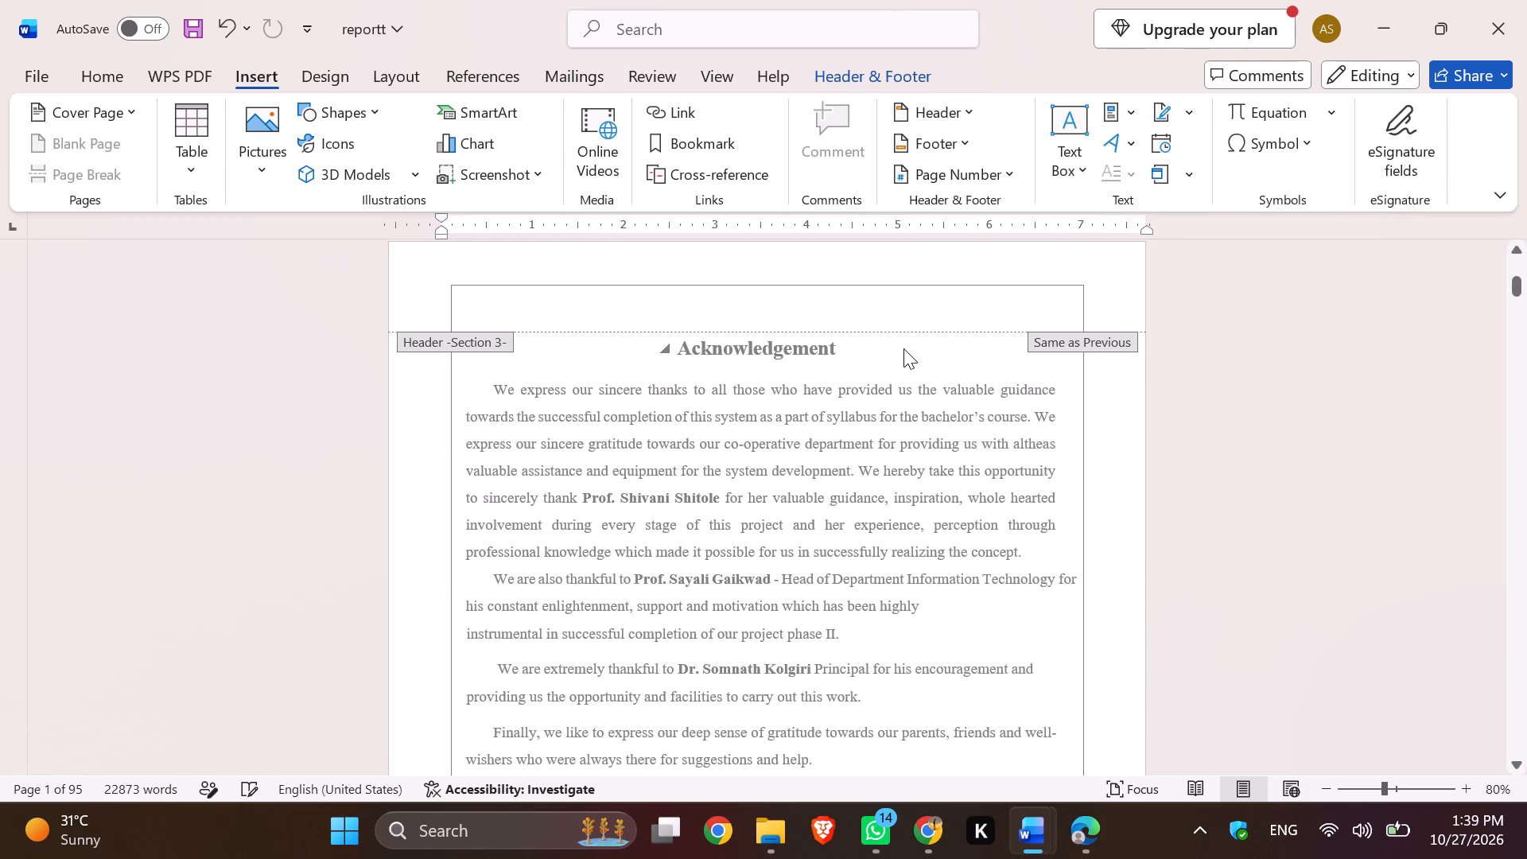
click(902, 349)
Examine the Section 3 footer and the Abstract page's header, footer and border, leaving header and footer editing.
scroll(901, 373, down, 2)
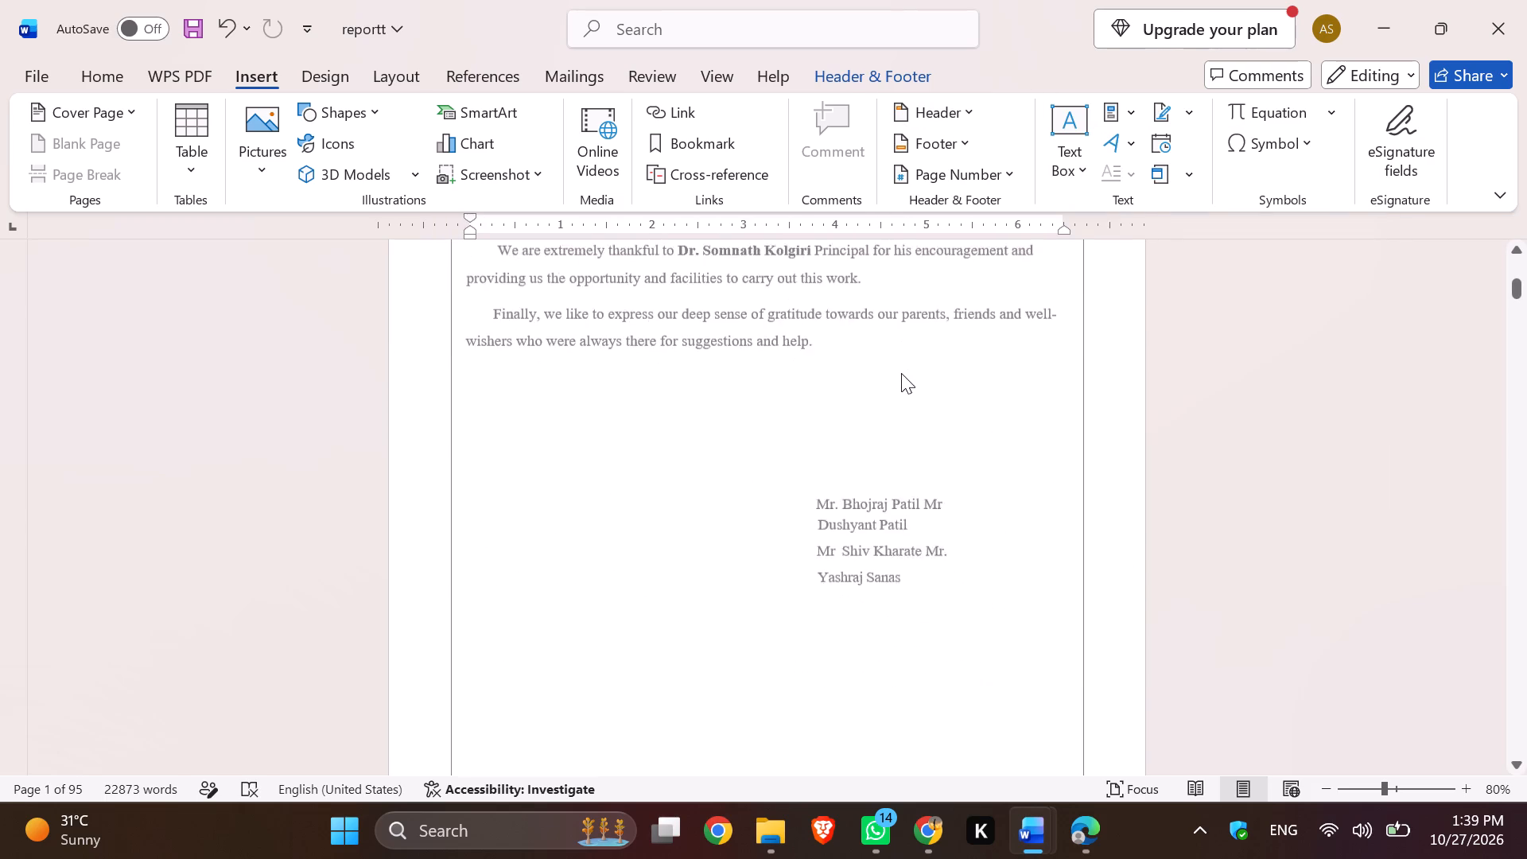
scroll(901, 373, down, 2)
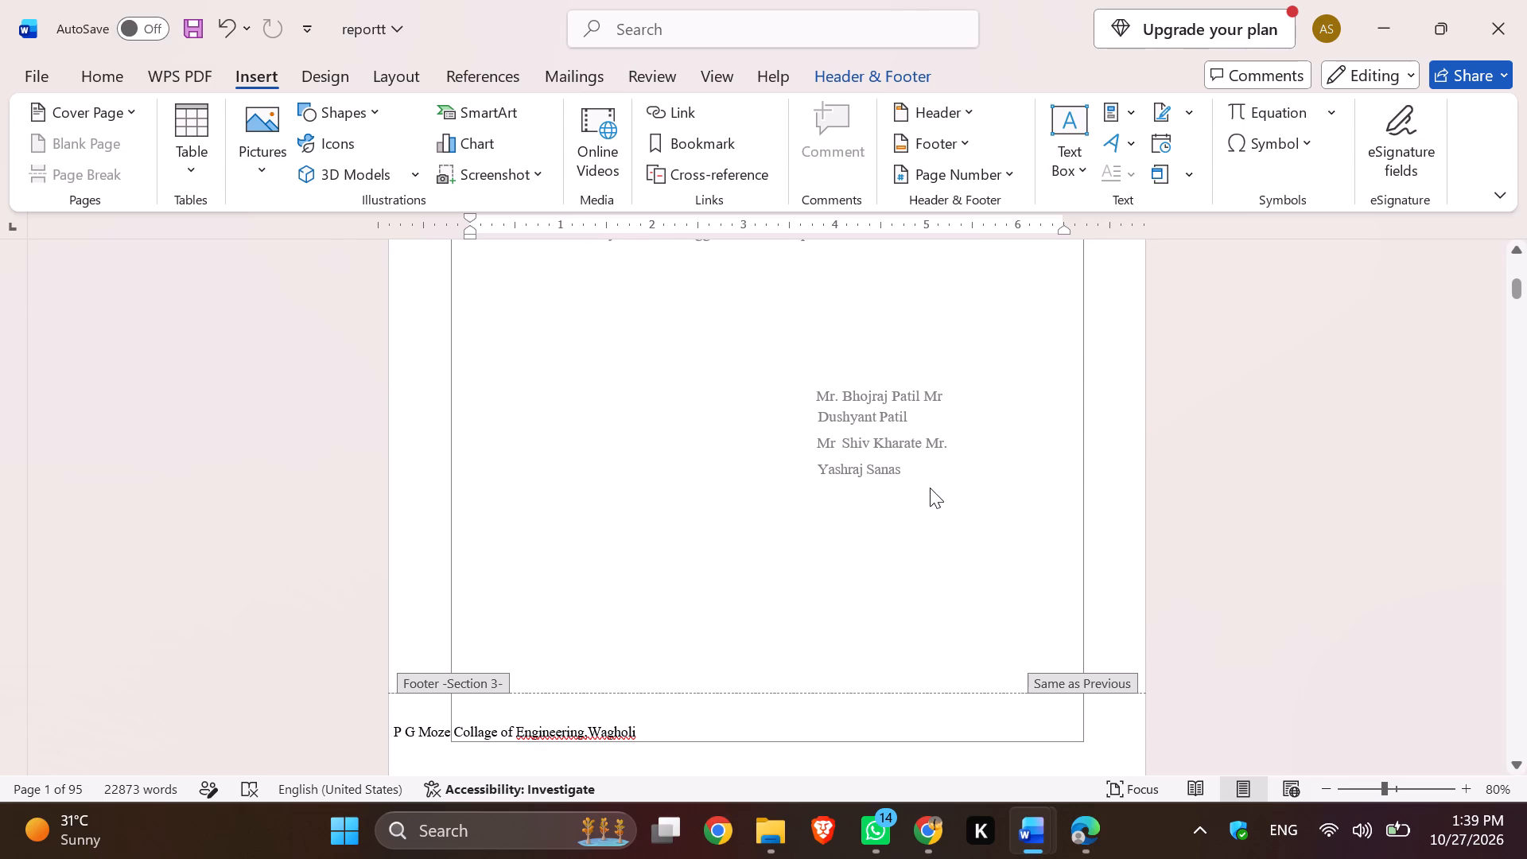
scroll(930, 488, up, 2)
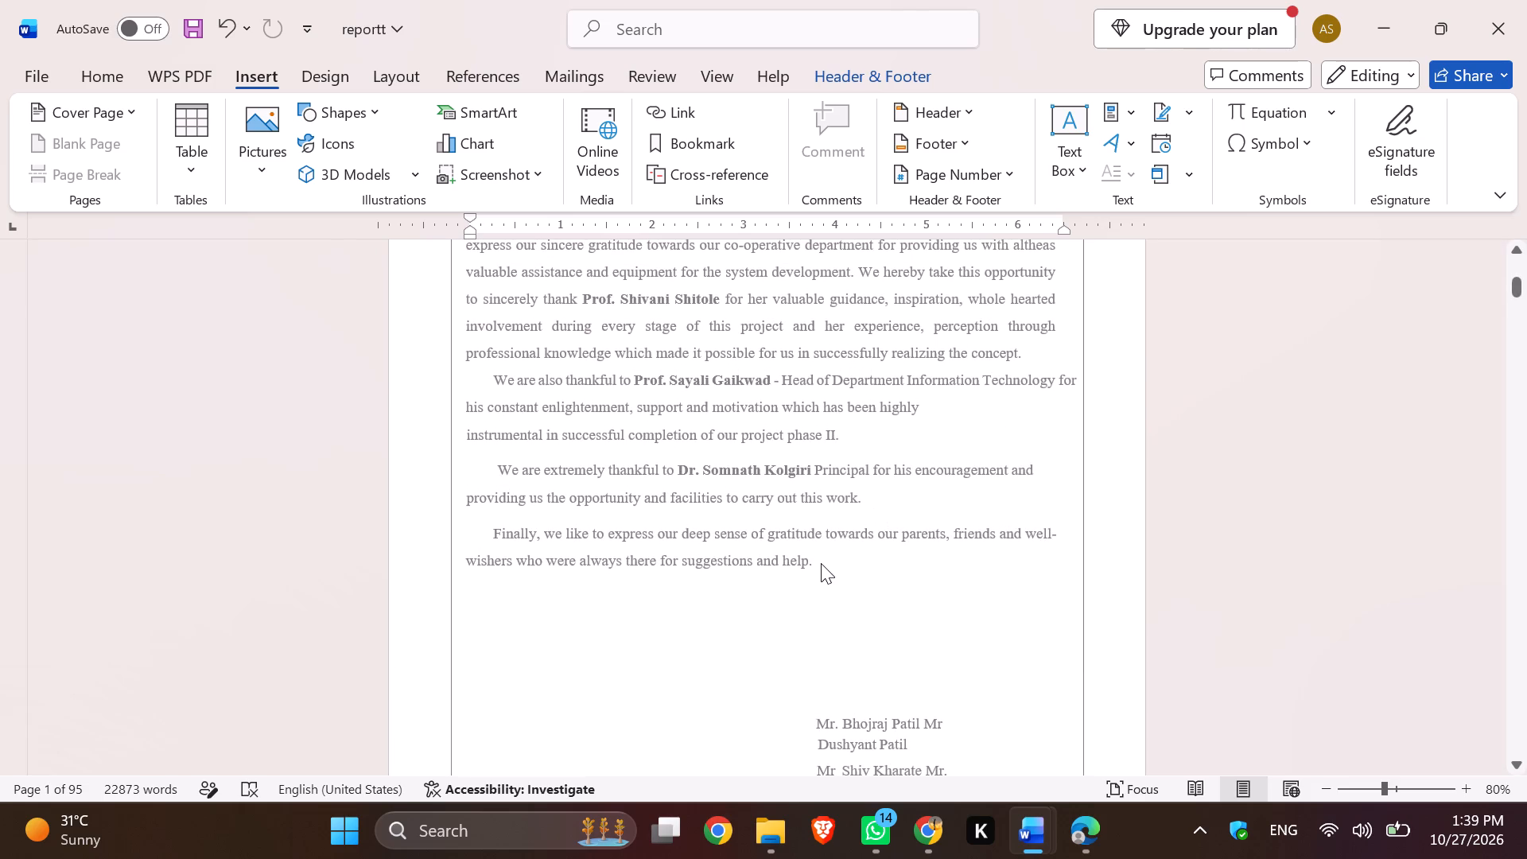
drag(821, 562, 765, 578)
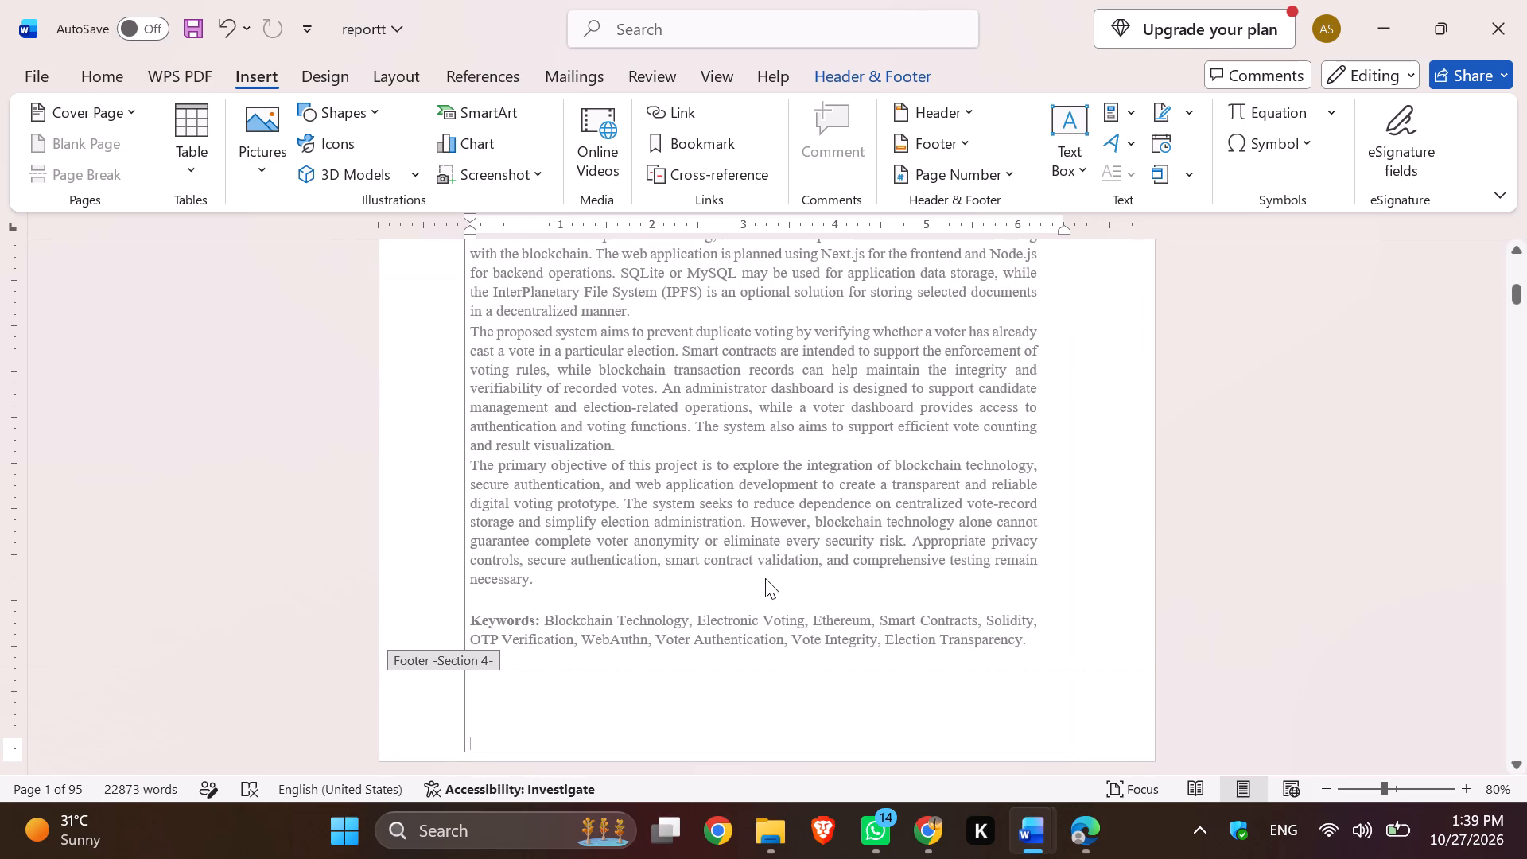
scroll(765, 578, up, 3)
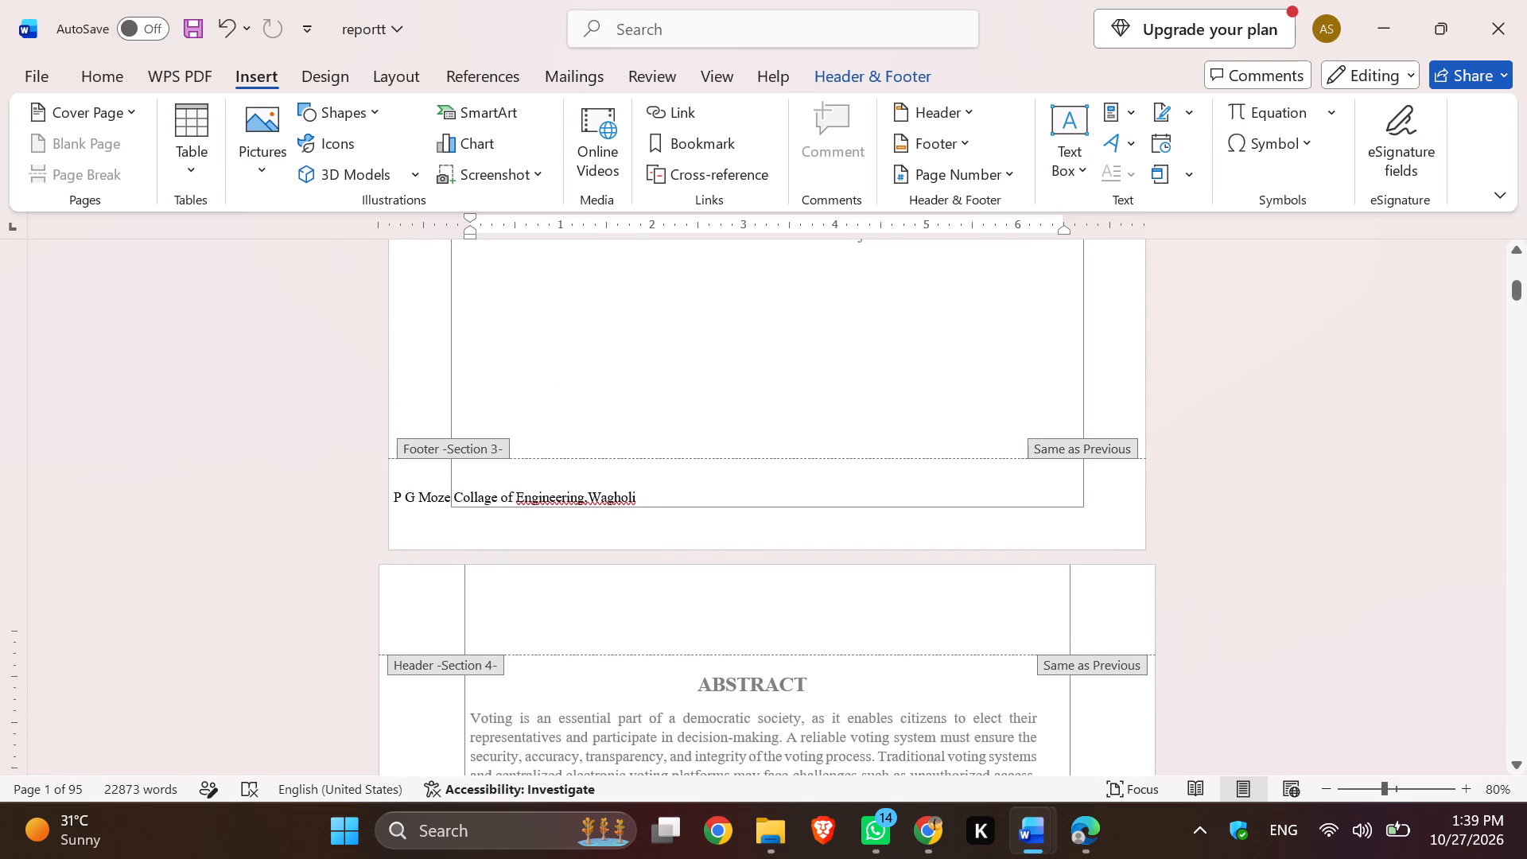
scroll(765, 578, down, 1)
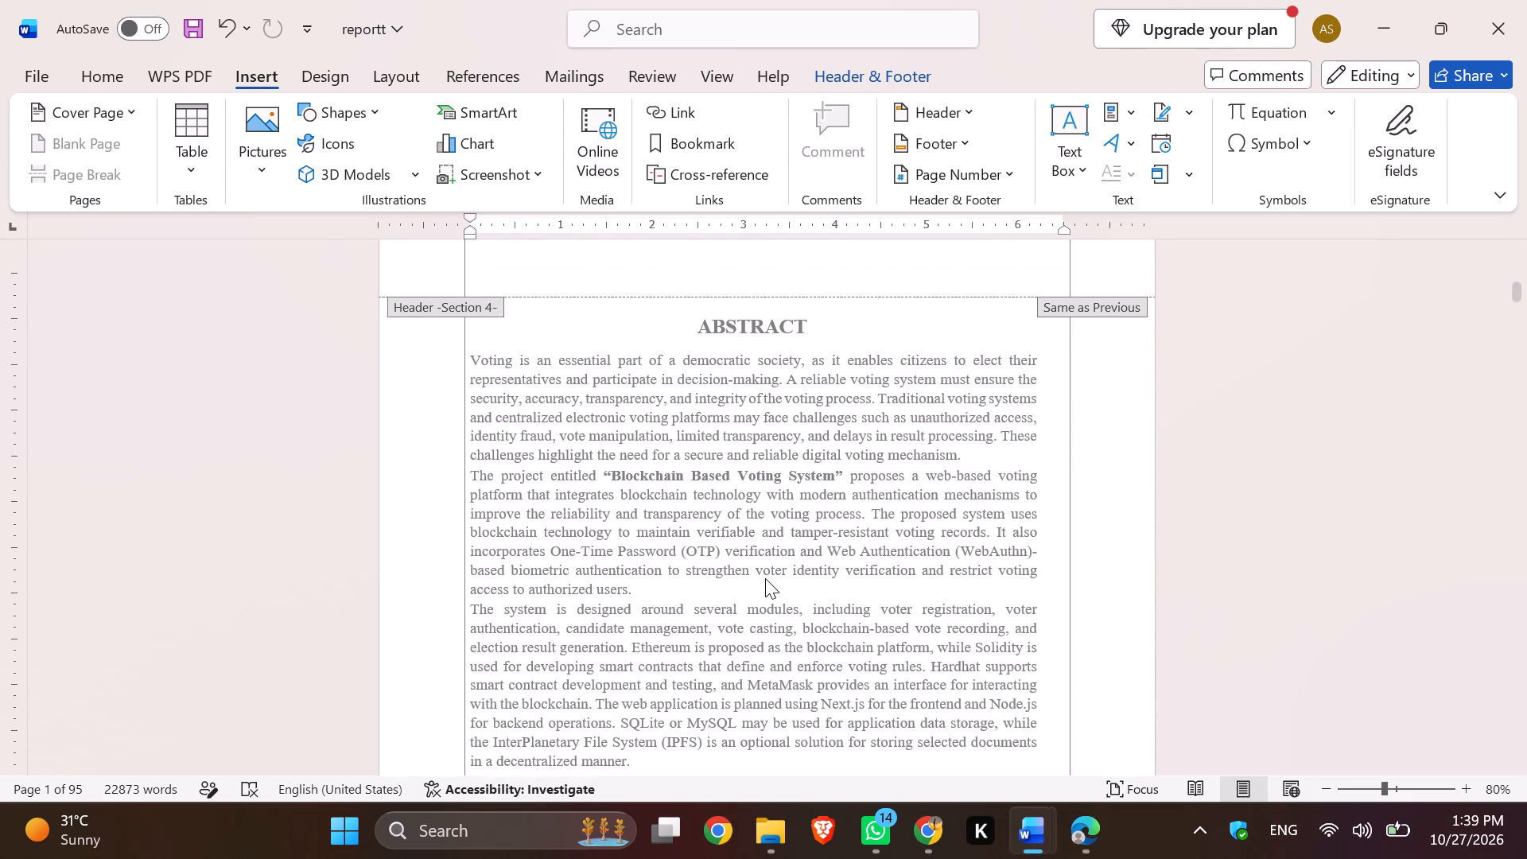
drag(767, 363, 906, 413)
drag(906, 413, 840, 511)
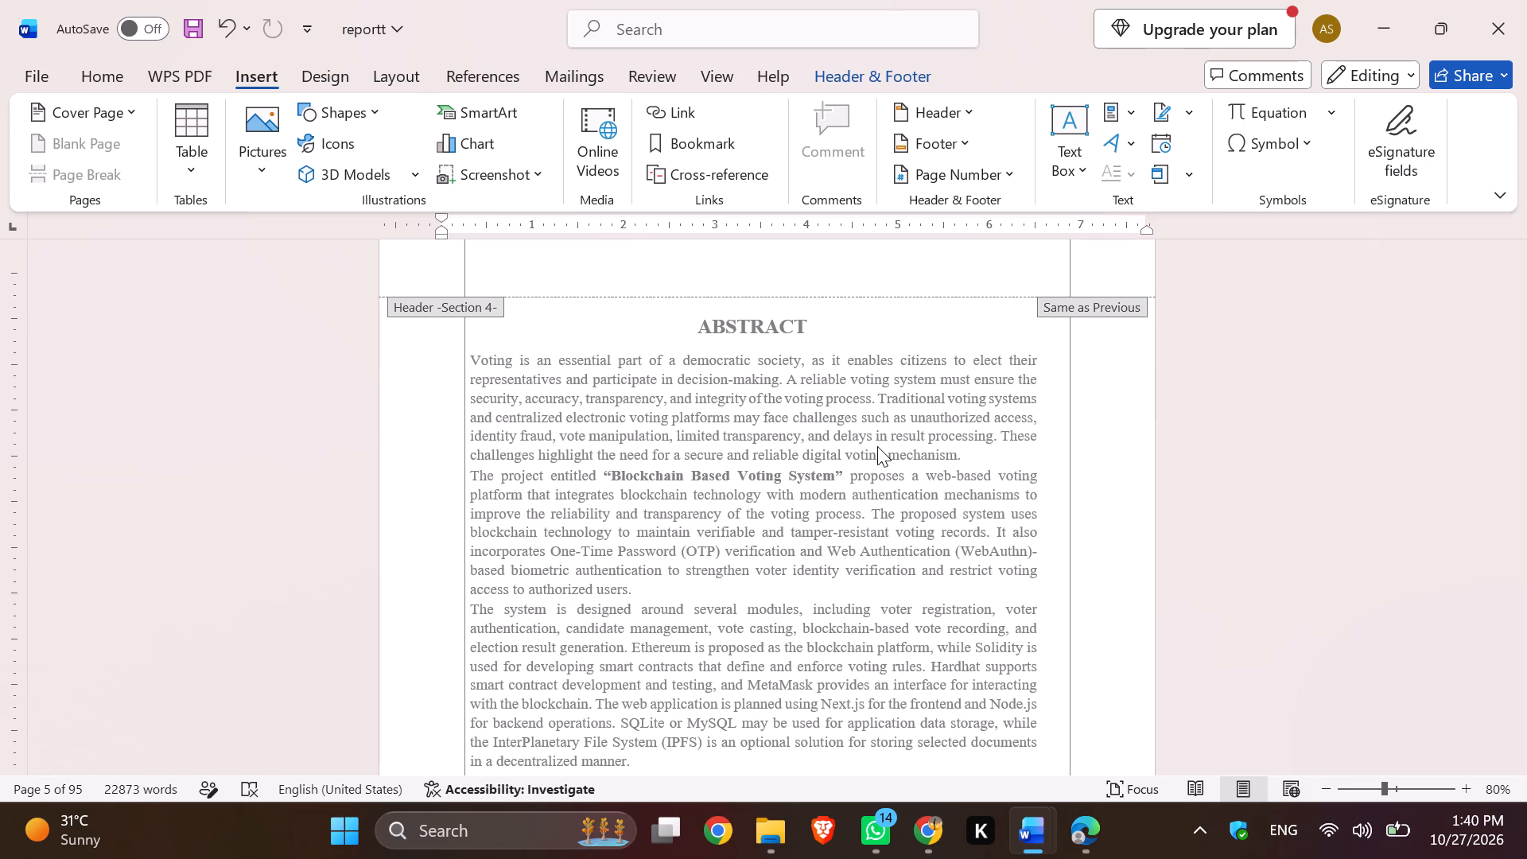
double_click(877, 446)
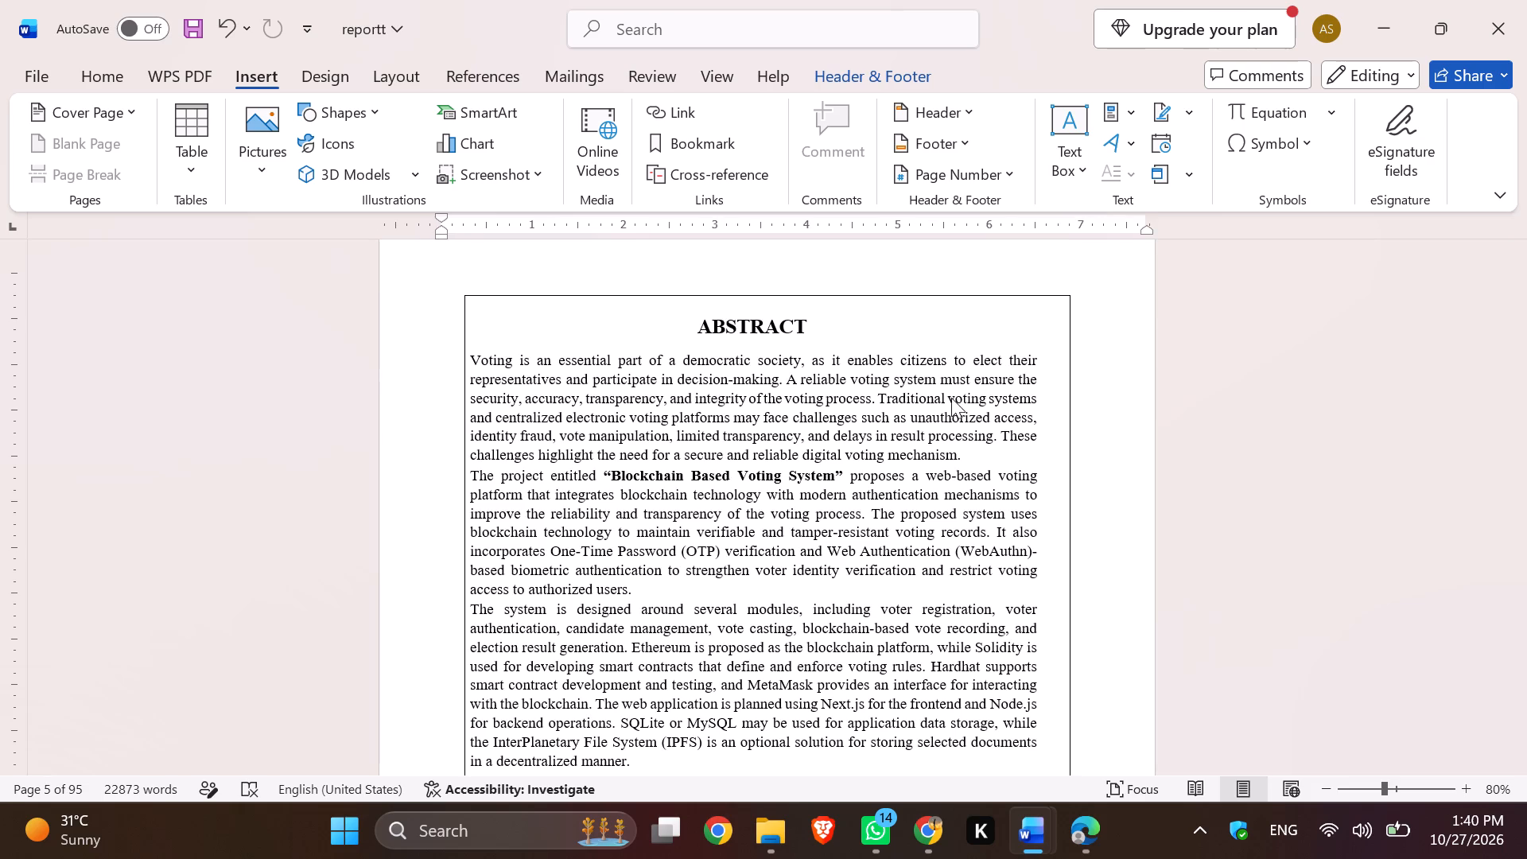
scroll(857, 360, down, 1)
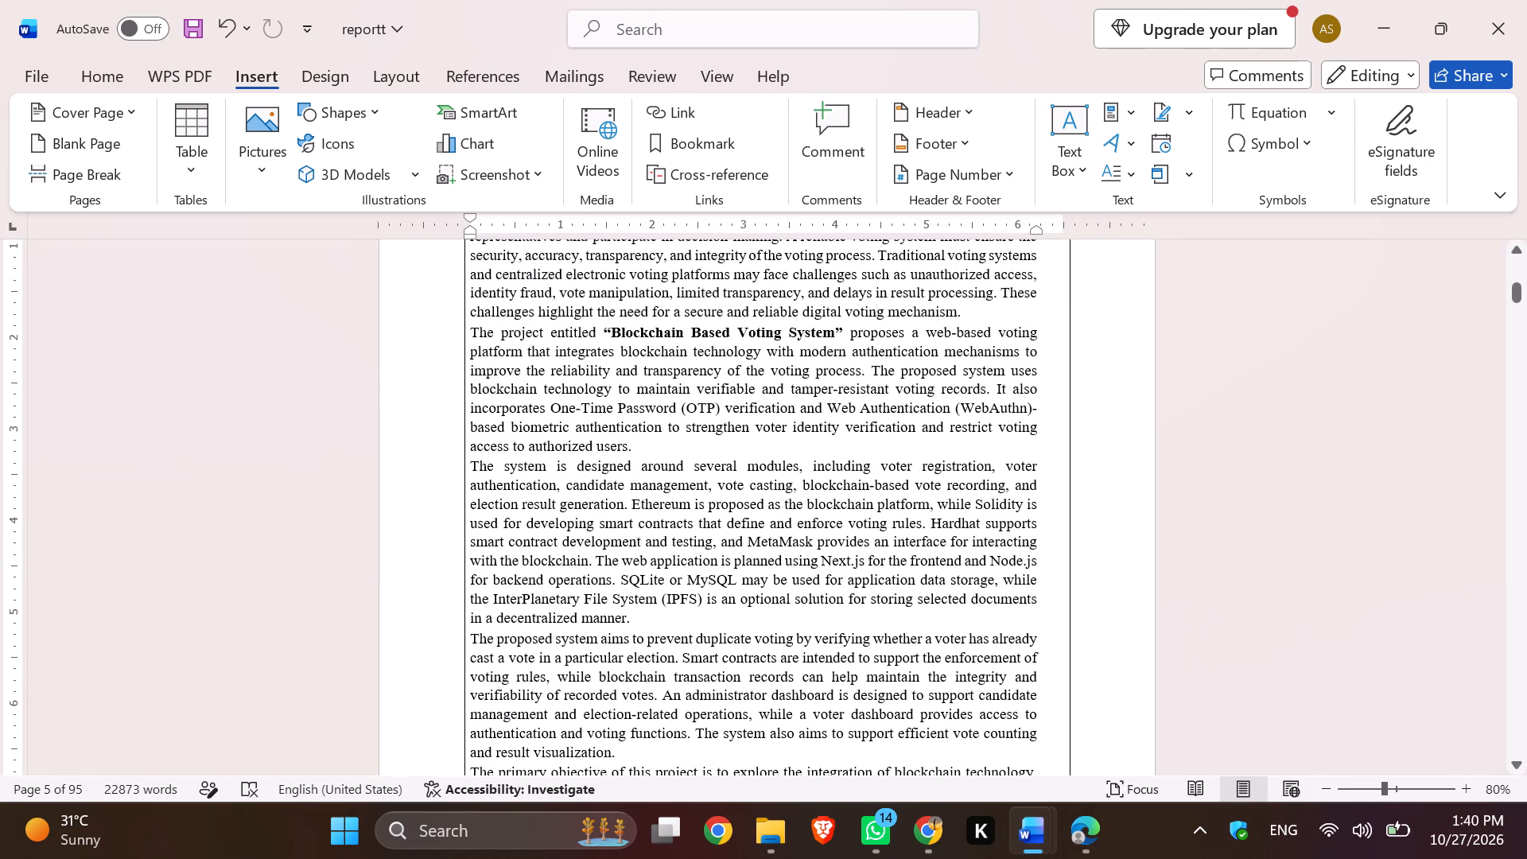
scroll(802, 377, down, 4)
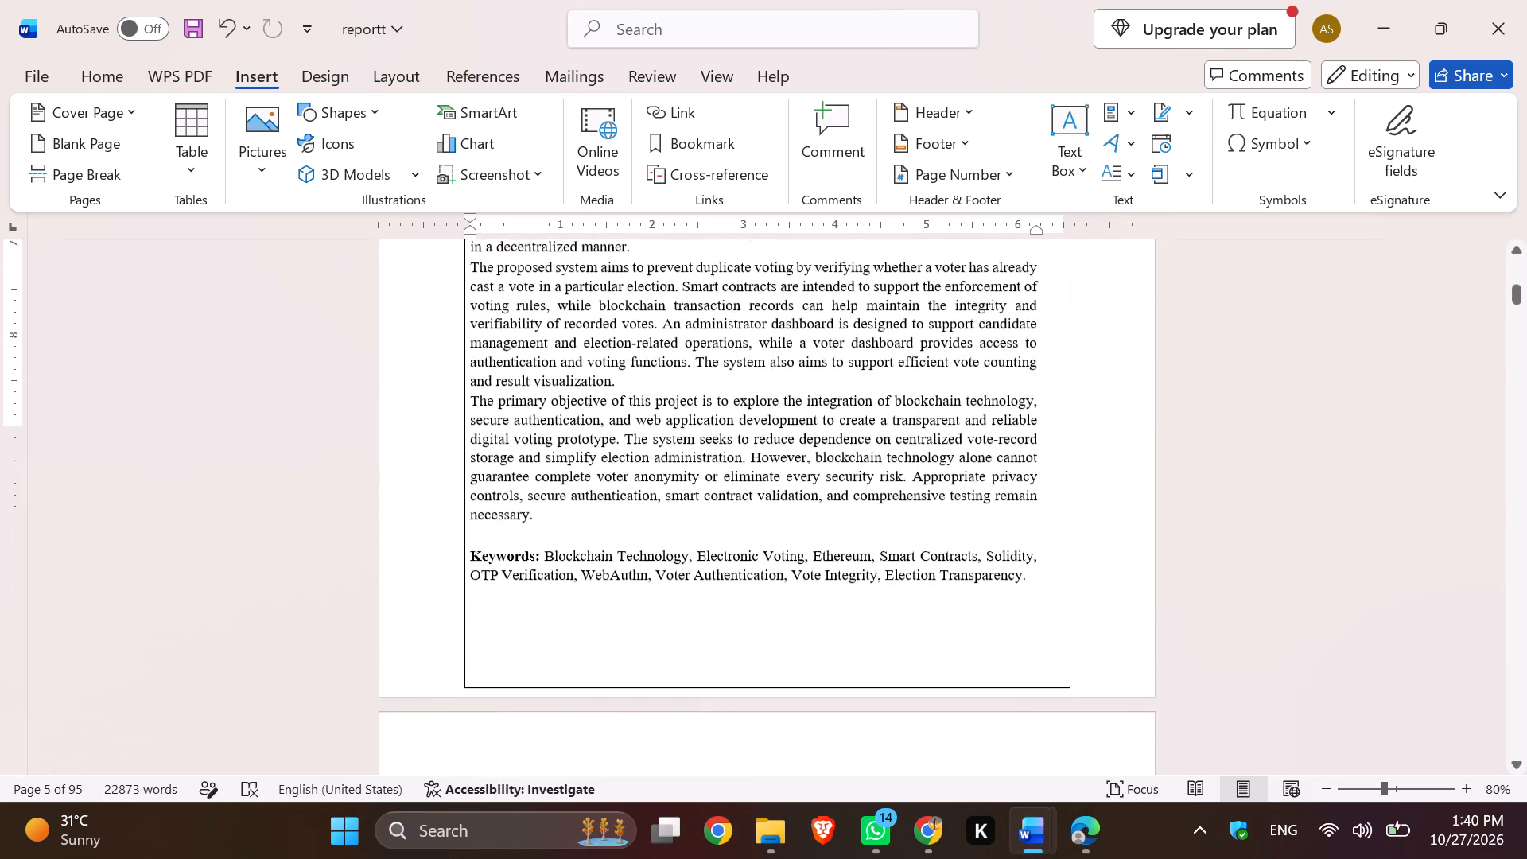
scroll(802, 377, down, 1)
scroll(802, 377, up, 5)
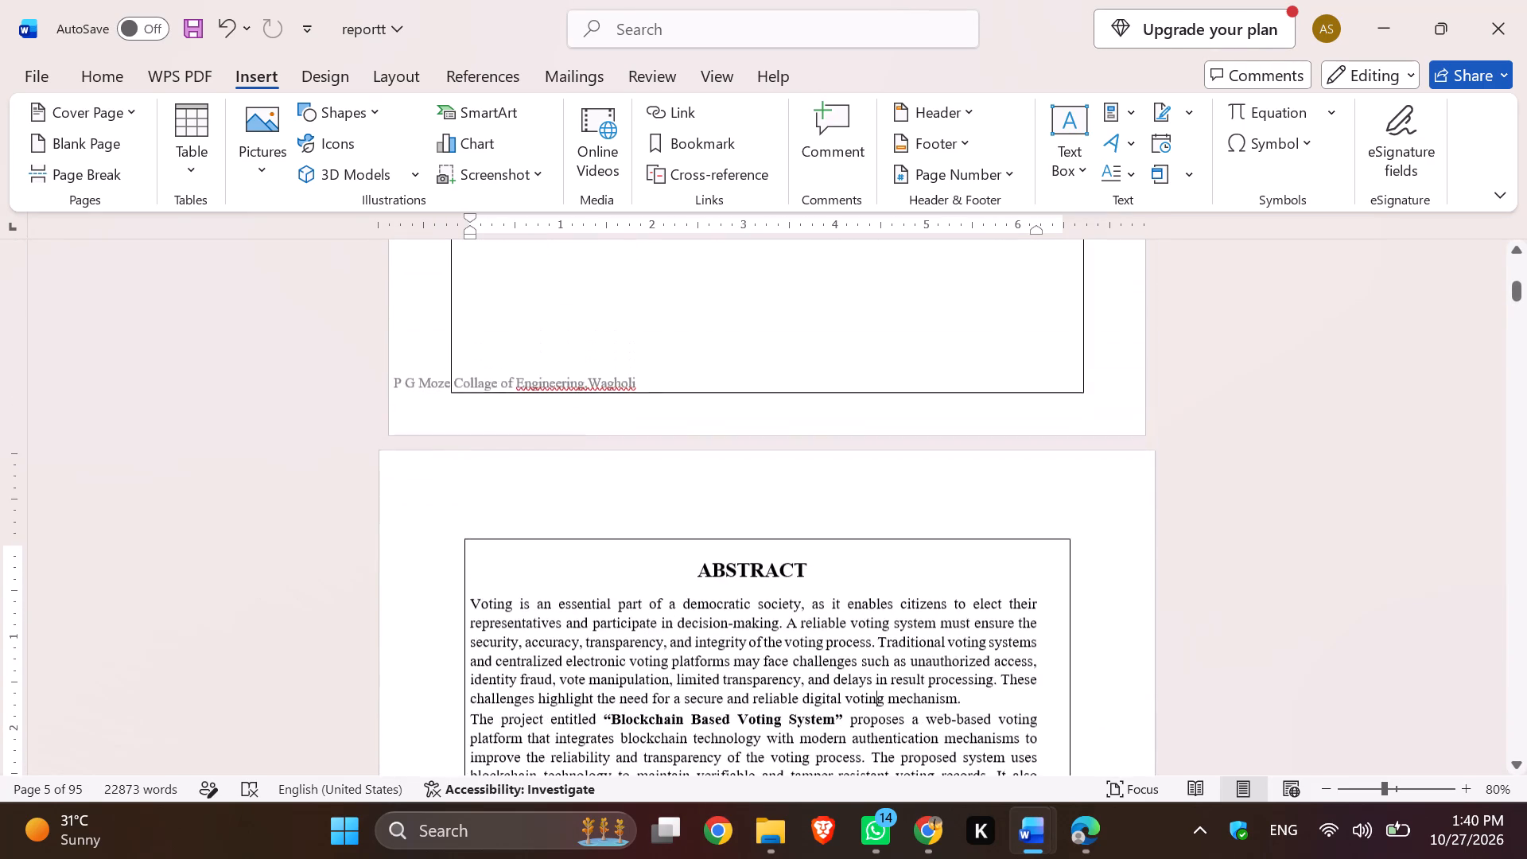
Copy the Acknowledgement body paragraphs from reportt and paste them over the Acknowledgement body text in the final REPORTBE STAGE document.
scroll(802, 377, up, 4)
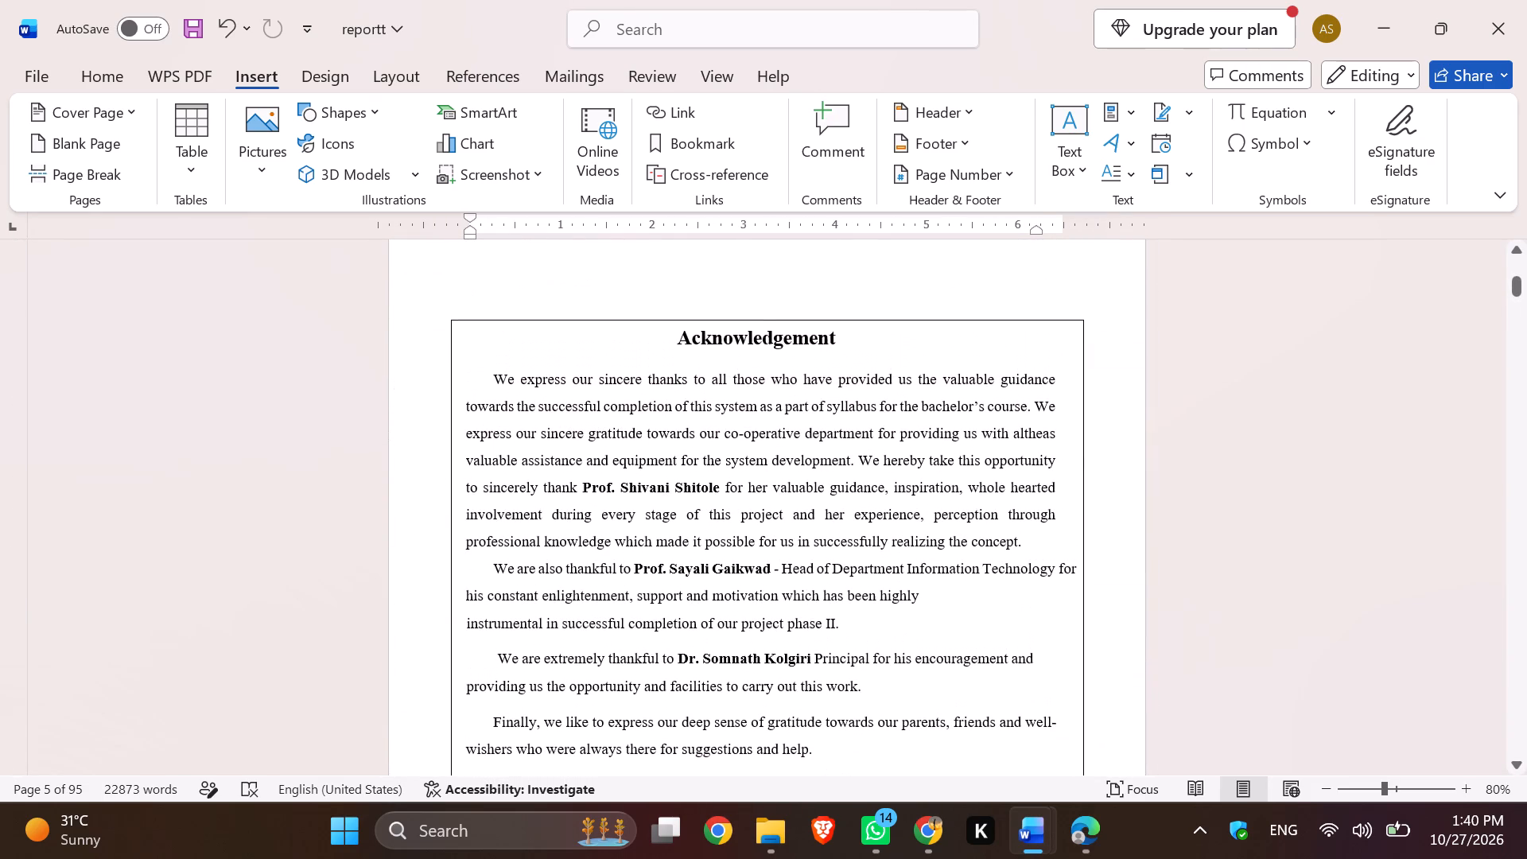
drag(493, 380, 796, 724)
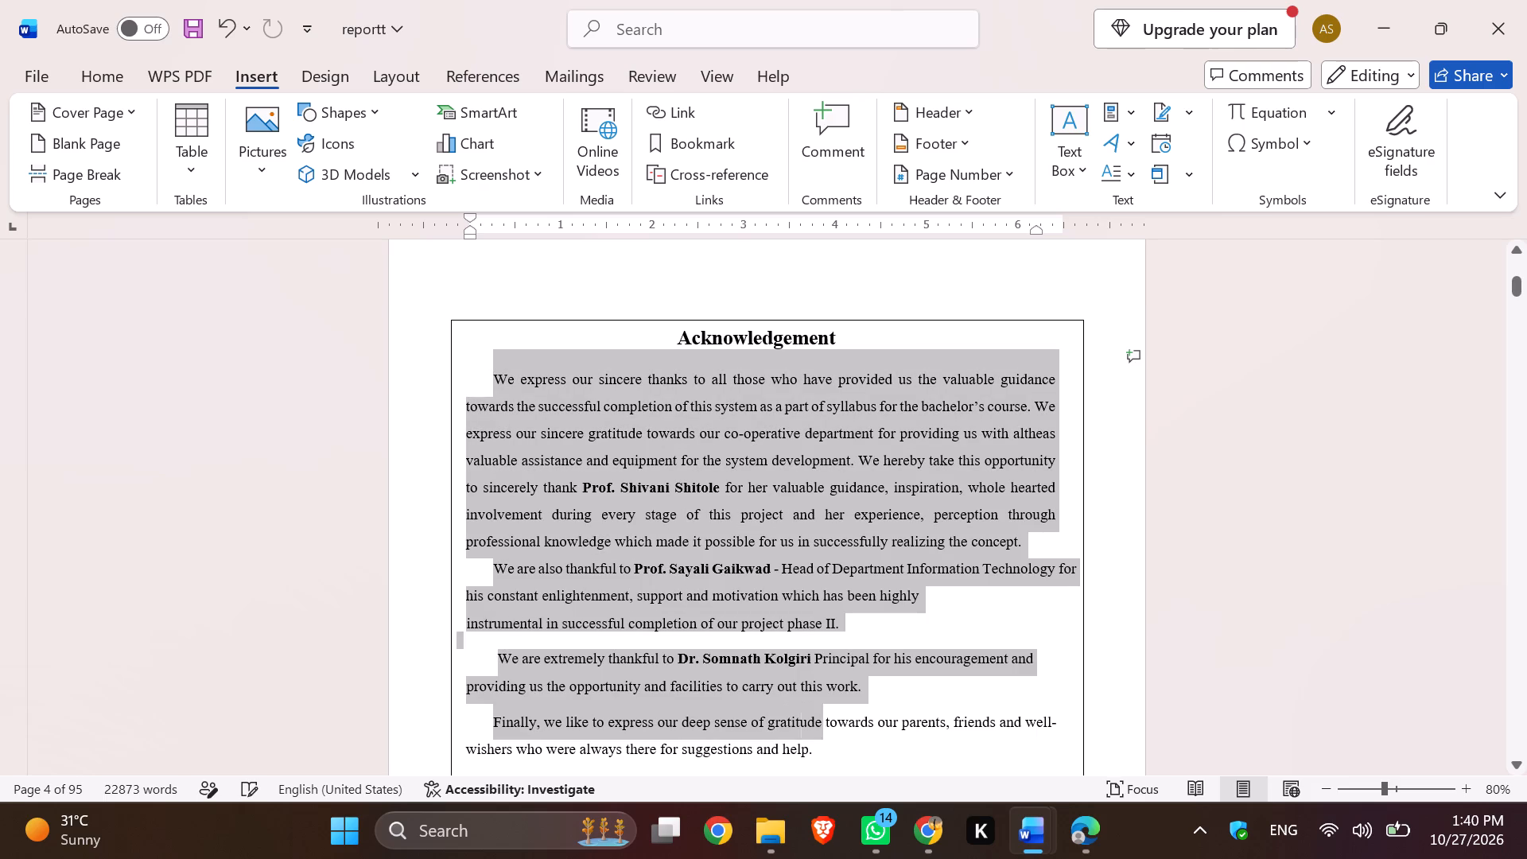
drag(796, 724, 822, 756)
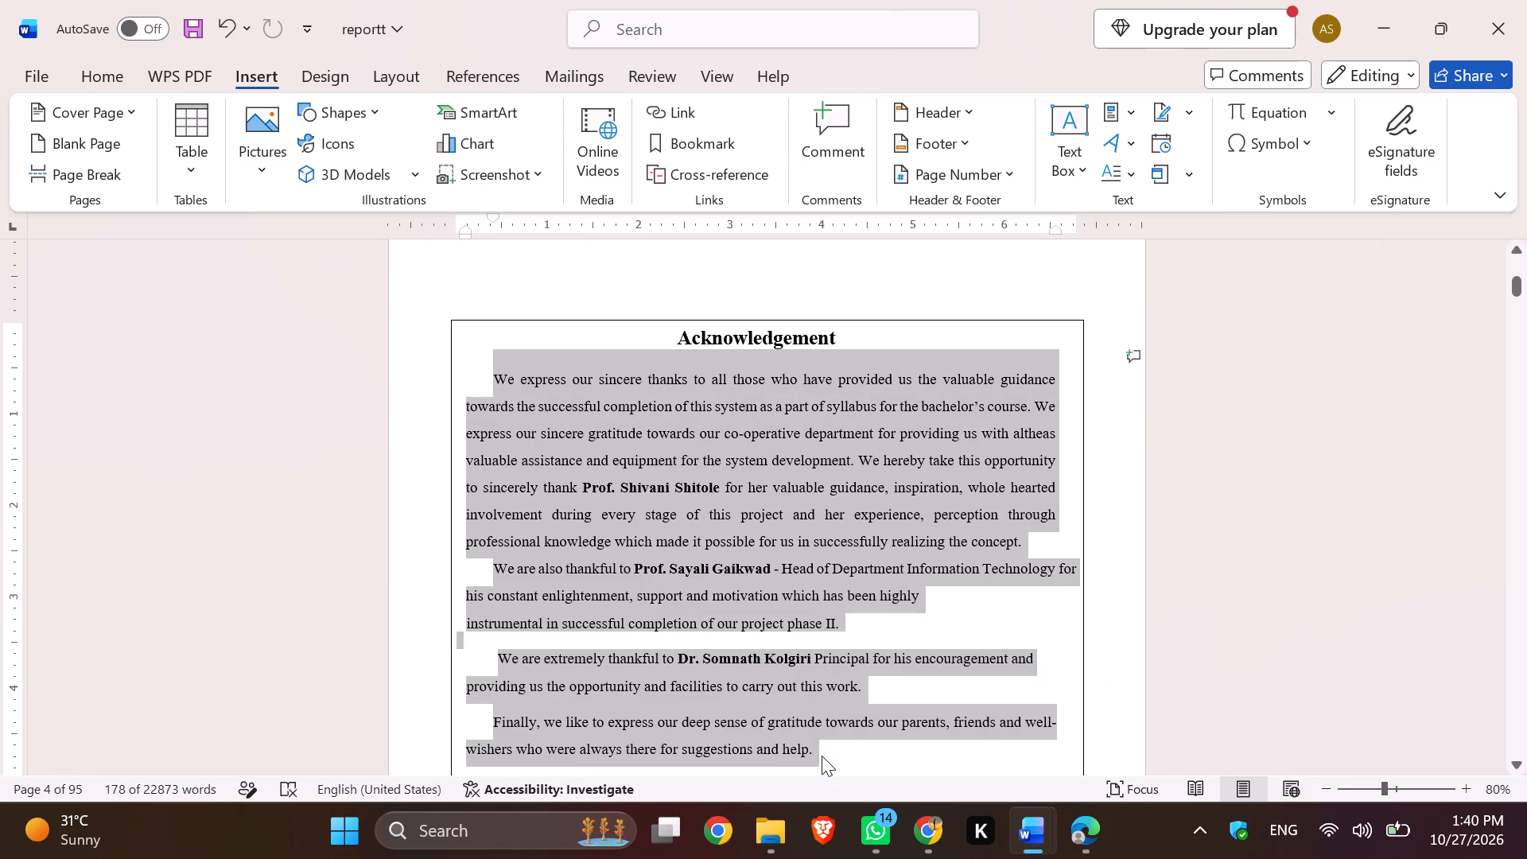
key(ctrl+c)
key(alt+Tab)
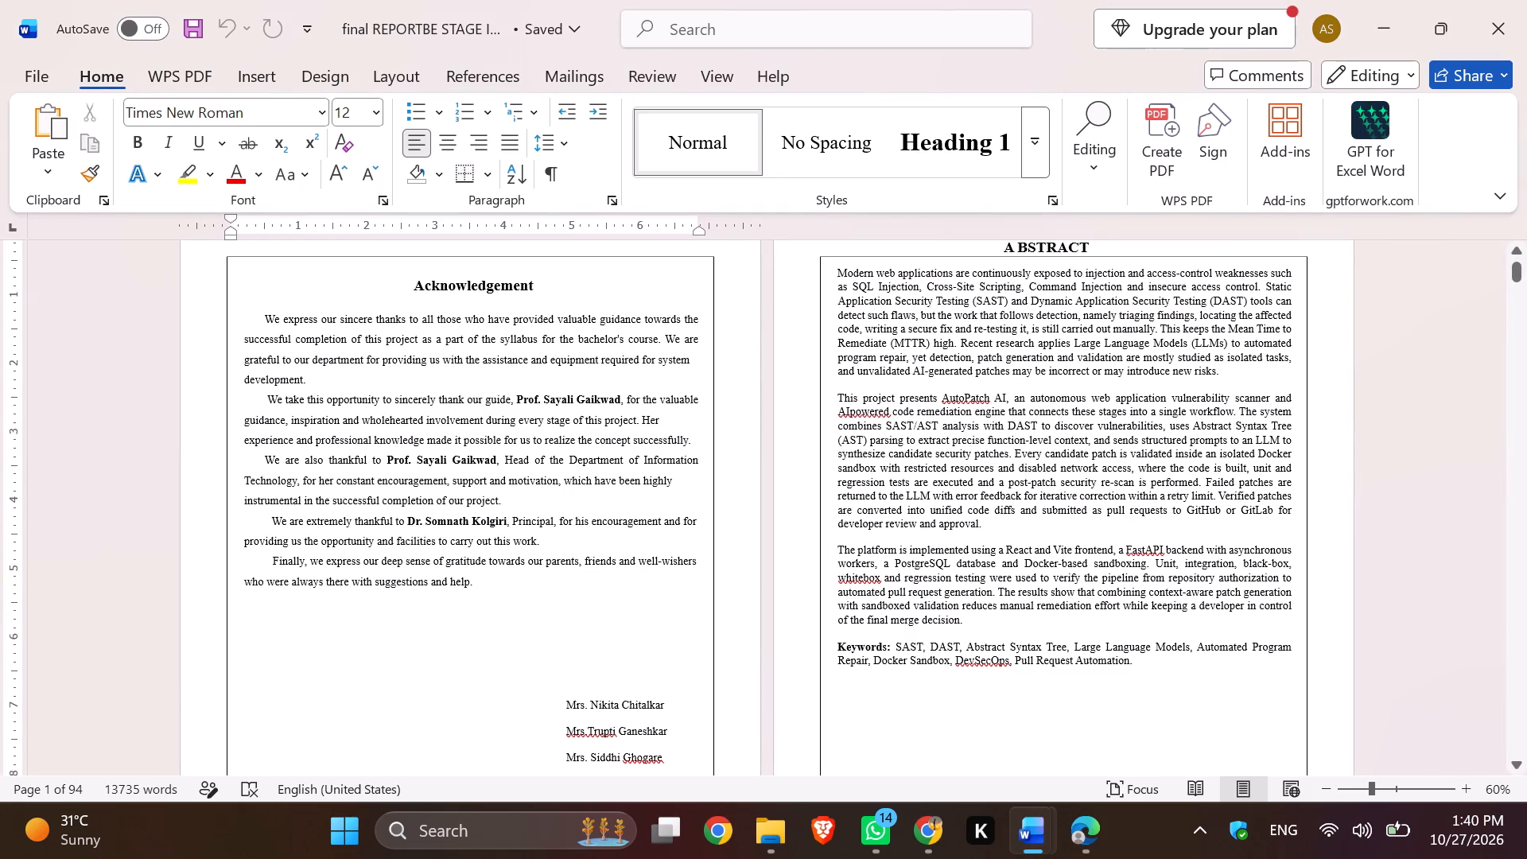
drag(484, 577, 271, 303)
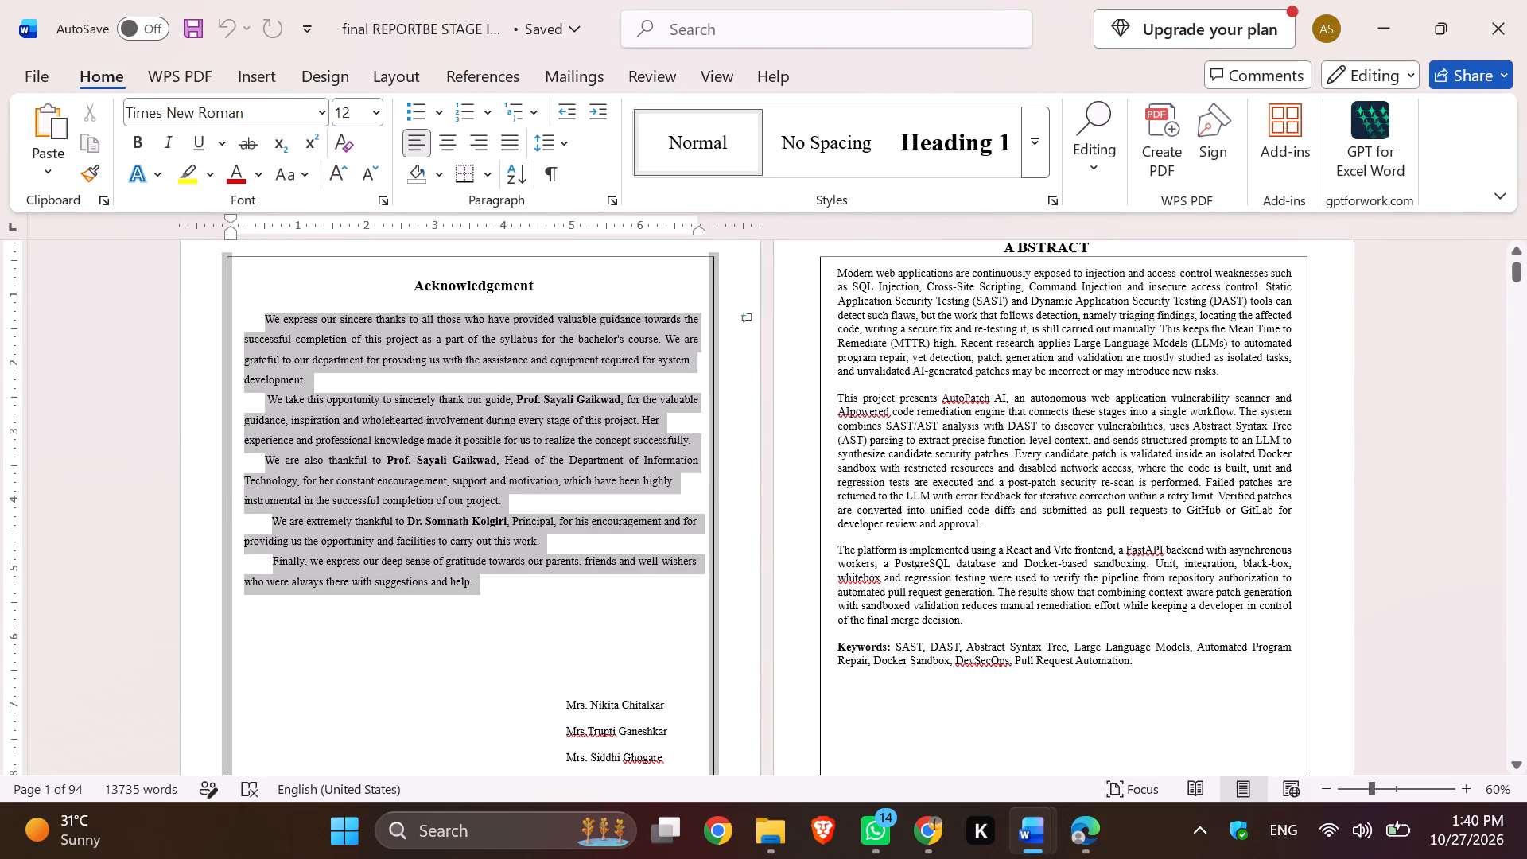
drag(271, 303, 266, 321)
key(ctrl+v)
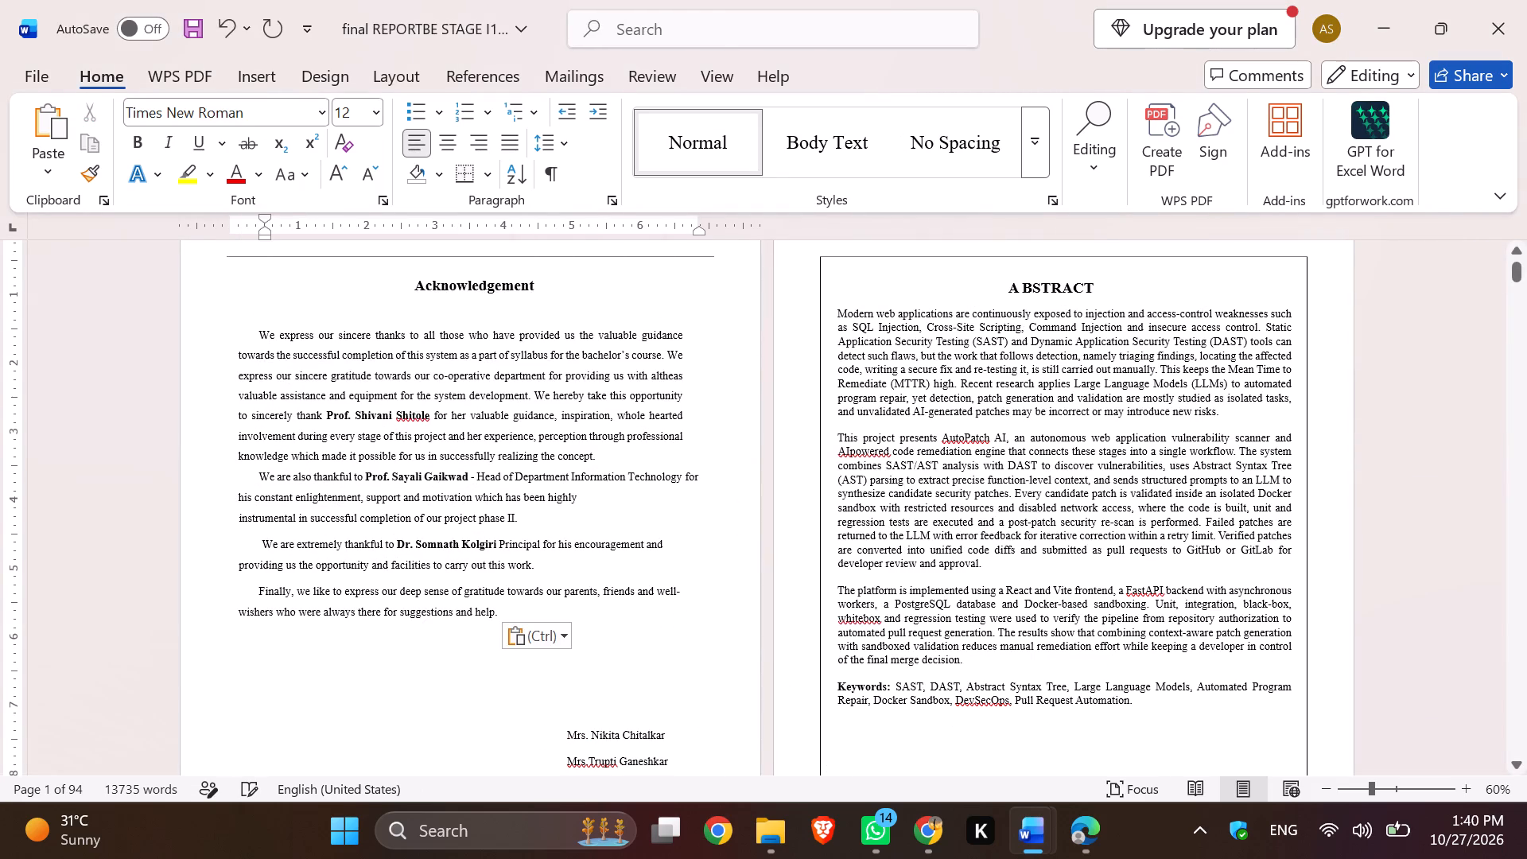
Try centred and justified alignment on the pasted Acknowledgement paragraphs, then leave them left-aligned.
drag(499, 610, 258, 331)
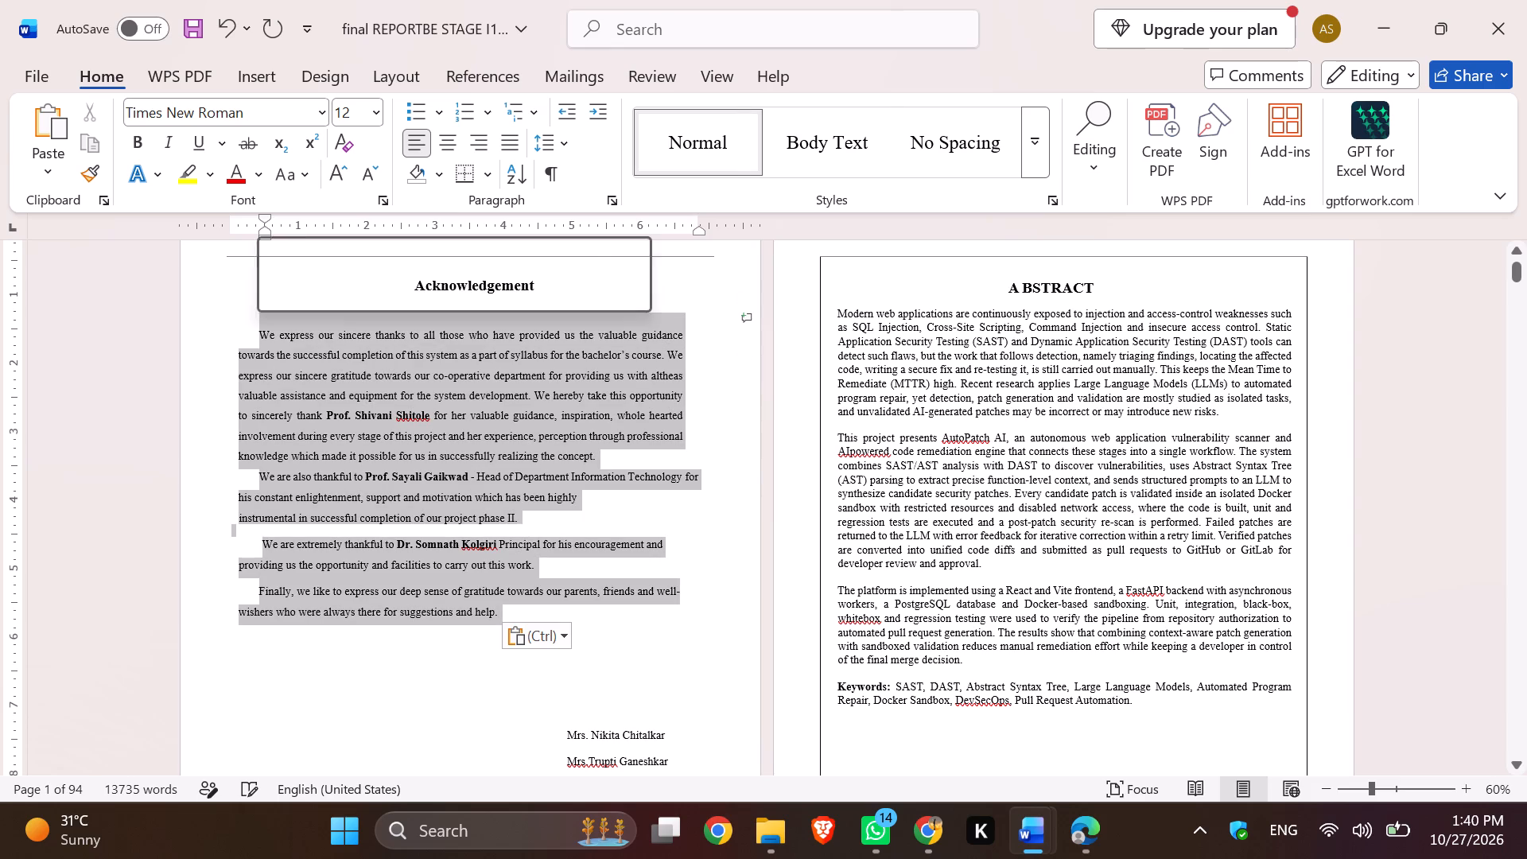
click(444, 146)
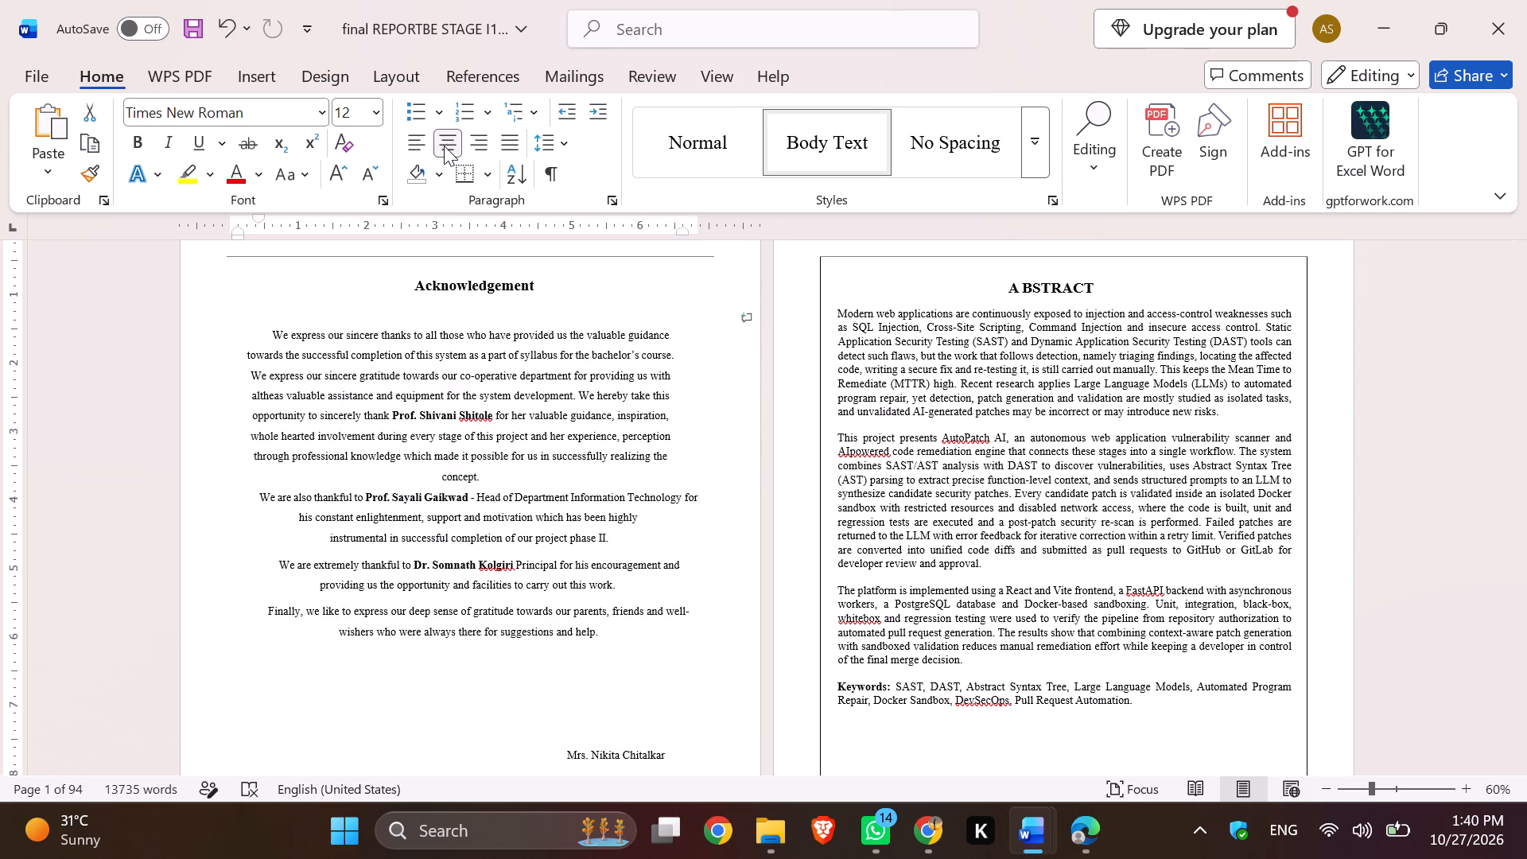
click(507, 144)
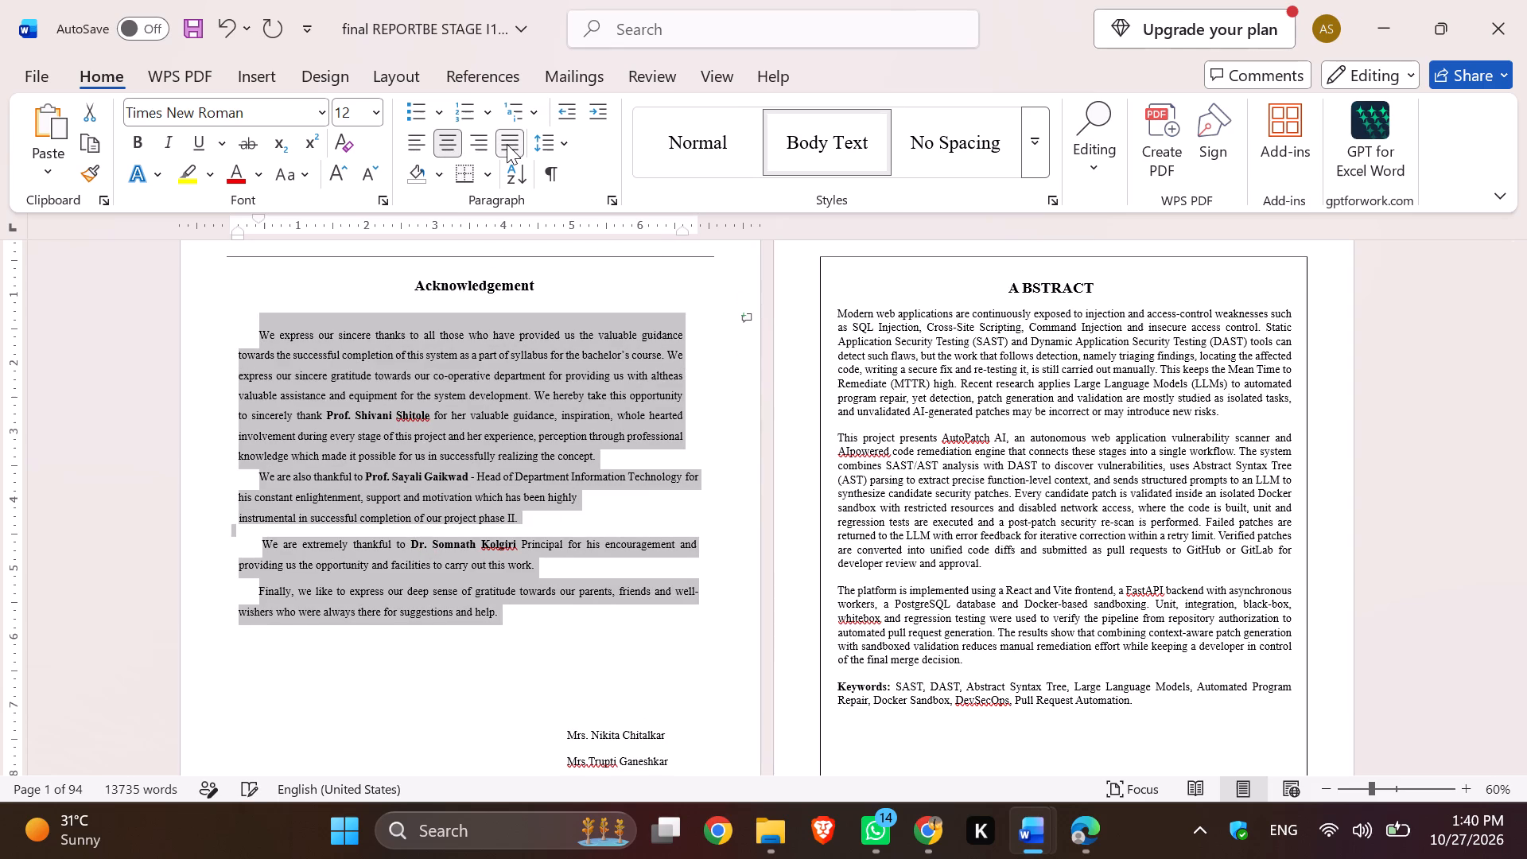
click(507, 144)
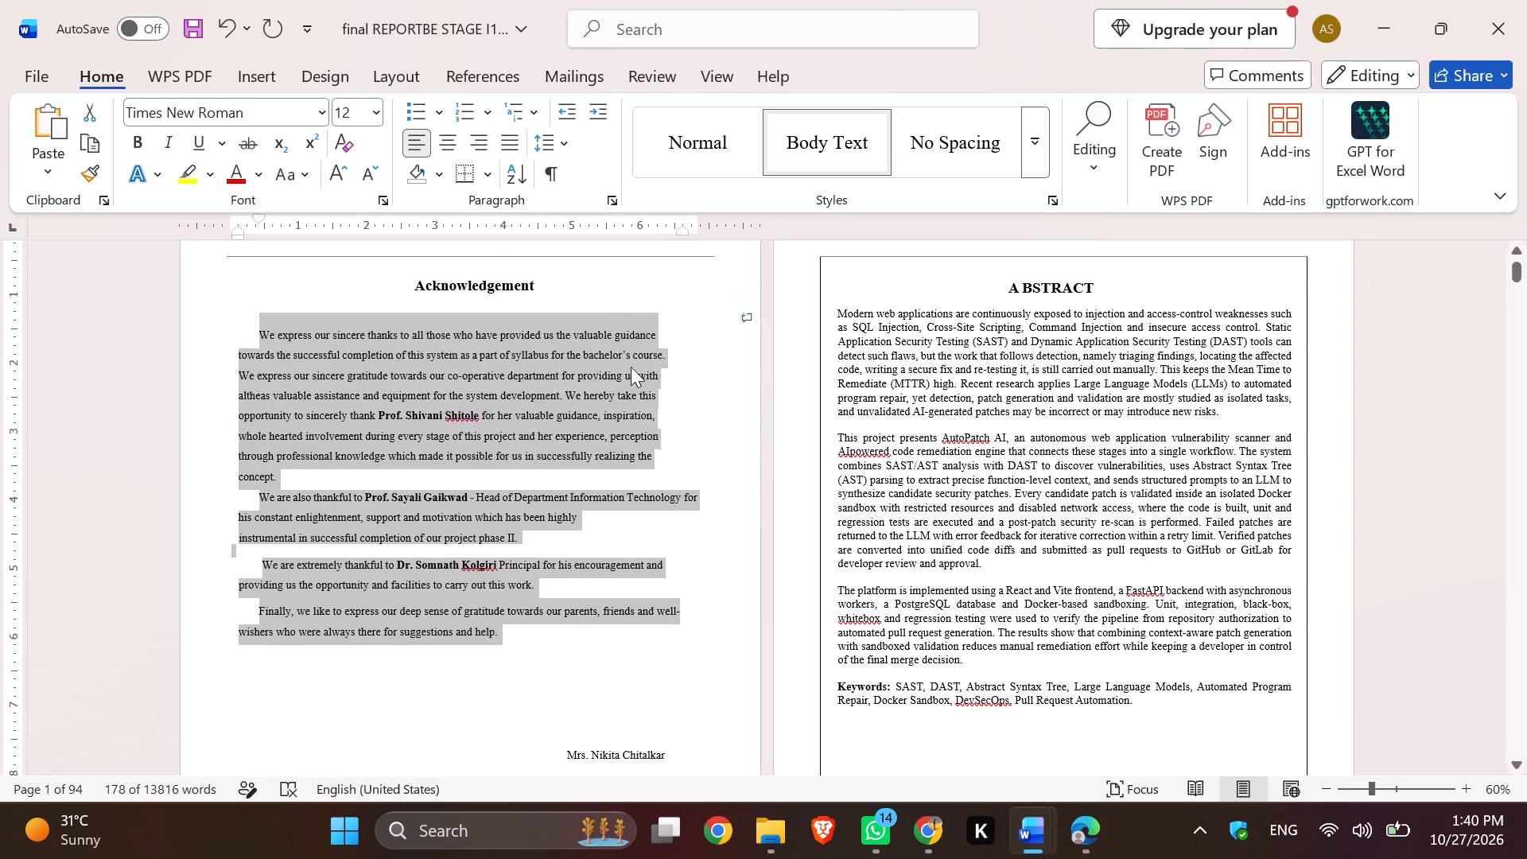
click(678, 392)
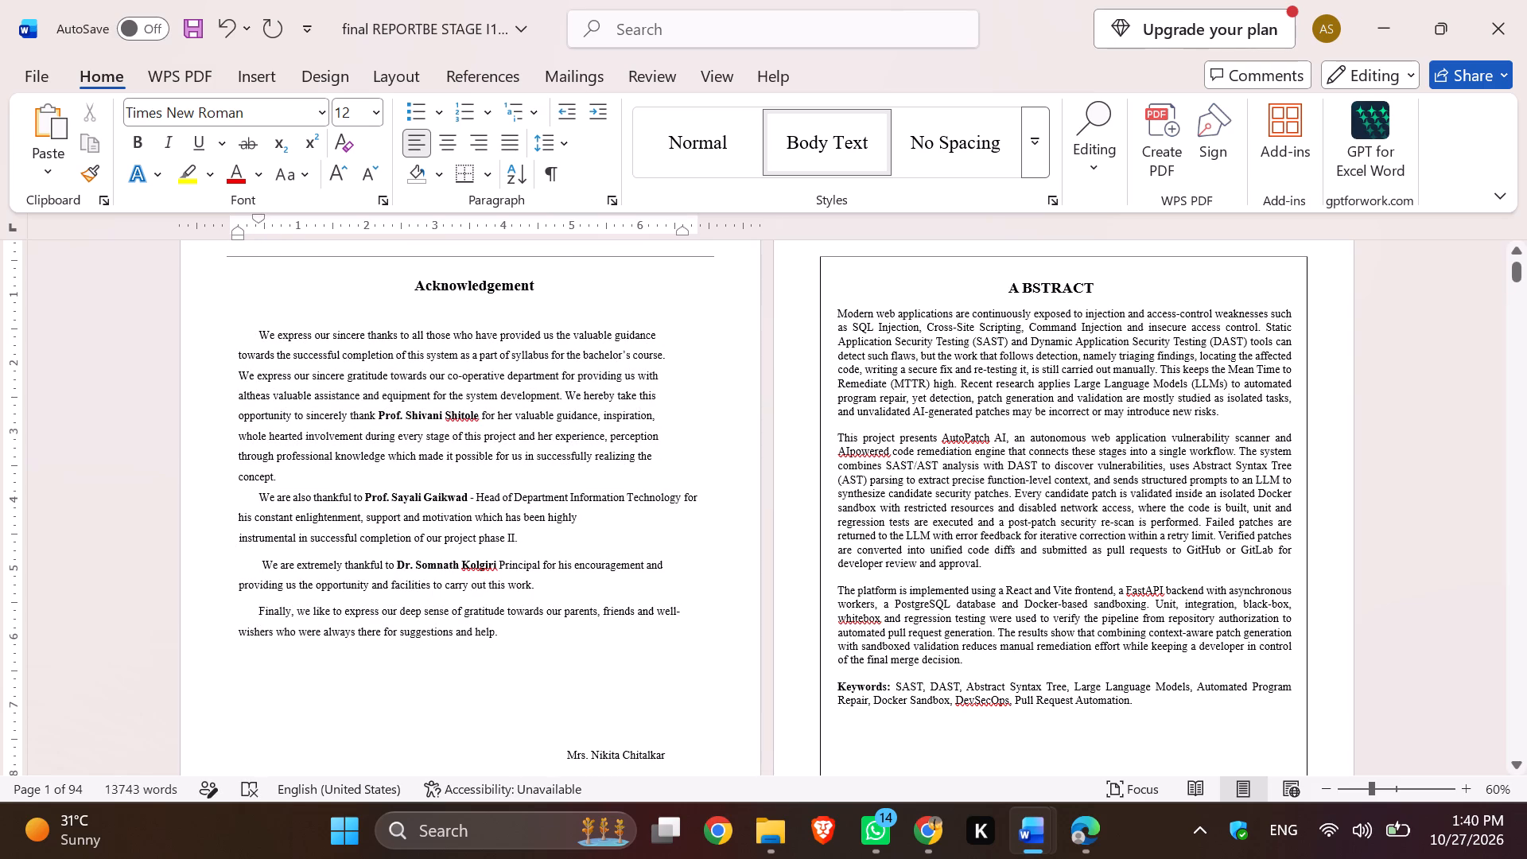
Pull the first-line indent of the last two Acknowledgement paragraphs back to the text's left edge.
scroll(554, 529, down, 1)
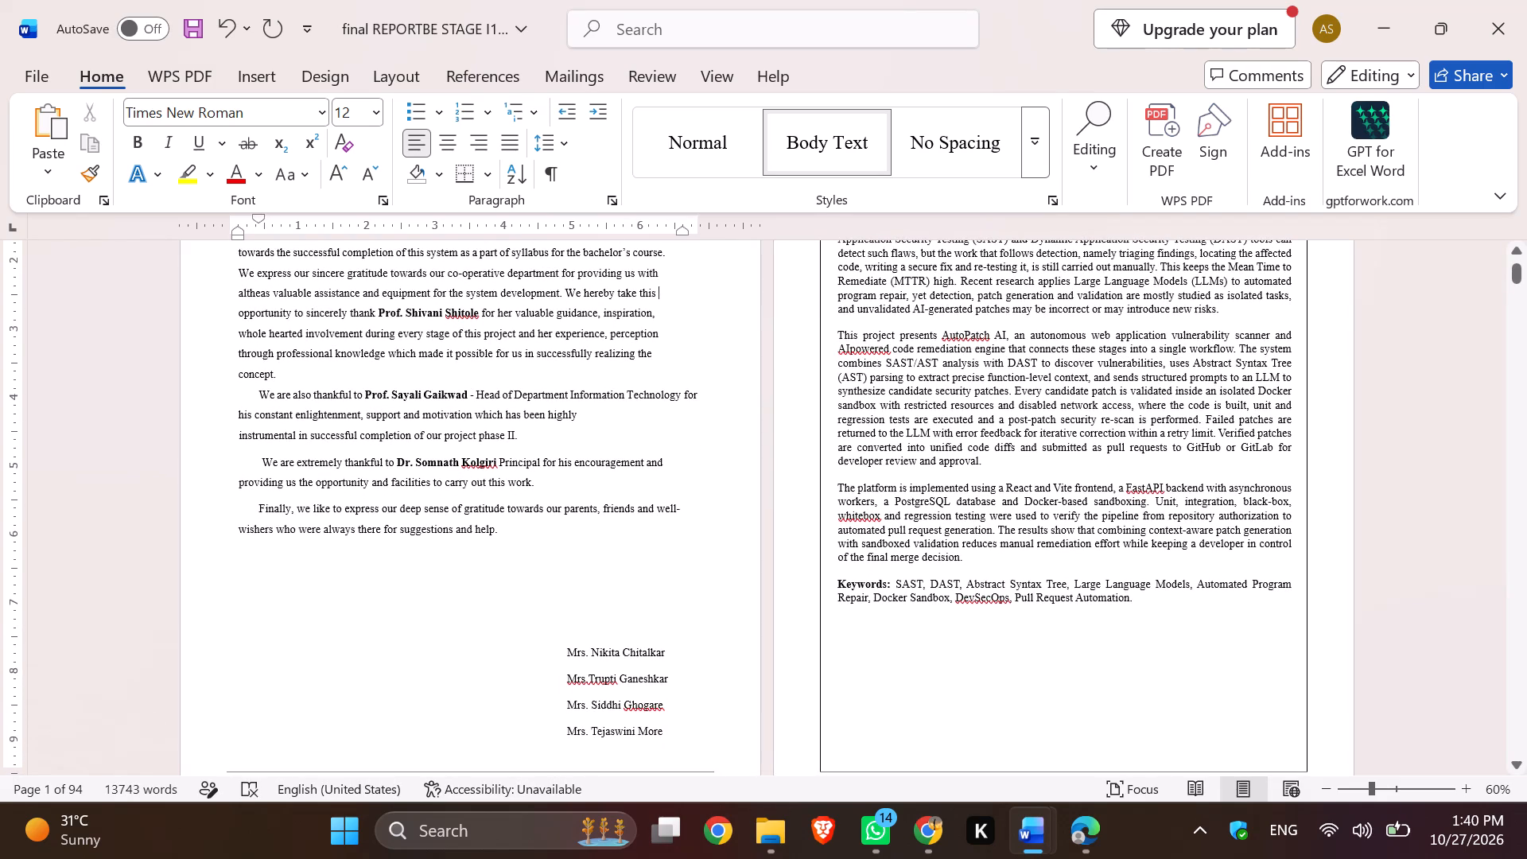
drag(255, 459, 451, 473)
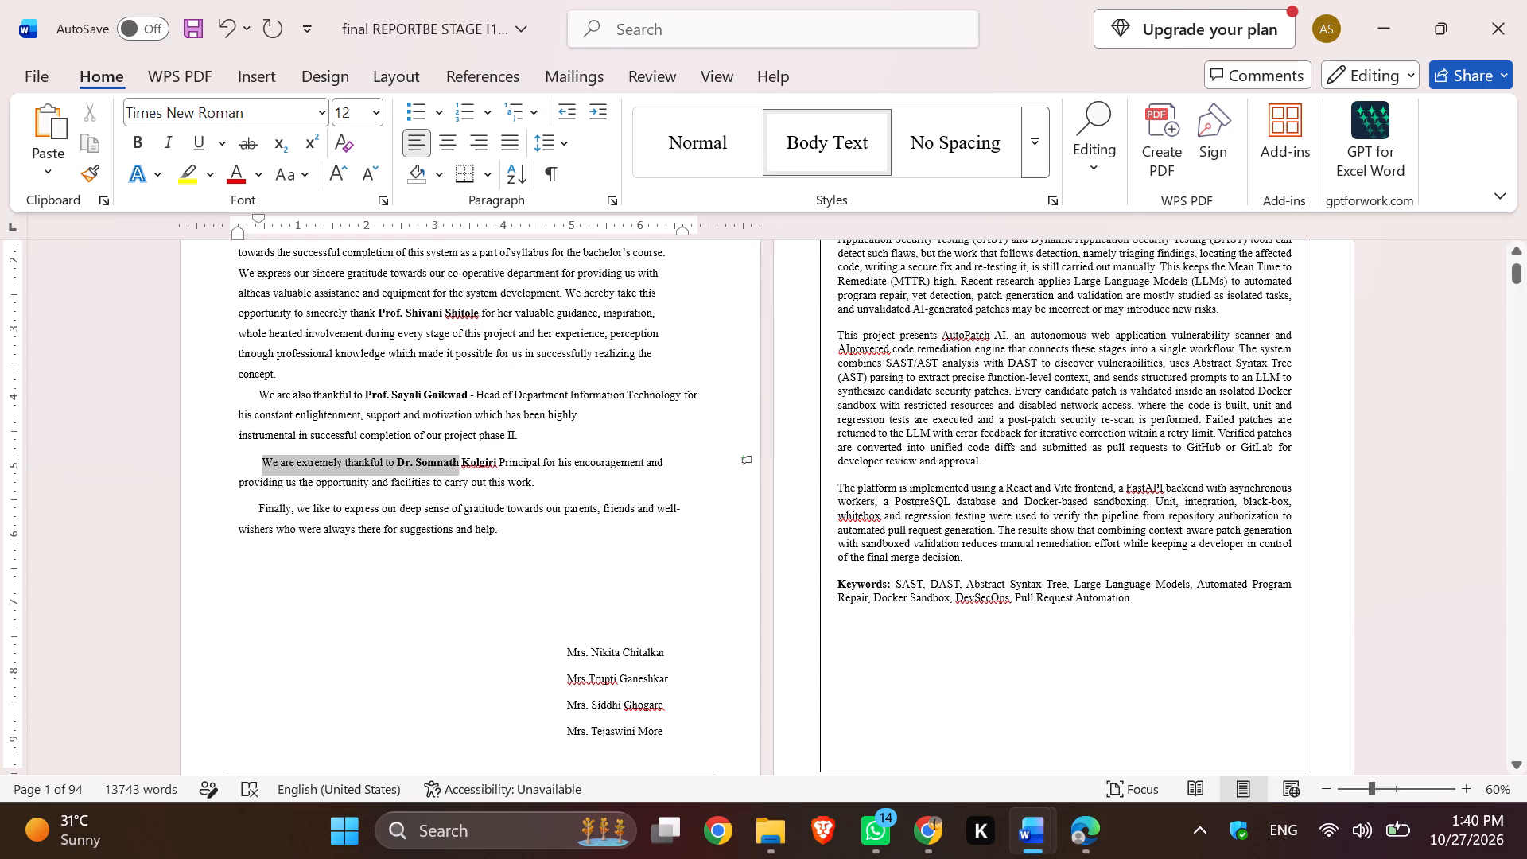
drag(451, 473, 485, 538)
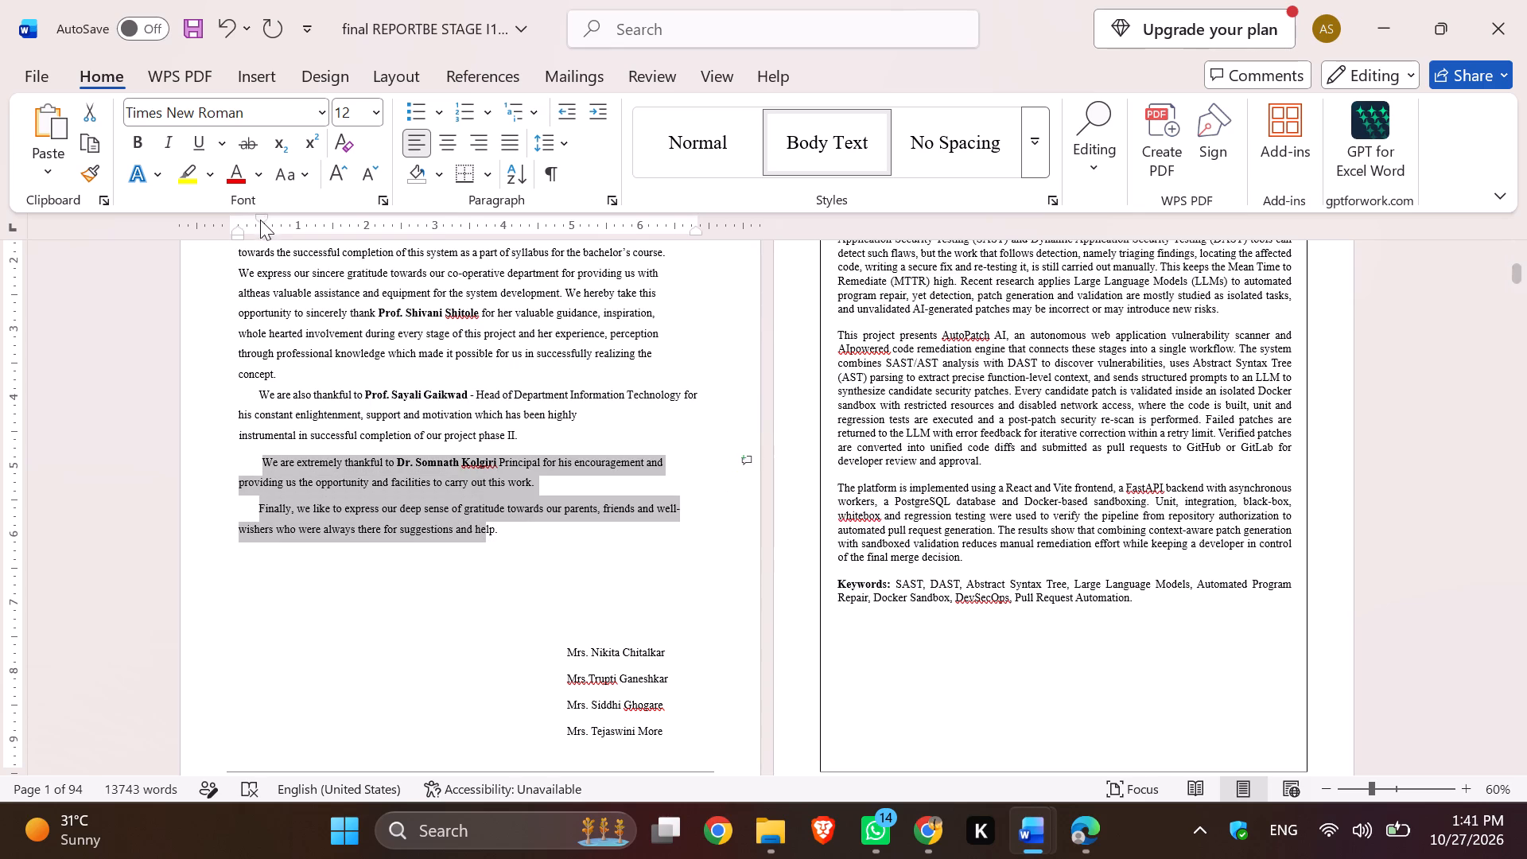
drag(258, 216, 234, 216)
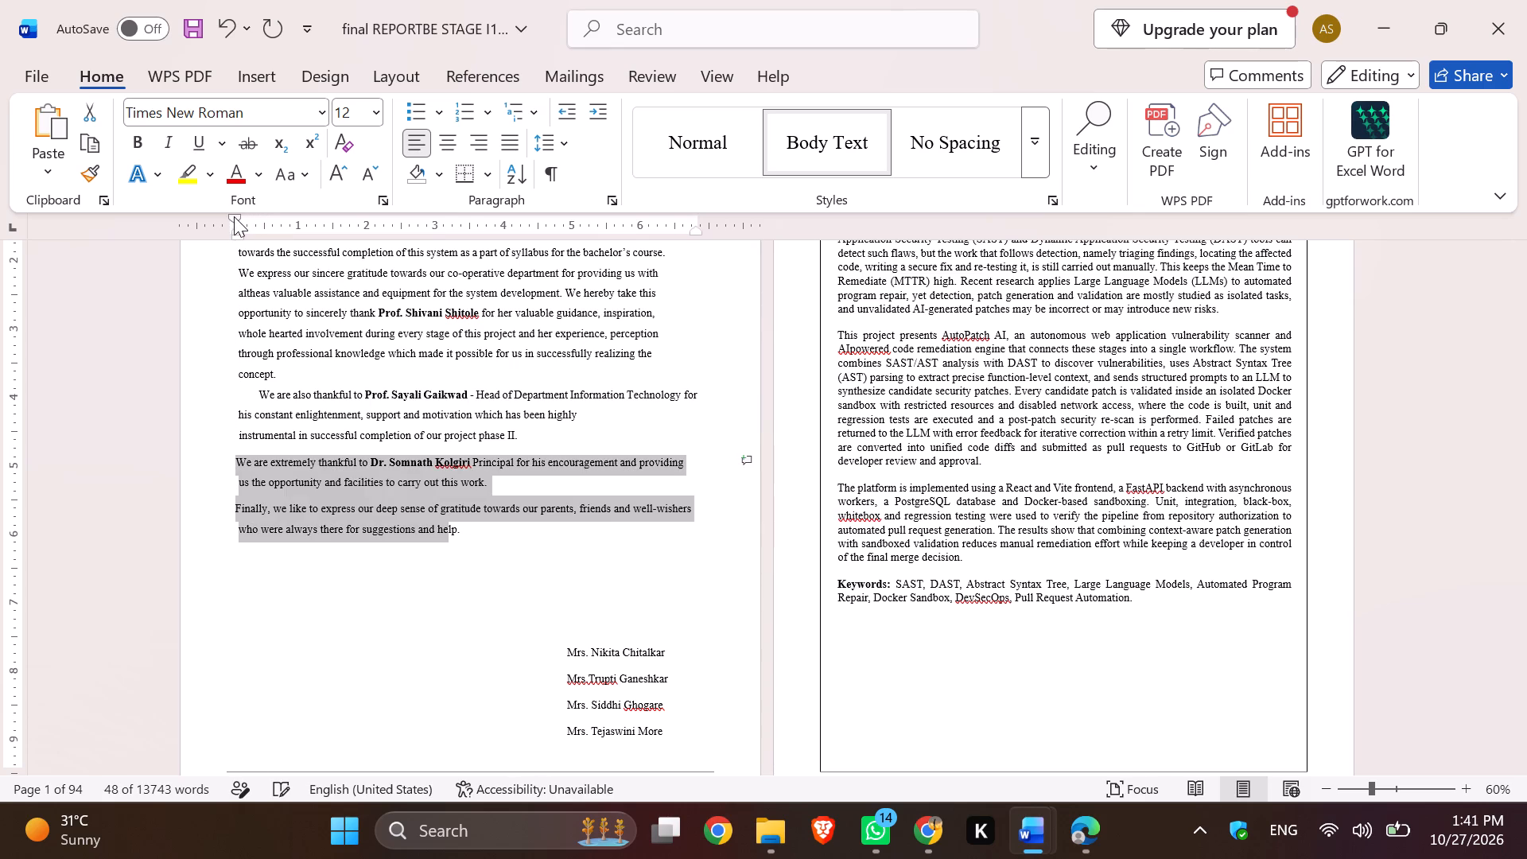
click(310, 374)
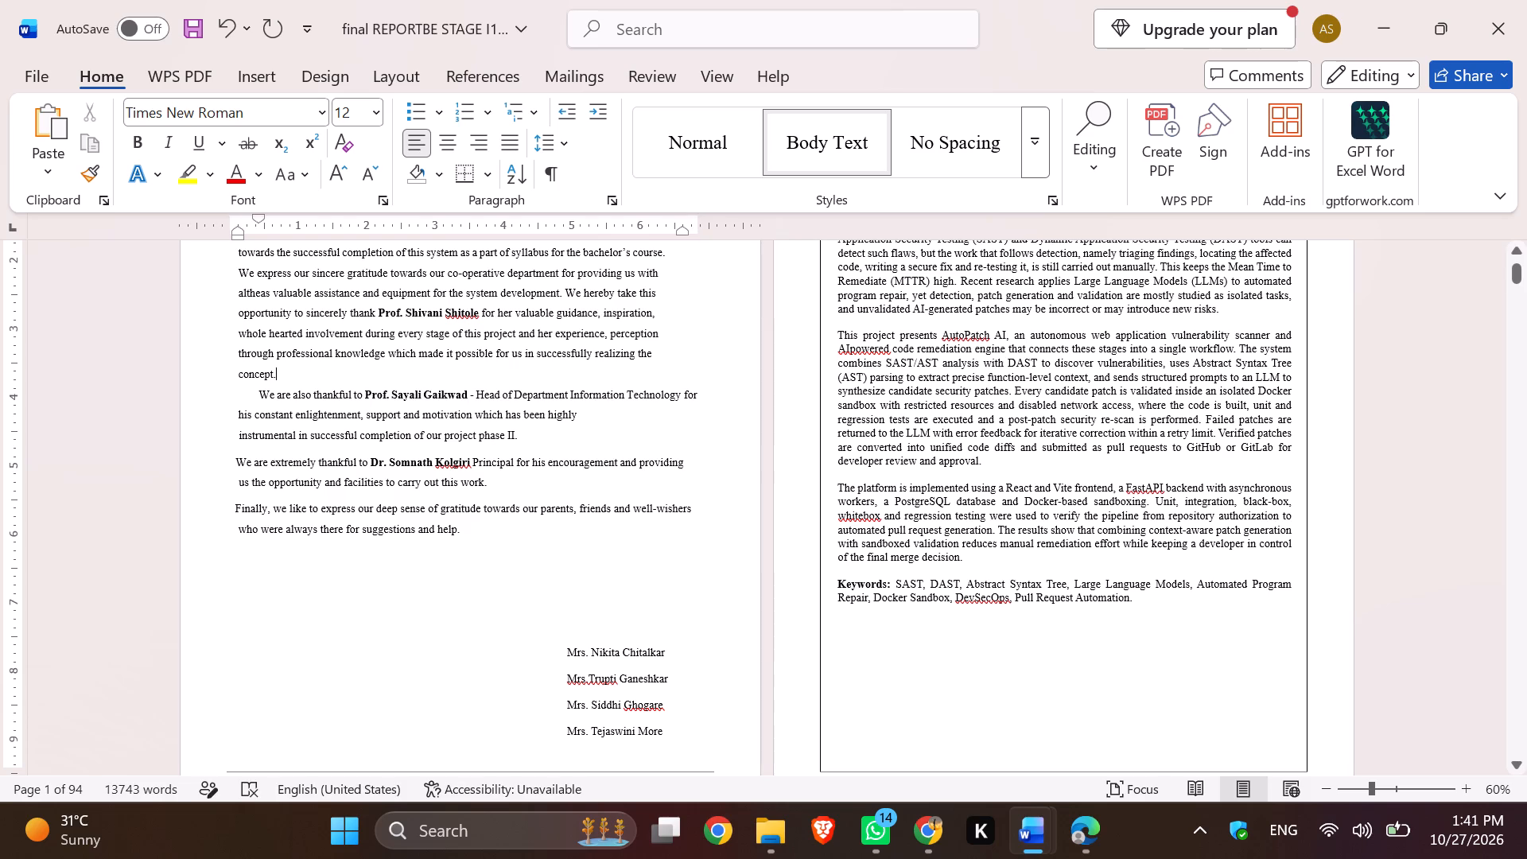
Pull the first-line indent of the "We are also thankful to" paragraph back in line with the text's left edge.
drag(256, 391, 522, 435)
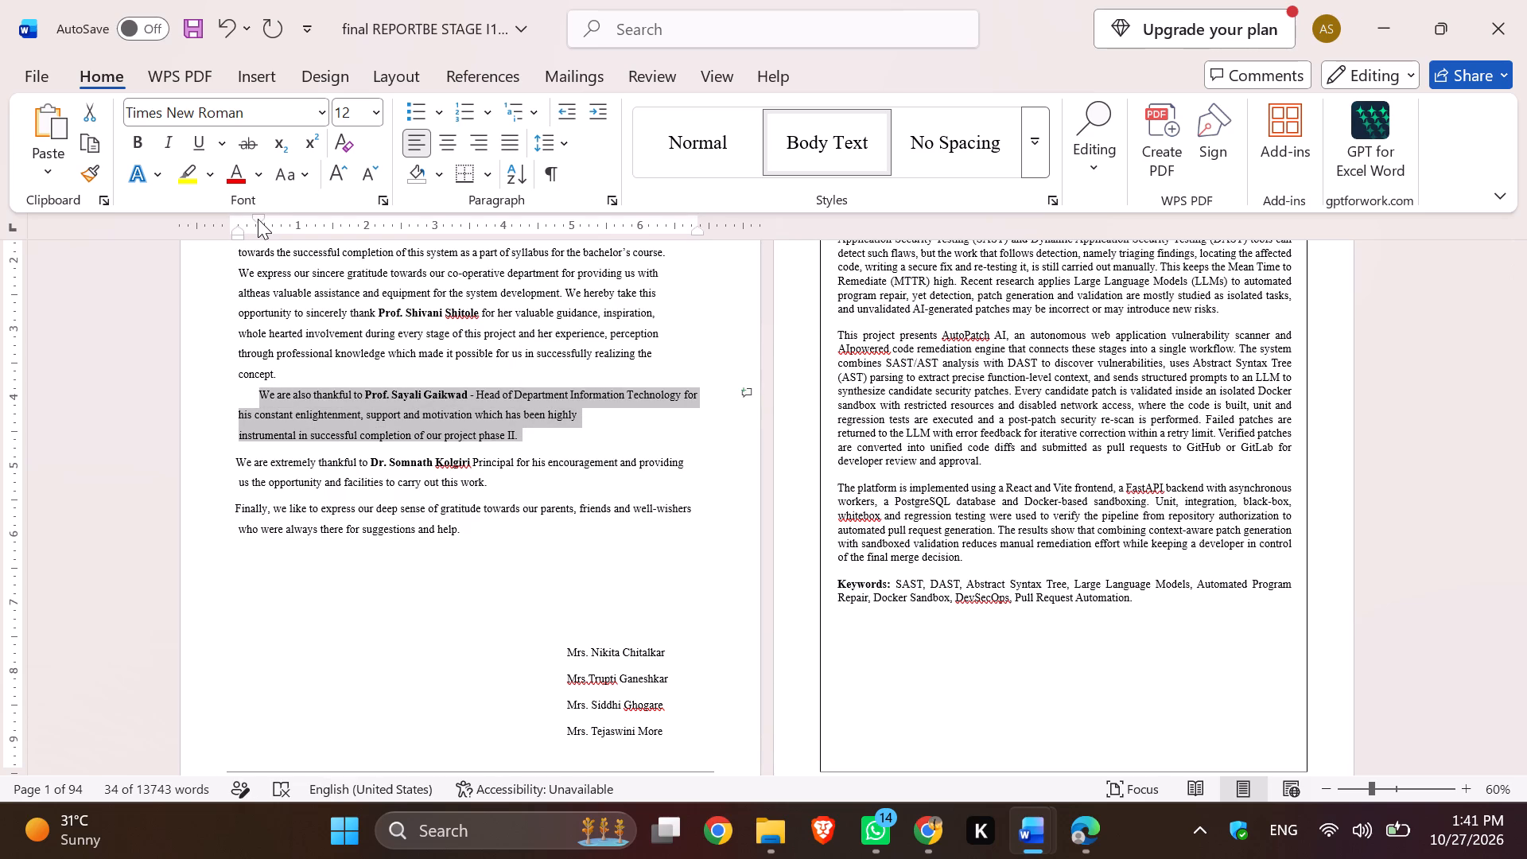
drag(258, 219, 230, 216)
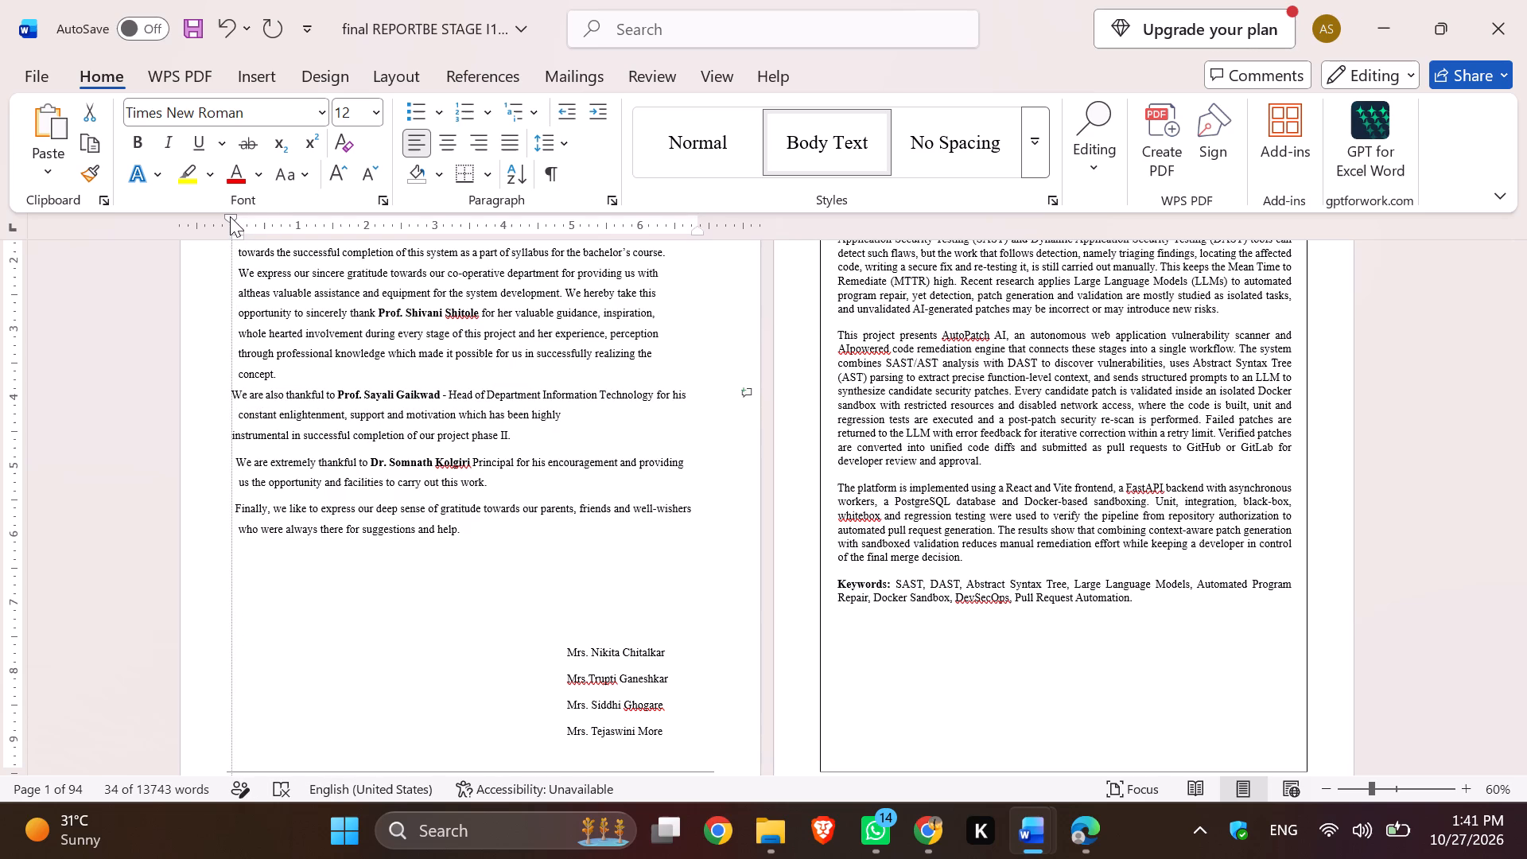
drag(230, 216, 237, 217)
click(485, 535)
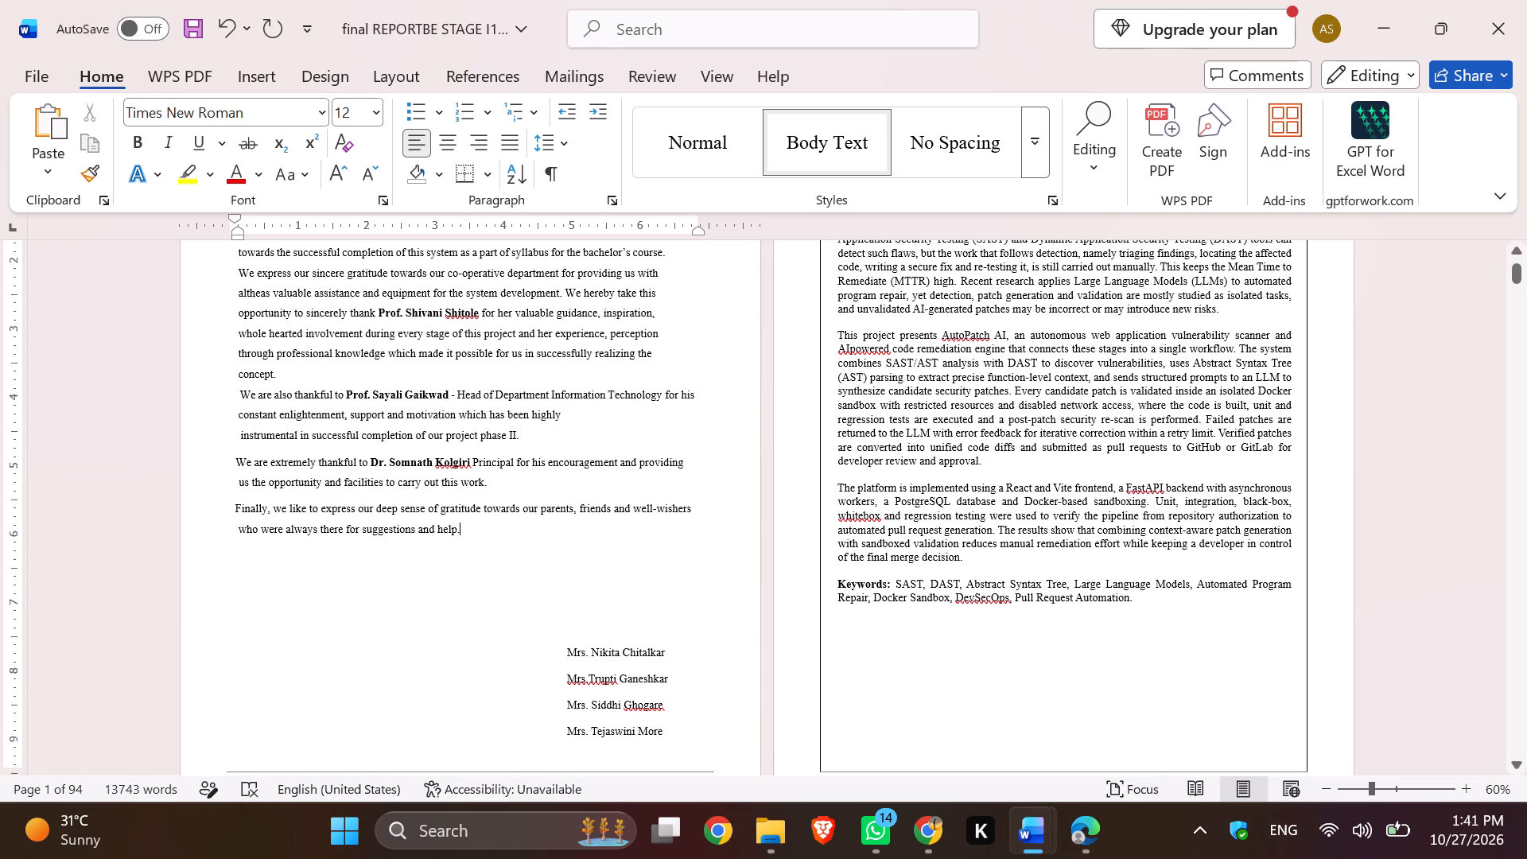
Copy the first student's name from the reportt Acknowledgement signatures and paste it over the first signature name in the final REPORTBE STAGE document.
scroll(827, 642, right, 2)
click(1058, 721)
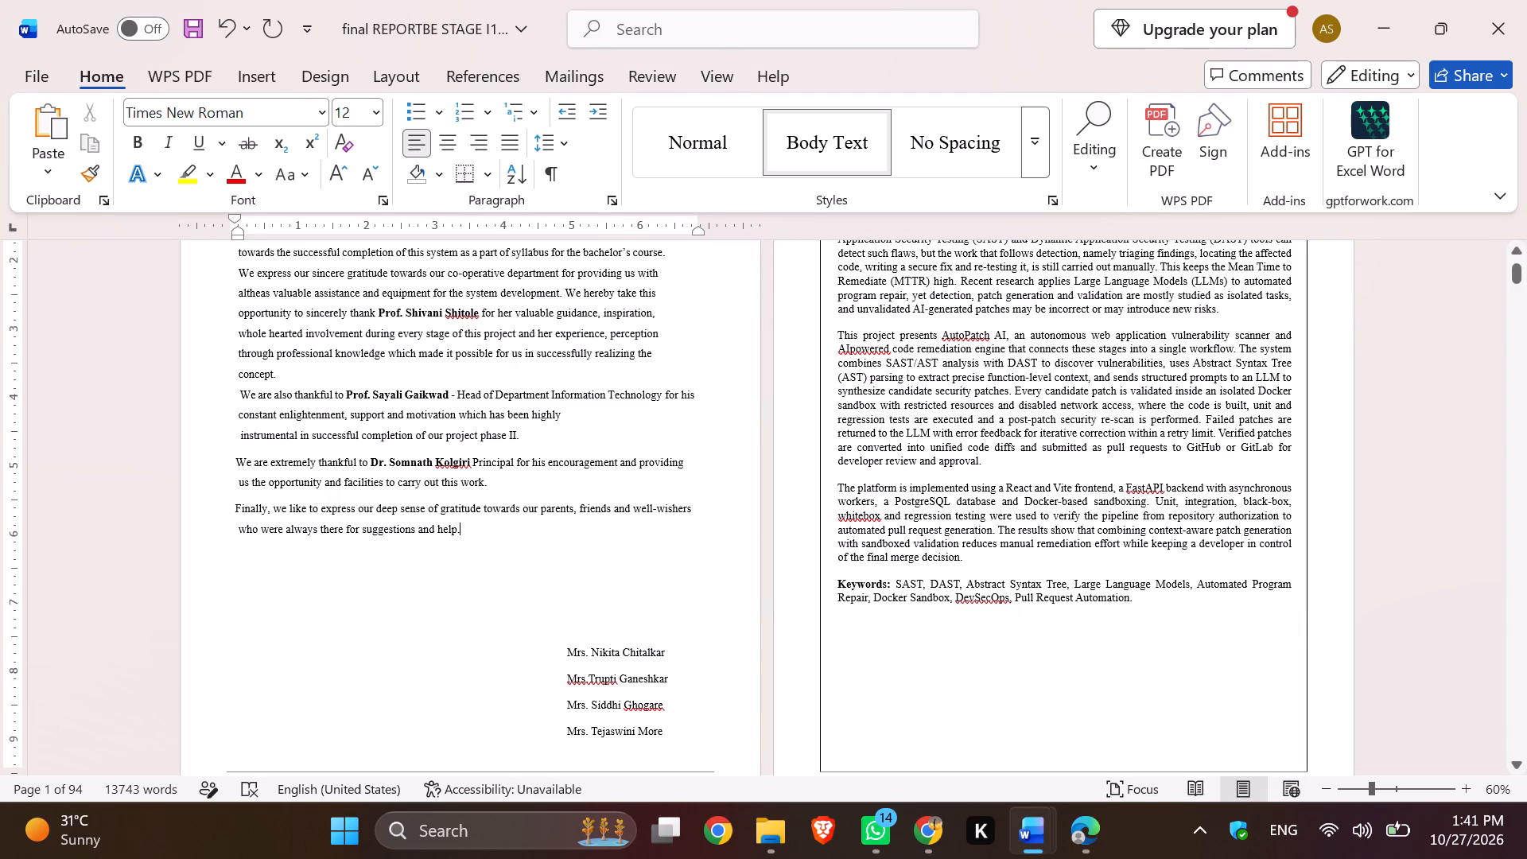
click(969, 757)
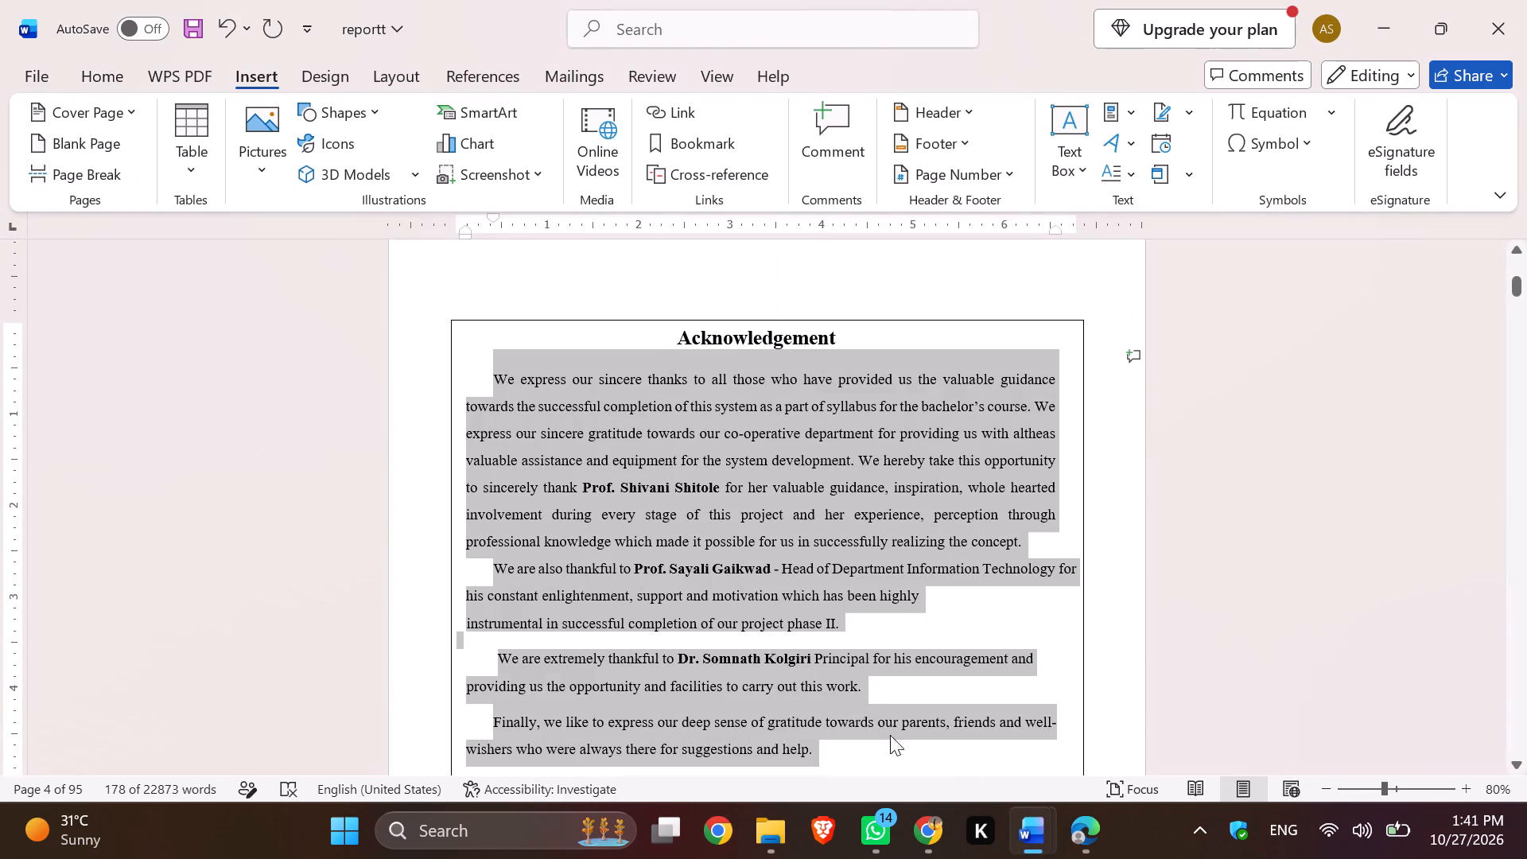
scroll(880, 684, down, 2)
click(860, 589)
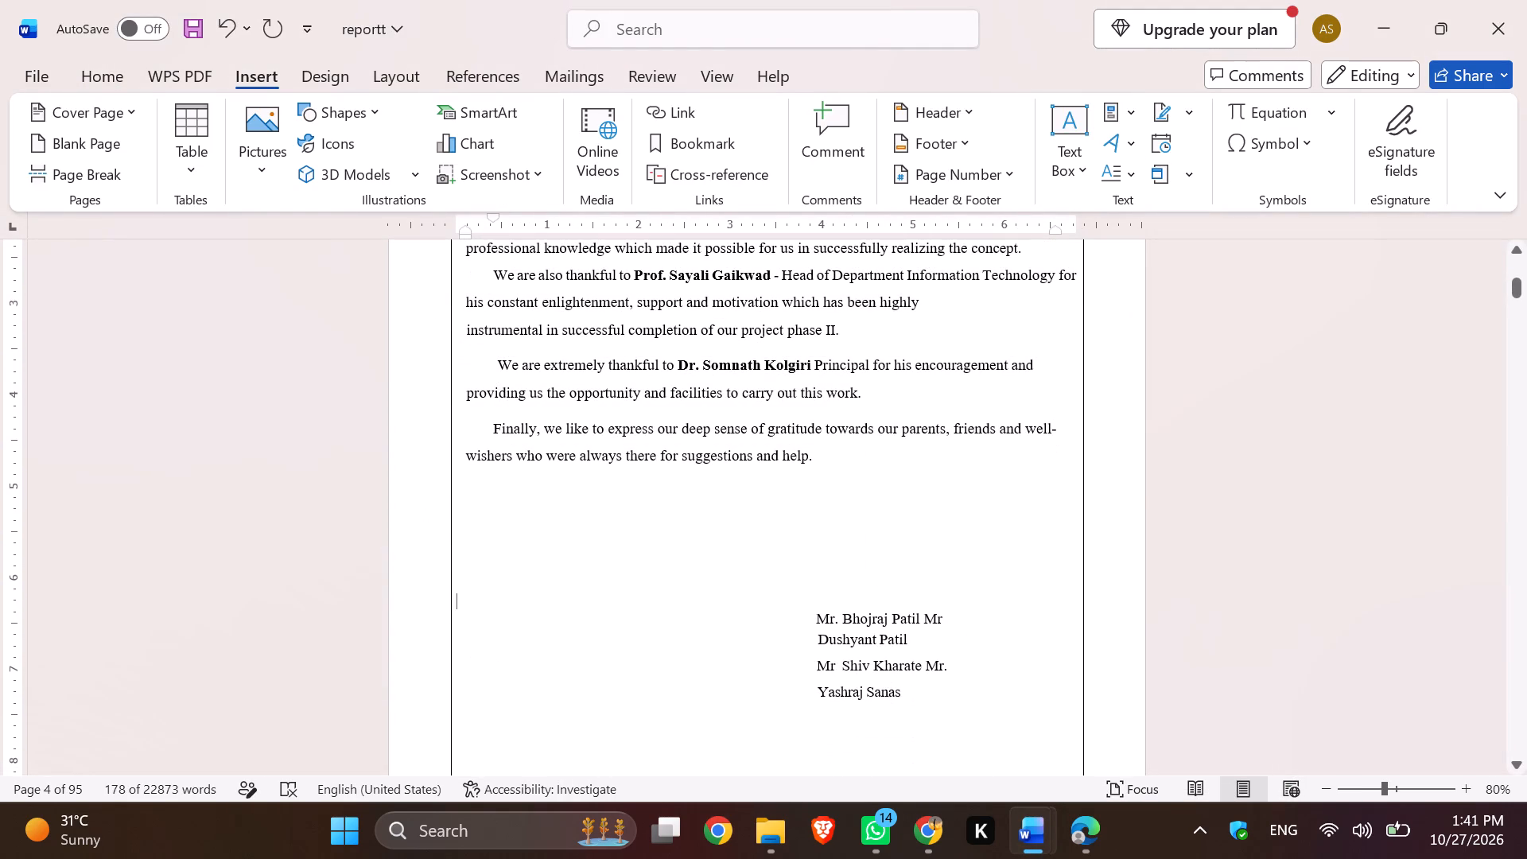
drag(920, 622, 862, 617)
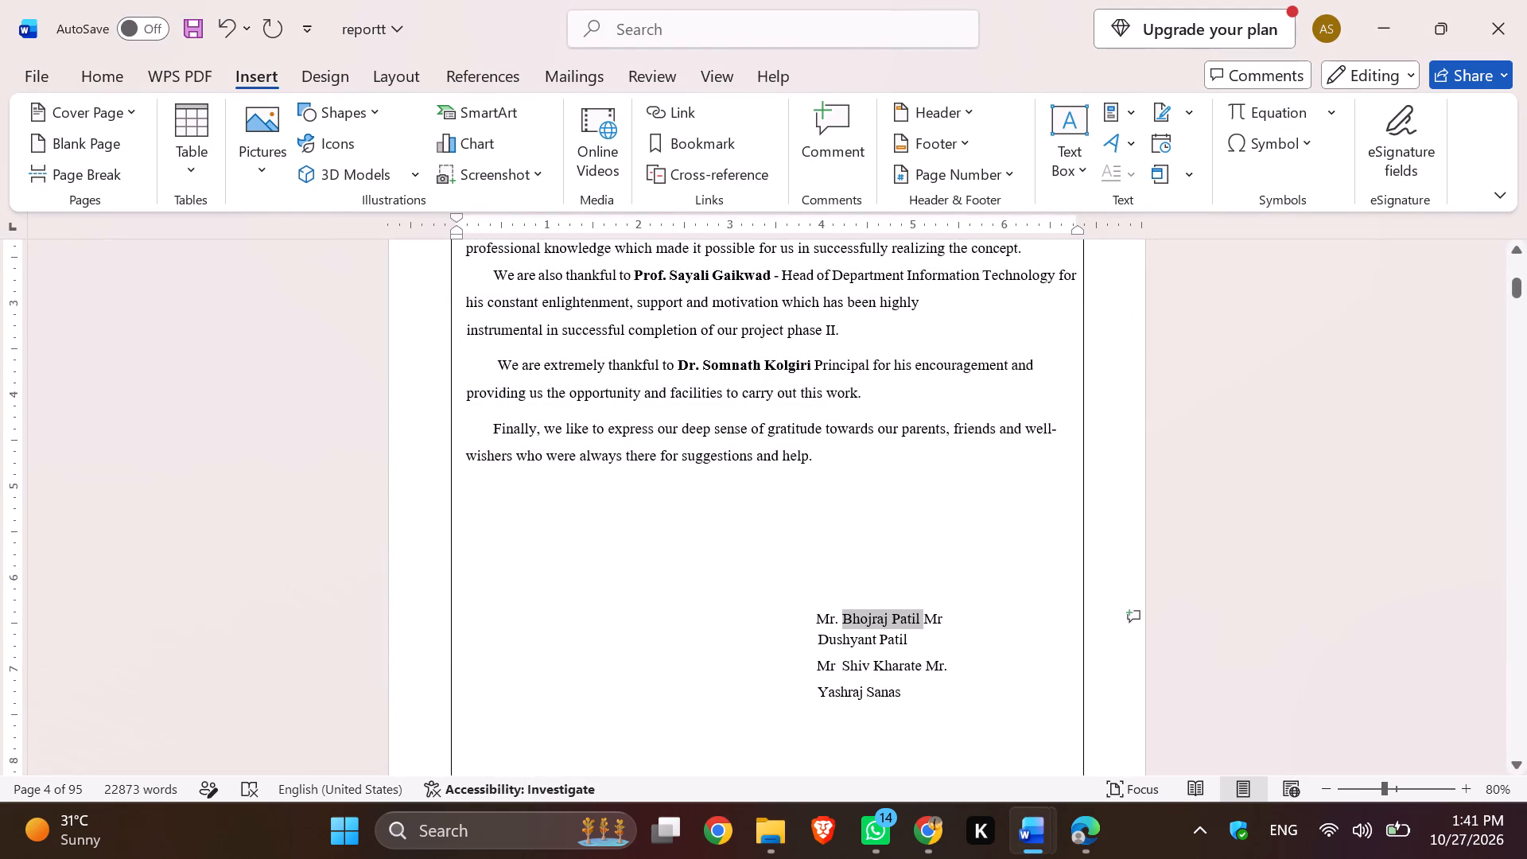
drag(862, 617, 855, 616)
key(ctrl+c)
key(alt+Tab)
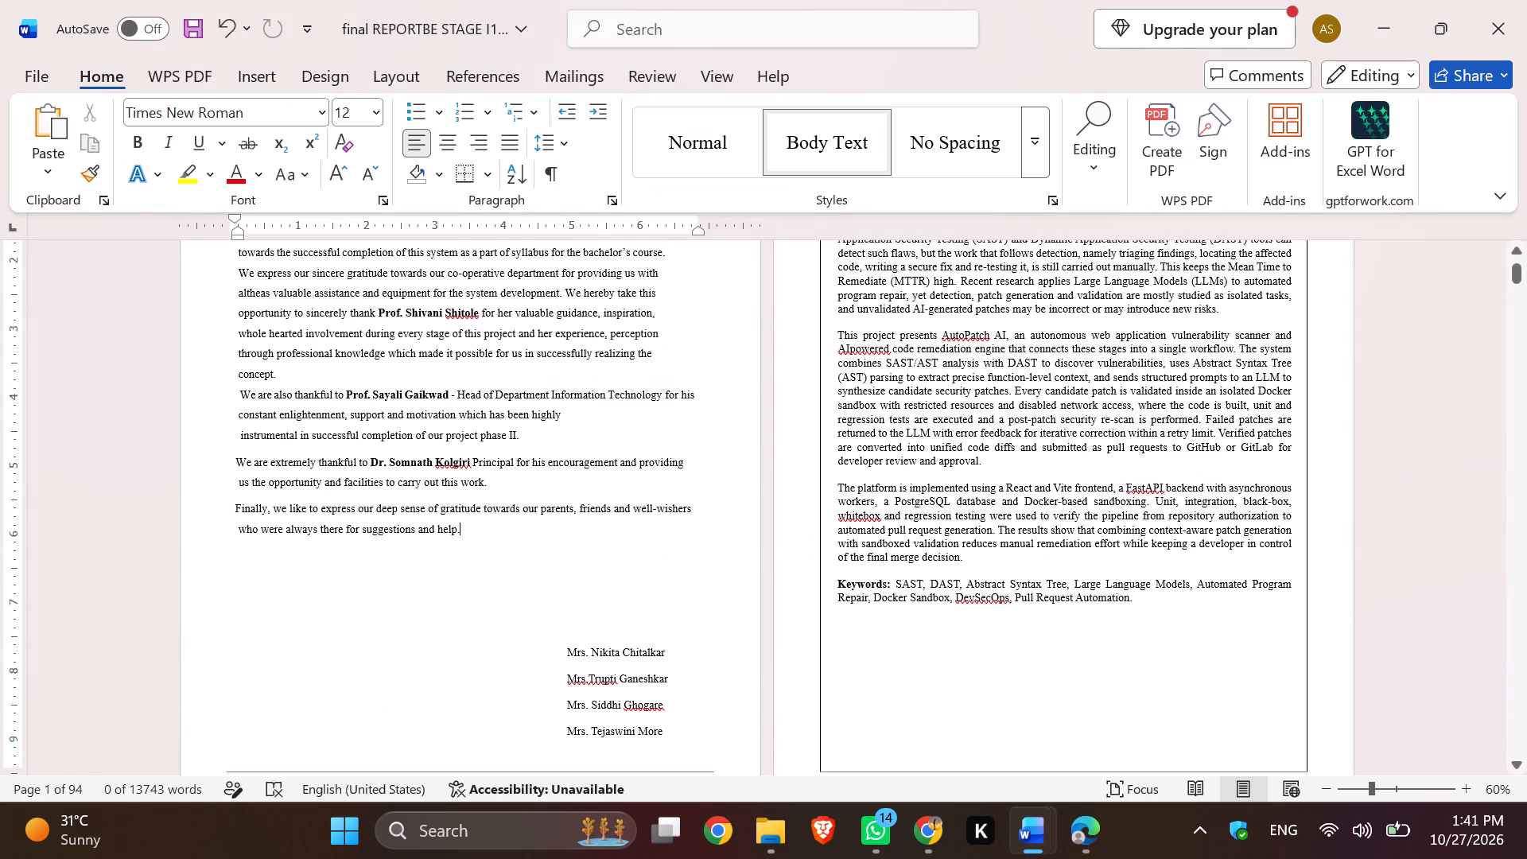
drag(665, 648, 599, 651)
key(ctrl+v)
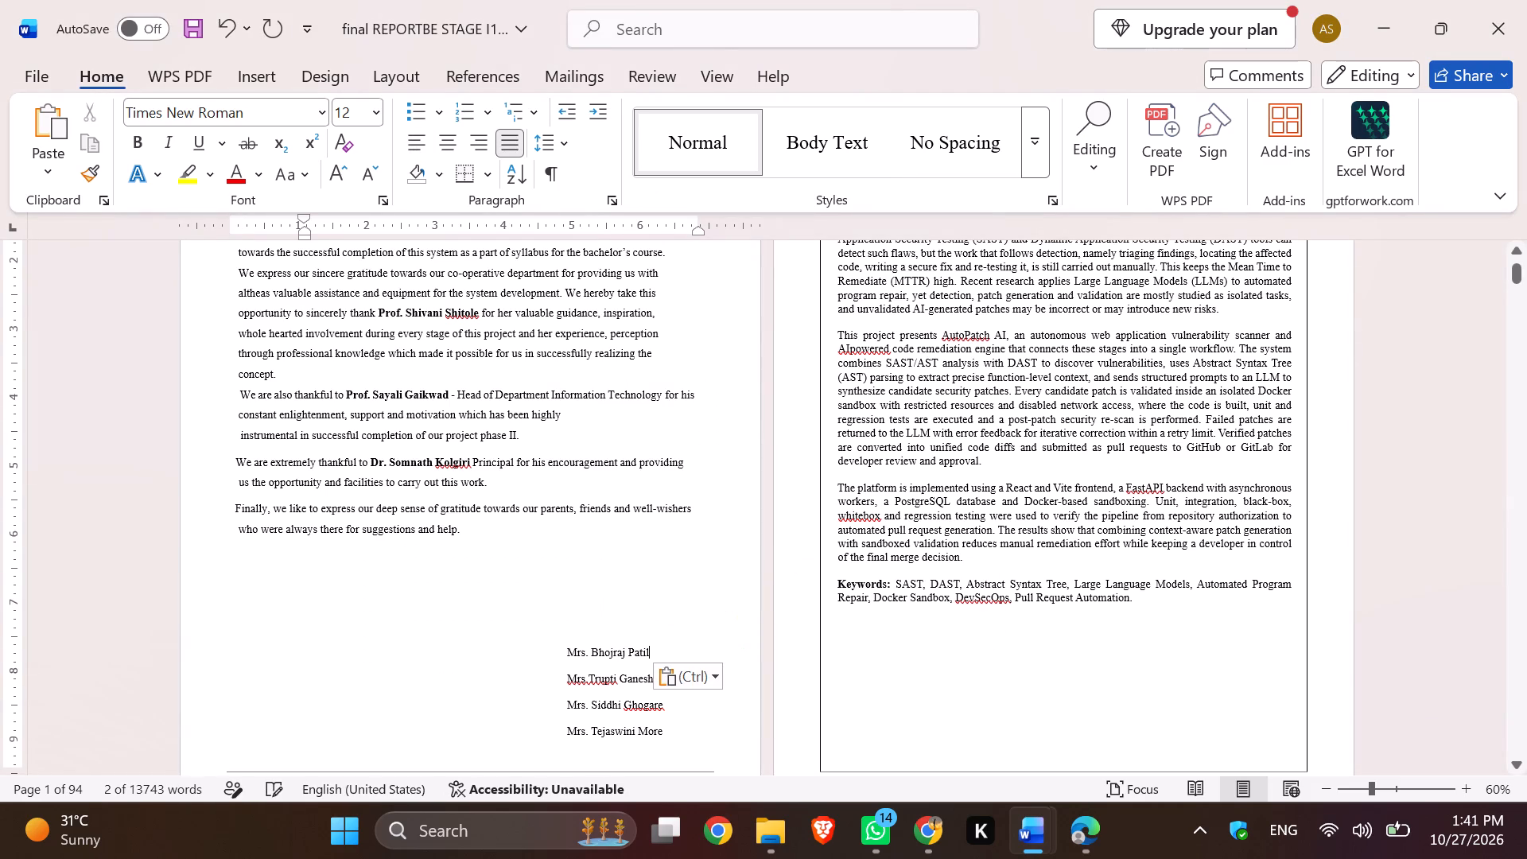
Copy the second student's name from reportt and paste it over the second Acknowledgement signature name in the final REPORTBE STAGE document.
key(alt+Tab)
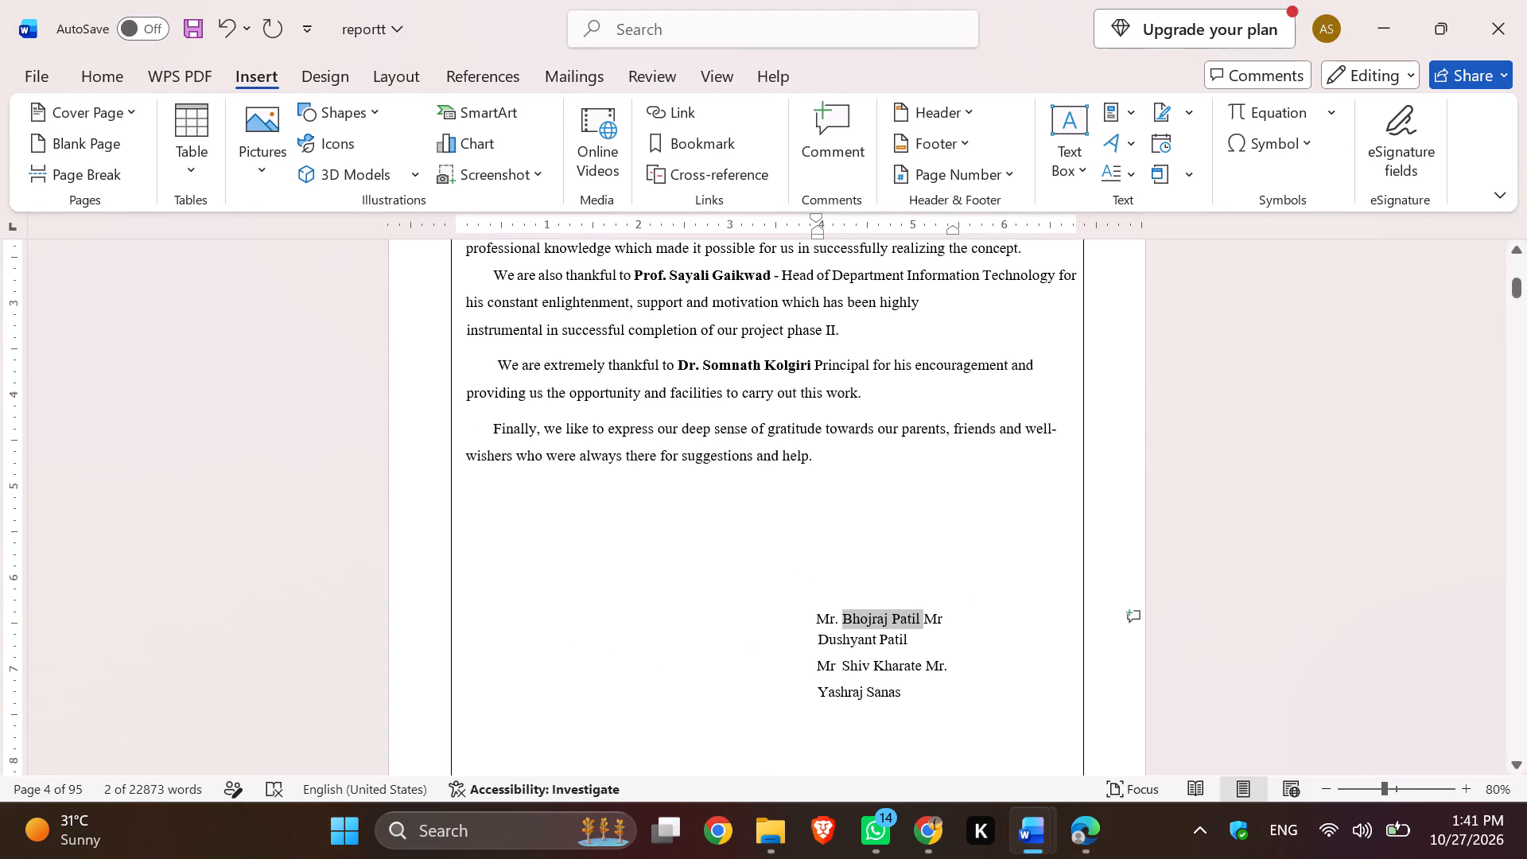
drag(910, 639, 813, 641)
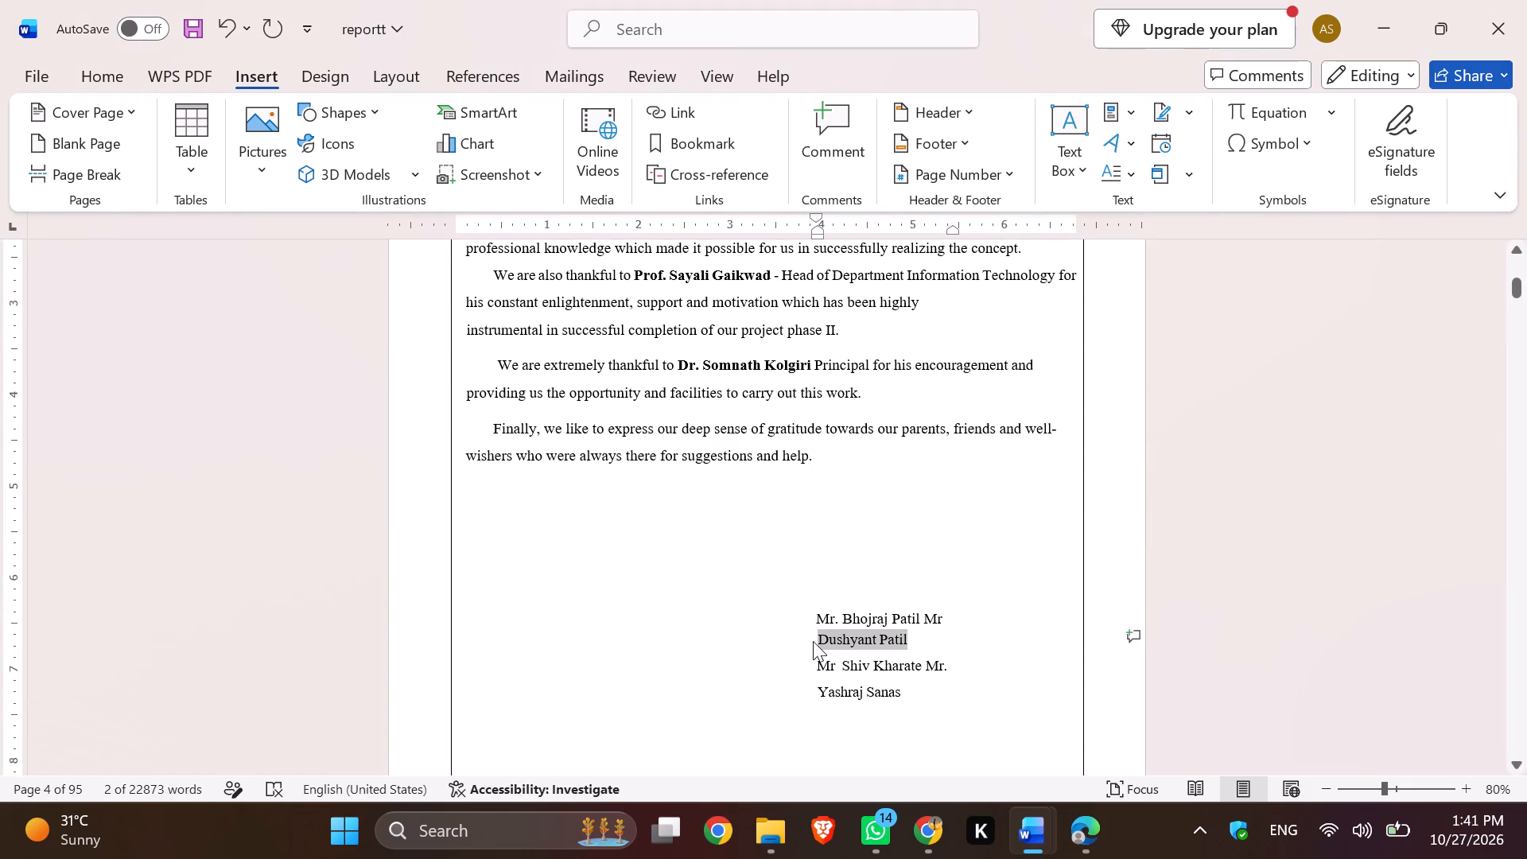
key(ctrl+c)
key(alt+Tab)
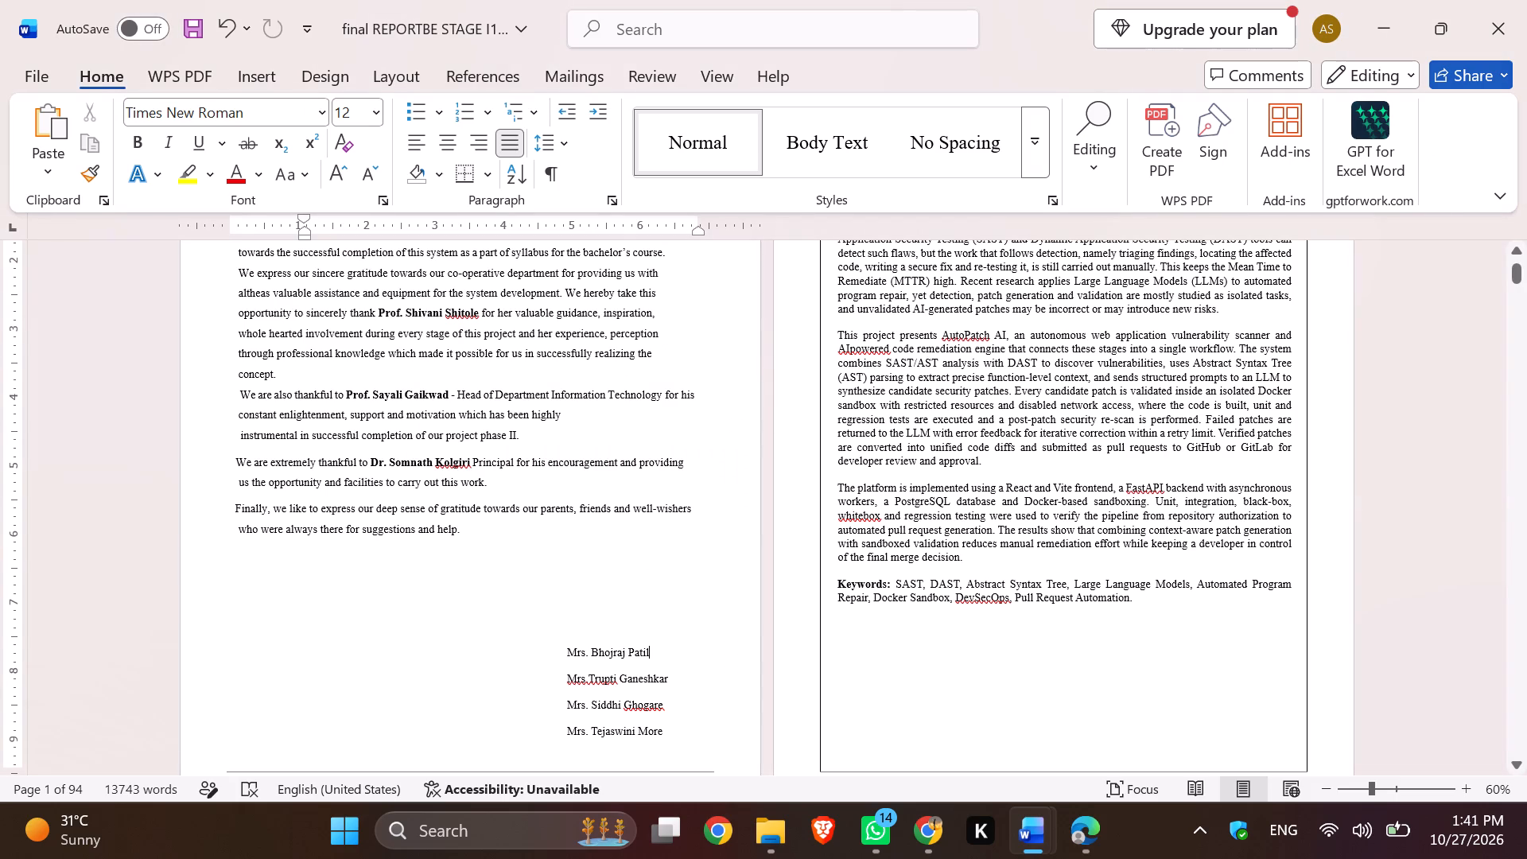
drag(673, 673, 591, 680)
key(ctrl+v)
Copy the third student's name from reportt and paste it over the third Acknowledgement signature name in the final REPORTBE STAGE document.
key(alt+Tab)
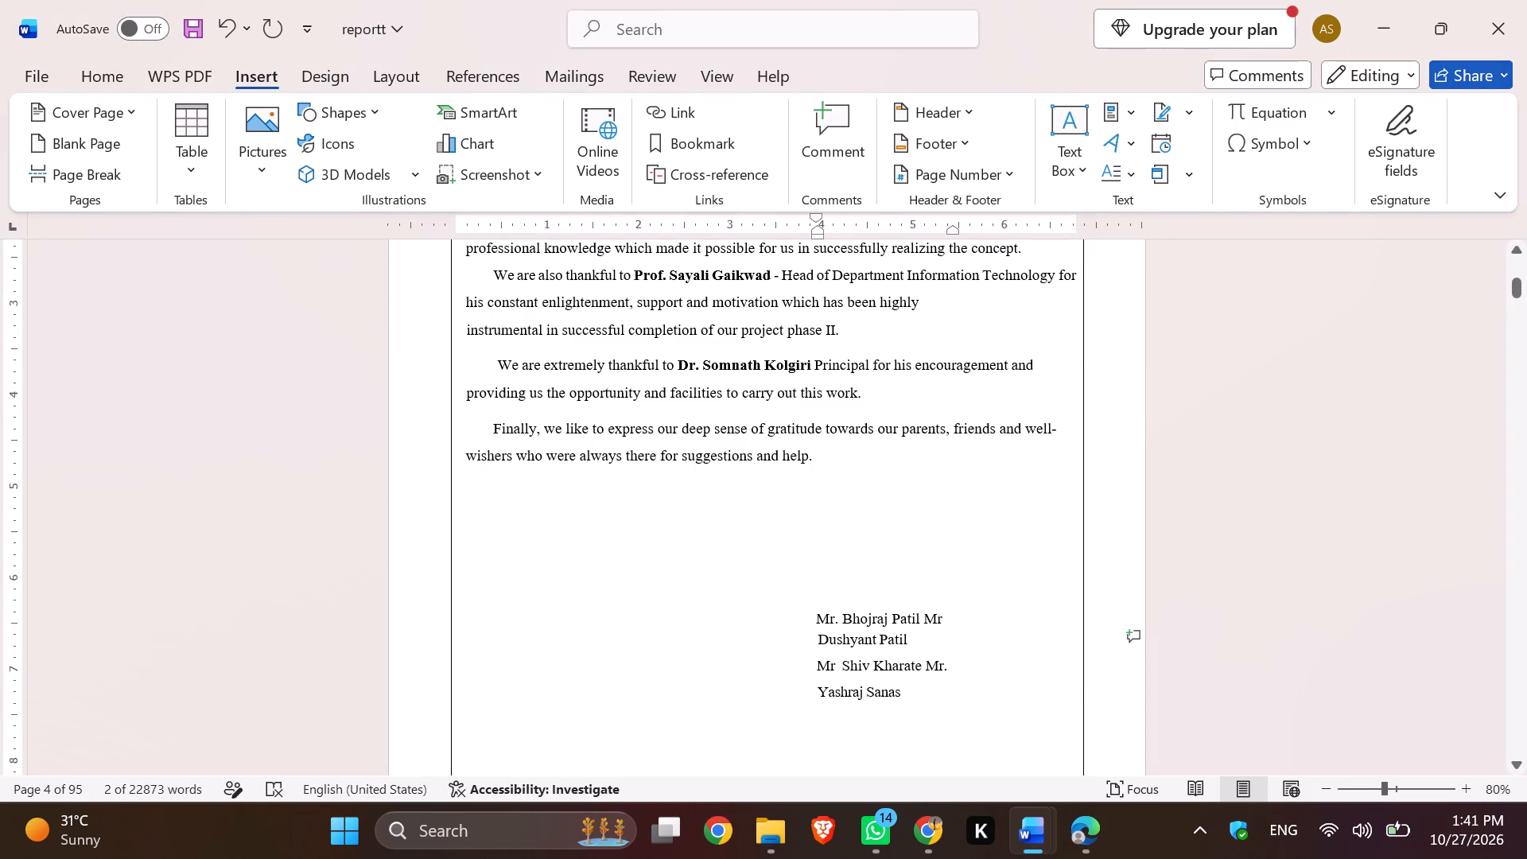
drag(922, 667, 845, 667)
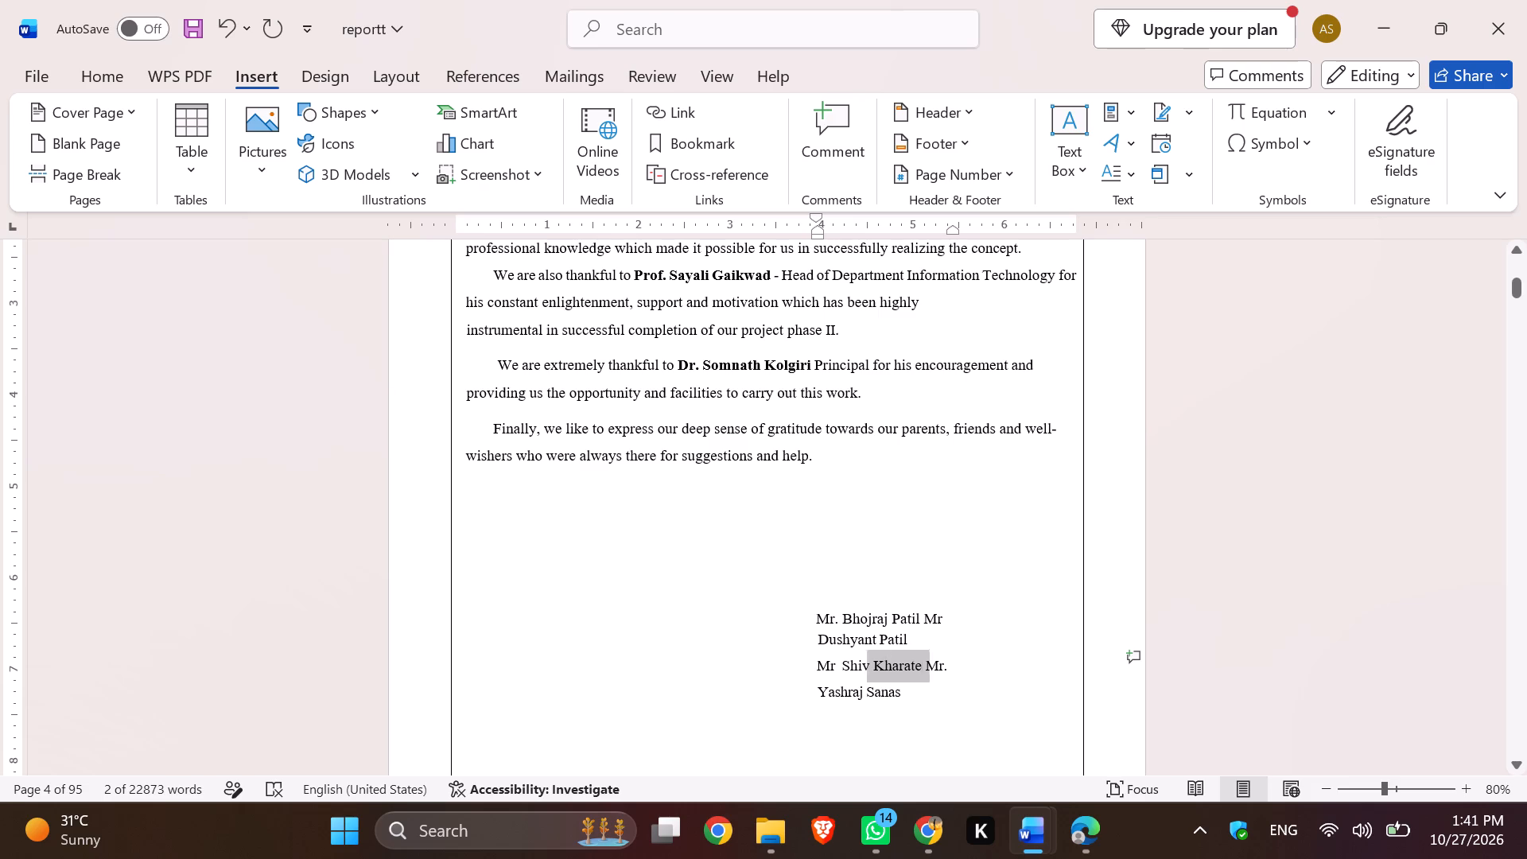
drag(845, 667, 845, 671)
key(ctrl+c)
key(alt+Tab)
drag(665, 703, 596, 707)
key(ctrl+v)
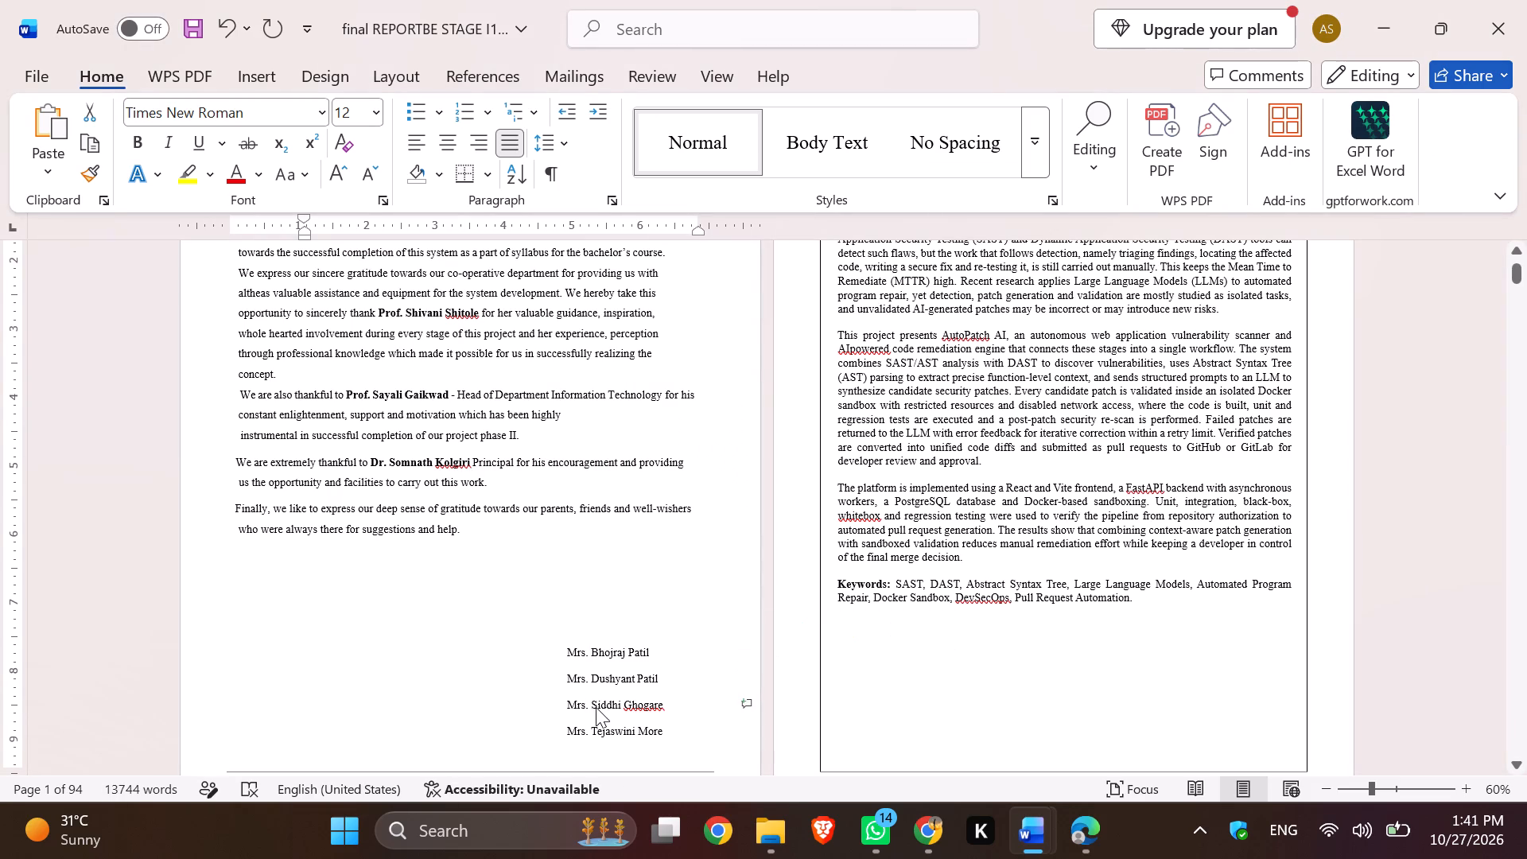
Copy the fourth student's name from reportt and paste it over the last Acknowledgement signature name in the final REPORTBE STAGE document.
key(alt+Tab)
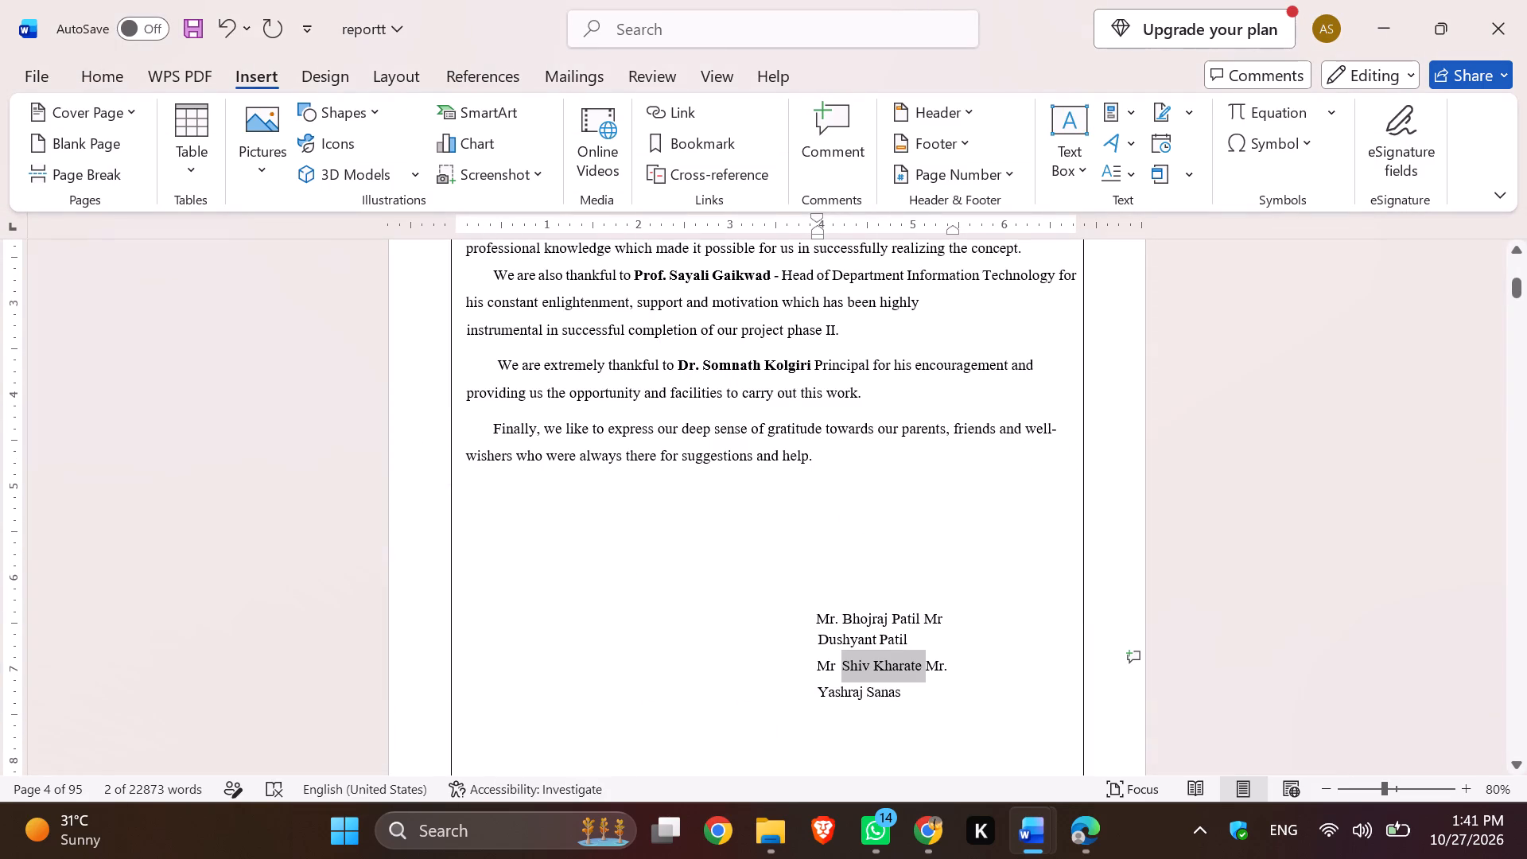
drag(900, 690, 792, 693)
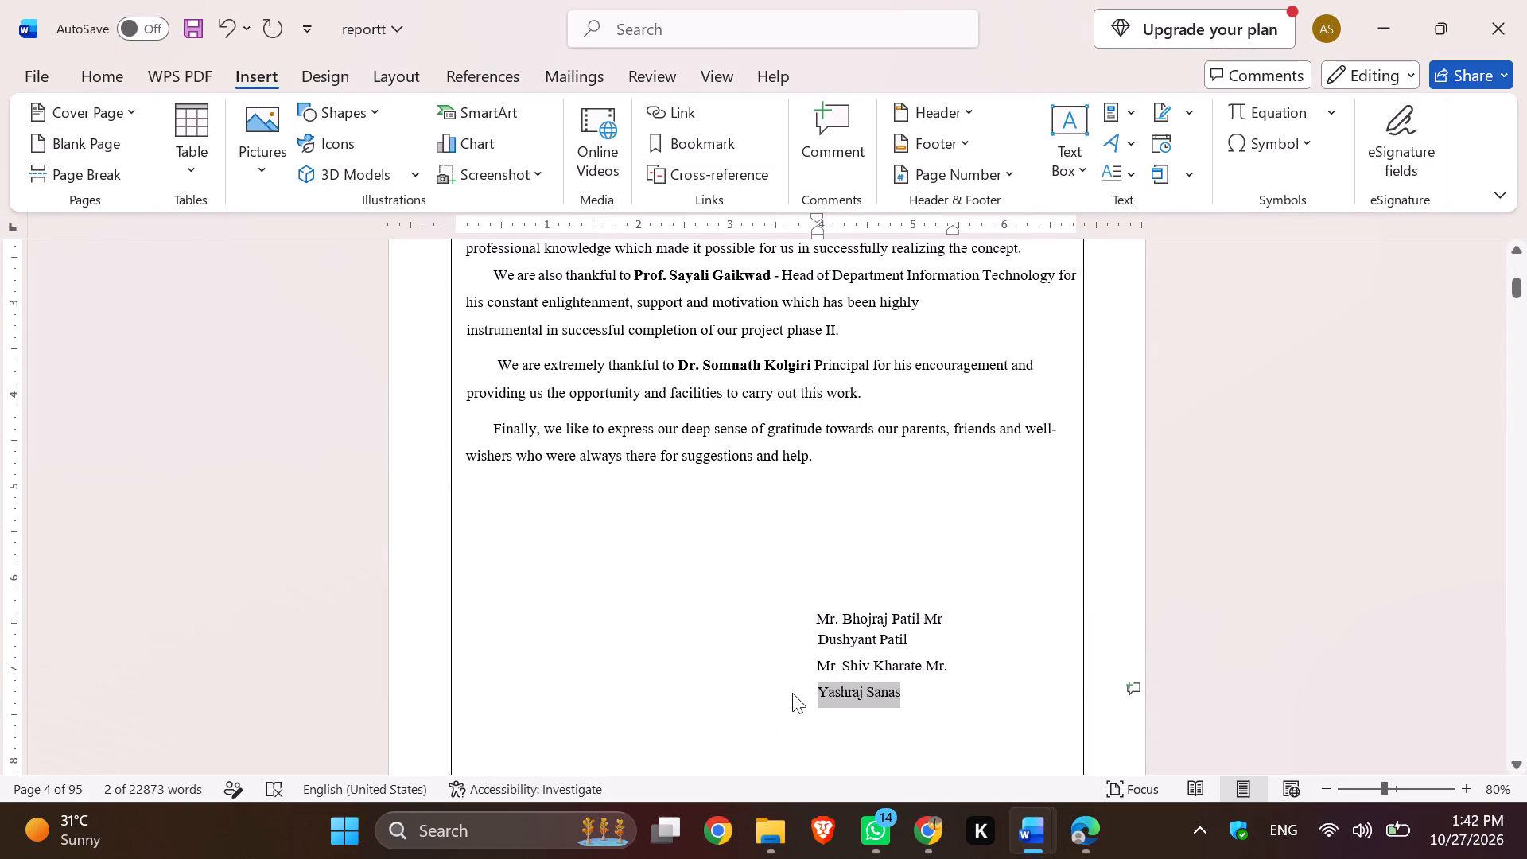
key(ctrl+c)
key(alt+Tab)
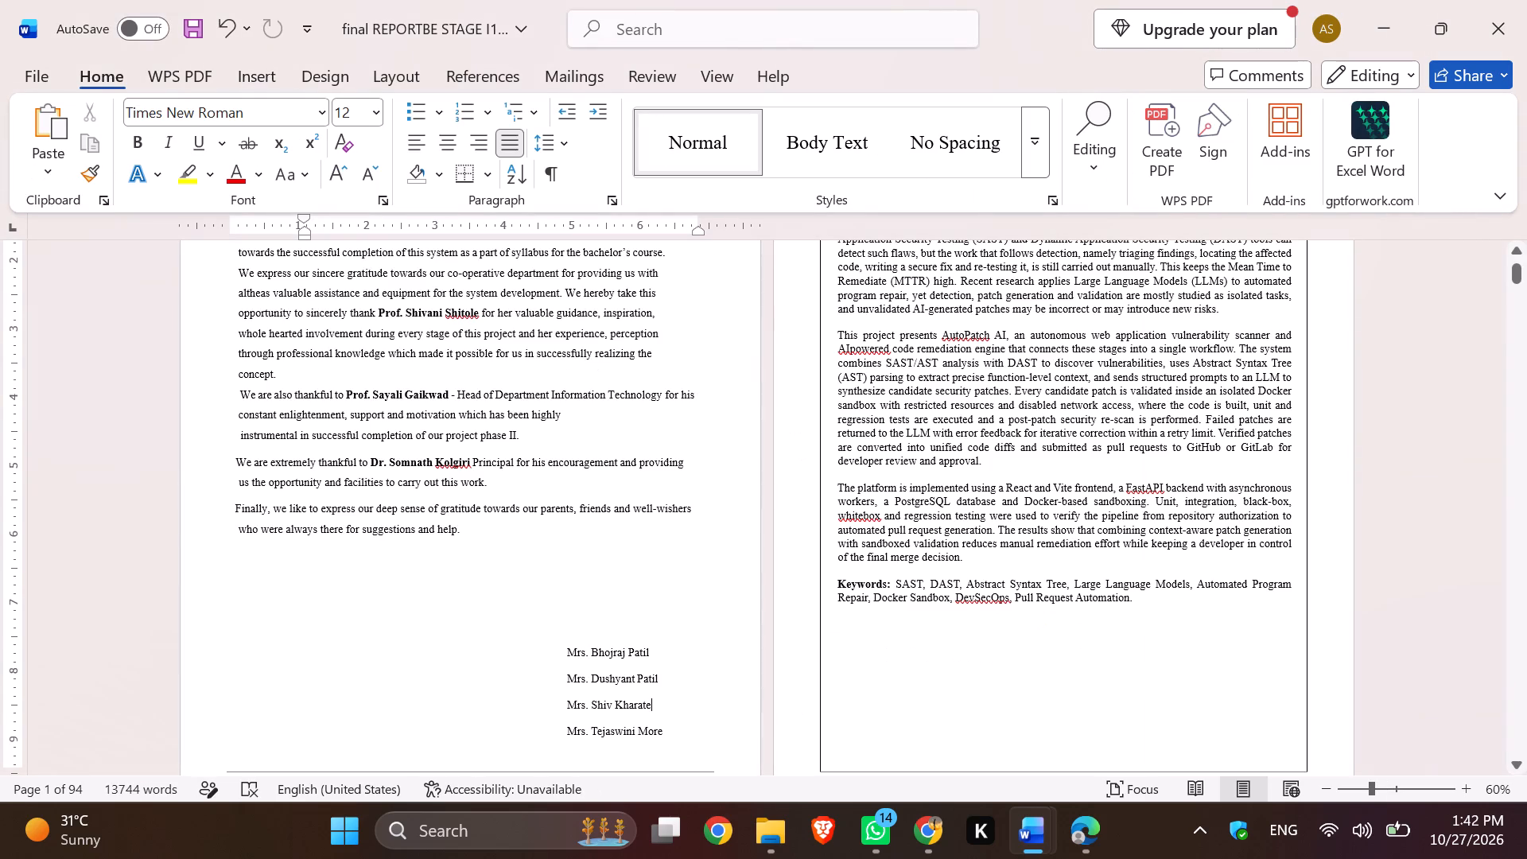
drag(663, 728, 600, 730)
key(ctrl+v)
Copy the Abstract body and keywords below the heading in reportt and paste them over the Abstract text in the final REPORTBE STAGE document.
scroll(914, 674, up, 1)
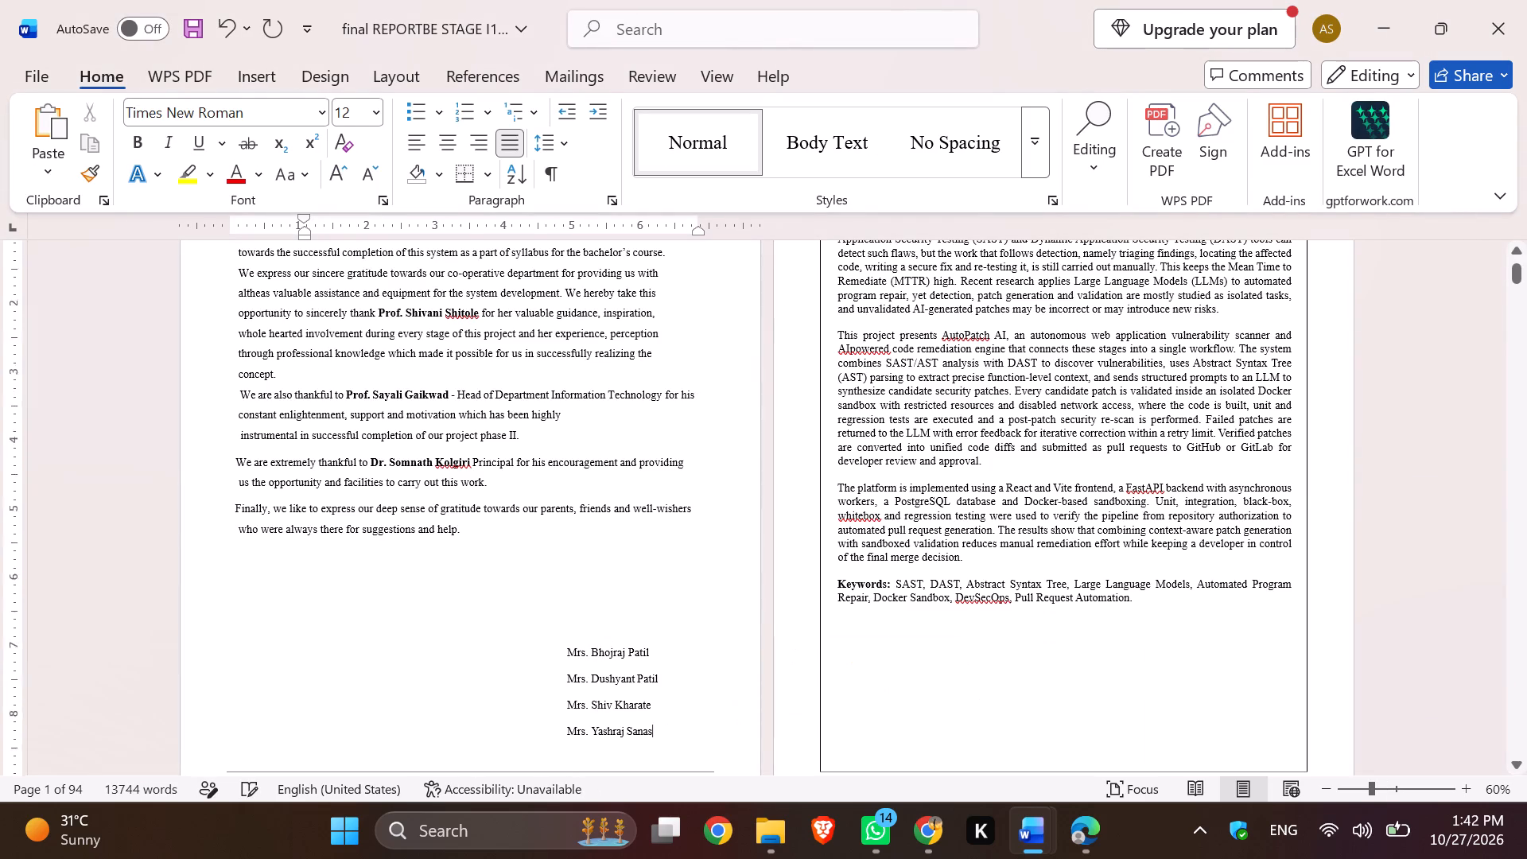
scroll(914, 674, up, 1)
key(alt+Tab)
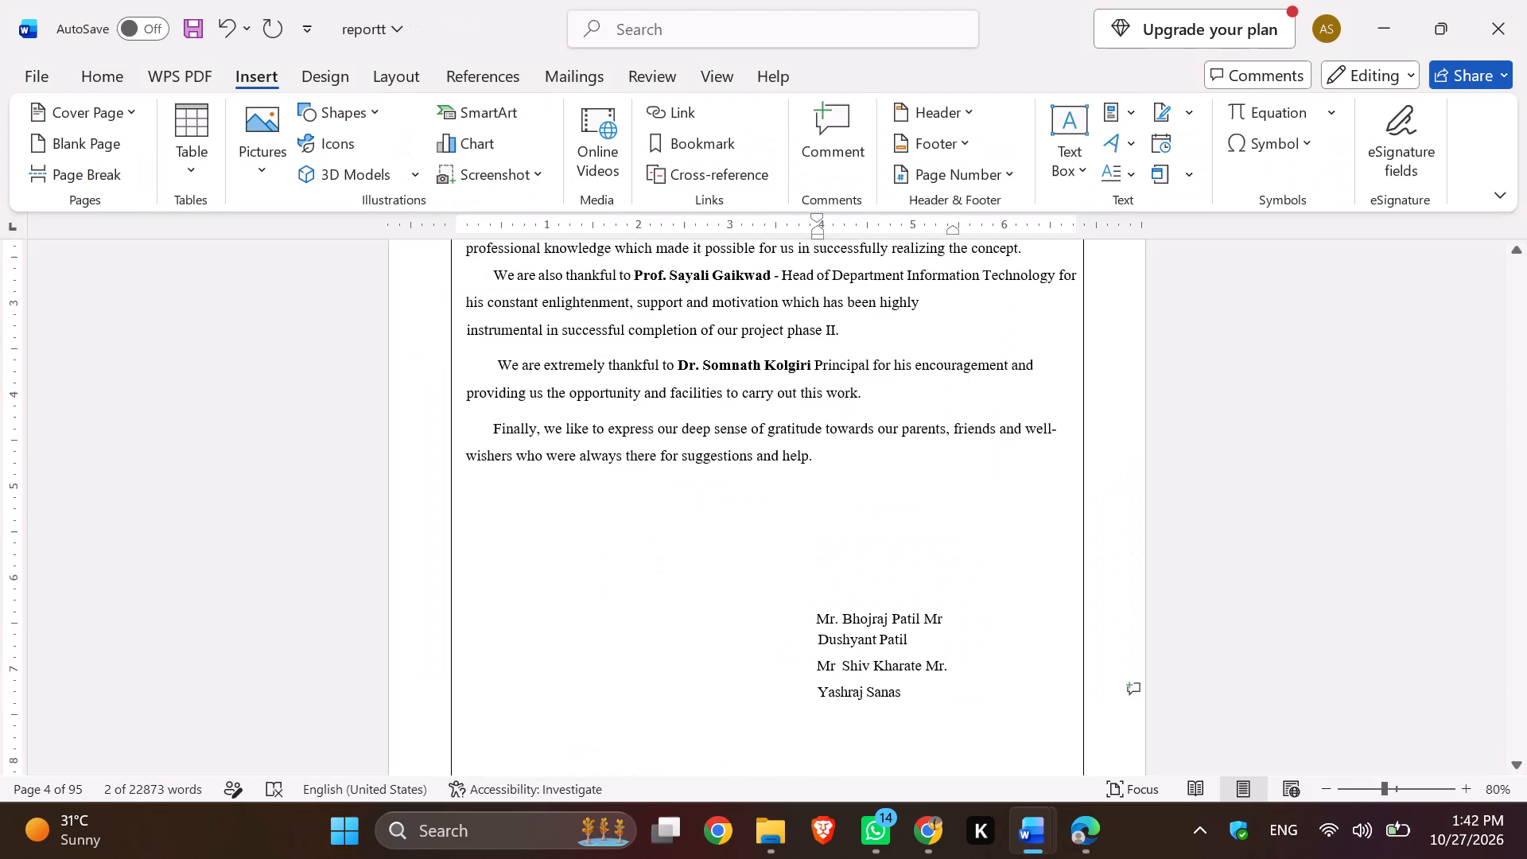
scroll(968, 617, down, 5)
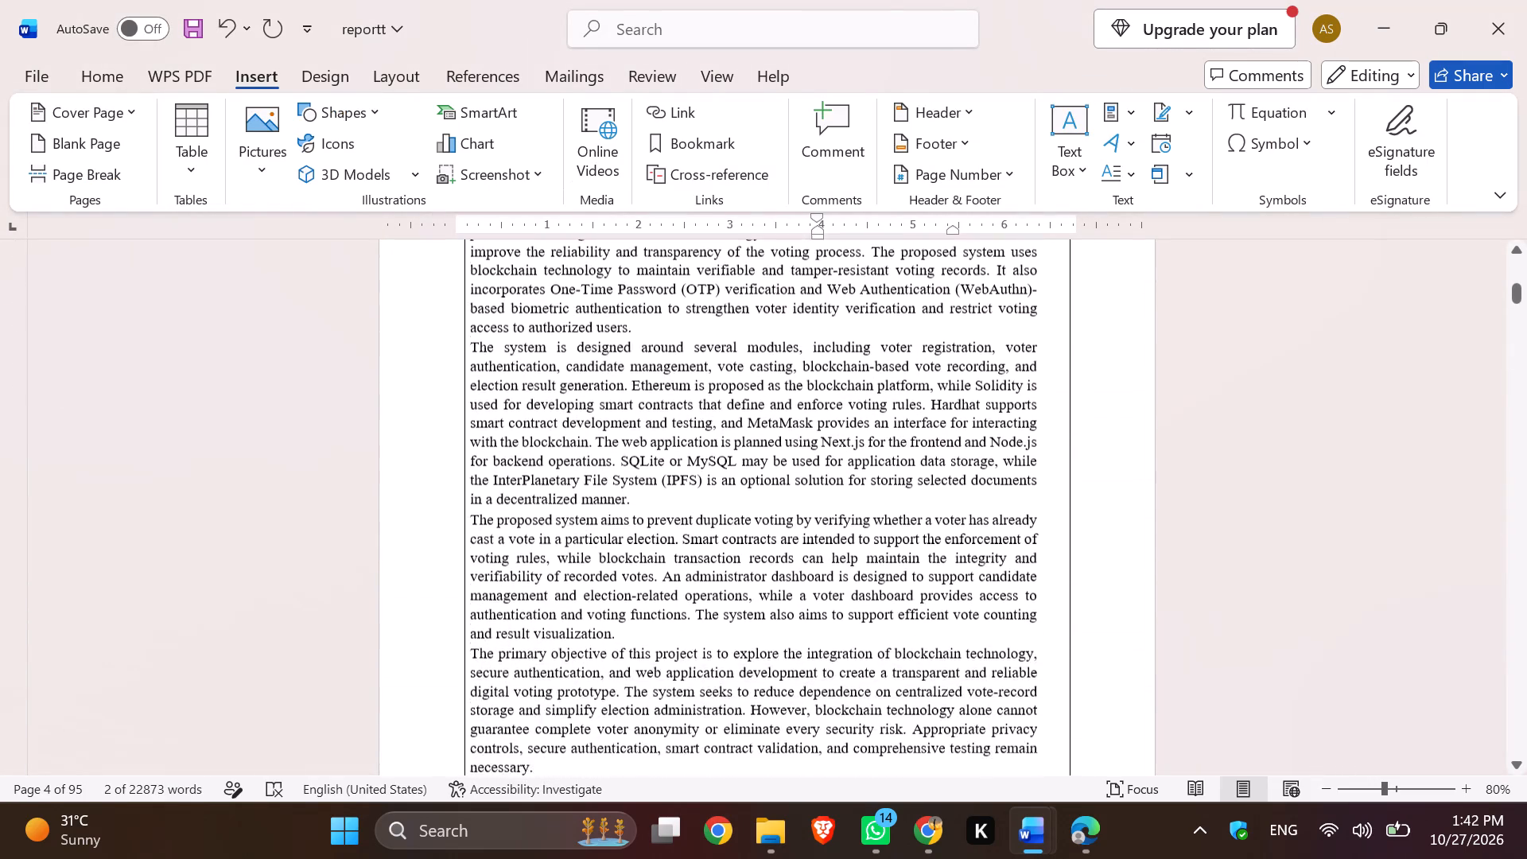
scroll(968, 617, down, 1)
drag(1027, 584, 645, 266)
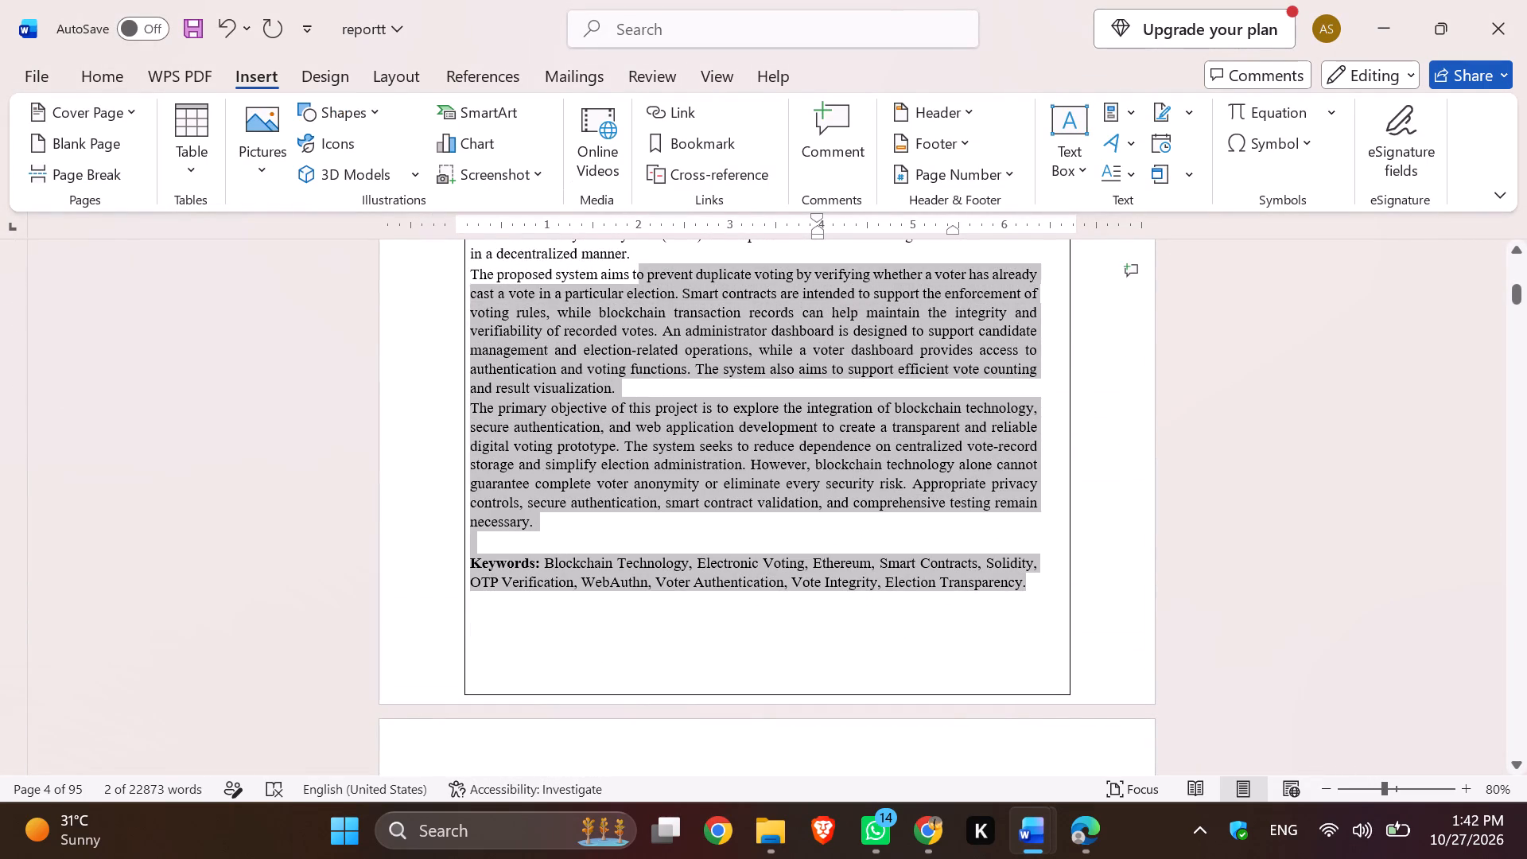
drag(645, 266, 587, 259)
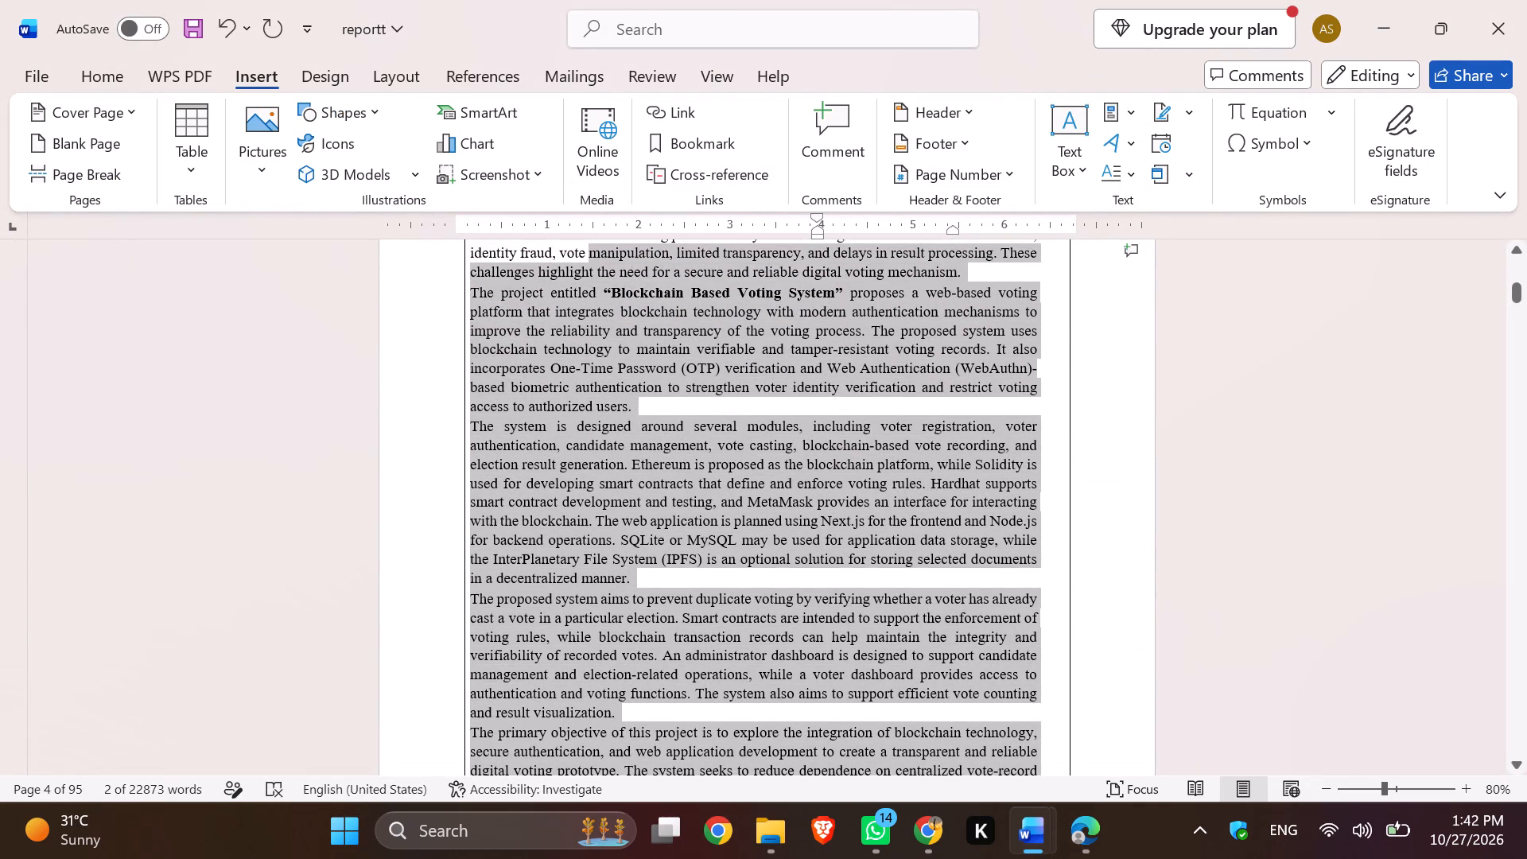
drag(587, 259, 560, 197)
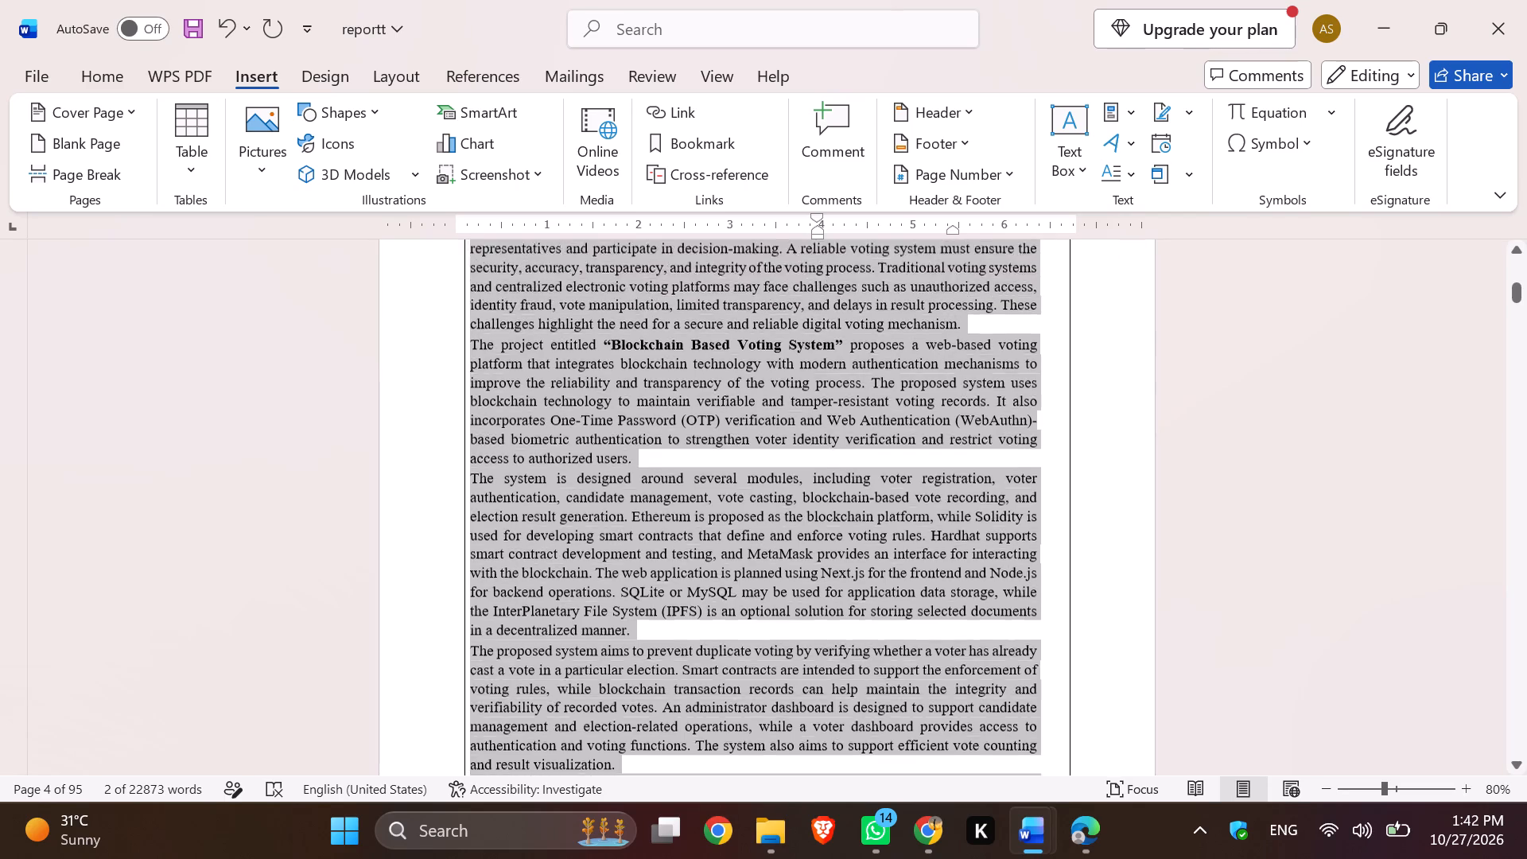
drag(560, 197, 472, 284)
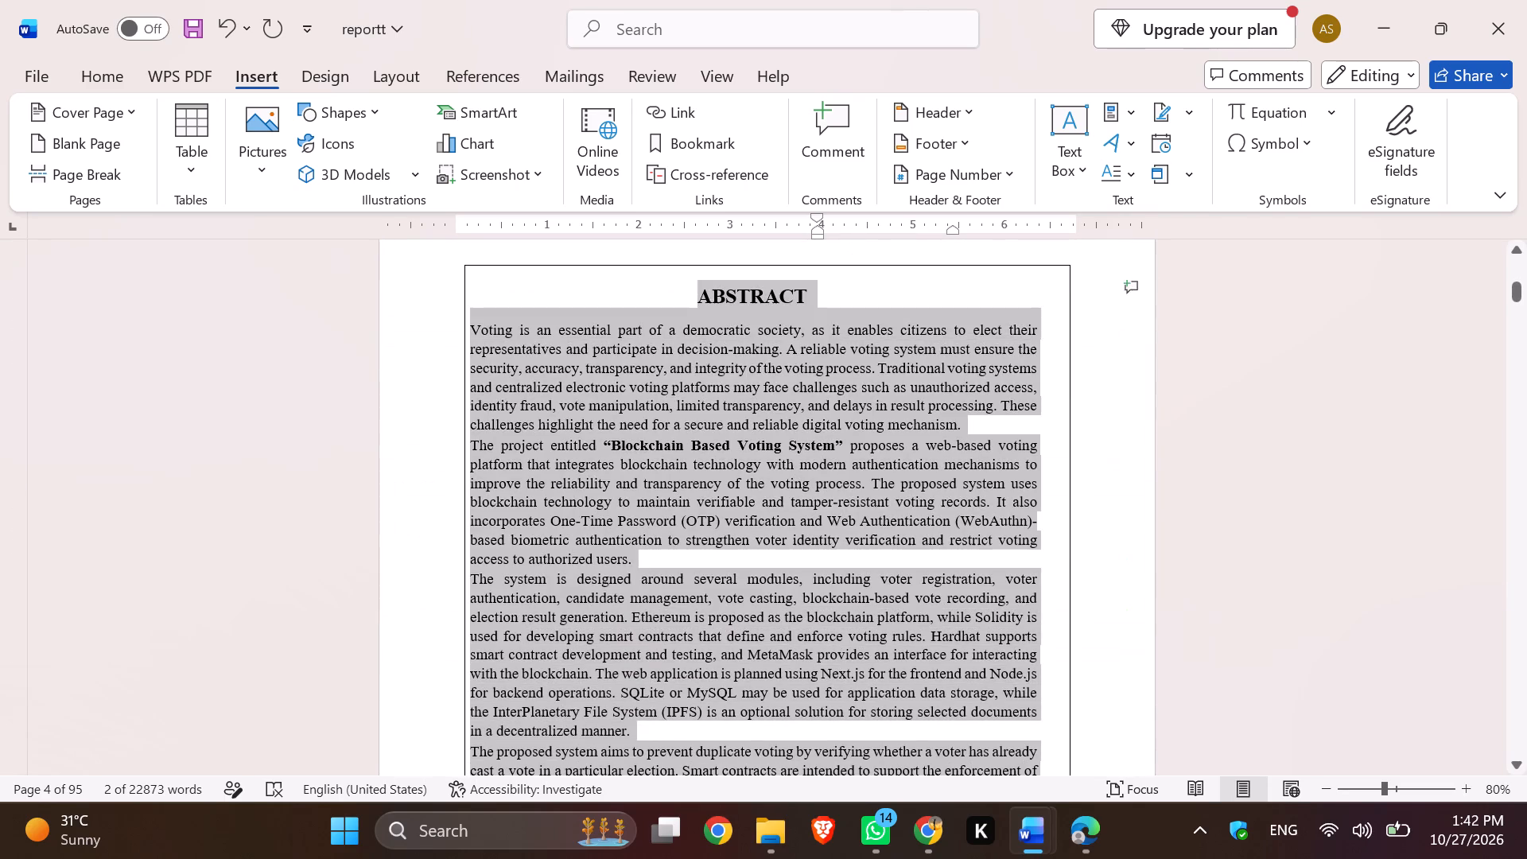
drag(472, 284, 468, 335)
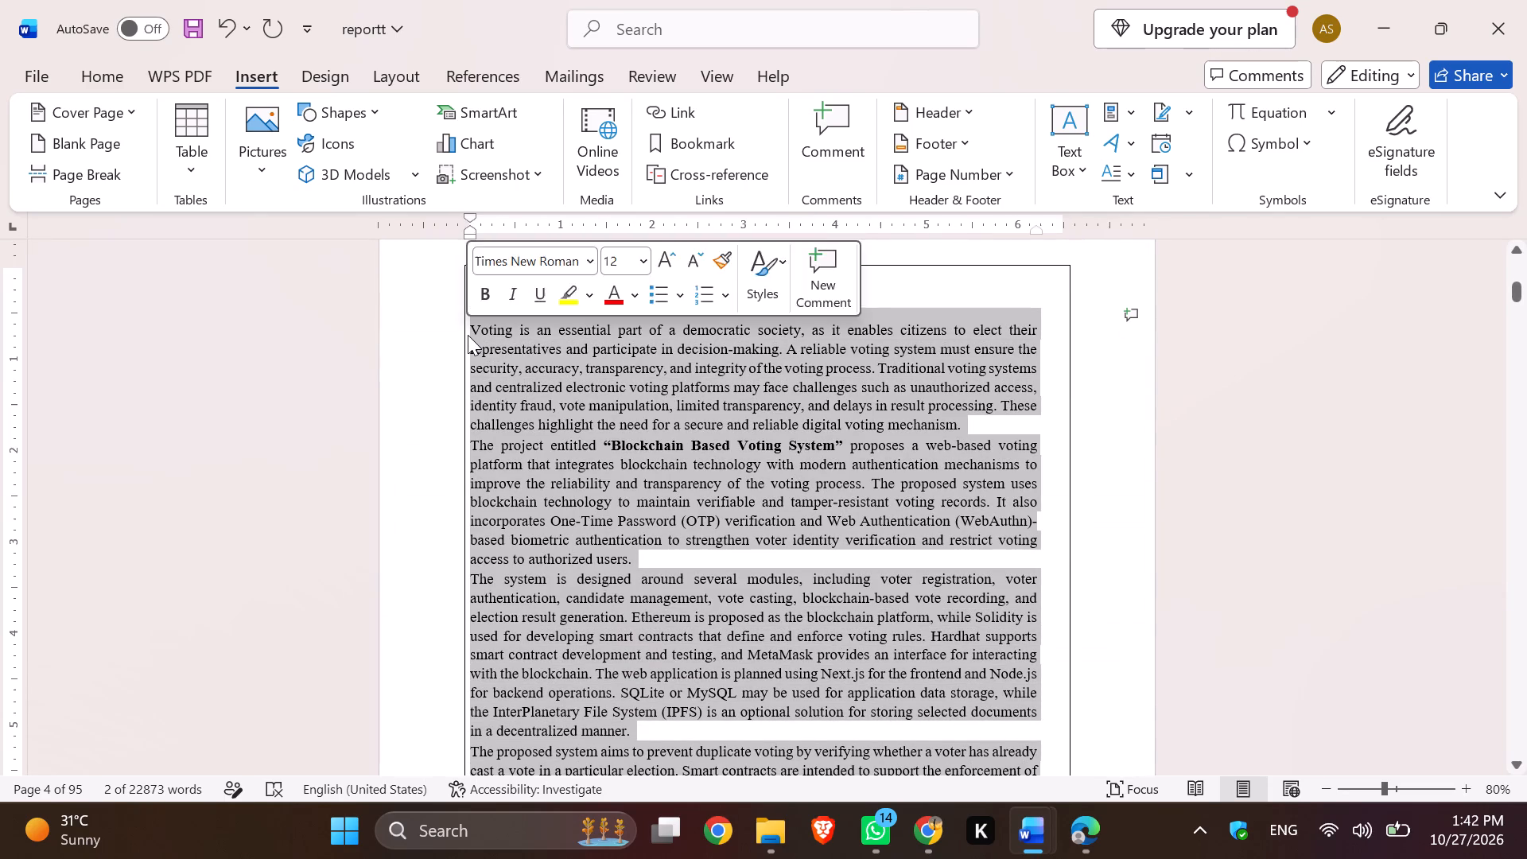
key(ctrl+c)
key(alt+Tab)
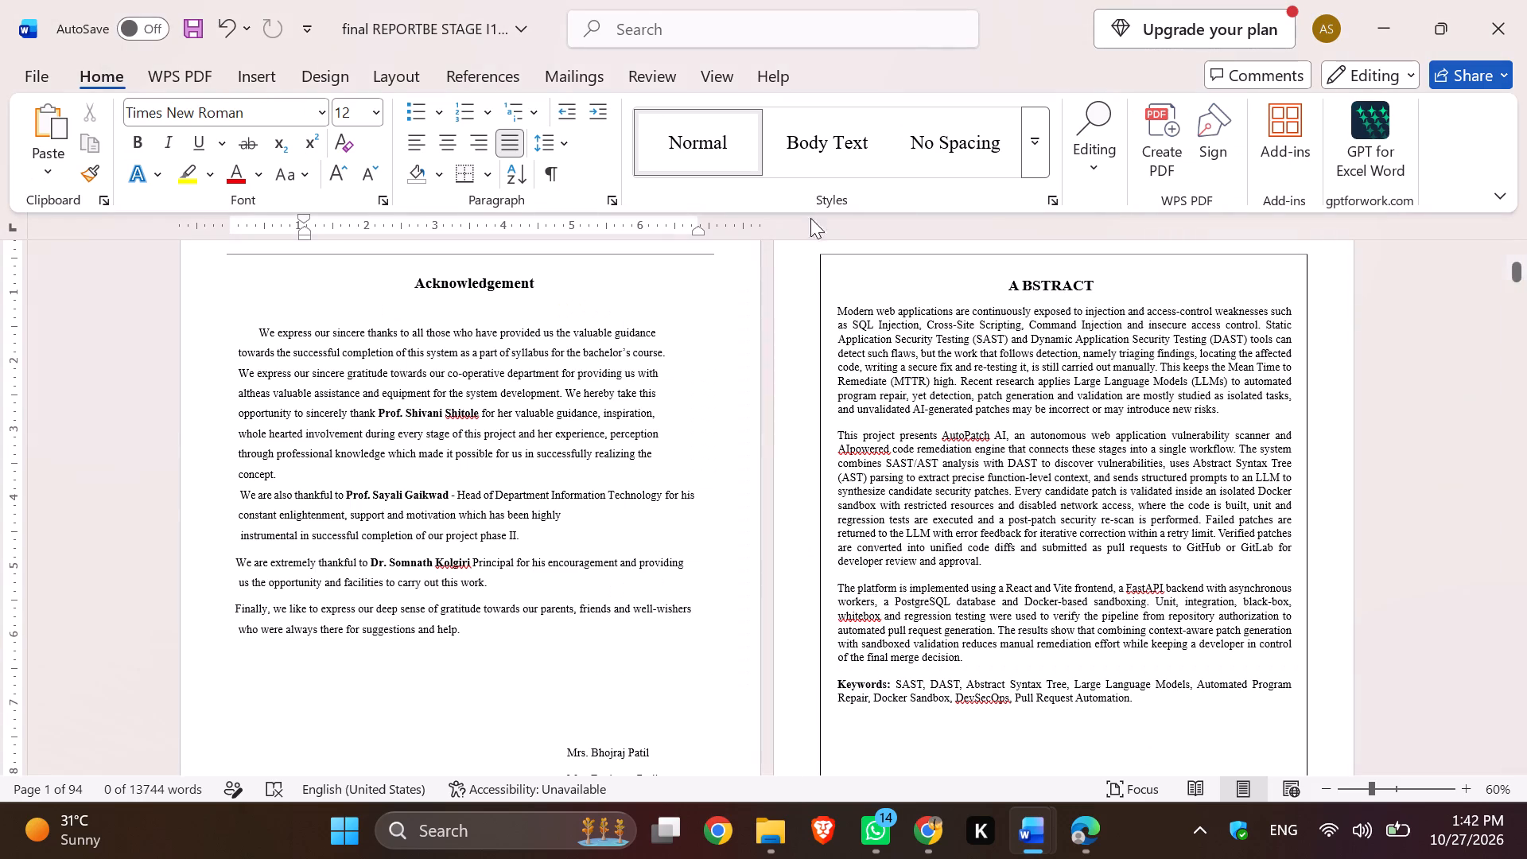
drag(838, 313, 853, 325)
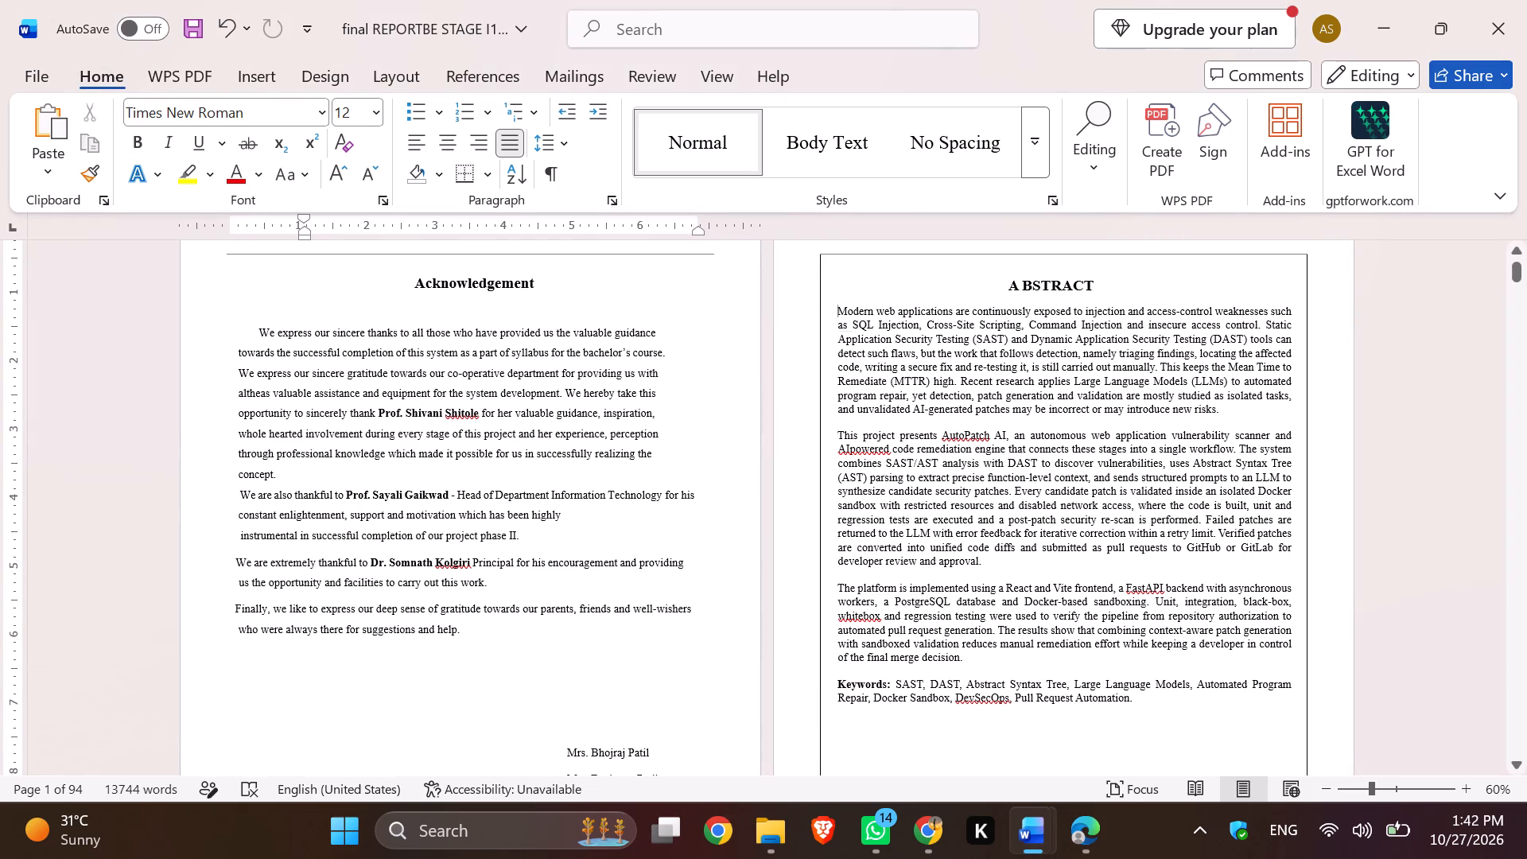
drag(853, 325, 1131, 696)
key(ctrl+v)
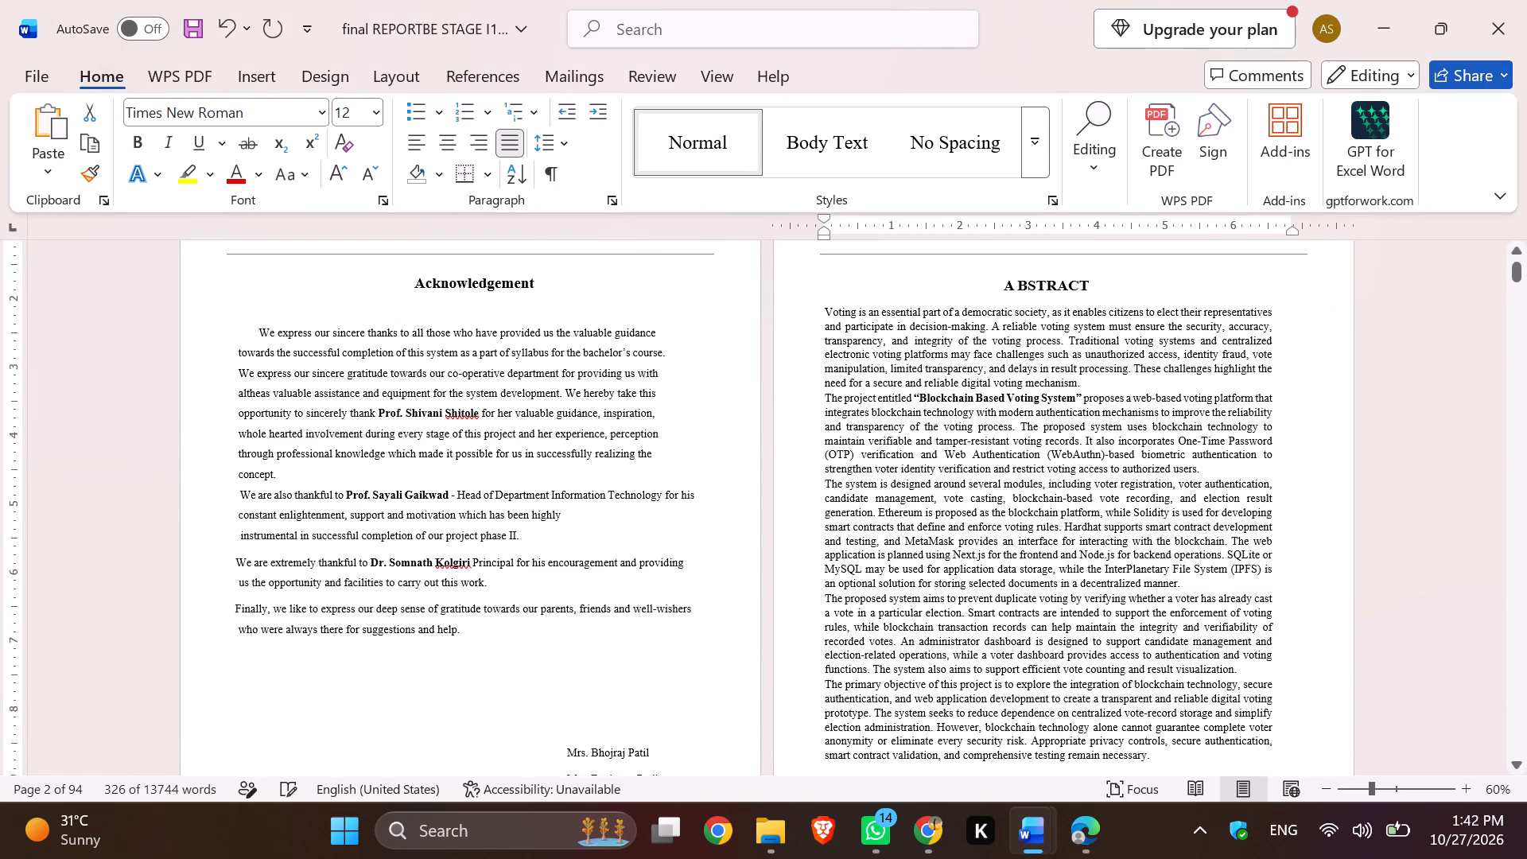
scroll(1131, 696, left, 1)
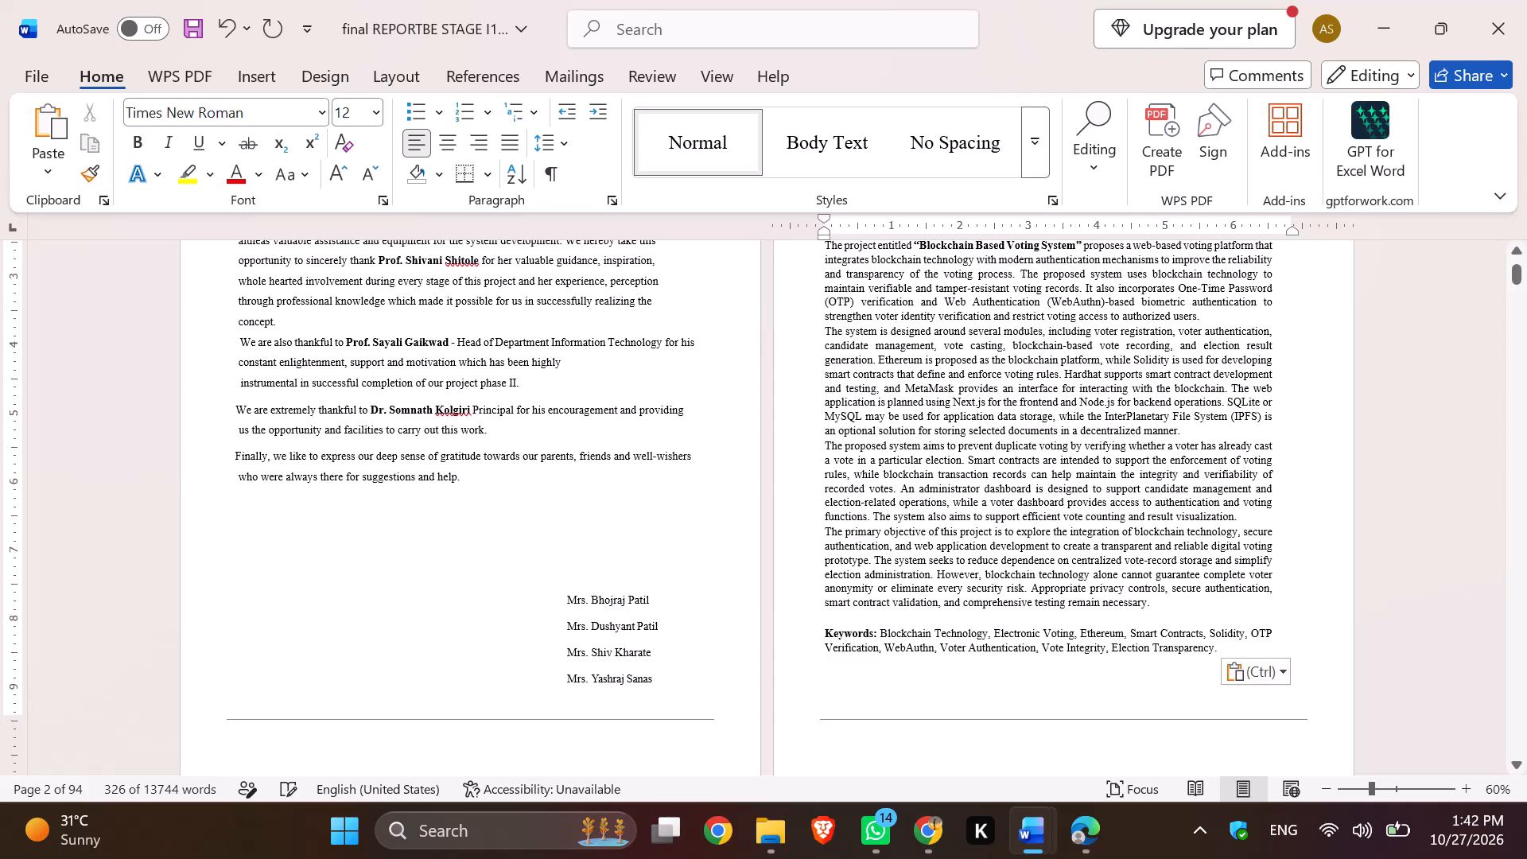